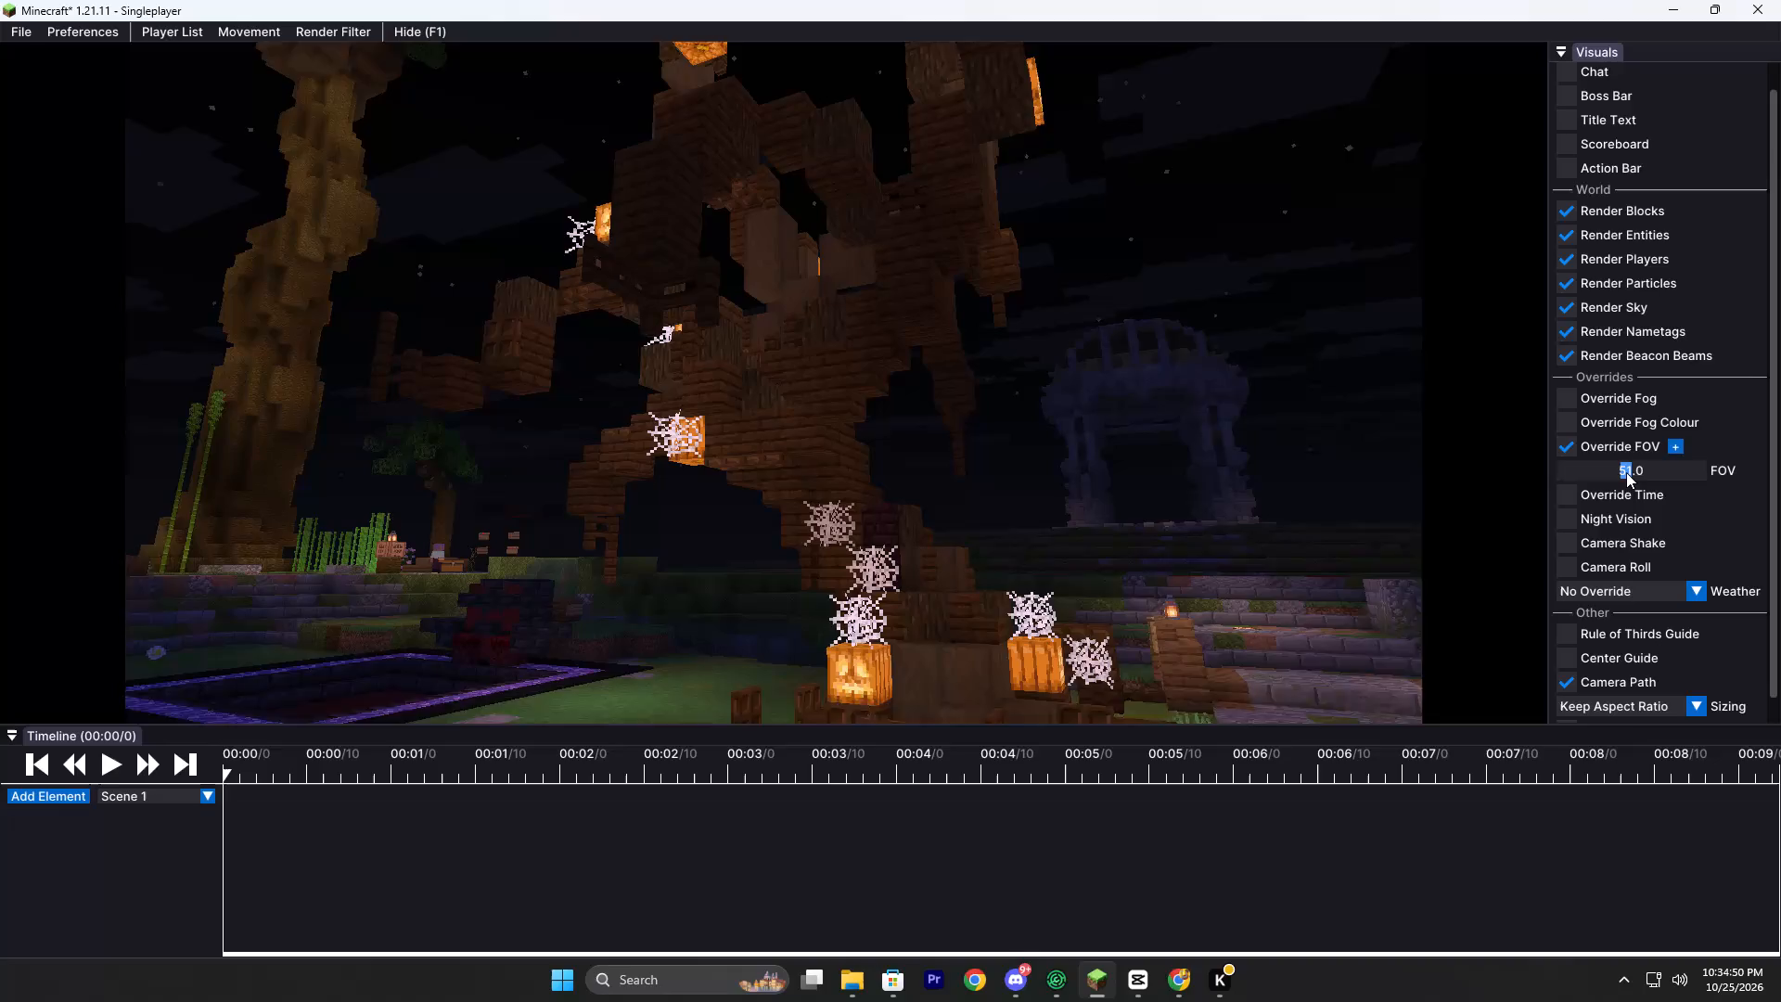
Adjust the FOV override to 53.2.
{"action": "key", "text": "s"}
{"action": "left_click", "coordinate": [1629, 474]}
Set the view sizing to Change Aspect Ratio with the 9:16 (Shorts) aspect.
{"action": "scroll", "coordinate": [1634, 599], "scroll_direction": "down", "scroll_amount": 2}
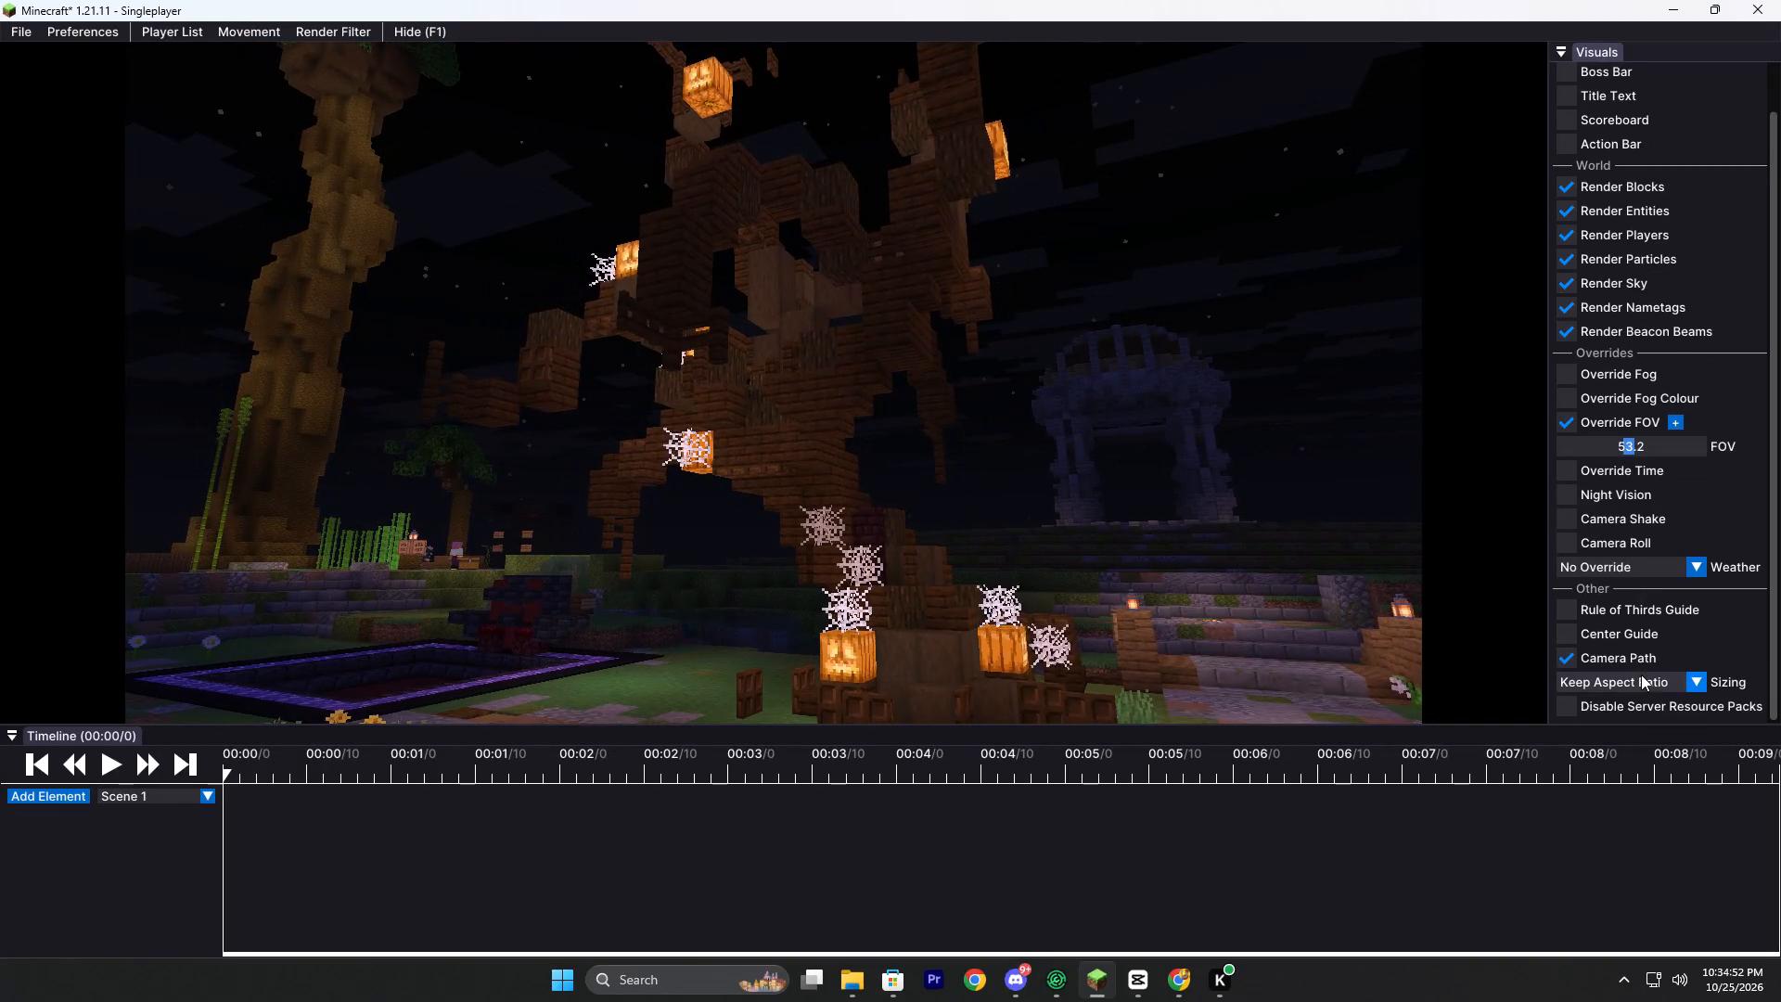
{"action": "left_click", "coordinate": [1641, 674]}
{"action": "left_click", "coordinate": [1658, 680]}
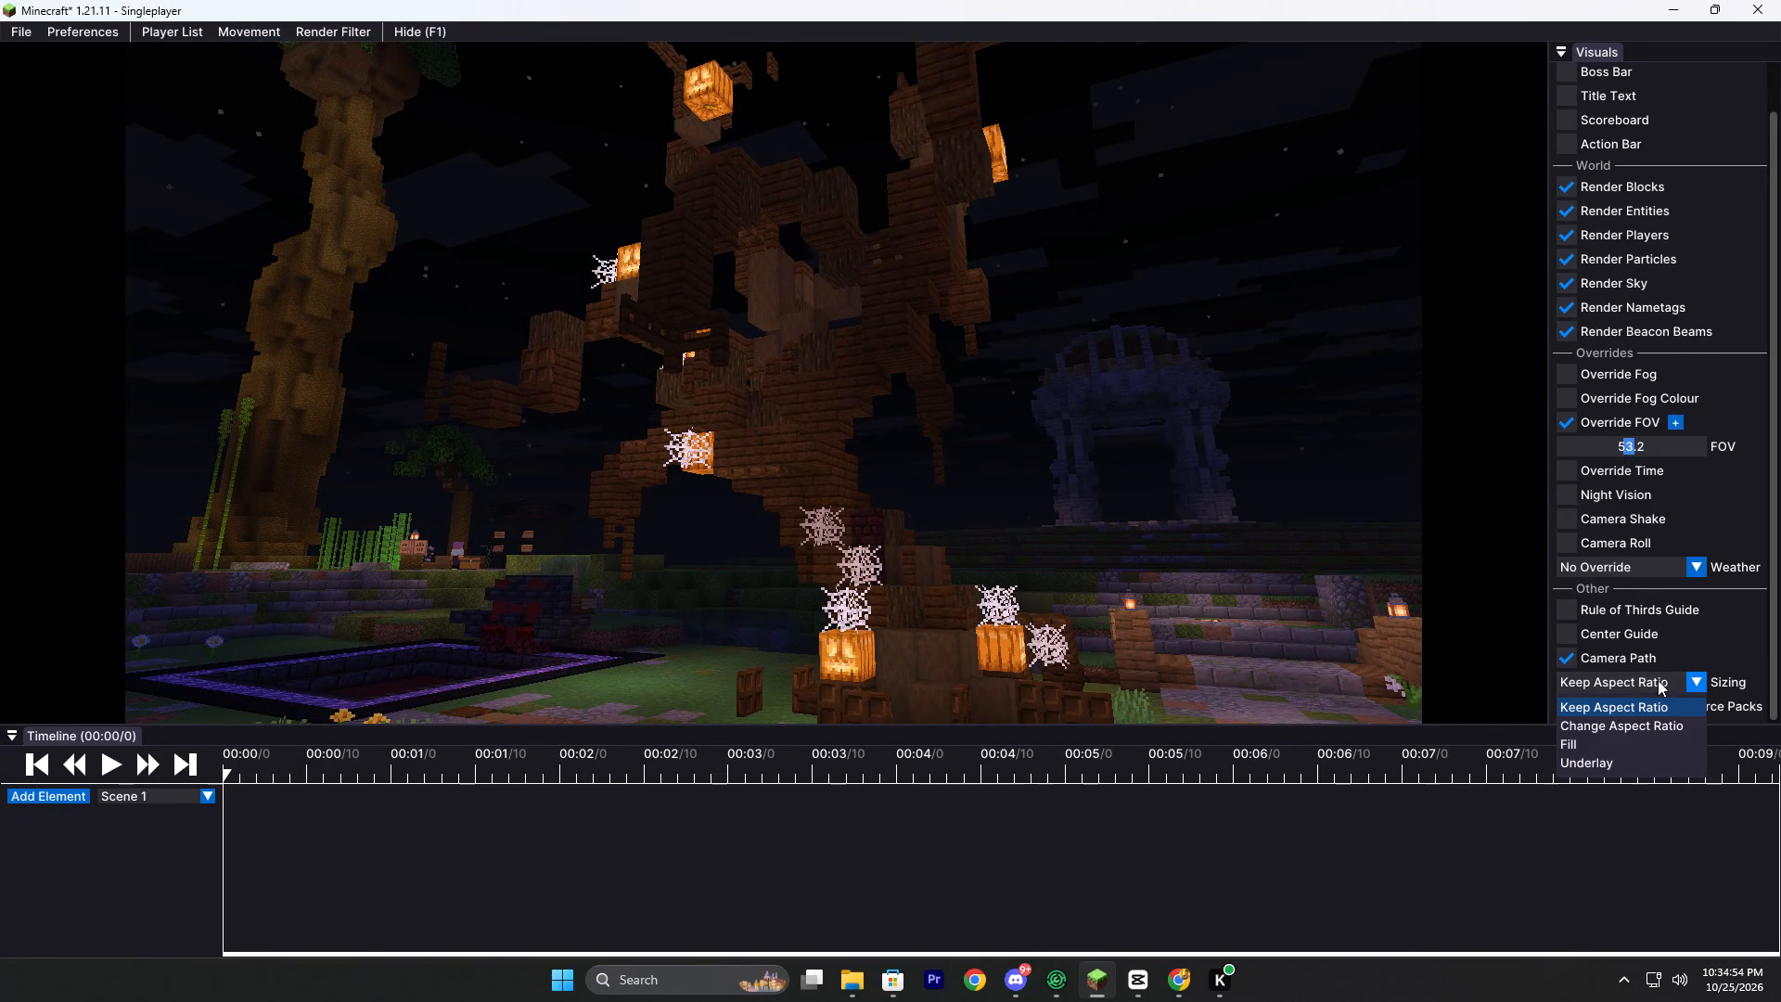
{"action": "left_click", "coordinate": [1639, 732]}
{"action": "scroll", "coordinate": [1636, 697], "scroll_direction": "down", "scroll_amount": 1}
{"action": "left_click", "coordinate": [1636, 690]}
{"action": "left_click", "coordinate": [1628, 718]}
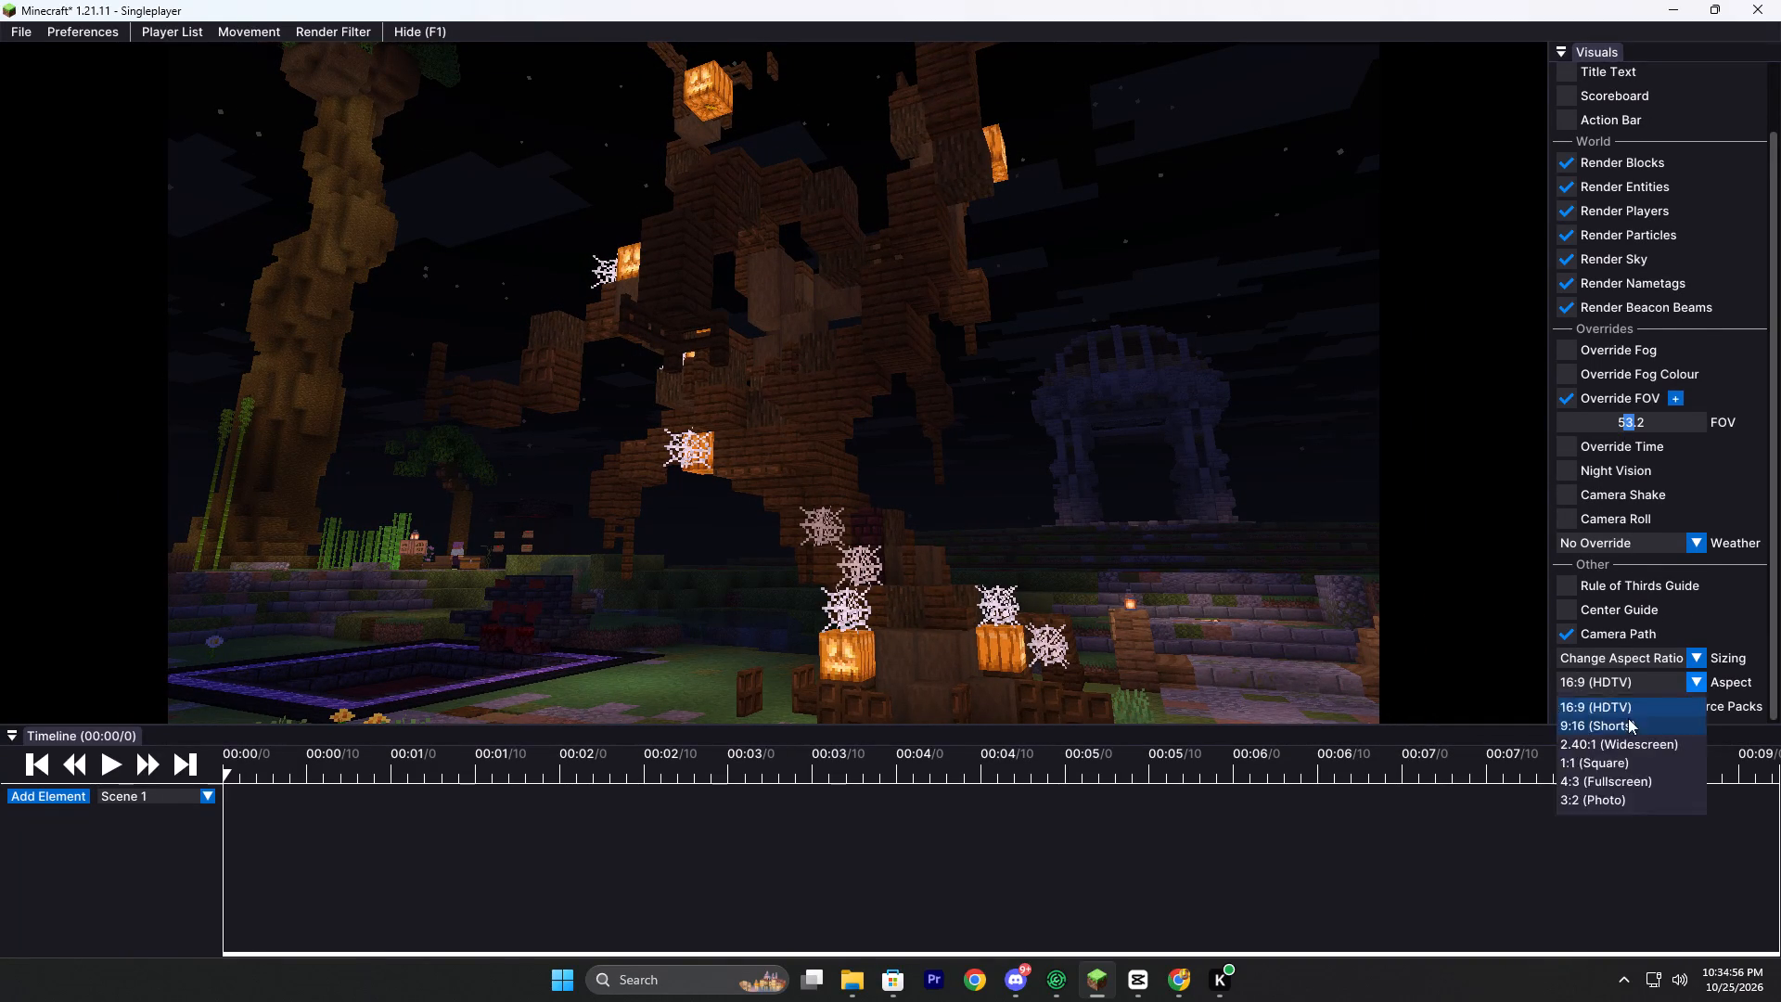
Fly the camera back behind the crowned player so the player and the pumpkin tree share the vertical frame.
{"action": "key", "text": "s"}
{"action": "key", "text": "space"}
{"action": "left_click_drag", "start_coordinate": [864, 604], "coordinate": [890, 491], "text": "ctrl"}
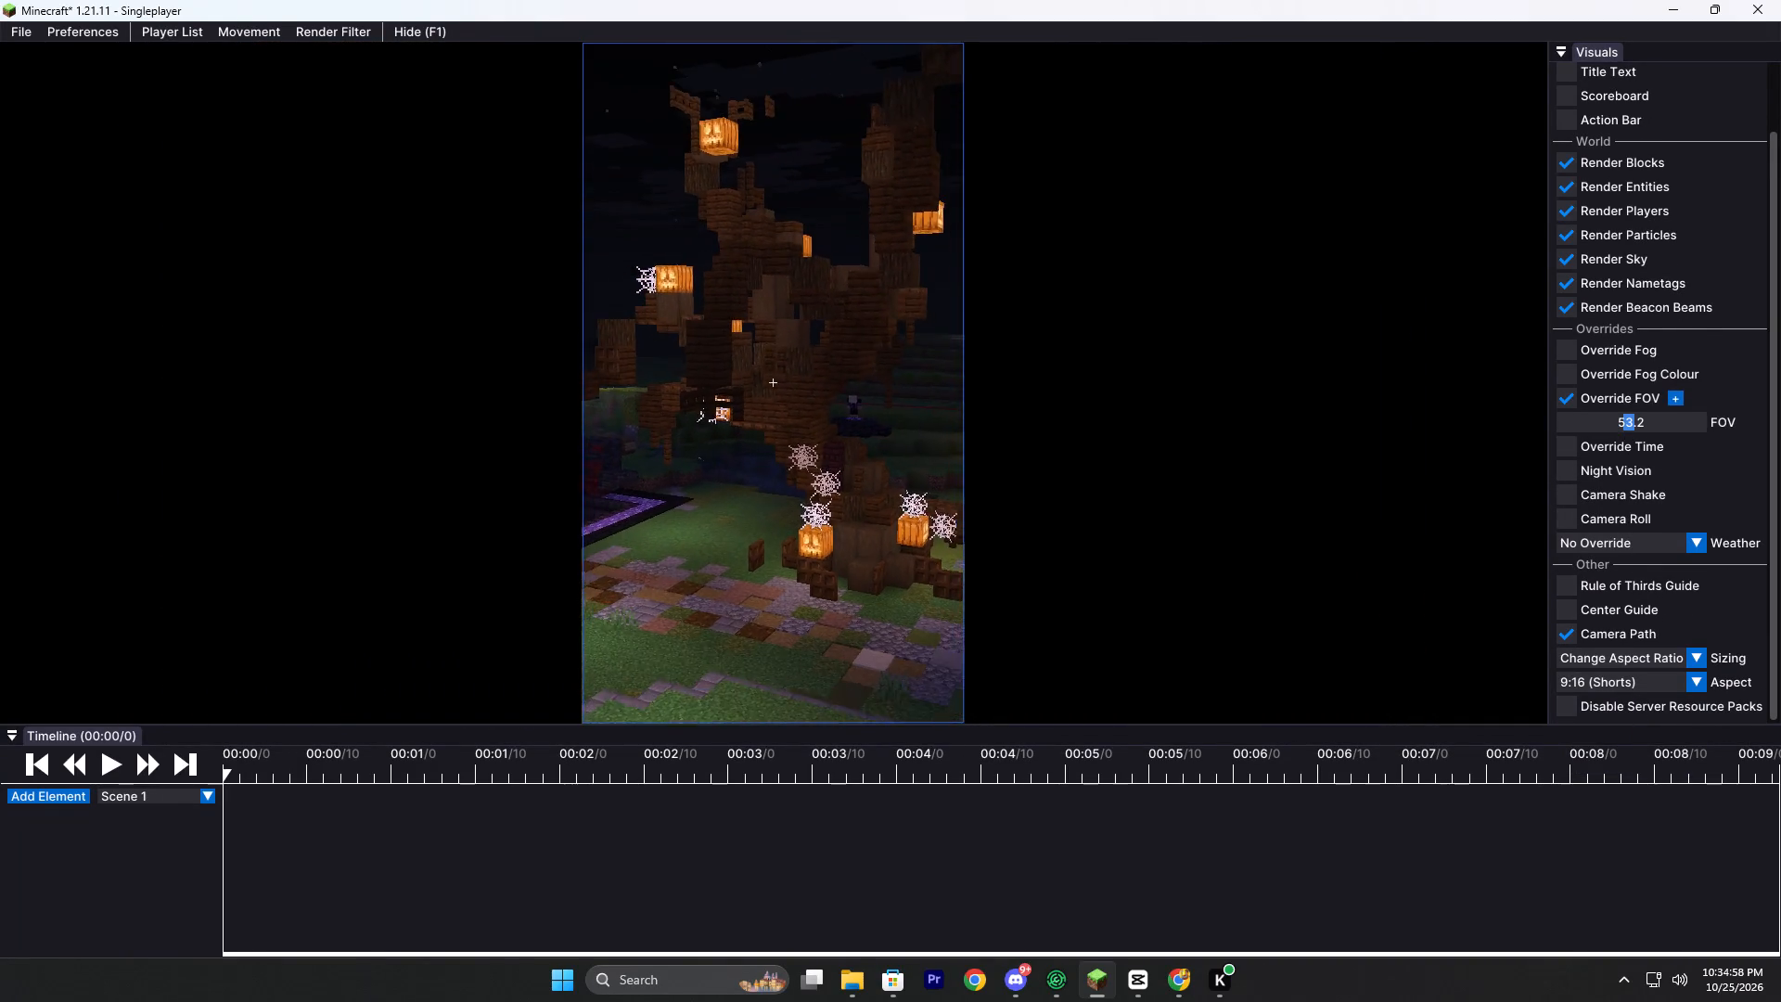
{"action": "left_click_drag", "start_coordinate": [890, 491], "coordinate": [890, 489], "text": "ctrl"}
{"action": "key", "text": "shift+w"}
{"action": "key", "text": "shift+w"}
{"action": "key", "text": "shift+w"}
{"action": "key", "text": "shift+w"}
{"action": "key", "text": "shift+w"}
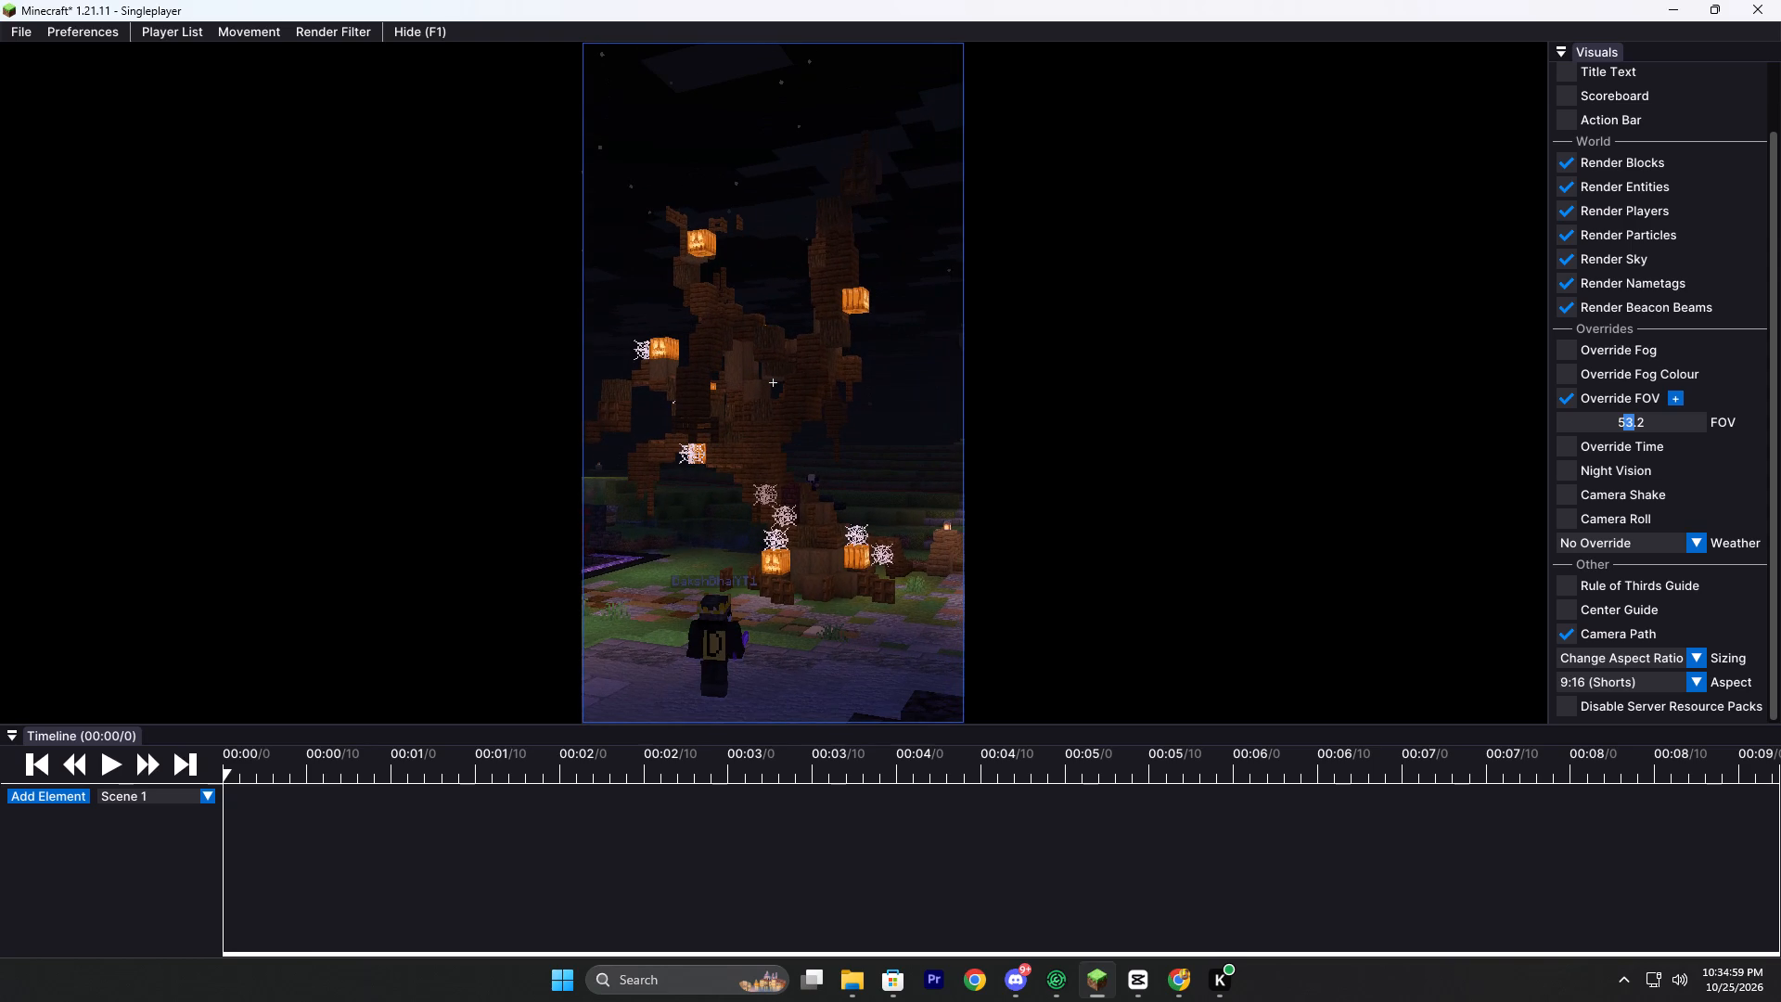
{"action": "left_click_drag", "start_coordinate": [890, 489], "coordinate": [890, 488], "text": "ctrl"}
{"action": "type", "text": "ww"}
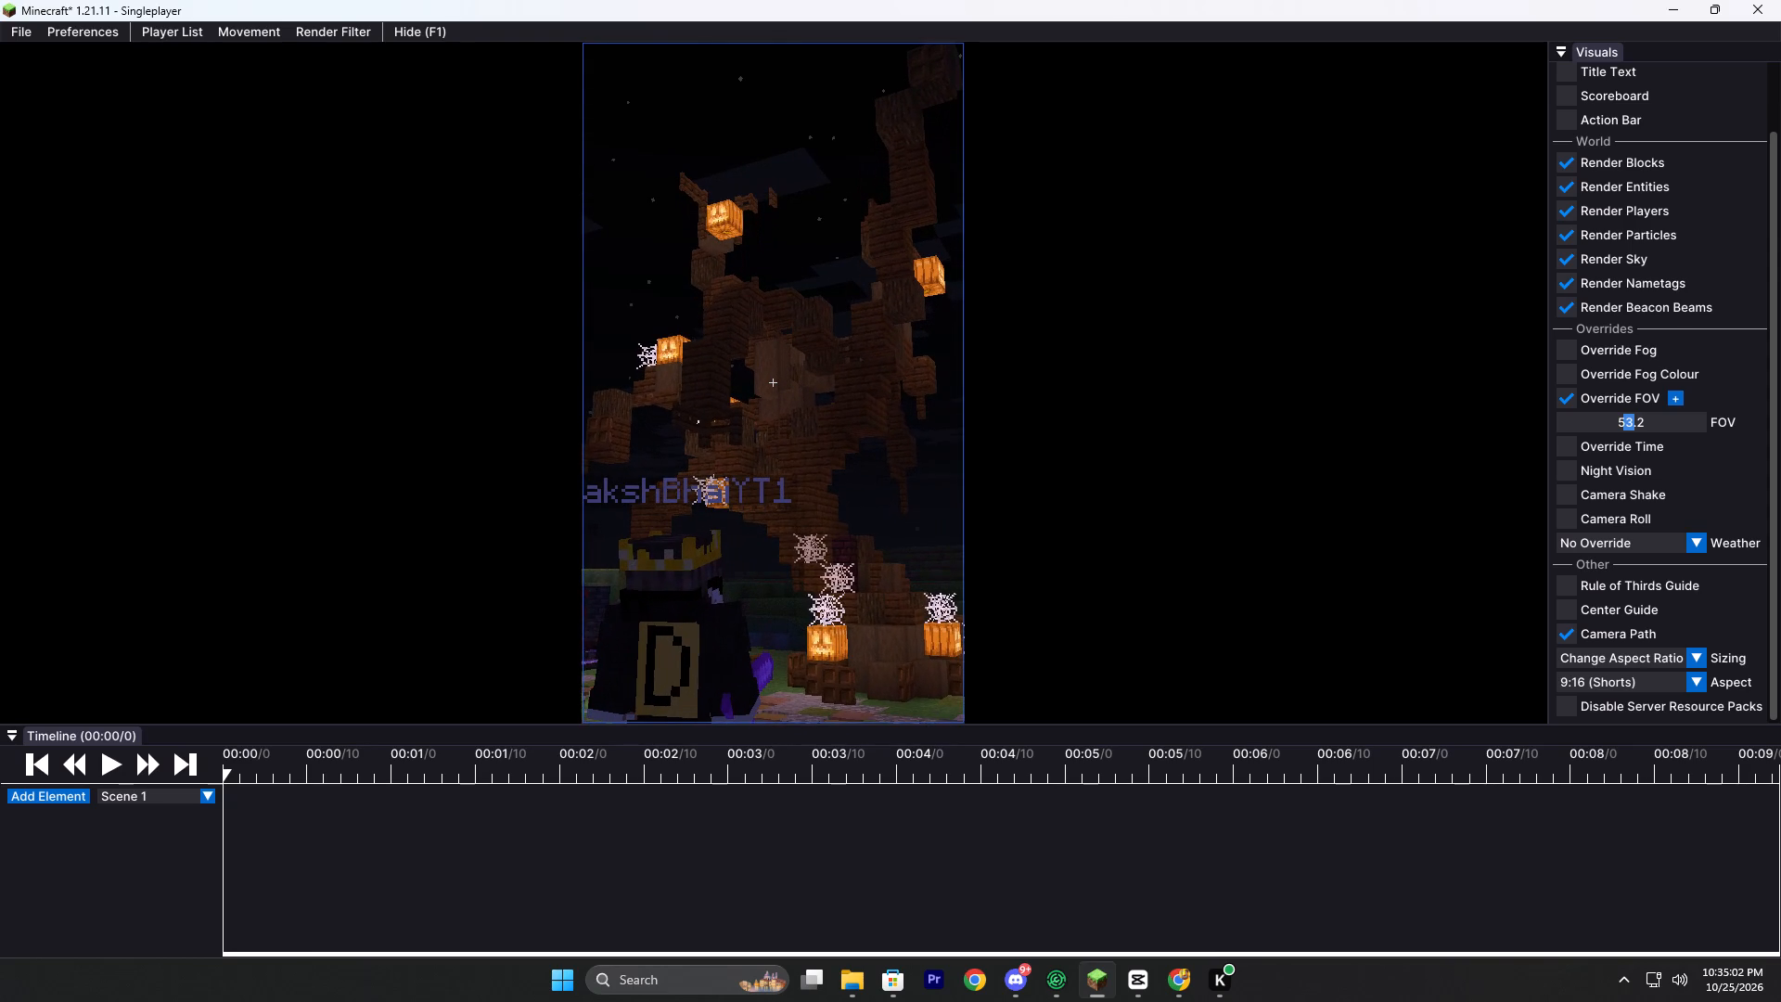
Refine the opening shot to a close view from behind the crowned player's shoulder, looking up towards the pumpkin tree.
{"action": "left_click_drag", "start_coordinate": [890, 488], "coordinate": [890, 489], "text": "ctrl"}
{"action": "key", "text": "w"}
{"action": "type", "text": "ssaw"}
{"action": "left_click_drag", "start_coordinate": [890, 489], "coordinate": [890, 489], "text": "ctrl"}
{"action": "key", "text": "w"}
{"action": "key", "text": "d"}
{"action": "key", "text": "a"}
{"action": "key", "text": "a"}
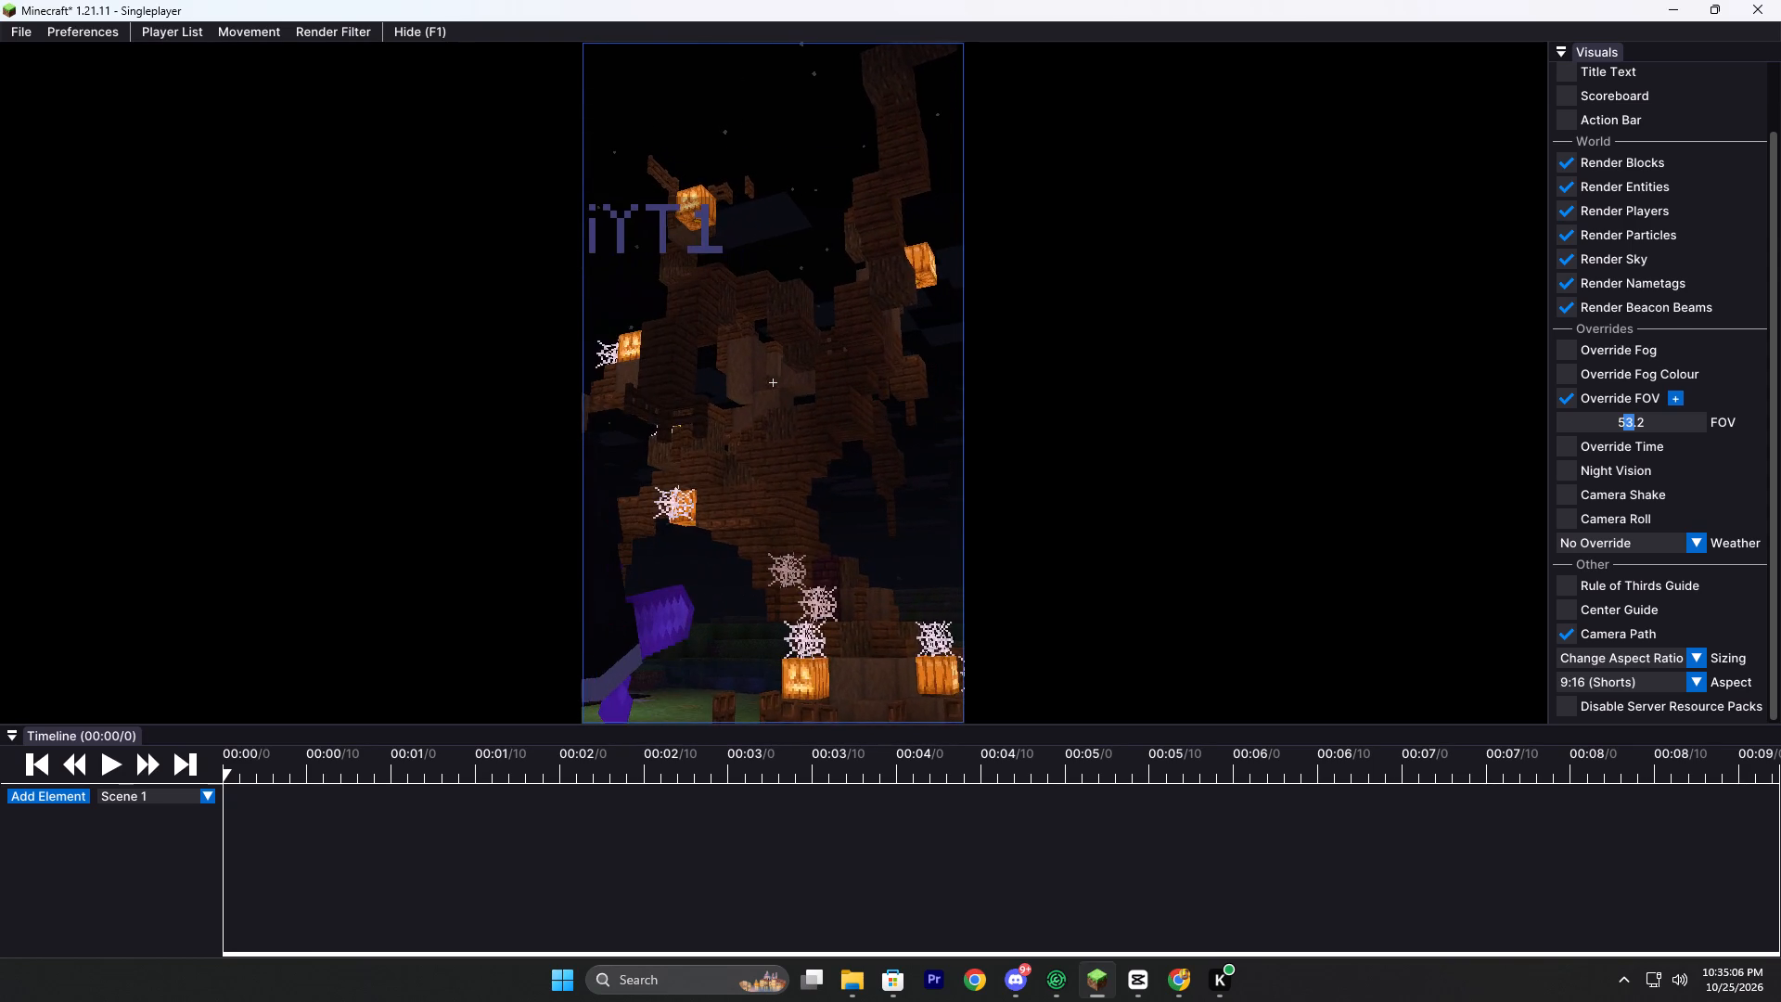
{"action": "right_click", "coordinate": [768, 384]}
{"action": "left_click", "coordinate": [788, 490]}
{"action": "left_click", "coordinate": [685, 512]}
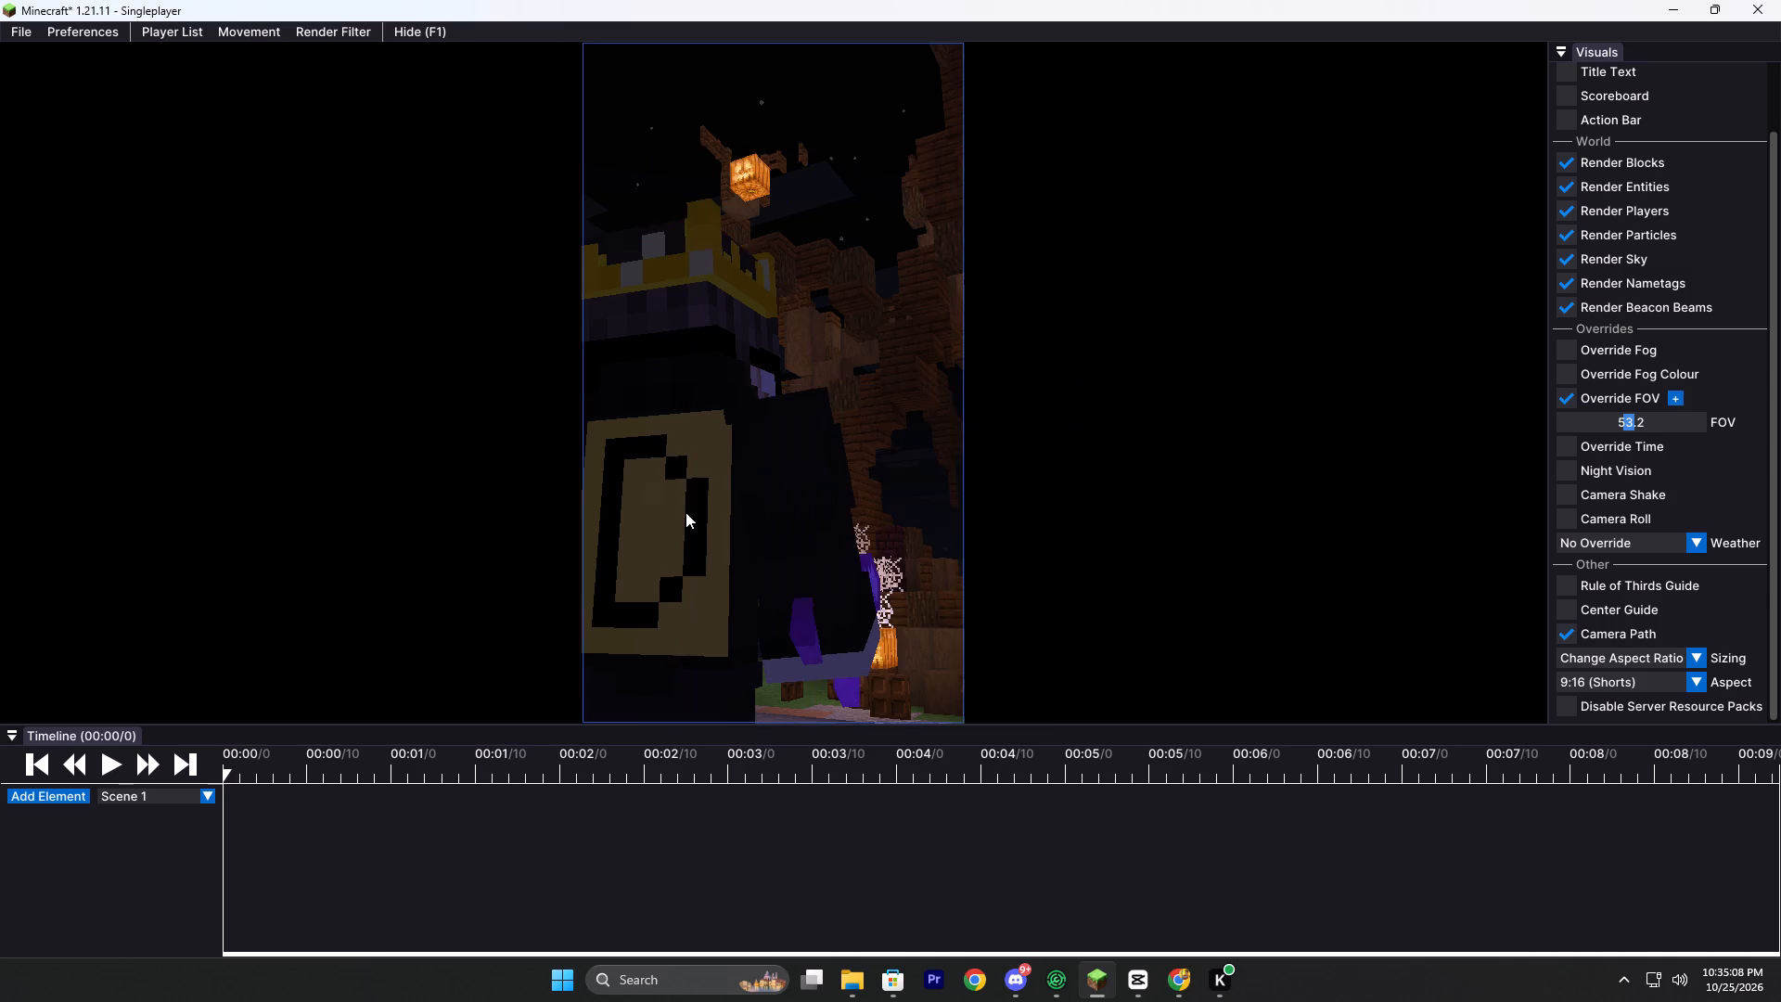
{"action": "type", "text": "da"}
{"action": "left_click_drag", "start_coordinate": [821, 528], "coordinate": [685, 512]}
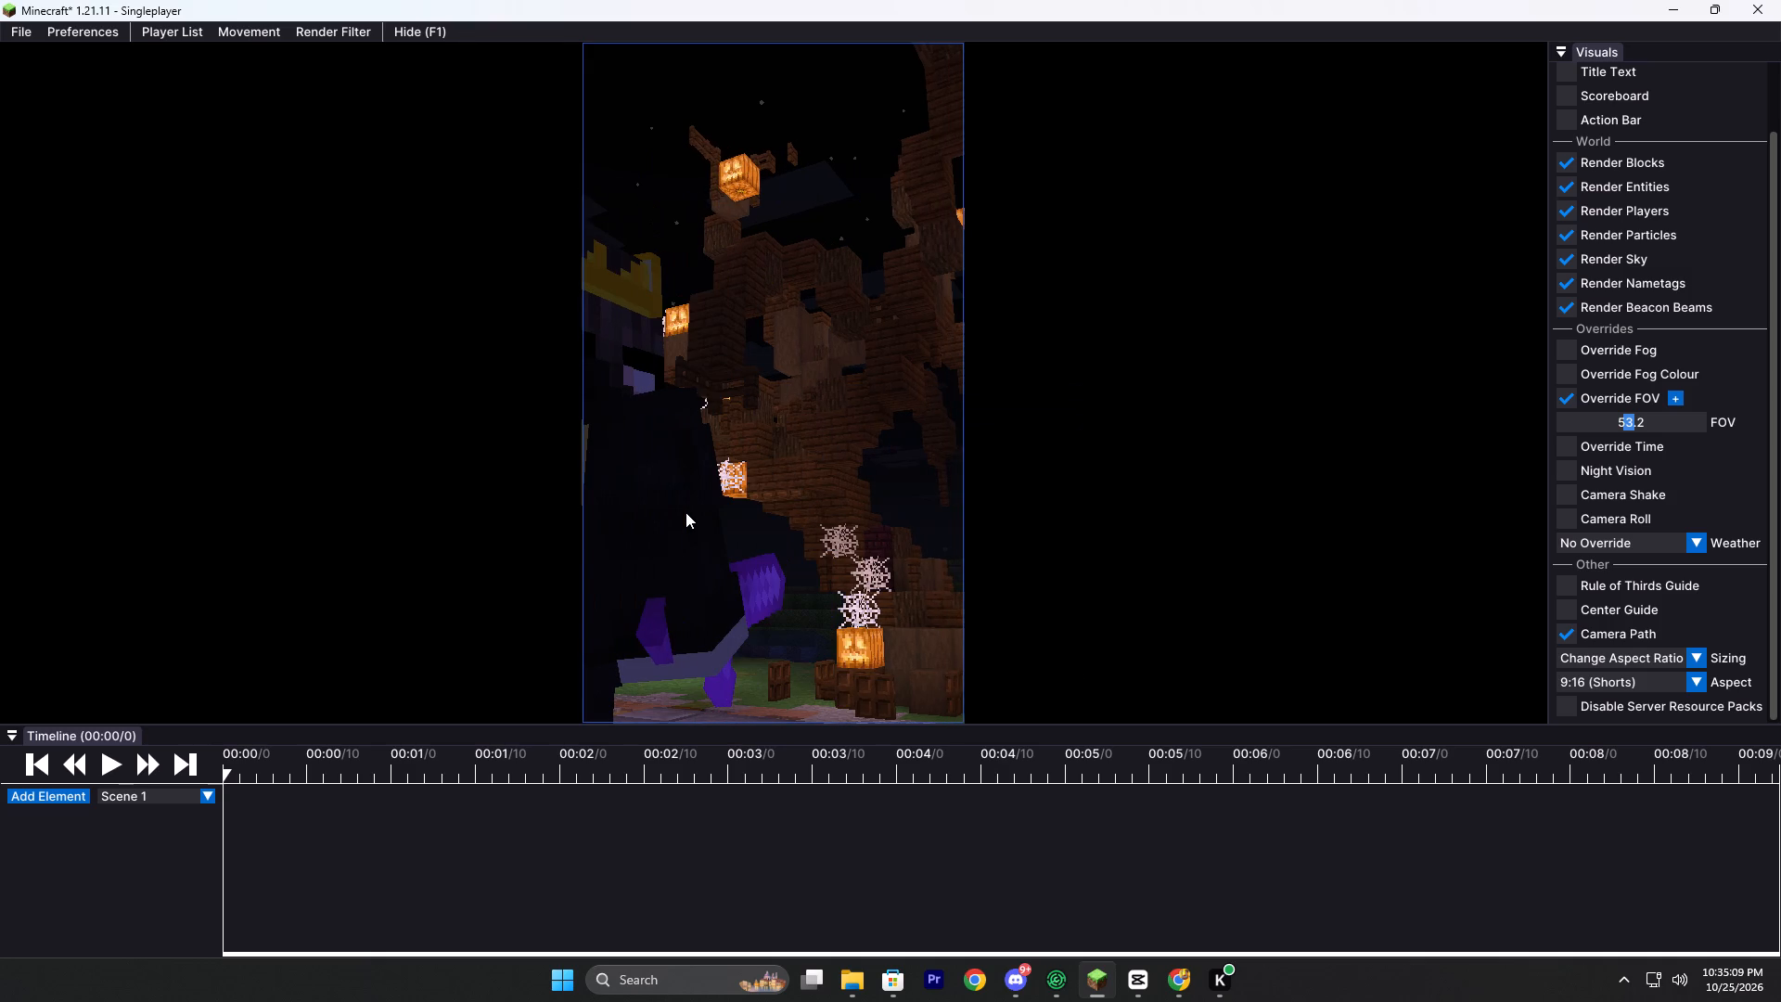
{"action": "left_click_drag", "start_coordinate": [685, 512], "coordinate": [891, 488]}
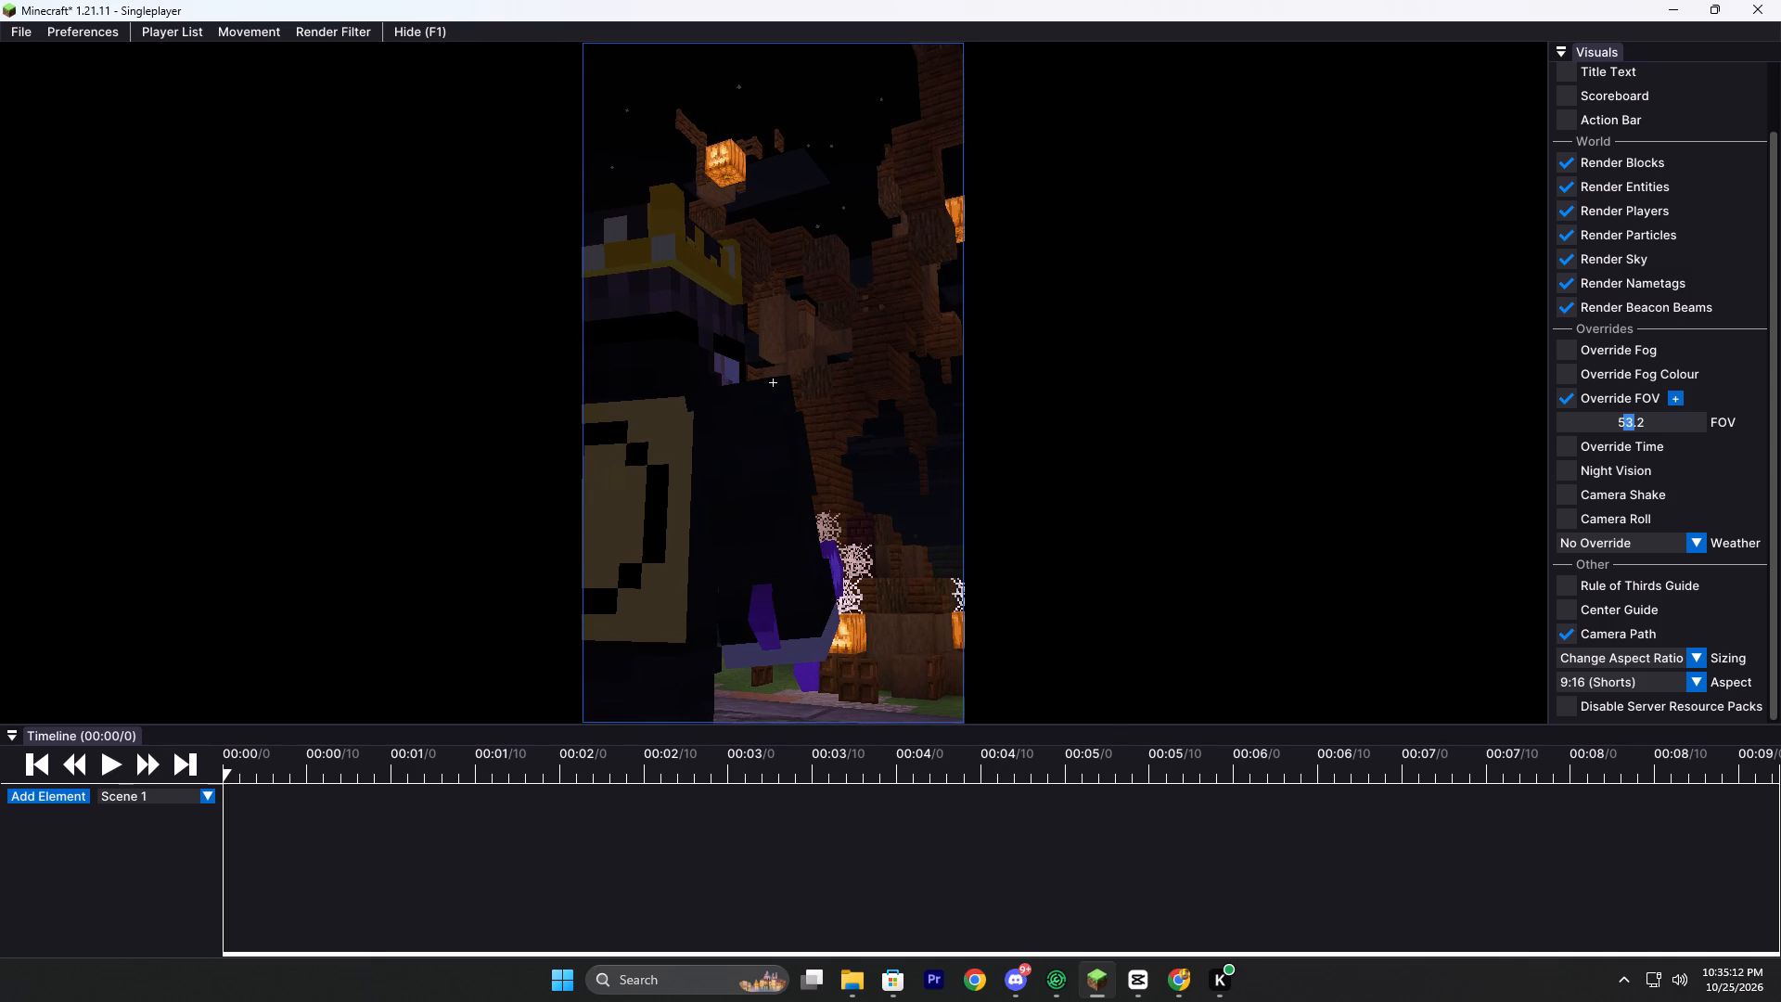
{"action": "left_click_drag", "start_coordinate": [891, 488], "coordinate": [890, 490]}
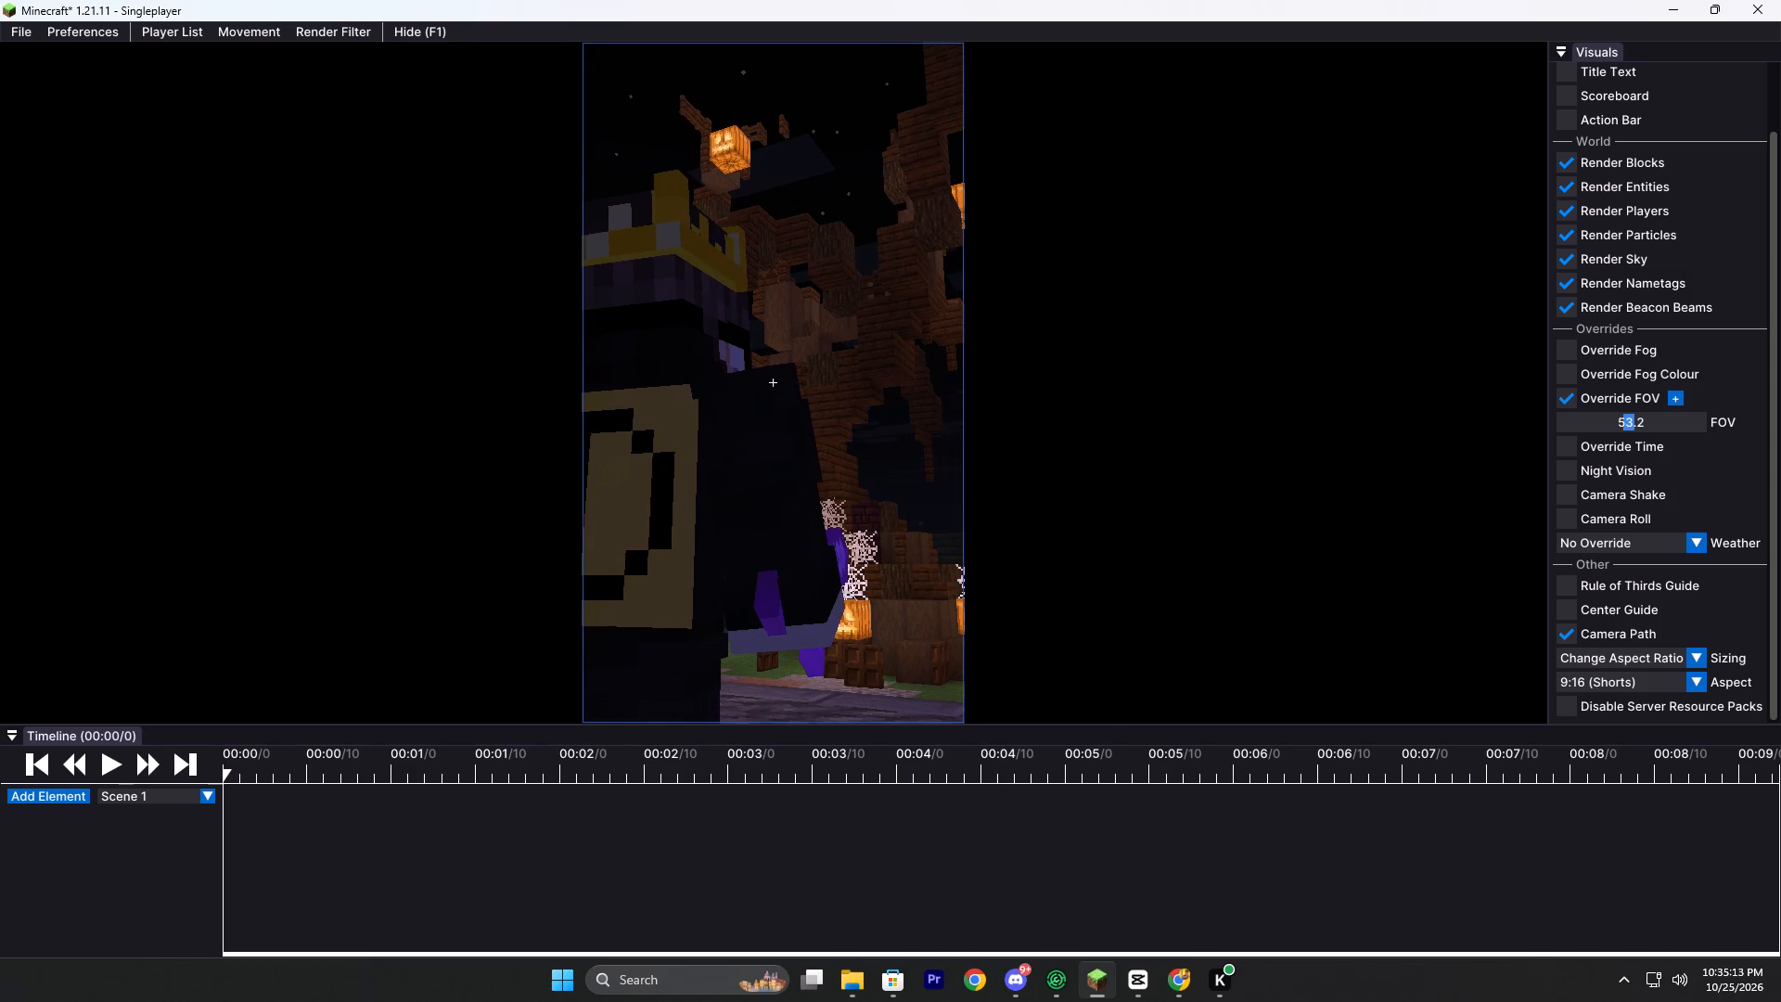
{"action": "left_click_drag", "start_coordinate": [890, 490], "coordinate": [890, 489]}
Set the FOV override to 59.2.
{"action": "left_click", "coordinate": [1622, 421]}
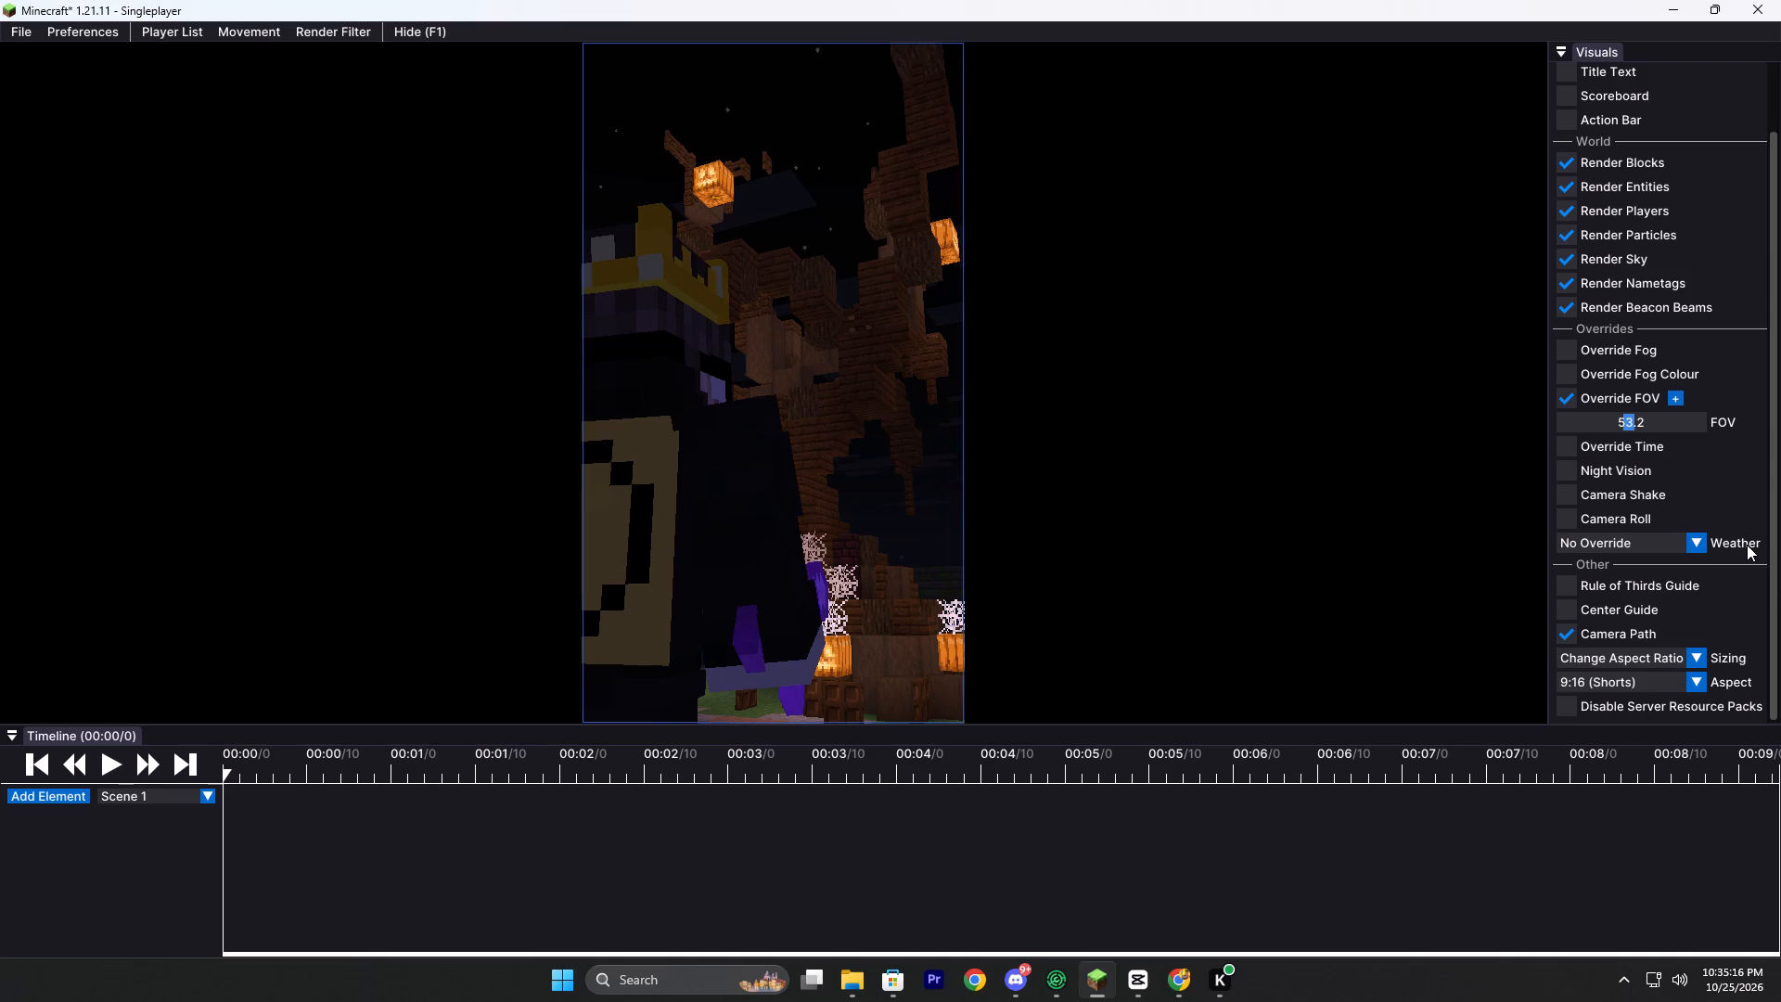
Add a Camera element to the timeline and place its first keyframe at 00:00/0.
{"action": "left_click", "coordinate": [62, 794]}
{"action": "left_click", "coordinate": [94, 768]}
{"action": "left_click", "coordinate": [211, 792]}
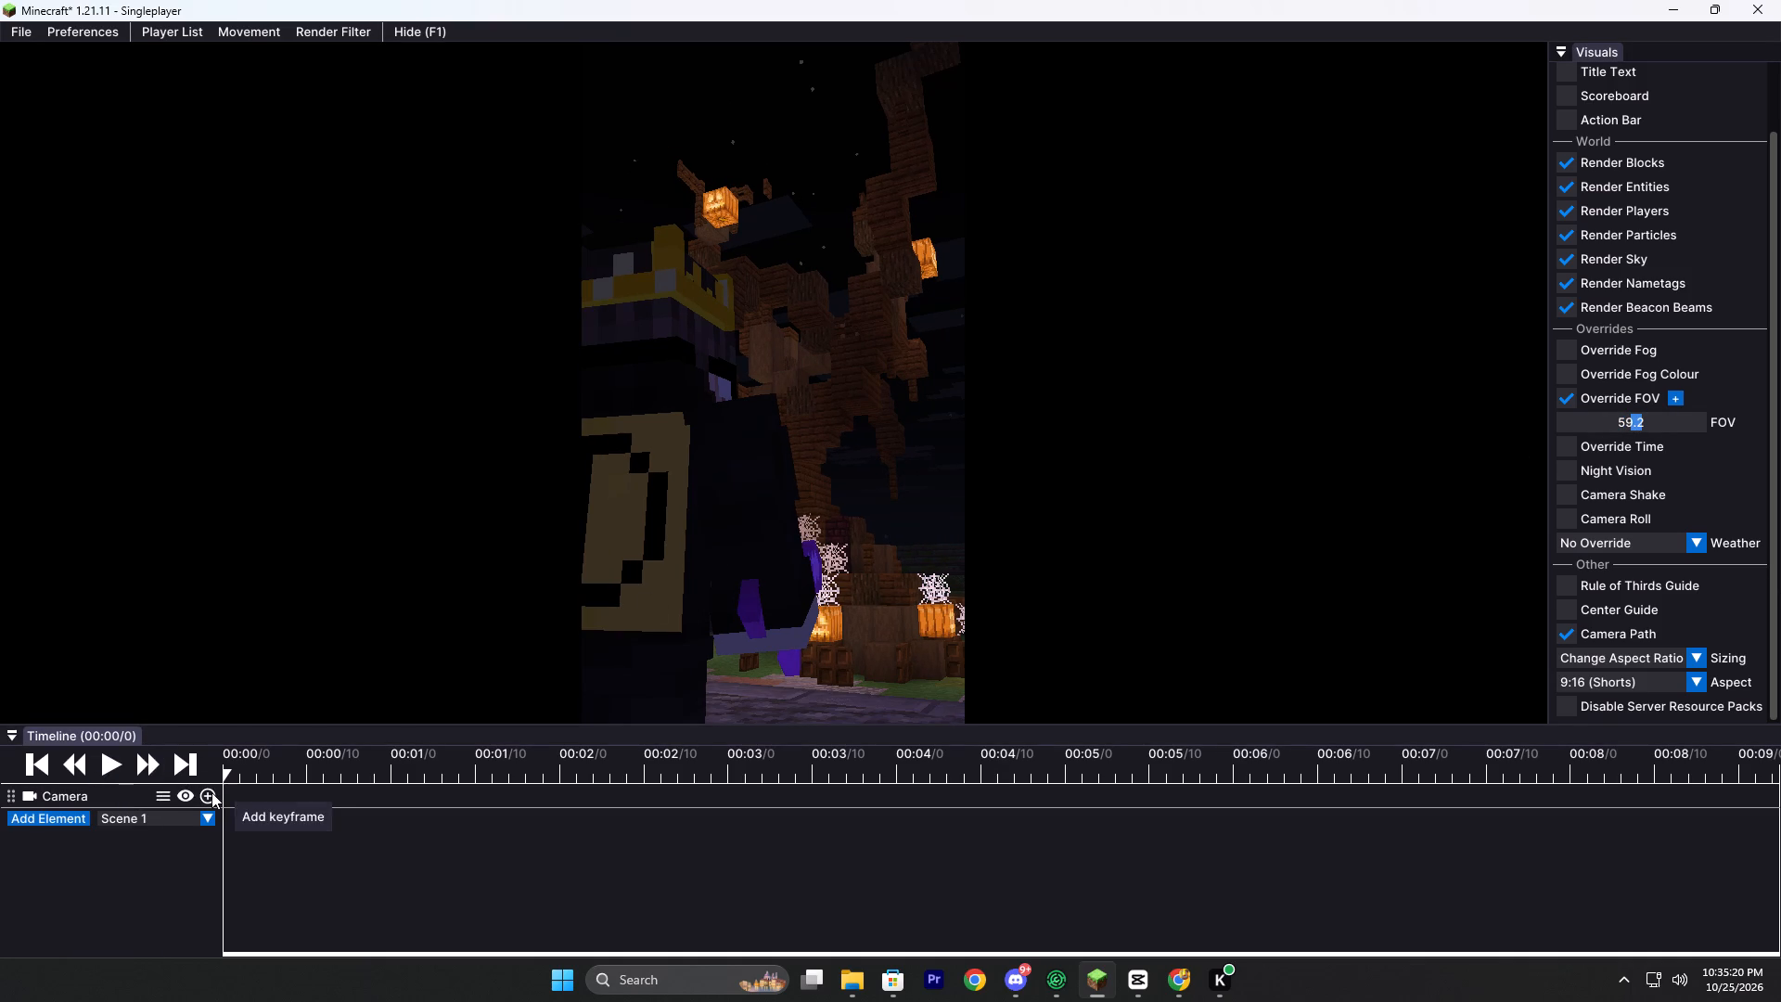
Play the replay to 00:01/33, move the camera sideways past the player to face the pumpkin tree, and add a camera keyframe.
{"action": "left_click", "coordinate": [110, 762]}
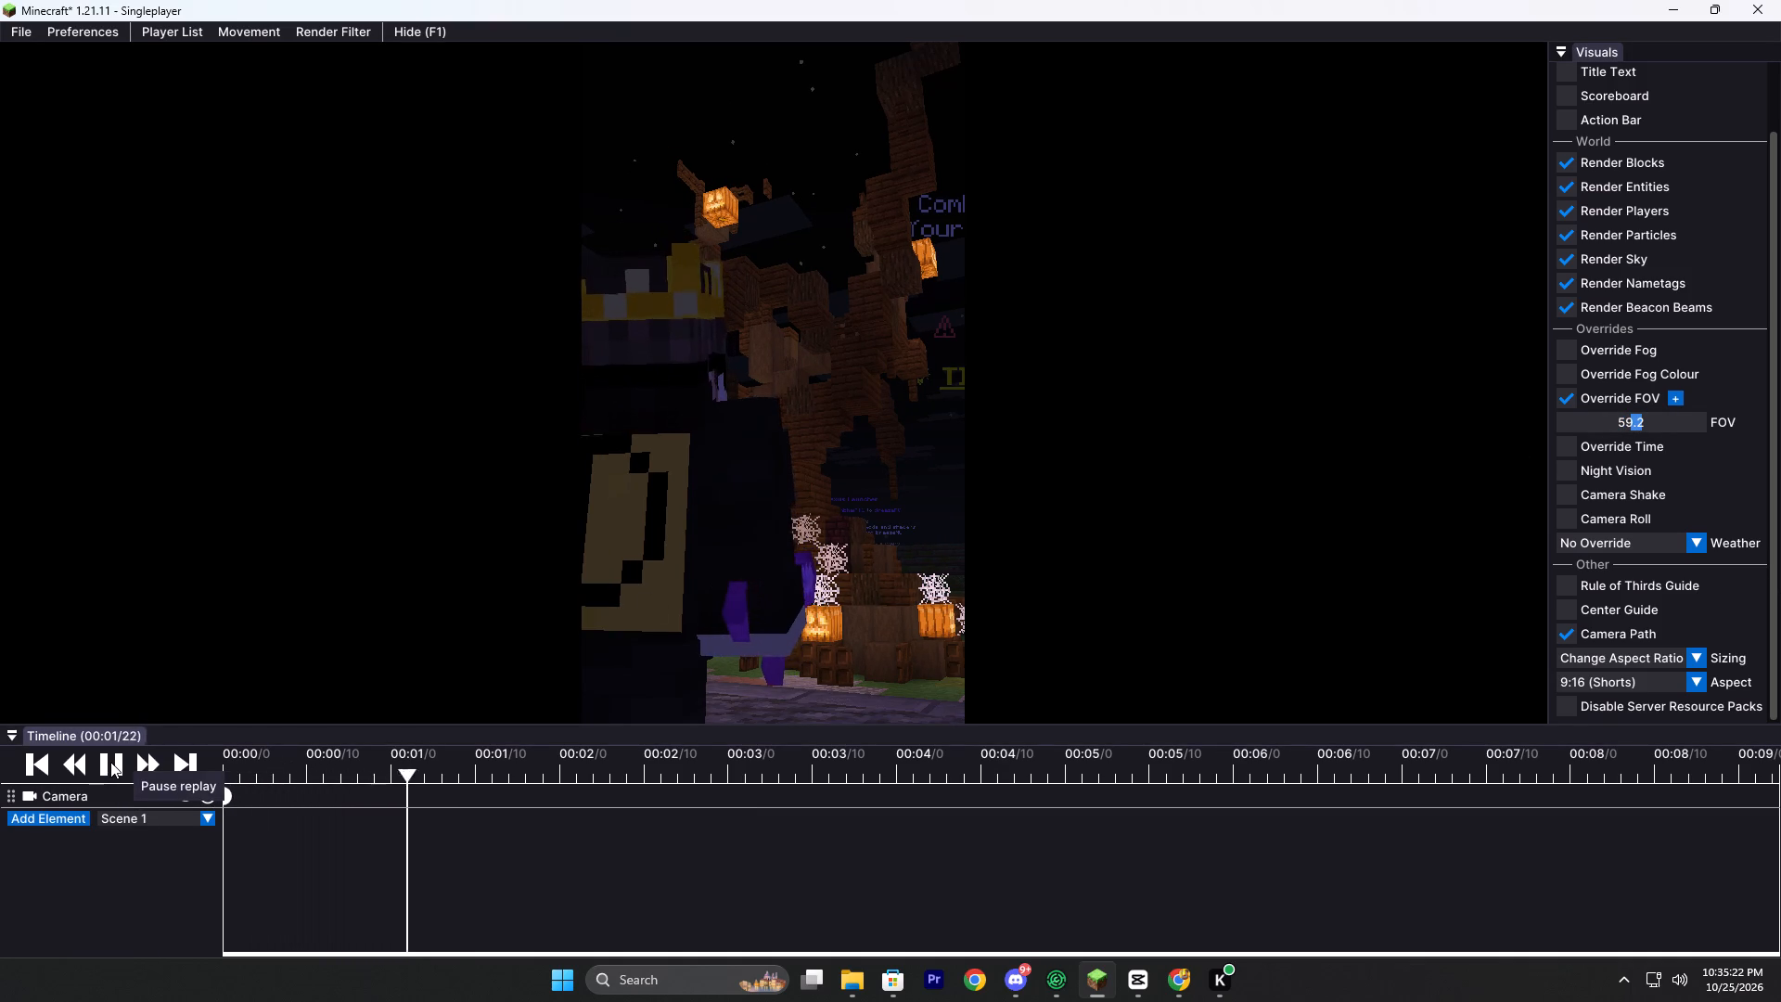
{"action": "left_click", "coordinate": [110, 762]}
{"action": "key", "text": "d"}
{"action": "key", "text": "d"}
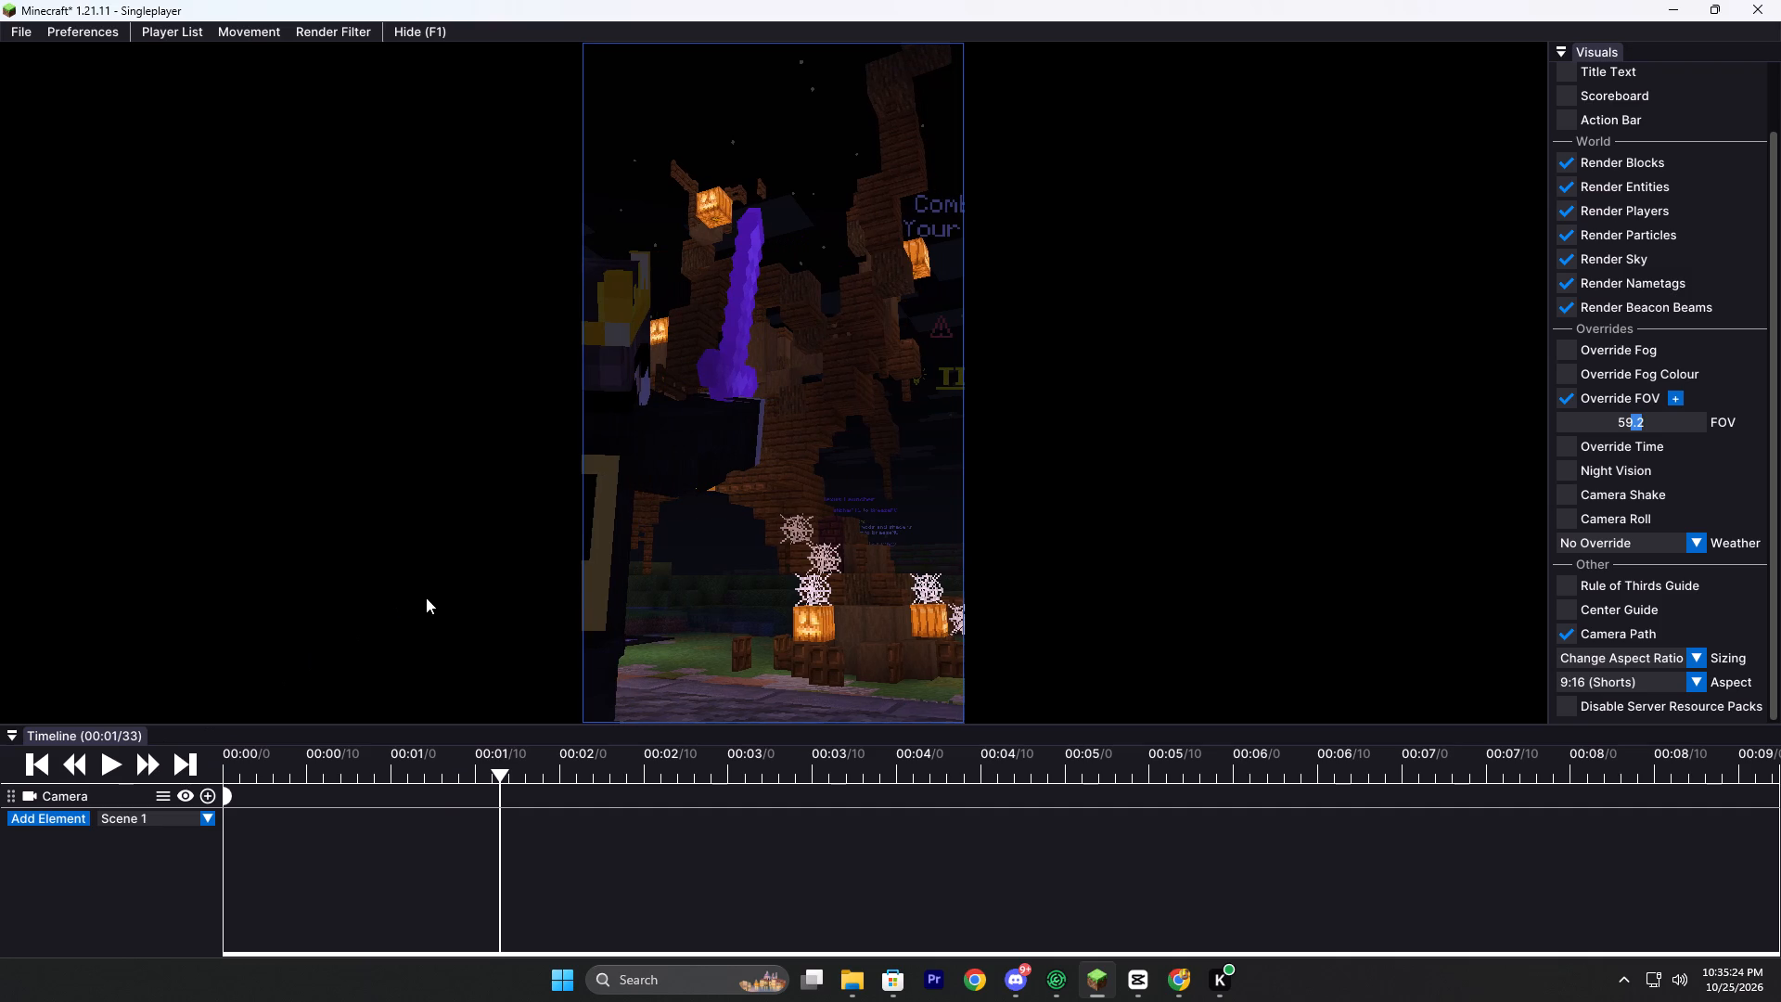
{"action": "key", "text": "d"}
{"action": "left_click_drag", "start_coordinate": [784, 569], "coordinate": [890, 489]}
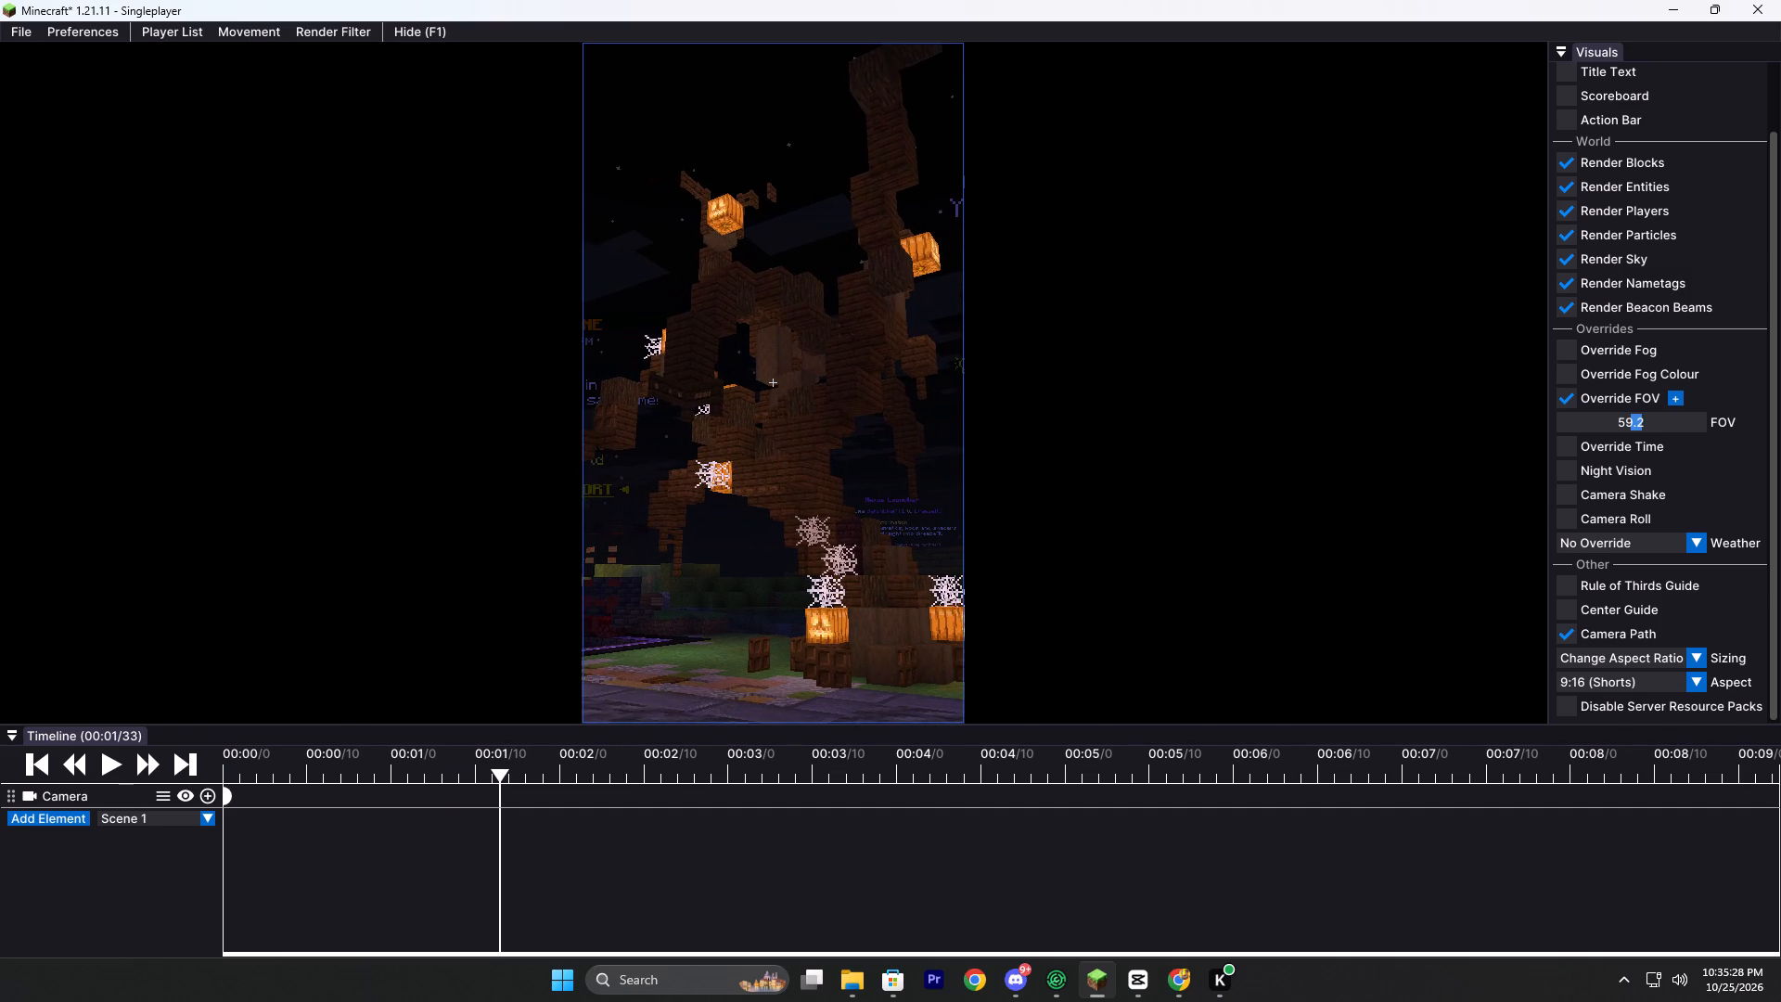
{"action": "left_click_drag", "start_coordinate": [890, 489], "coordinate": [890, 489]}
{"action": "left_click", "coordinate": [210, 790]}
Return the playhead to the start and preview the camera move between the two keyframes.
{"action": "left_click", "coordinate": [238, 778]}
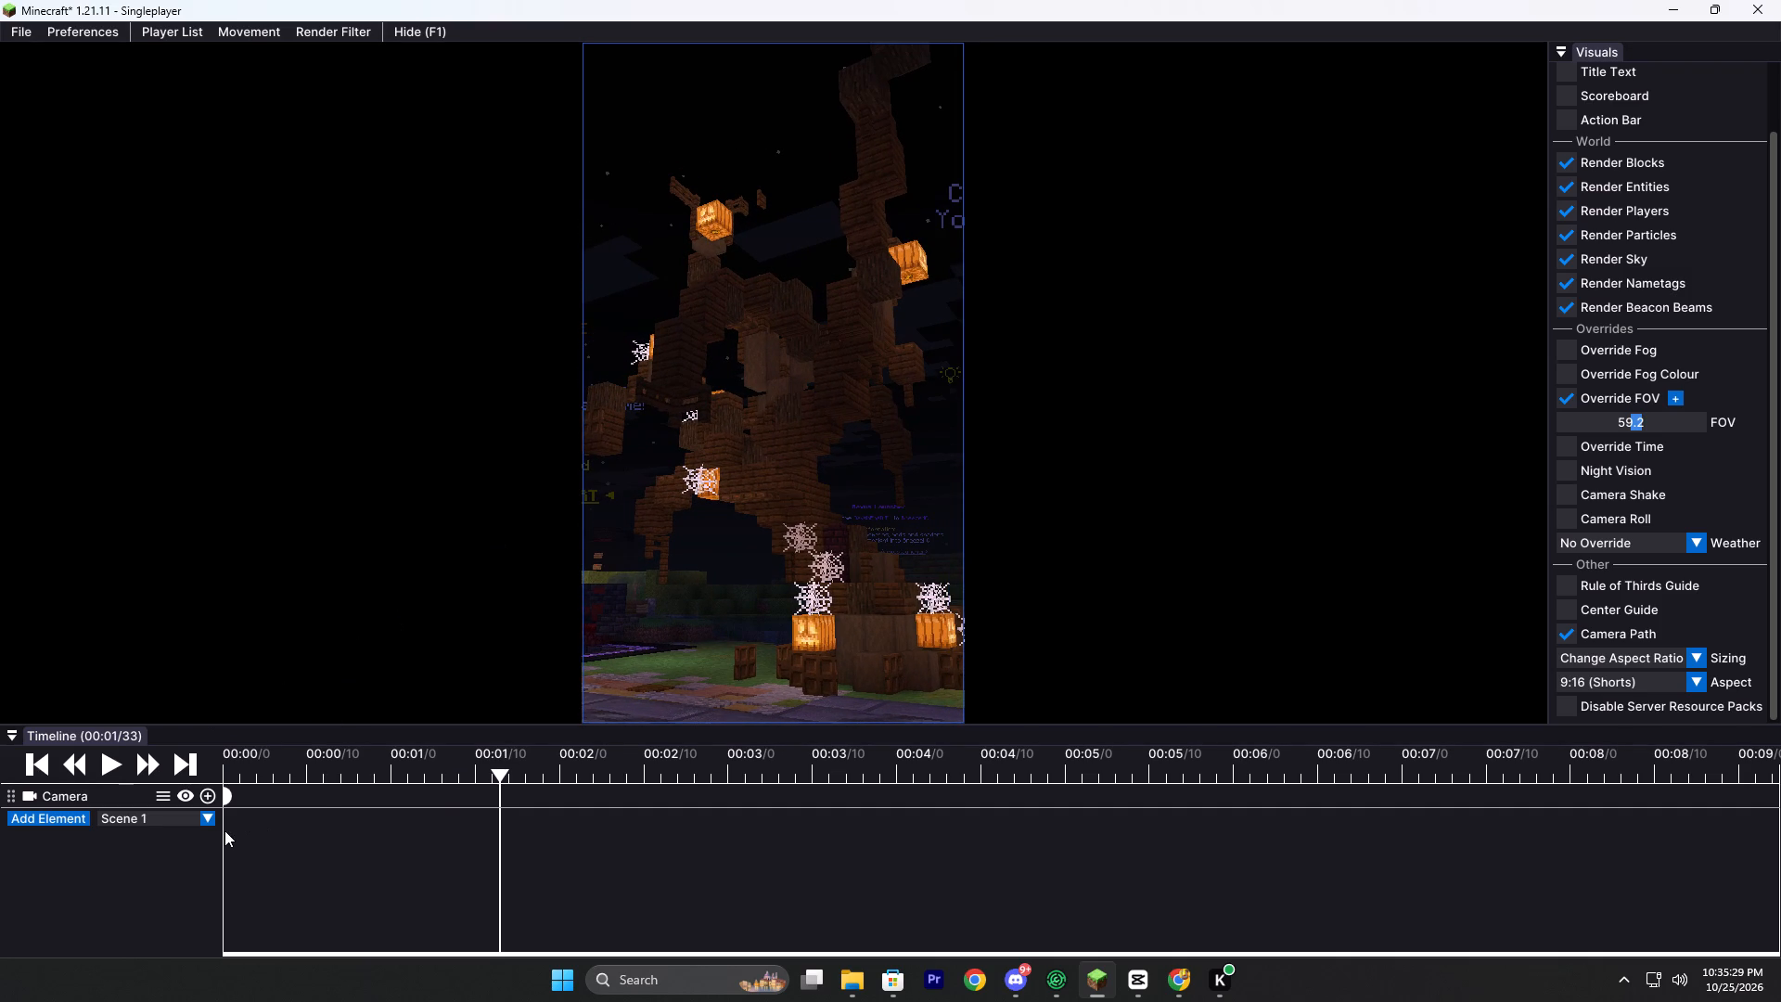
{"action": "left_click_drag", "start_coordinate": [241, 770], "coordinate": [187, 751]}
{"action": "left_click_drag", "start_coordinate": [241, 769], "coordinate": [225, 769]}
{"action": "left_click_drag", "start_coordinate": [252, 772], "coordinate": [199, 766]}
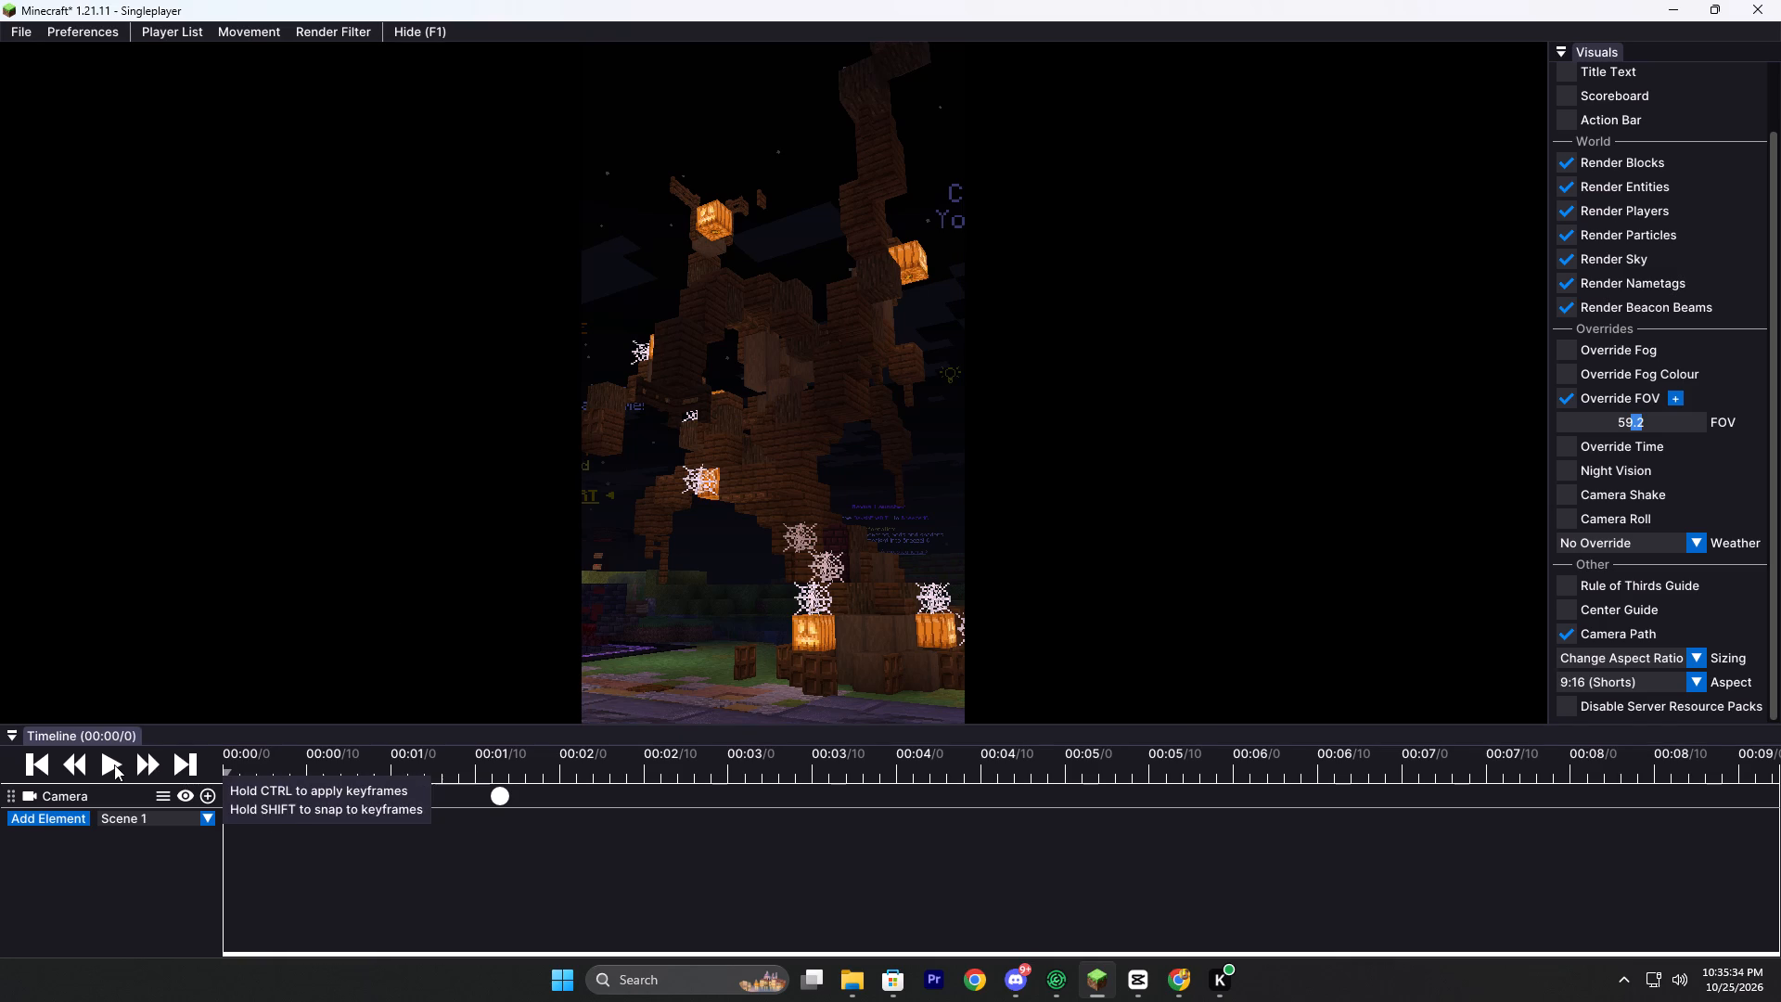
{"action": "left_click", "coordinate": [111, 764]}
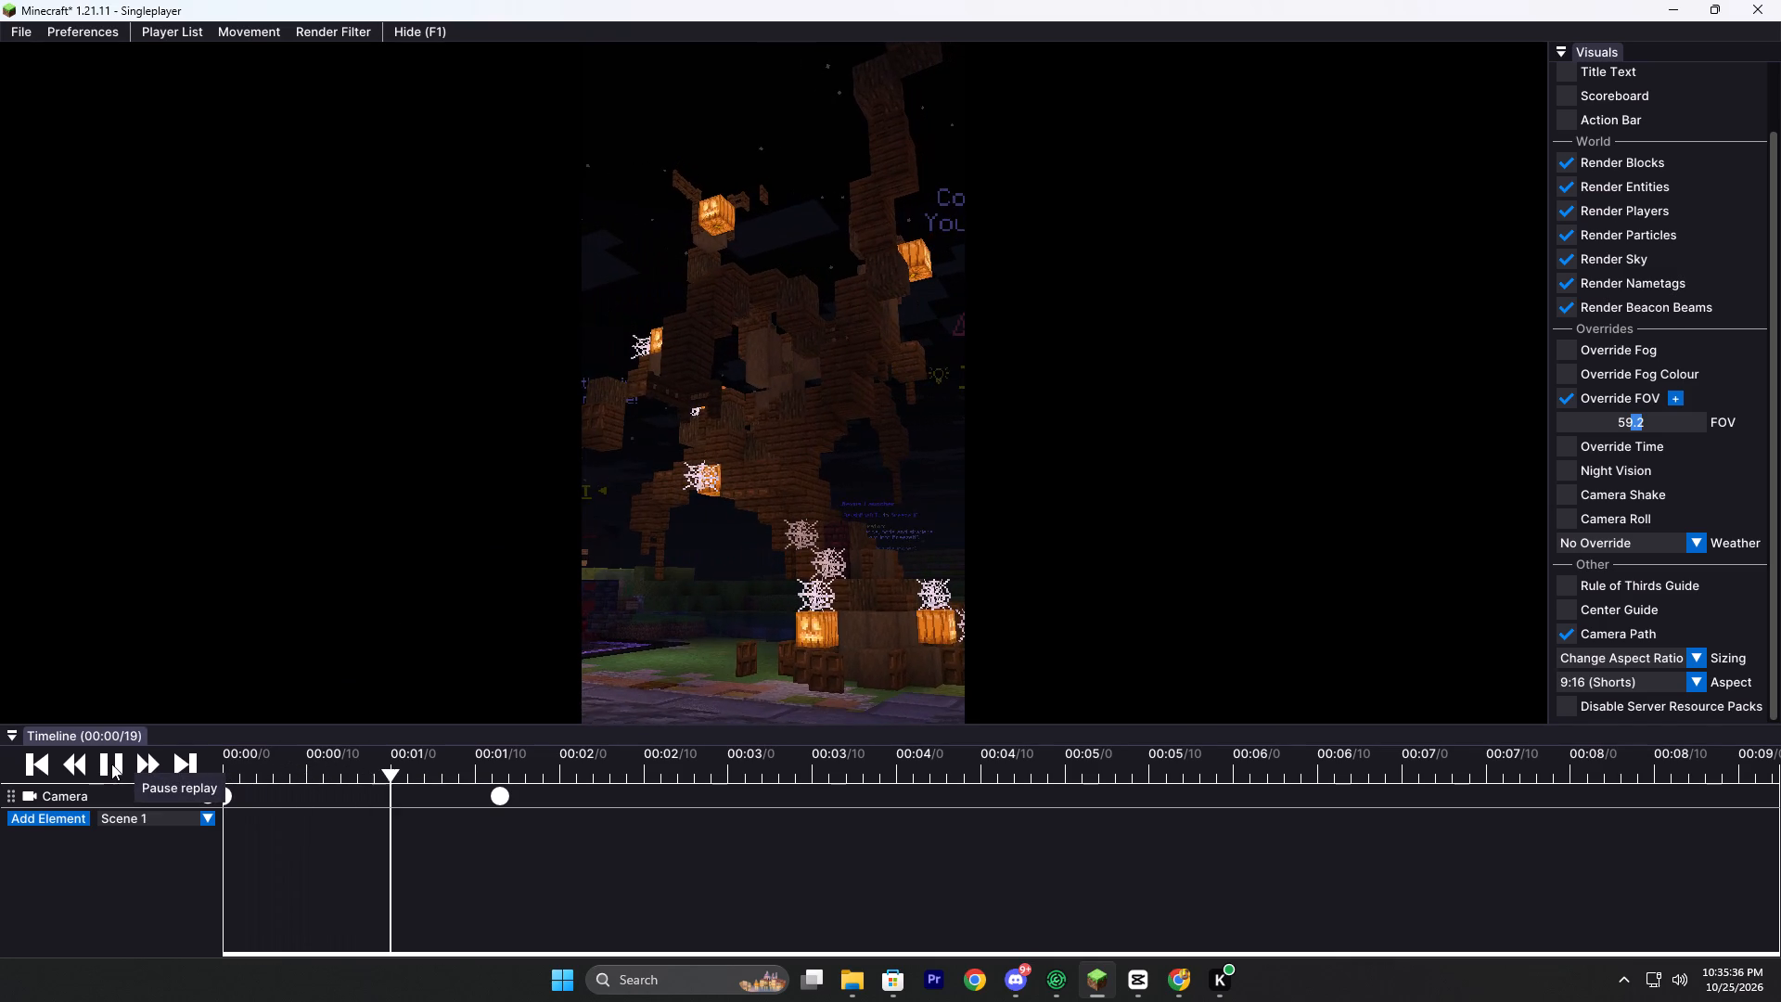
{"action": "left_click", "coordinate": [111, 764]}
Move the second camera keyframe a few ticks later, to about tick 36.
{"action": "left_click_drag", "start_coordinate": [495, 791], "coordinate": [506, 790]}
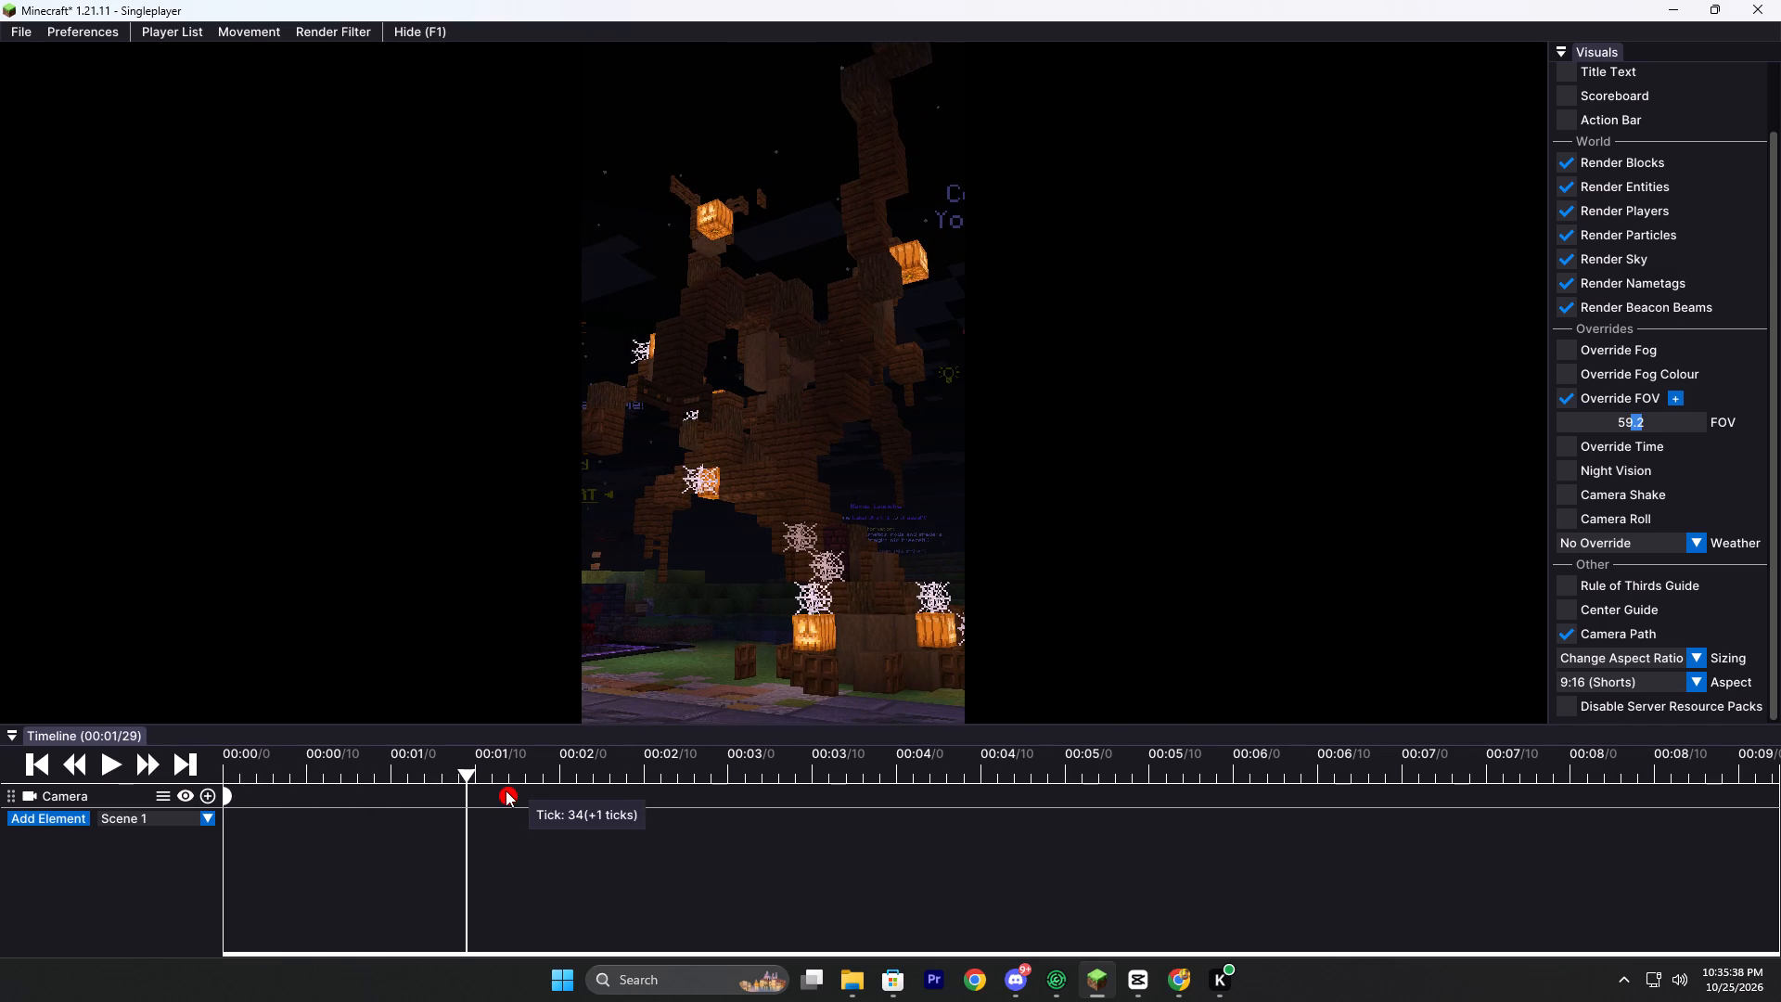
{"action": "left_click_drag", "start_coordinate": [506, 790], "coordinate": [517, 790]}
Rewind the replay to 00:00/0 and preview the retimed camera move.
{"action": "left_click", "coordinate": [443, 758]}
{"action": "left_click_drag", "start_coordinate": [443, 758], "coordinate": [63, 803]}
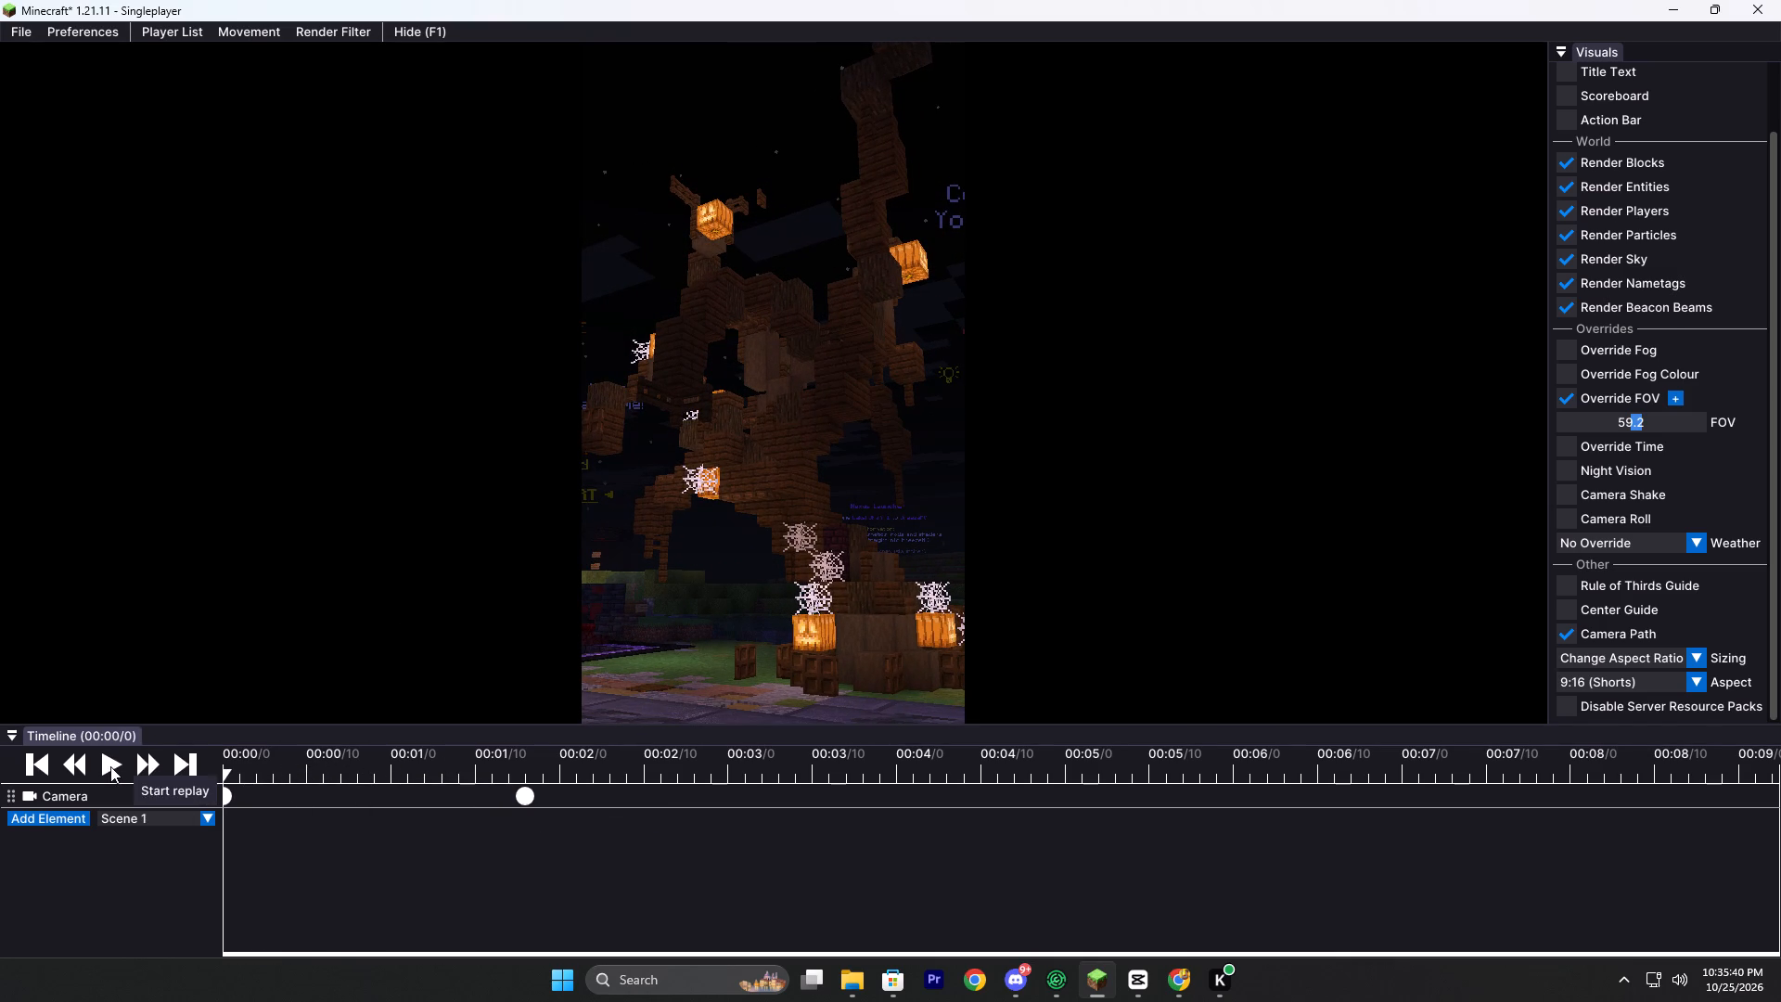
{"action": "left_click", "coordinate": [110, 766]}
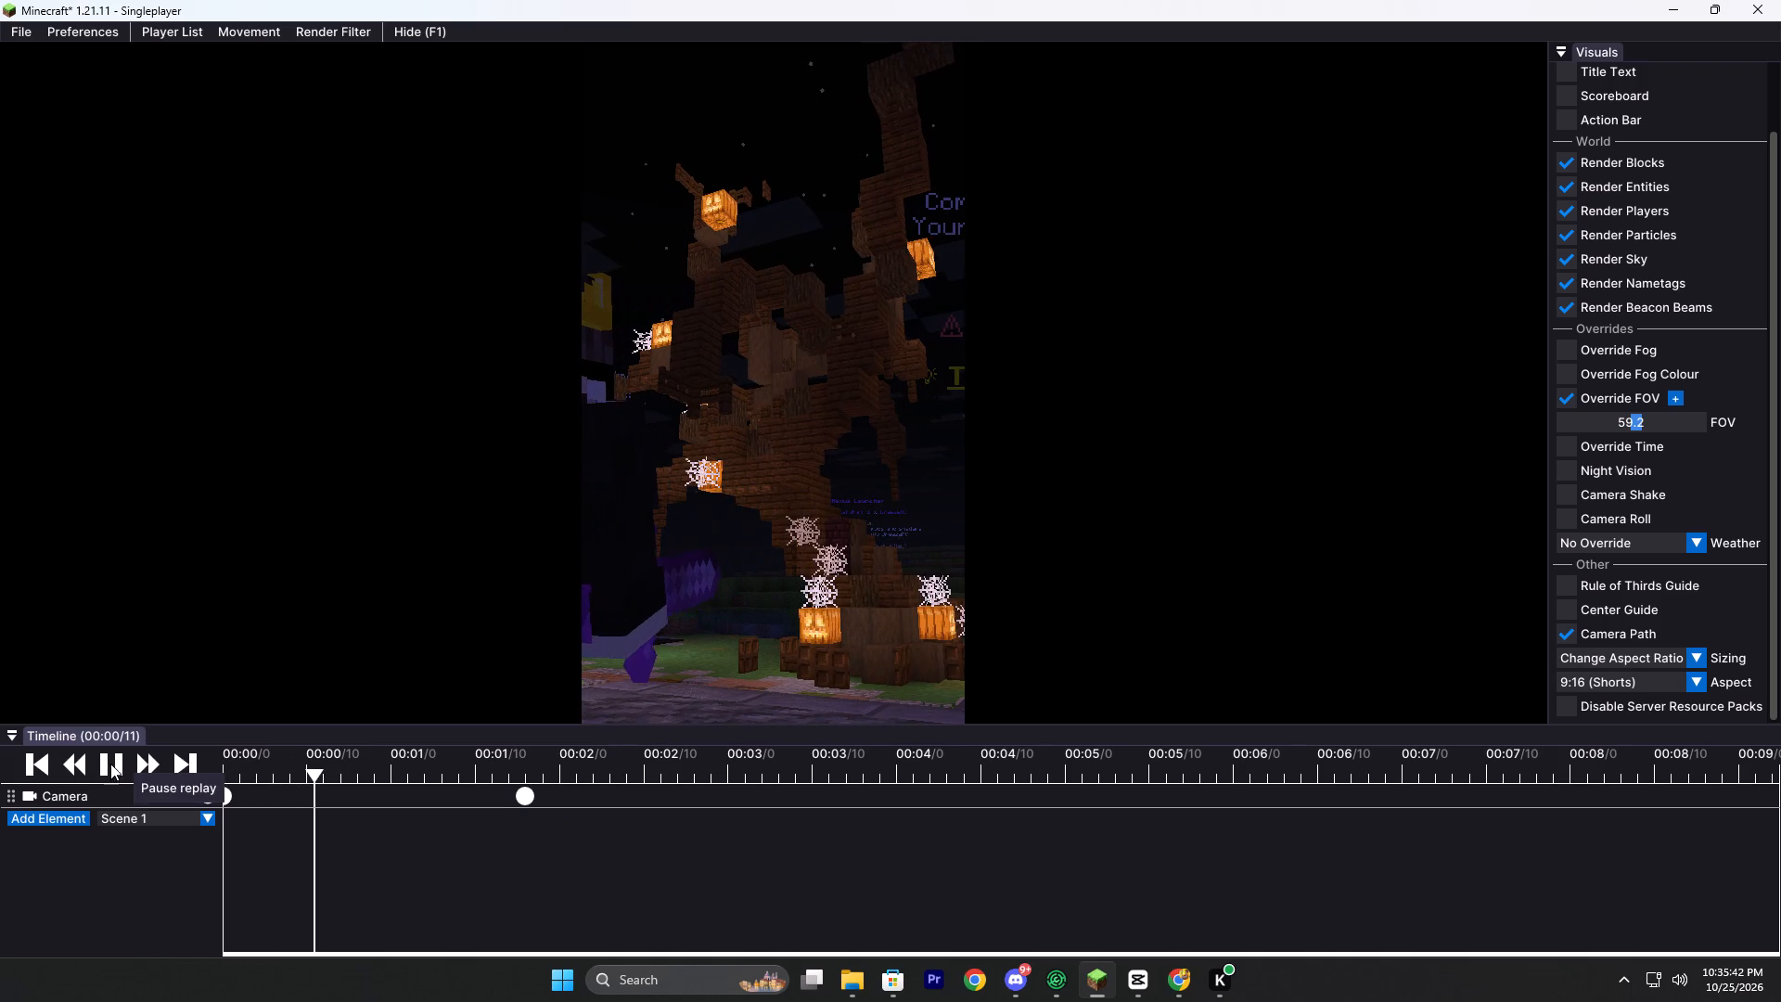
{"action": "left_click", "coordinate": [118, 773]}
{"action": "left_click", "coordinate": [269, 758]}
{"action": "left_click_drag", "start_coordinate": [269, 758], "coordinate": [60, 767]}
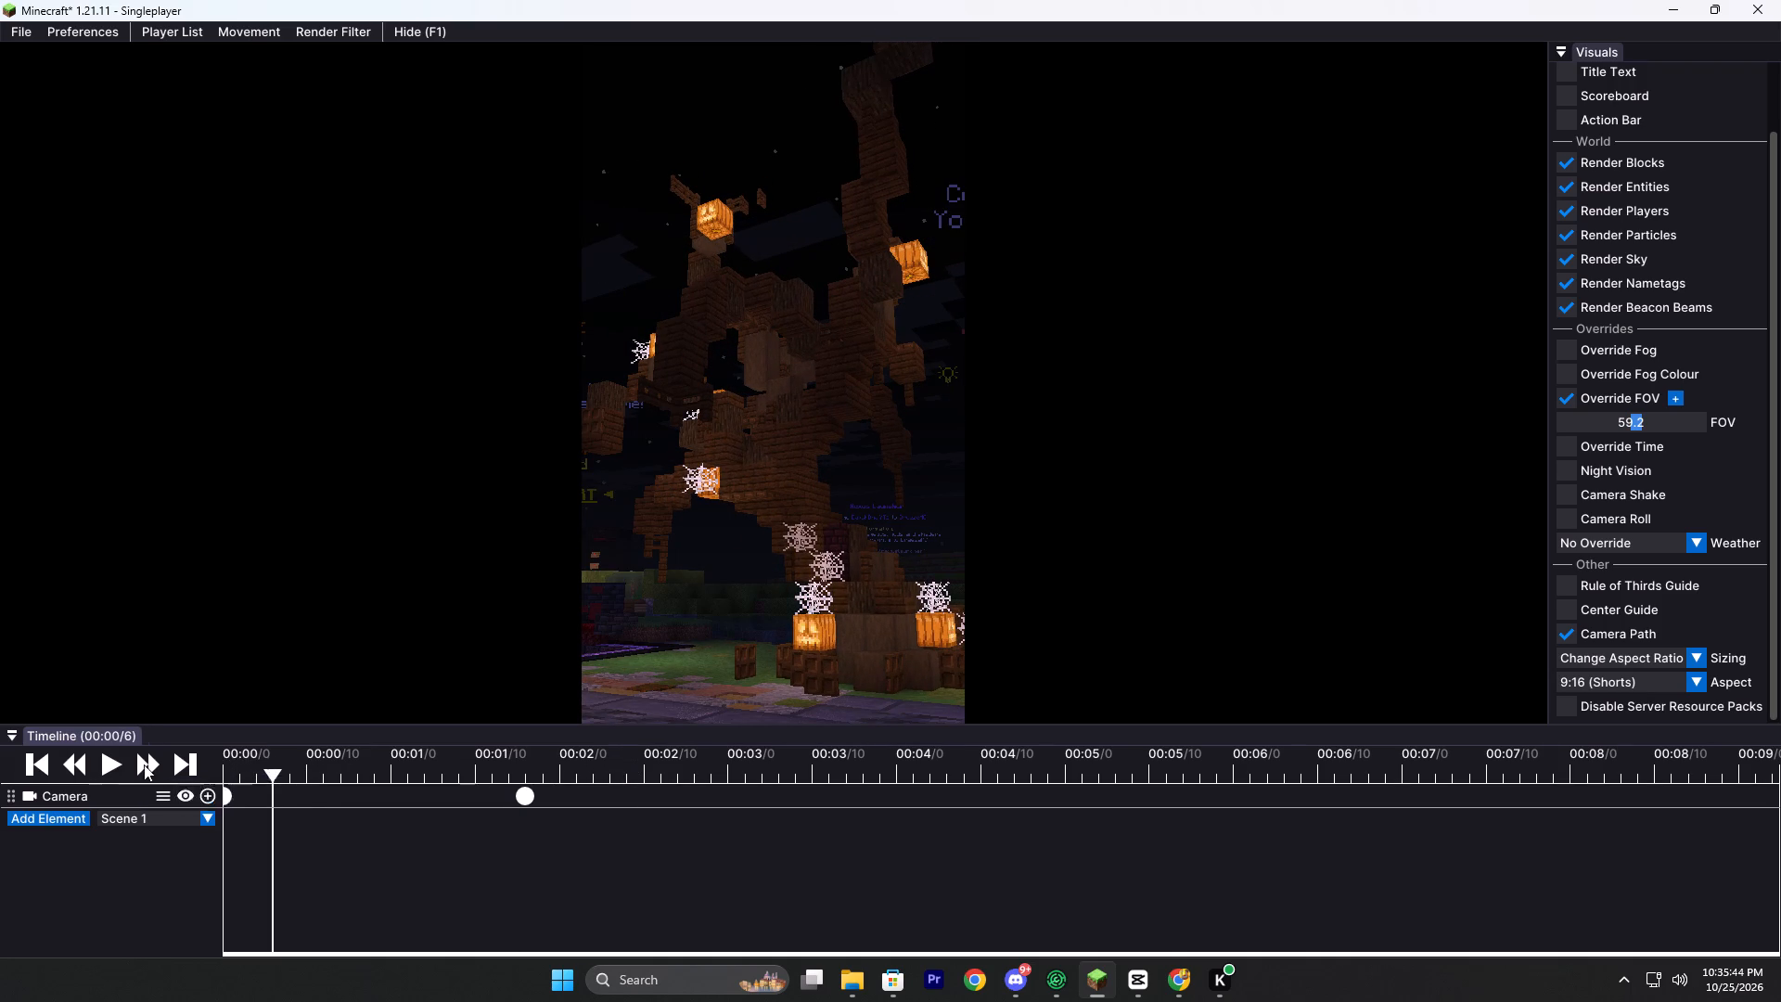
{"action": "left_click_drag", "start_coordinate": [267, 781], "coordinate": [105, 781]}
{"action": "left_click", "coordinate": [102, 766]}
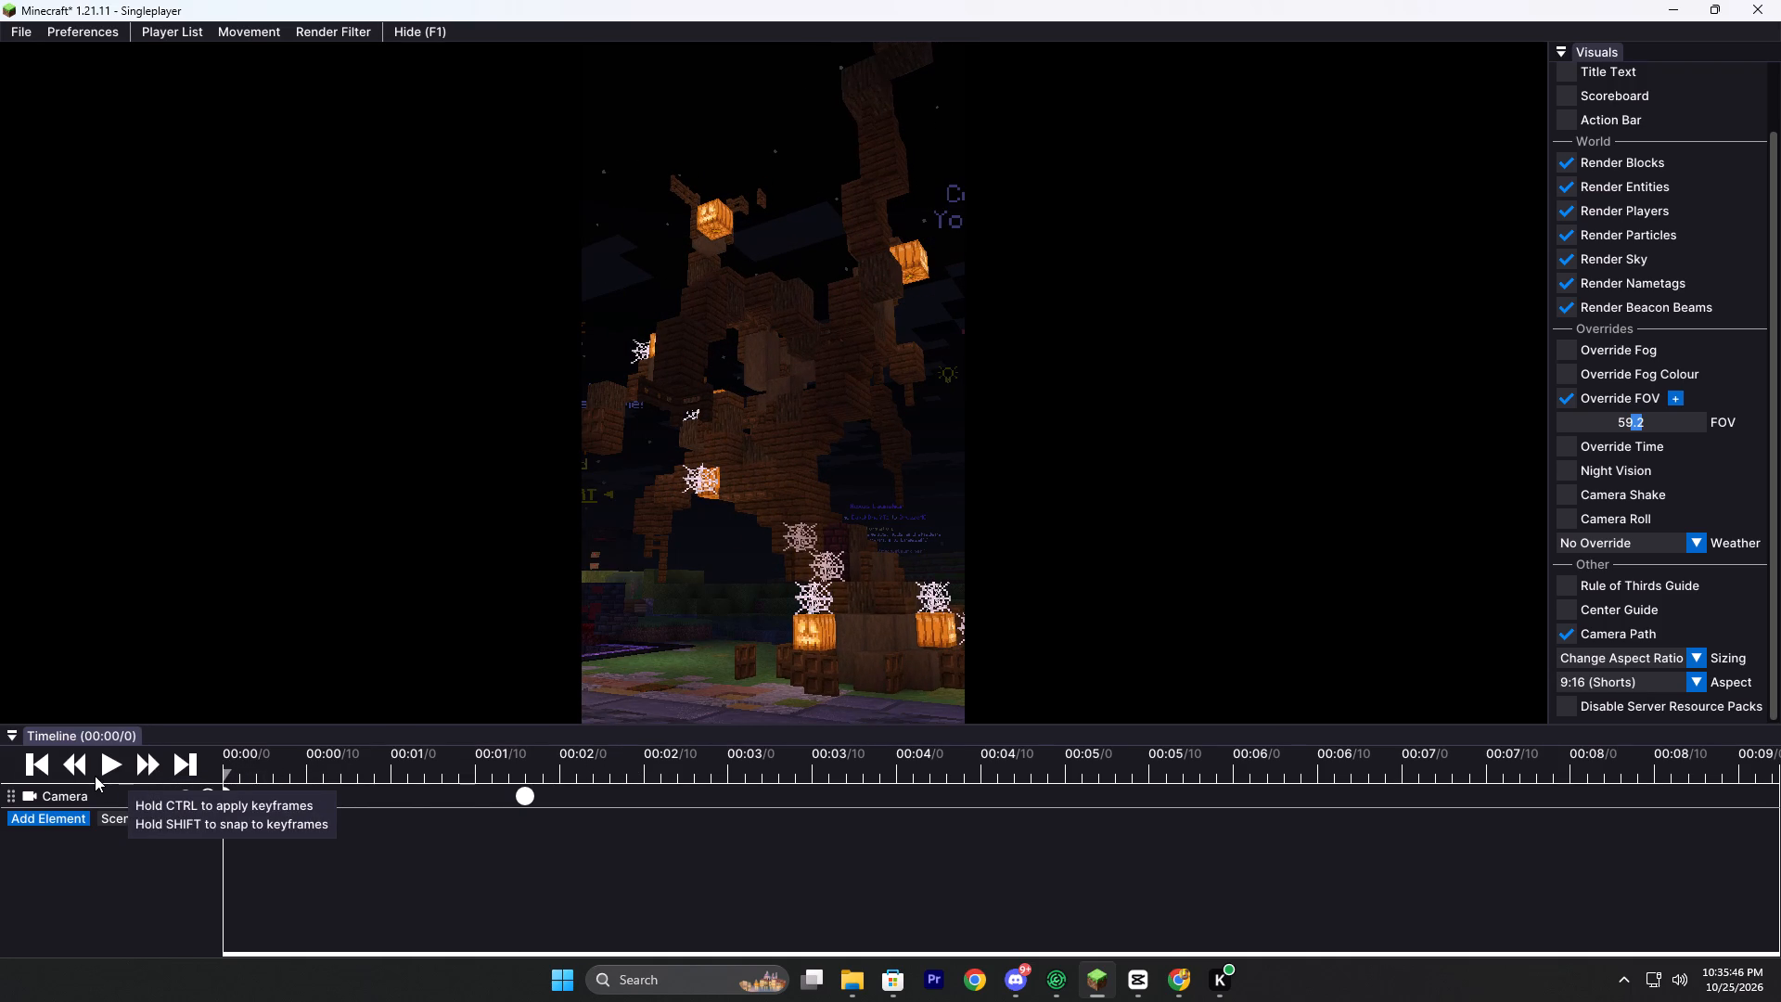
{"action": "left_click", "coordinate": [102, 766]}
{"action": "double_click", "coordinate": [102, 766]}
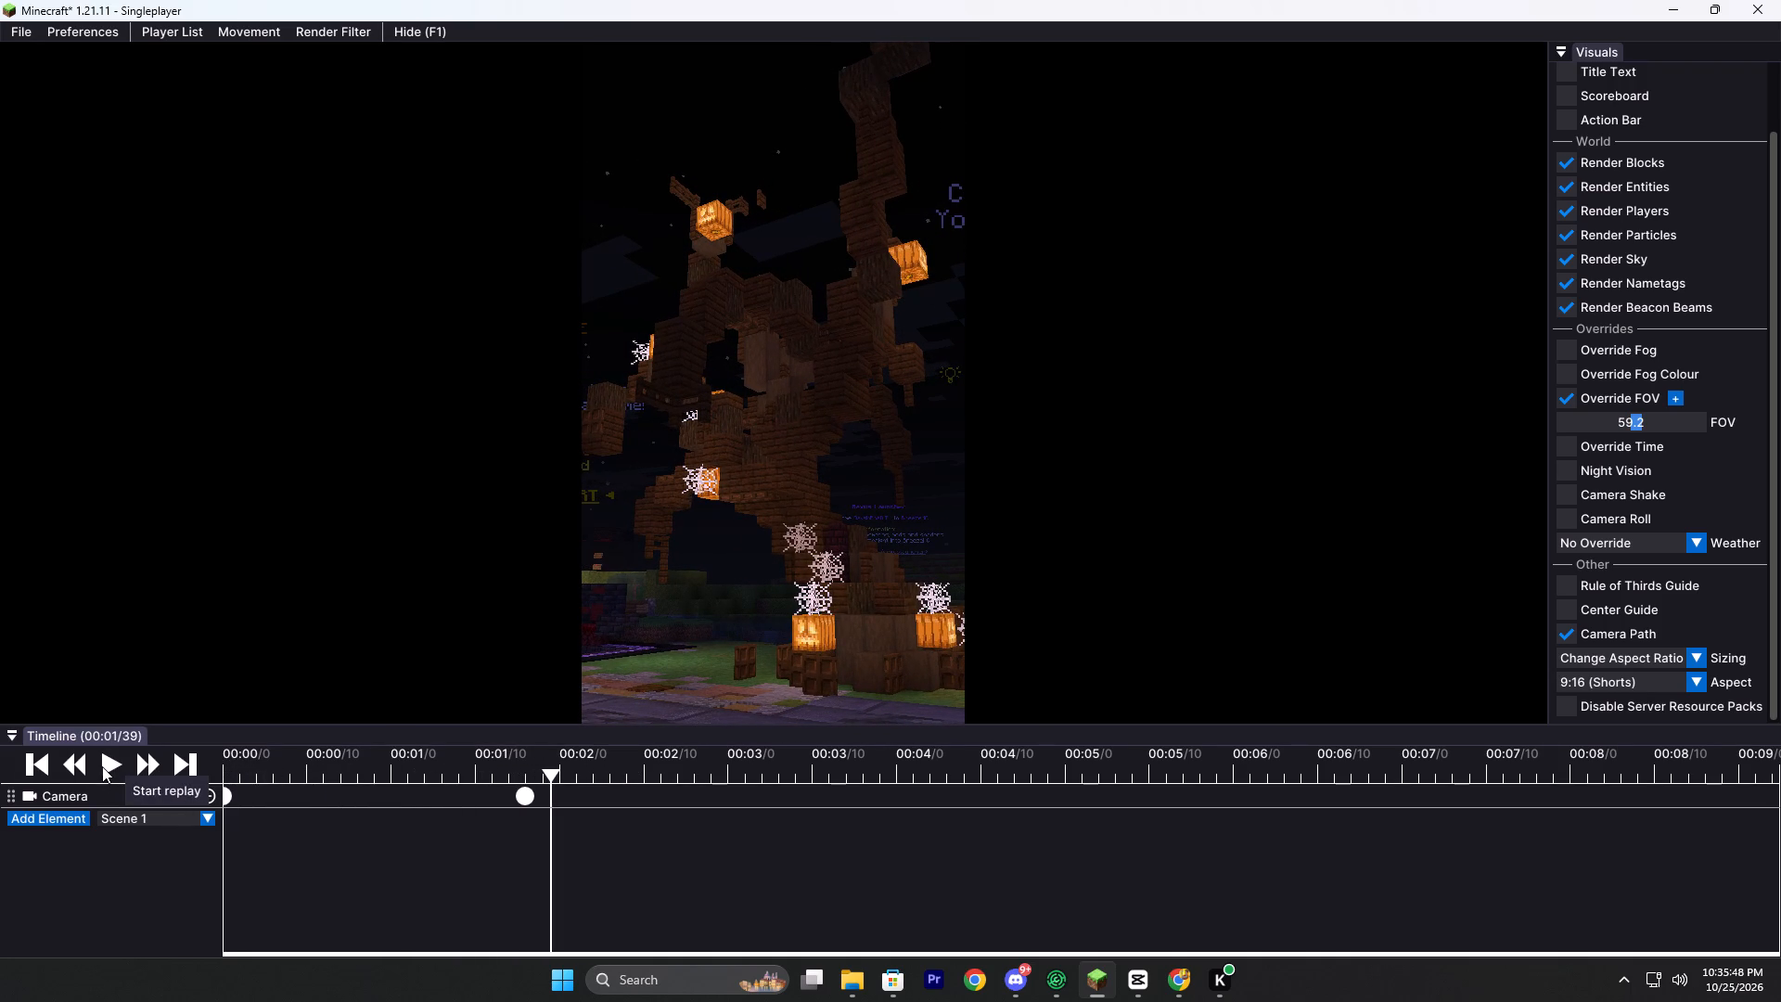
Switch to CapCut, play the opening of the 1025 project from the start, and return to the Minecraft replay.
{"action": "left_click", "coordinate": [1140, 971]}
{"action": "key", "text": "space"}
{"action": "left_click_drag", "start_coordinate": [519, 727], "coordinate": [981, 834]}
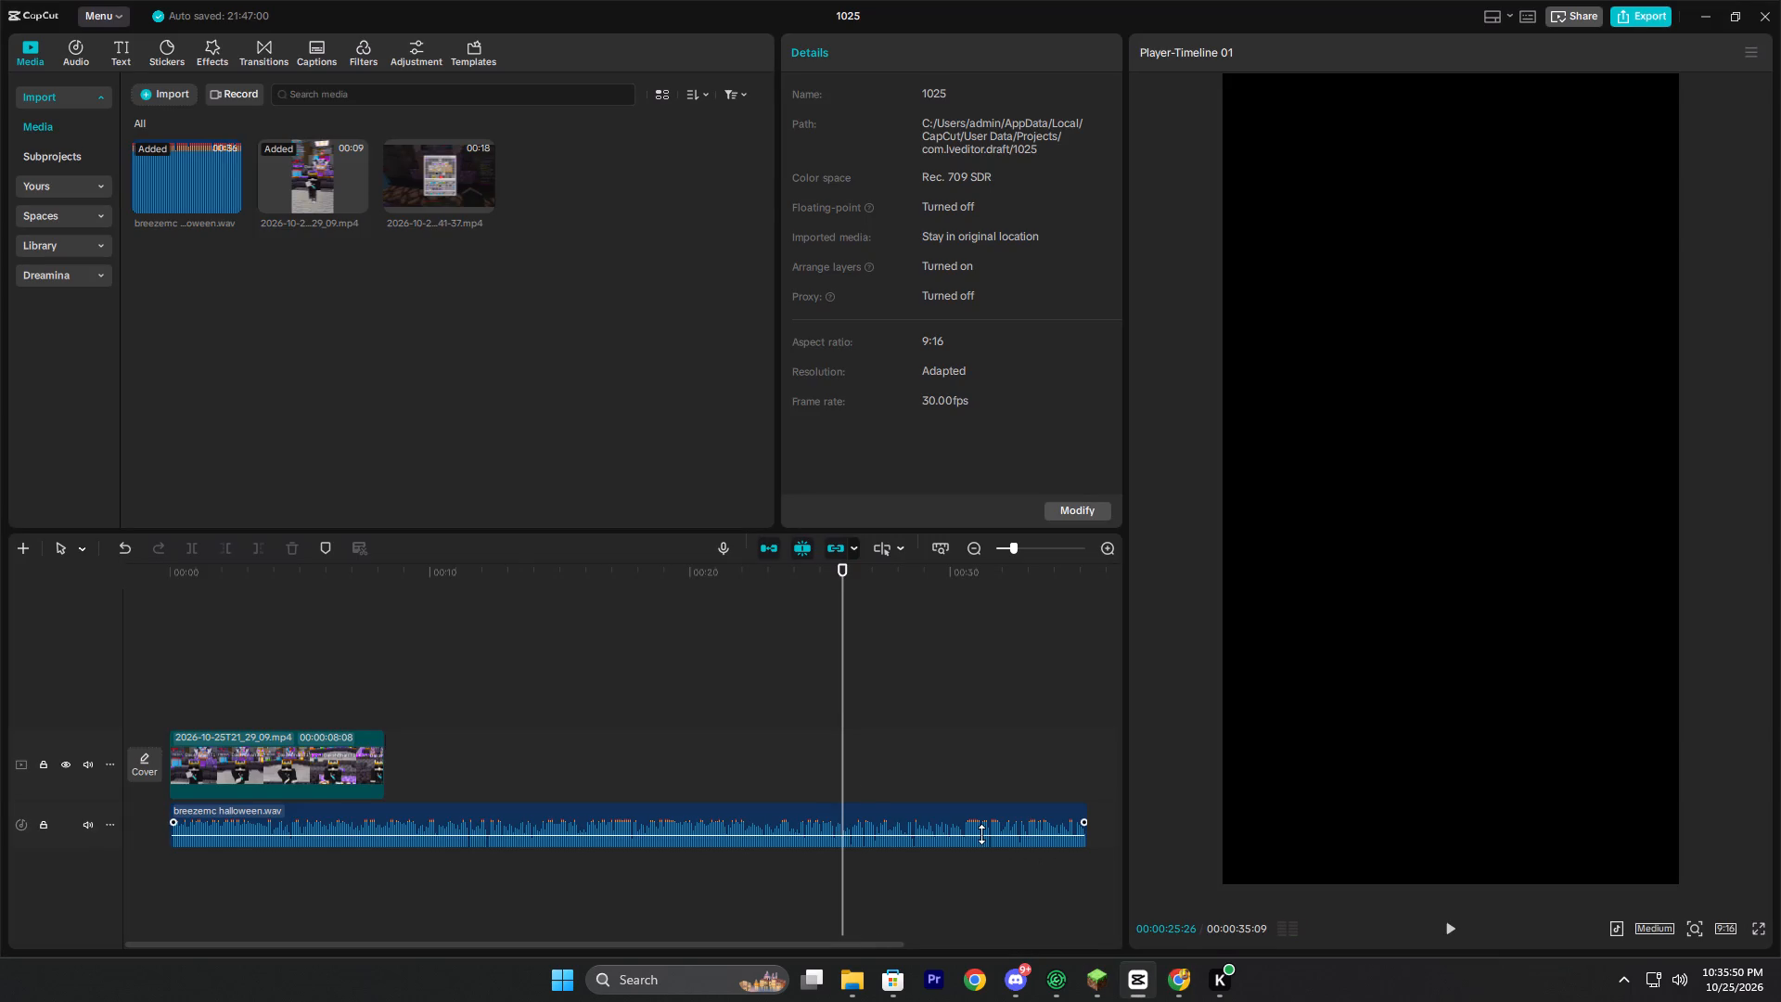
{"action": "left_click_drag", "start_coordinate": [981, 834], "coordinate": [511, 727]}
{"action": "left_click", "coordinate": [291, 716]}
{"action": "left_click", "coordinate": [175, 710]}
{"action": "key", "text": "space"}
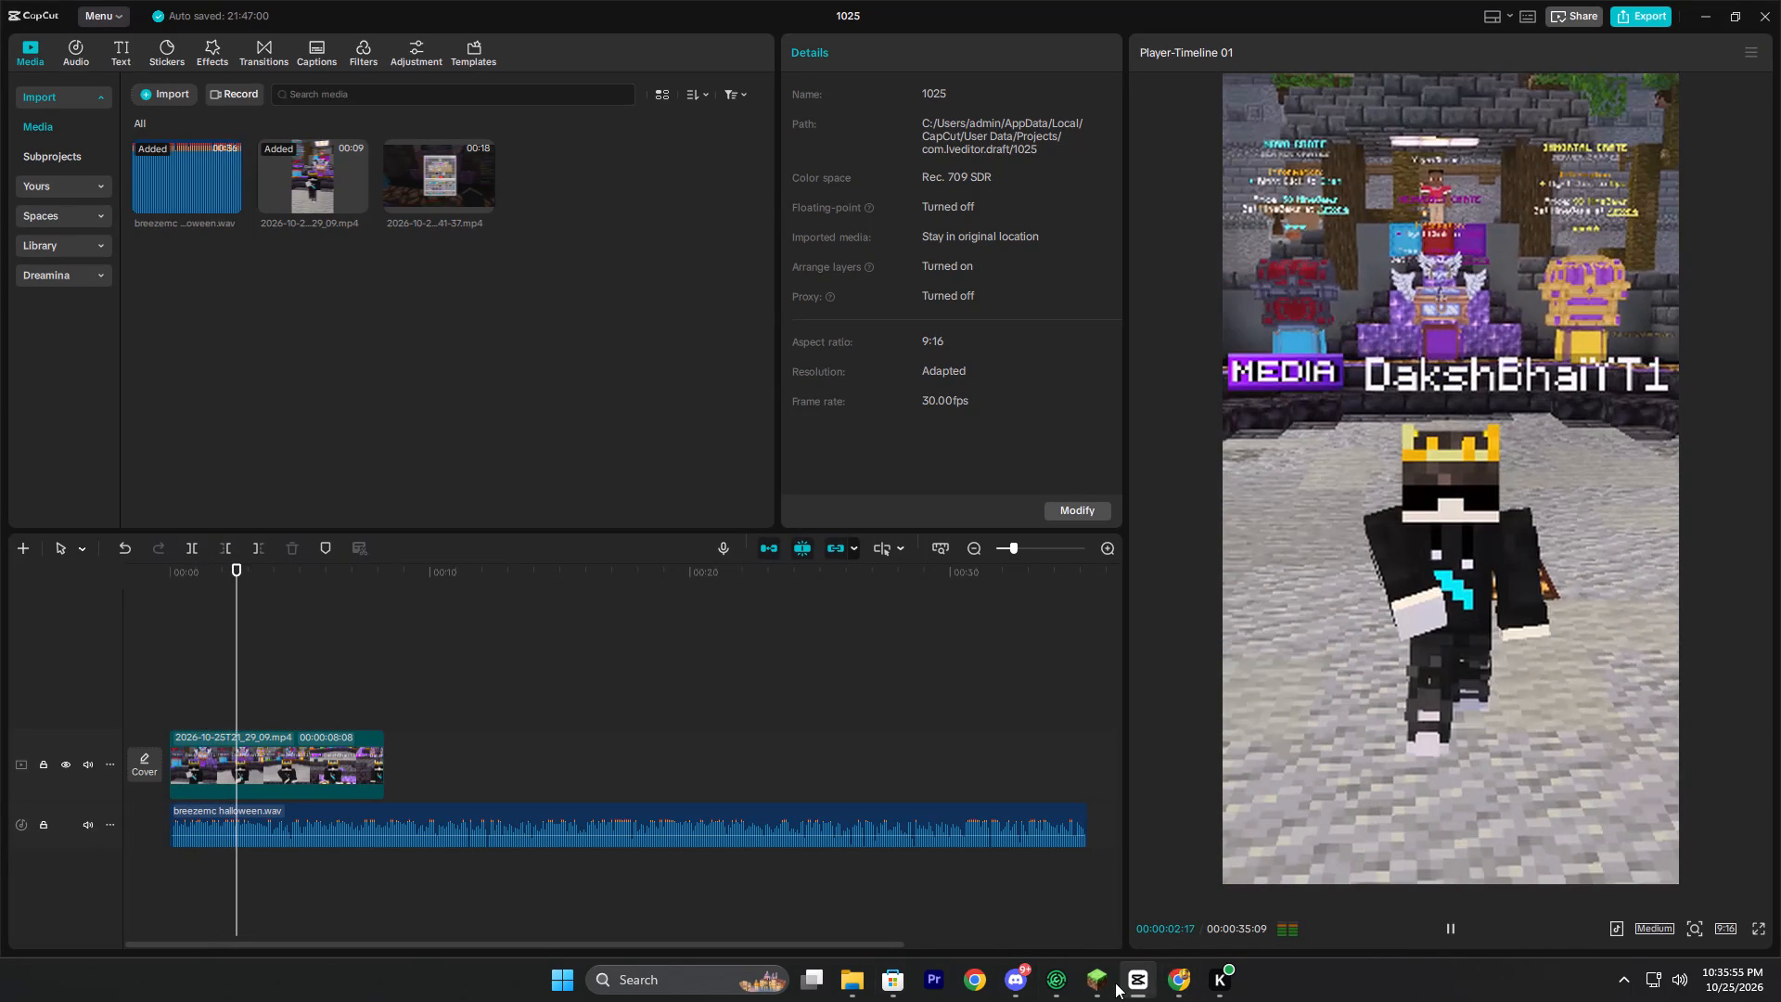
{"action": "key", "text": "space"}
{"action": "left_click", "coordinate": [1105, 980]}
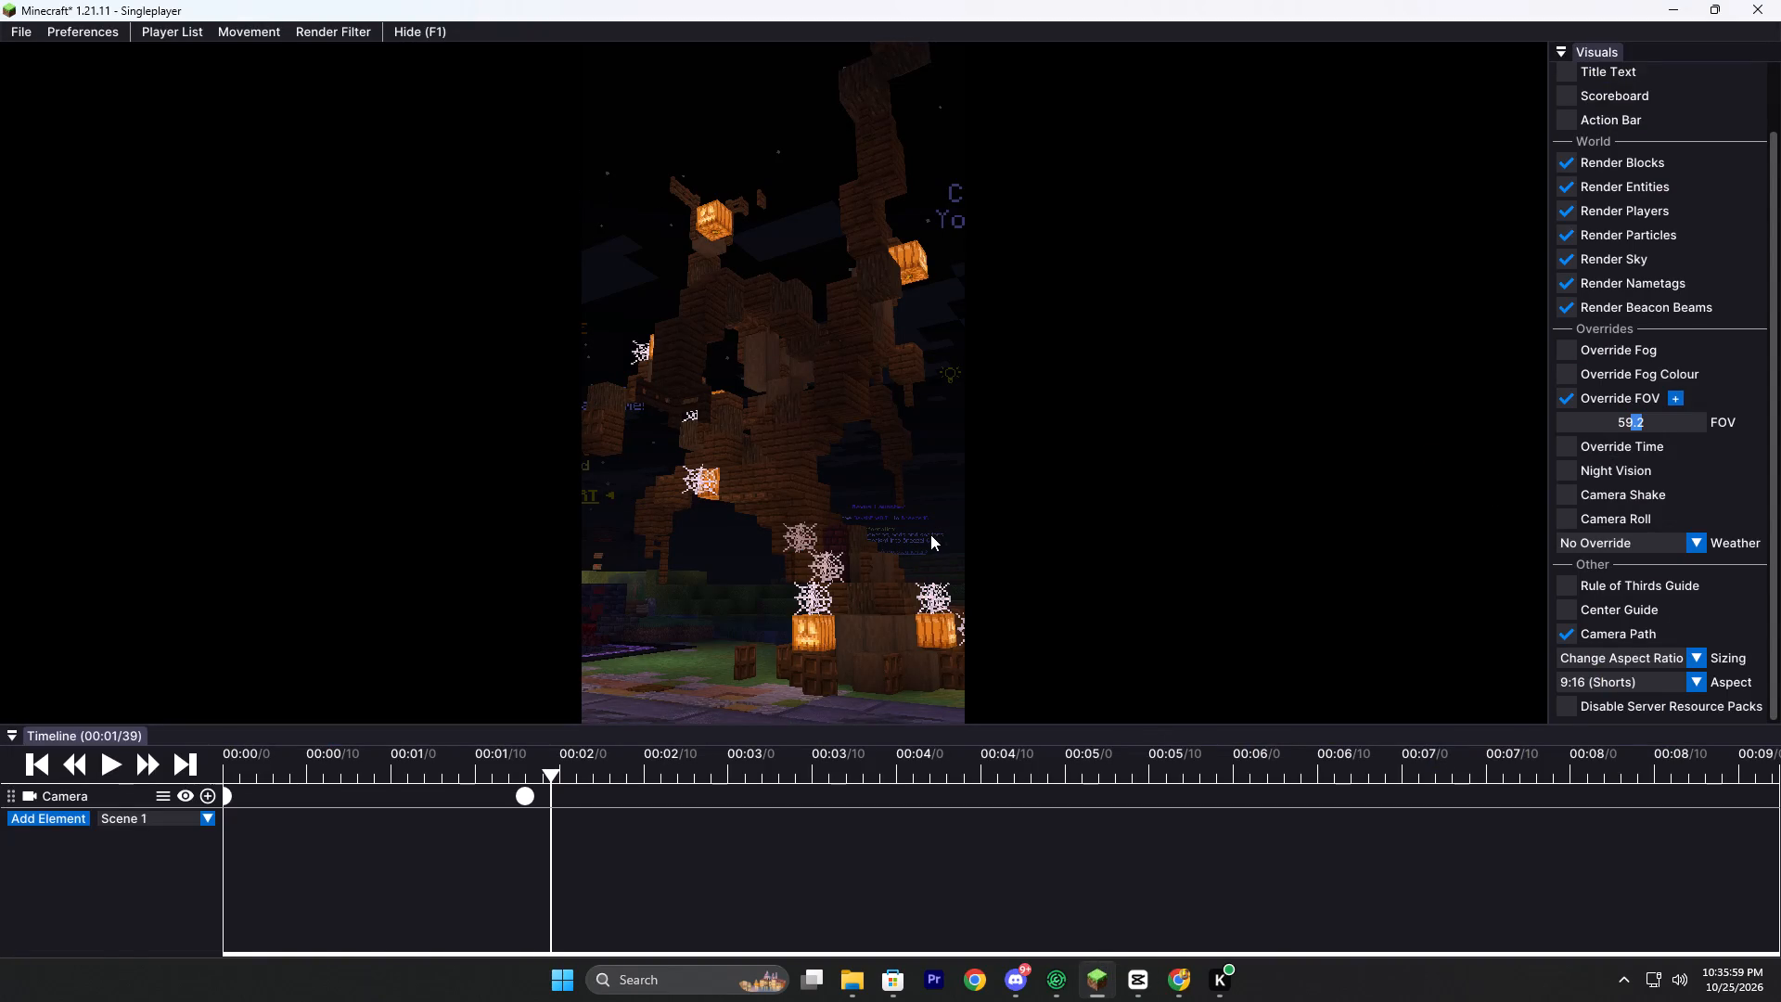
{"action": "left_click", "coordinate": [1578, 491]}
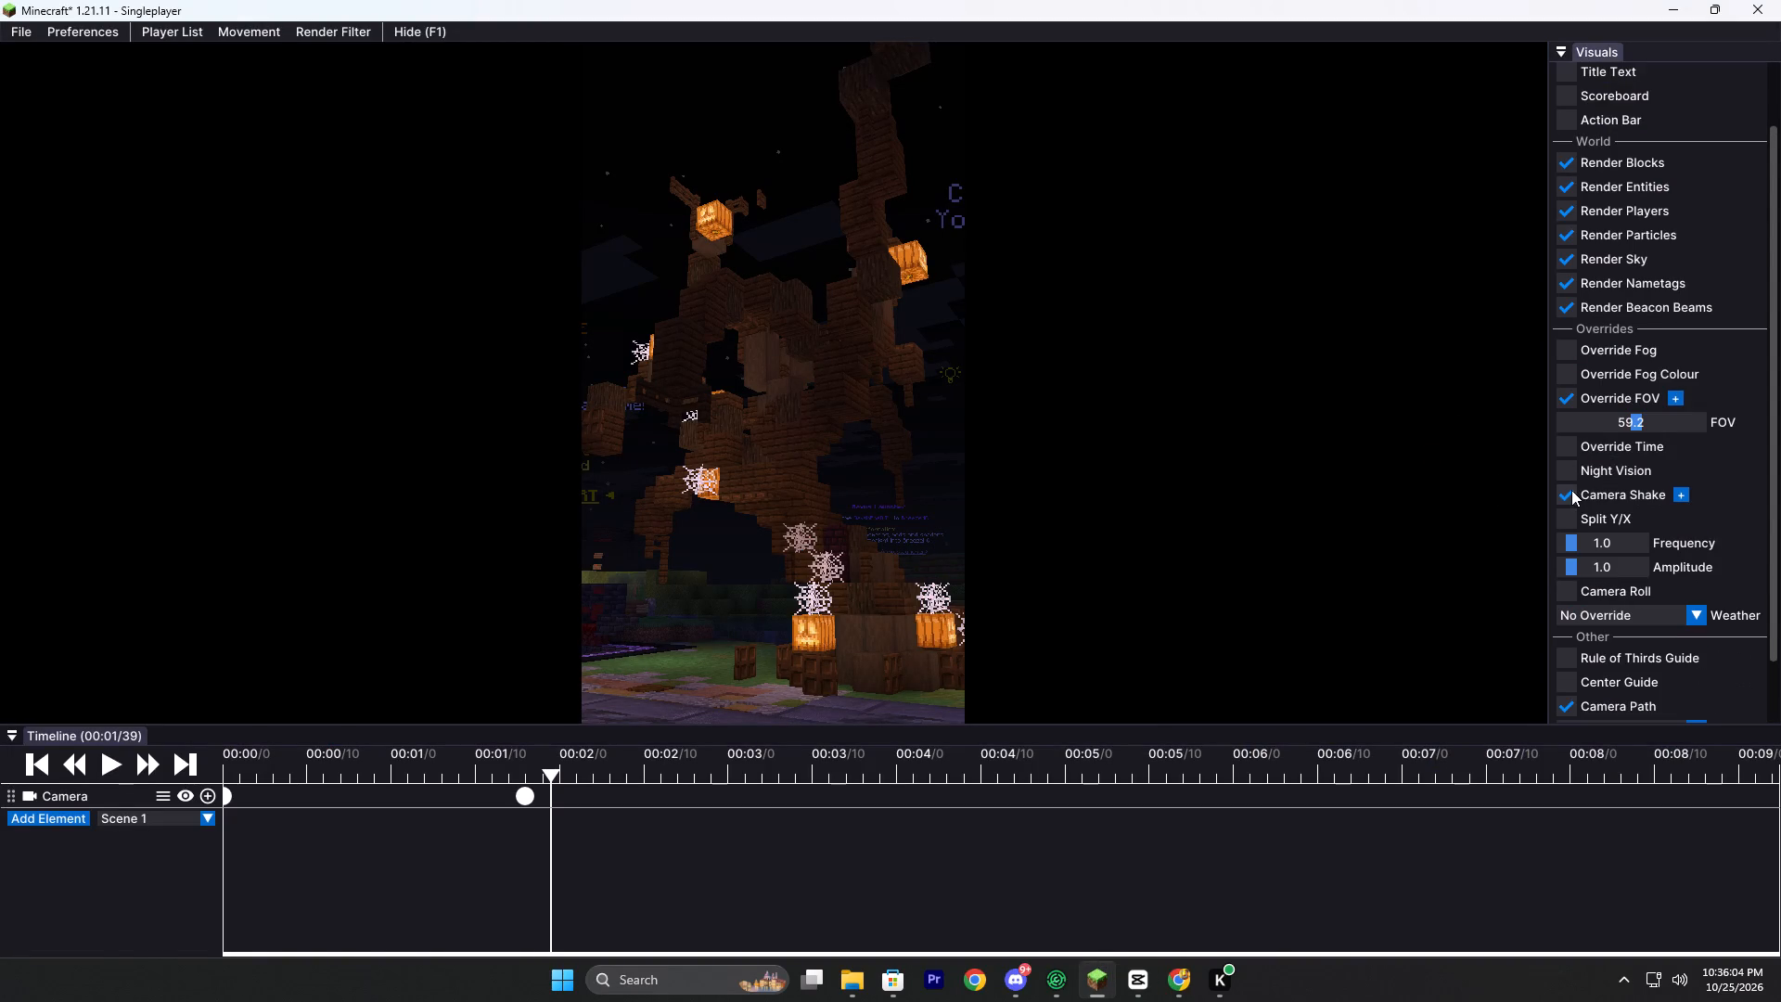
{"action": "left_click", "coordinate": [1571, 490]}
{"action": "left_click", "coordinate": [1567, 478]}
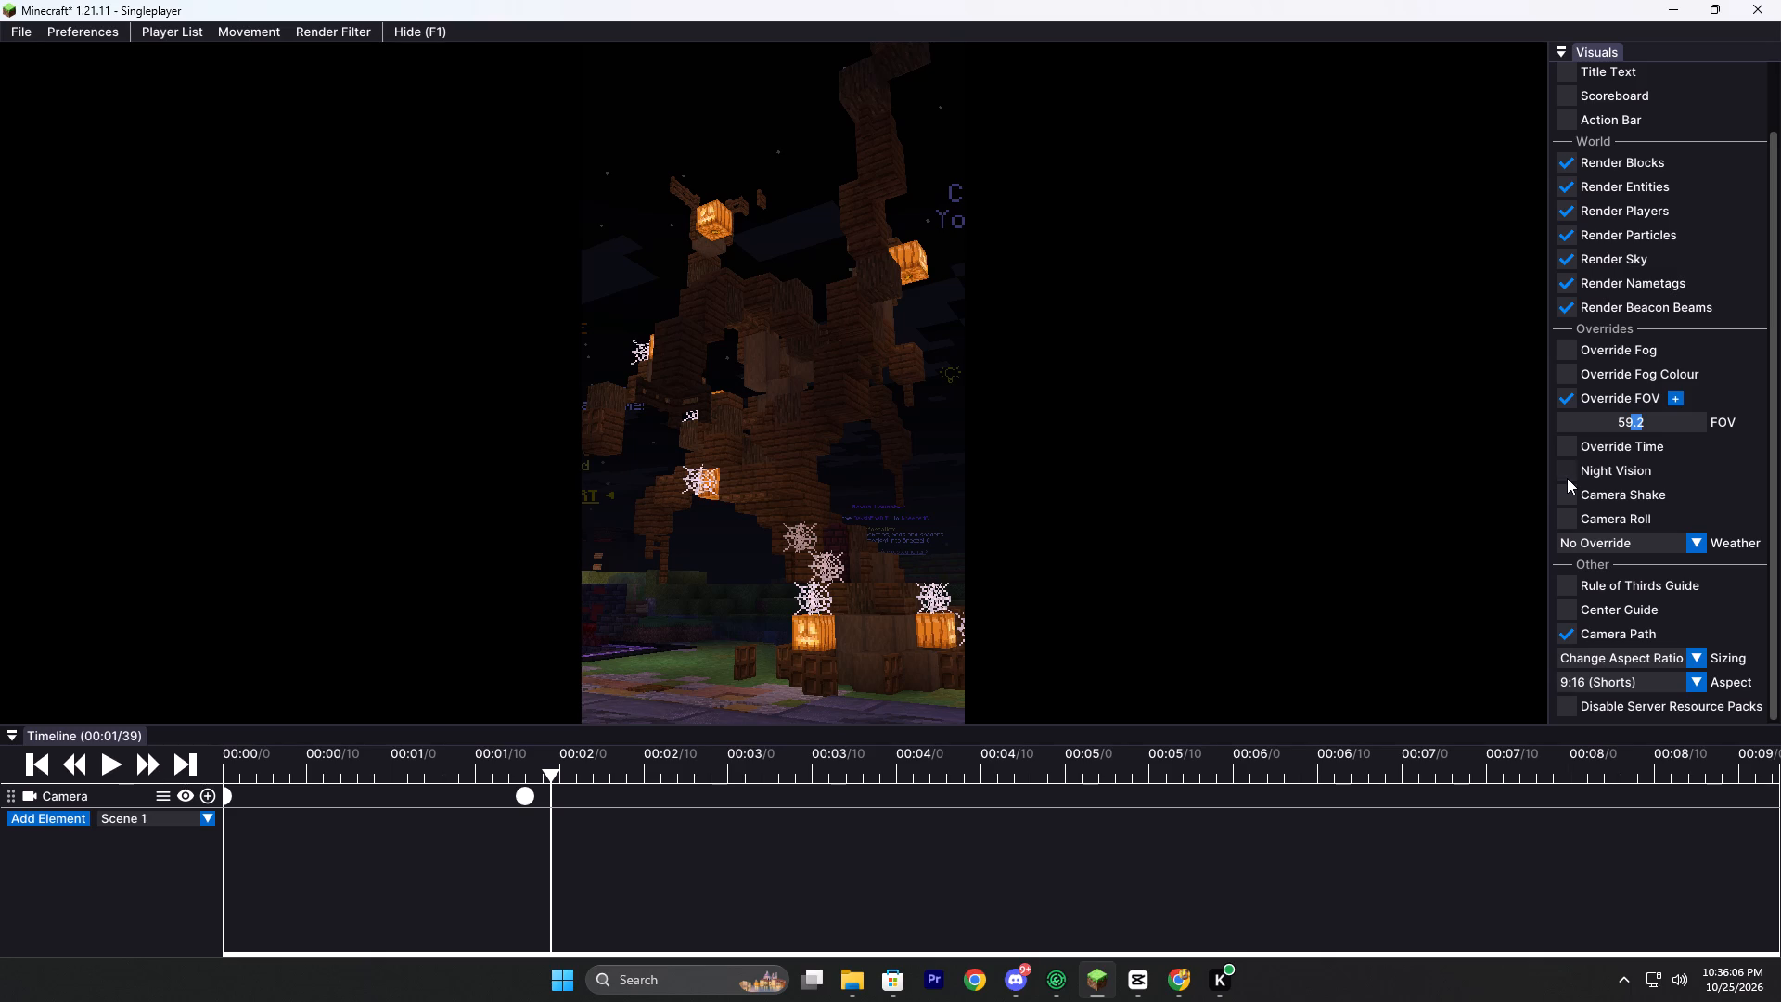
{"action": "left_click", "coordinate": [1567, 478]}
Override the world time and adjust it to 22521 for a dusky purple sky behind the pumpkin tree.
{"action": "left_click", "coordinate": [1570, 447]}
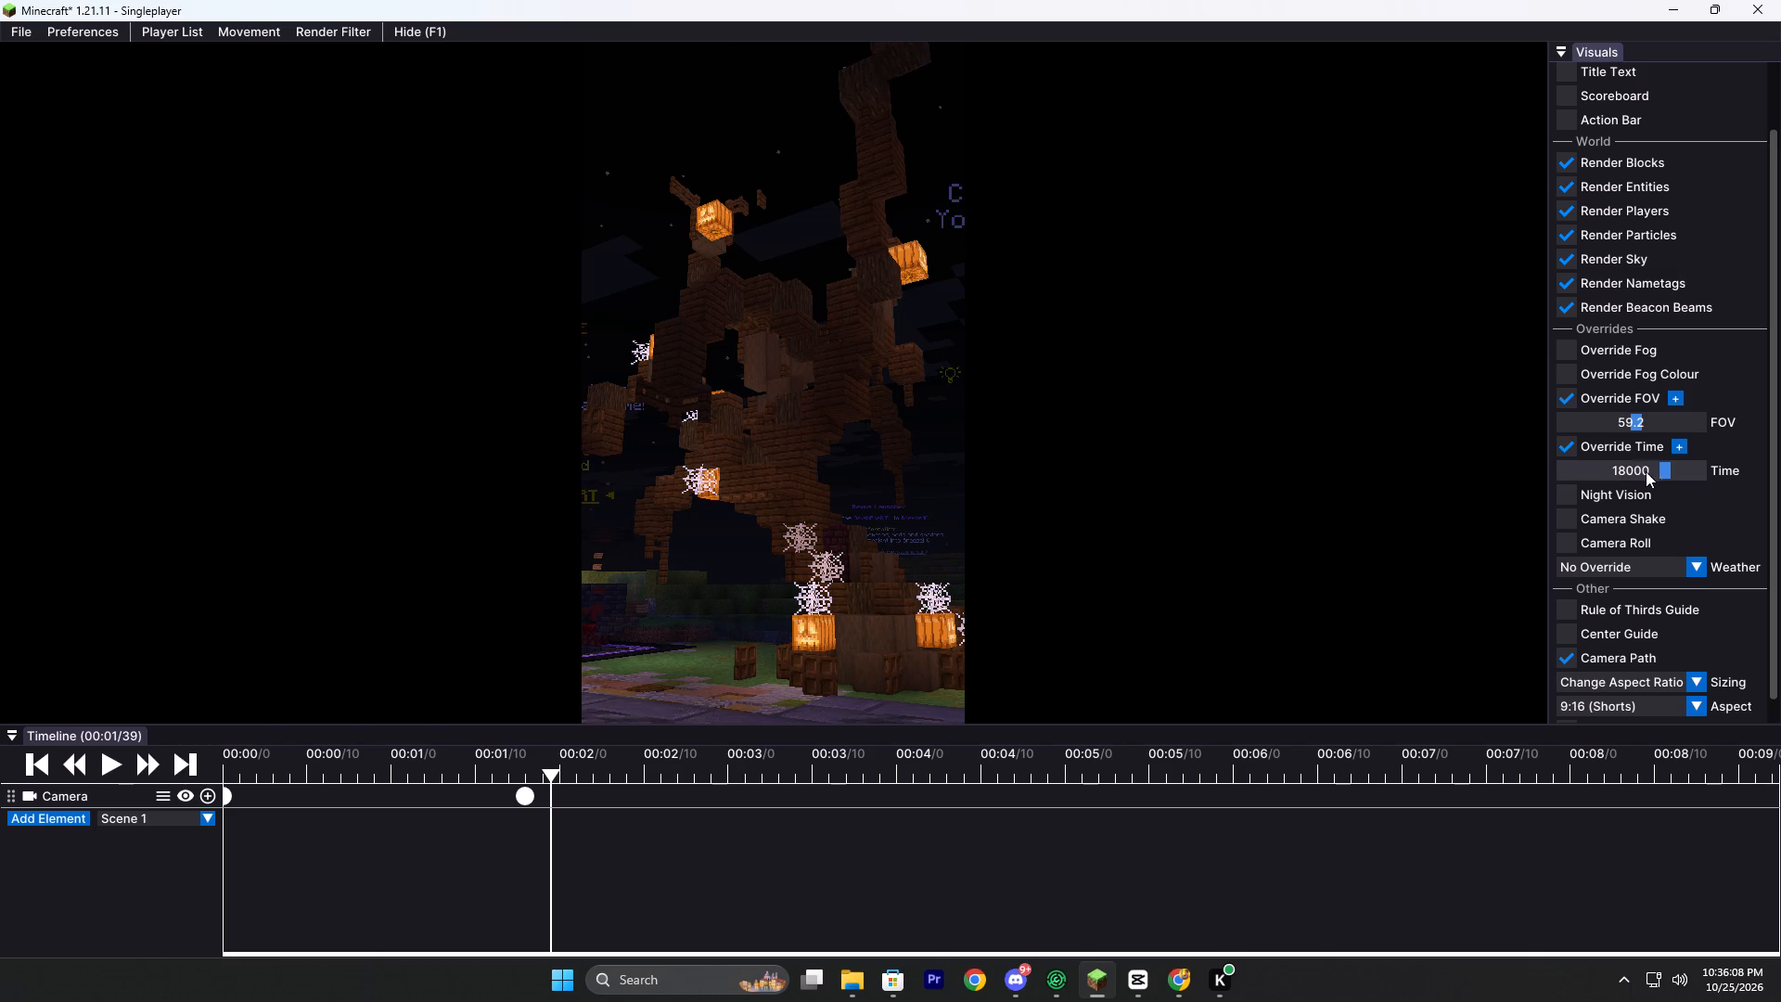
{"action": "left_click_drag", "start_coordinate": [1658, 477], "coordinate": [1596, 480]}
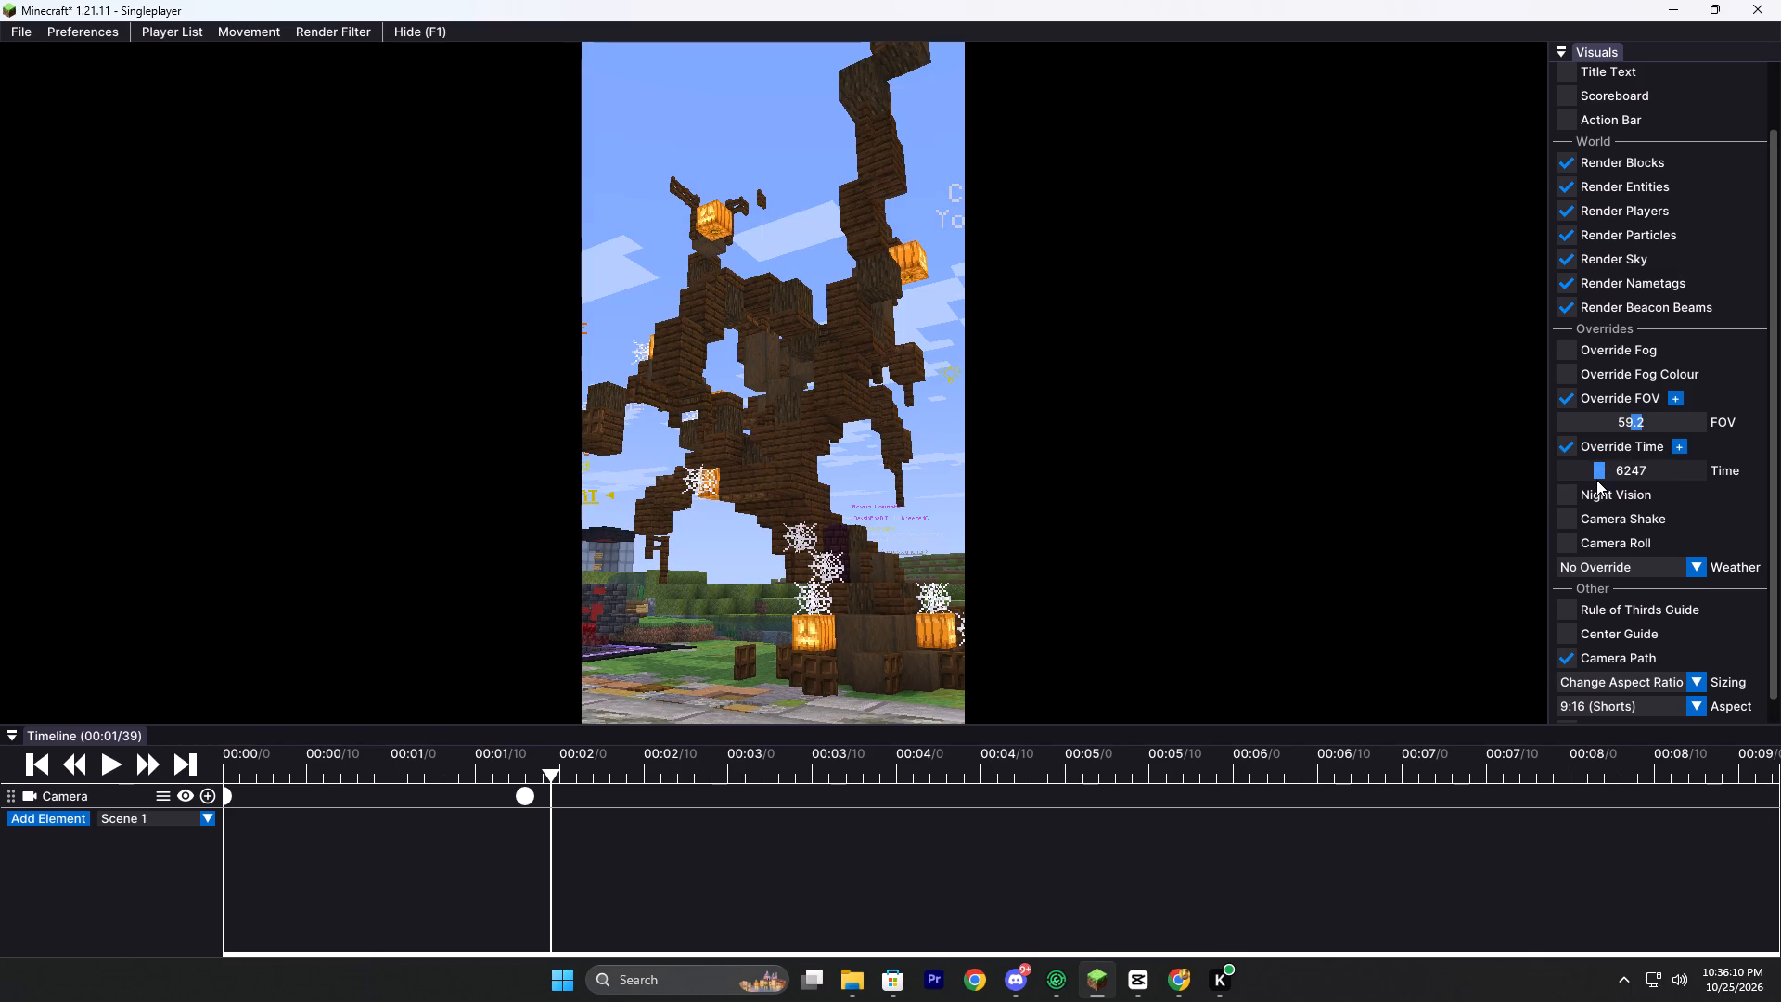
{"action": "left_click_drag", "start_coordinate": [1596, 480], "coordinate": [1522, 469]}
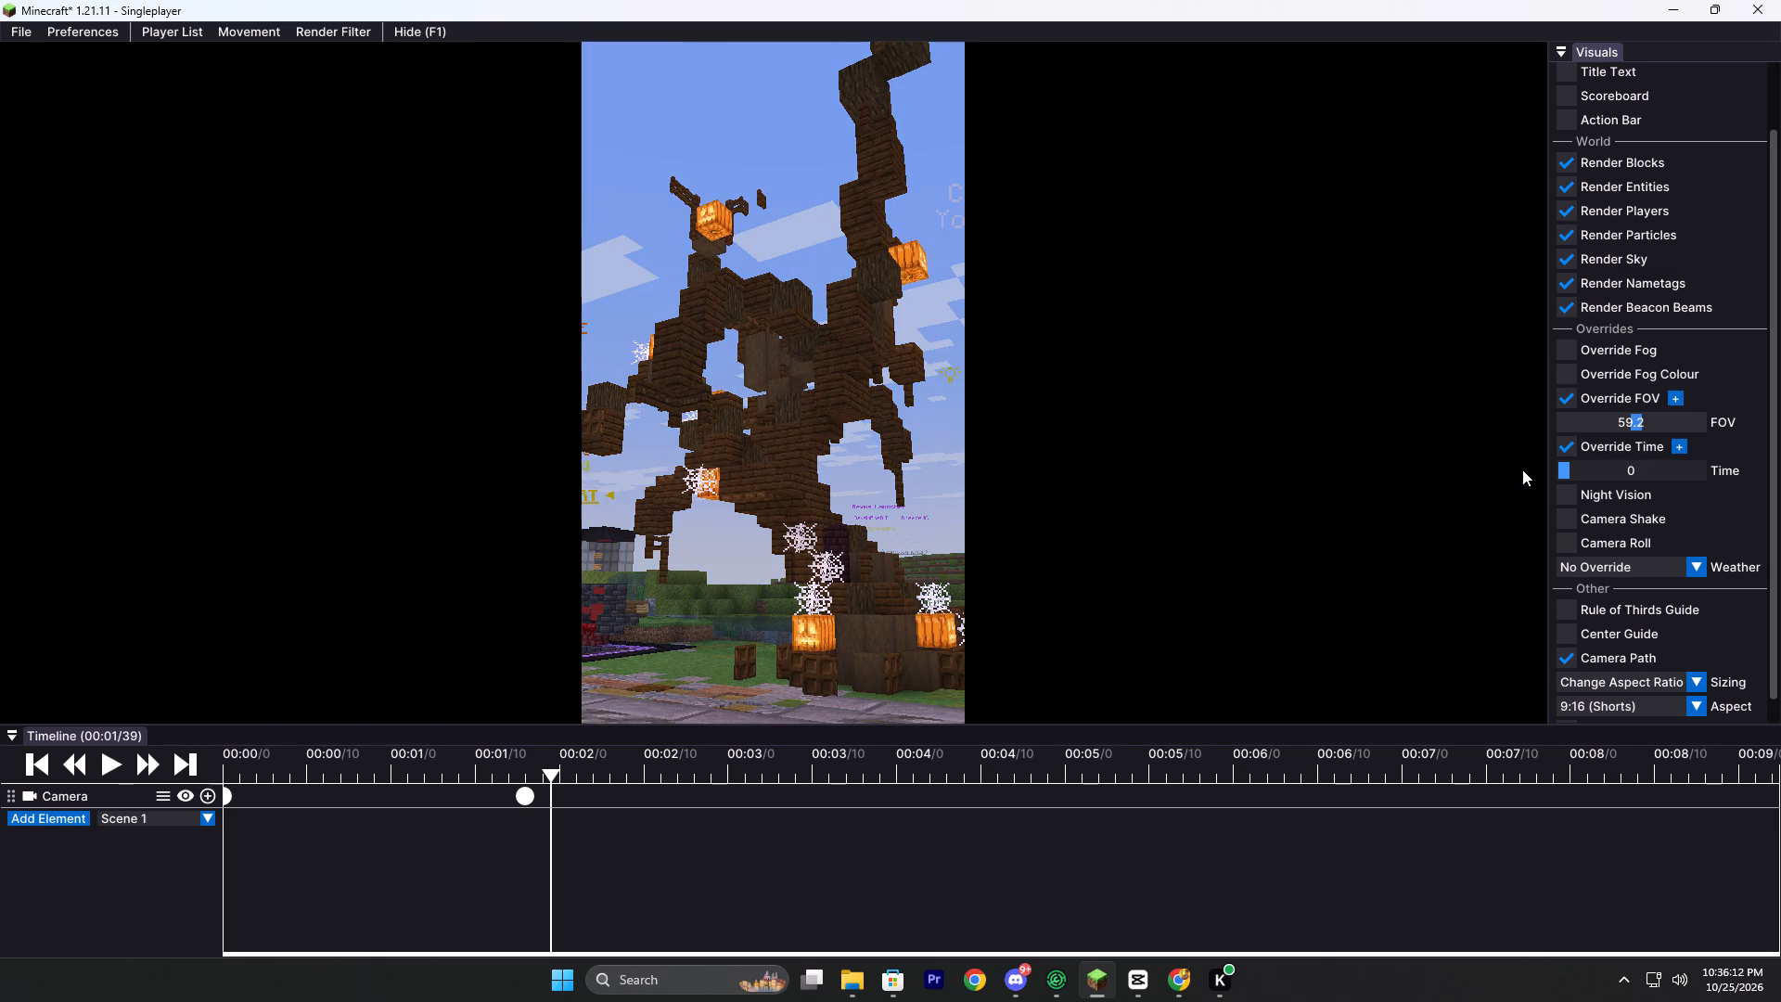
{"action": "left_click_drag", "start_coordinate": [1522, 469], "coordinate": [1706, 507]}
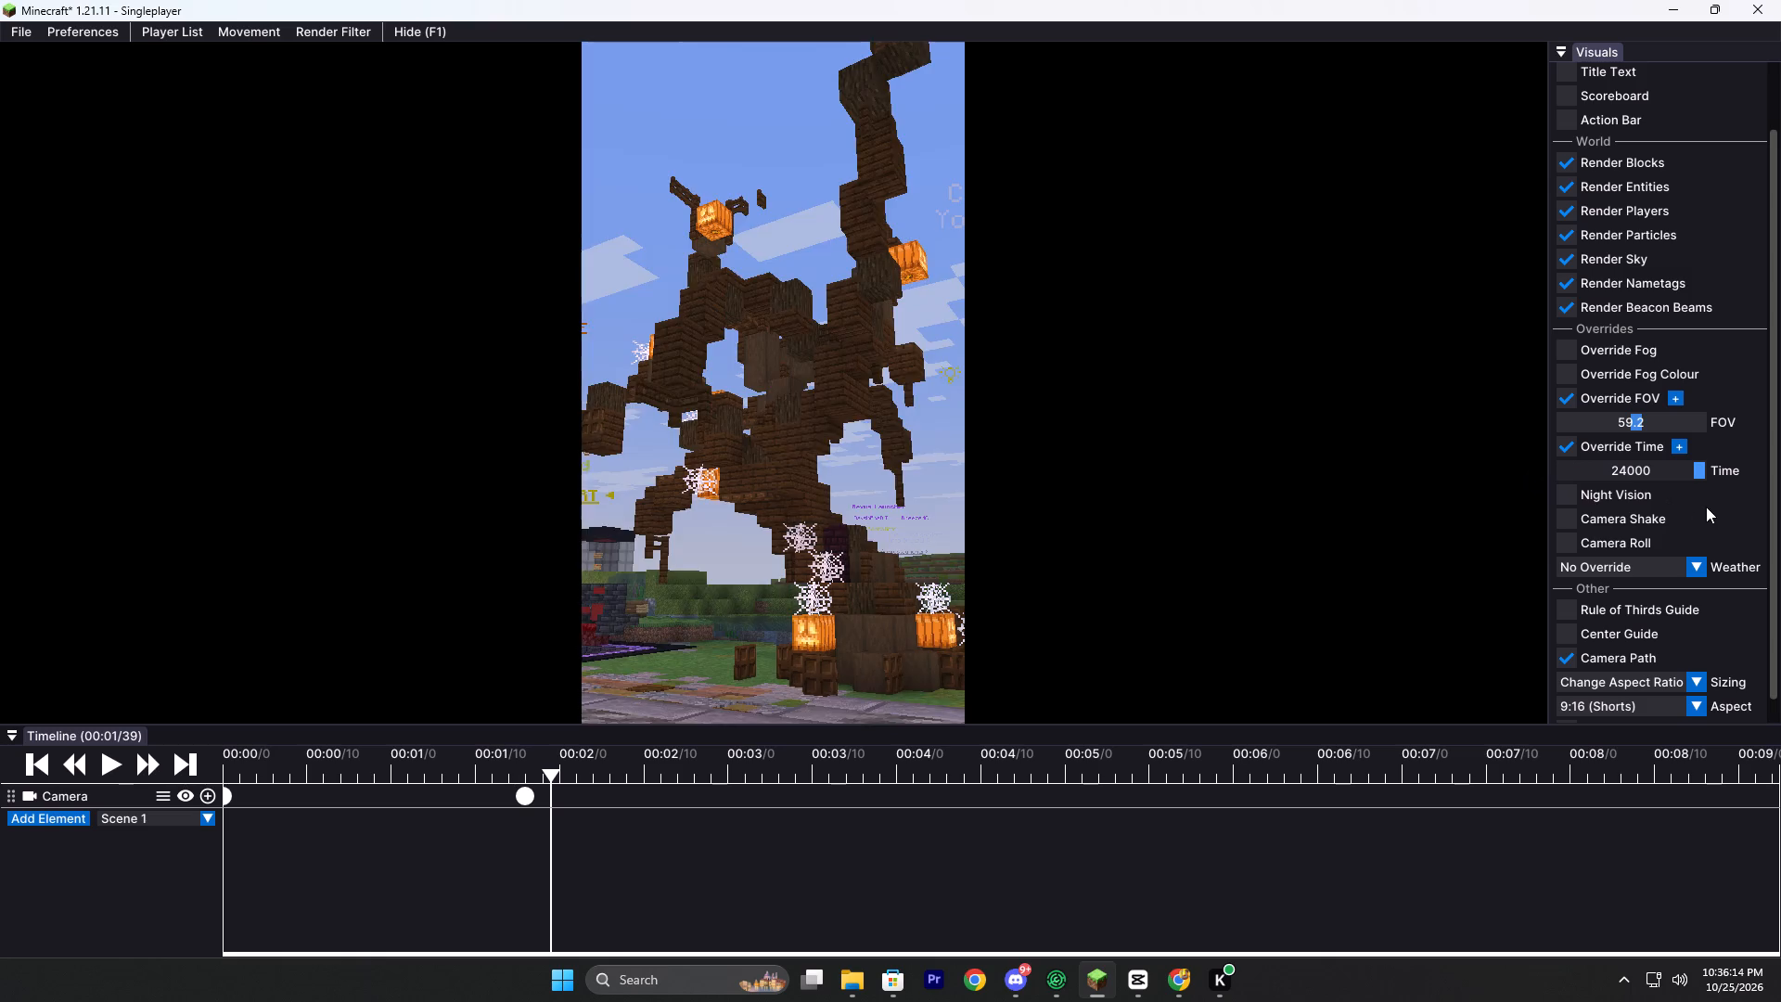
{"action": "left_click_drag", "start_coordinate": [1706, 507], "coordinate": [1691, 506]}
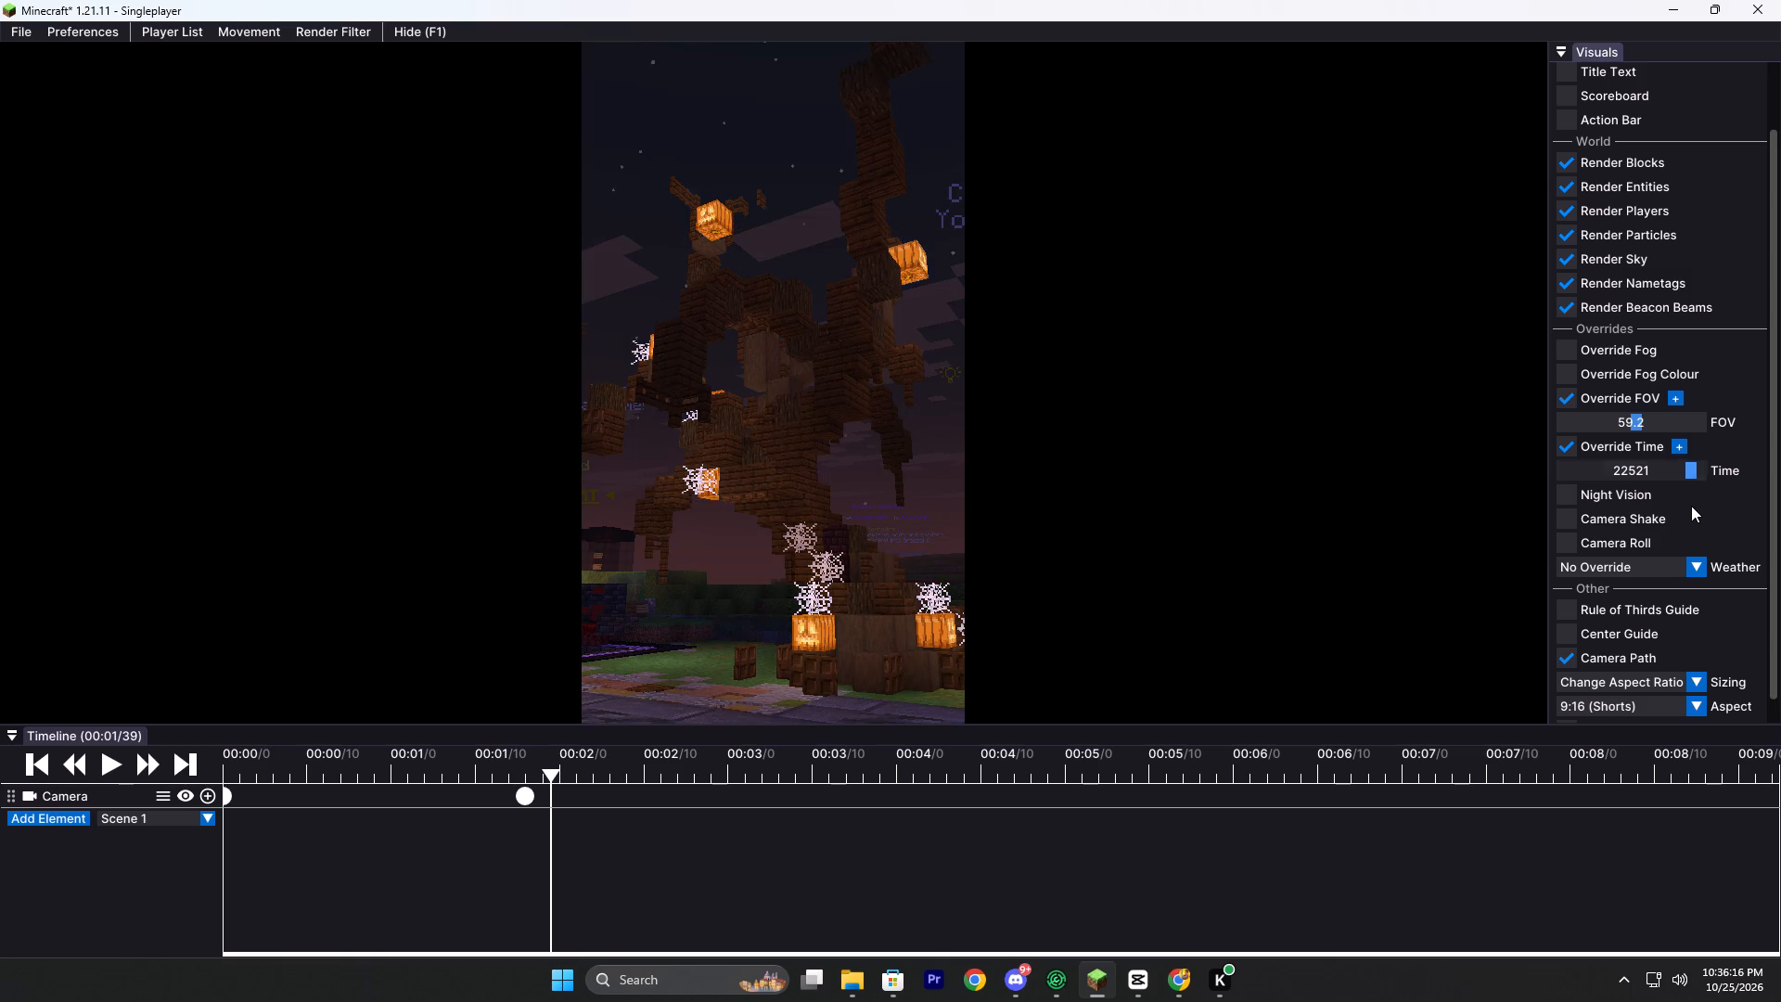
Mark the end of the export range at the second camera keyframe, at tick 36.
{"action": "left_click", "coordinate": [530, 772]}
{"action": "key", "text": "o"}
Return the playhead to the start and preview the camera move with the new time of day.
{"action": "left_click", "coordinate": [245, 757]}
{"action": "left_click_drag", "start_coordinate": [245, 757], "coordinate": [213, 759]}
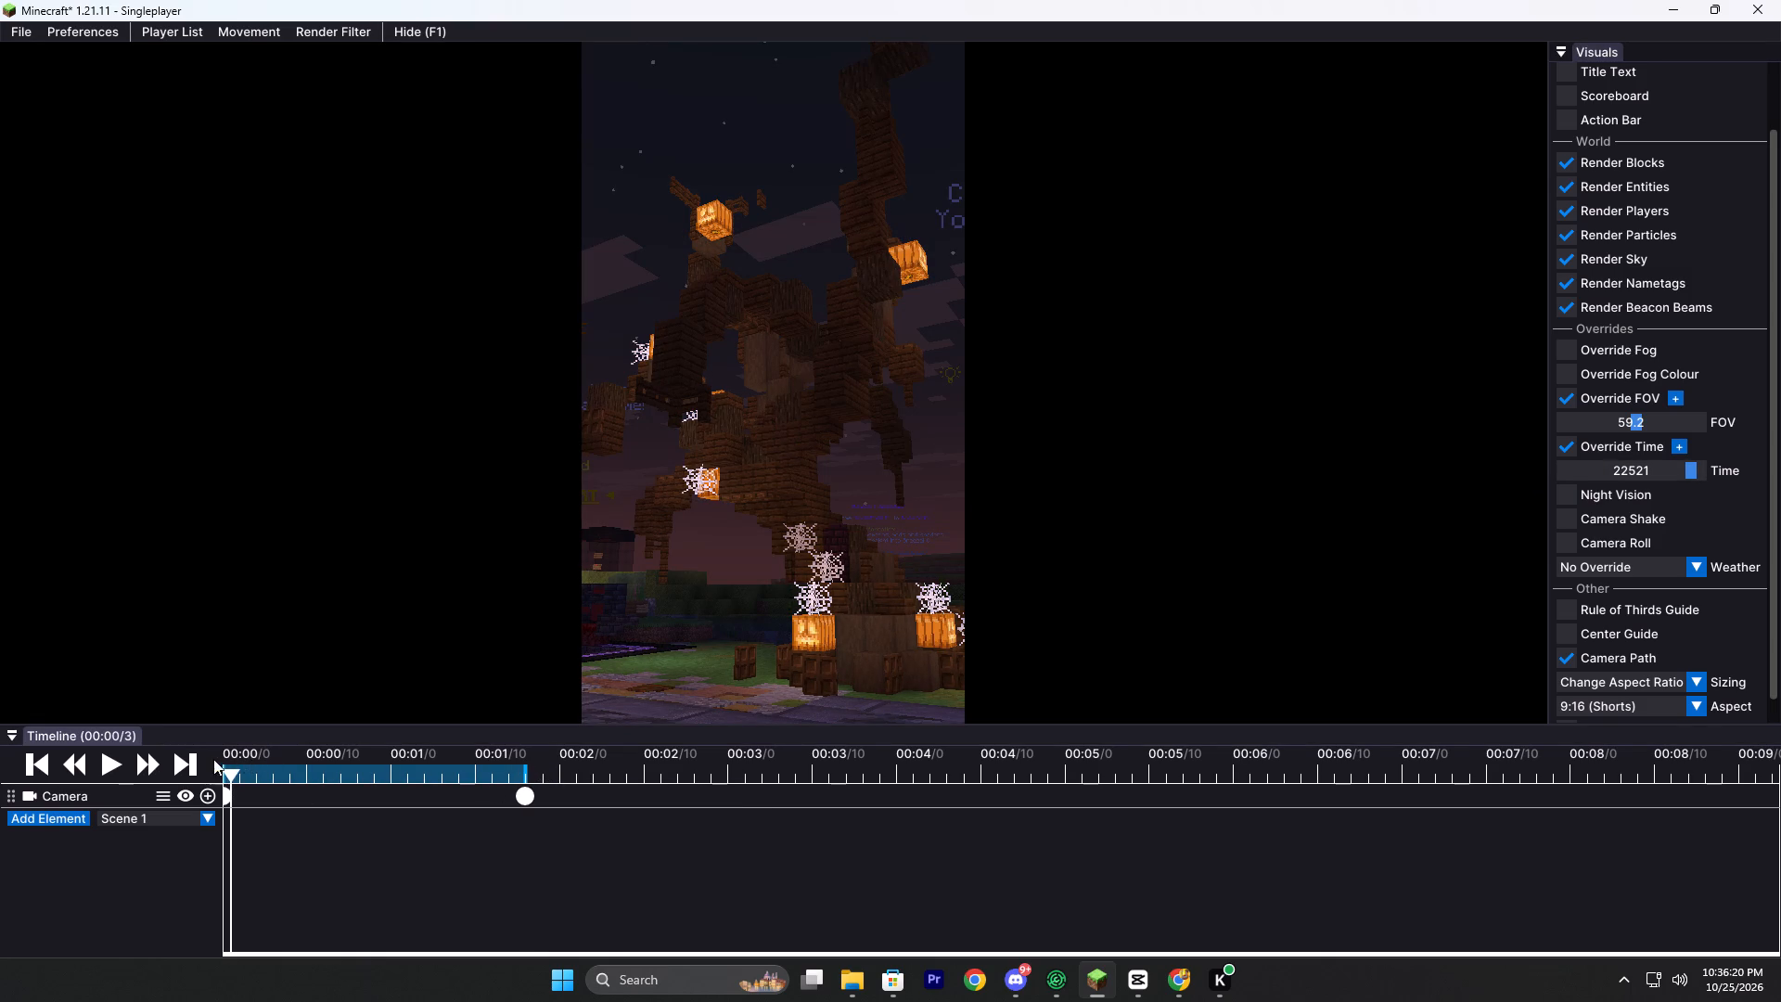
{"action": "left_click_drag", "start_coordinate": [213, 759], "coordinate": [201, 761]}
{"action": "left_click", "coordinate": [105, 758]}
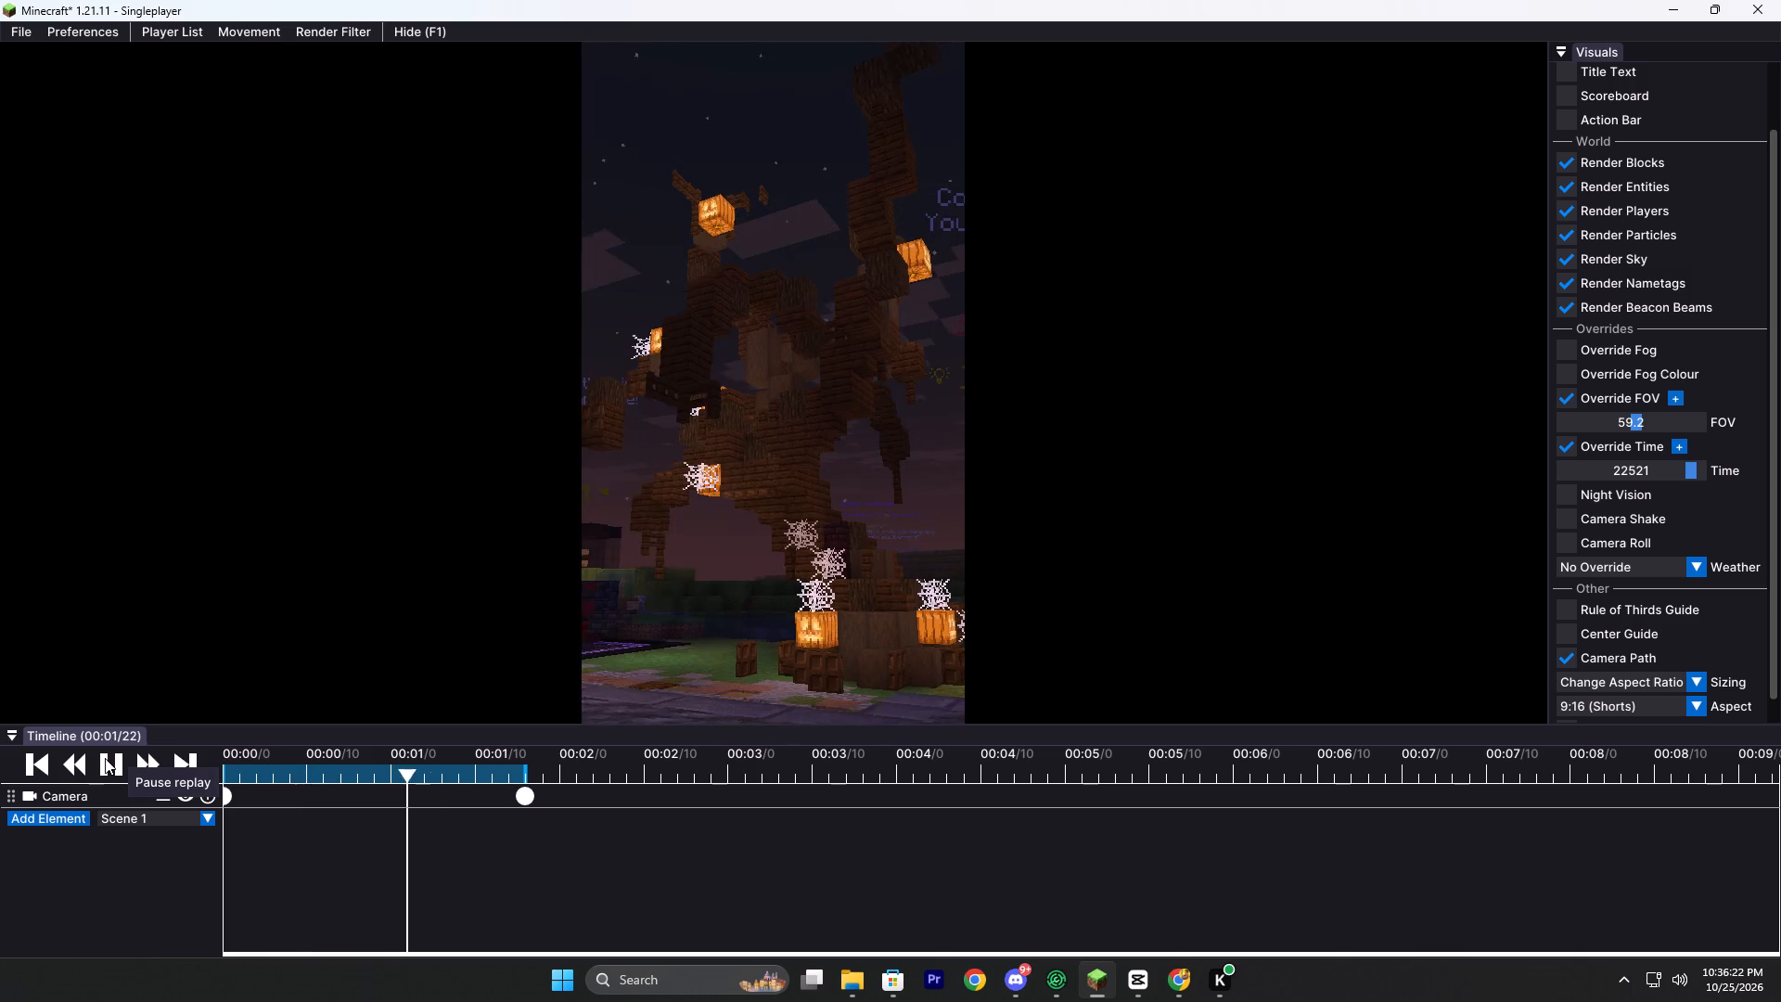
{"action": "left_click", "coordinate": [106, 757]}
Move the second camera keyframe to tick 44 and extend the end of the export range to match it.
{"action": "left_click_drag", "start_coordinate": [526, 798], "coordinate": [593, 794]}
{"action": "left_click_drag", "start_coordinate": [529, 774], "coordinate": [556, 774]}
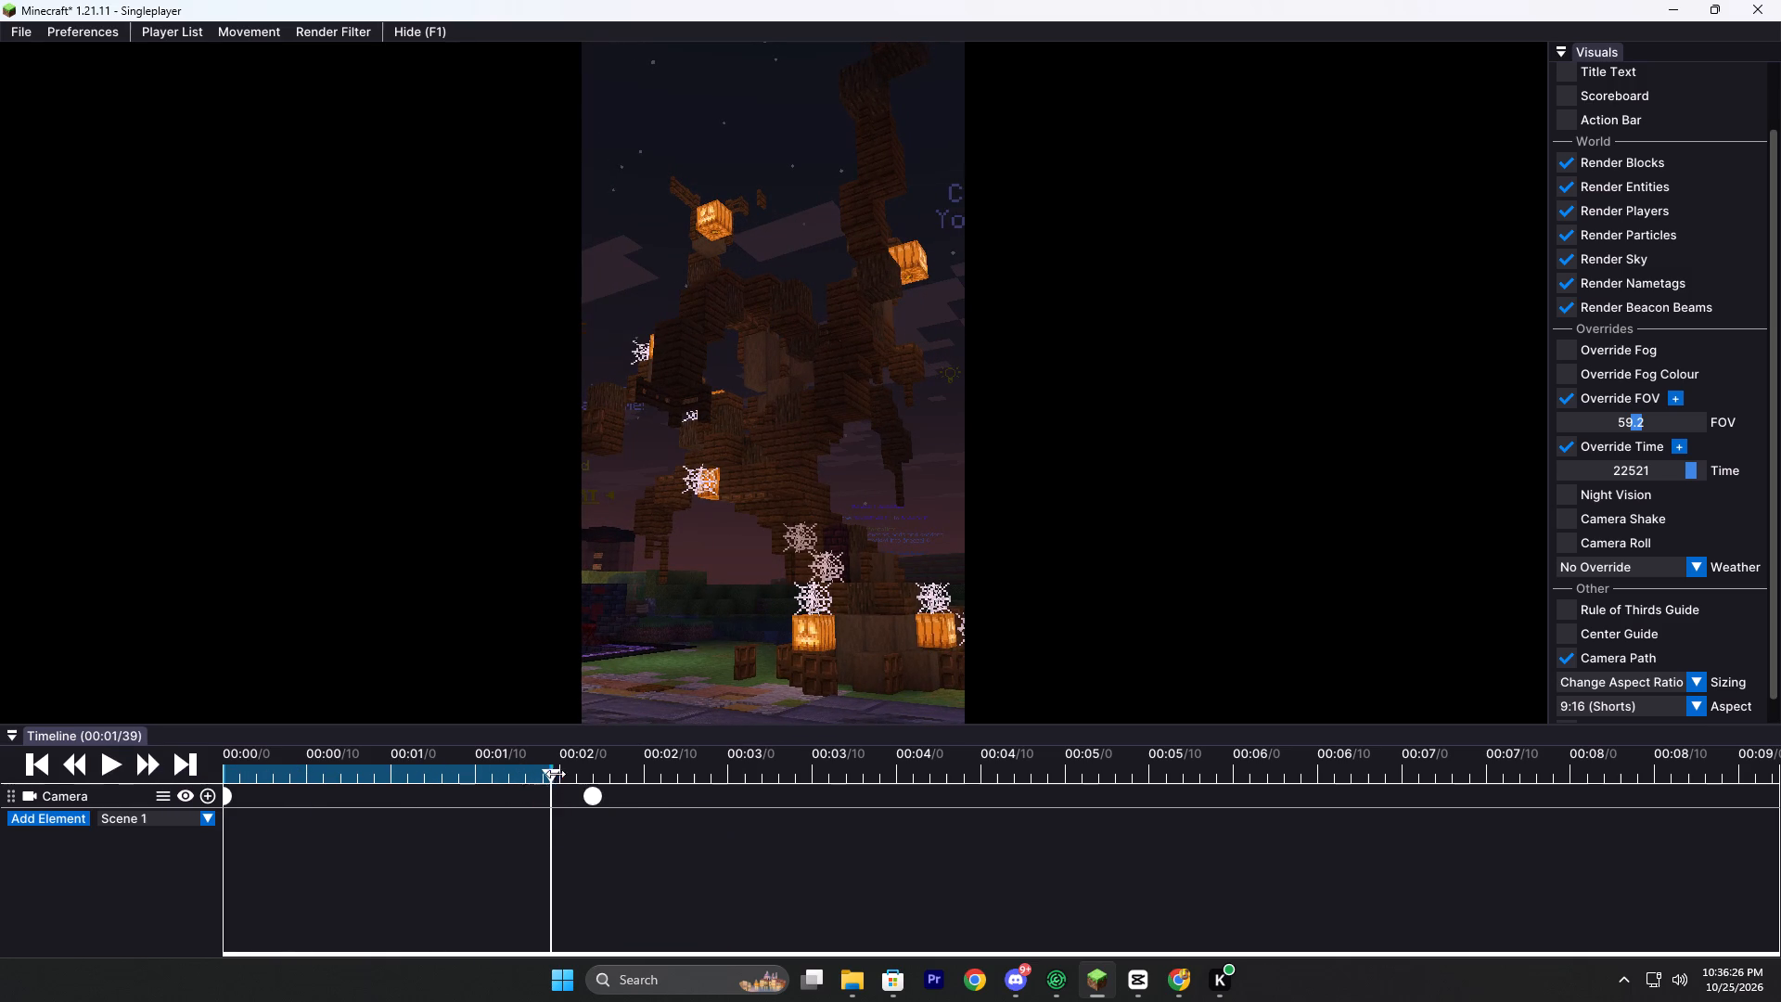
{"action": "left_click_drag", "start_coordinate": [556, 774], "coordinate": [591, 782]}
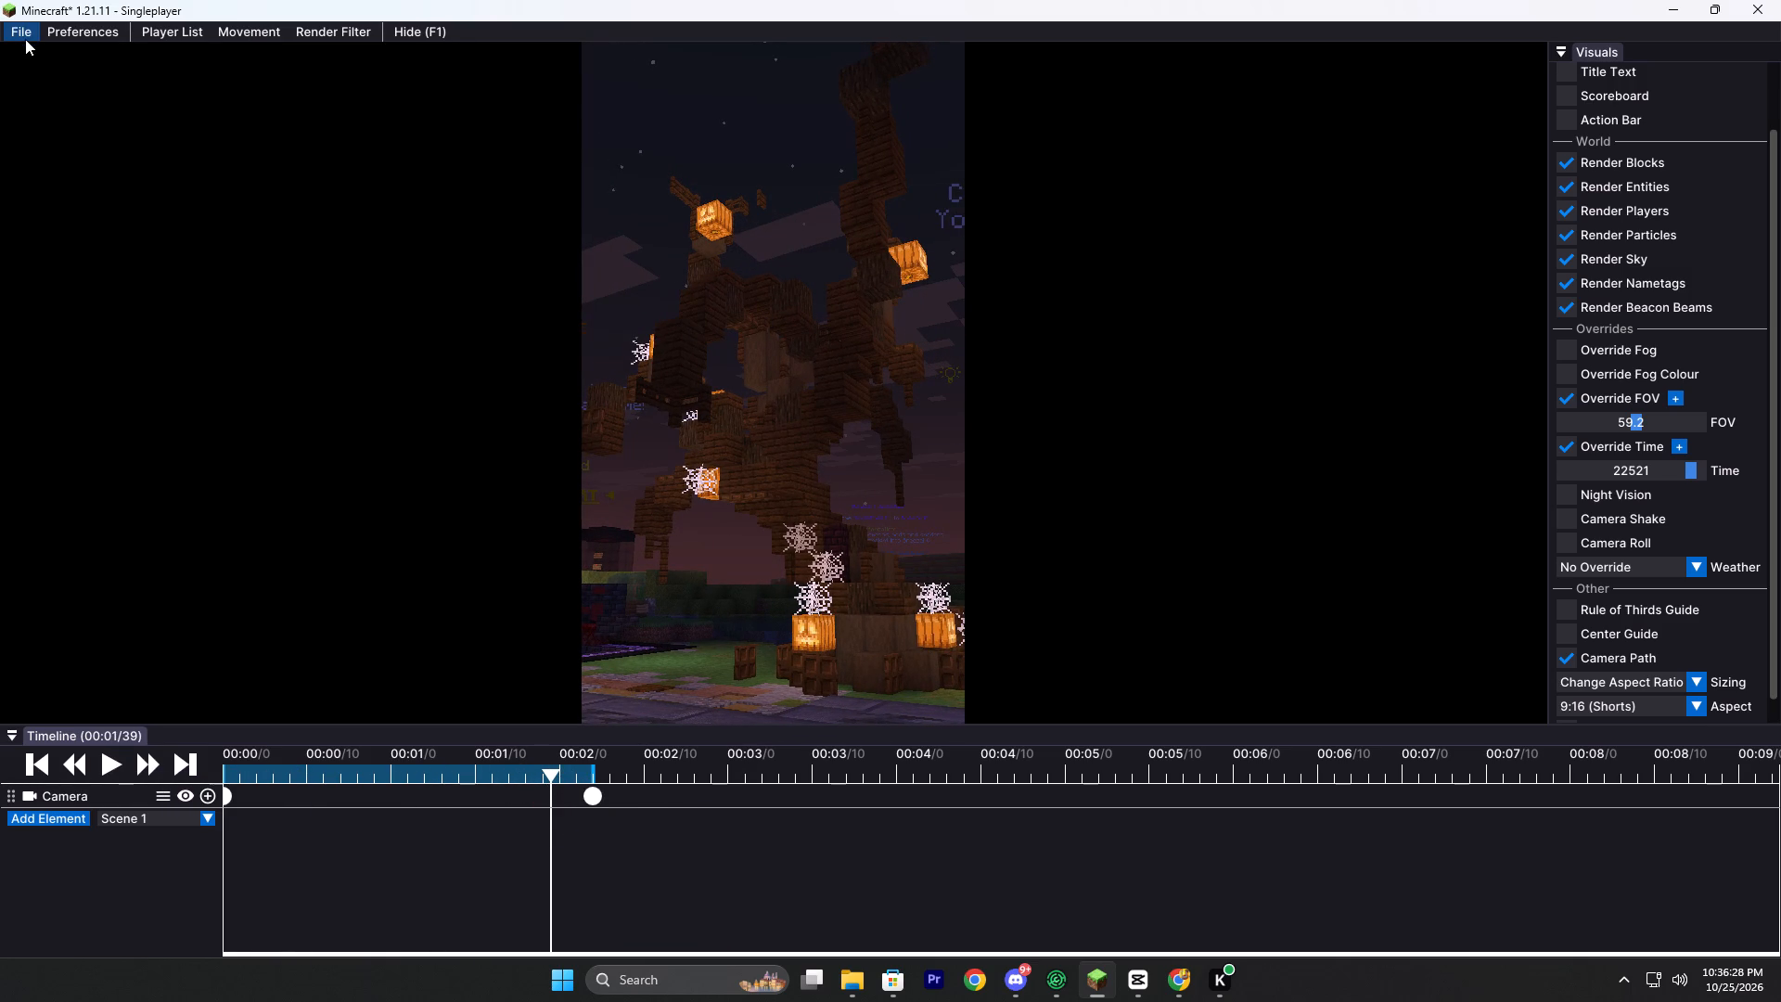
Start exporting ticks 0 to 44 as a 1080 × 1920 MP4 video at 60 fps with the H264 codec.
{"action": "left_click", "coordinate": [25, 39]}
{"action": "double_click", "coordinate": [45, 57]}
{"action": "left_click", "coordinate": [809, 636]}
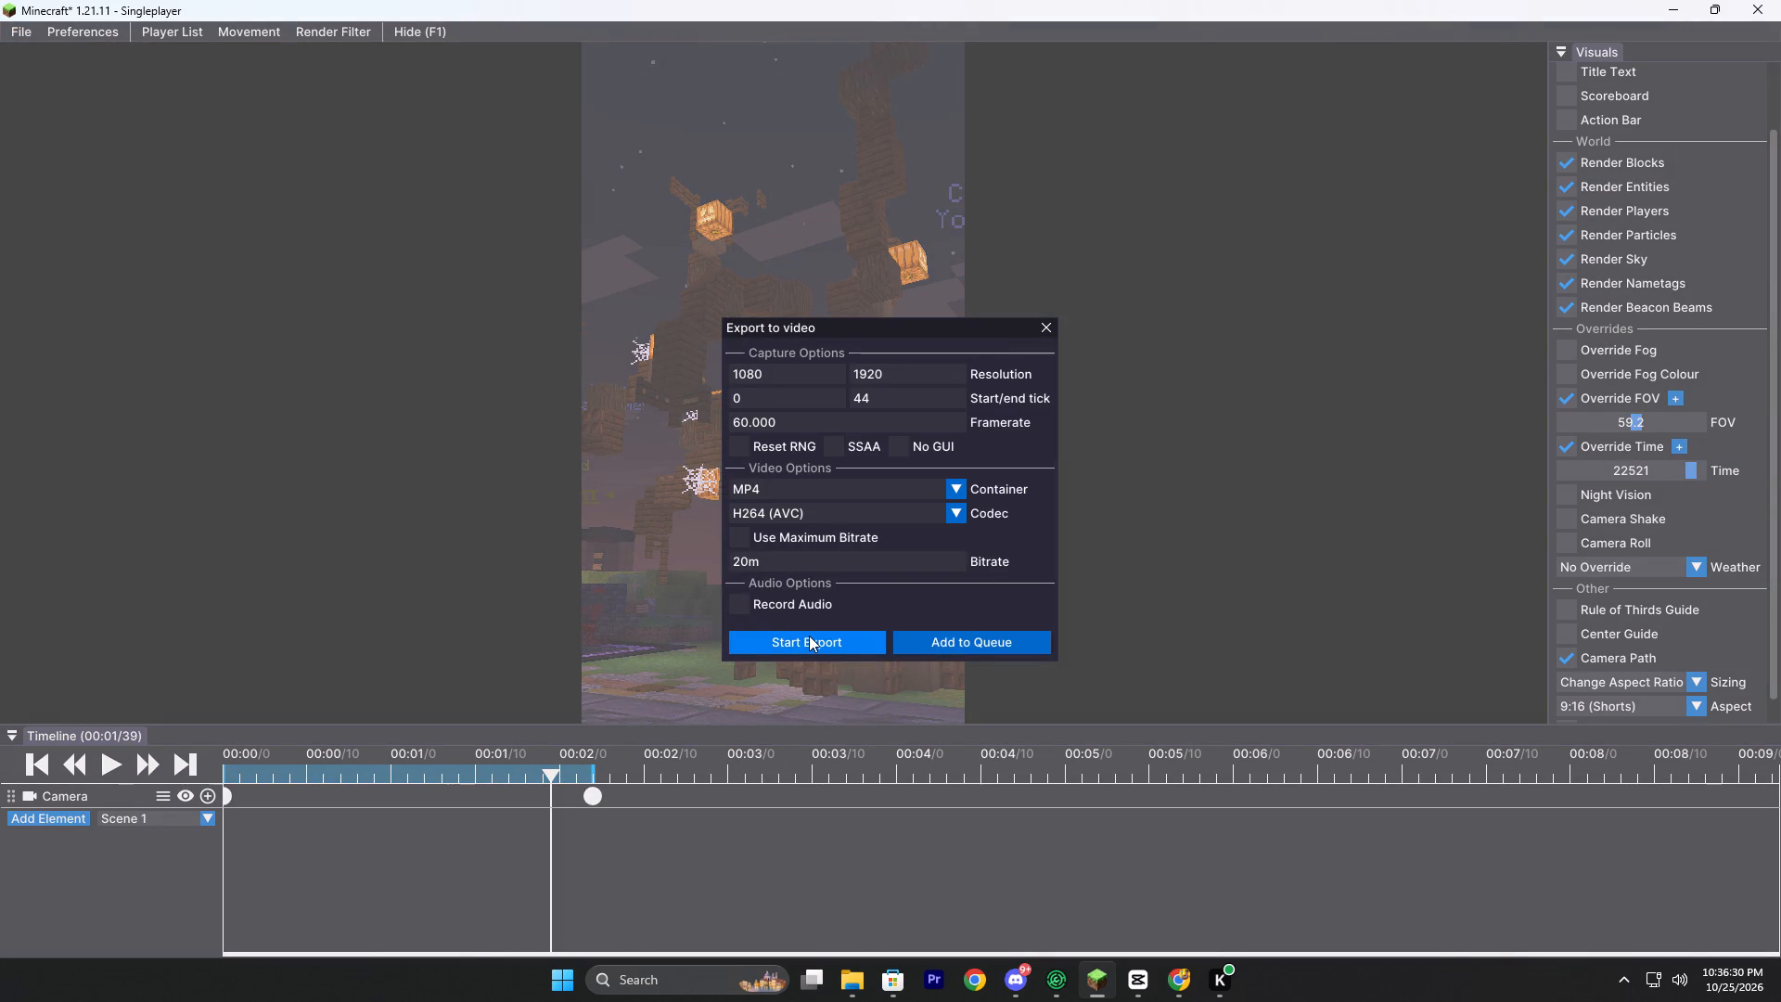
{"action": "left_click", "coordinate": [733, 480]}
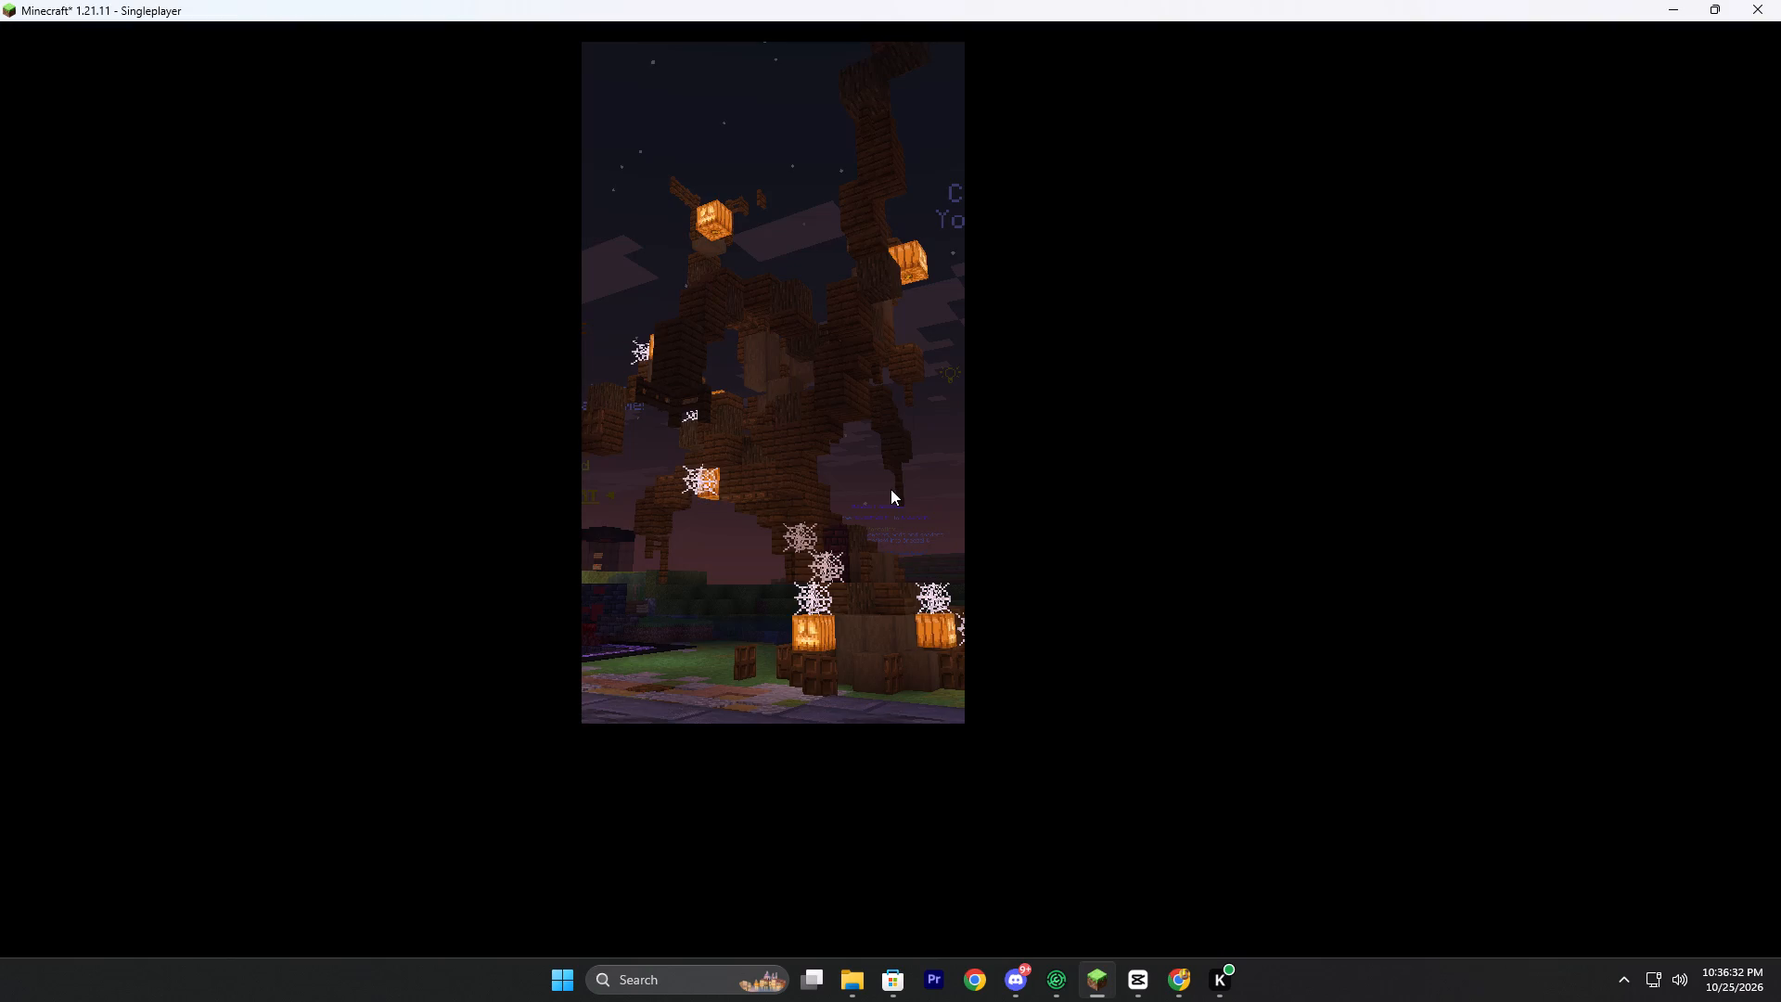
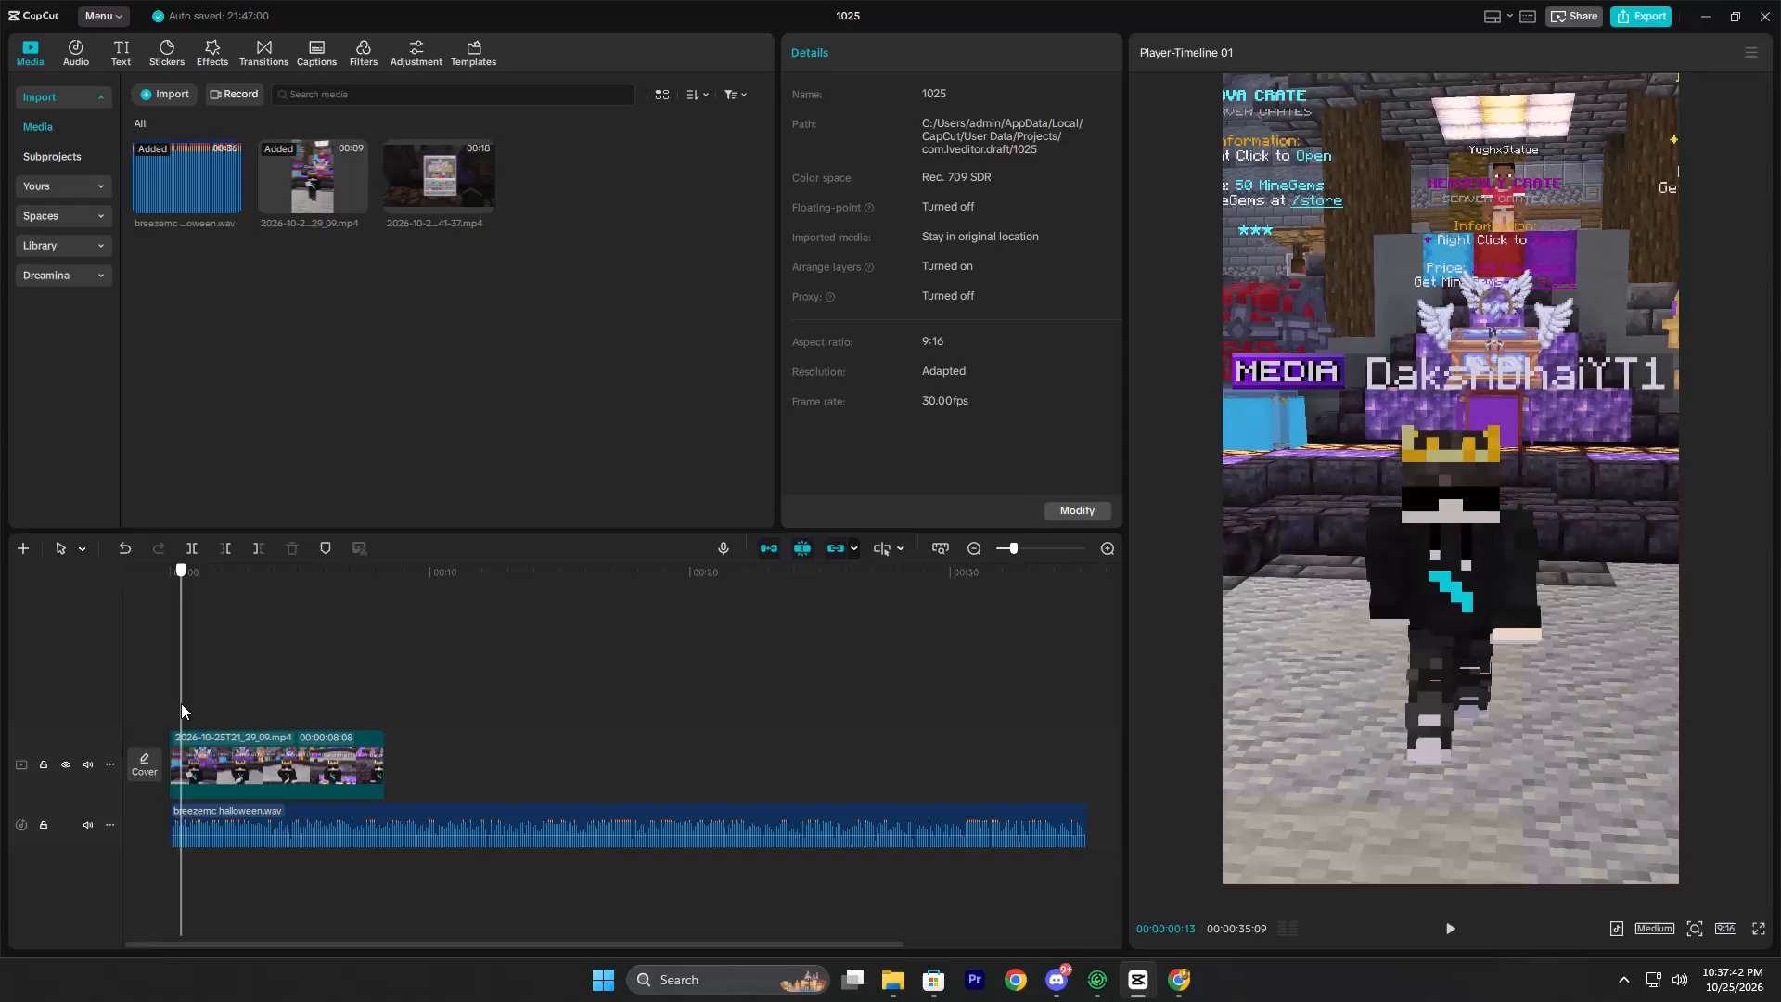
Import today's eight clips from the Videos folder into the CapCut project's media.
{"action": "left_click", "coordinate": [888, 1001]}
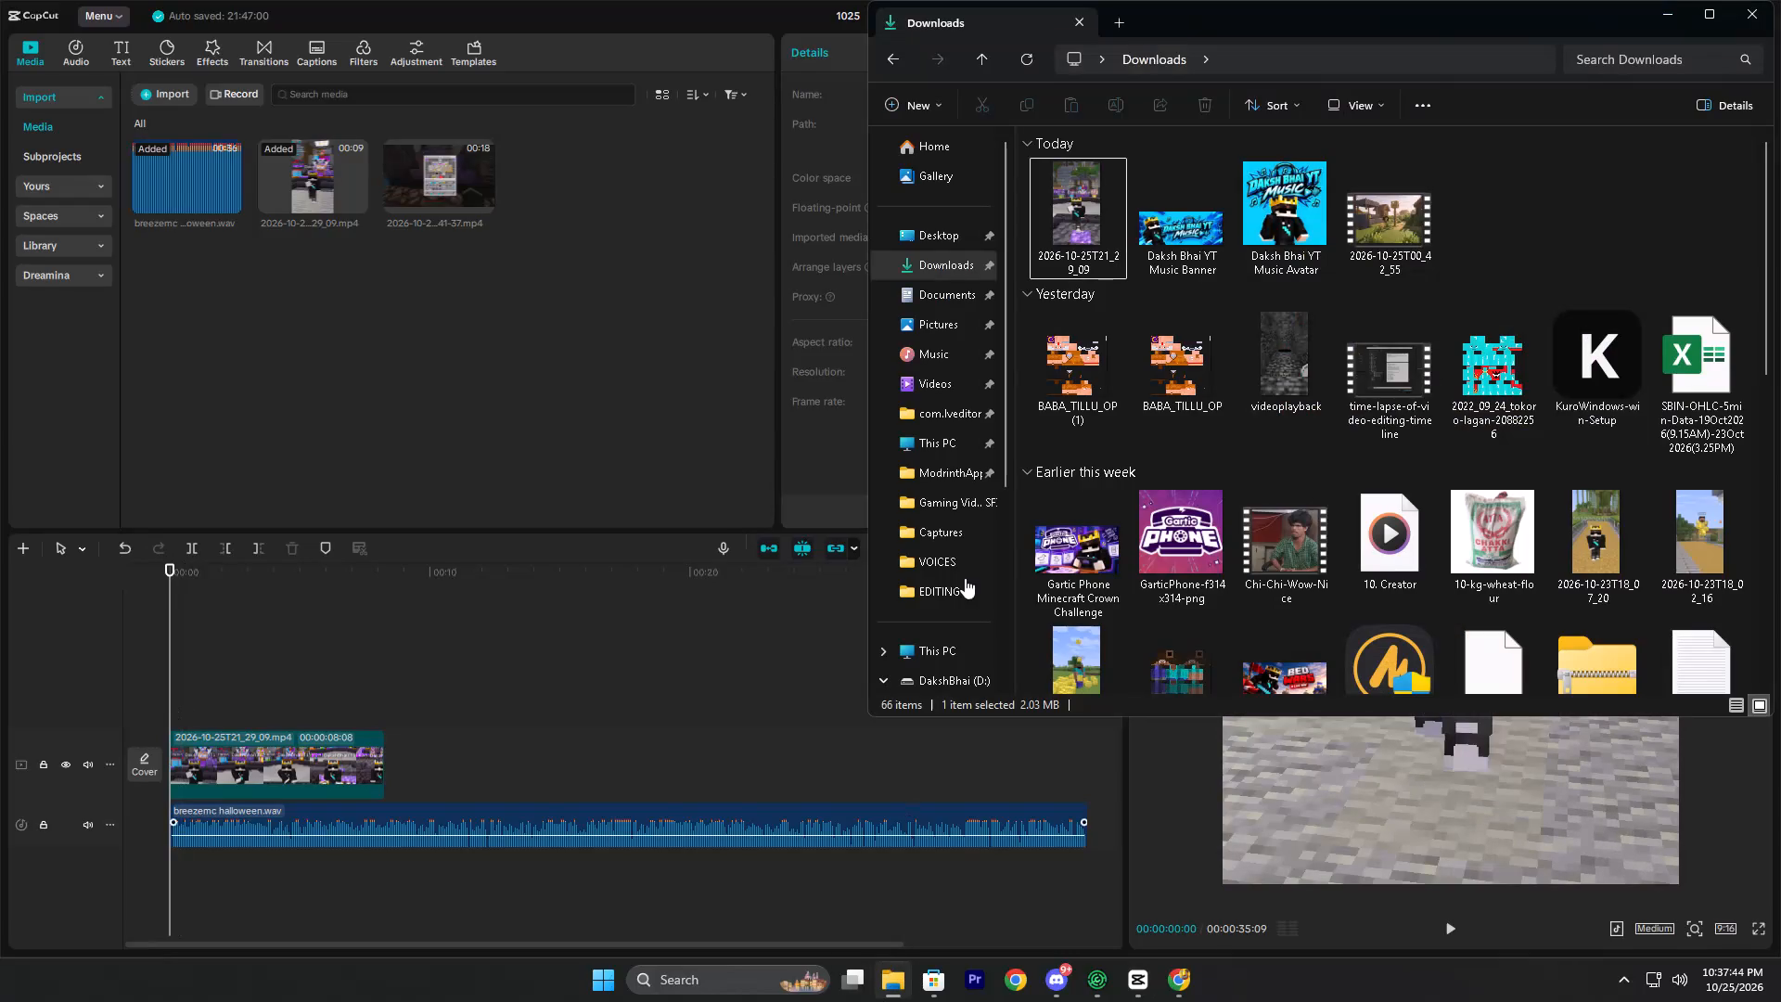
{"action": "left_click", "coordinate": [932, 268]}
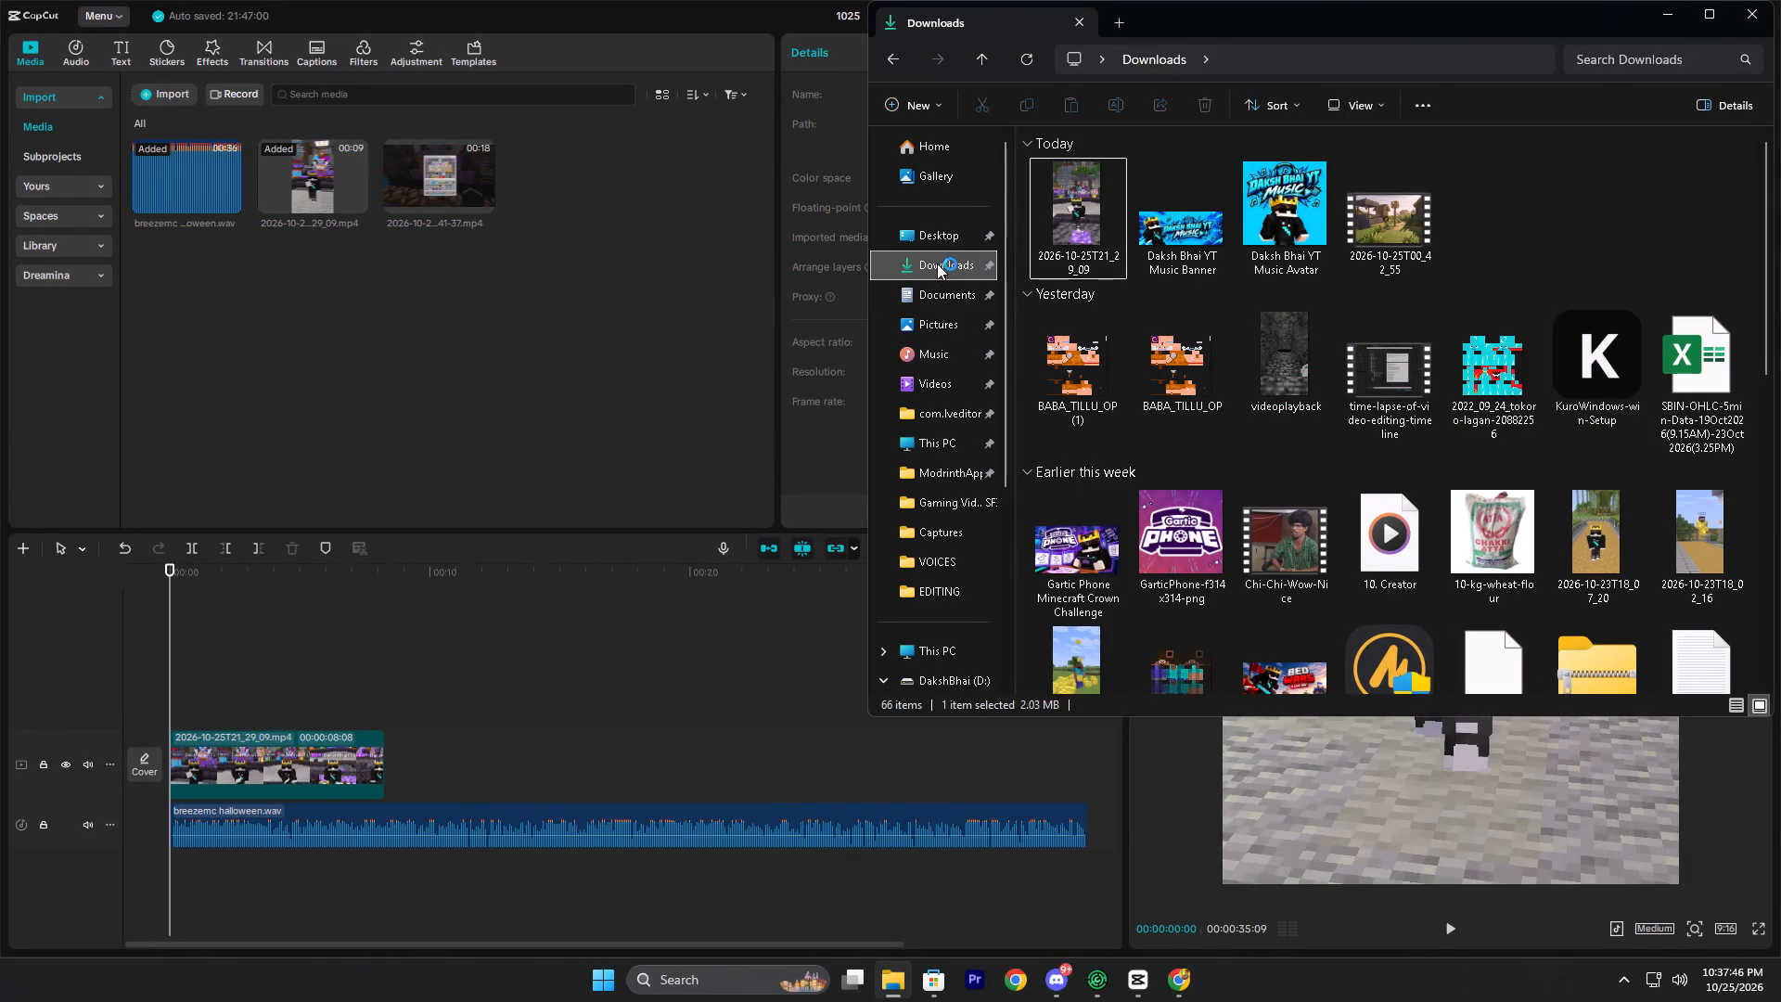
{"action": "left_click", "coordinate": [946, 379]}
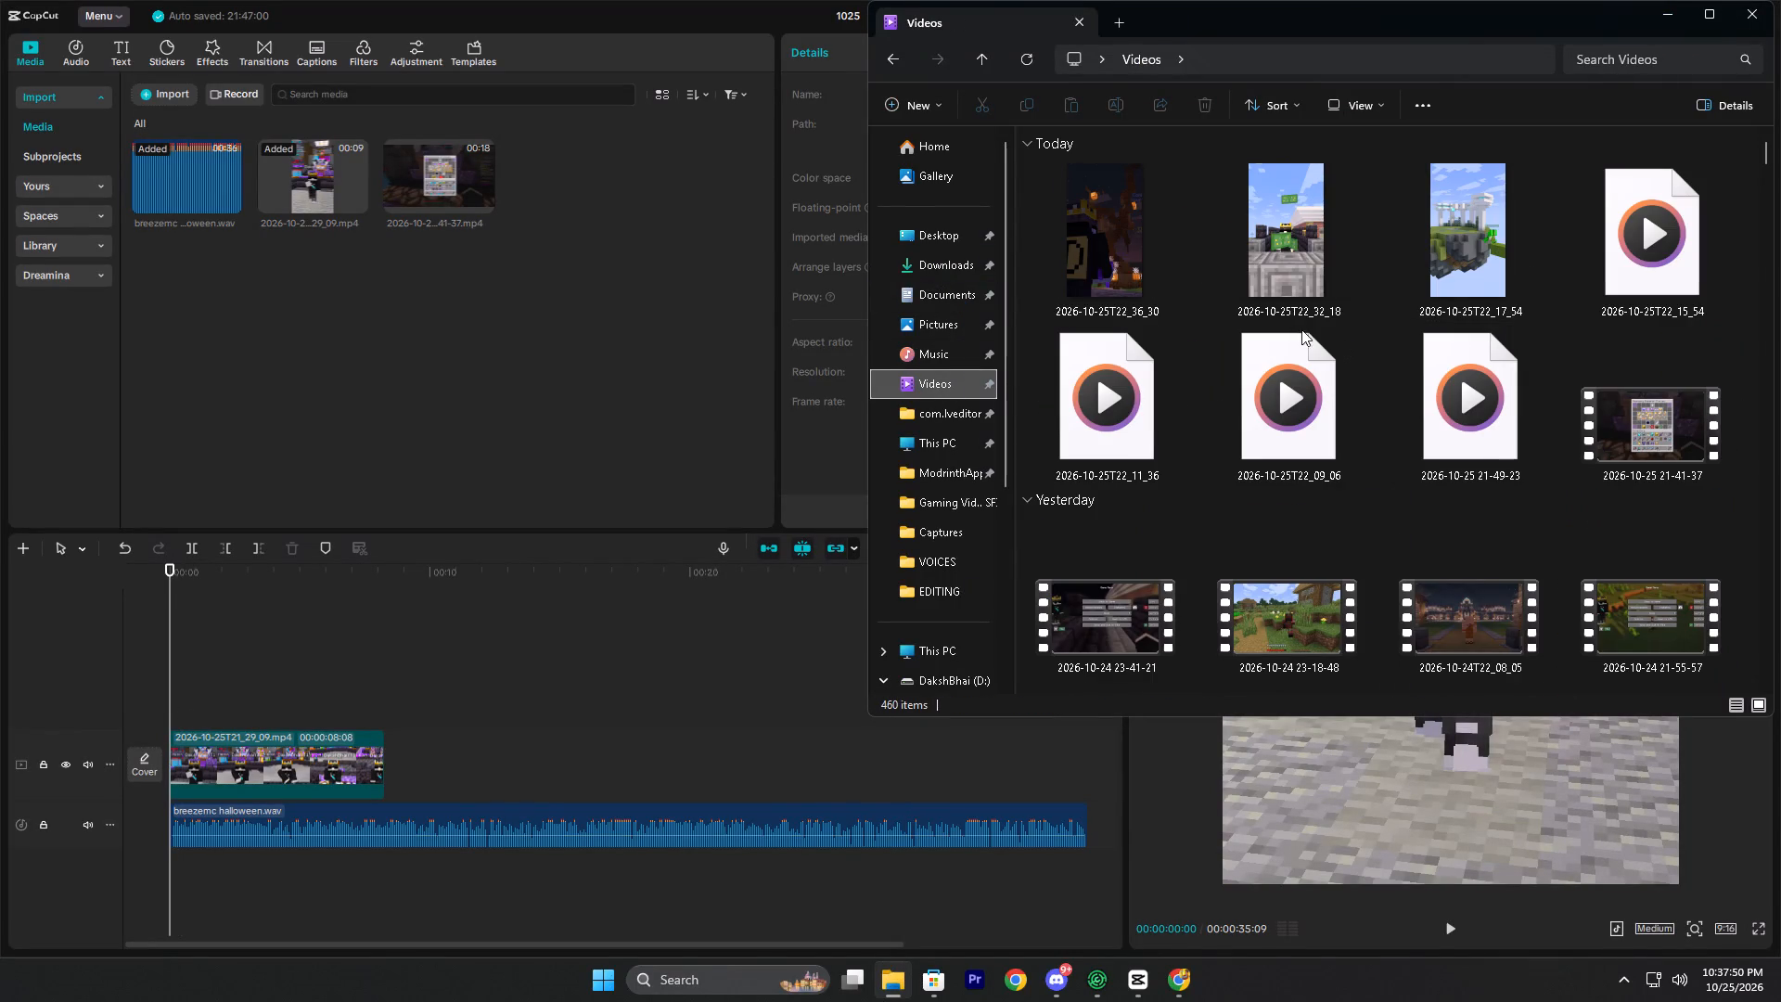
{"action": "left_click", "coordinate": [1057, 142]}
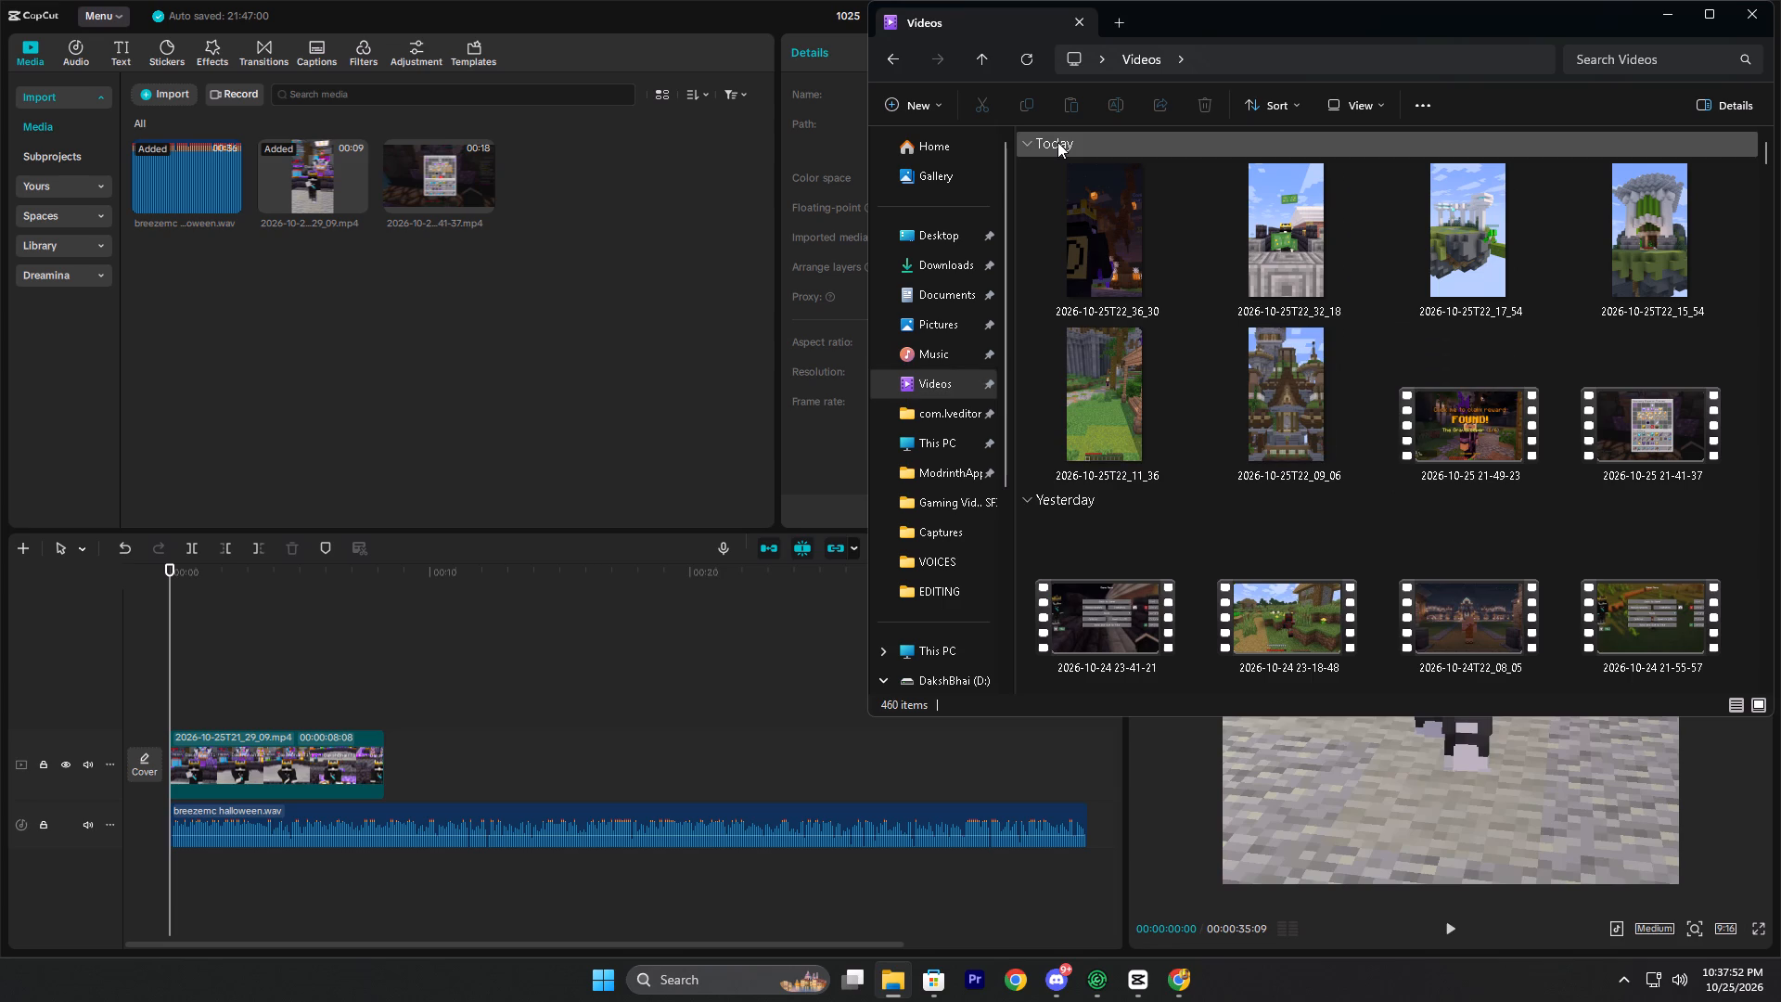
{"action": "left_click_drag", "start_coordinate": [1301, 246], "coordinate": [940, 303]}
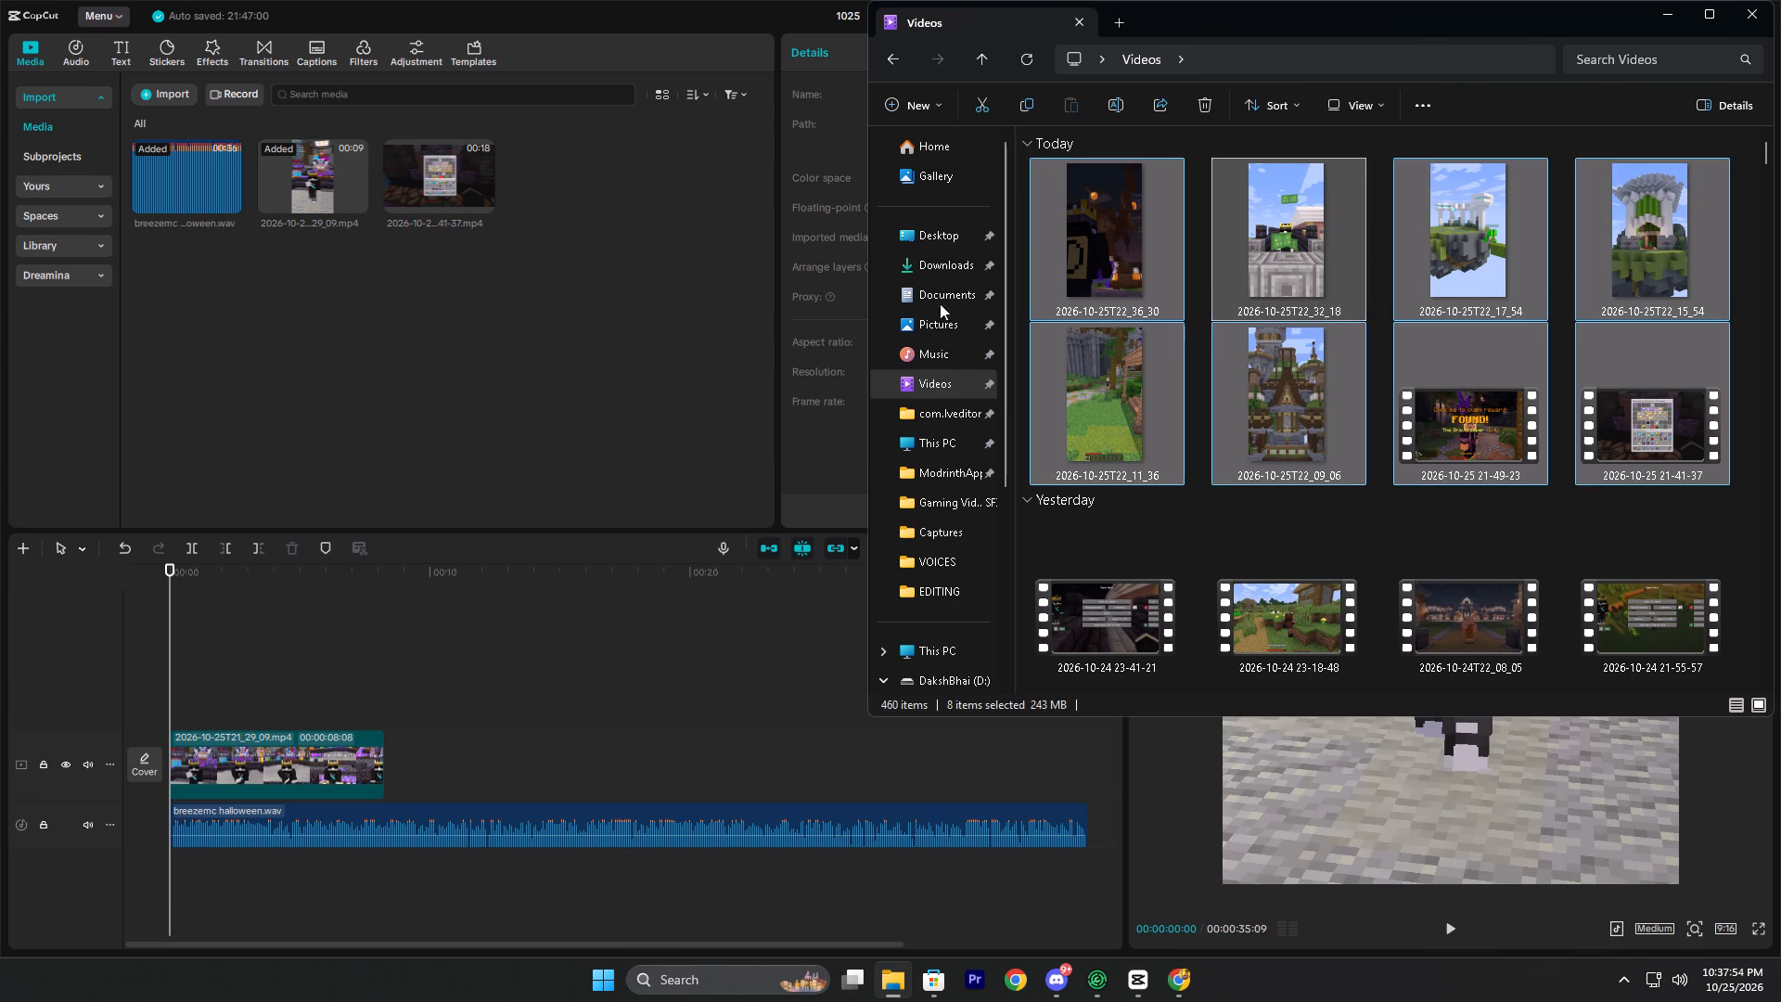
{"action": "left_click_drag", "start_coordinate": [940, 303], "coordinate": [596, 345]}
{"action": "left_click", "coordinate": [502, 433]}
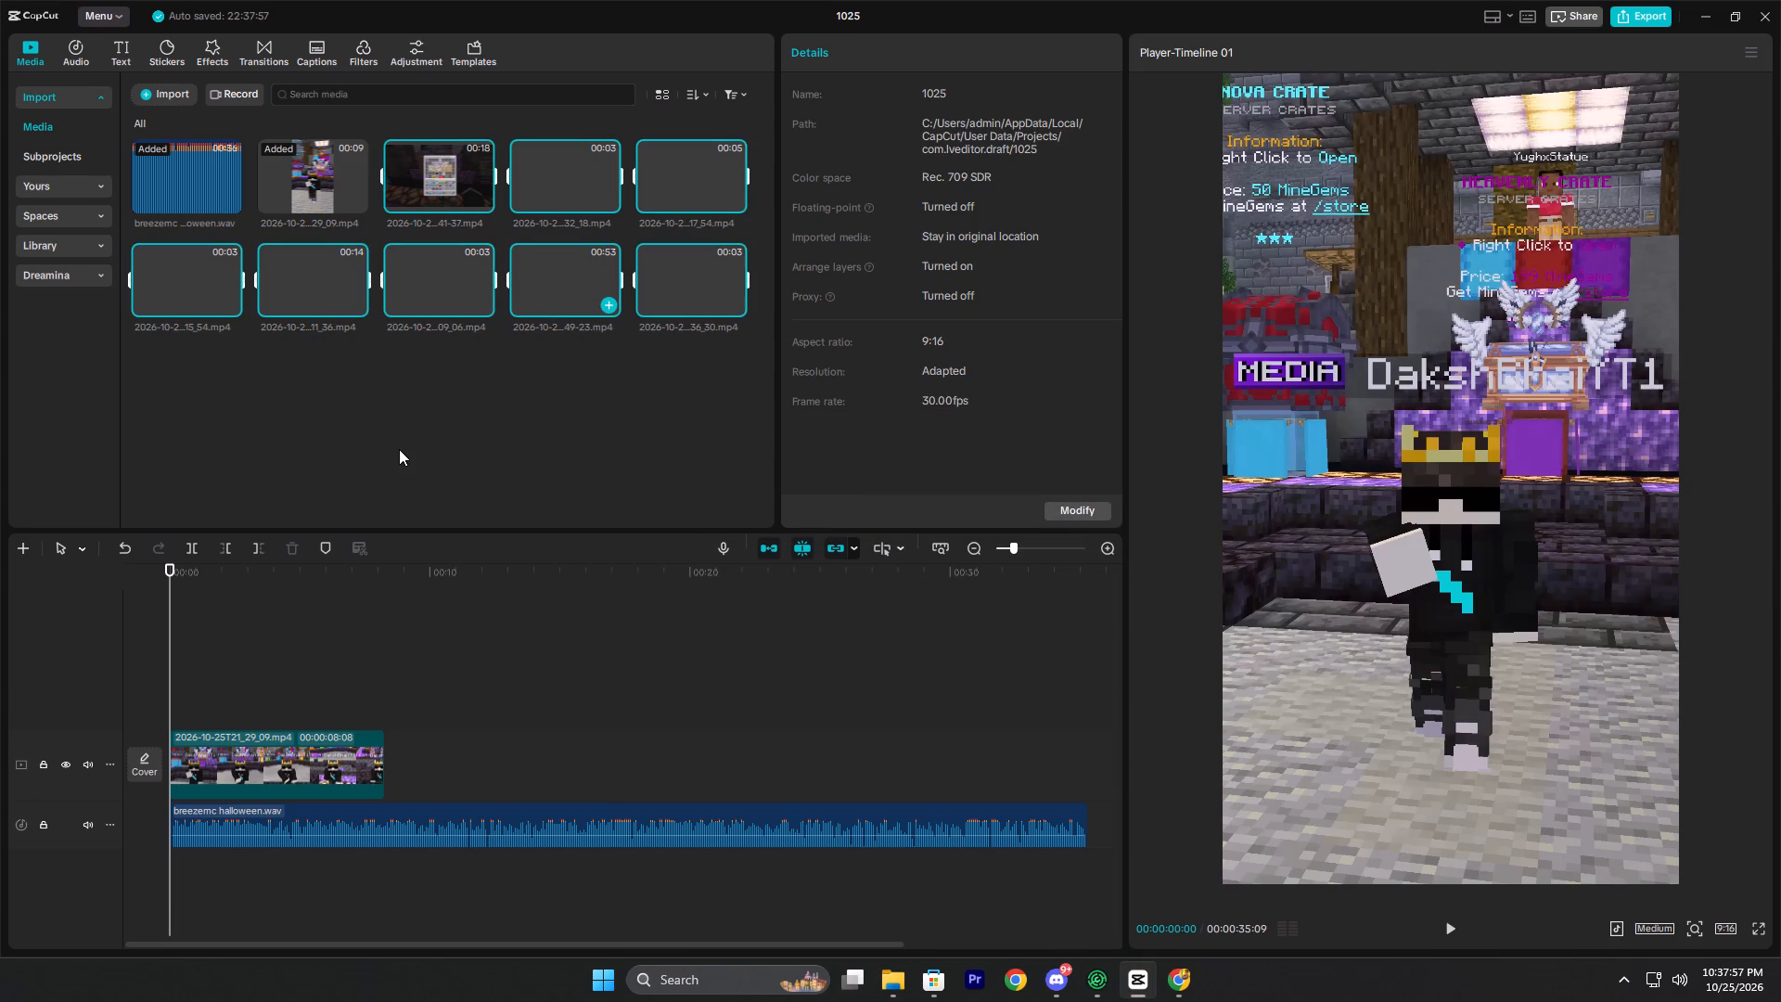
Play the opening voice-over and split the walking-player clip 2026-10-25T21_29_09 at 00:00:00:11.
{"action": "left_click", "coordinate": [170, 655]}
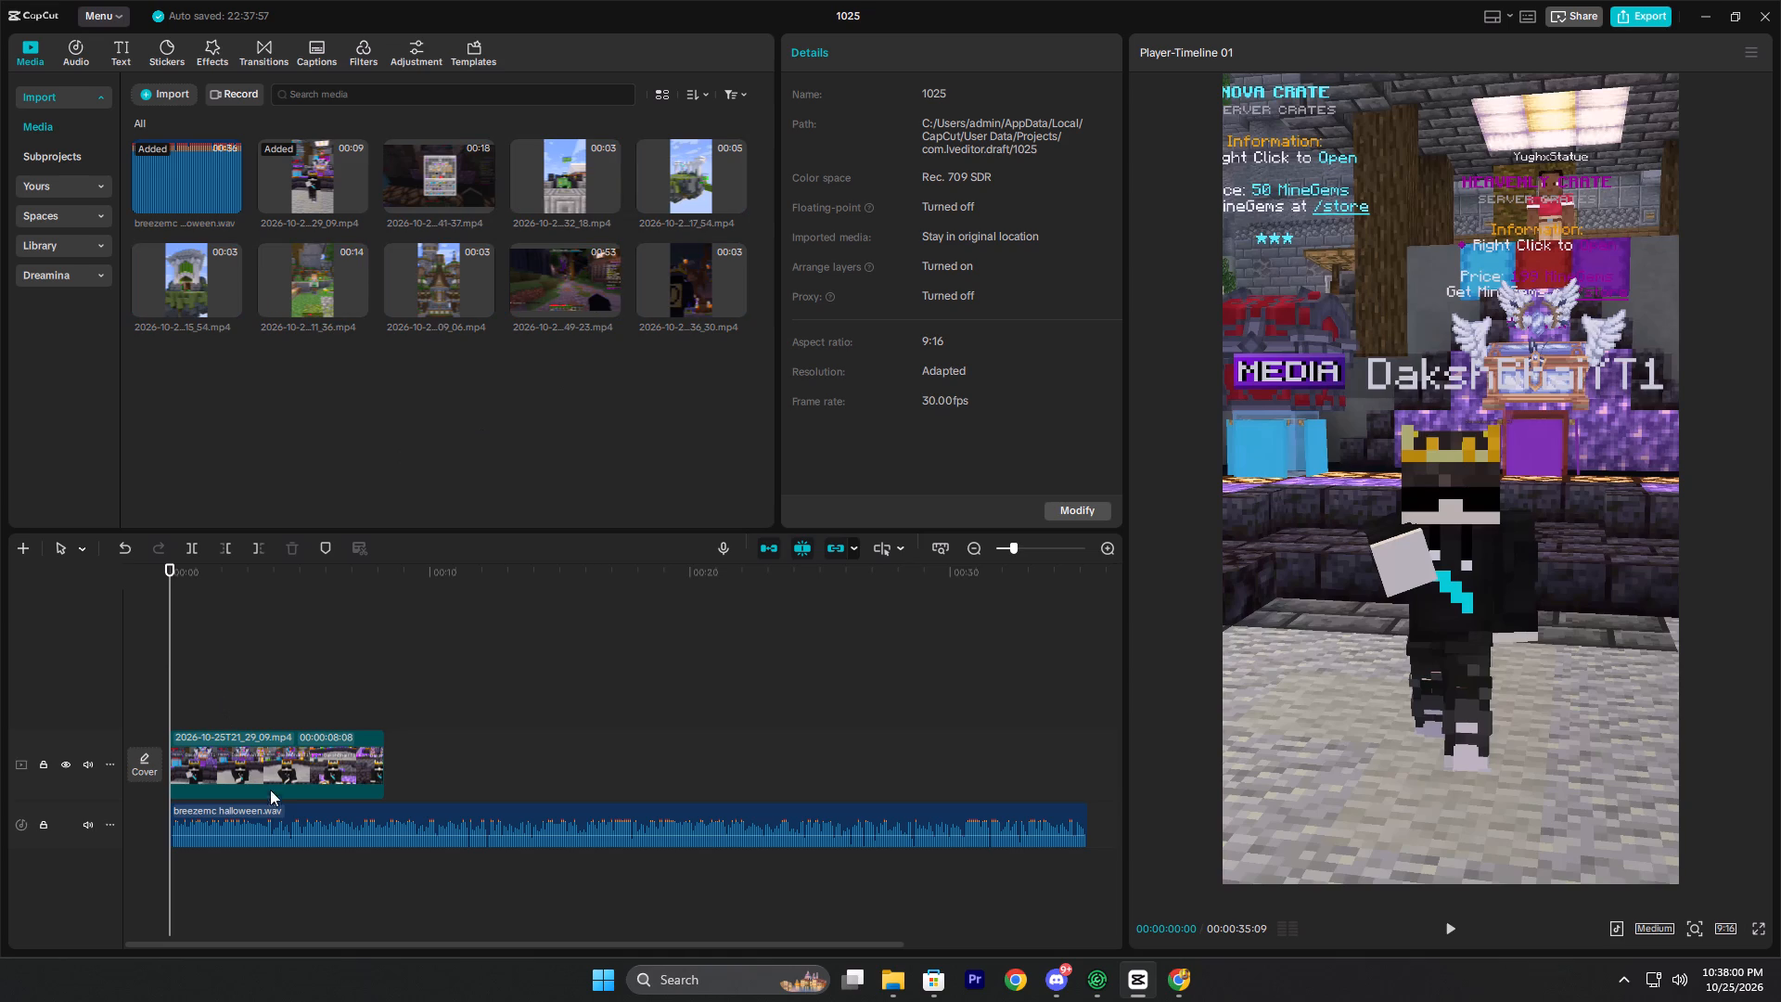
{"action": "key", "text": "space"}
{"action": "key", "text": "space"}
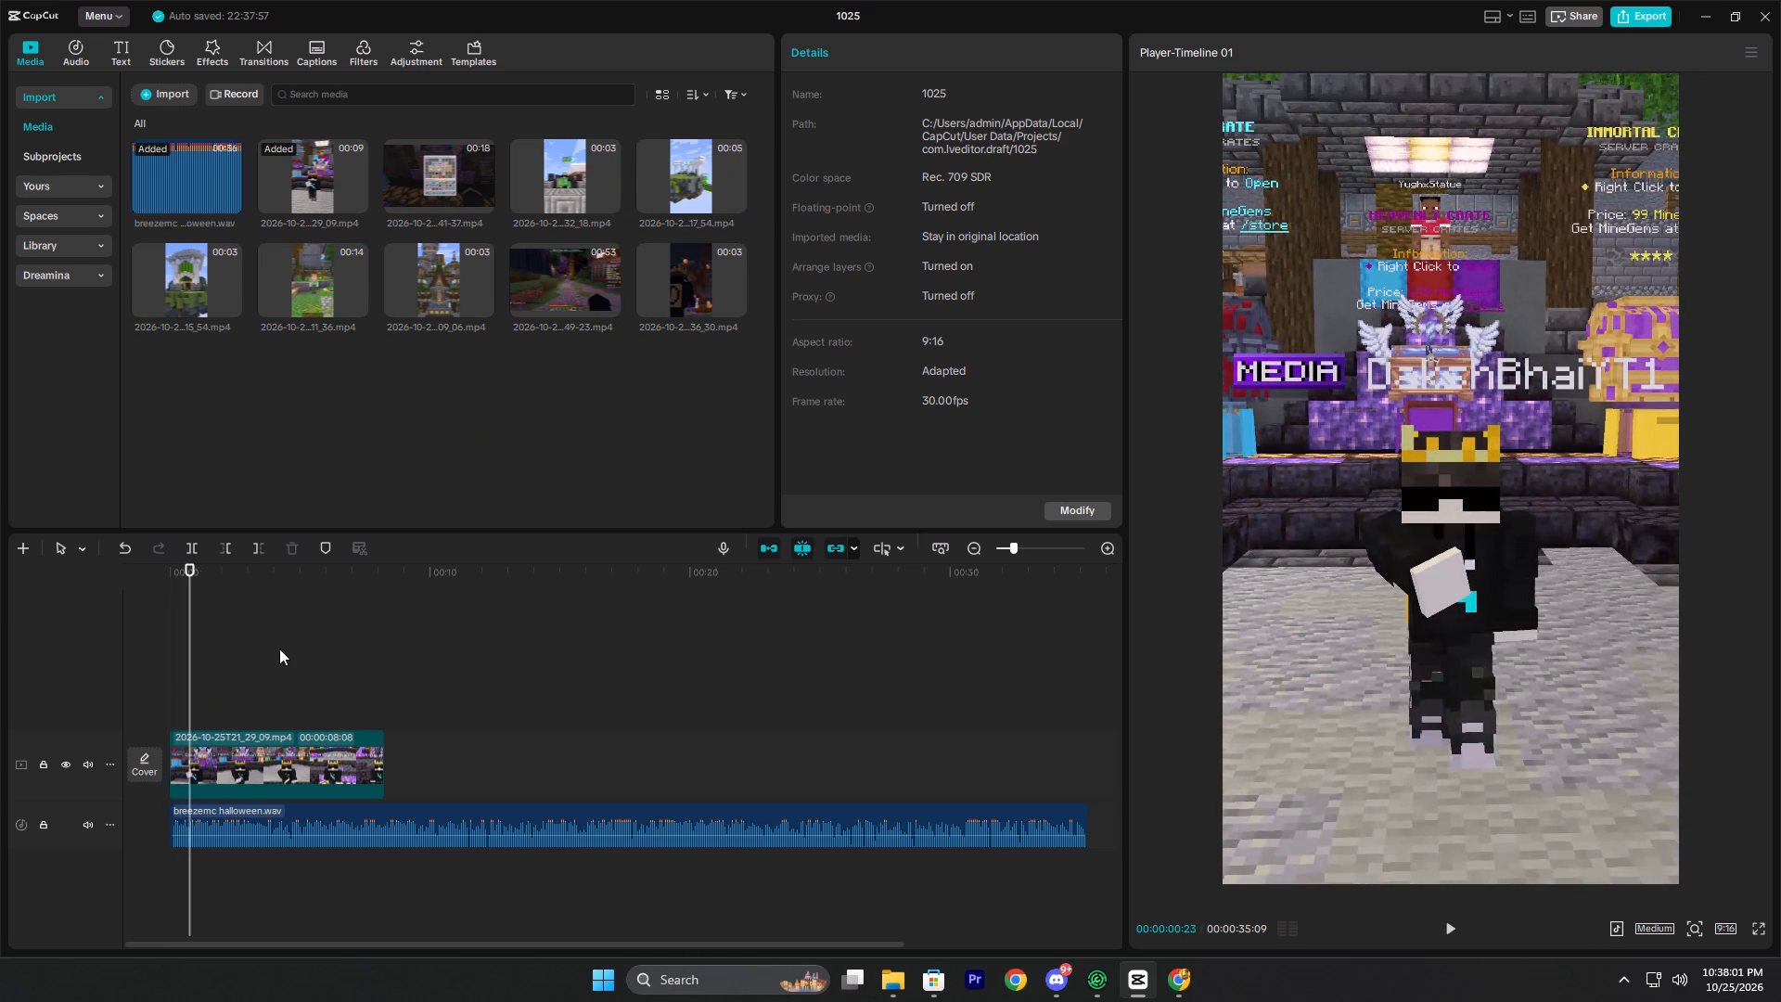
{"action": "left_click", "coordinate": [175, 688]}
{"action": "left_click_drag", "start_coordinate": [175, 688], "coordinate": [159, 693]}
{"action": "key", "text": "space"}
{"action": "key", "text": "space"}
{"action": "left_click", "coordinate": [219, 771]}
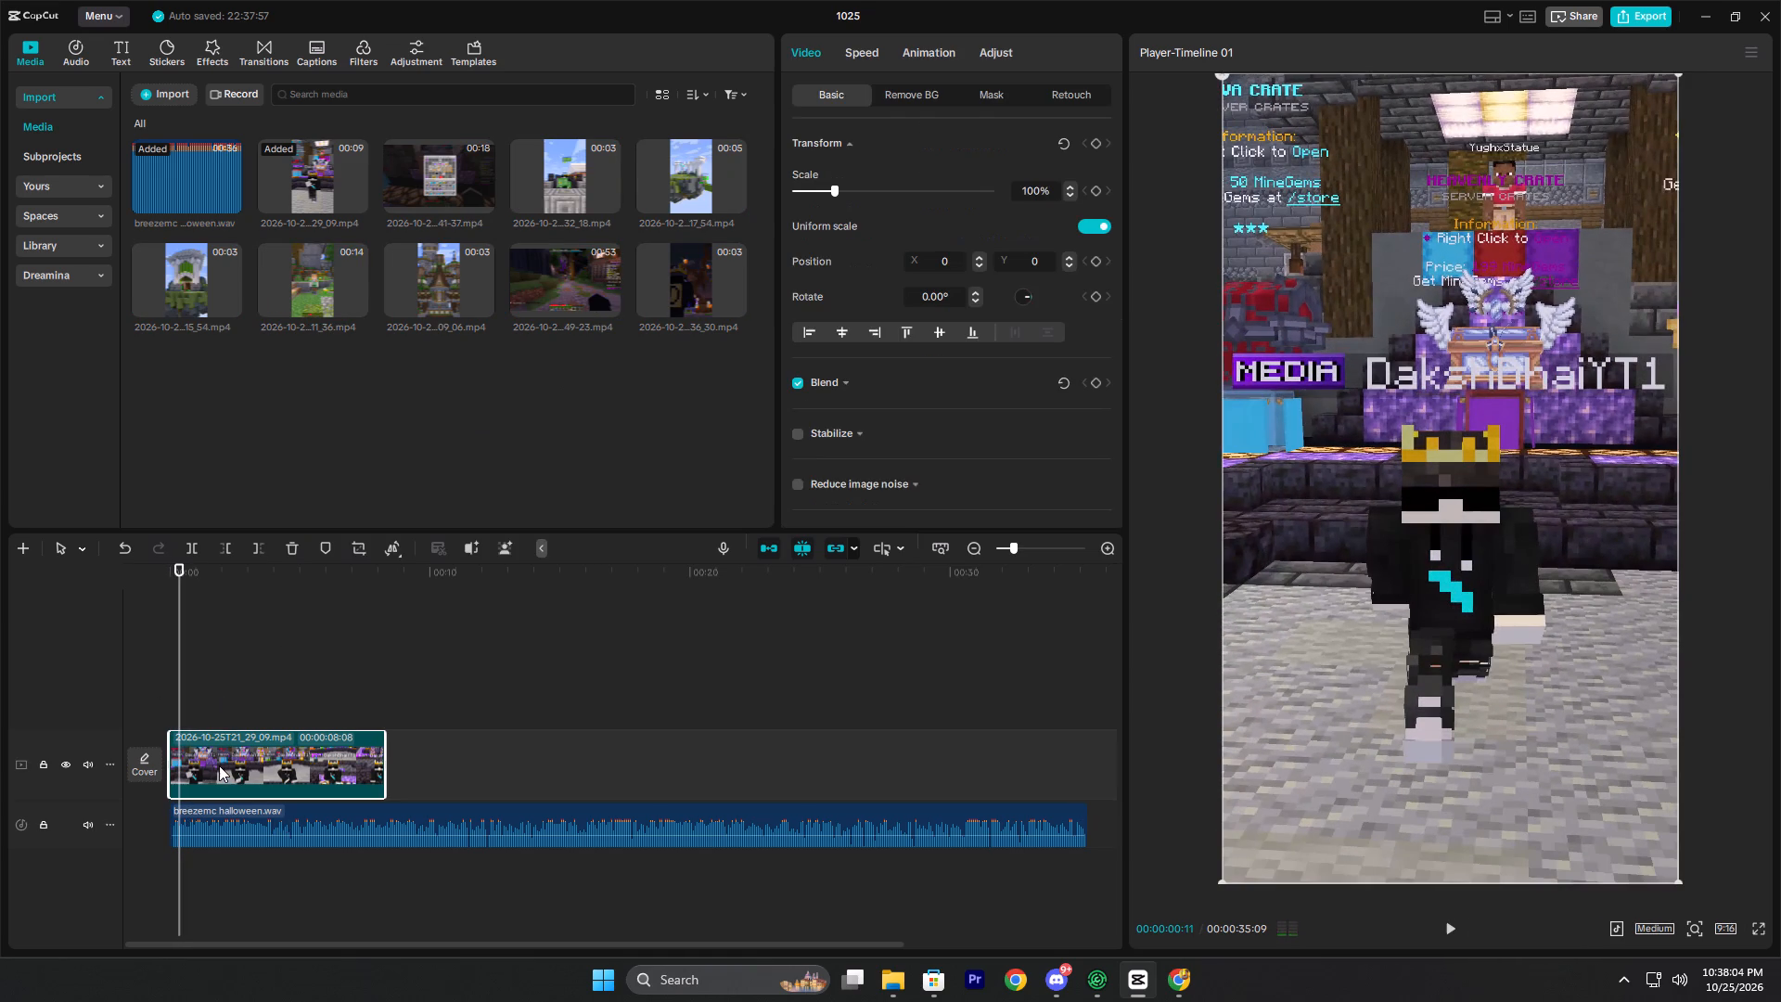
{"action": "key", "text": "ctrl+b"}
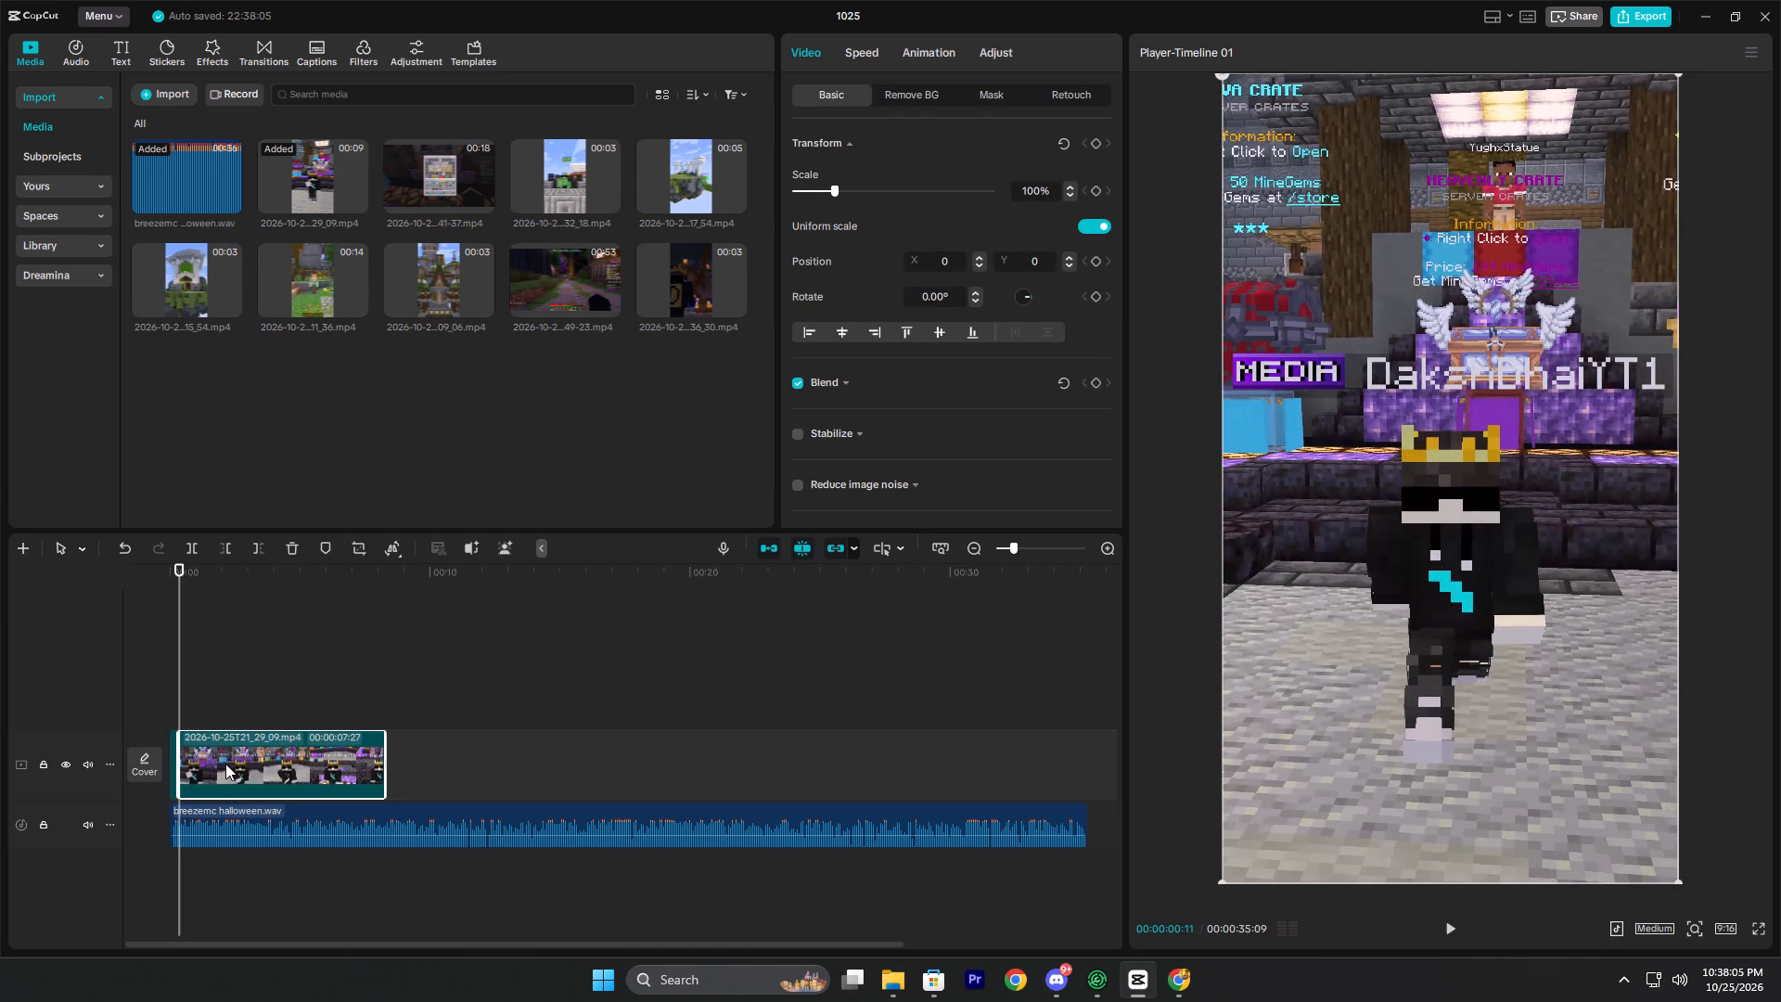
Preview the imported building, reward and crate clips, and insert 2026-10-25T22_09_06 at the split at 00:00:00:11.
{"action": "left_click", "coordinate": [191, 273]}
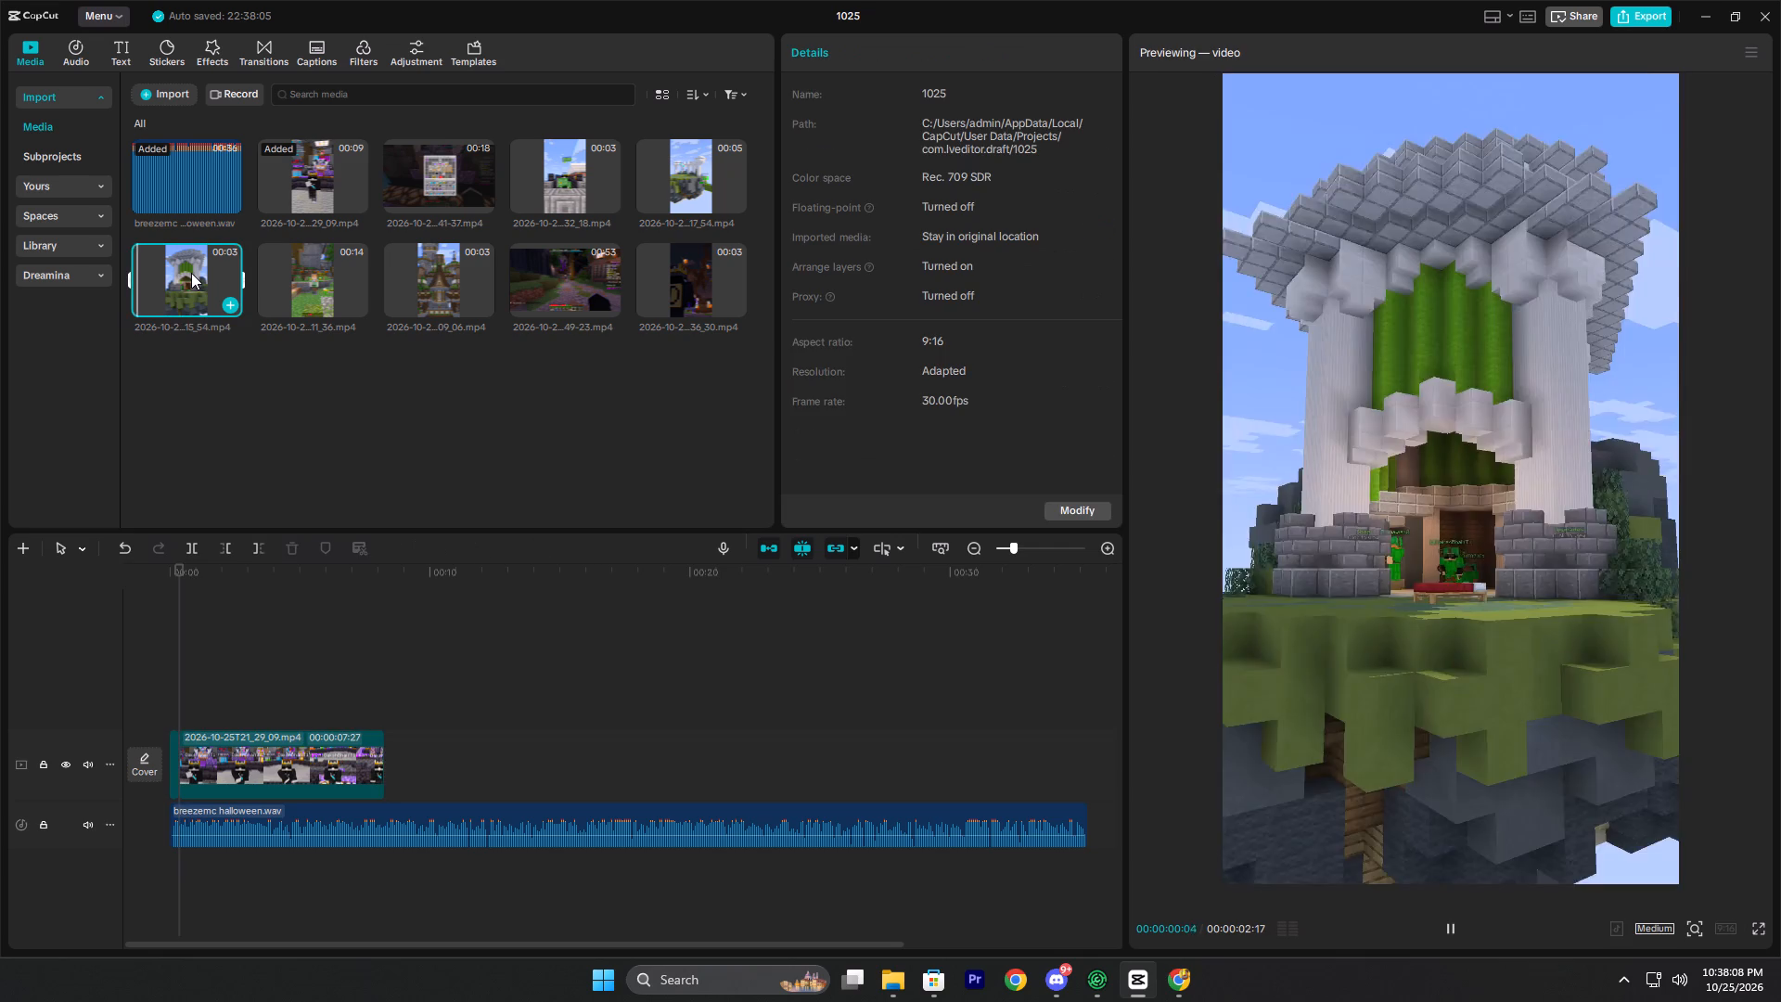
{"action": "left_click", "coordinate": [314, 286]}
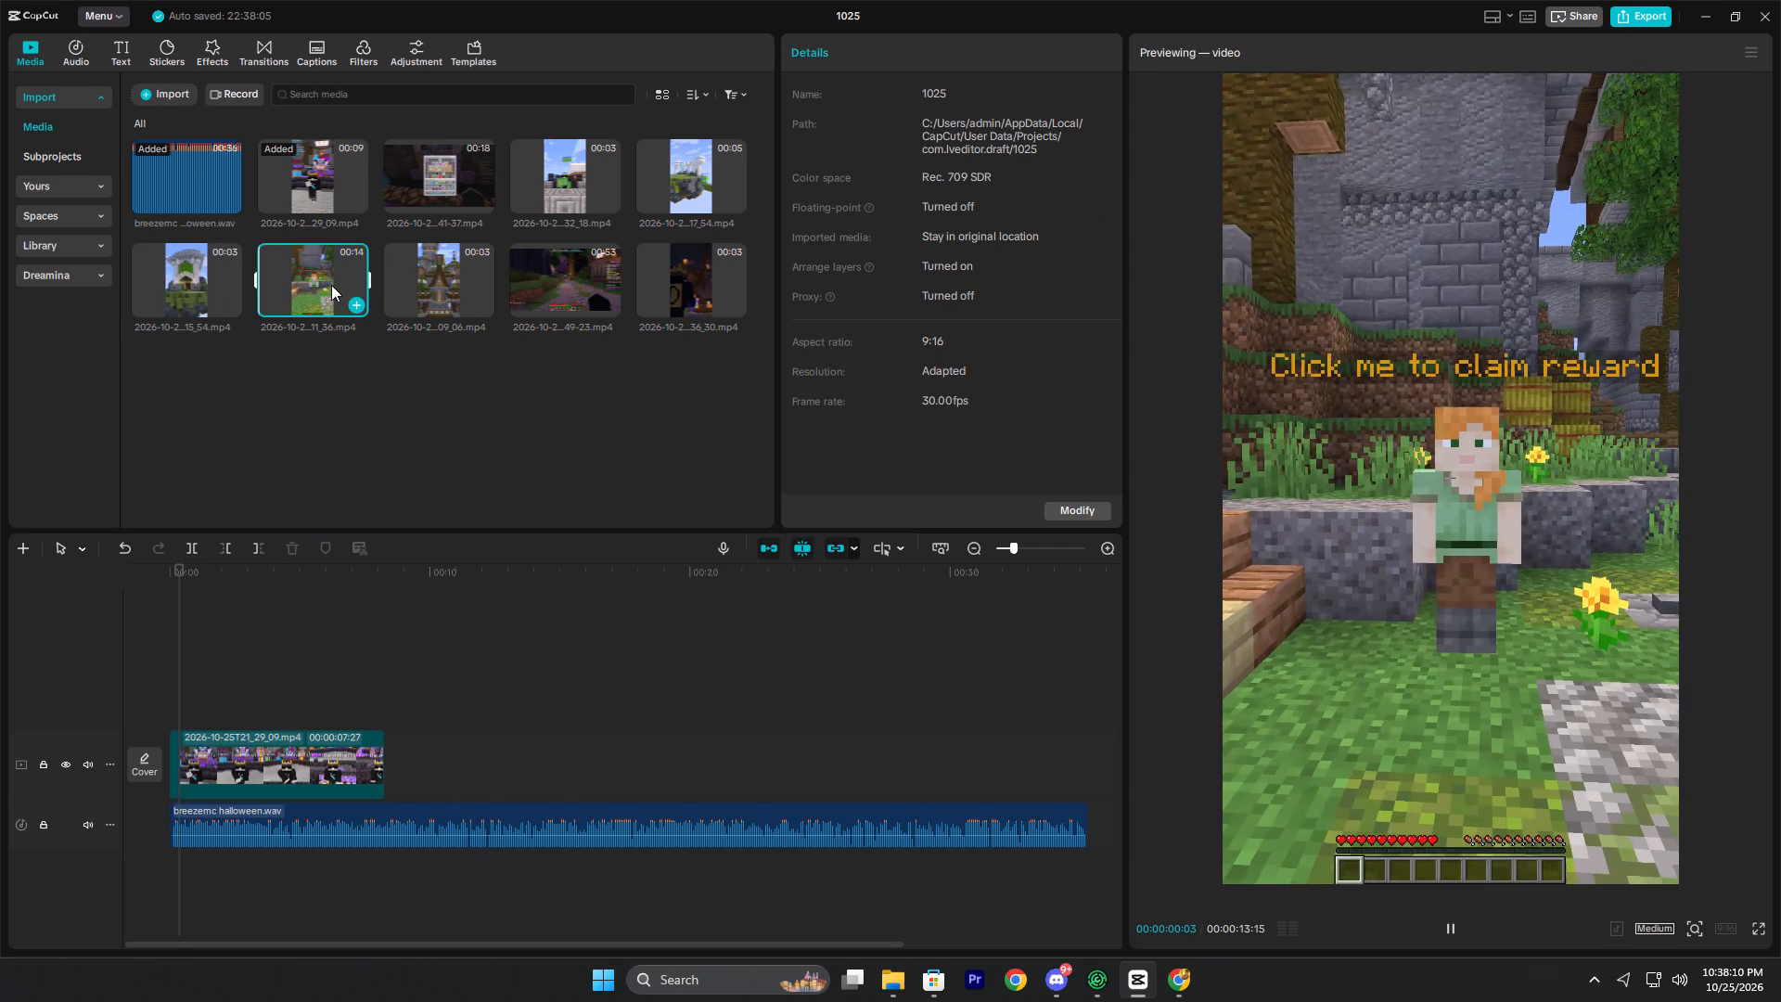
{"action": "left_click", "coordinate": [385, 267]}
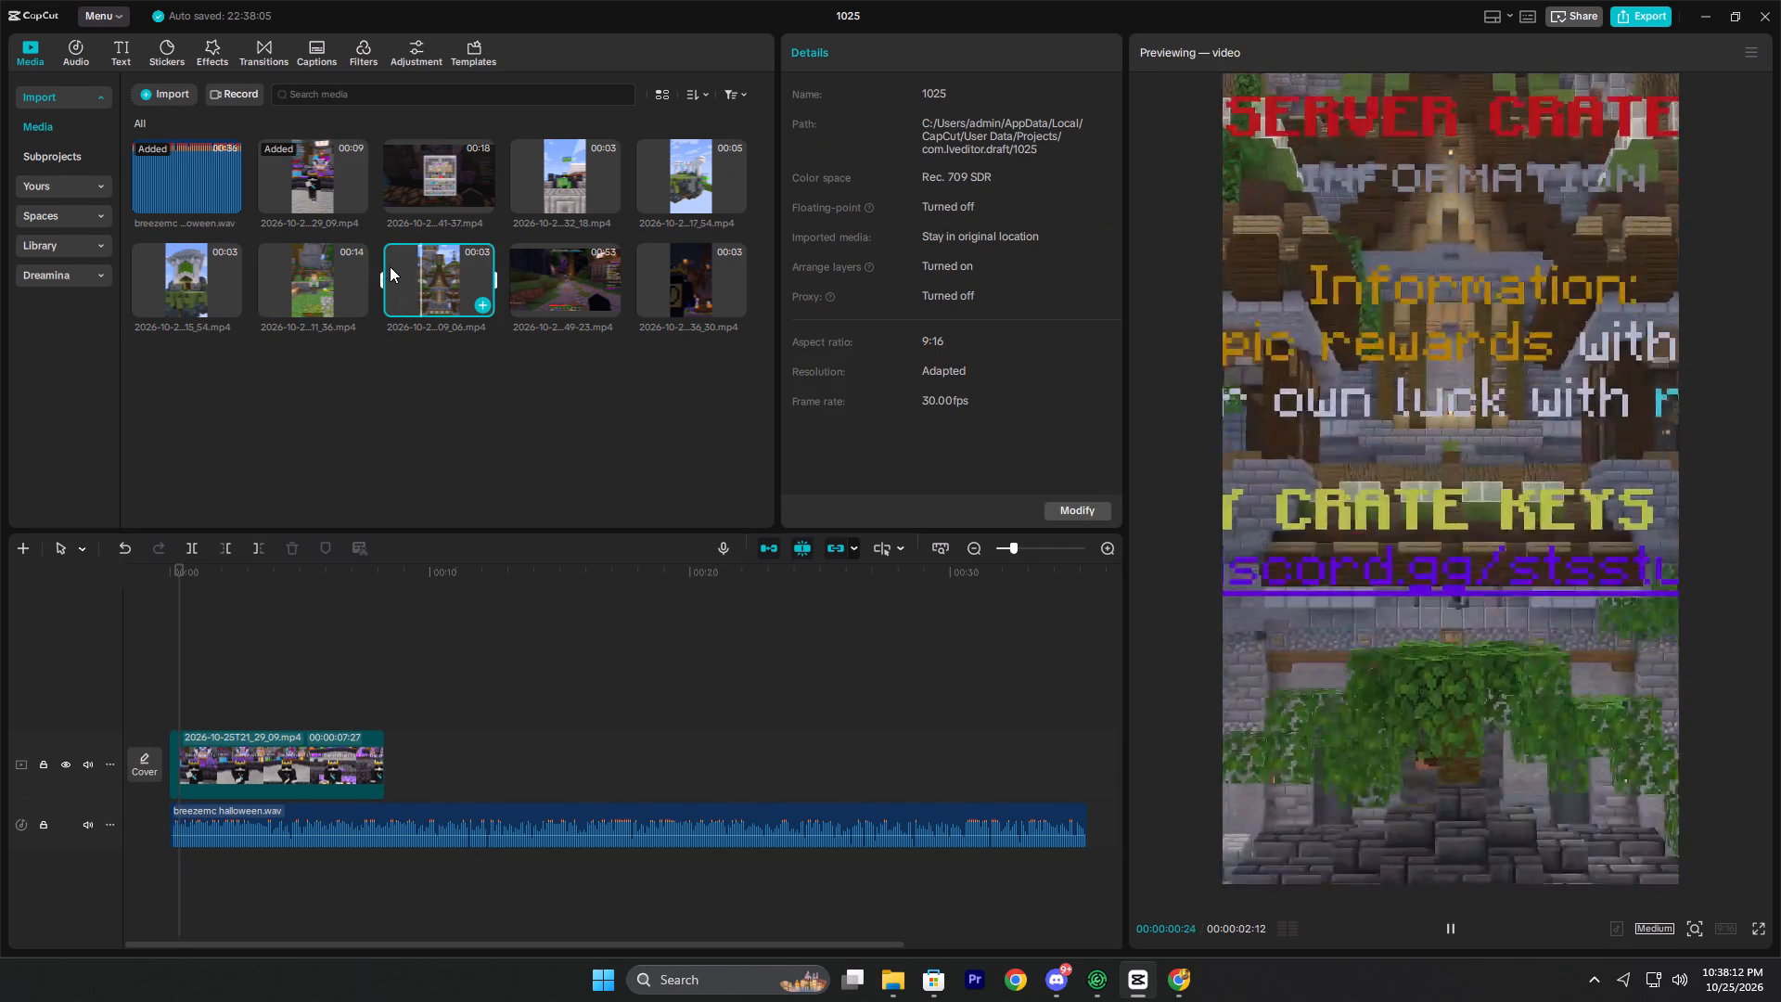
{"action": "left_click", "coordinate": [475, 304]}
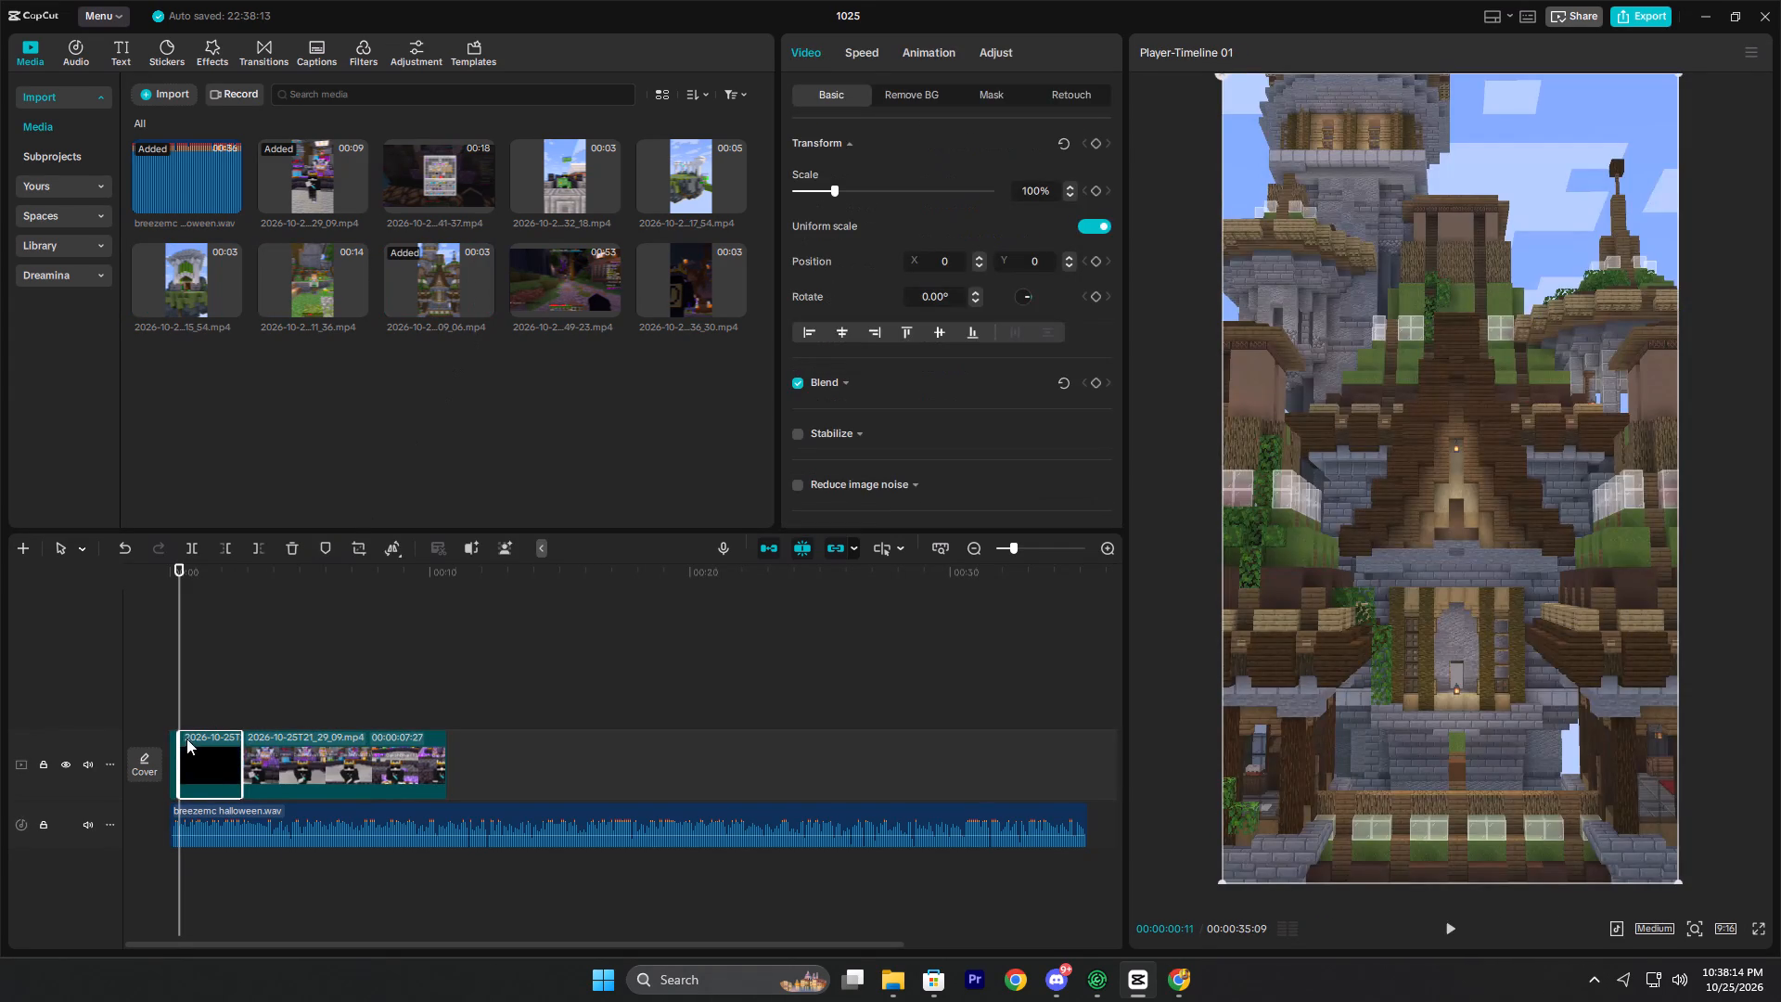
Play the inserted crate fly-down clip and trim its start to the frame where the crate keys text shows.
{"action": "left_click", "coordinate": [182, 710]}
{"action": "key", "text": "space"}
{"action": "key", "text": "space"}
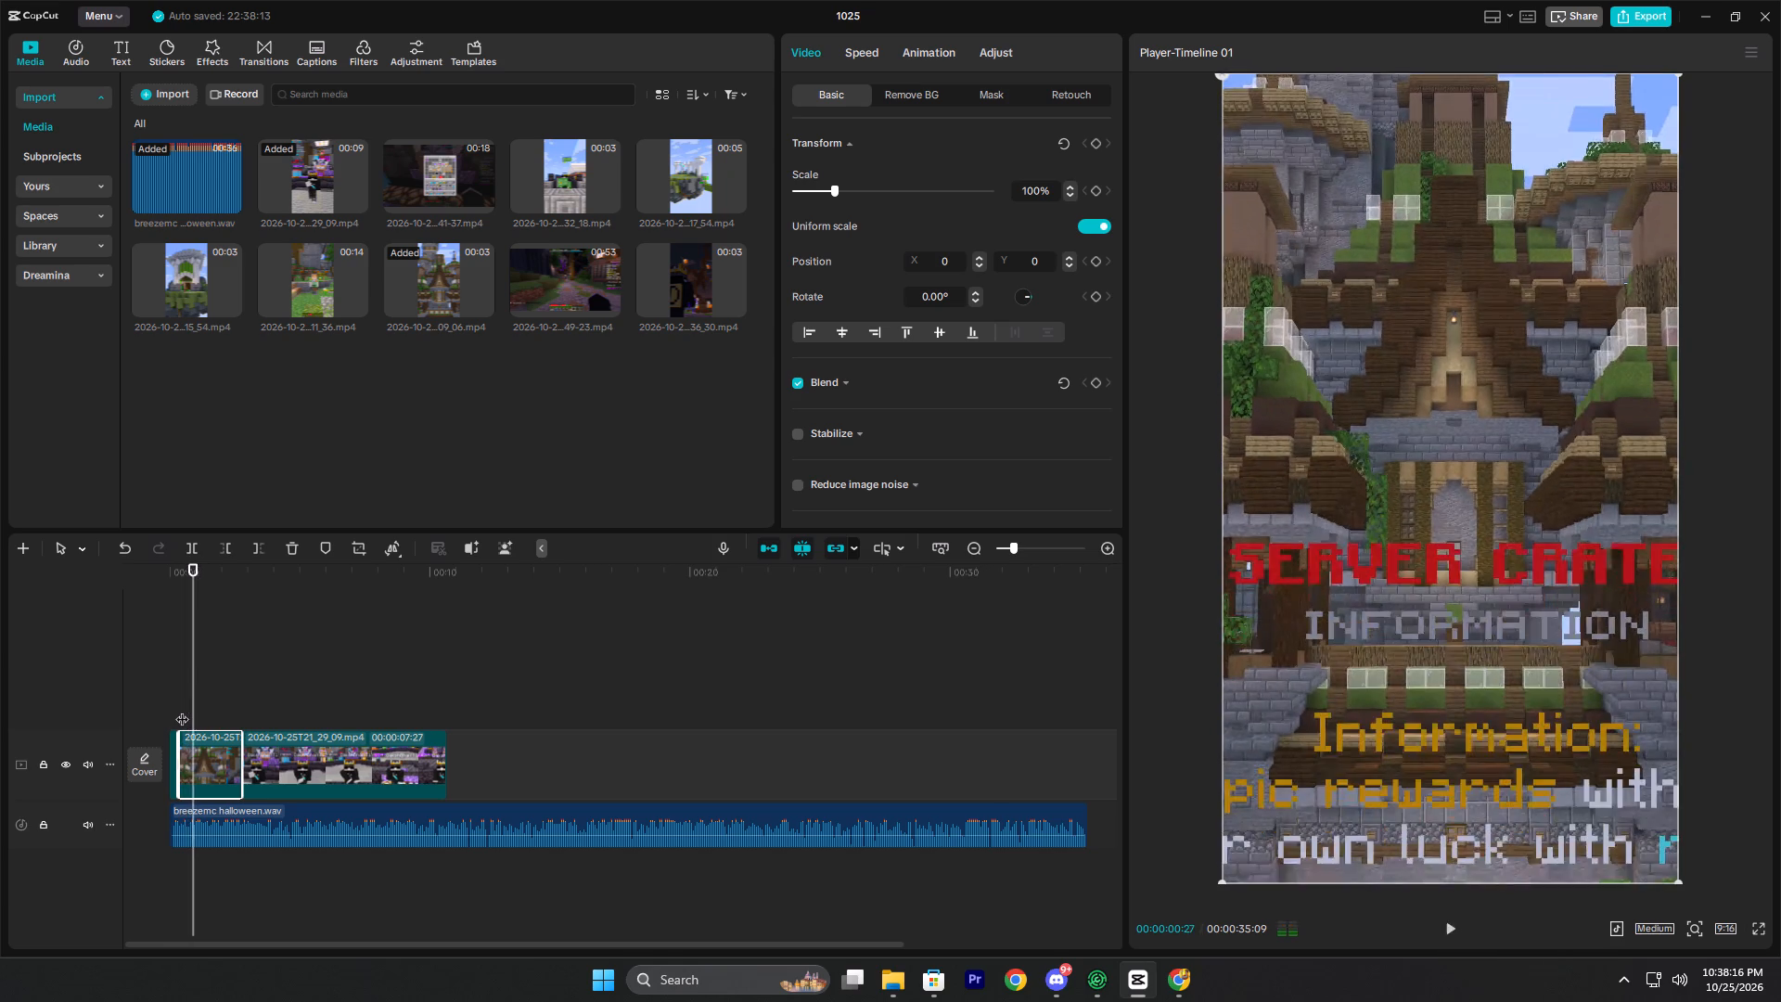
{"action": "key", "text": "space"}
{"action": "key", "text": "space"}
{"action": "key", "text": "space"}
{"action": "key", "text": "space"}
{"action": "type", "text": "q"}
Replay the crate fly-down clip against the voice-over and trim a little more off its start.
{"action": "key", "text": "space"}
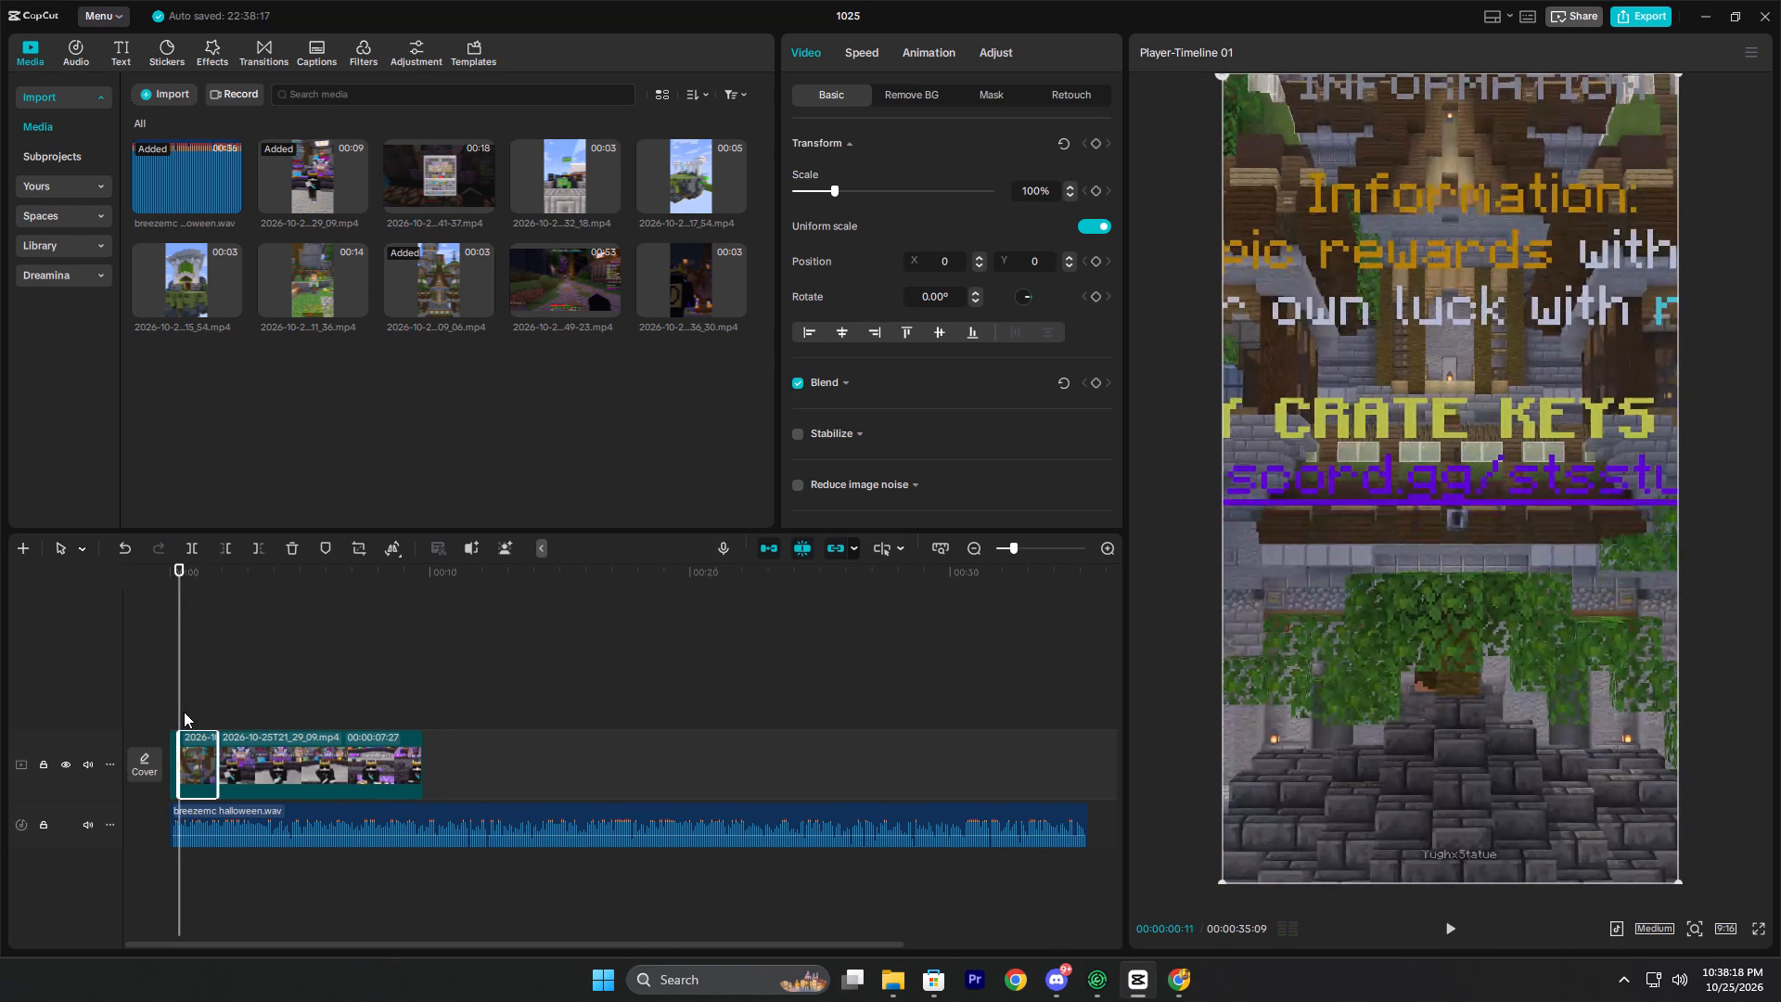
{"action": "key", "text": "space"}
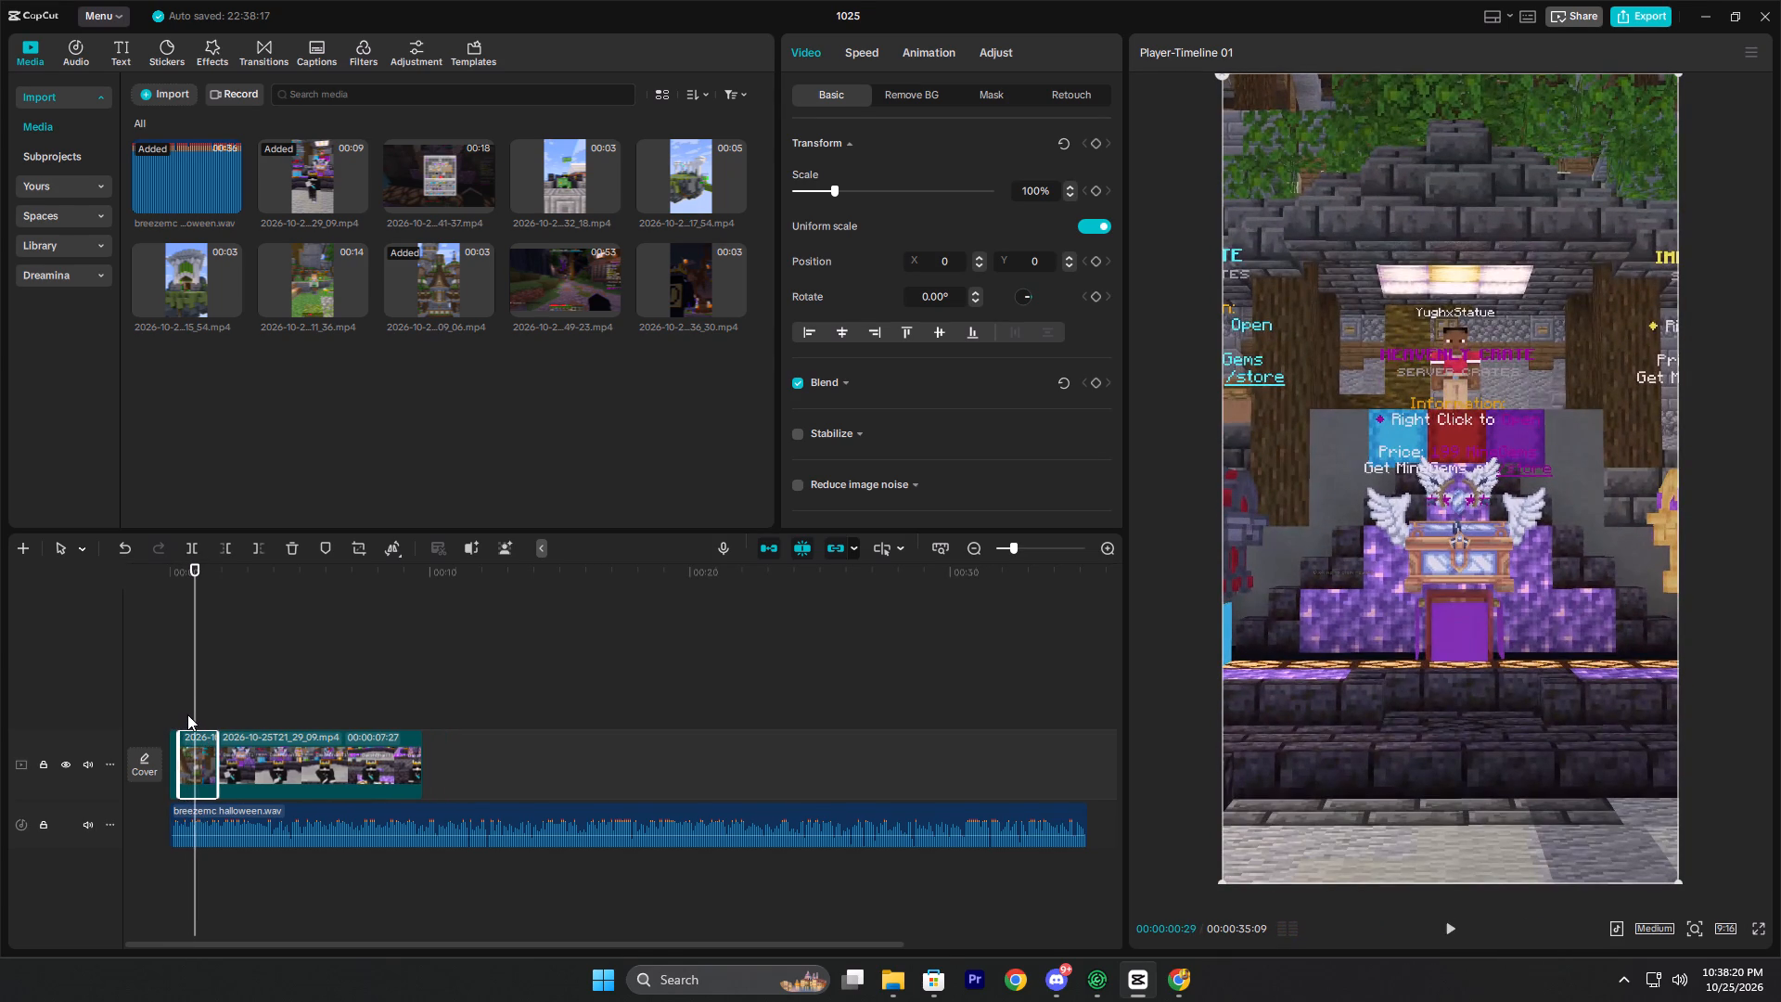
{"action": "key", "text": "space"}
{"action": "key", "text": "space"}
{"action": "left_click", "coordinate": [186, 711]}
{"action": "key", "text": "space"}
{"action": "key", "text": "space"}
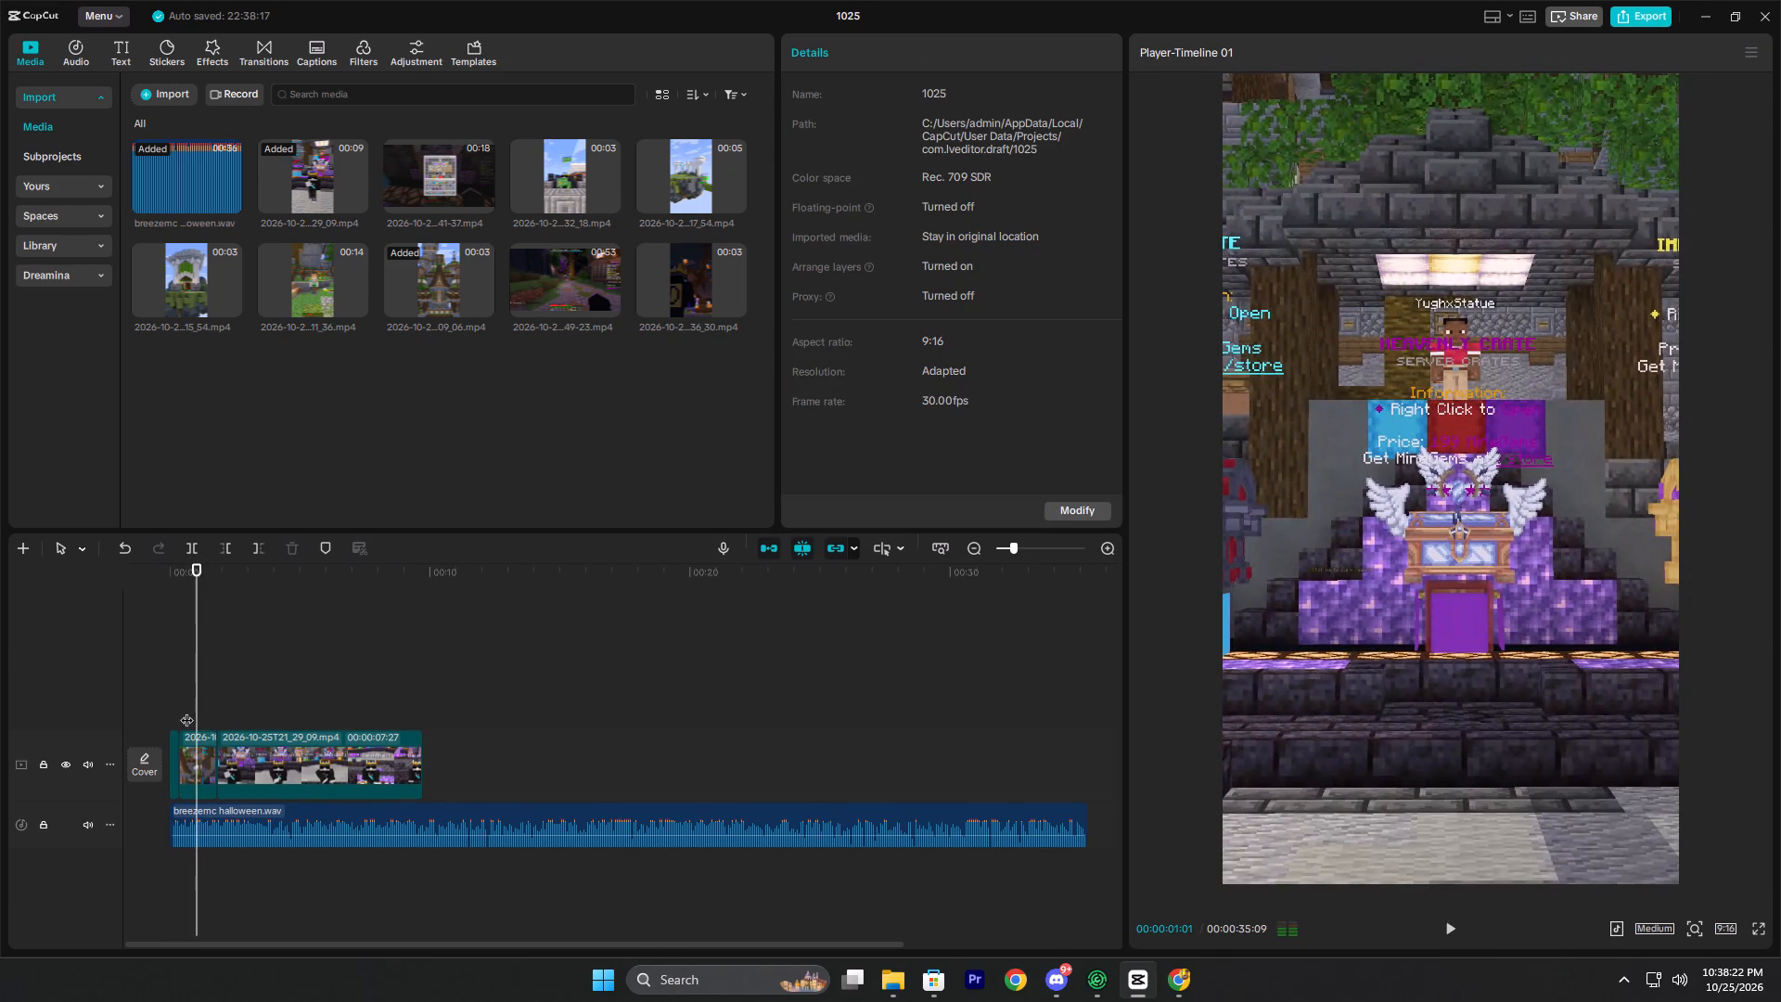
{"action": "left_click", "coordinate": [185, 709]}
{"action": "scroll", "coordinate": [184, 708], "scroll_direction": "up", "scroll_amount": 14, "text": "ctrl"}
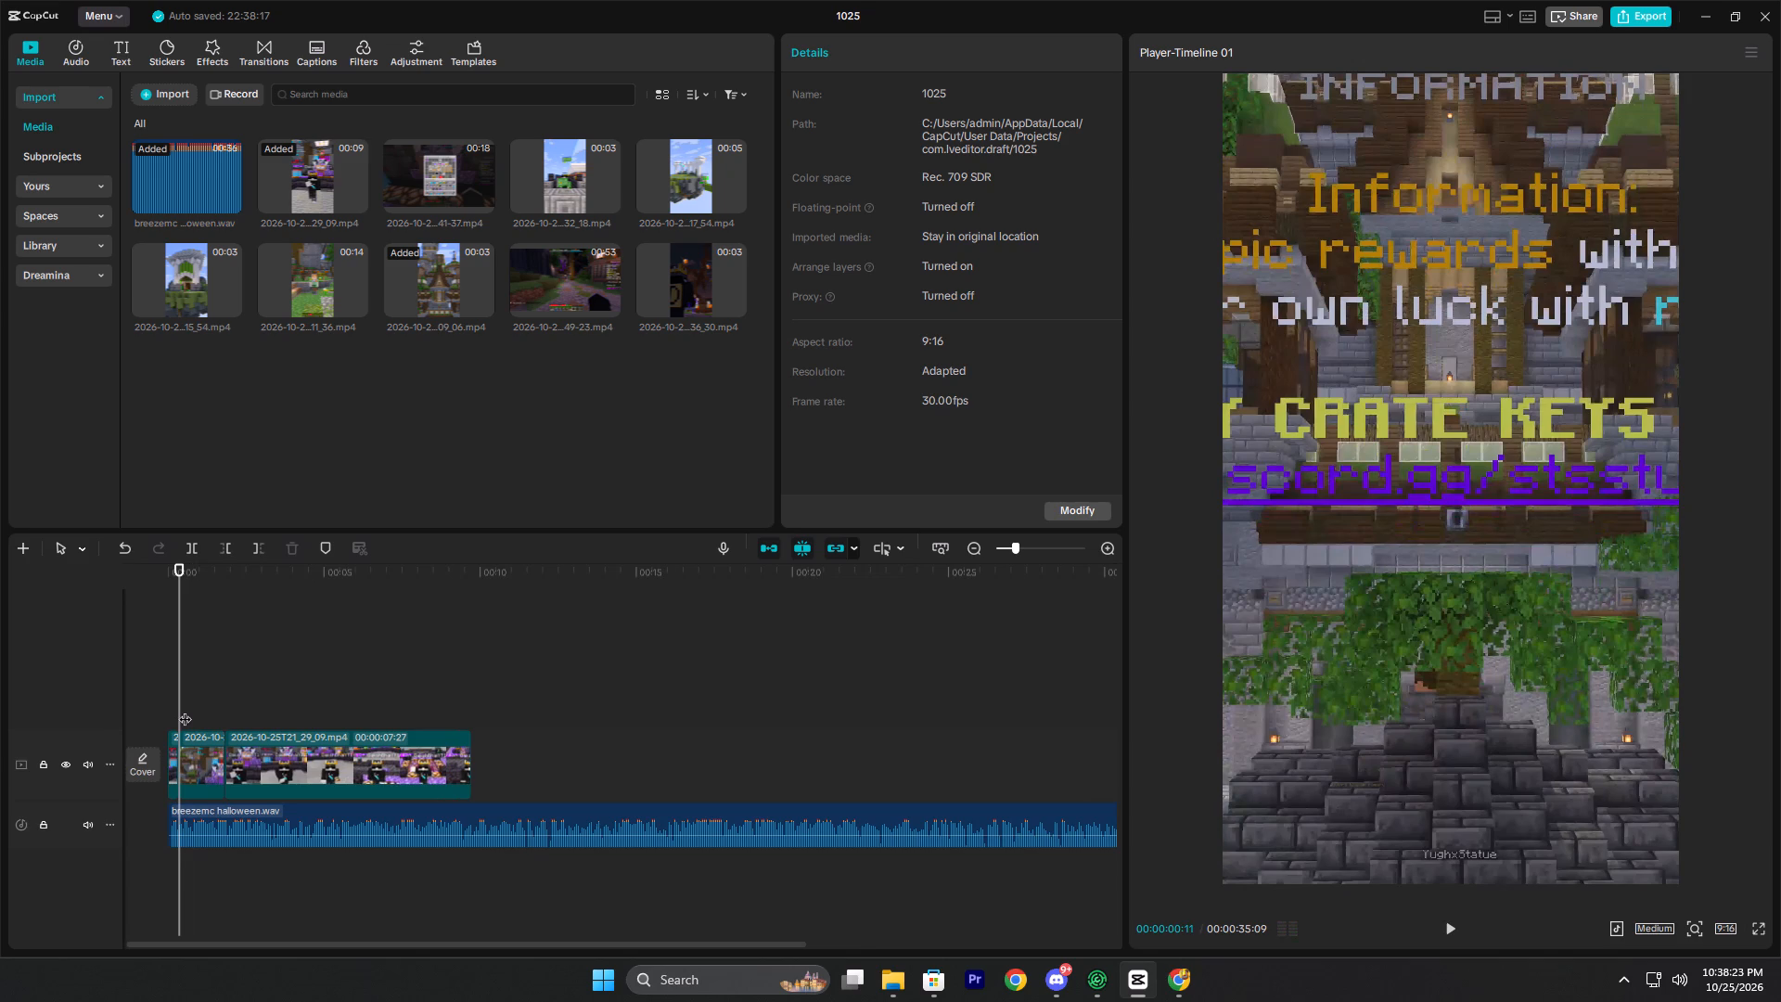
{"action": "key", "text": "space"}
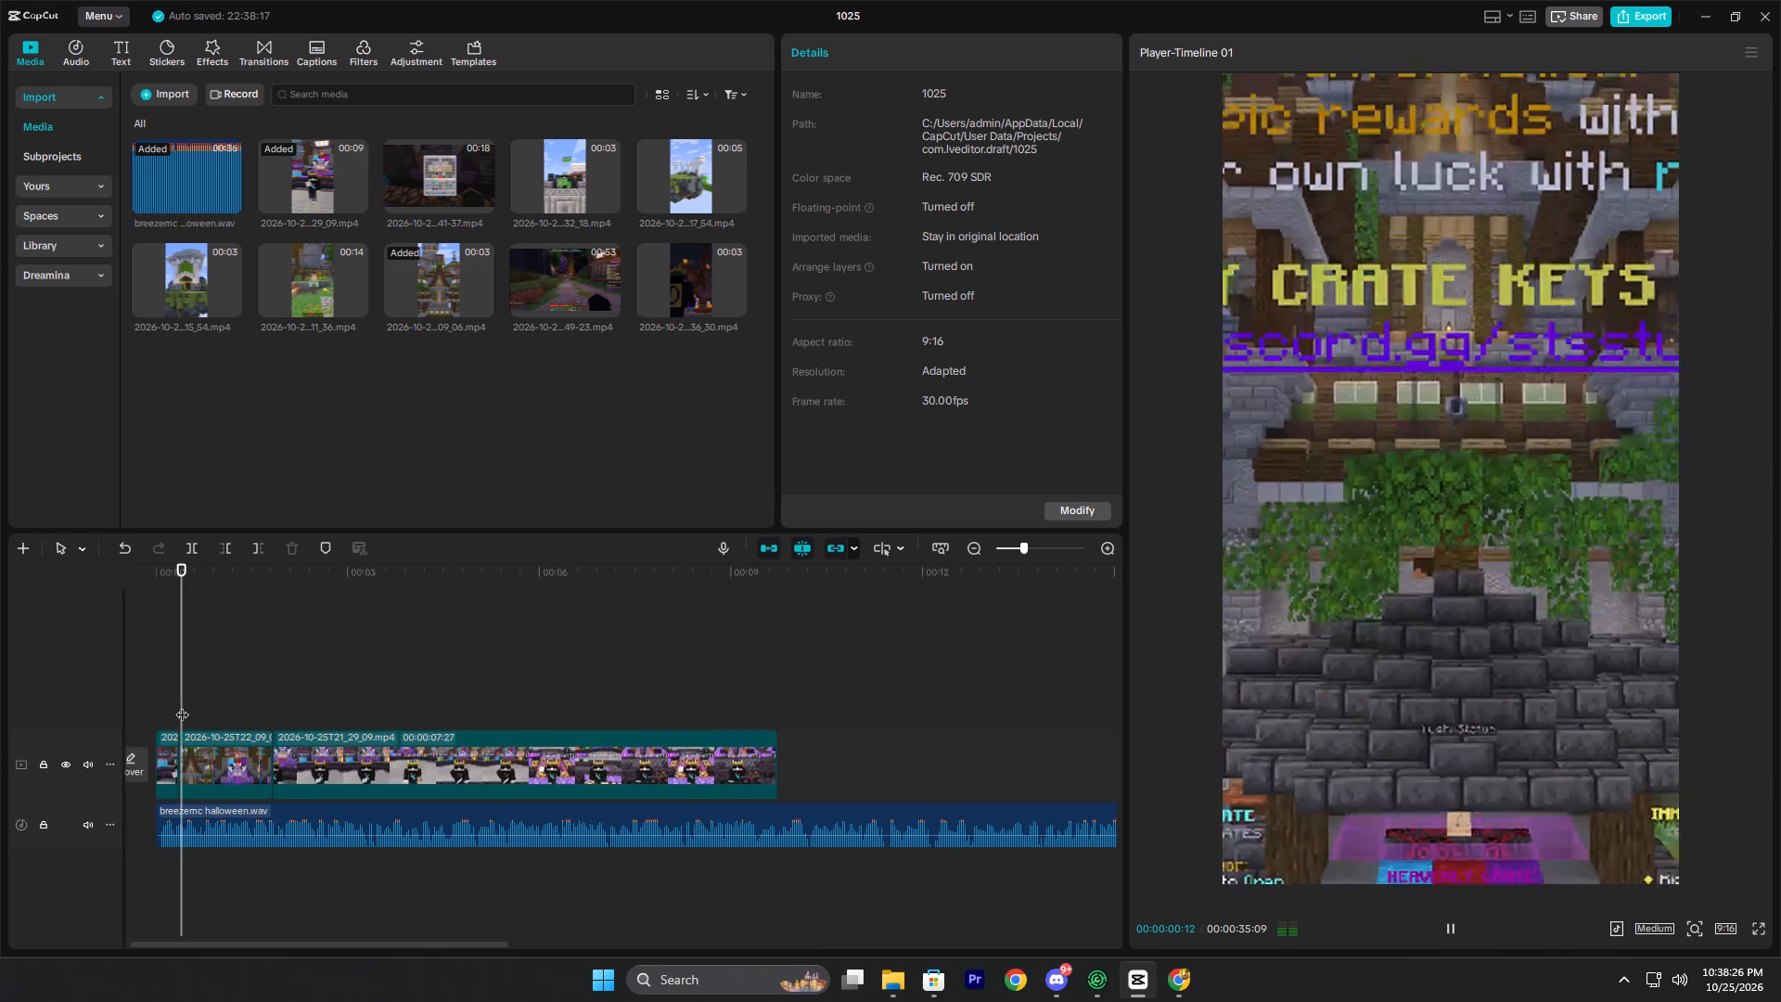
{"action": "key", "text": "space"}
{"action": "type", "text": "q"}
Play the crate fly-down clip and trim its end at 00:00:00:29.
{"action": "key", "text": "space"}
{"action": "key", "text": "space"}
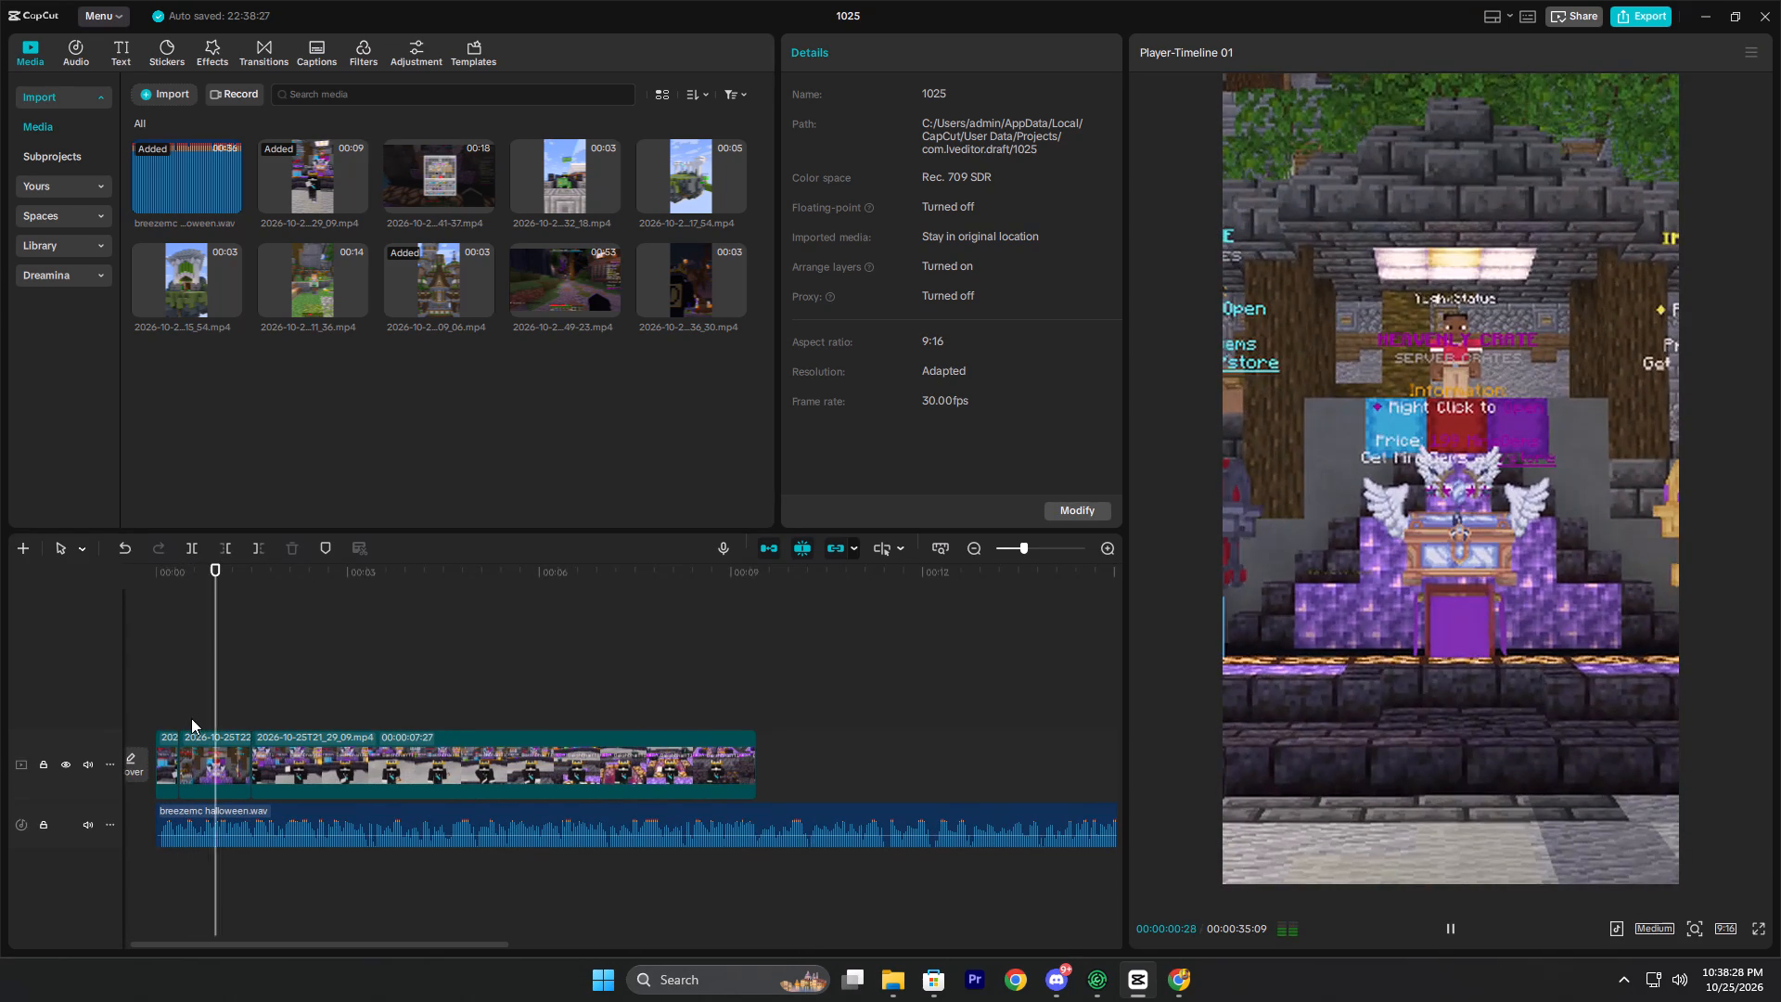
{"action": "key", "text": "w"}
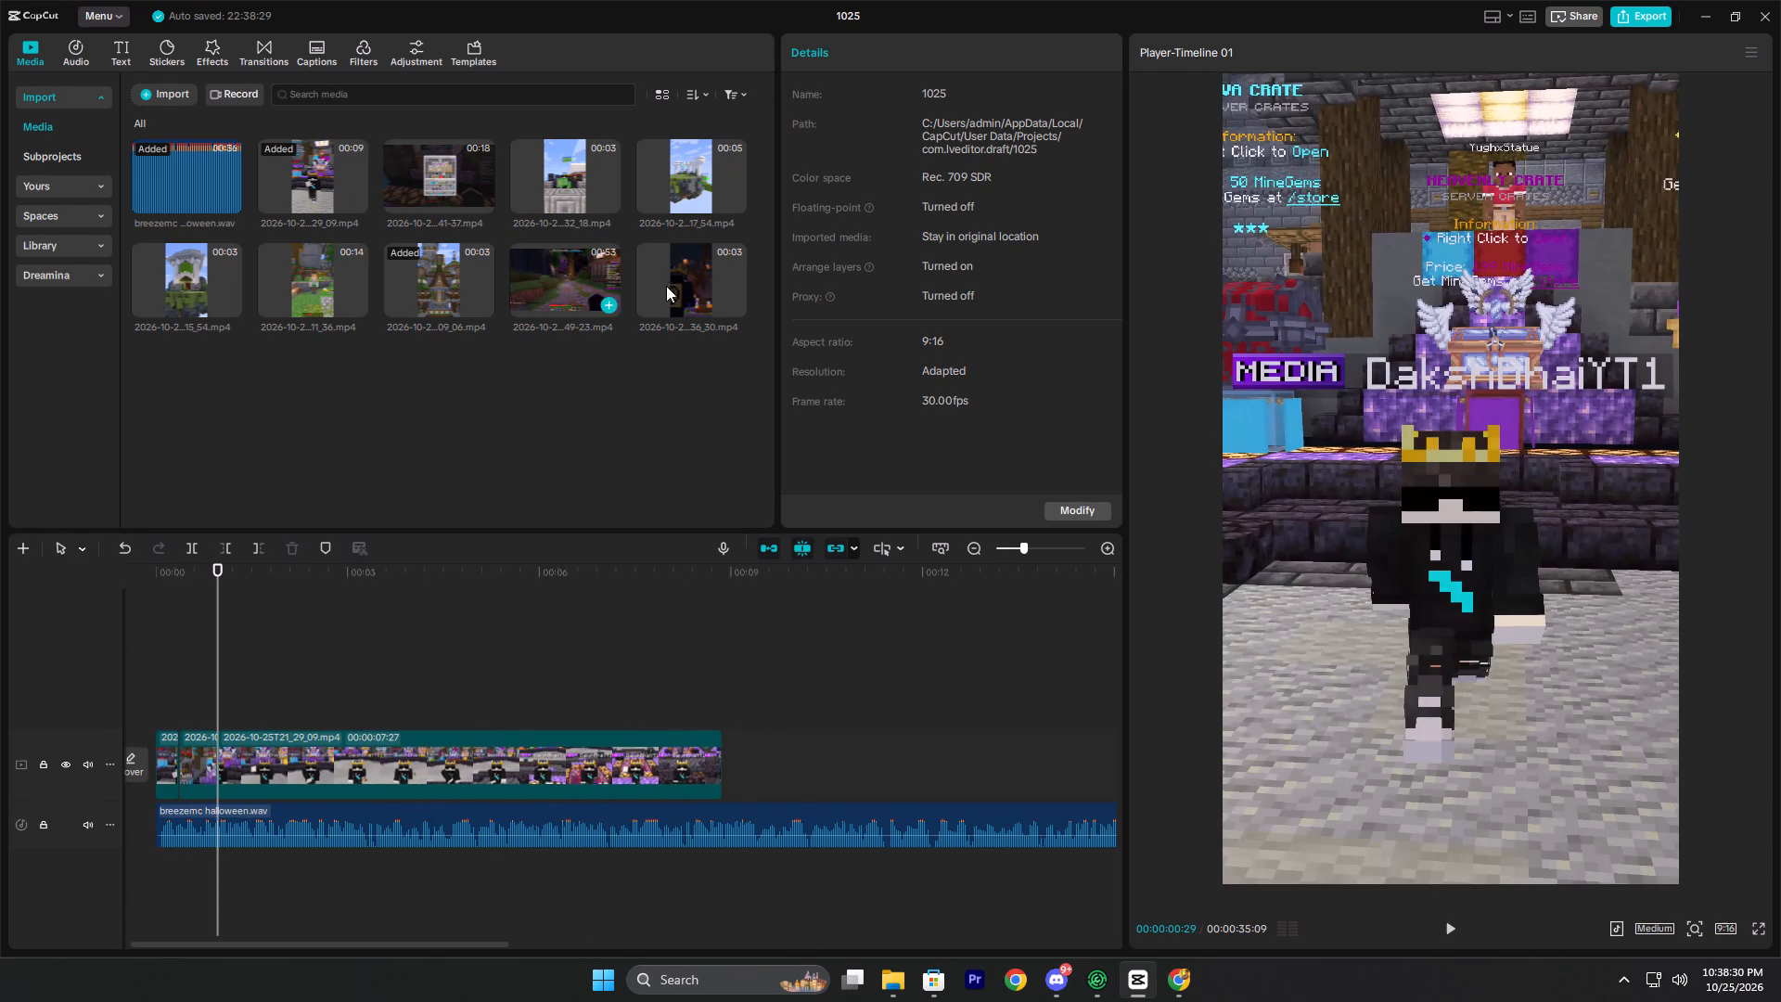
Preview the pumpkin tree clip 2026-10-25T22_36_30 and insert it at 00:00:00:29, after the crate fly-down.
{"action": "double_click", "coordinate": [726, 305]}
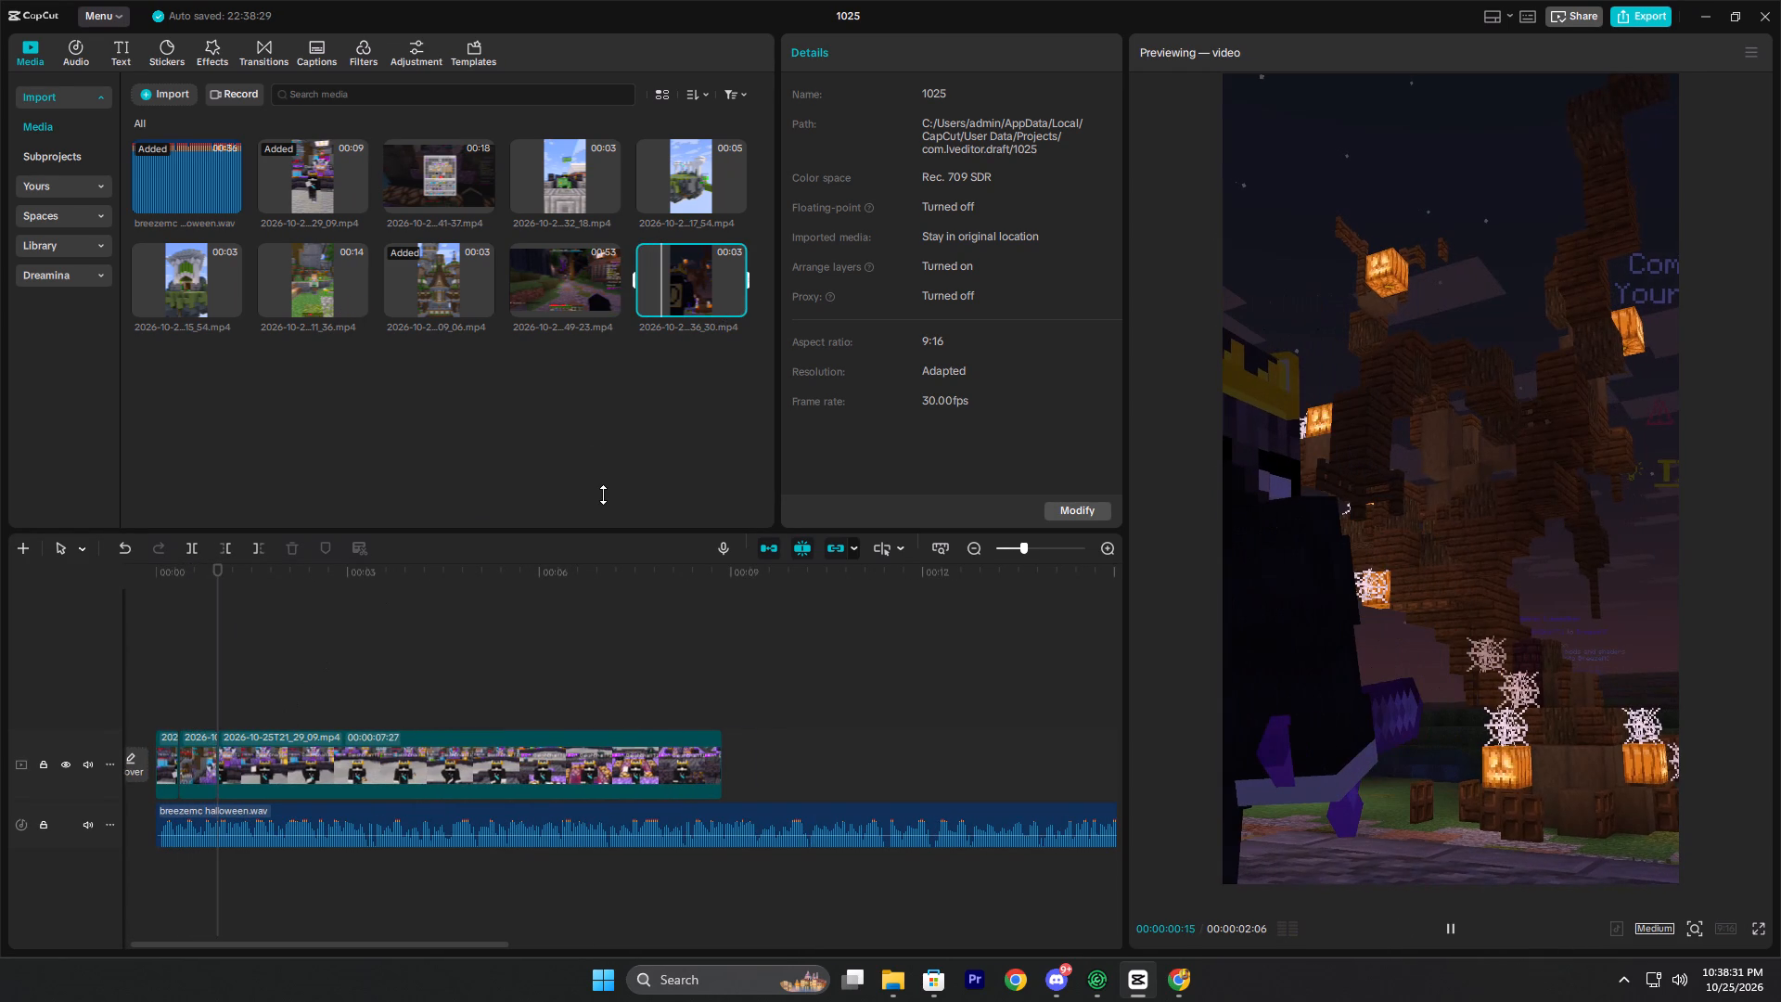
{"action": "left_click", "coordinate": [737, 305]}
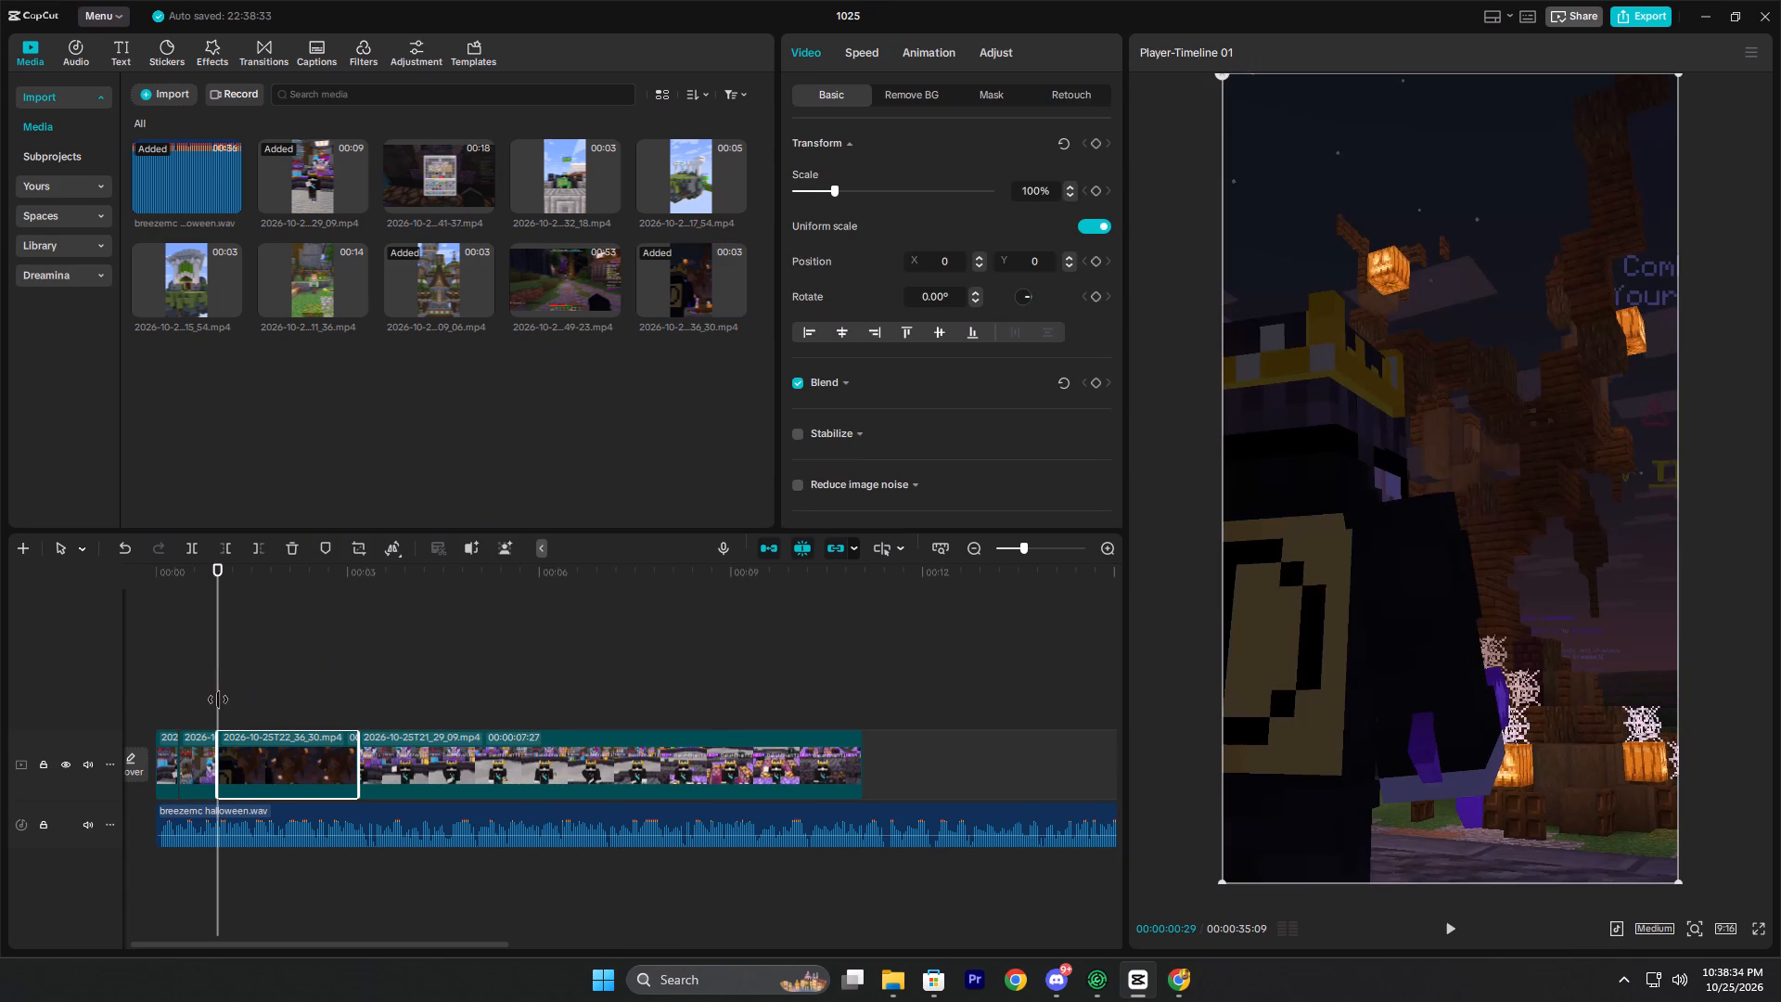
Trim the pumpkin tree clip's start at 00:00:01:06 and its end just past the two-second mark, following the voice-over.
{"action": "left_click", "coordinate": [216, 700]}
{"action": "key", "text": "space"}
{"action": "key", "text": "space"}
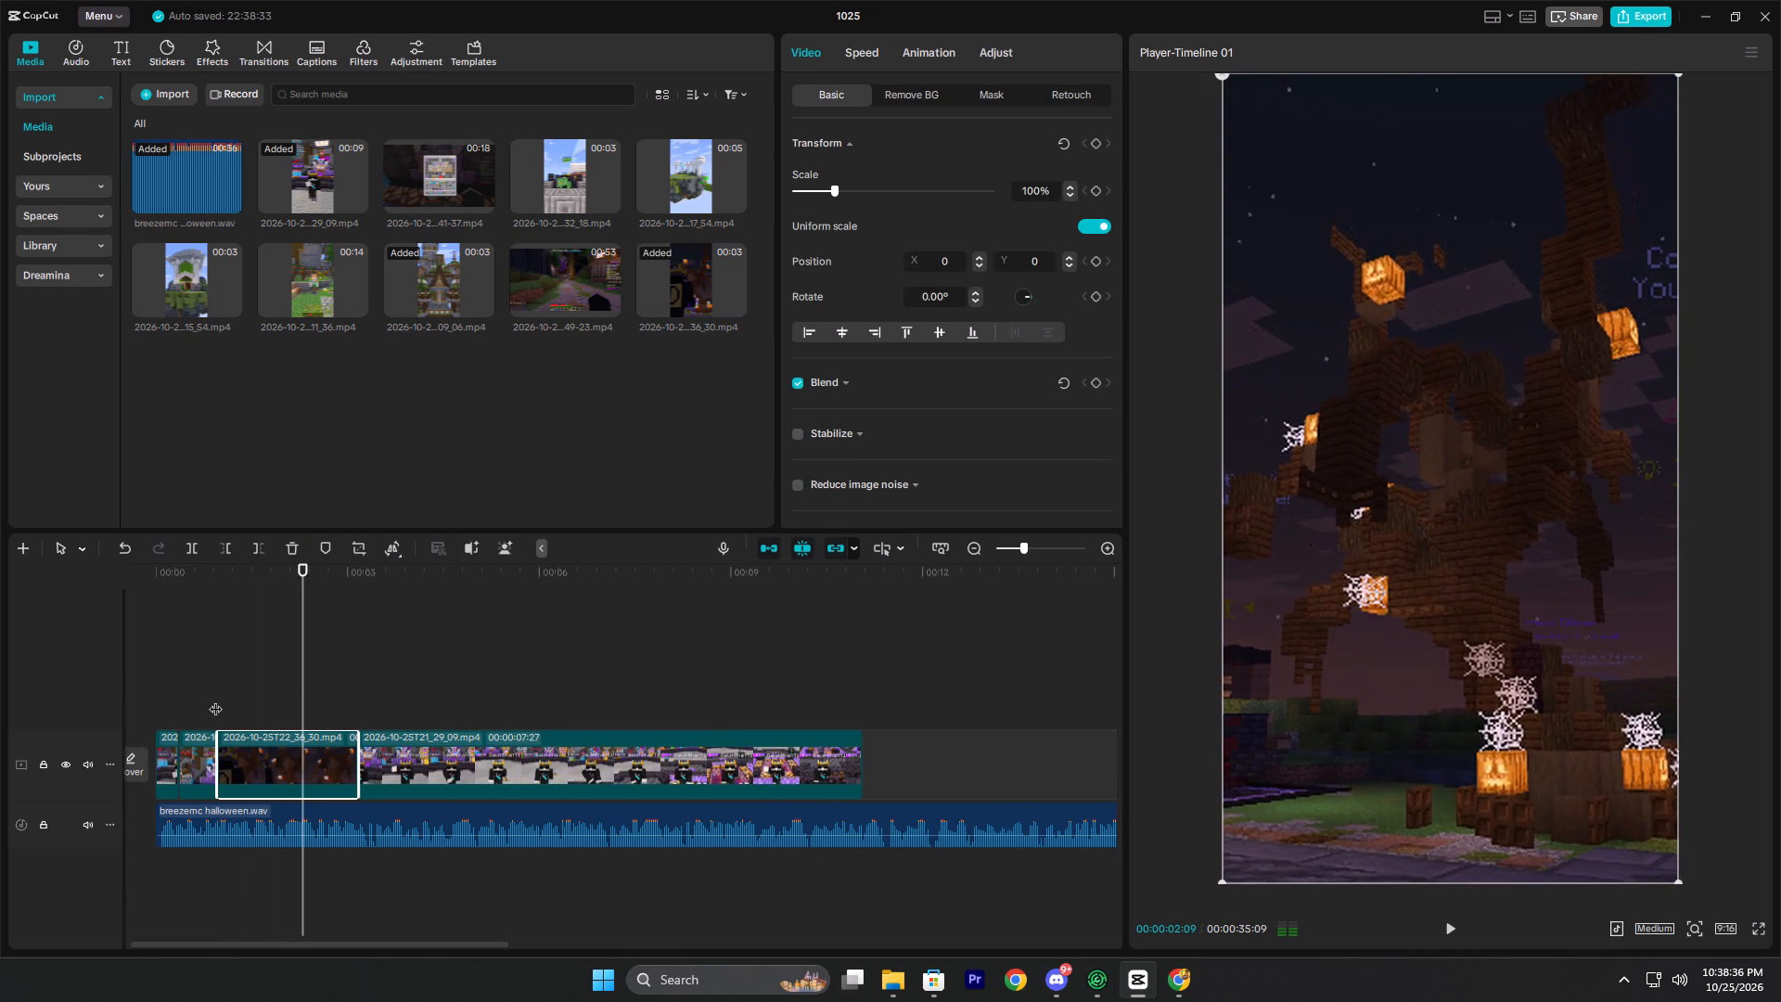
{"action": "double_click", "coordinate": [233, 699]}
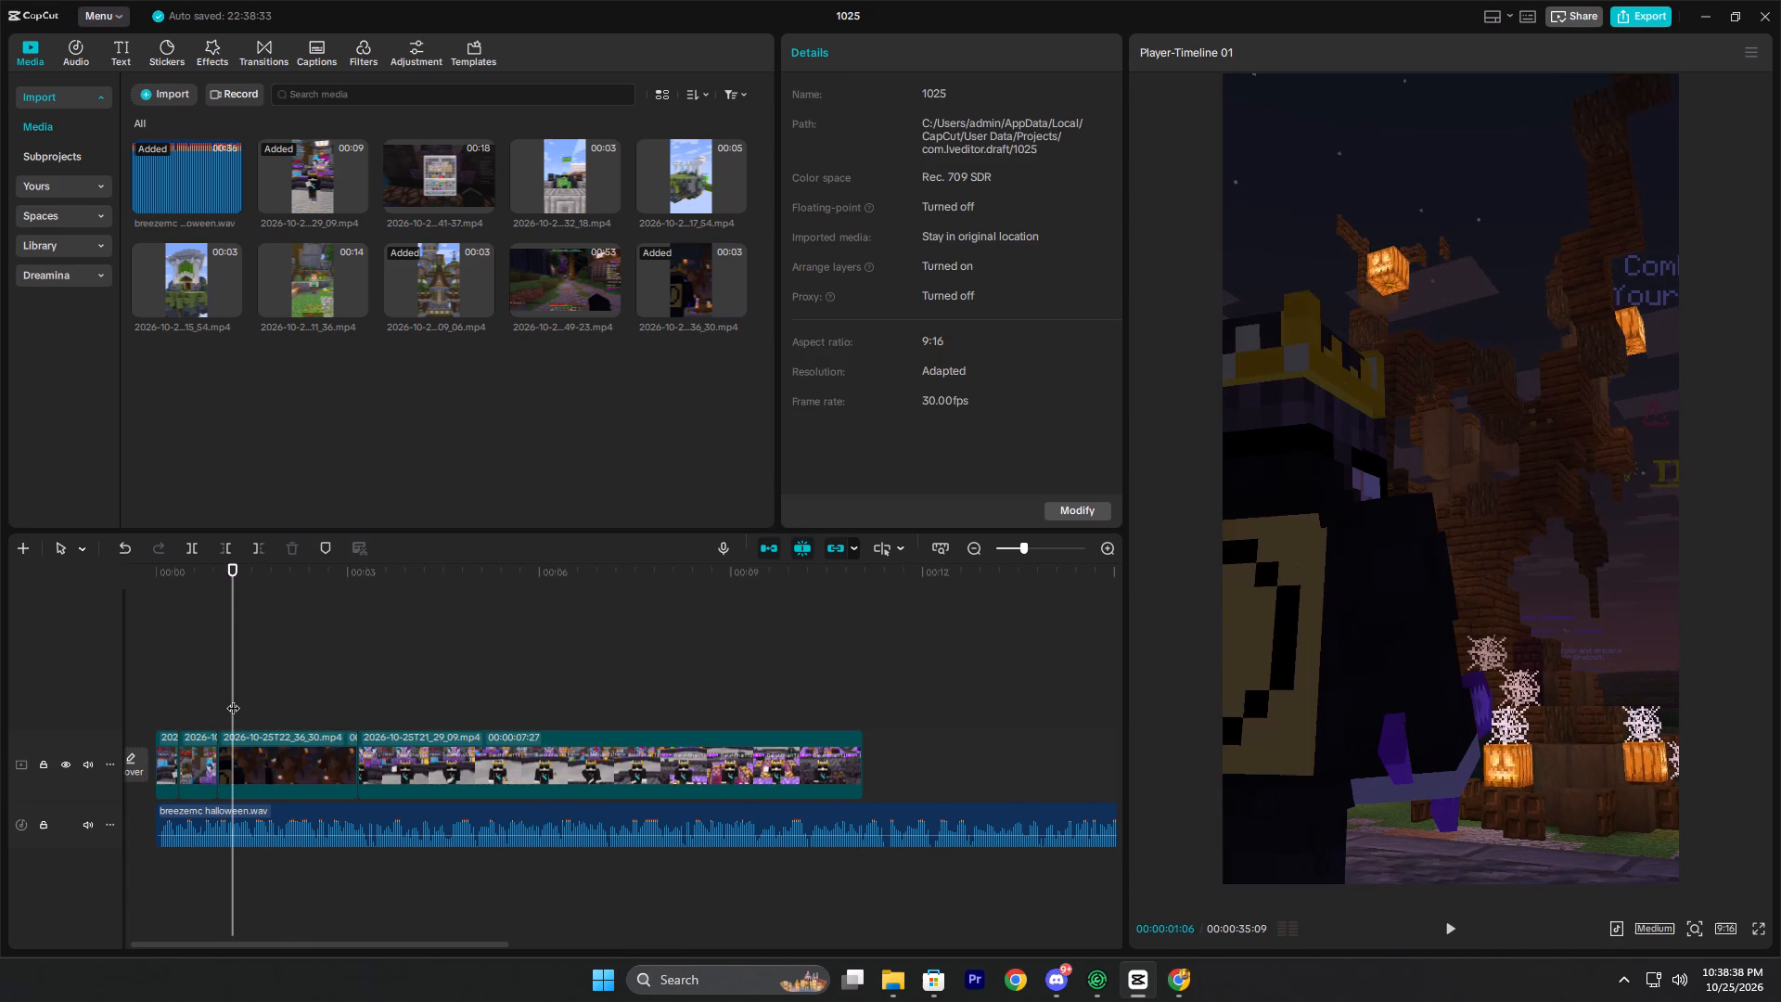
{"action": "type", "text": "q"}
{"action": "key", "text": "space"}
{"action": "key", "text": "space"}
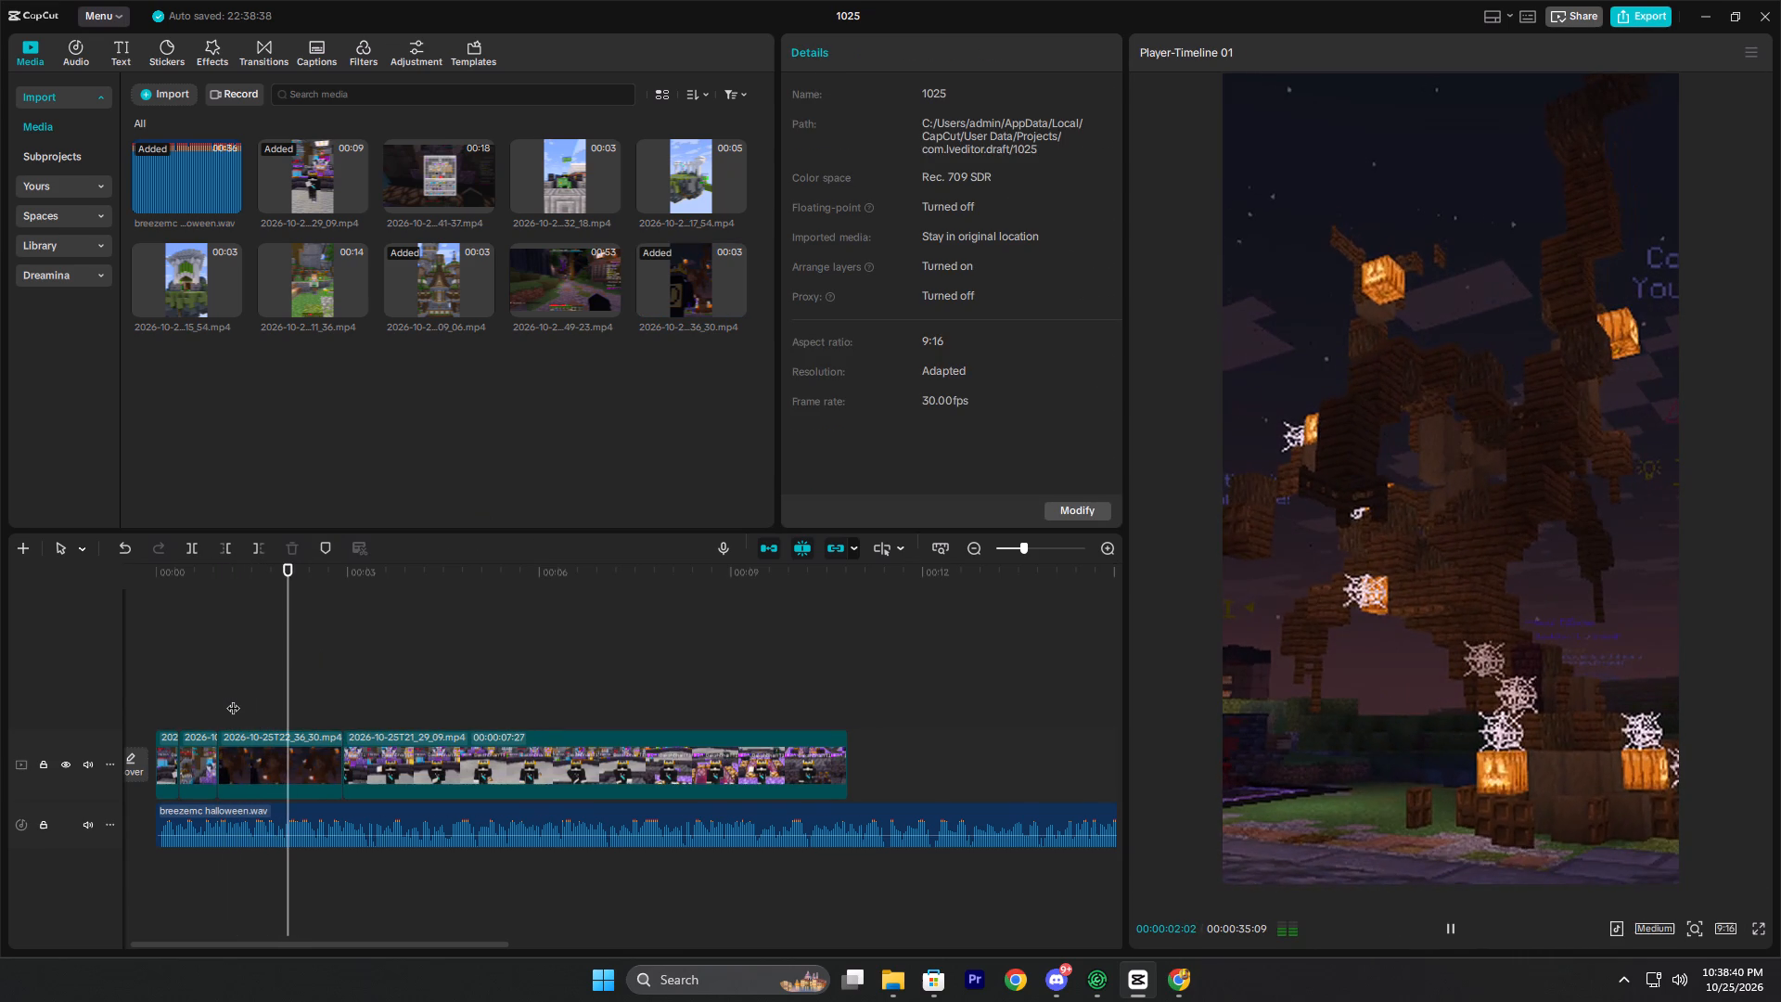
{"action": "type", "text": "w"}
Play on past the pumpkin tree shot and split the walking-player clip at 00:00:03:03.
{"action": "key", "text": "space"}
{"action": "key", "text": "space"}
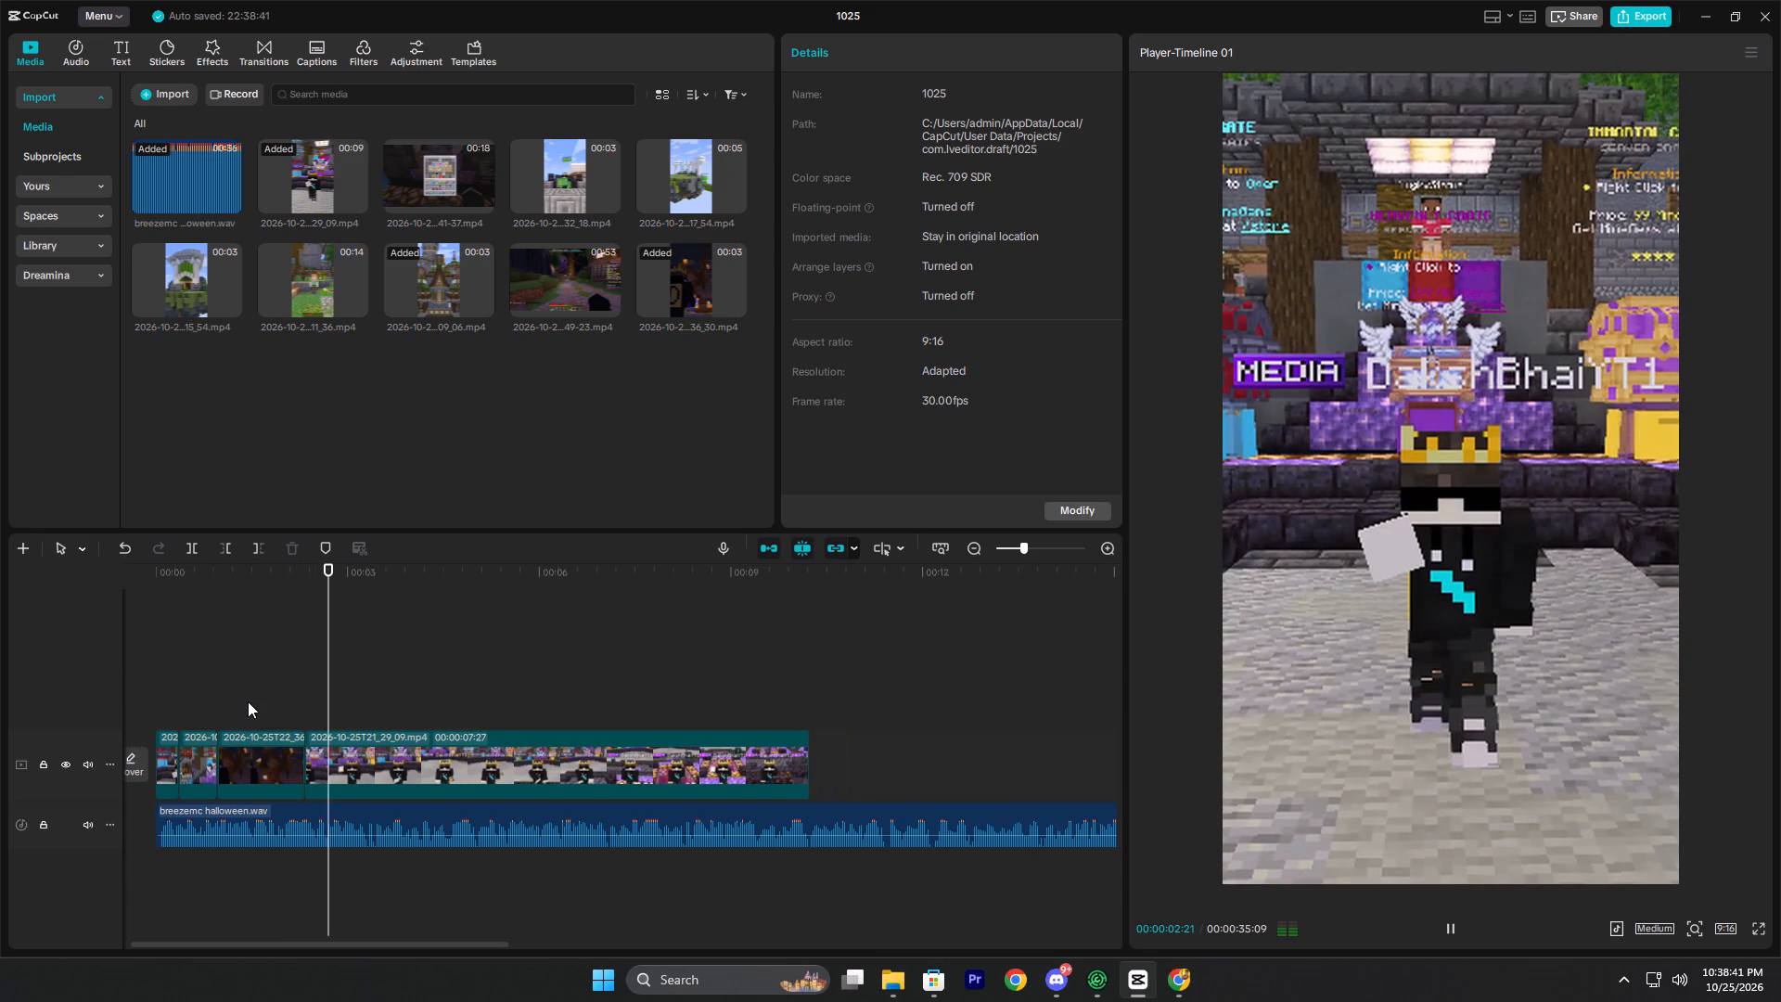
{"action": "left_click", "coordinate": [310, 709]}
{"action": "key", "text": "space"}
{"action": "key", "text": "space"}
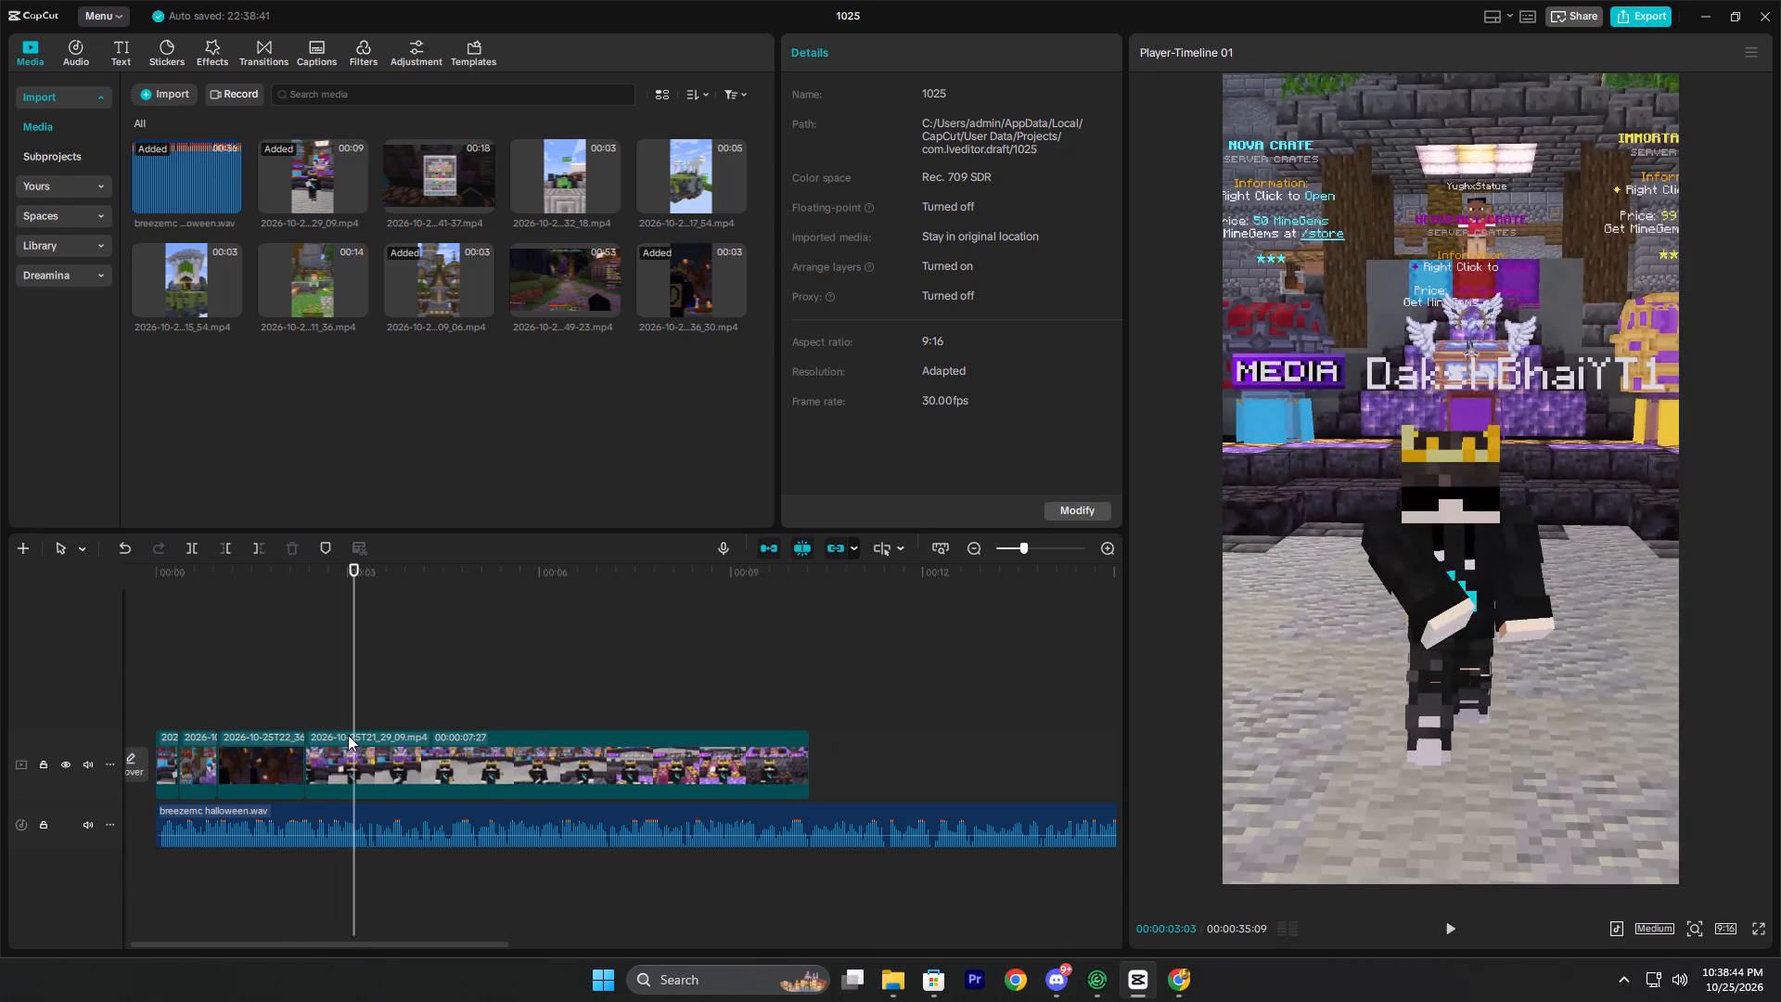
{"action": "key", "text": "ctrl+b"}
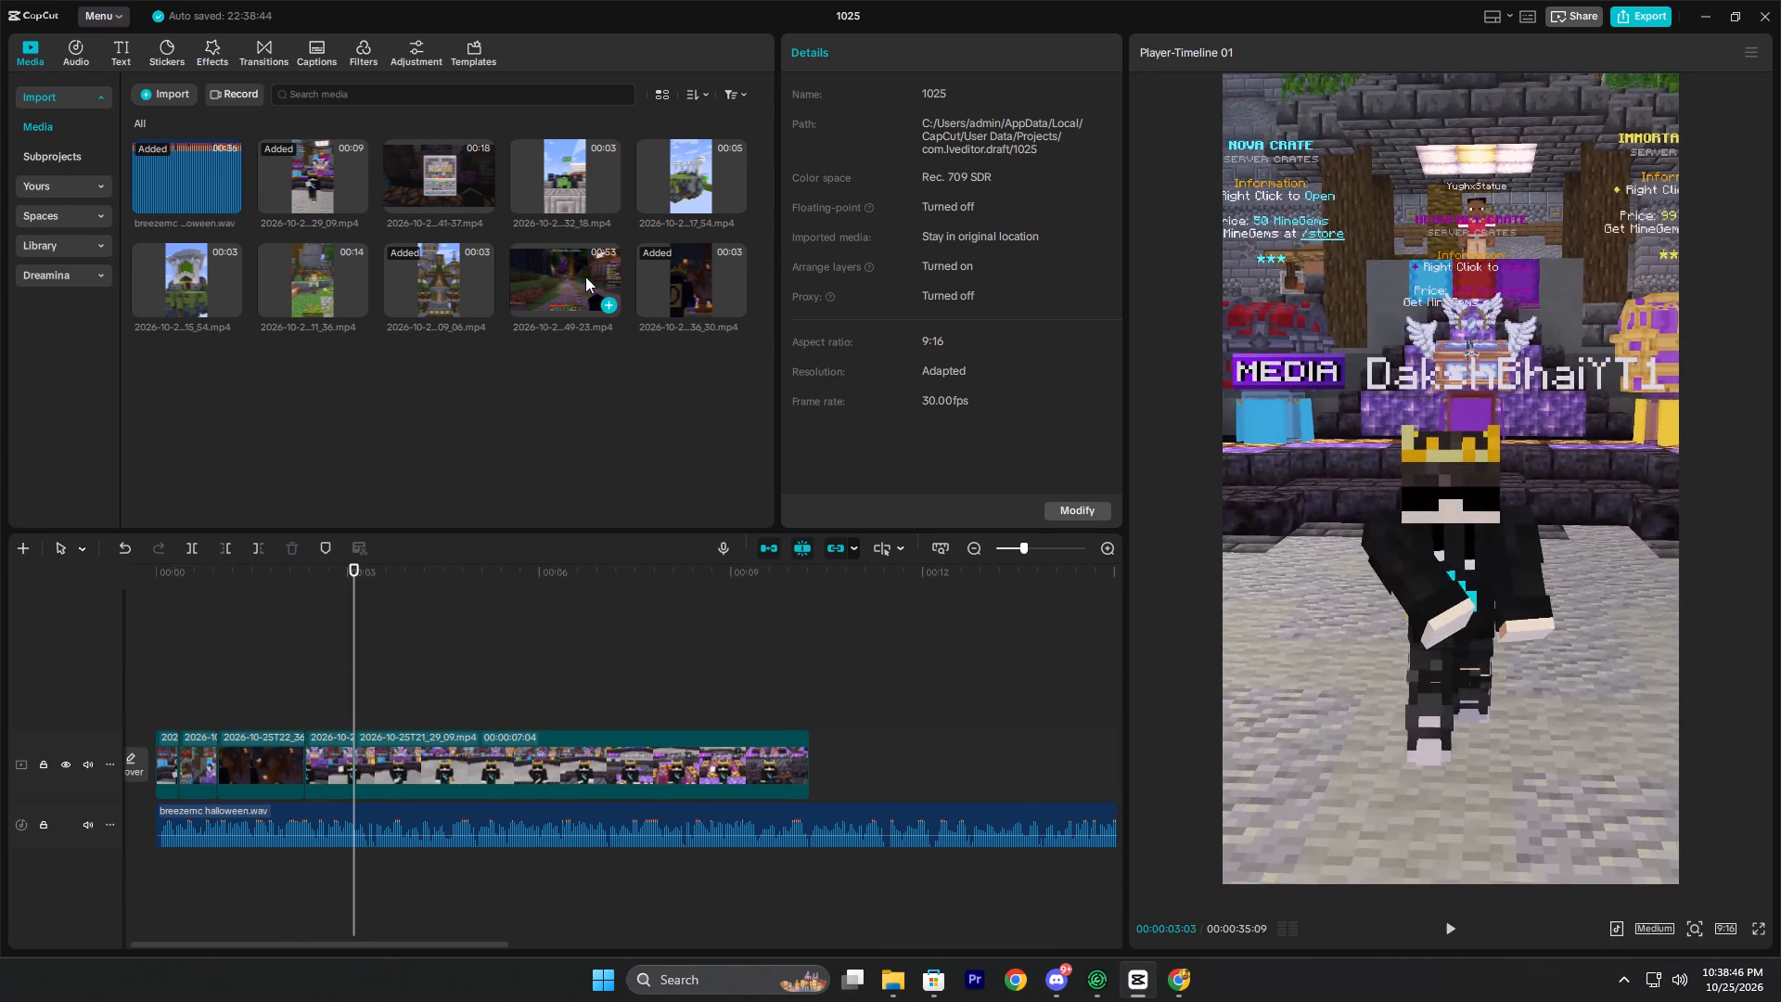
{"action": "left_click", "coordinate": [296, 276]}
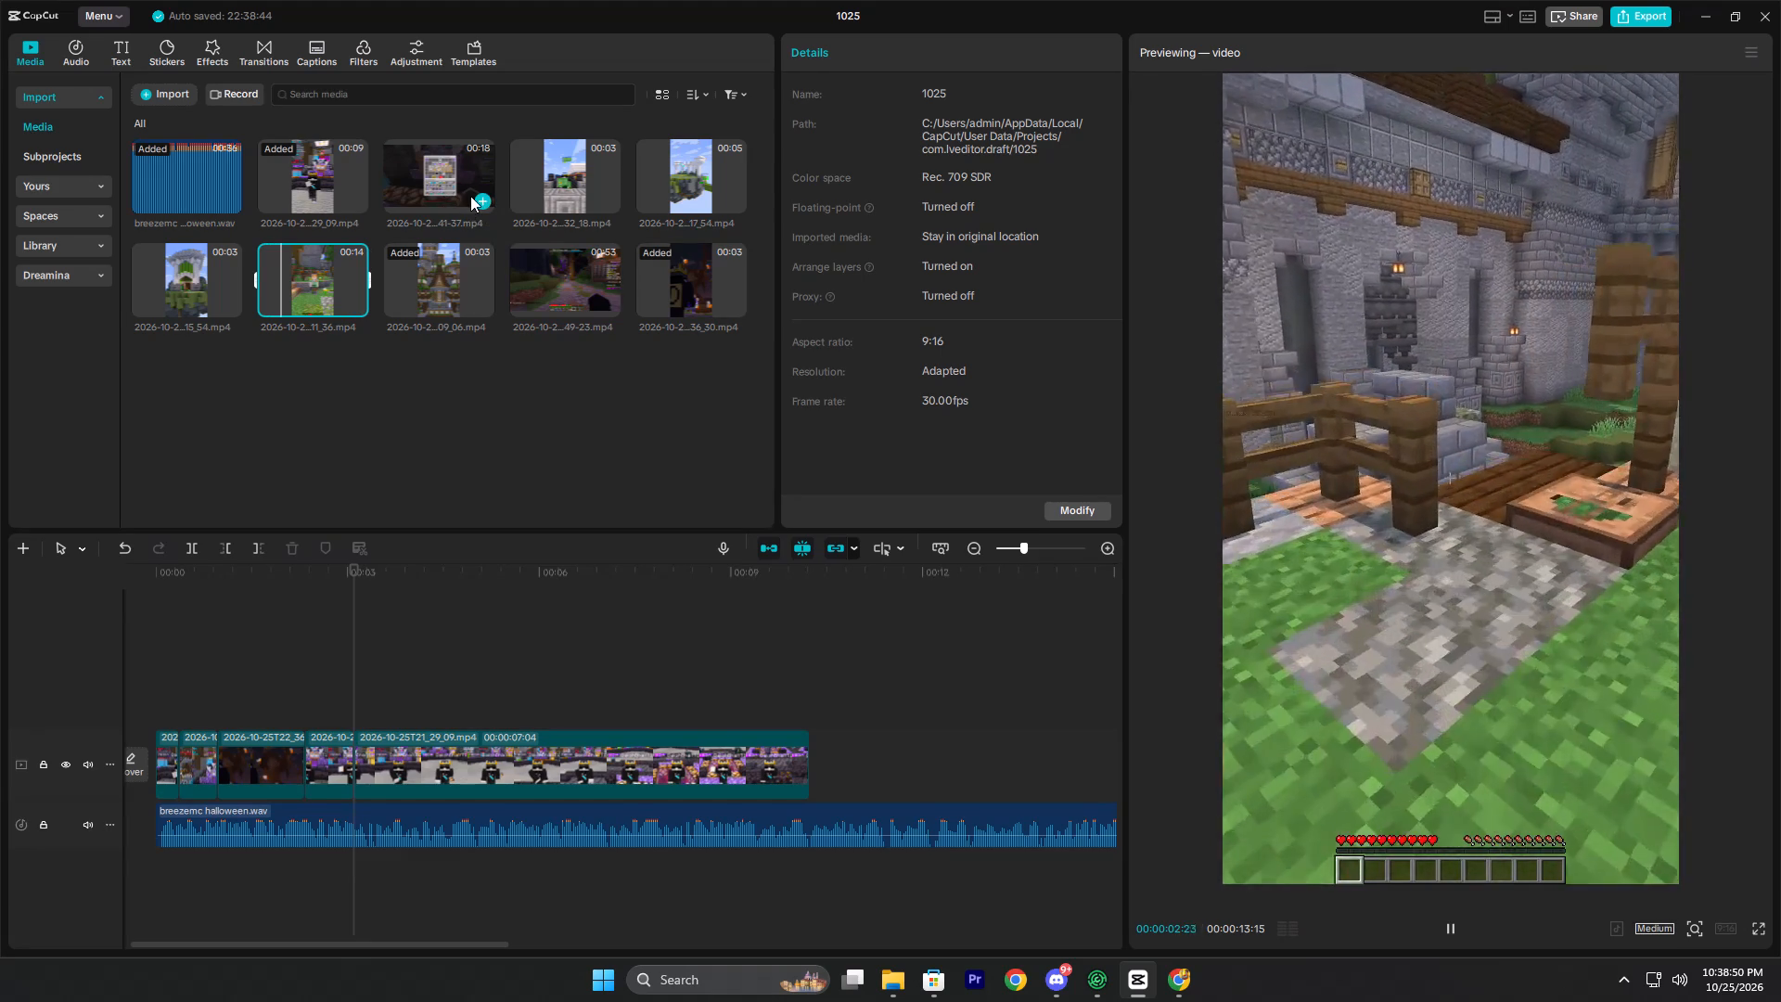
{"action": "left_click", "coordinate": [478, 196]}
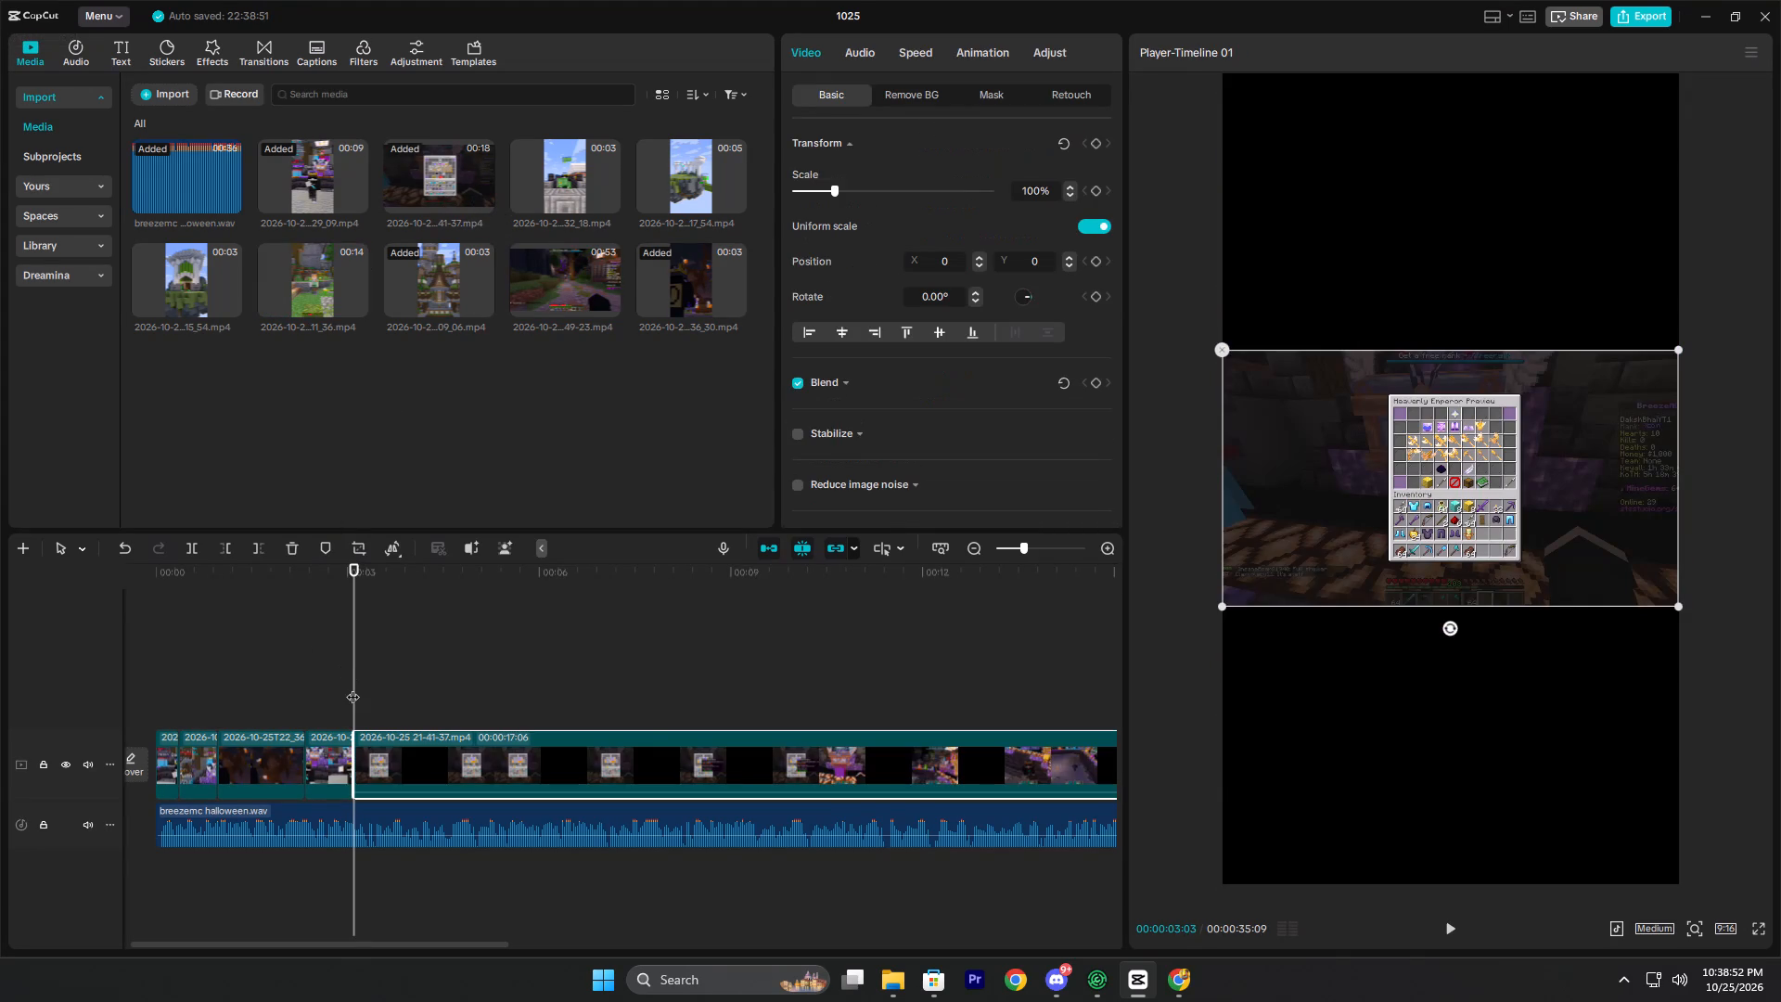
Play the crate-preview recording and trim its start, leaving a length of 00:00:12:11, and resume playback.
{"action": "left_click", "coordinate": [352, 687]}
{"action": "key", "text": "space"}
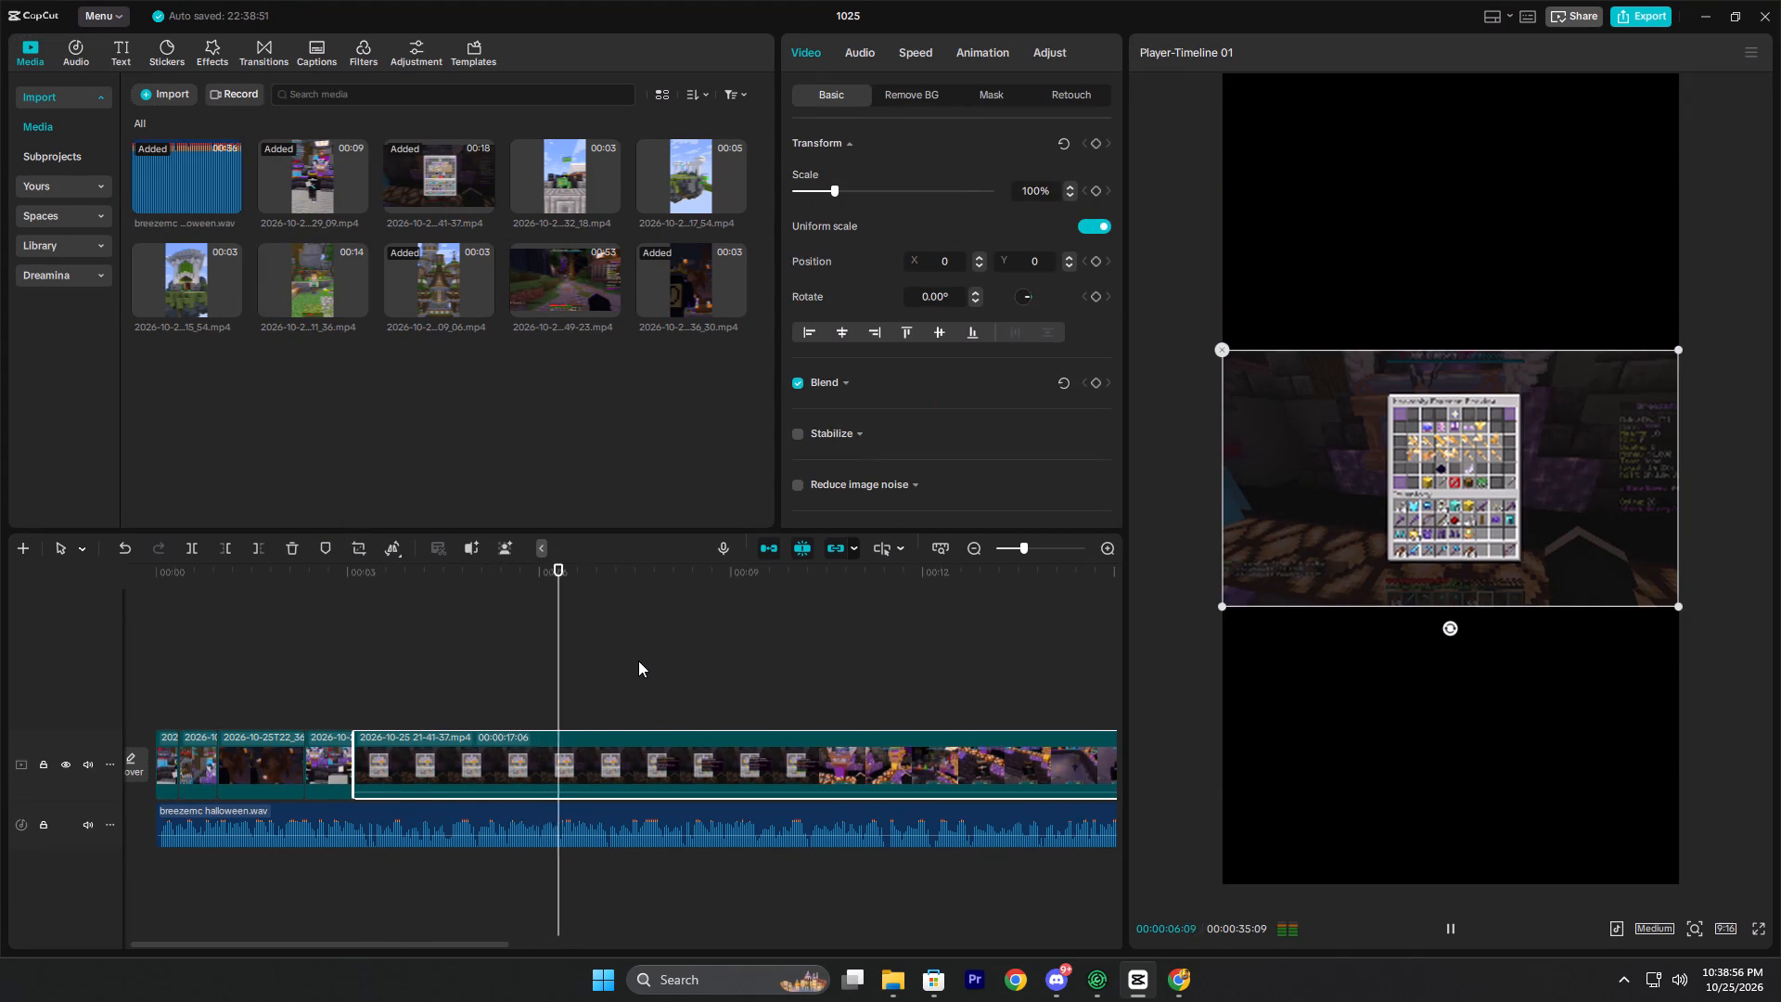
{"action": "key", "text": "space"}
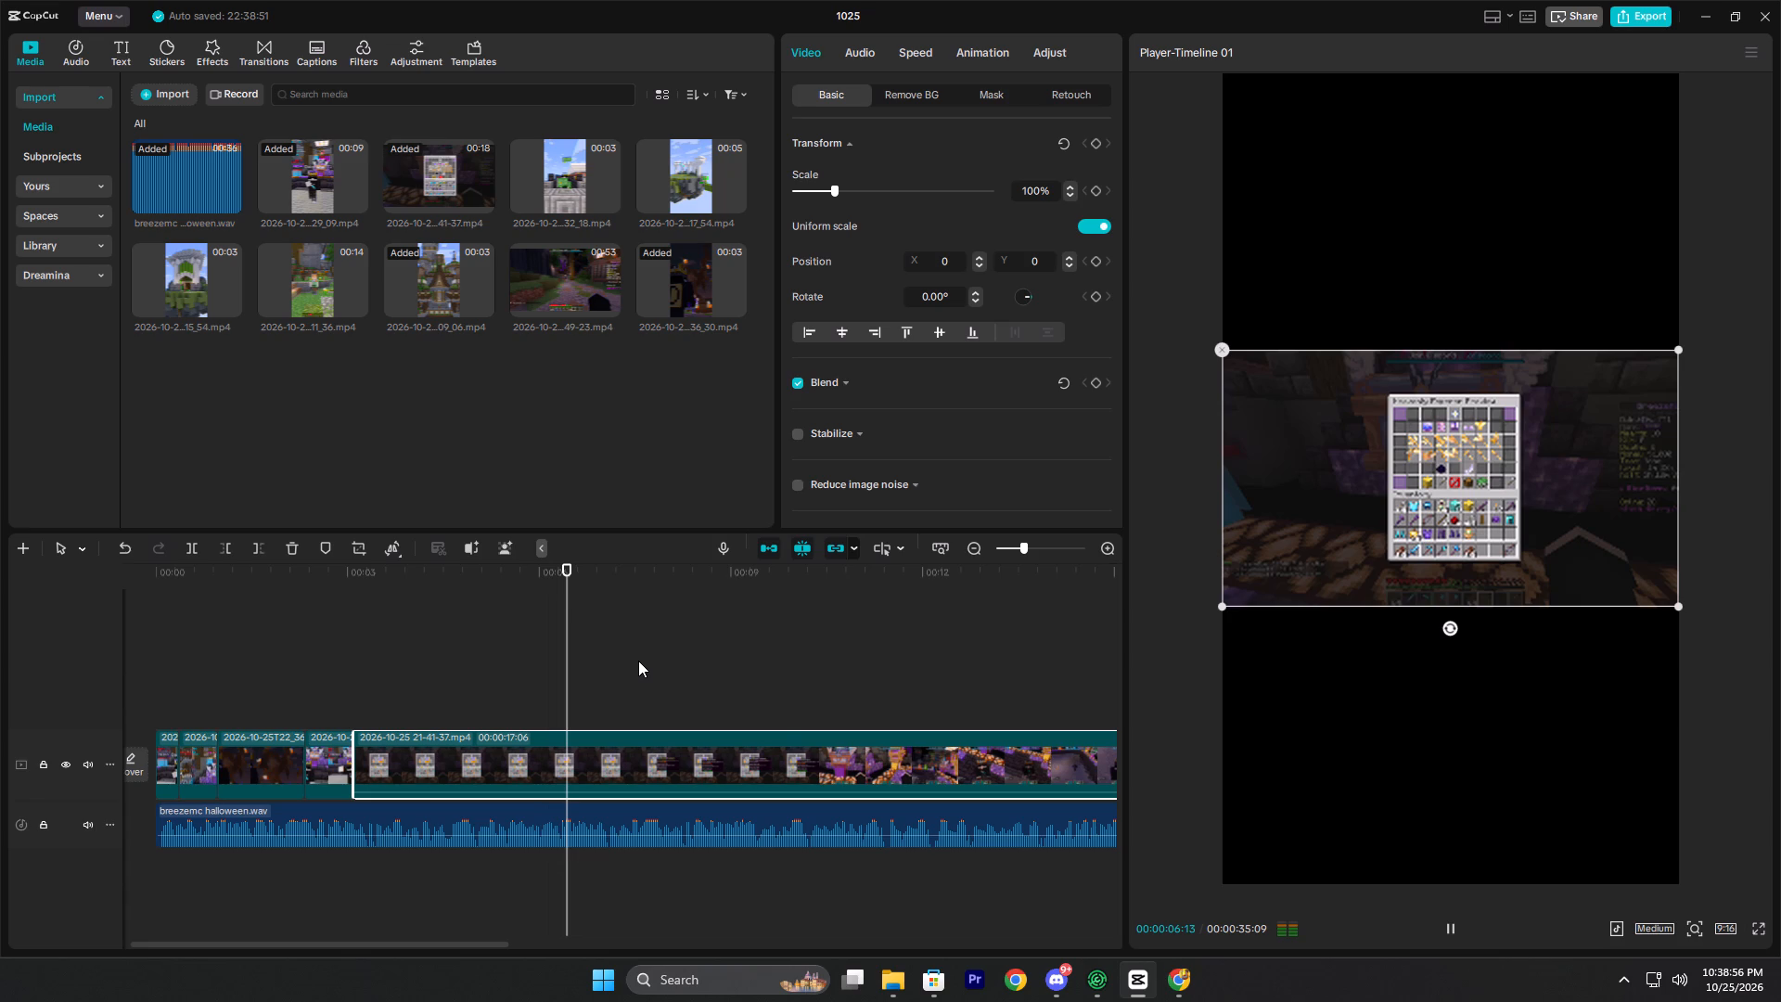
{"action": "type", "text": "q"}
{"action": "key", "text": "space"}
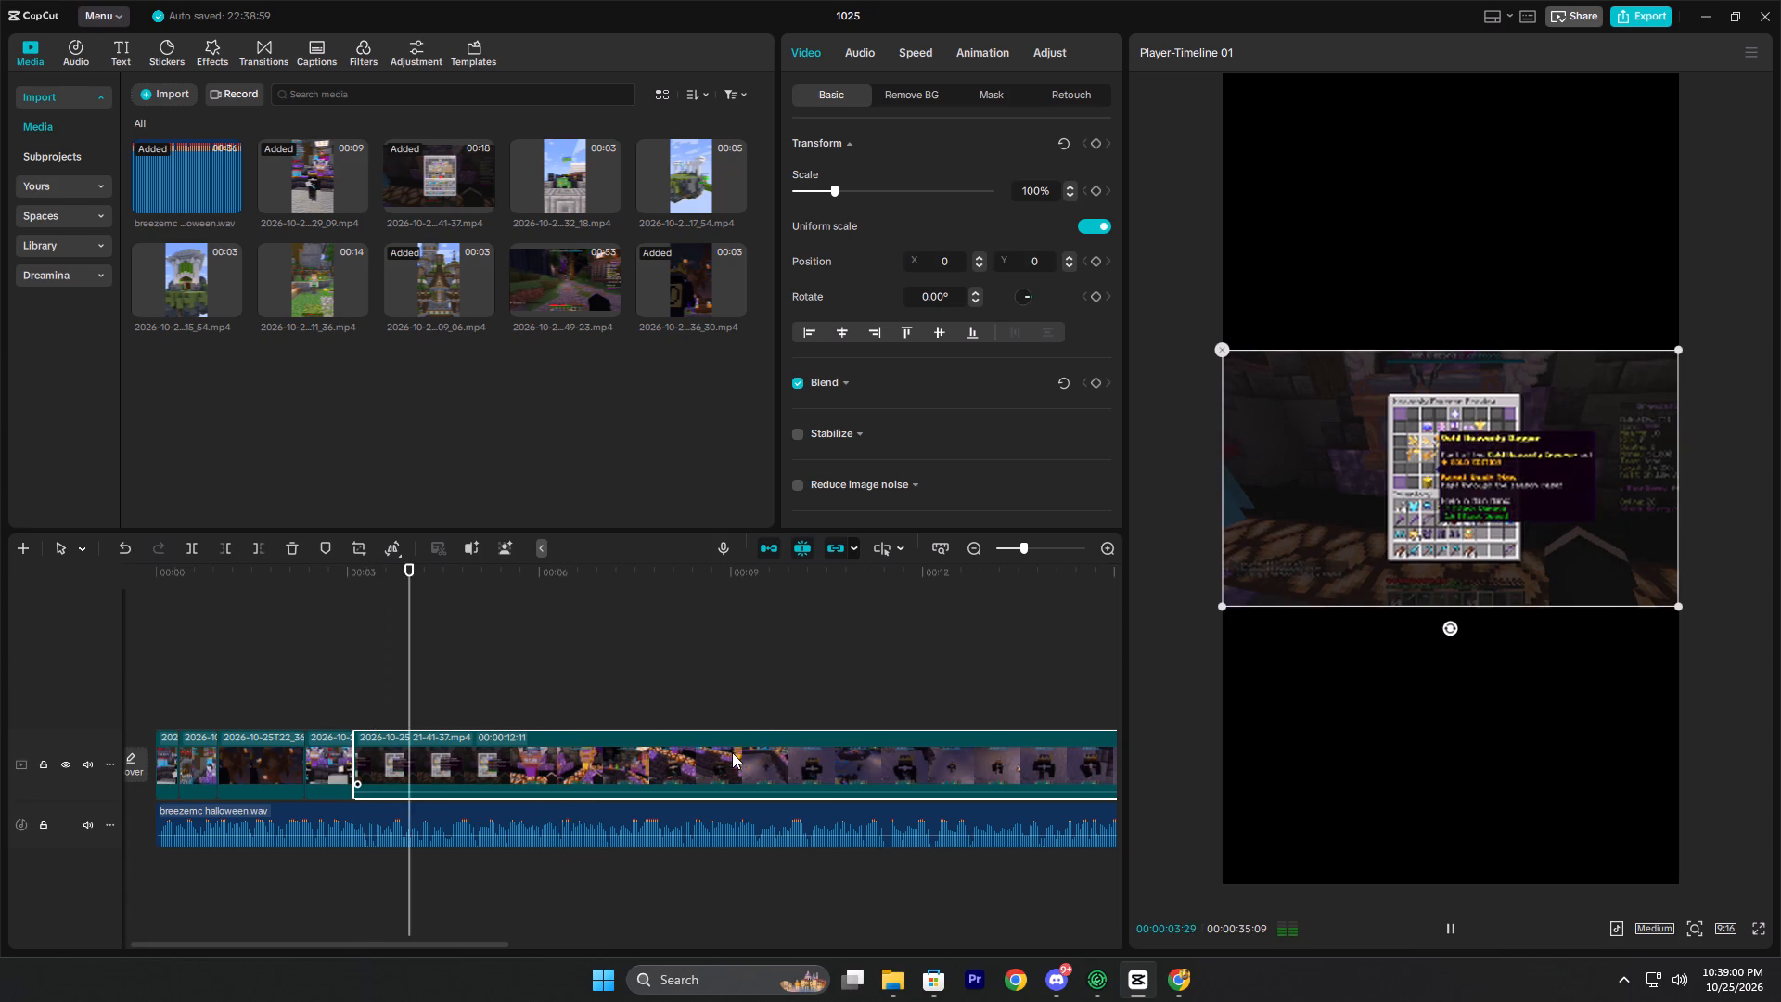
Split the crate-preview recording at 00:00:04:28, move its remainder to a track above and disable it.
{"action": "key", "text": "space"}
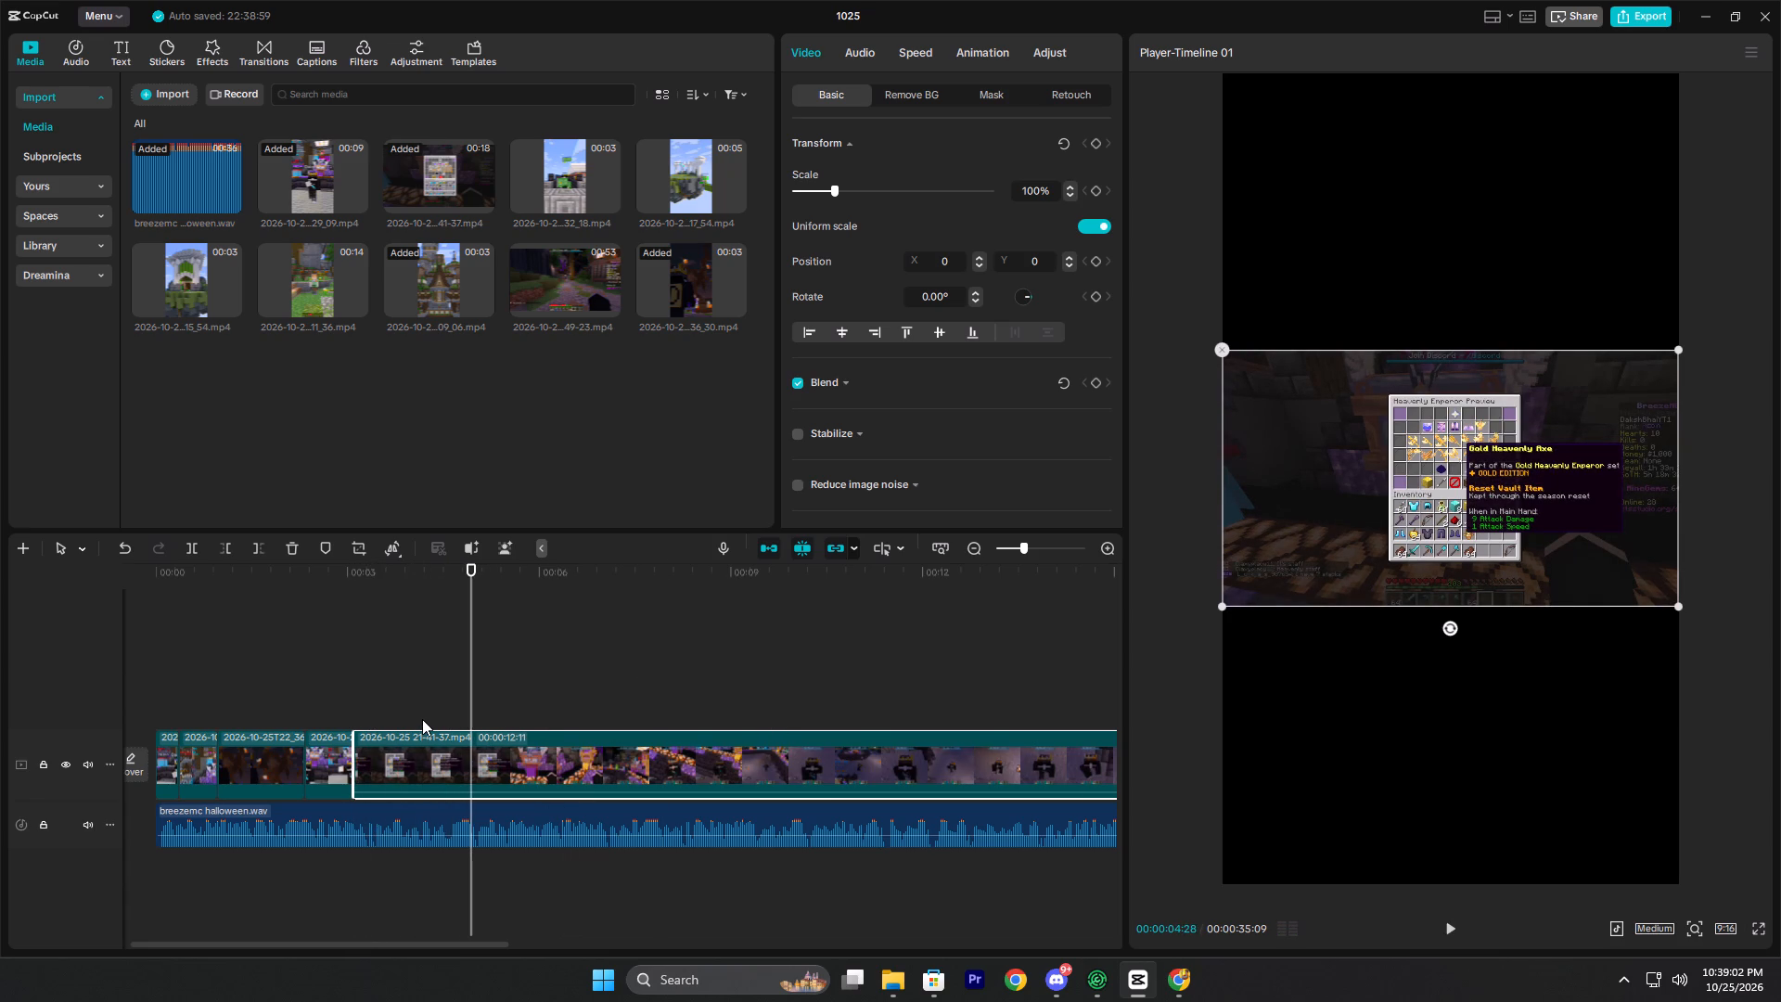
{"action": "key", "text": "ctrl+b"}
{"action": "left_click_drag", "start_coordinate": [566, 760], "coordinate": [585, 669]}
{"action": "key", "text": "v"}
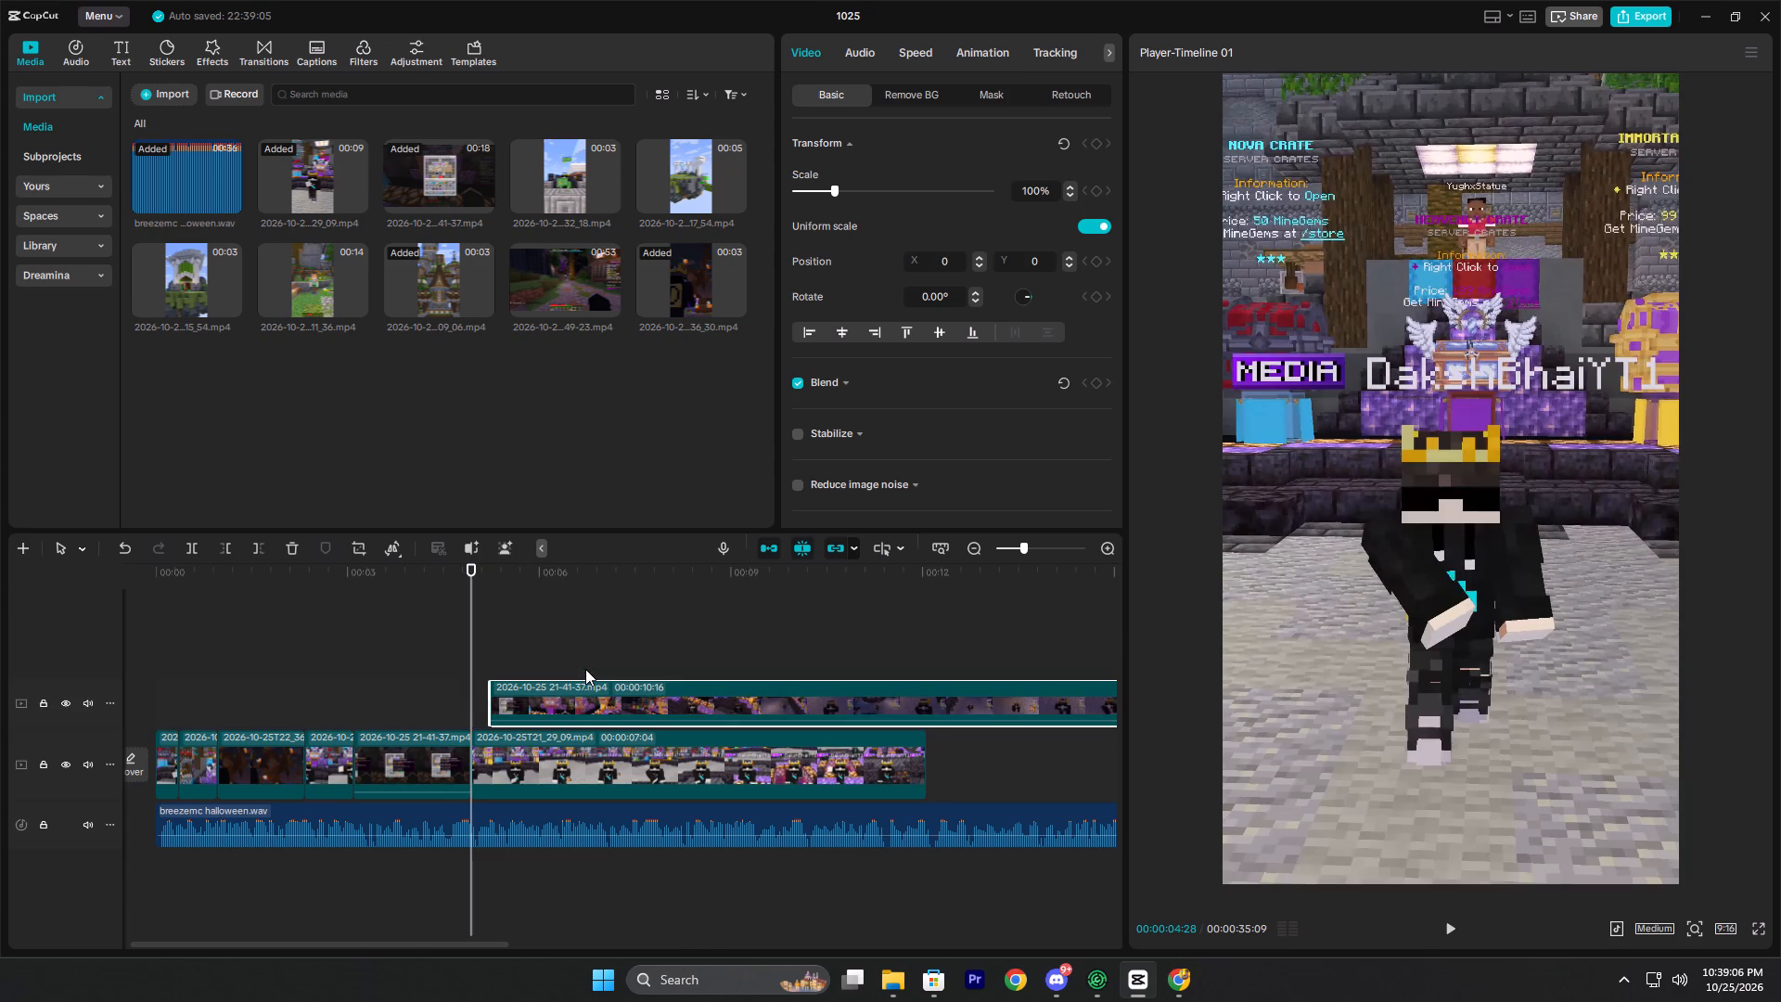
Scale the short crate-preview clip at 00:00:03:03 to 229% and shift it slightly left in the frame.
{"action": "left_click", "coordinate": [346, 709]}
{"action": "left_click_drag", "start_coordinate": [344, 709], "coordinate": [354, 711]}
{"action": "left_click", "coordinate": [371, 740]}
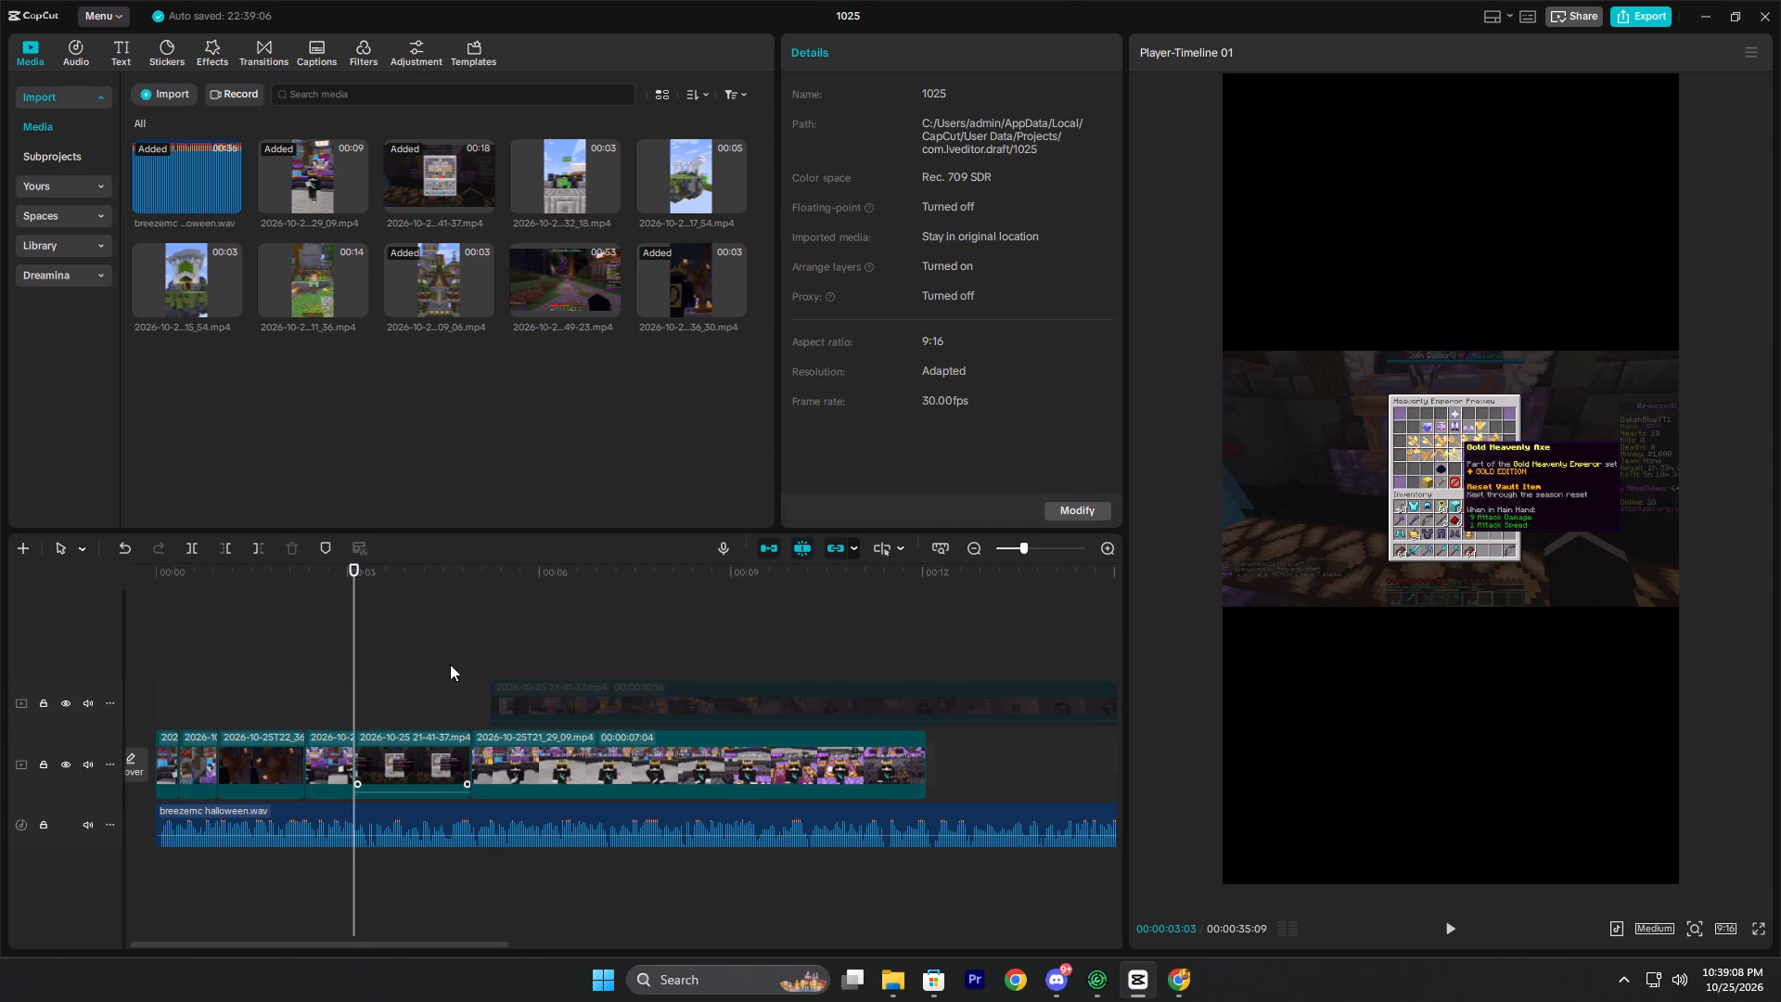
{"action": "left_click_drag", "start_coordinate": [838, 190], "coordinate": [874, 205]}
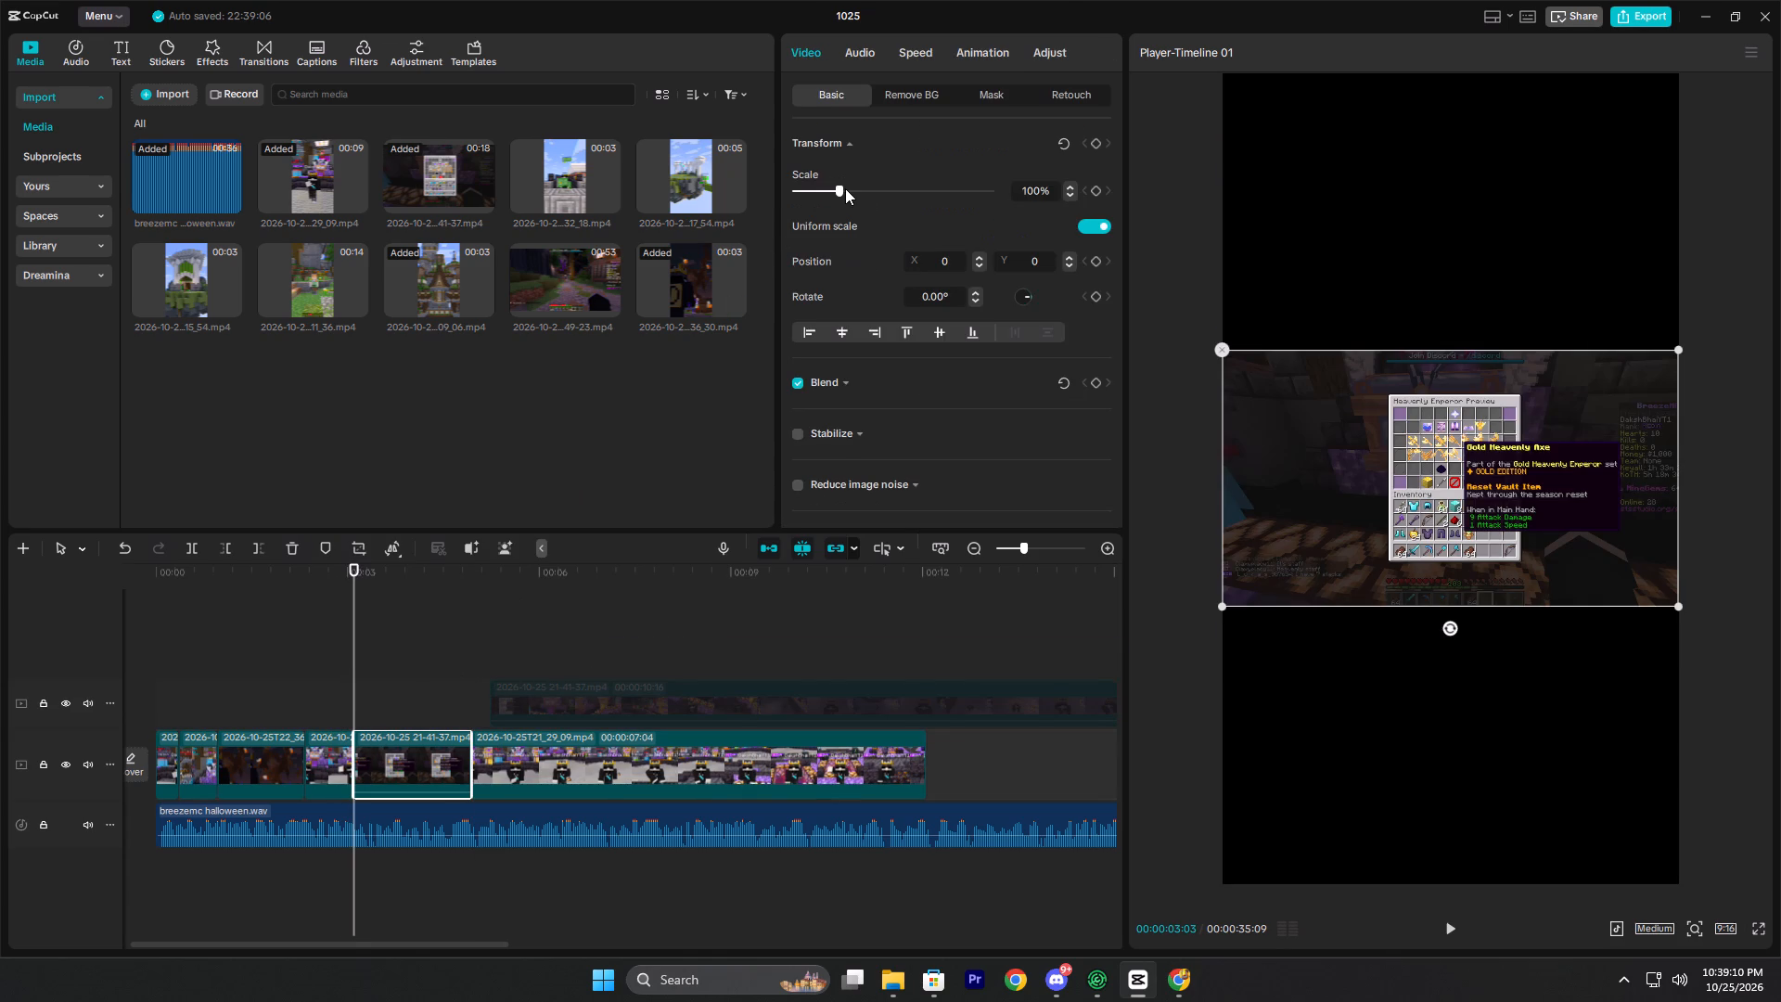
{"action": "left_click_drag", "start_coordinate": [845, 188], "coordinate": [906, 197]}
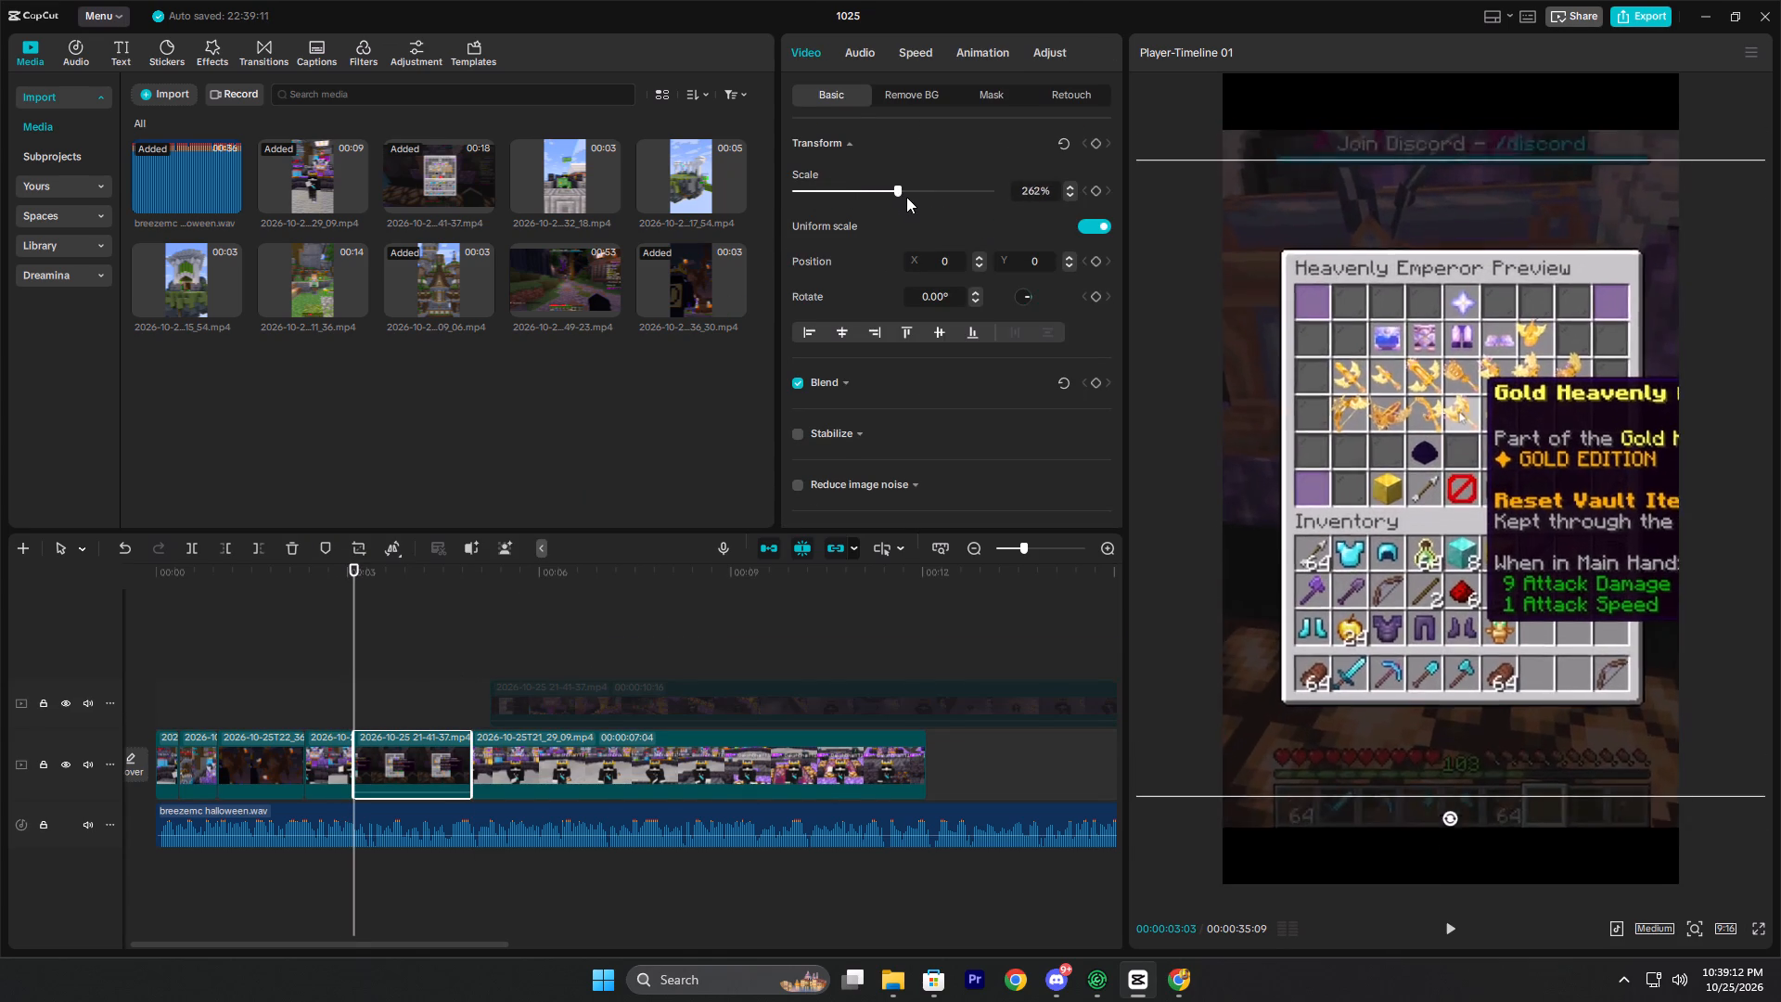
{"action": "left_click_drag", "start_coordinate": [906, 197], "coordinate": [1037, 196]}
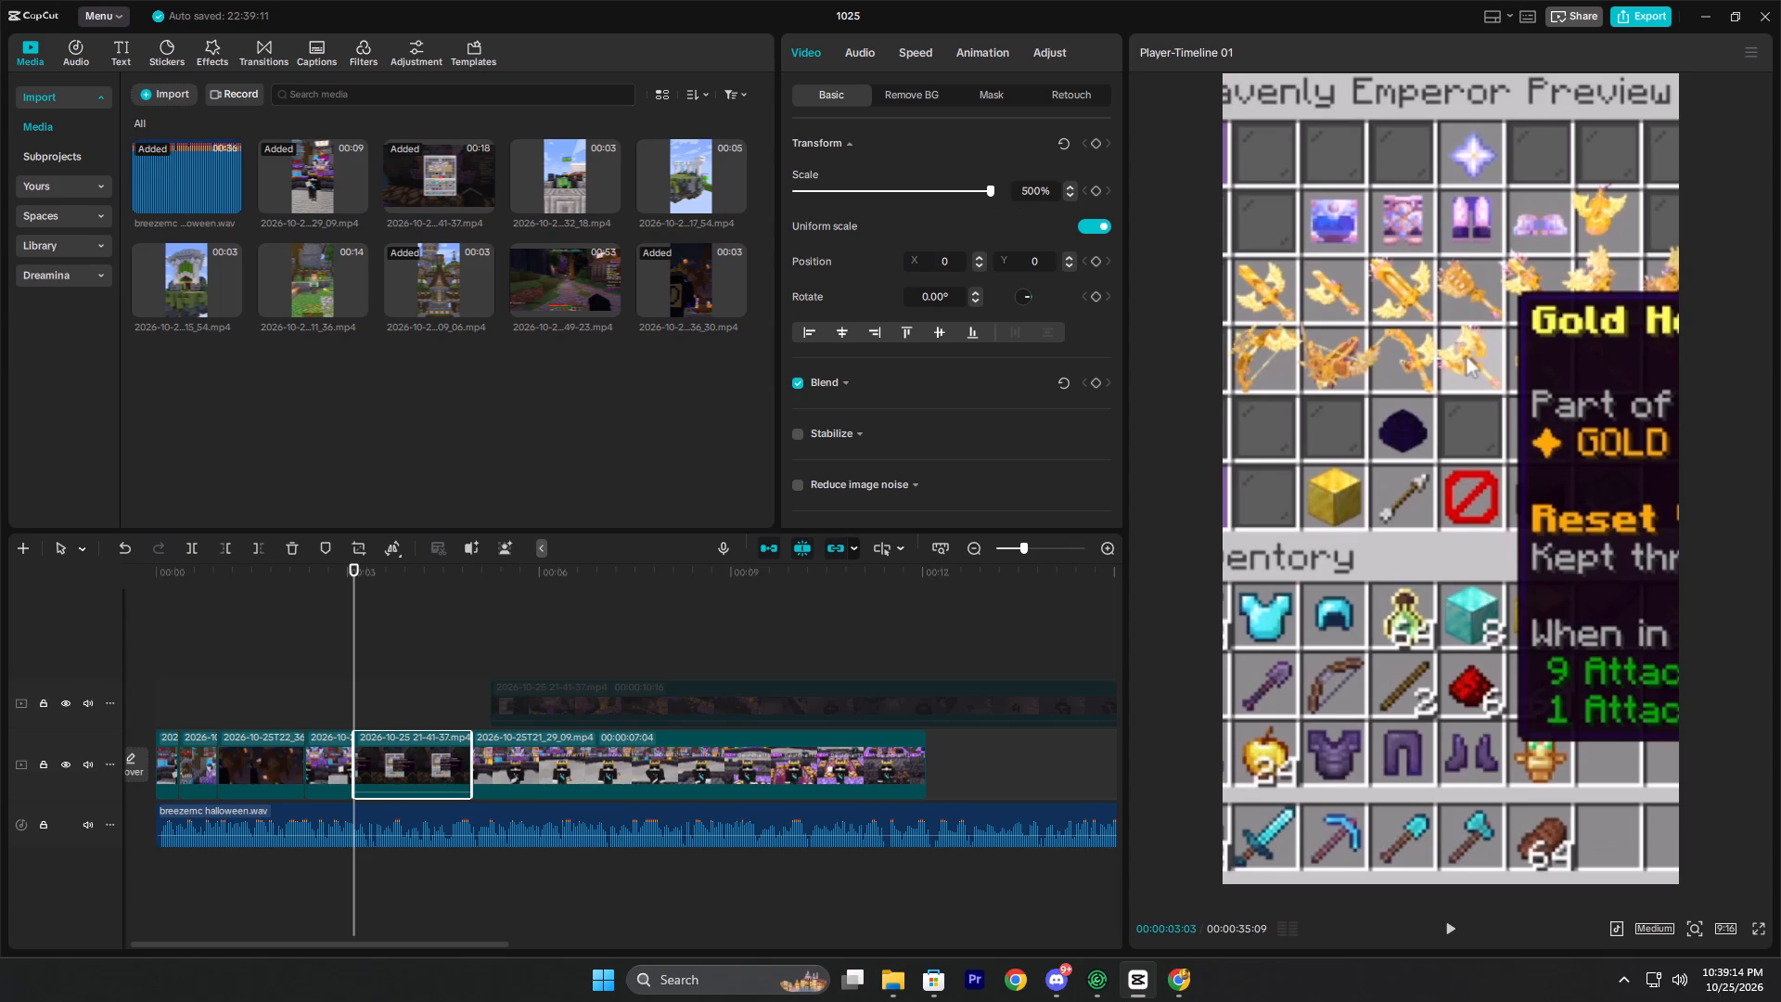
{"action": "left_click_drag", "start_coordinate": [1037, 196], "coordinate": [948, 199]}
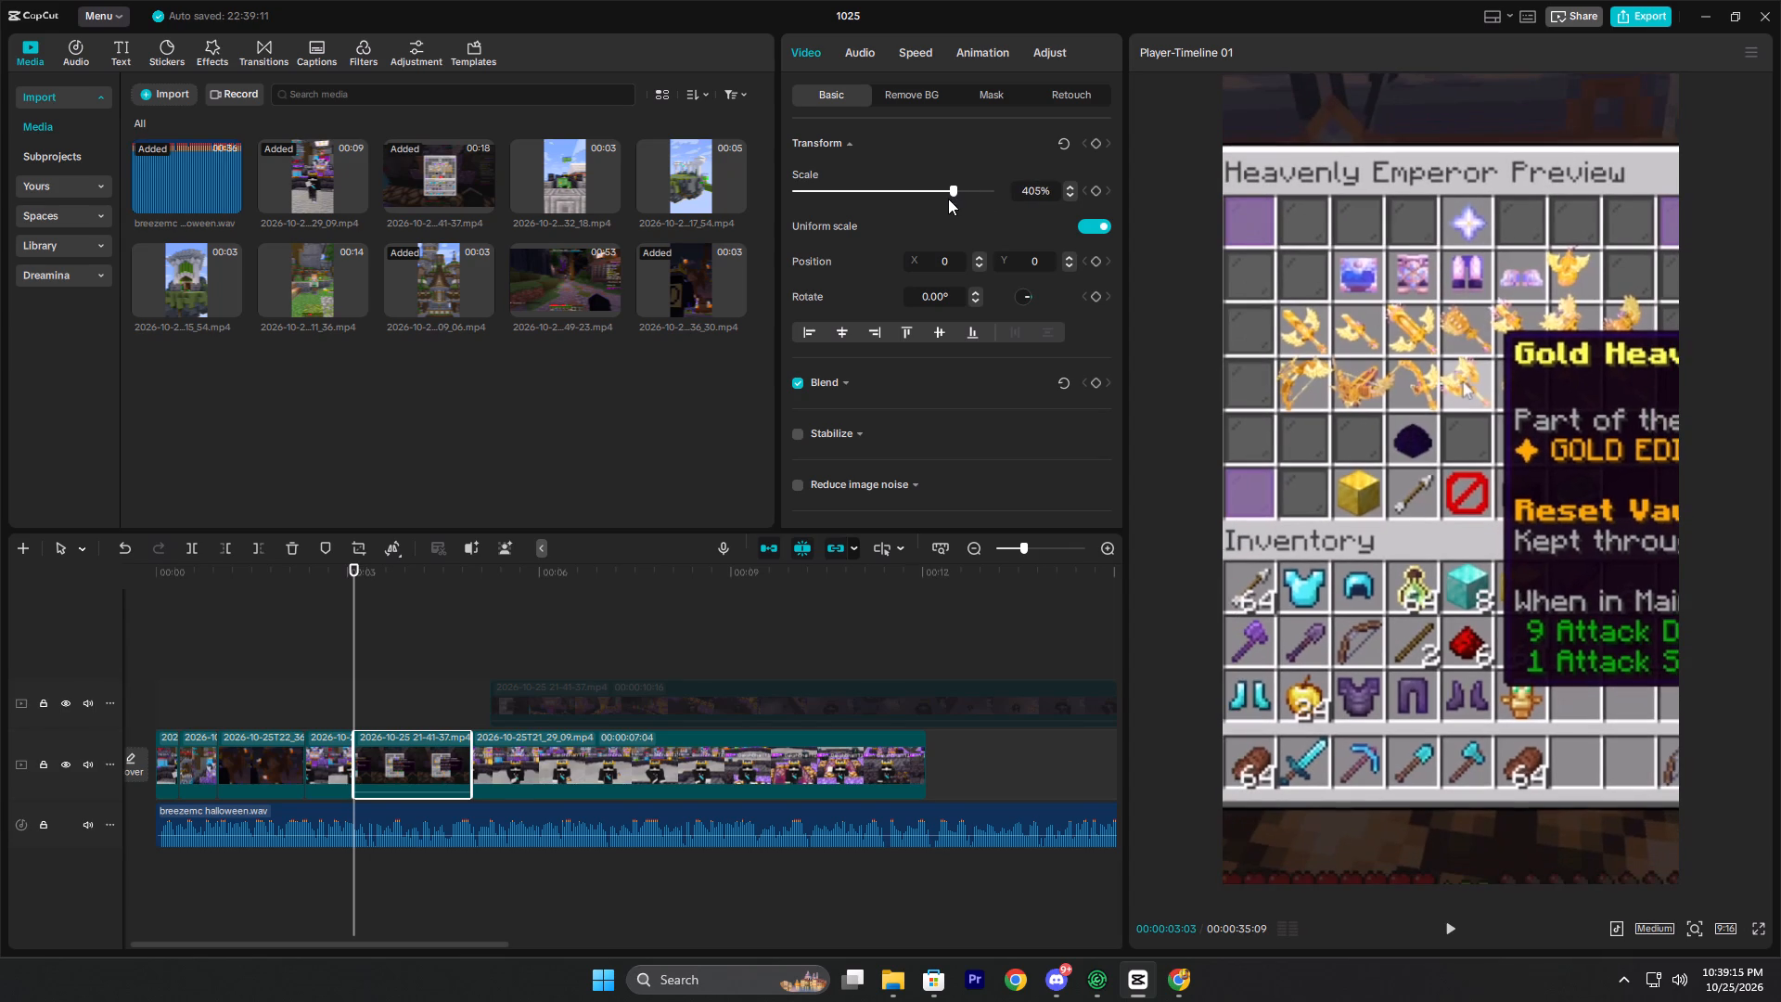
{"action": "left_click_drag", "start_coordinate": [948, 199], "coordinate": [911, 207]}
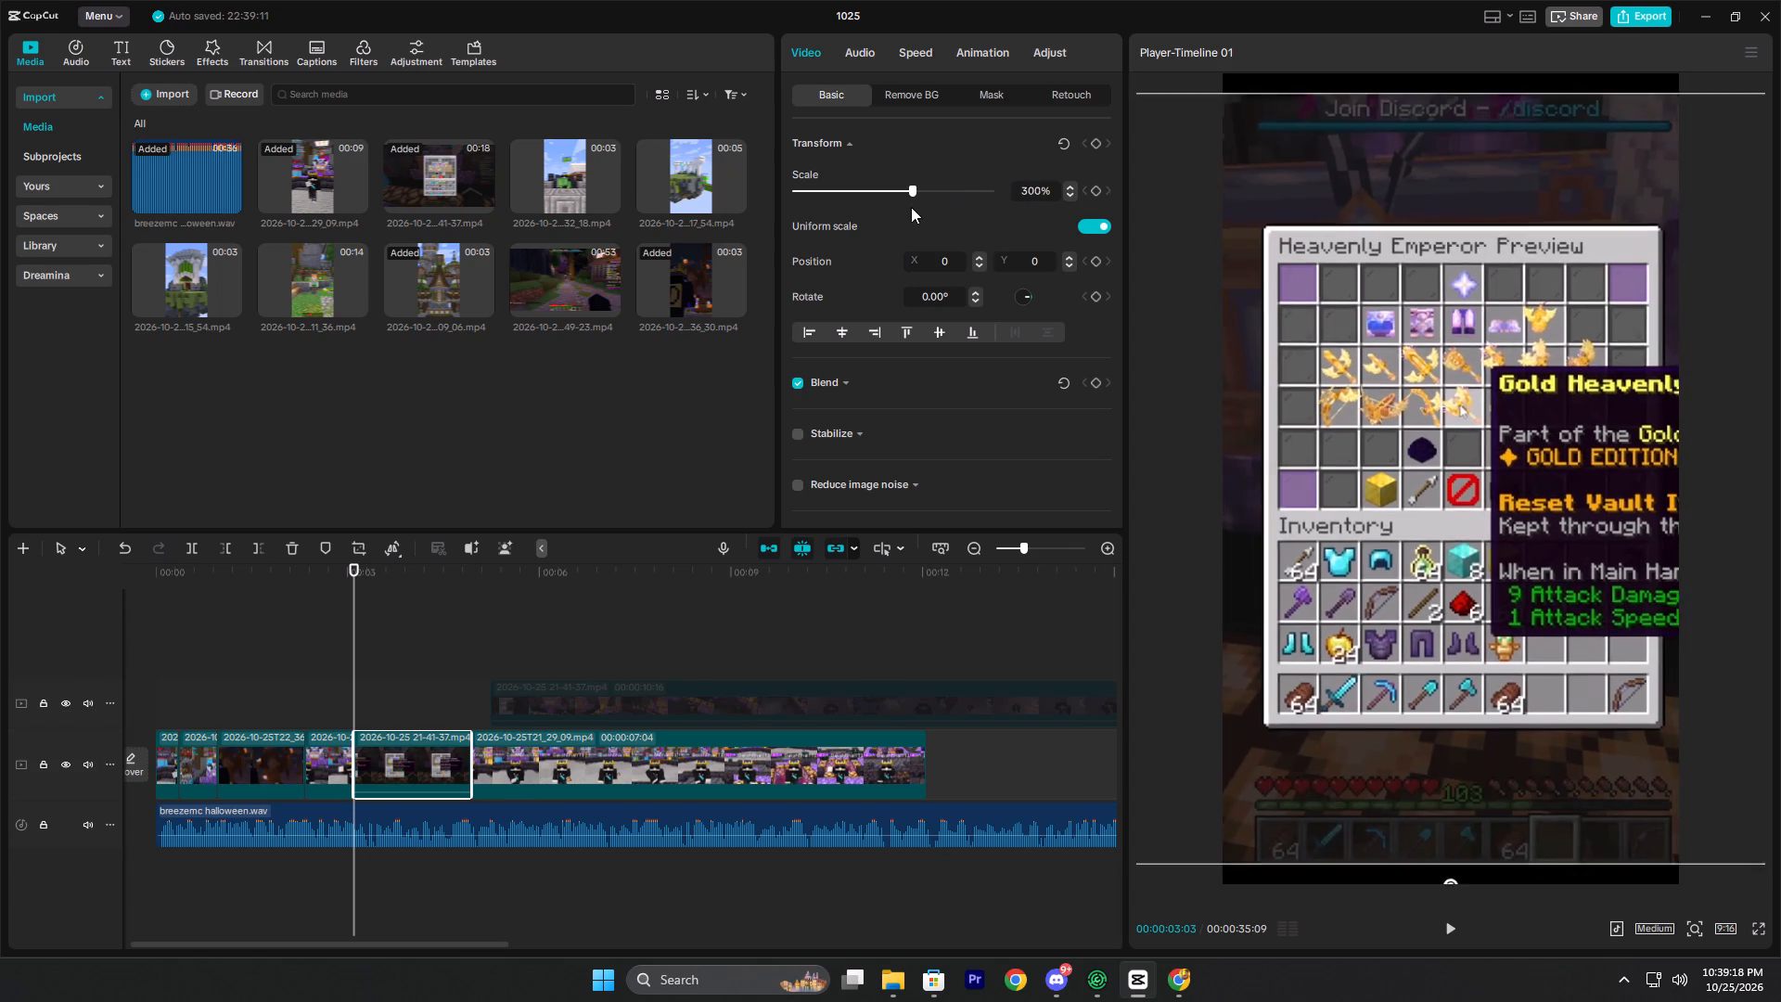
{"action": "left_click_drag", "start_coordinate": [911, 207], "coordinate": [852, 236]}
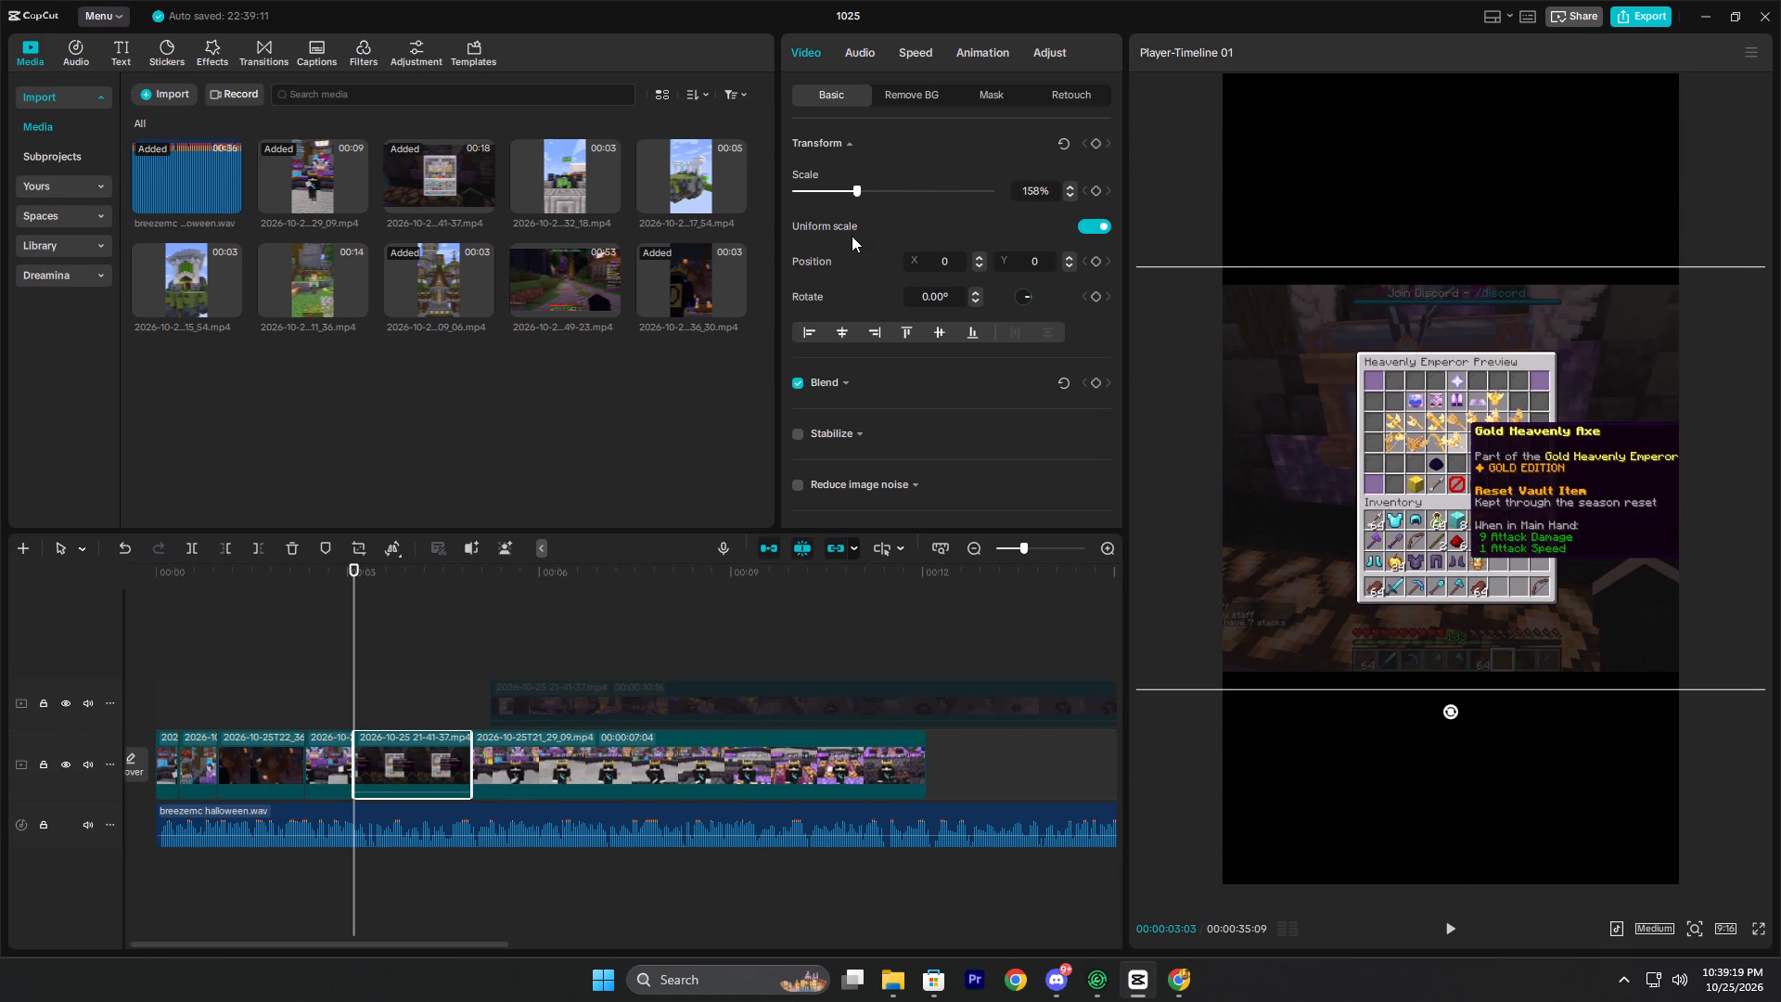
{"action": "left_click_drag", "start_coordinate": [852, 236], "coordinate": [885, 232]}
{"action": "left_click_drag", "start_coordinate": [1646, 555], "coordinate": [1372, 539]}
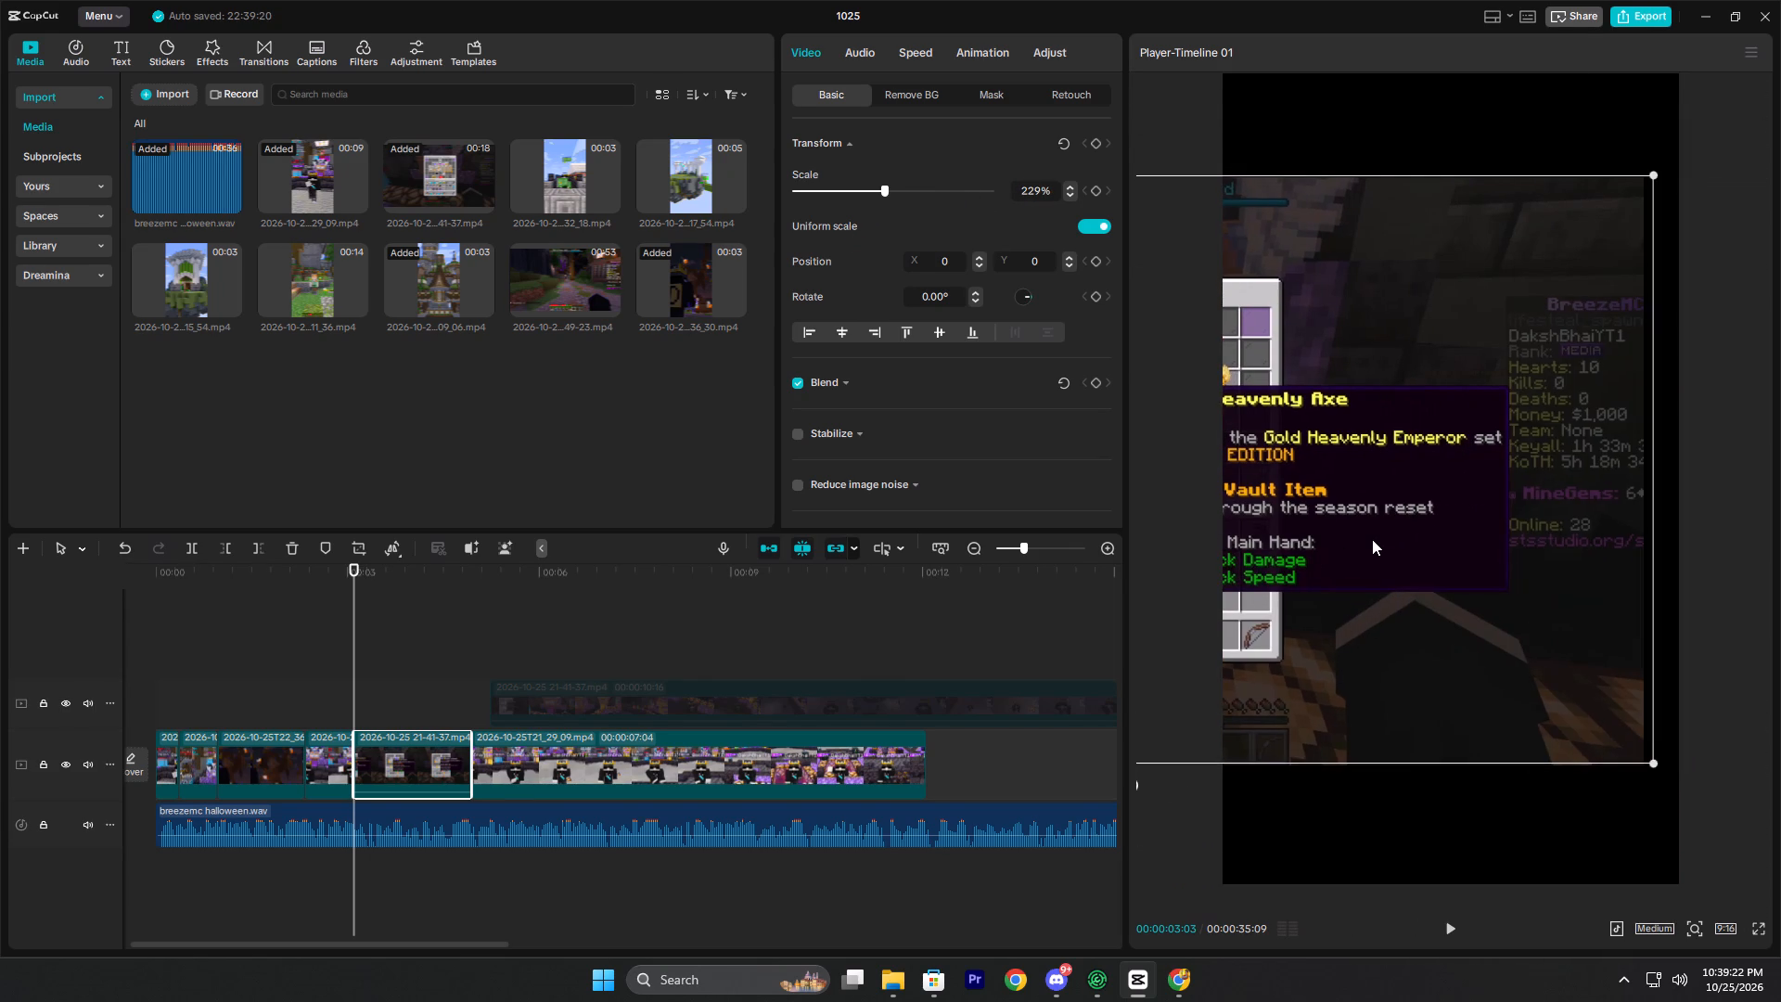
{"action": "left_click_drag", "start_coordinate": [1372, 539], "coordinate": [1607, 546]}
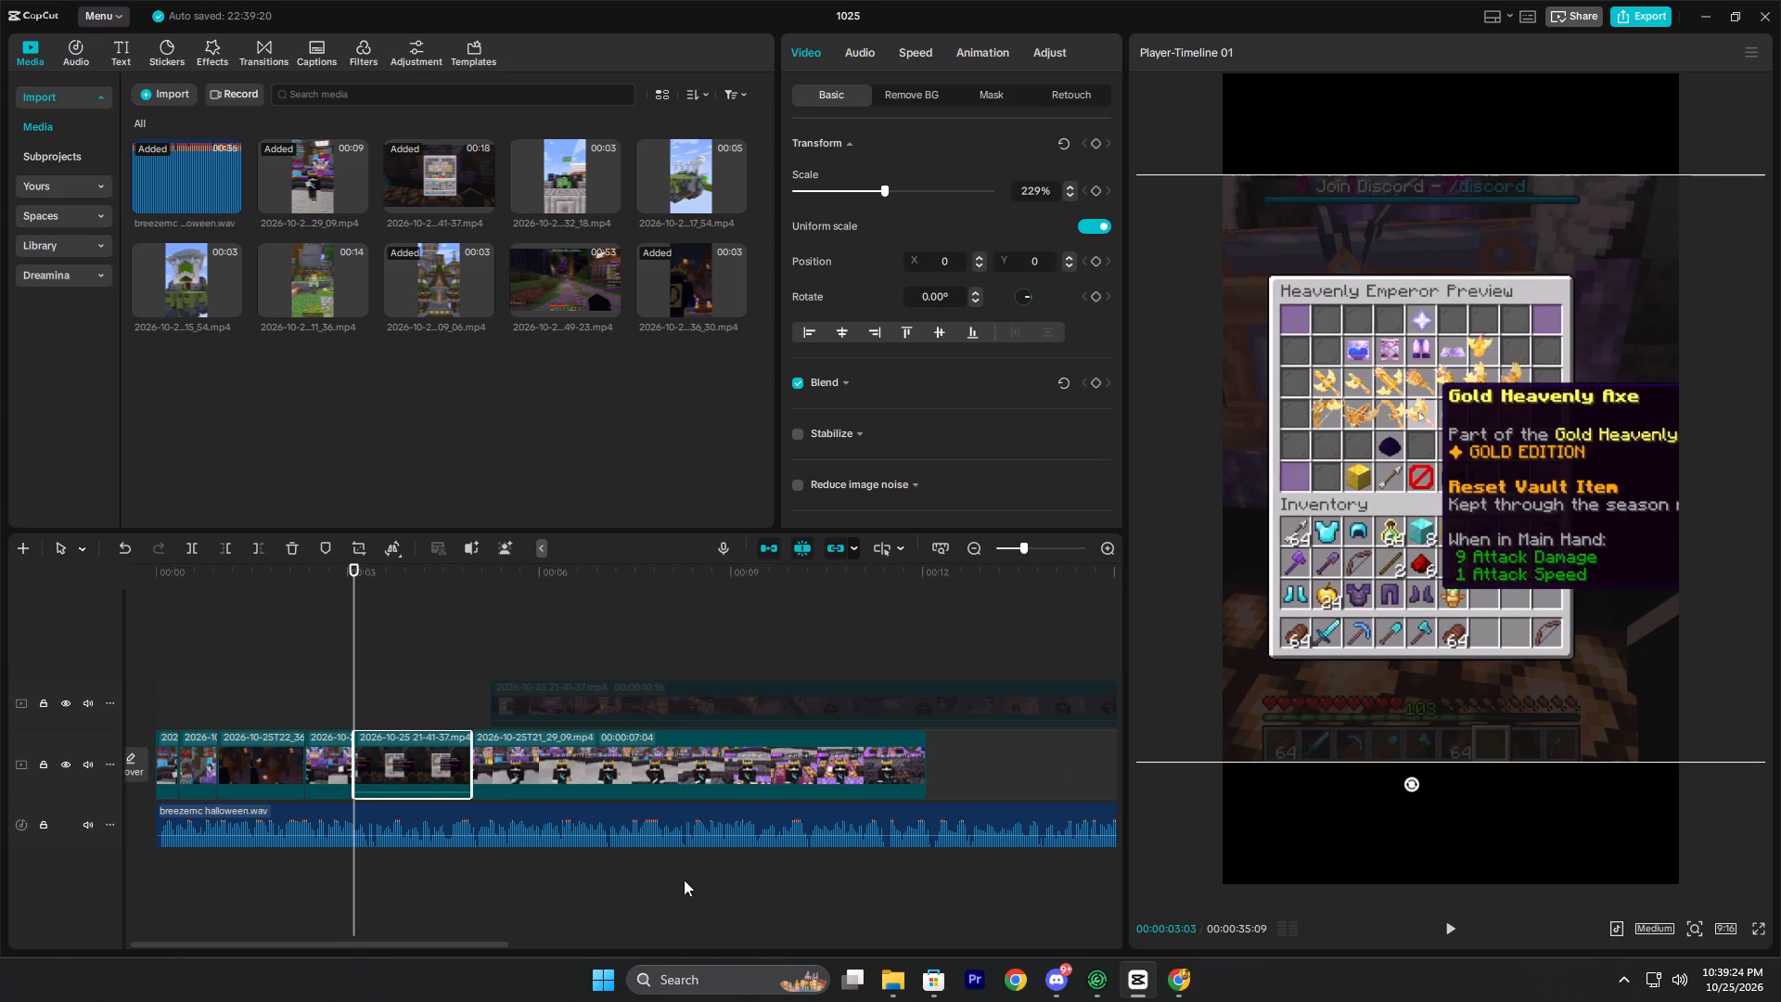
Play the opening, return to 00:00:00:00 and add a transform keyframe to the first walking-player clip there.
{"action": "double_click", "coordinate": [157, 695]}
{"action": "key", "text": "space"}
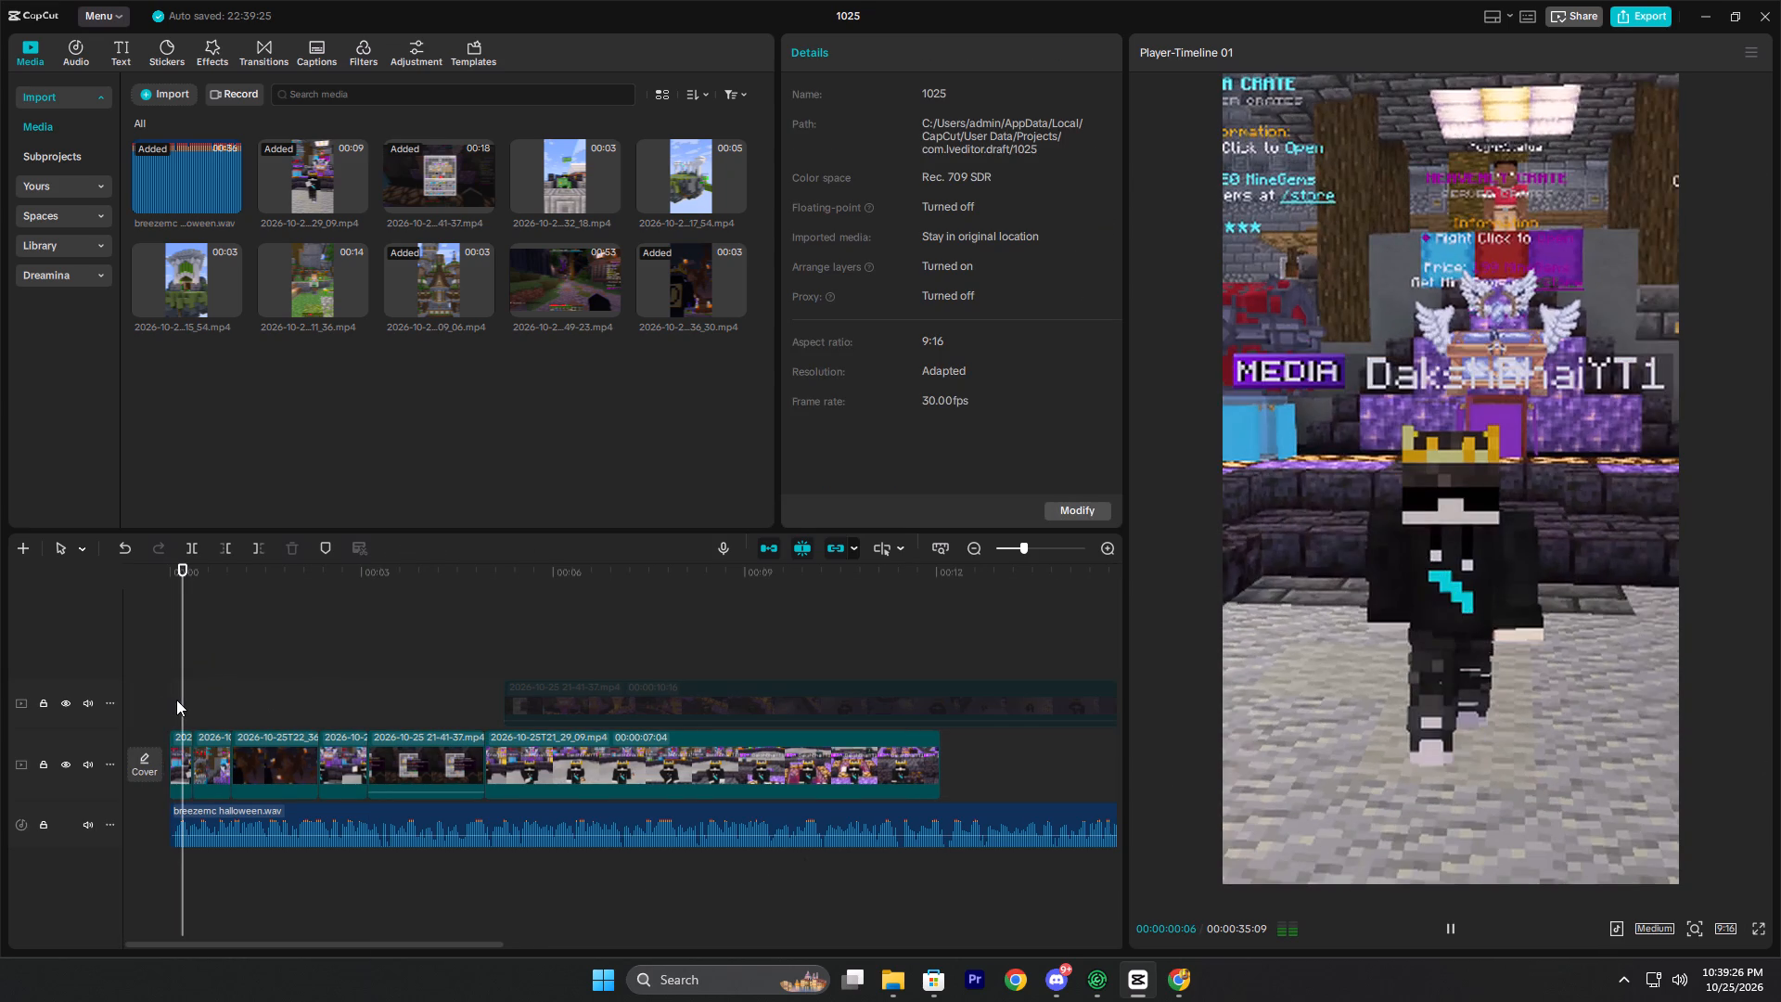
{"action": "key", "text": "space"}
{"action": "left_click", "coordinate": [211, 697]}
{"action": "left_click", "coordinate": [186, 694]}
{"action": "left_click_drag", "start_coordinate": [185, 694], "coordinate": [166, 700]}
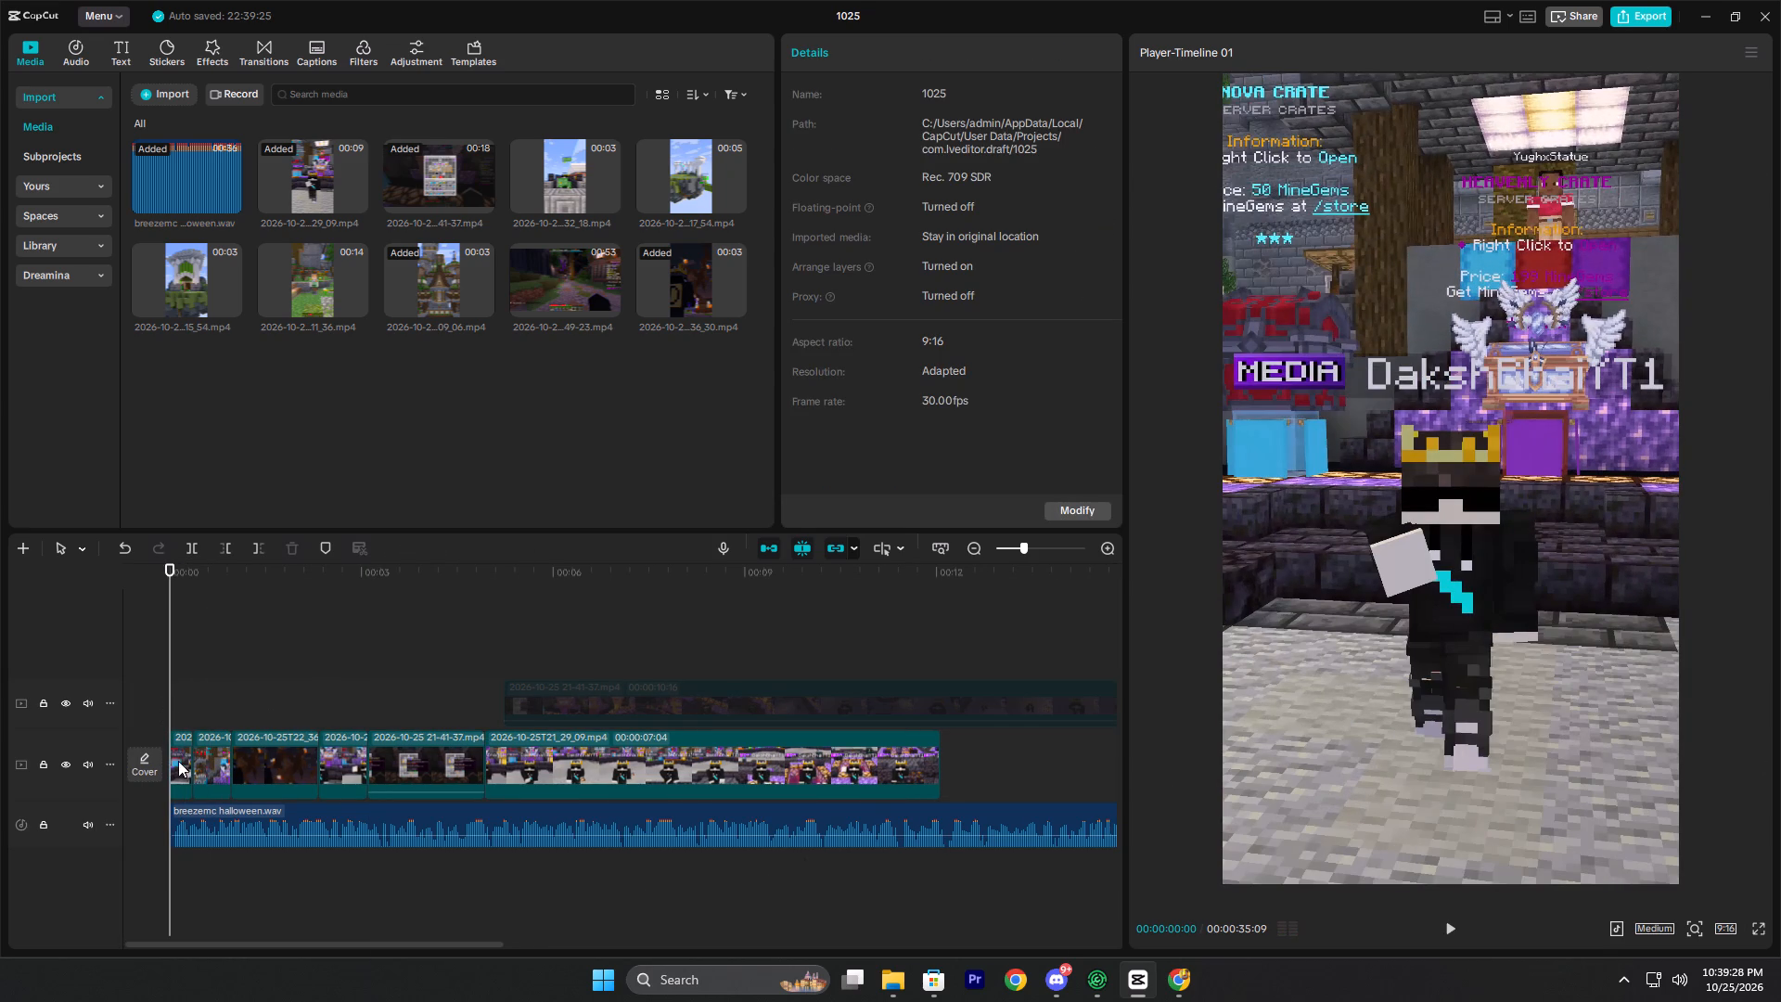
{"action": "left_click", "coordinate": [182, 760]}
{"action": "left_click", "coordinate": [1098, 147]}
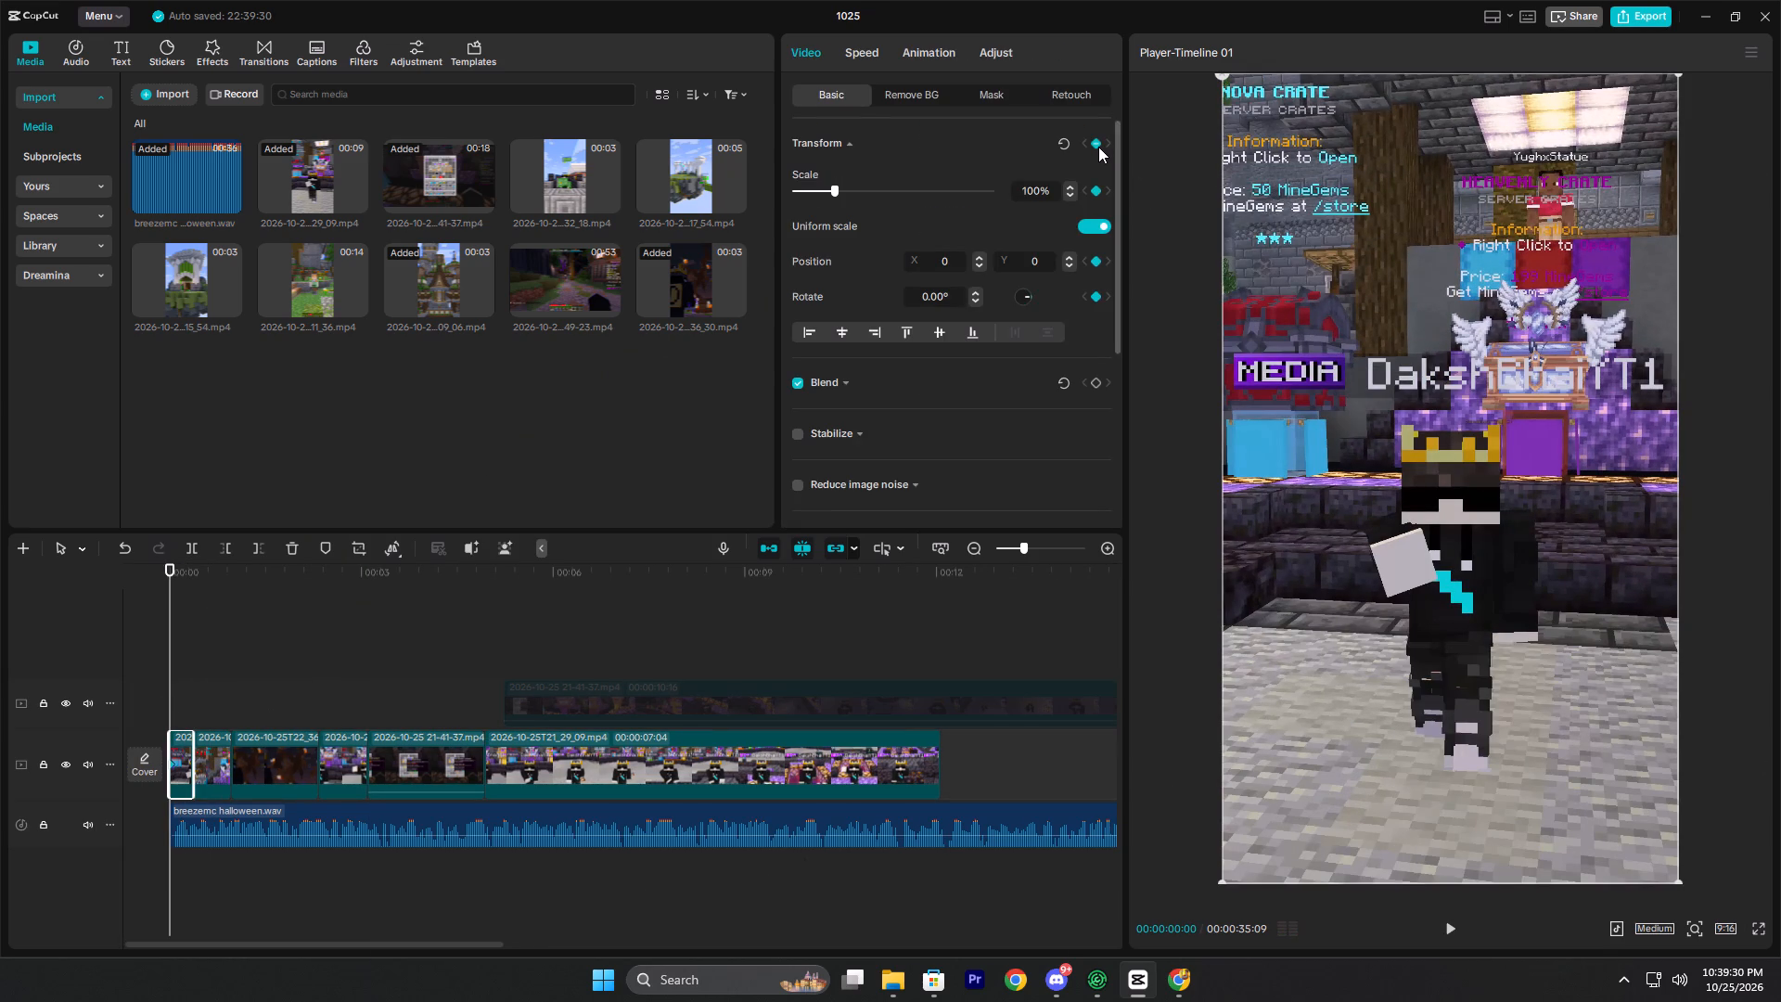
Set the opening clip's scale to 117% at 00:00:00:09, creating a short zoom-in.
{"action": "key", "text": "Right"}
{"action": "key", "text": "Right"}
{"action": "key", "text": "Right"}
{"action": "key", "text": "Right"}
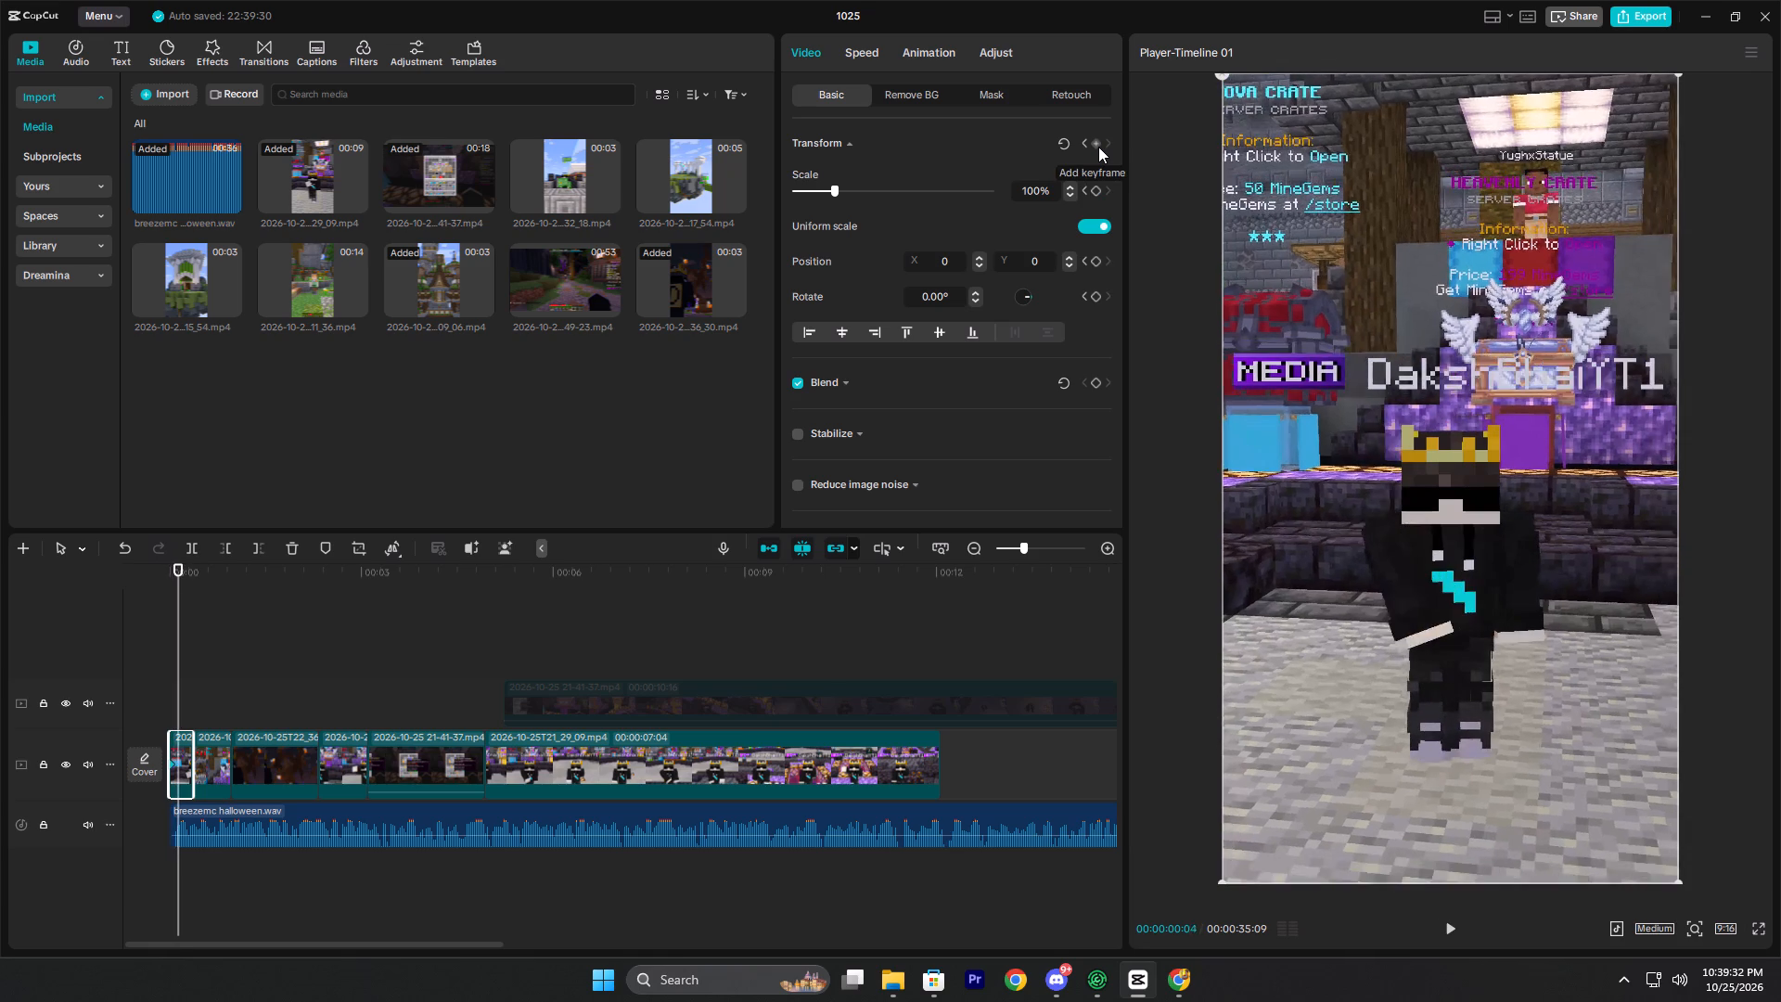
{"action": "key", "text": "Right"}
{"action": "key", "text": "Right"}
{"action": "key", "text": "Right"}
{"action": "key", "text": "Right"}
{"action": "key", "text": "Right"}
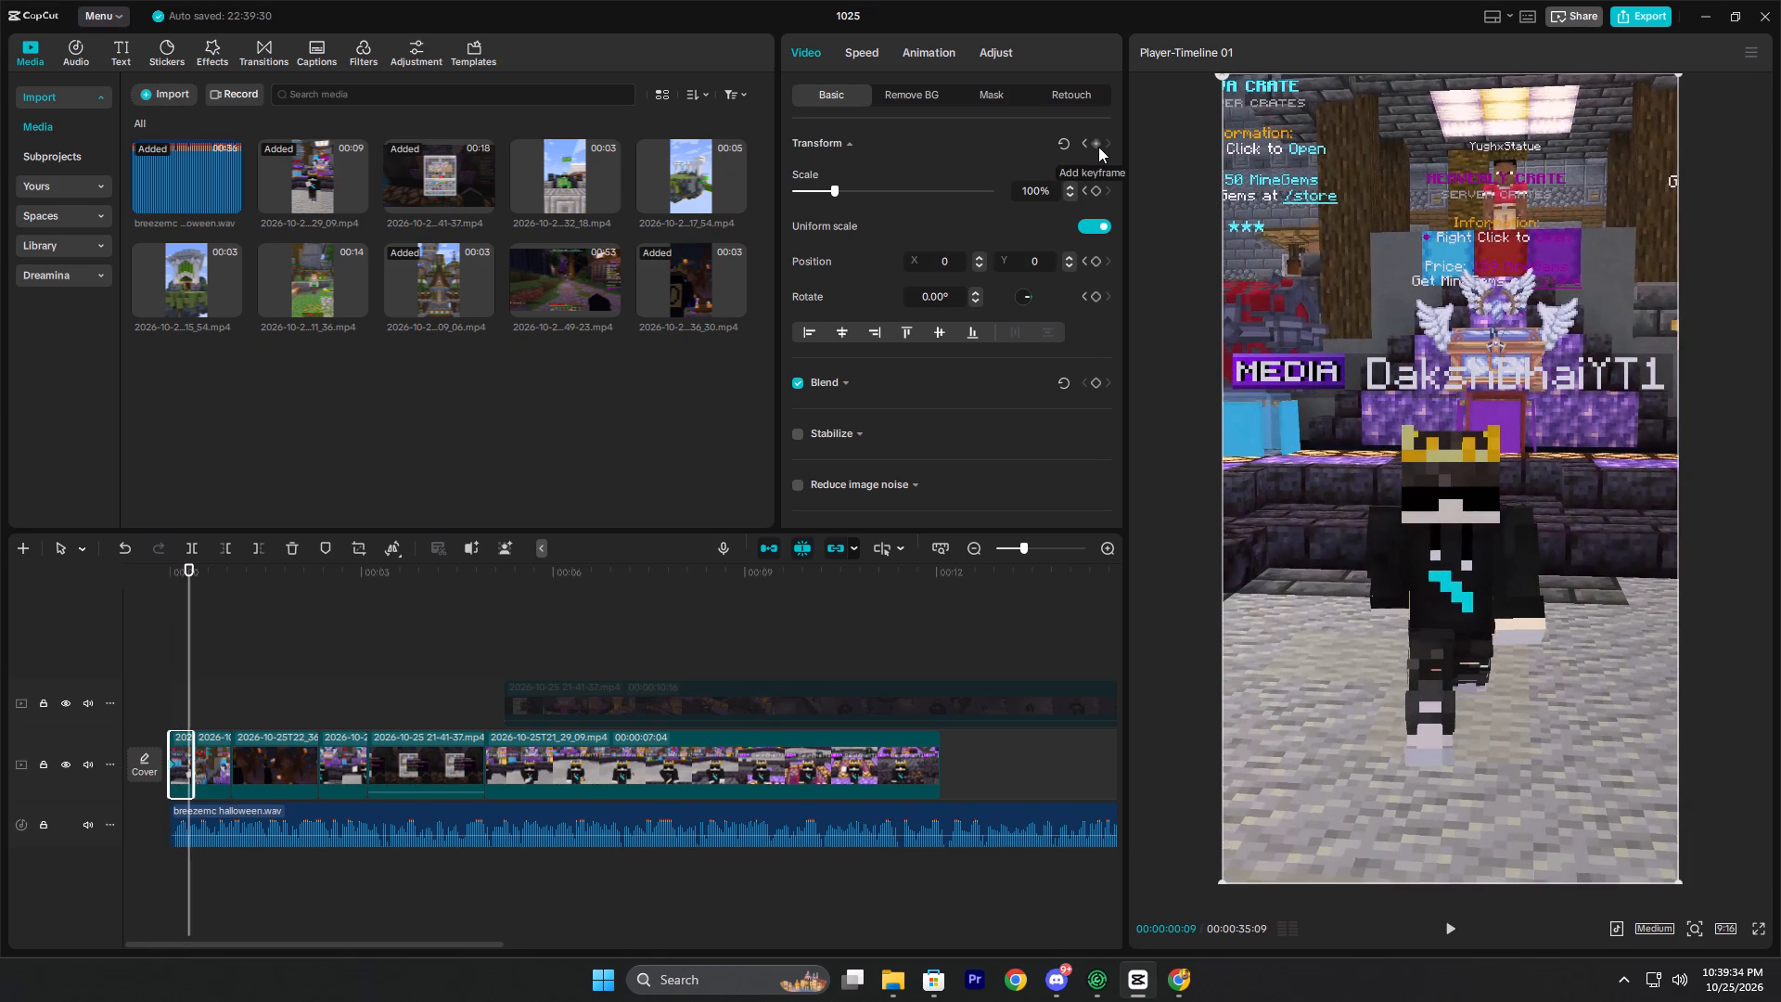
{"action": "left_click", "coordinate": [1071, 186]}
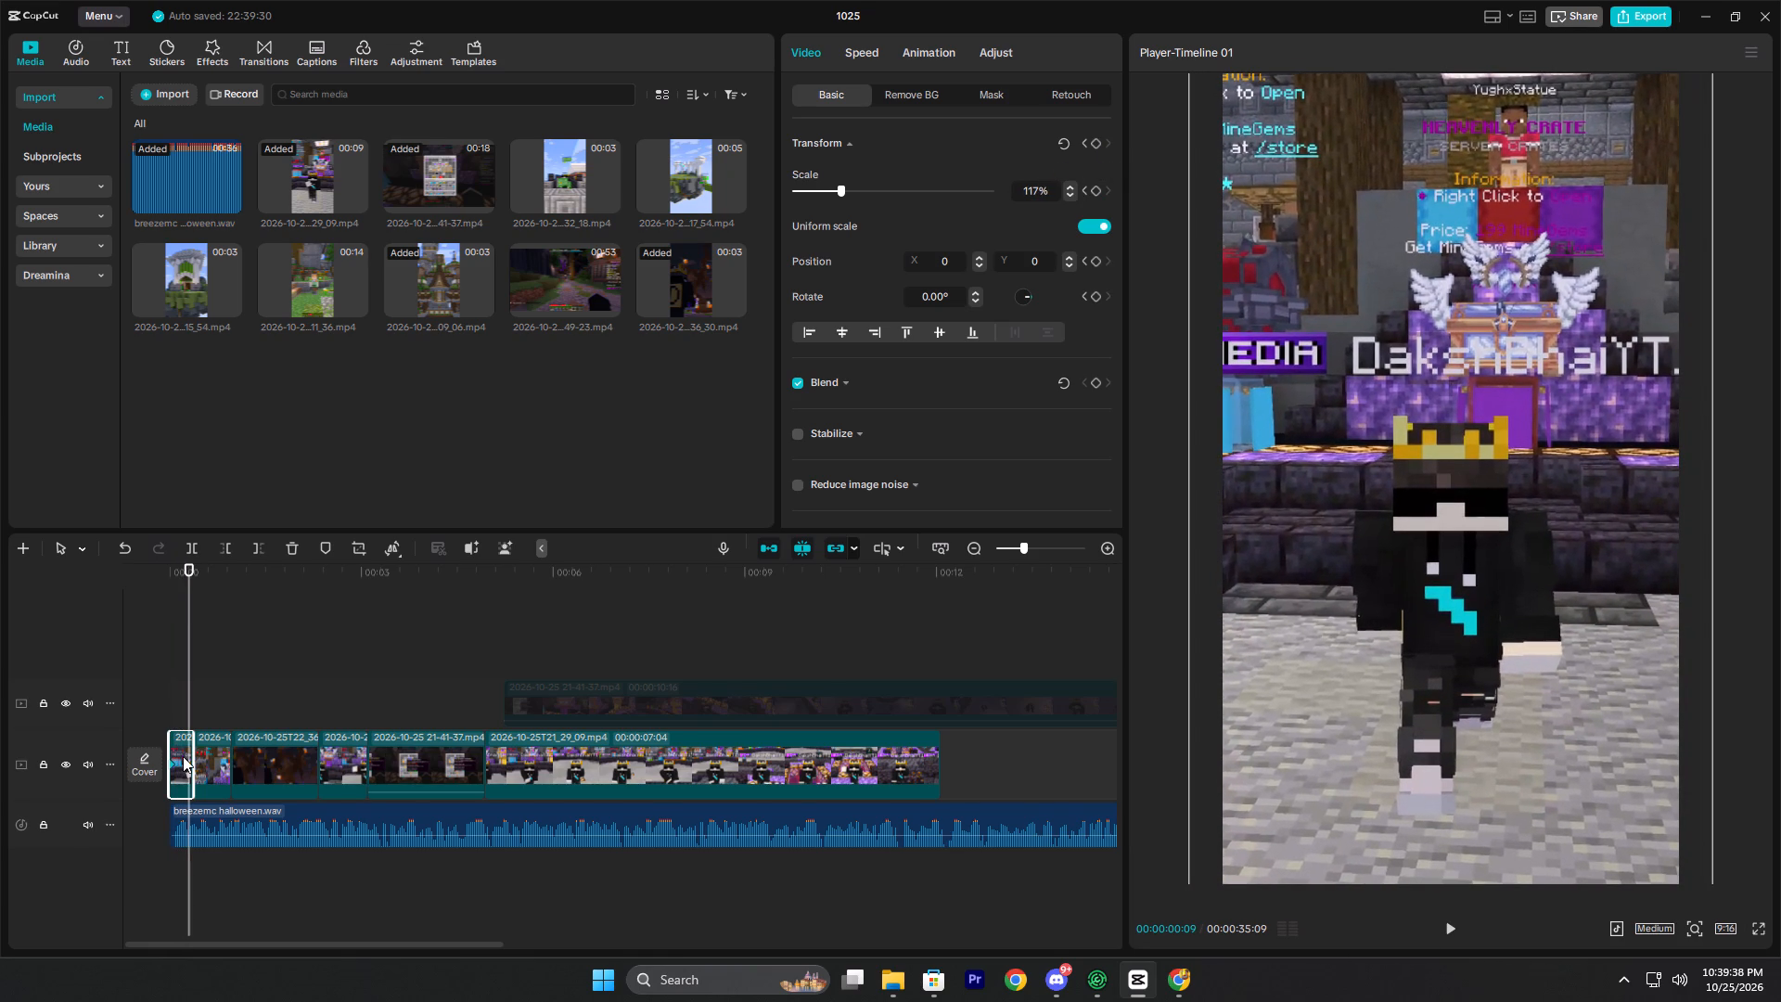
Apply the Cubic Out preset curve to the opening clip's zoom keyframes and replay it.
{"action": "scroll", "coordinate": [183, 761], "scroll_direction": "up", "scroll_amount": 13, "text": "ctrl"}
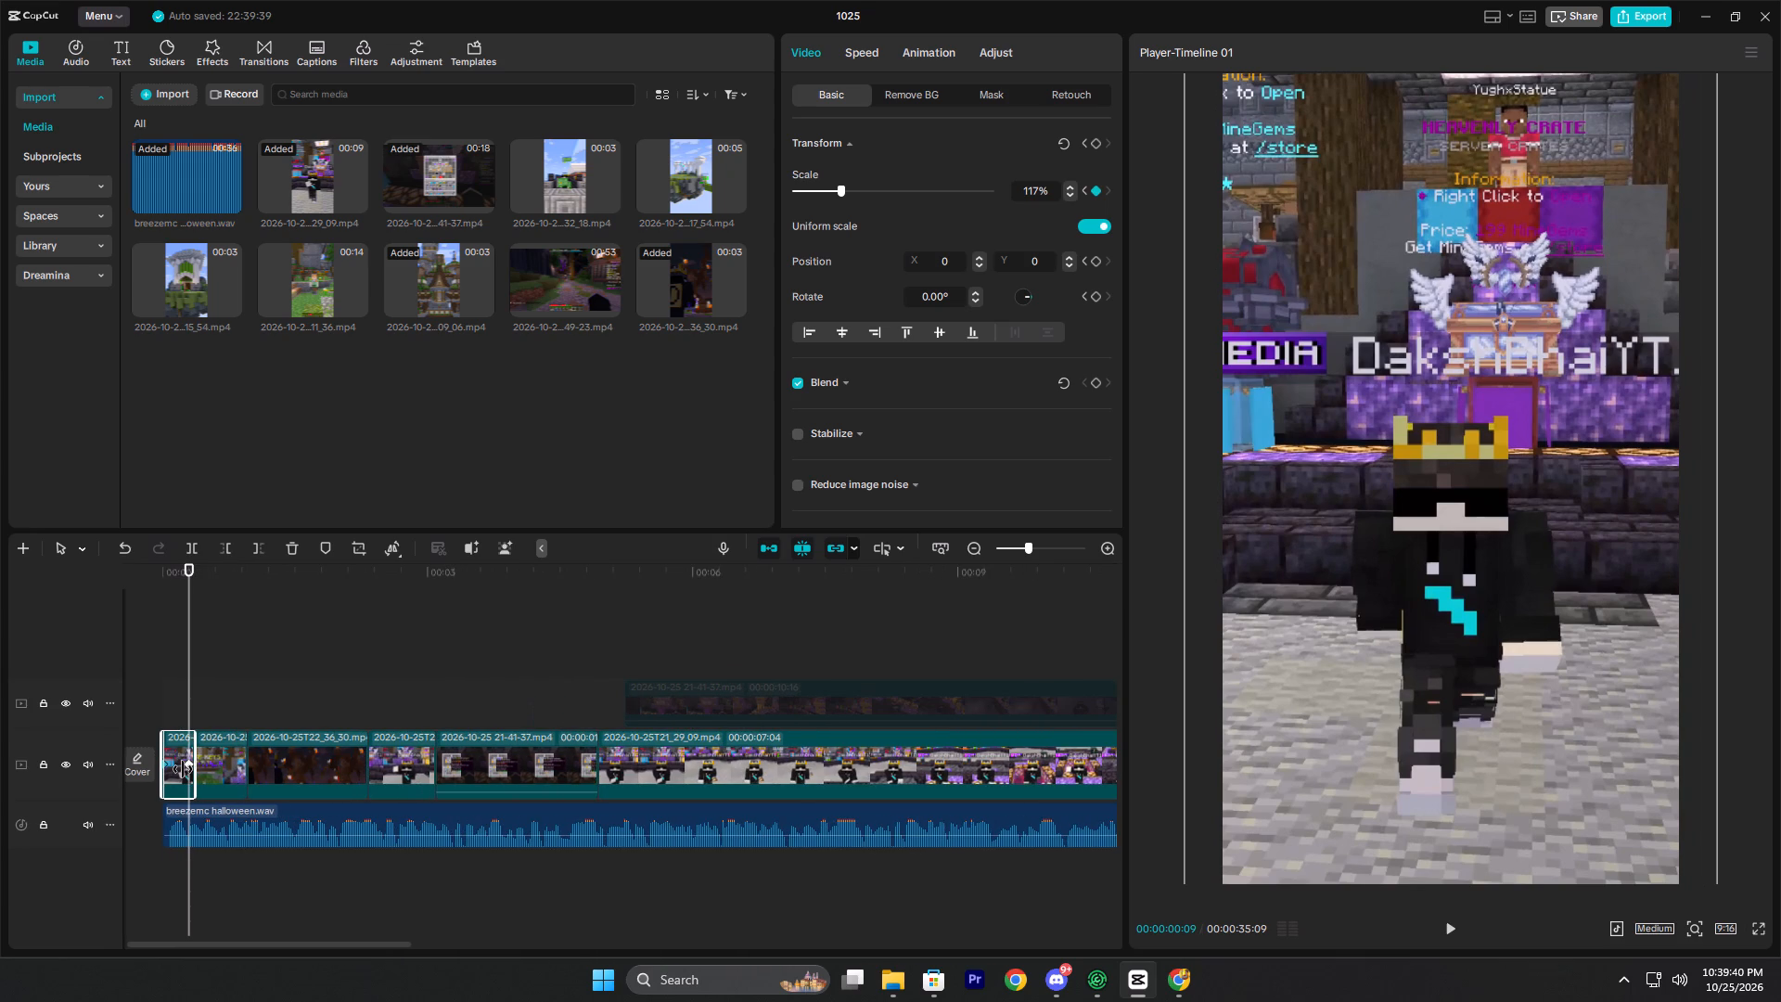
{"action": "left_click", "coordinate": [183, 769]}
{"action": "right_click", "coordinate": [193, 764]}
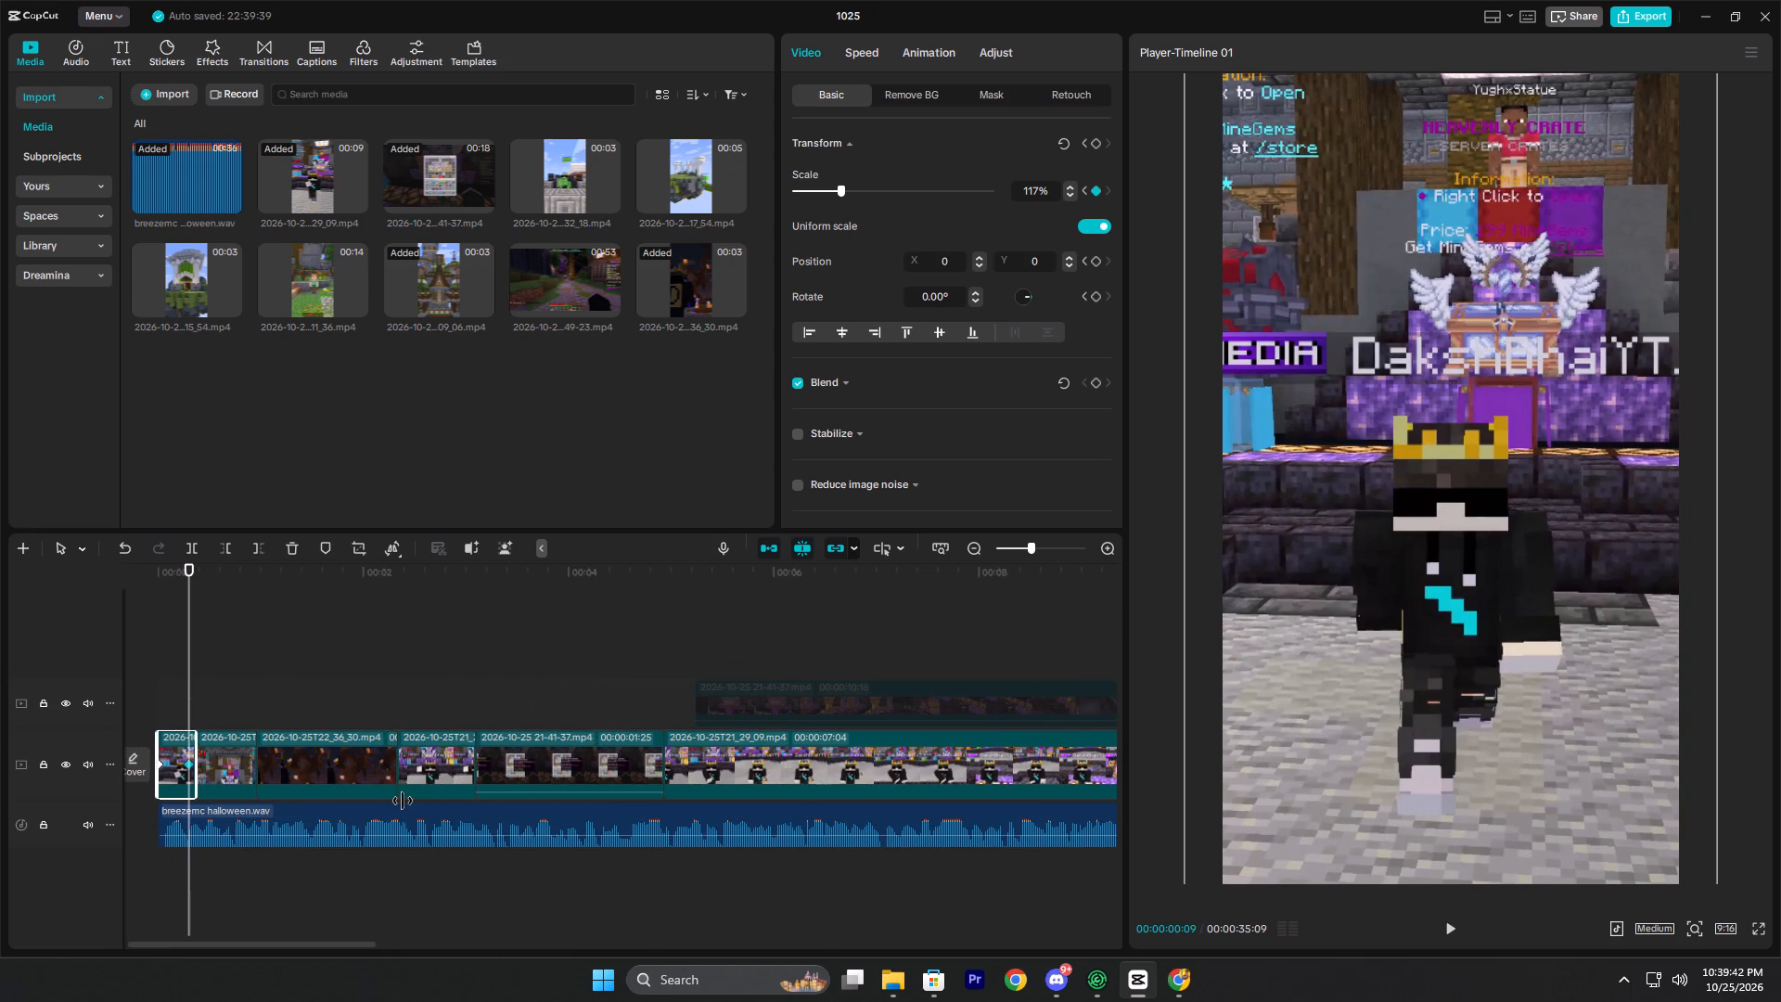
{"action": "left_click", "coordinate": [395, 861]}
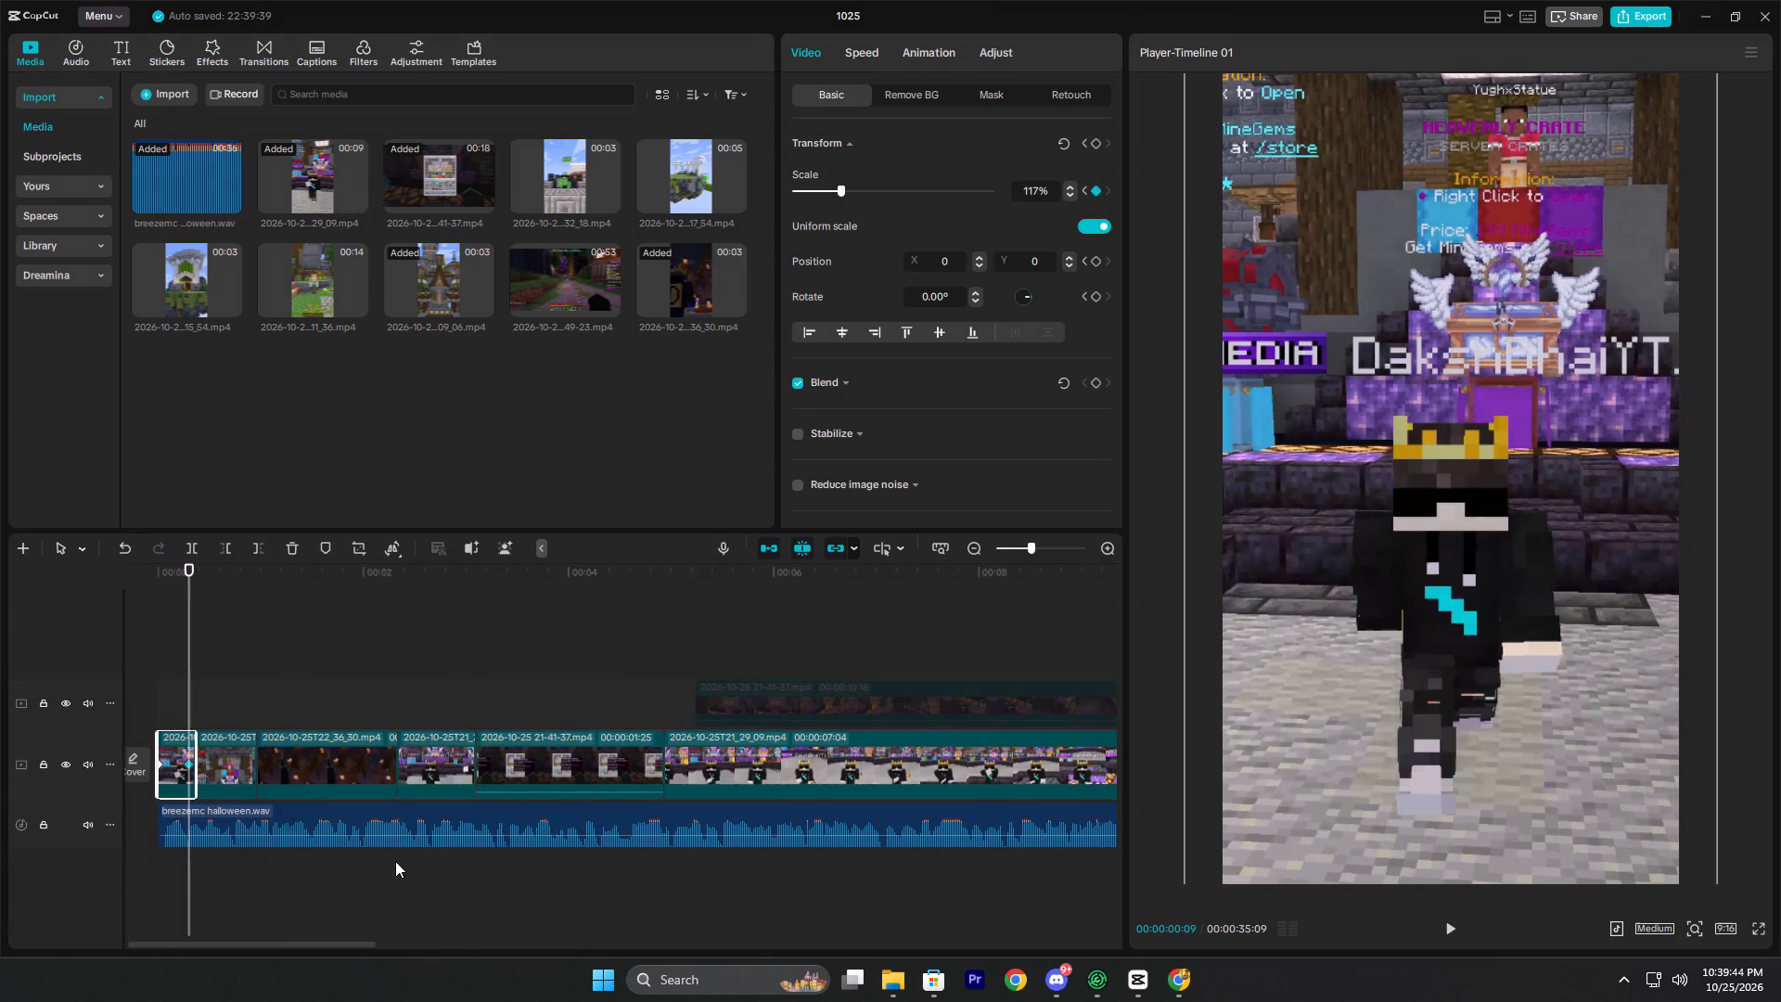
{"action": "left_click", "coordinate": [591, 824]}
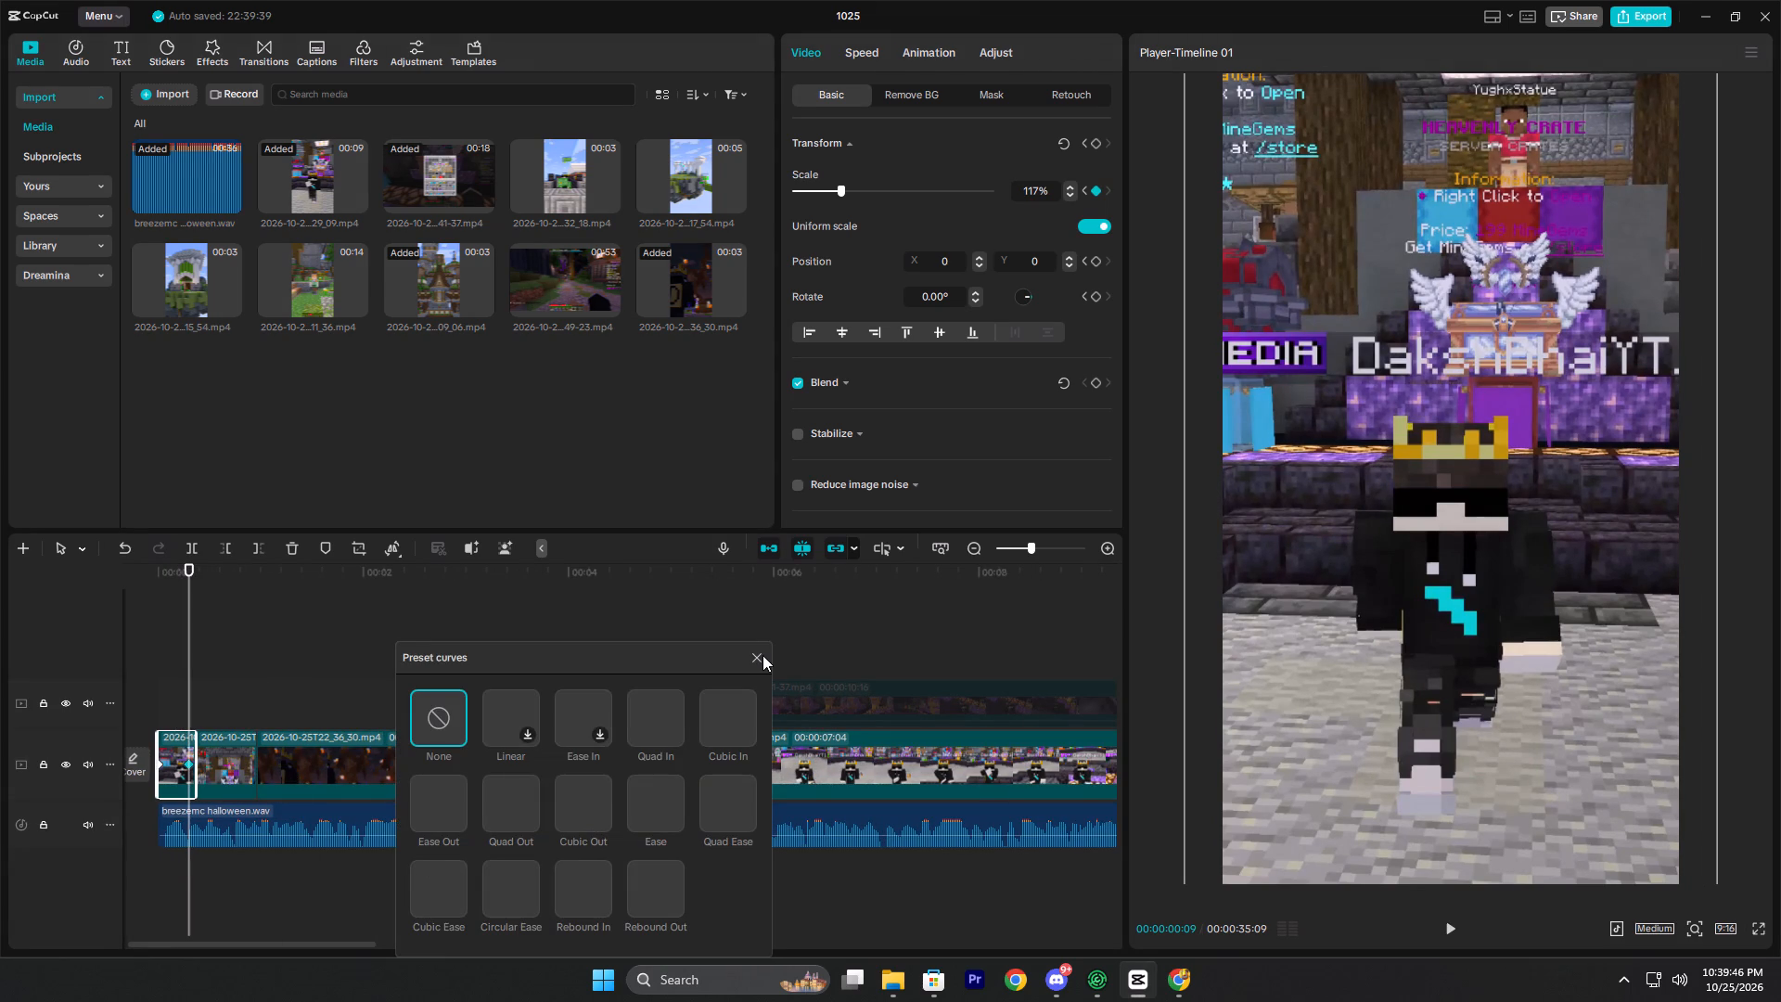
{"action": "left_click", "coordinate": [762, 655]}
{"action": "left_click", "coordinate": [155, 707]}
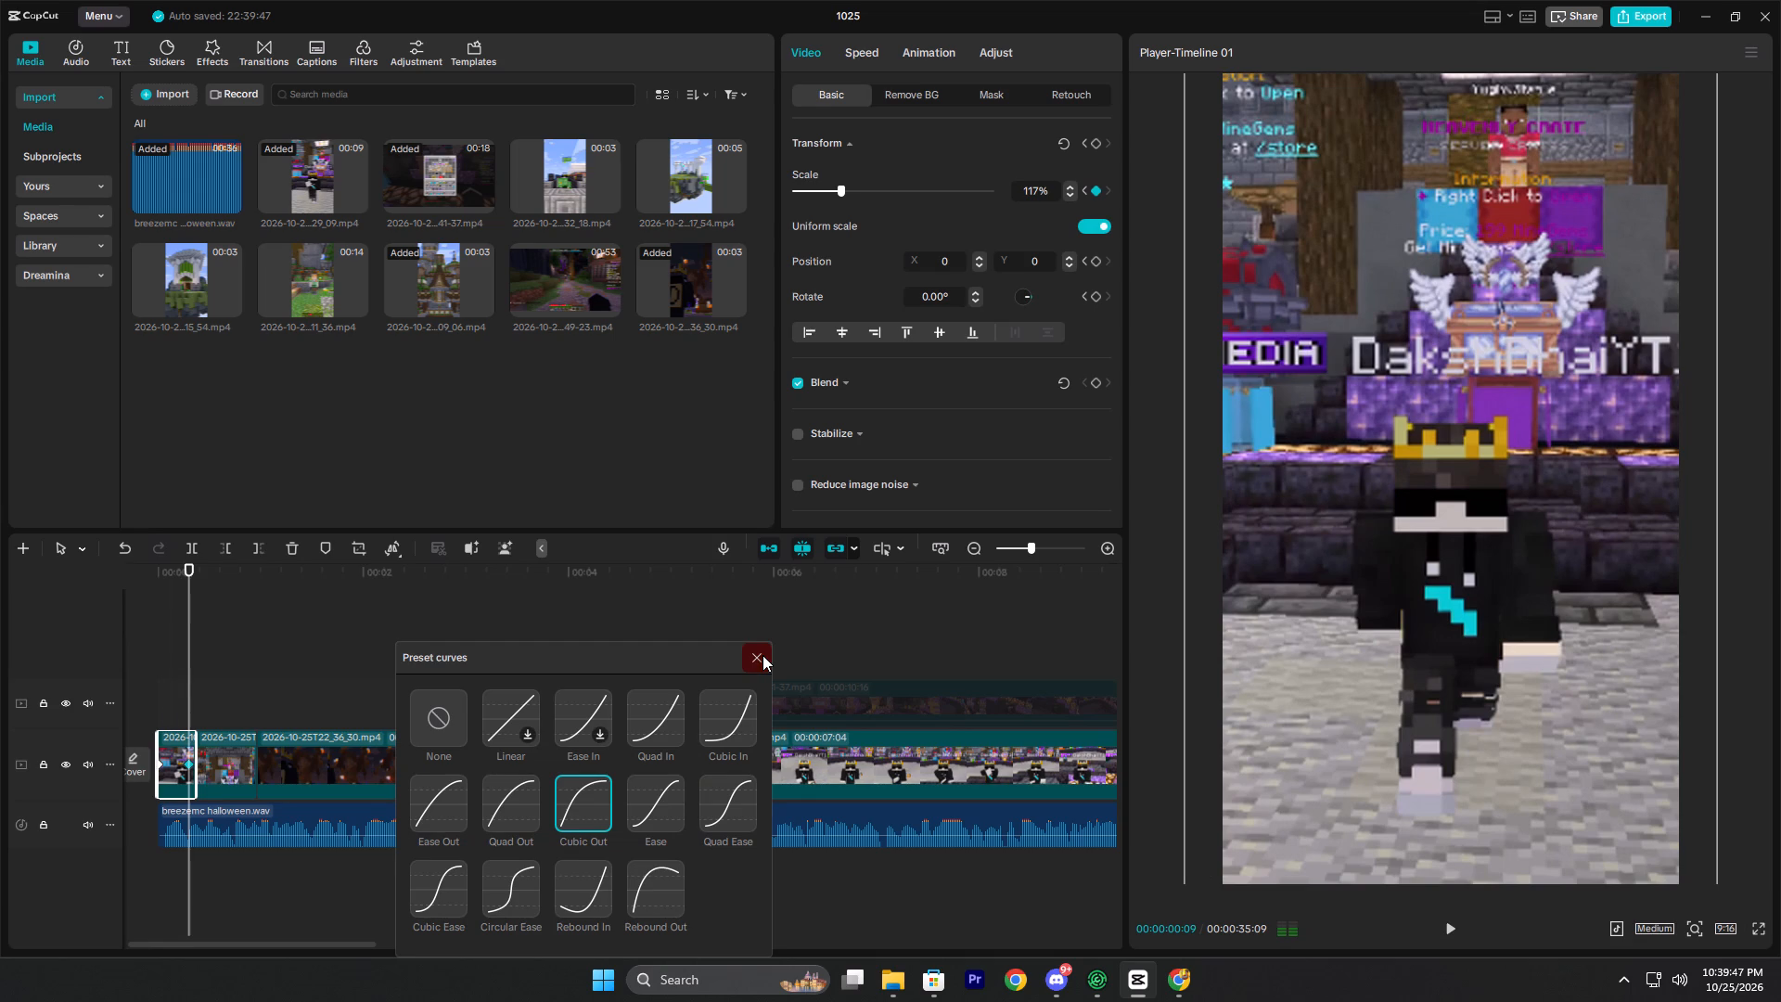
{"action": "double_click", "coordinate": [165, 707]}
{"action": "left_click_drag", "start_coordinate": [165, 707], "coordinate": [153, 707]}
{"action": "key", "text": "space"}
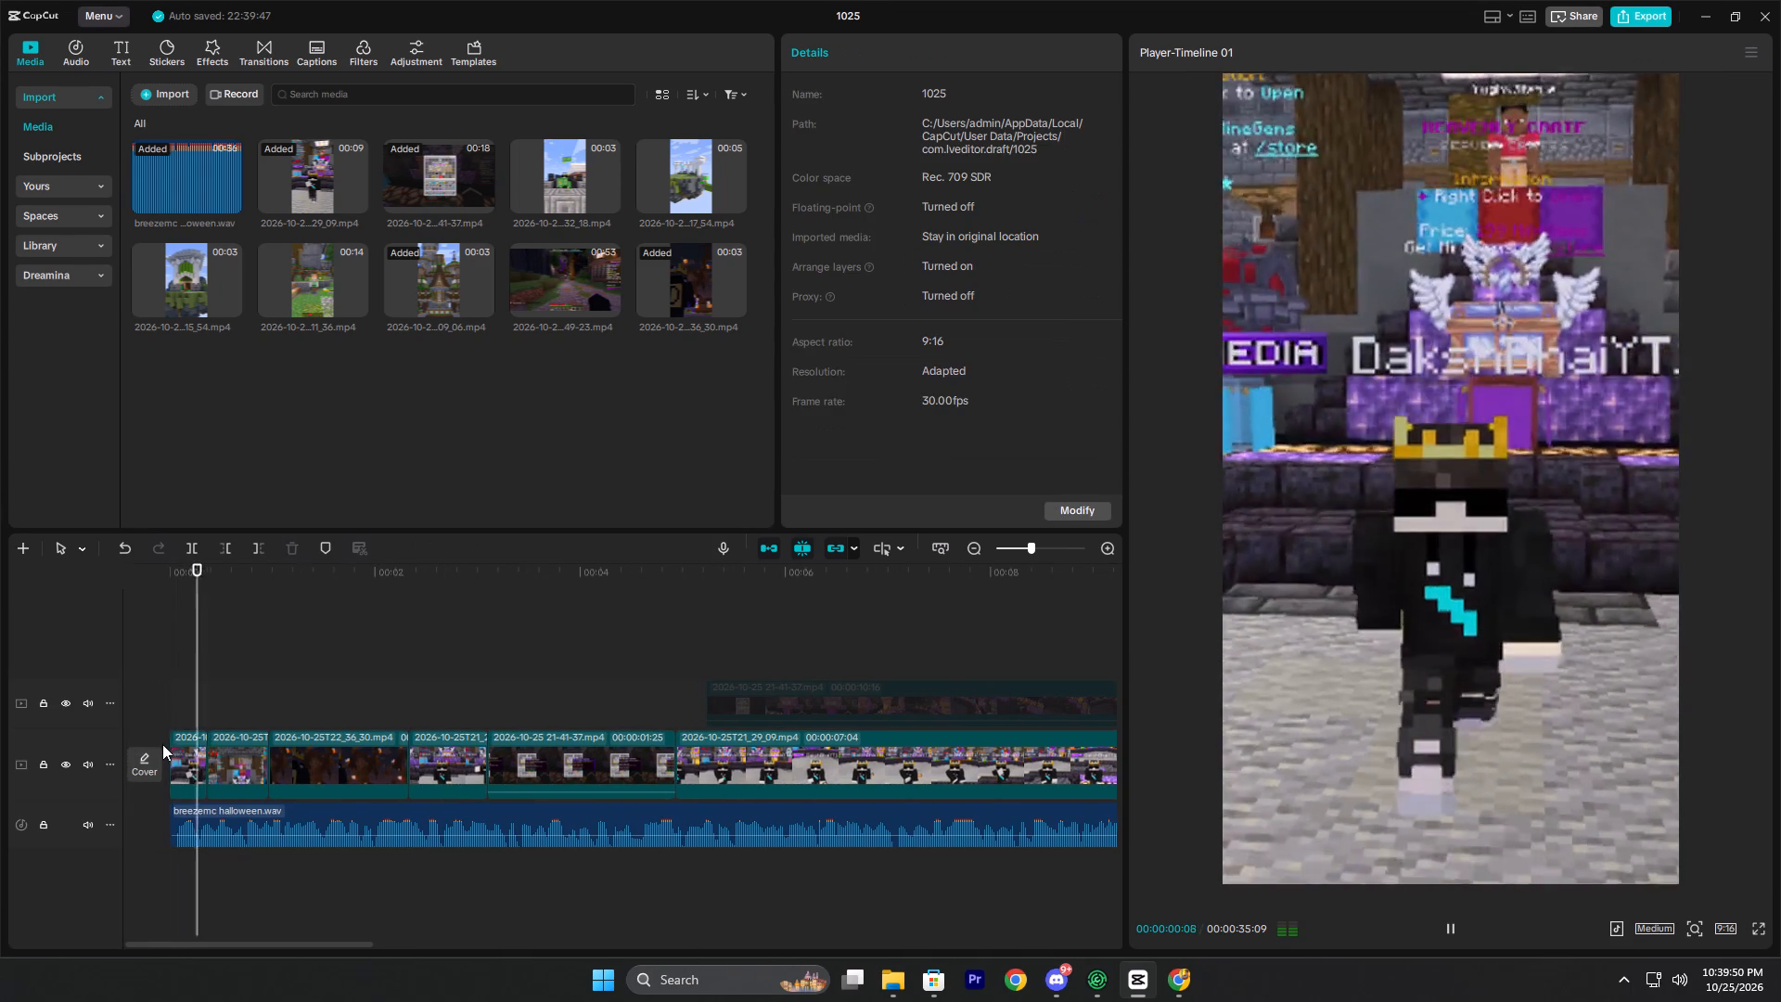
{"action": "key", "text": "space"}
Try to move the opening clip's 117% scale keyframe toward the clip's end.
{"action": "left_click", "coordinate": [165, 754]}
{"action": "left_click", "coordinate": [190, 754]}
{"action": "left_click_drag", "start_coordinate": [199, 761], "coordinate": [330, 778]}
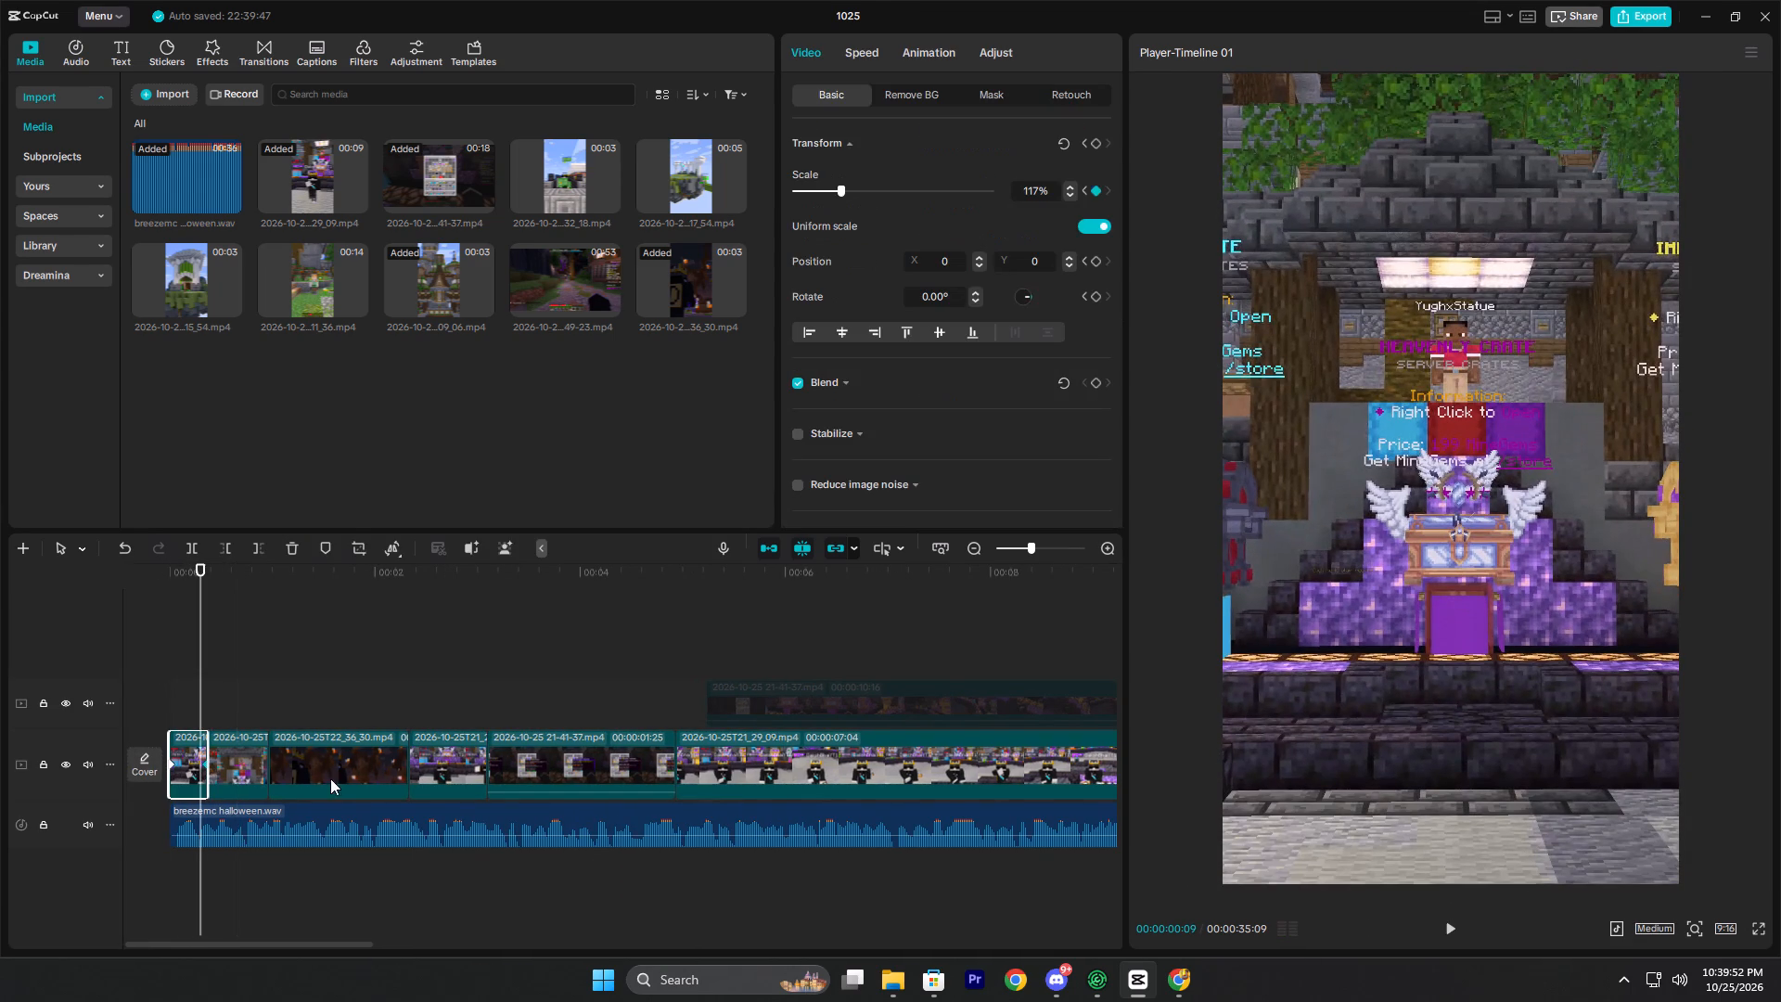
{"action": "left_click_drag", "start_coordinate": [330, 778], "coordinate": [353, 780]}
Replay the opening several times to check the zoom and the cut to the second clip against the voice-over.
{"action": "left_click", "coordinate": [175, 702]}
{"action": "left_click_drag", "start_coordinate": [175, 702], "coordinate": [132, 705]}
{"action": "key", "text": "space"}
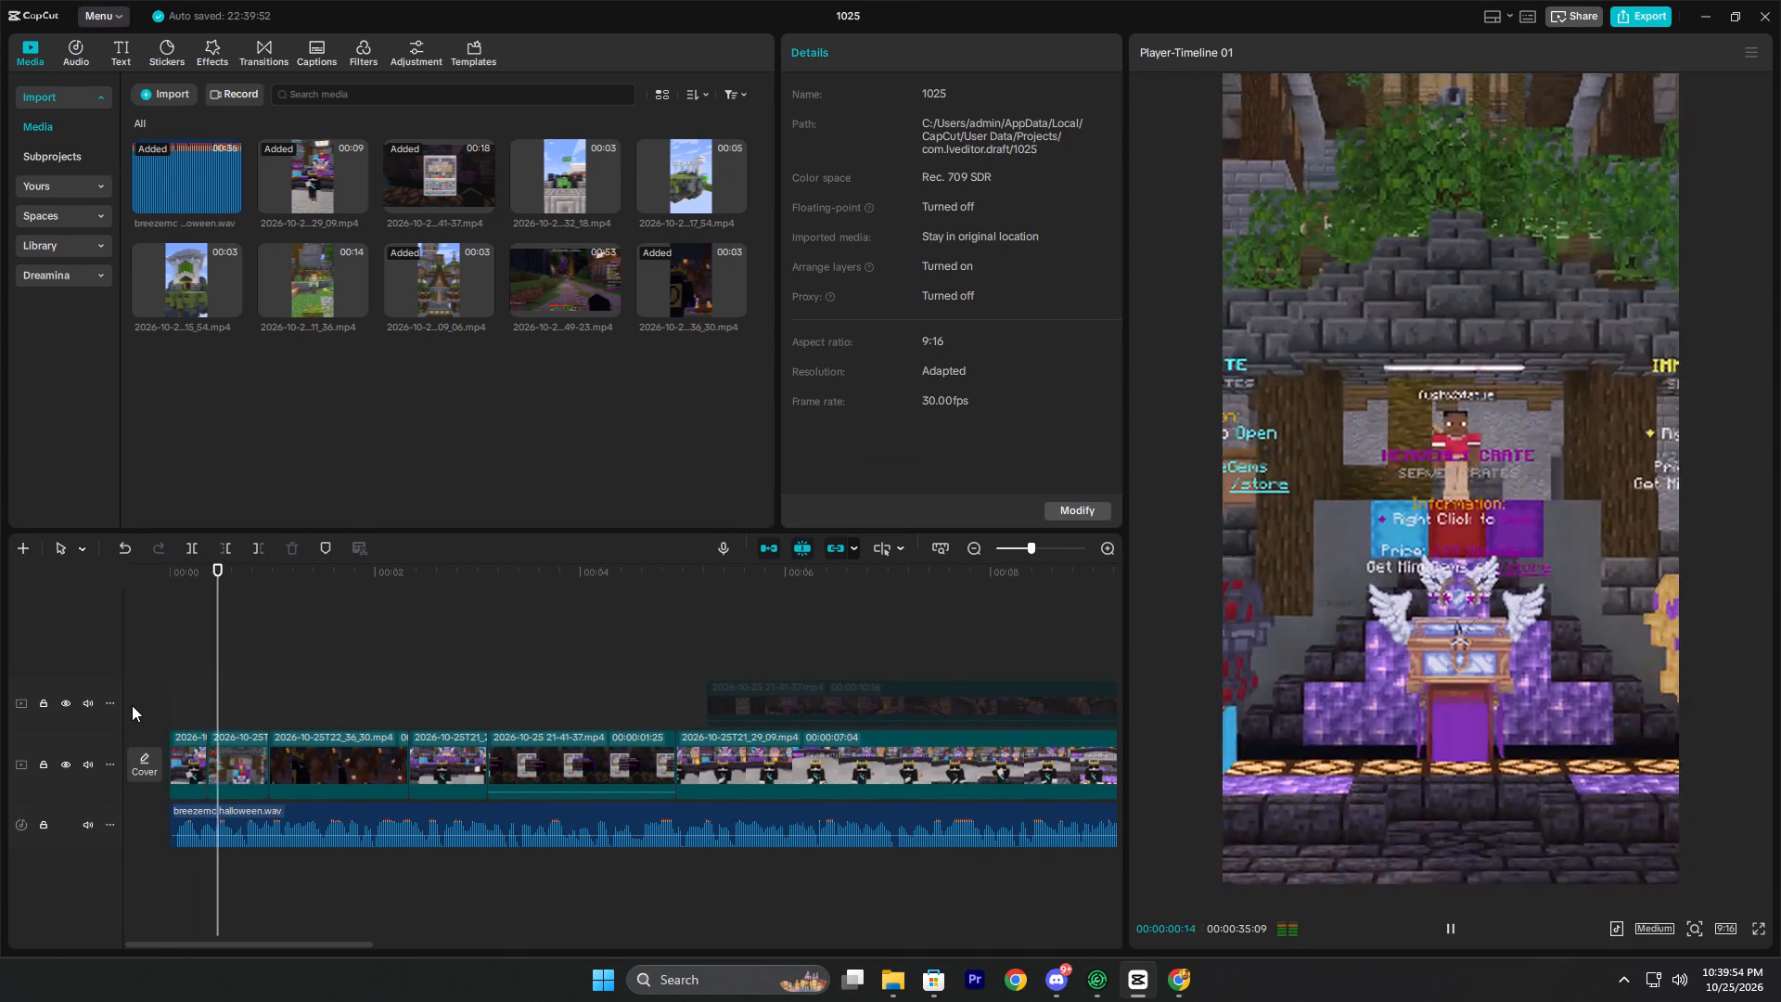
{"action": "key", "text": "space"}
{"action": "left_click", "coordinate": [220, 708]}
{"action": "left_click_drag", "start_coordinate": [220, 708], "coordinate": [214, 708]}
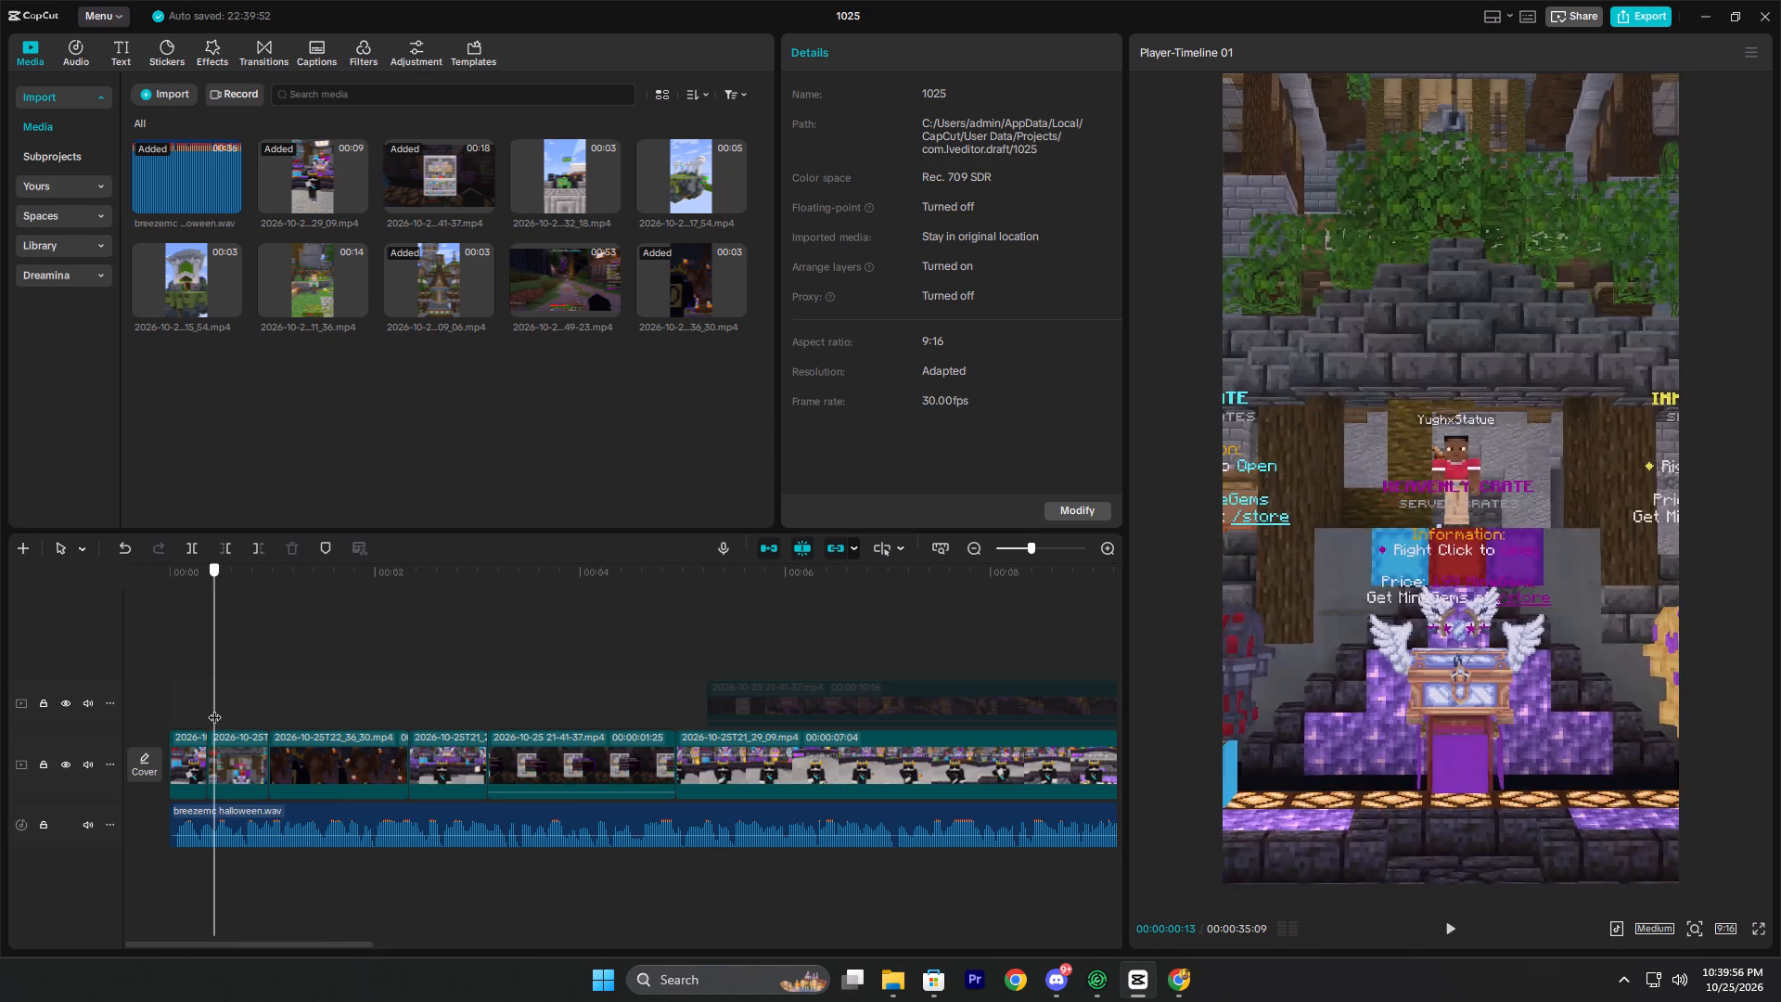
{"action": "left_click_drag", "start_coordinate": [214, 708], "coordinate": [211, 709]}
{"action": "key", "text": "space"}
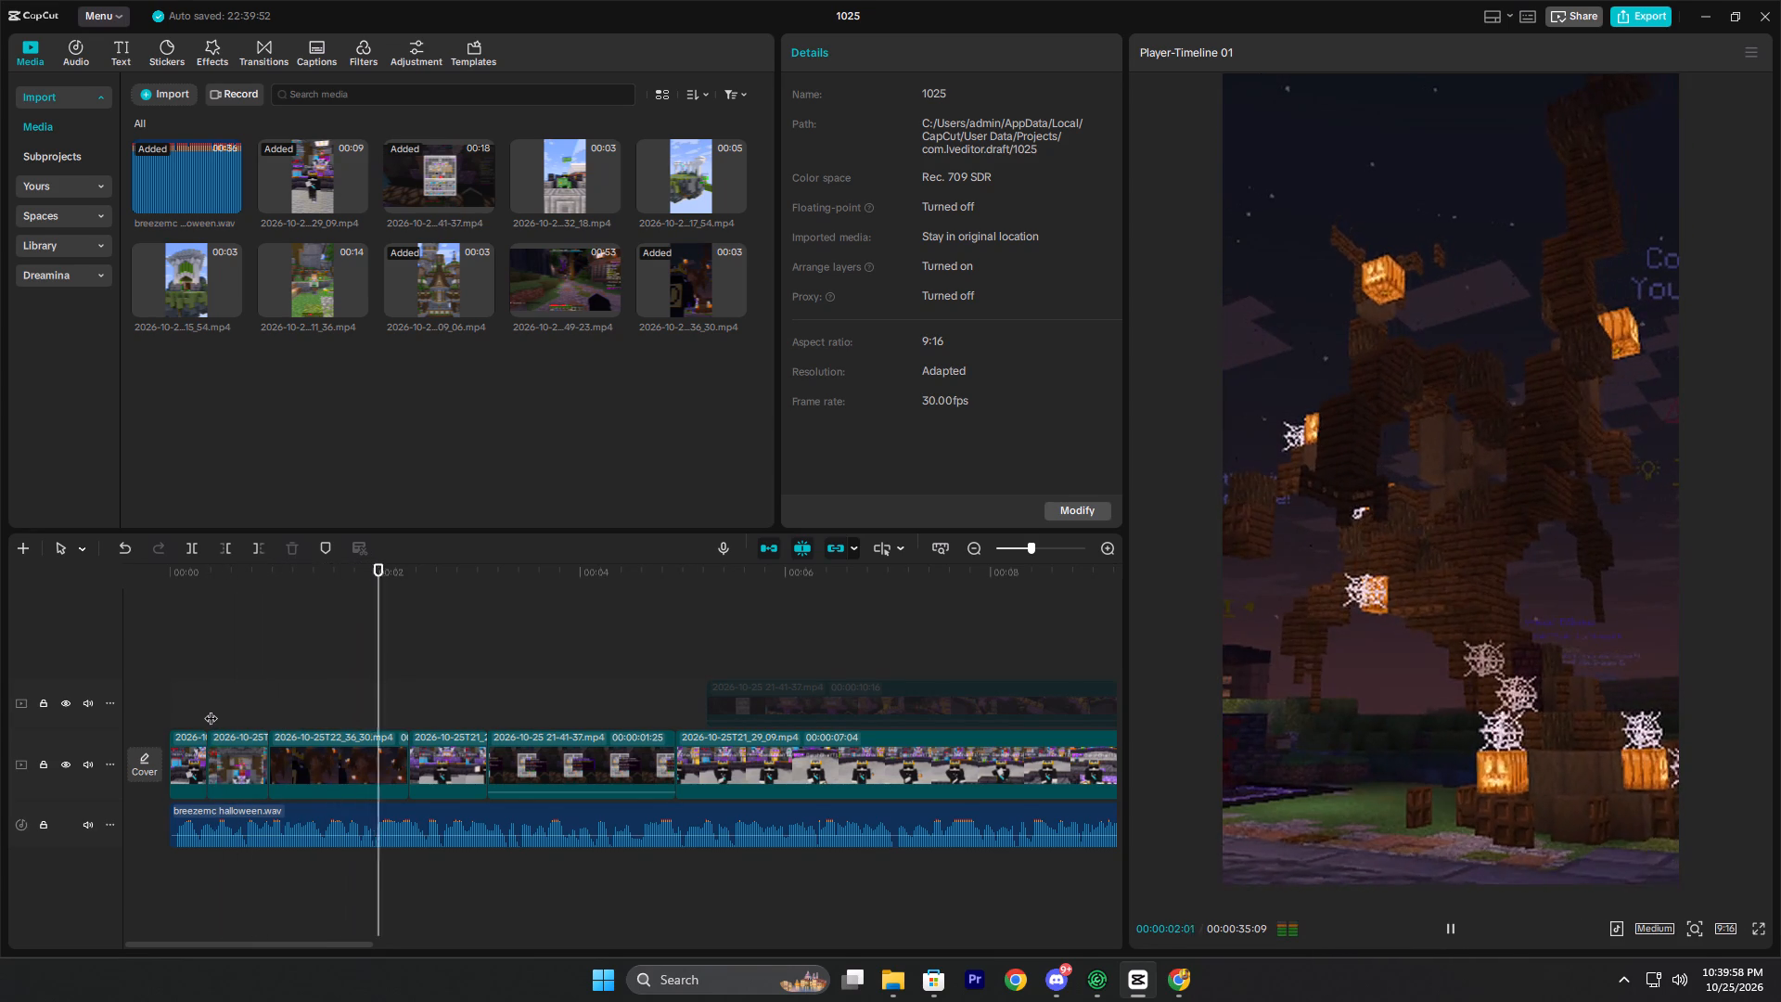
{"action": "key", "text": "space"}
{"action": "left_click", "coordinate": [211, 709]}
{"action": "key", "text": "space"}
{"action": "key", "text": "space"}
{"action": "left_click", "coordinate": [211, 709]}
{"action": "left_click_drag", "start_coordinate": [211, 709], "coordinate": [162, 708]}
{"action": "key", "text": "space"}
{"action": "key", "text": "space"}
{"action": "key", "text": "space"}
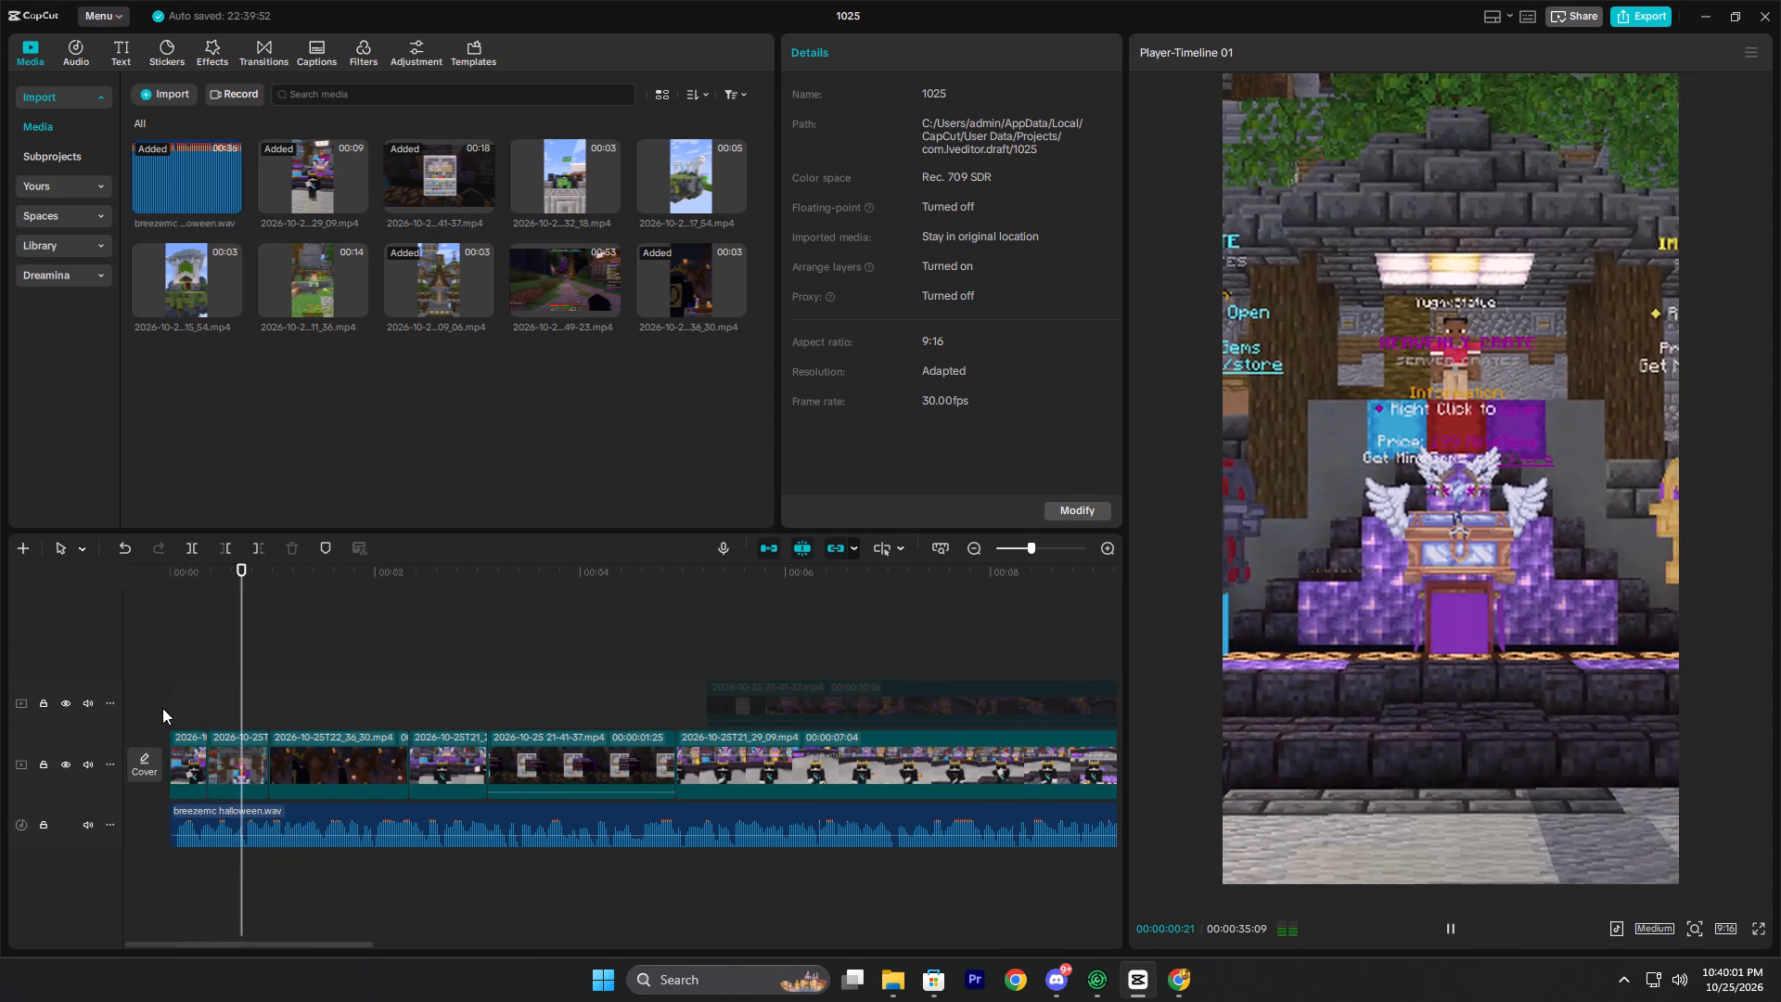
{"action": "key", "text": "space"}
Extend the start of the second clip, 2026-10-25T22_09_06, to include earlier footage, and replay the cut.
{"action": "left_click", "coordinate": [230, 760]}
{"action": "left_click_drag", "start_coordinate": [208, 748], "coordinate": [165, 747]}
{"action": "left_click", "coordinate": [226, 720]}
{"action": "left_click", "coordinate": [208, 709]}
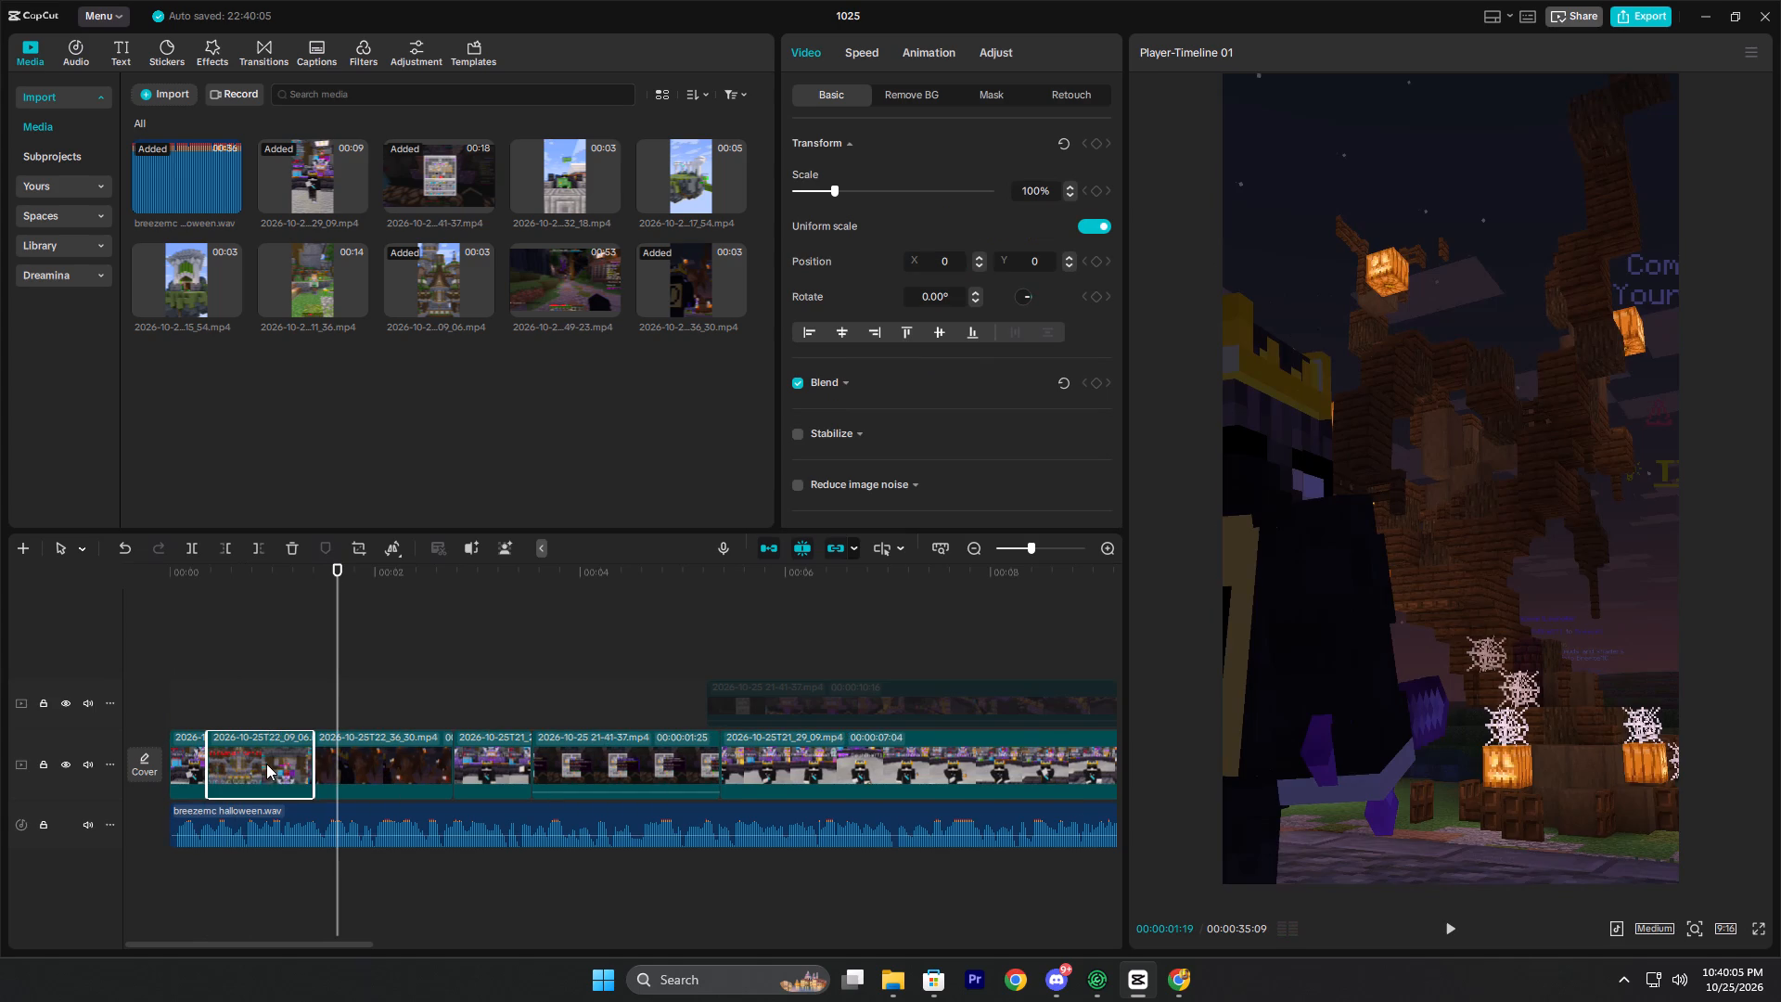
{"action": "double_click", "coordinate": [215, 705]}
{"action": "left_click", "coordinate": [220, 702]}
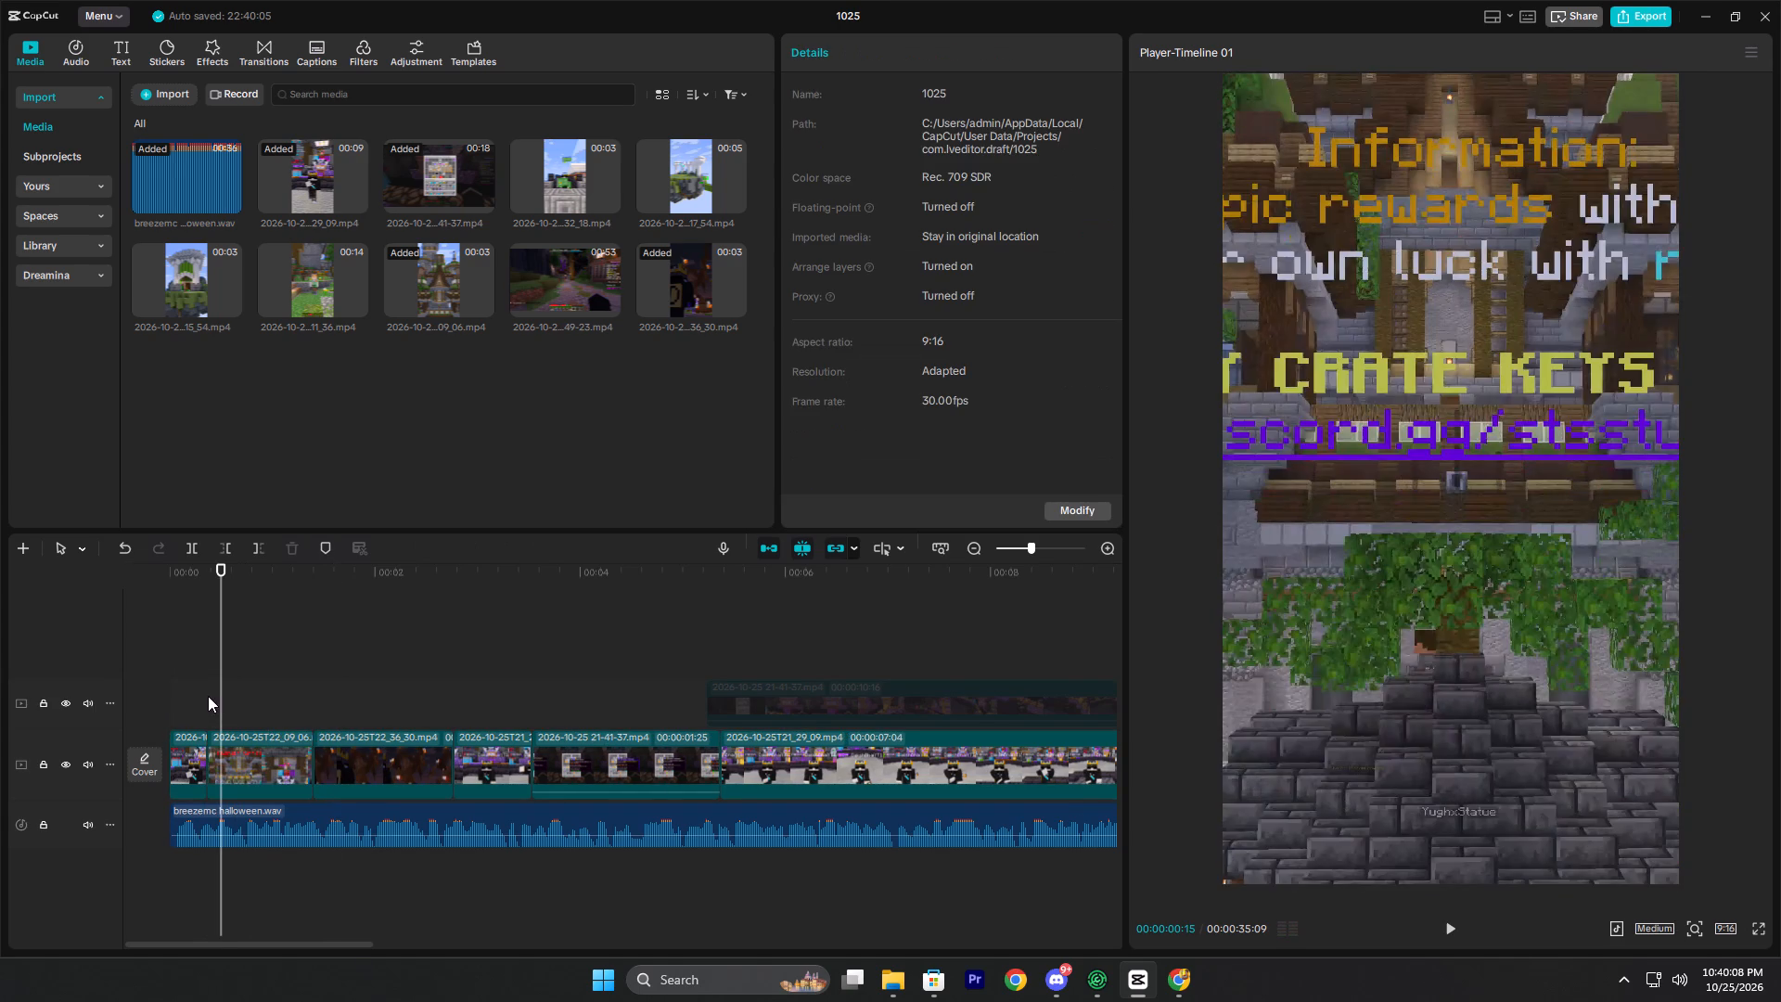
{"action": "key", "text": "space"}
{"action": "key", "text": "space"}
Replay the second clip, trim its end just before the one-second mark, and play through to the crate-preview shot.
{"action": "left_click", "coordinate": [214, 712]}
{"action": "left_click", "coordinate": [210, 710]}
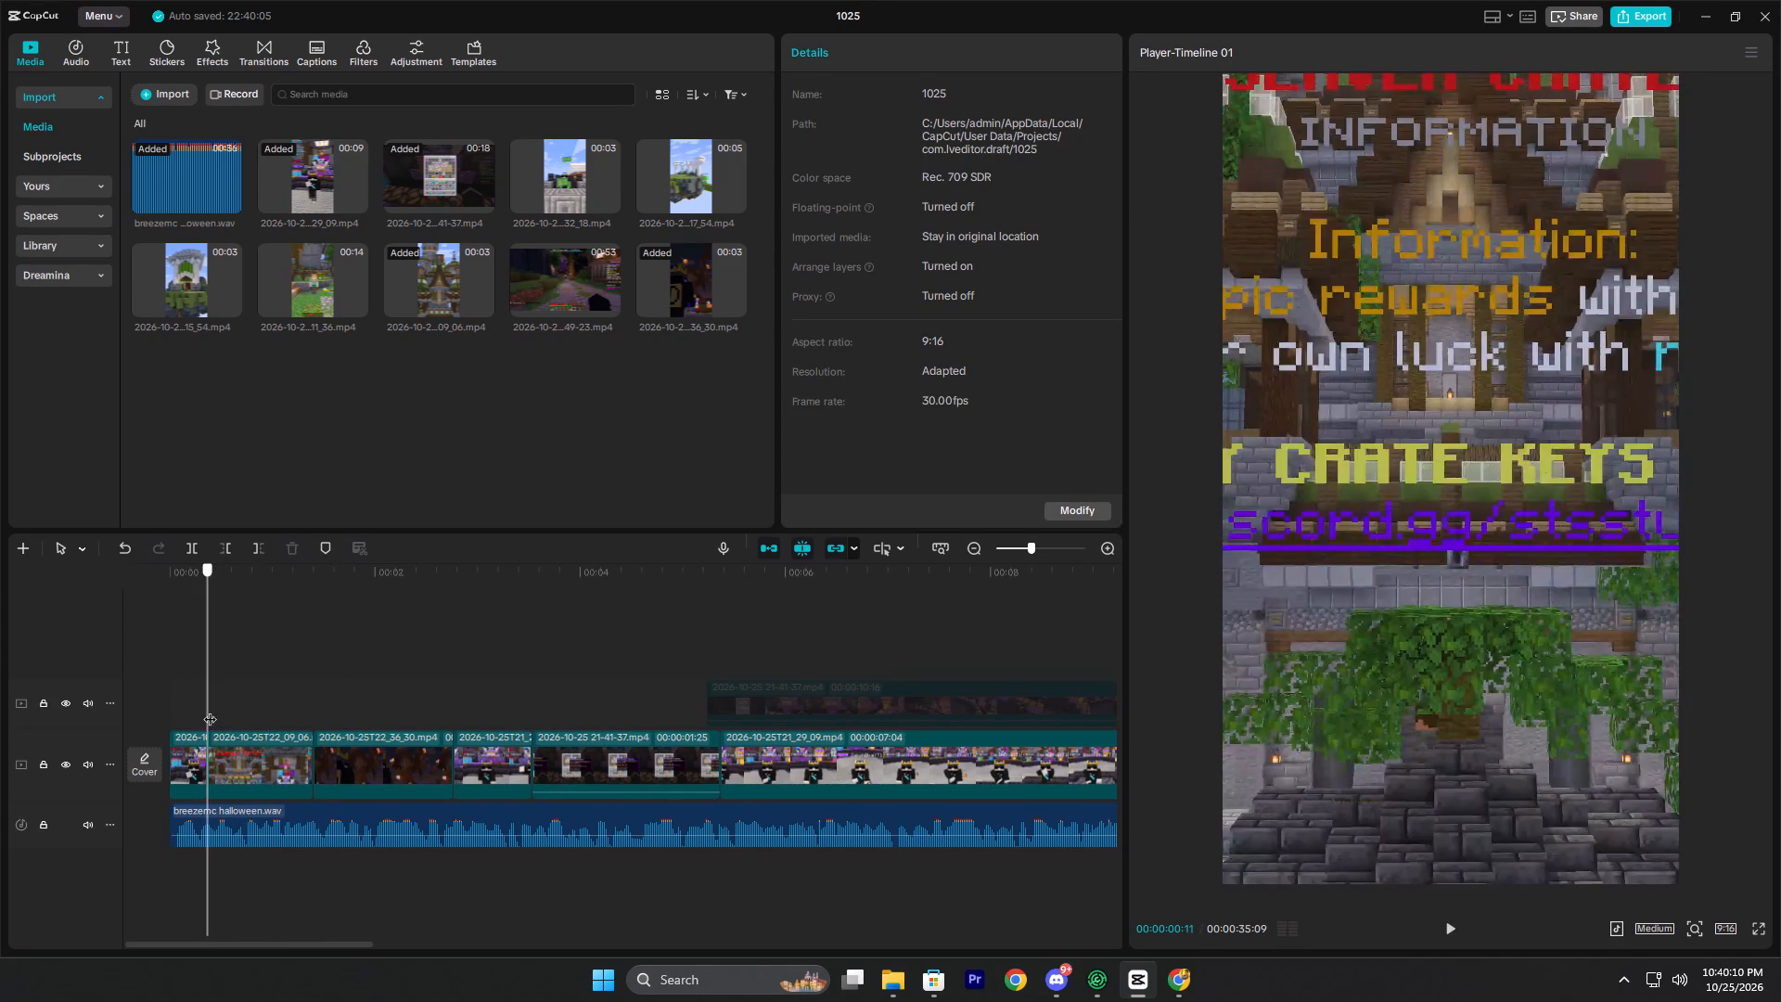
{"action": "key", "text": "space"}
{"action": "key", "text": "space"}
{"action": "left_click", "coordinate": [214, 712]}
{"action": "key", "text": "space"}
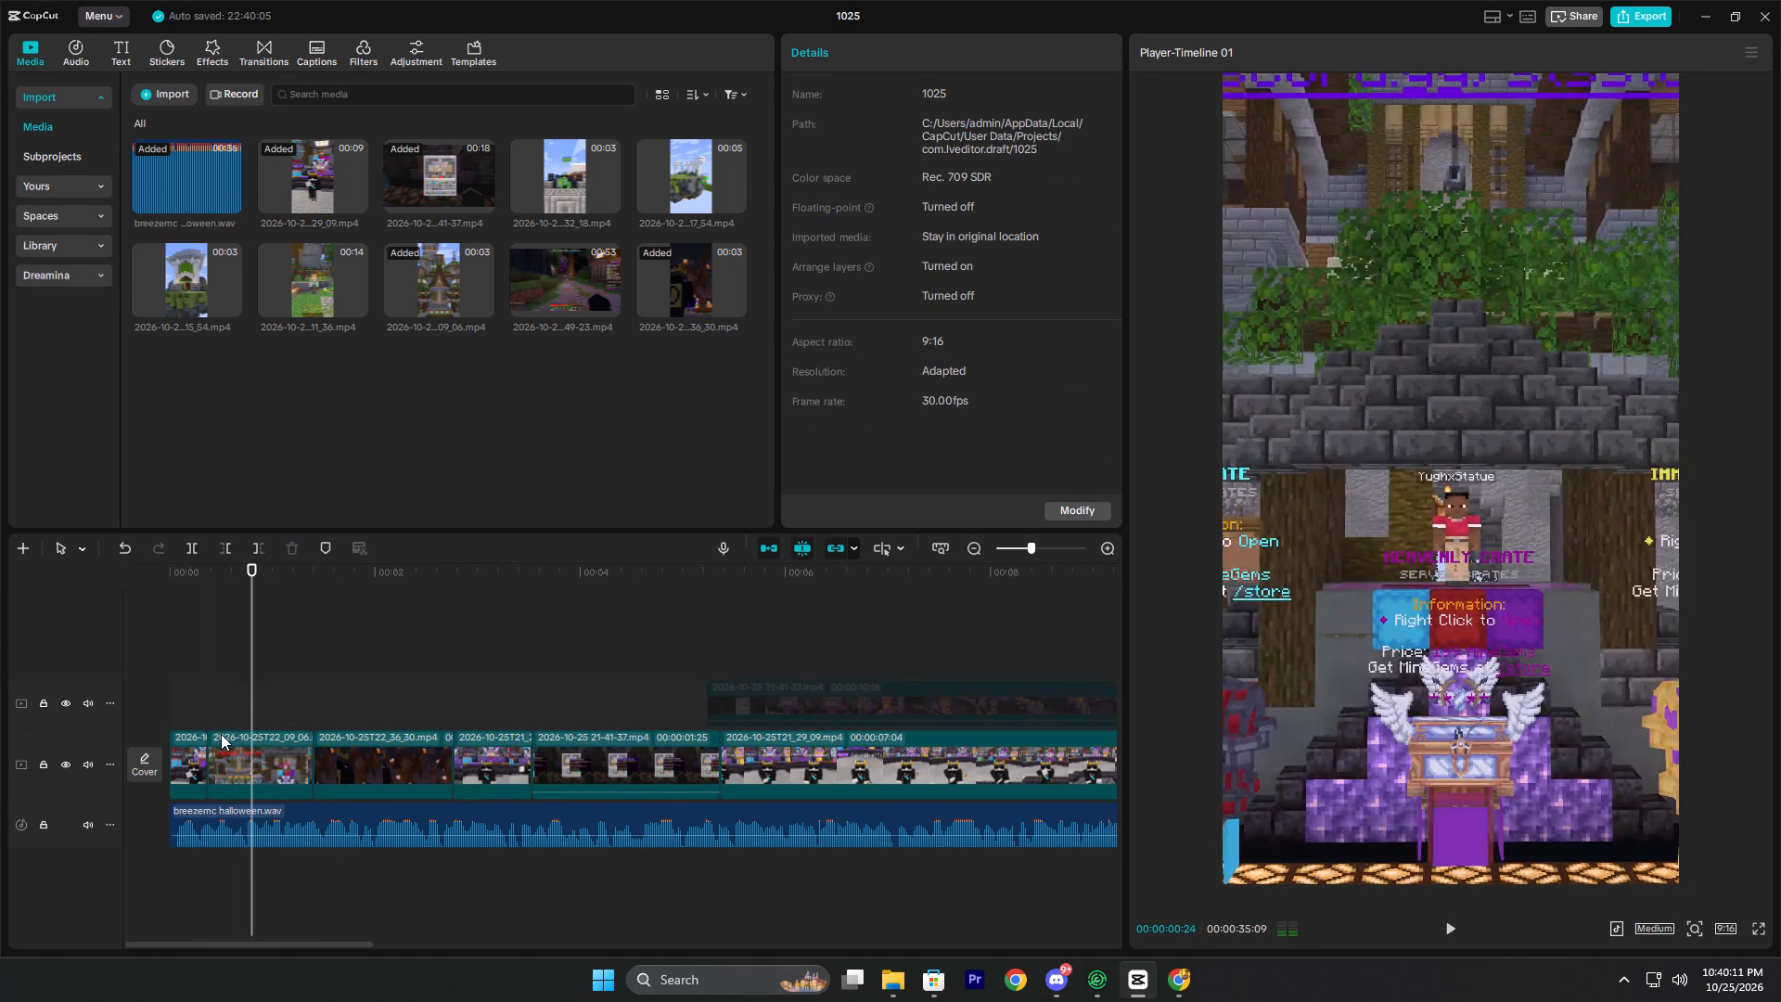
{"action": "key", "text": "space"}
{"action": "left_click", "coordinate": [251, 758]}
{"action": "type", "text": "w"}
{"action": "key", "text": "space"}
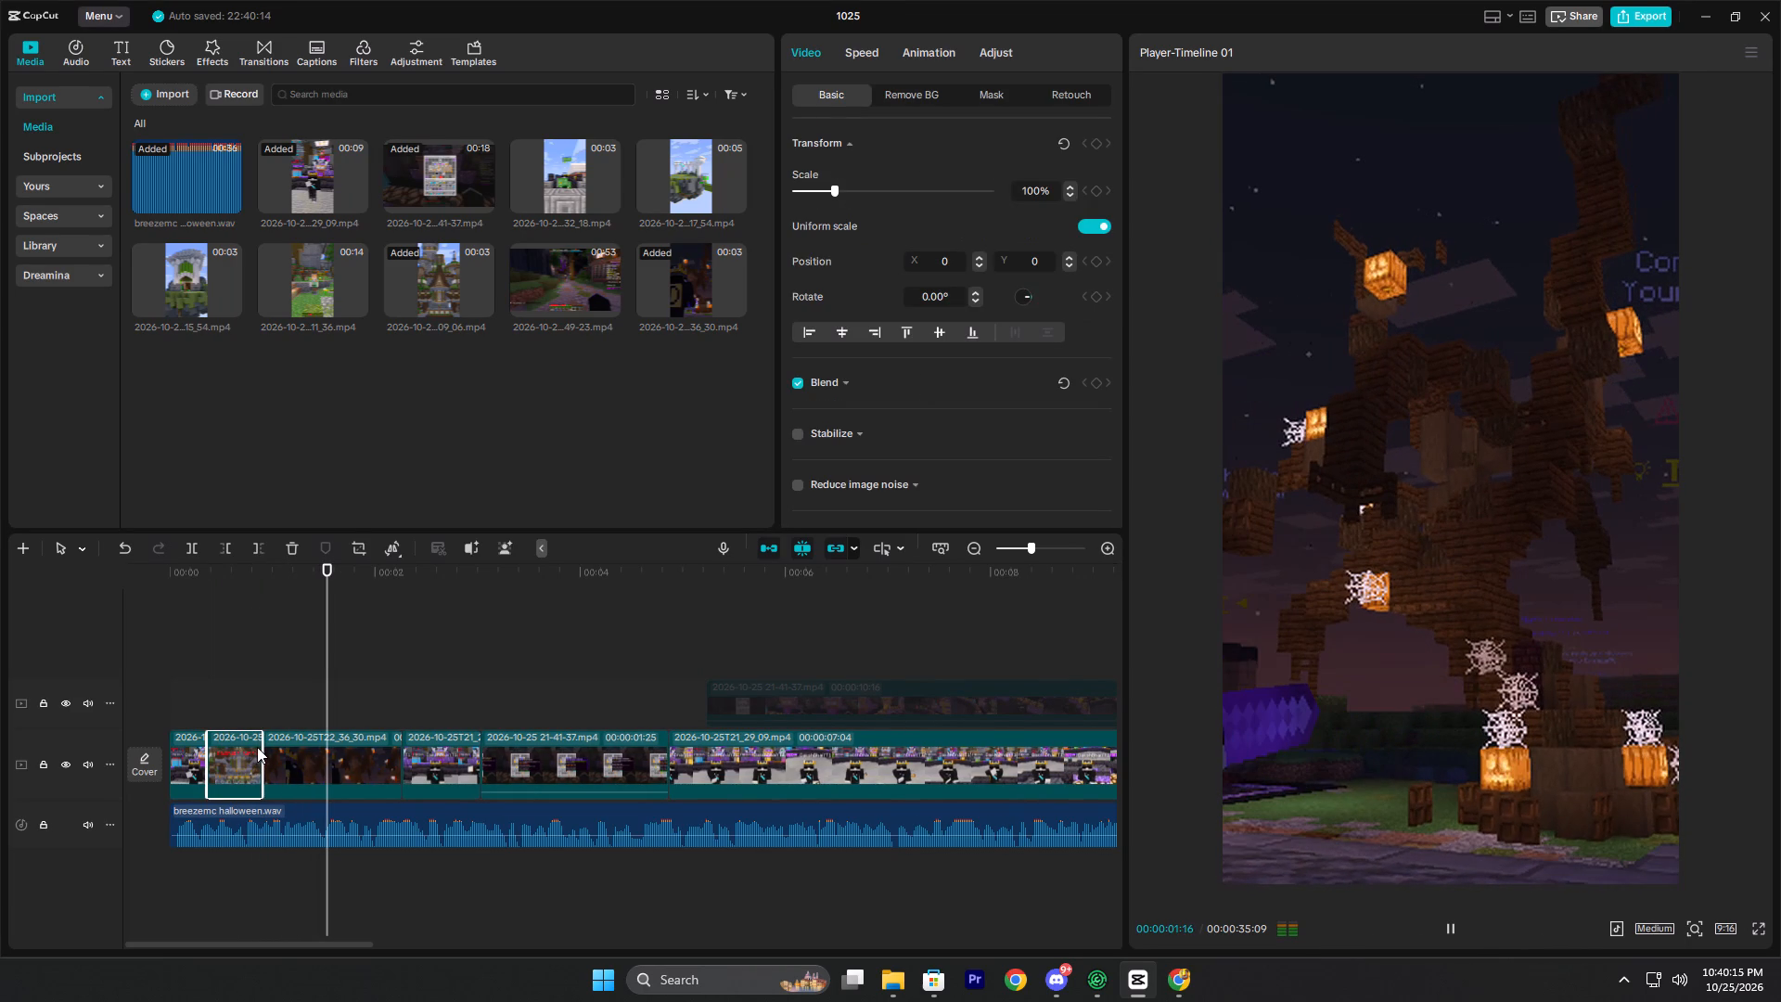
{"action": "key", "text": "space"}
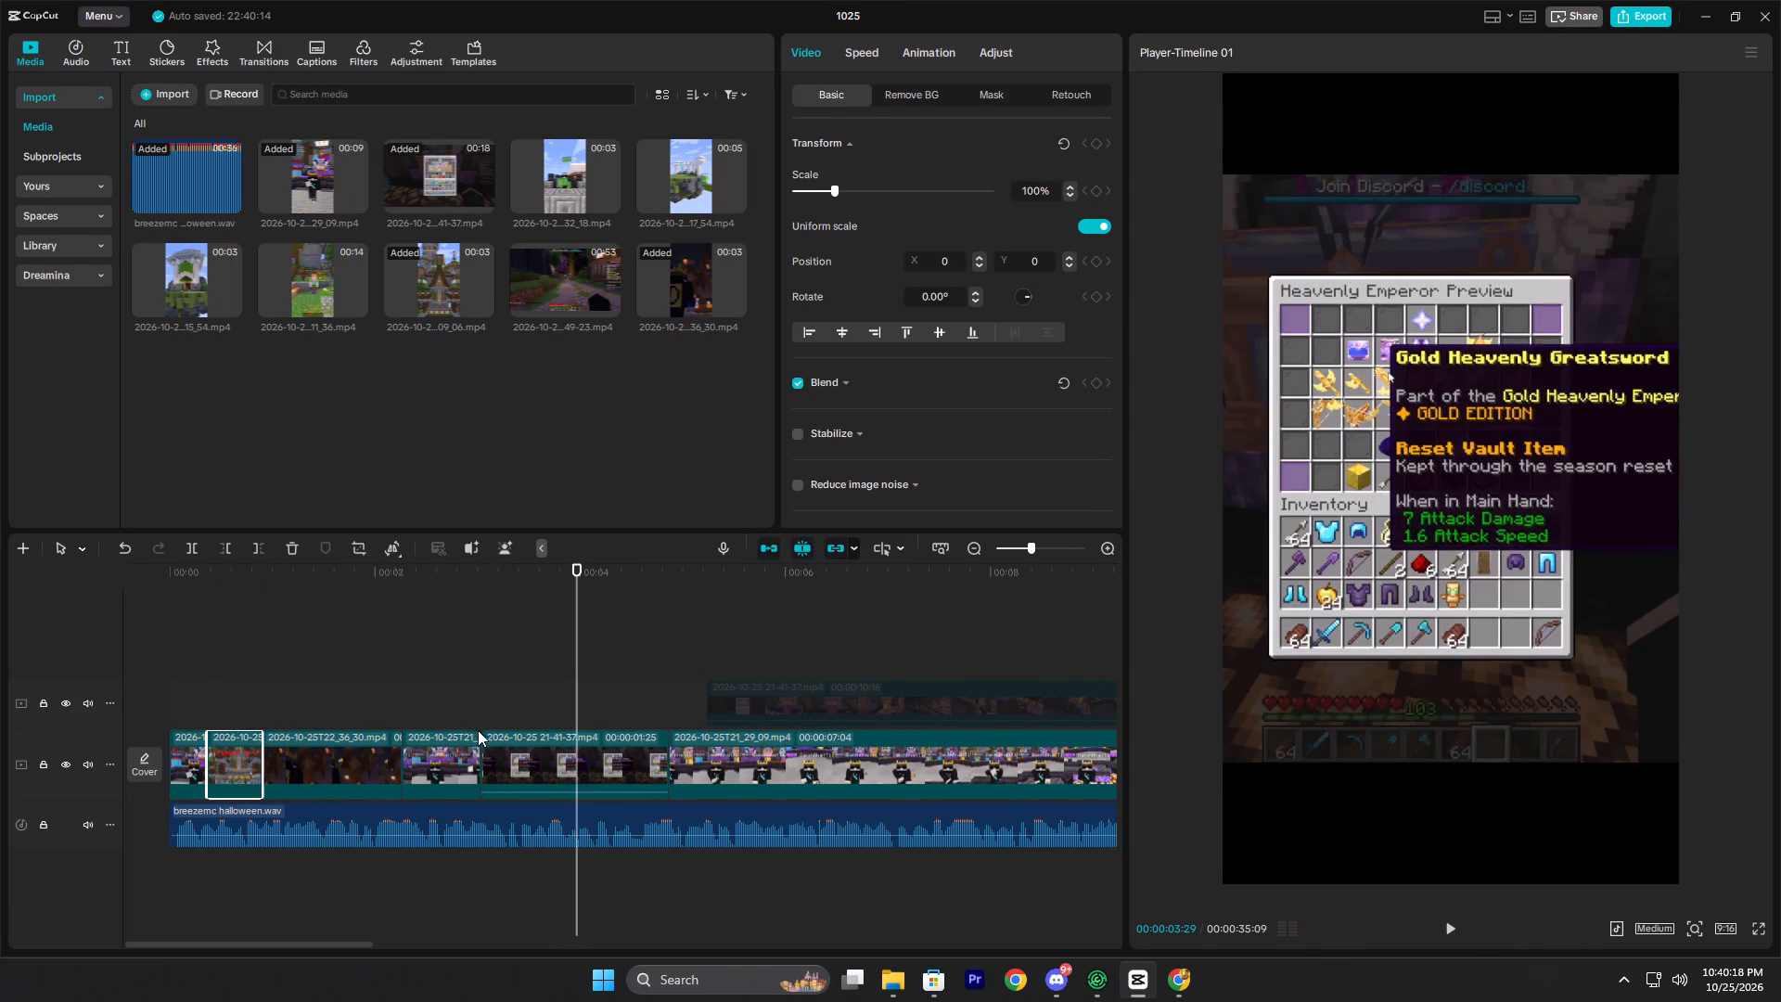
{"action": "key", "text": "space"}
{"action": "key", "text": "space"}
{"action": "left_click", "coordinate": [493, 678]}
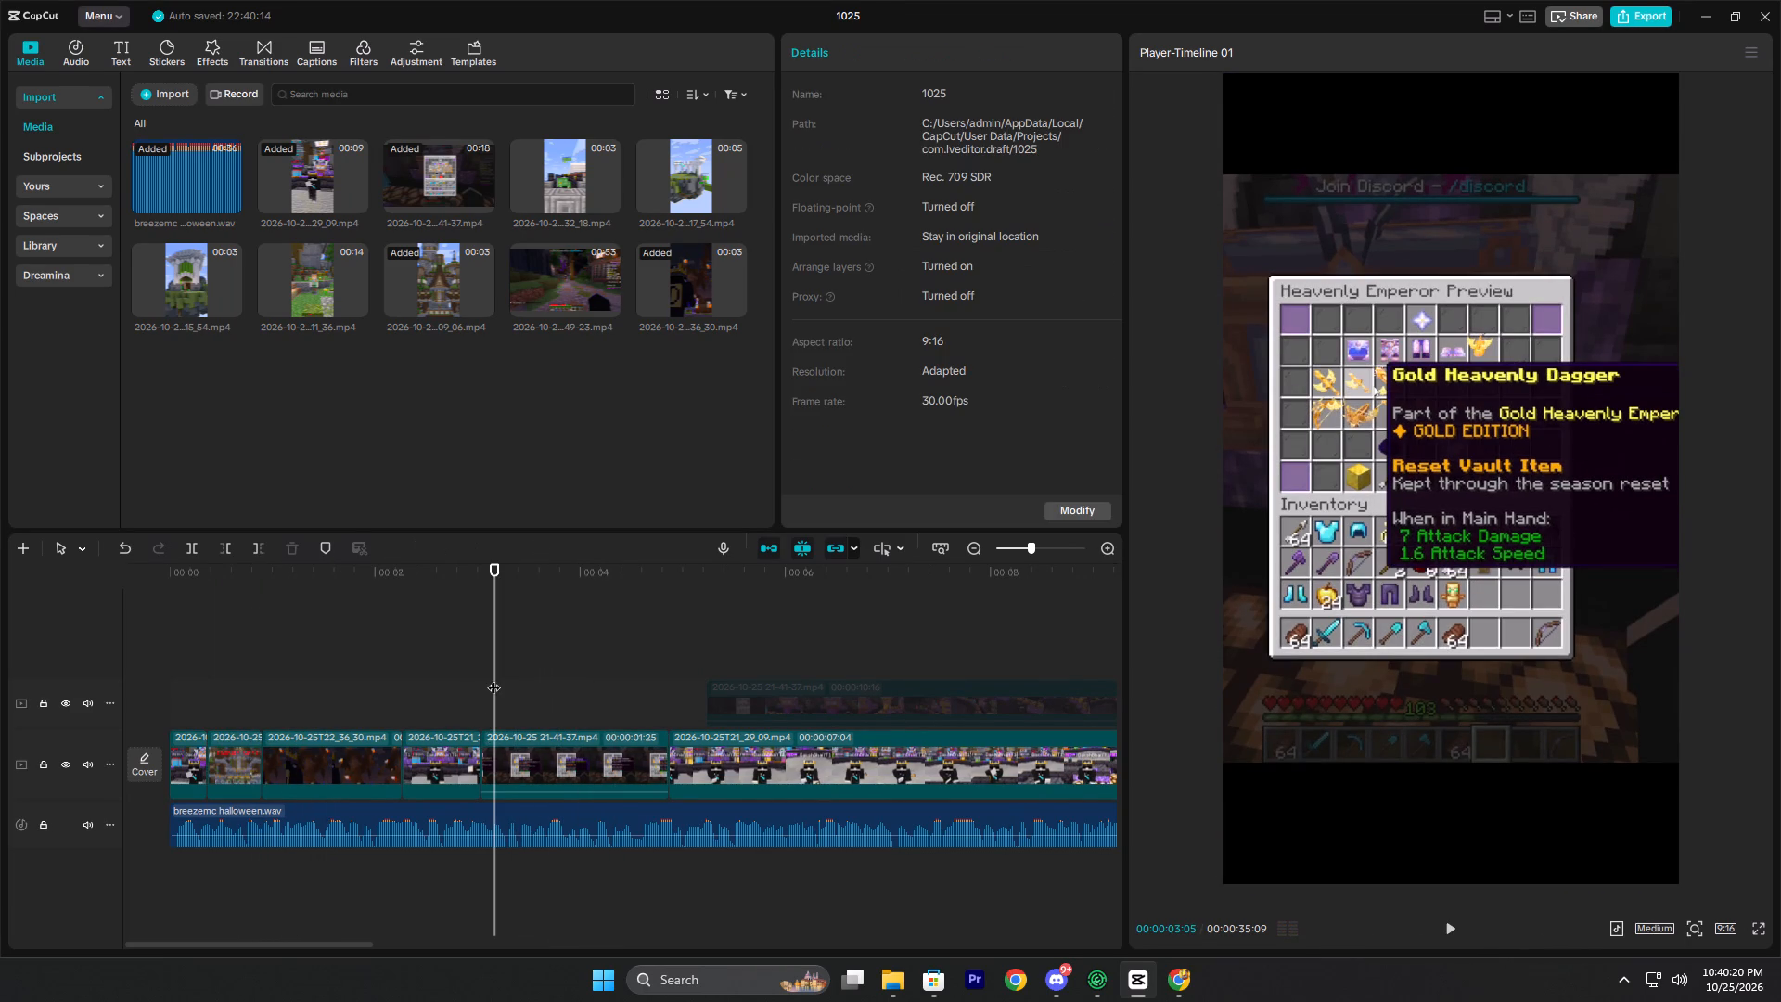
{"action": "left_click", "coordinate": [522, 770]}
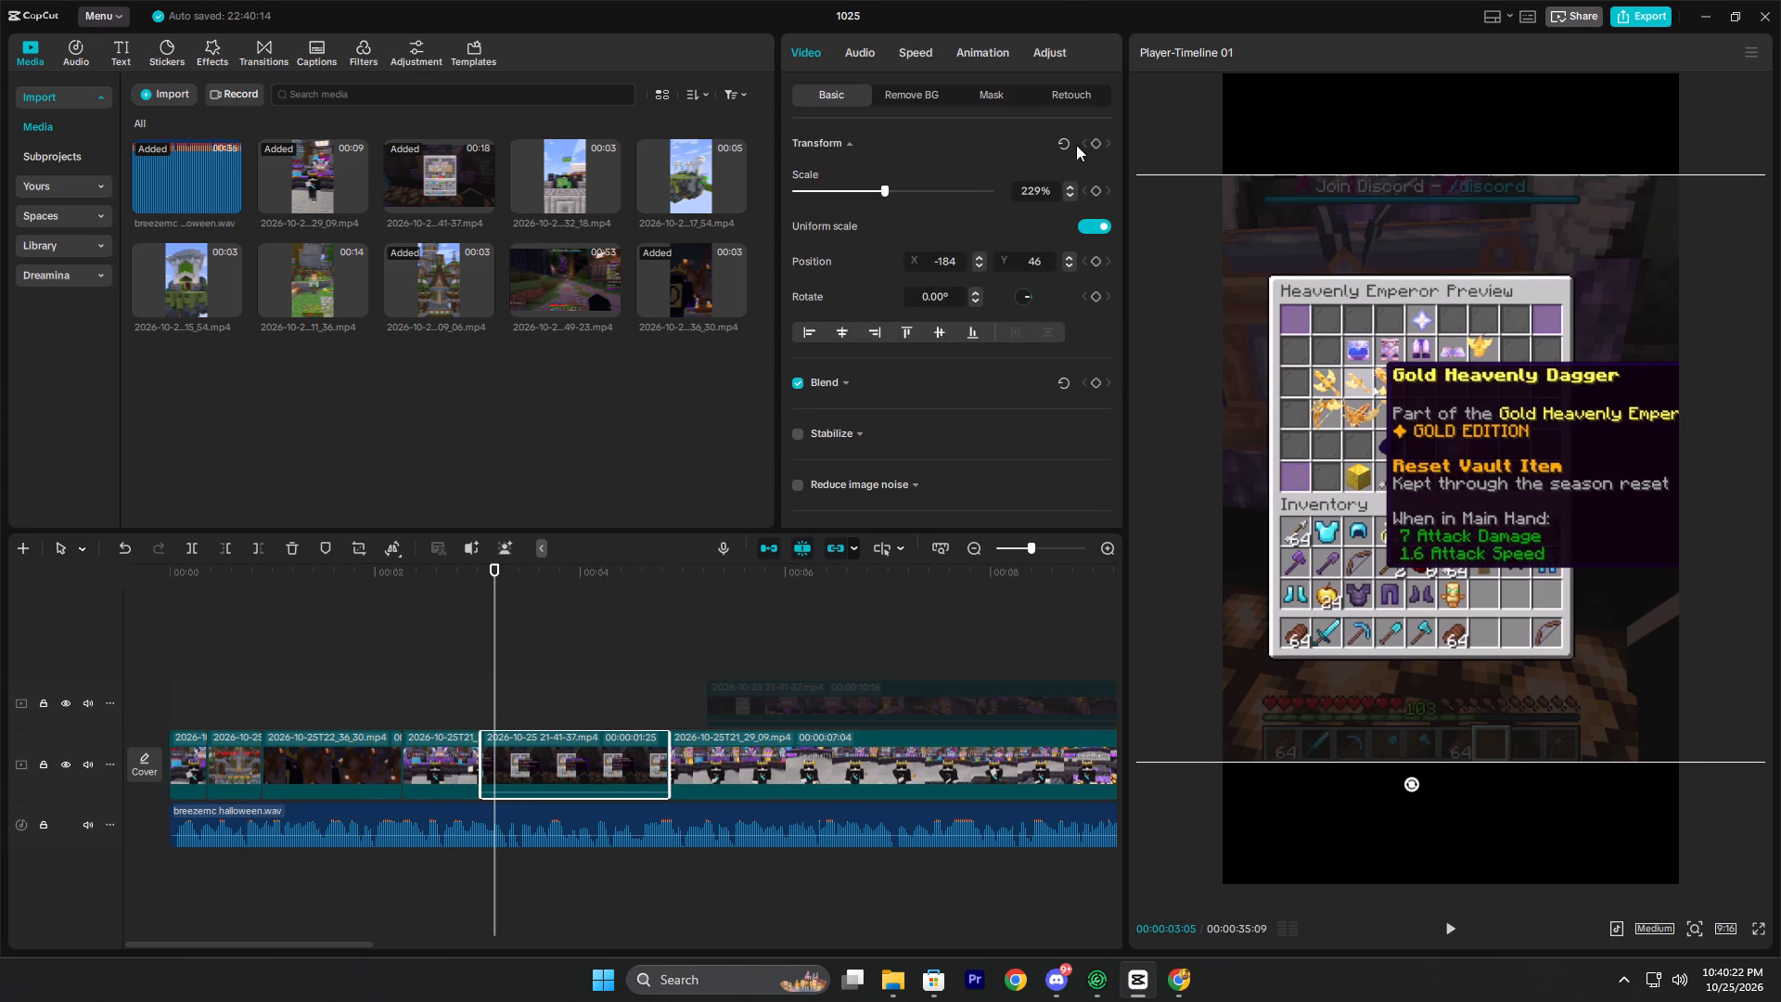
{"action": "left_click", "coordinate": [1096, 142]}
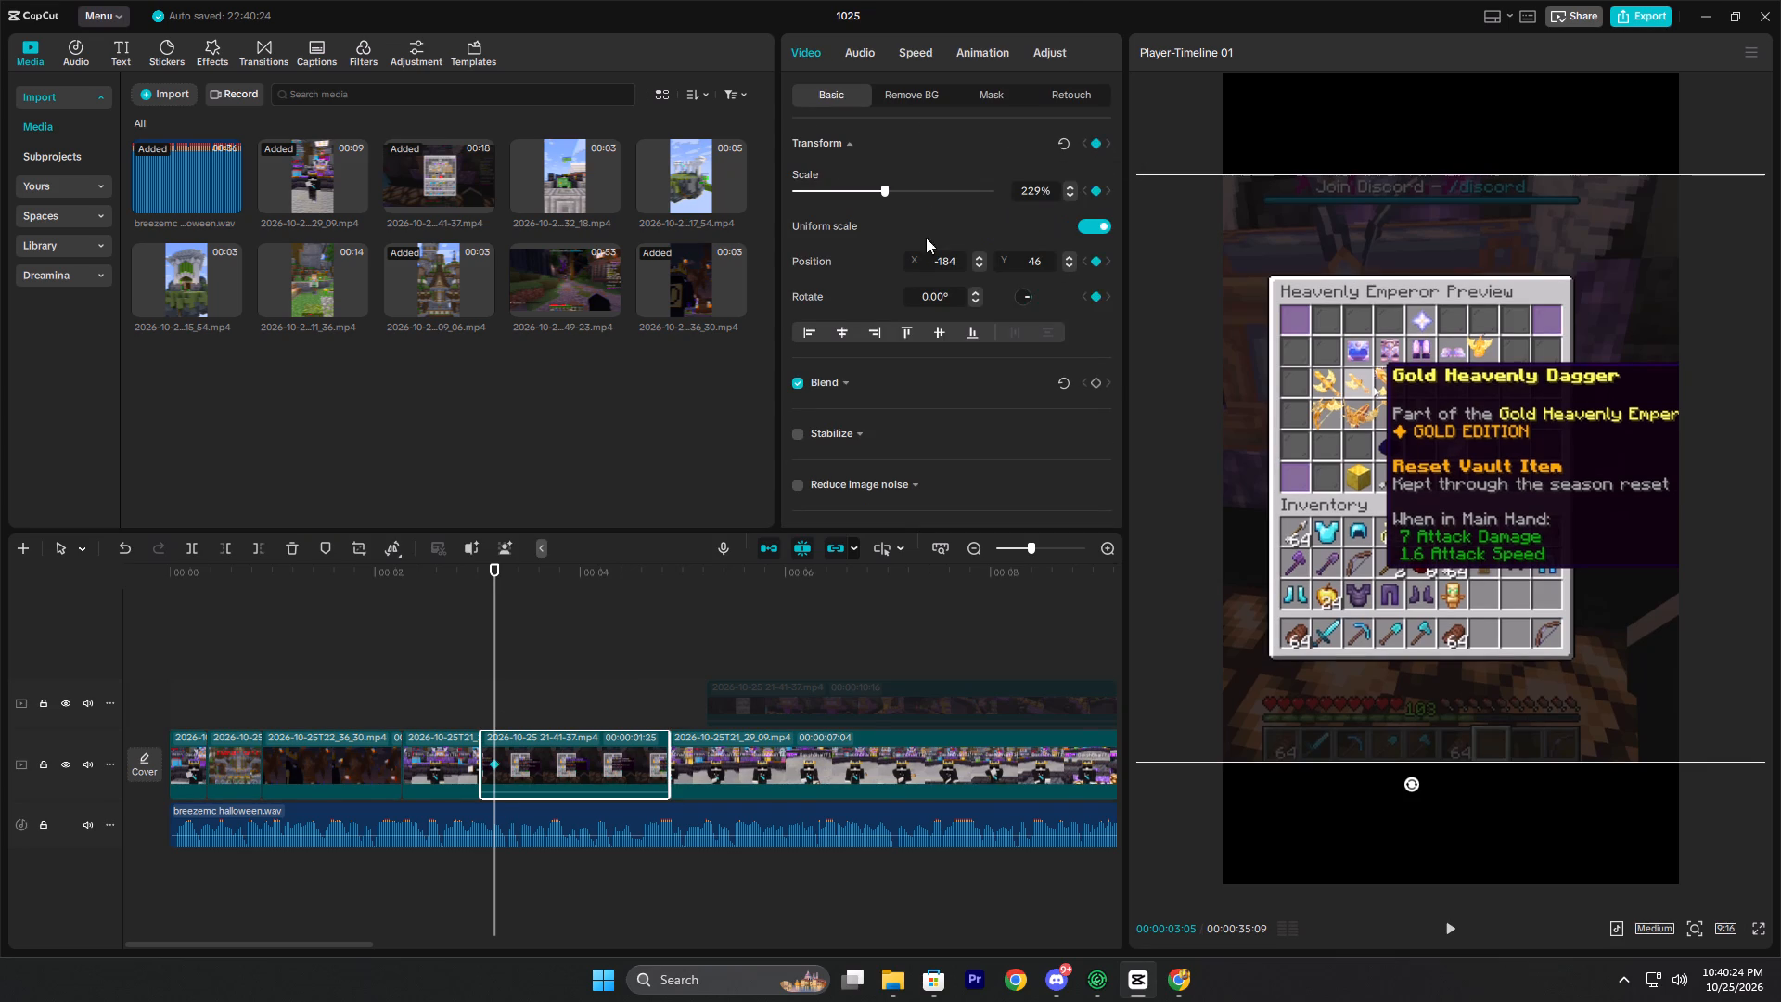
At 00:00:03:17 in the crate-preview clip, set the scale to 277% and centre the position at X 0, Y 0.
{"action": "key", "text": "space"}
{"action": "key", "text": "space"}
{"action": "left_click_drag", "start_coordinate": [890, 187], "coordinate": [900, 191]}
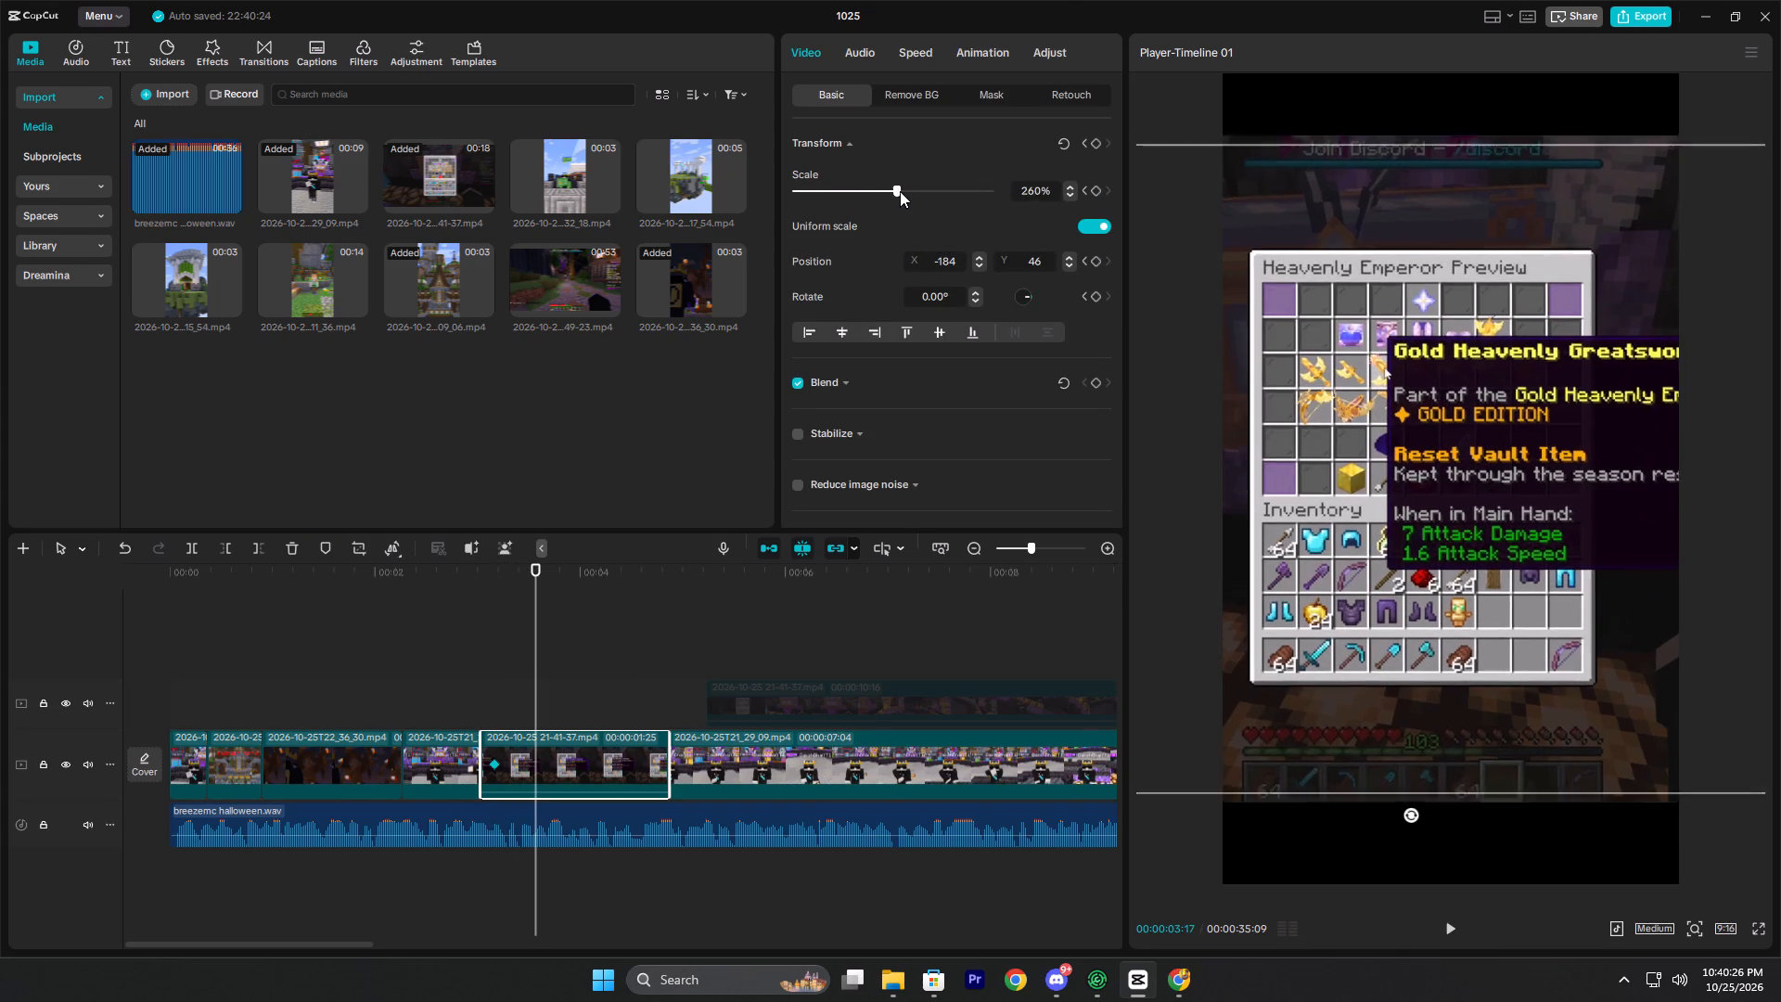
{"action": "left_click_drag", "start_coordinate": [900, 191], "coordinate": [903, 203]}
{"action": "left_click_drag", "start_coordinate": [1350, 451], "coordinate": [1356, 454]}
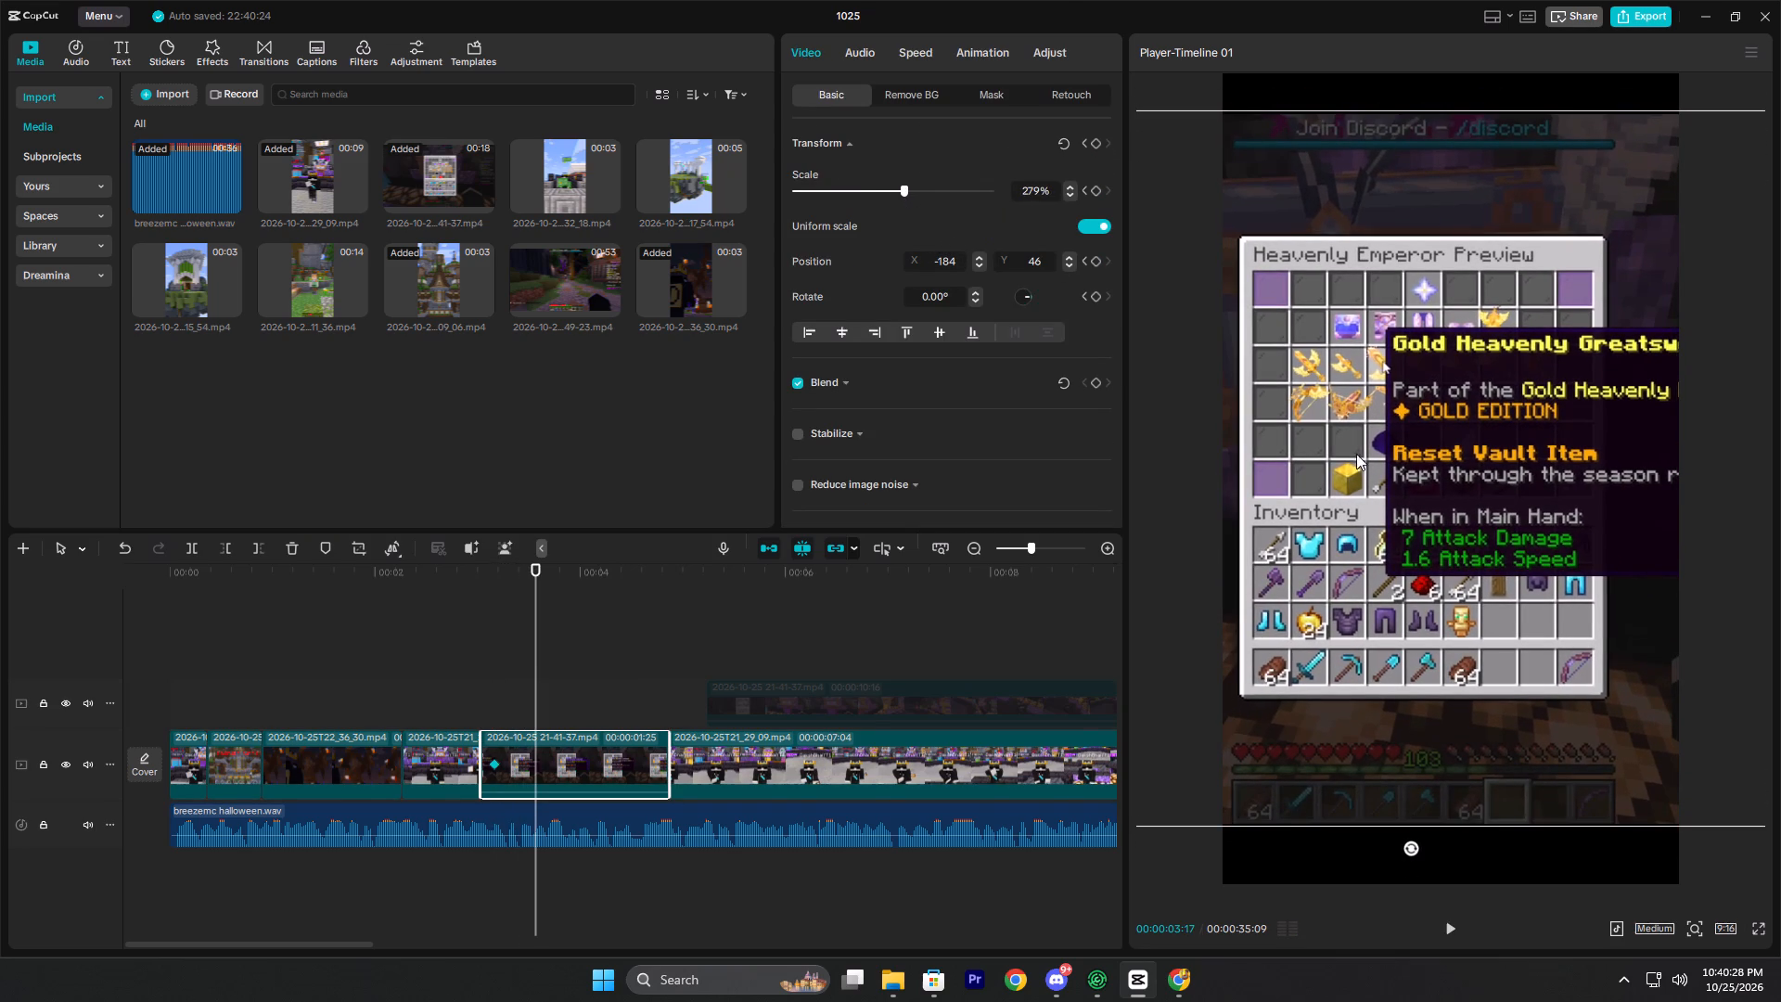
{"action": "left_click_drag", "start_coordinate": [1356, 454], "coordinate": [1381, 462]}
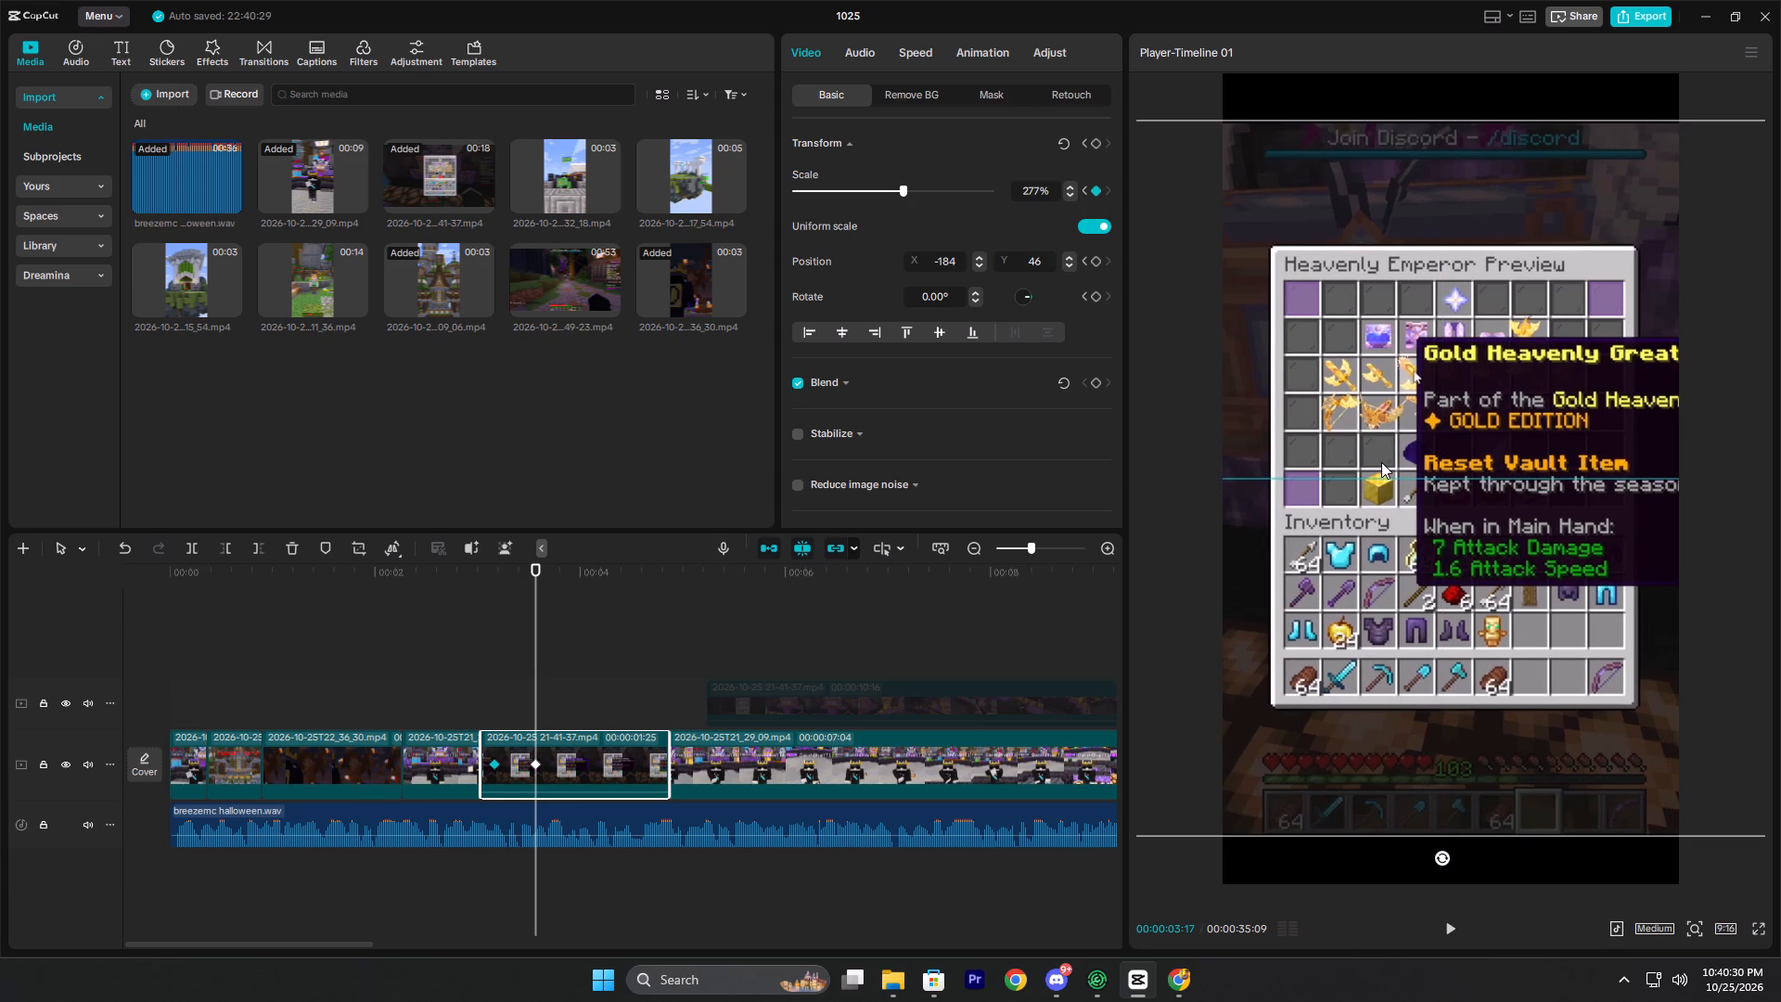
{"action": "left_click_drag", "start_coordinate": [1381, 462], "coordinate": [1386, 462]}
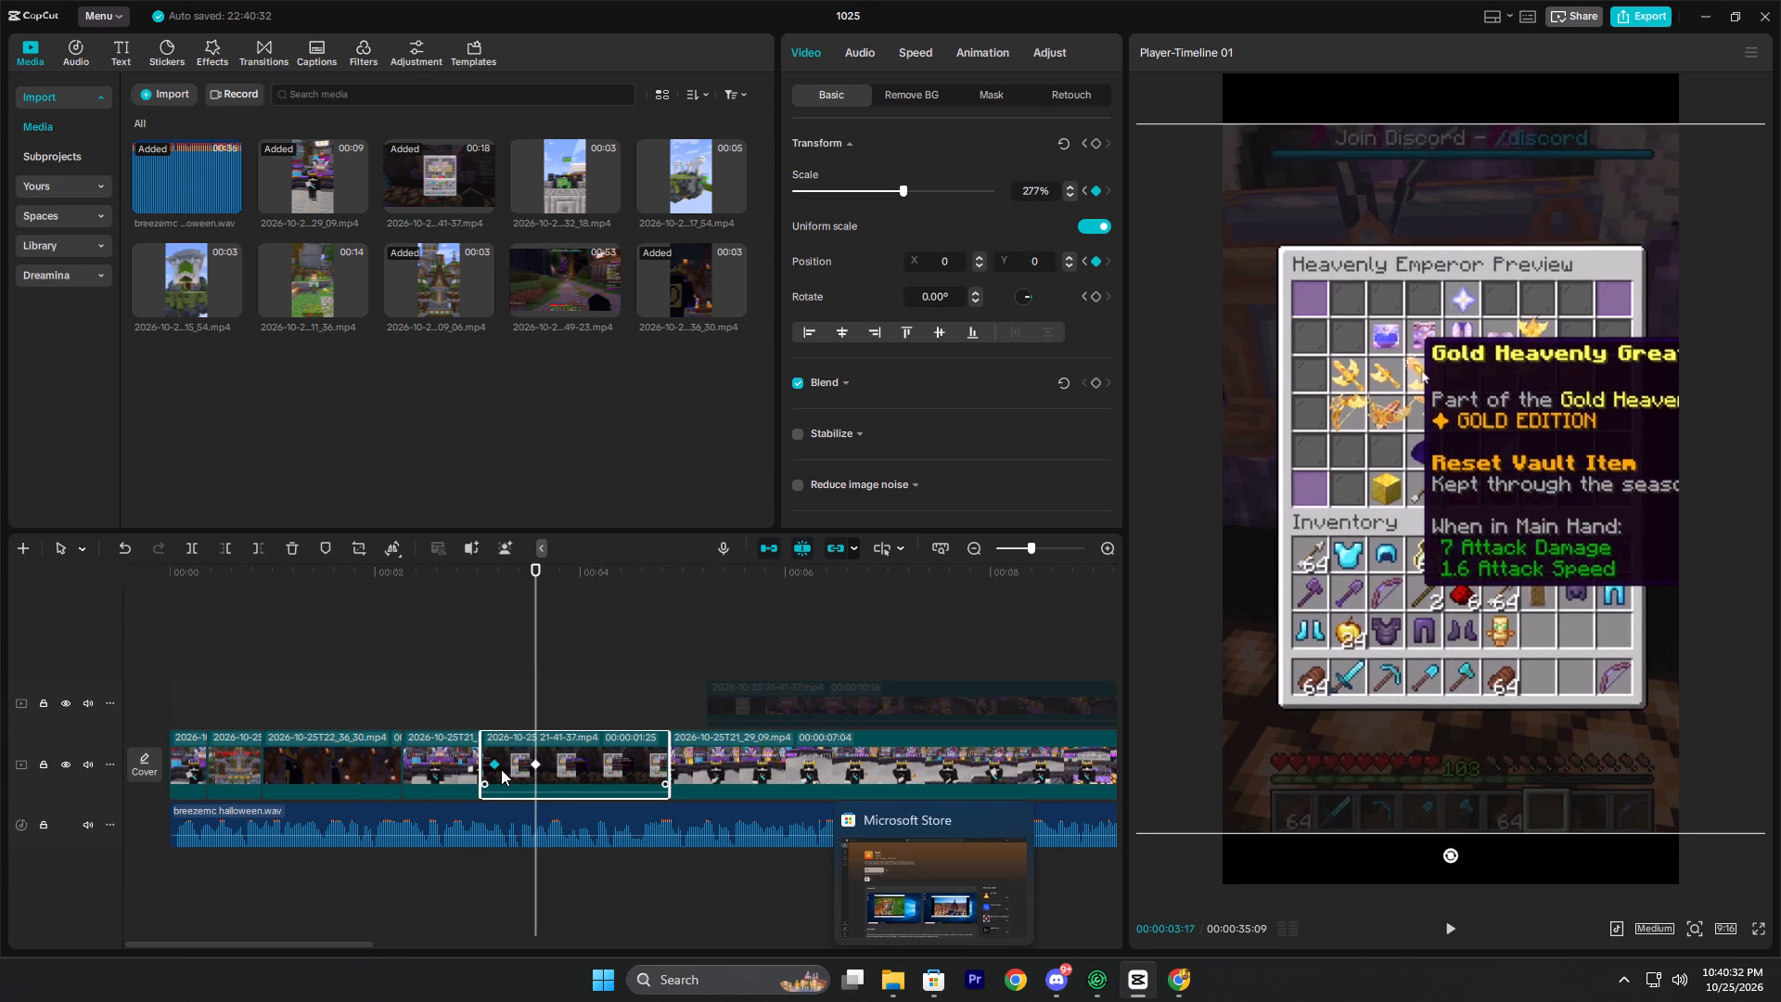
Set the crate-preview clip's first keyframe scale to 186%, move that keyframe to the clip's start, and replay the zoom.
{"action": "left_click", "coordinate": [495, 764]}
{"action": "left_click_drag", "start_coordinate": [886, 190], "coordinate": [495, 764]}
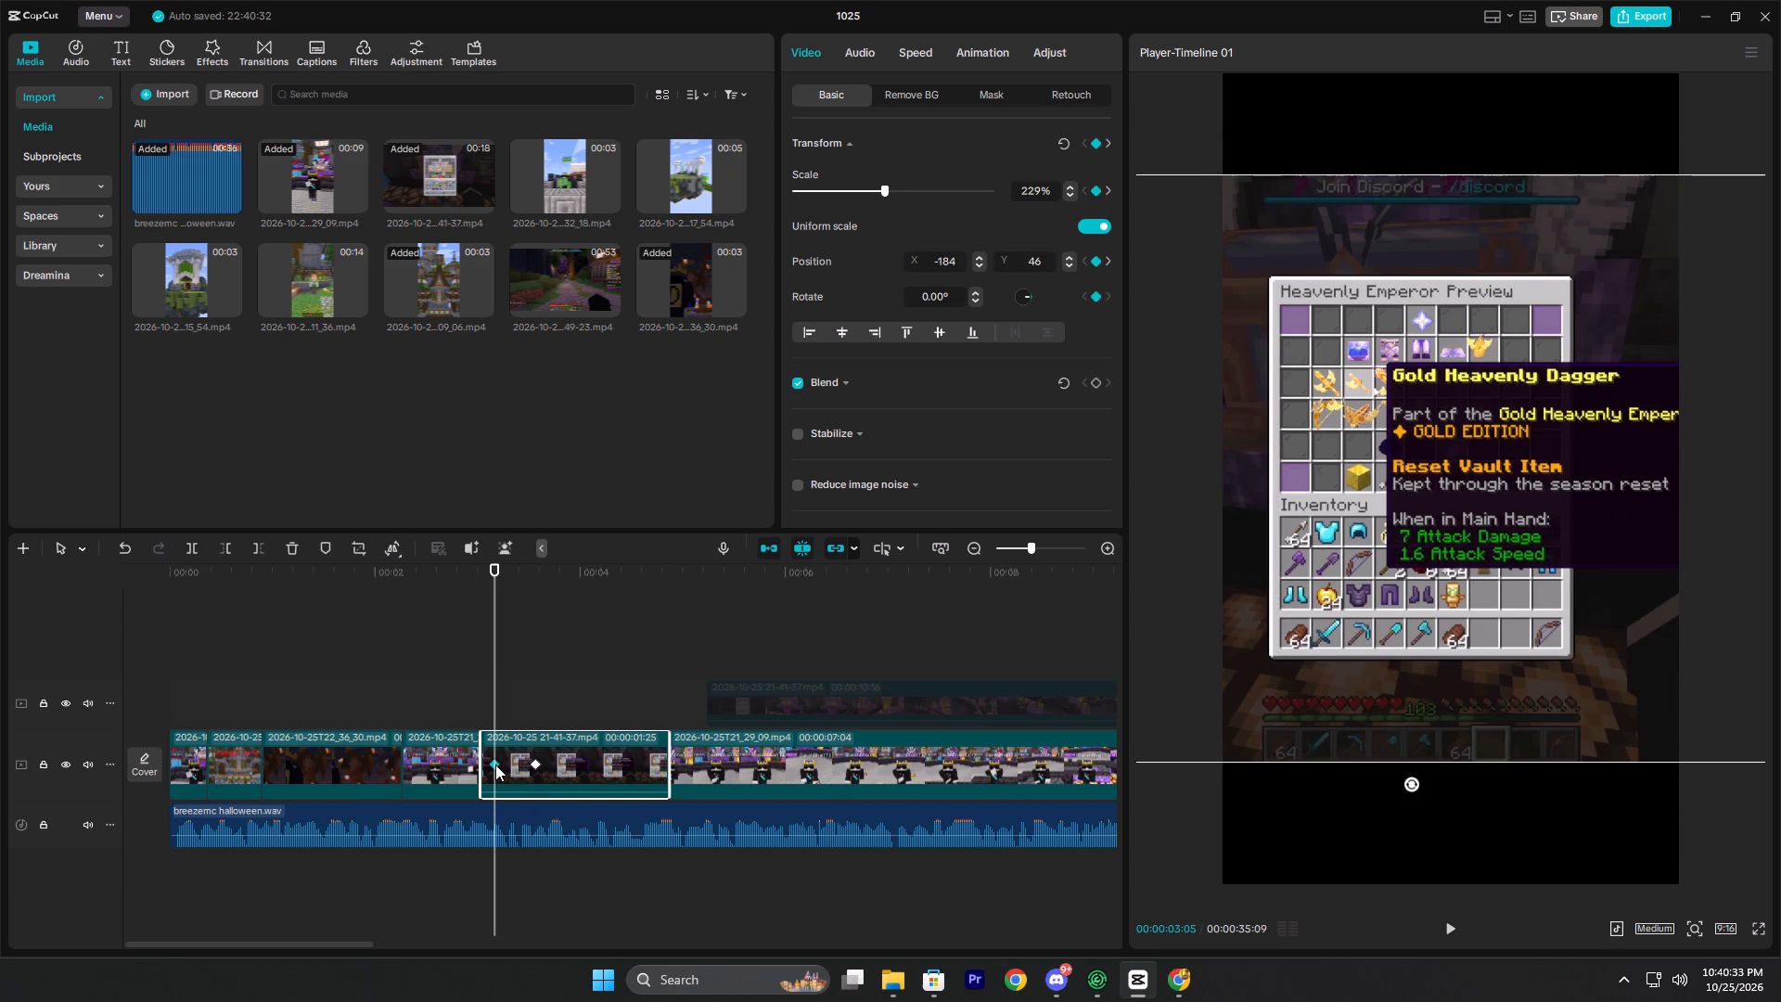
{"action": "left_click_drag", "start_coordinate": [495, 764], "coordinate": [869, 189]}
{"action": "left_click_drag", "start_coordinate": [492, 764], "coordinate": [458, 752]}
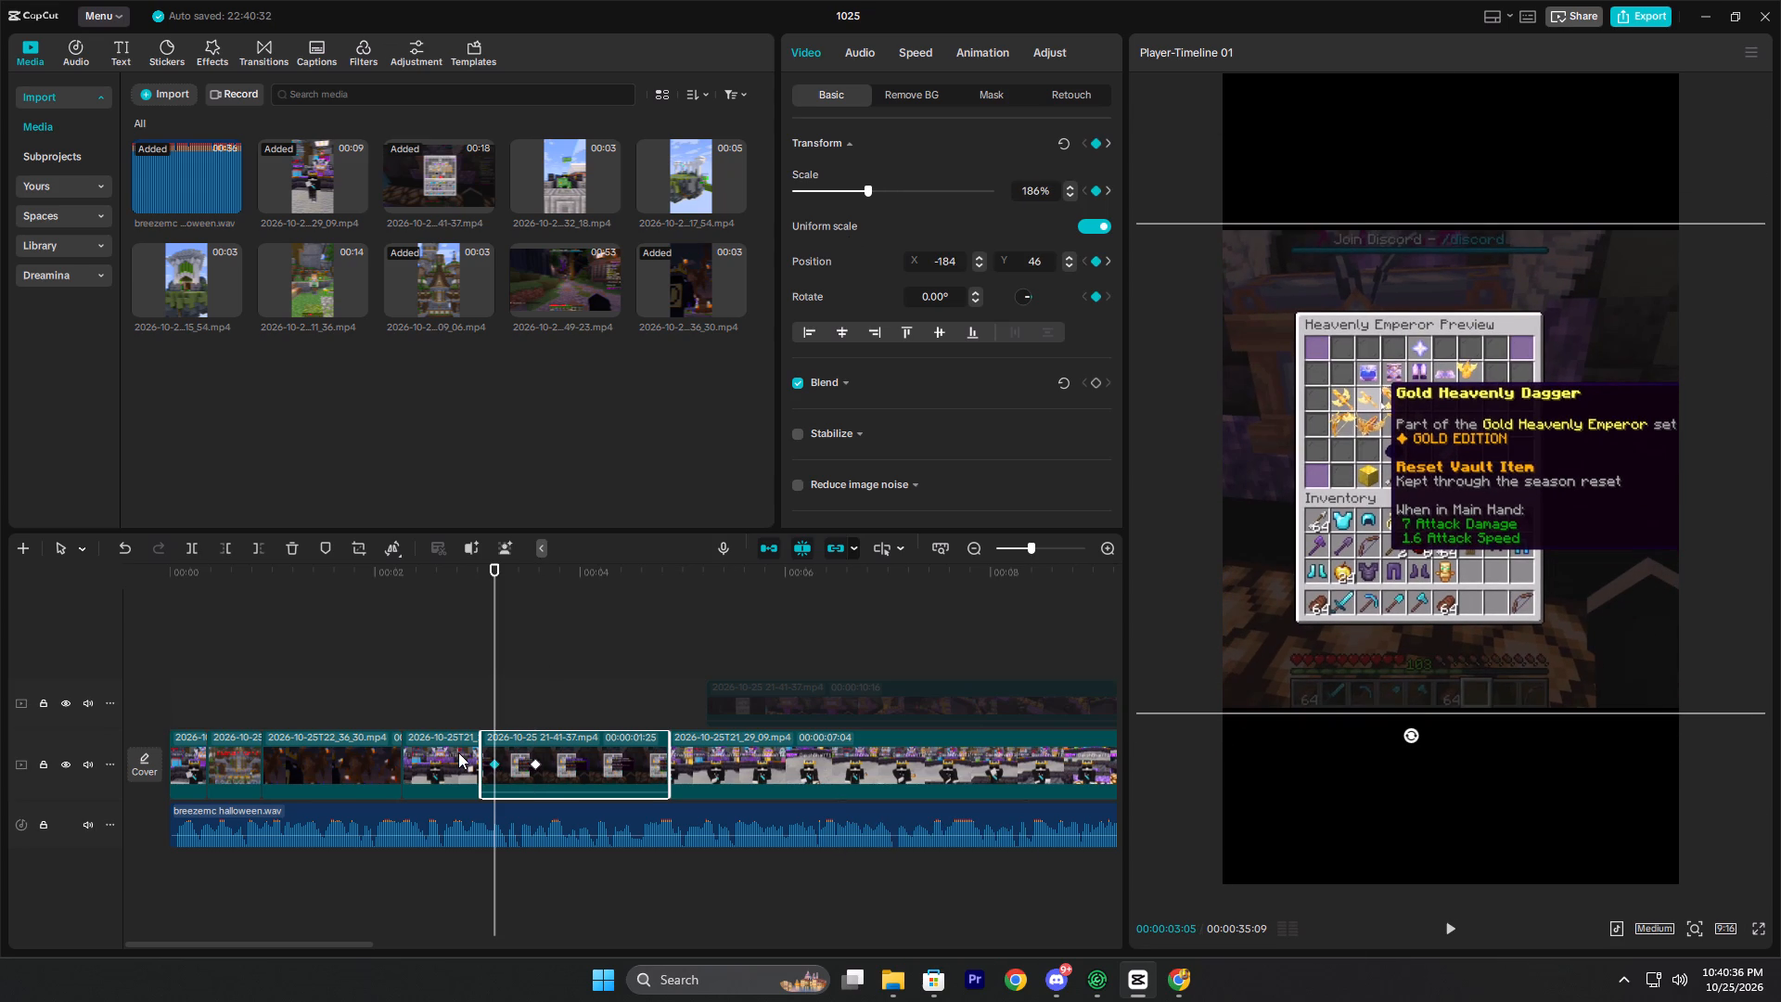
{"action": "left_click_drag", "start_coordinate": [458, 752], "coordinate": [447, 774]}
{"action": "left_click", "coordinate": [474, 712]}
{"action": "key", "text": "space"}
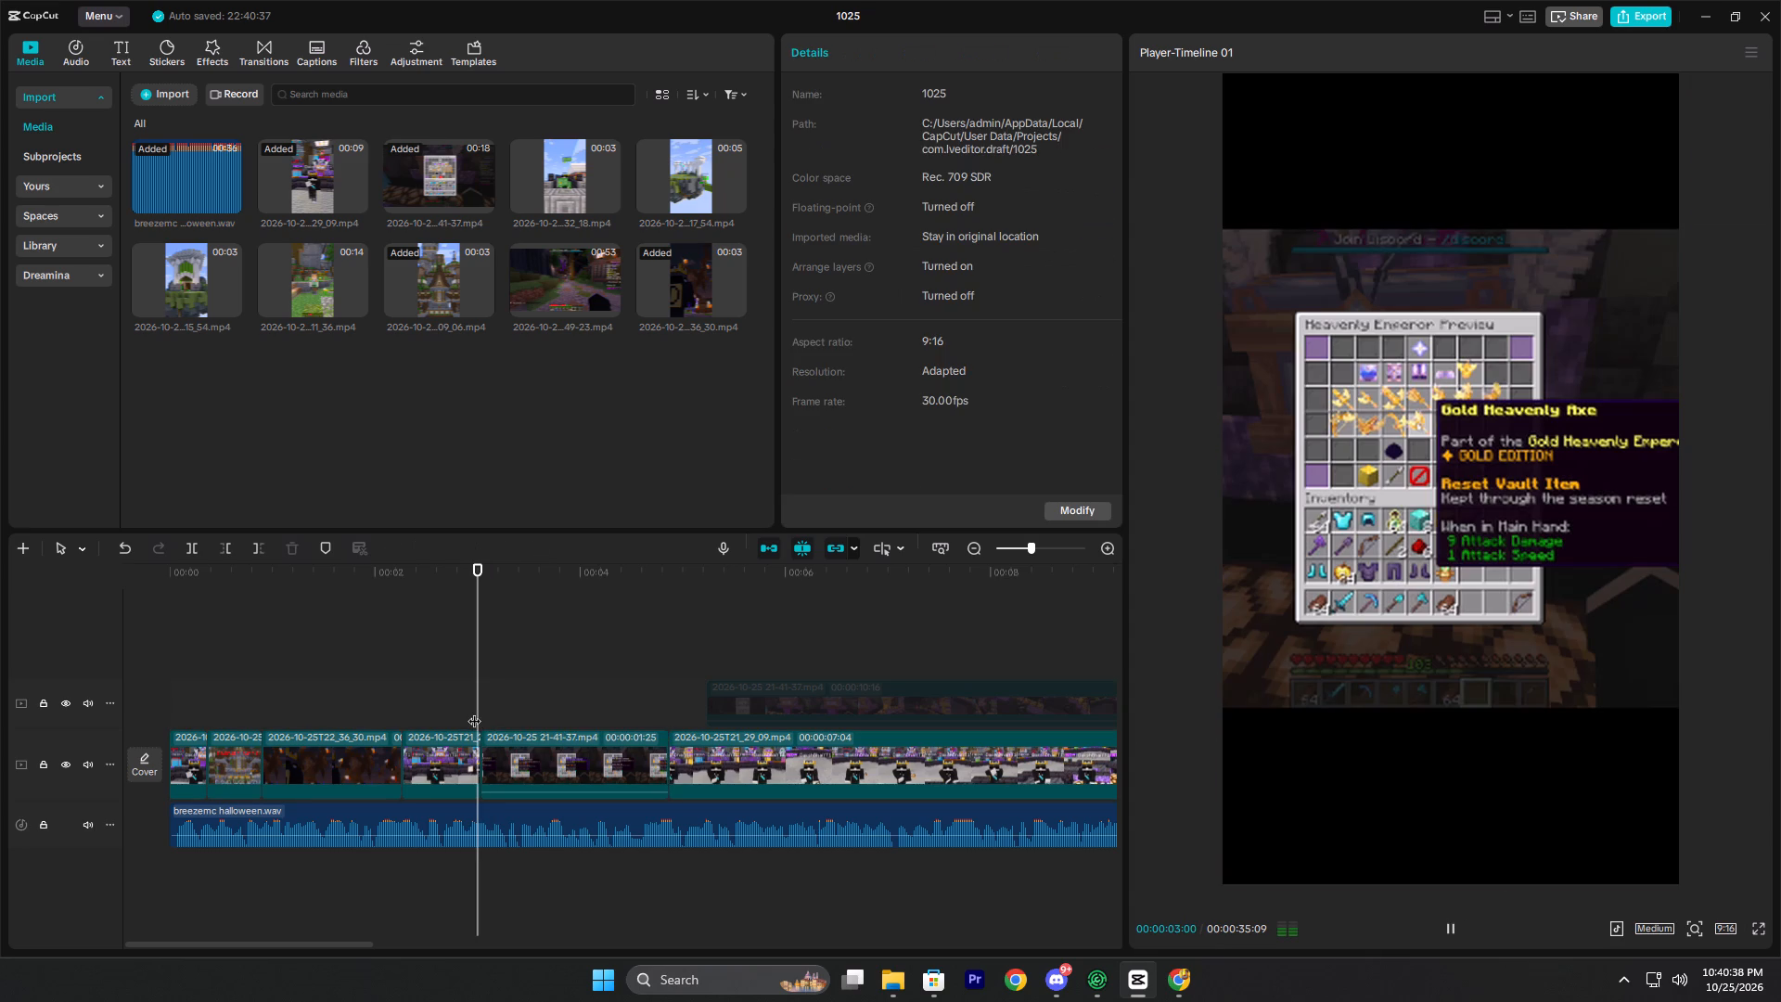
{"action": "key", "text": "space"}
{"action": "triple_click", "coordinate": [491, 708]}
{"action": "key", "text": "space"}
{"action": "key", "text": "space"}
Move the crate-preview clip's second keyframe earlier to about 00:00:03:10, replaying to check the faster zoom.
{"action": "left_click", "coordinate": [512, 755]}
{"action": "left_click_drag", "start_coordinate": [536, 762], "coordinate": [525, 762]}
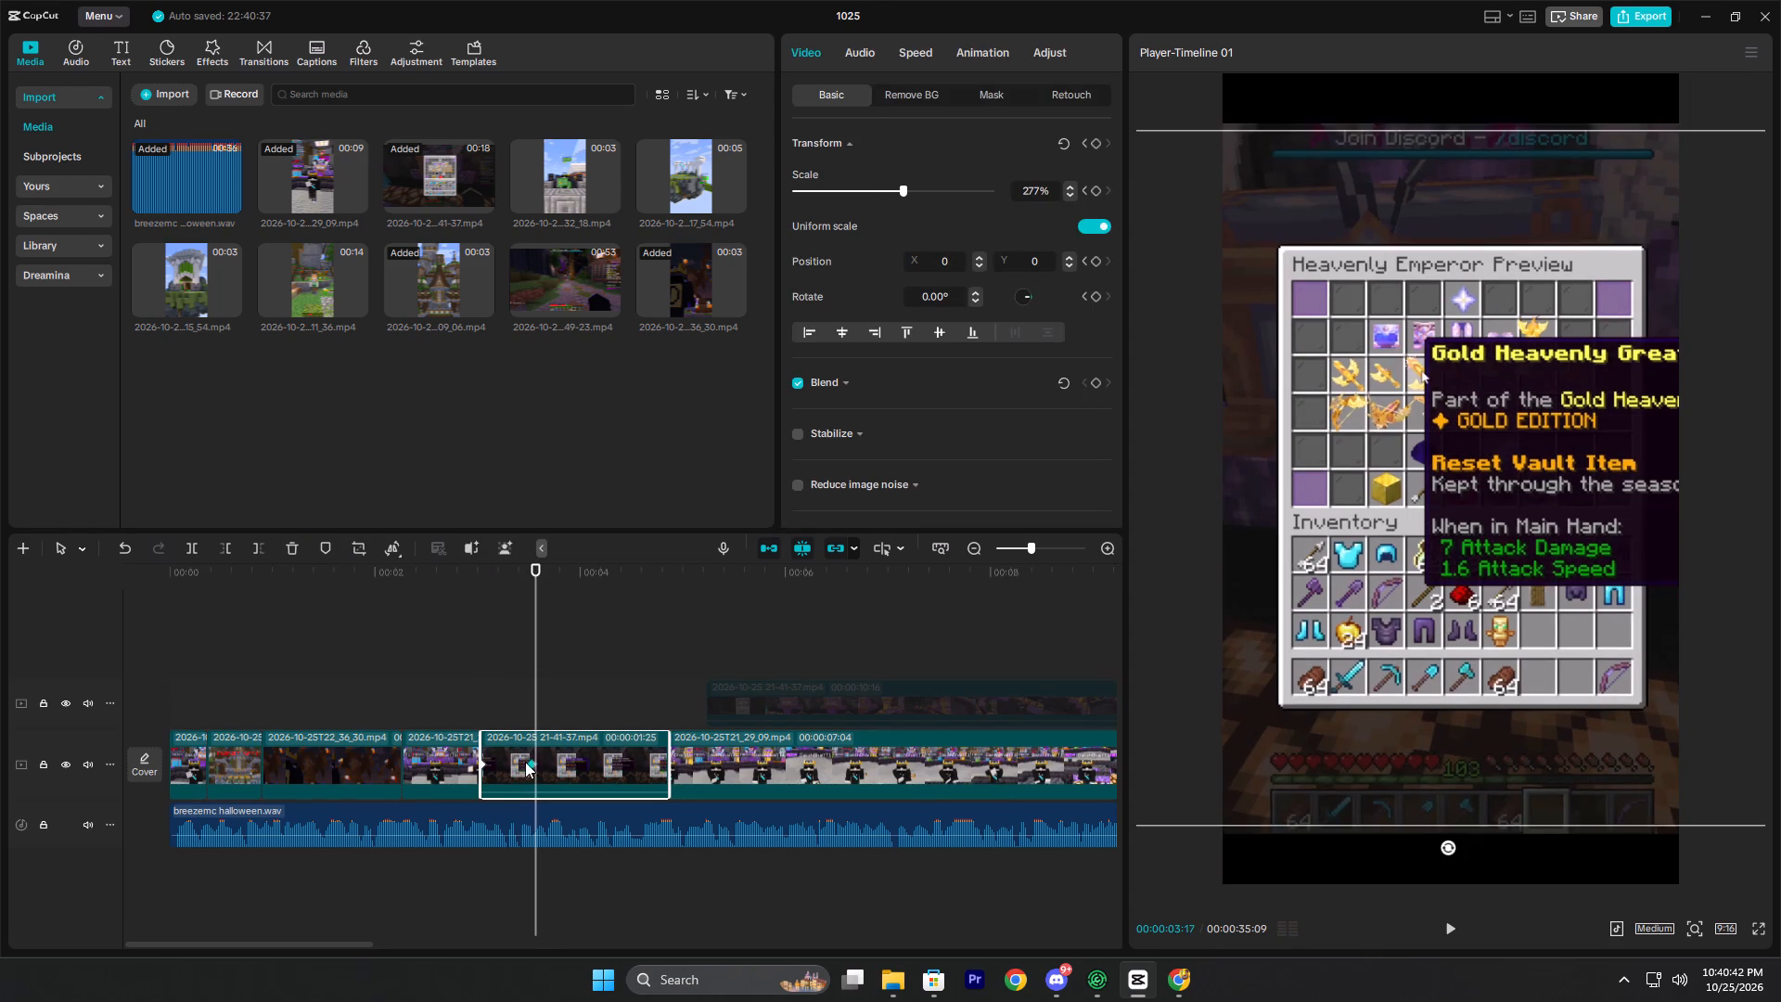
{"action": "left_click_drag", "start_coordinate": [525, 762], "coordinate": [518, 764]}
{"action": "left_click", "coordinate": [497, 686]}
{"action": "left_click", "coordinate": [489, 690]}
{"action": "left_click", "coordinate": [482, 691]}
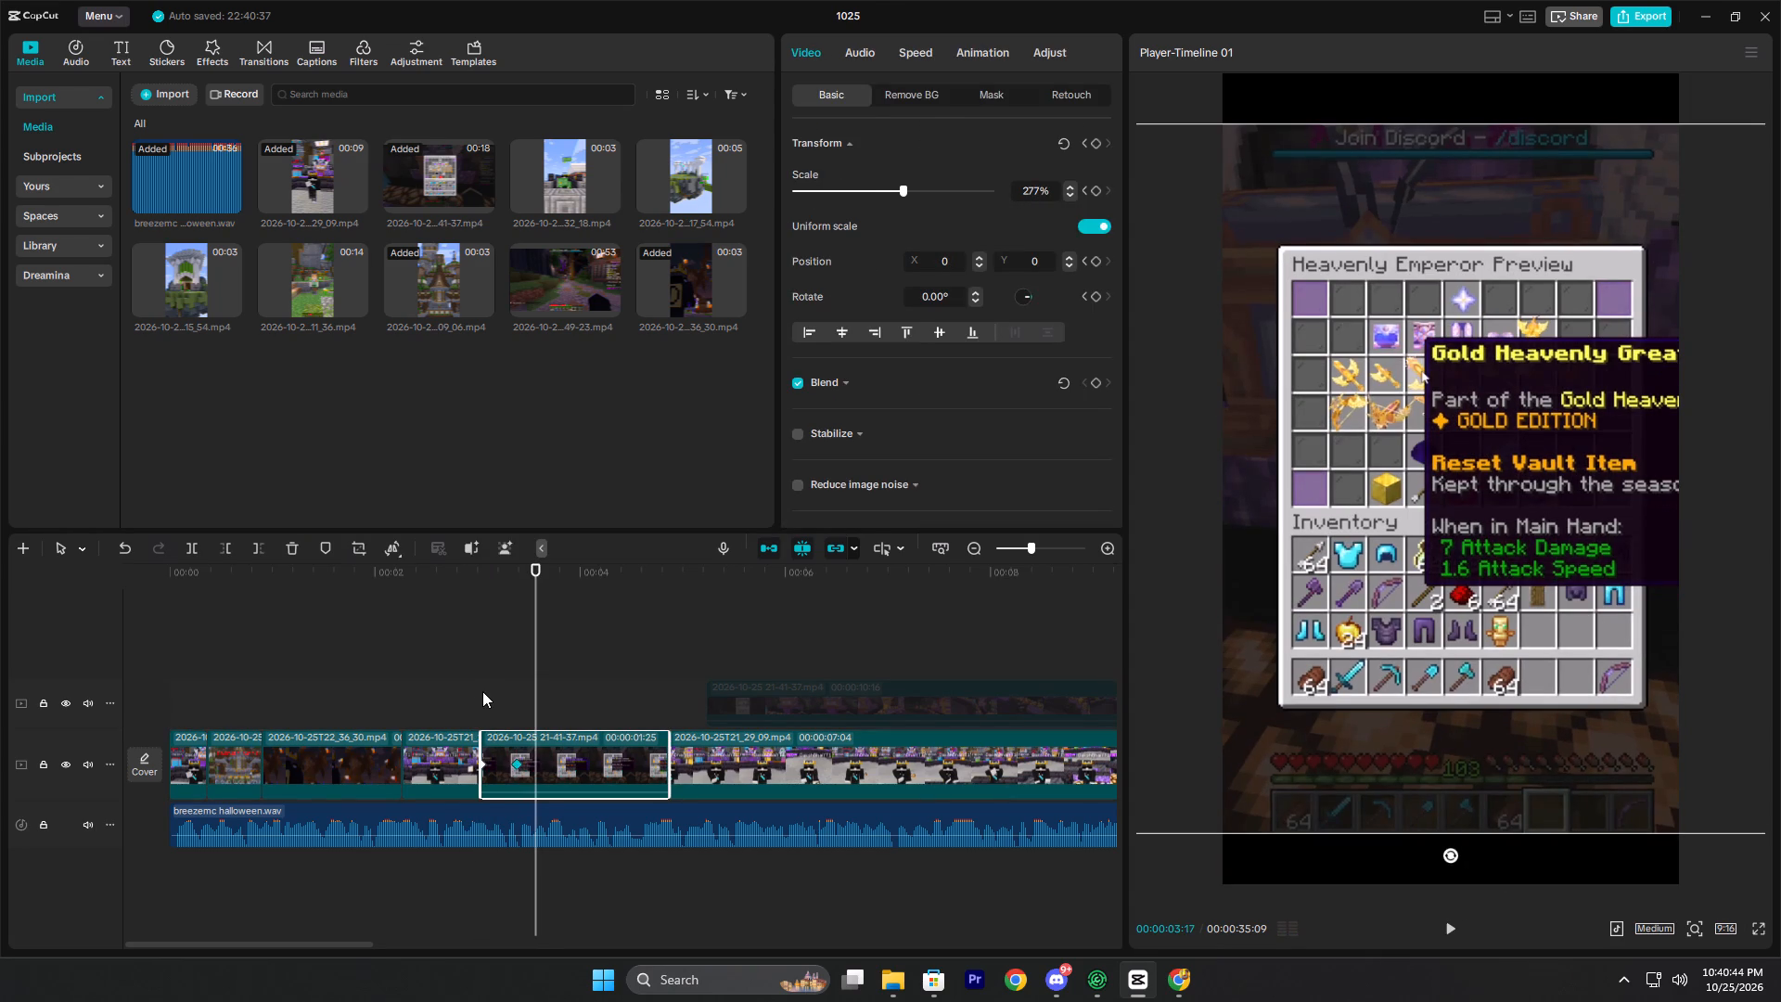
{"action": "key", "text": "space"}
{"action": "key", "text": "space"}
{"action": "left_click", "coordinate": [531, 785]}
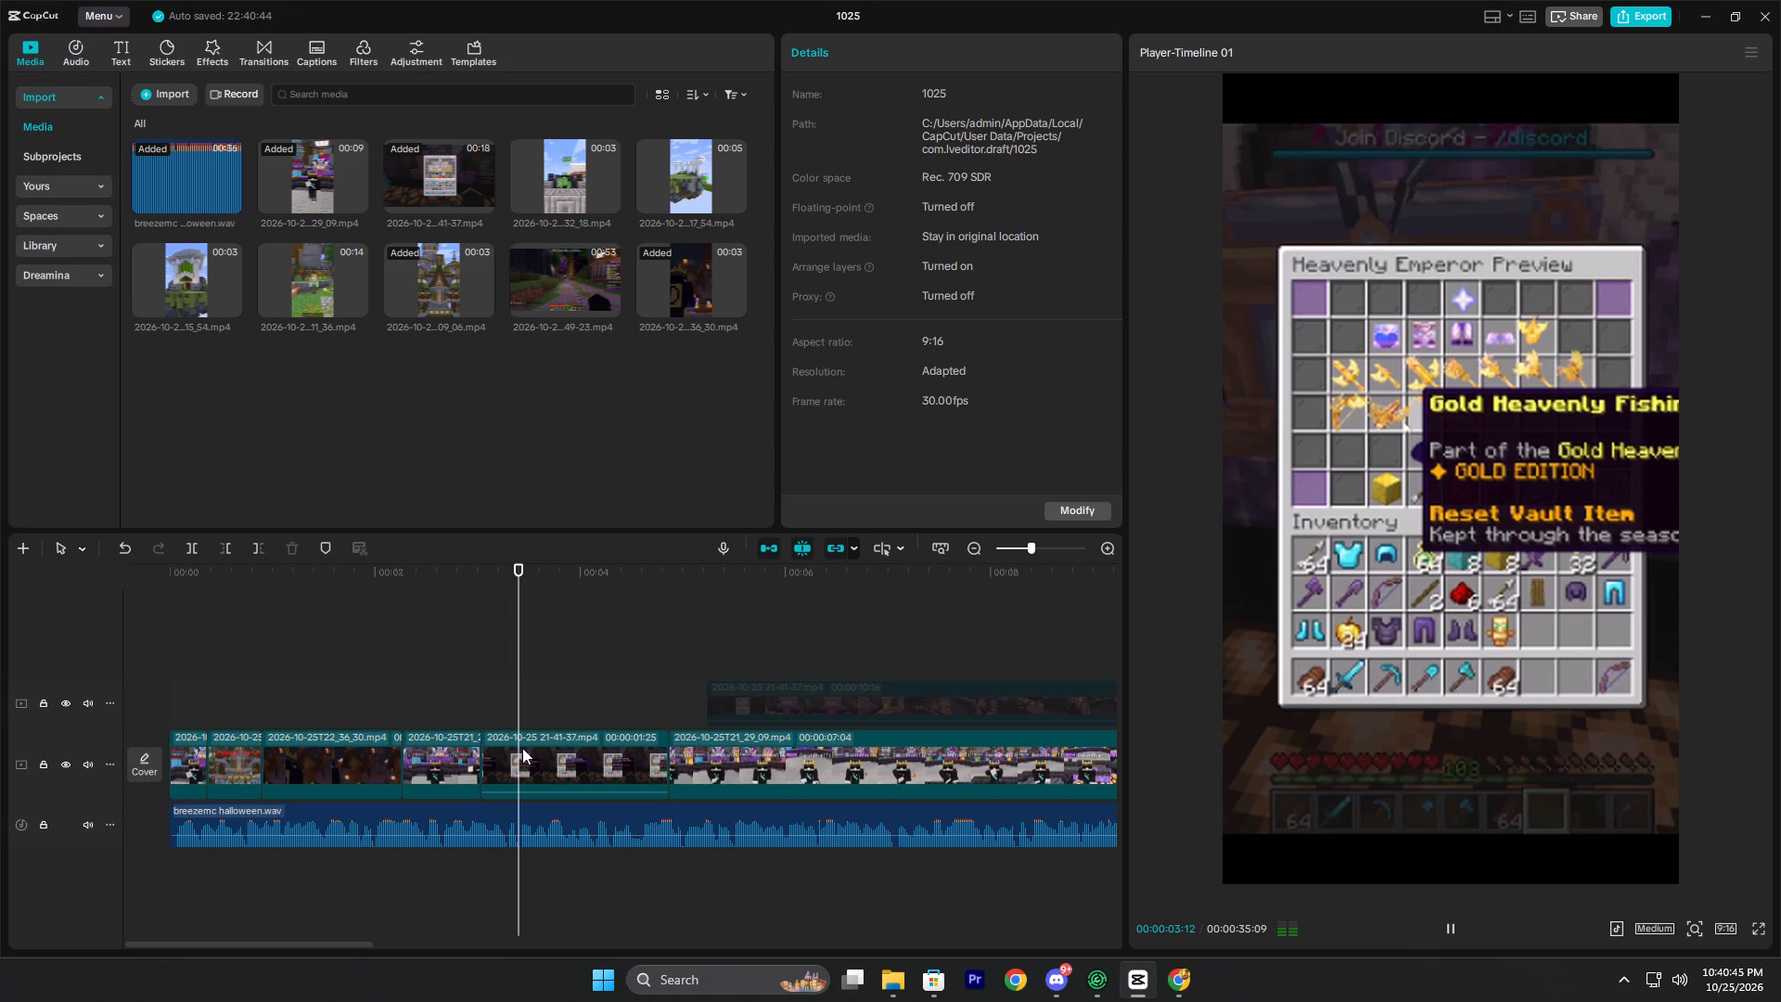
{"action": "left_click", "coordinate": [517, 759]}
Apply the Cubic Out preset curve to the crate-preview clip's zoom keyframes.
{"action": "right_click", "coordinate": [512, 761]}
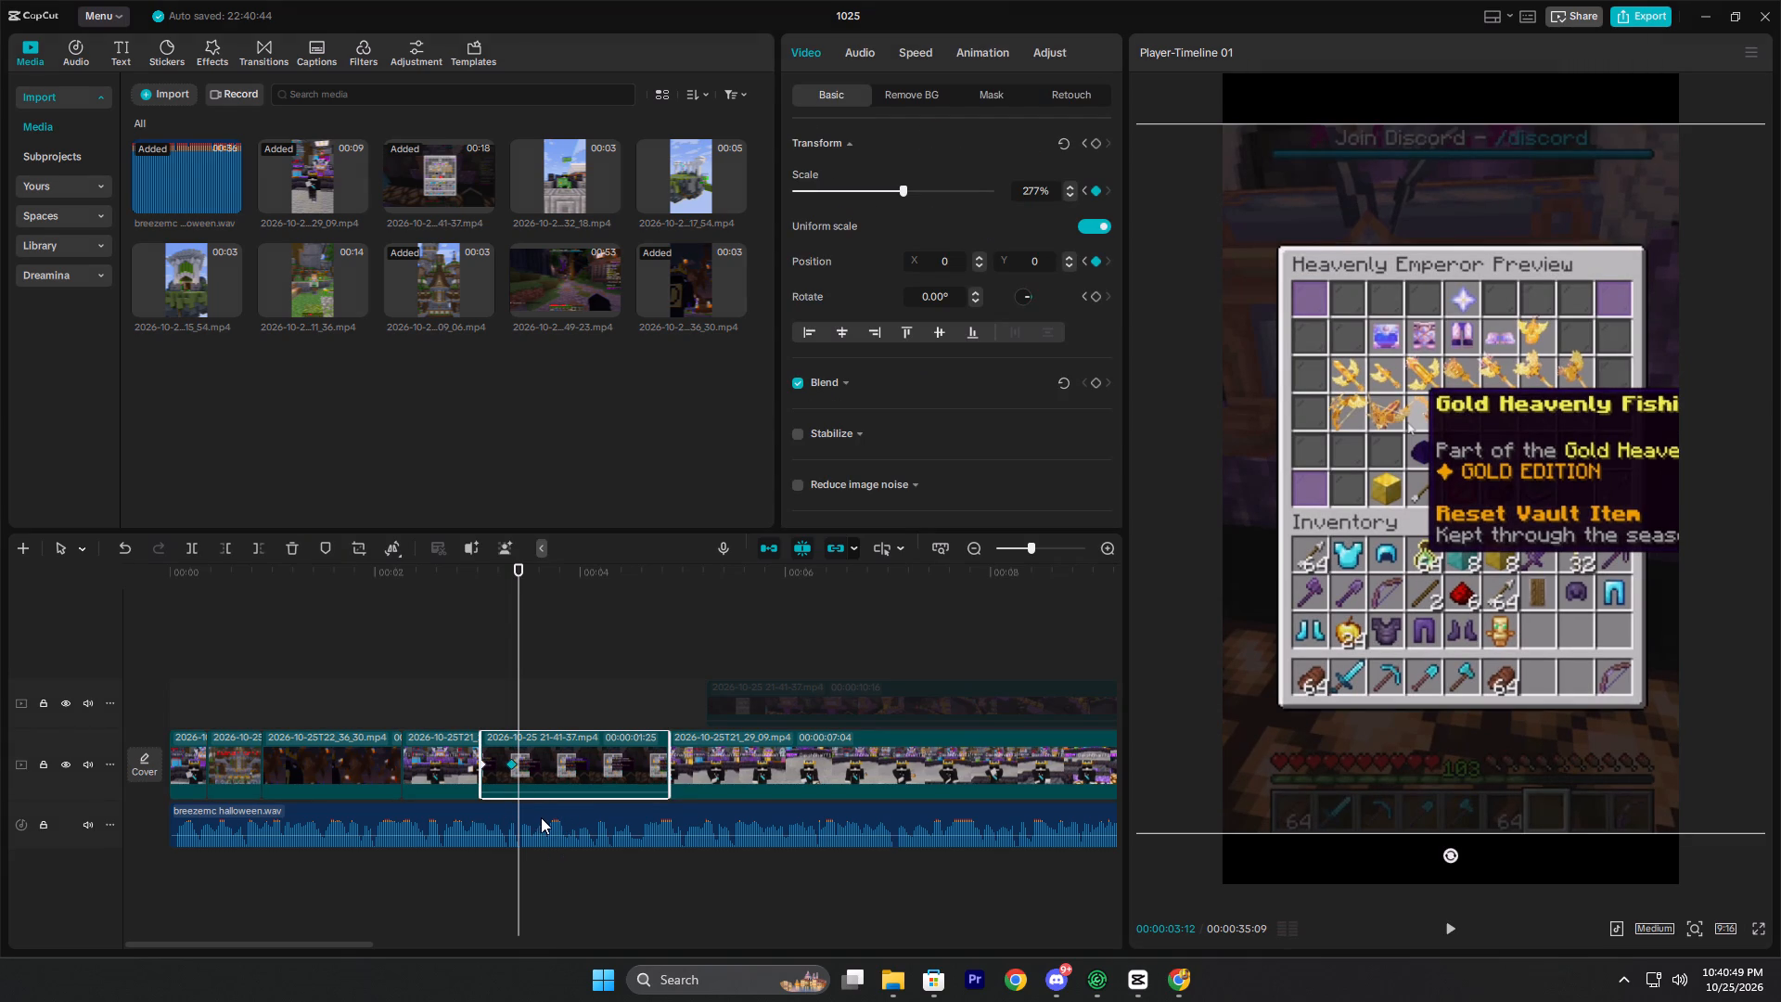
{"action": "left_click", "coordinate": [590, 859]}
{"action": "left_click", "coordinate": [744, 811]}
{"action": "left_click", "coordinate": [776, 816]}
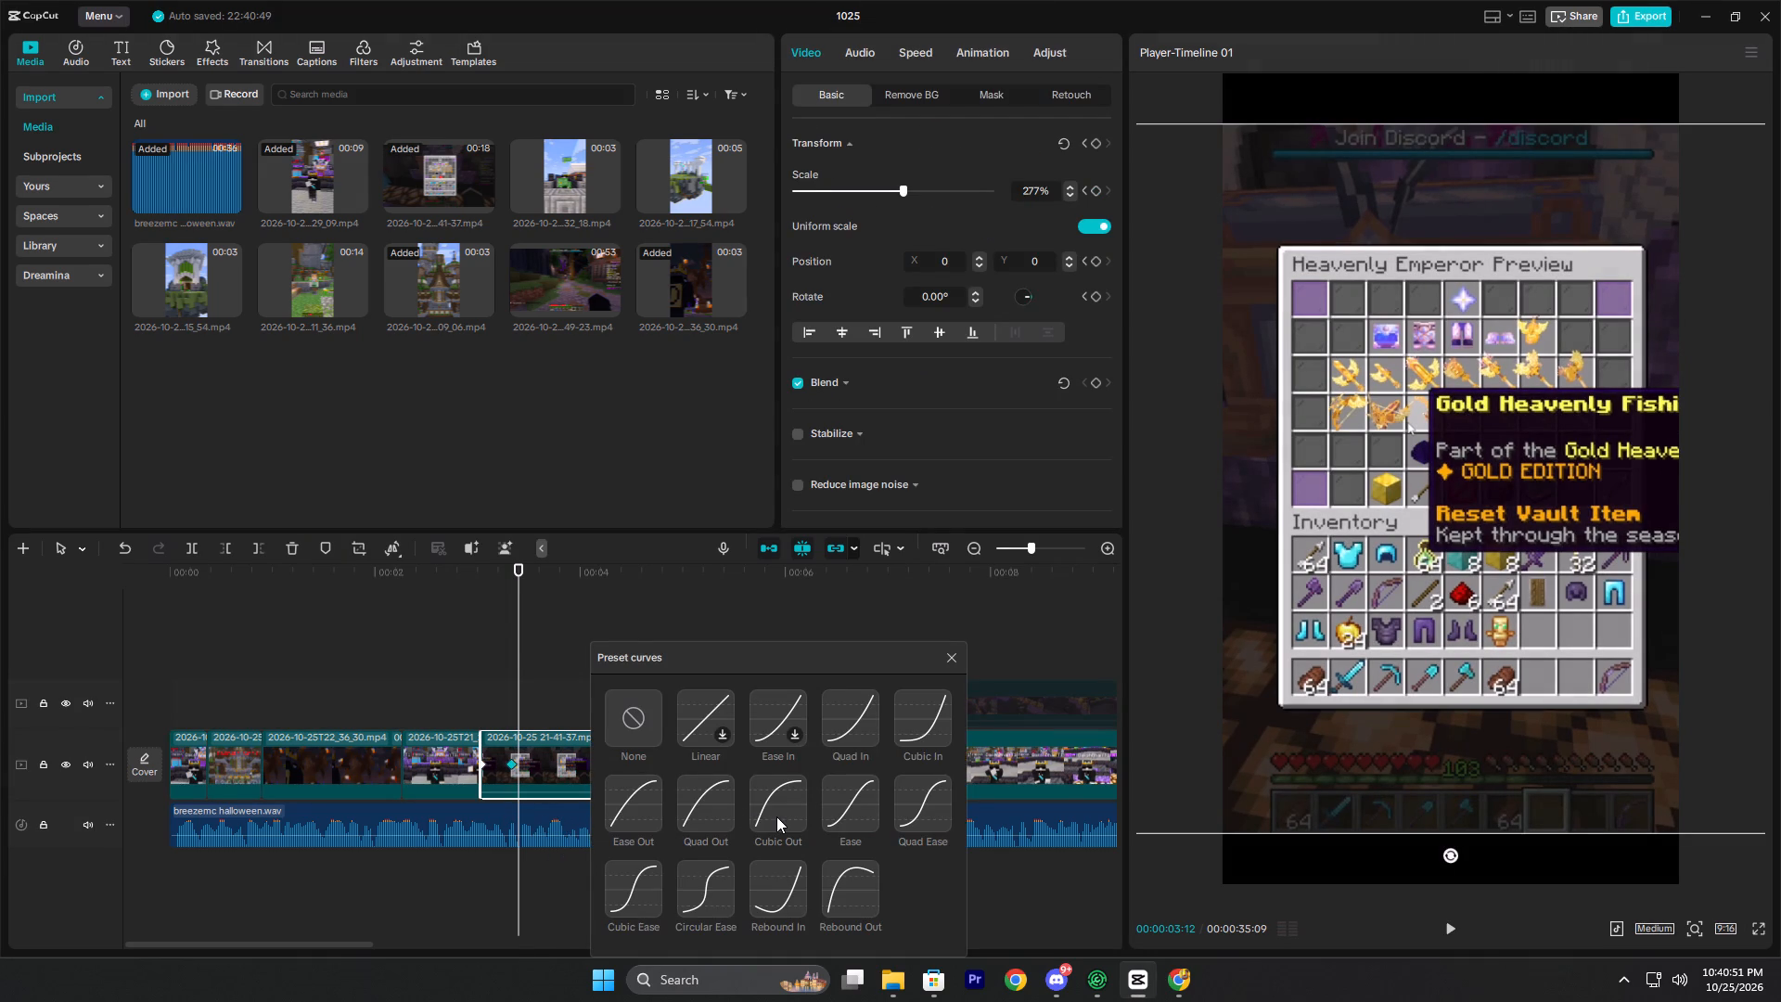
{"action": "left_click", "coordinate": [955, 657]}
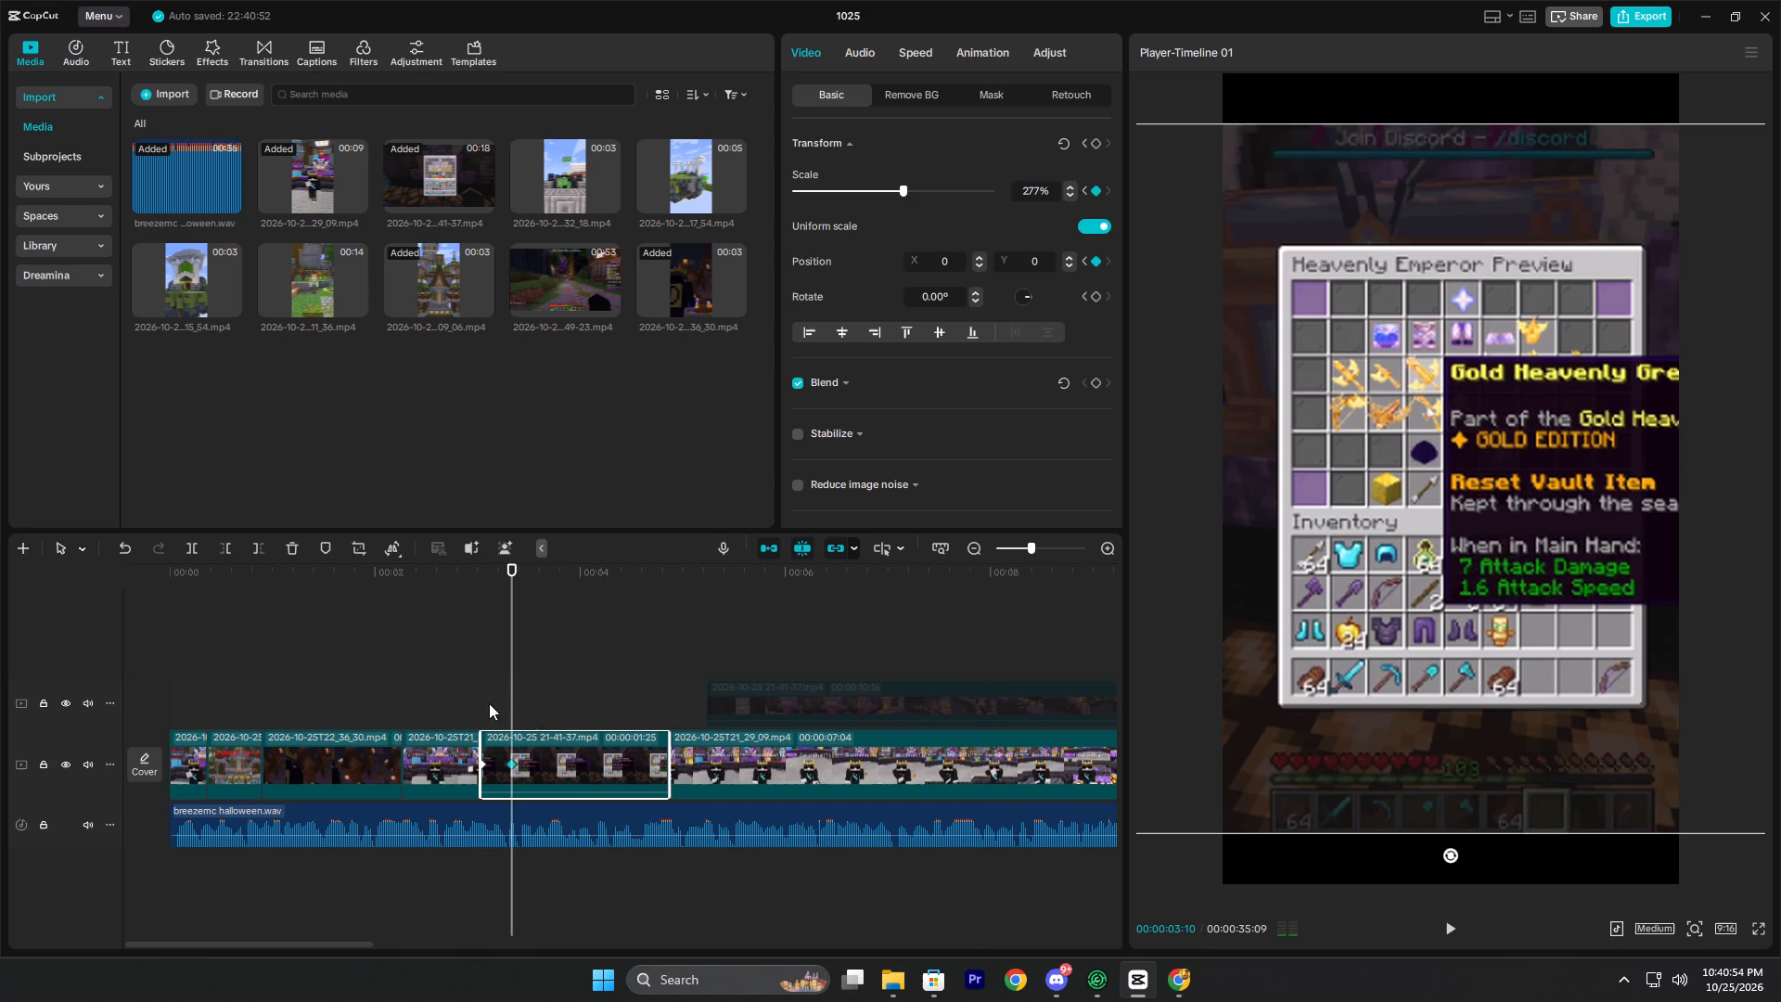
Replay the crate-preview clip several times to check the eased zoom against the voice-over.
{"action": "left_click", "coordinate": [486, 702]}
{"action": "key", "text": "space"}
{"action": "key", "text": "space"}
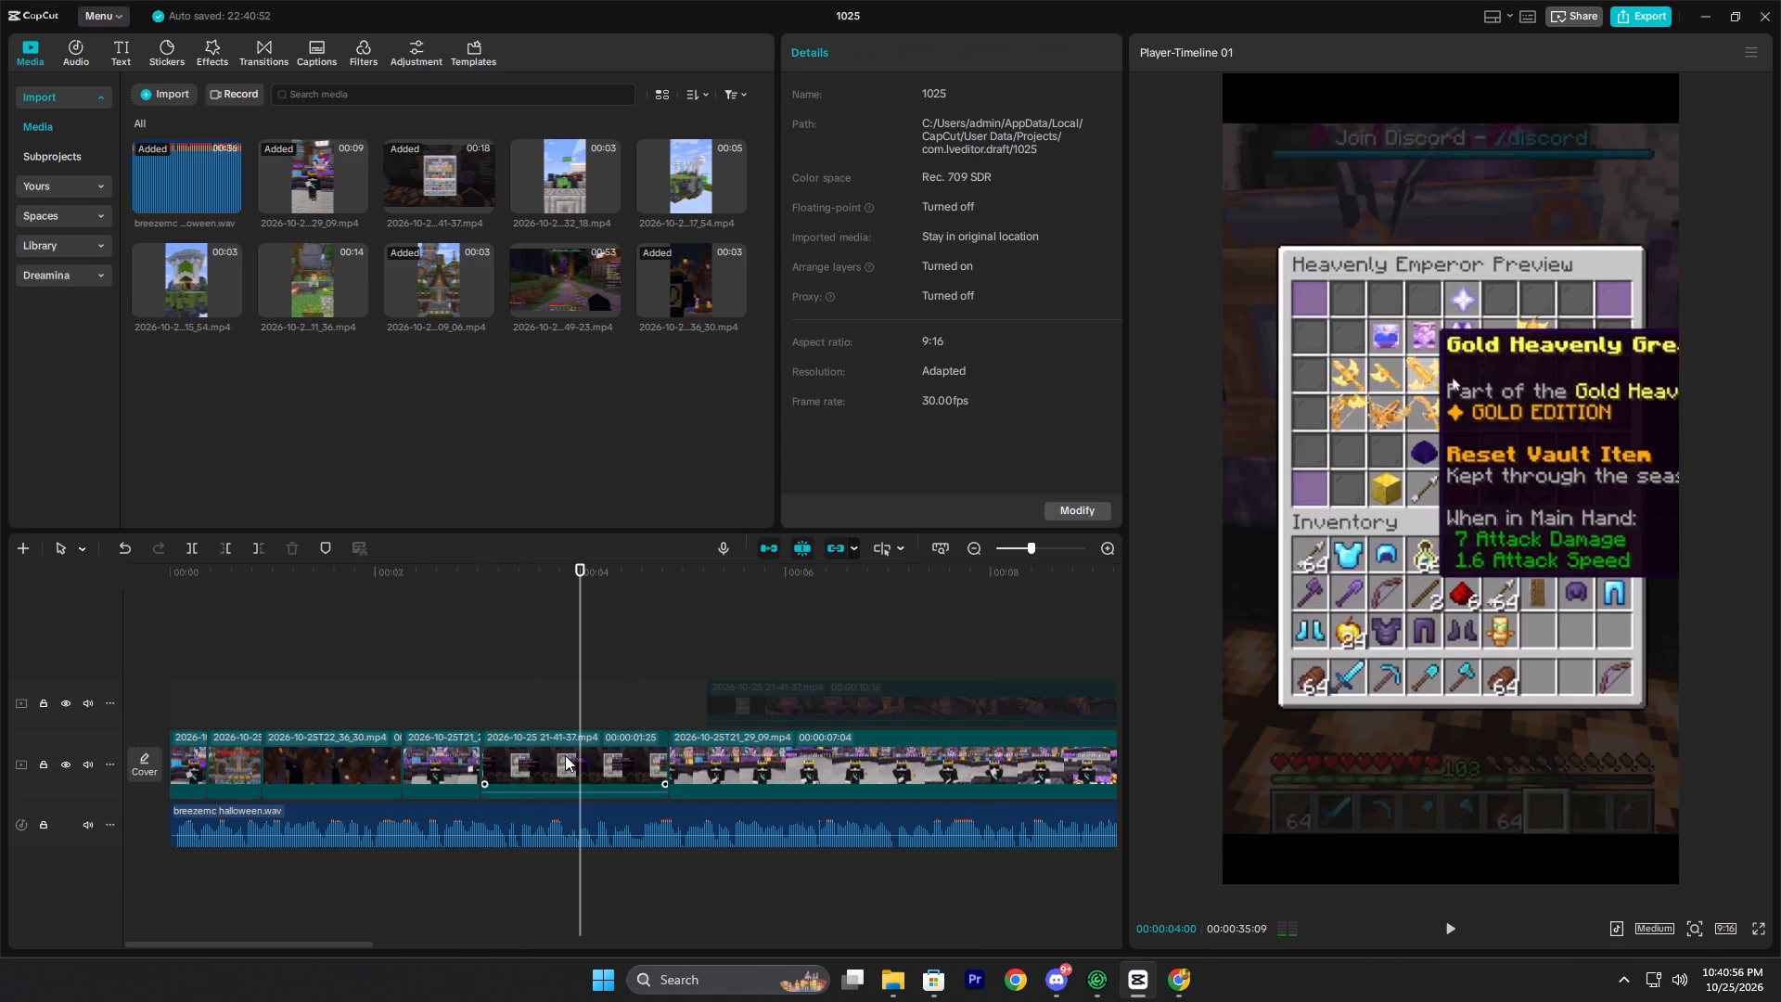
{"action": "key", "text": "space"}
{"action": "key", "text": "space"}
{"action": "left_click", "coordinate": [451, 691]}
{"action": "left_click", "coordinate": [487, 691]}
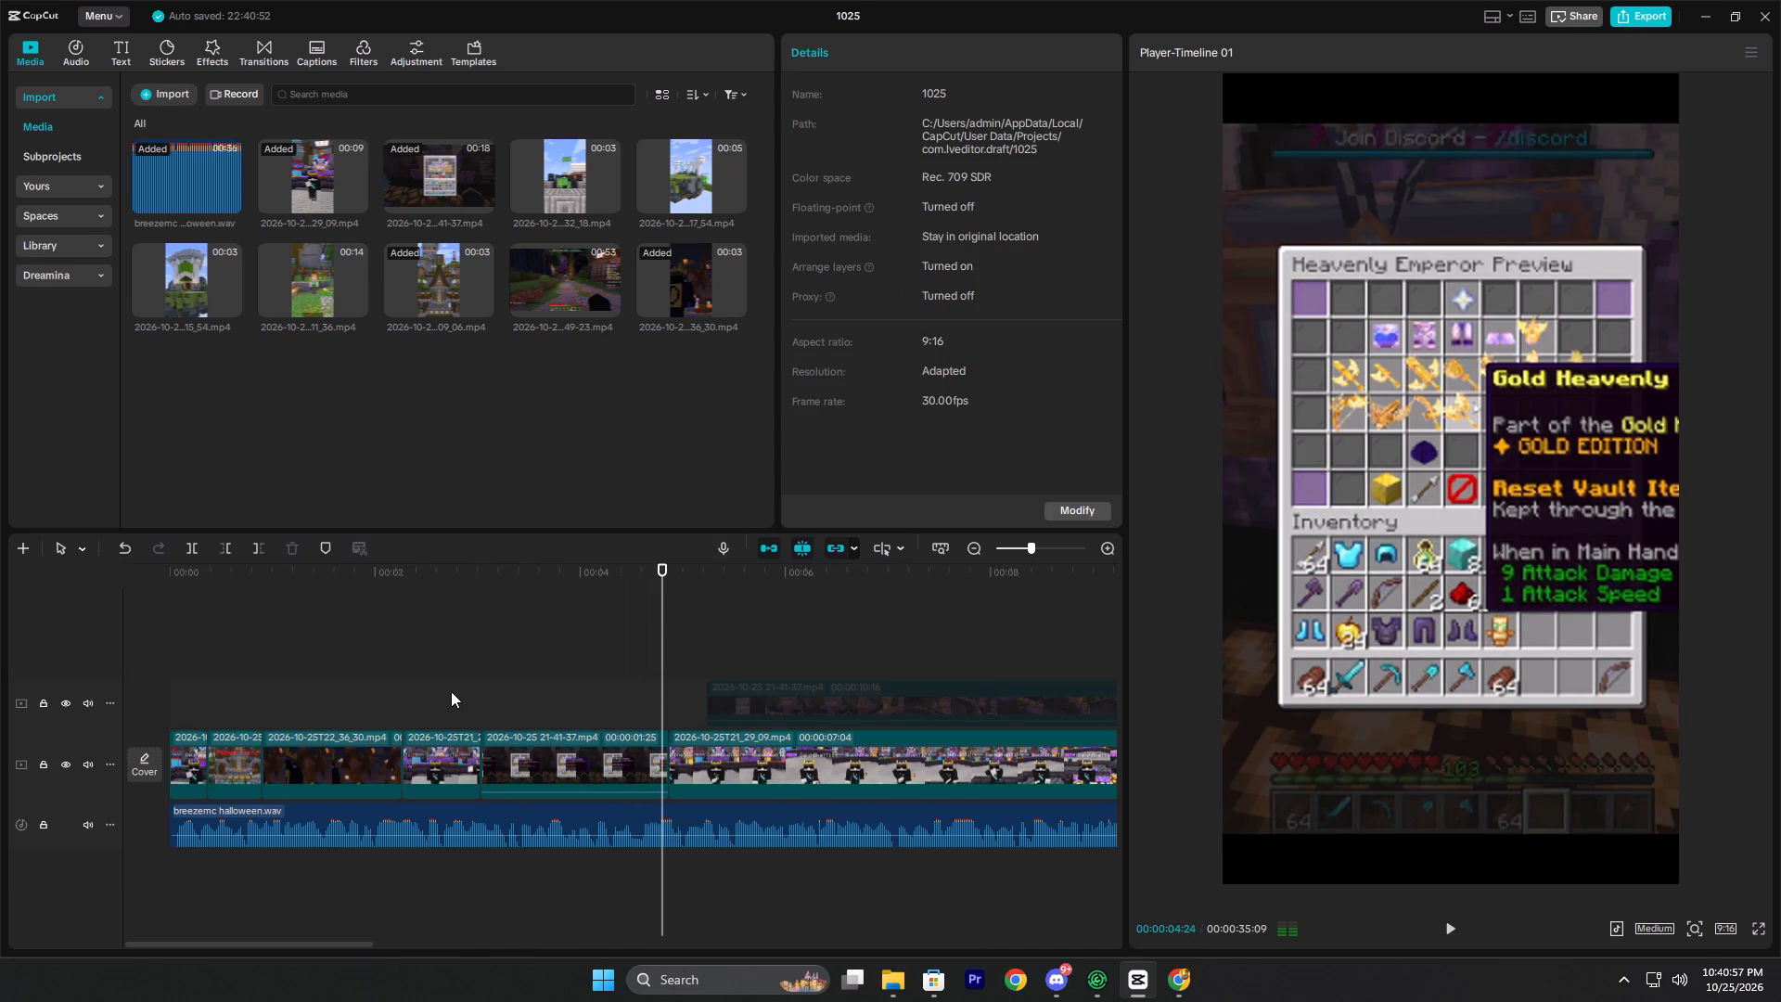
{"action": "key", "text": "space"}
{"action": "key", "text": "space"}
{"action": "key", "text": "space"}
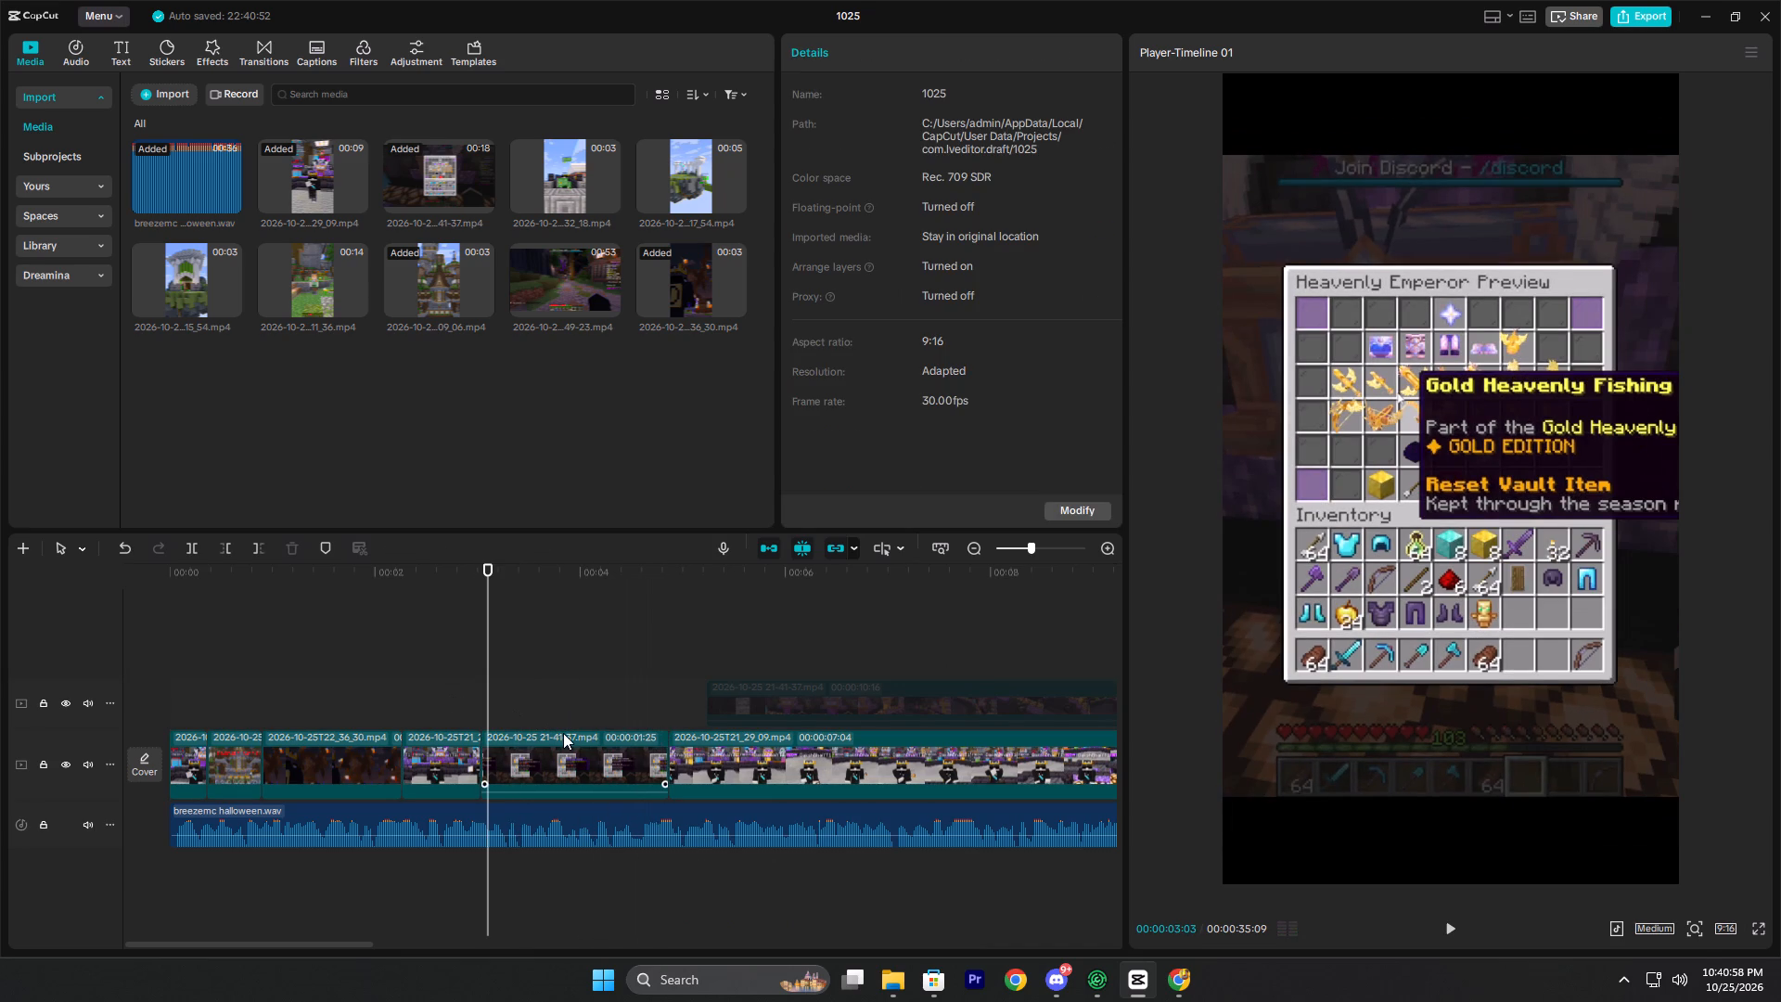
{"action": "key", "text": "space"}
Trim the crate-preview clip's end at 00:00:03:26, closing the gap to the 2026-10-25T21_29_09 clip, and replay the cut.
{"action": "left_click", "coordinate": [513, 690]}
{"action": "key", "text": "space"}
{"action": "key", "text": "space"}
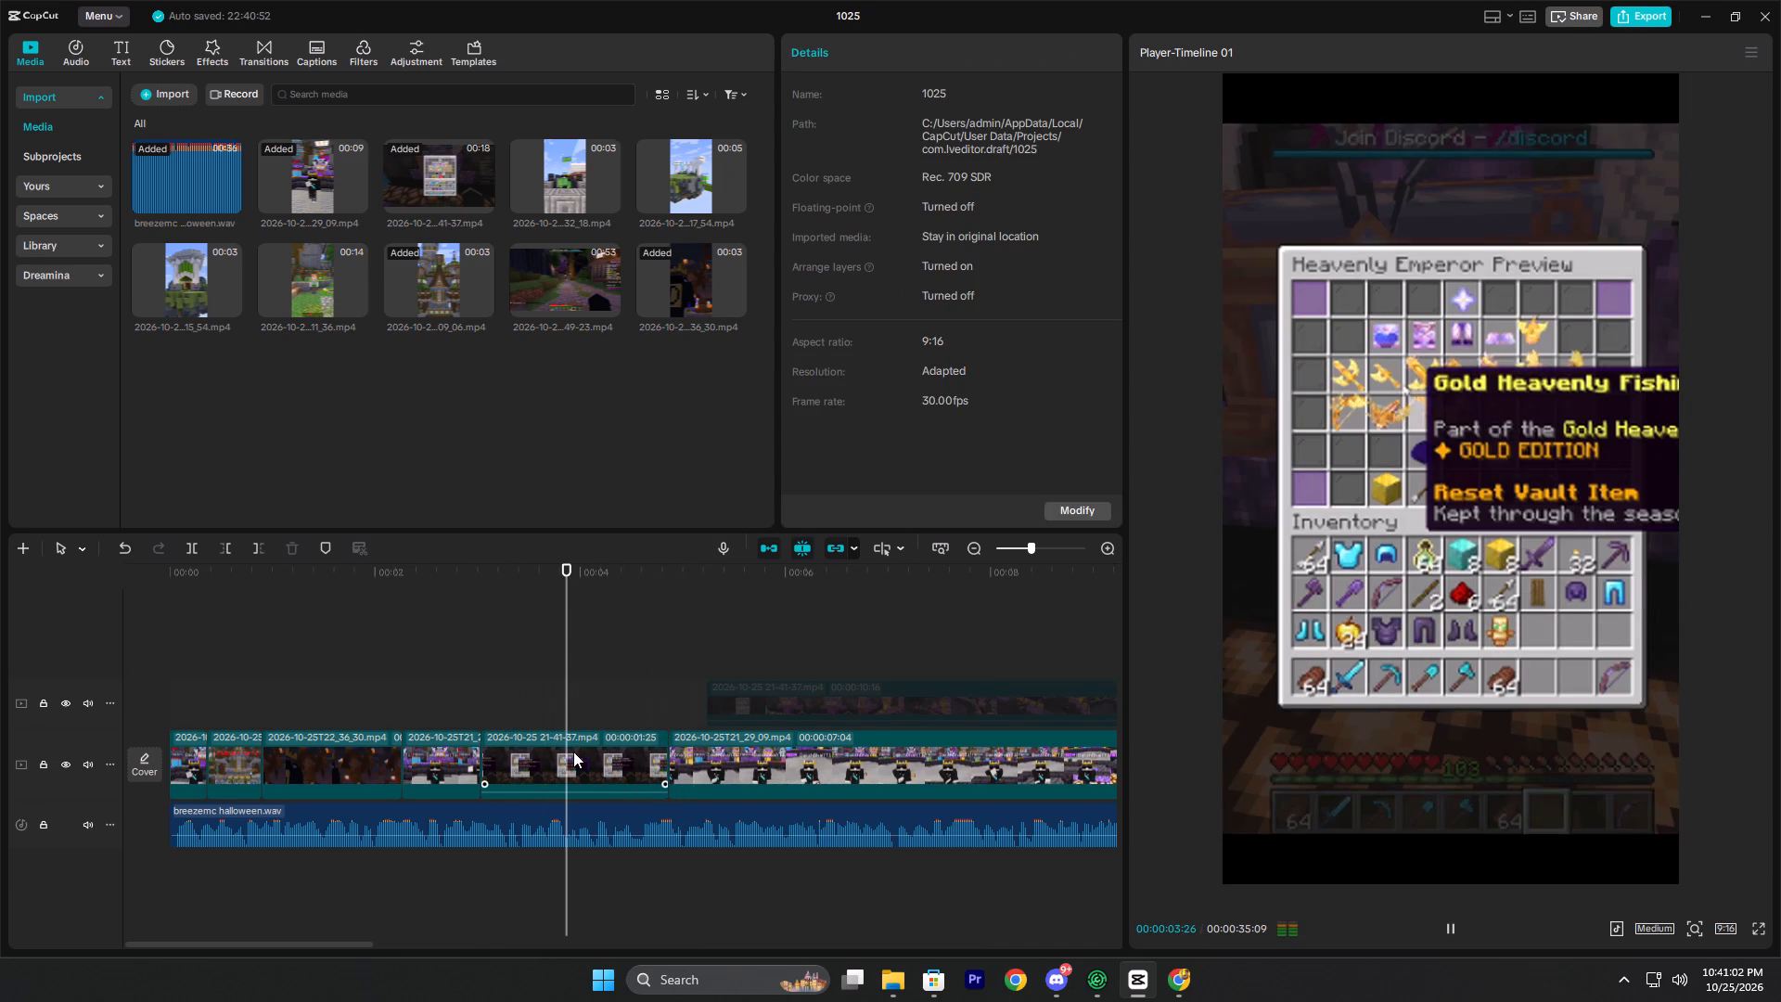
{"action": "key", "text": "w"}
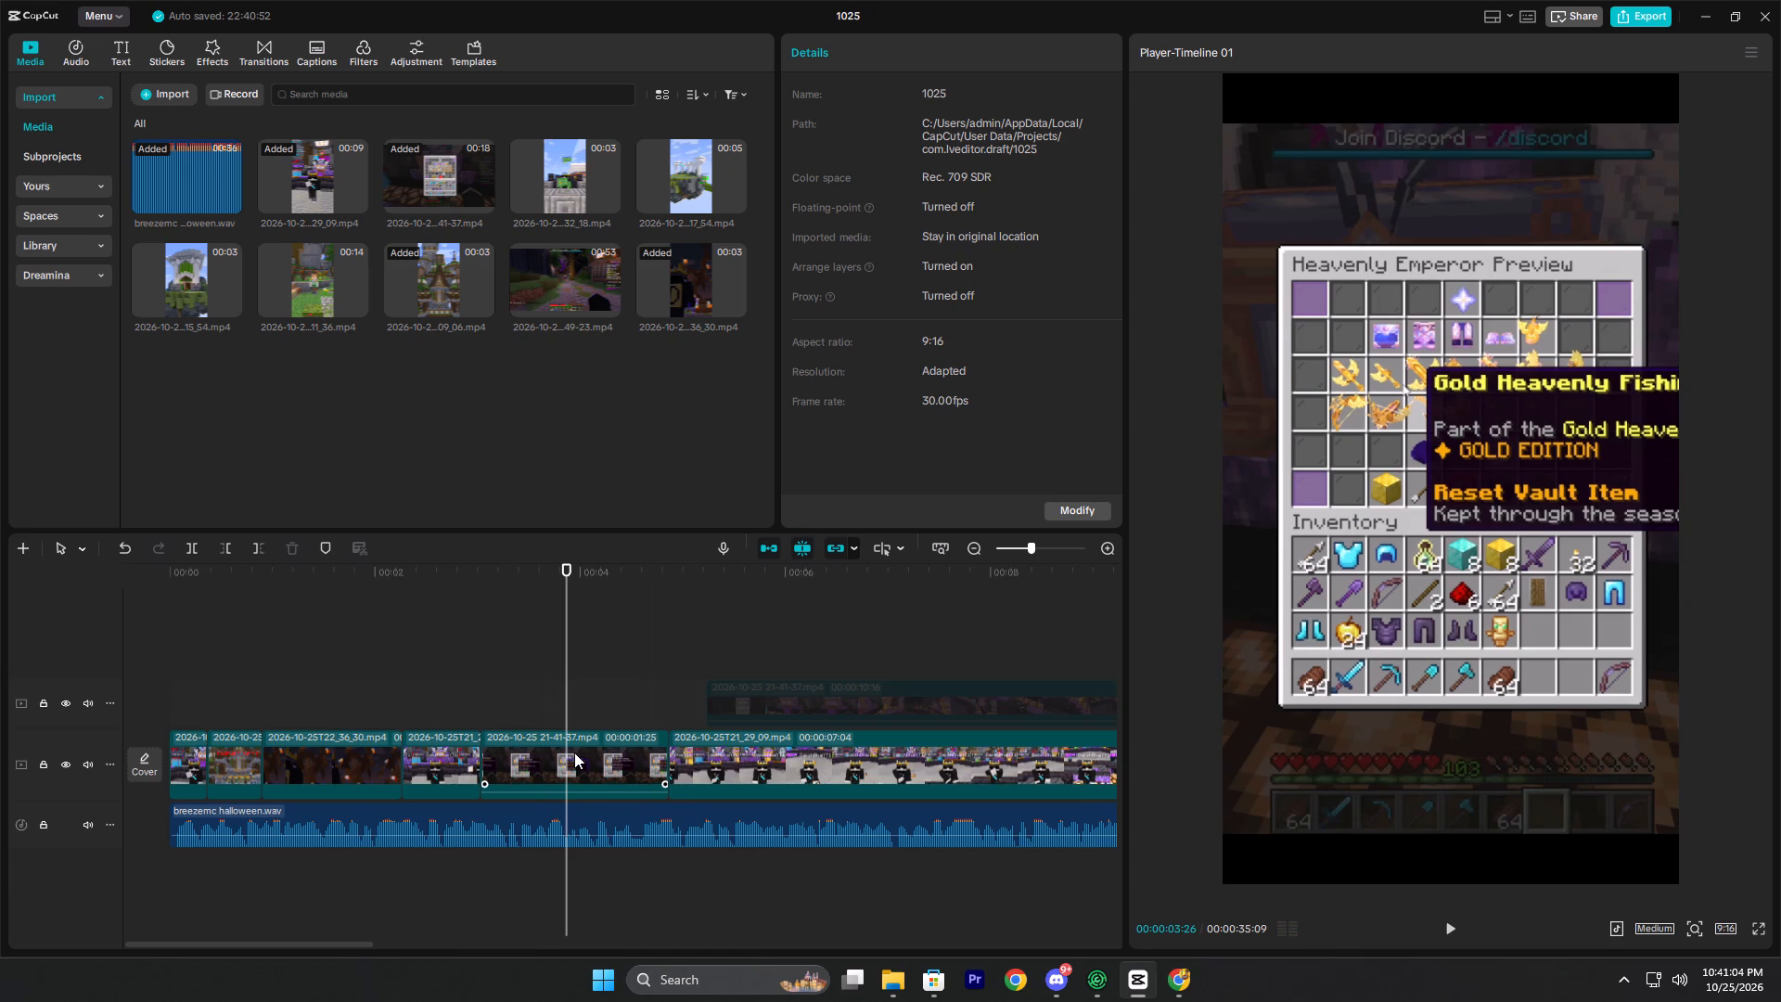
{"action": "key", "text": "space"}
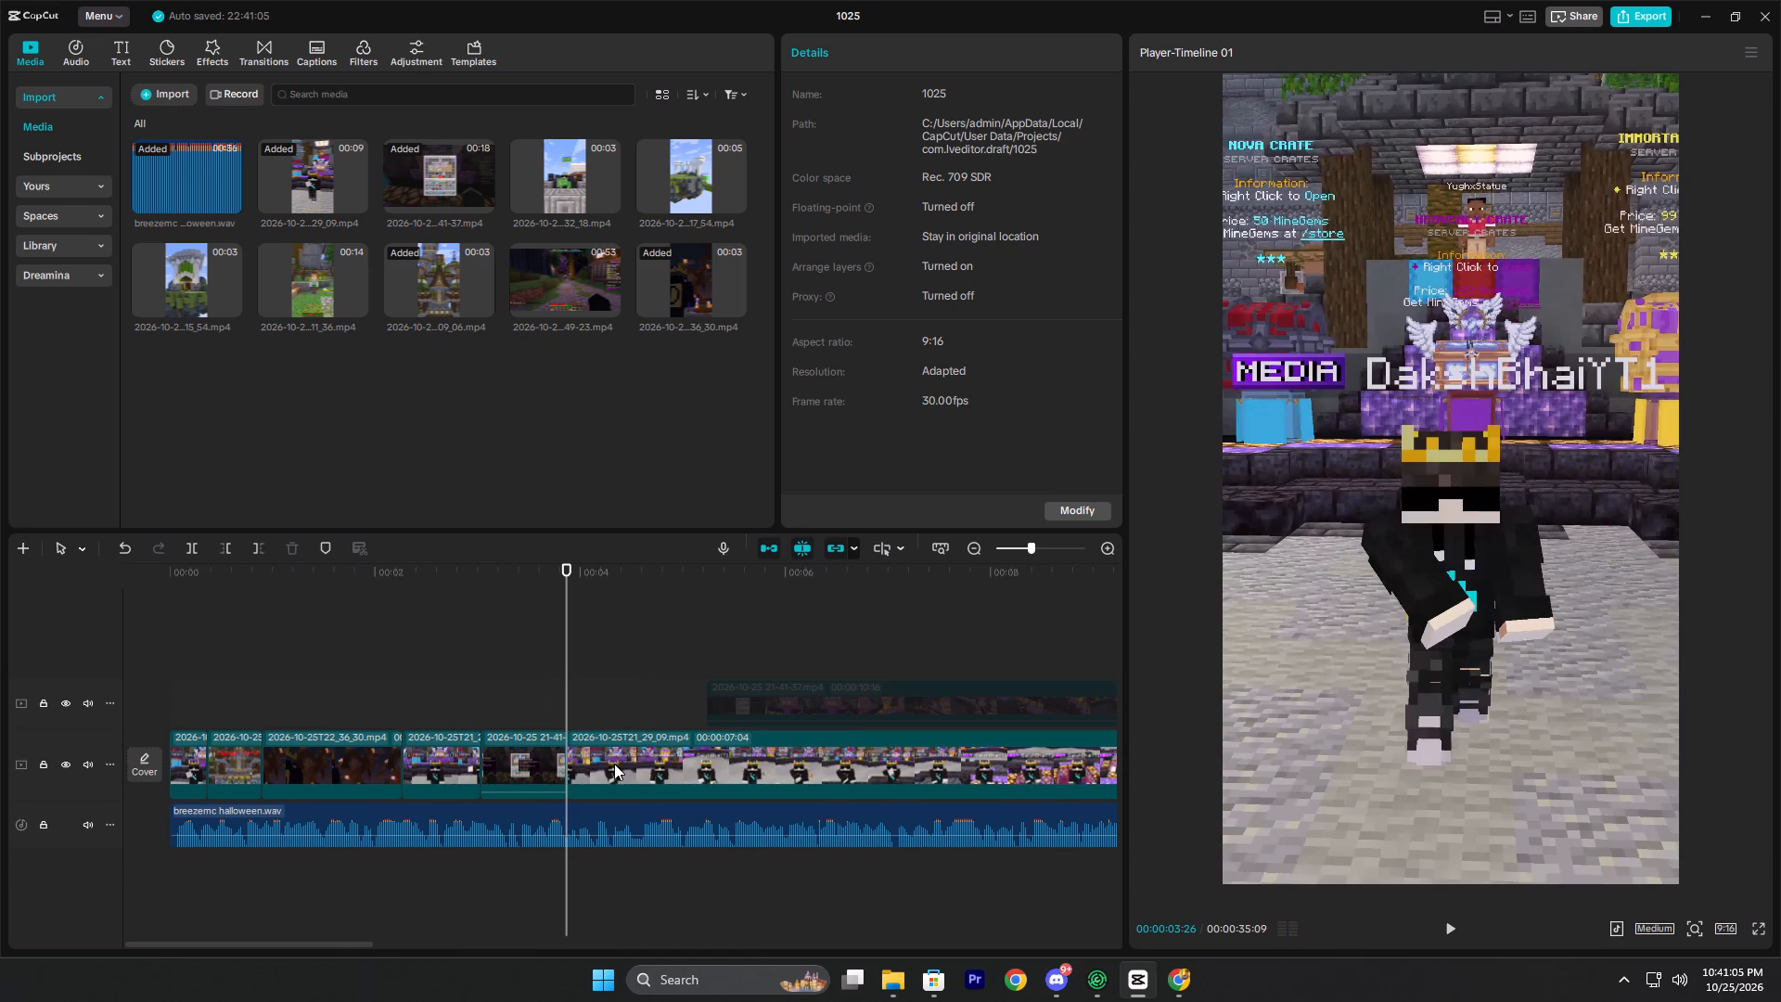
{"action": "key", "text": "space"}
Split the 2026-10-25T21_29_09 clip at 00:00:04:22 to match the voice-over, and play past the cut.
{"action": "double_click", "coordinate": [559, 683]}
{"action": "key", "text": "space"}
{"action": "key", "text": "space"}
{"action": "key", "text": "ctrl+b"}
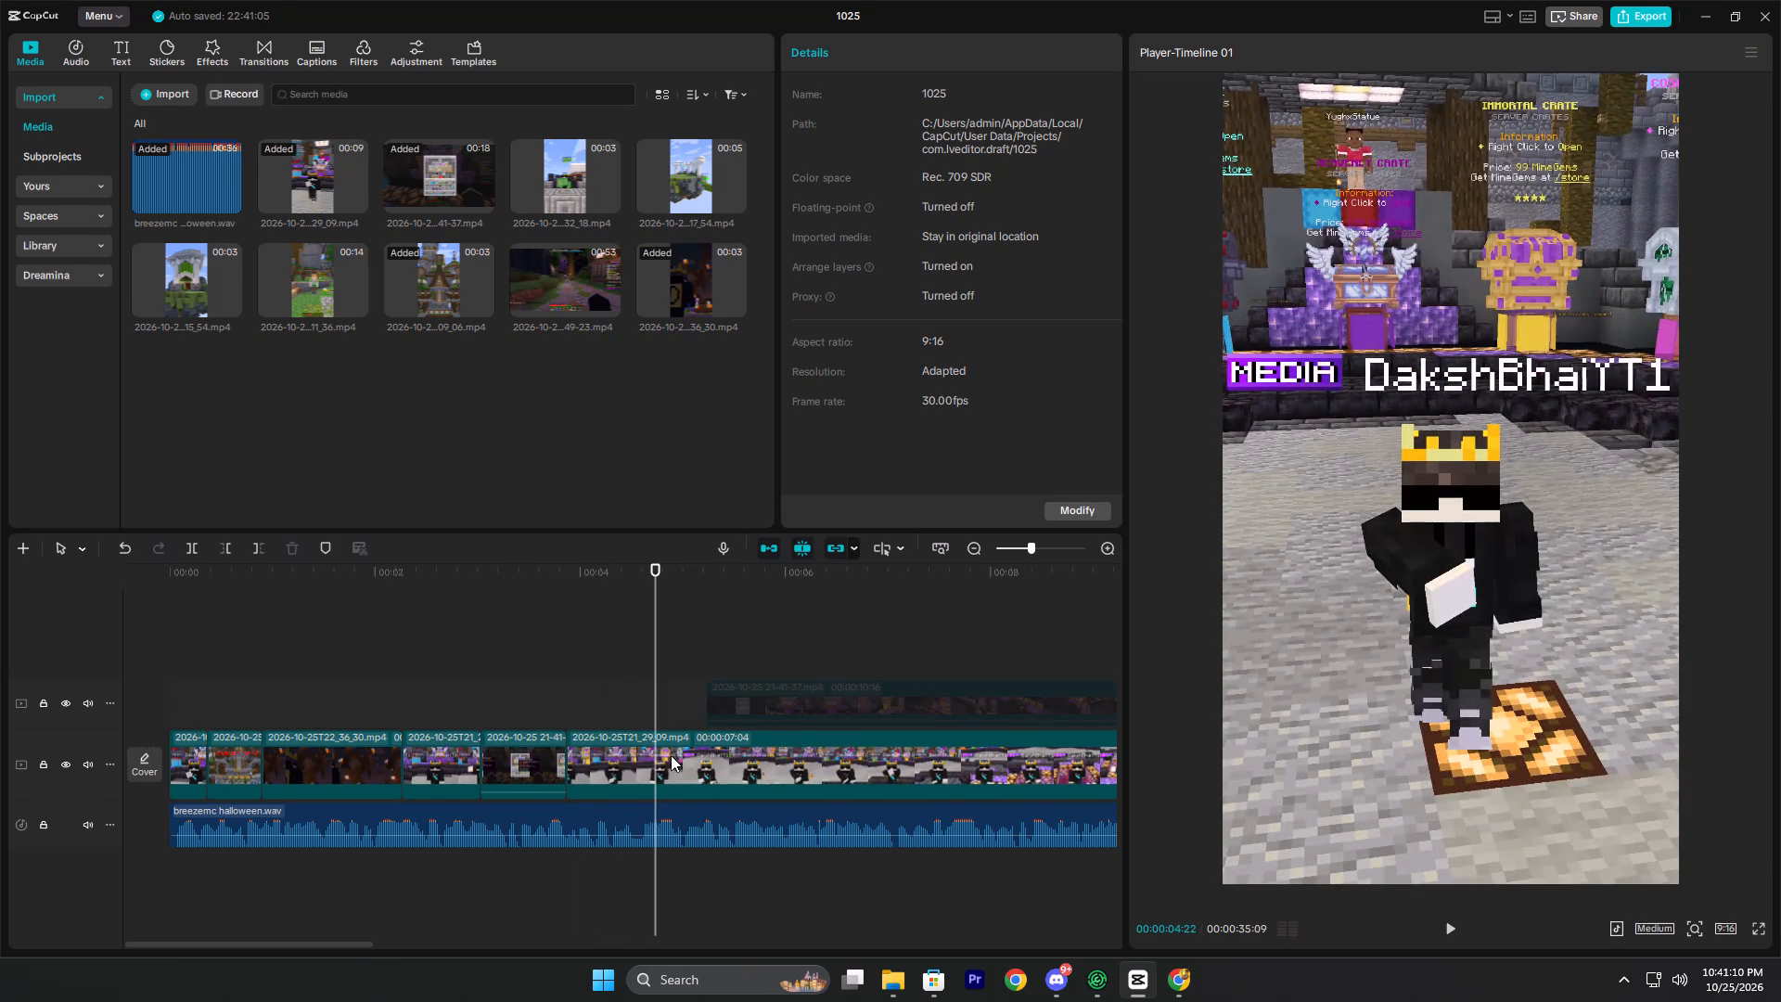
{"action": "key", "text": "space"}
{"action": "key", "text": "space"}
{"action": "left_click", "coordinate": [664, 707]}
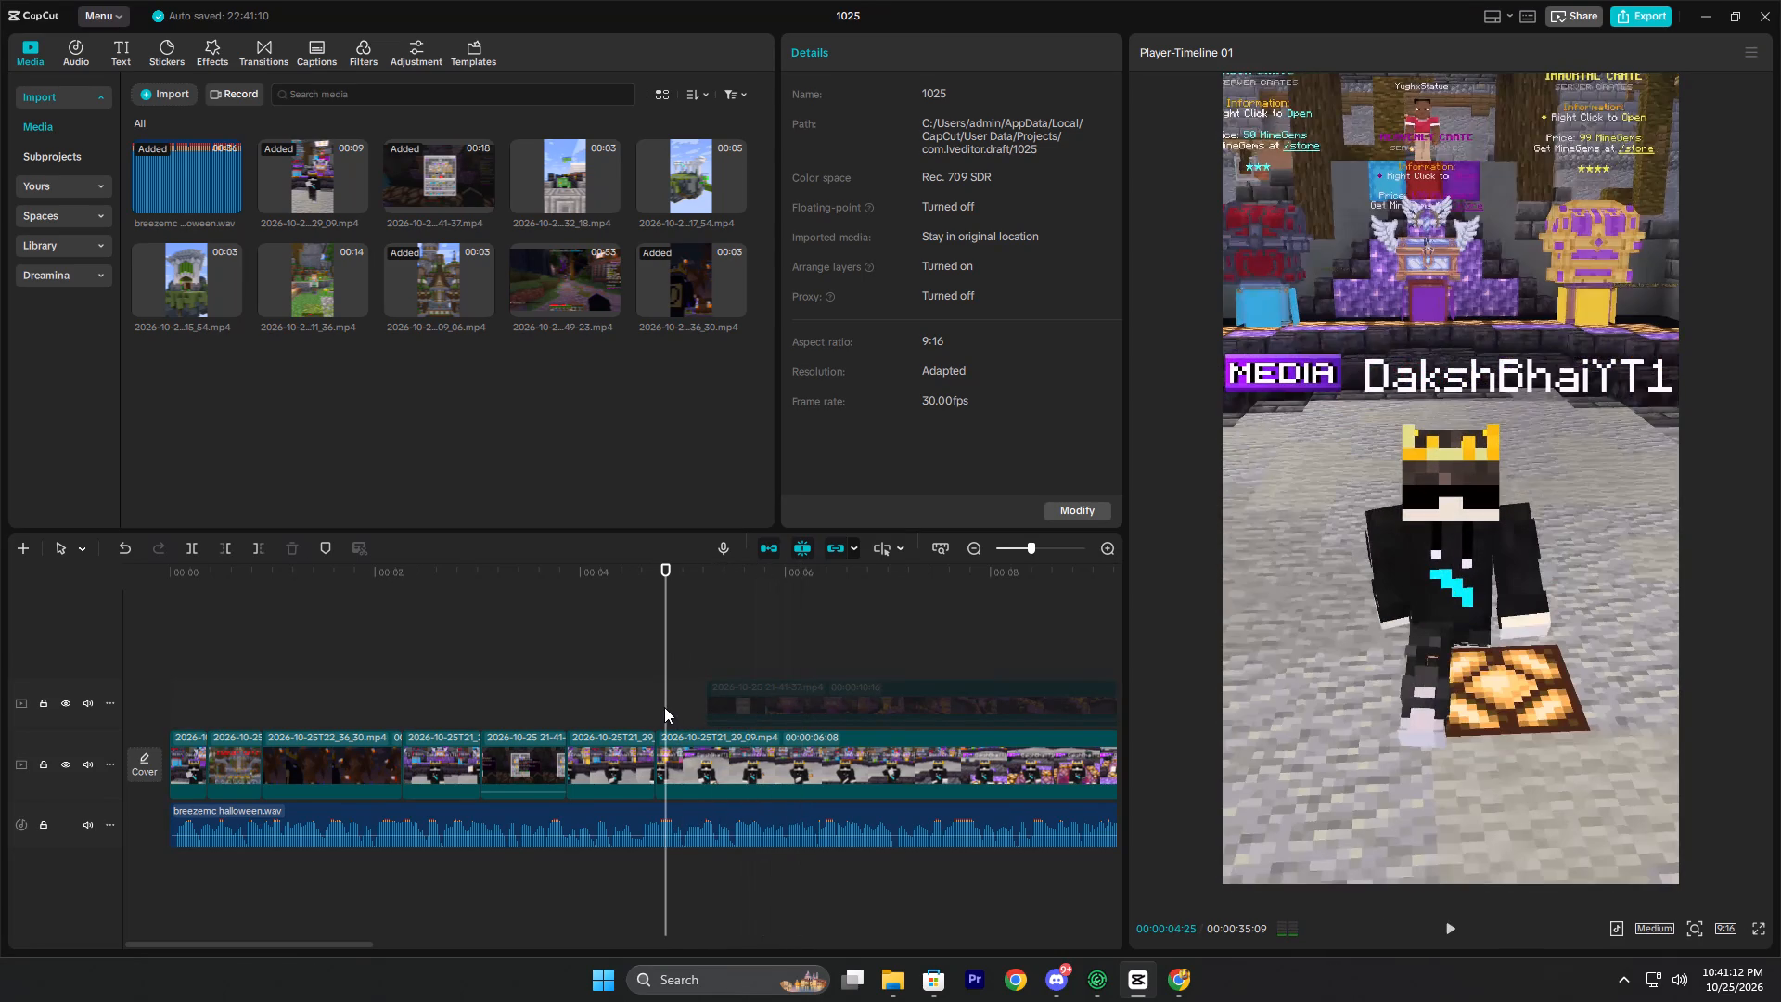
{"action": "left_click", "coordinate": [747, 702]}
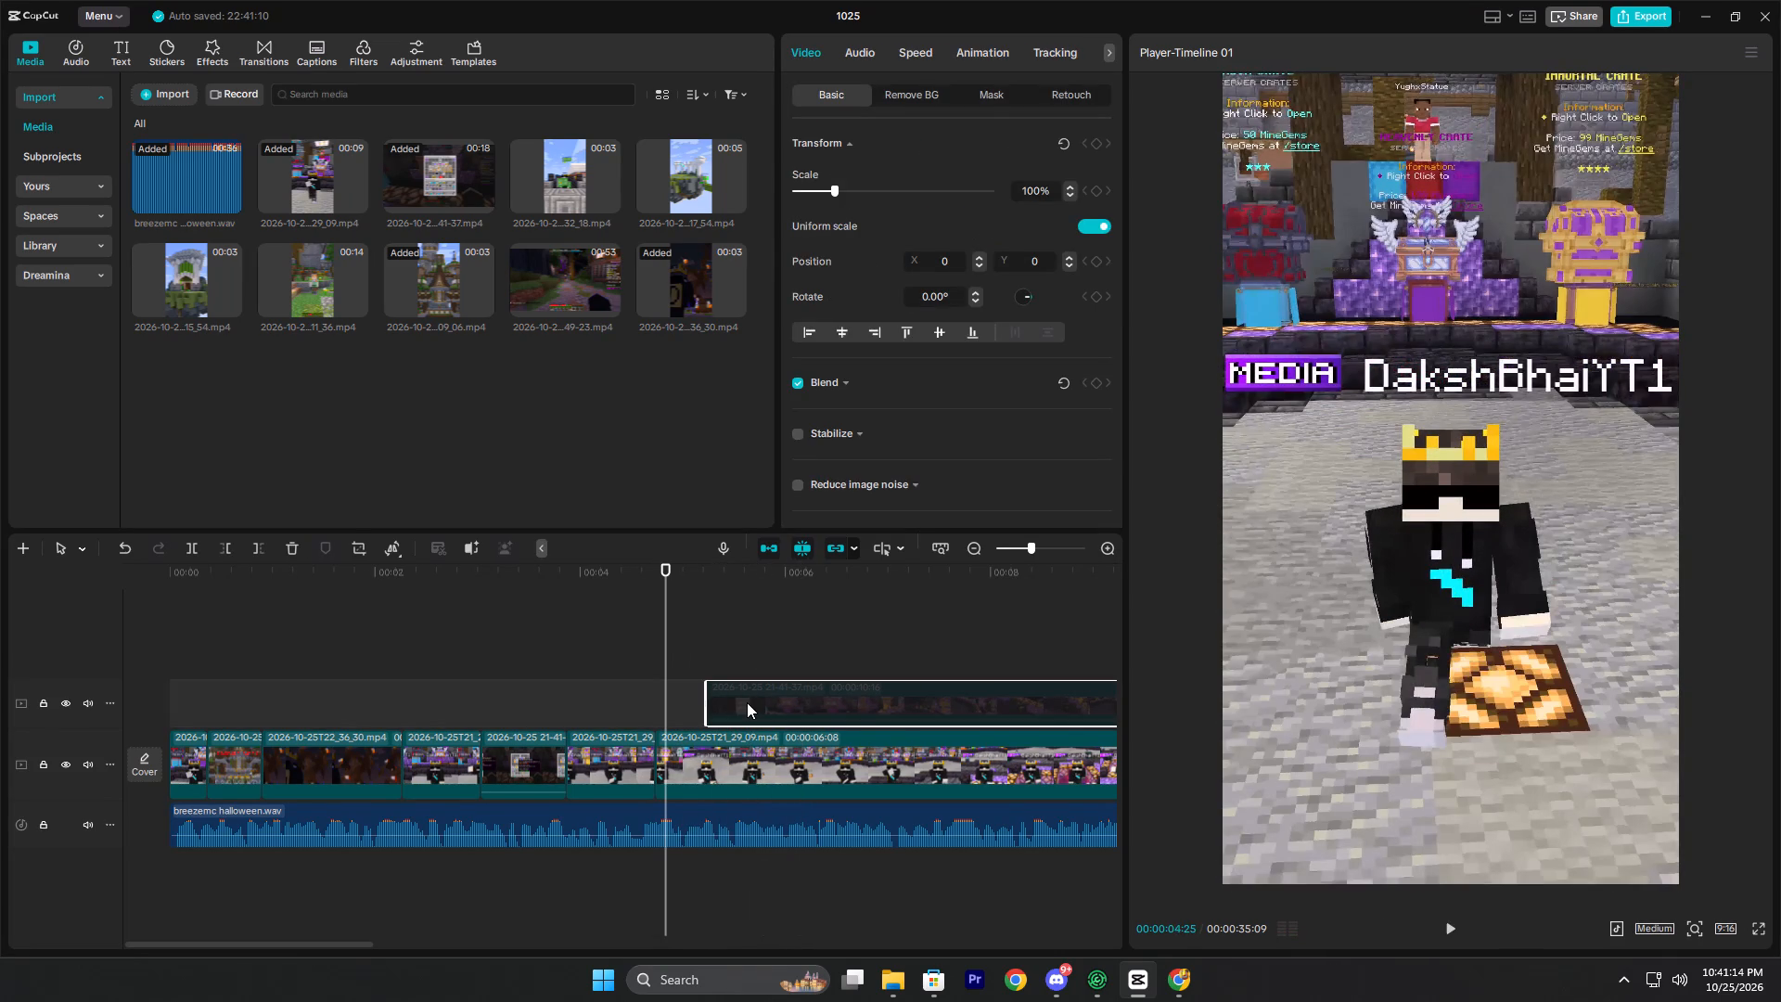
{"action": "key", "text": "v"}
{"action": "left_click", "coordinate": [996, 656]}
{"action": "left_click_drag", "start_coordinate": [996, 656], "coordinate": [752, 670]}
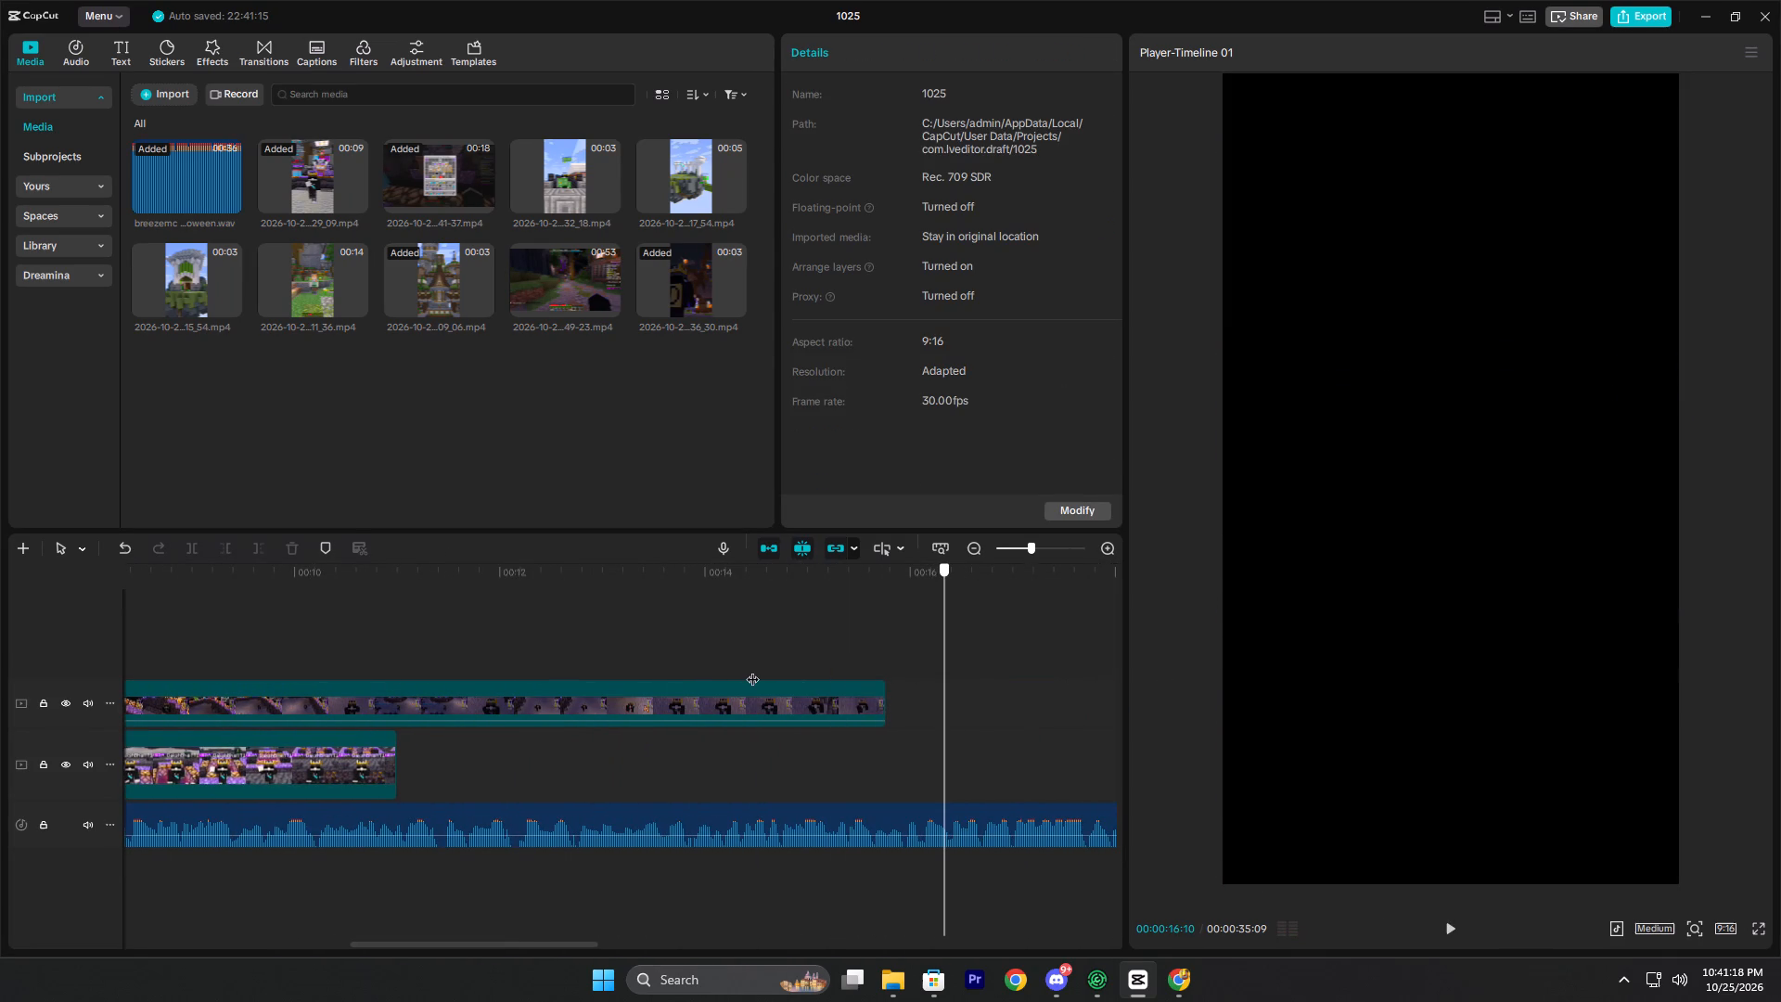
{"action": "left_click_drag", "start_coordinate": [752, 670], "coordinate": [805, 671]}
{"action": "left_click", "coordinate": [740, 658]}
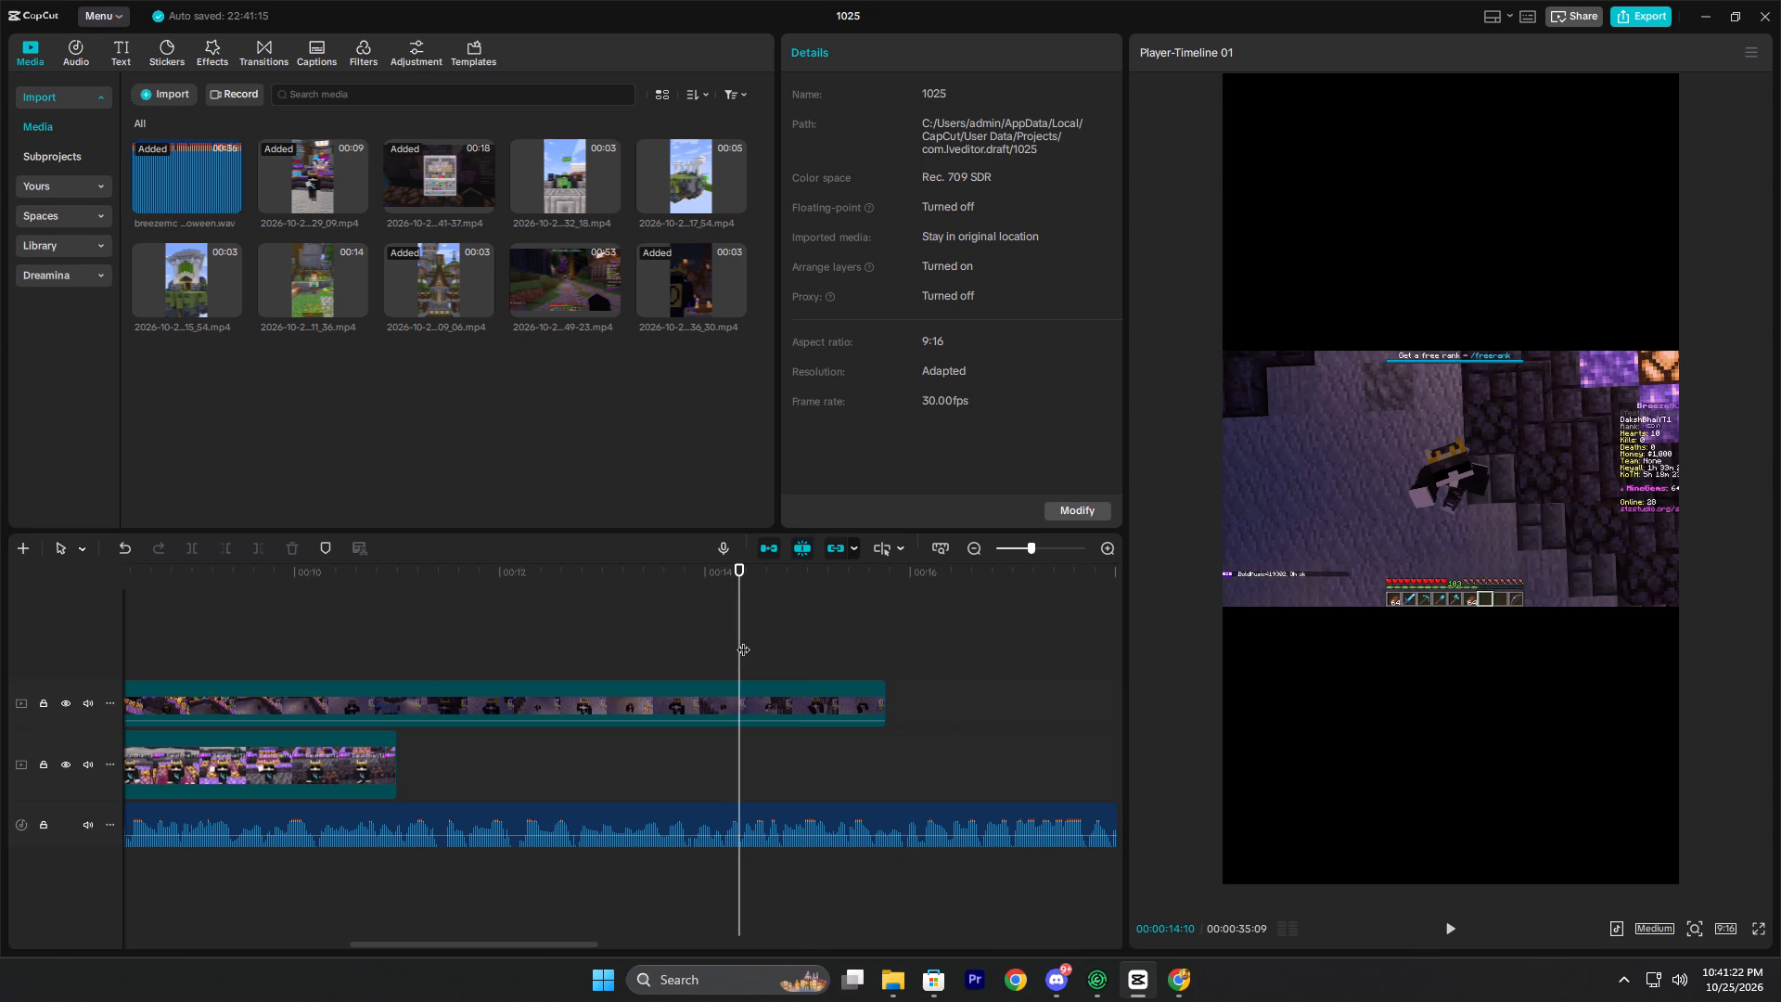
{"action": "left_click_drag", "start_coordinate": [743, 640], "coordinate": [158, 649]}
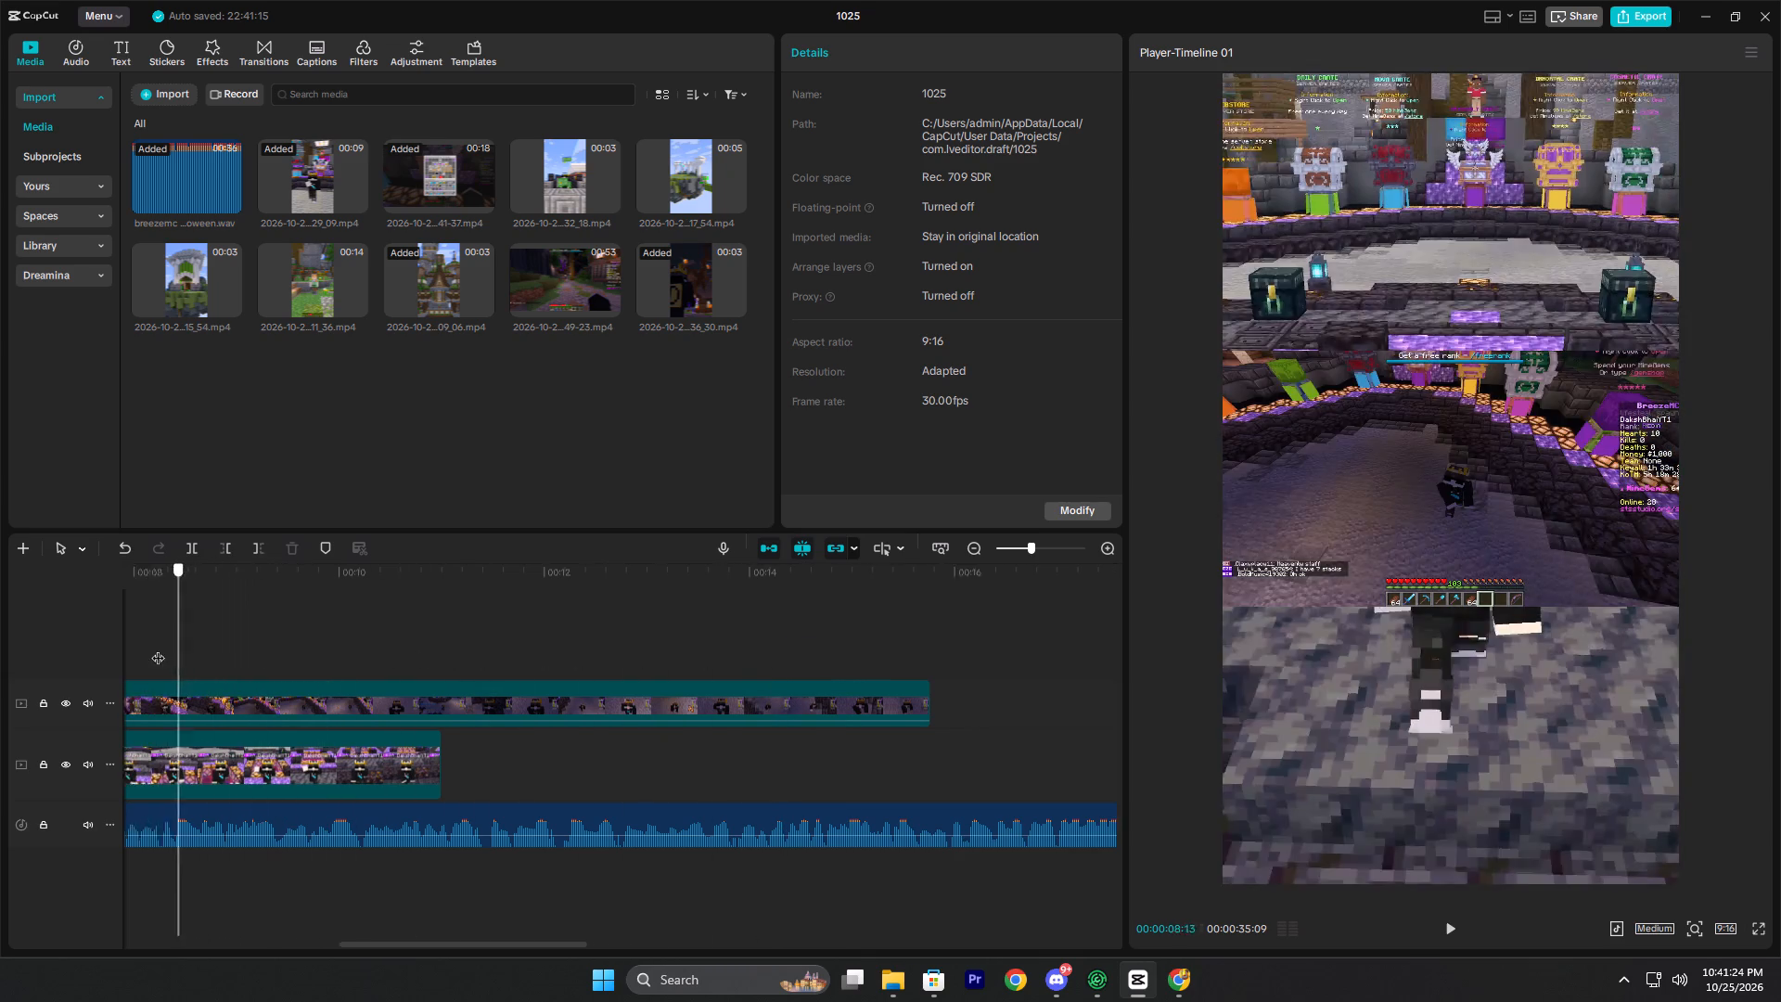
{"action": "left_click_drag", "start_coordinate": [158, 649], "coordinate": [661, 657]}
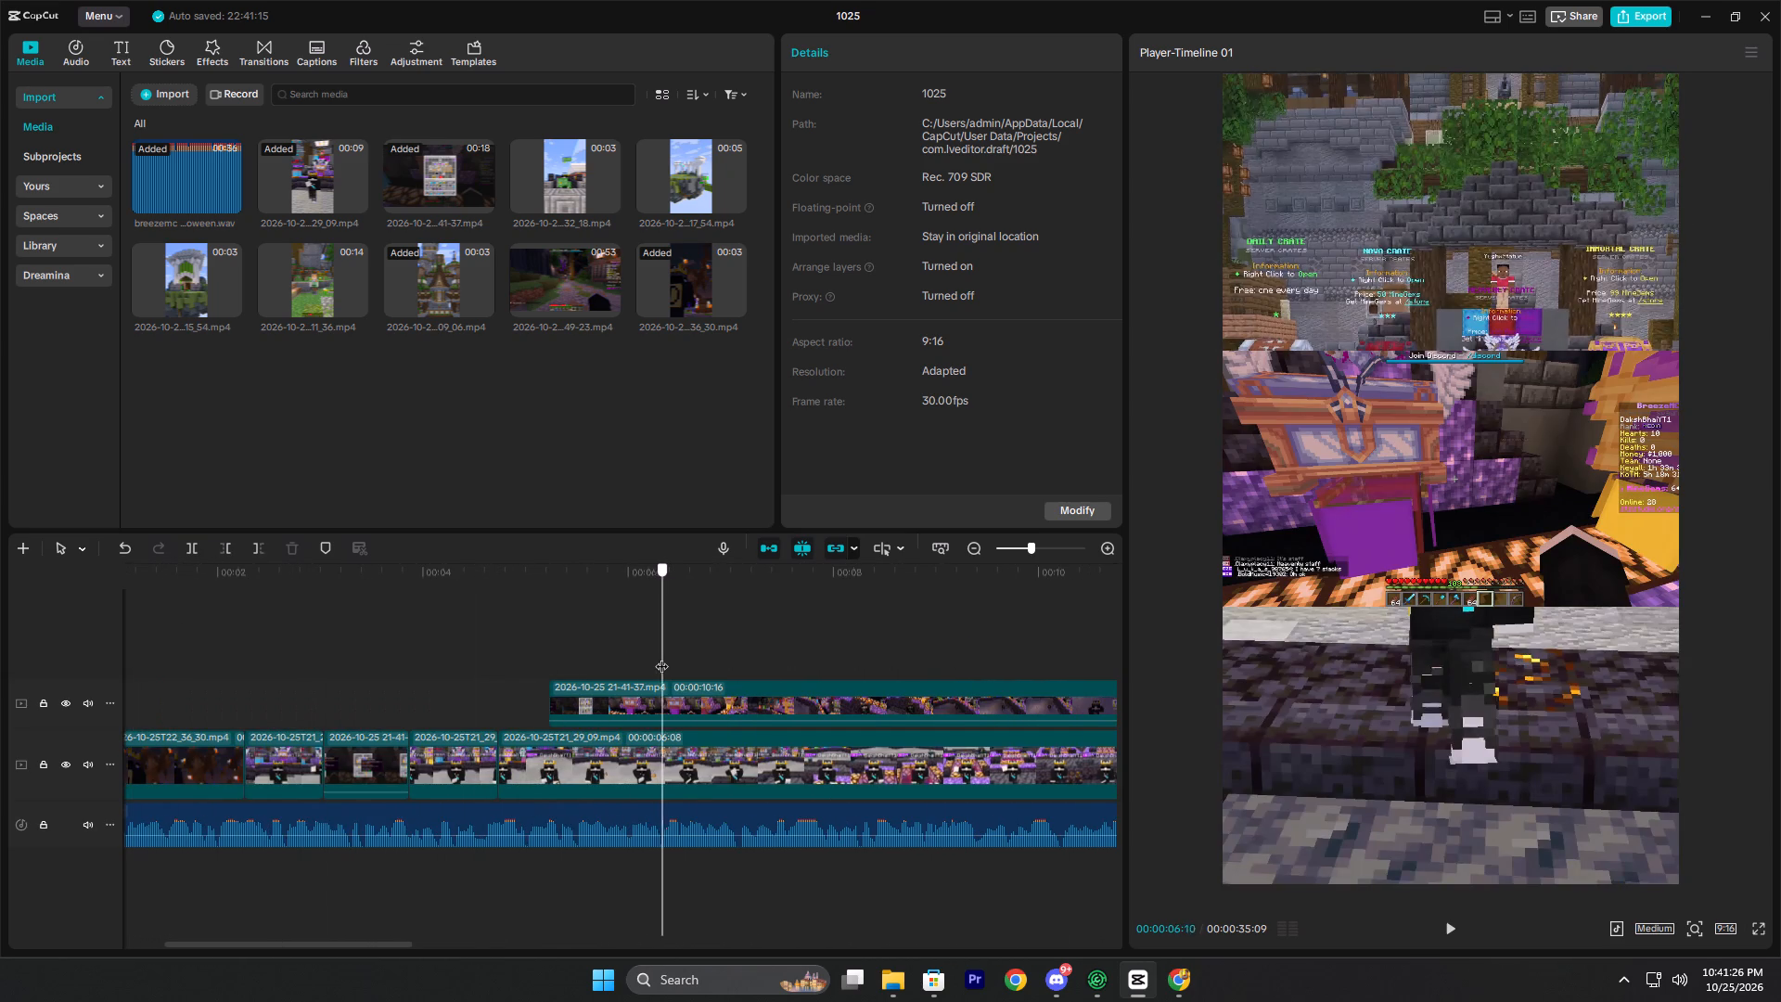
{"action": "left_click_drag", "start_coordinate": [661, 657], "coordinate": [724, 660]}
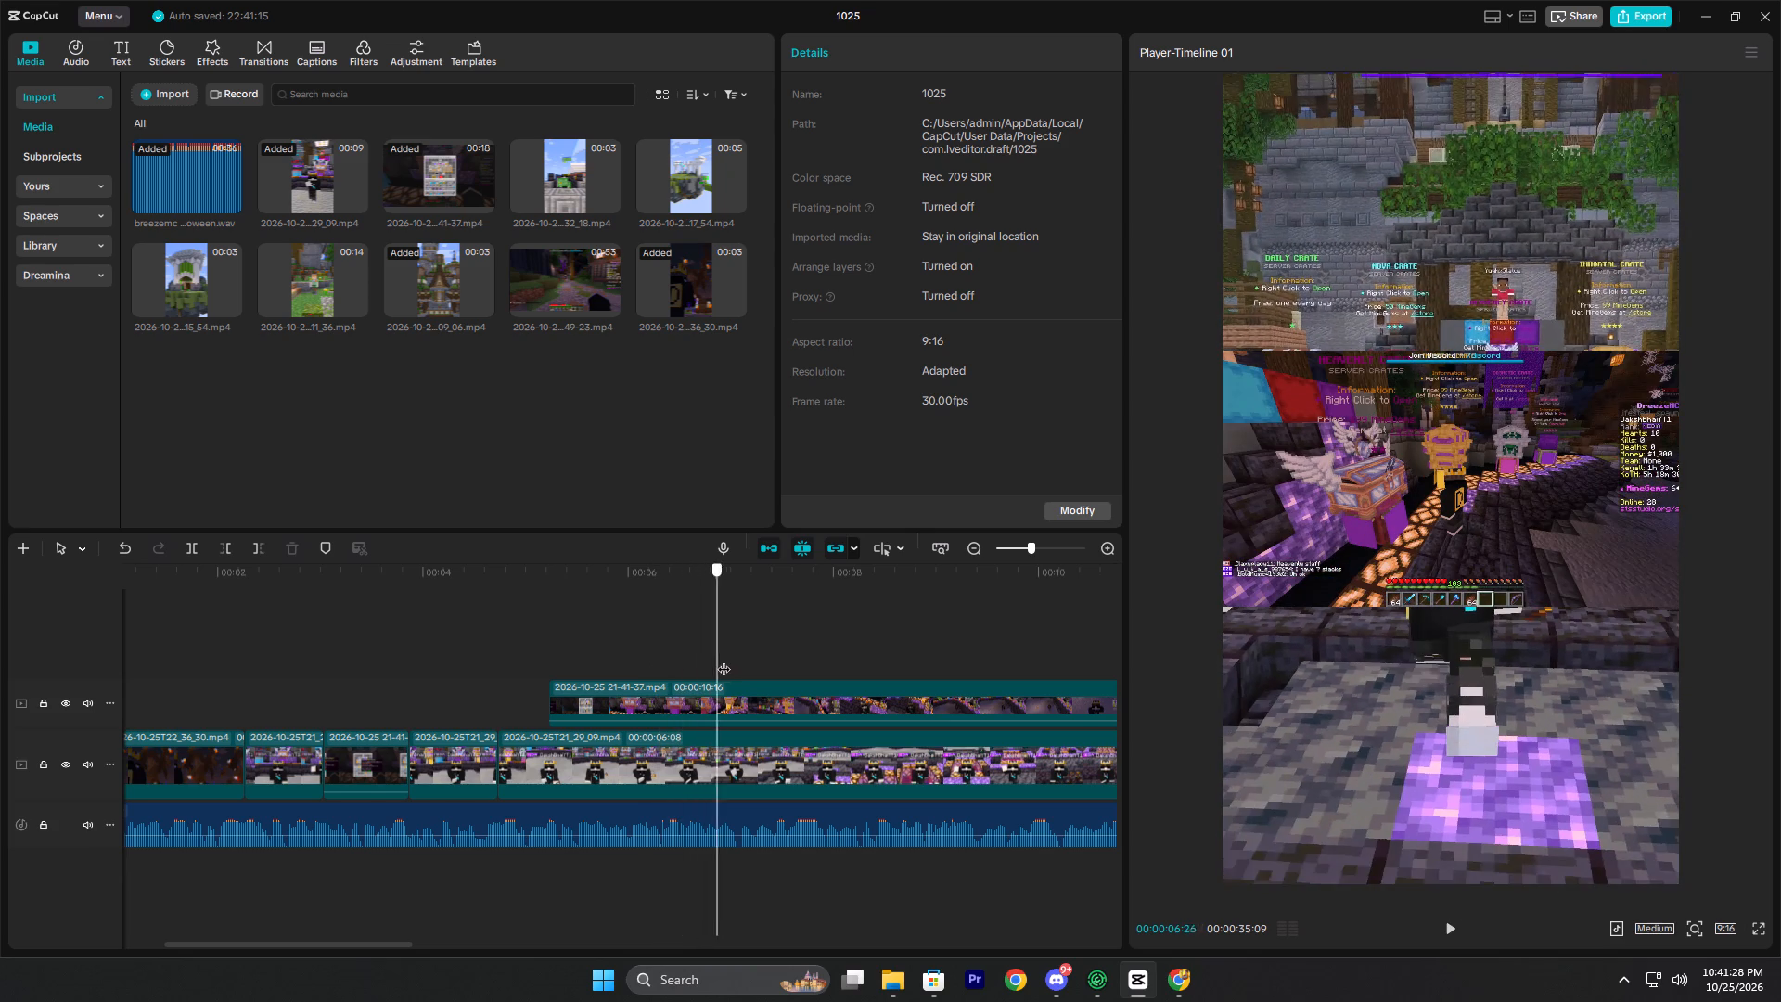
{"action": "left_click_drag", "start_coordinate": [724, 660], "coordinate": [840, 671]}
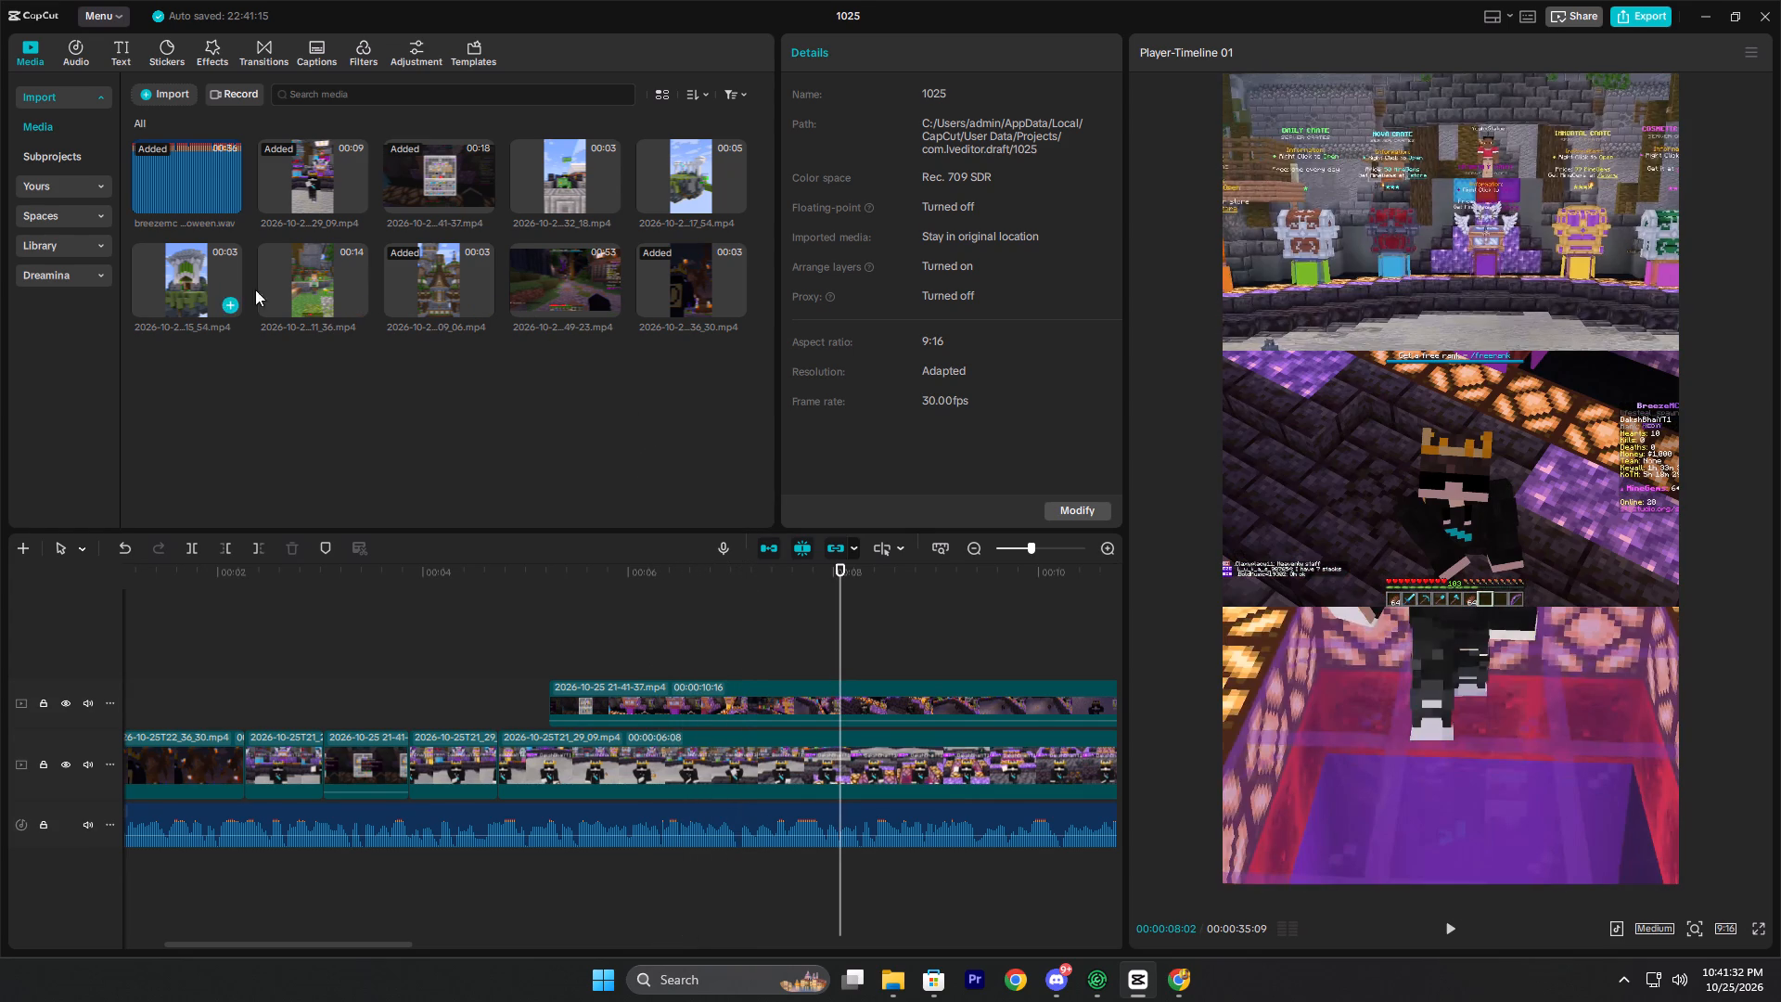
{"action": "left_click", "coordinate": [903, 981]}
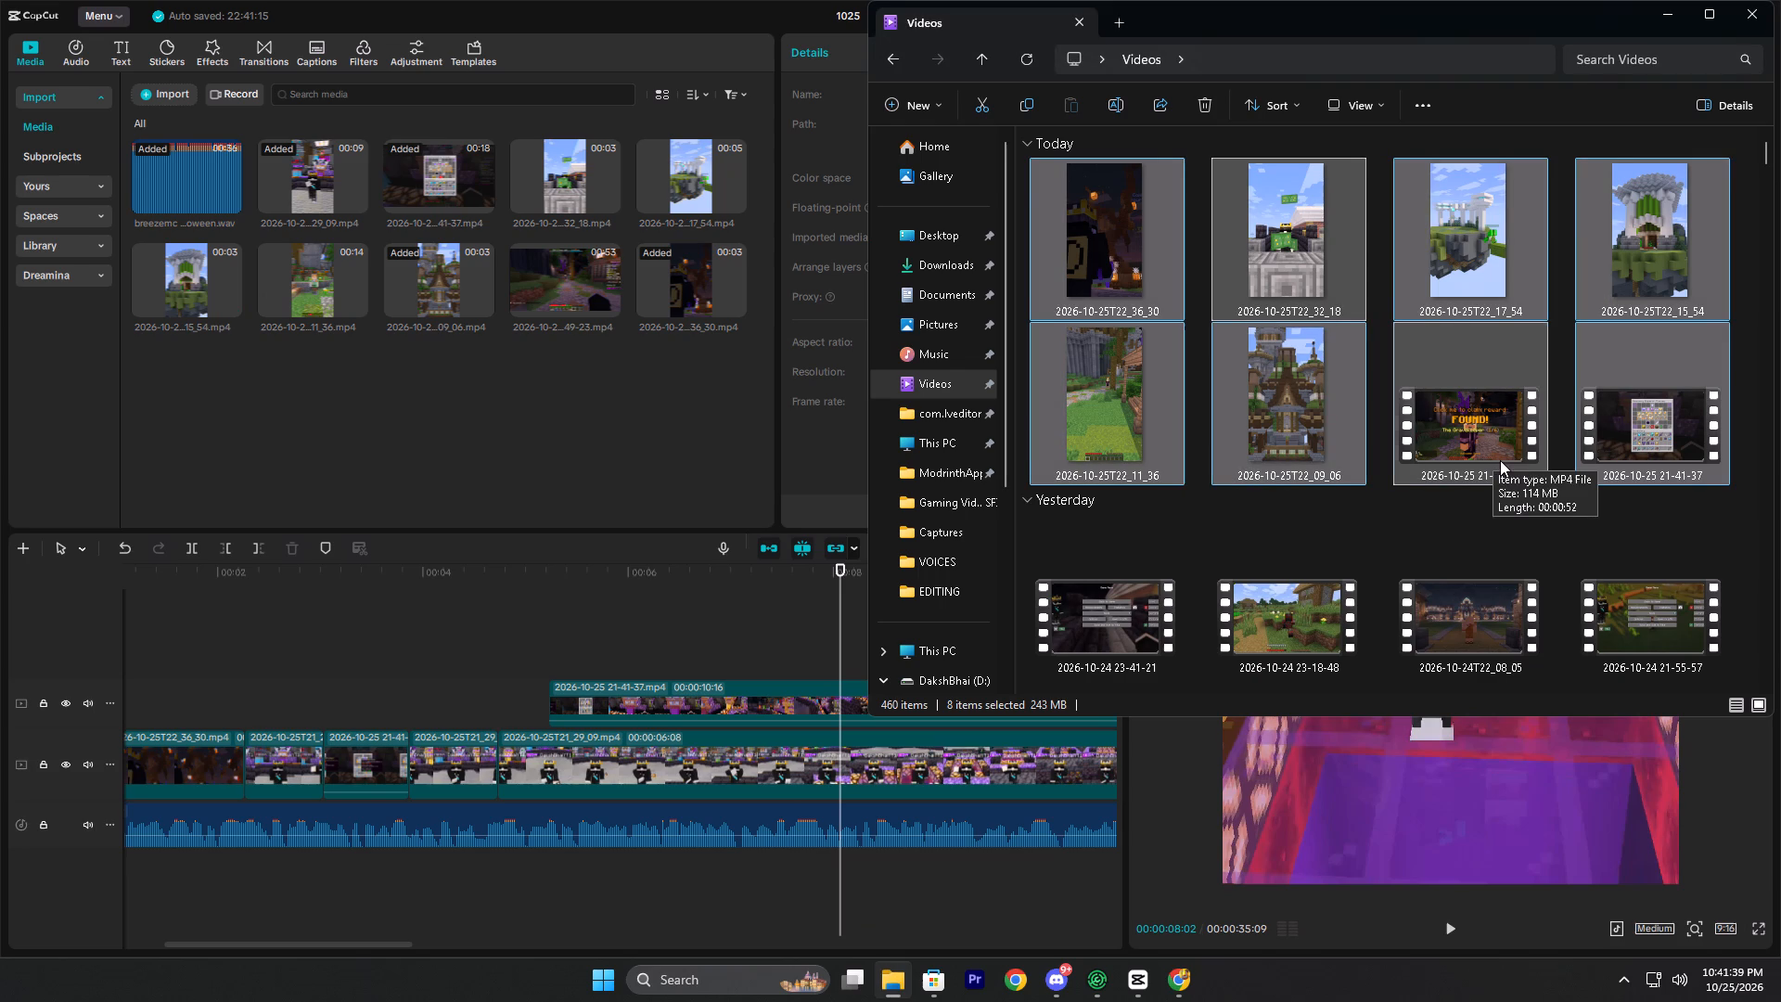
{"action": "left_click", "coordinate": [532, 347]}
{"action": "left_click", "coordinate": [538, 281]}
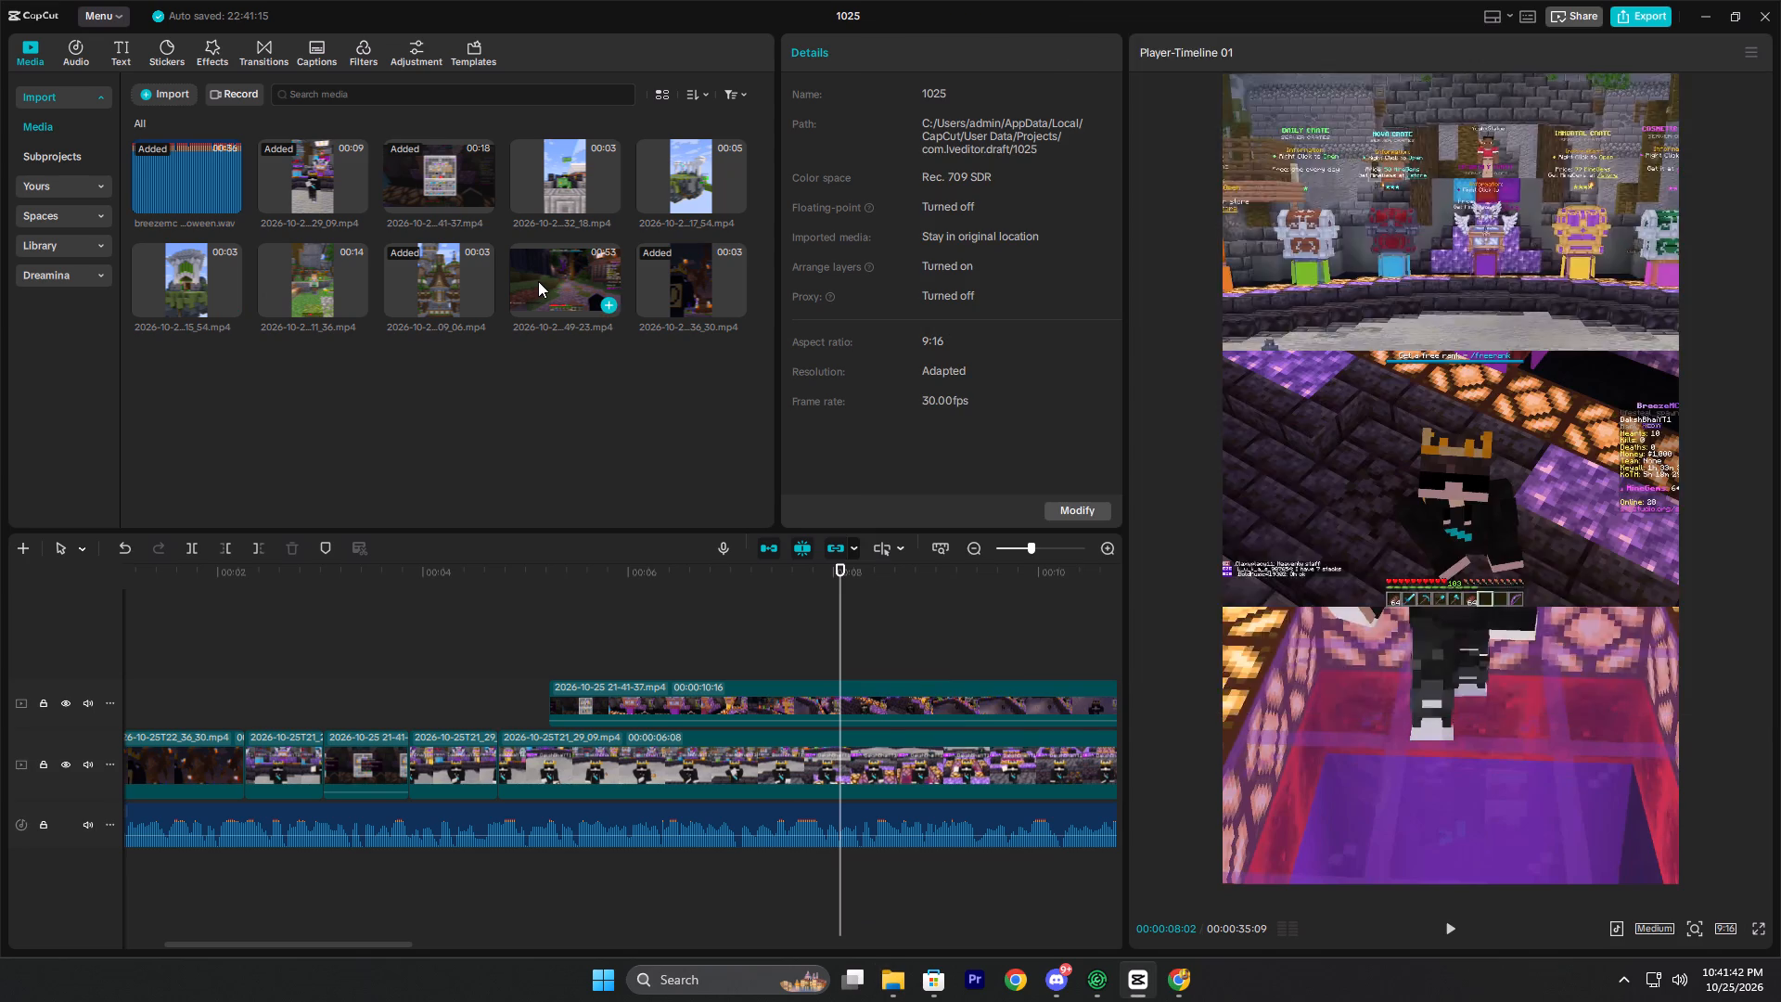
{"action": "left_click", "coordinate": [549, 290]}
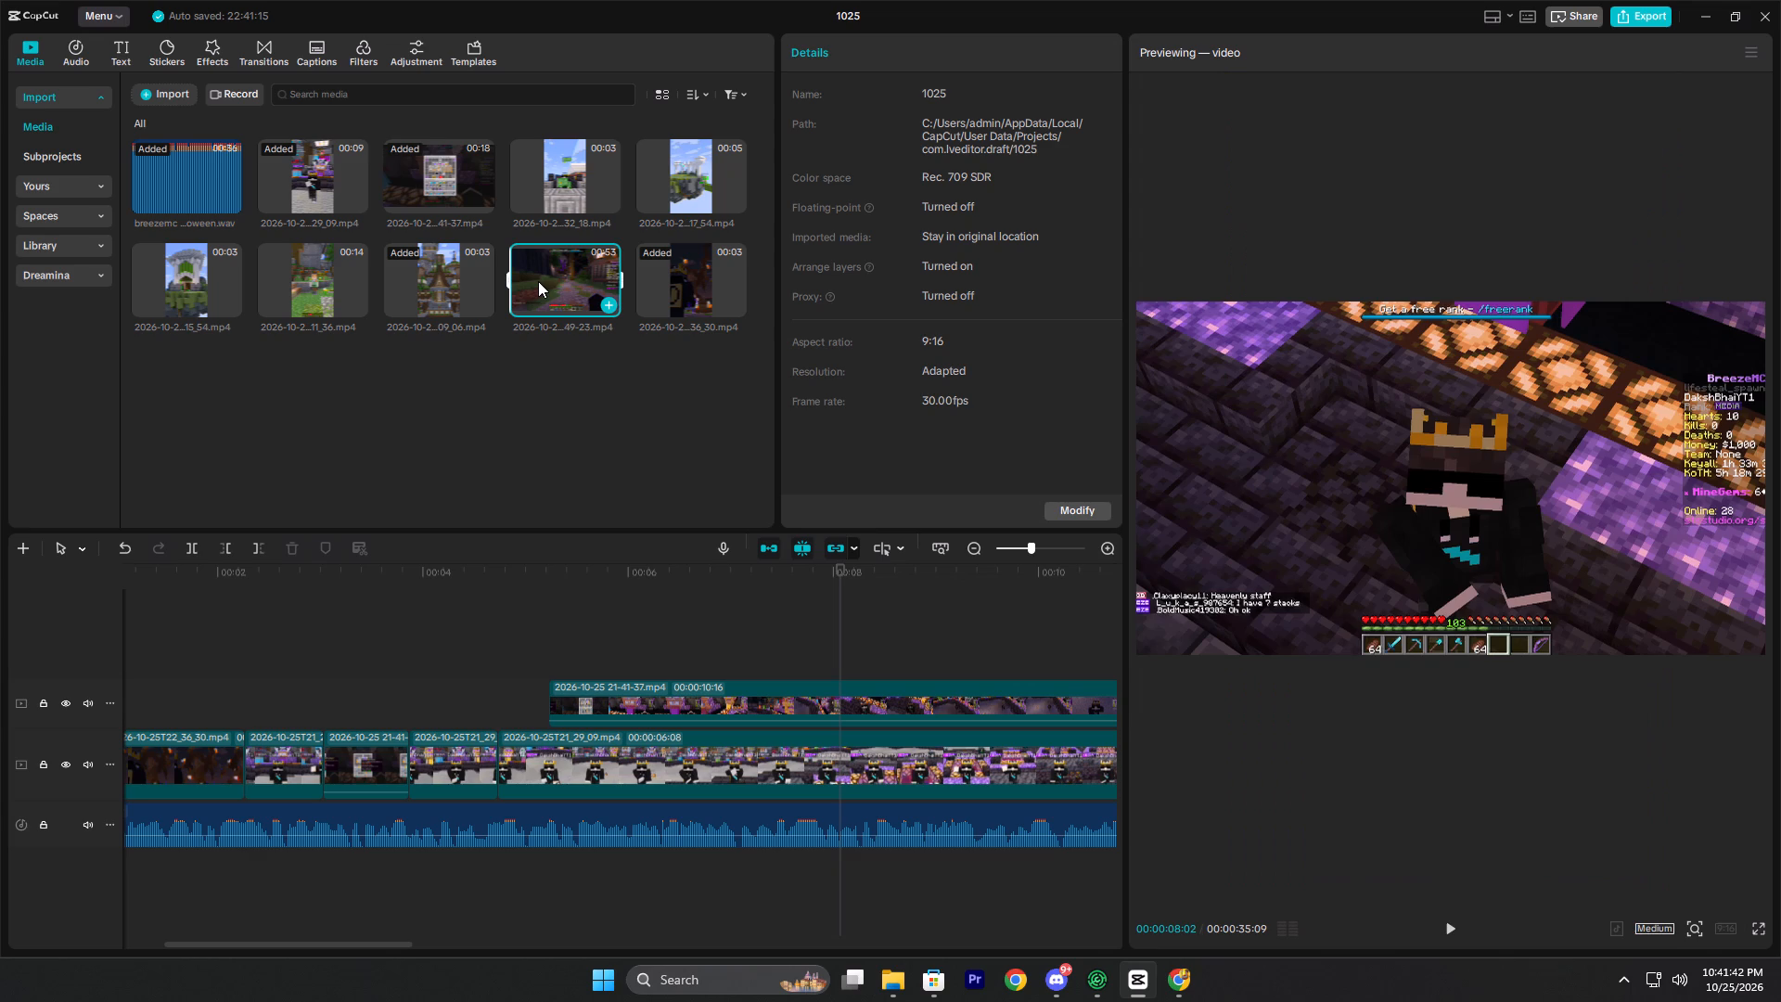
{"action": "left_click", "coordinate": [577, 289]}
{"action": "left_click", "coordinate": [593, 284]}
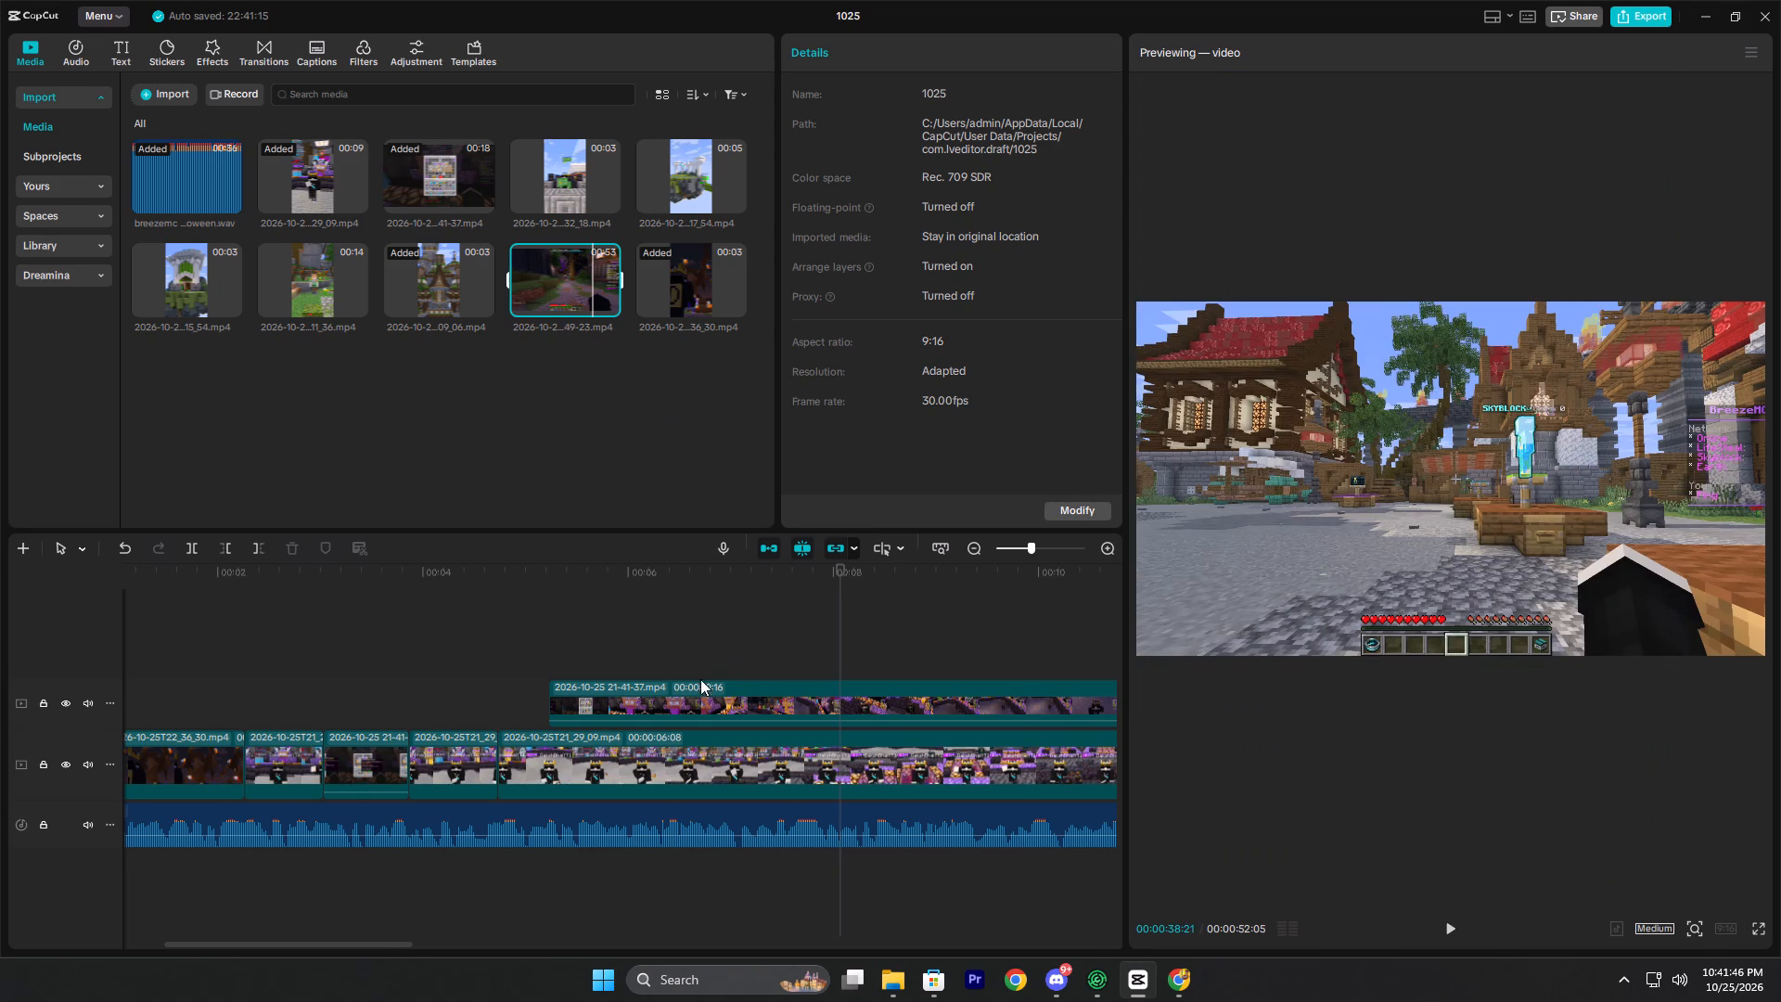
{"action": "left_click_drag", "start_coordinate": [583, 293], "coordinate": [568, 271]}
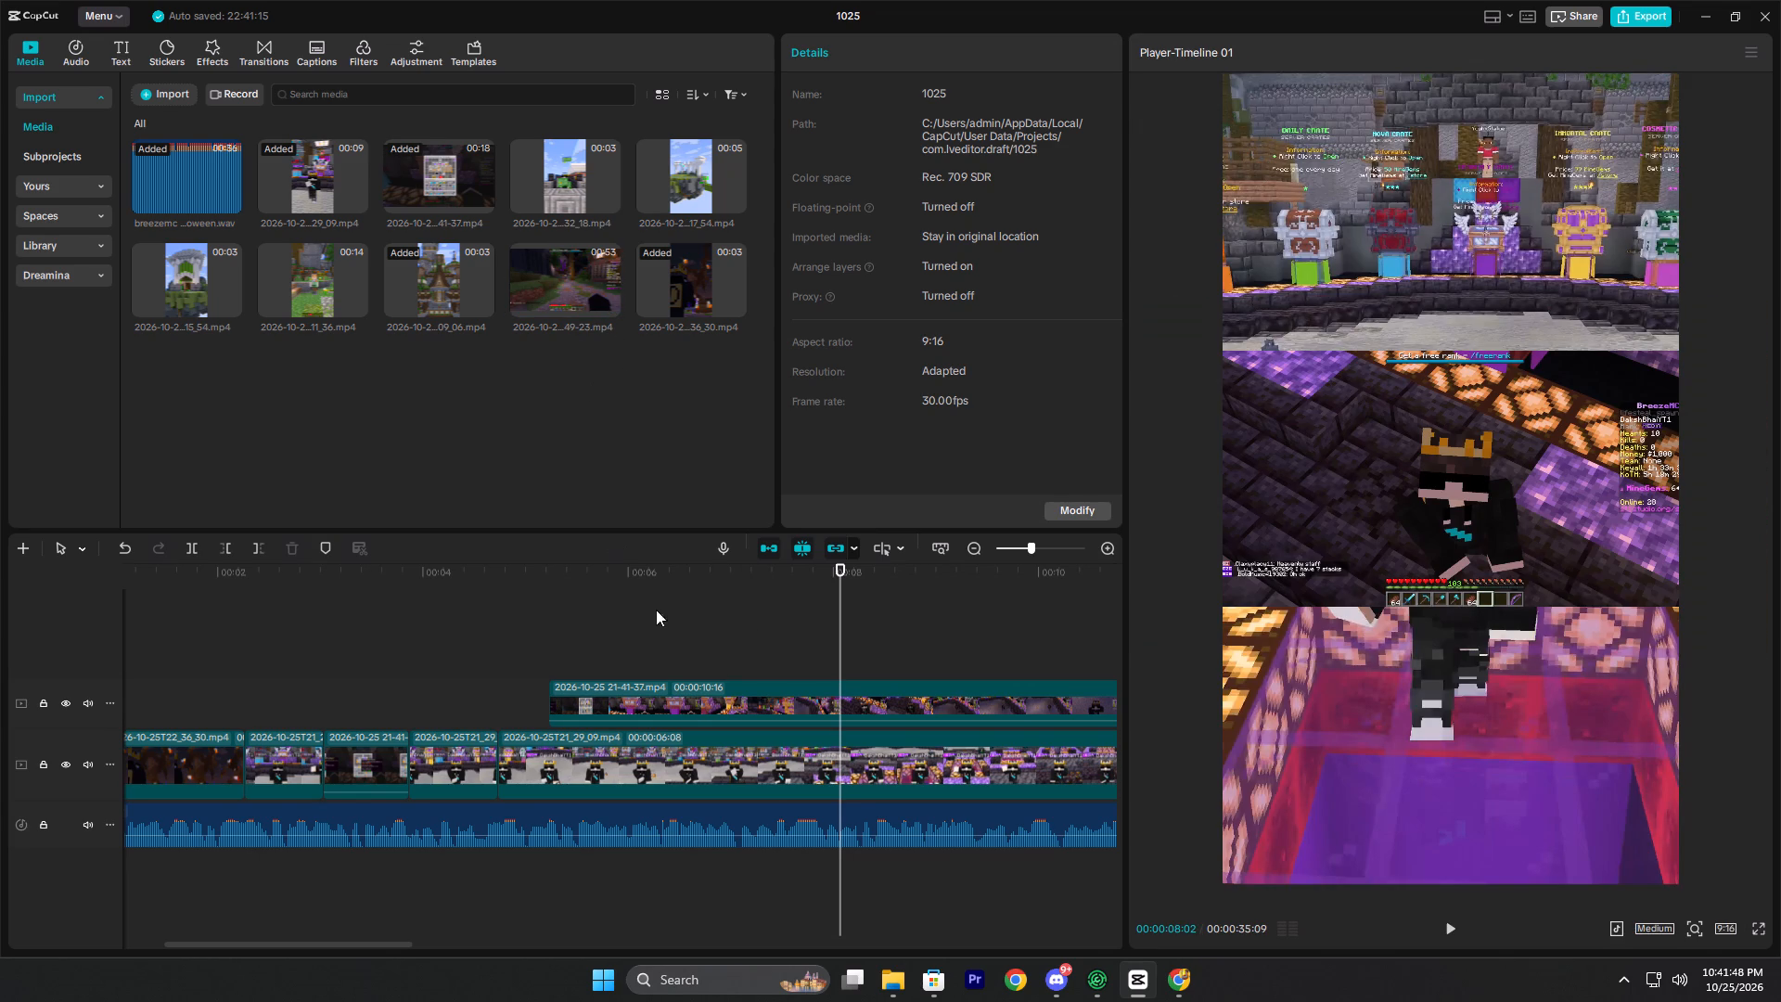
{"action": "left_click", "coordinate": [691, 687]}
{"action": "key", "text": "v"}
{"action": "left_click_drag", "start_coordinate": [696, 703], "coordinate": [1264, 758]}
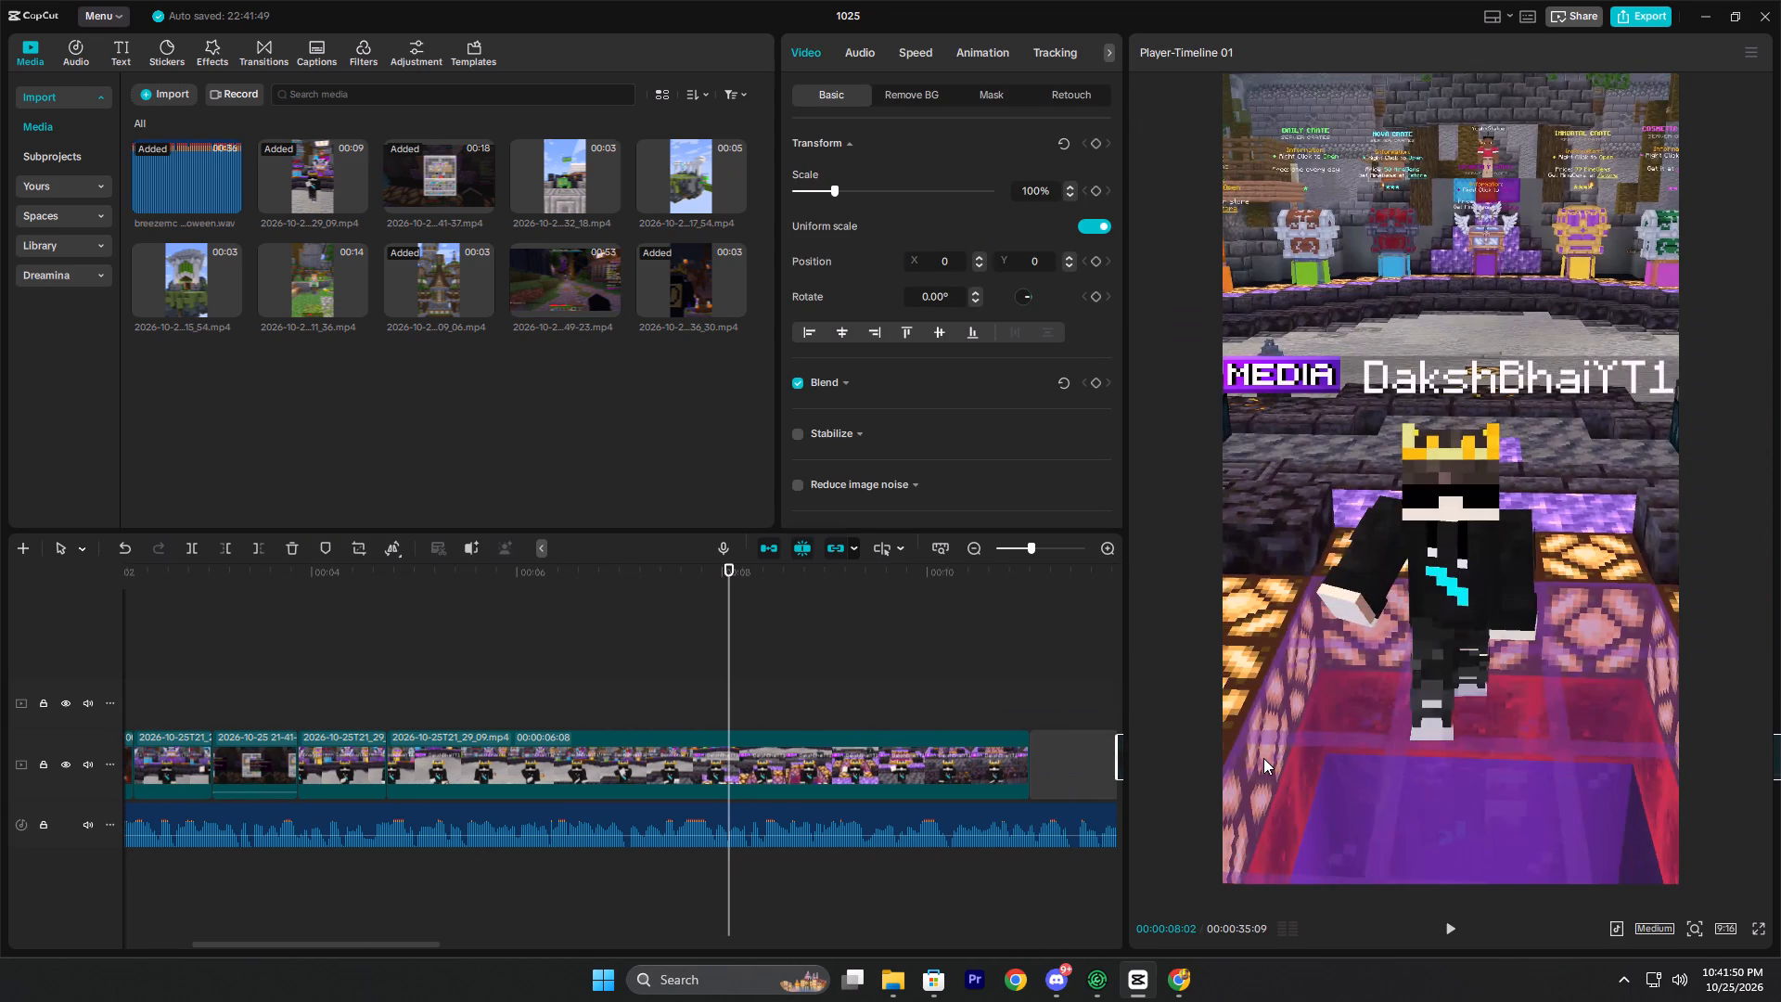
{"action": "double_click", "coordinate": [320, 649]}
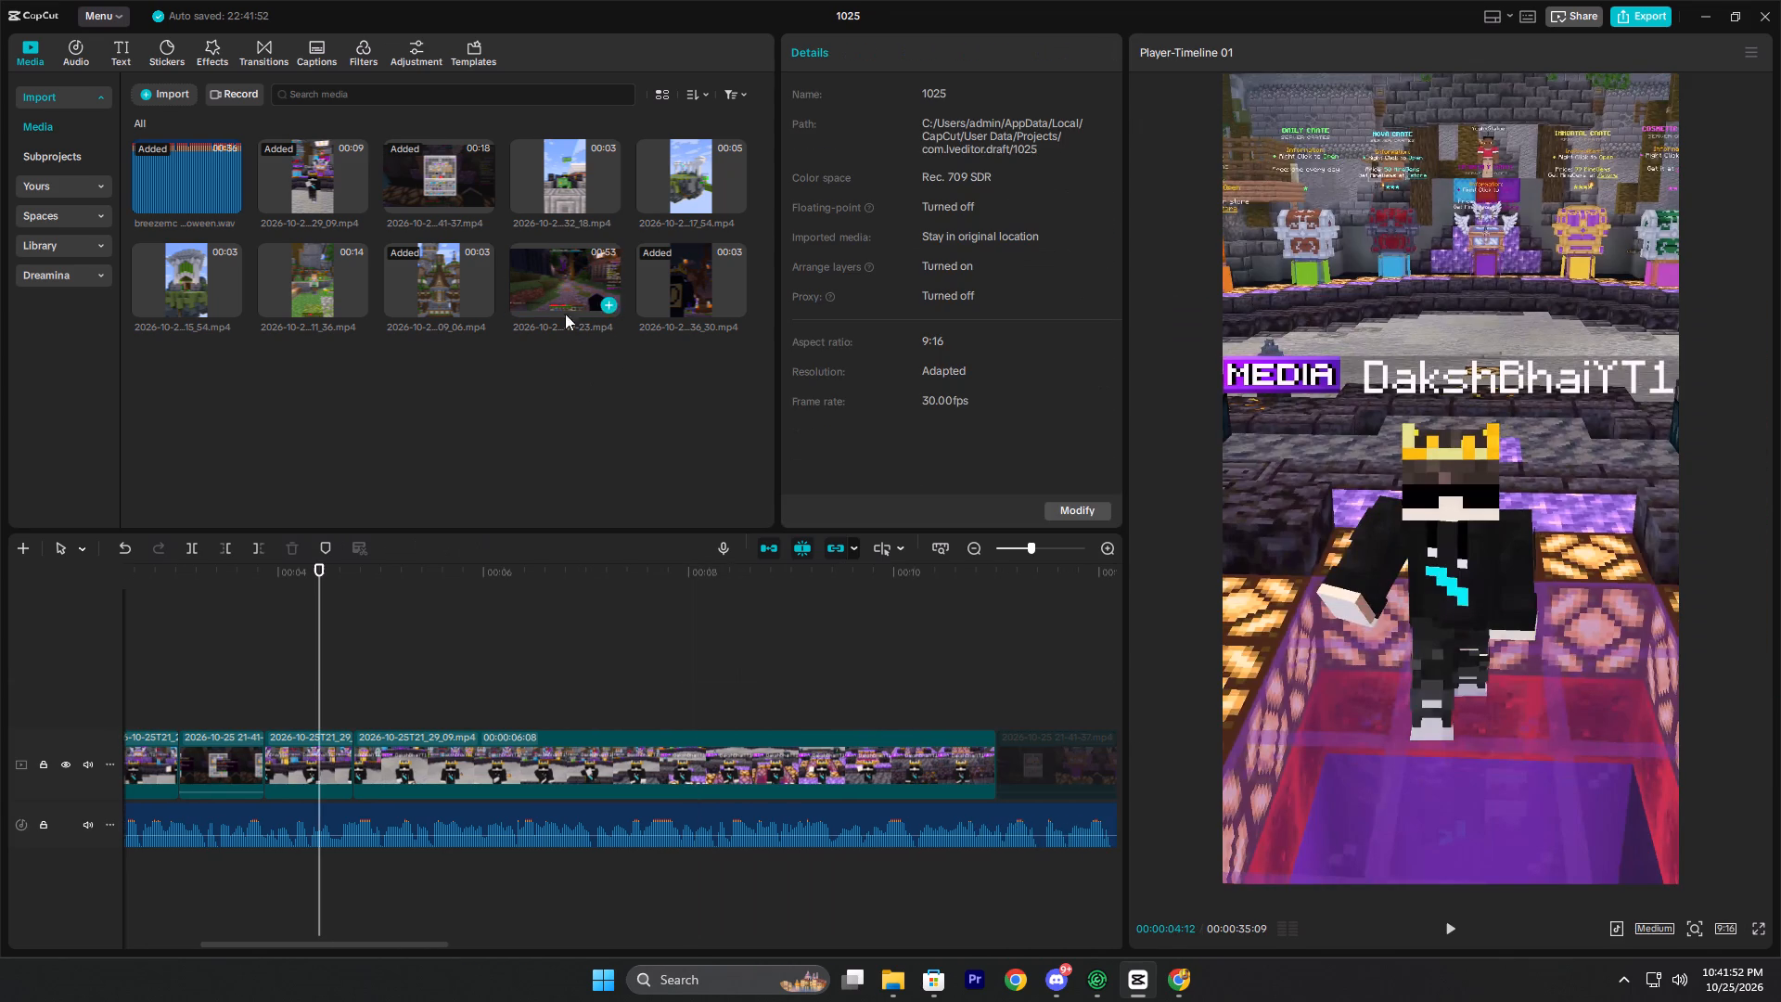
{"action": "left_click_drag", "start_coordinate": [578, 280], "coordinate": [336, 705]}
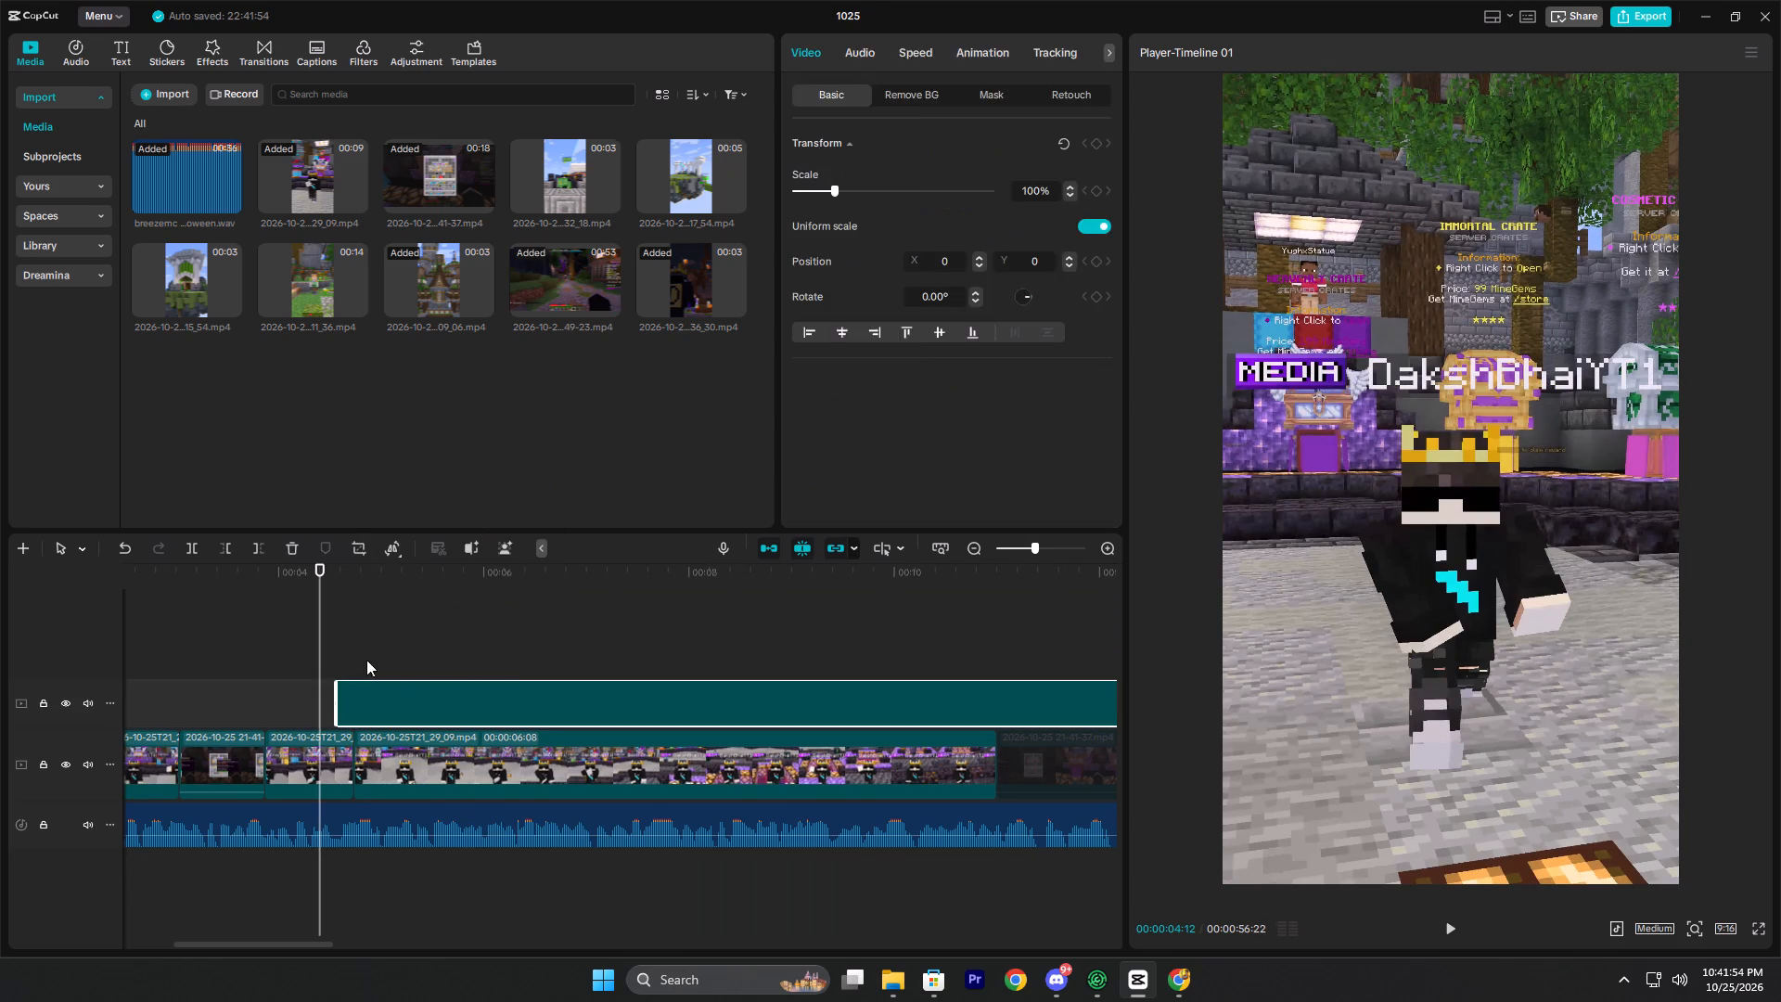
{"action": "left_click", "coordinate": [357, 654]}
{"action": "key", "text": "space"}
{"action": "left_click", "coordinate": [671, 631]}
{"action": "left_click_drag", "start_coordinate": [671, 631], "coordinate": [831, 649]}
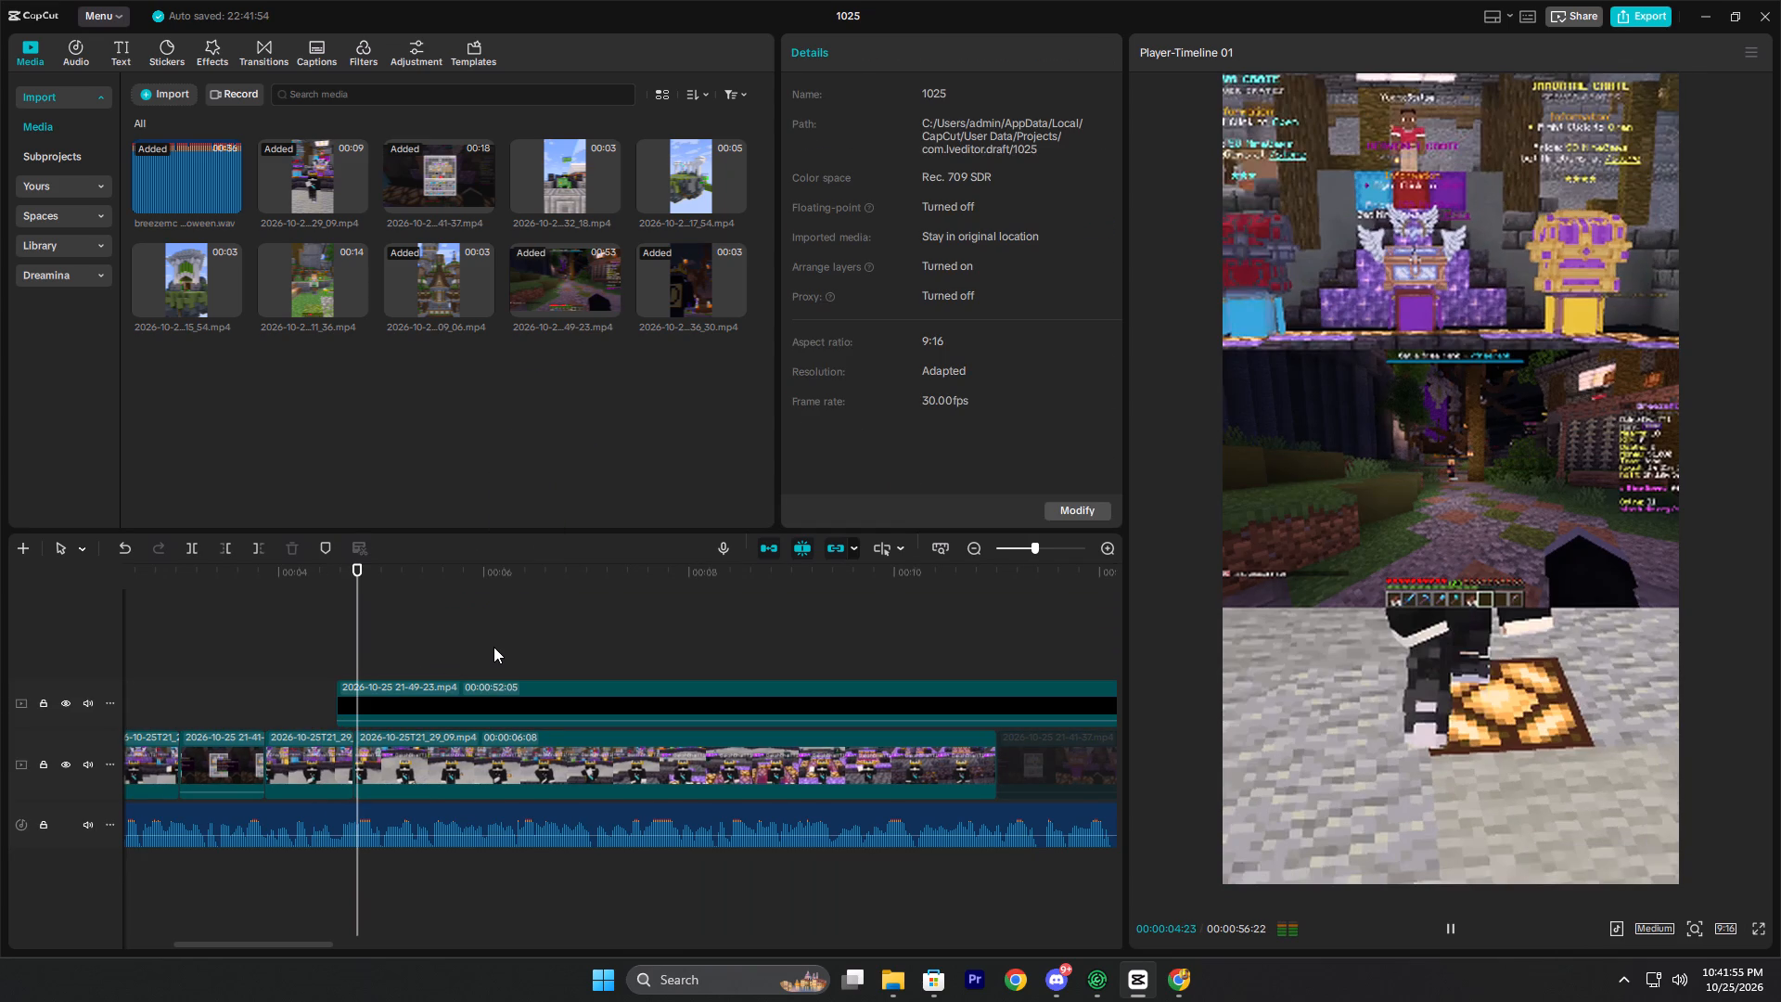
{"action": "left_click", "coordinate": [841, 648]}
{"action": "left_click", "coordinate": [968, 630]}
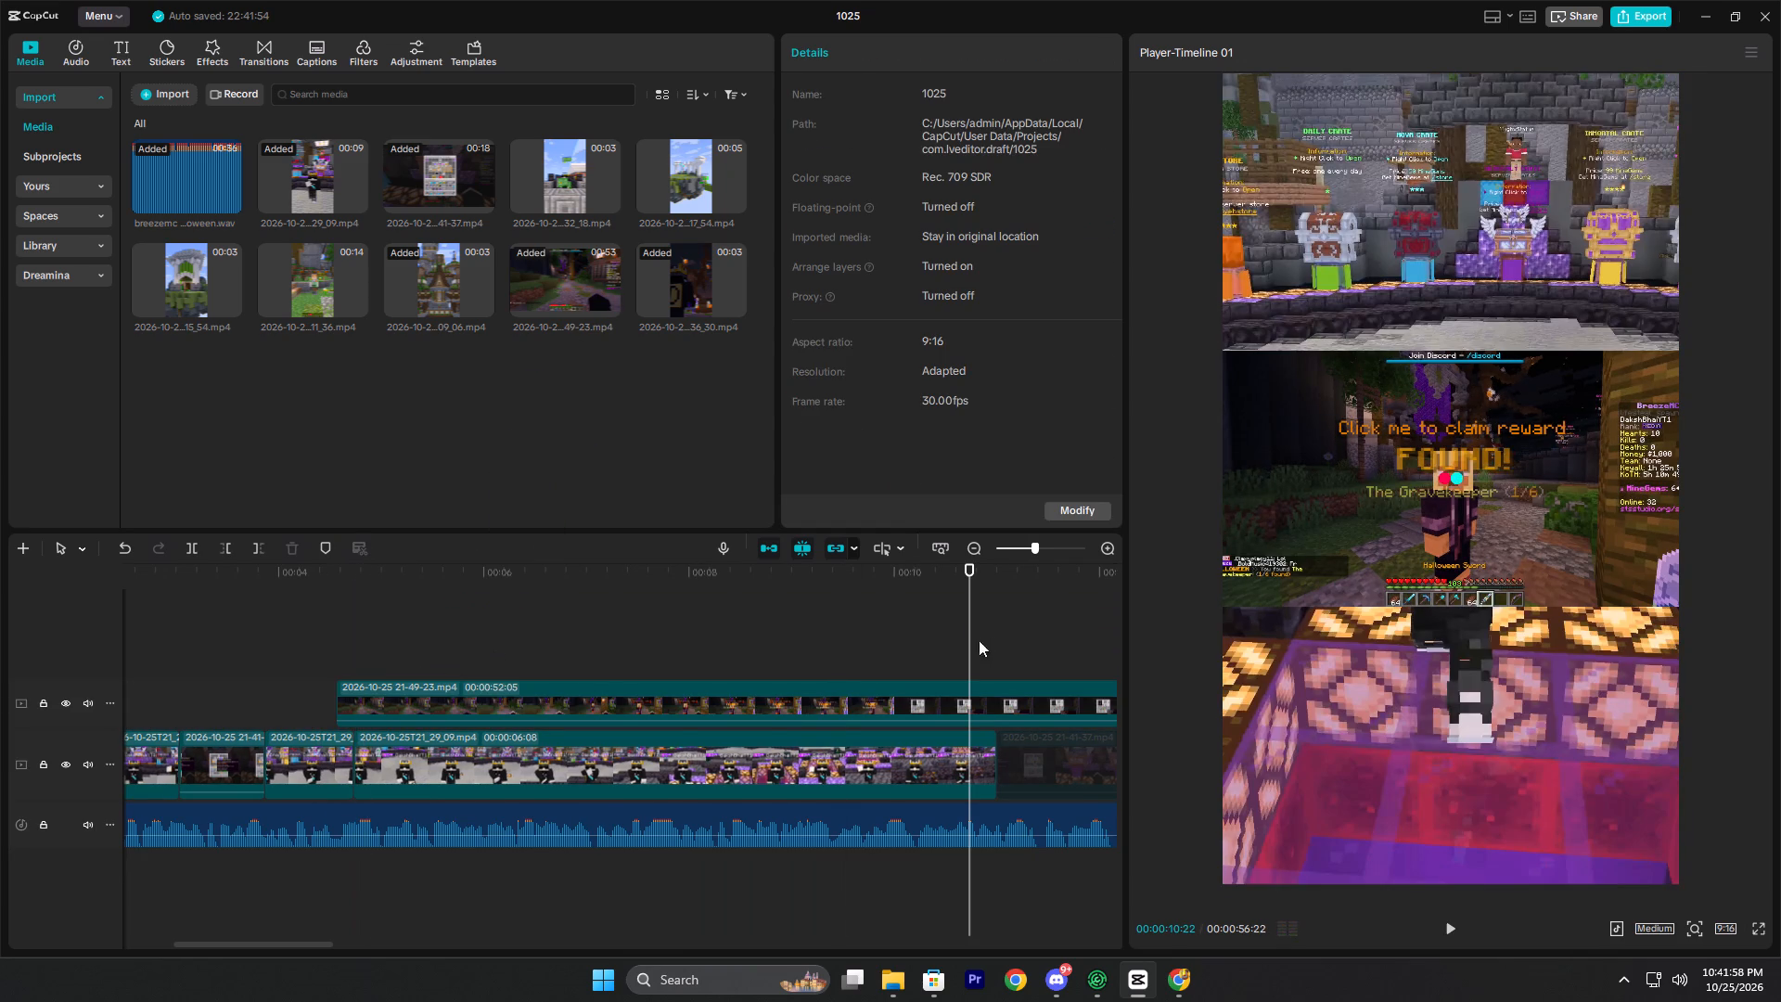
{"action": "left_click", "coordinate": [607, 610]}
{"action": "key", "text": "space"}
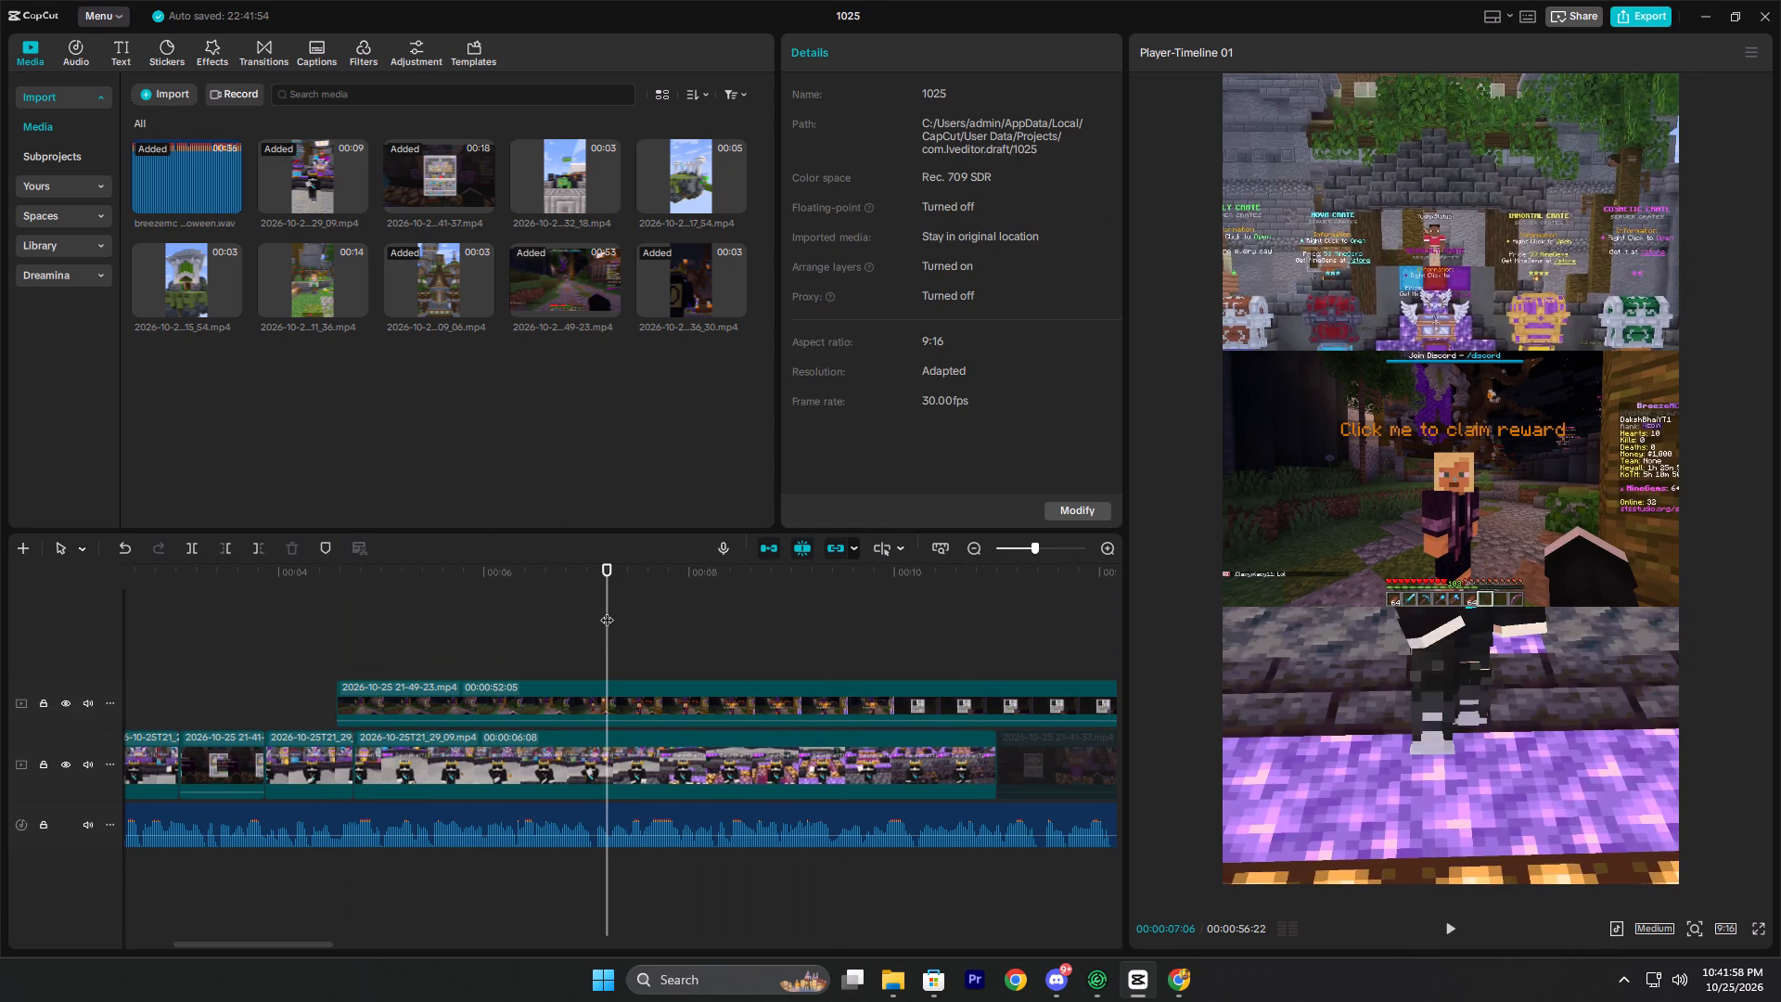
{"action": "left_click", "coordinate": [974, 644]}
{"action": "left_click_drag", "start_coordinate": [974, 644], "coordinate": [1144, 639]}
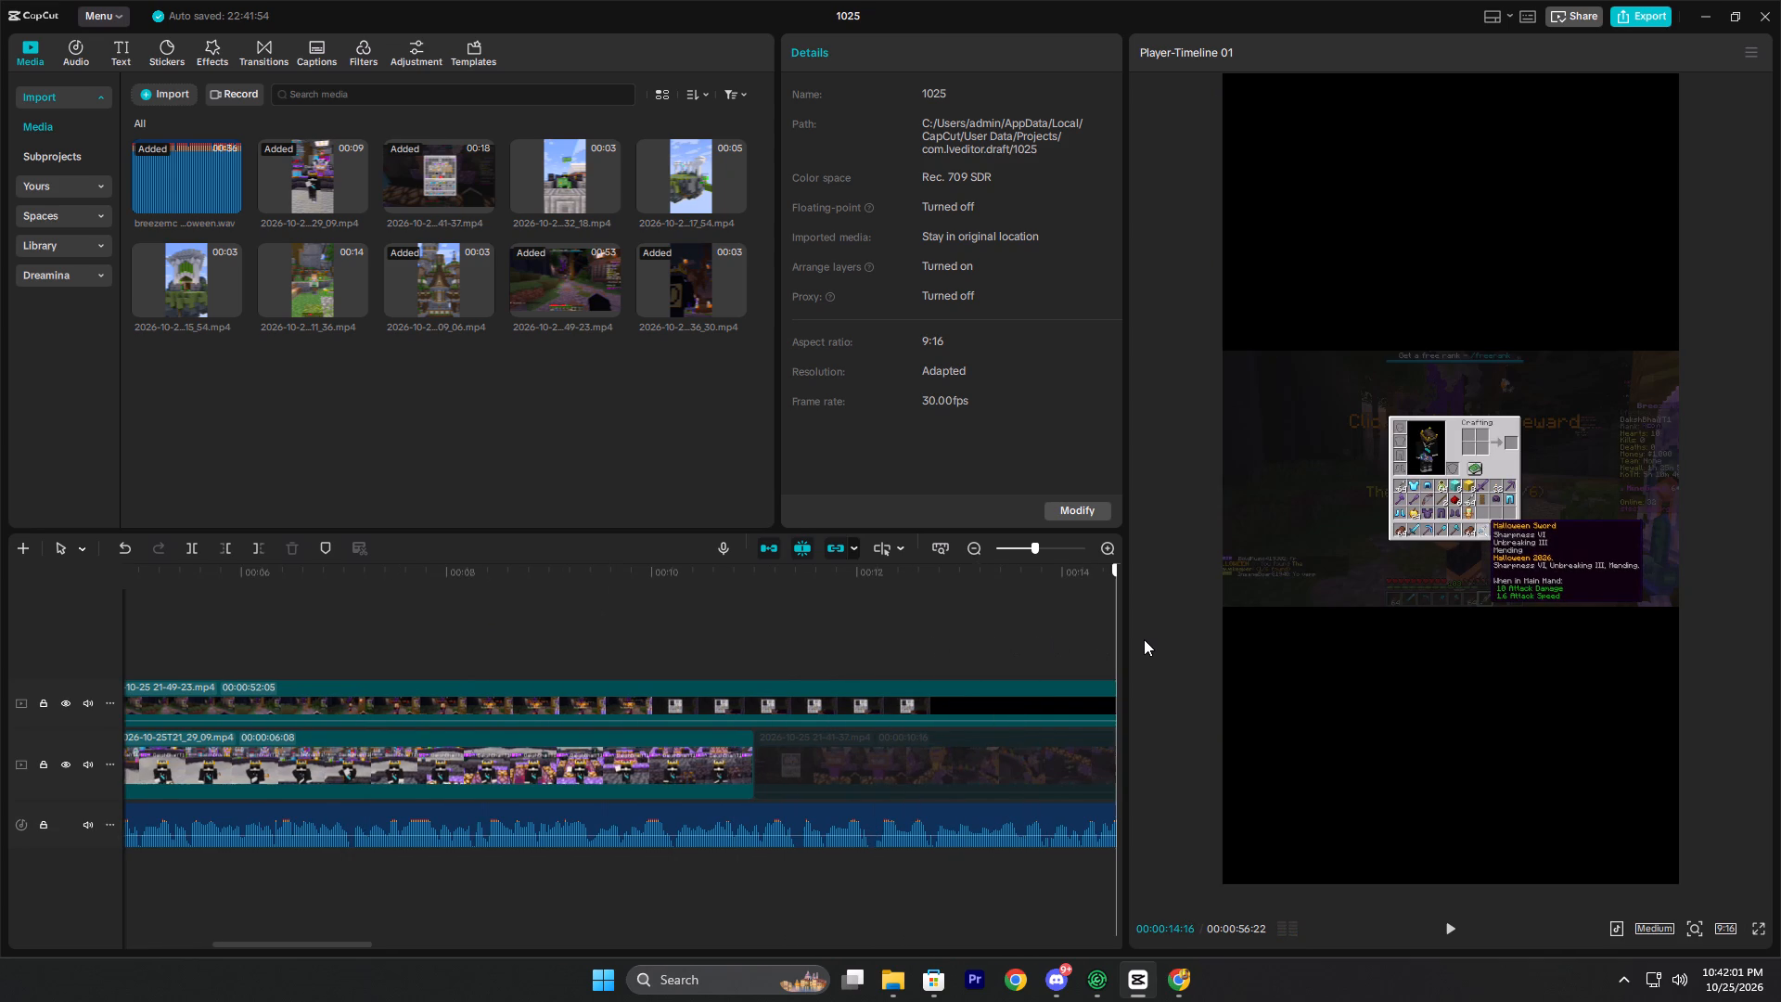
{"action": "left_click_drag", "start_coordinate": [1144, 639], "coordinate": [846, 619]}
{"action": "left_click", "coordinate": [1000, 613]}
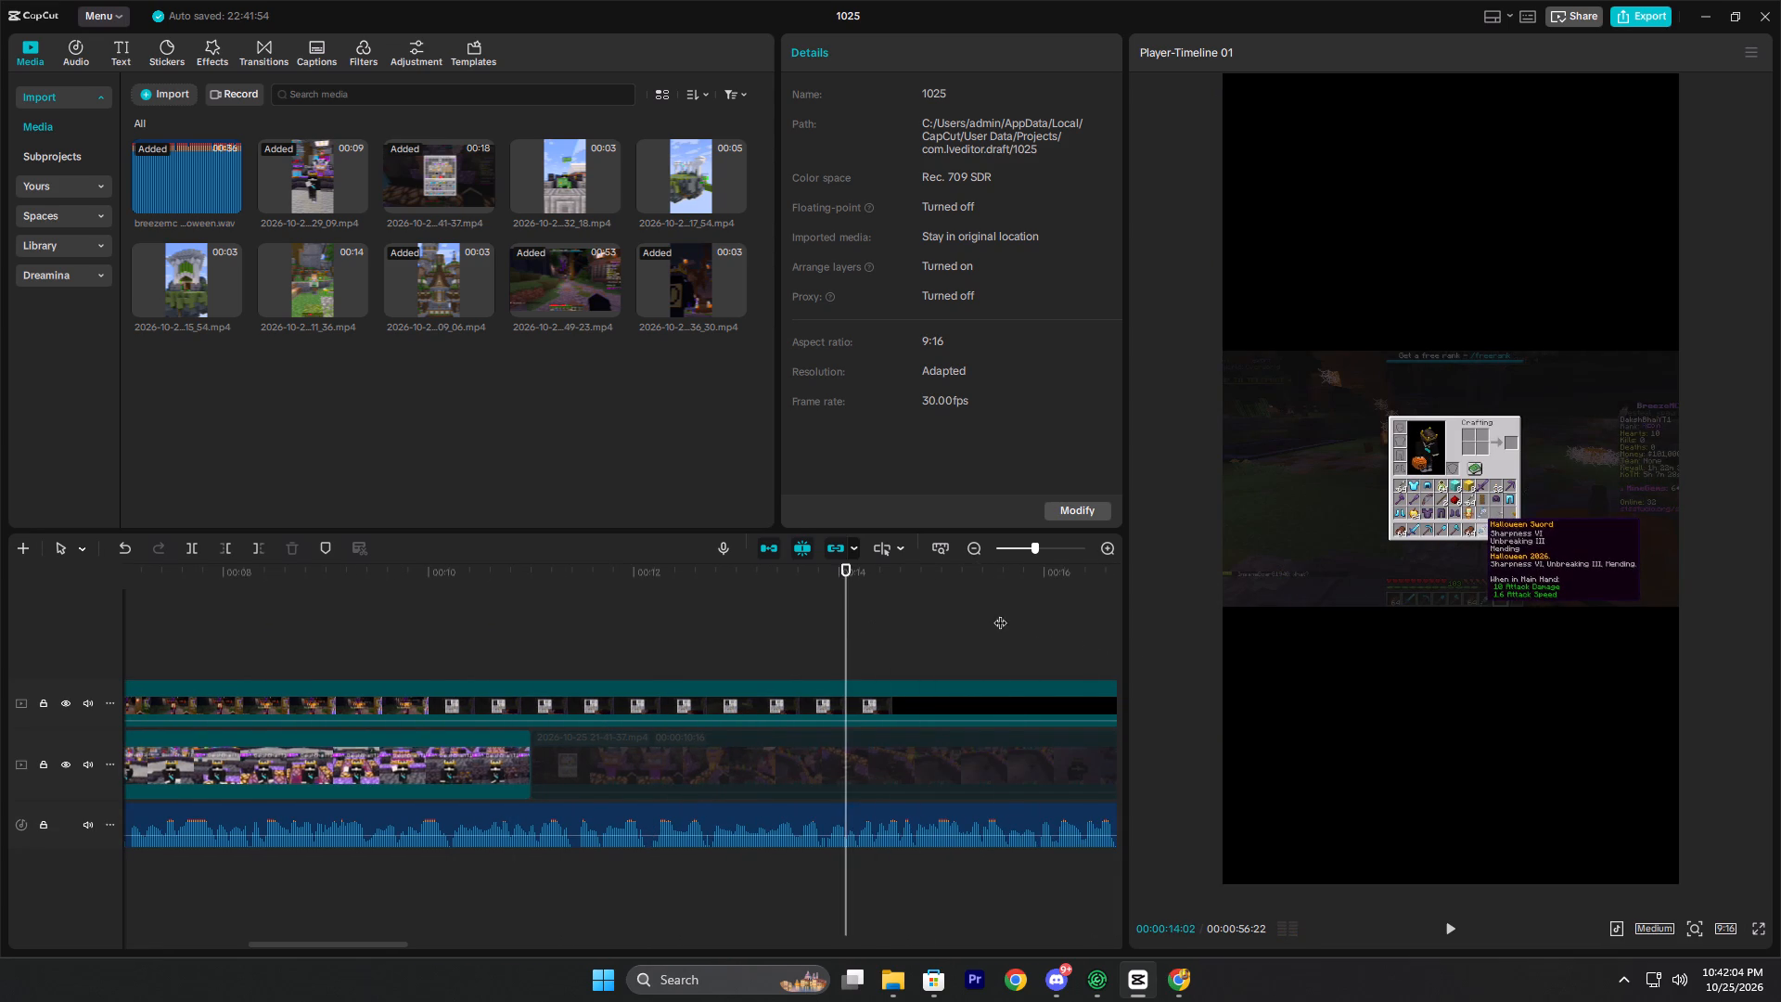
{"action": "left_click_drag", "start_coordinate": [1000, 613], "coordinate": [1185, 650]}
{"action": "left_click", "coordinate": [967, 635]}
{"action": "left_click_drag", "start_coordinate": [967, 635], "coordinate": [969, 636]}
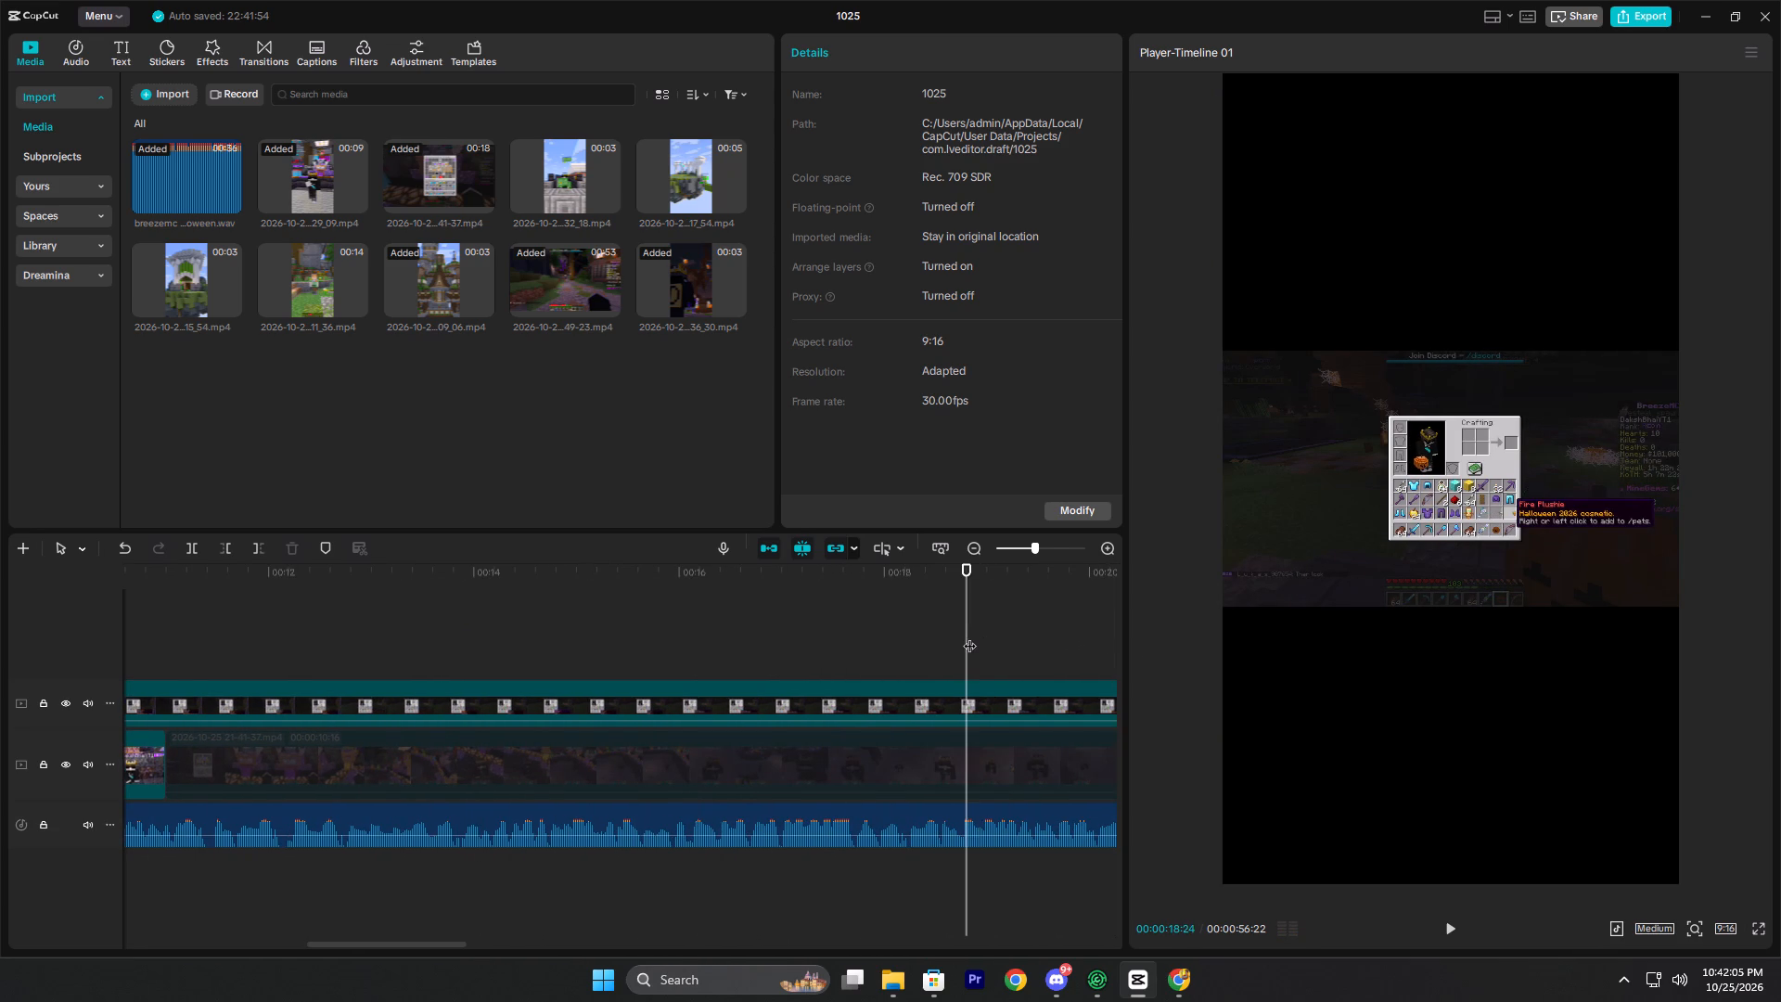
{"action": "left_click_drag", "start_coordinate": [969, 636], "coordinate": [1134, 656]}
{"action": "left_click", "coordinate": [512, 771]}
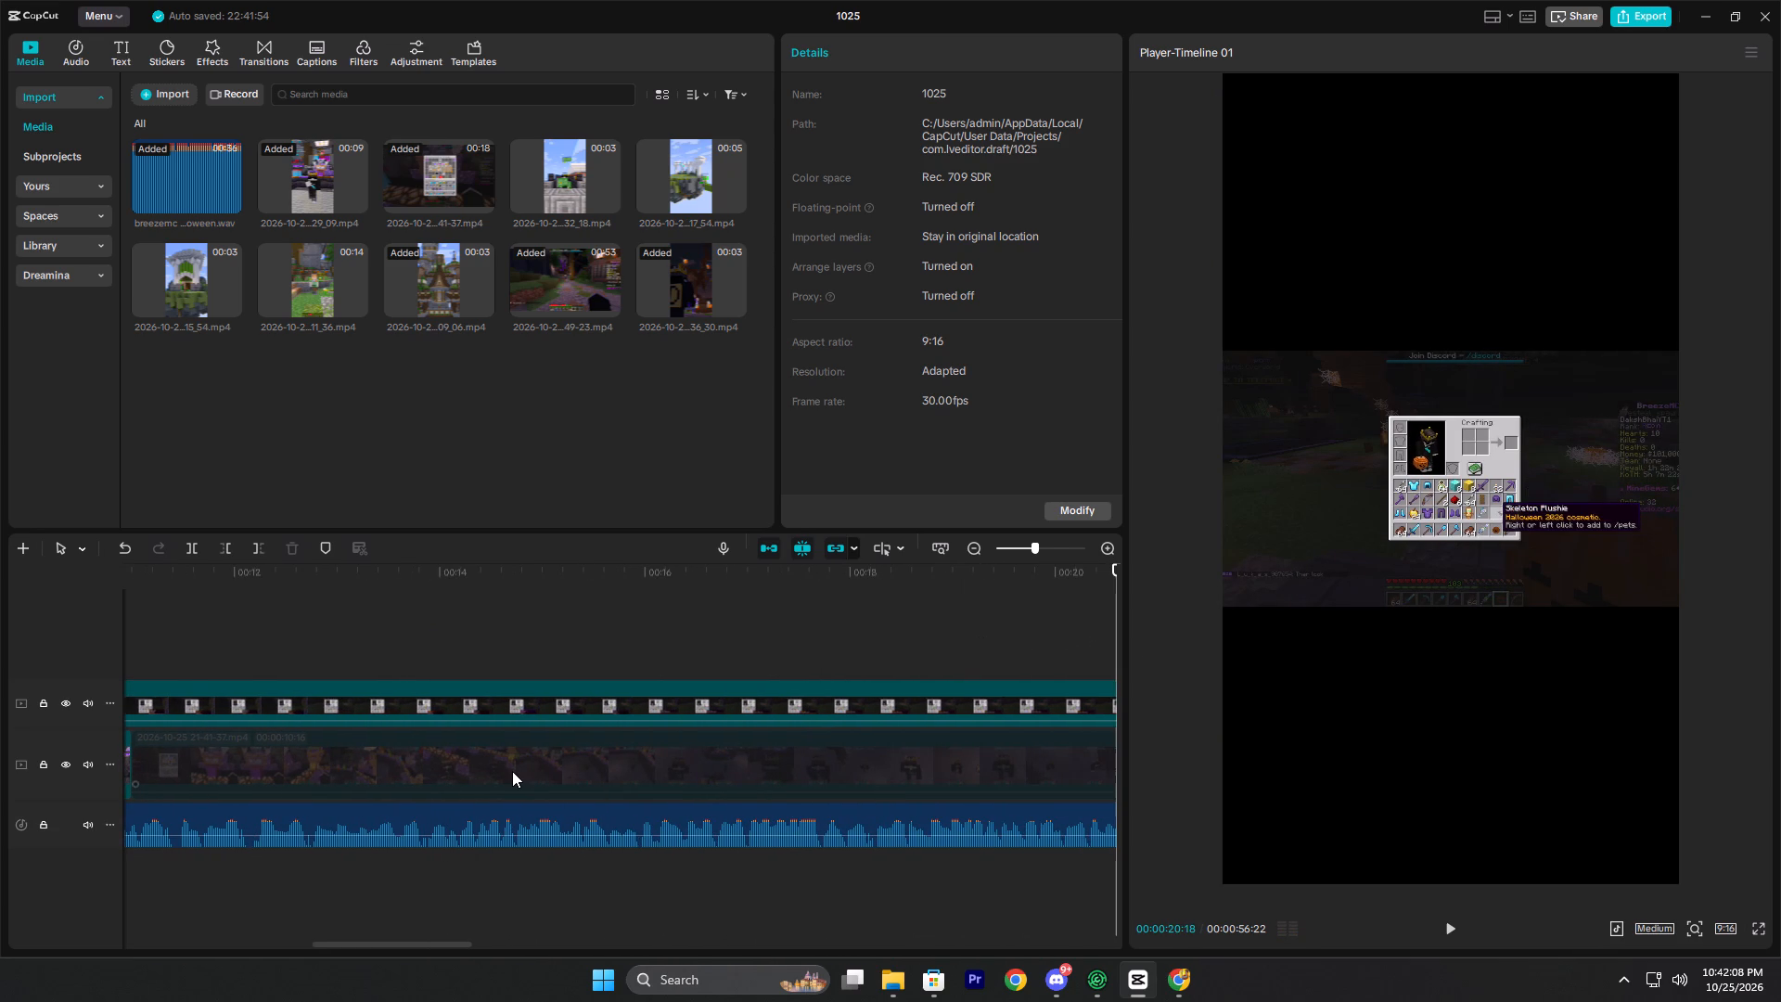
{"action": "left_click_drag", "start_coordinate": [540, 777], "coordinate": [837, 704]}
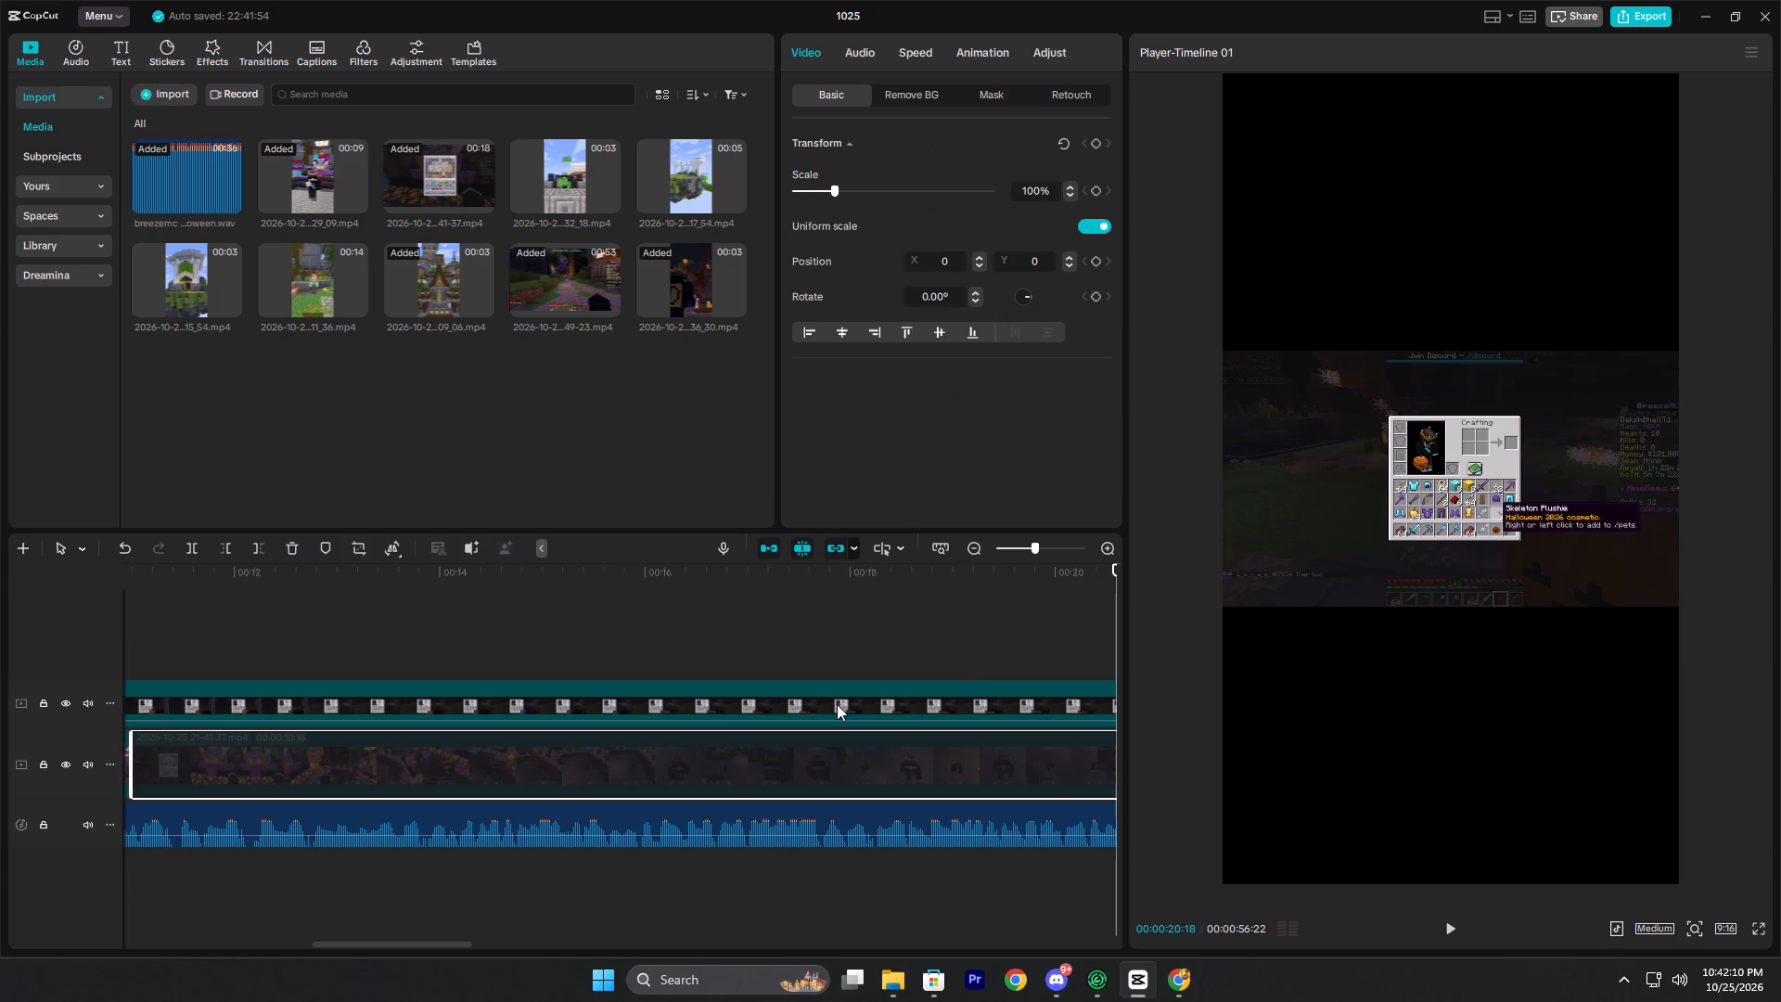
{"action": "left_click_drag", "start_coordinate": [837, 704], "coordinate": [773, 648]}
{"action": "key", "text": "space"}
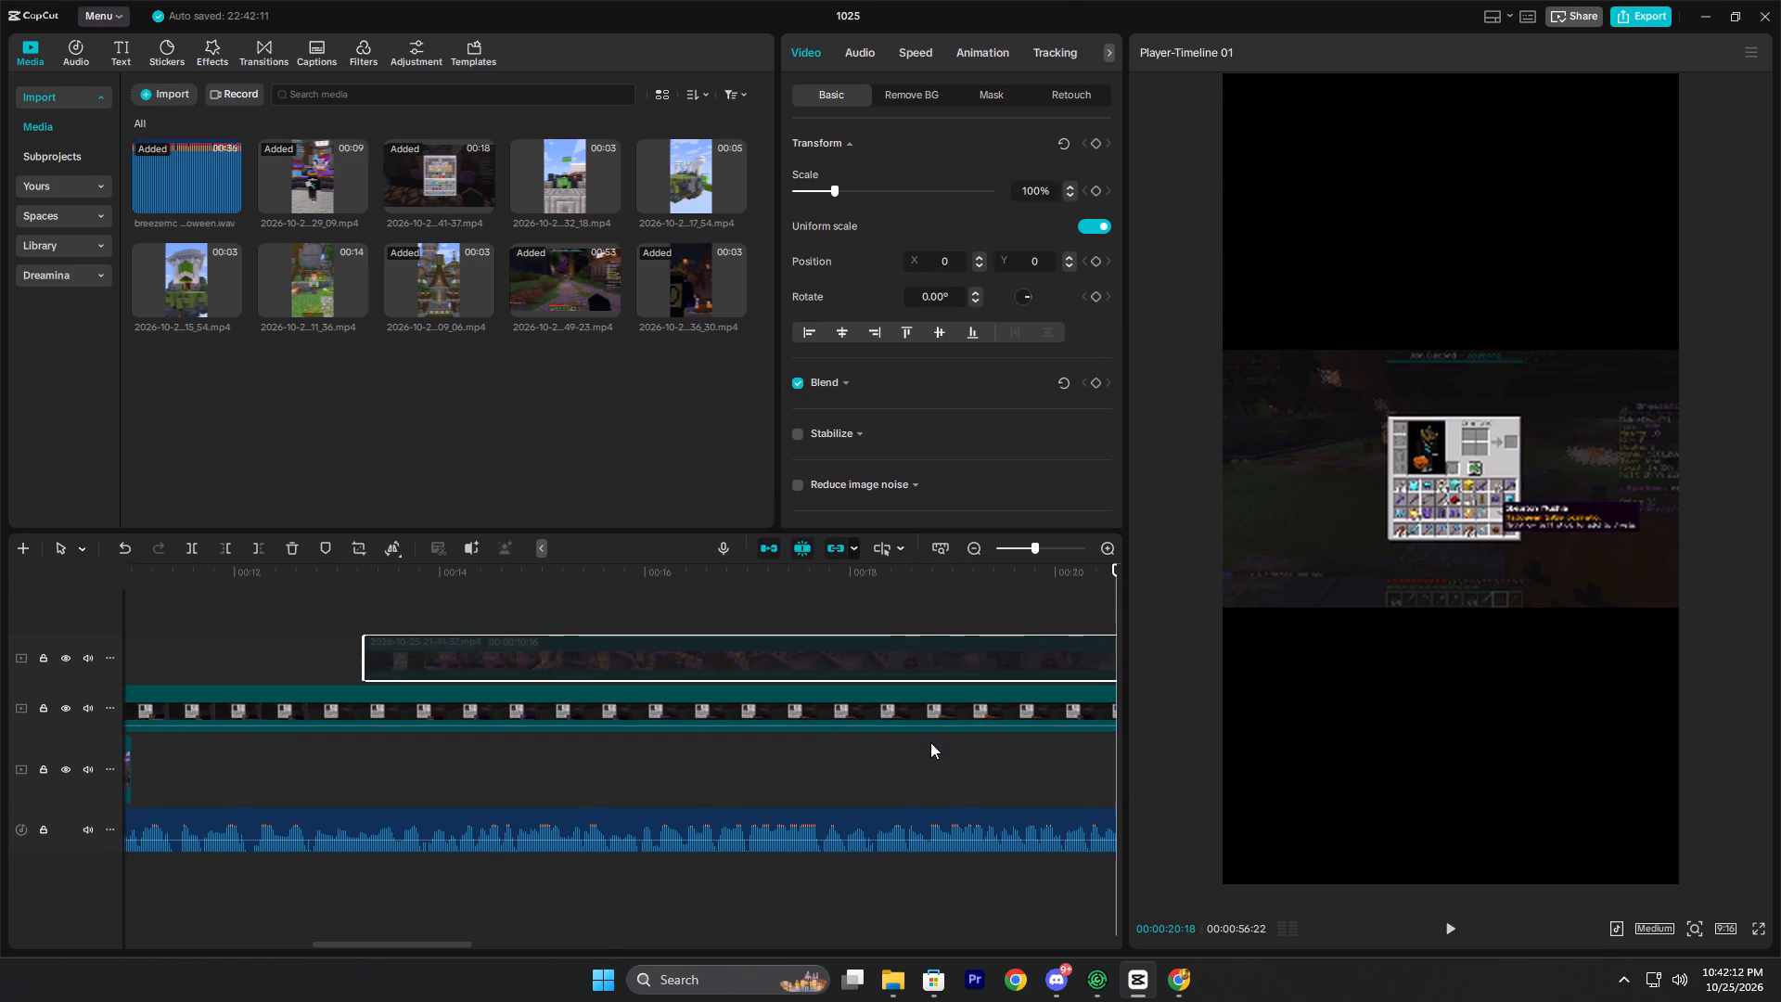
{"action": "left_click", "coordinate": [863, 644]}
{"action": "left_click_drag", "start_coordinate": [863, 644], "coordinate": [1043, 666]}
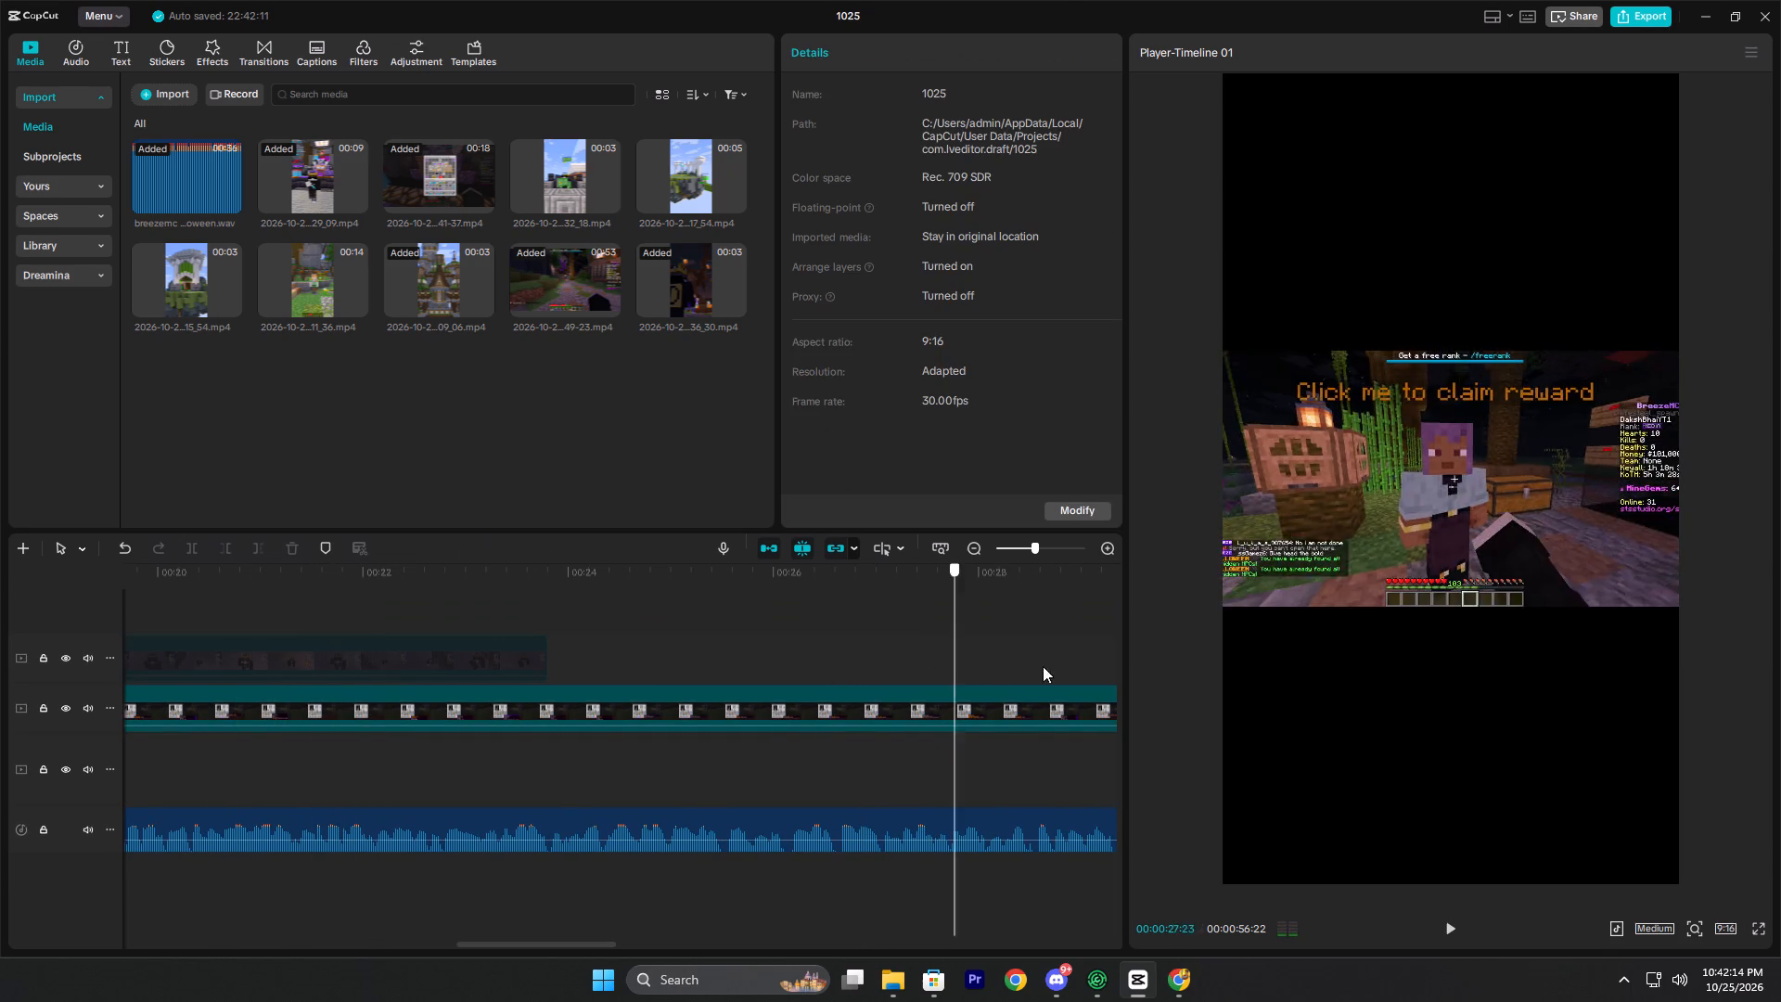
{"action": "left_click_drag", "start_coordinate": [1043, 666], "coordinate": [532, 688]}
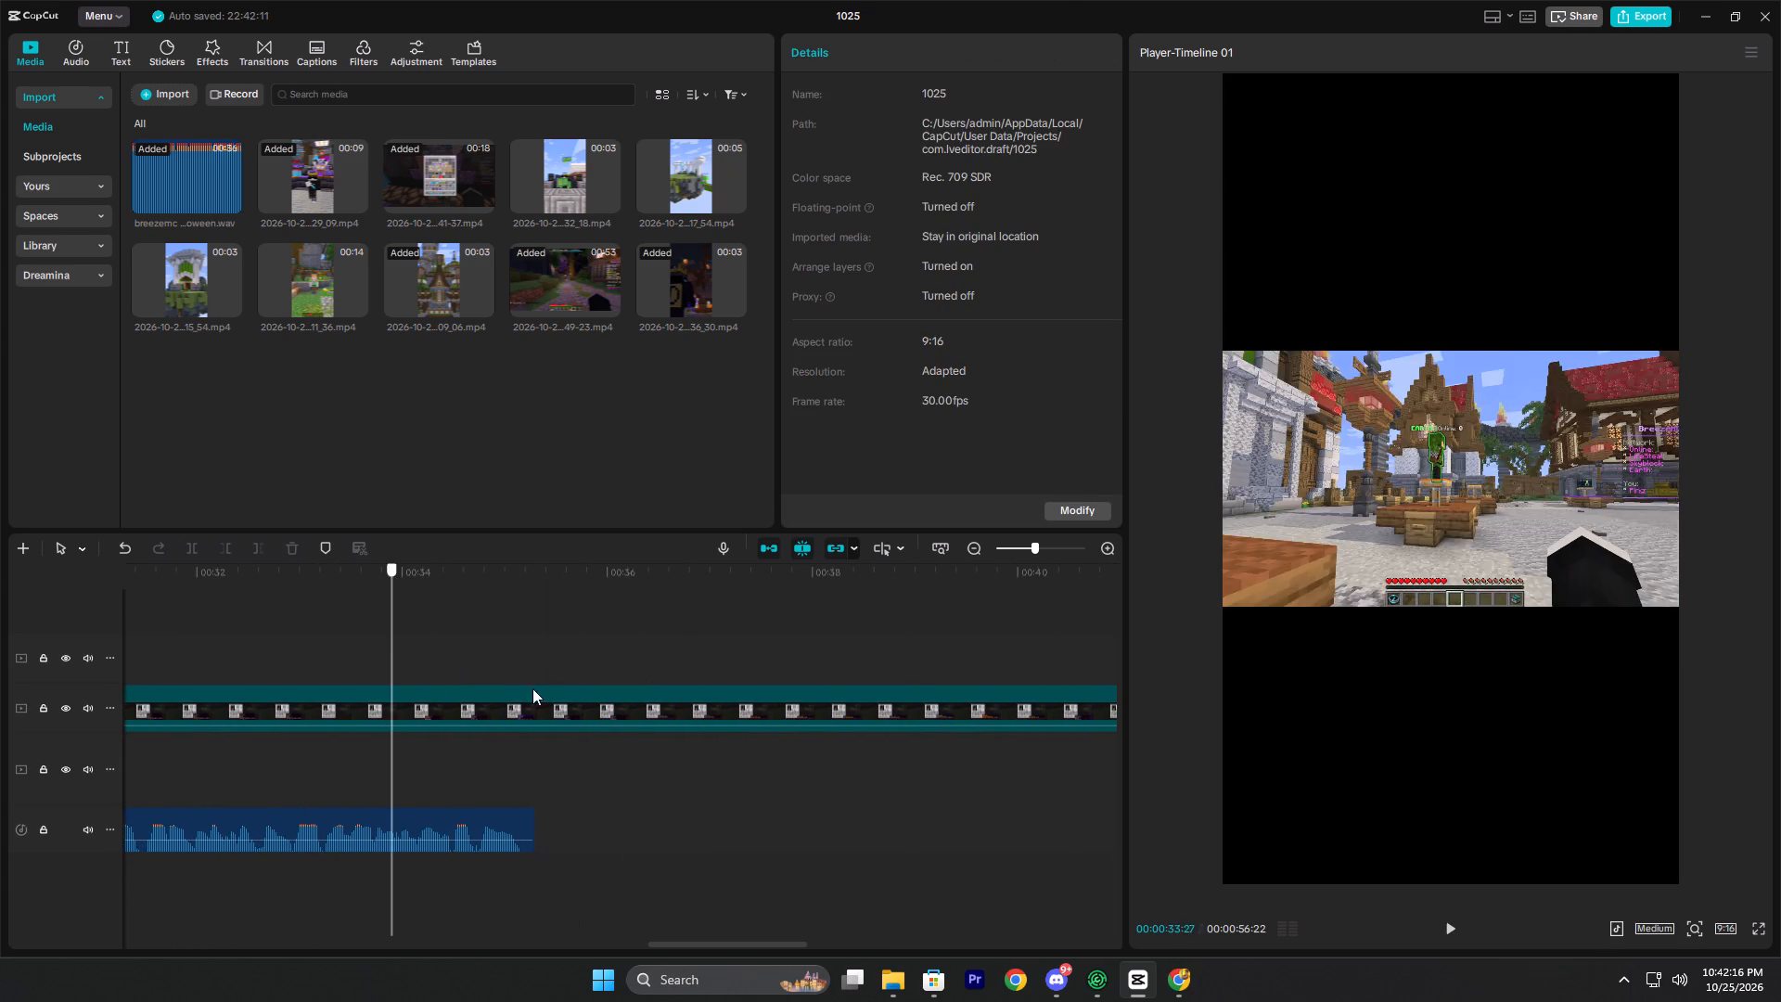
{"action": "left_click_drag", "start_coordinate": [532, 688], "coordinate": [839, 687]}
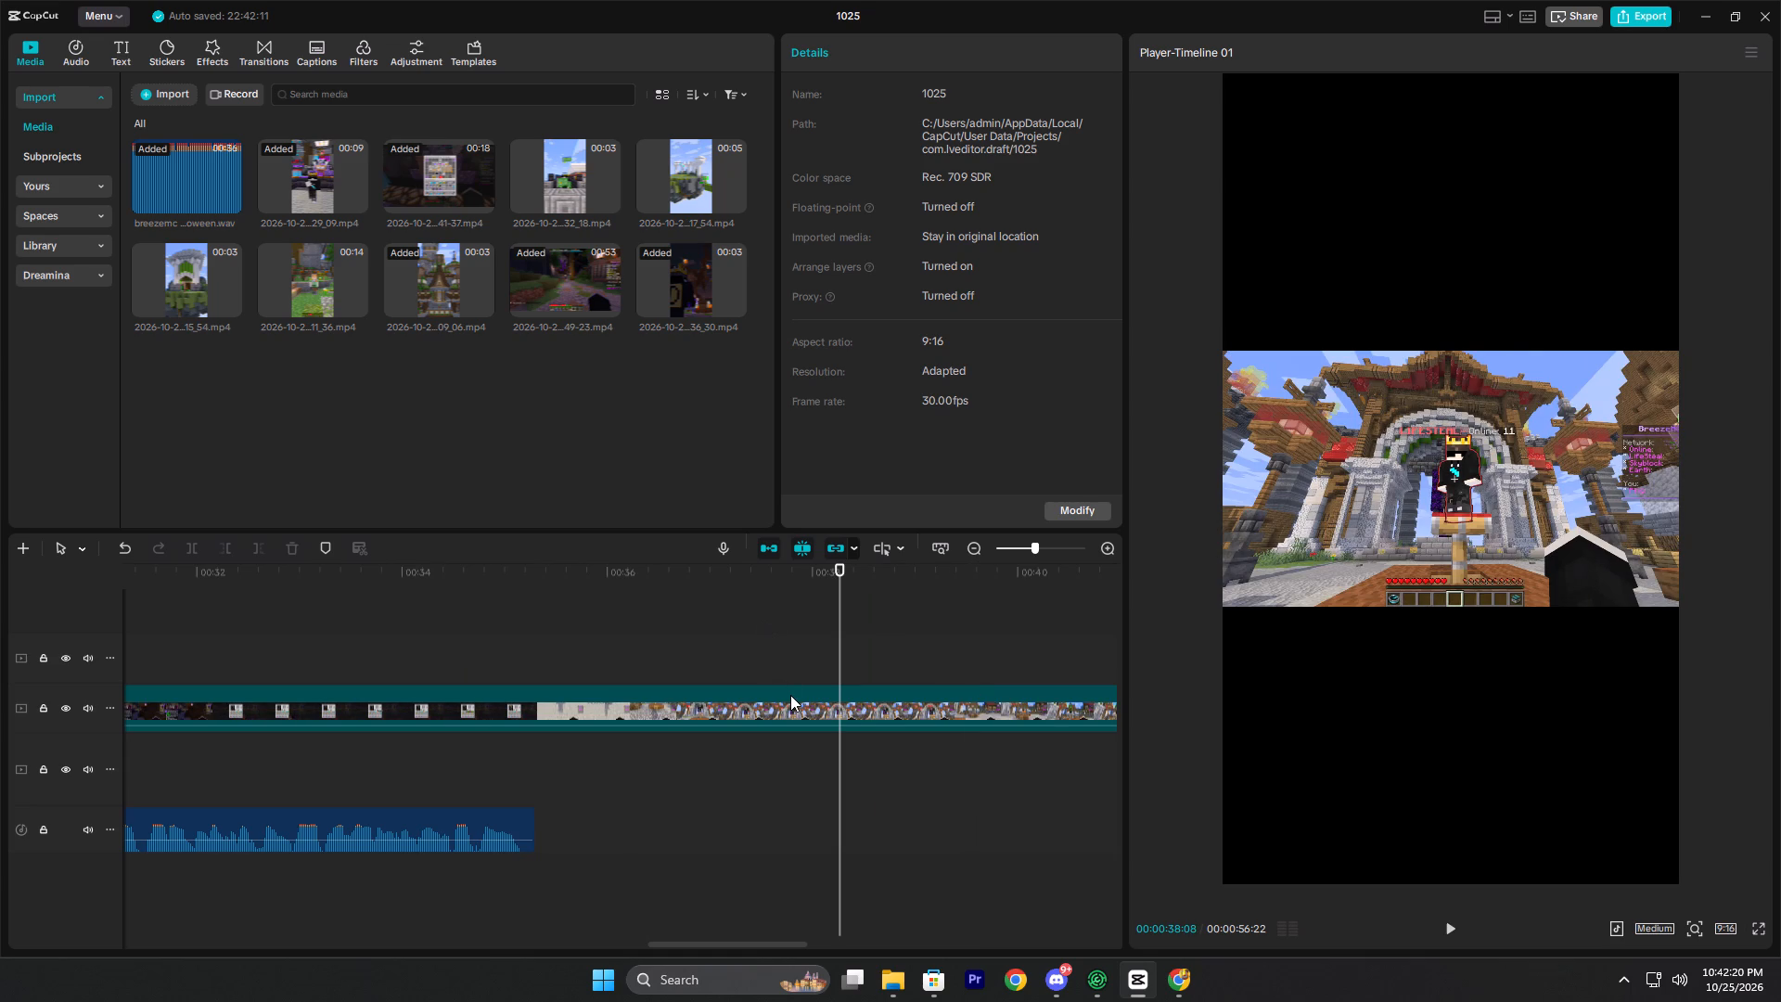
{"action": "left_click", "coordinate": [790, 695]}
{"action": "left_click", "coordinate": [782, 638]}
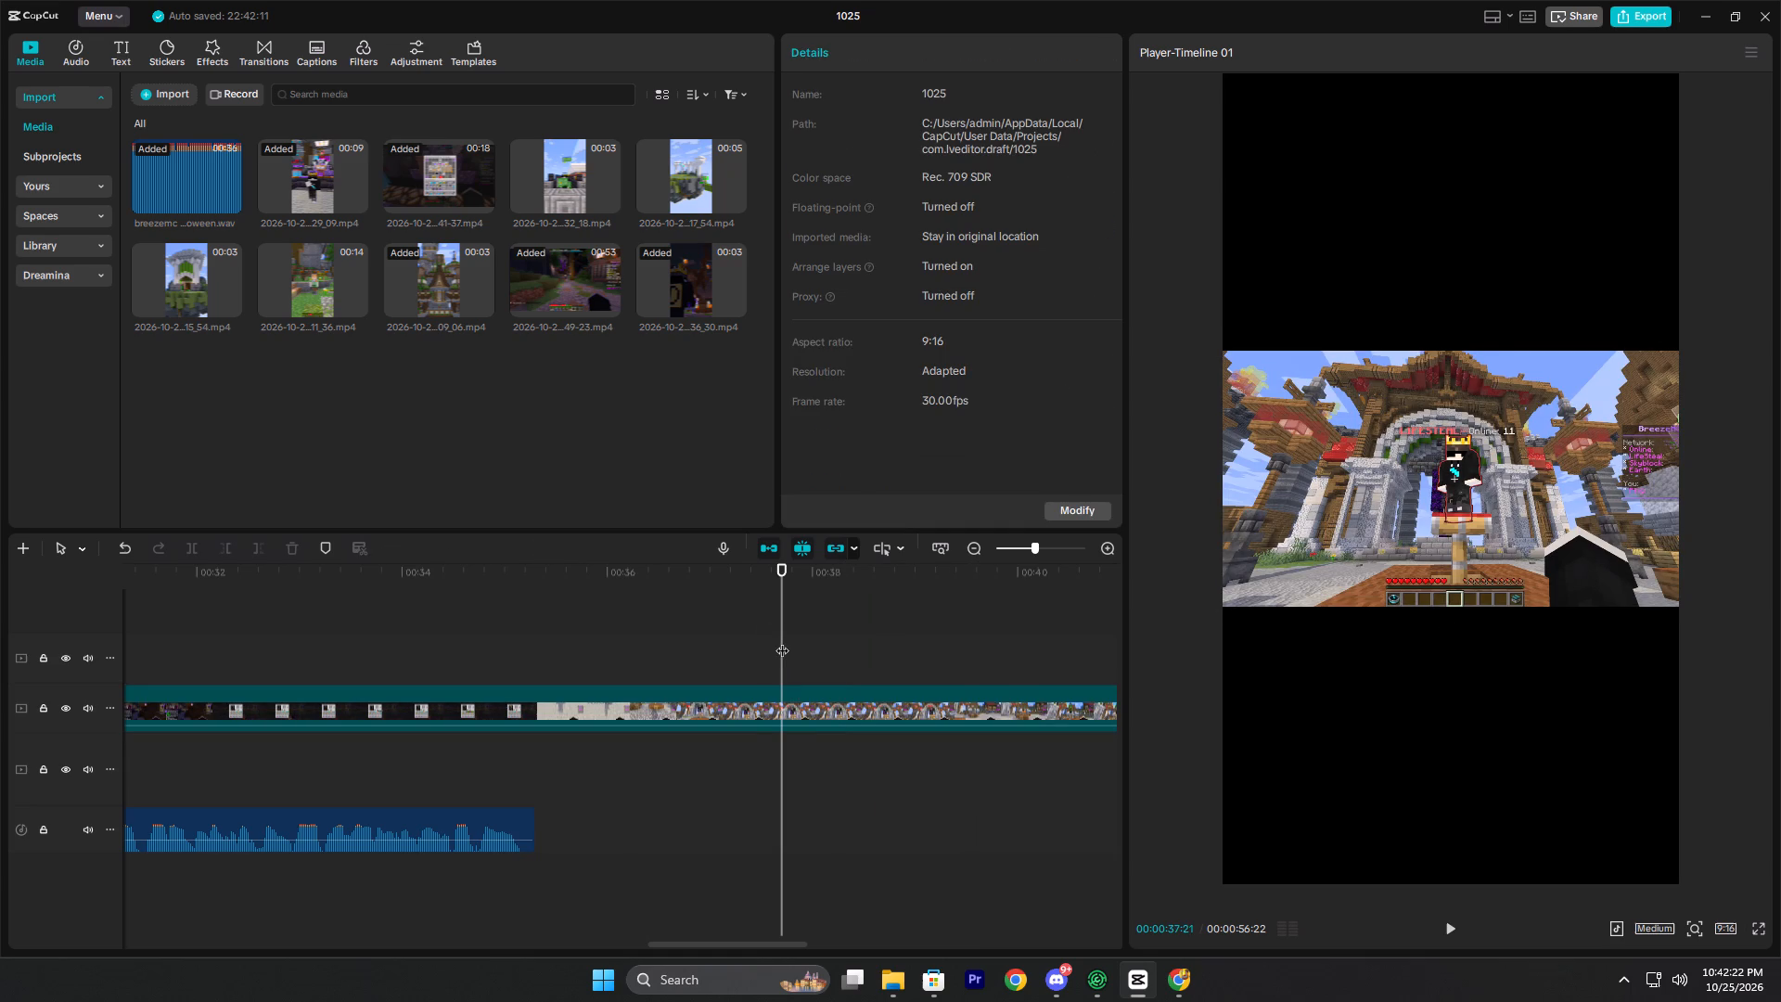
{"action": "key", "text": "space"}
{"action": "key", "text": "space"}
{"action": "left_click", "coordinate": [689, 636]}
{"action": "left_click", "coordinate": [667, 636]}
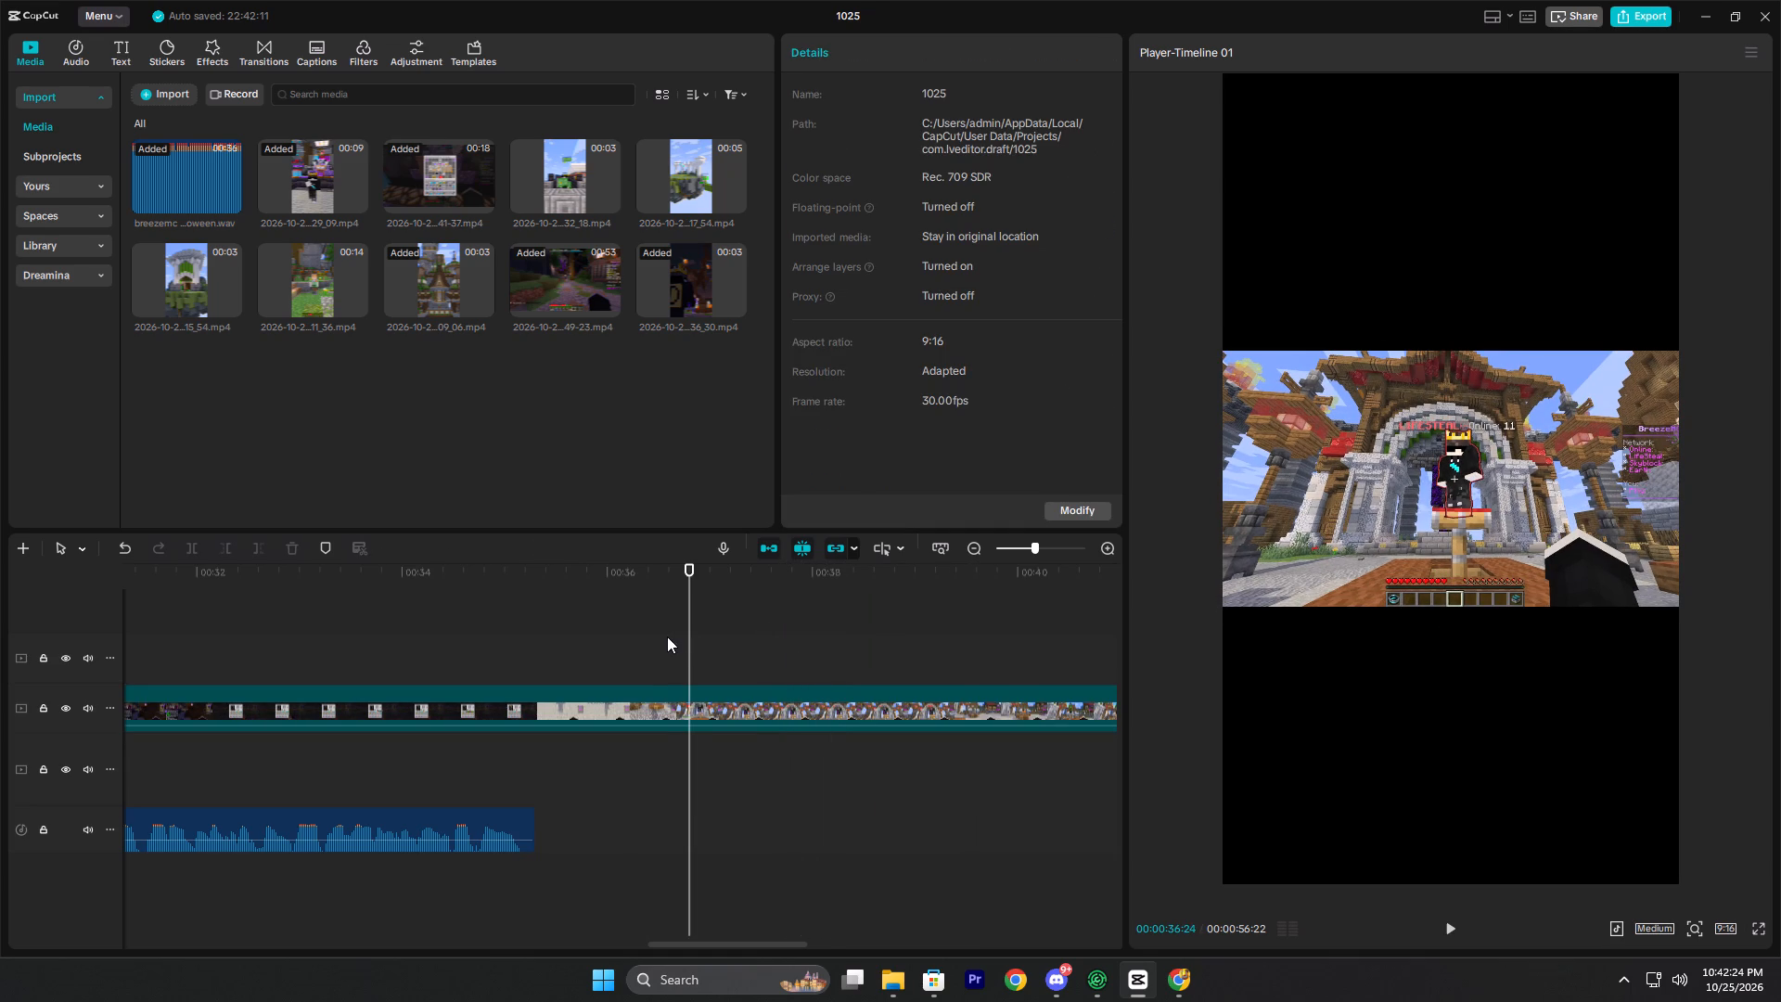
{"action": "key", "text": "space"}
{"action": "key", "text": "space"}
{"action": "left_click", "coordinate": [661, 637]}
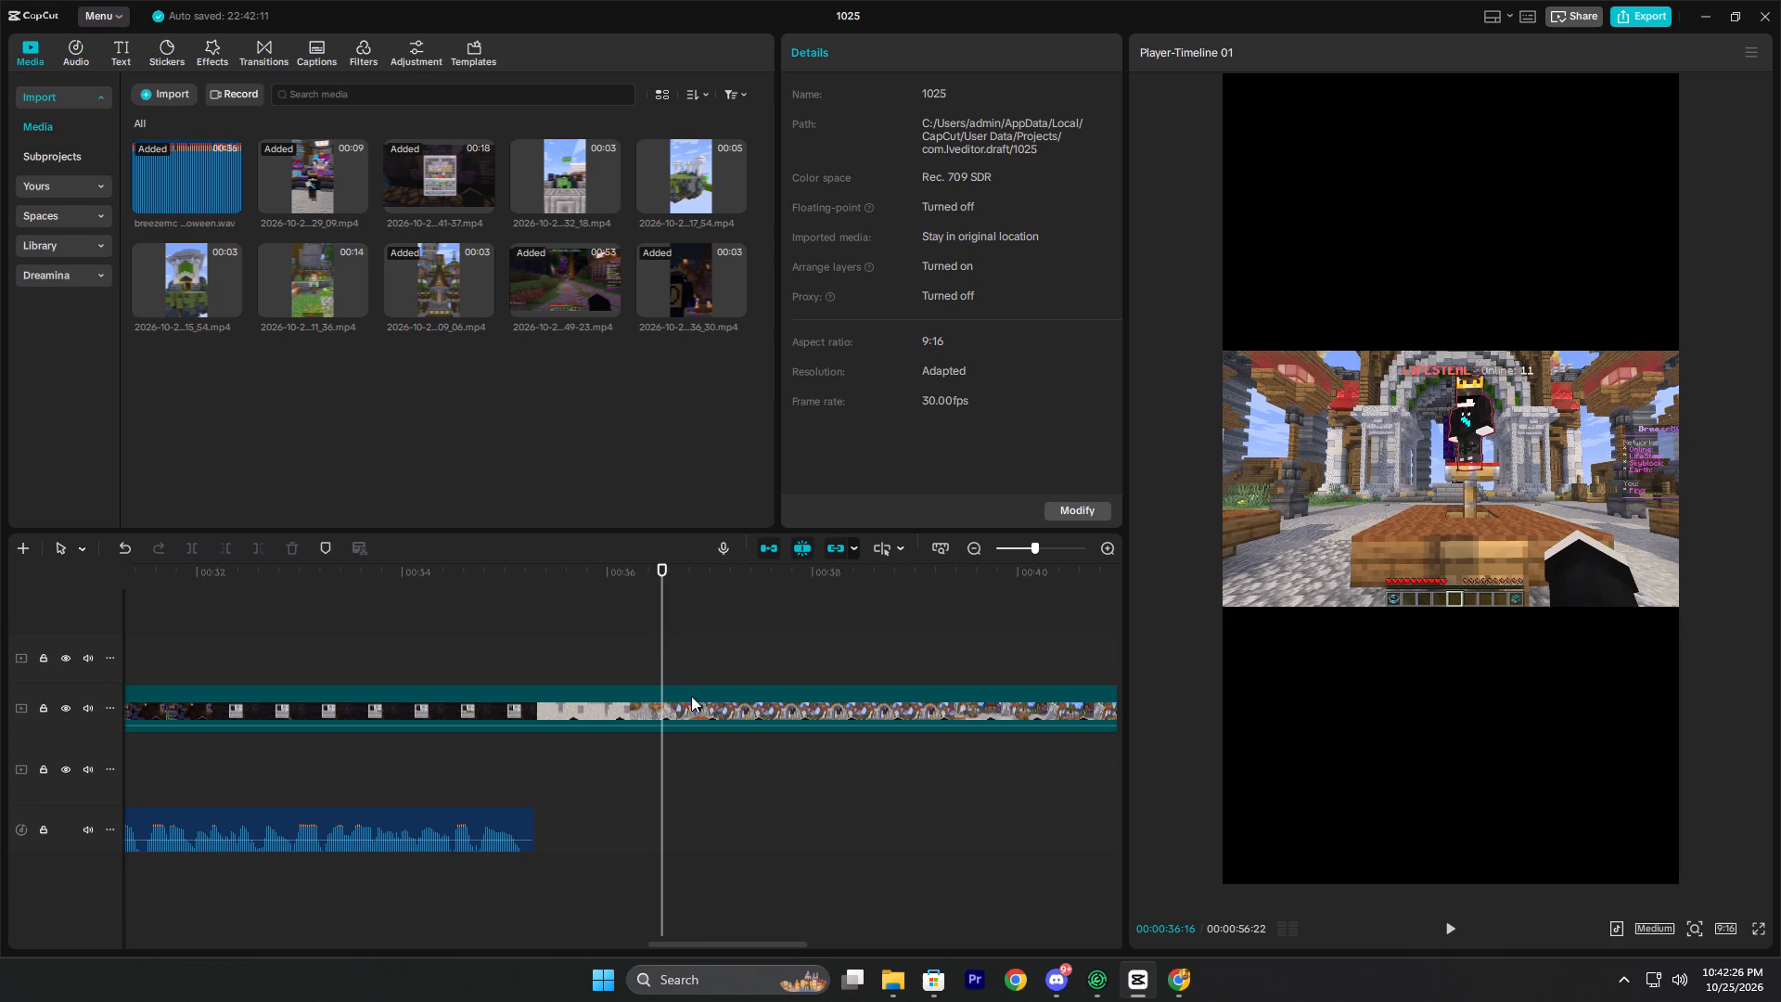
{"action": "left_click", "coordinate": [694, 702]}
{"action": "key", "text": "q"}
Split the Lifesteal clip at 00:00:37:08 and delete the footage after the split.
{"action": "key", "text": "space"}
{"action": "key", "text": "space"}
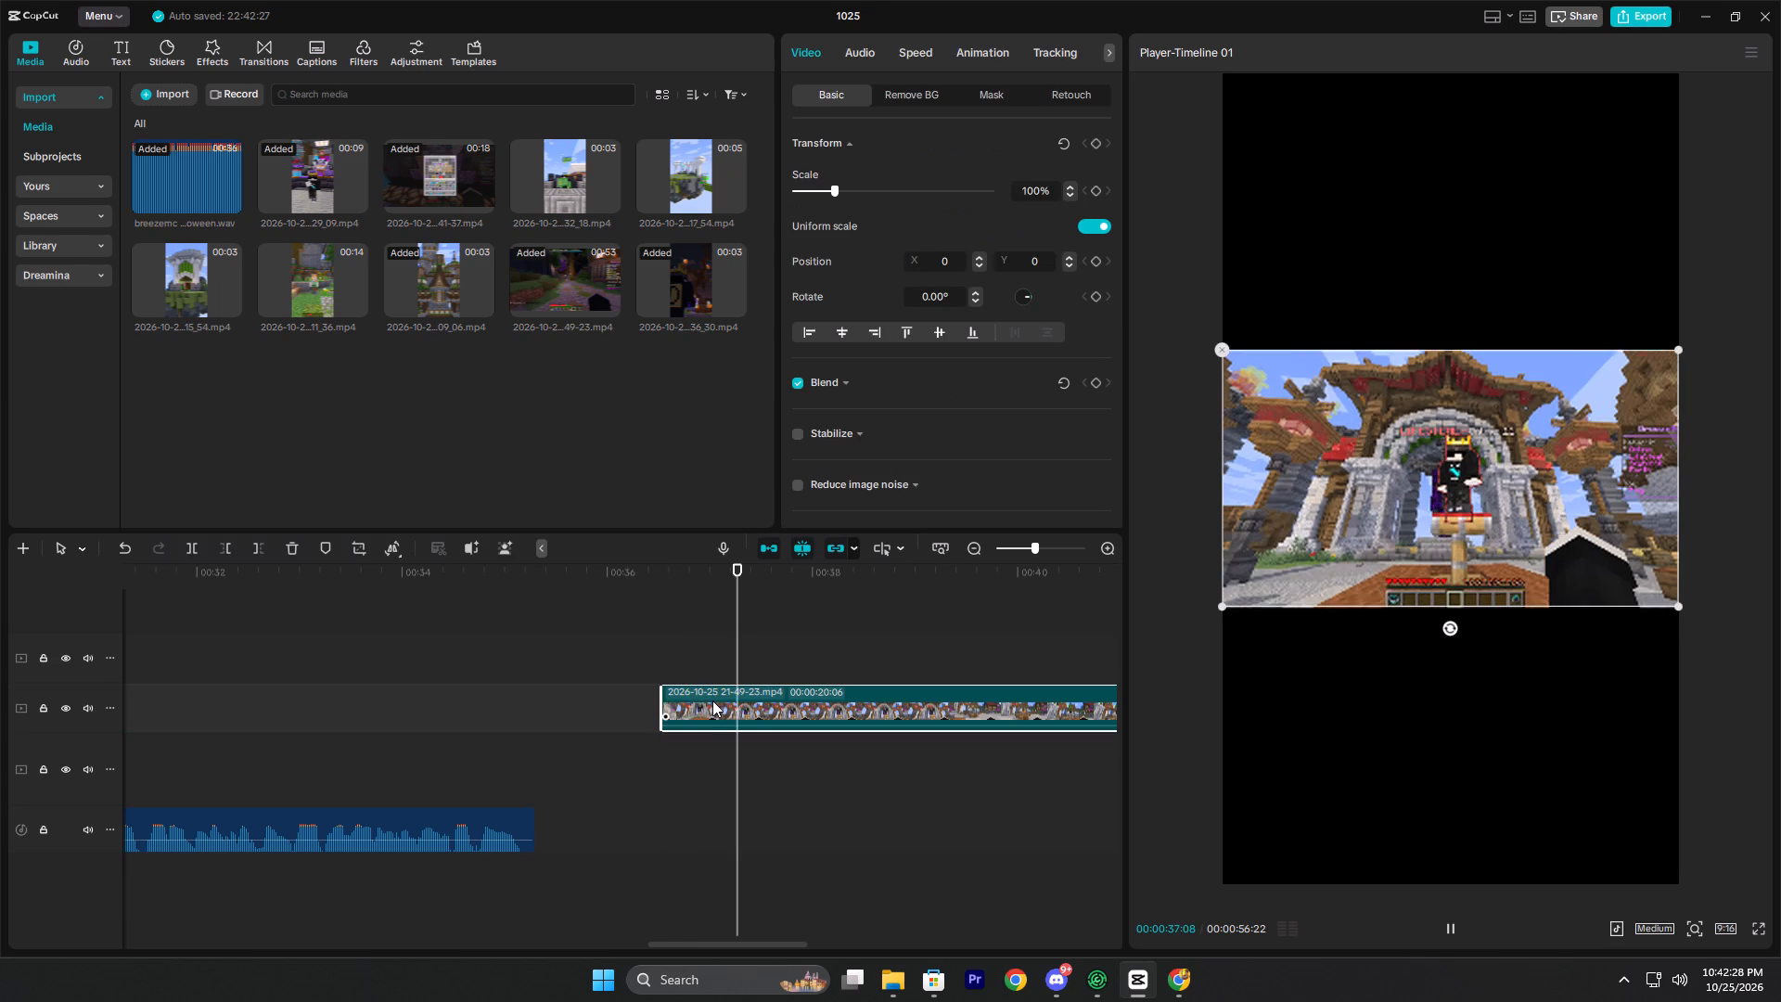
{"action": "key", "text": "ctrl+b"}
{"action": "key", "text": "BackSpace"}
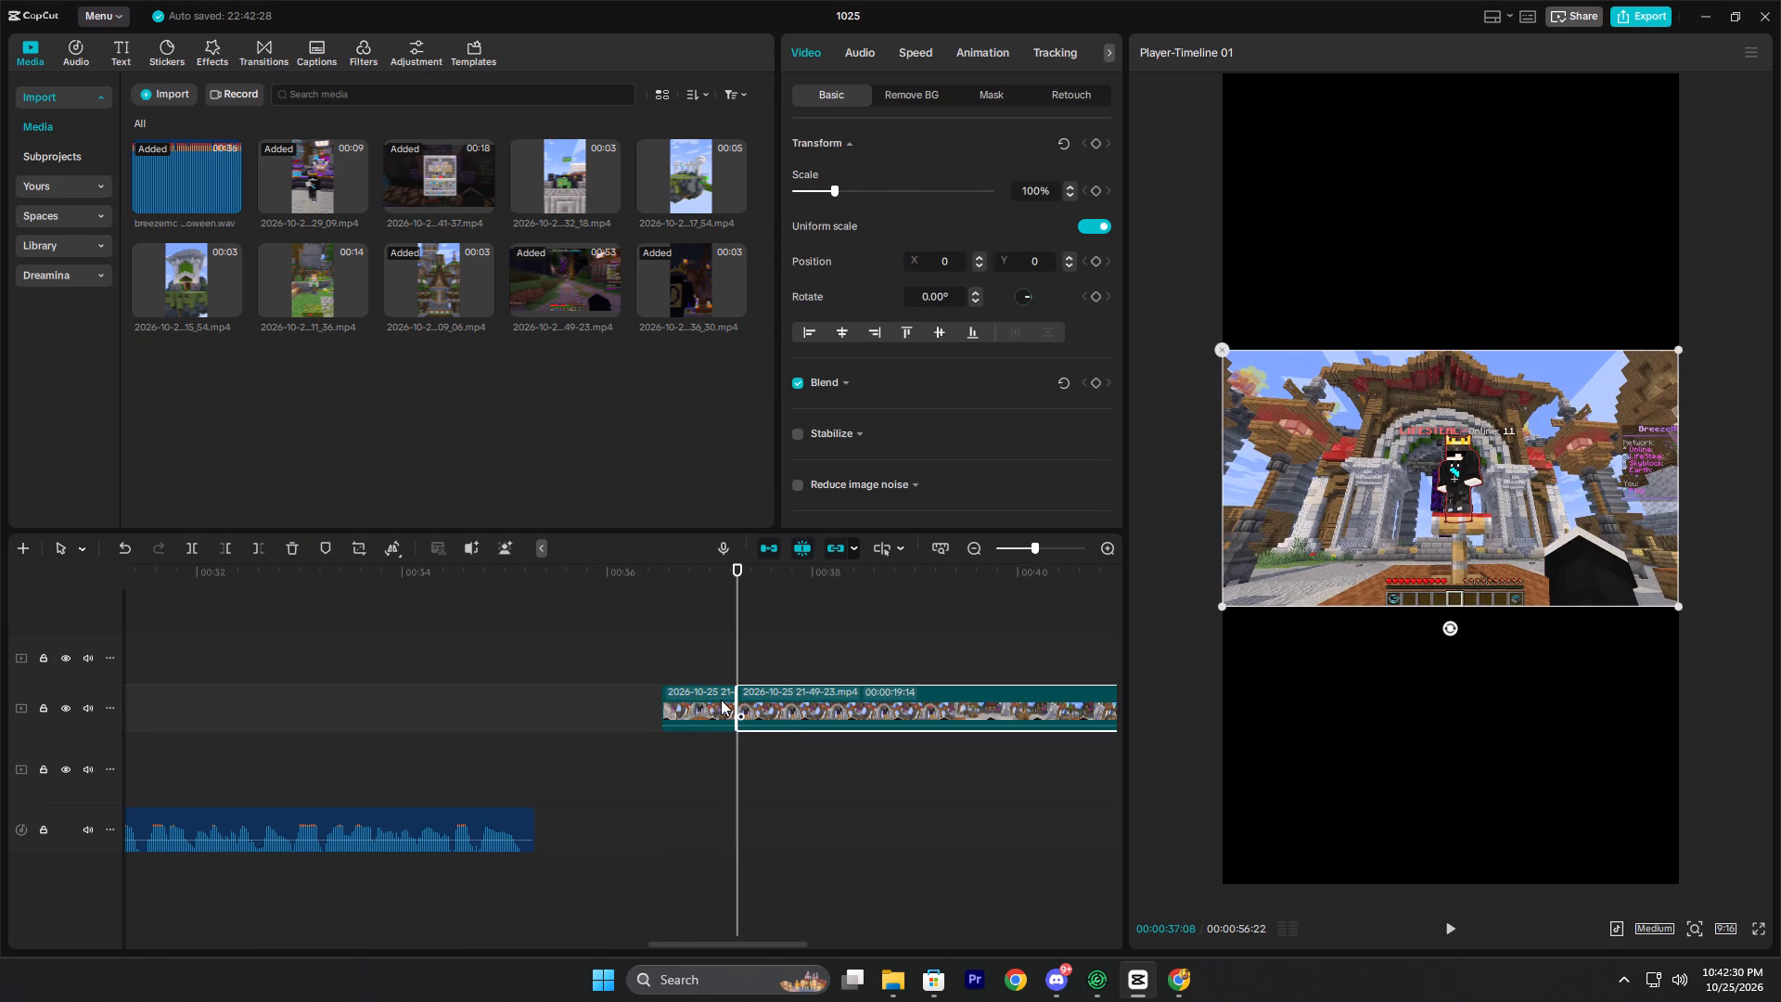
Insert the short Lifesteal clip on the main track between the two 2026-10-25T21_29_09 clips at 00:00:04:22, and play the cut.
{"action": "left_click", "coordinate": [777, 707]}
{"action": "left_click_drag", "start_coordinate": [781, 705], "coordinate": [0, 776]}
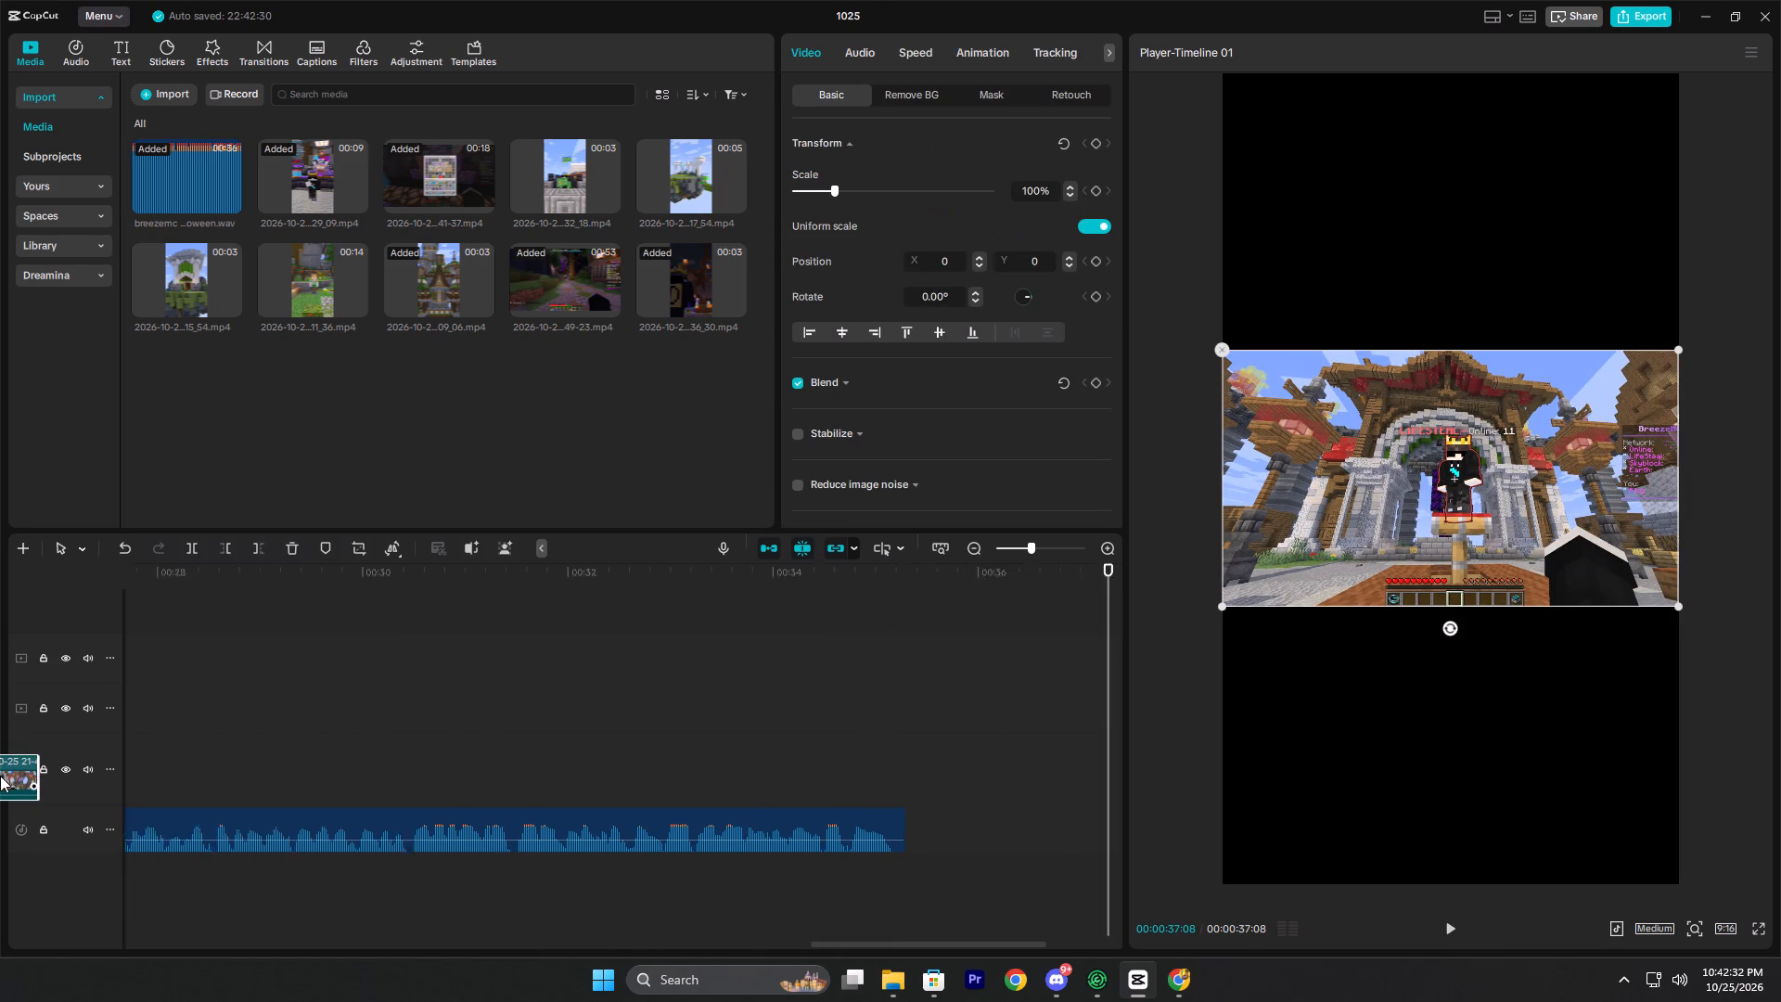
{"action": "left_click_drag", "start_coordinate": [0, 776], "coordinate": [0, 775]}
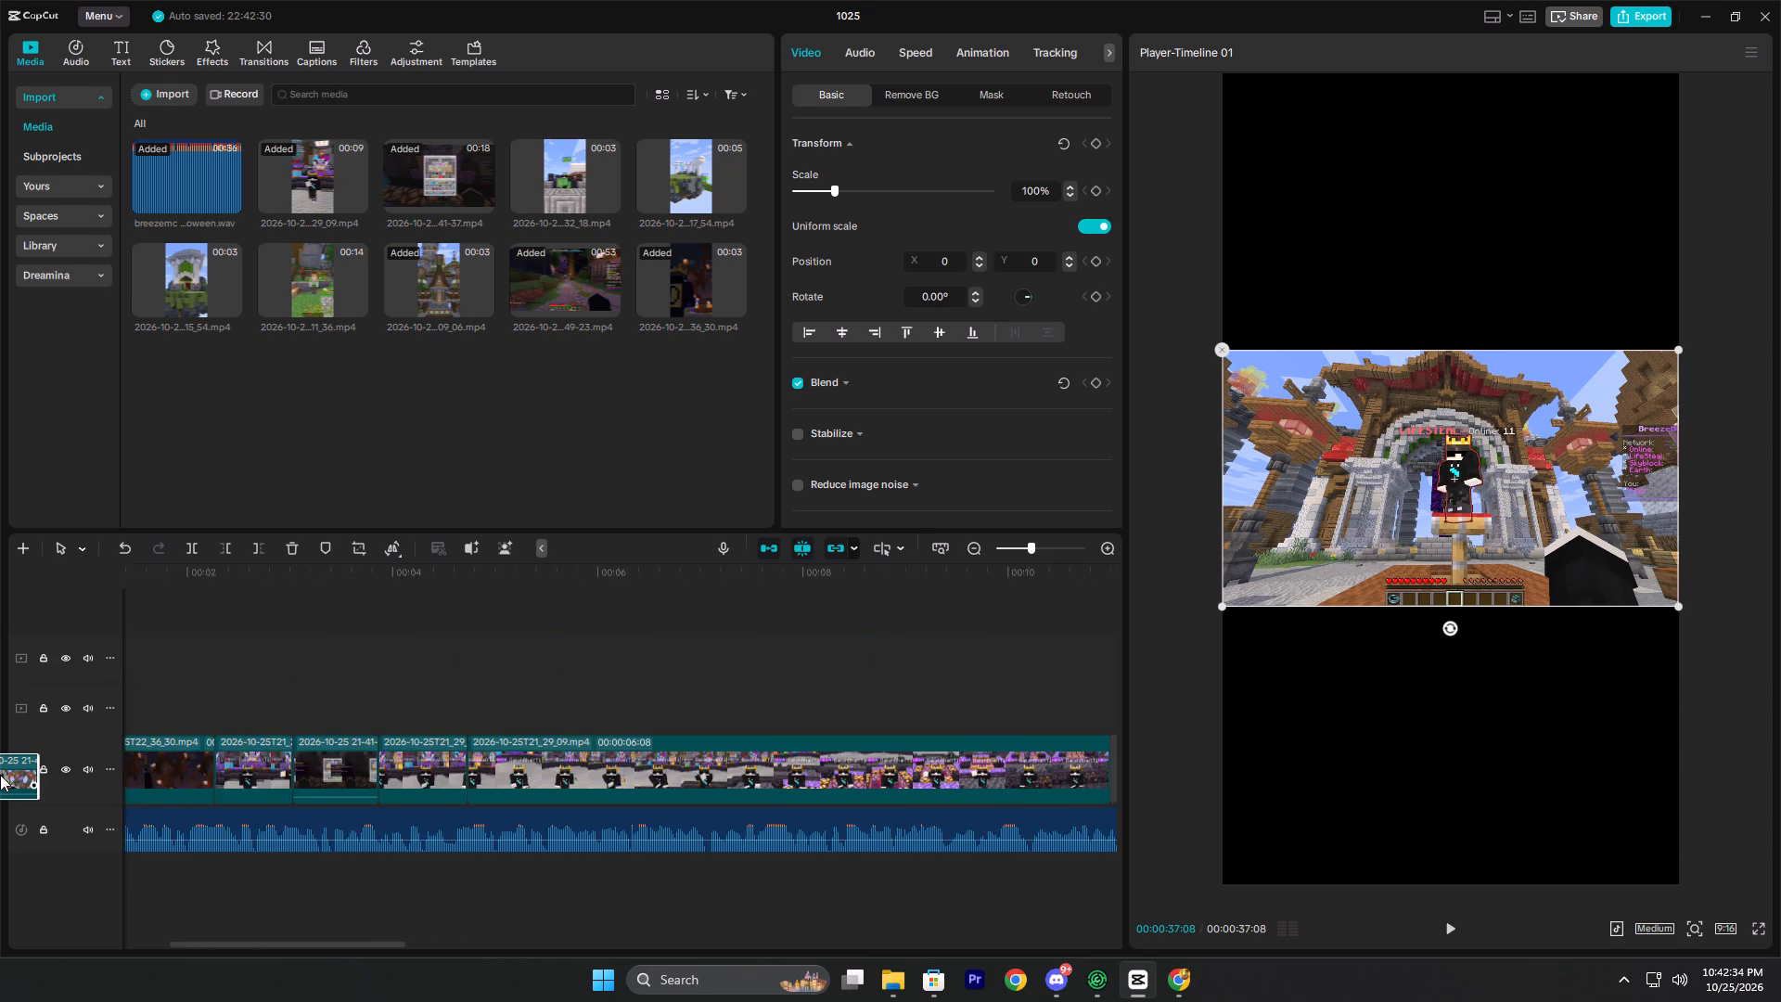
{"action": "left_click_drag", "start_coordinate": [0, 775], "coordinate": [664, 803]}
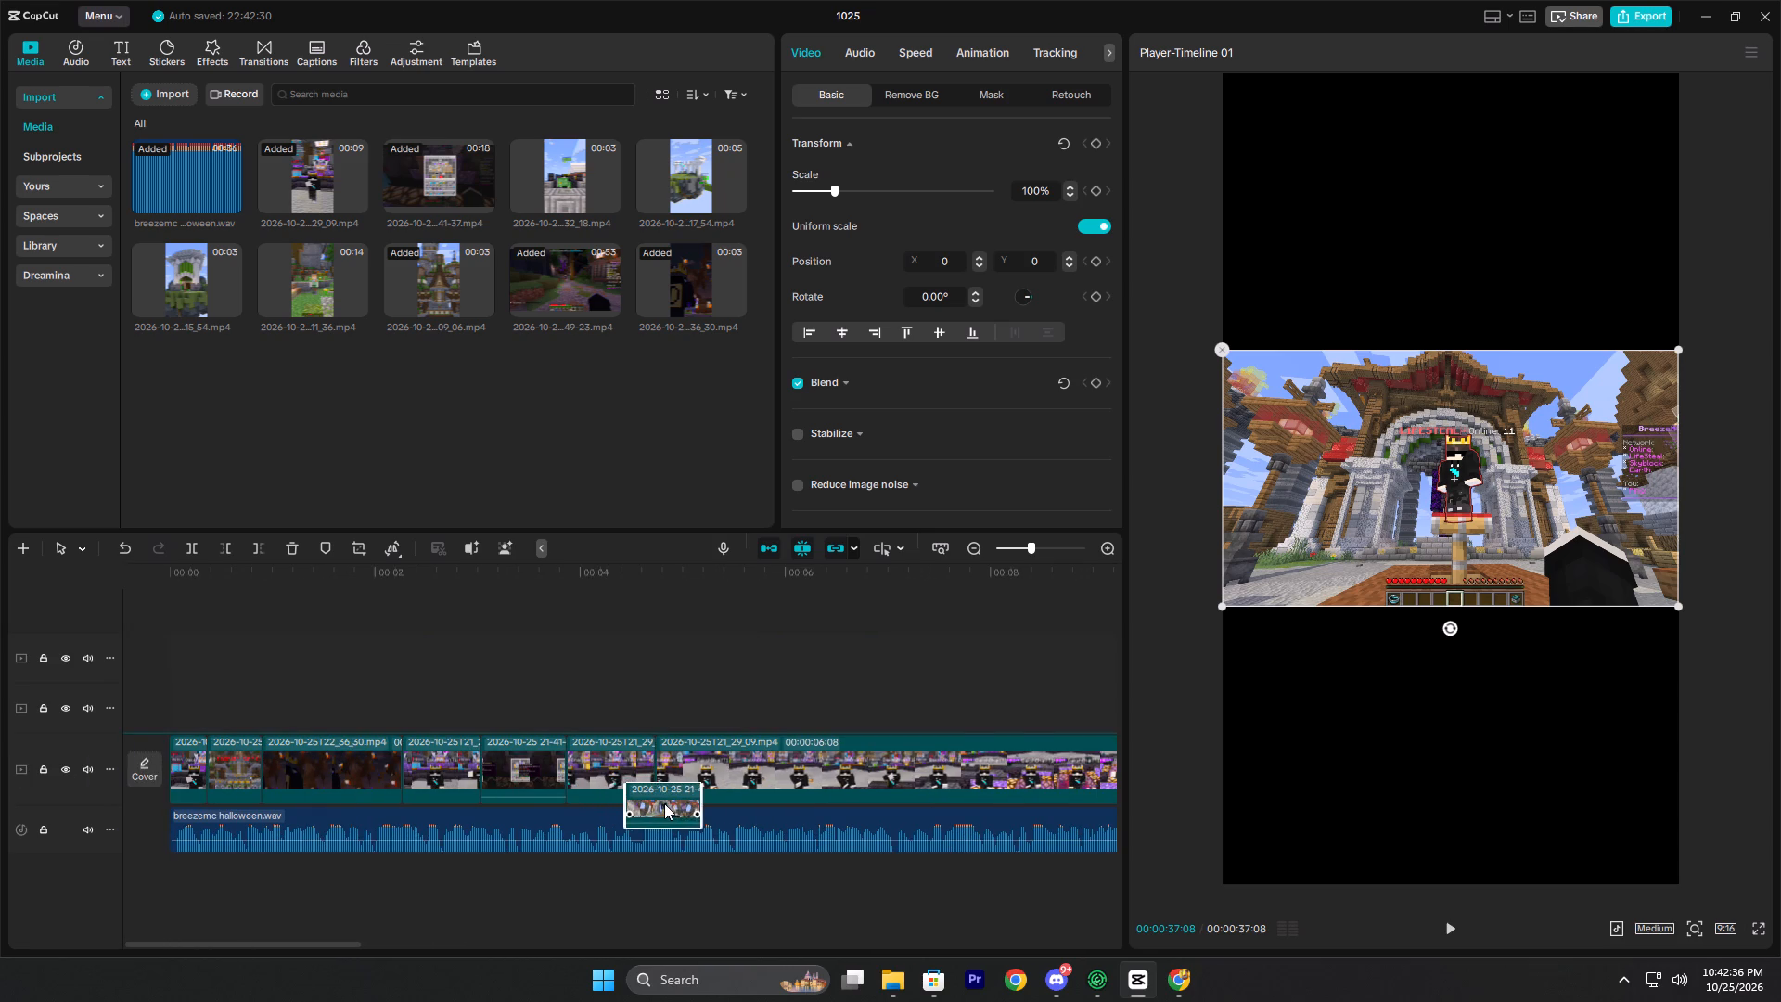
{"action": "left_click_drag", "start_coordinate": [664, 803], "coordinate": [651, 796]}
{"action": "left_click", "coordinate": [568, 706]}
{"action": "left_click", "coordinate": [575, 706]}
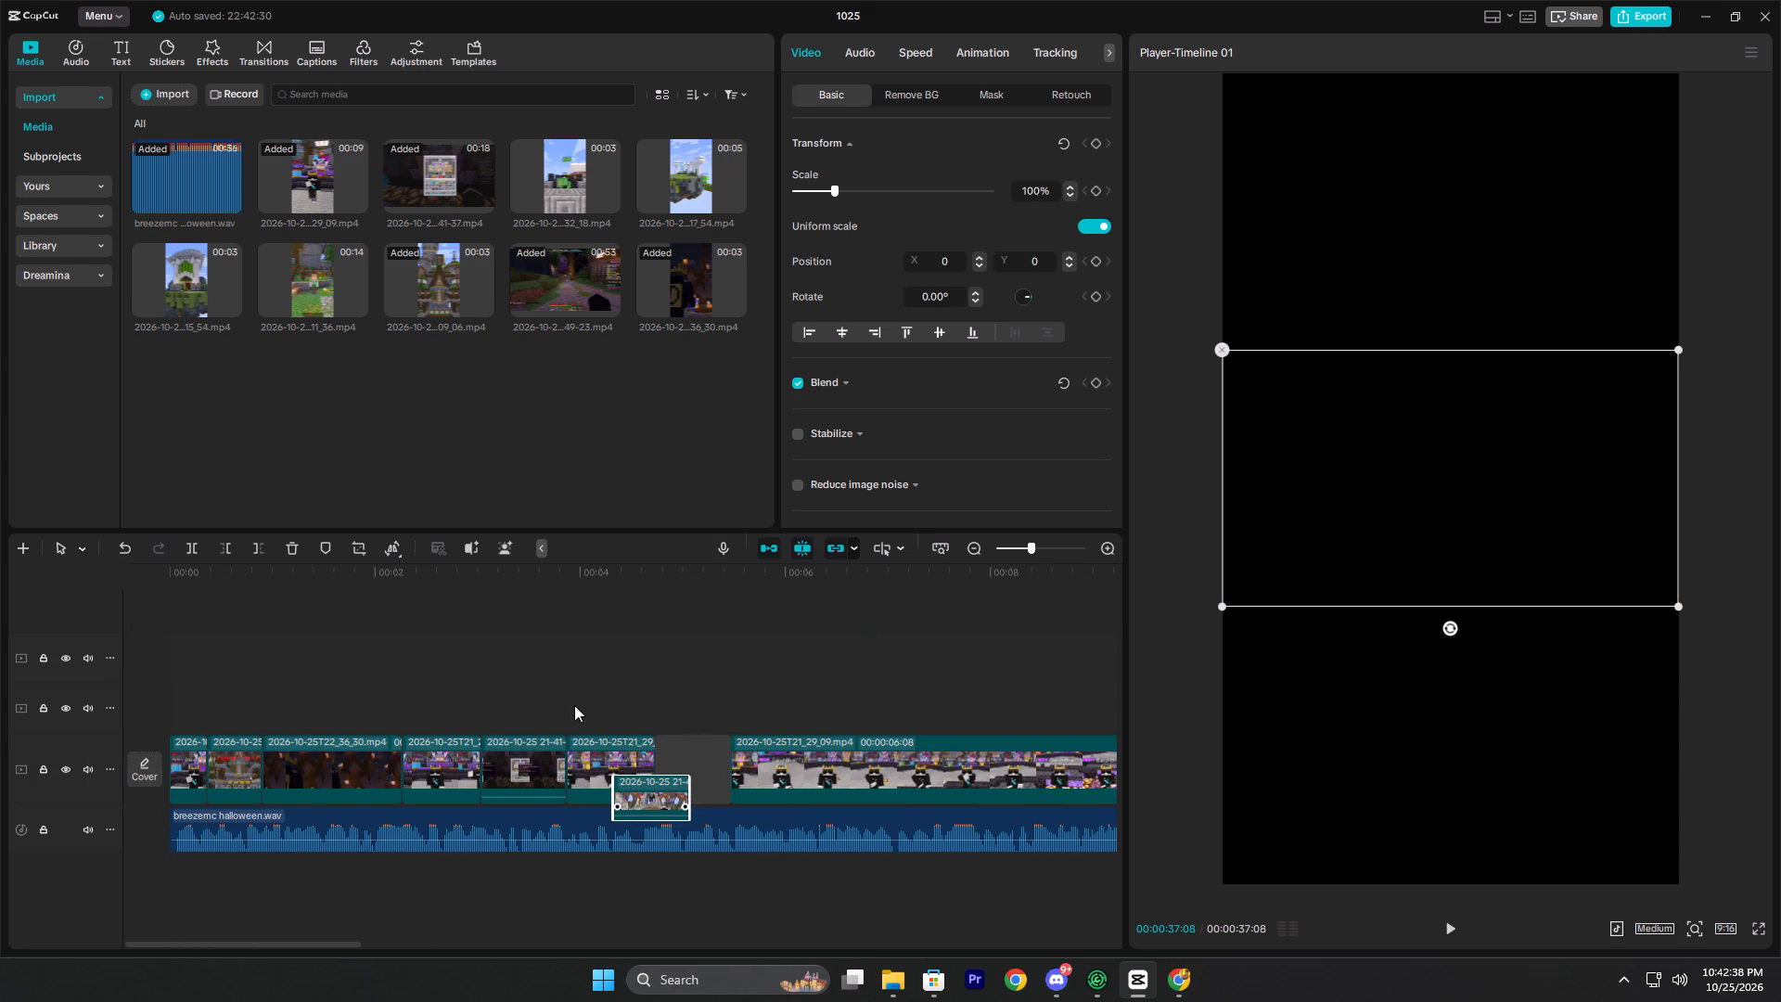
{"action": "left_click", "coordinate": [574, 705]}
{"action": "left_click", "coordinate": [570, 700]}
{"action": "key", "text": "space"}
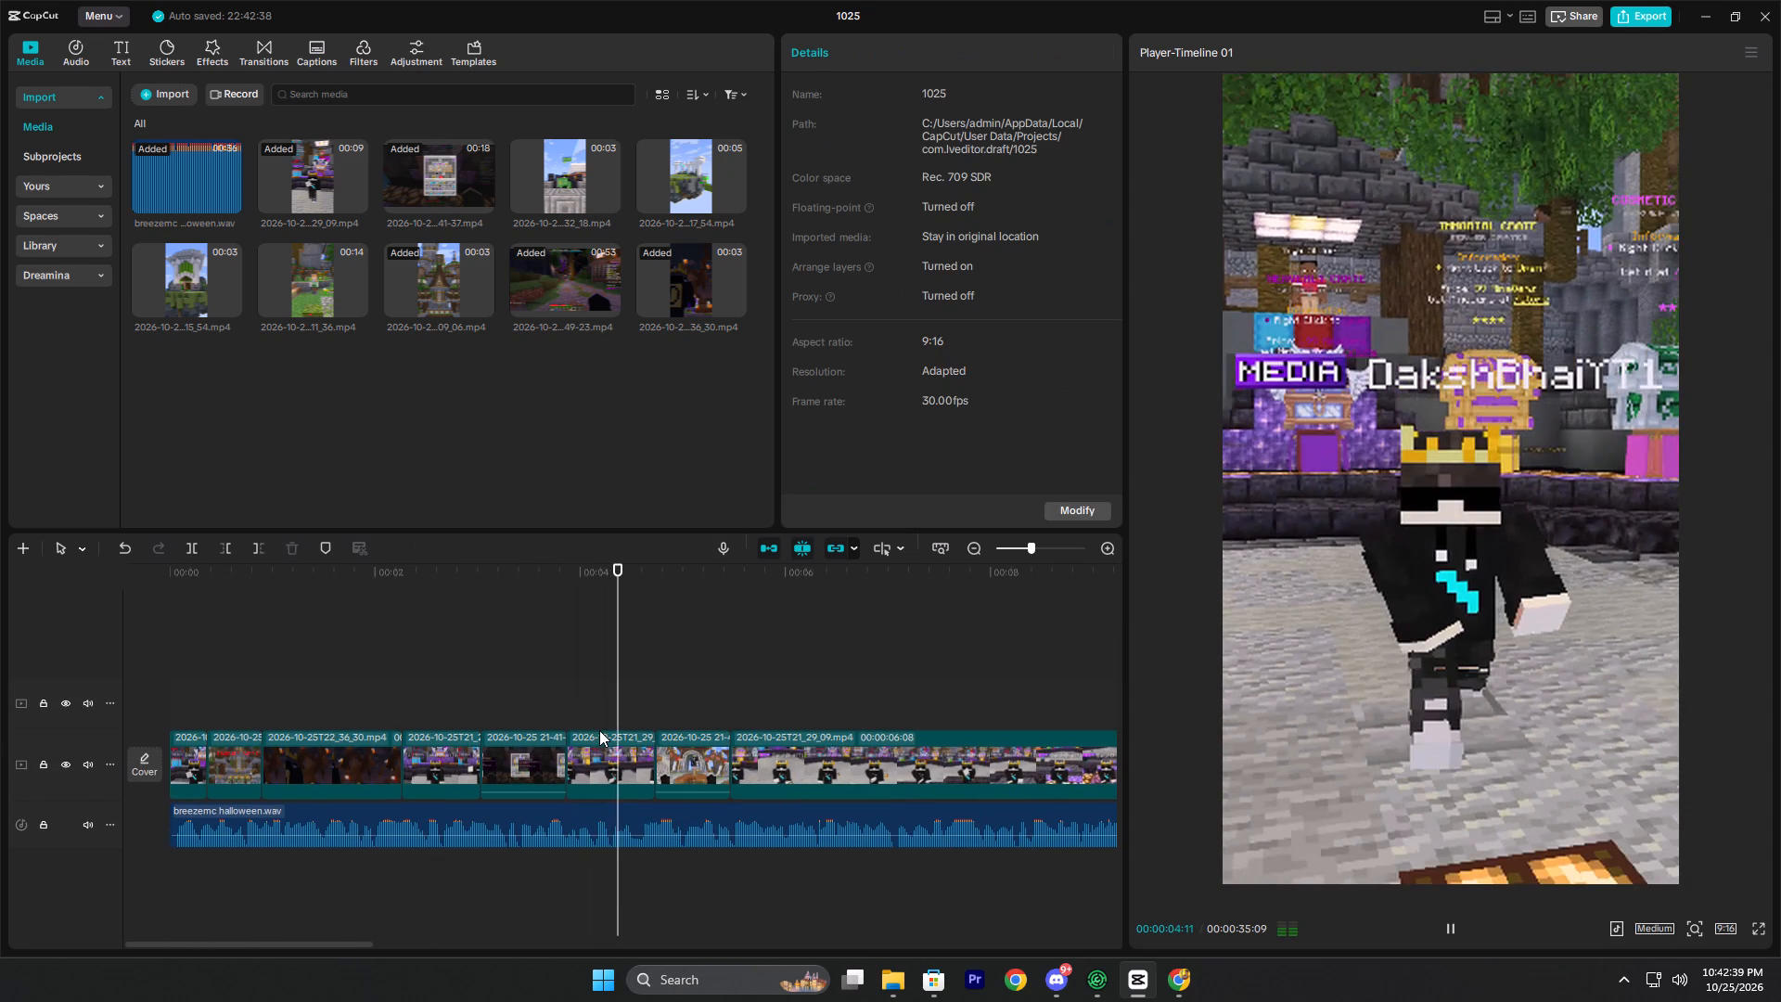
{"action": "key", "text": "space"}
{"action": "key", "text": "space"}
Scale the inserted Lifesteal clip to 212%.
{"action": "left_click", "coordinate": [657, 715]}
{"action": "left_click", "coordinate": [679, 744]}
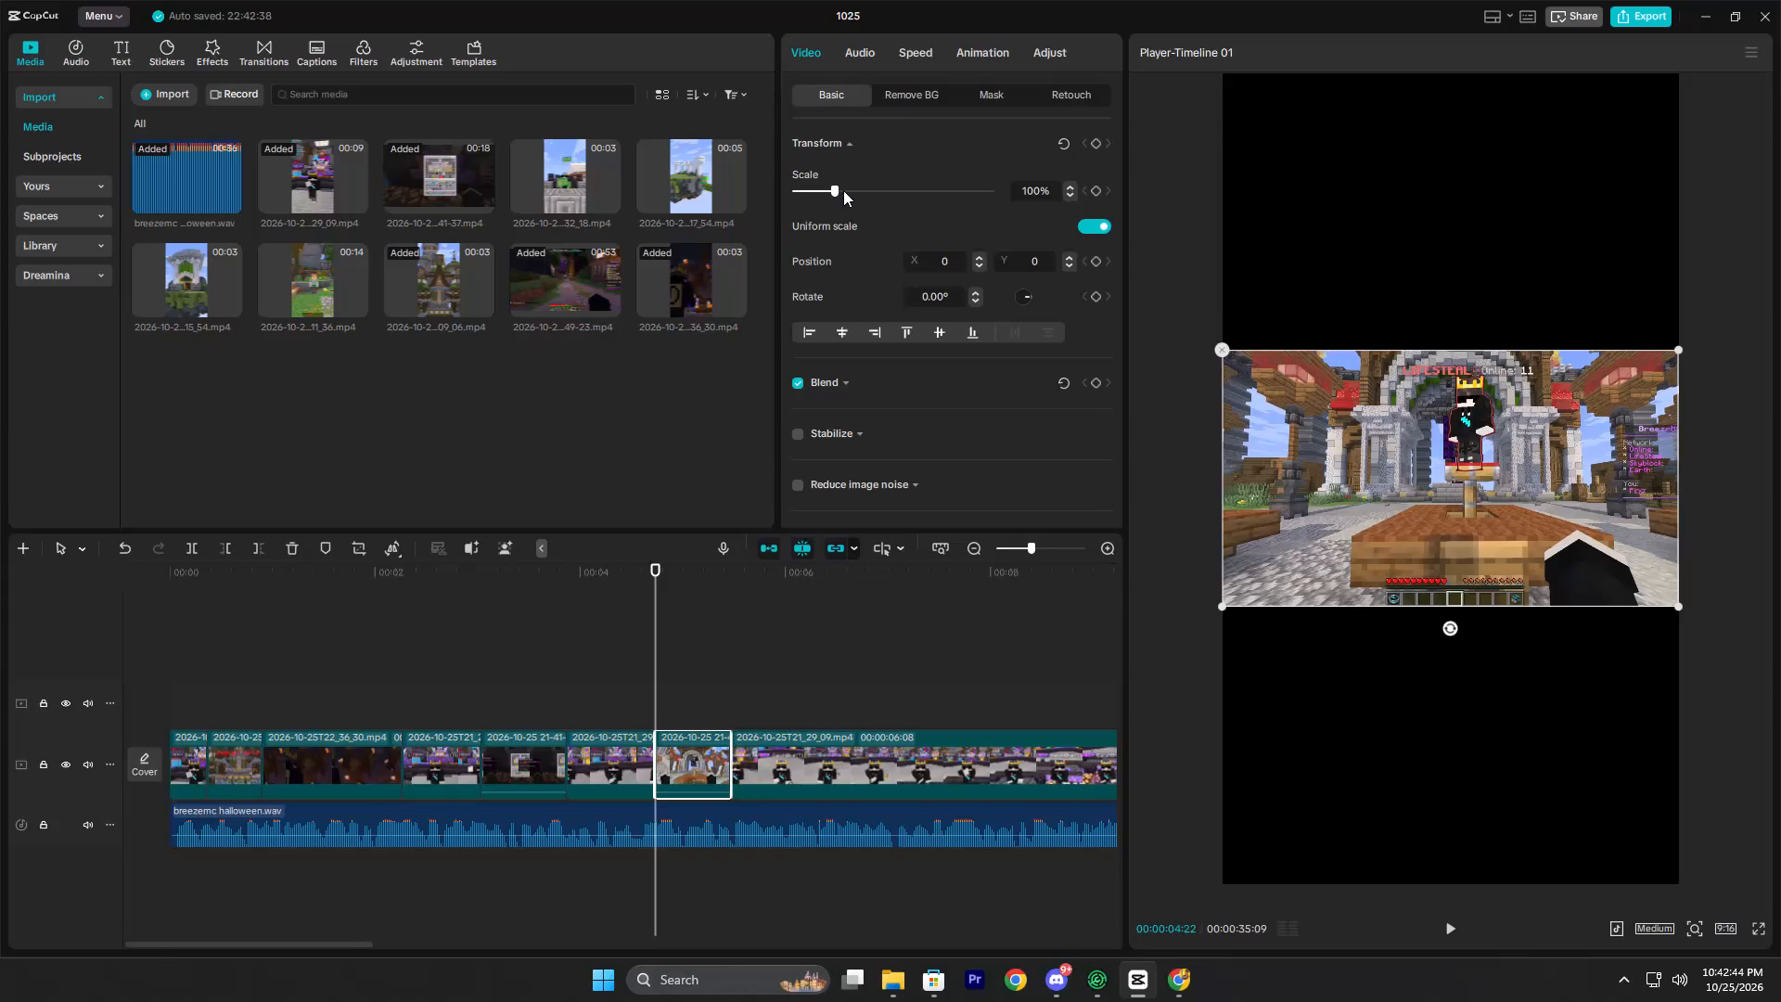
{"action": "left_click_drag", "start_coordinate": [842, 192], "coordinate": [878, 202]}
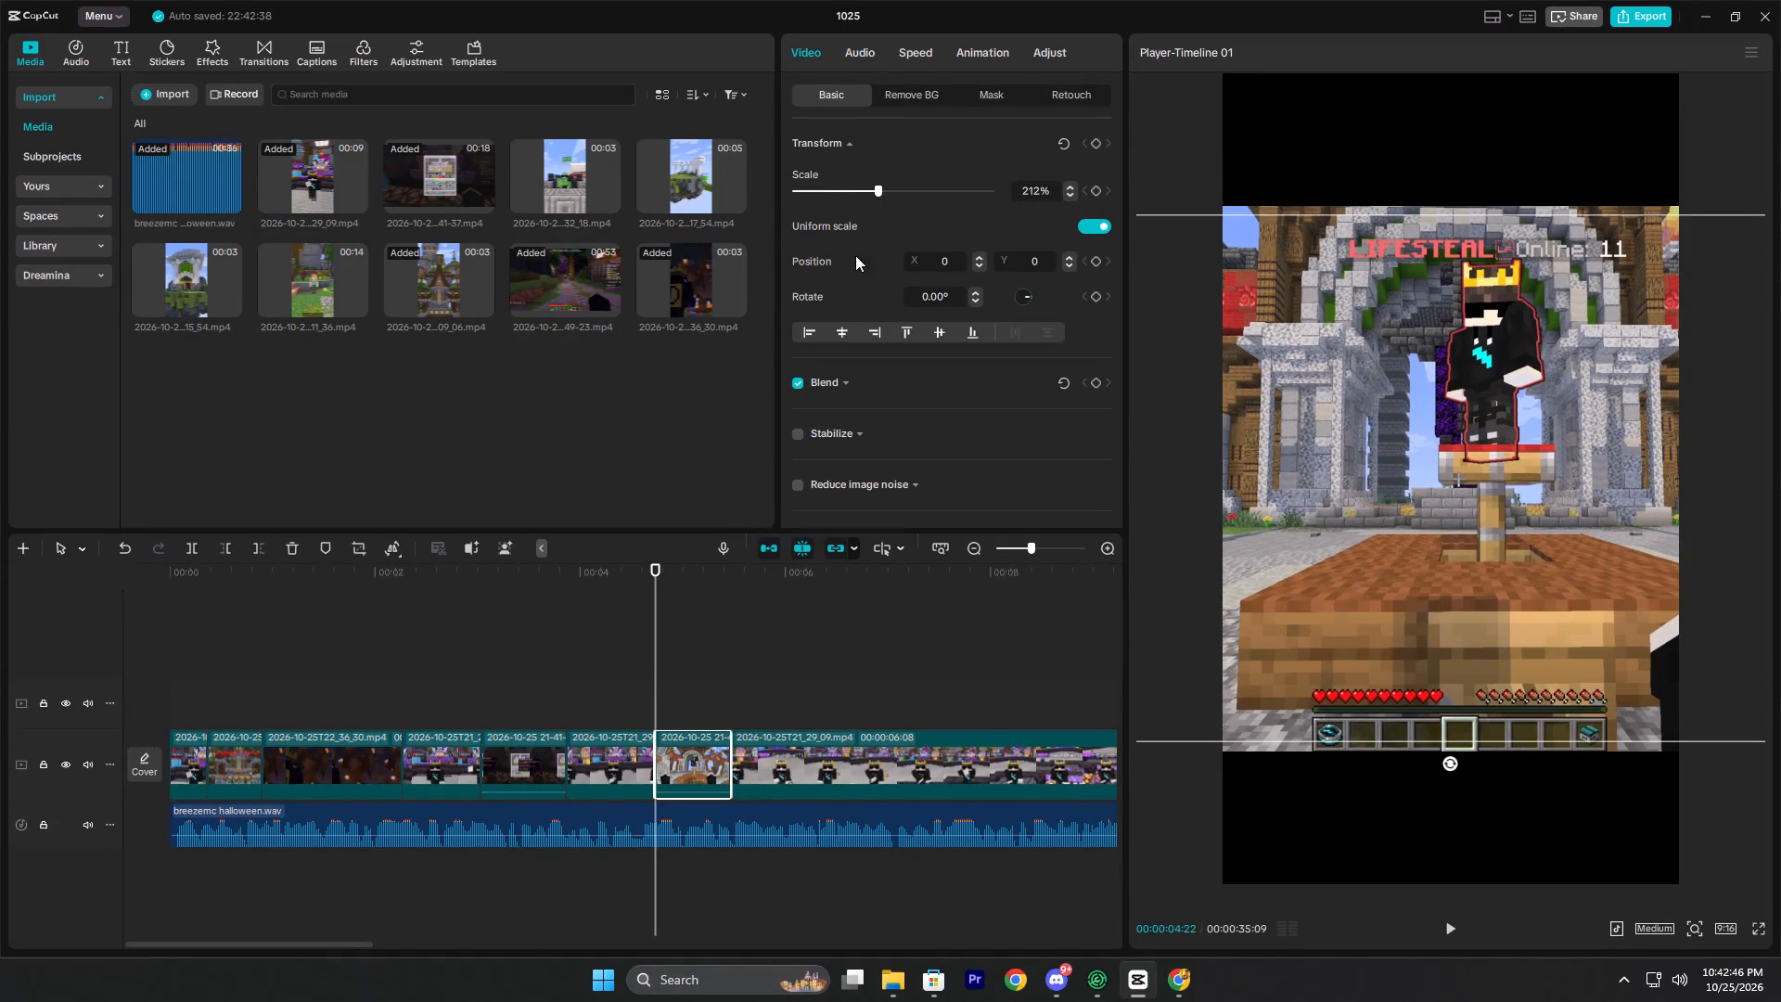
Replay the scaled Lifesteal shot and its following cut to check framing and timing against the voice-over.
{"action": "key", "text": "space"}
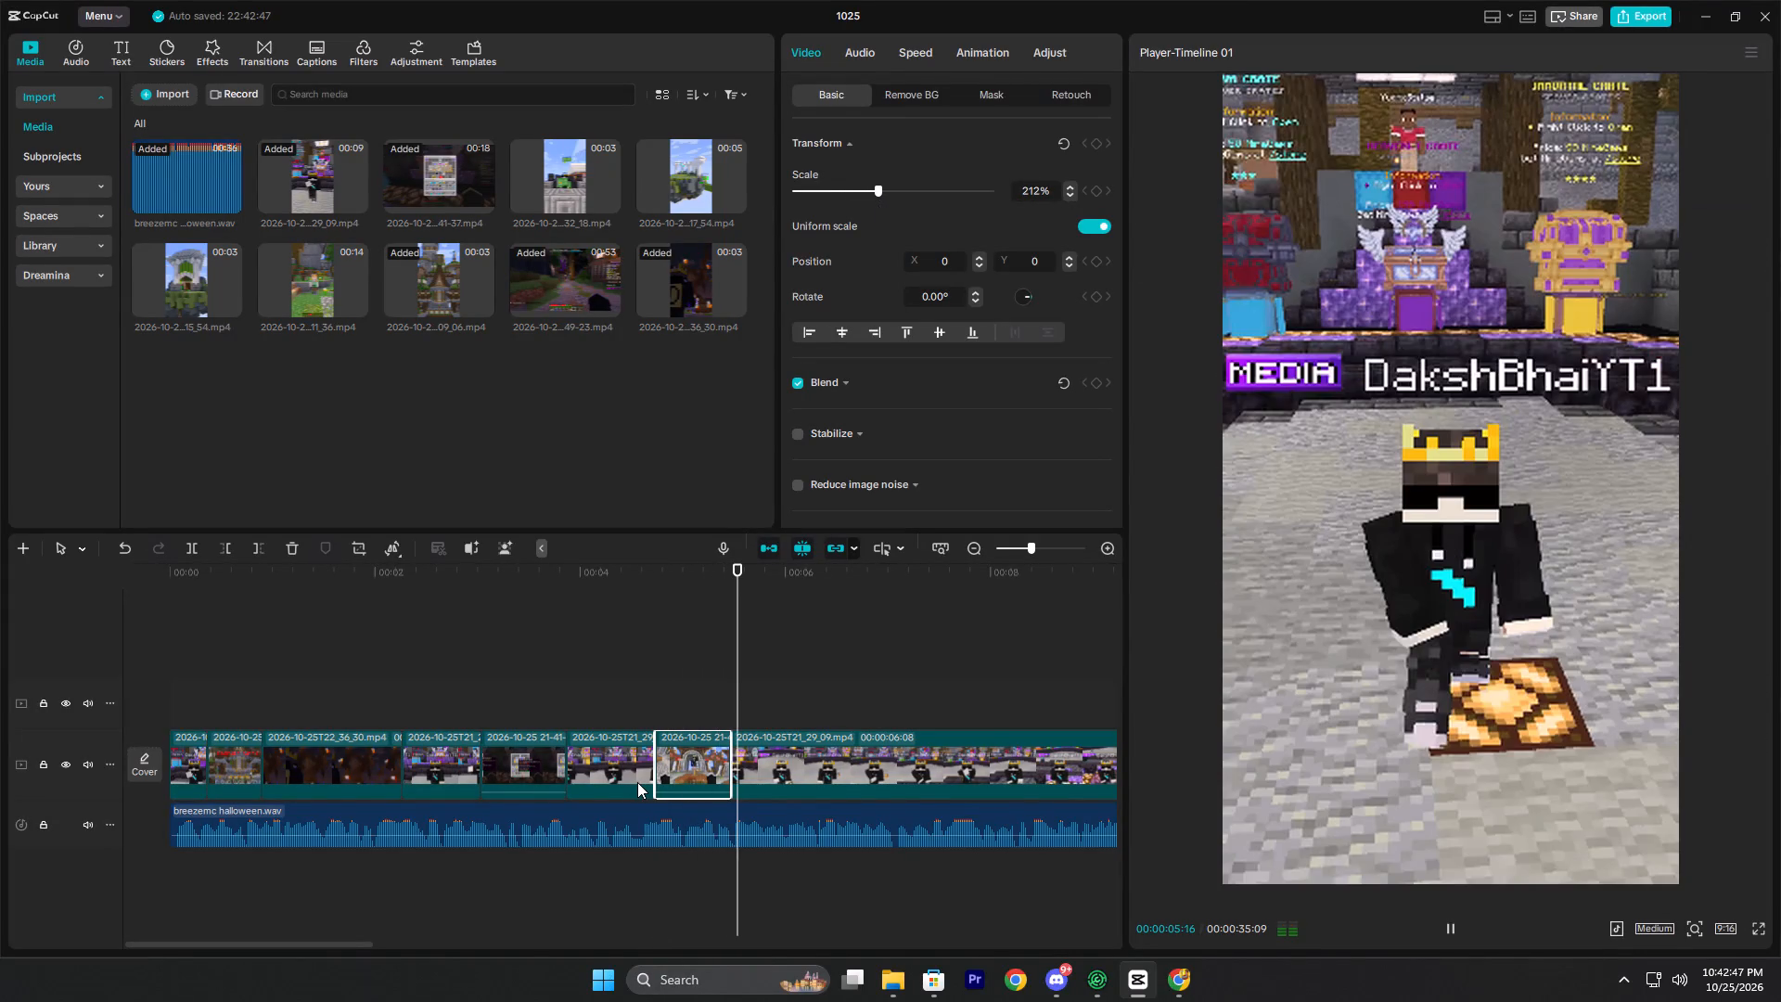
{"action": "key", "text": "space"}
{"action": "left_click", "coordinate": [678, 684]}
{"action": "left_click", "coordinate": [654, 686]}
{"action": "key", "text": "space"}
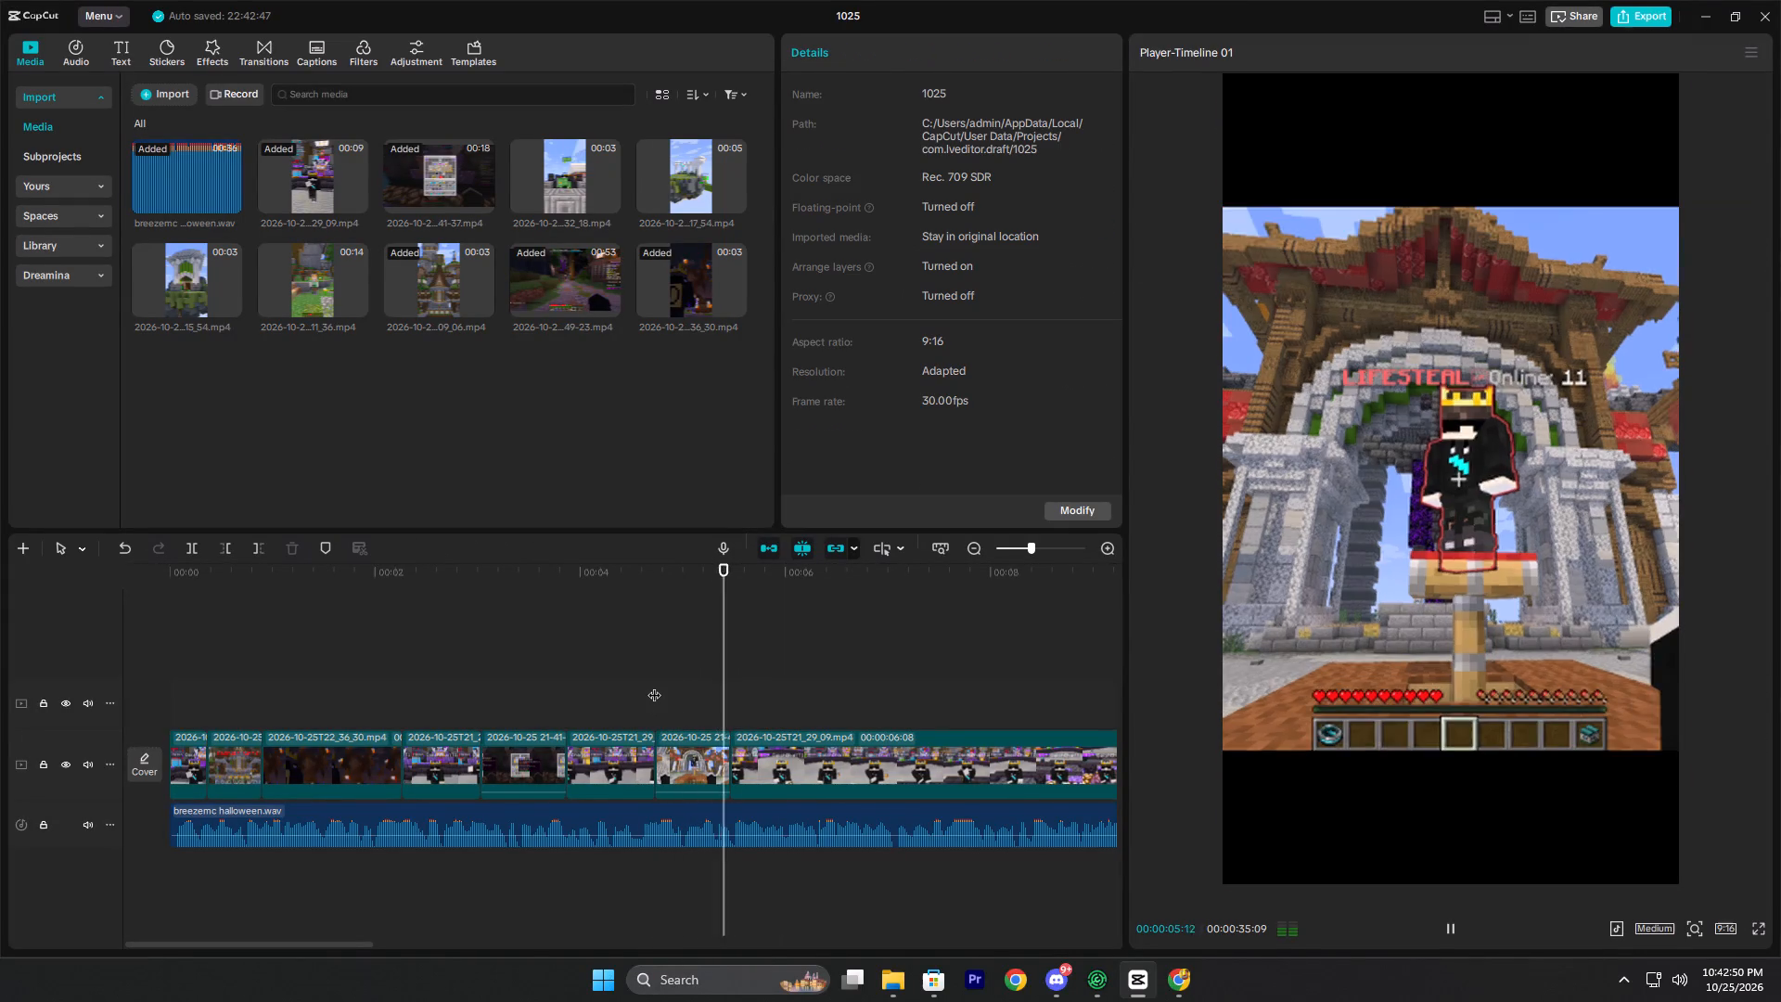
{"action": "key", "text": "space"}
{"action": "left_click", "coordinate": [659, 688]}
{"action": "key", "text": "space"}
{"action": "key", "text": "space"}
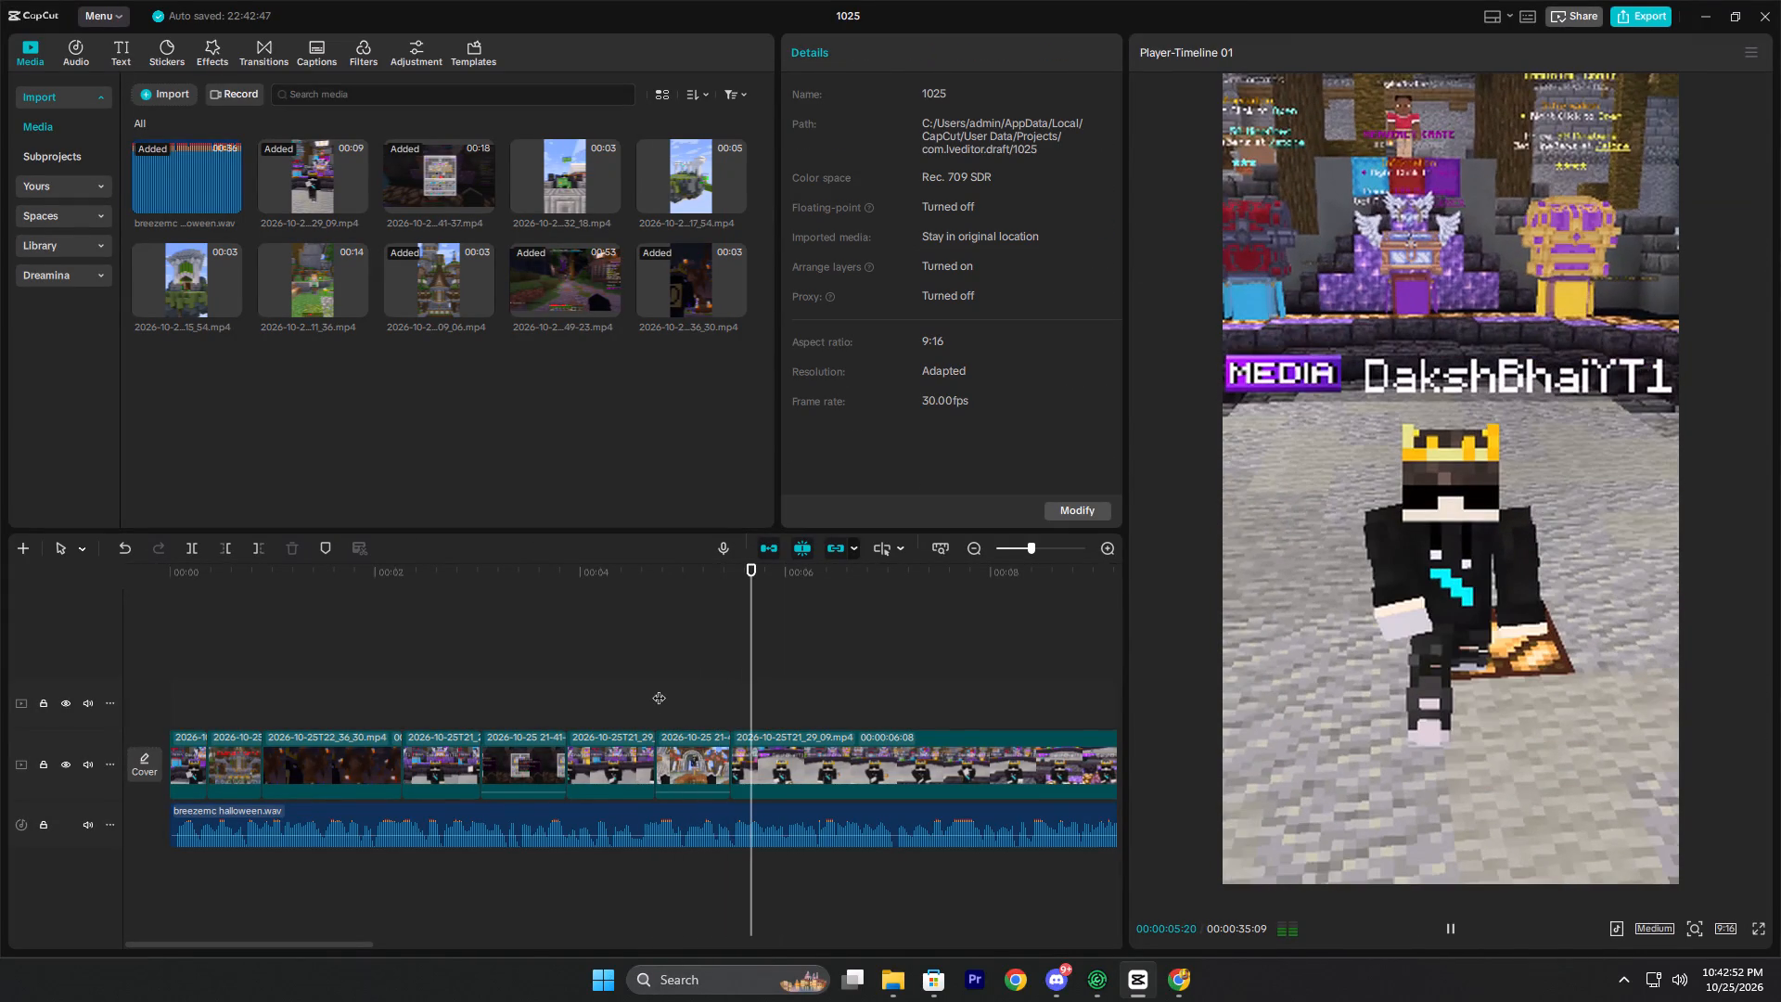
Keyframe the Lifesteal clip's zoom from 212% at 00:00:04:22 to 227% at 00:00:05:13.
{"action": "left_click", "coordinate": [659, 688]}
{"action": "left_click", "coordinate": [698, 760]}
{"action": "left_click", "coordinate": [1097, 146]}
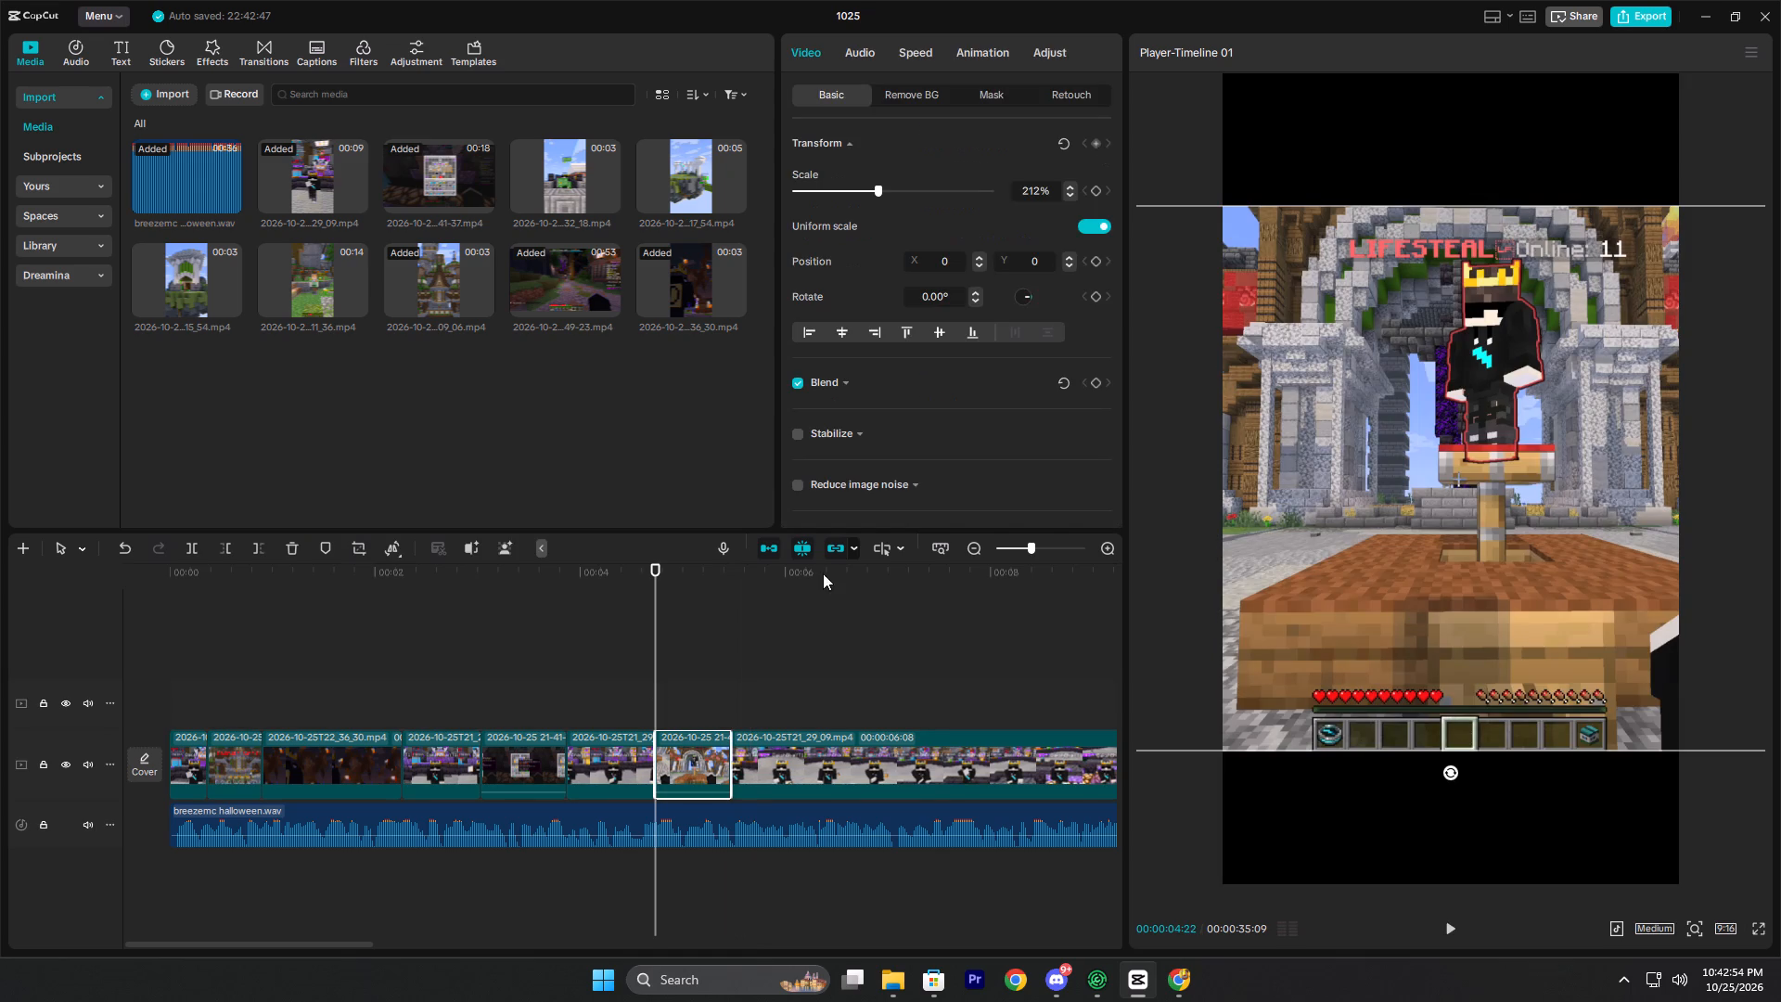
{"action": "left_click", "coordinate": [727, 697]}
{"action": "left_click", "coordinate": [709, 755]}
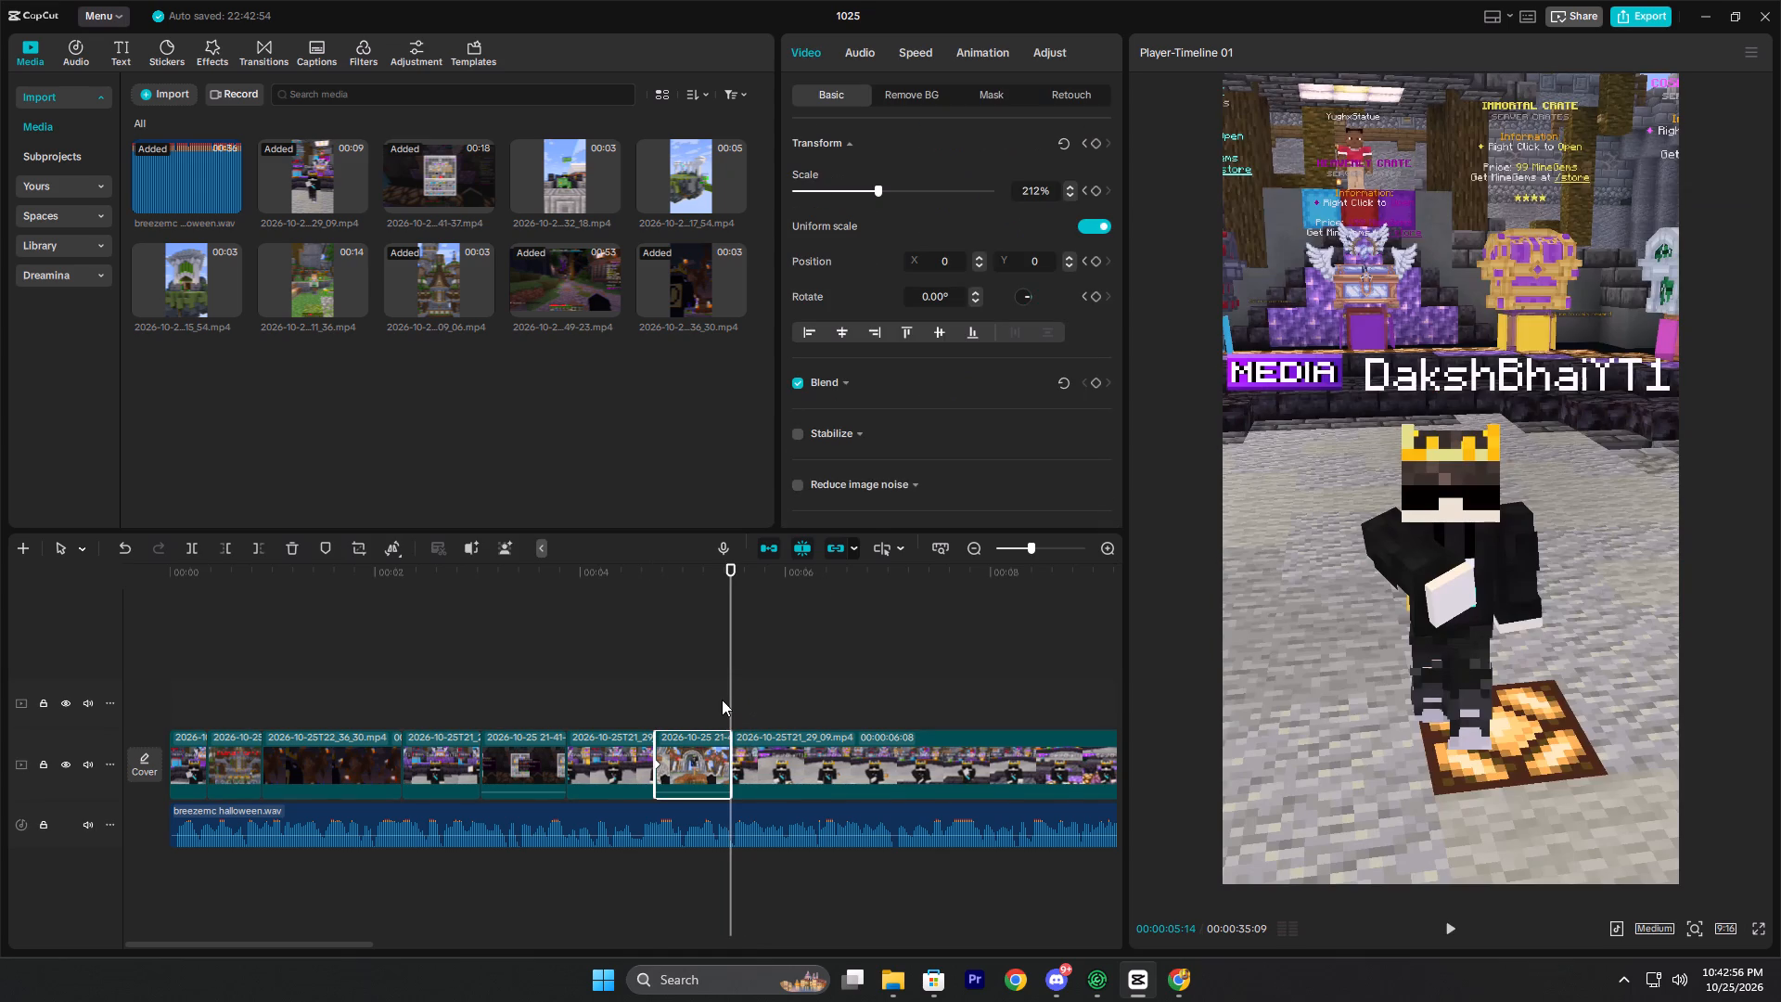
{"action": "key", "text": "Left"}
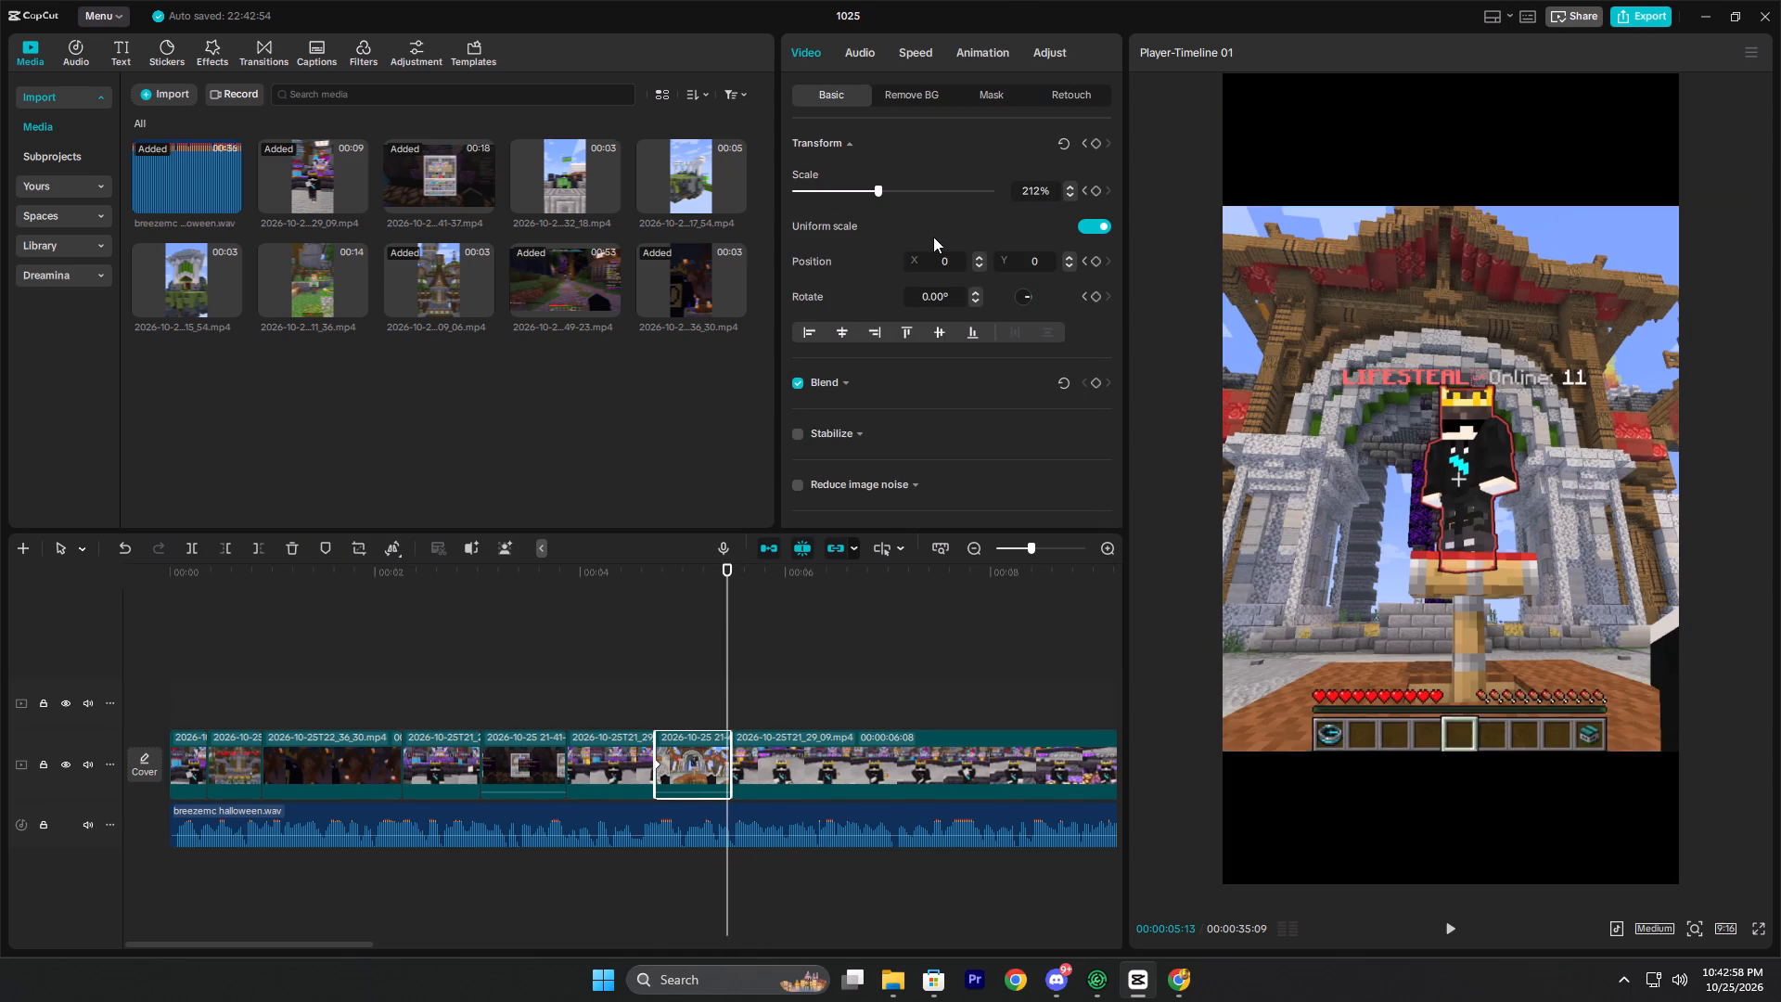
{"action": "triple_click", "coordinate": [1070, 185]}
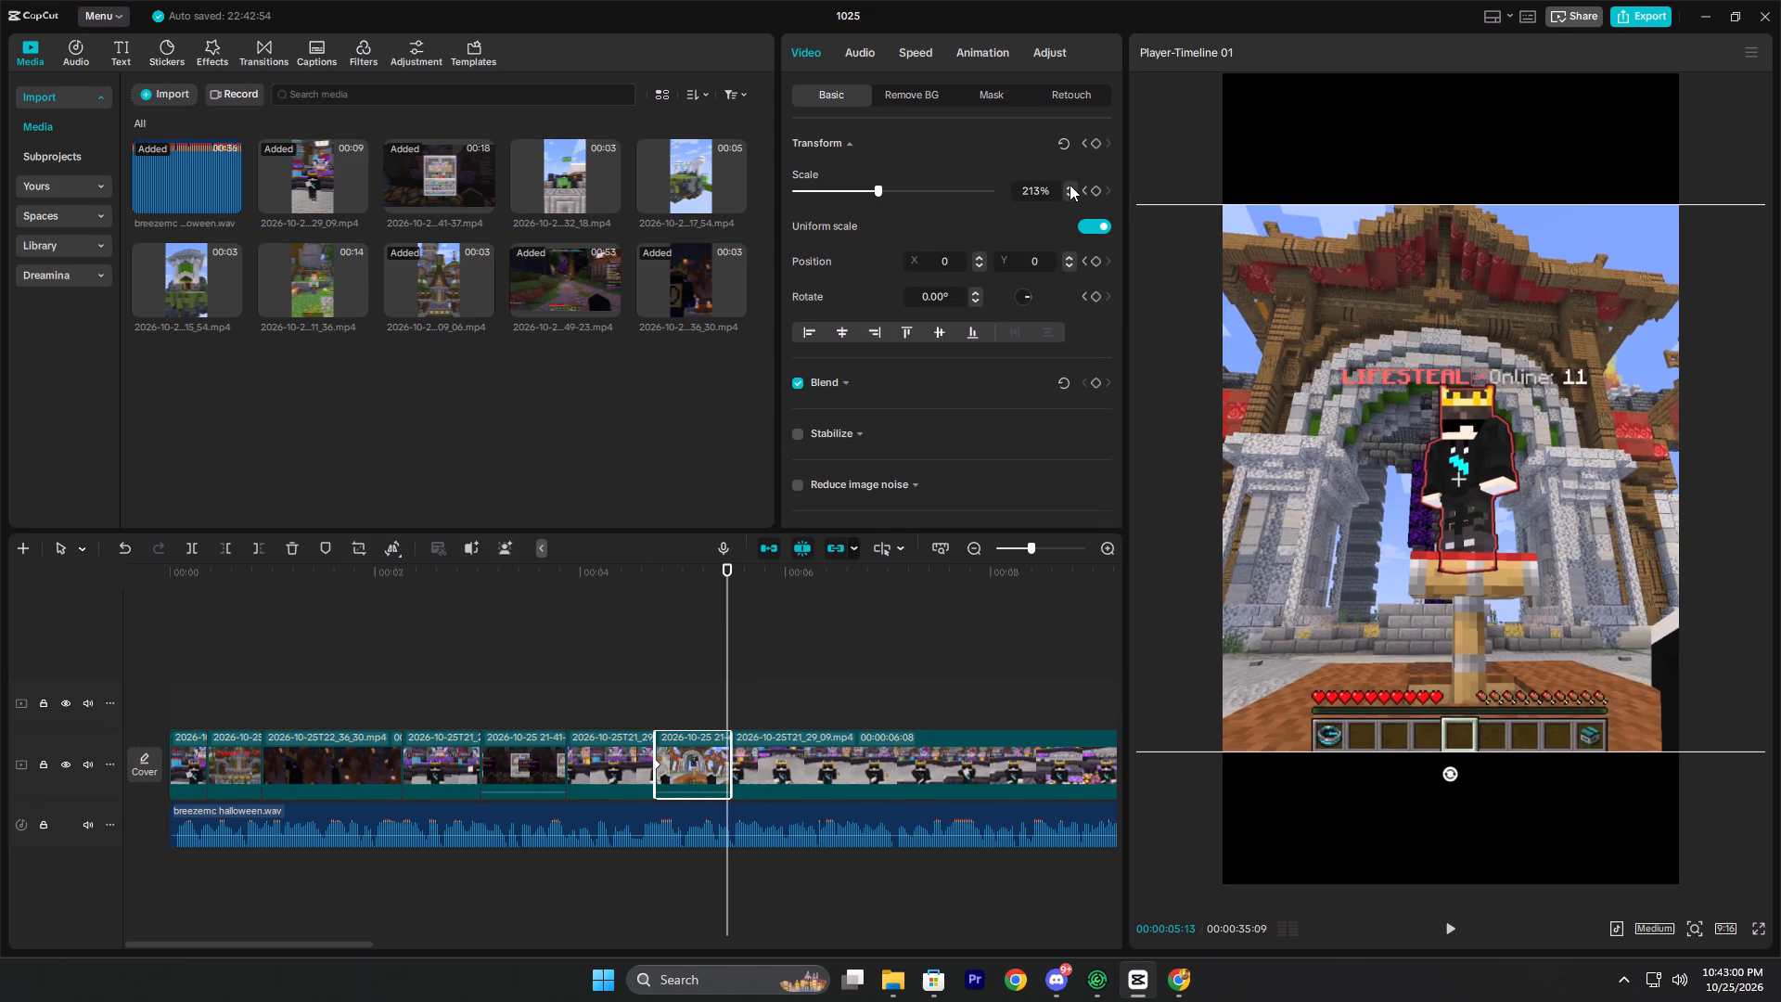
Apply the Cubic Out preset curve to the Lifesteal clip's zoom keyframes and play the animated shot.
{"action": "left_click", "coordinate": [732, 764]}
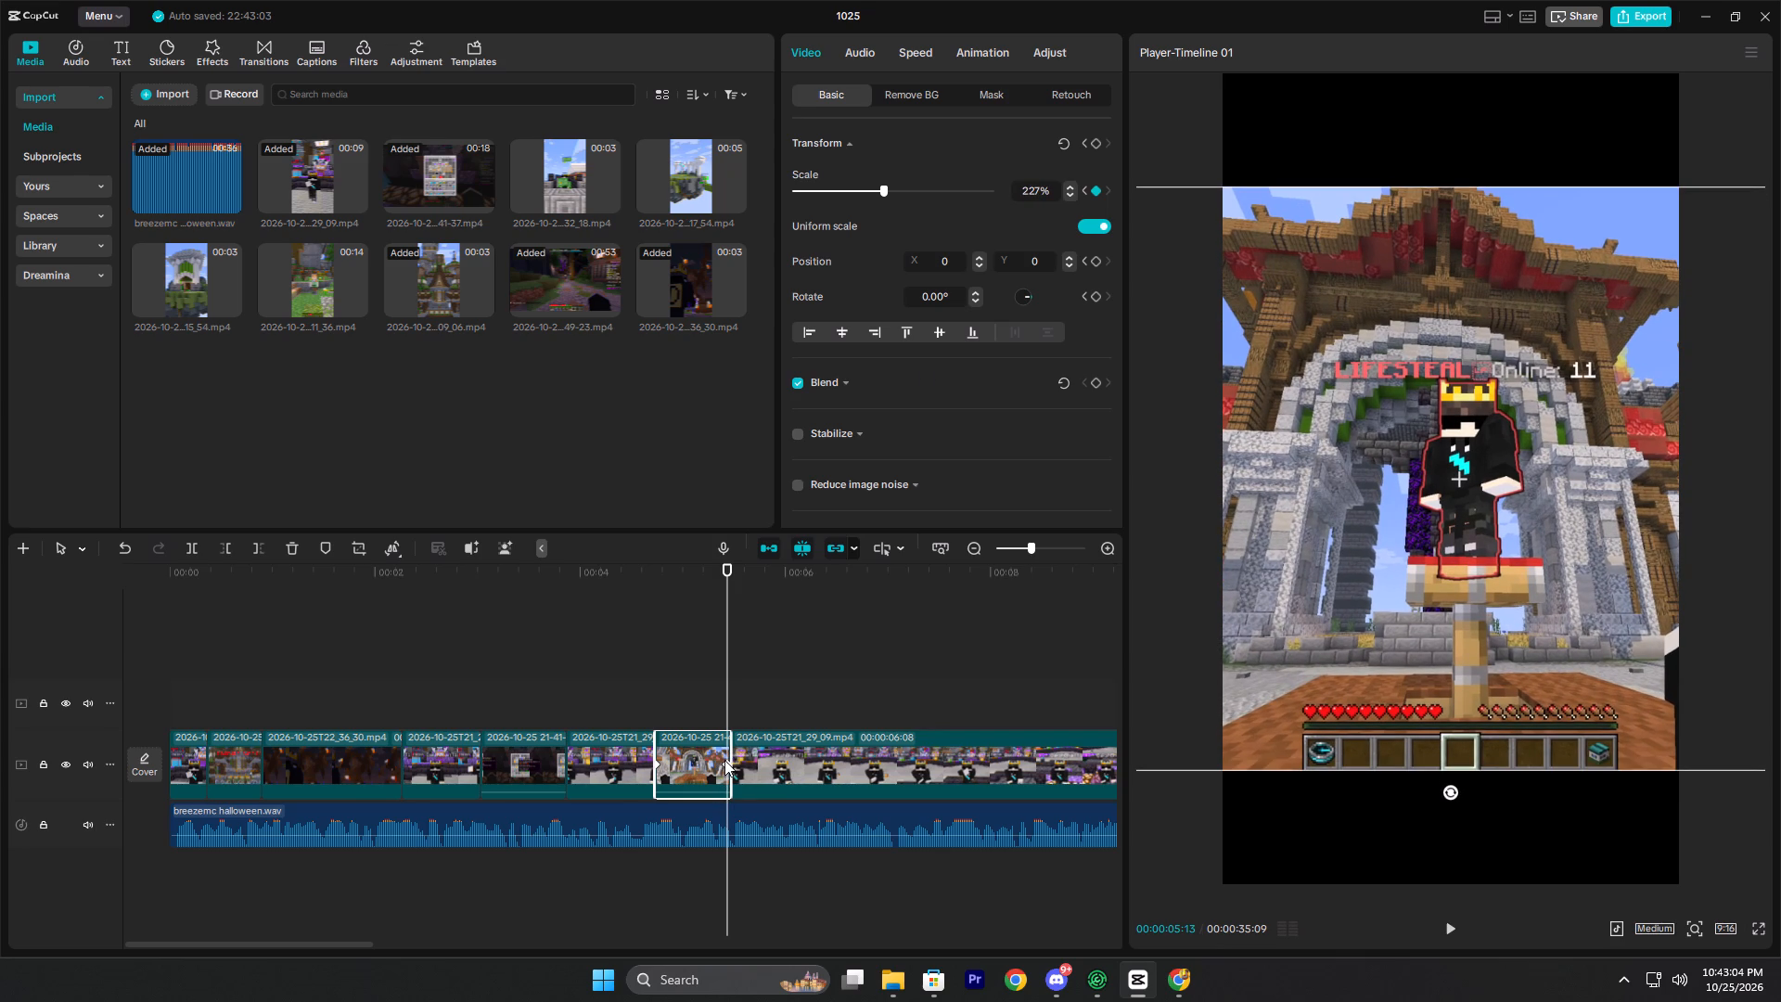
{"action": "left_click", "coordinate": [725, 760]}
{"action": "right_click", "coordinate": [725, 760]}
{"action": "left_click", "coordinate": [767, 849]}
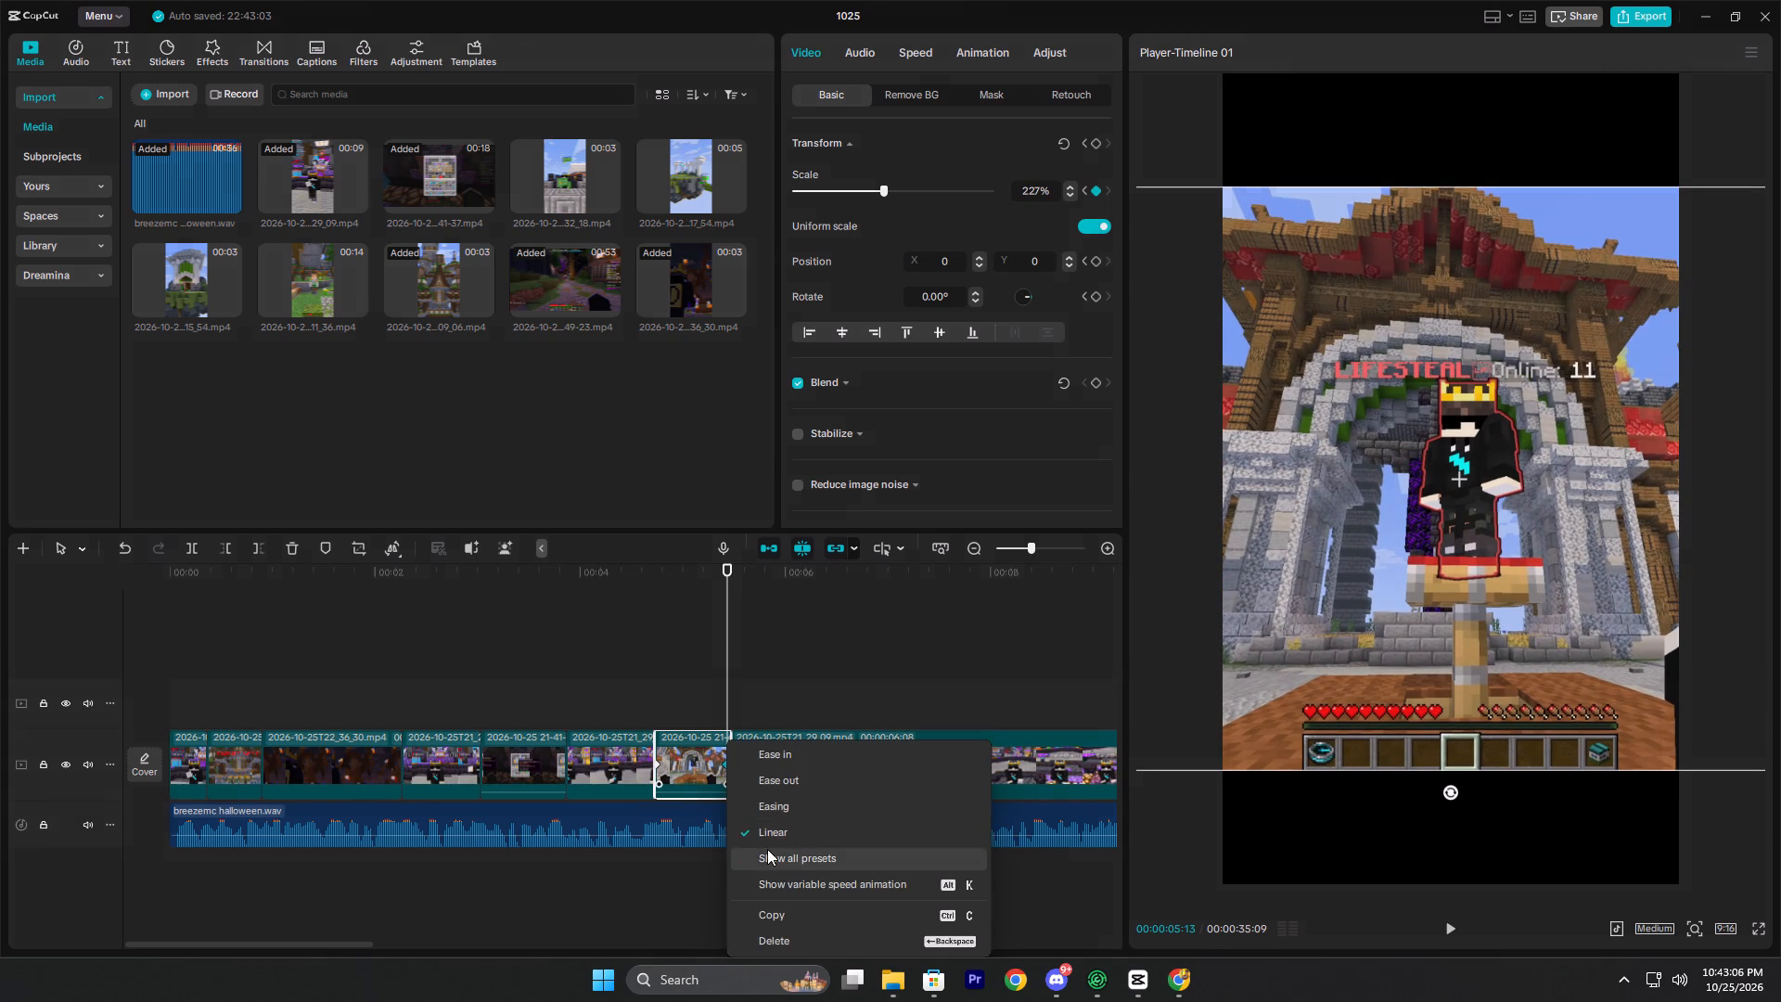
{"action": "left_click", "coordinate": [940, 798]}
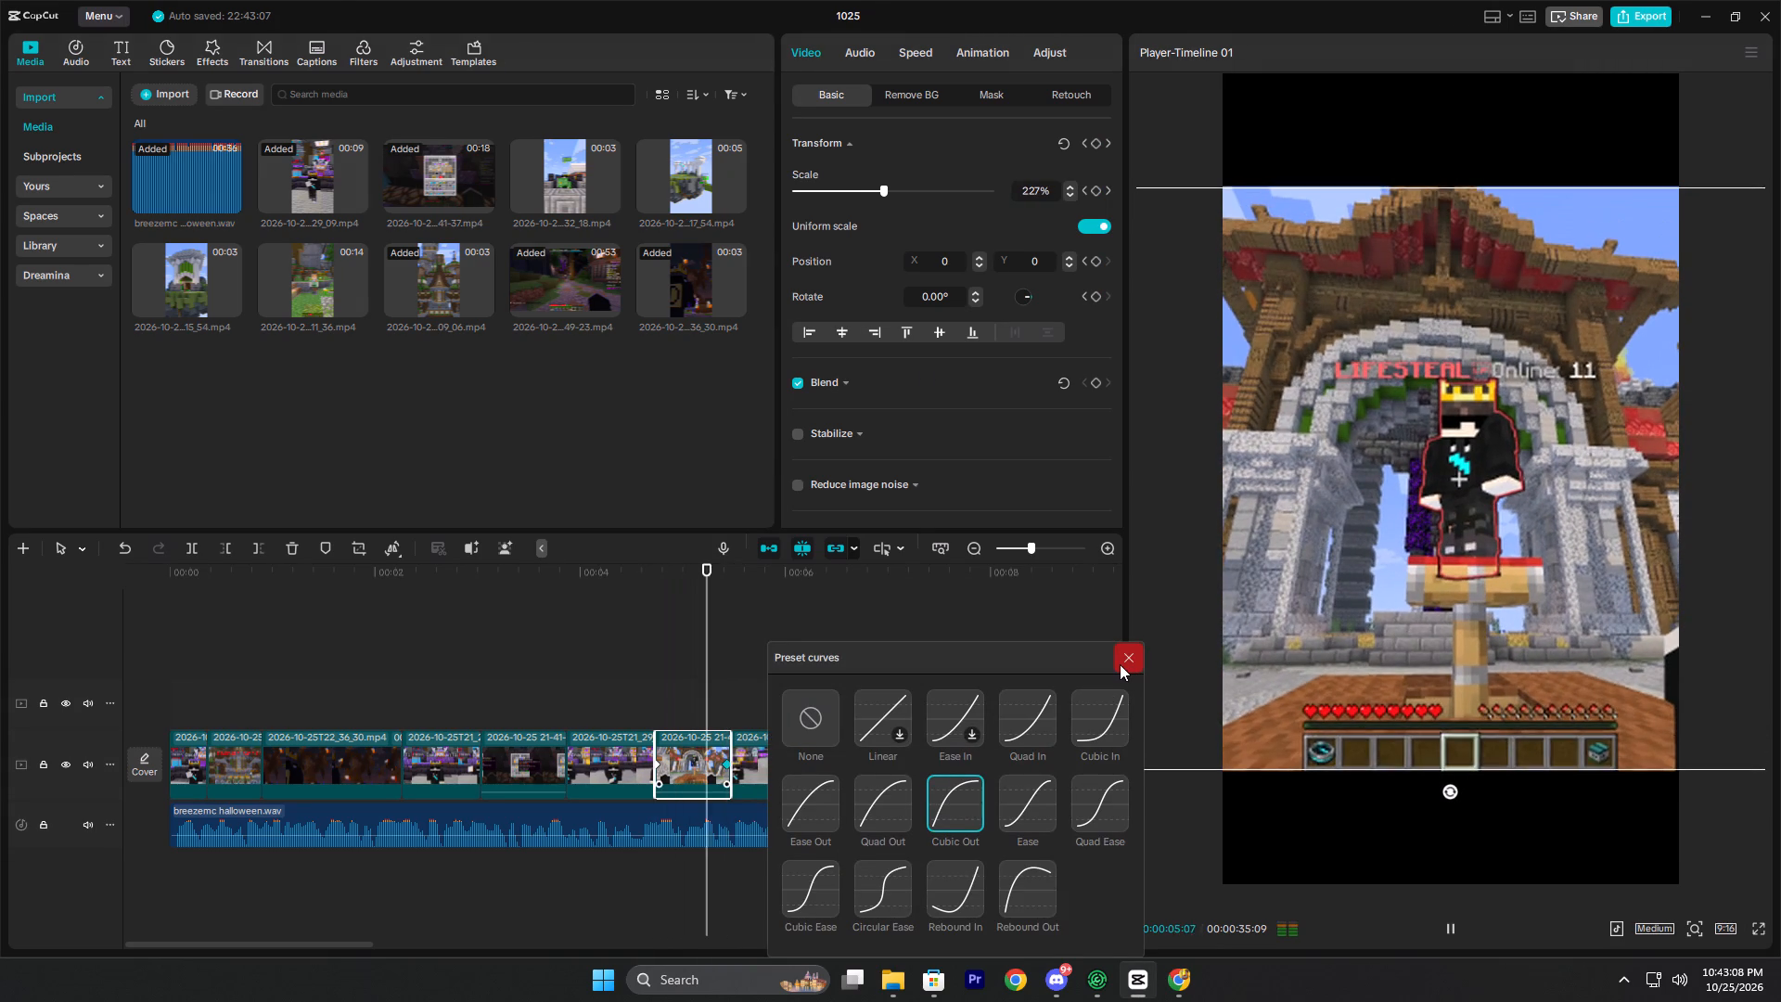
{"action": "left_click", "coordinate": [1120, 664]}
{"action": "left_click", "coordinate": [650, 703]}
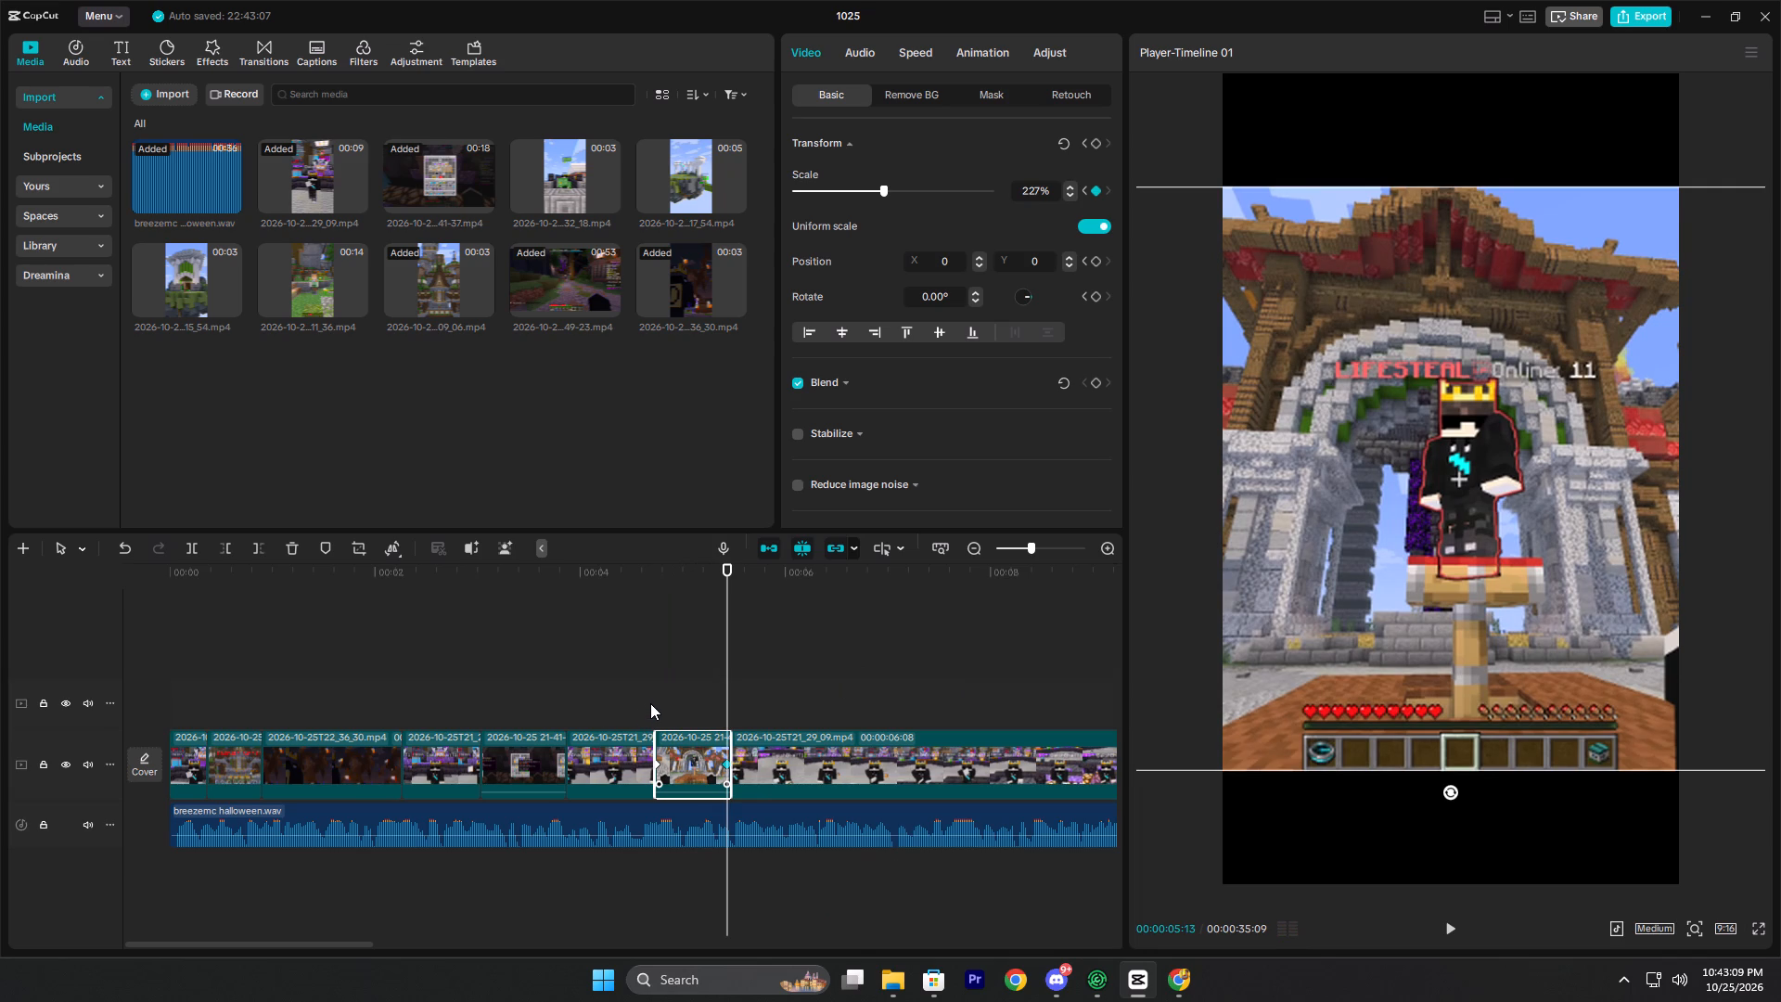
{"action": "key", "text": "space"}
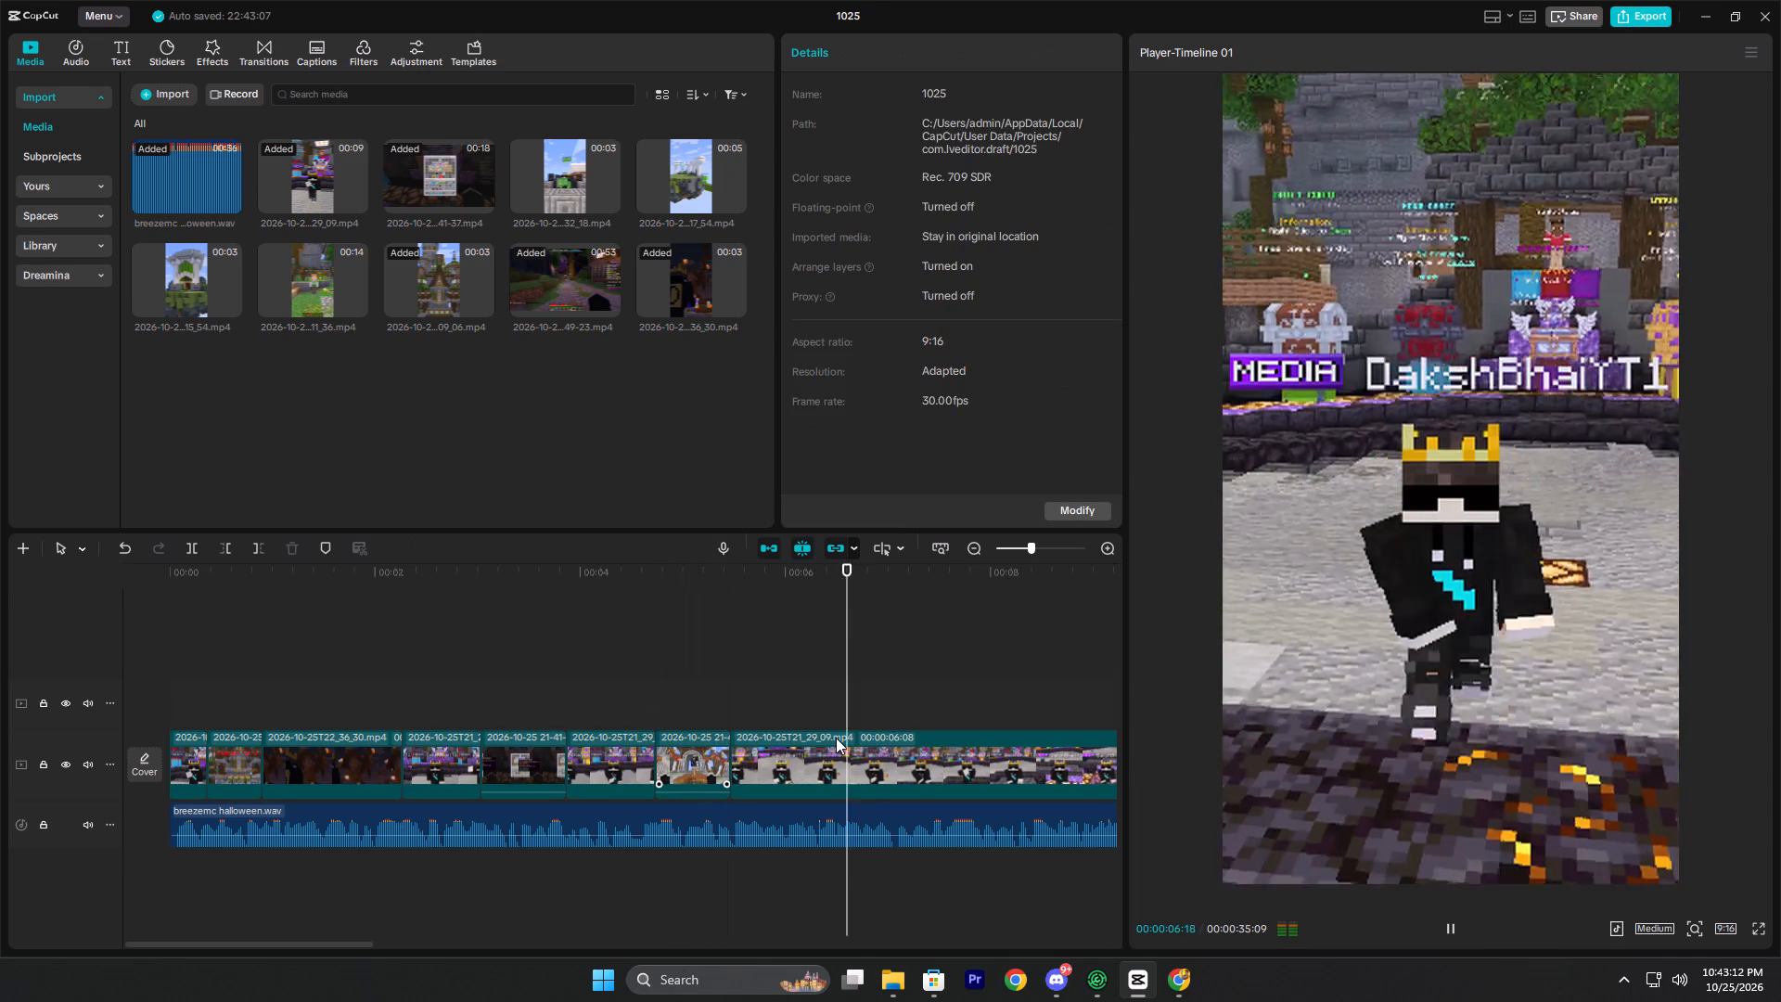
{"action": "key", "text": "space"}
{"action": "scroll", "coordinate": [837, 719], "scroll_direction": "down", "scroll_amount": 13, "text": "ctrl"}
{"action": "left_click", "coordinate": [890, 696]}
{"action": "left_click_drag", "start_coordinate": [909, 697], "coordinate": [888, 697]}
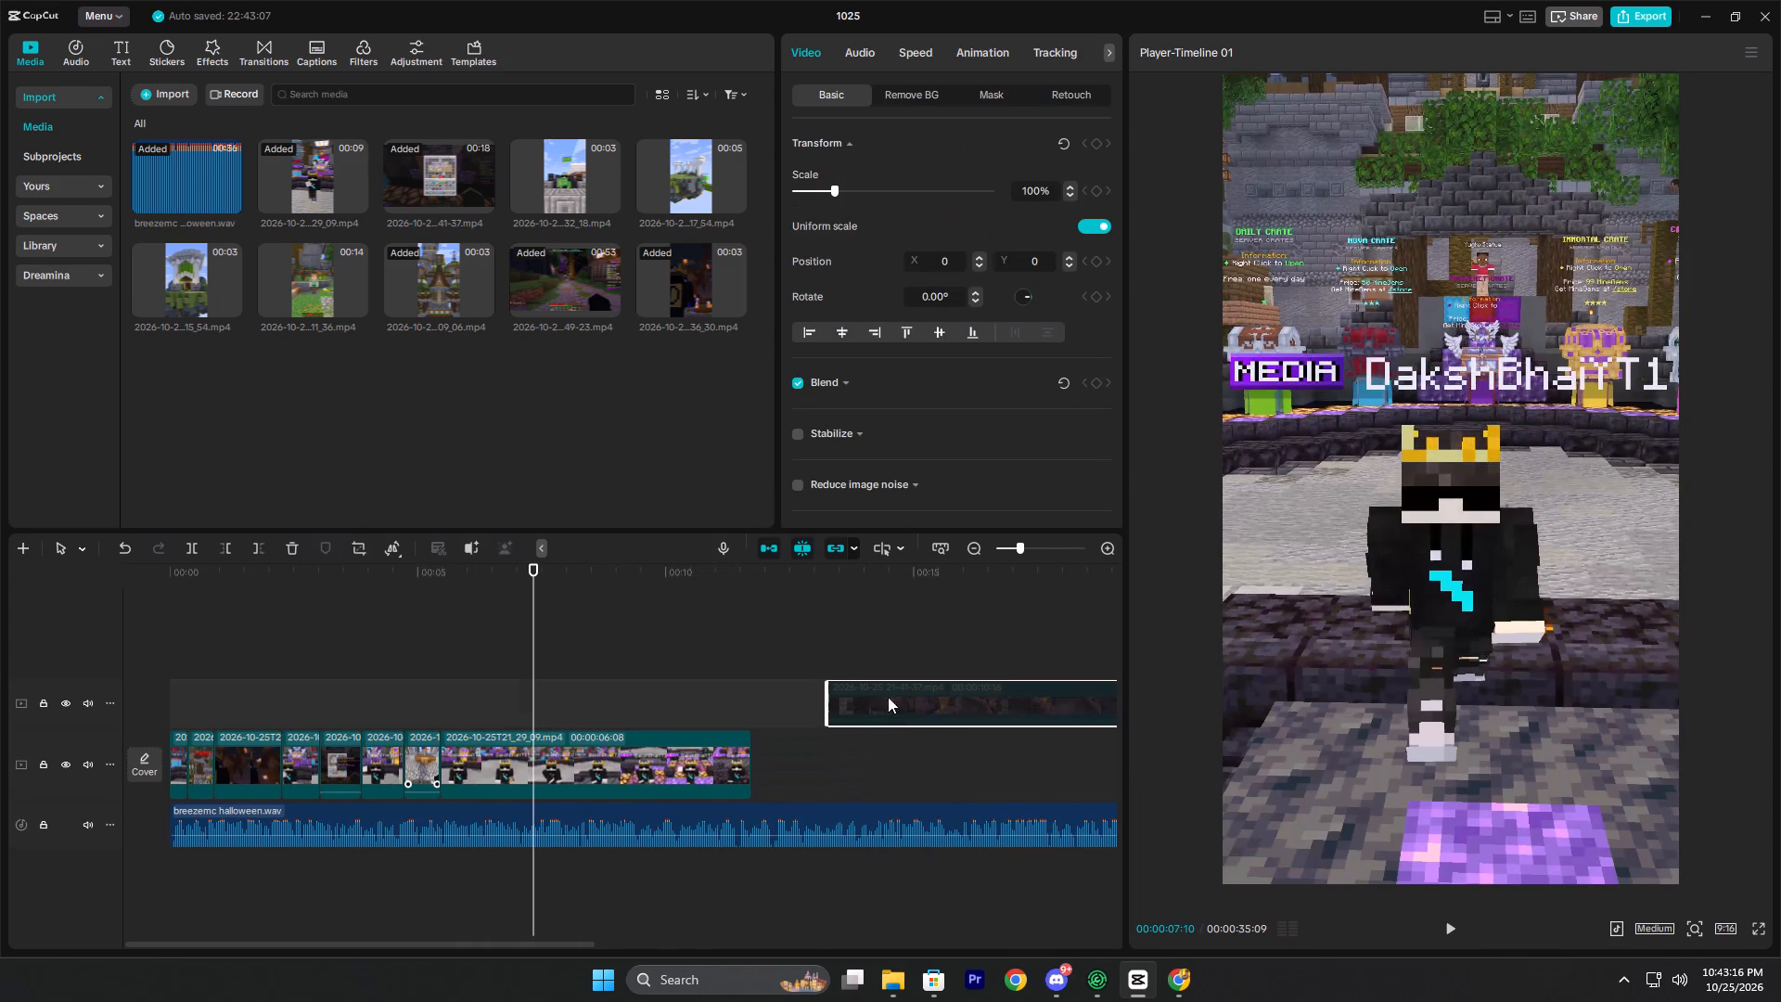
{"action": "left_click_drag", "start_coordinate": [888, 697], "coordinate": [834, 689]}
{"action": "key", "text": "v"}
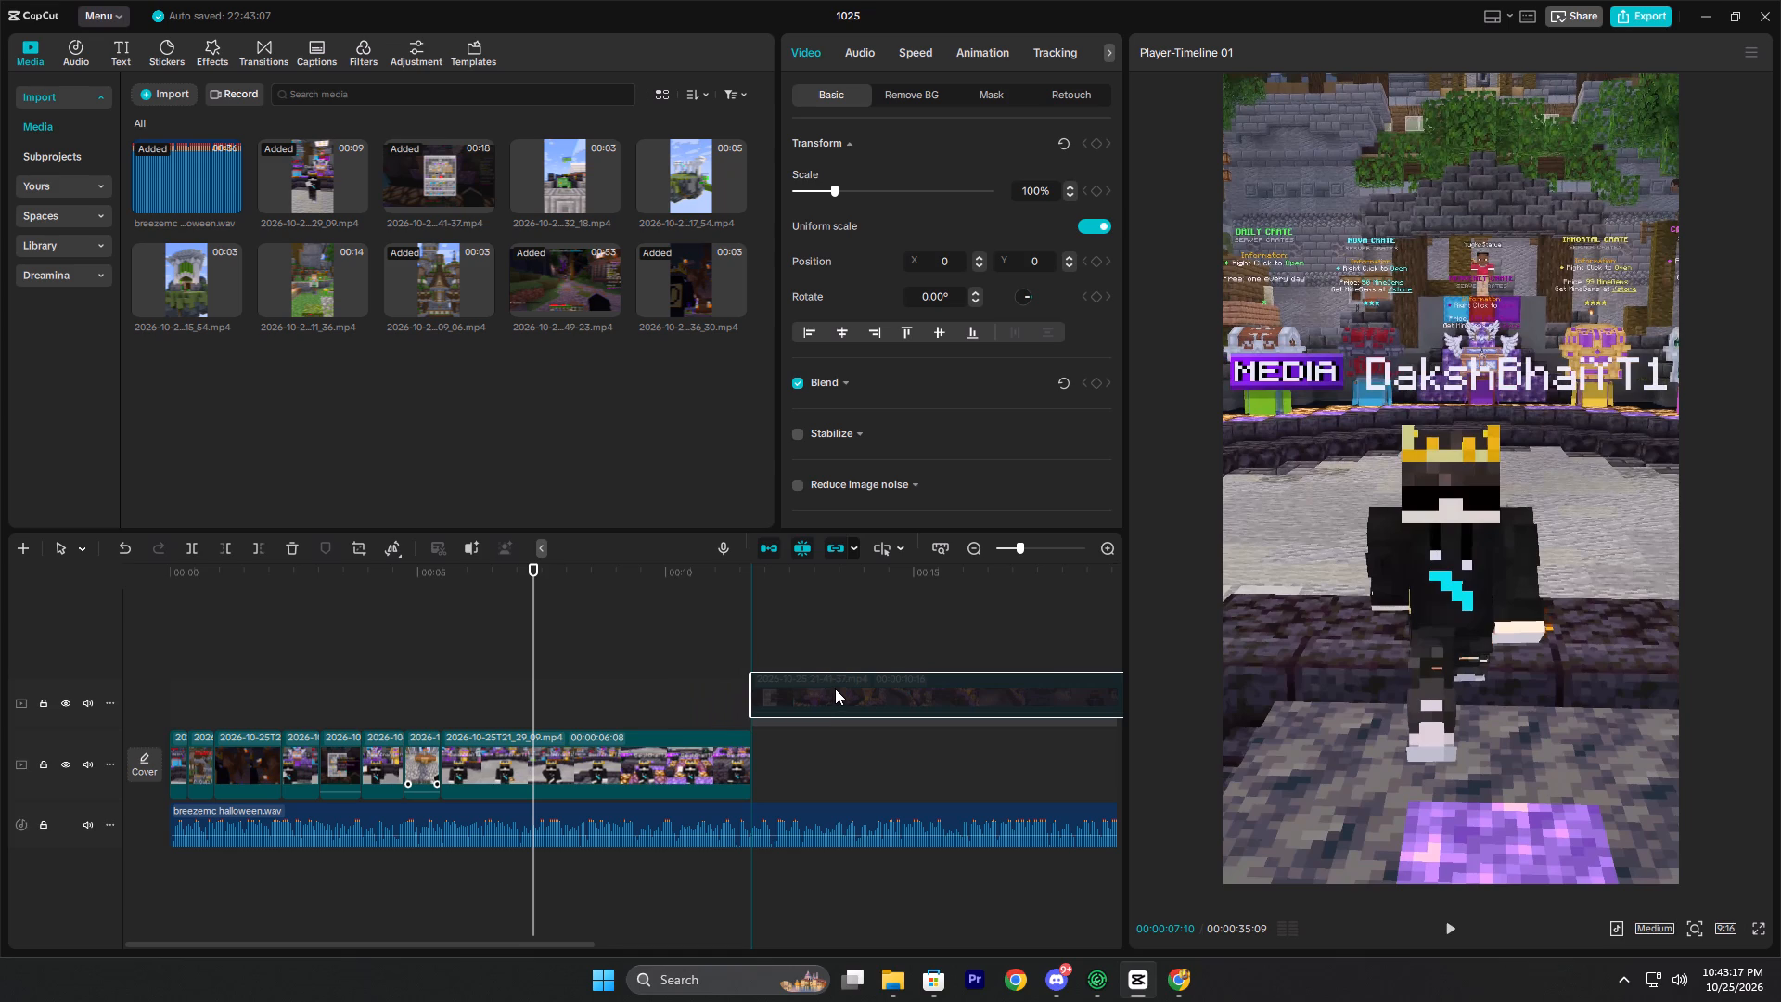
Move the 2026-10-25T21_29_09 clip after the Lifesteal shot off the main track to an upper track, starting at about 13.7 seconds.
{"action": "left_click", "coordinate": [638, 776]}
{"action": "left_click_drag", "start_coordinate": [628, 765], "coordinate": [904, 594]}
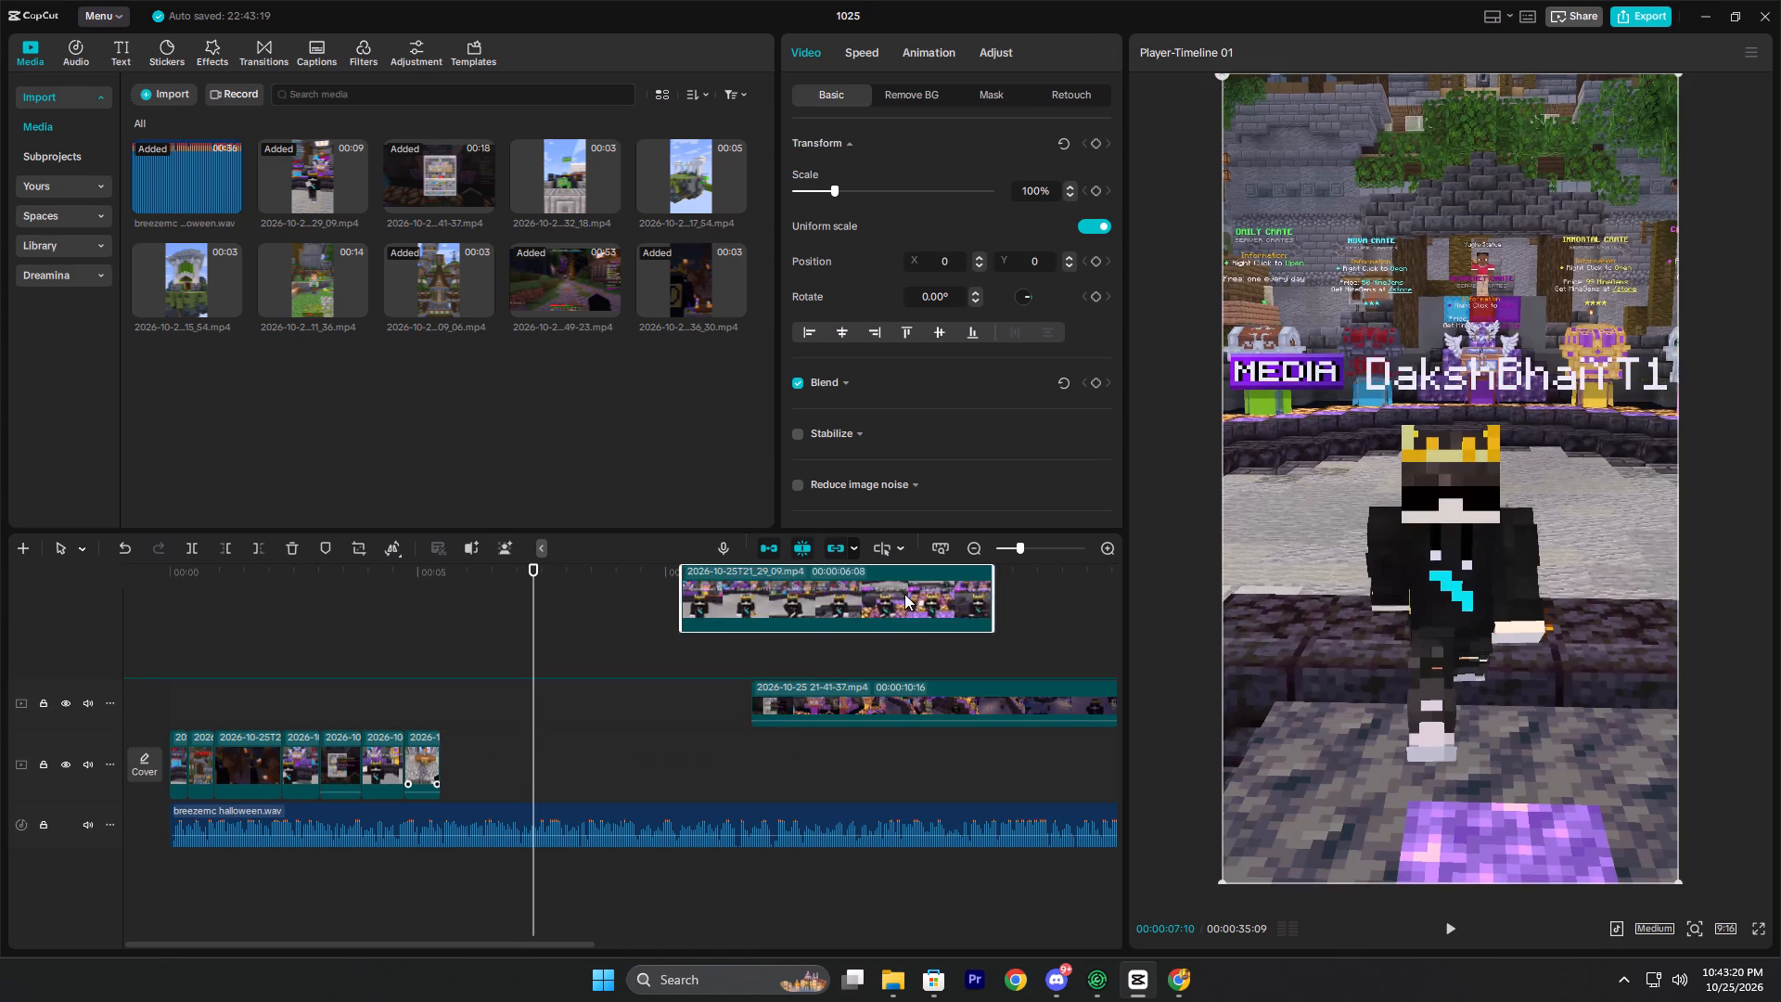
{"action": "left_click_drag", "start_coordinate": [904, 594], "coordinate": [1035, 594]}
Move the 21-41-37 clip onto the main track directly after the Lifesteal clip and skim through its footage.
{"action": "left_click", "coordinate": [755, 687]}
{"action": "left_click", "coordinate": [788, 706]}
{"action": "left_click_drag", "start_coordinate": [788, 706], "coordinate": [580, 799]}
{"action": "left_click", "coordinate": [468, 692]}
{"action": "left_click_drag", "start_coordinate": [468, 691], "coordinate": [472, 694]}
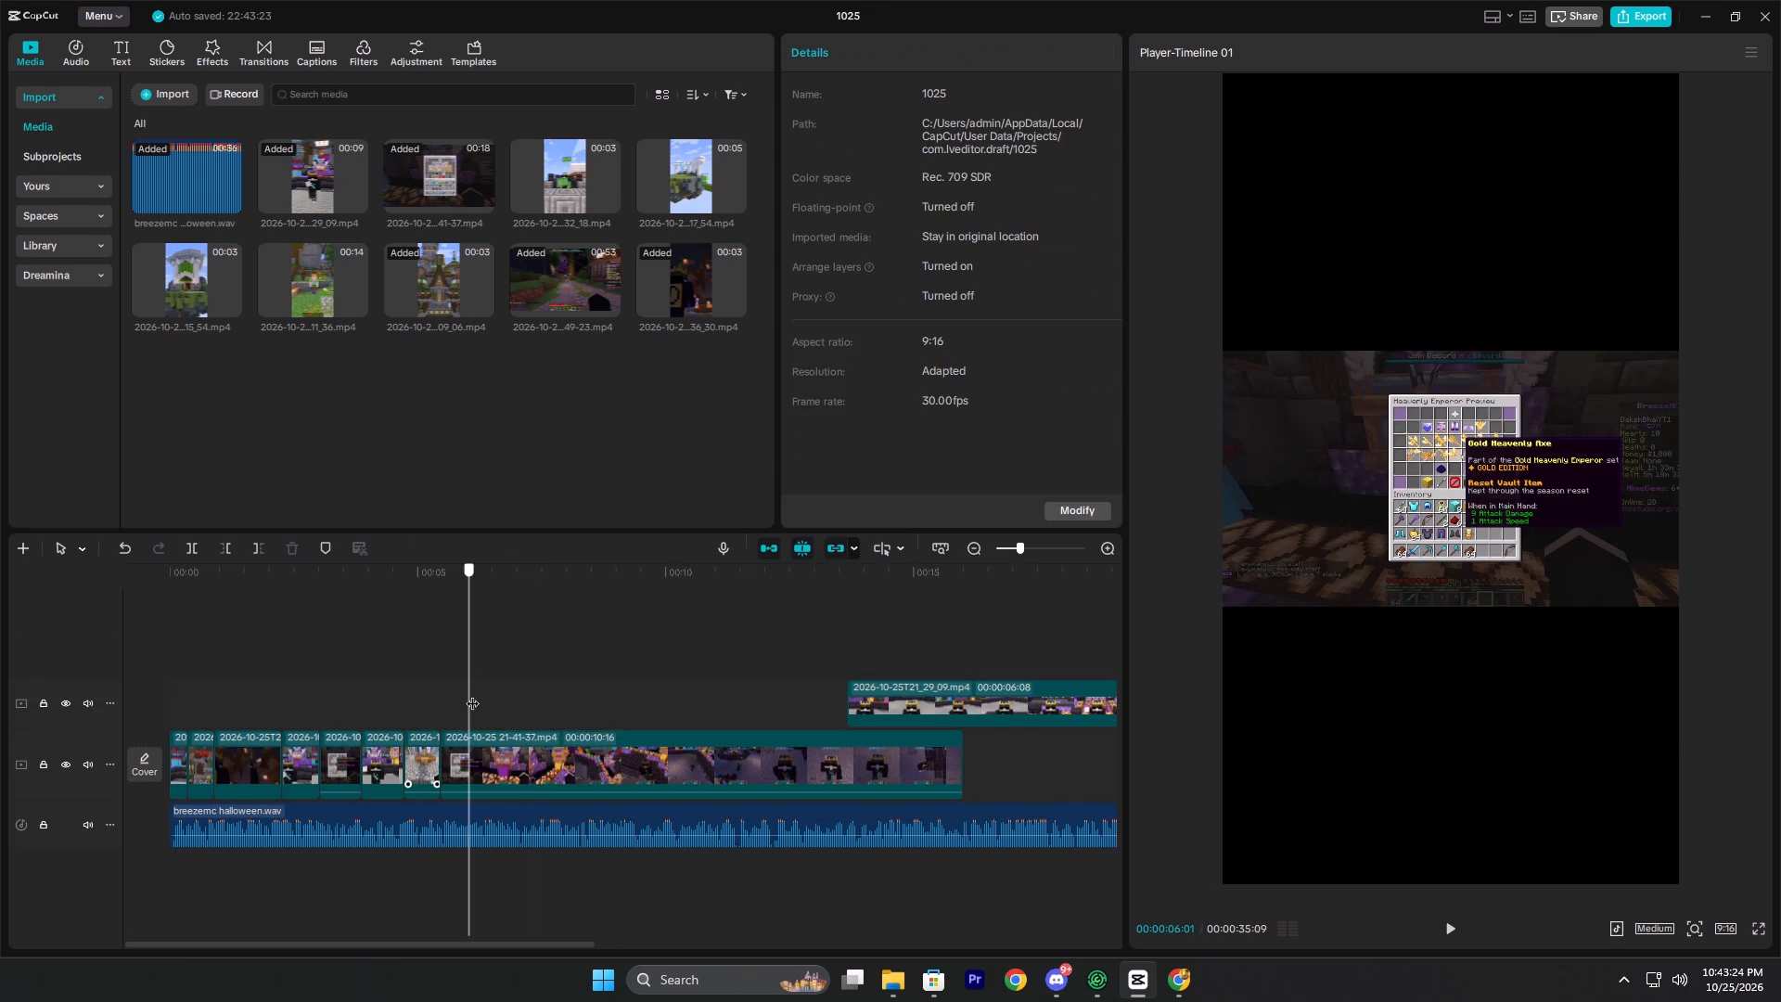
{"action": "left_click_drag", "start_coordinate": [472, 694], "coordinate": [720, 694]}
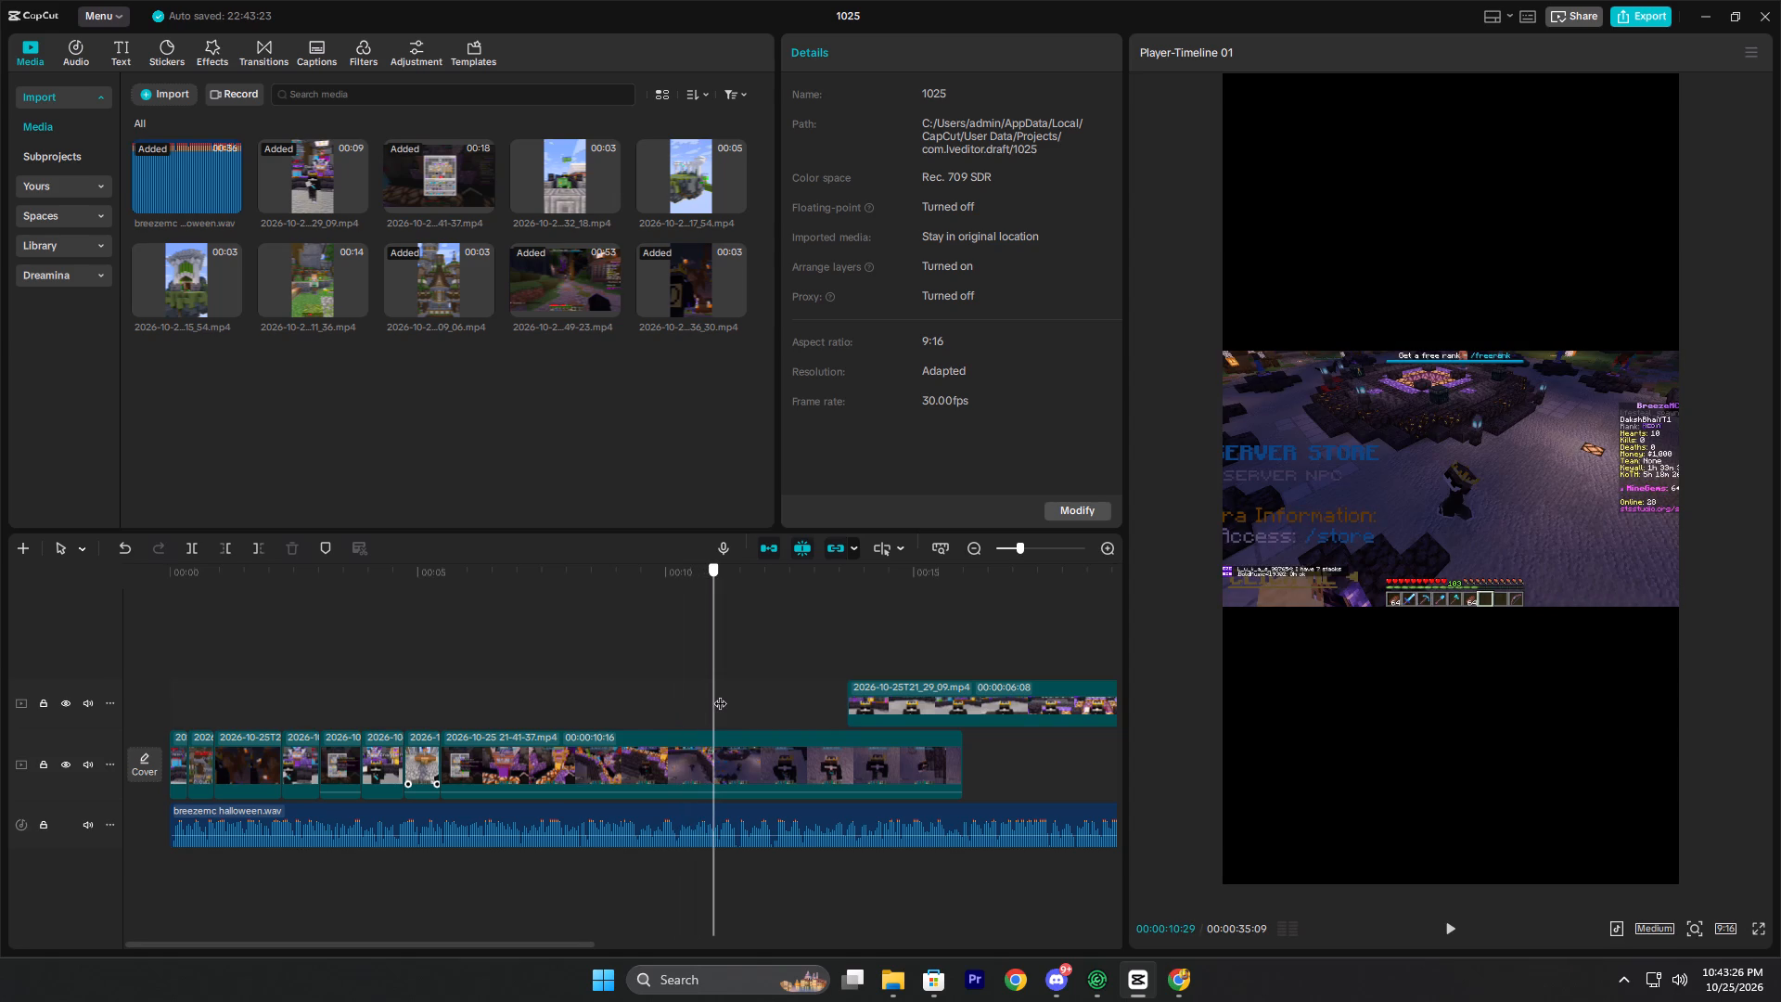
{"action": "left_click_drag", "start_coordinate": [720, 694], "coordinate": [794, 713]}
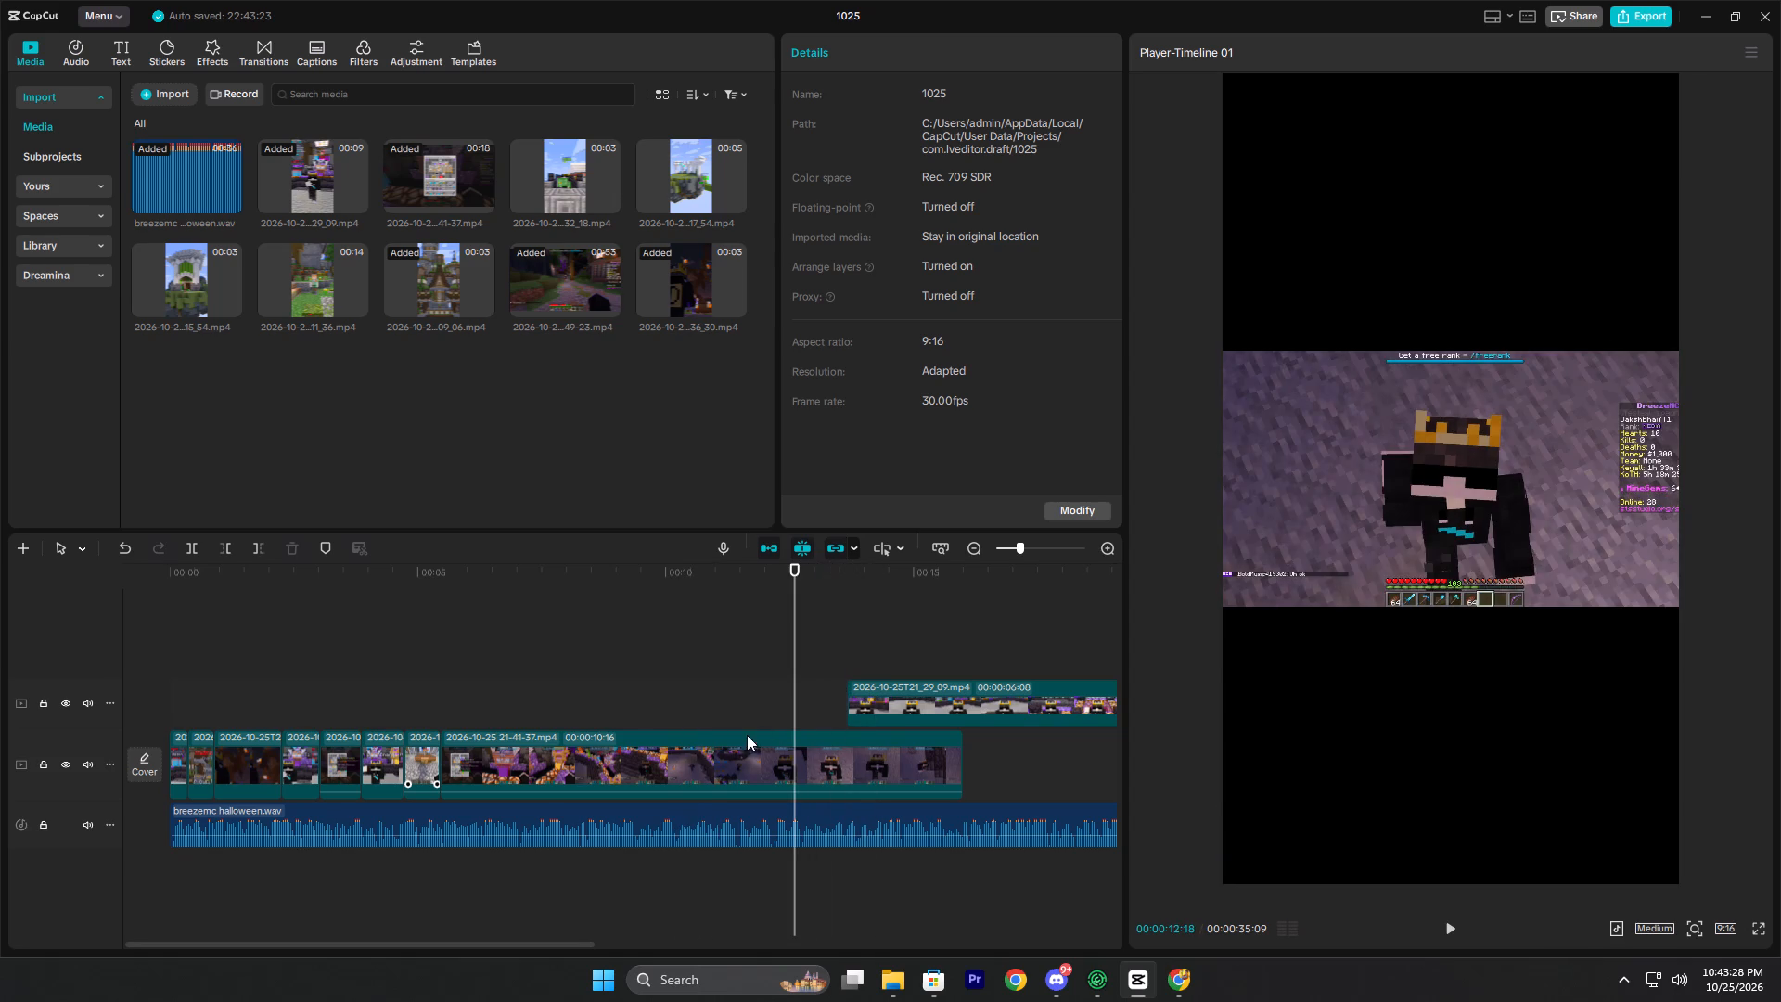
Delete the 21-41-37 clip that follows the Lifesteal clip on the main track.
{"action": "left_click", "coordinate": [718, 759]}
{"action": "key", "text": "BackSpace"}
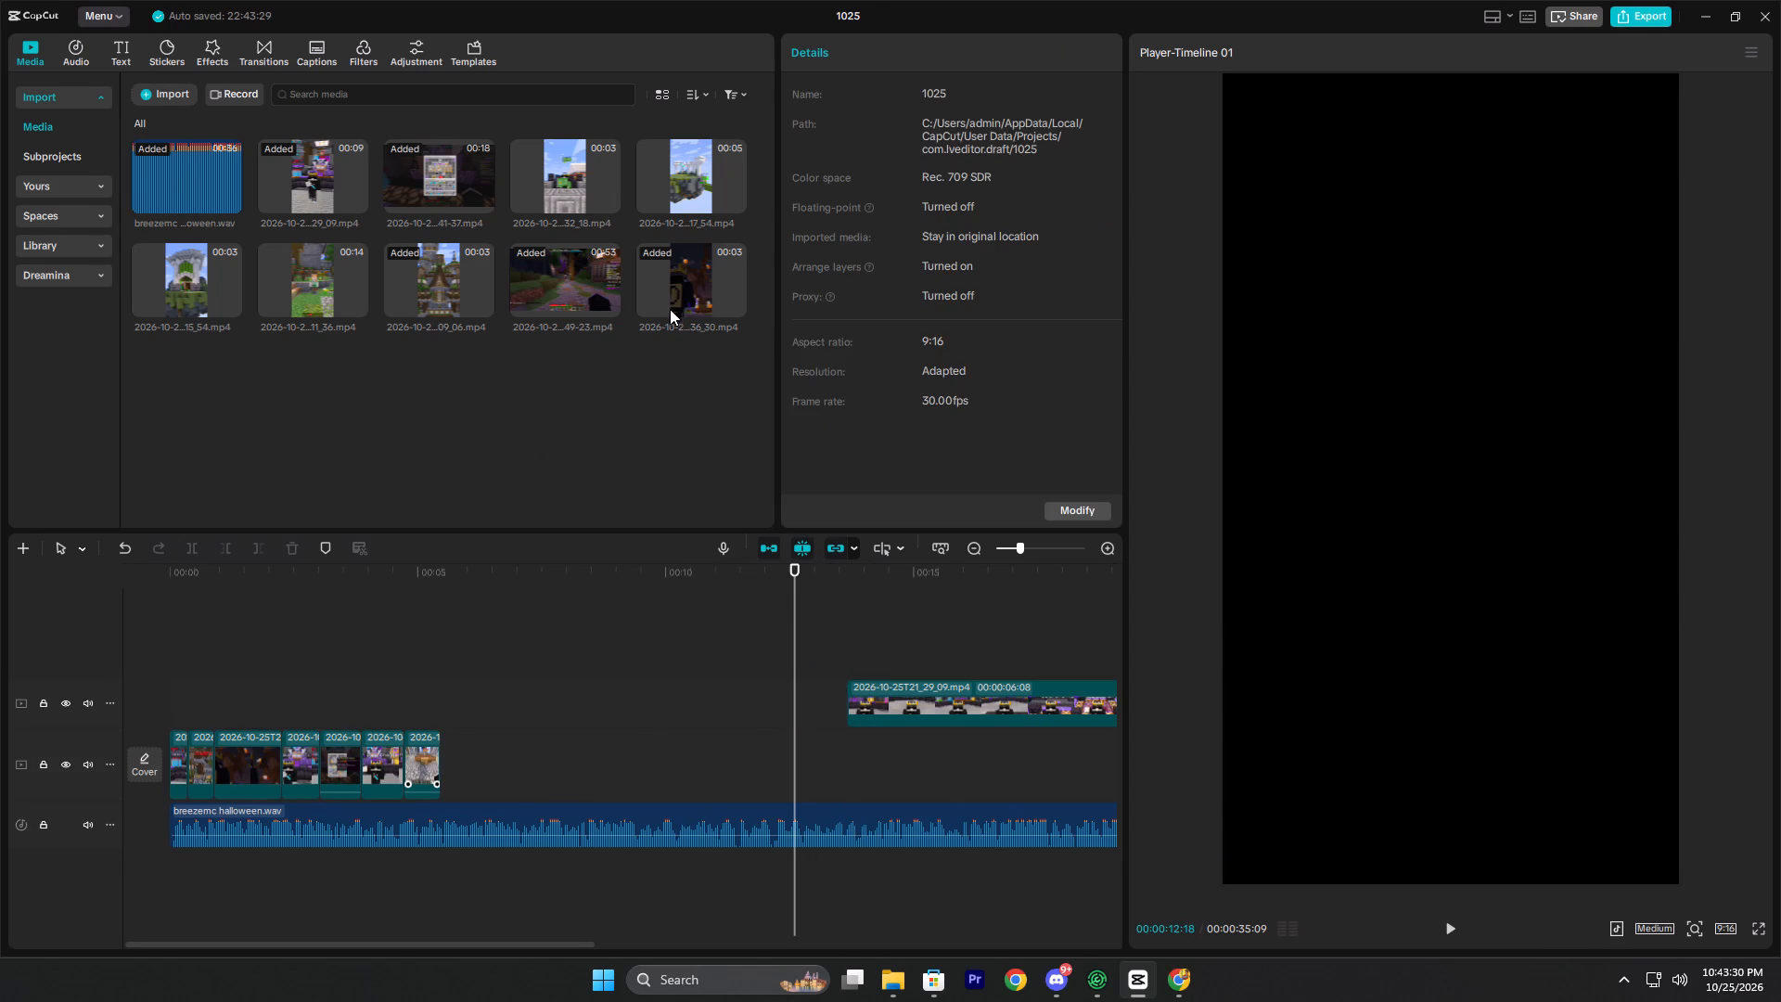
Add the 21-49-23 recording to the main track after the Lifesteal clip and play its claim-reward NPC footage.
{"action": "left_click", "coordinate": [602, 304]}
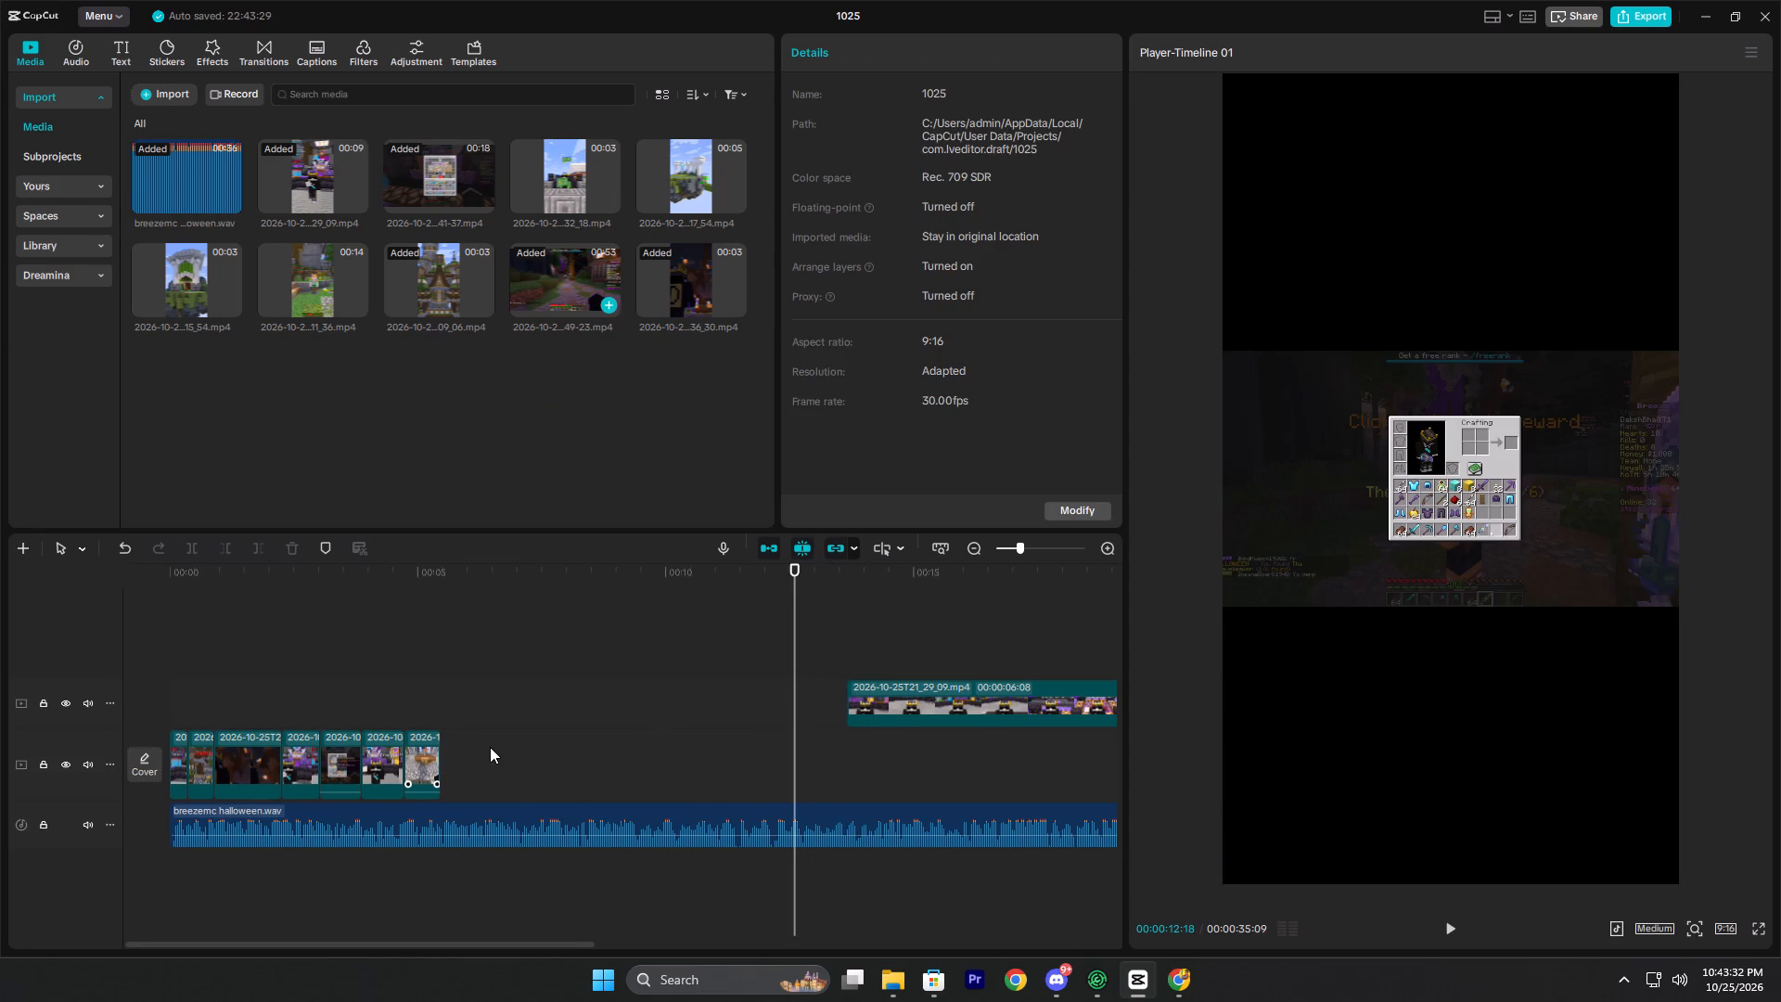
{"action": "left_click", "coordinate": [443, 693]}
{"action": "left_click_drag", "start_coordinate": [452, 690], "coordinate": [515, 690]}
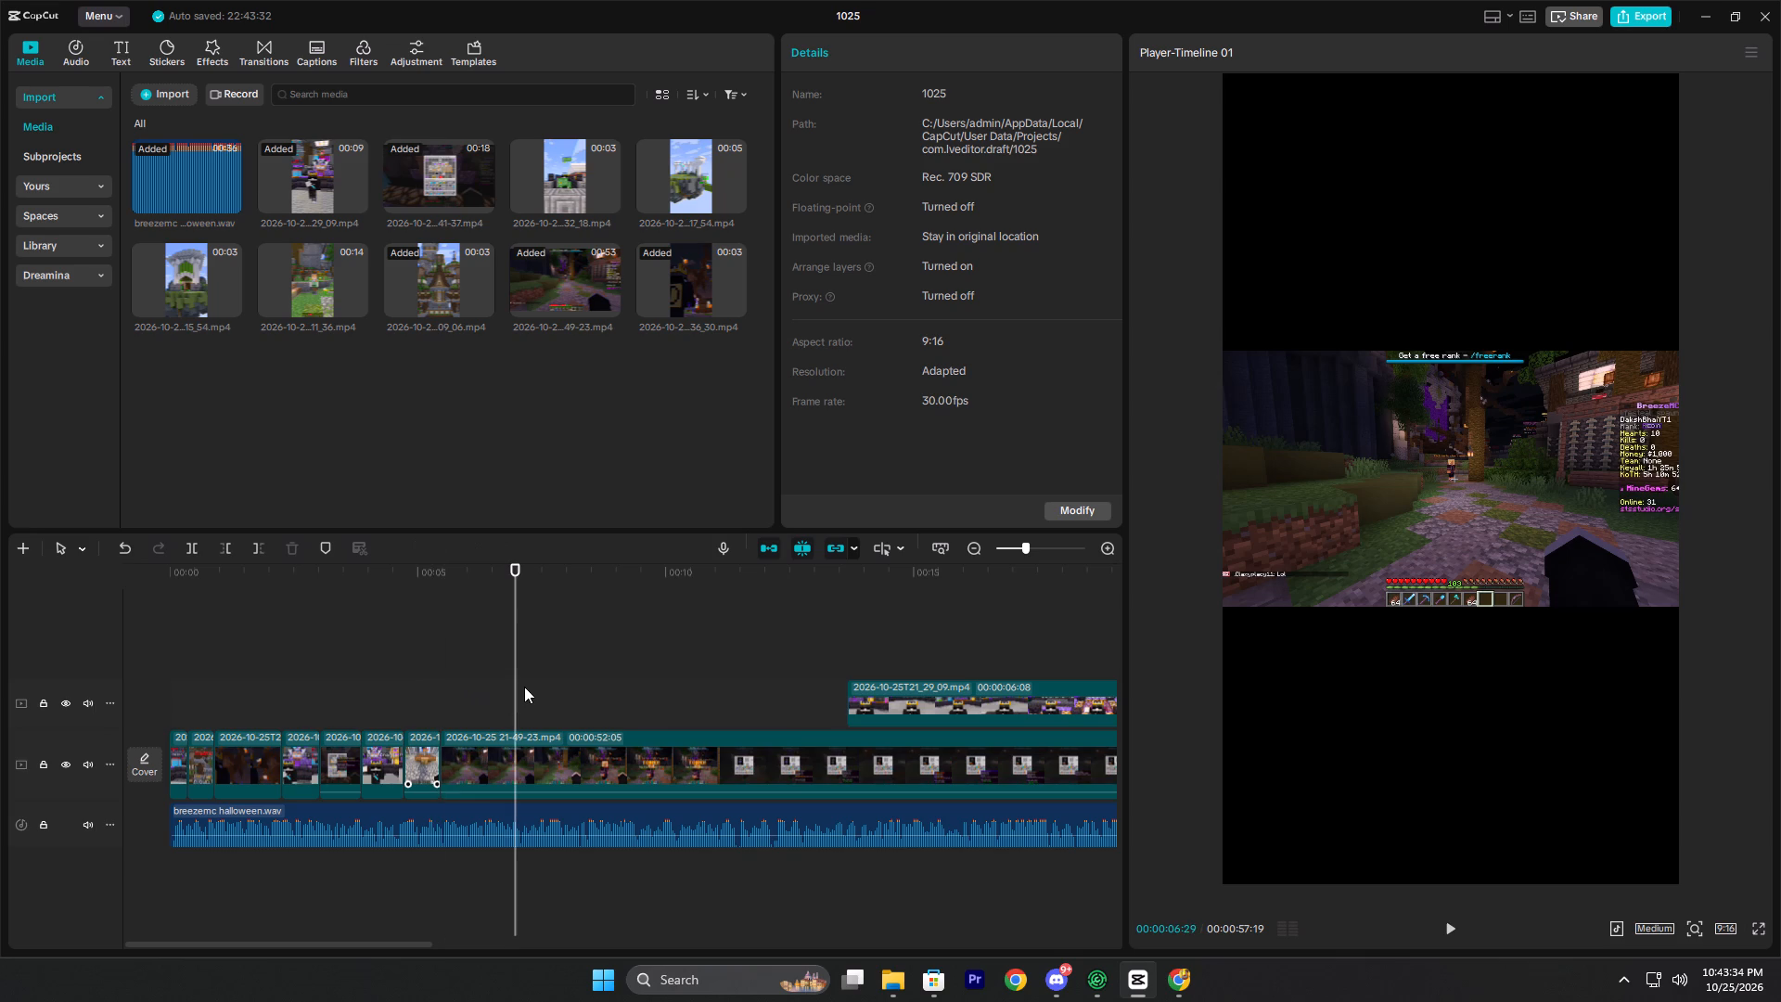
{"action": "key", "text": "space"}
{"action": "key", "text": "space"}
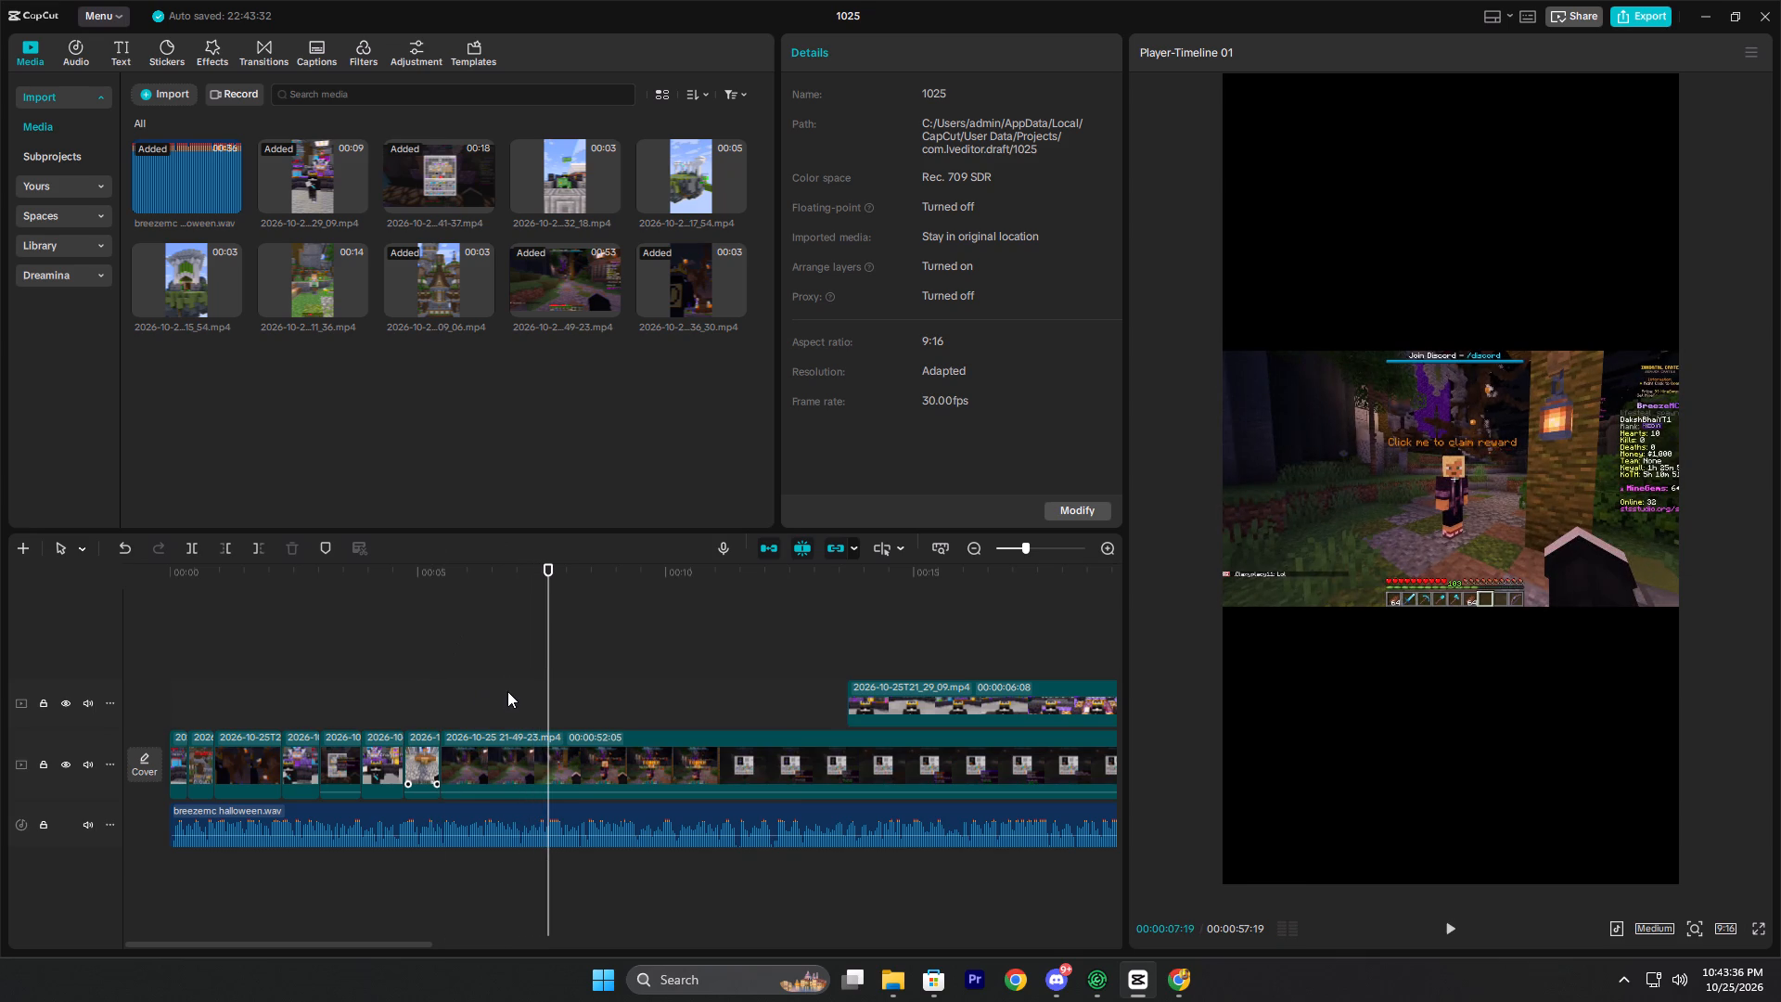
{"action": "key", "text": "space"}
{"action": "key", "text": "space"}
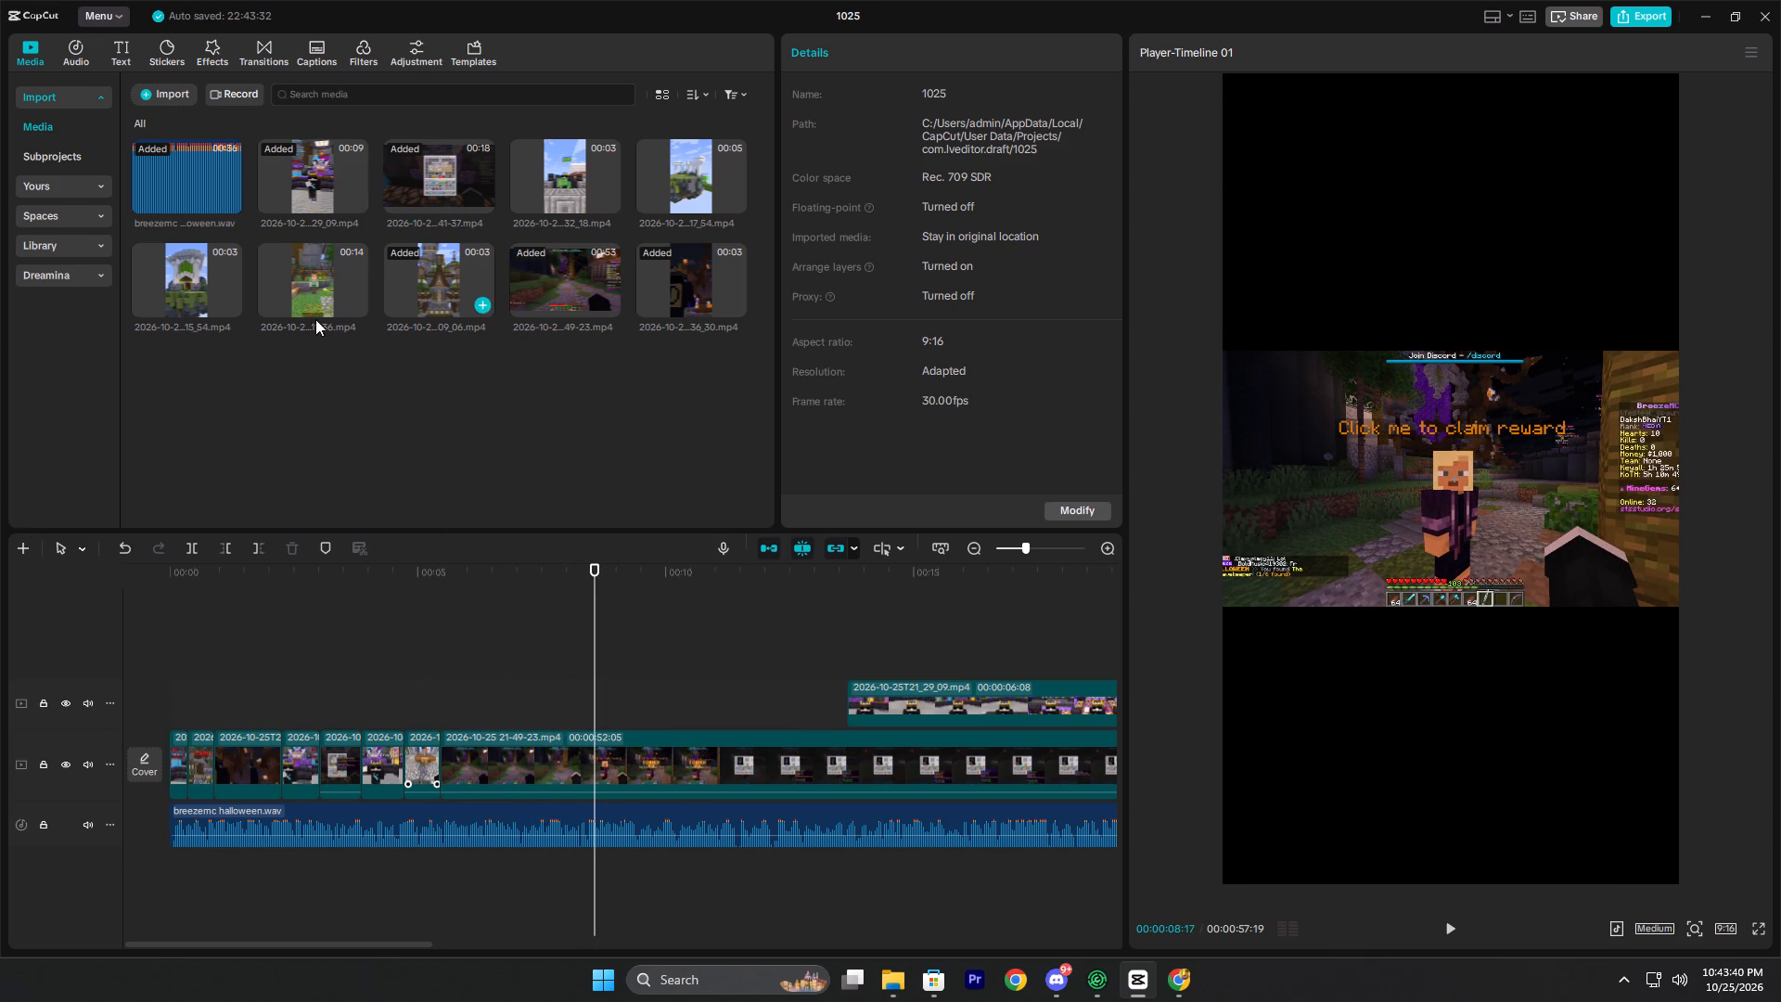
Insert the 2026-10-25T22_11_36 replay on the main track between the Lifesteal clip and the 21-49-23 recording, and play its opening.
{"action": "left_click", "coordinate": [329, 287]}
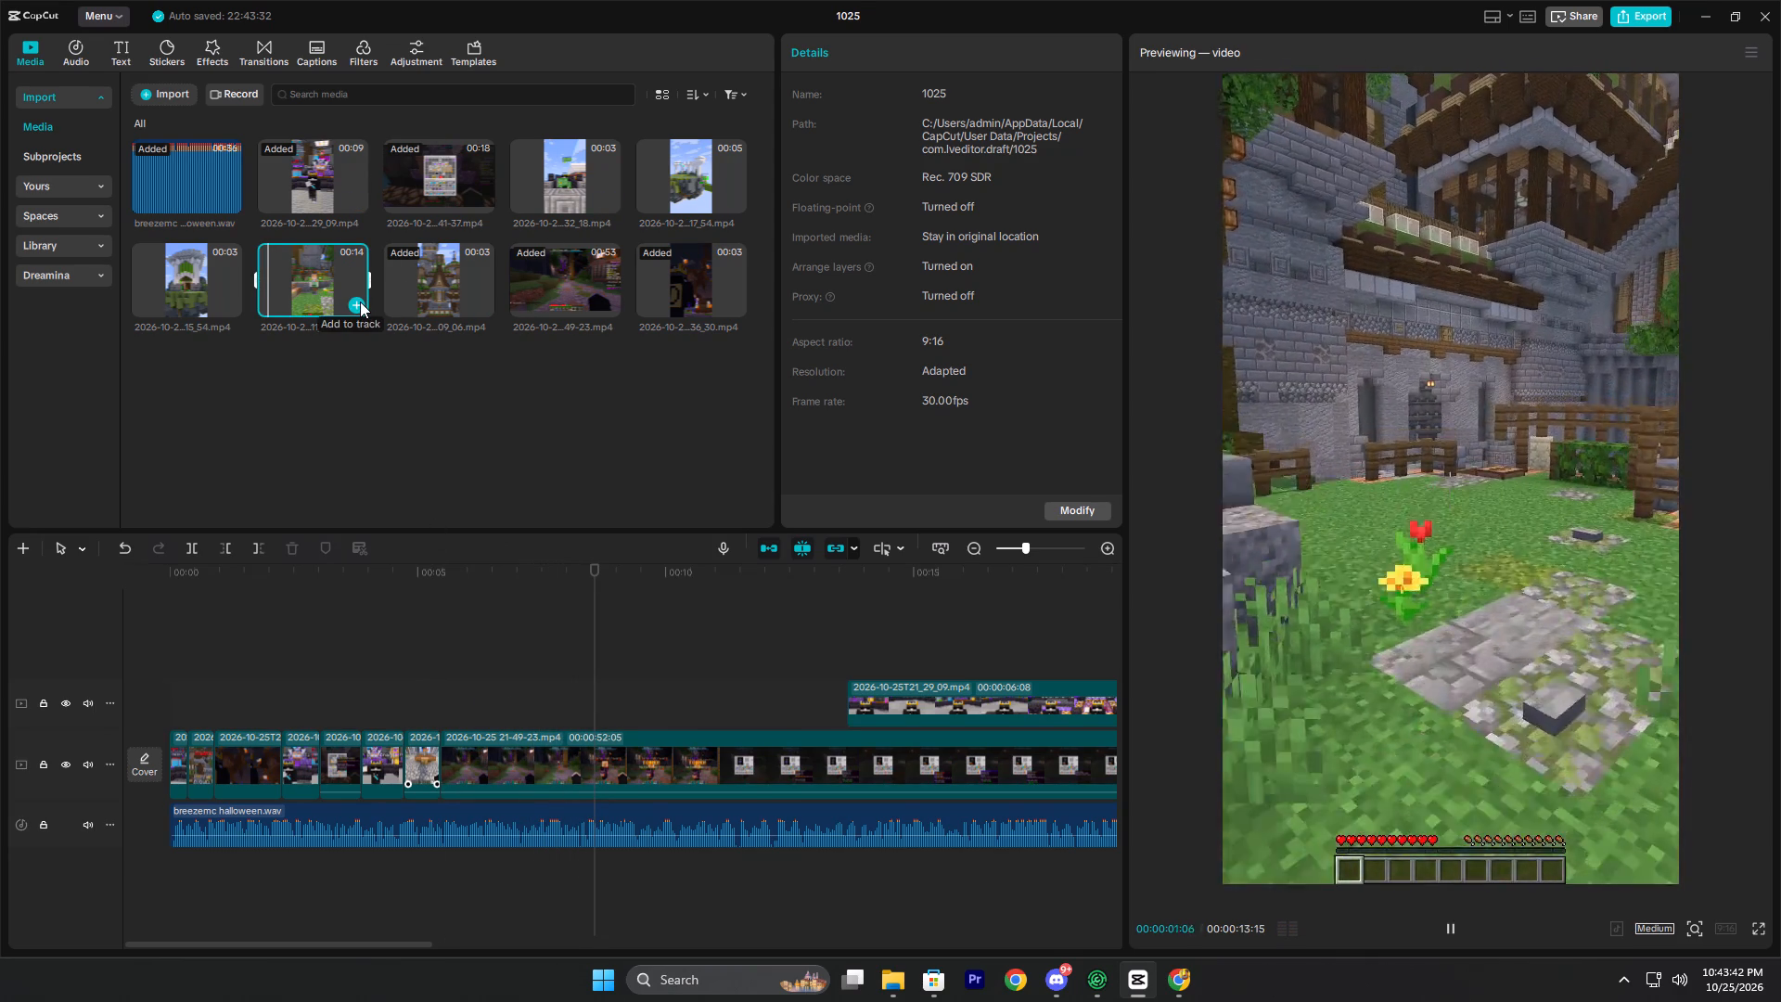
{"action": "left_click", "coordinate": [360, 302]}
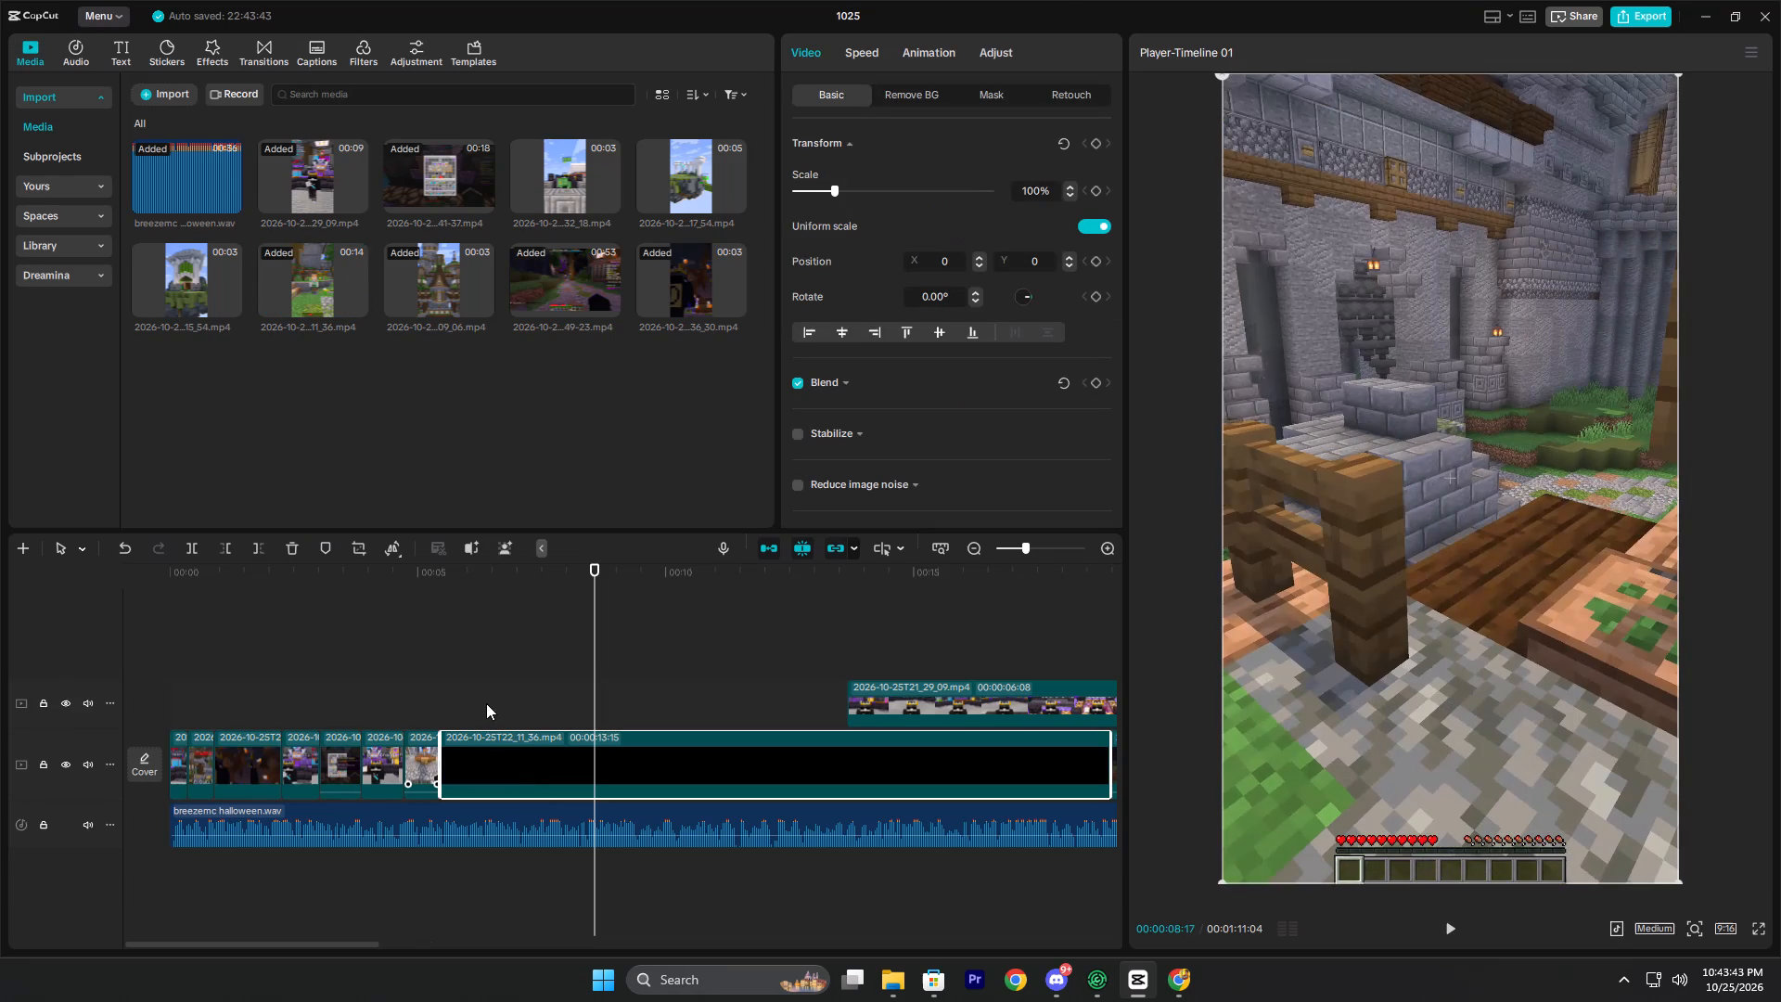
{"action": "left_click", "coordinate": [455, 698]}
{"action": "key", "text": "space"}
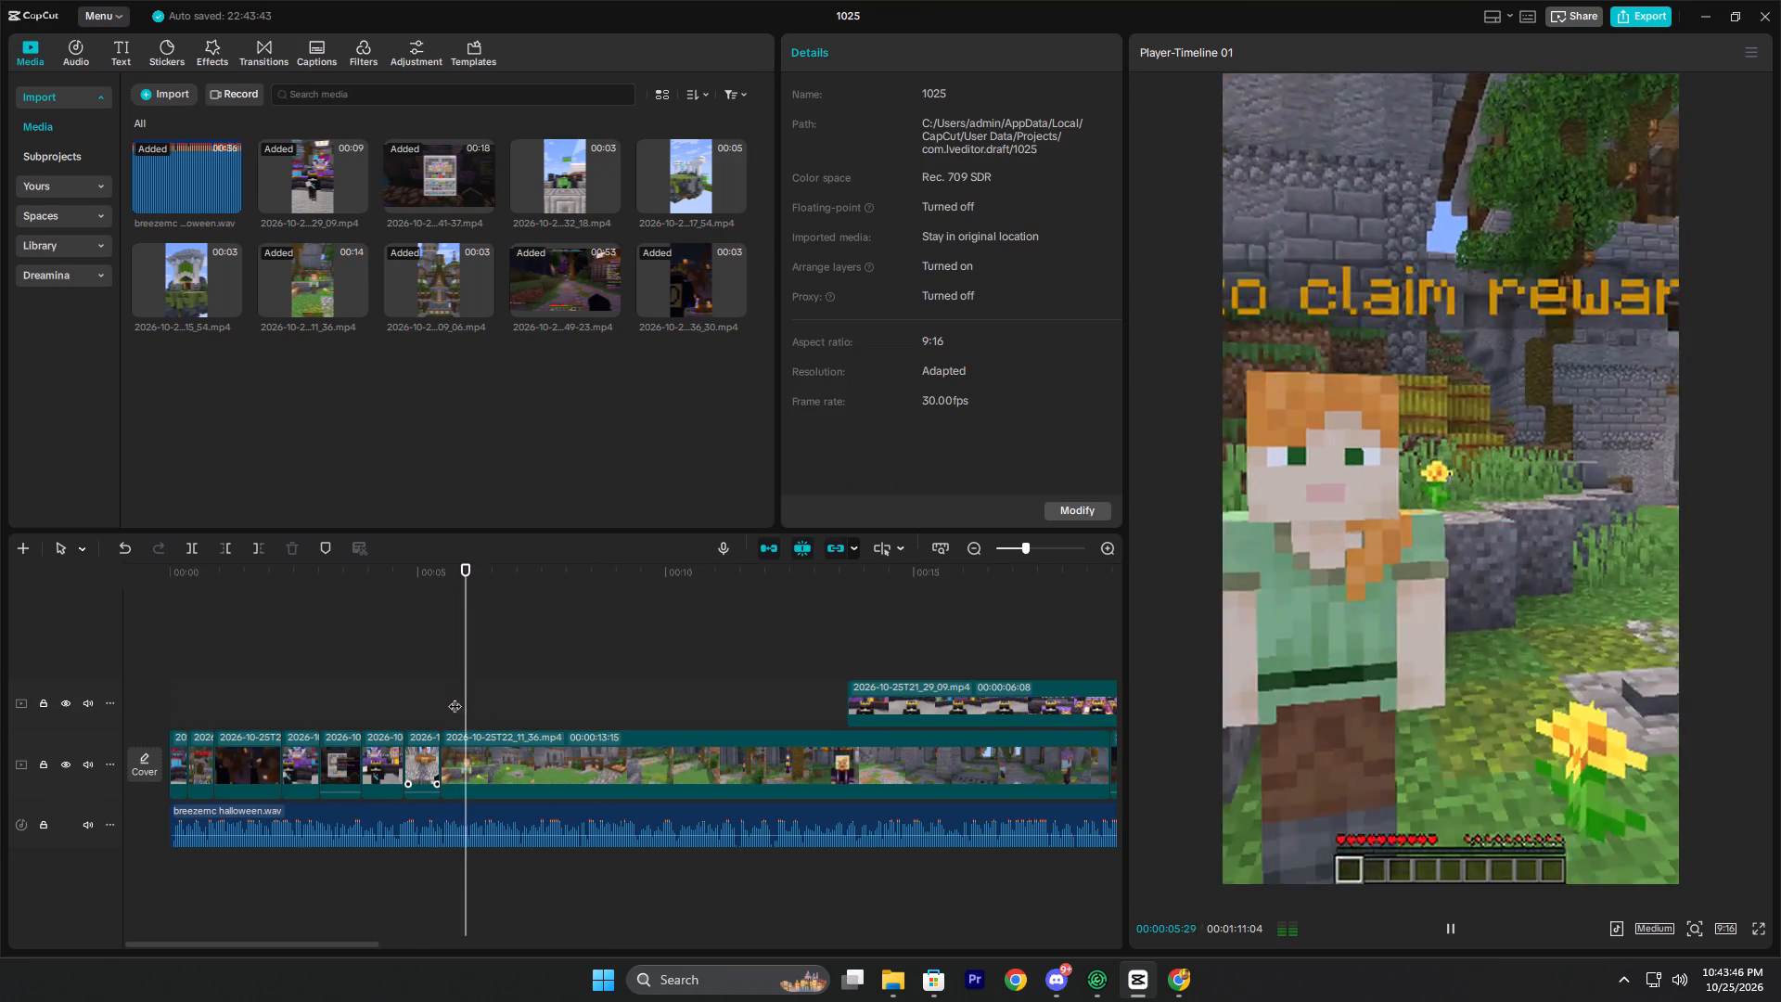
{"action": "key", "text": "space"}
Time the orange-haired NPC shot against the voice-over and split the 22_11_36 clip at 00:00:05:25.
{"action": "left_click", "coordinate": [446, 706]}
{"action": "key", "text": "space"}
{"action": "key", "text": "space"}
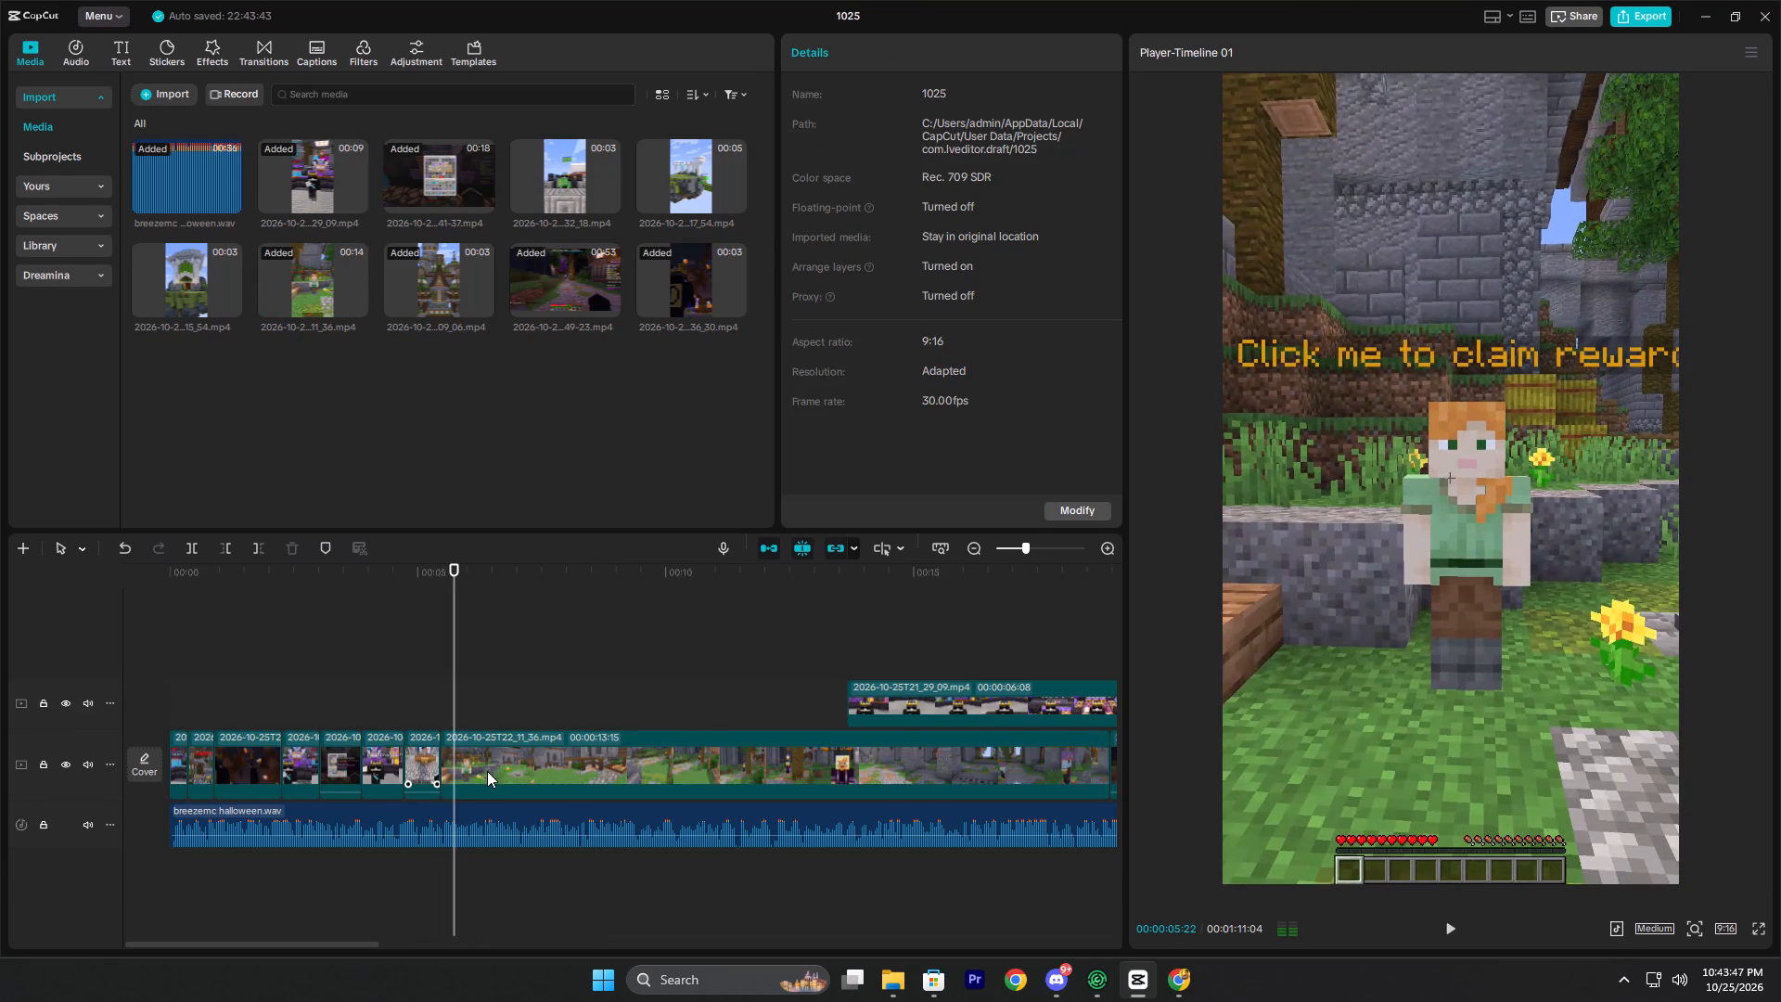
{"action": "left_click", "coordinate": [409, 707]}
{"action": "key", "text": "space"}
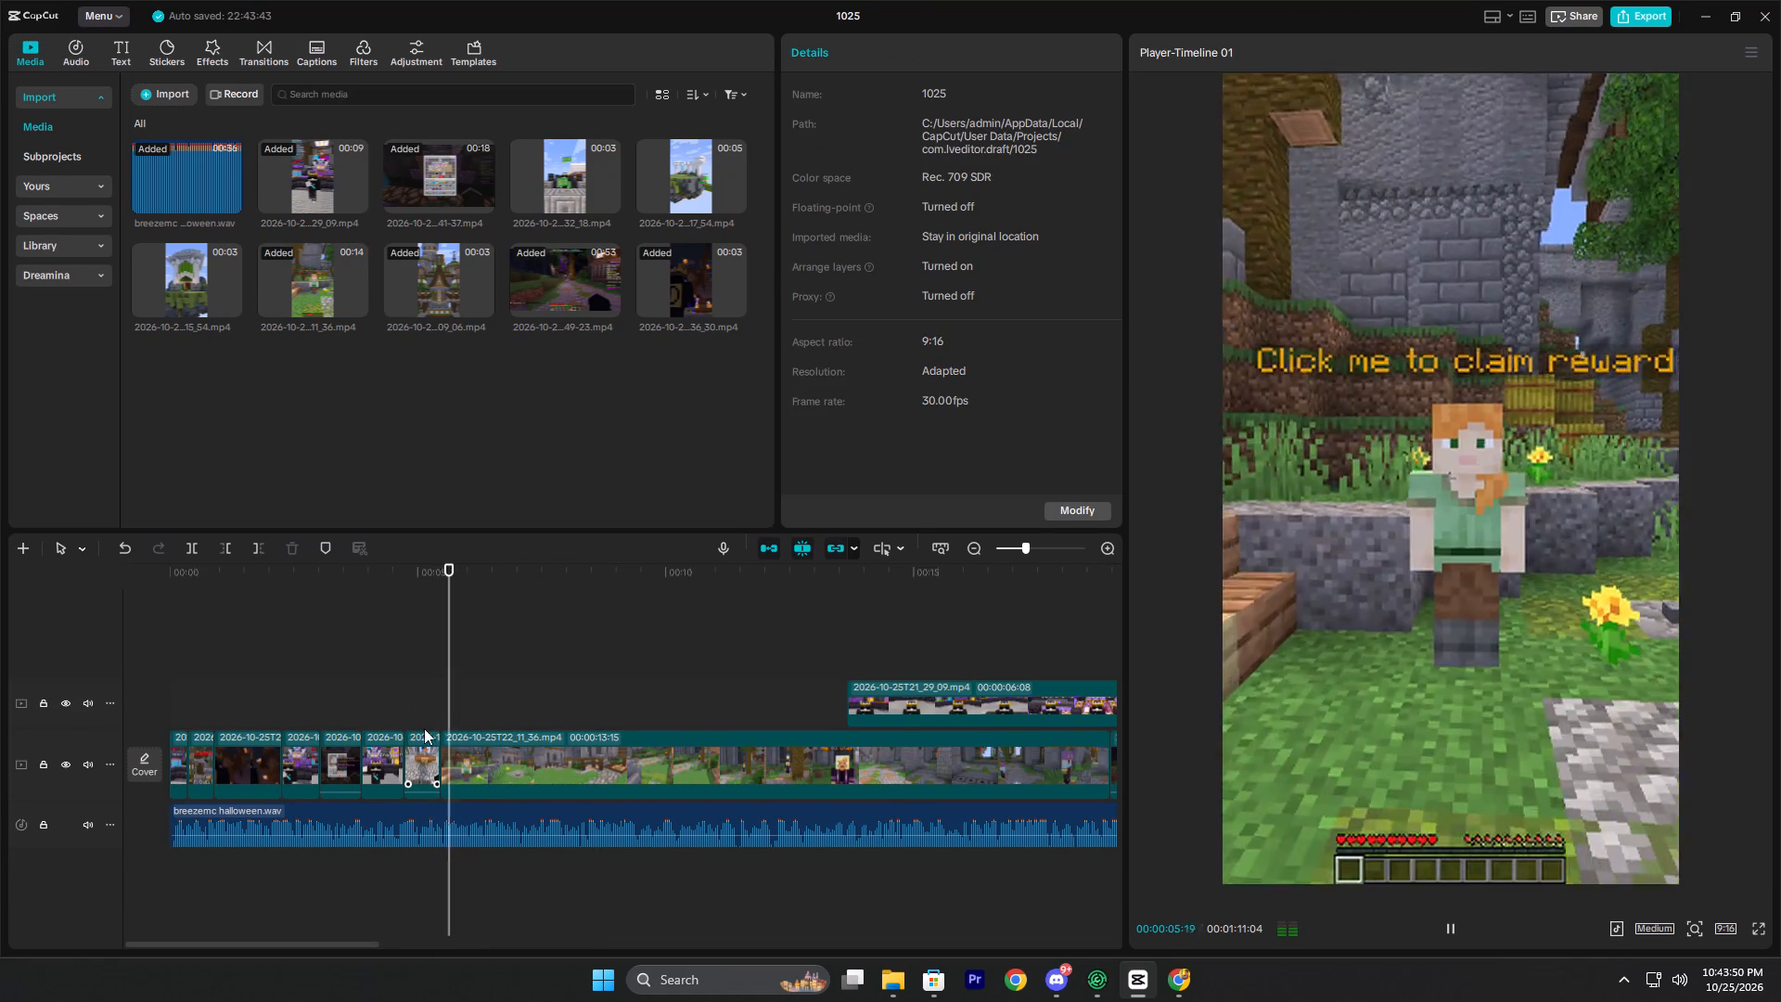
{"action": "key", "text": "space"}
{"action": "left_click", "coordinate": [442, 715]}
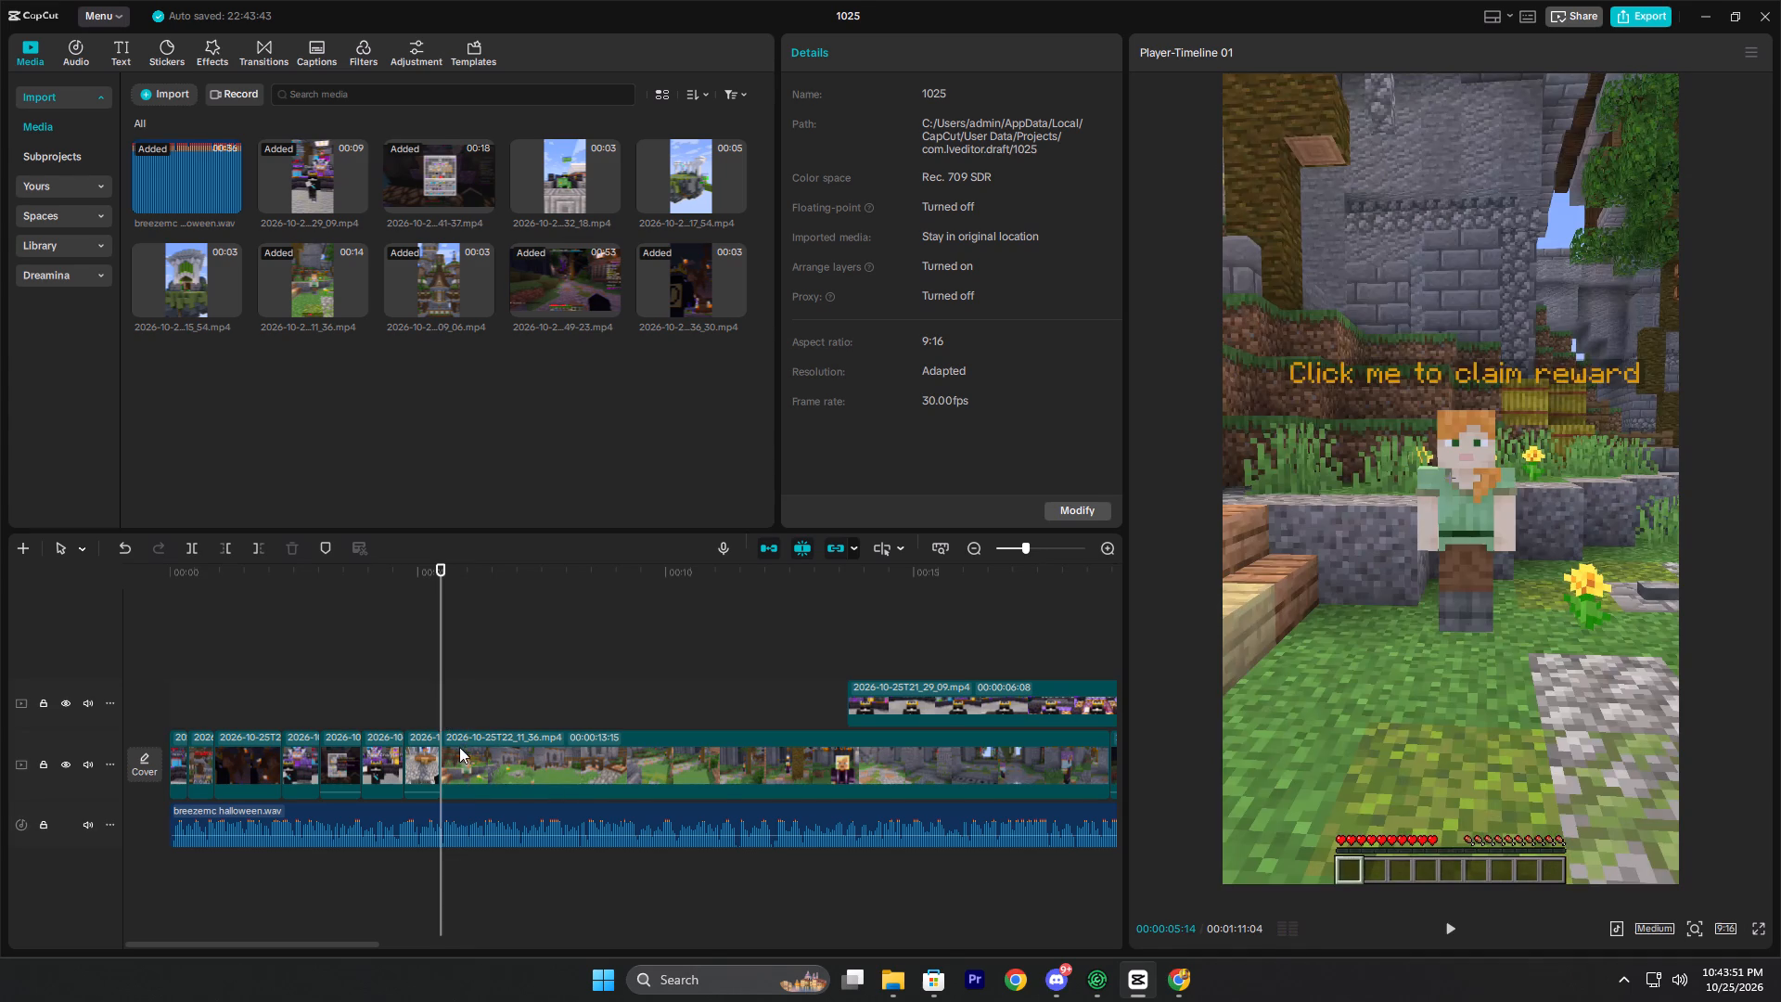
{"action": "key", "text": "space"}
{"action": "key", "text": "space"}
{"action": "left_click", "coordinate": [493, 761]}
{"action": "key", "text": "Left"}
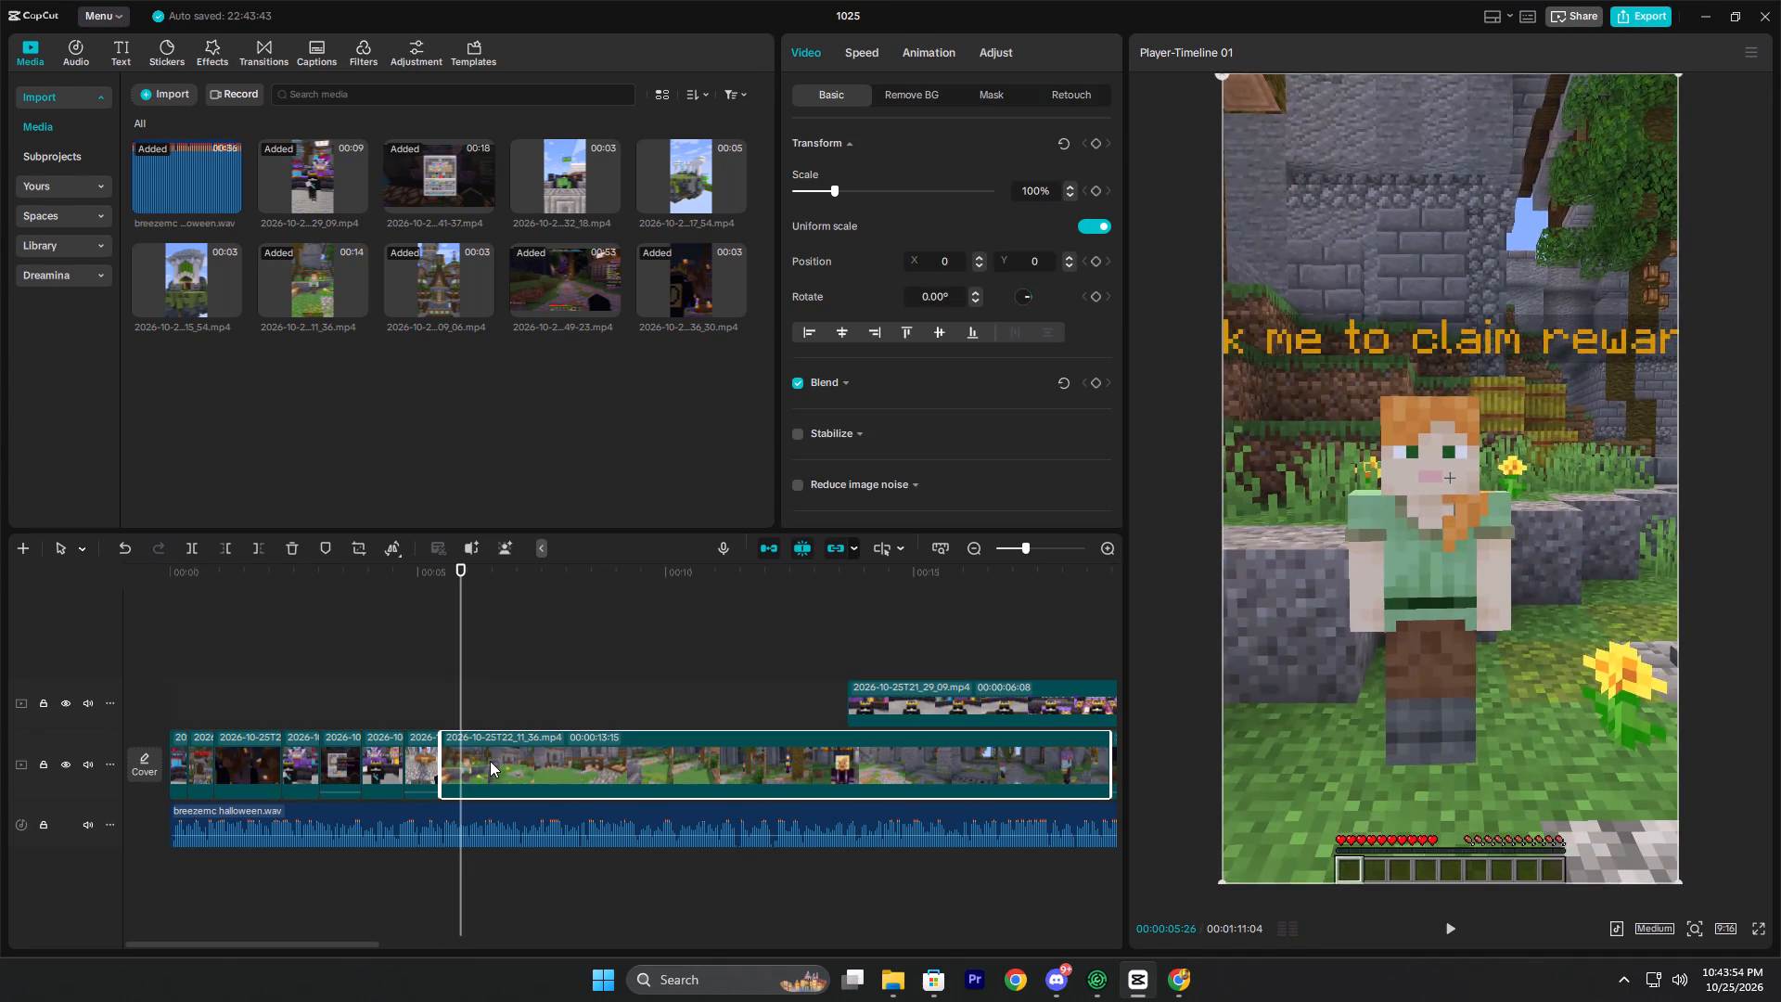
{"action": "key", "text": "Left"}
{"action": "key", "text": "ctrl+b"}
Play on to the blond NPC at 00:00:12:08 and remove the second 22_11_36 segment's footage before that point.
{"action": "key", "text": "space"}
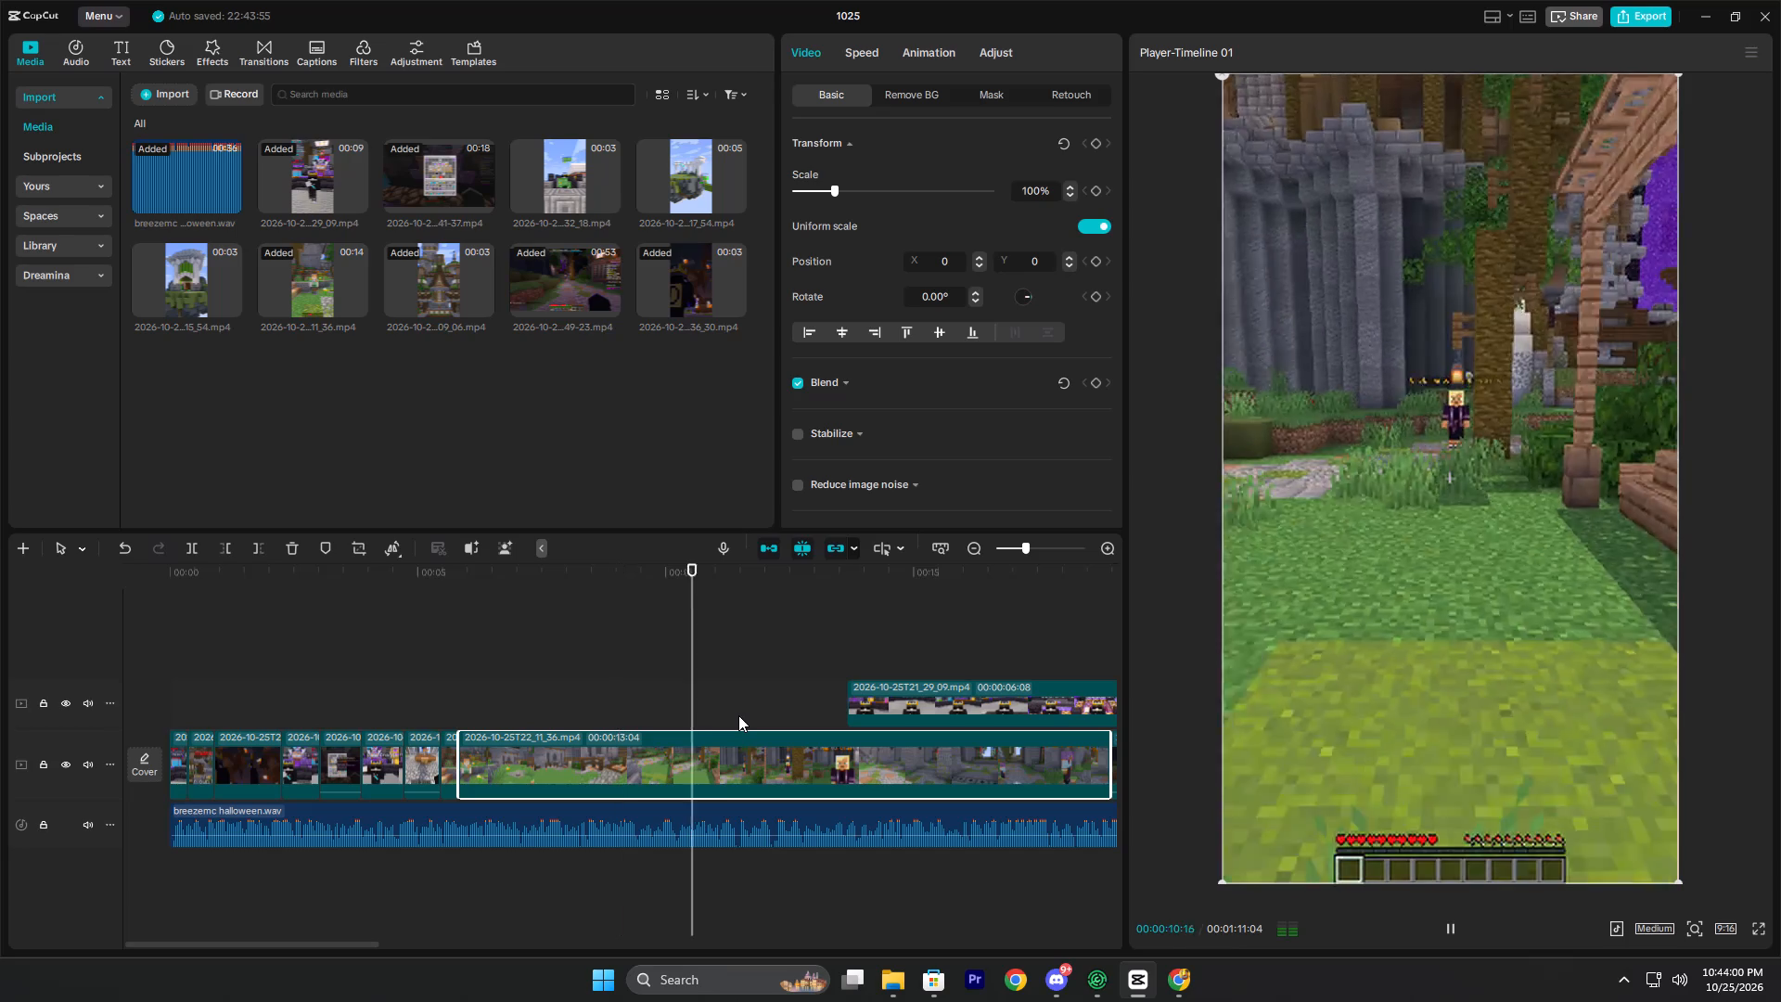
{"action": "key", "text": "space"}
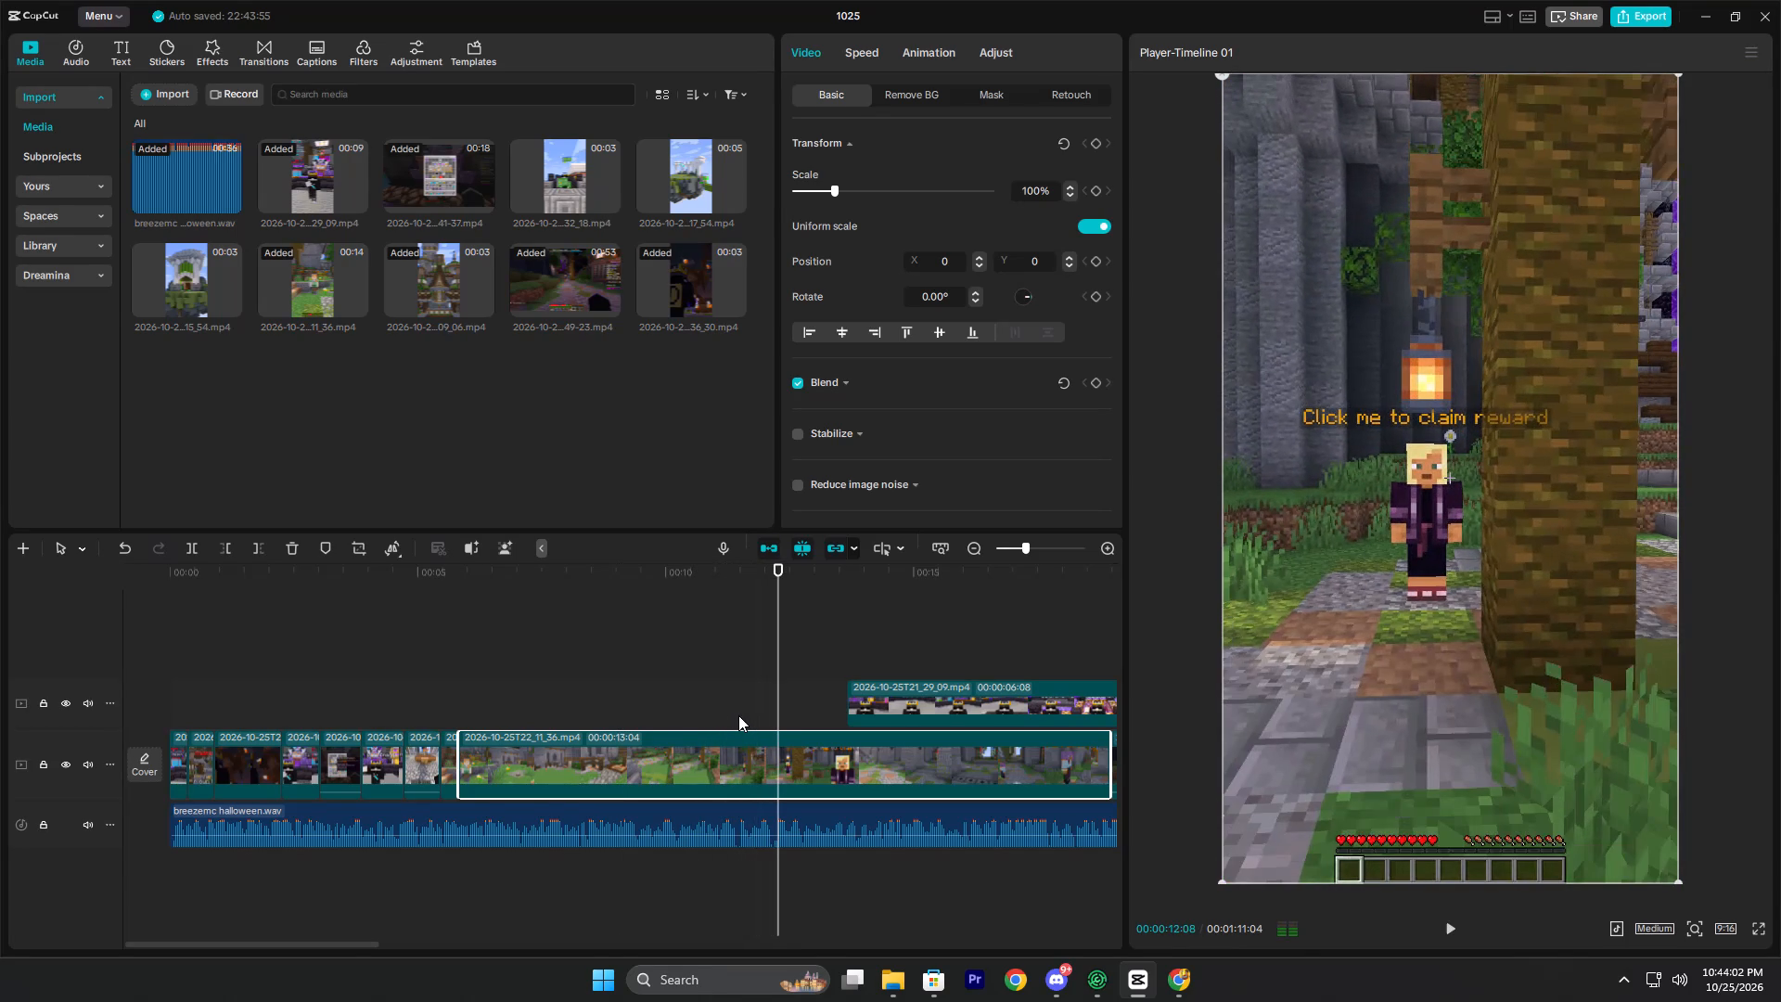
{"action": "type", "text": "q"}
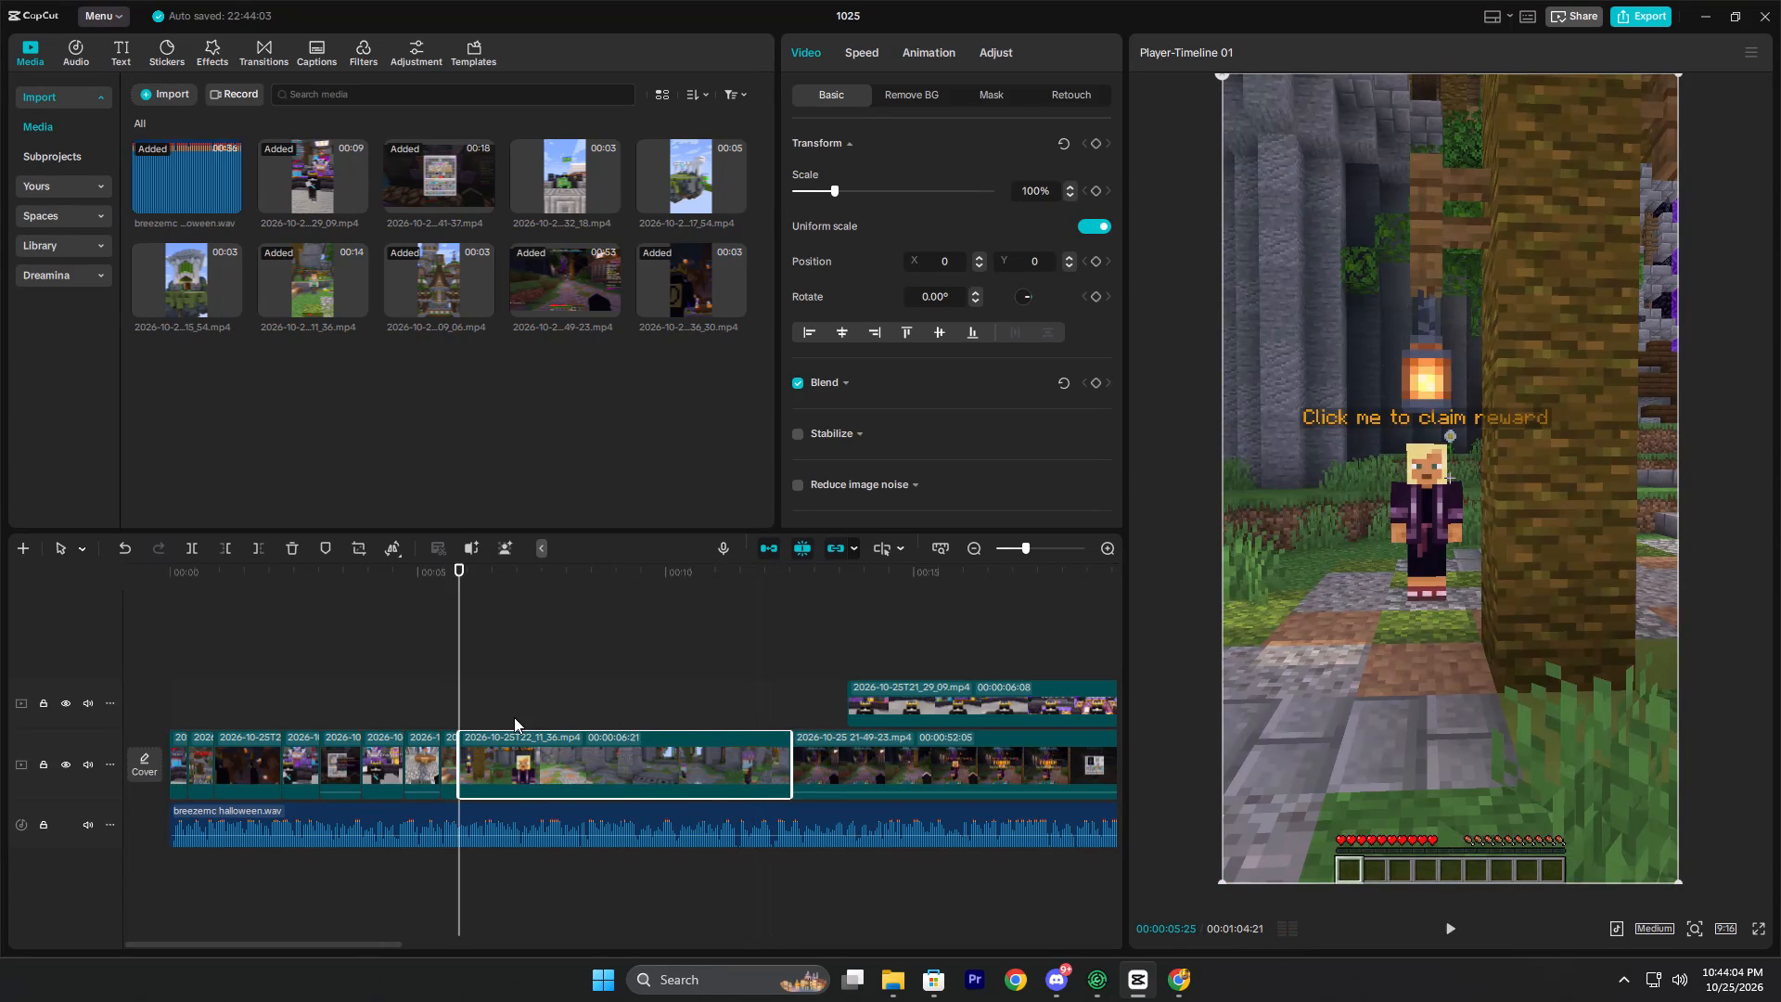
Play the blond NPC shot and split the 22_11_36 clip at 00:00:06:08.
{"action": "key", "text": "space"}
{"action": "key", "text": "space"}
{"action": "key", "text": "ctrl+b"}
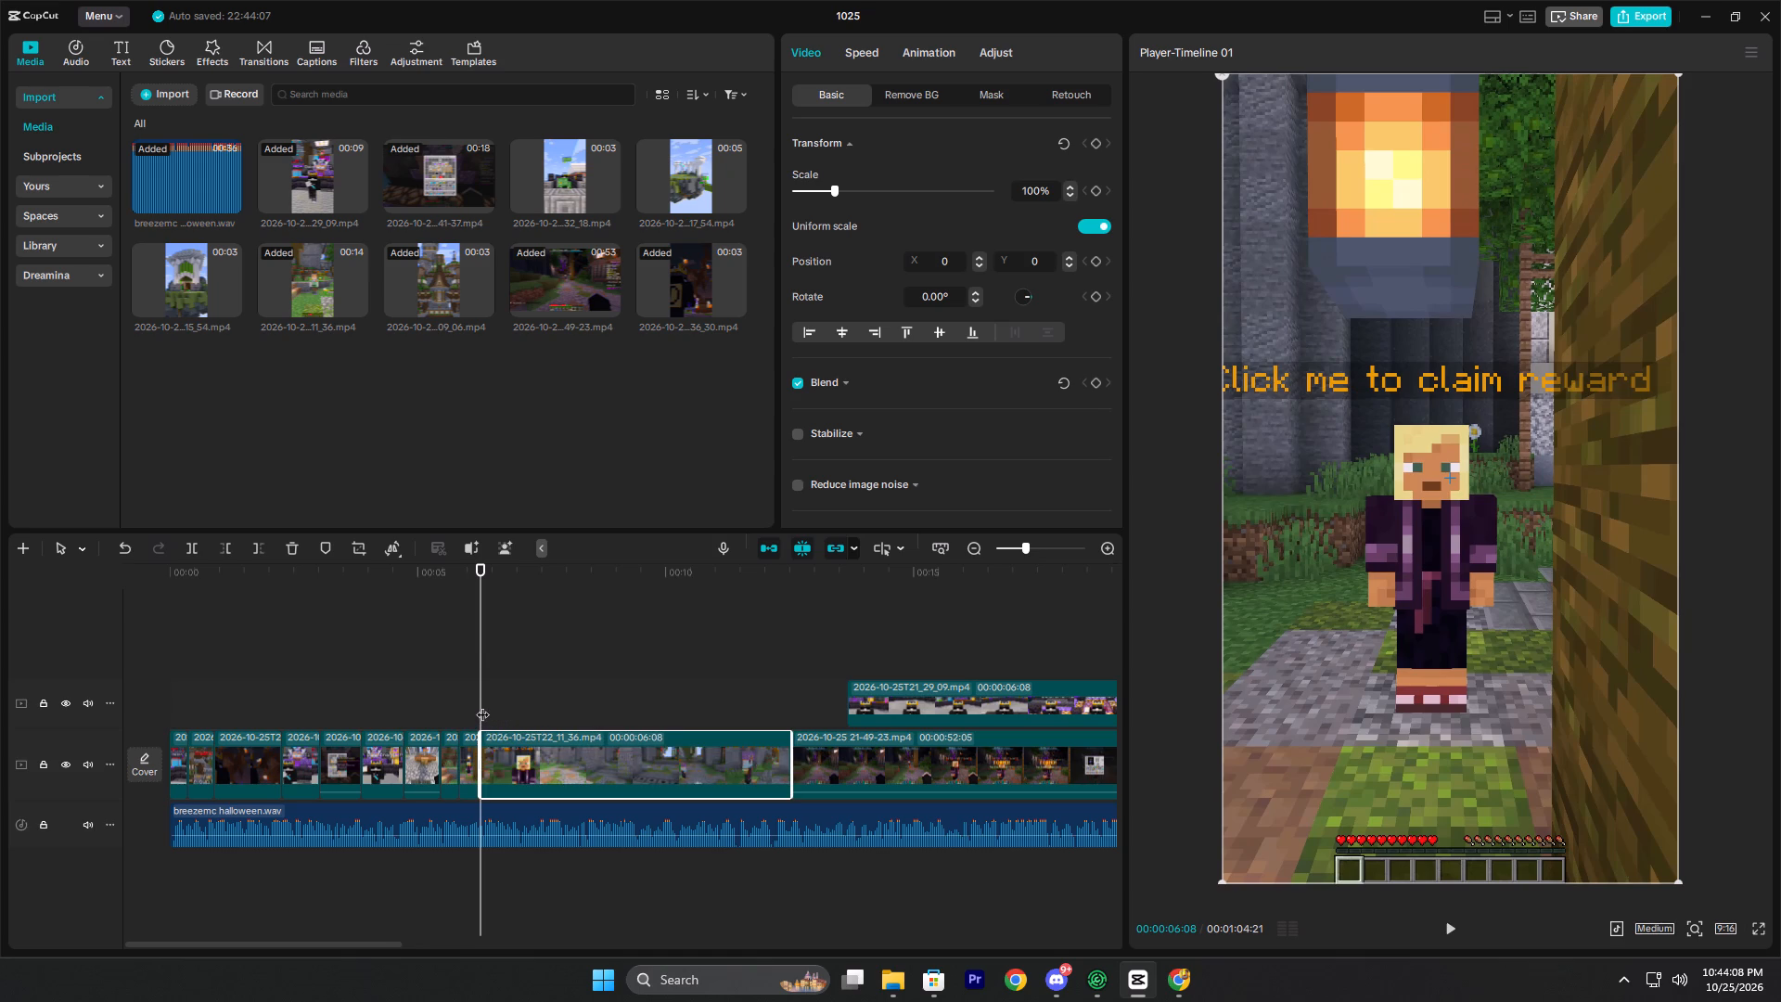
Play on to the purple-haired NPC and remove the last 22_11_36 segment's footage before that NPC's shot.
{"action": "key", "text": "space"}
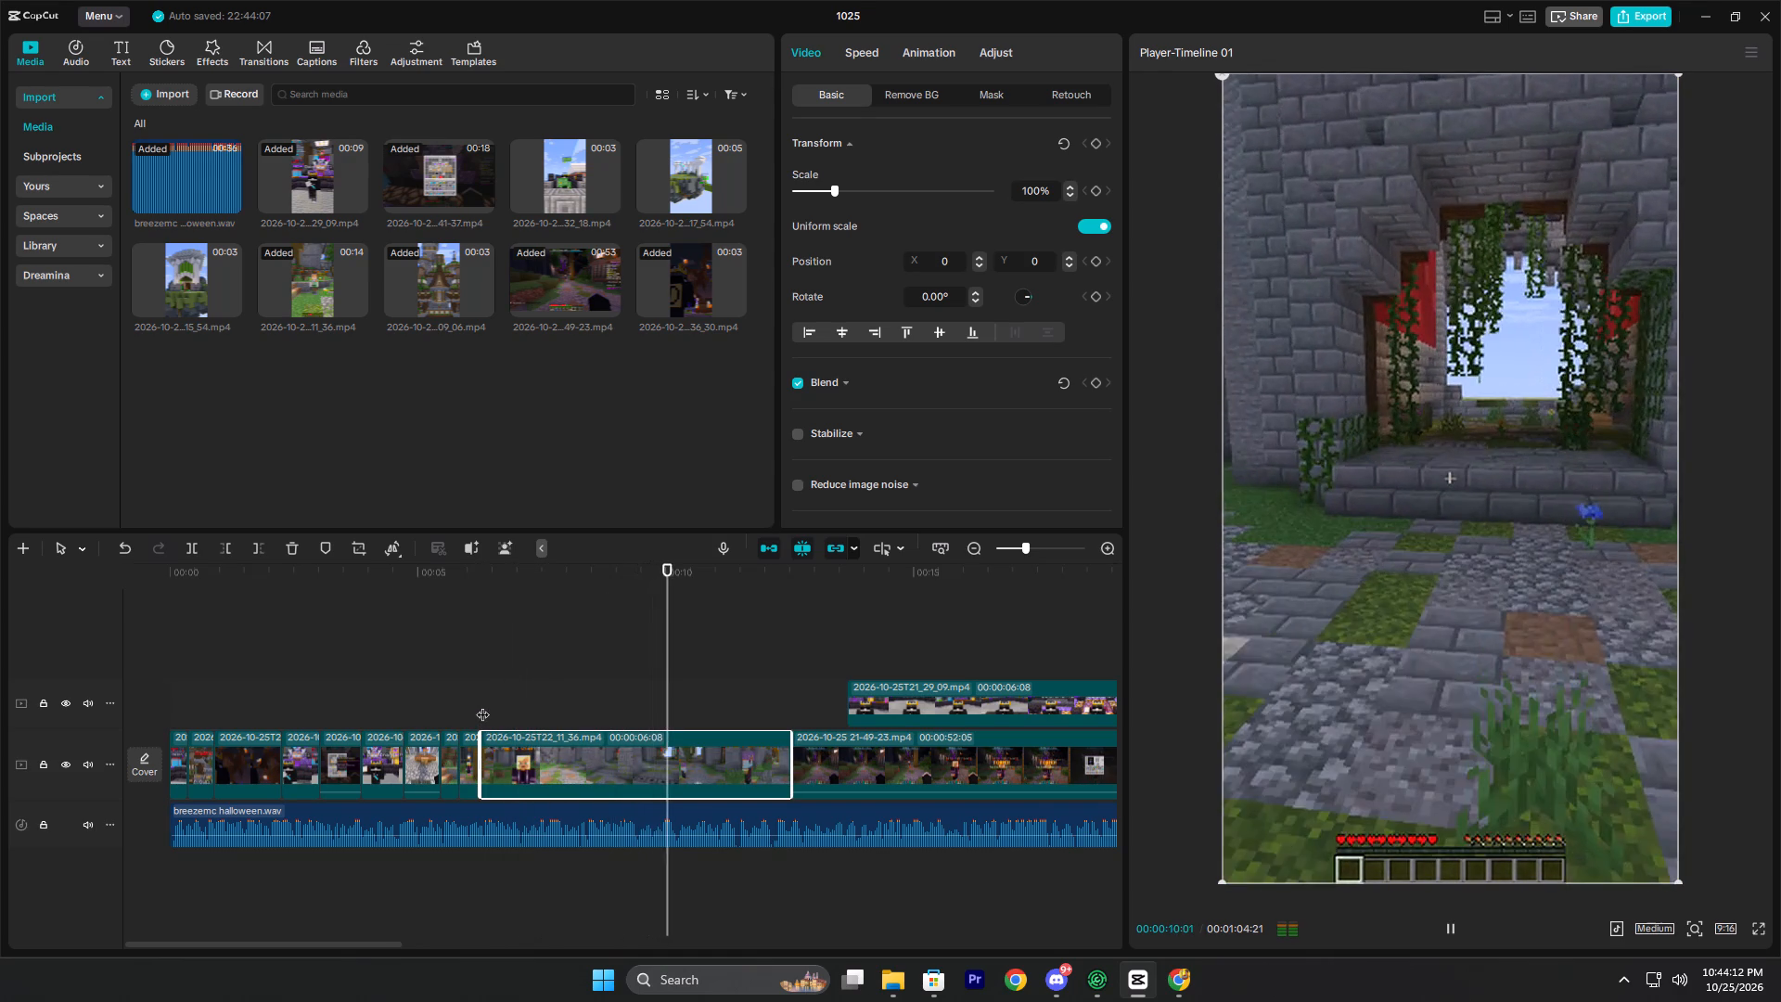
{"action": "key", "text": "space"}
{"action": "type", "text": "q"}
Replay the purple-haired NPC shot and the preceding NPC cuts to check their timing against the voice-over.
{"action": "key", "text": "space"}
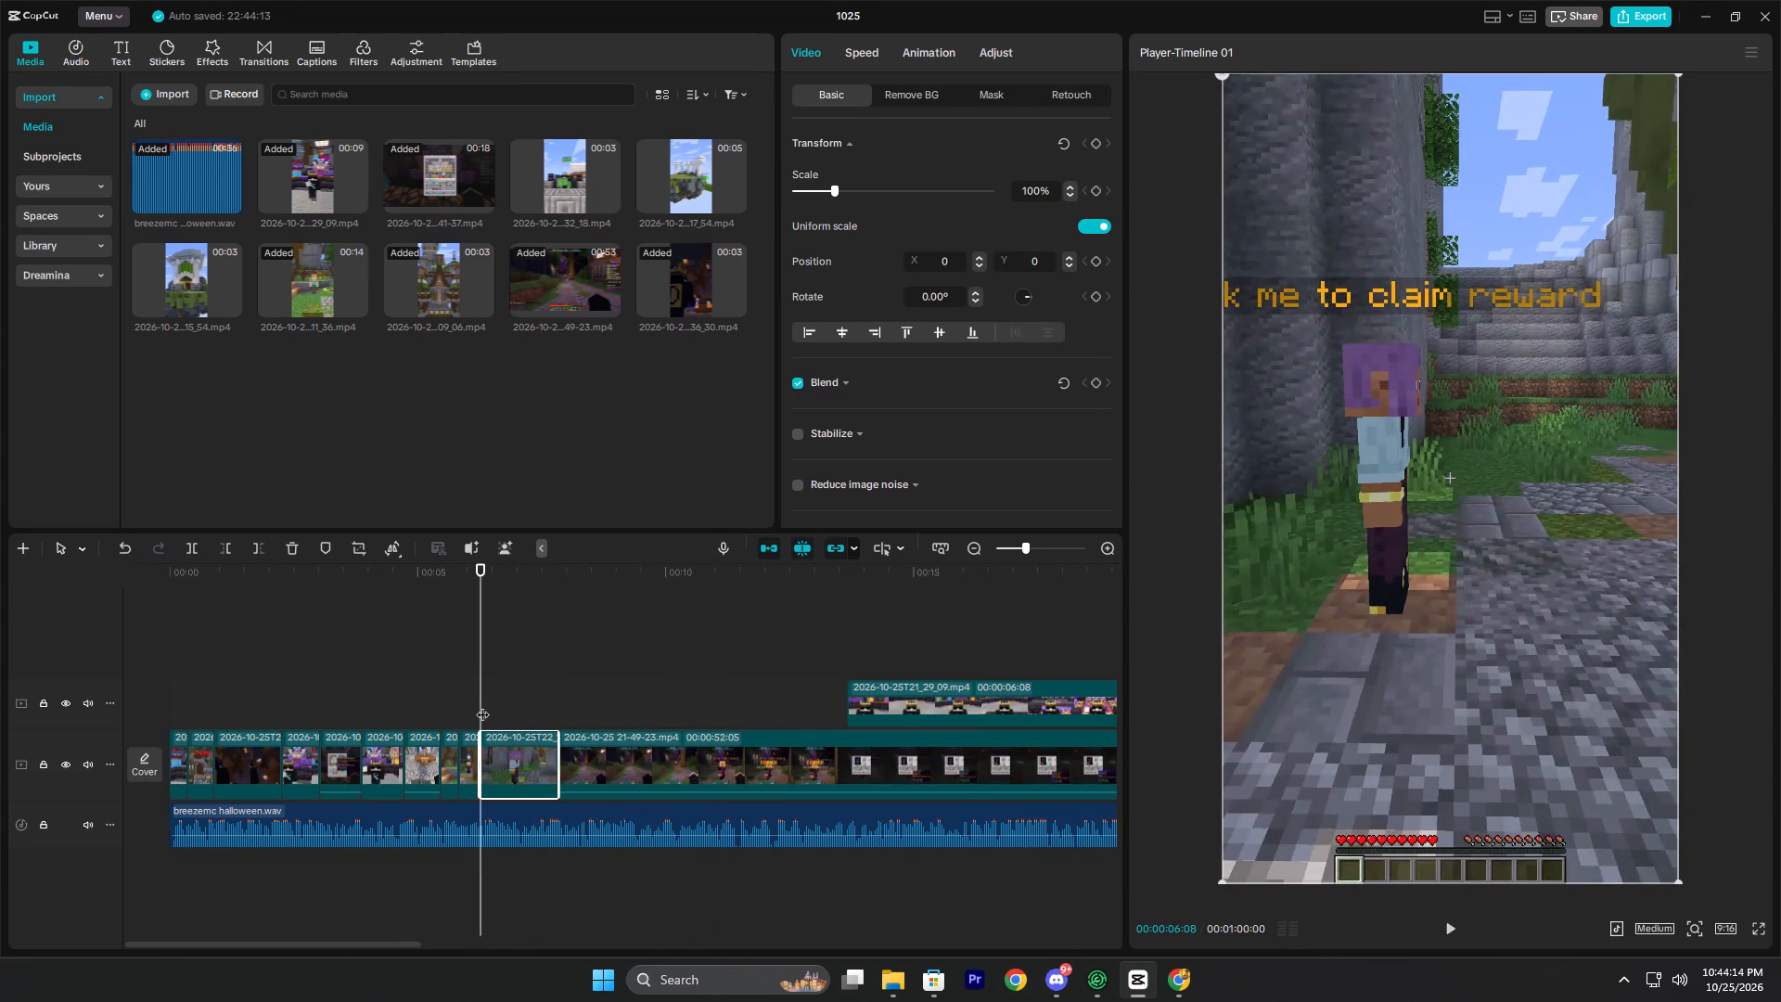
{"action": "key", "text": "space"}
{"action": "key", "text": "space"}
{"action": "key", "text": "space"}
{"action": "key", "text": "space"}
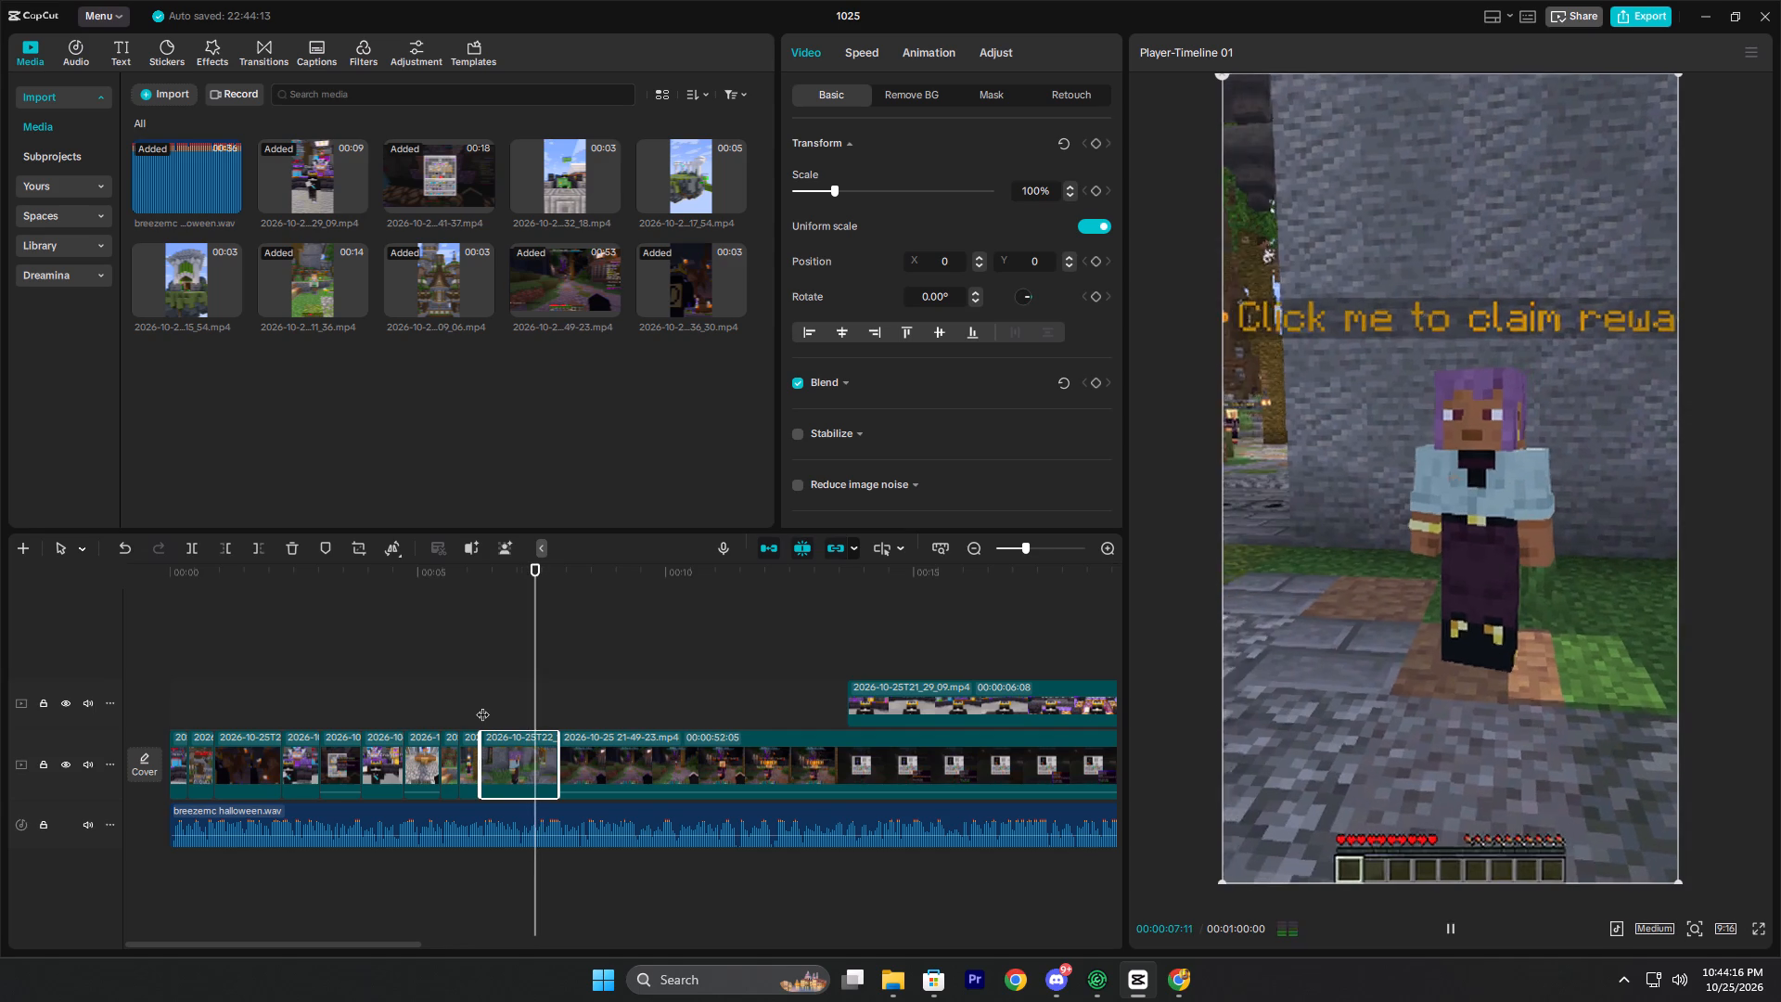
{"action": "key", "text": "space"}
{"action": "left_click", "coordinate": [487, 713]}
{"action": "left_click", "coordinate": [448, 703]}
{"action": "key", "text": "space"}
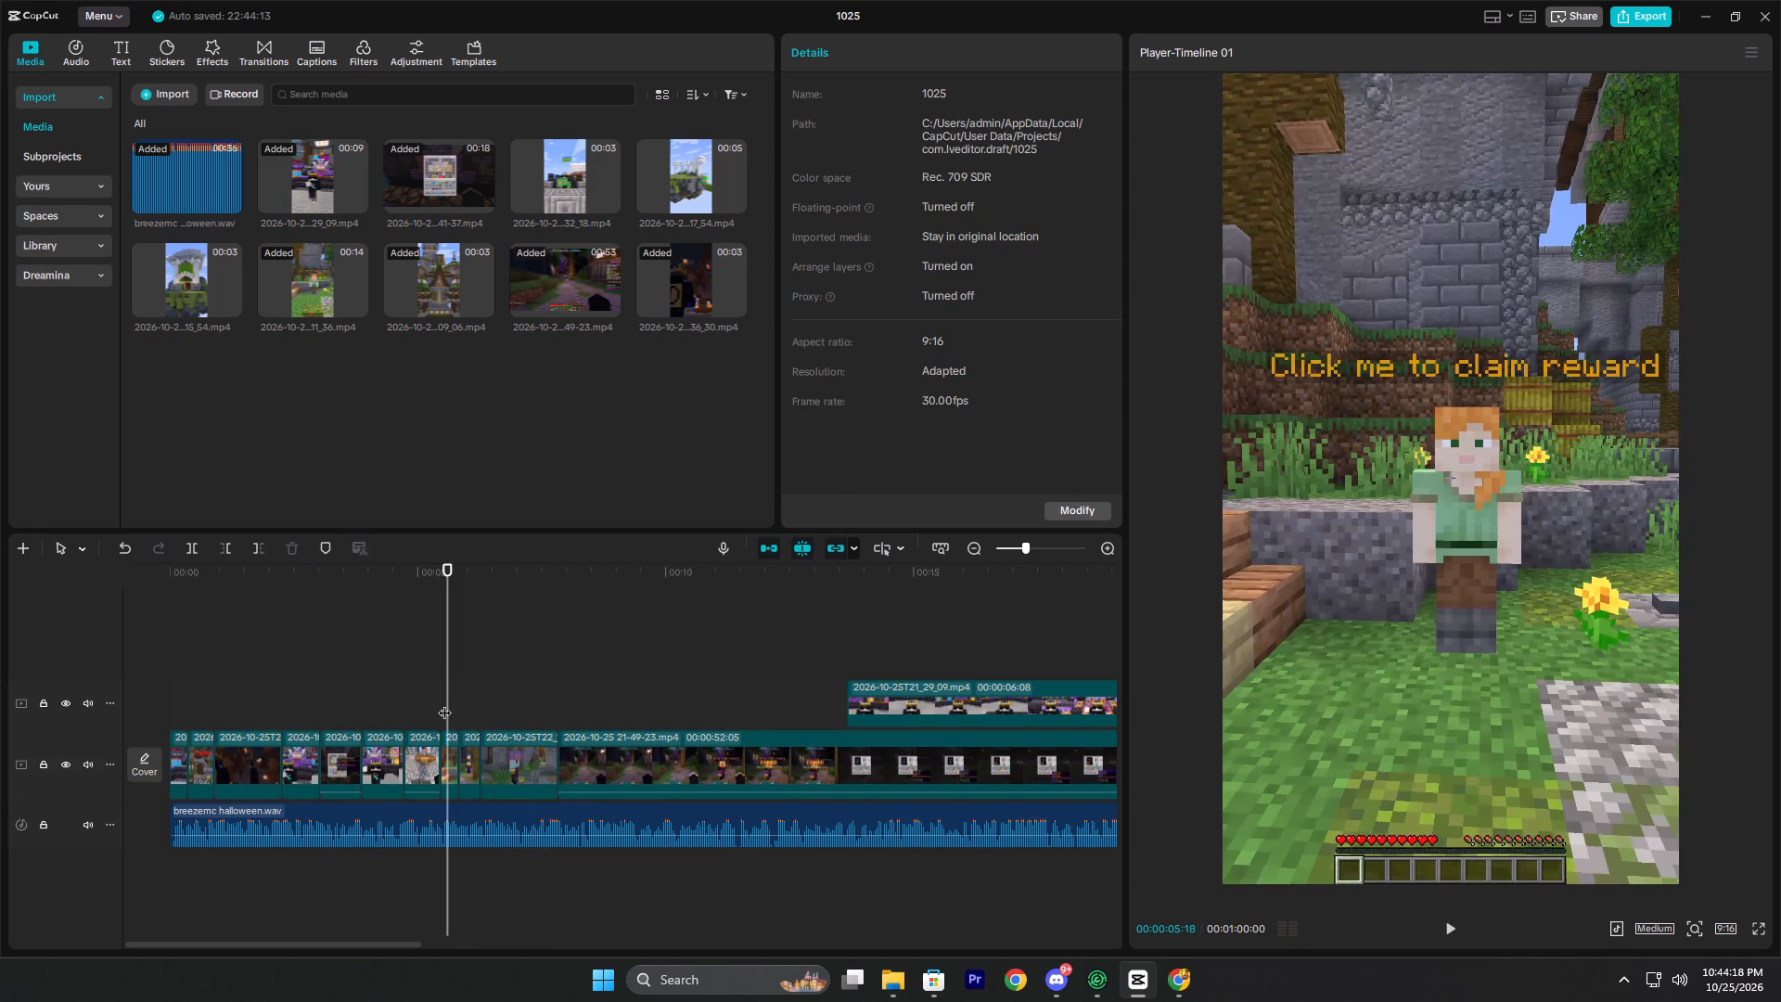
Play the purple-haired NPC shot to 00:00:07:15 and remove that segment's footage after this point.
{"action": "key", "text": "space"}
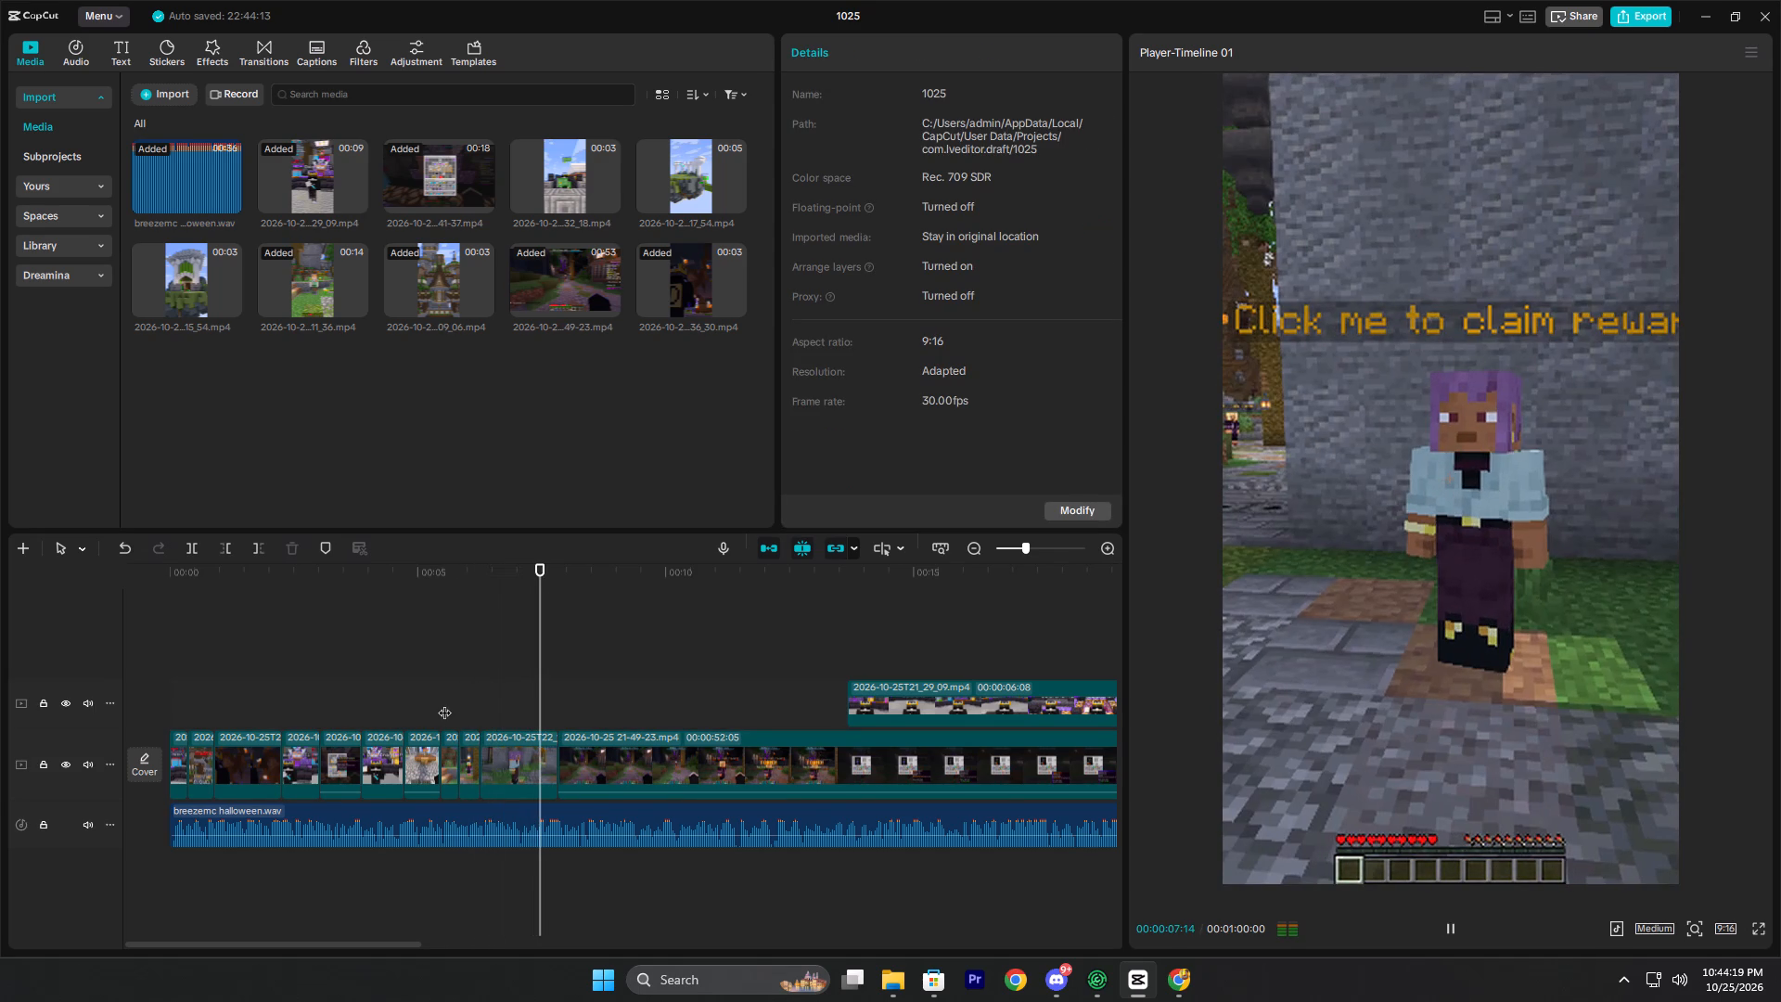
{"action": "left_click", "coordinate": [500, 705]}
{"action": "key", "text": "space"}
{"action": "key", "text": "space"}
{"action": "type", "text": "w"}
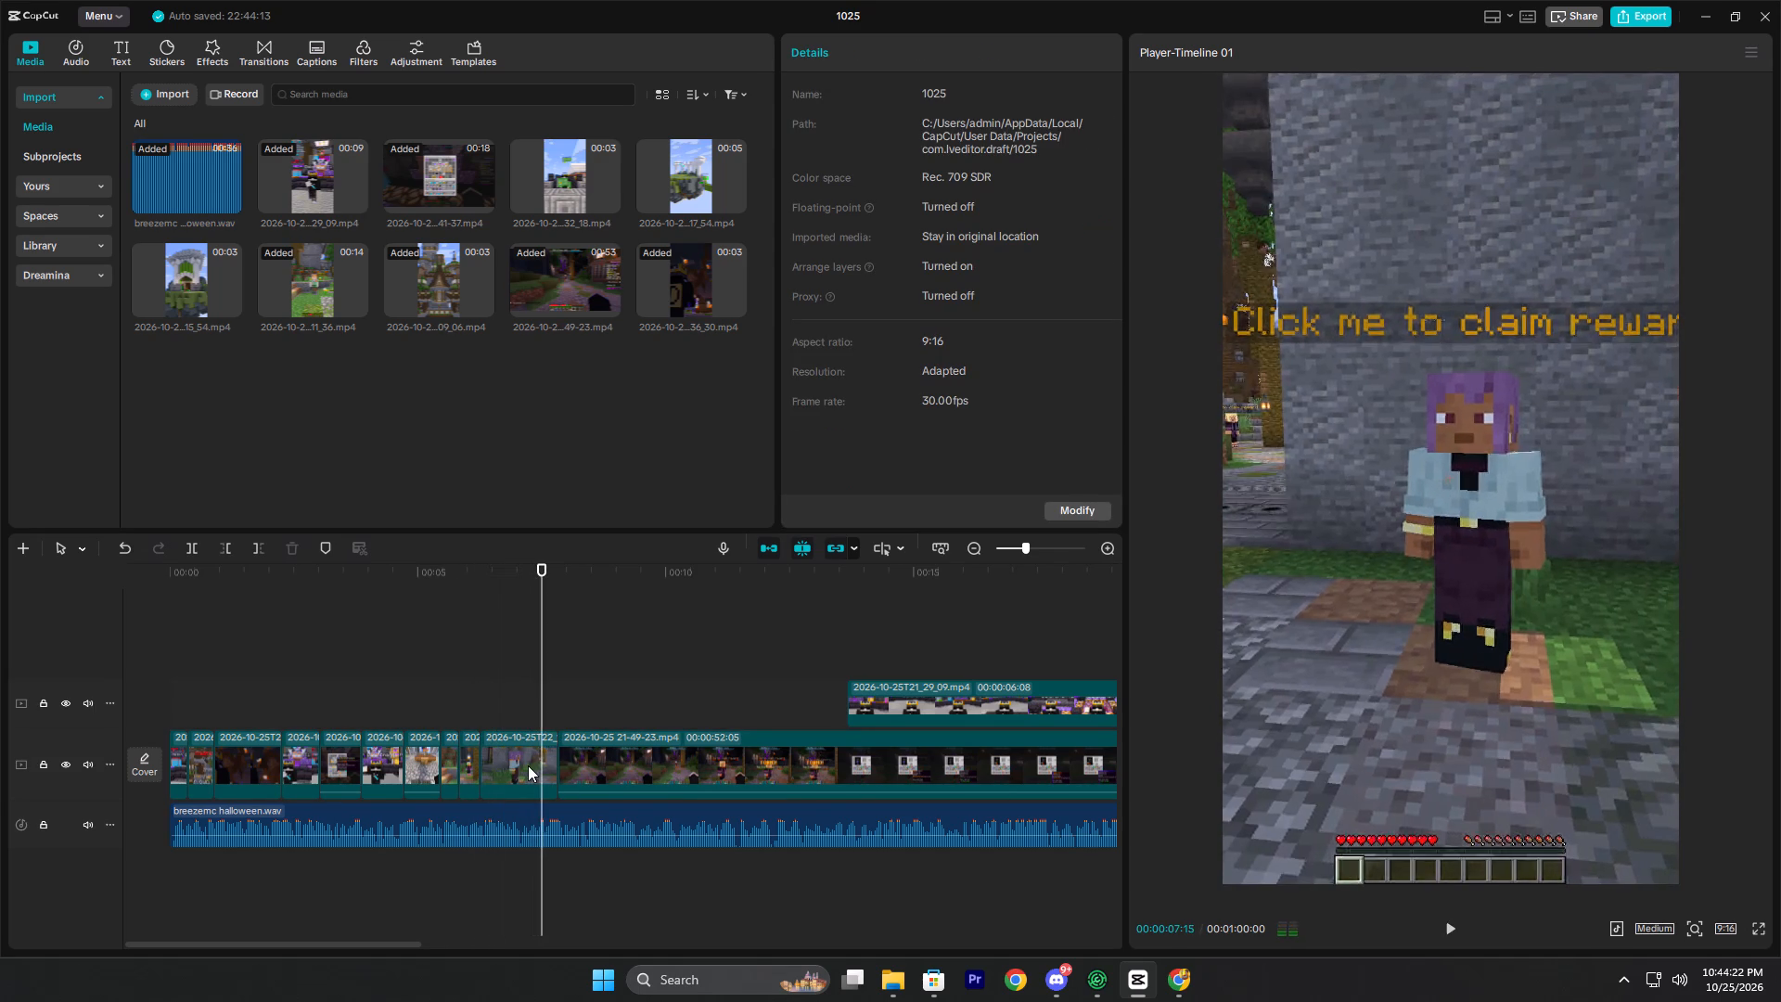
Move the 21_29_09 clip from the upper track to the main track between the purple-haired NPC segment and the 21-49-23 recording.
{"action": "key", "text": "space"}
{"action": "key", "text": "space"}
{"action": "key", "text": "space"}
{"action": "key", "text": "space"}
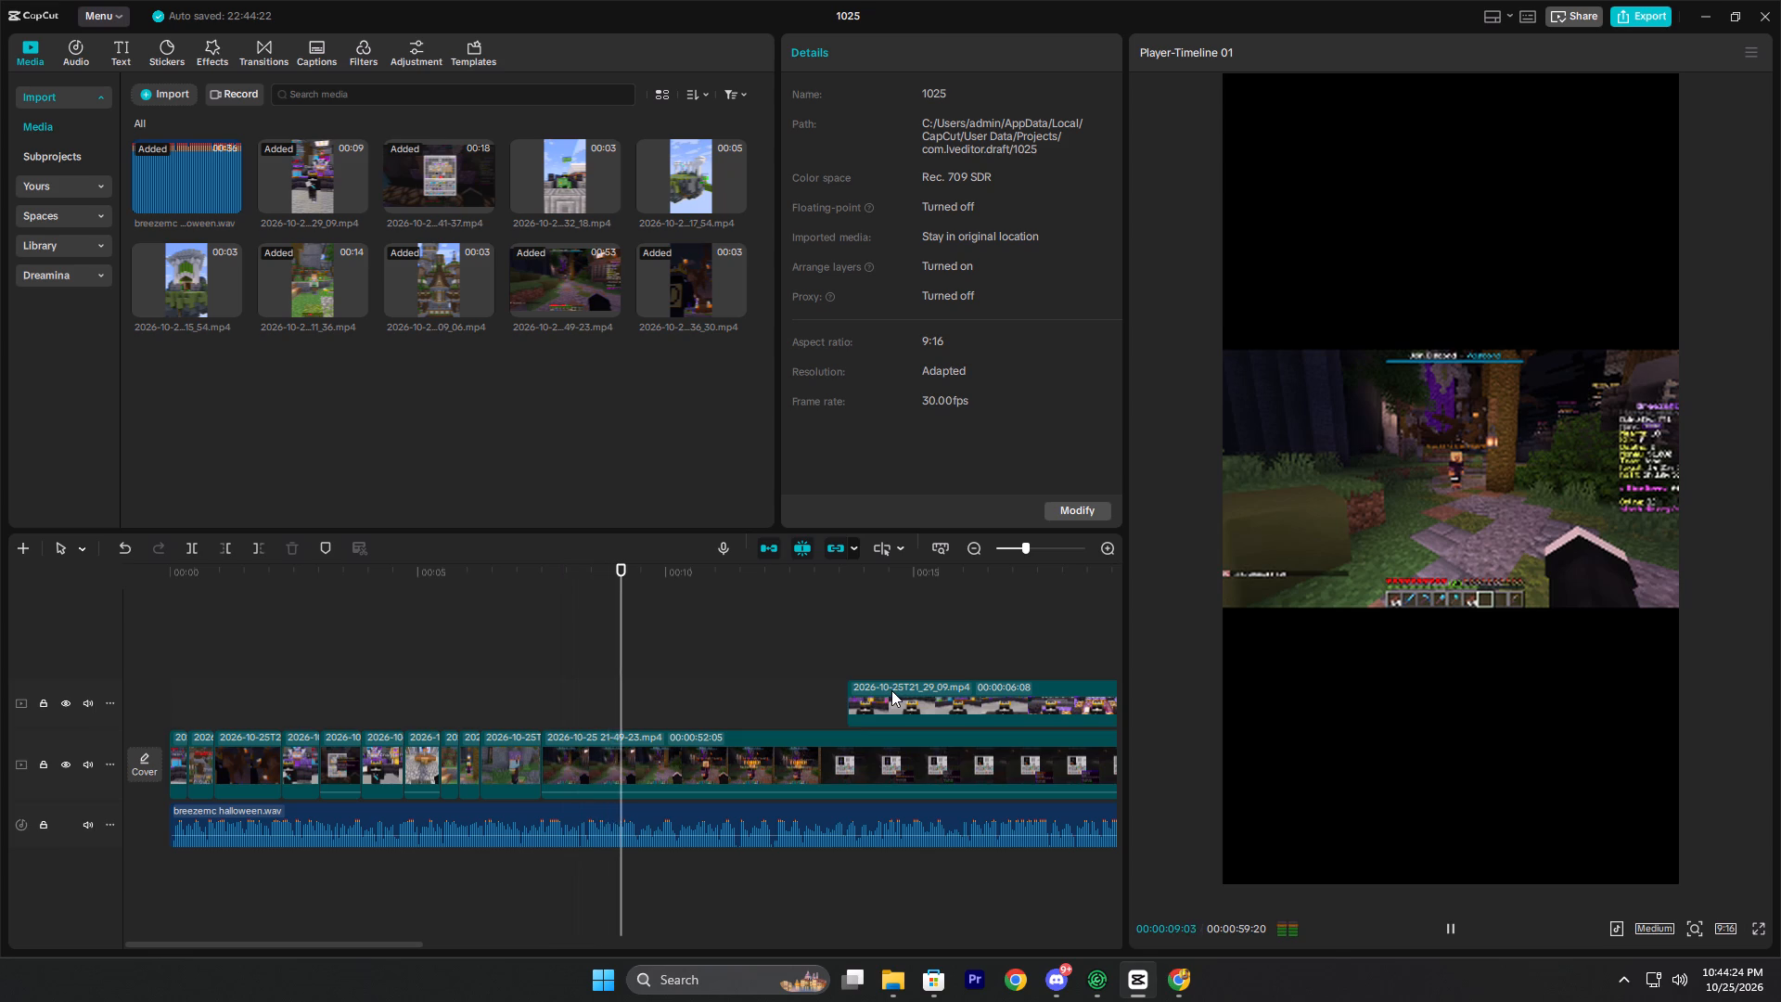
{"action": "double_click", "coordinate": [896, 699]}
{"action": "left_click_drag", "start_coordinate": [910, 714], "coordinate": [621, 789]}
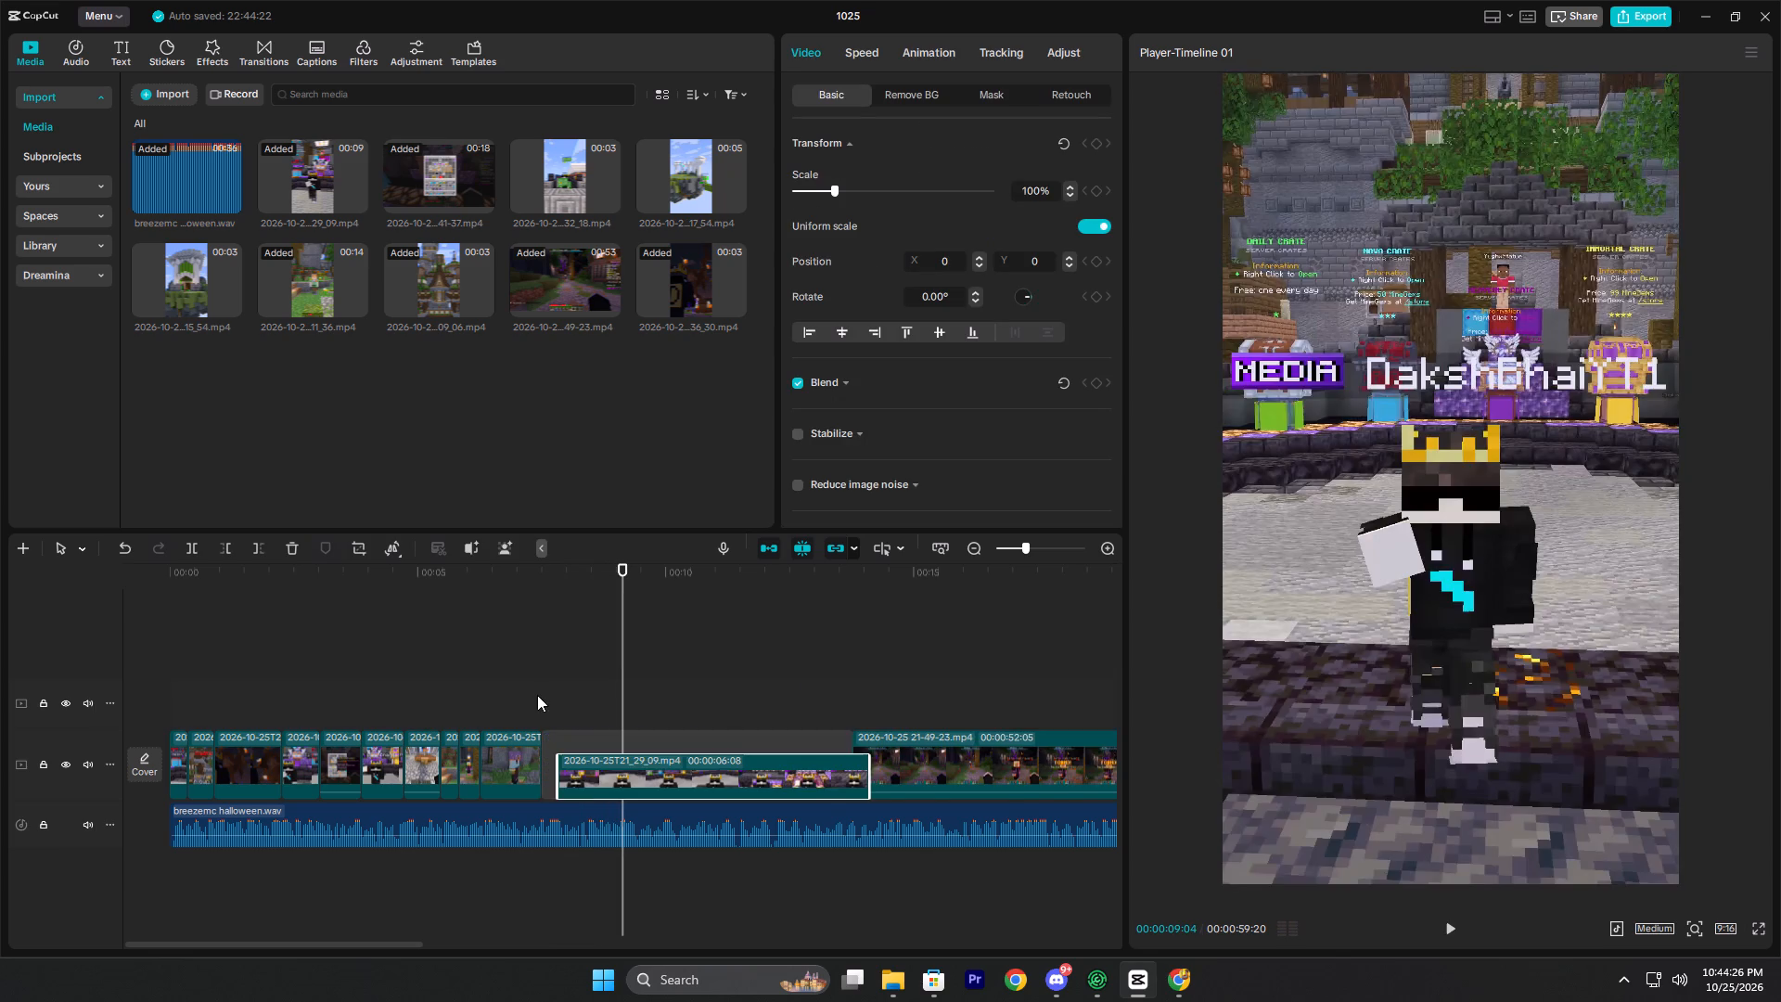
Split the inserted 21_29_09 clip at 00:00:08:27 and park its remainder on the upper track at about 15 s.
{"action": "left_click", "coordinate": [537, 695]}
{"action": "key", "text": "space"}
{"action": "key", "text": "space"}
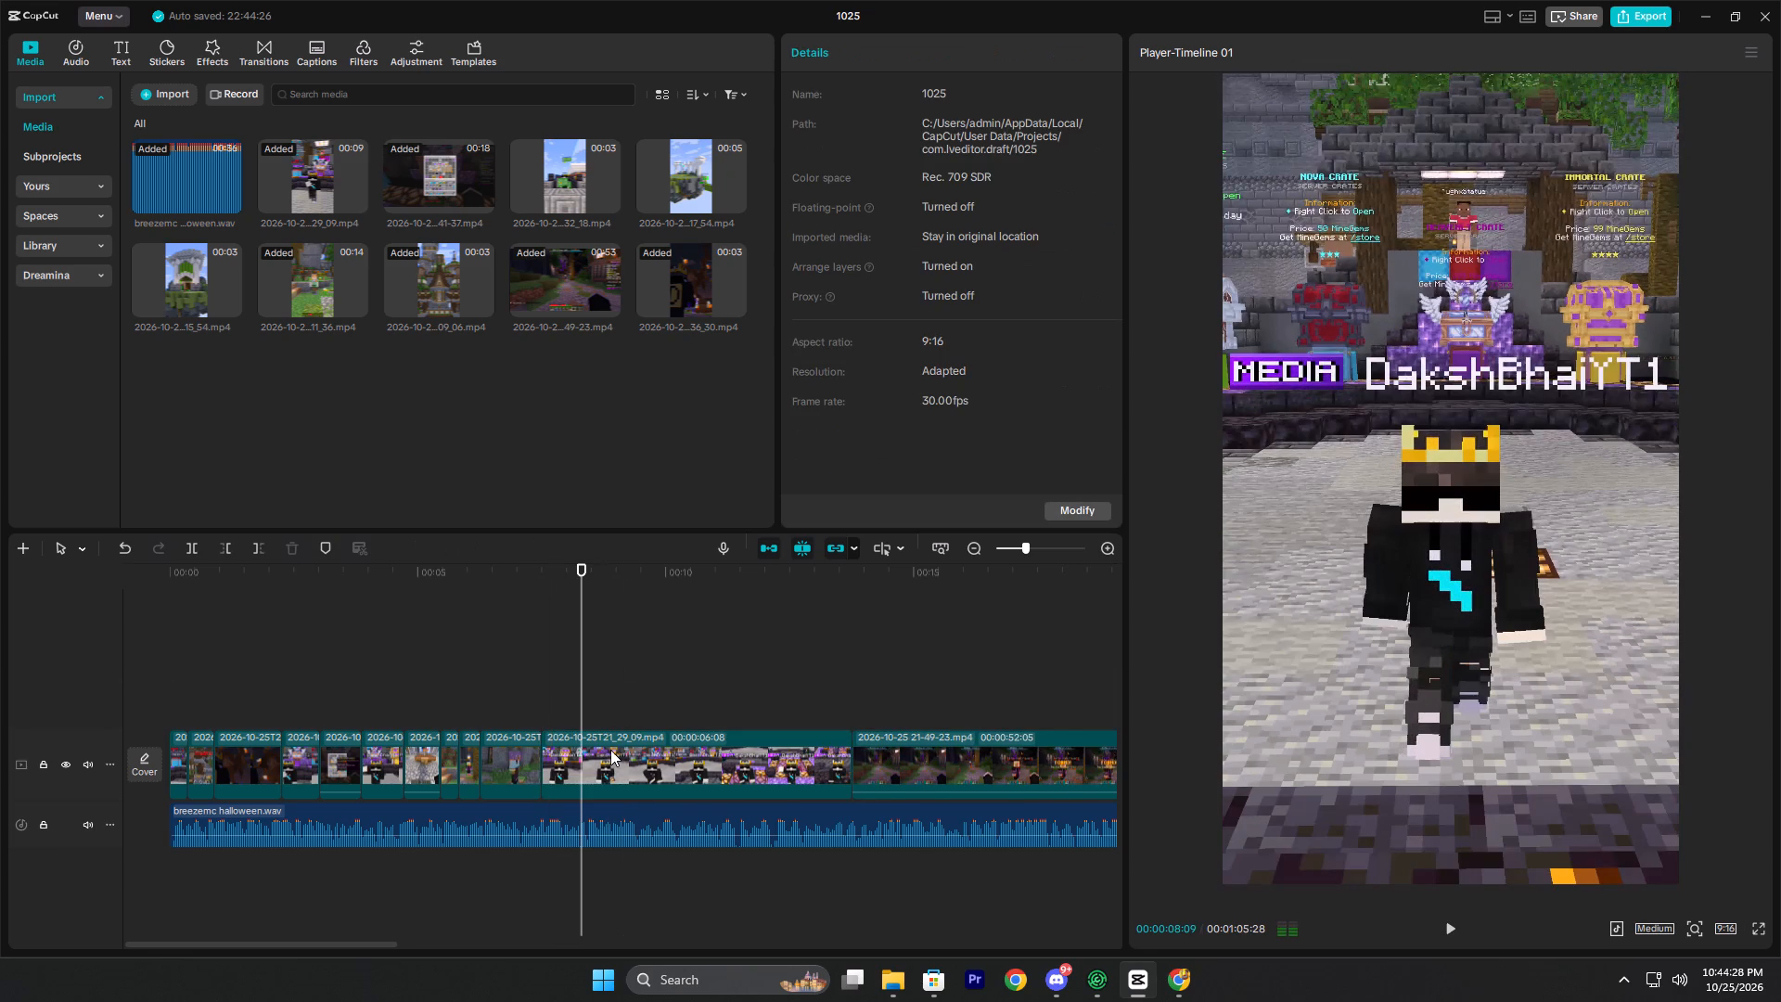
{"action": "key", "text": "space"}
{"action": "key", "text": "space"}
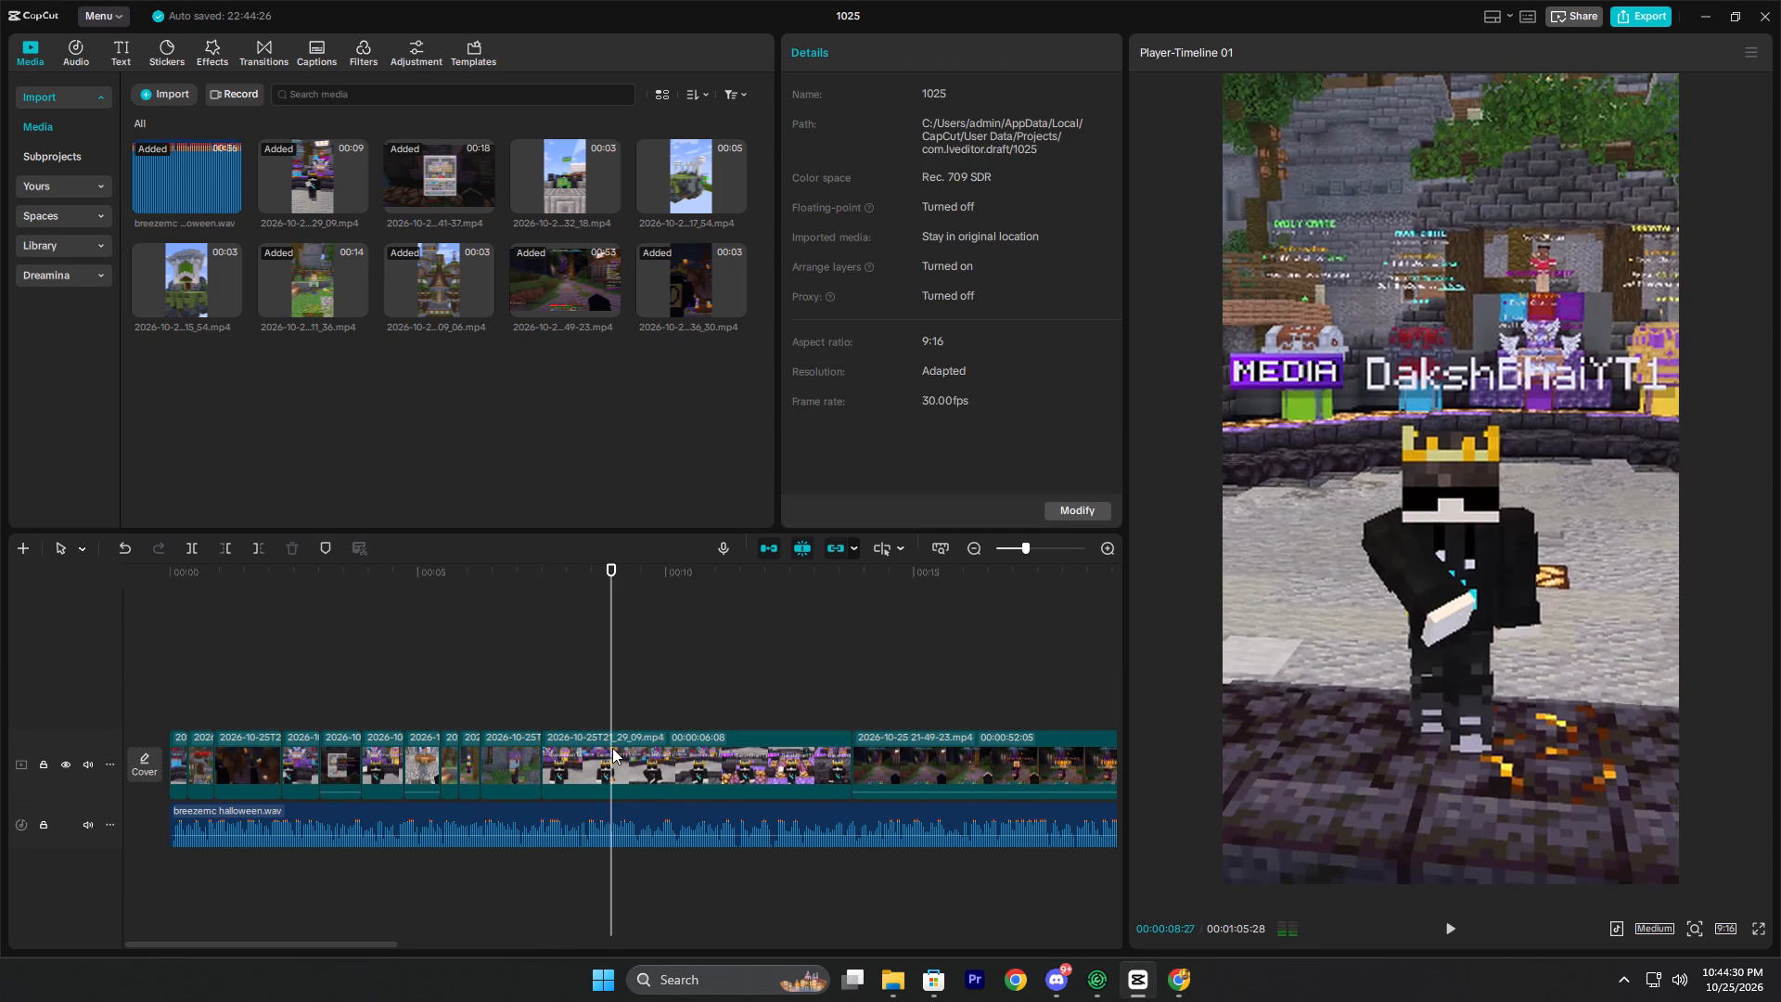
{"action": "key", "text": "ctrl+b"}
{"action": "left_click", "coordinate": [647, 757]}
{"action": "left_click_drag", "start_coordinate": [666, 754], "coordinate": [823, 676]}
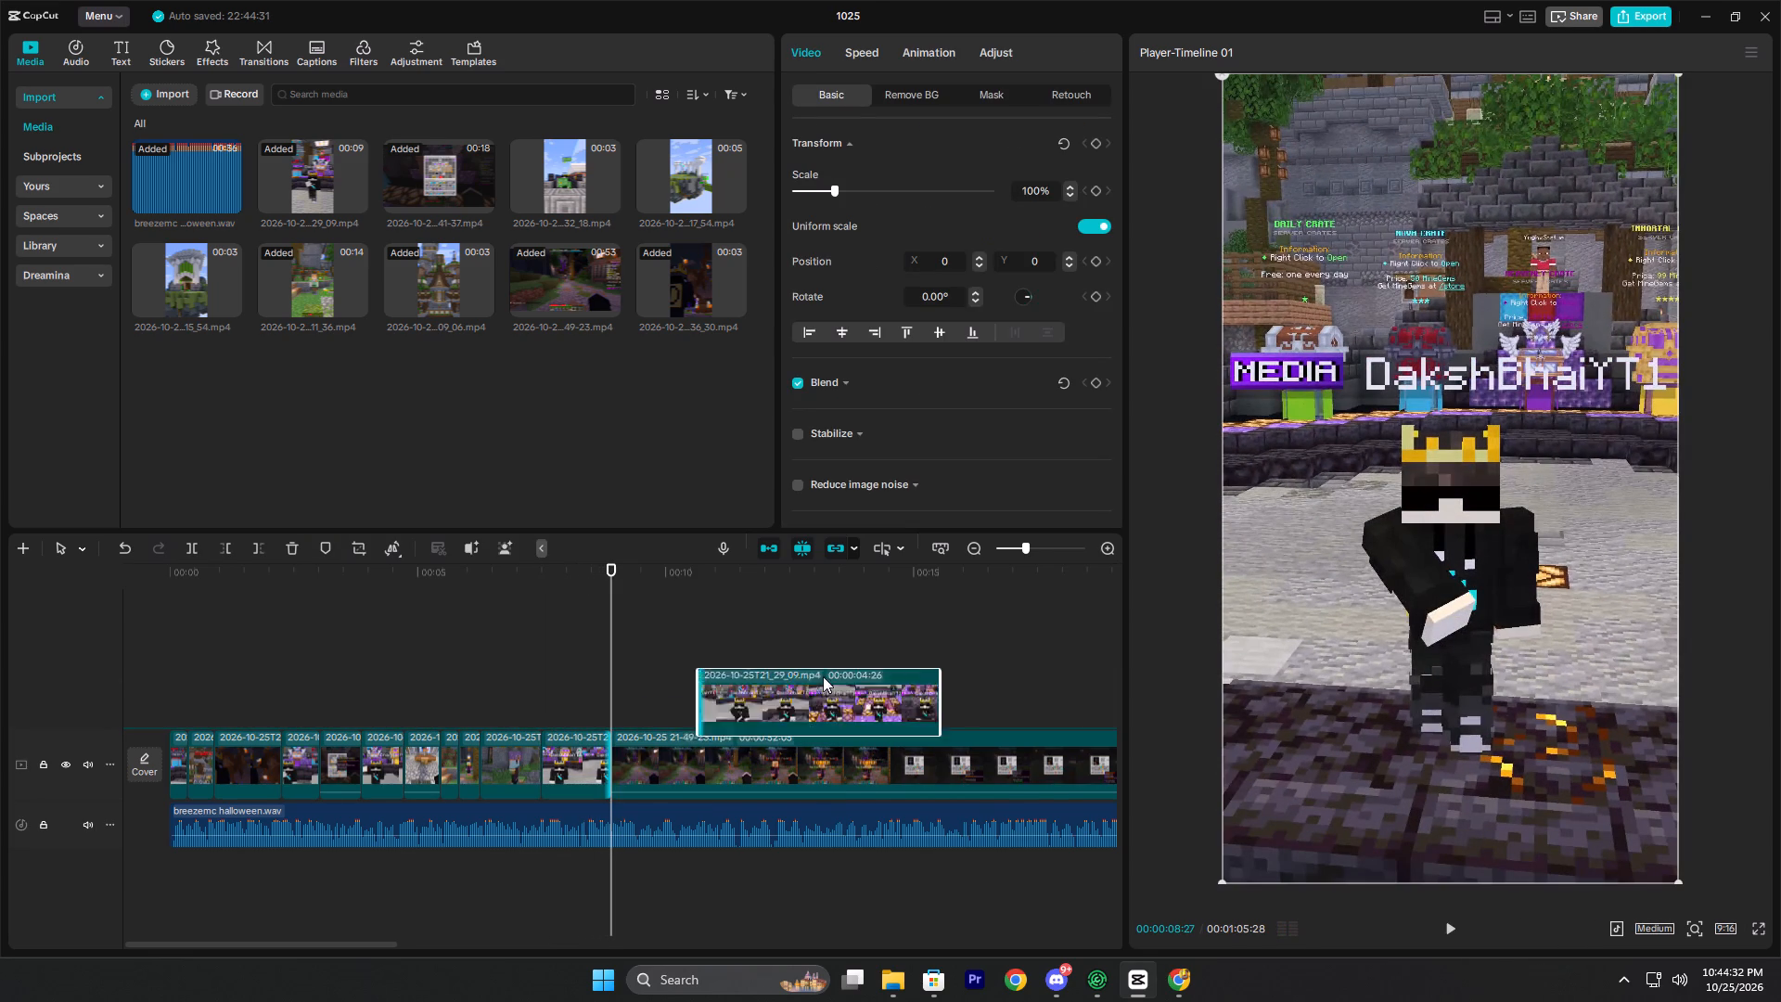
{"action": "left_click_drag", "start_coordinate": [823, 676], "coordinate": [957, 664]}
Play the 21-49-23 recording to the Gravekeeper FOUND moment at 00:00:12:01 and remove its footage before that point.
{"action": "key", "text": "space"}
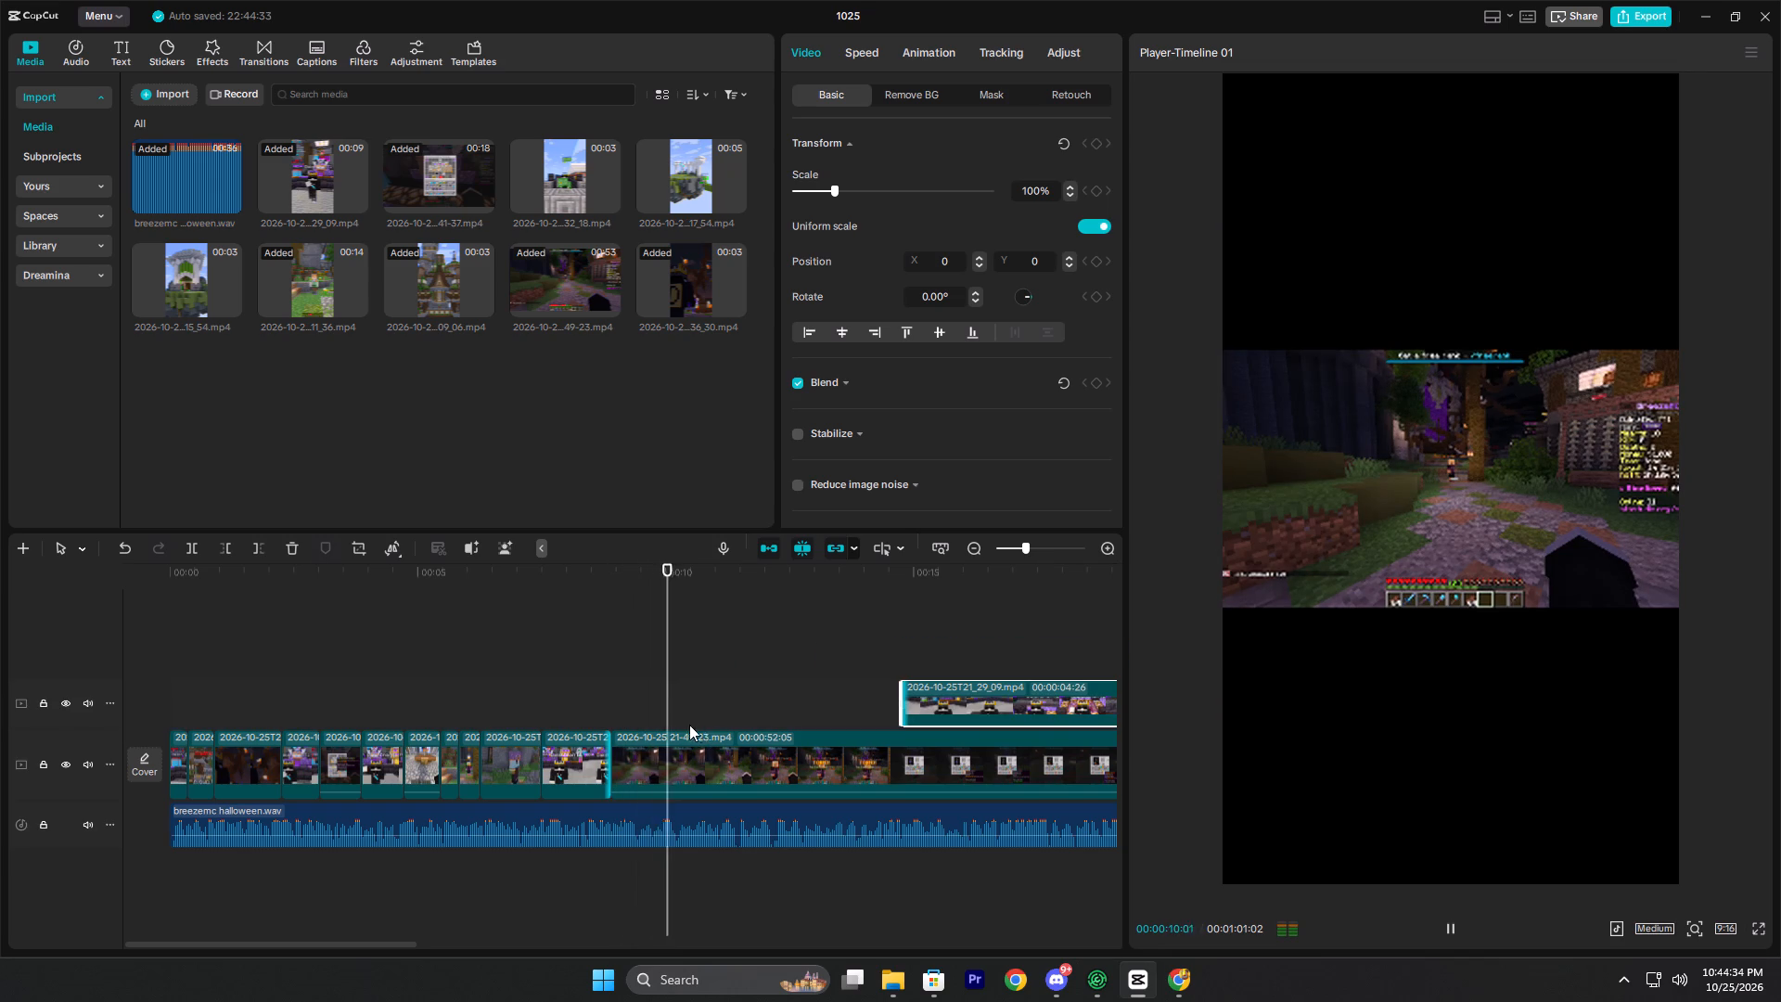
{"action": "key", "text": "space"}
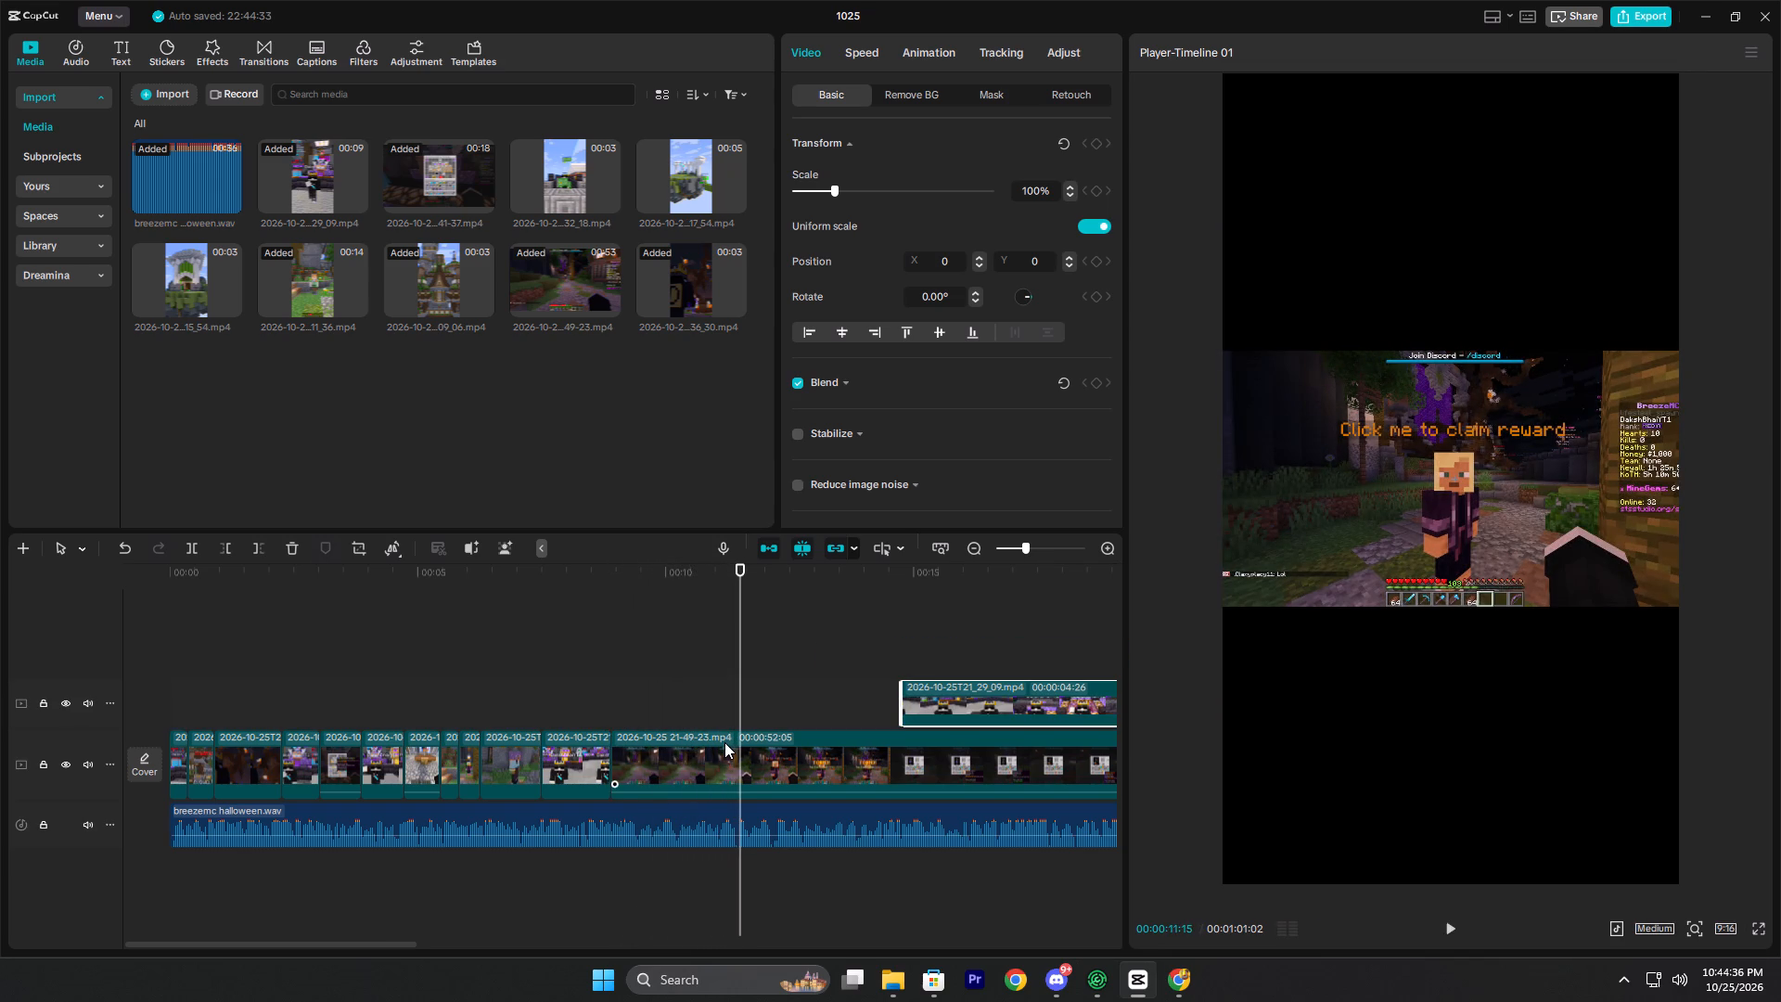
{"action": "key", "text": "space"}
{"action": "key", "text": "space"}
{"action": "key", "text": "q"}
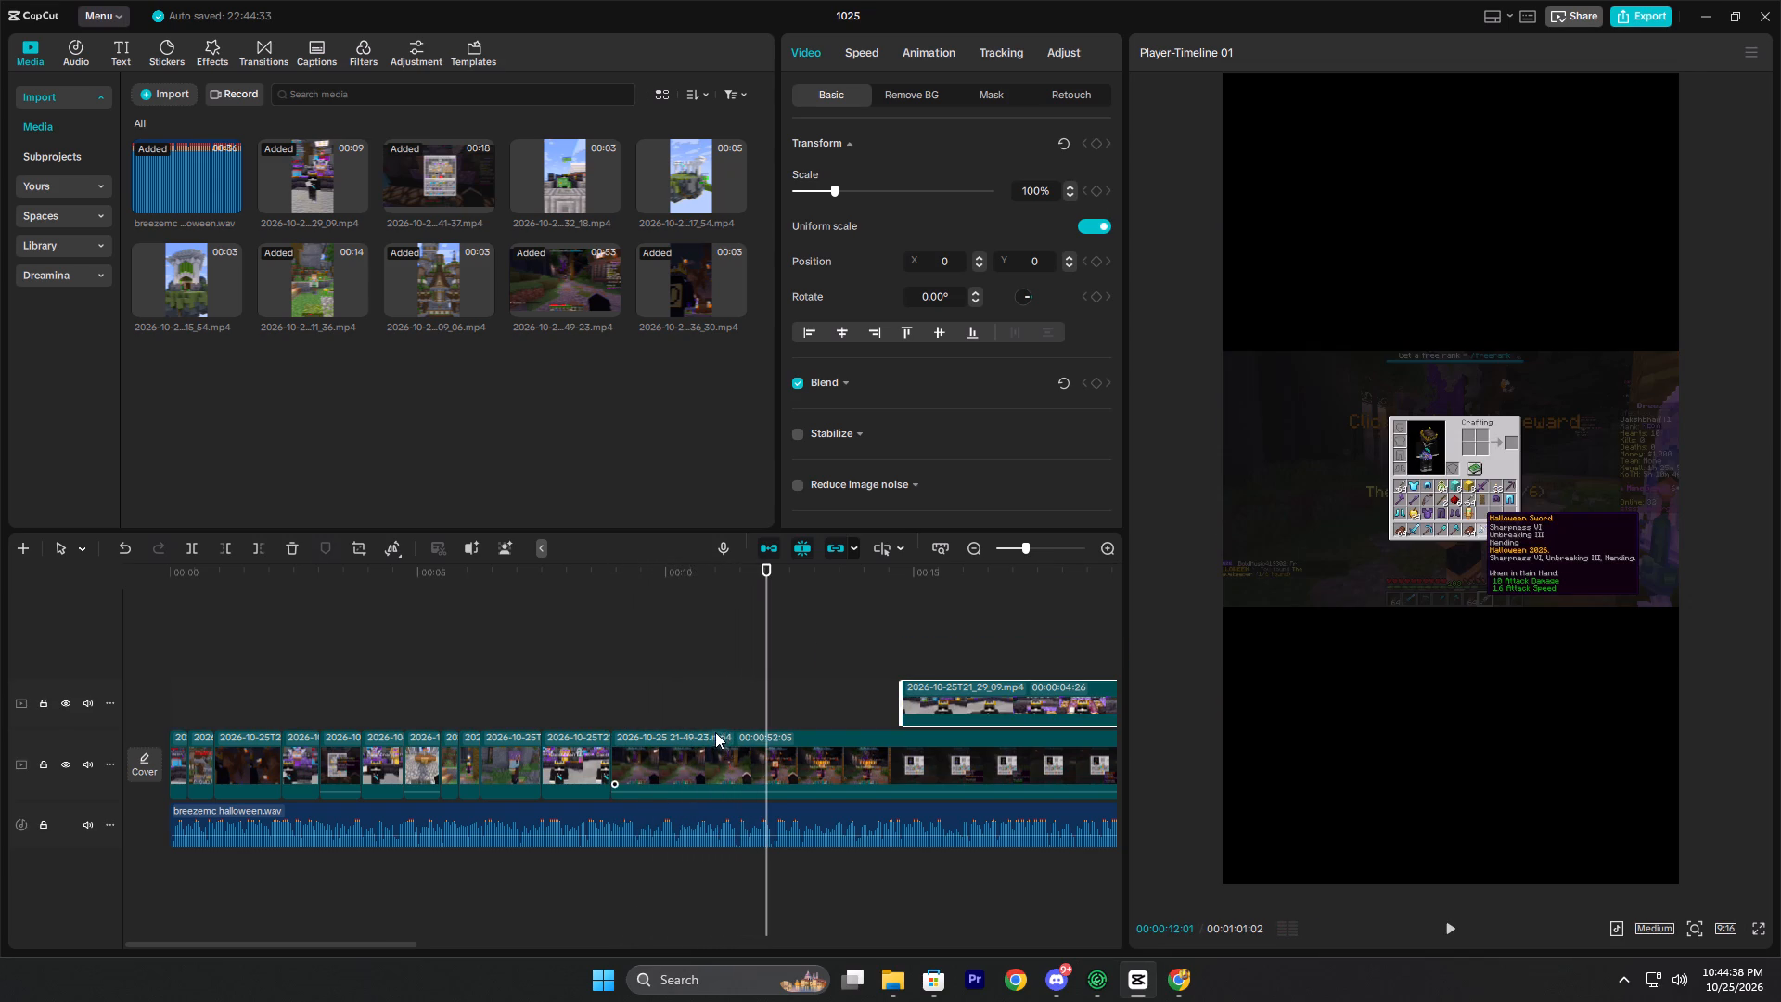
Play the Gravekeeper shot and split the 21-49-23 recording at 00:00:10:05.
{"action": "key", "text": "space"}
{"action": "key", "text": "space"}
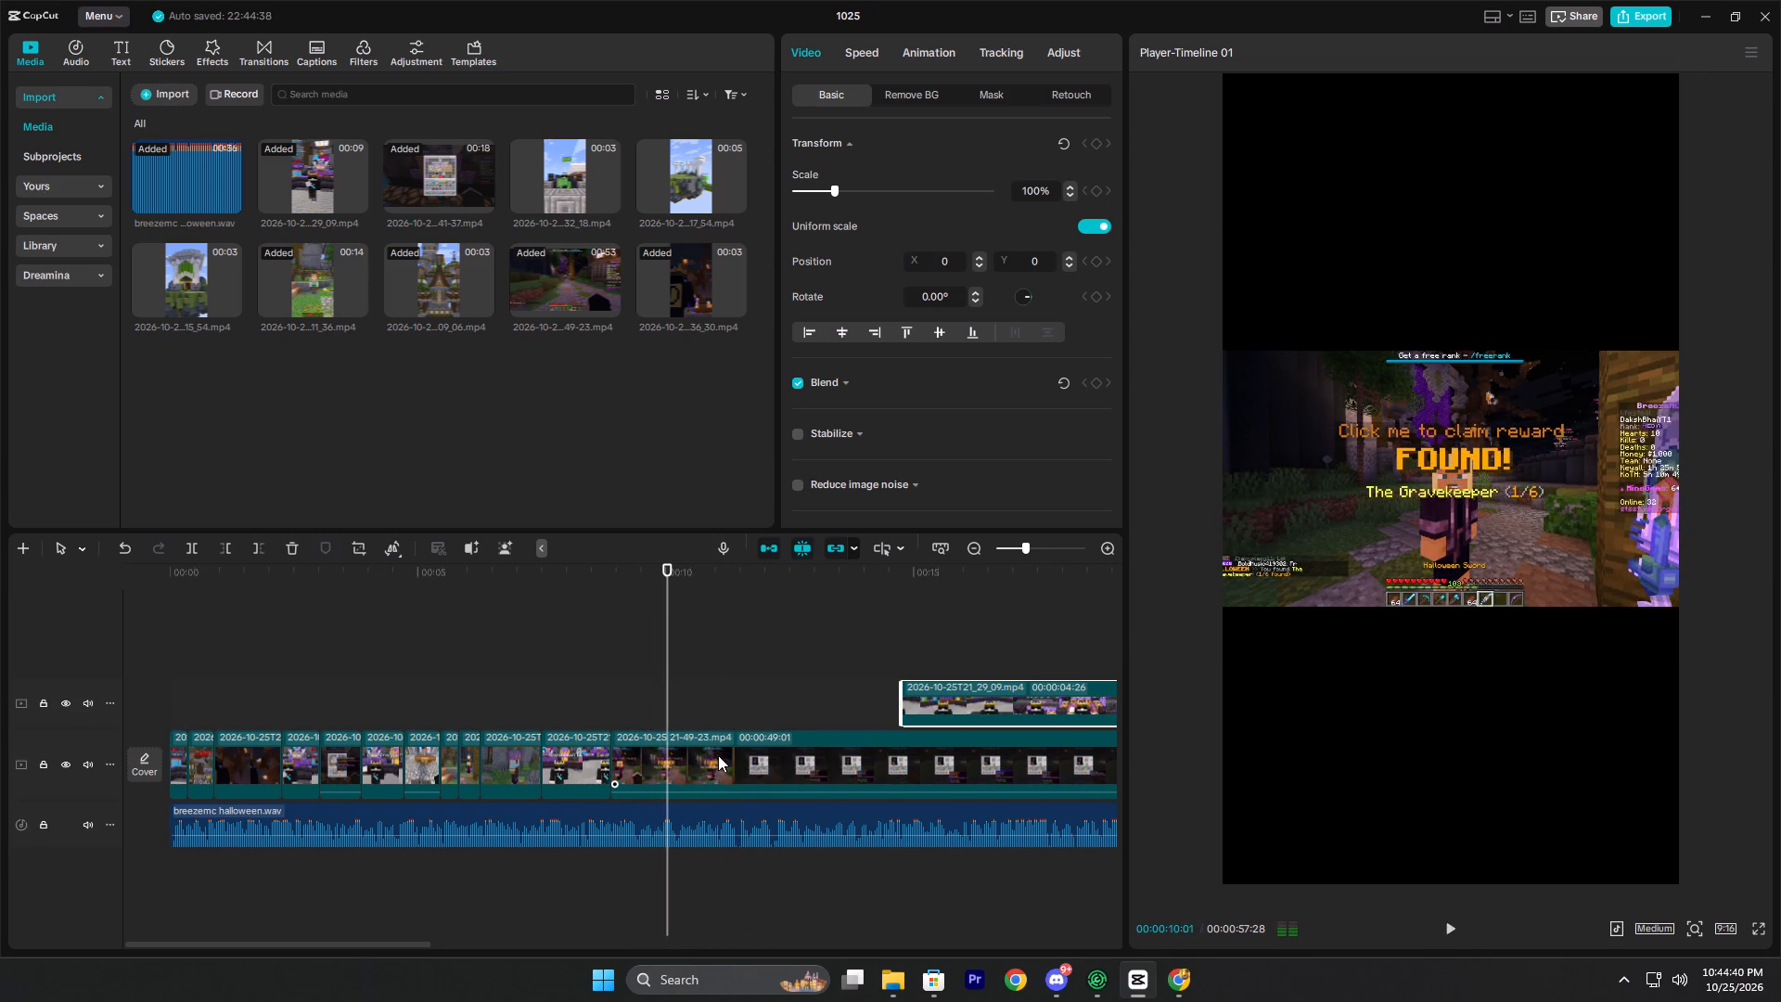
{"action": "key", "text": "space"}
{"action": "key", "text": "space"}
{"action": "key", "text": "ctrl+b"}
Scale the short Gravekeeper segment of the 21-49-23 recording up to 179%.
{"action": "left_click", "coordinate": [625, 766]}
{"action": "left_click", "coordinate": [637, 707]}
{"action": "left_click", "coordinate": [643, 748]}
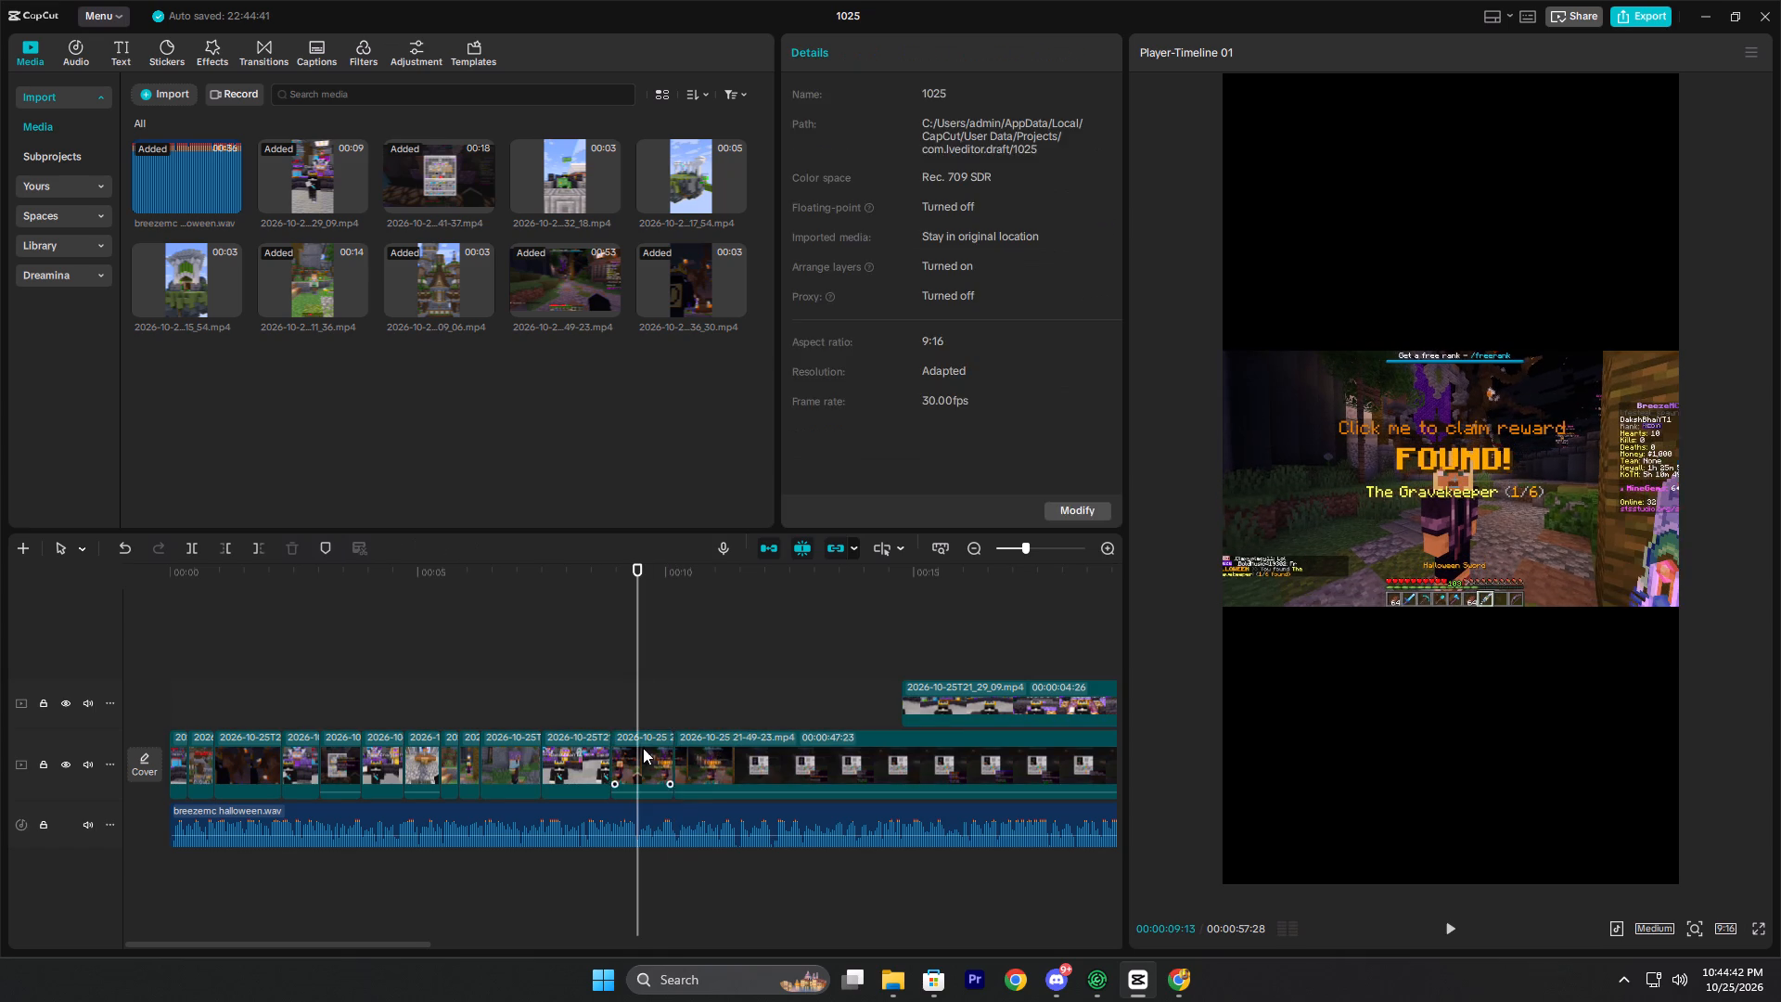
{"action": "left_click_drag", "start_coordinate": [838, 200], "coordinate": [881, 218]}
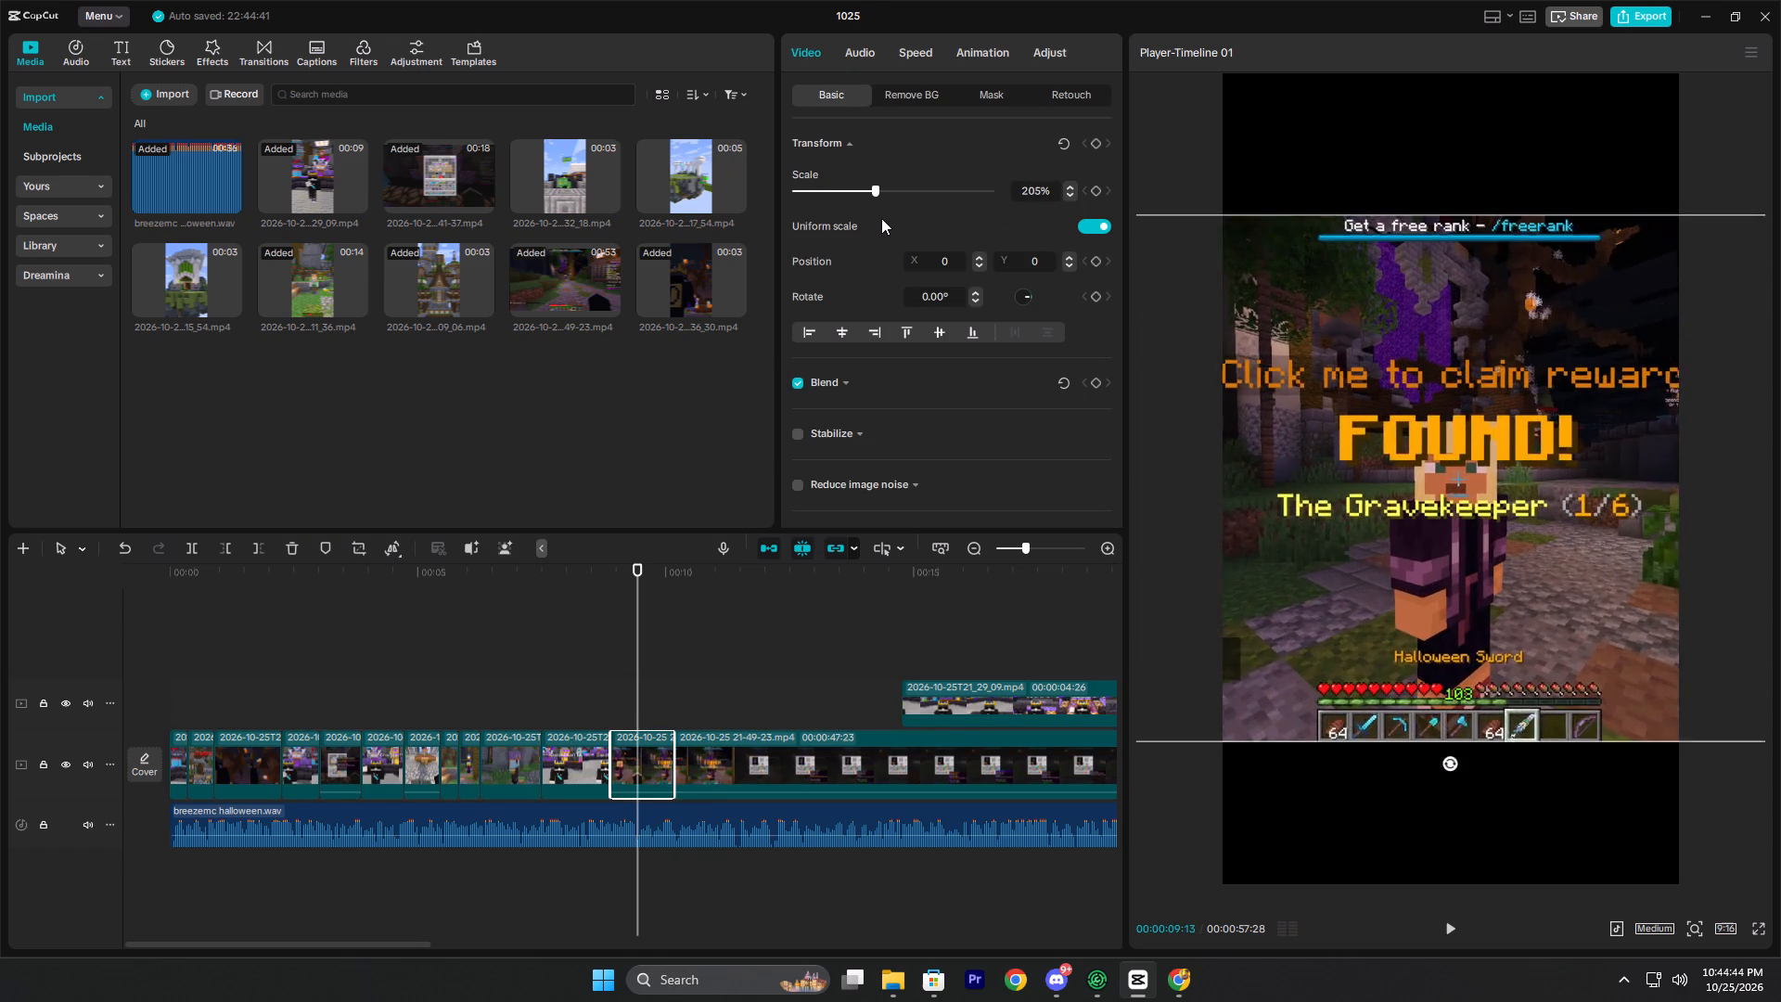
{"action": "left_click_drag", "start_coordinate": [881, 218], "coordinate": [918, 247]}
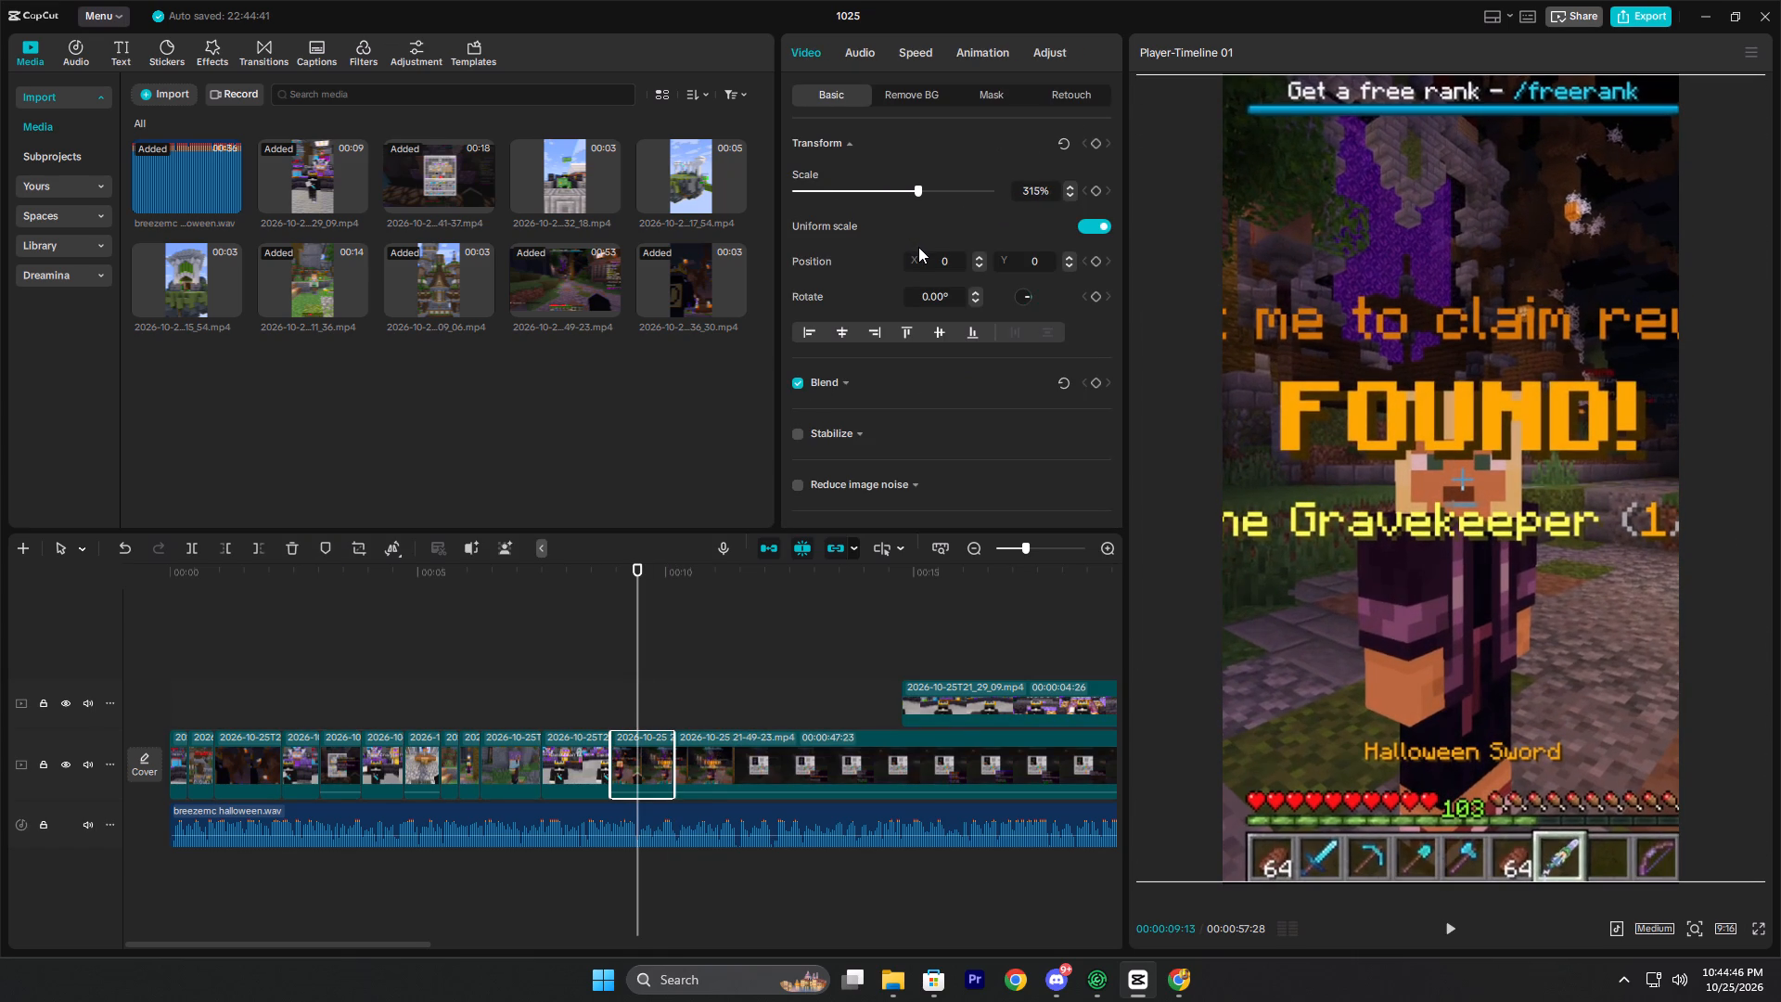
{"action": "left_click_drag", "start_coordinate": [918, 247], "coordinate": [865, 261]}
{"action": "key", "text": "space"}
{"action": "key", "text": "space"}
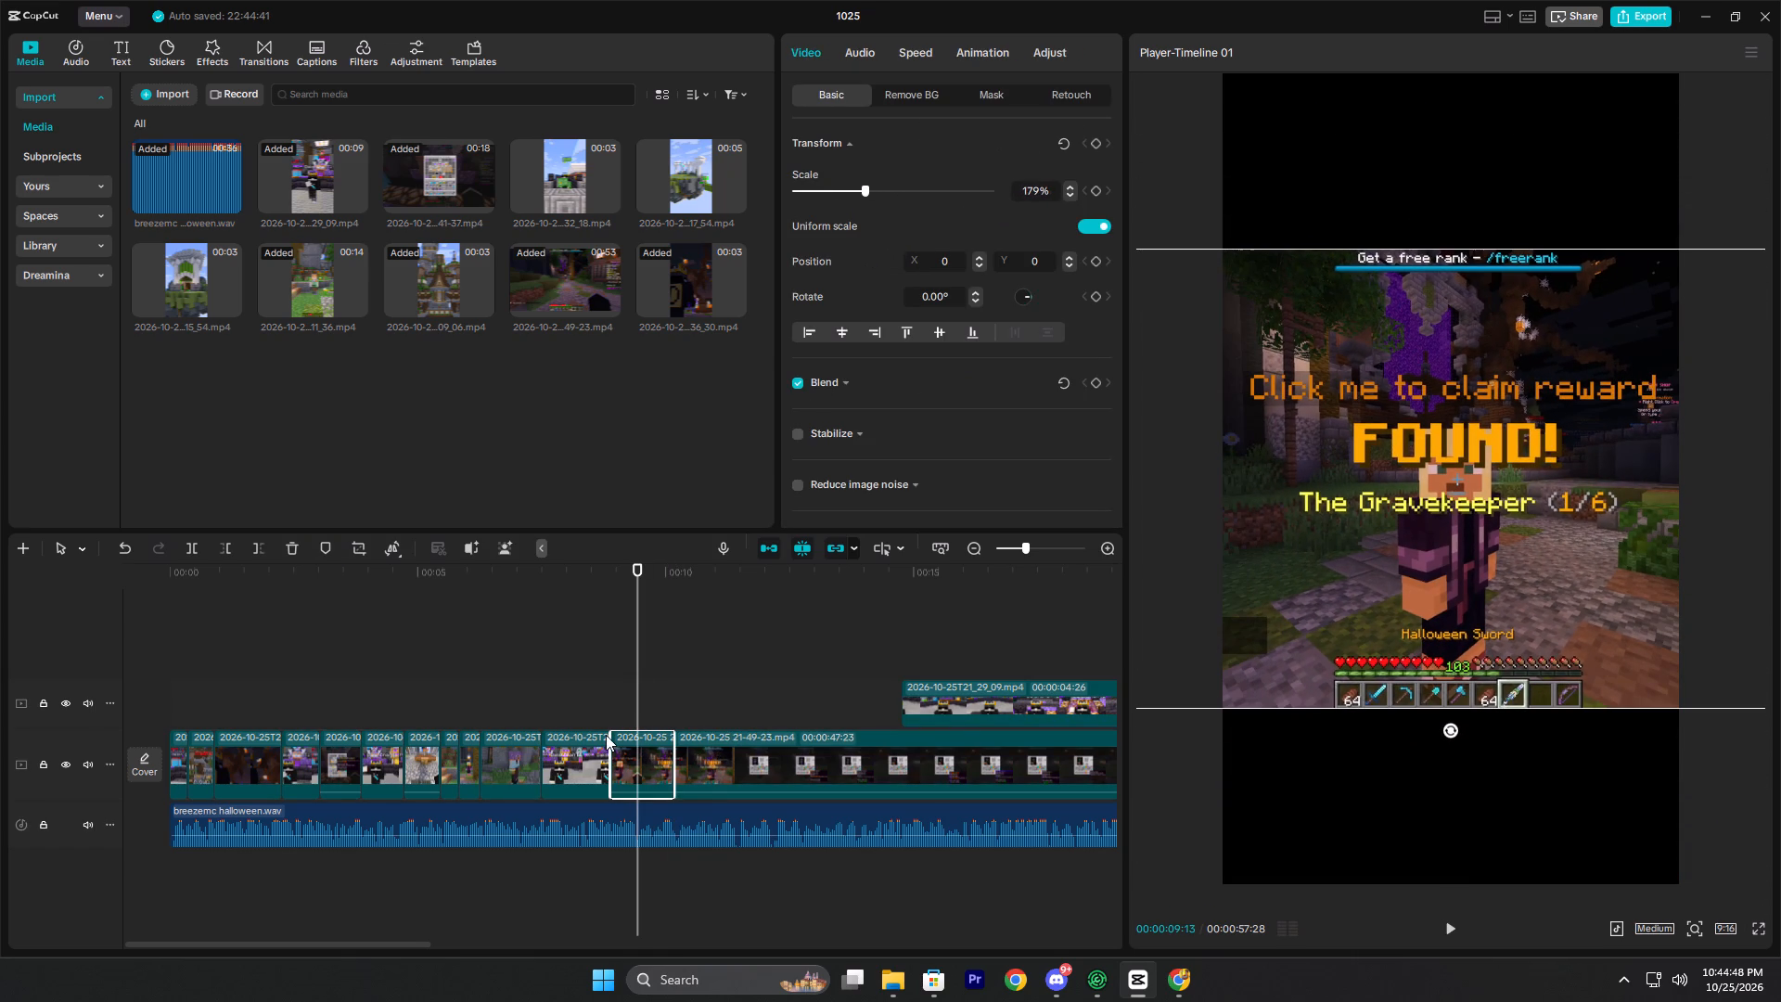
Play on to the Halloween Sword inventory view at 00:00:11:18 and remove the second 21-49-23 segment's footage before it.
{"action": "double_click", "coordinate": [615, 710]}
{"action": "key", "text": "space"}
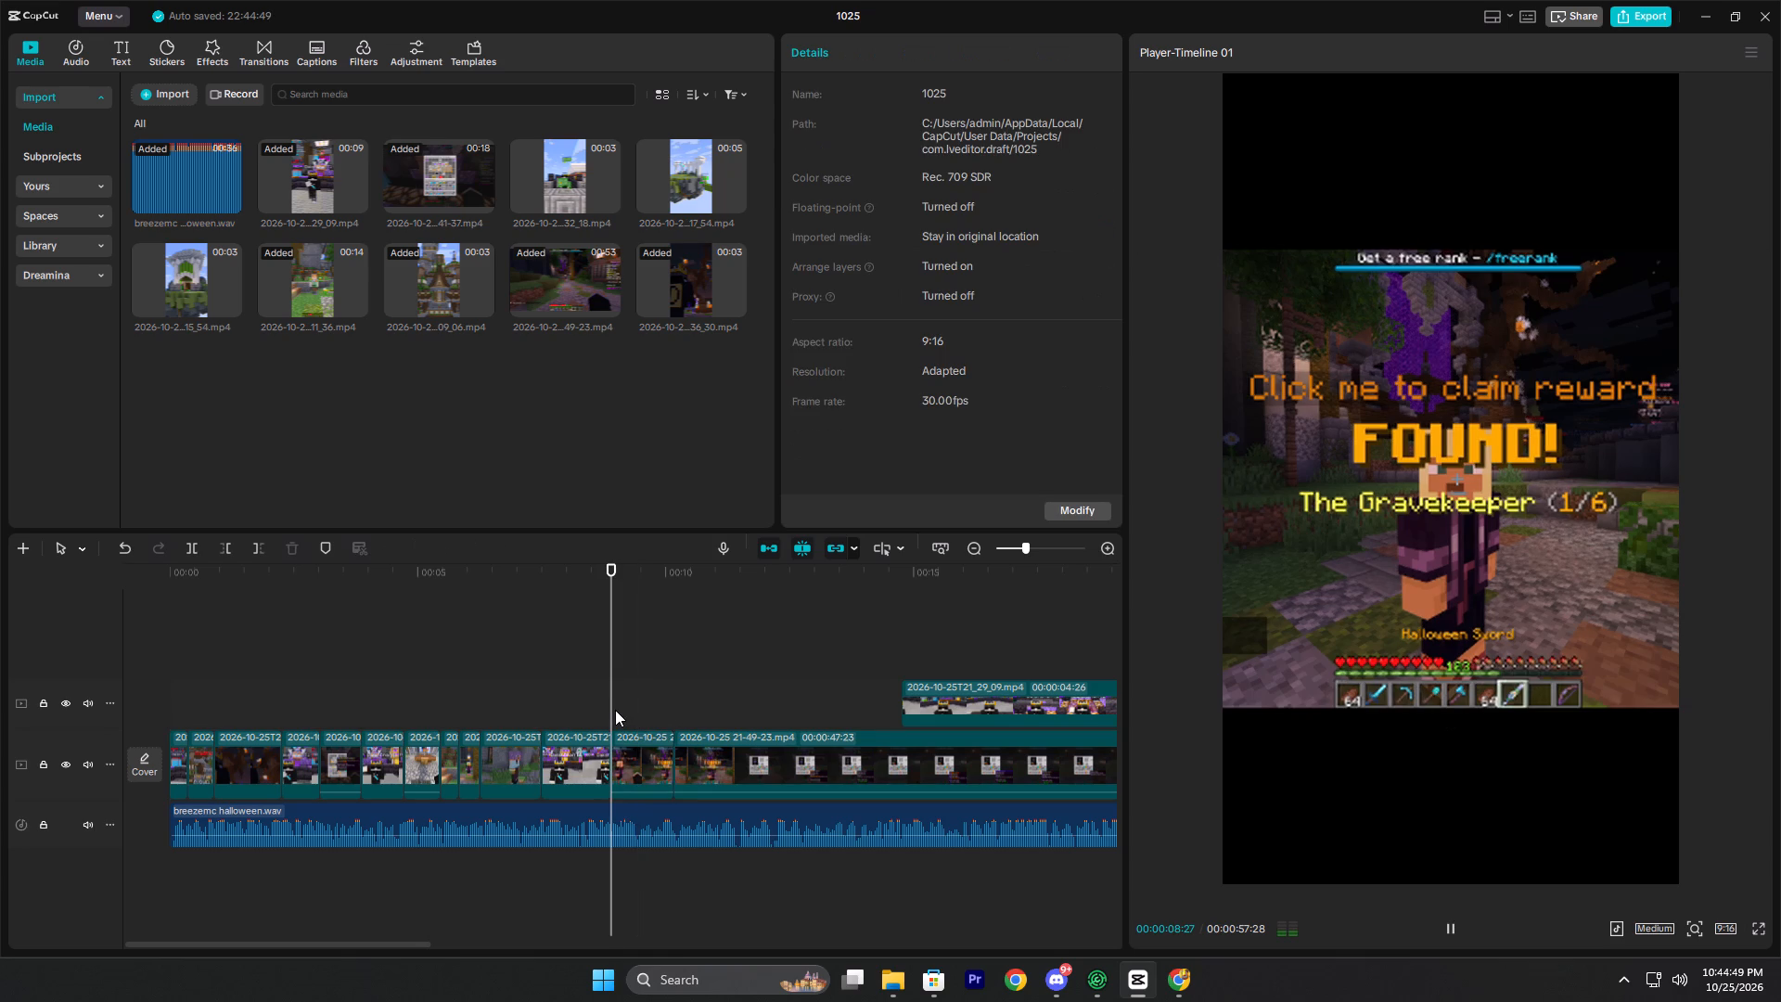
{"action": "key", "text": "space"}
{"action": "scroll", "coordinate": [801, 739], "scroll_direction": "down", "scroll_amount": 5, "text": "ctrl"}
{"action": "key", "text": "space"}
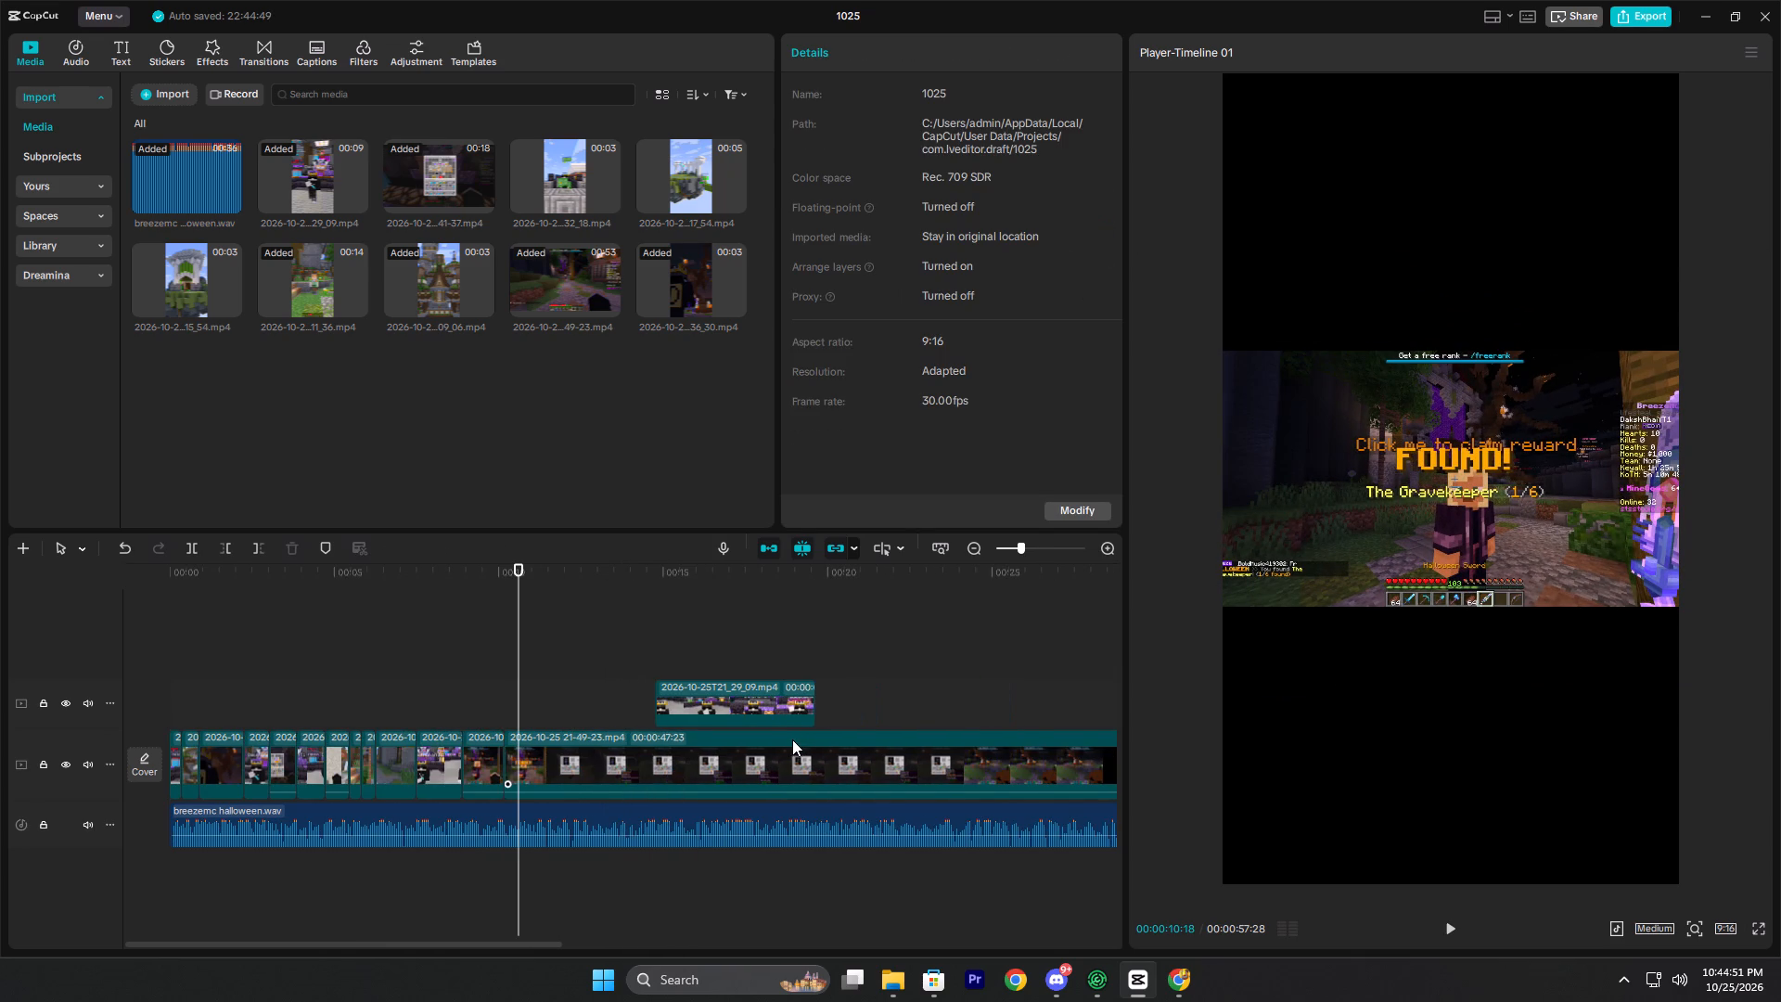
{"action": "key", "text": "space"}
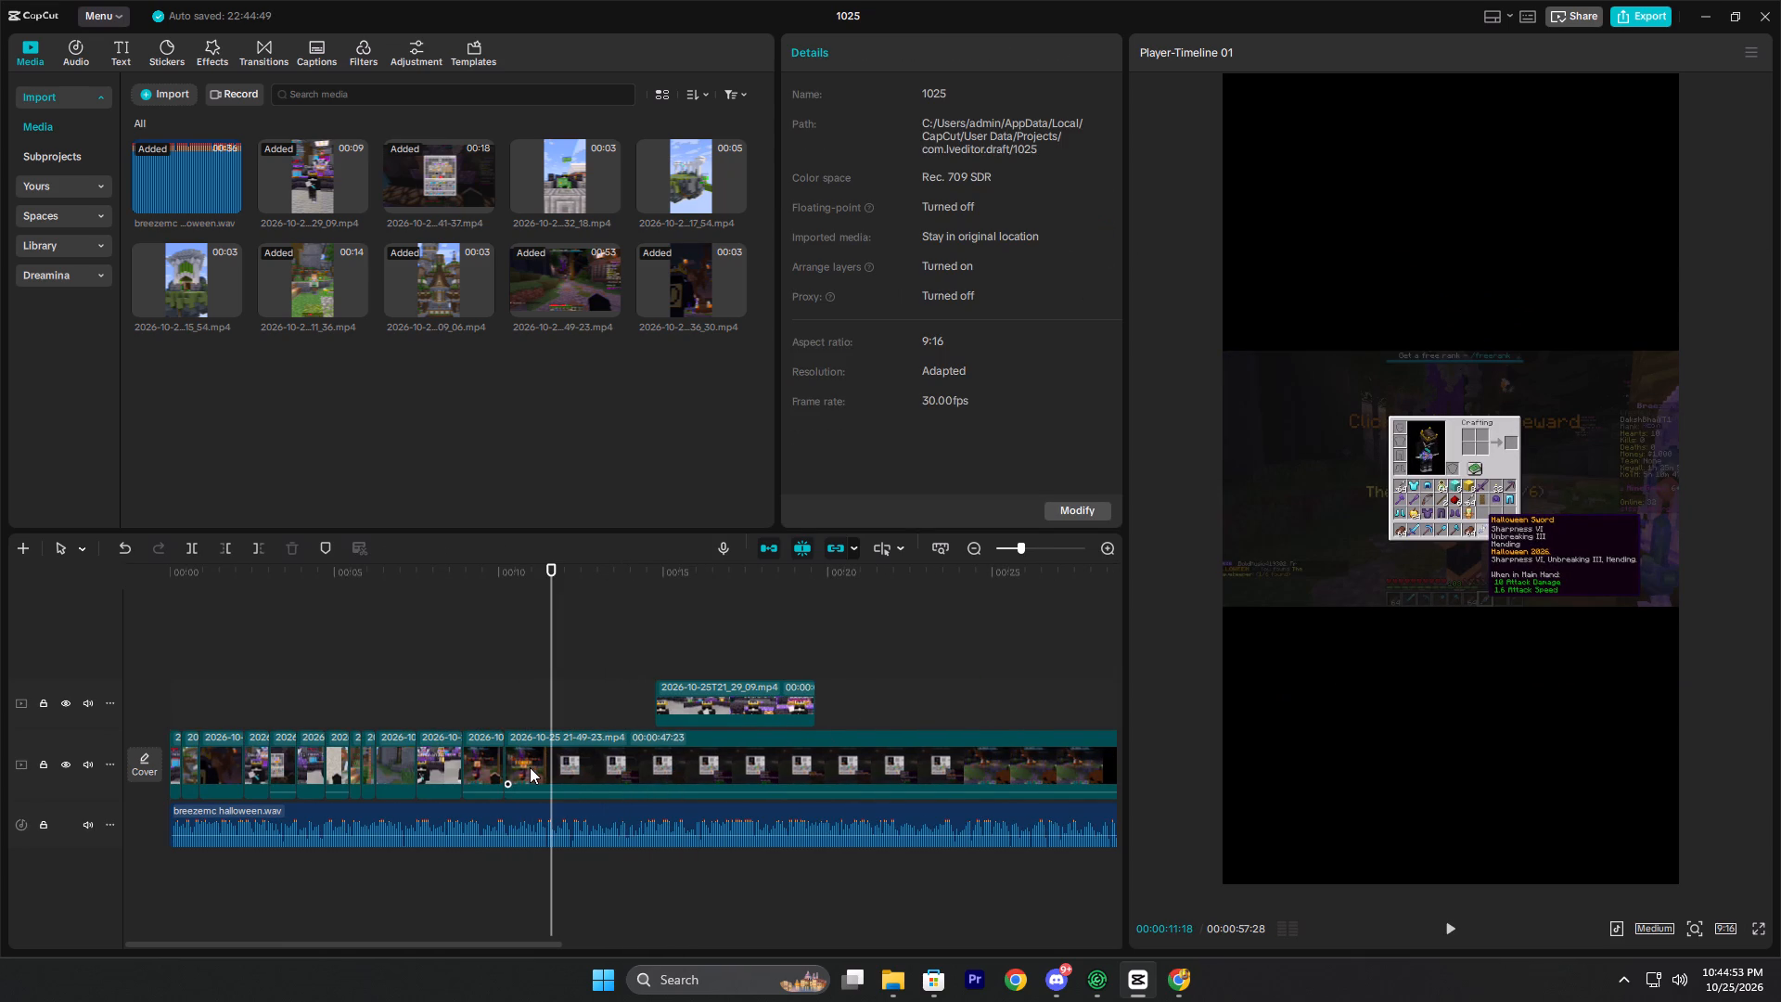
{"action": "key", "text": "q"}
Play the inventory footage and move the parked 21_29_09 remainder along the upper track to start at about 24 s.
{"action": "key", "text": "space"}
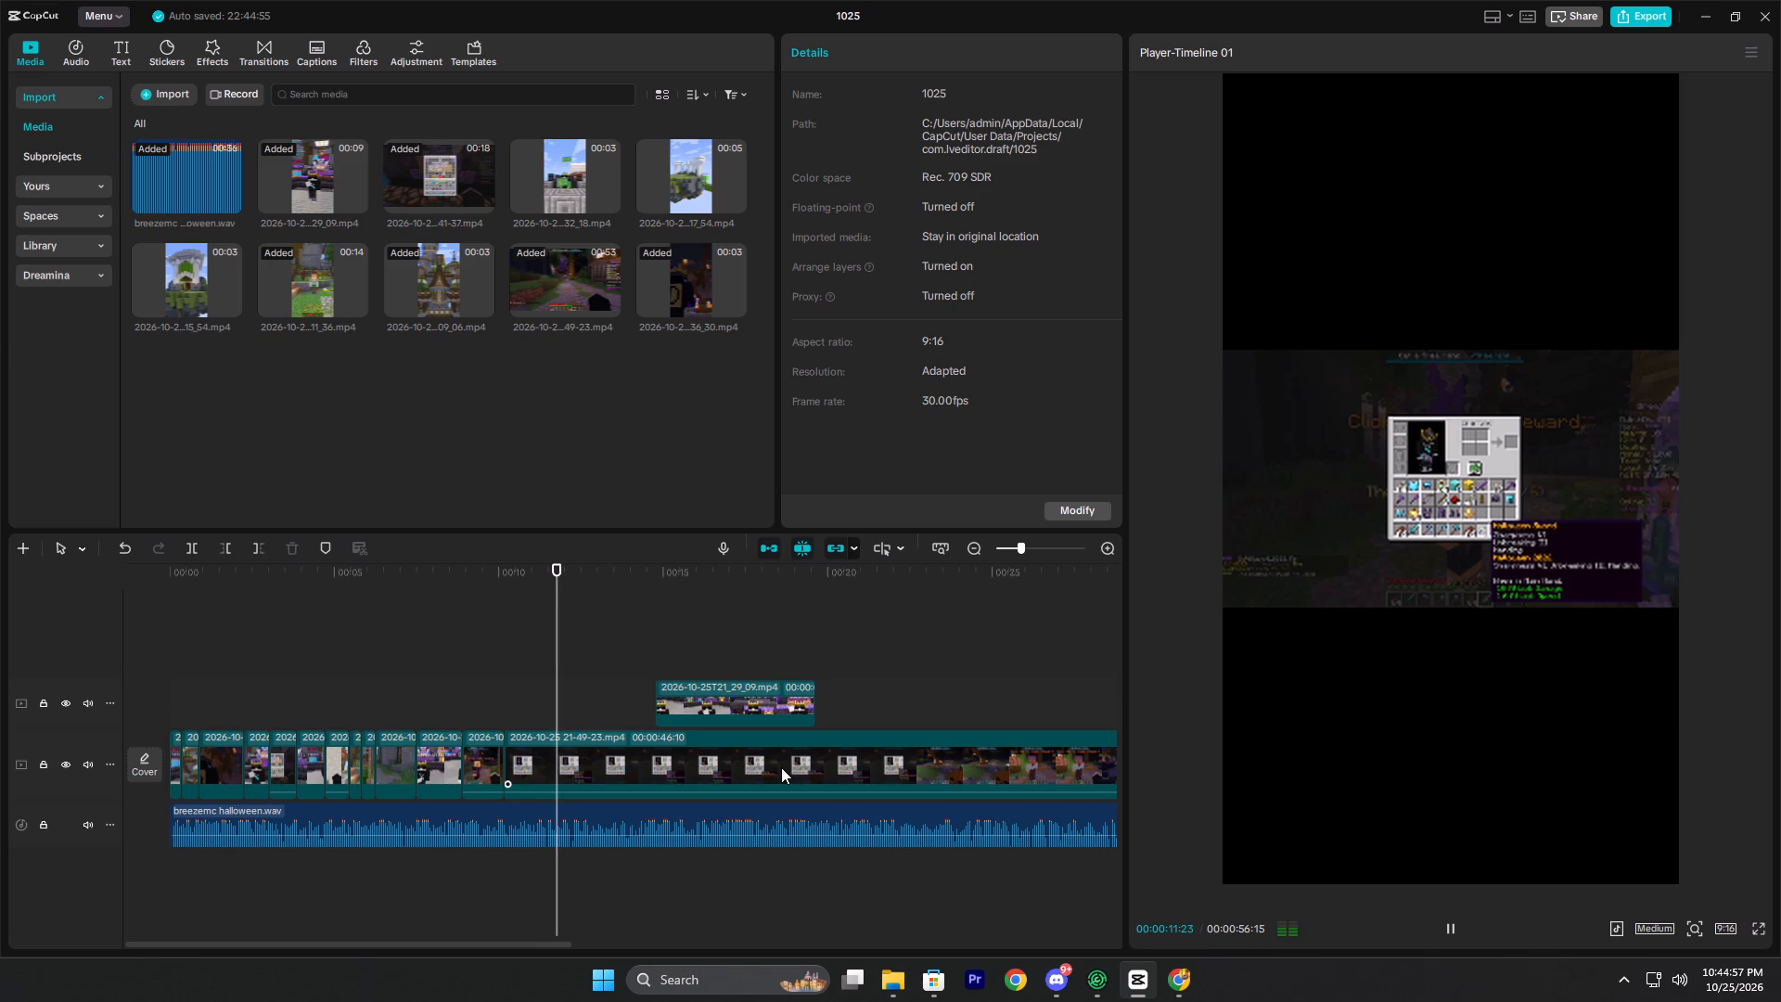
{"action": "scroll", "coordinate": [946, 743], "scroll_direction": "down", "scroll_amount": 4, "text": "ctrl"}
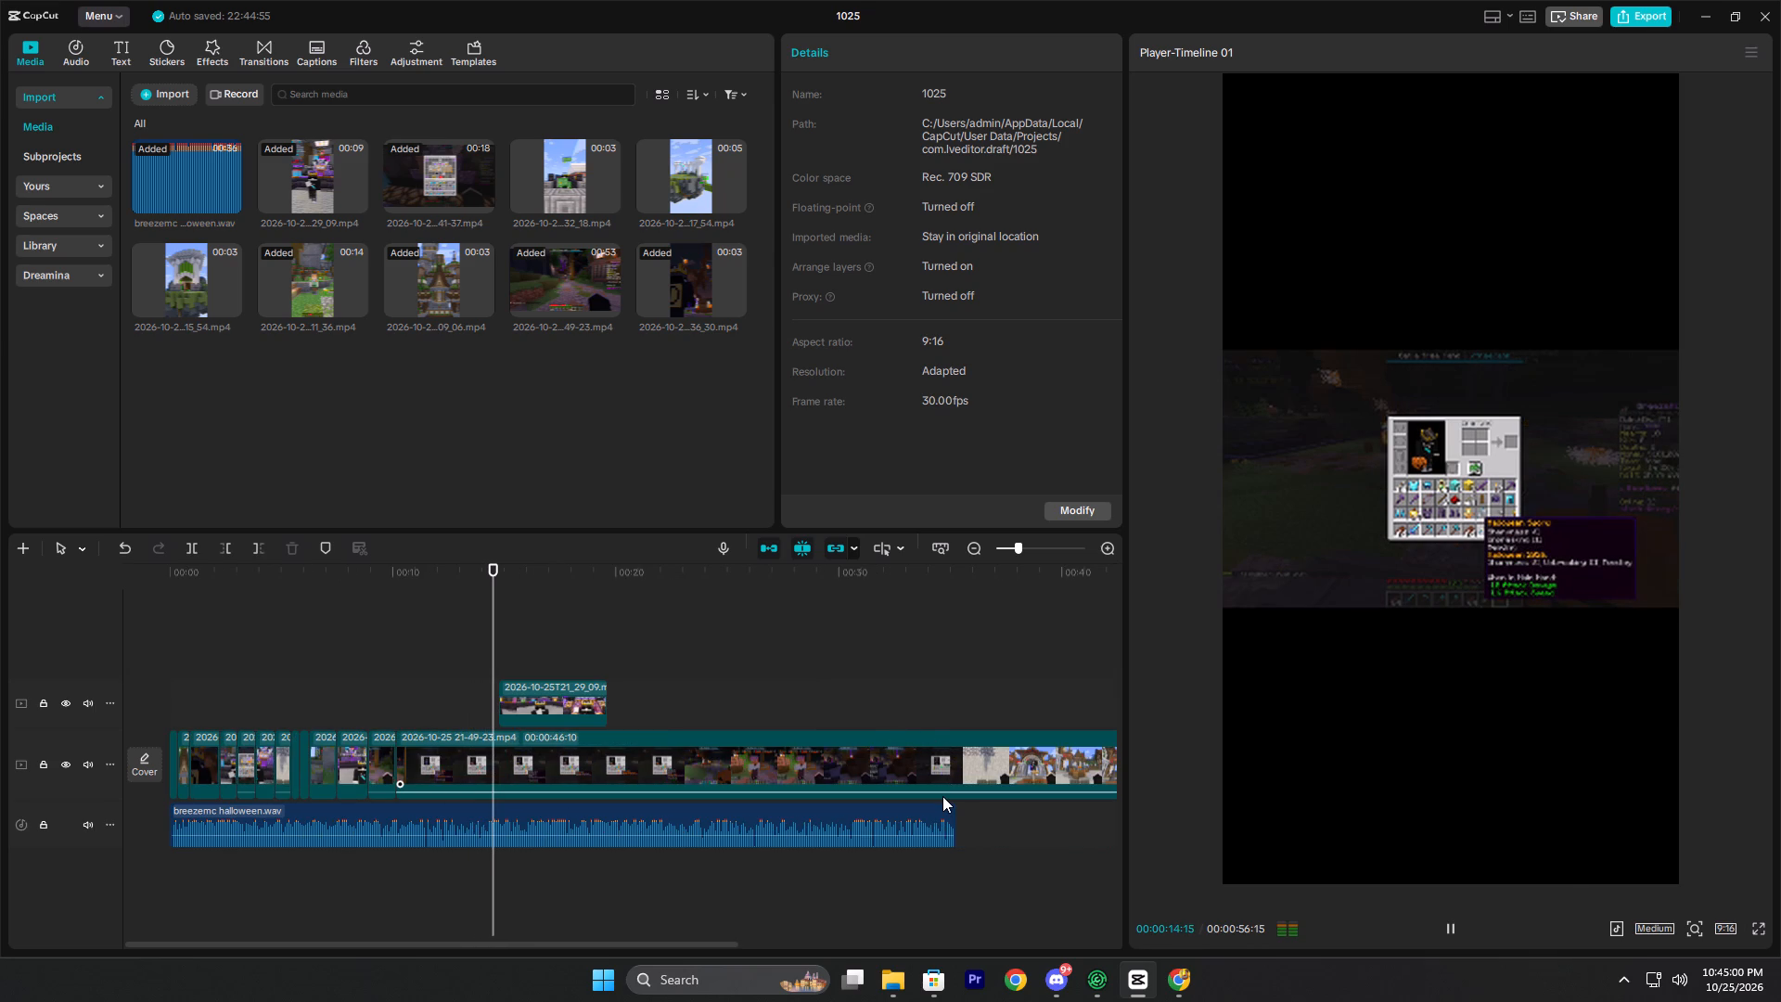
{"action": "scroll", "coordinate": [927, 792], "scroll_direction": "up", "scroll_amount": 3, "text": "ctrl"}
{"action": "left_click", "coordinate": [646, 714]}
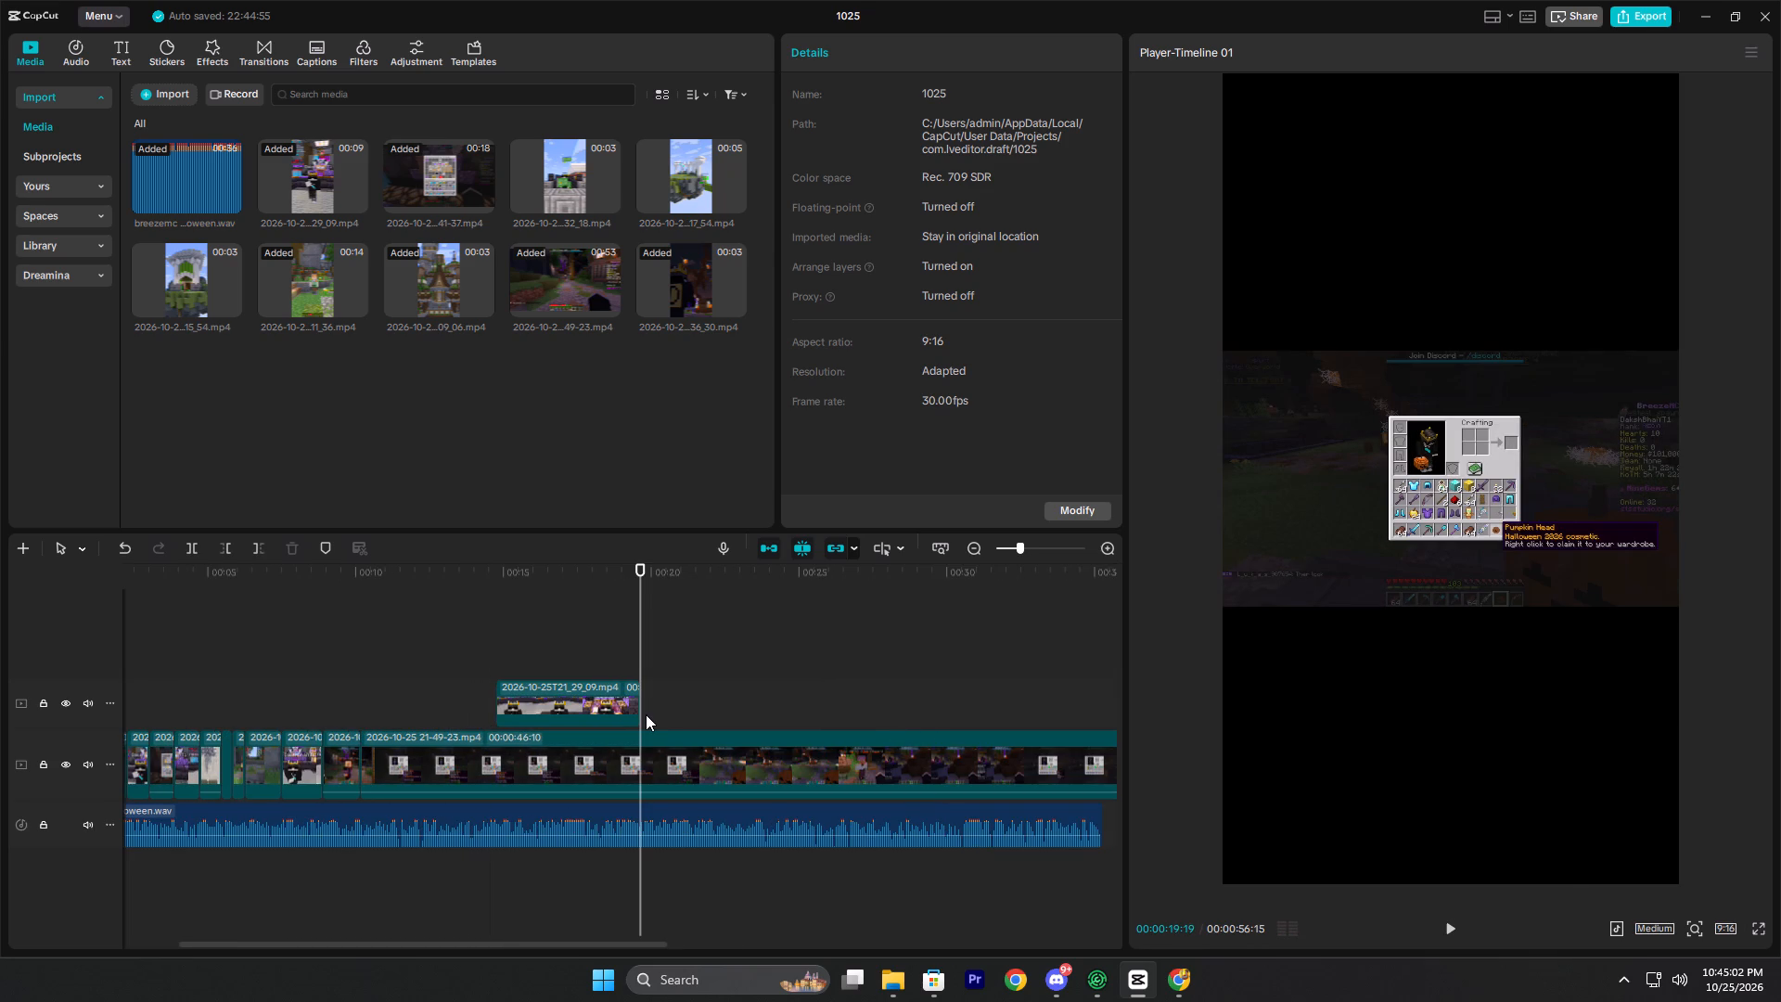
{"action": "left_click", "coordinate": [559, 700]}
{"action": "left_click_drag", "start_coordinate": [562, 694], "coordinate": [721, 696]}
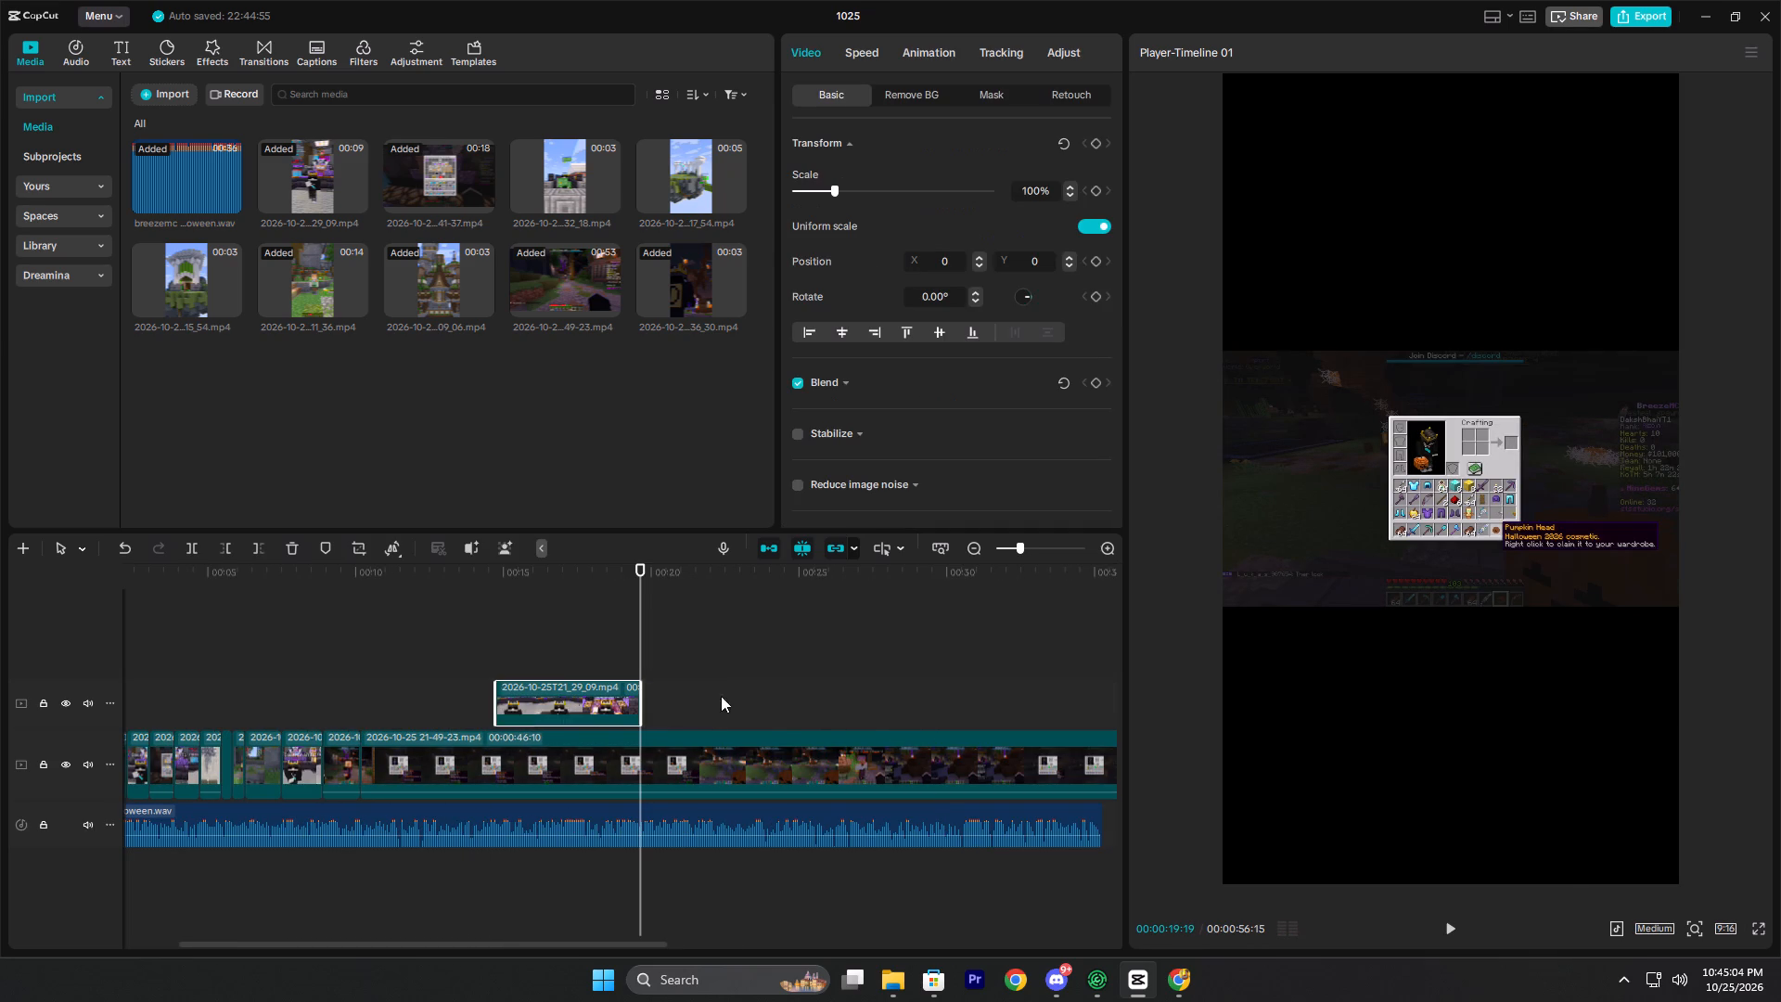
{"action": "left_click_drag", "start_coordinate": [721, 696], "coordinate": [845, 697]}
Set the scale of the inventory segment of the 21-49-23 recording to 179%, matching the Gravekeeper segment.
{"action": "left_click", "coordinate": [360, 714]}
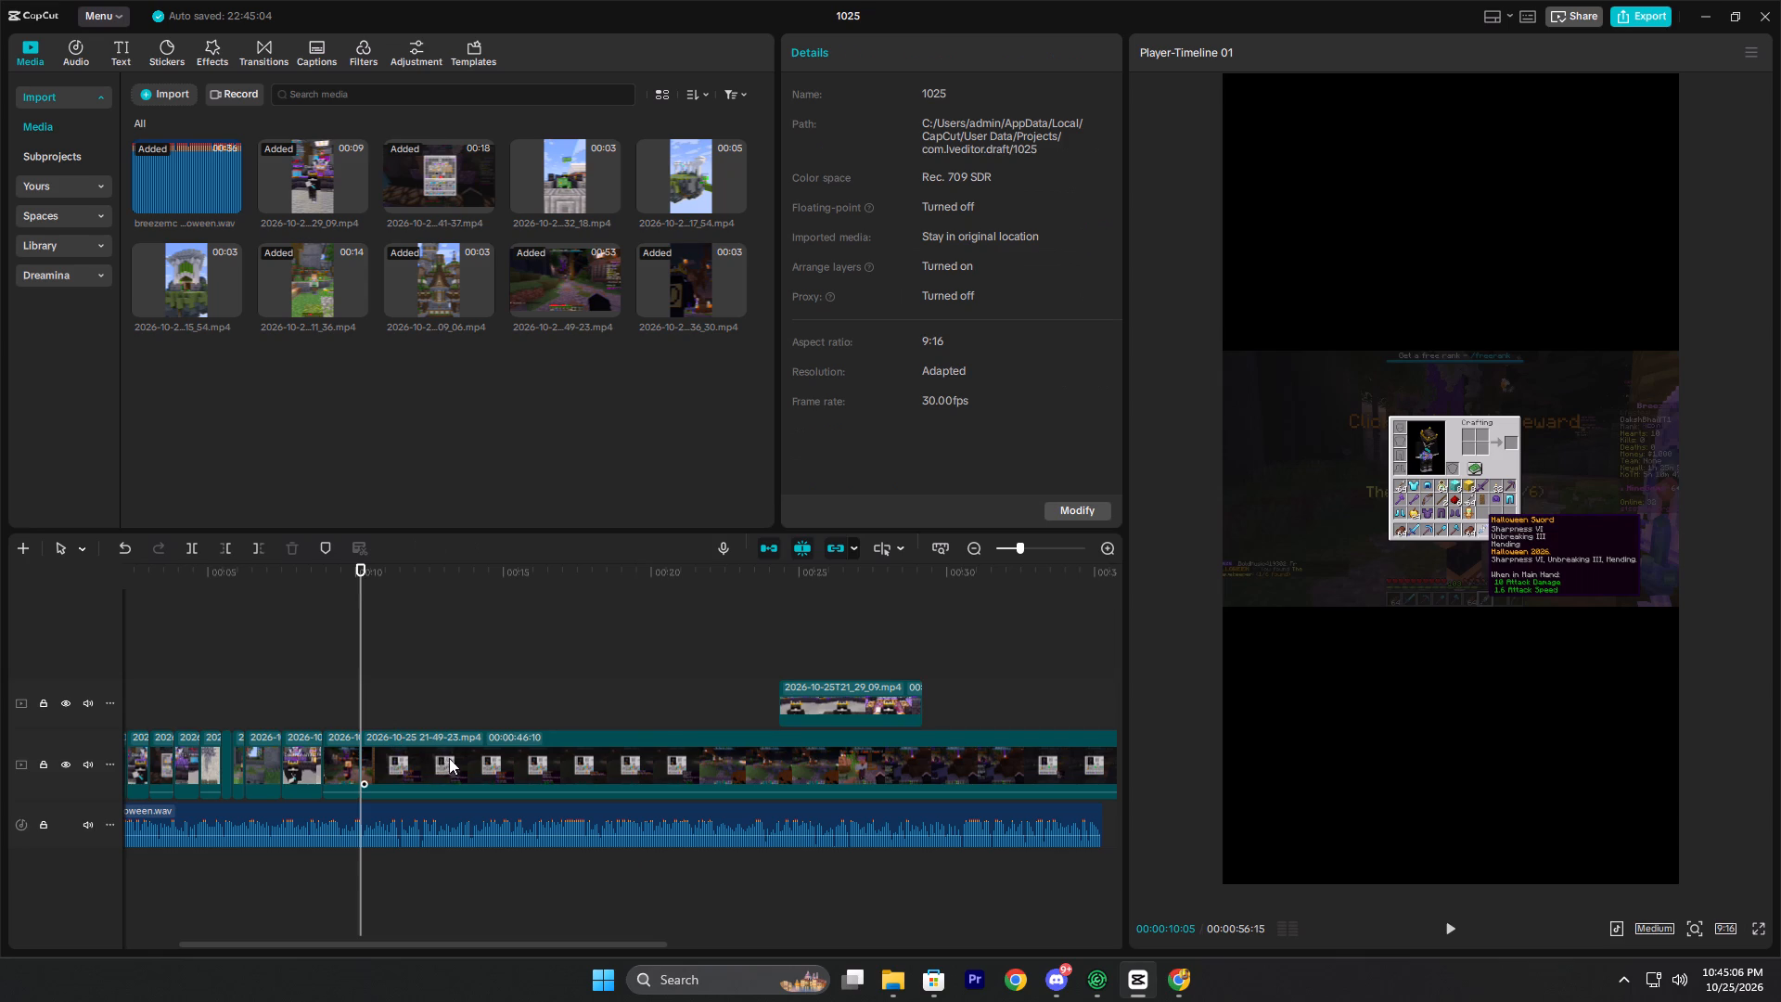
{"action": "left_click", "coordinate": [519, 772]}
{"action": "left_click_drag", "start_coordinate": [836, 196], "coordinate": [845, 197]}
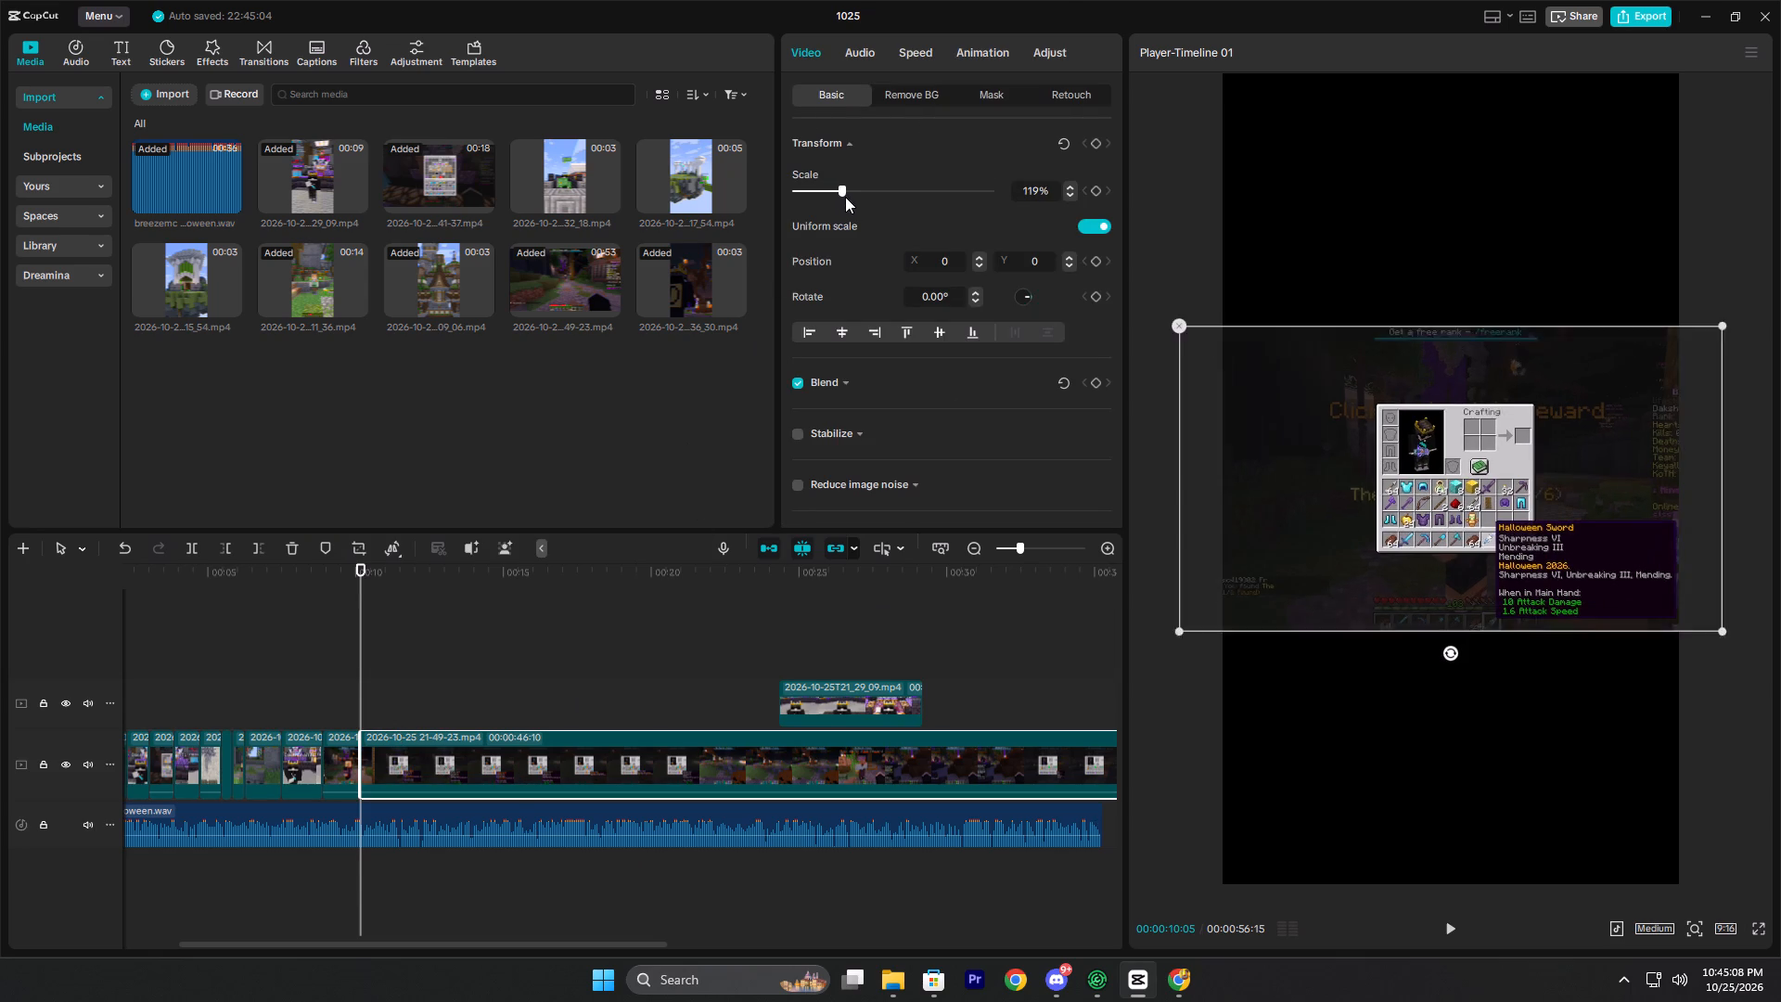
{"action": "left_click_drag", "start_coordinate": [845, 197], "coordinate": [847, 197]}
{"action": "left_click", "coordinate": [341, 746]}
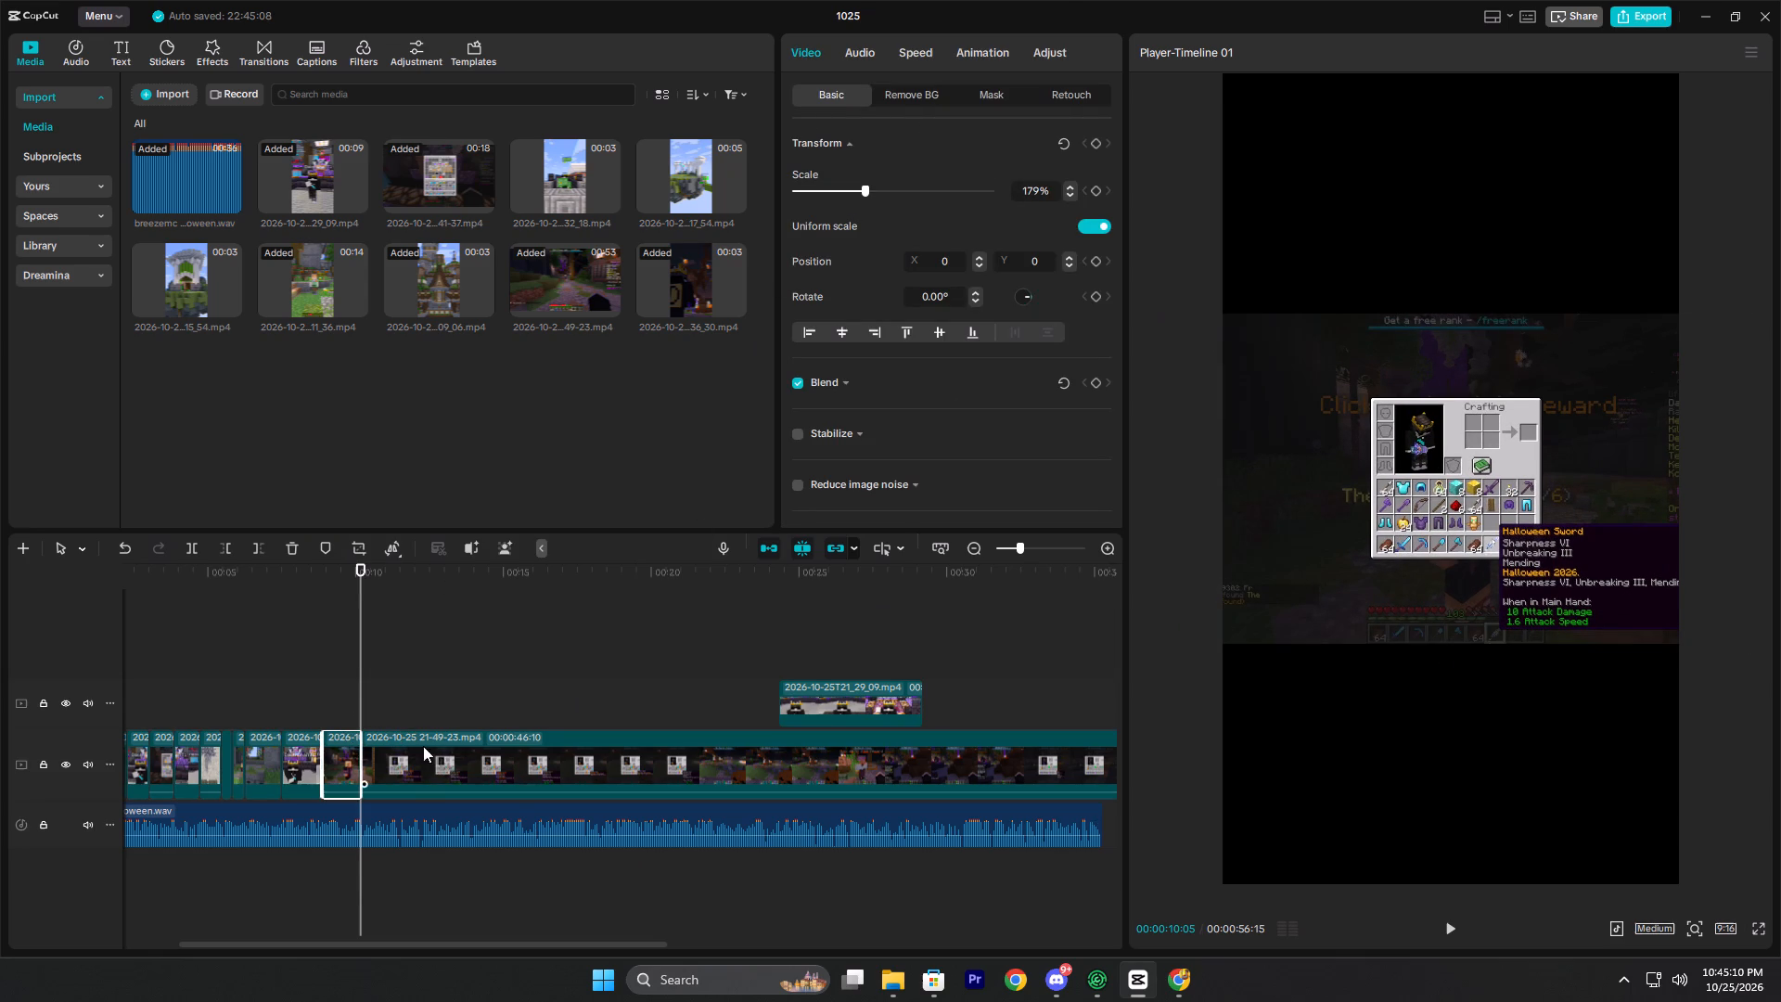
{"action": "left_click", "coordinate": [434, 756]}
{"action": "left_click_drag", "start_coordinate": [1047, 195], "coordinate": [907, 172]}
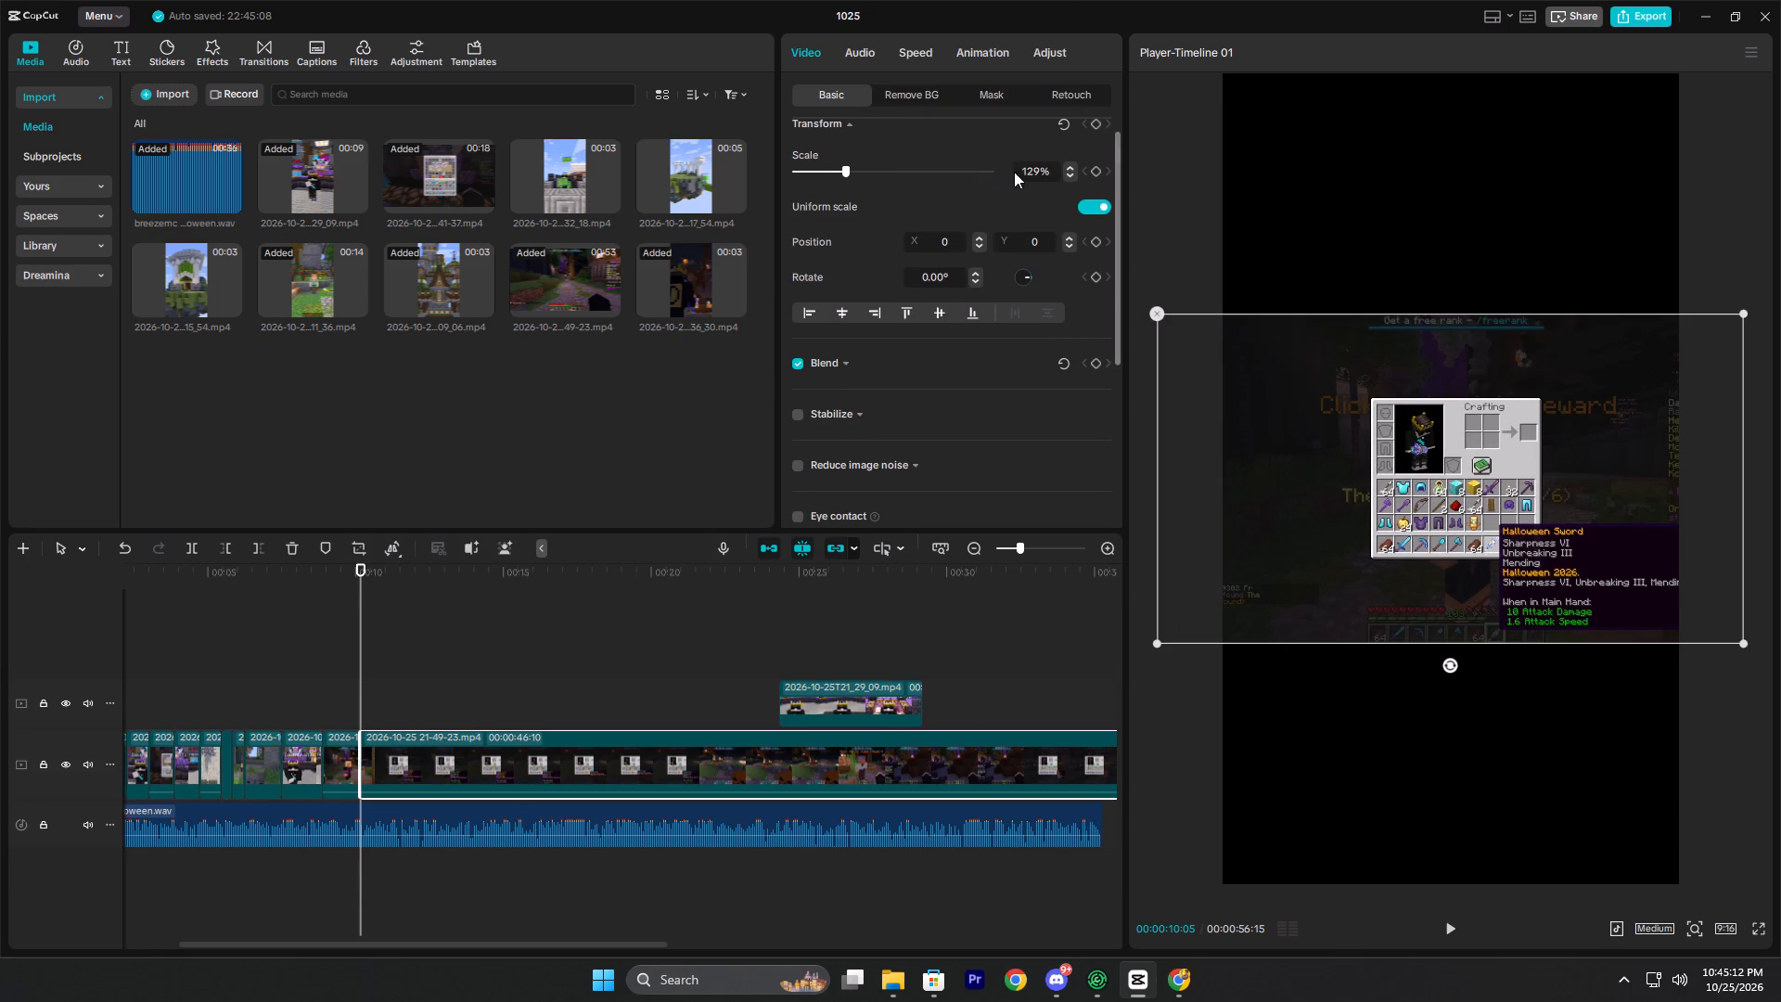
{"action": "left_click_drag", "start_coordinate": [1040, 172], "coordinate": [957, 163]}
{"action": "type", "text": "179"}
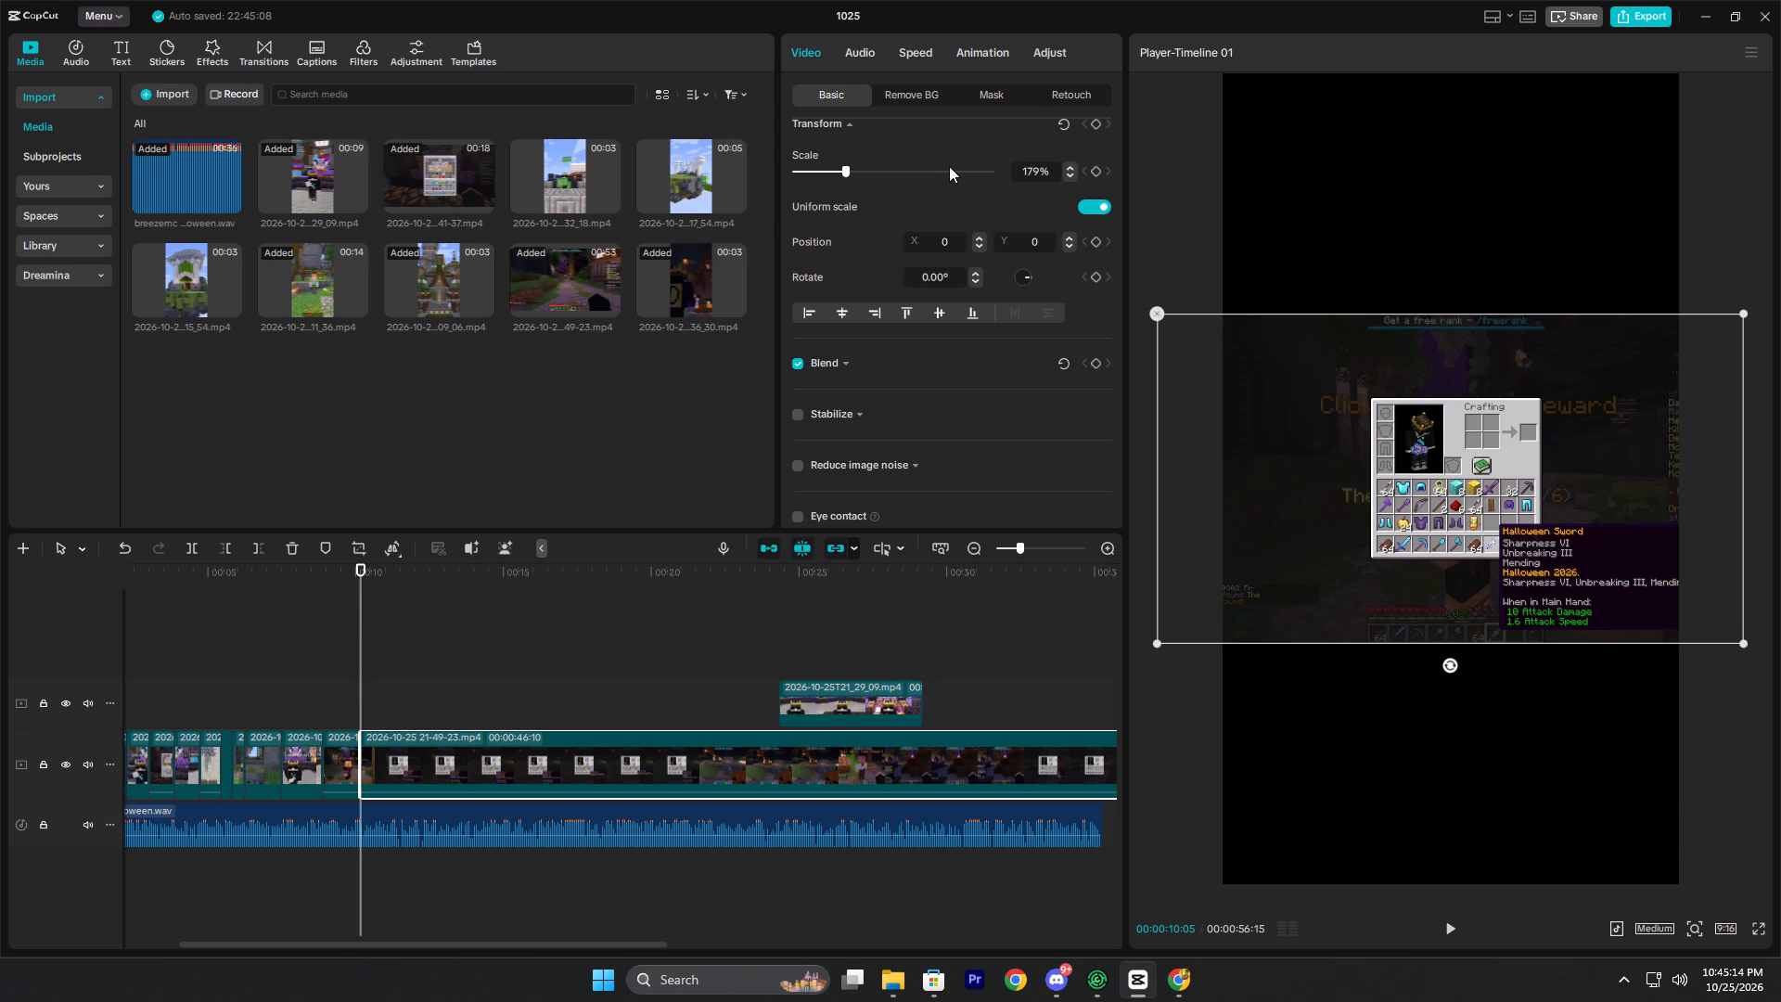
{"action": "key", "text": "Return"}
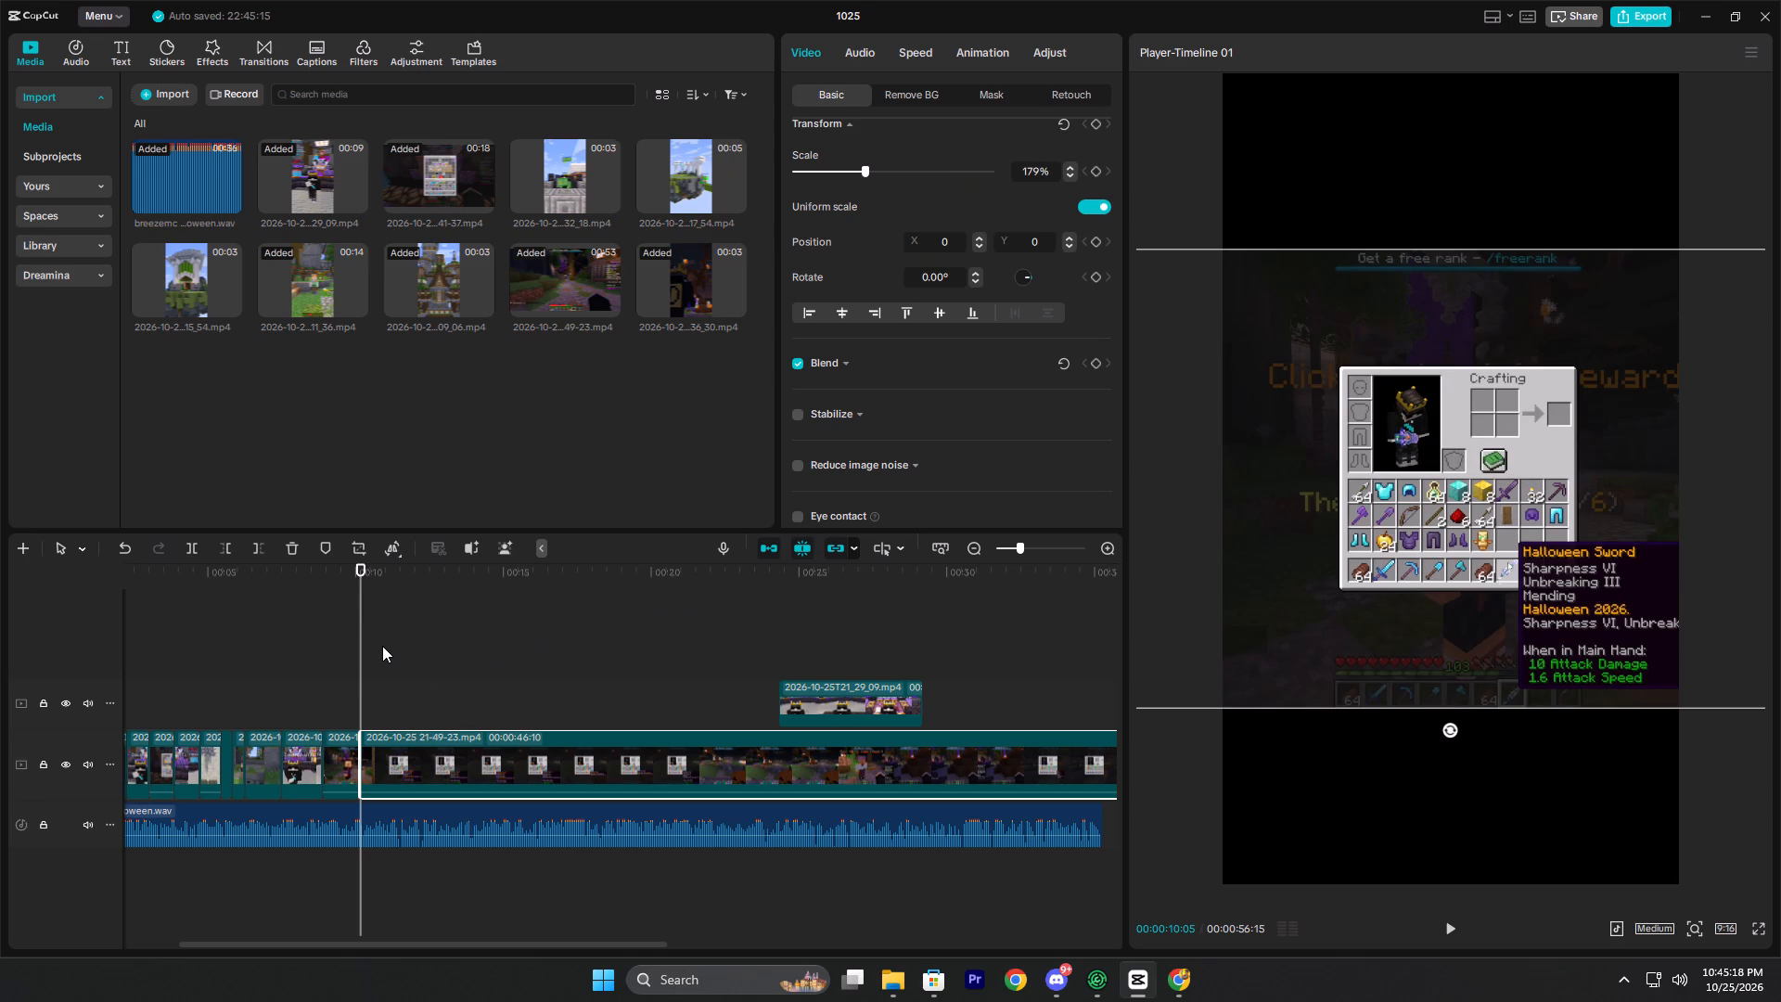
Replay the cut into the inventory segment and add transform keyframes at its start, 00:00:10:05.
{"action": "key", "text": "space"}
{"action": "key", "text": "space"}
{"action": "left_click", "coordinate": [346, 703]}
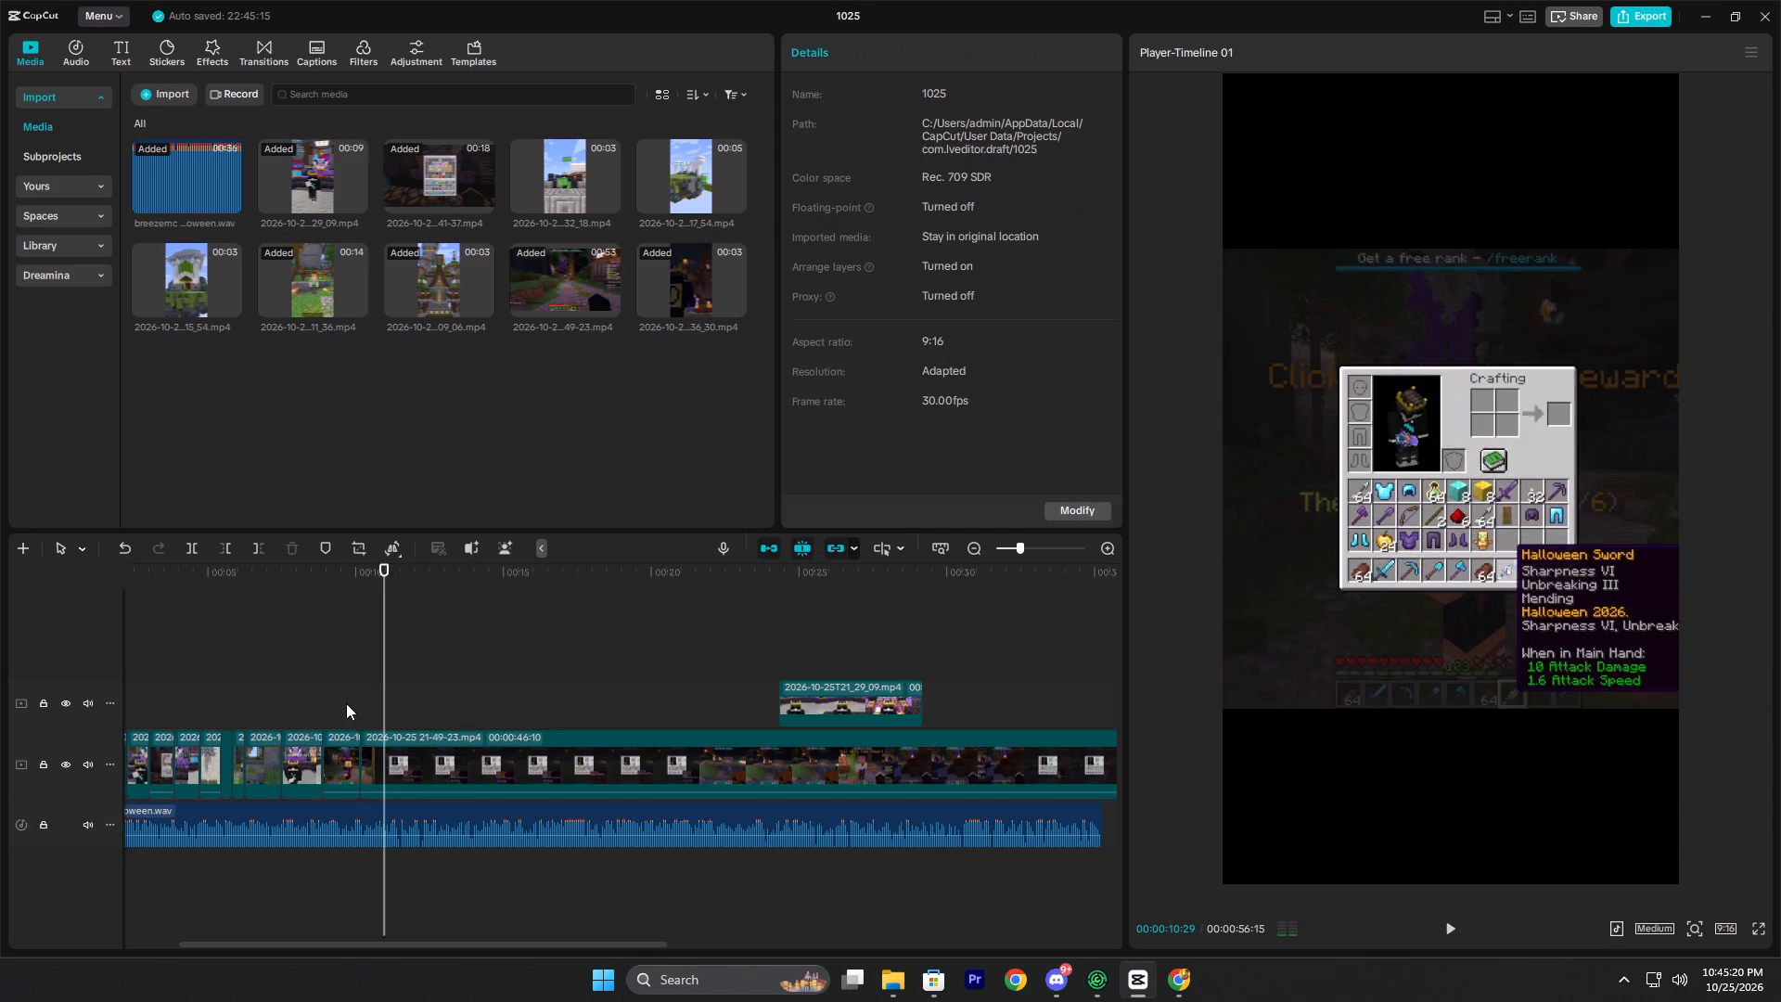
{"action": "key", "text": "space"}
{"action": "key", "text": "space"}
{"action": "double_click", "coordinate": [360, 705]}
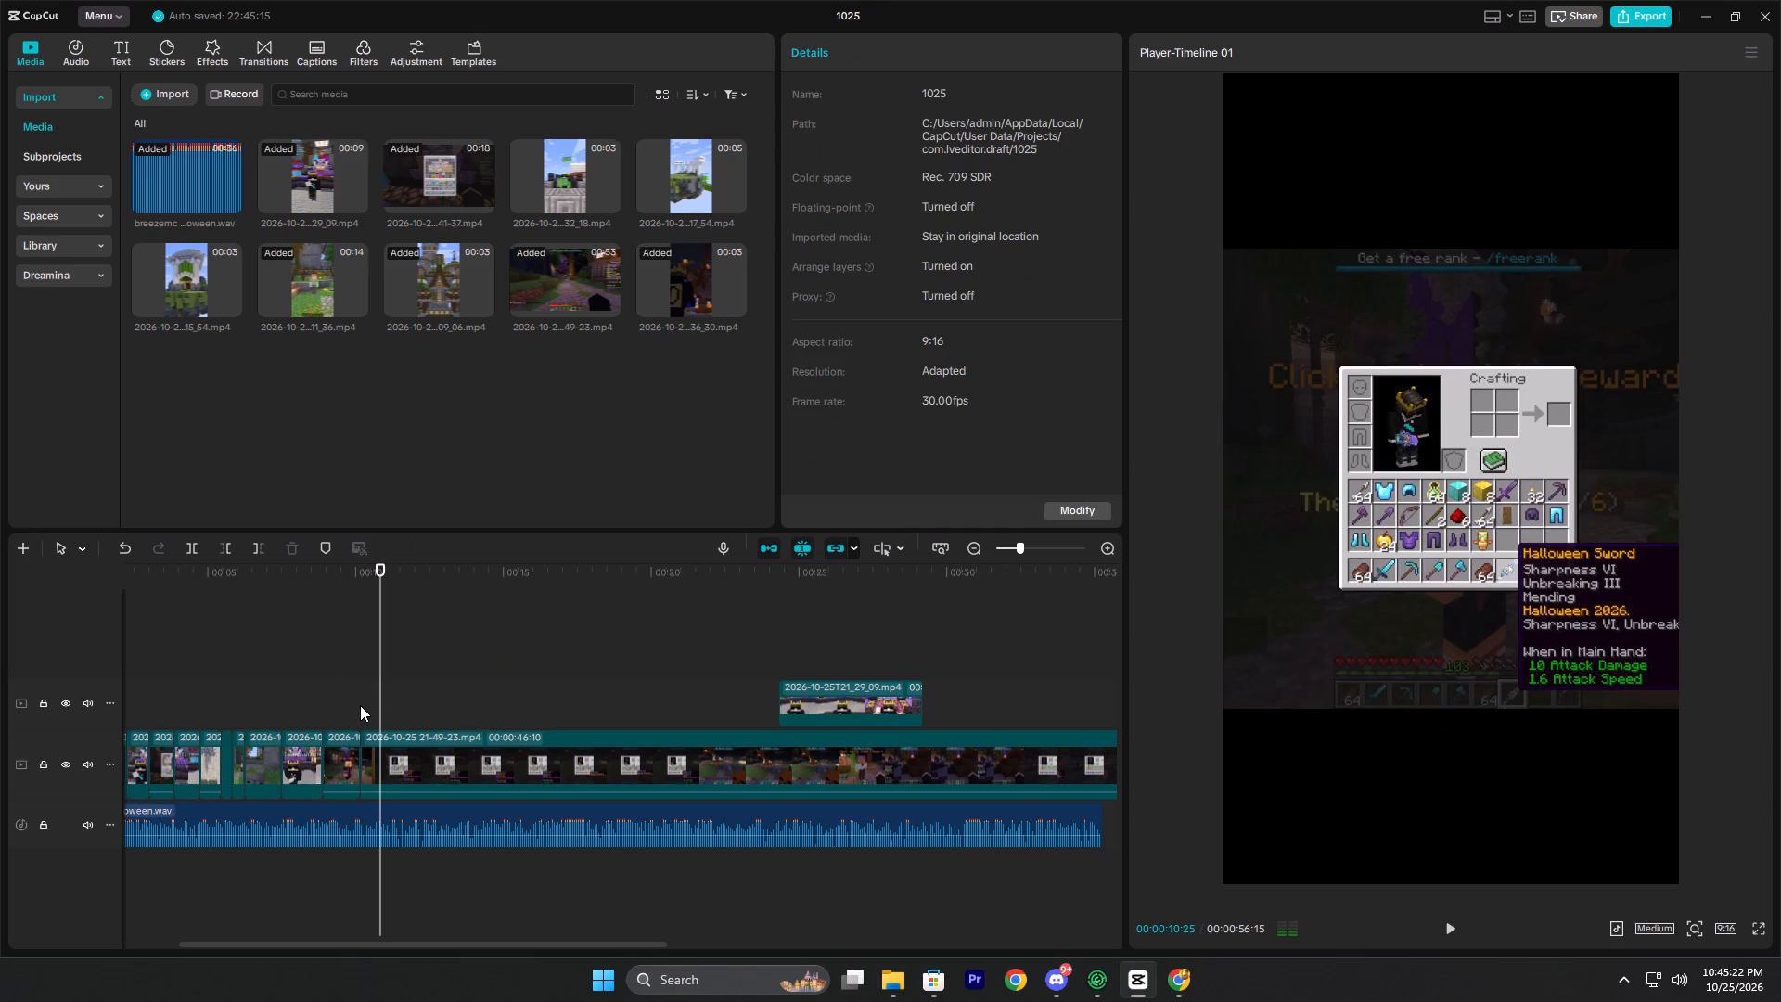
{"action": "left_click", "coordinate": [416, 755]}
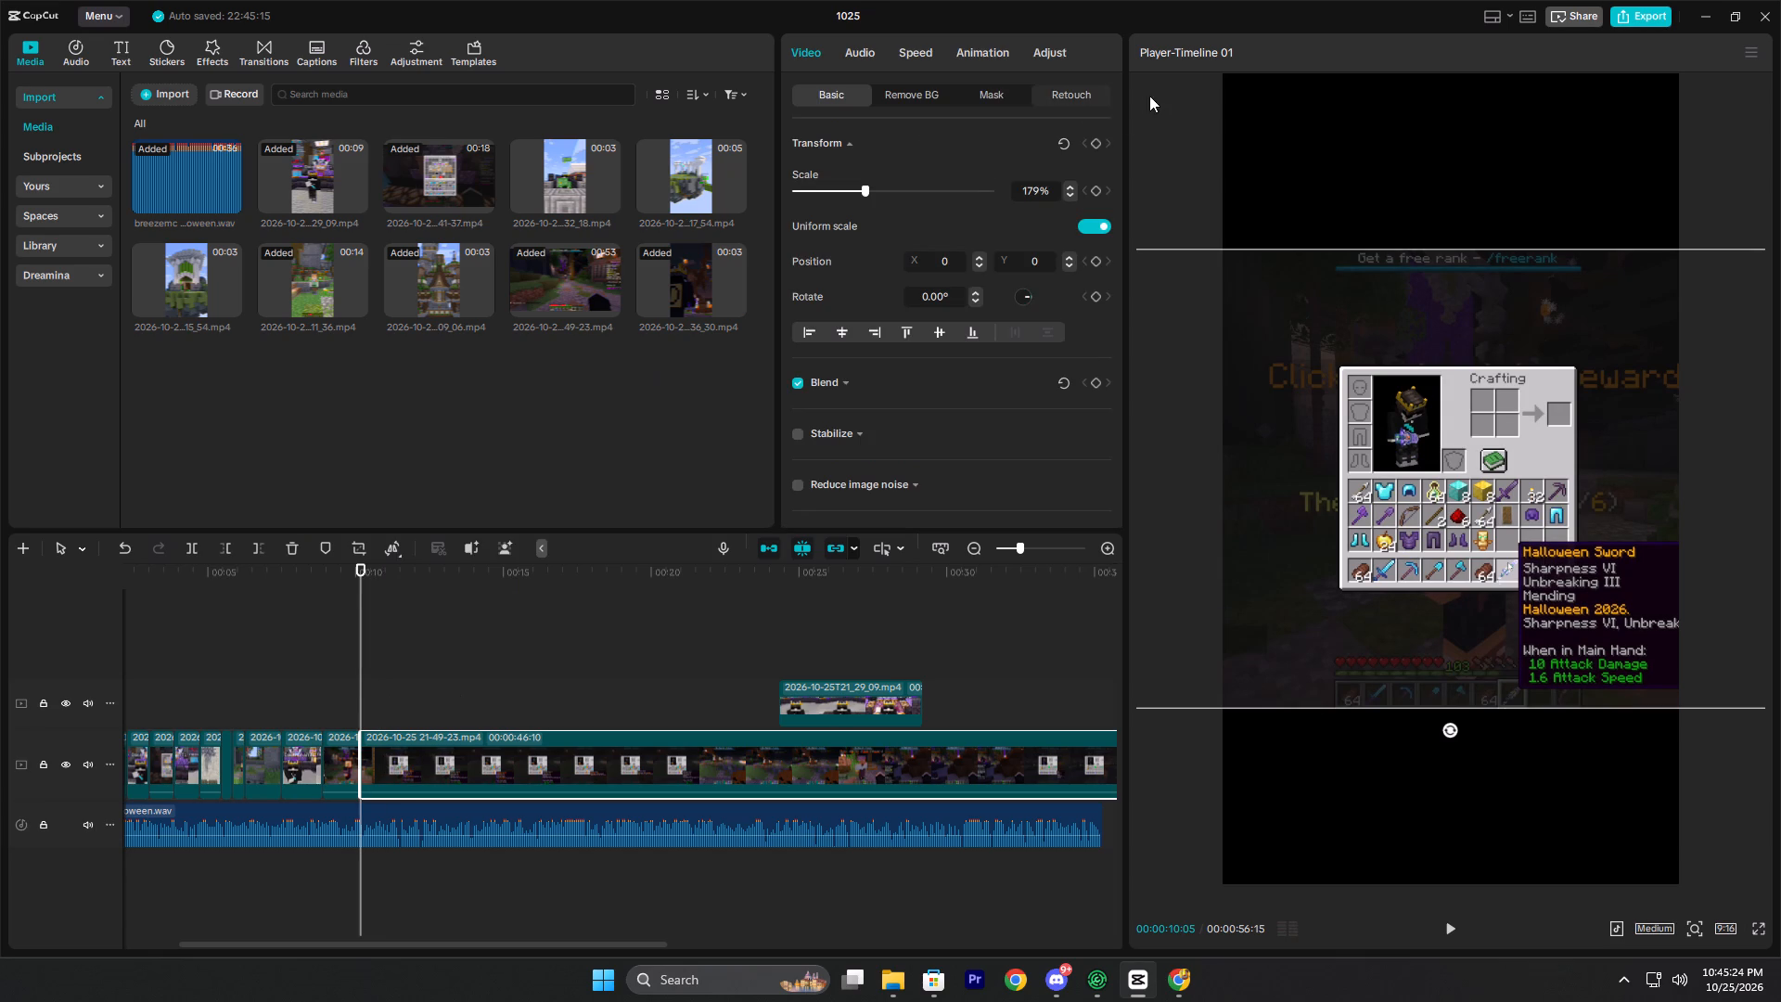
{"action": "double_click", "coordinate": [1099, 141]}
At 00:00:10:28, zoom the inventory segment to 424% and reposition the frame toward the Halloween Sword tooltip.
{"action": "key", "text": "space"}
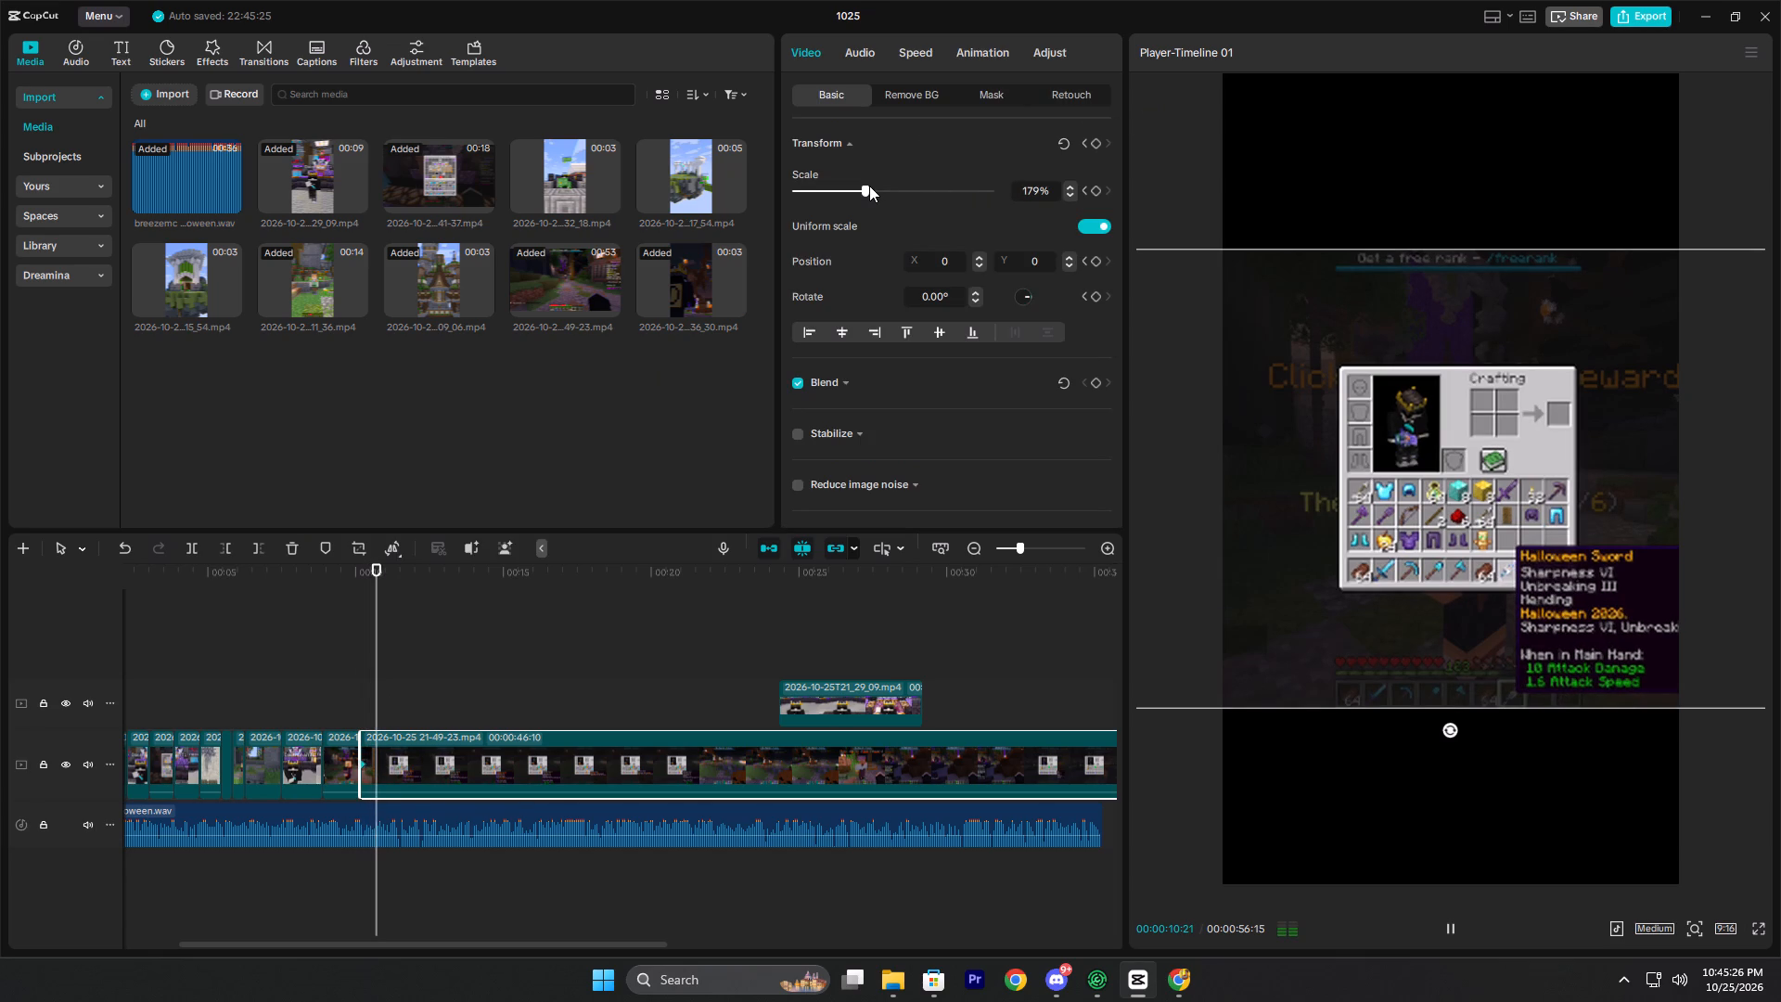
{"action": "key", "text": "space"}
{"action": "left_click_drag", "start_coordinate": [869, 186], "coordinate": [961, 235]}
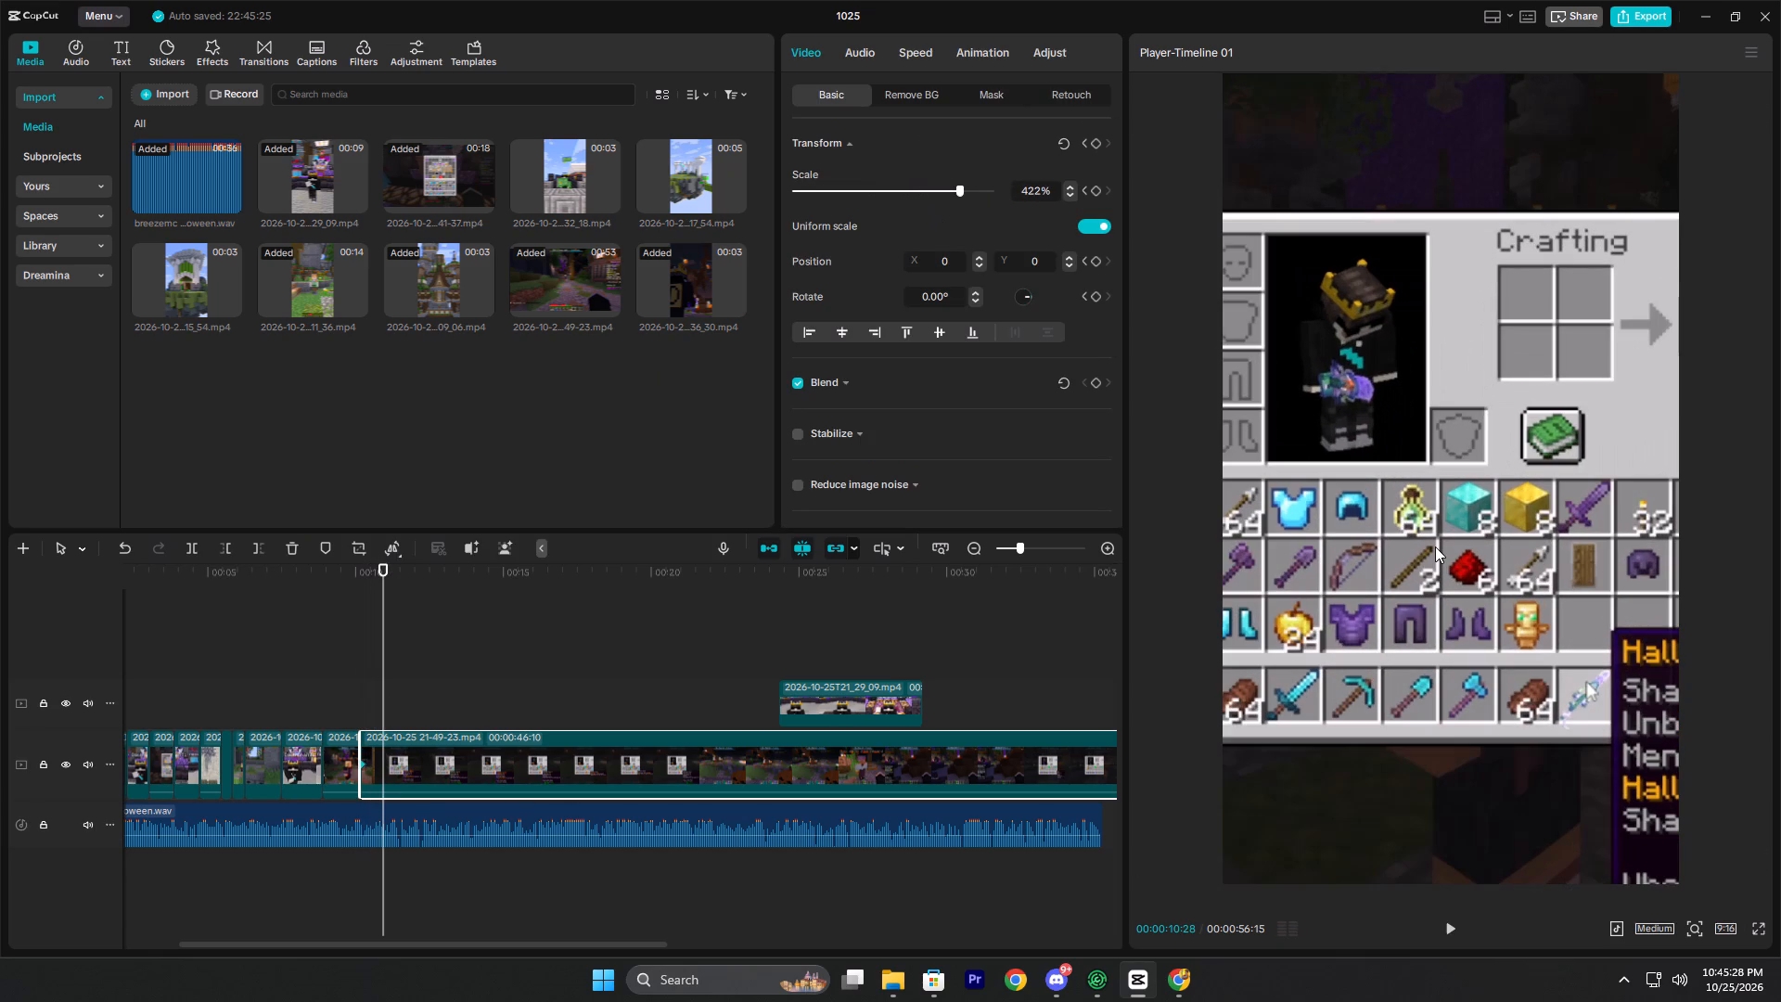
{"action": "left_click_drag", "start_coordinate": [1463, 561], "coordinate": [1199, 457]}
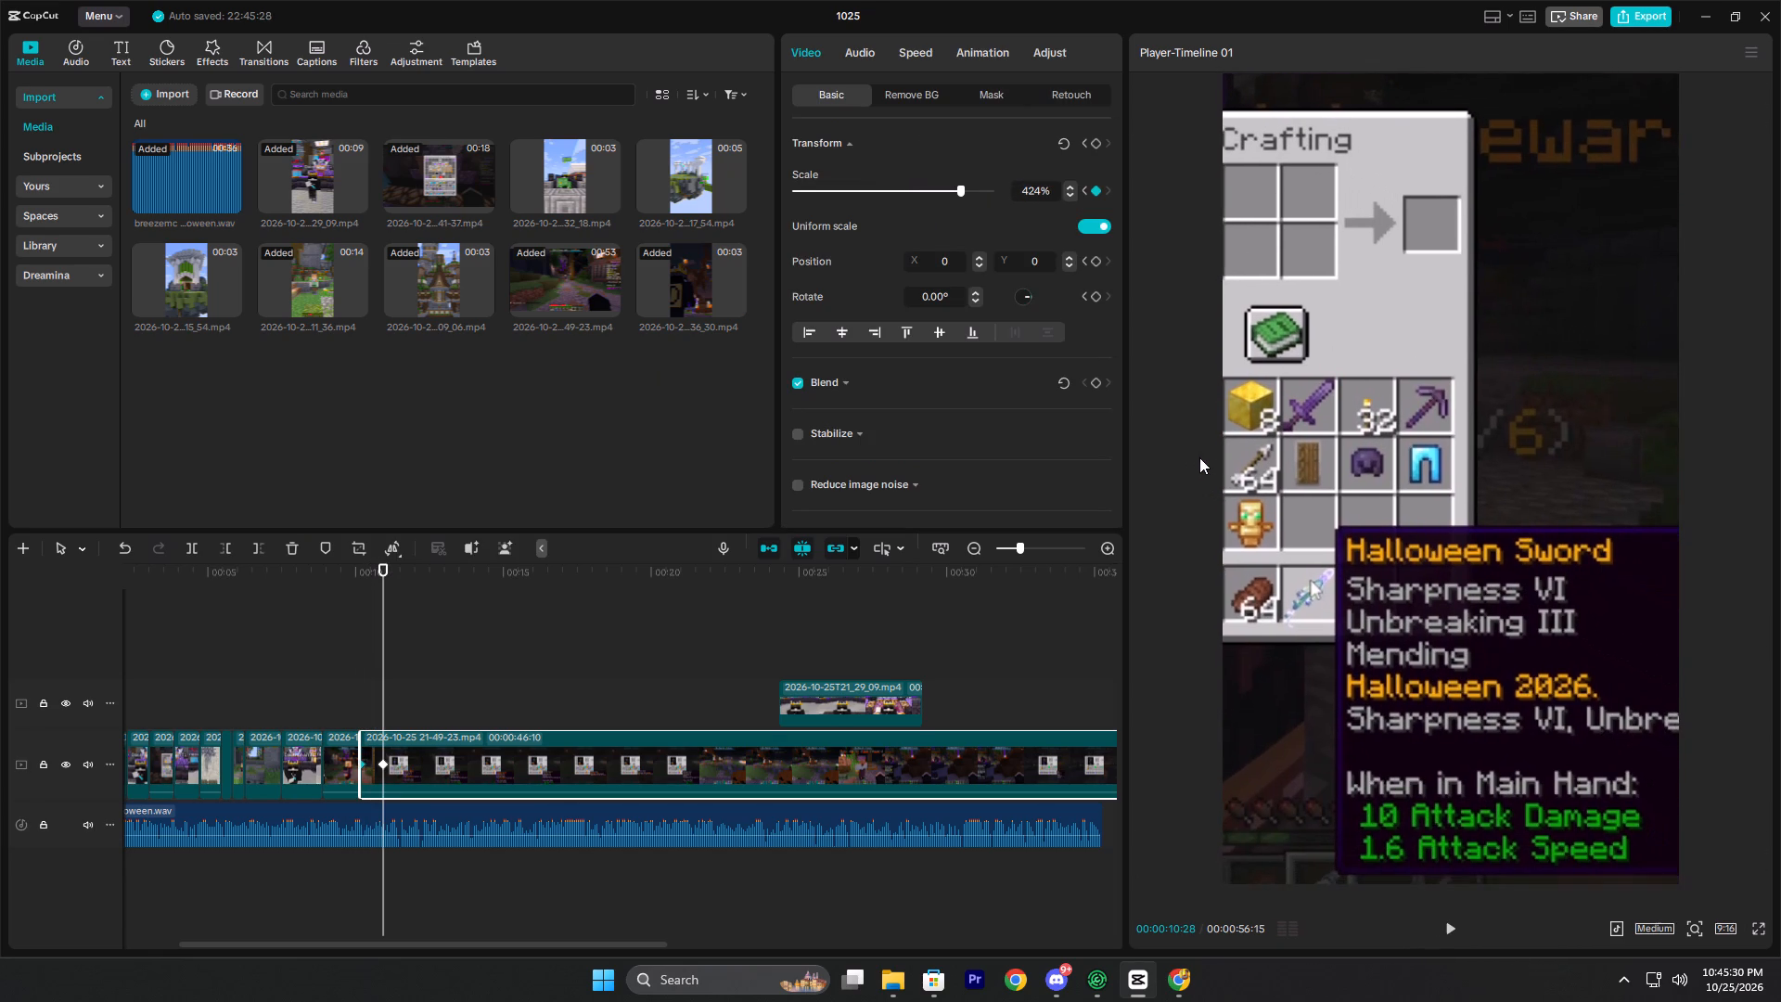
{"action": "left_click_drag", "start_coordinate": [1199, 457], "coordinate": [1252, 460]}
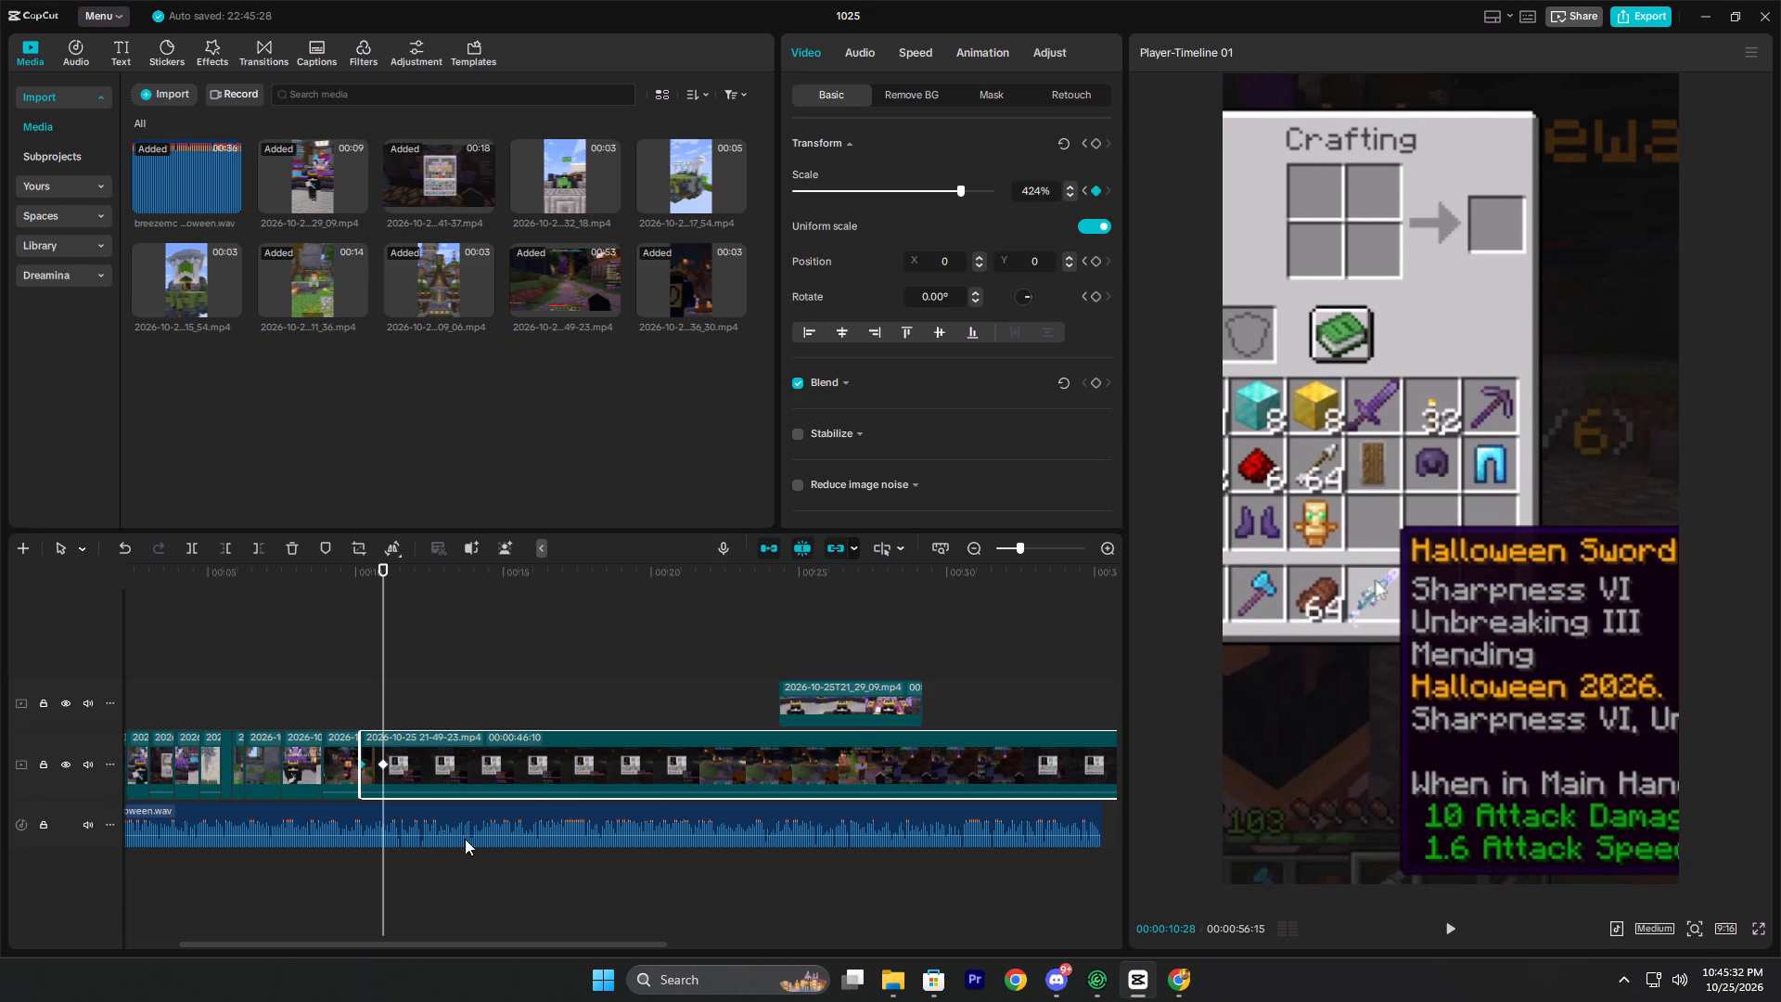
Apply the Cubic Out curve to the inventory zoom keyframe at 00:00:10:28 and replay the zoom.
{"action": "left_click", "coordinate": [386, 763]}
{"action": "right_click", "coordinate": [386, 763]}
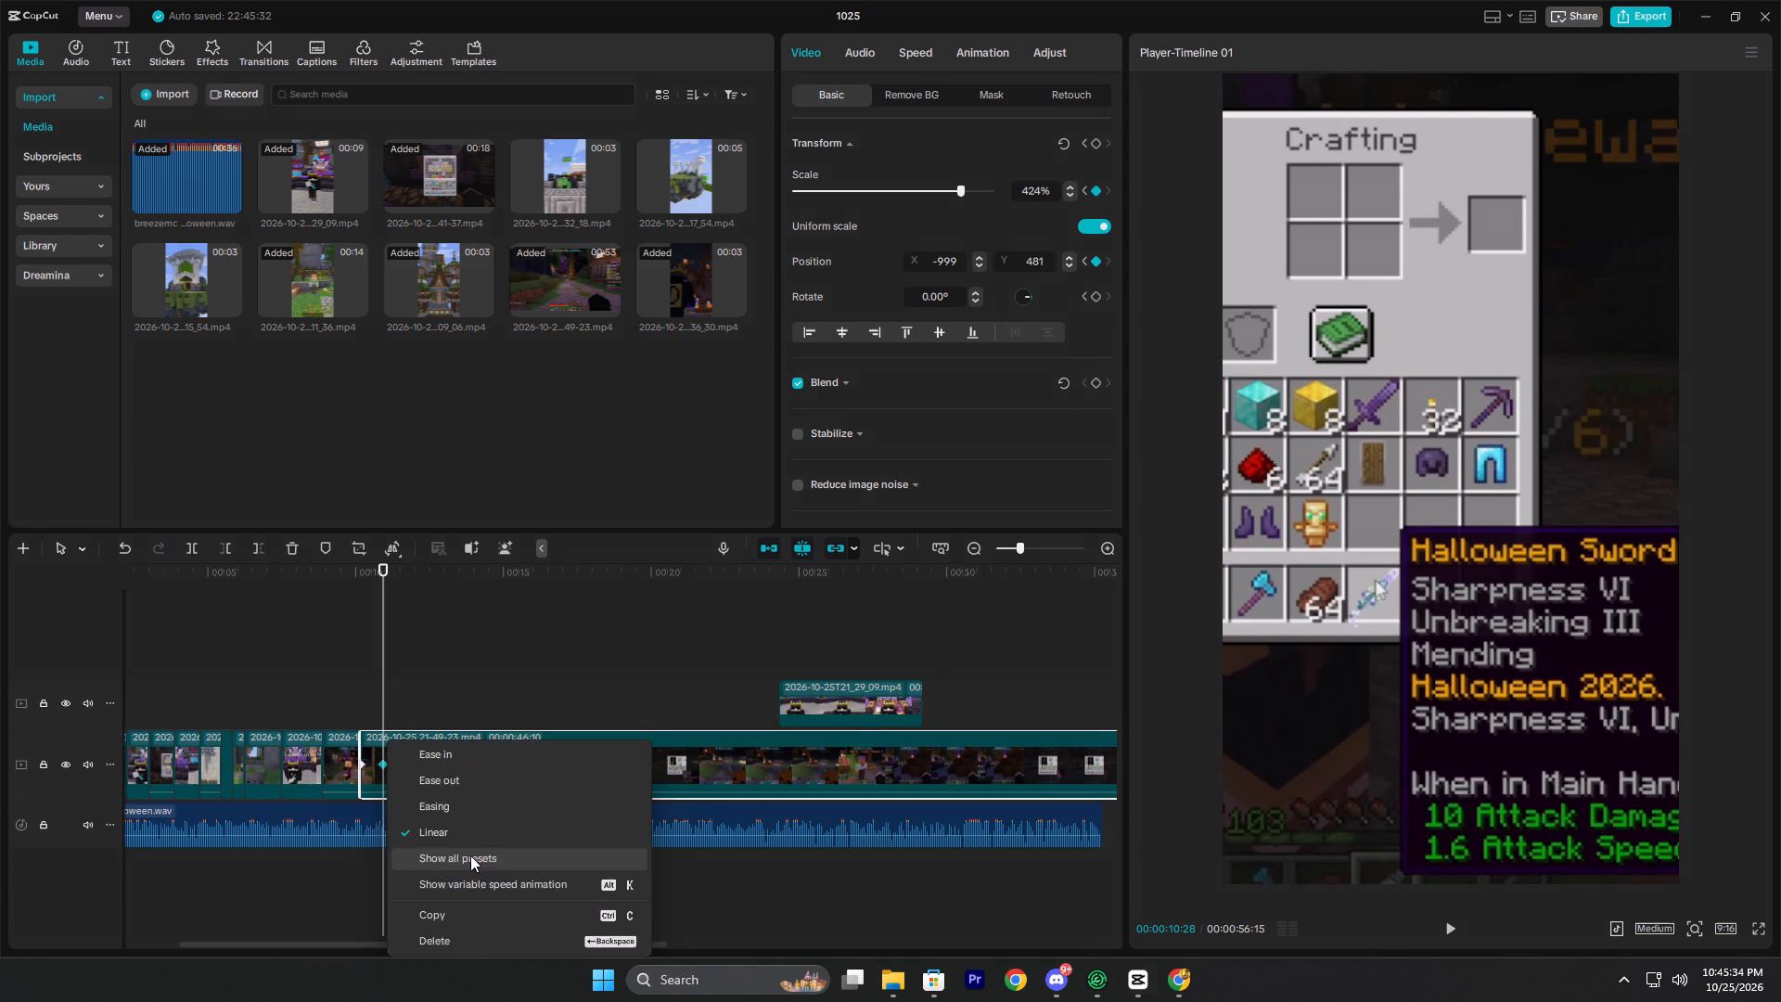
{"action": "left_click", "coordinate": [470, 855]}
{"action": "left_click", "coordinate": [656, 816]}
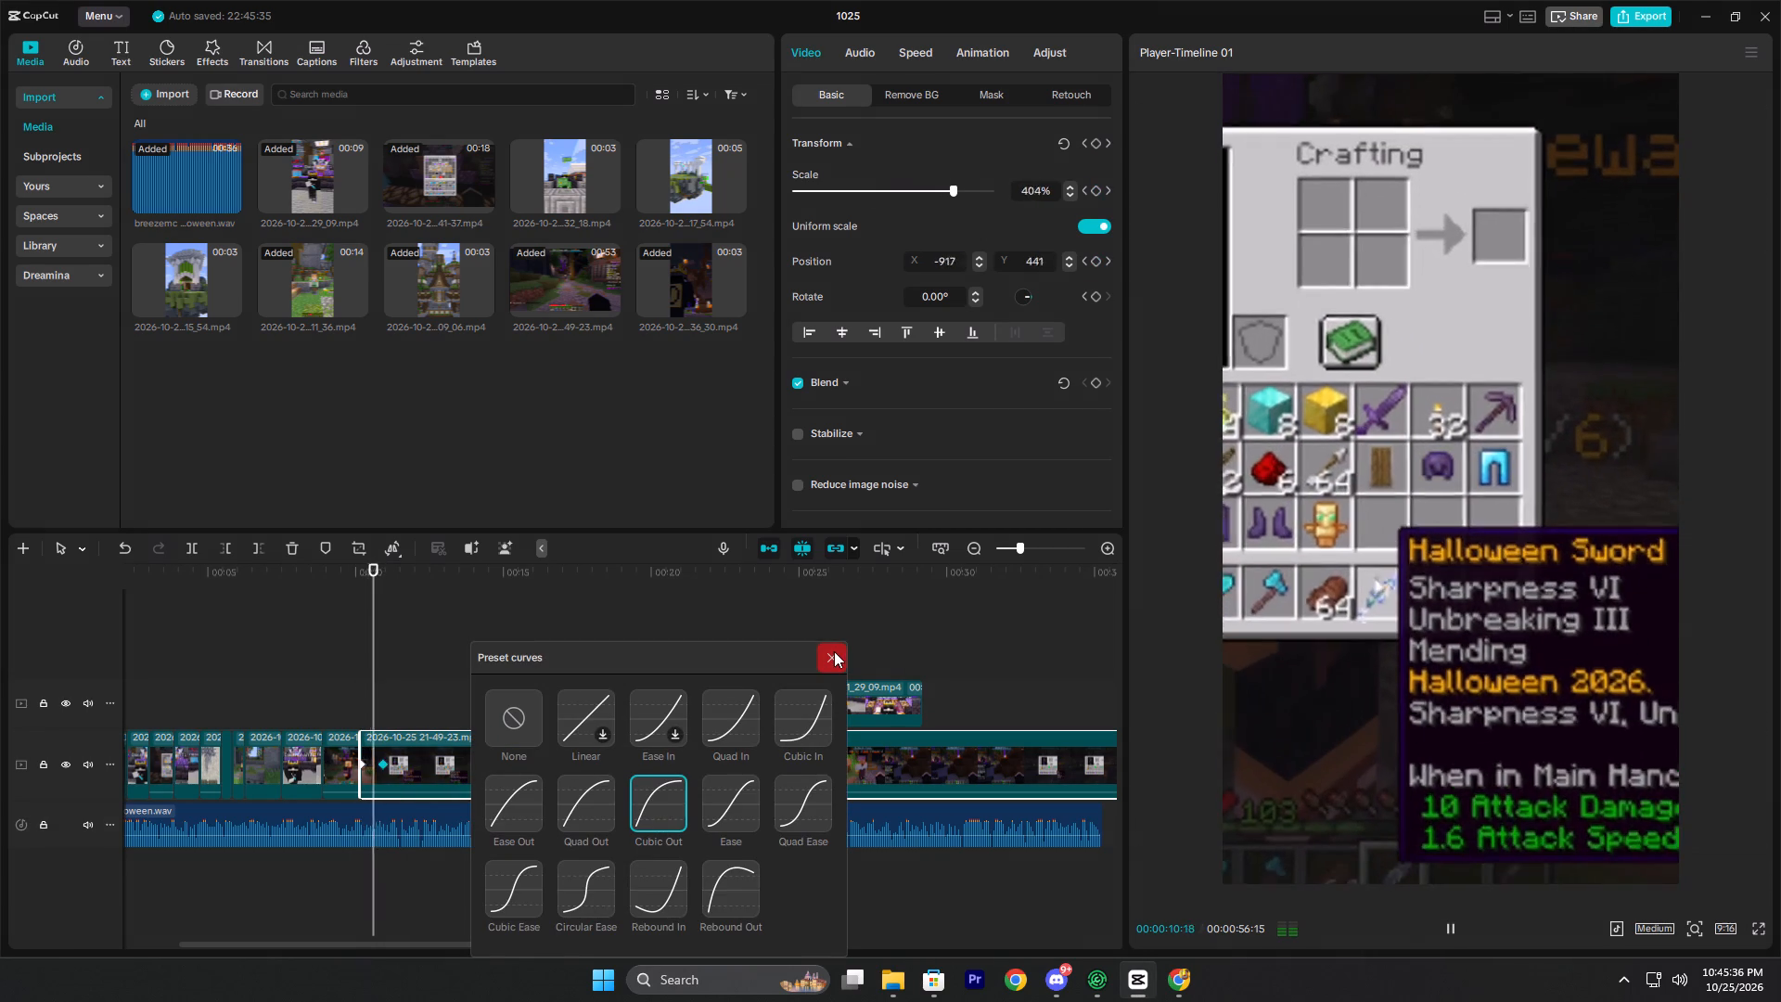
{"action": "left_click", "coordinate": [834, 651]}
{"action": "left_click", "coordinate": [365, 699]}
{"action": "key", "text": "space"}
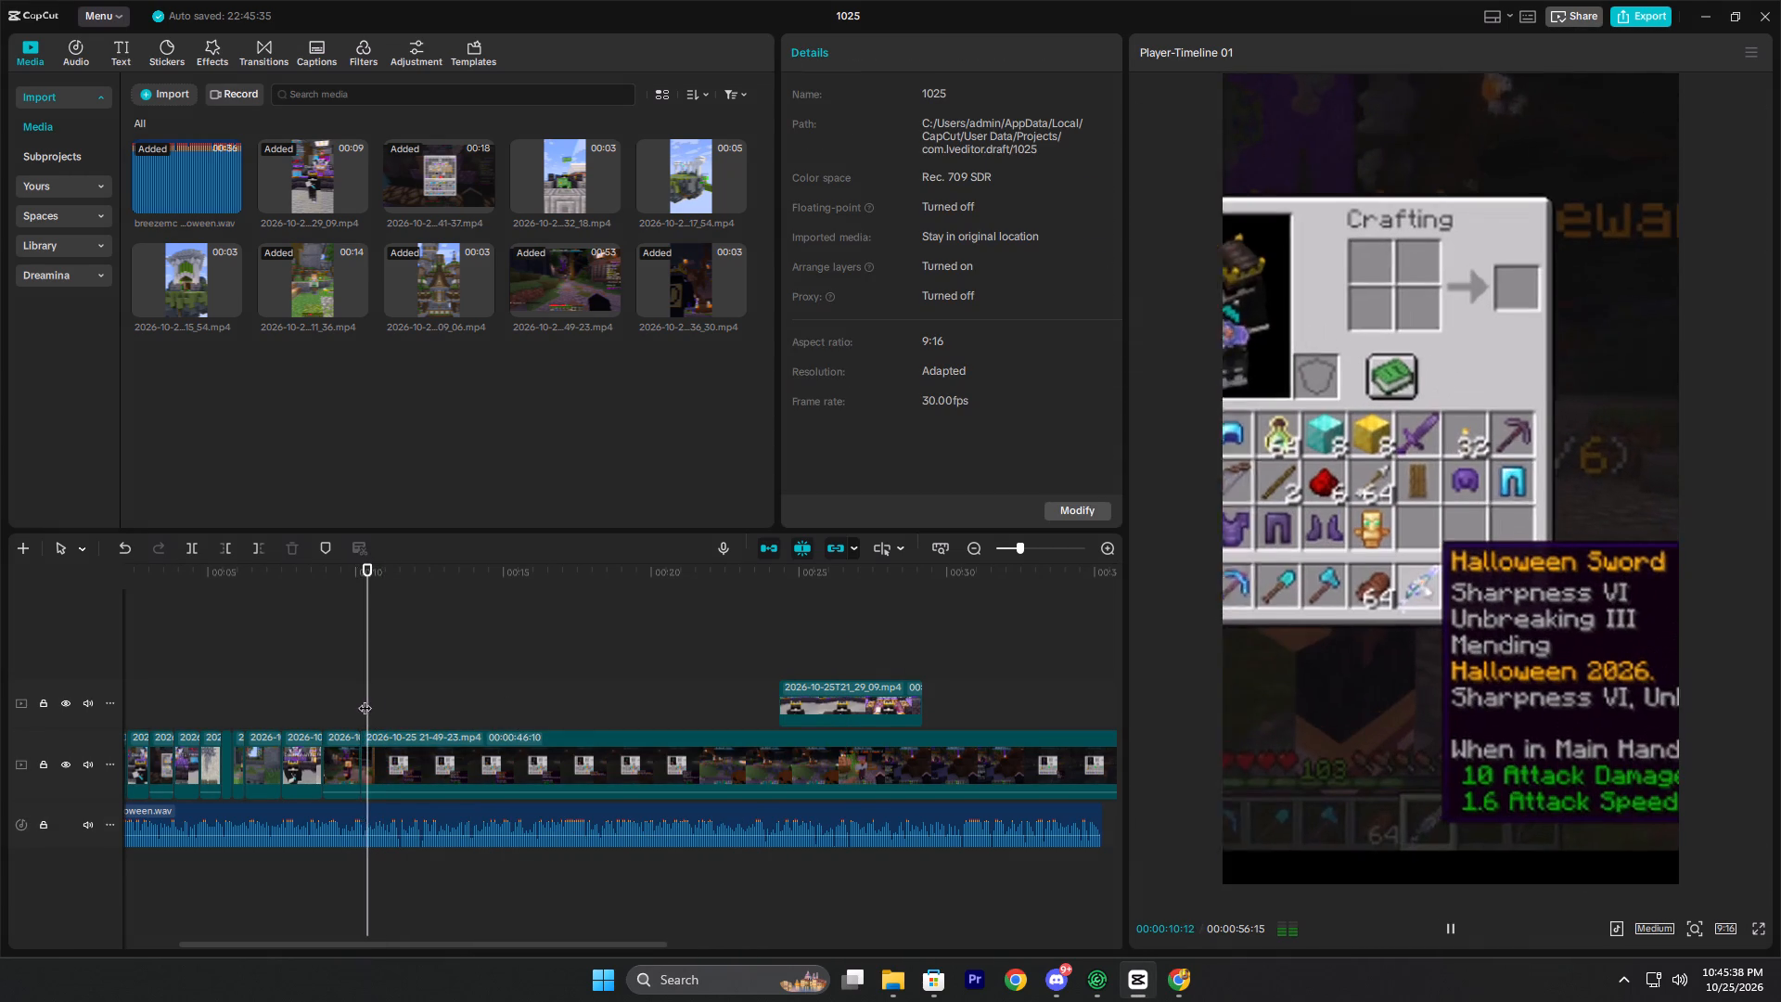
{"action": "key", "text": "space"}
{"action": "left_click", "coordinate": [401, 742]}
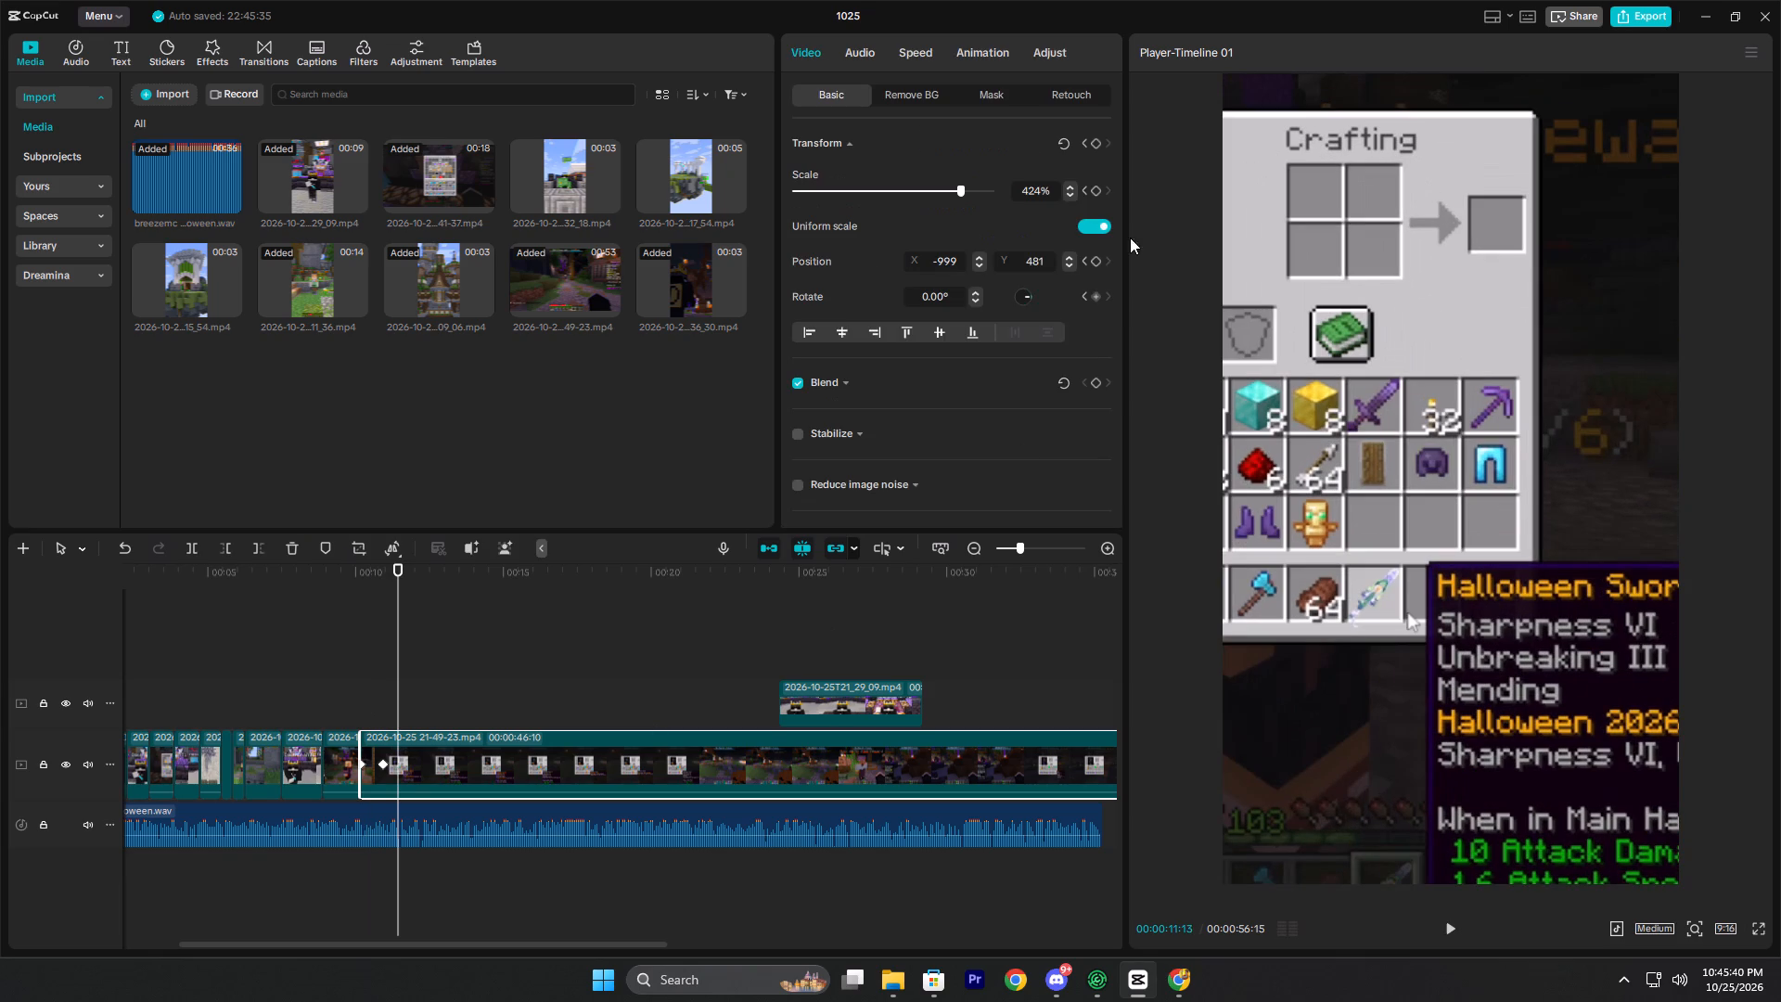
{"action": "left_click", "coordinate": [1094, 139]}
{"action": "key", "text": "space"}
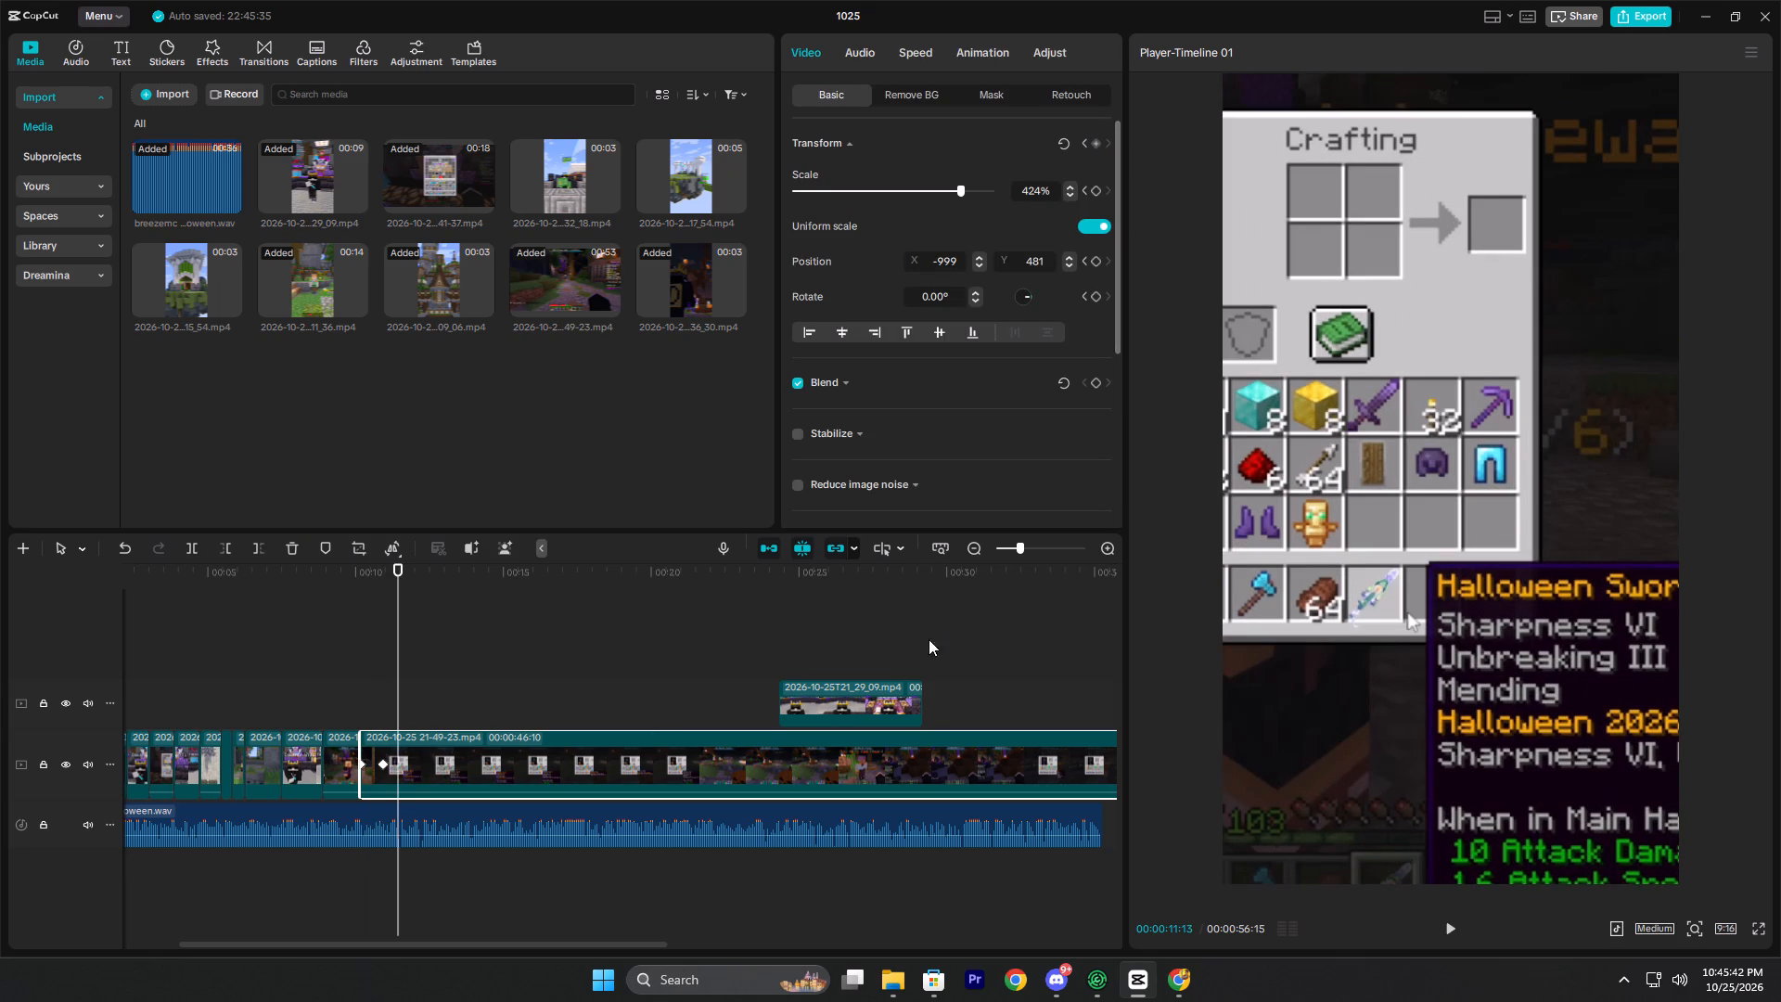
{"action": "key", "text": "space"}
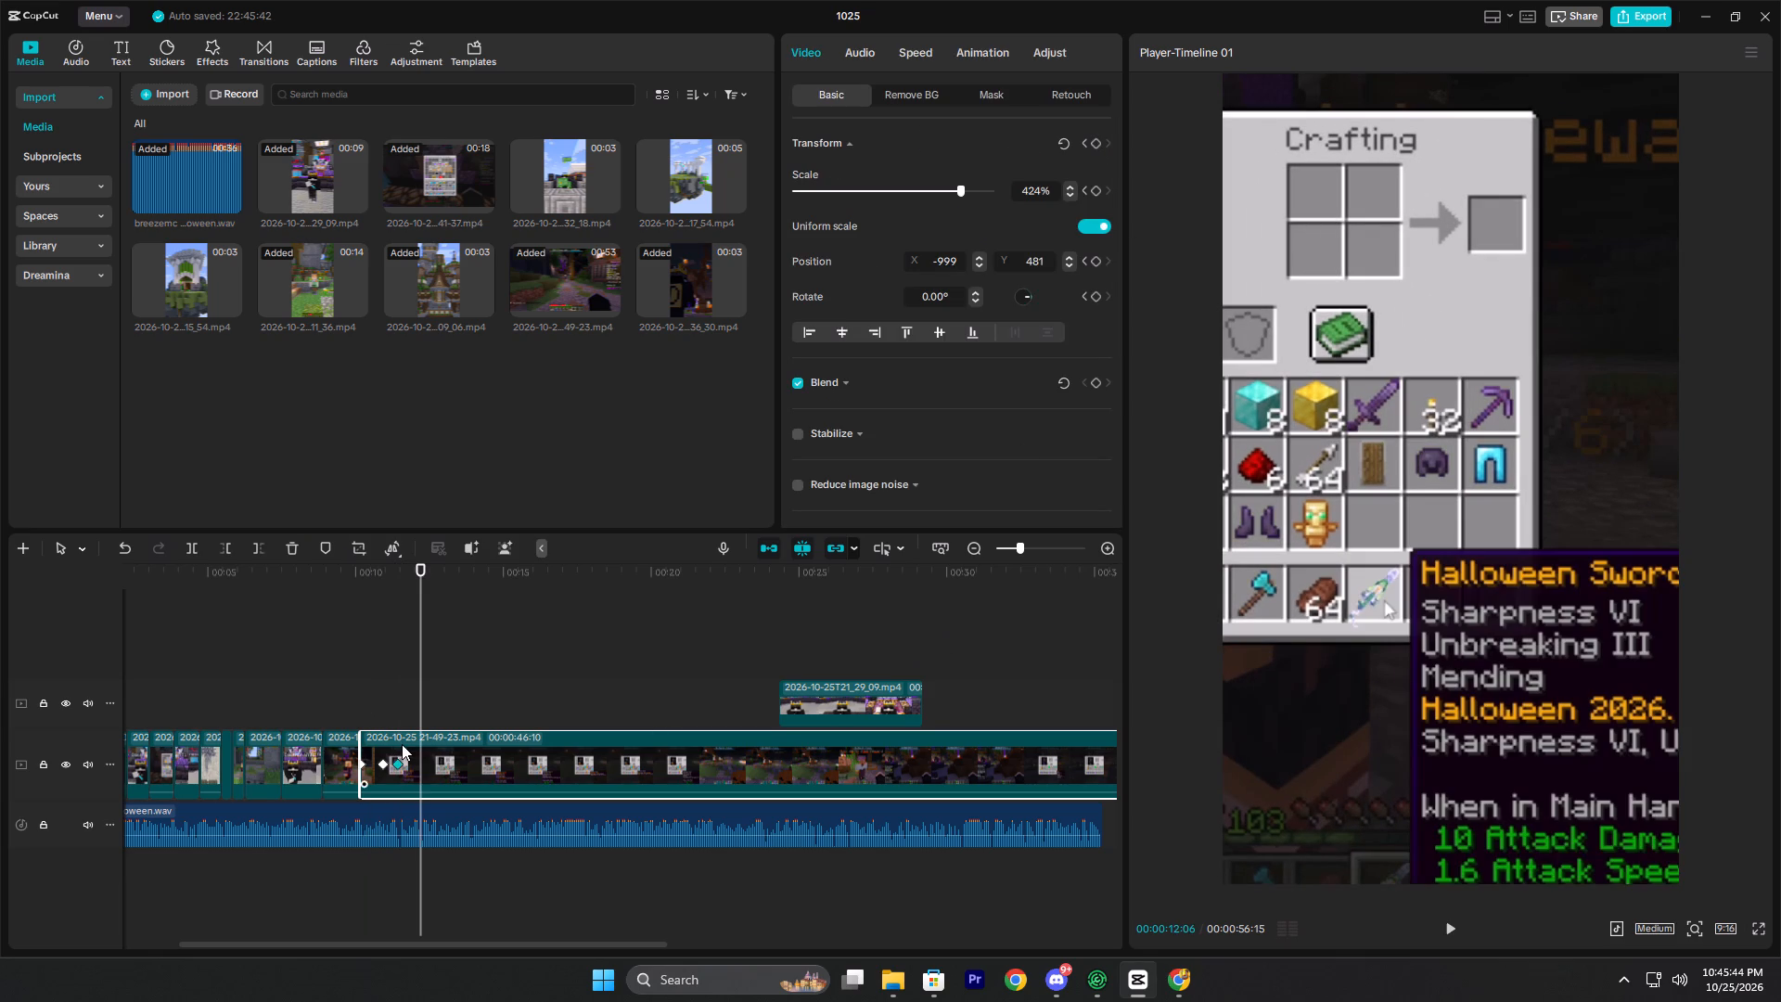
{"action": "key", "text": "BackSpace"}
Play and scrub the inventory footage between about 12 s and 14 s to examine when the Halloween Sword tooltip appears.
{"action": "key", "text": "space"}
{"action": "key", "text": "space"}
{"action": "double_click", "coordinate": [386, 702]}
{"action": "left_click_drag", "start_coordinate": [386, 702], "coordinate": [432, 714]}
{"action": "left_click", "coordinate": [432, 714]}
{"action": "left_click", "coordinate": [423, 762]}
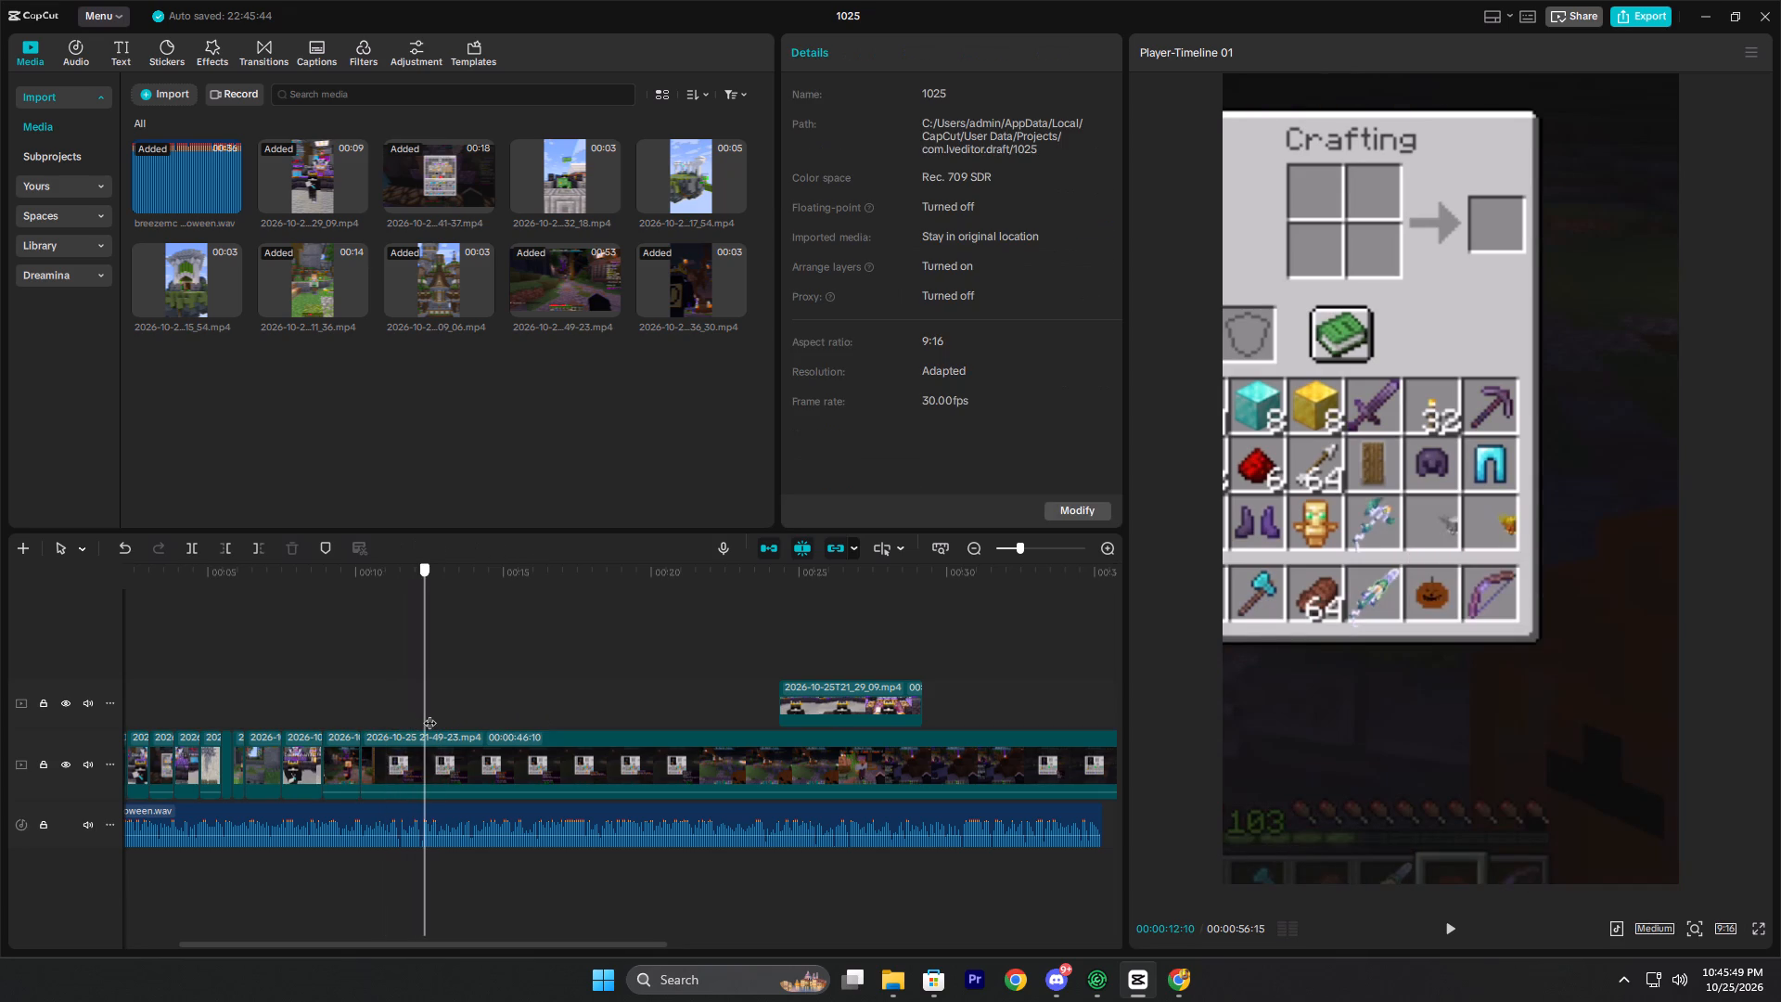
{"action": "key", "text": "space"}
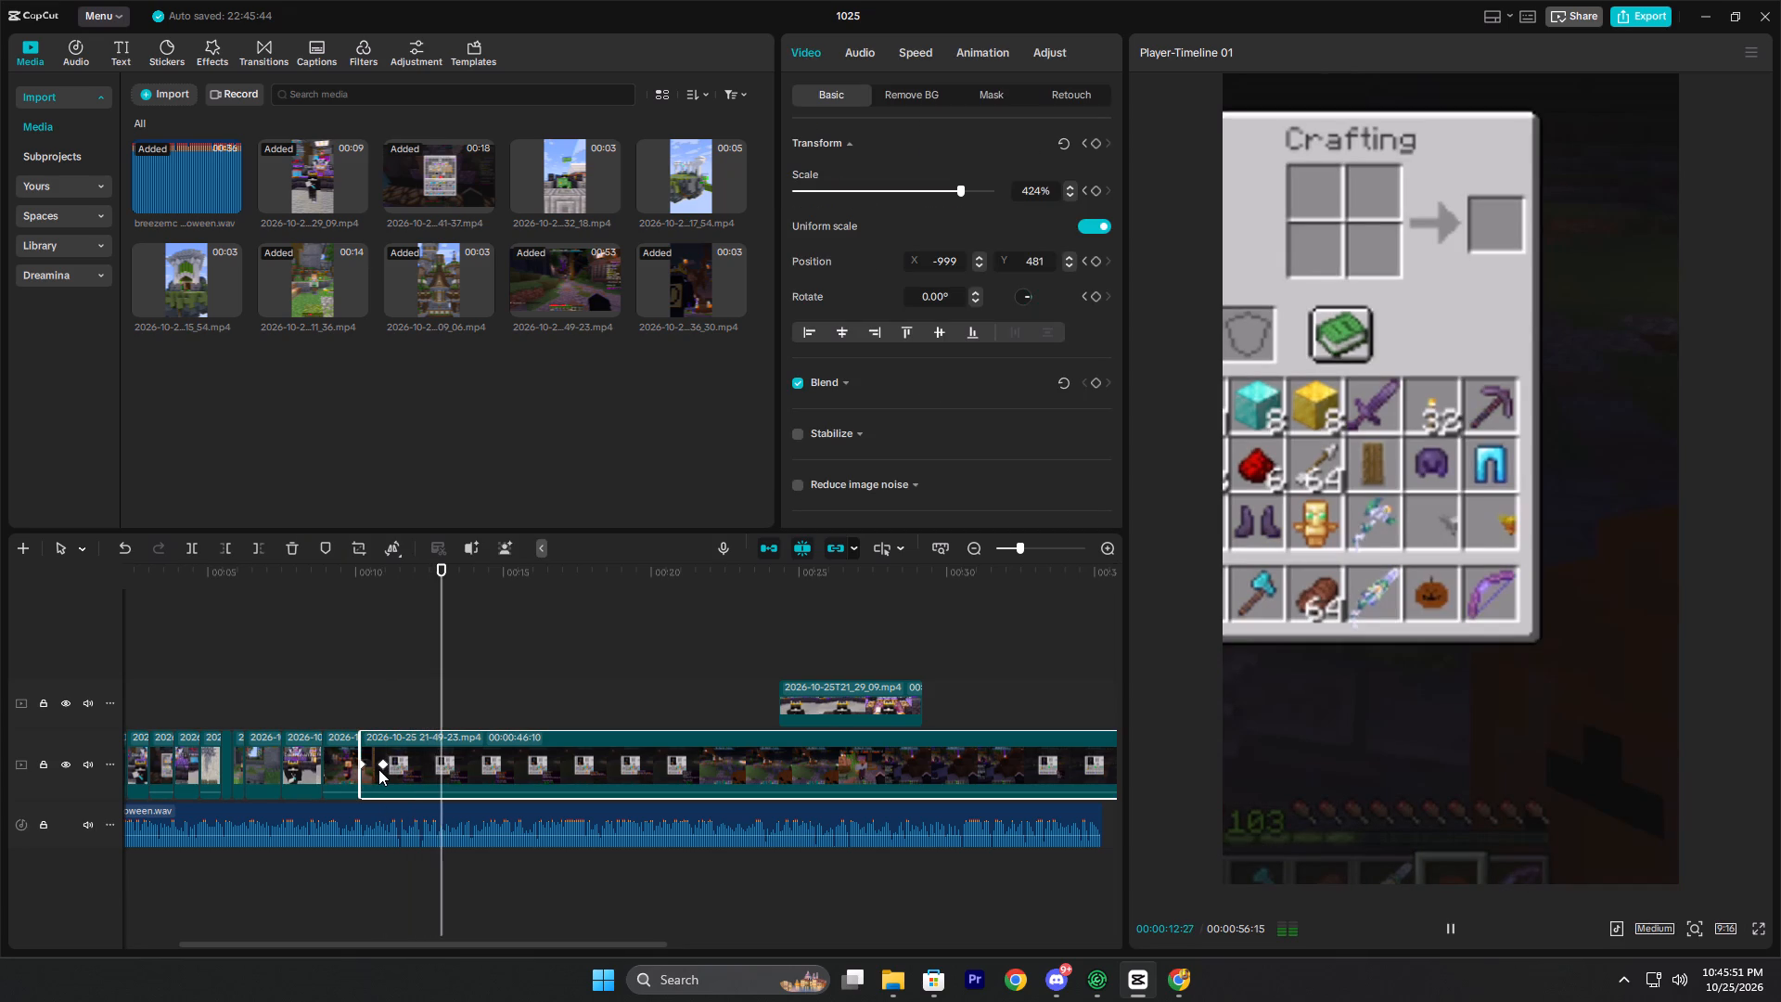
{"action": "key", "text": "space"}
Shift the two inventory zoom keyframes along the segment to about 13 s and 14 s, and play the zoom there.
{"action": "left_click_drag", "start_coordinate": [381, 767], "coordinate": [383, 767]}
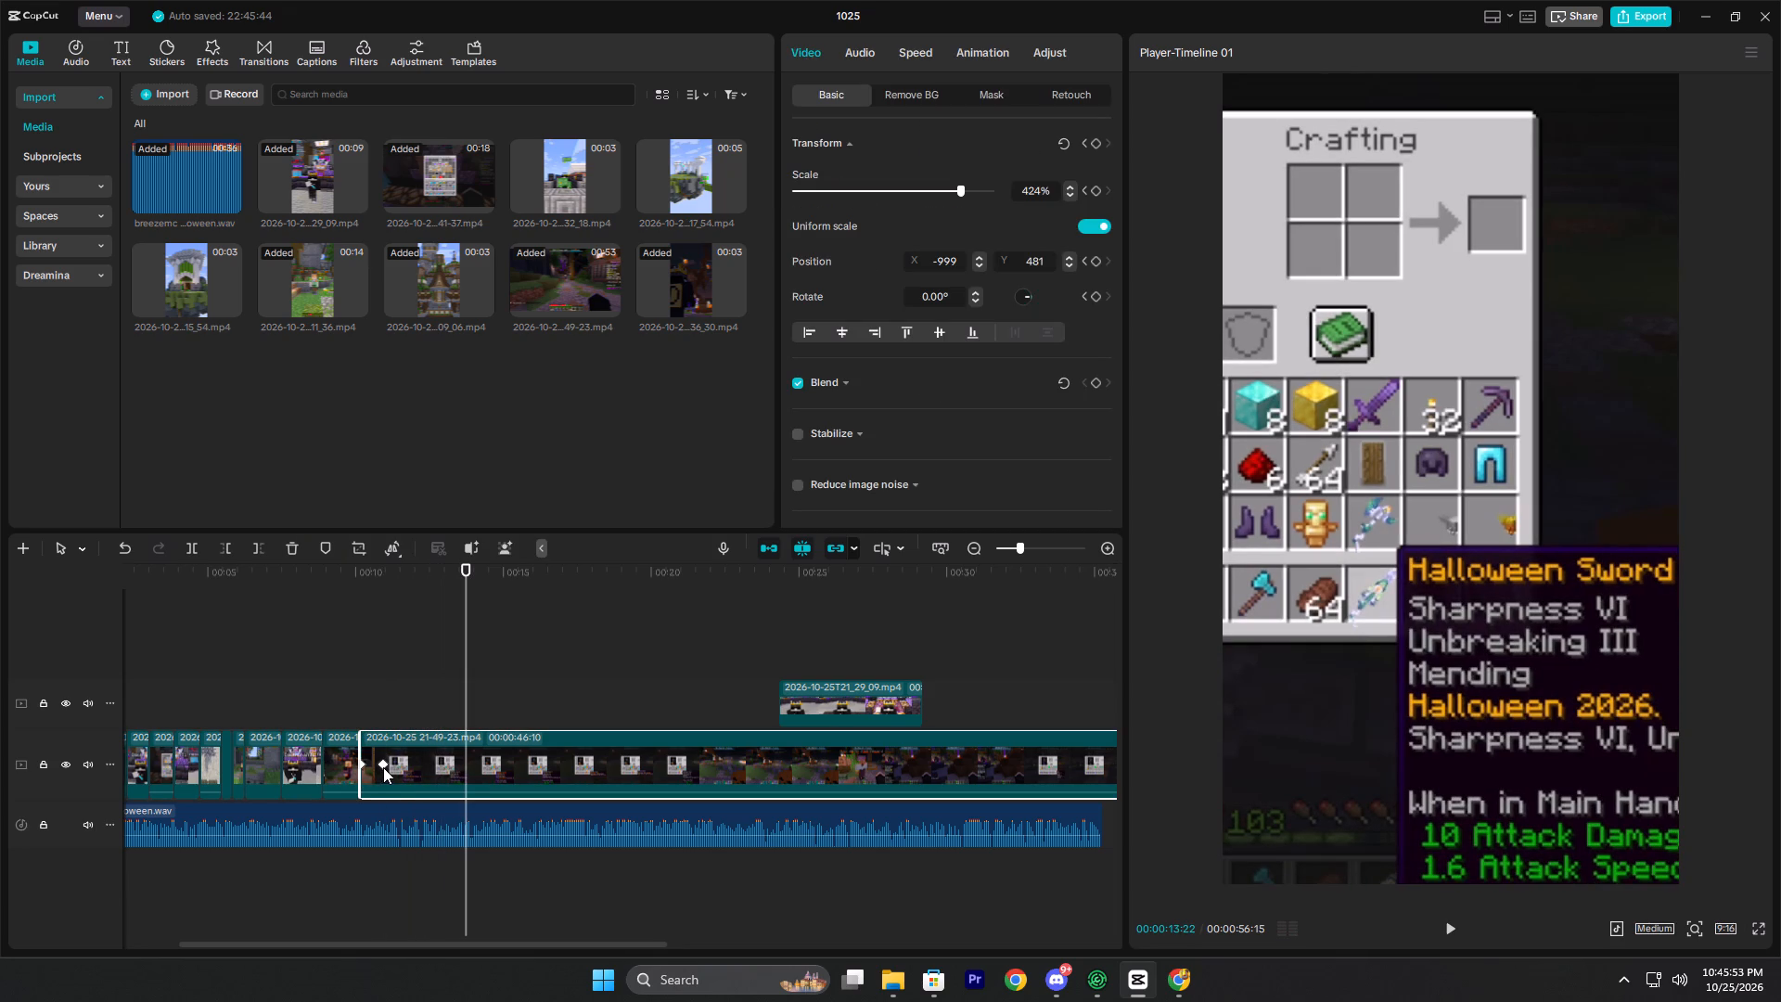
{"action": "left_click_drag", "start_coordinate": [383, 767], "coordinate": [472, 776]}
{"action": "left_click", "coordinate": [472, 776]}
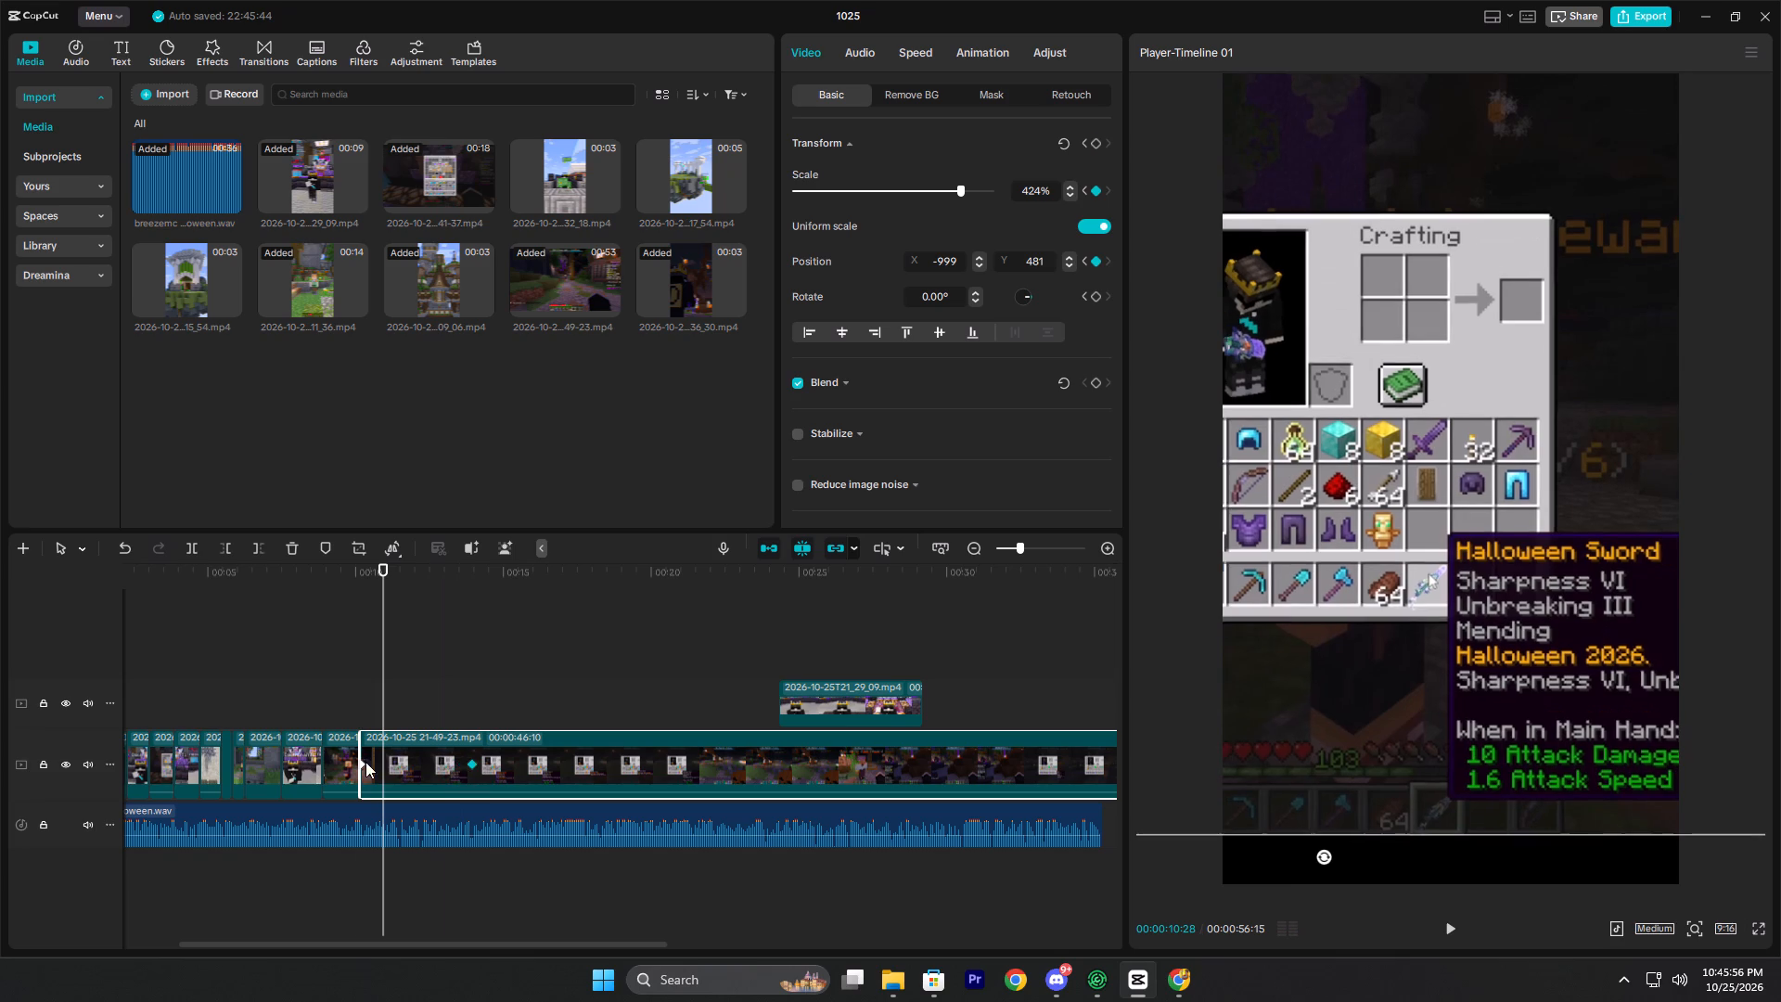
{"action": "left_click", "coordinate": [365, 762]}
{"action": "left_click_drag", "start_coordinate": [365, 762], "coordinate": [443, 777]}
{"action": "left_click", "coordinate": [427, 701]}
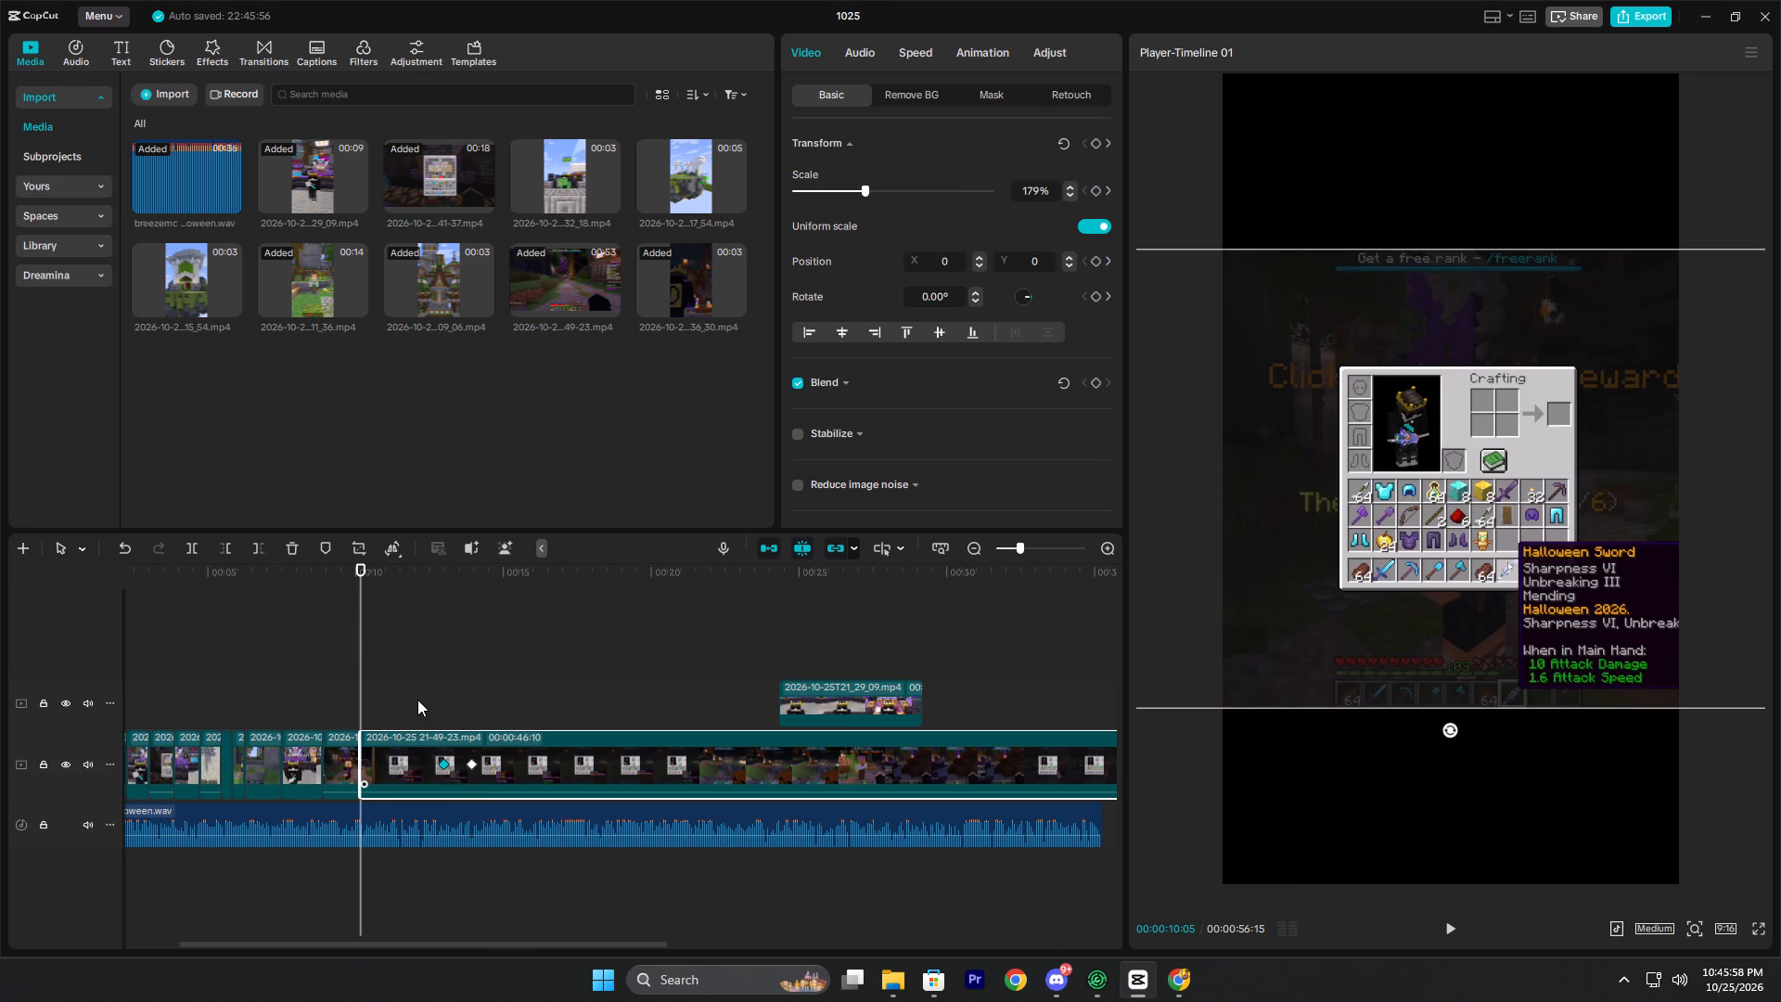
{"action": "left_click", "coordinate": [414, 698]}
{"action": "key", "text": "space"}
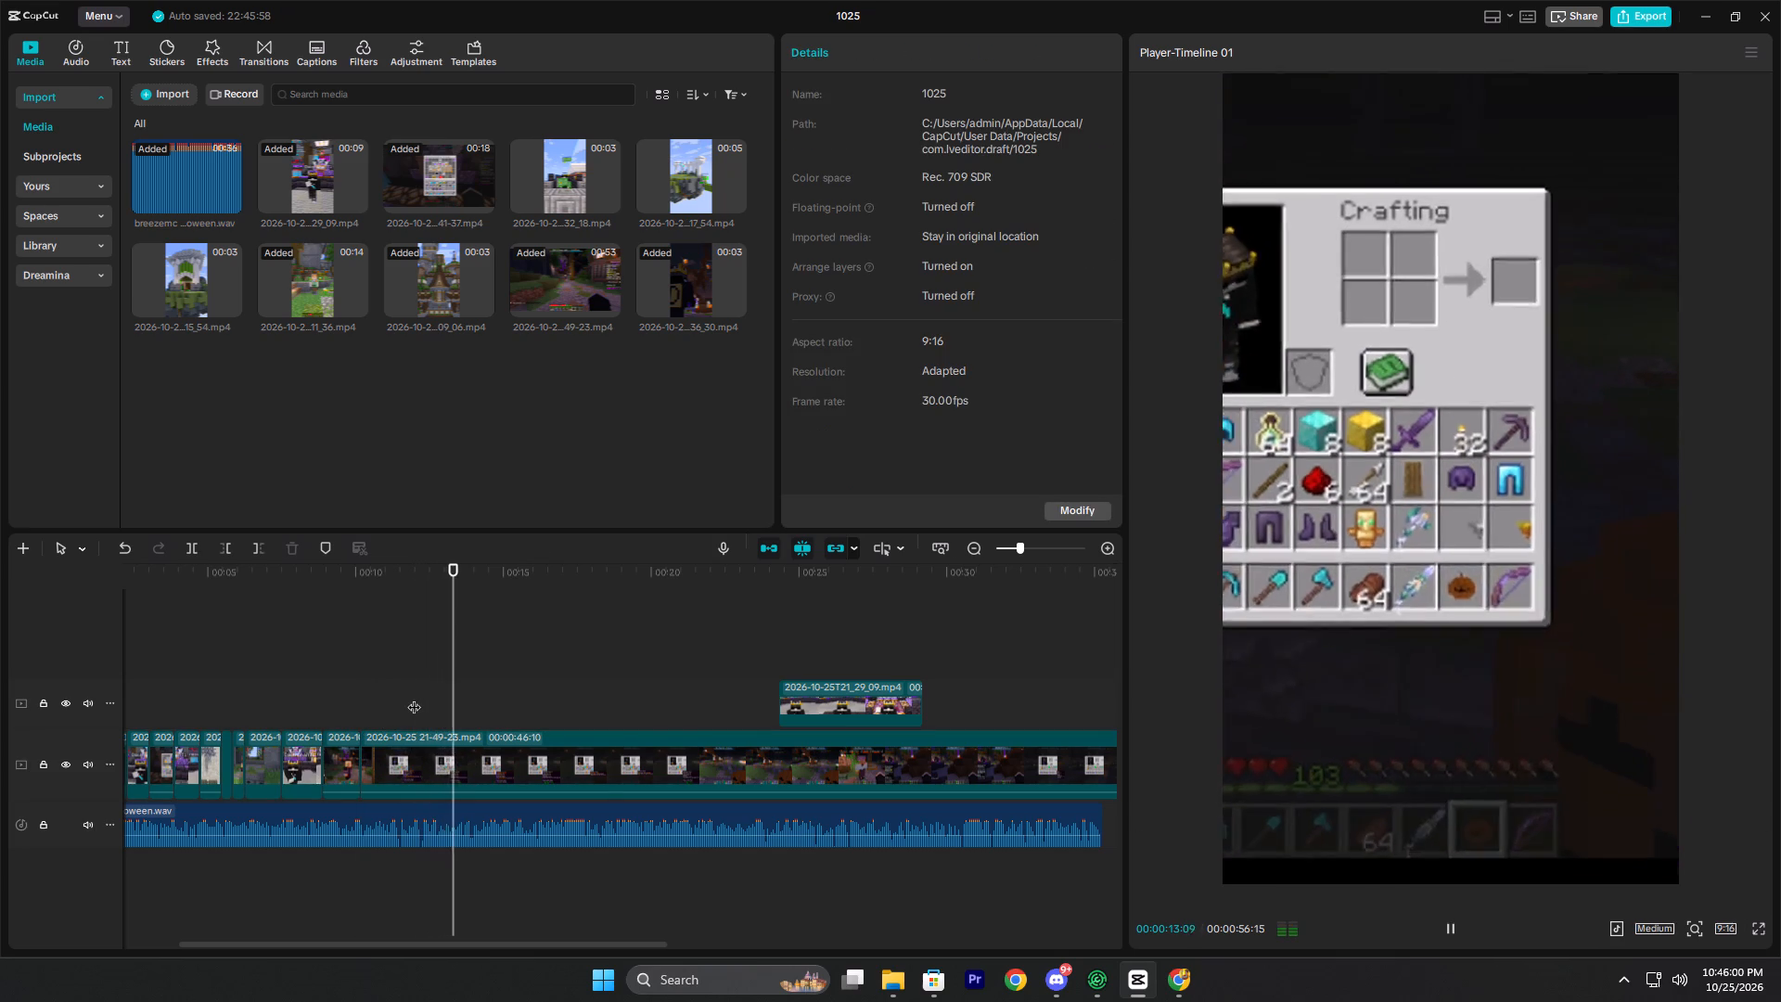
{"action": "key", "text": "space"}
Trim away the part of the inventory segment before 00:00:12:12, closing the gap, and play the cut.
{"action": "double_click", "coordinate": [427, 702]}
{"action": "double_click", "coordinate": [433, 749]}
{"action": "key", "text": "q"}
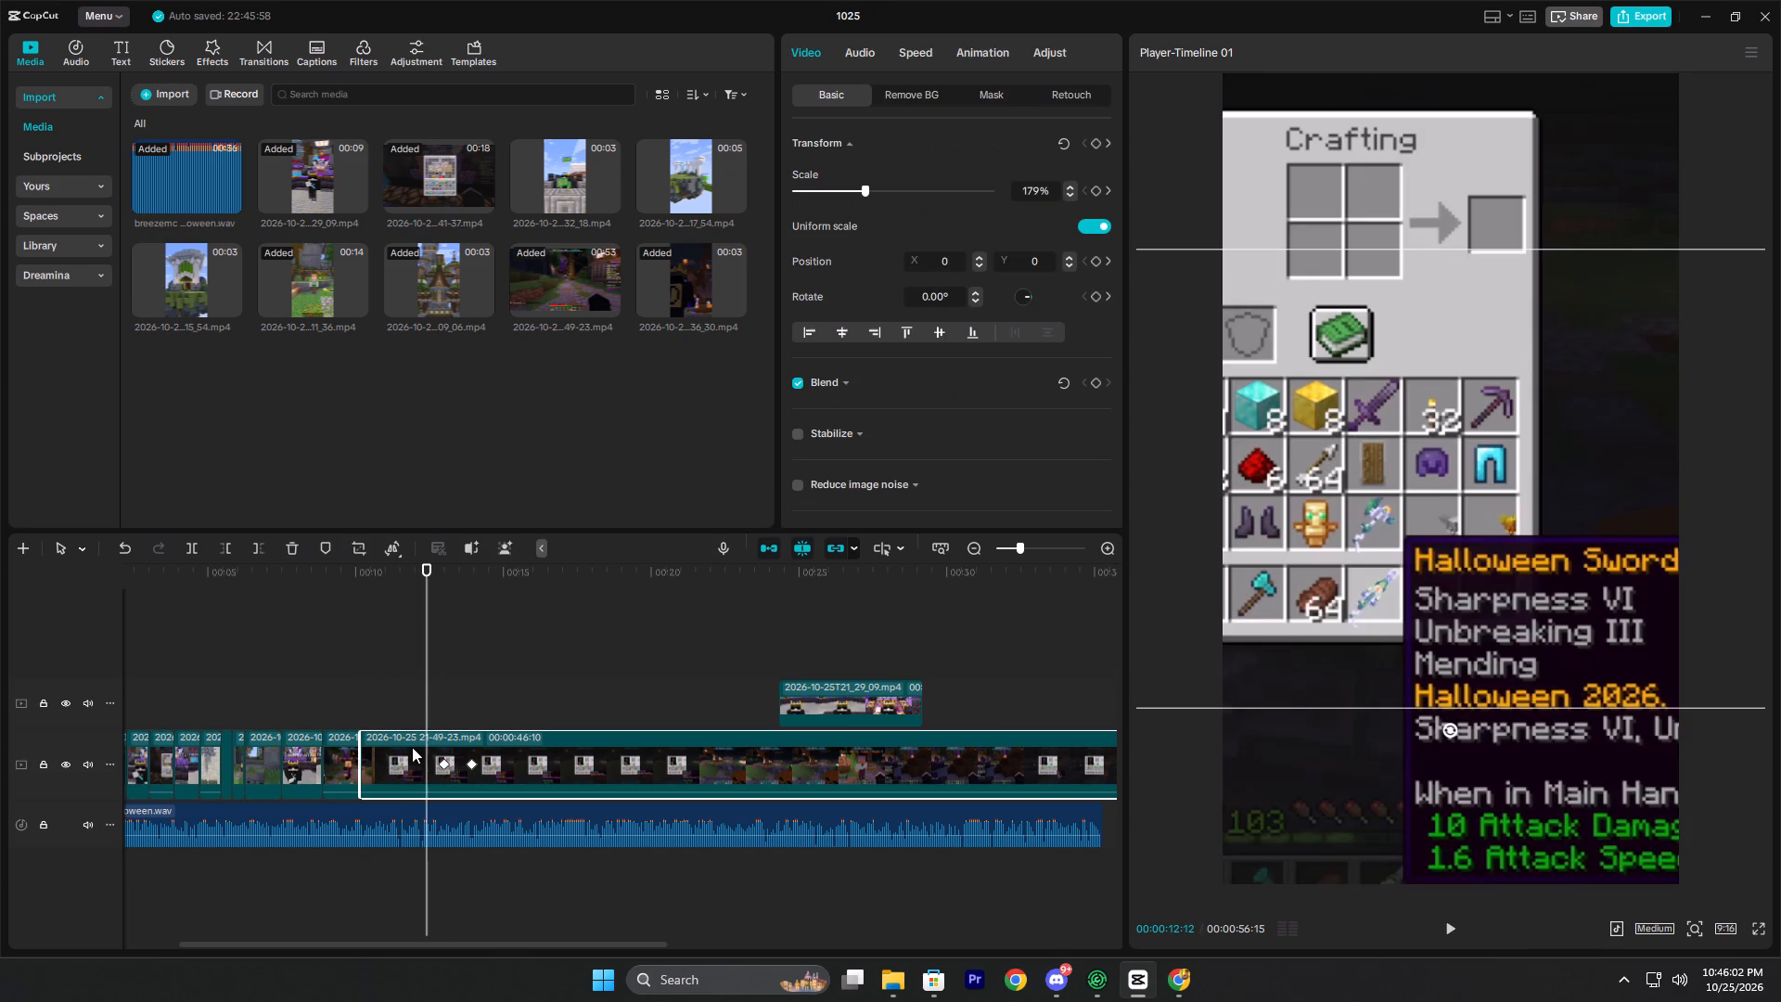
{"action": "key", "text": "space"}
{"action": "key", "text": "space"}
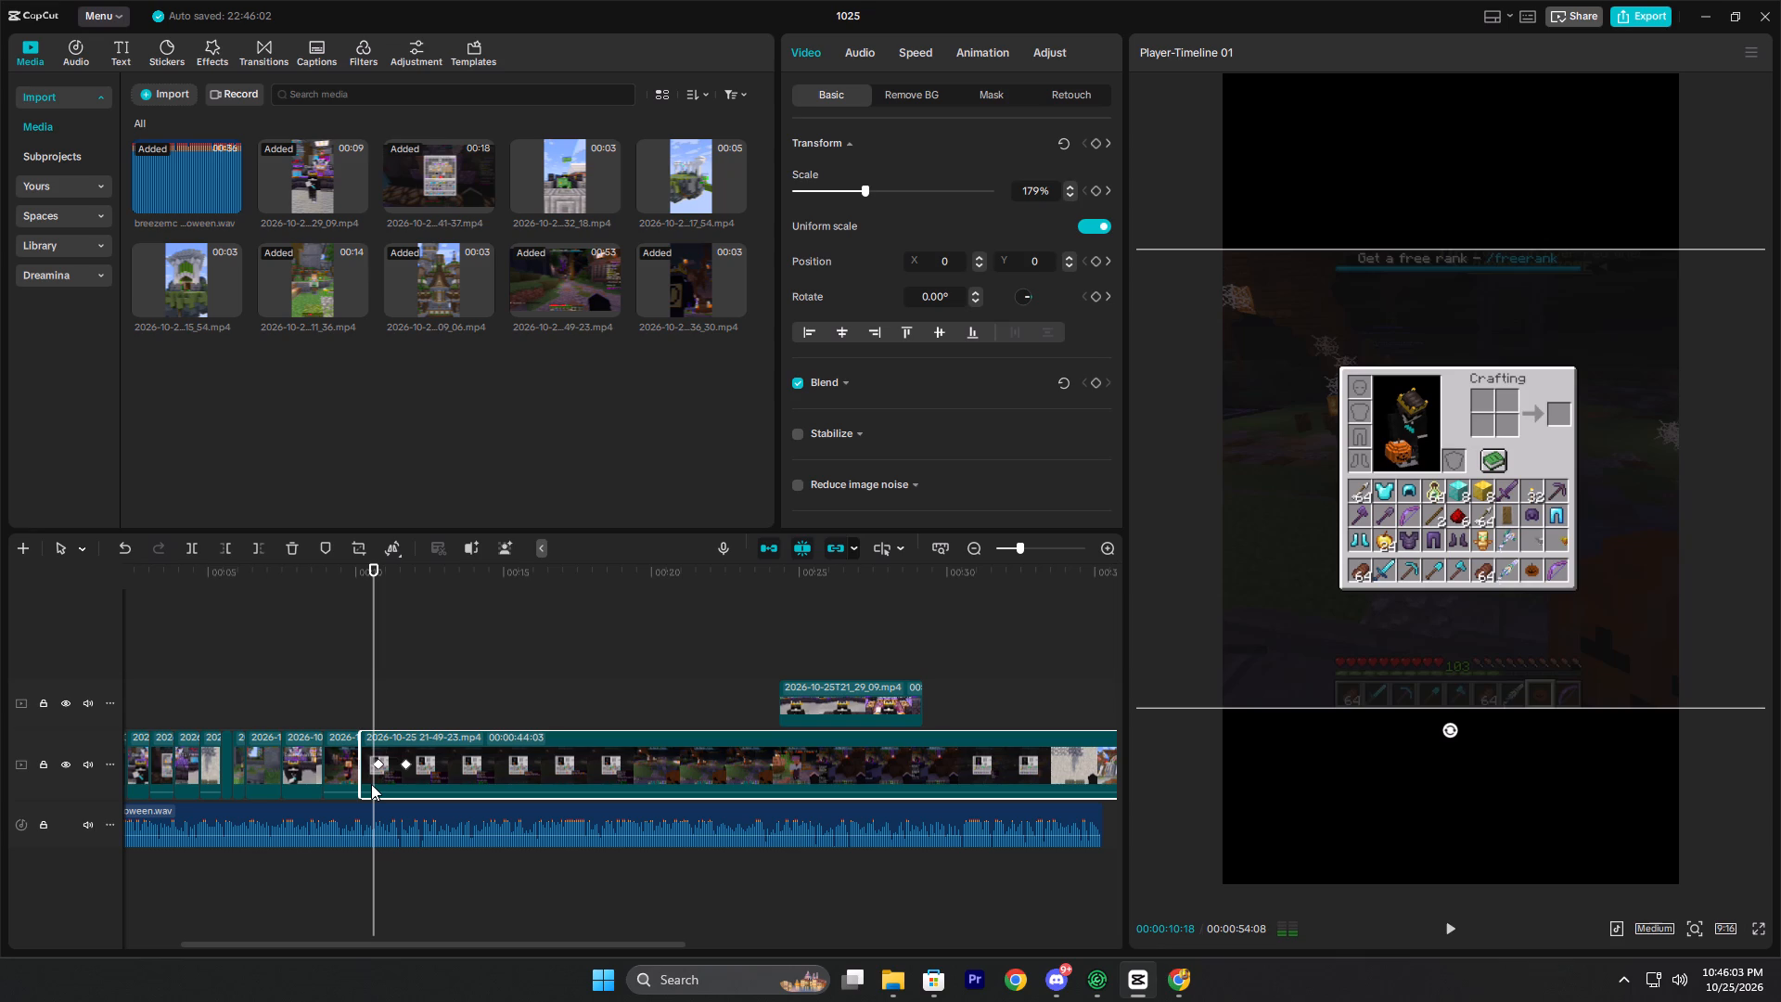
Move the first zoom keyframe to the inventory segment's start and the second to about 11 s, and replay the zoom.
{"action": "left_click_drag", "start_coordinate": [380, 764], "coordinate": [345, 771]}
{"action": "left_click_drag", "start_coordinate": [403, 761], "coordinate": [404, 772]}
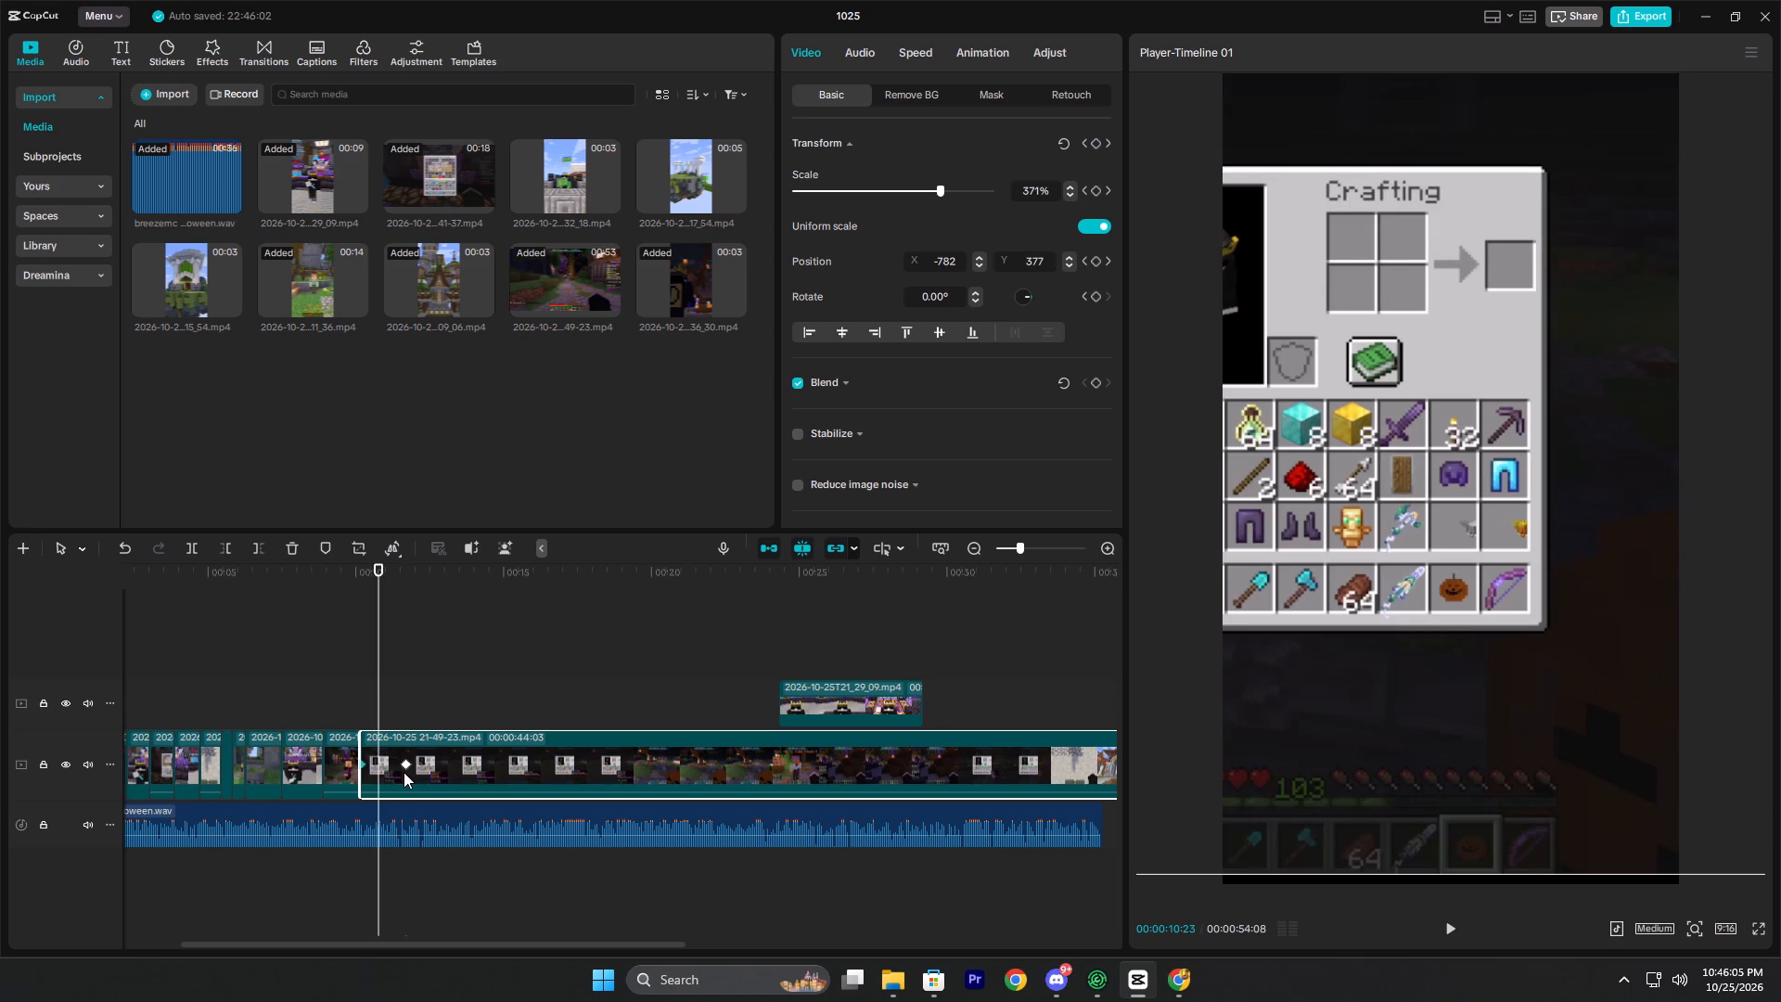
{"action": "left_click", "coordinate": [384, 764]}
{"action": "left_click_drag", "start_coordinate": [404, 772], "coordinate": [384, 764]}
{"action": "left_click", "coordinate": [360, 715]}
{"action": "key", "text": "space"}
{"action": "key", "text": "space"}
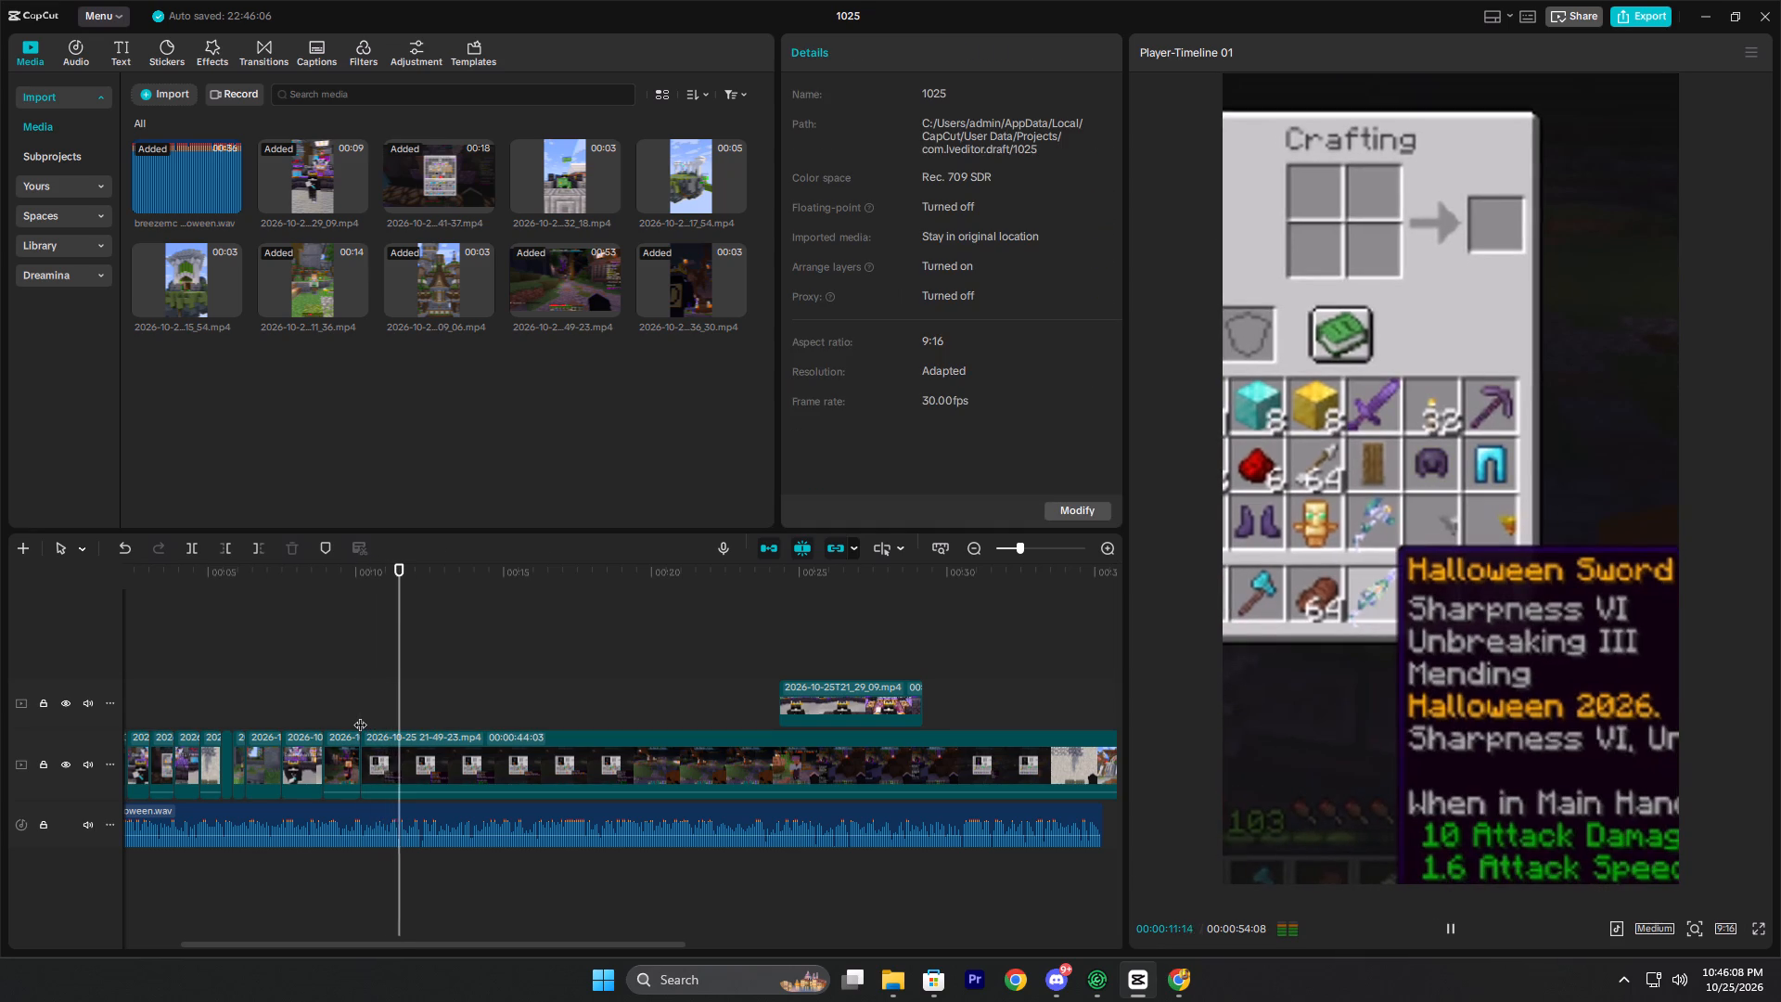
Shift both zoom keyframes past 11 s on the inventory segment to clear its opening for another trim.
{"action": "left_click", "coordinate": [399, 763]}
{"action": "left_click", "coordinate": [385, 719]}
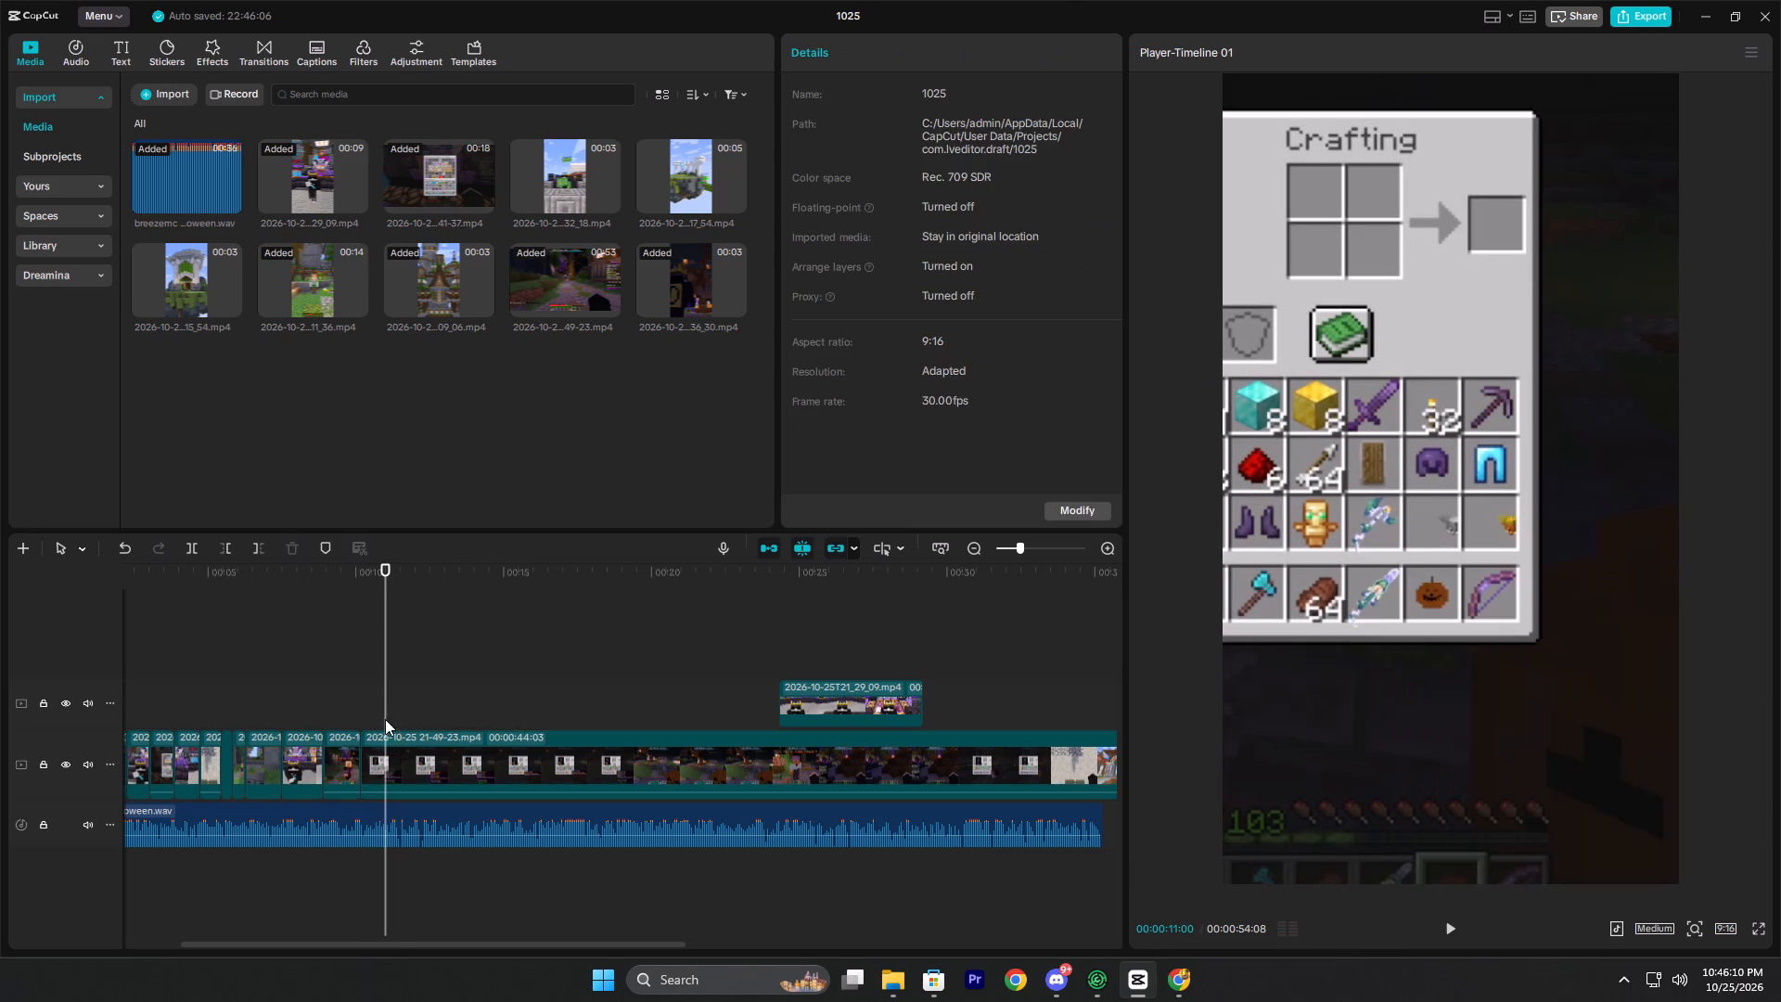
{"action": "left_click", "coordinate": [391, 765]}
{"action": "left_click_drag", "start_coordinate": [378, 763], "coordinate": [404, 767]}
{"action": "left_click", "coordinate": [365, 764]}
{"action": "left_click_drag", "start_coordinate": [366, 764], "coordinate": [378, 764]}
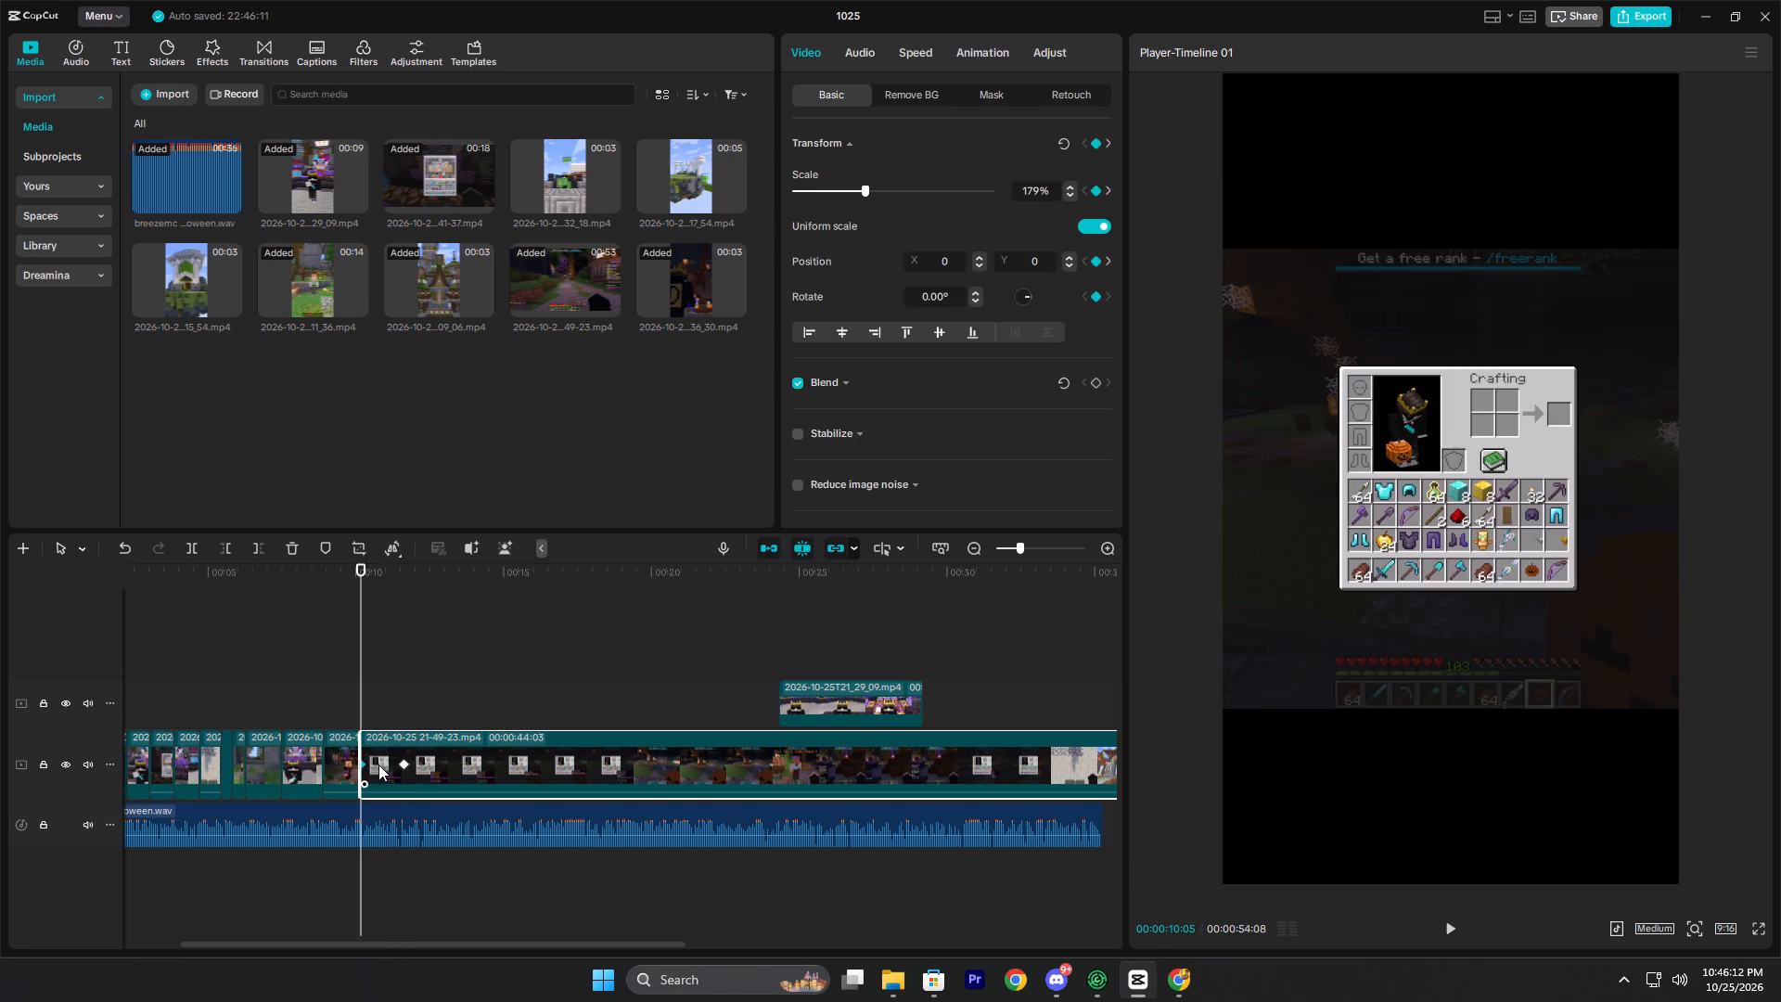
{"action": "left_click_drag", "start_coordinate": [378, 764], "coordinate": [392, 766]}
Trim away the part of the inventory segment before 00:00:10:26, closing the gap.
{"action": "left_click", "coordinate": [381, 727]}
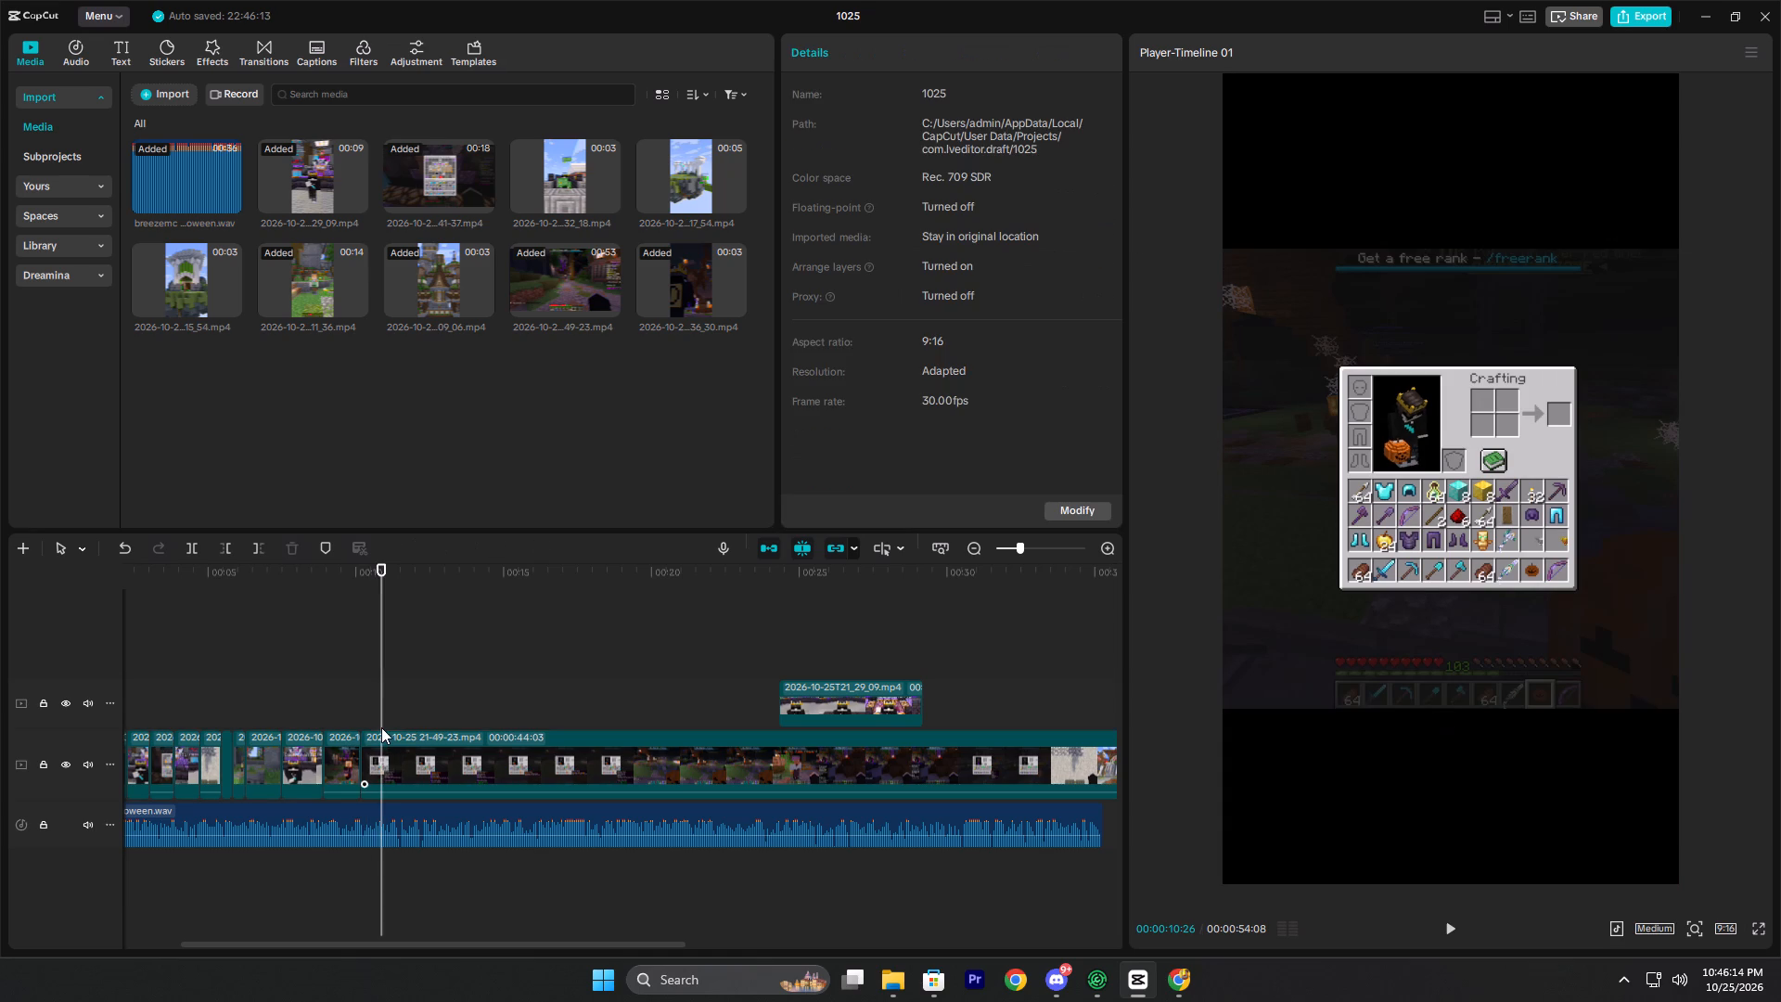
{"action": "type", "text": "q"}
{"action": "key", "text": "space"}
{"action": "key", "text": "space"}
Move the first zoom keyframe back to the inventory segment's start at 00:00:10:05 and play the zoom.
{"action": "left_click", "coordinate": [385, 752]}
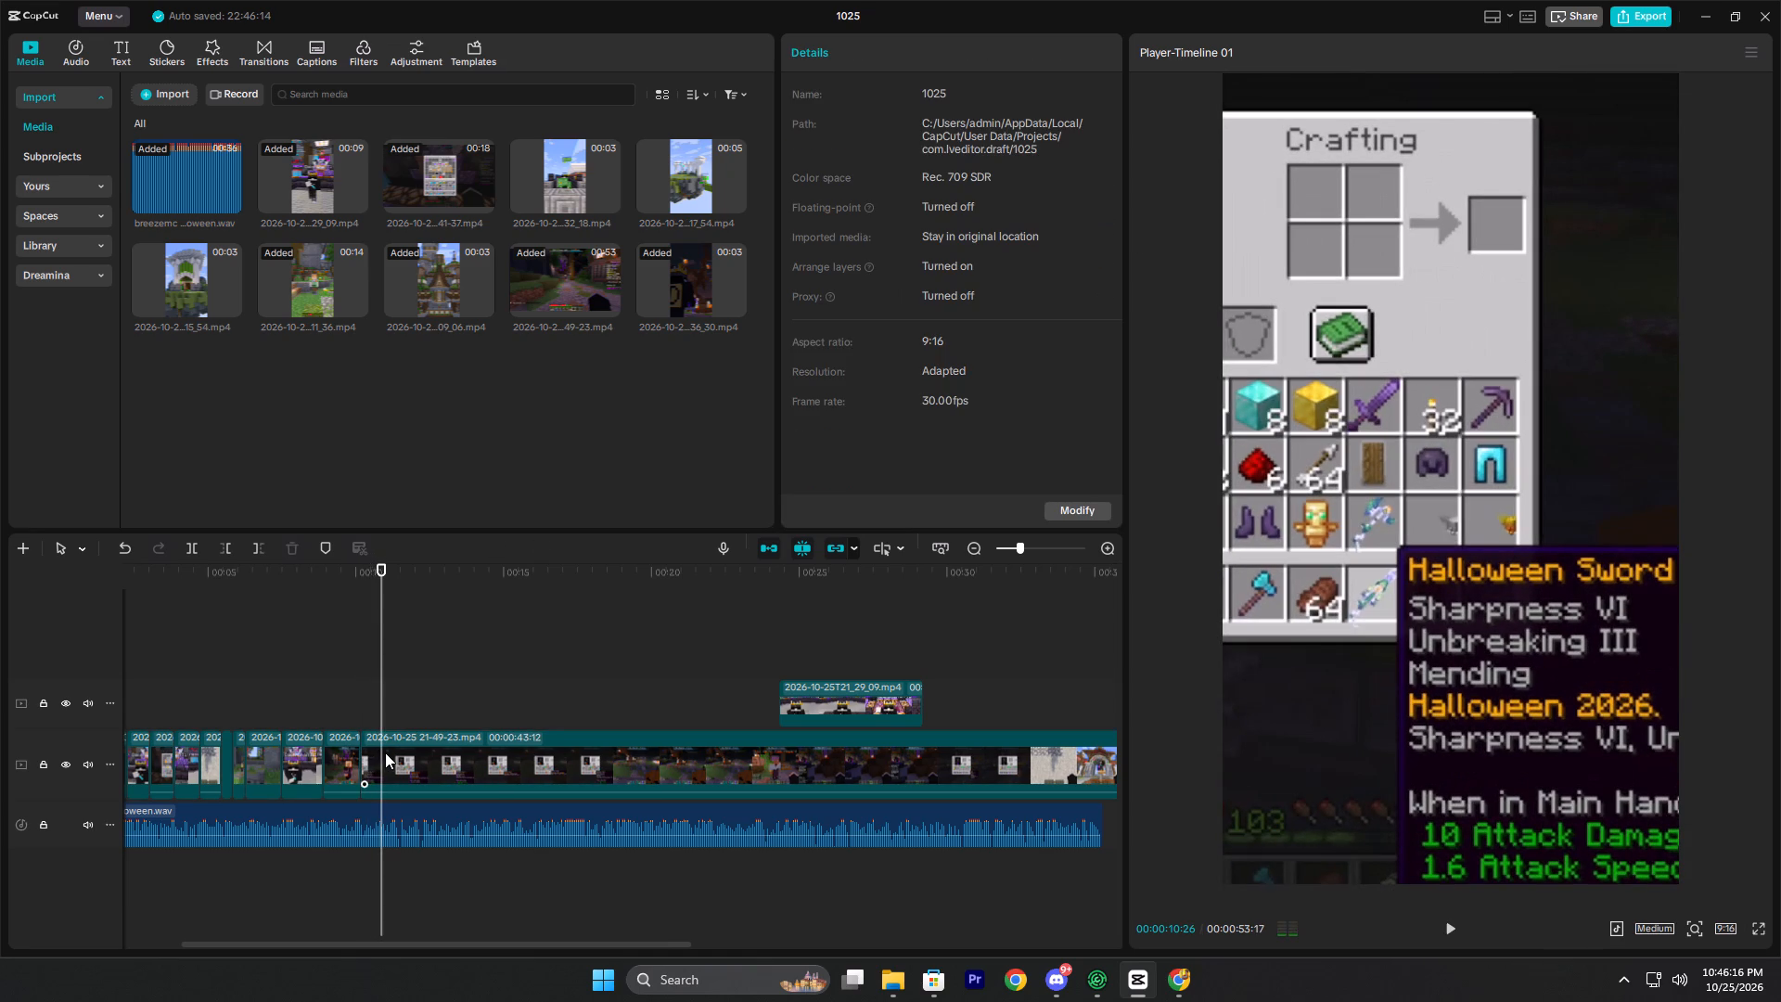
{"action": "left_click_drag", "start_coordinate": [370, 766], "coordinate": [340, 766]}
{"action": "left_click", "coordinate": [358, 711]}
{"action": "key", "text": "space"}
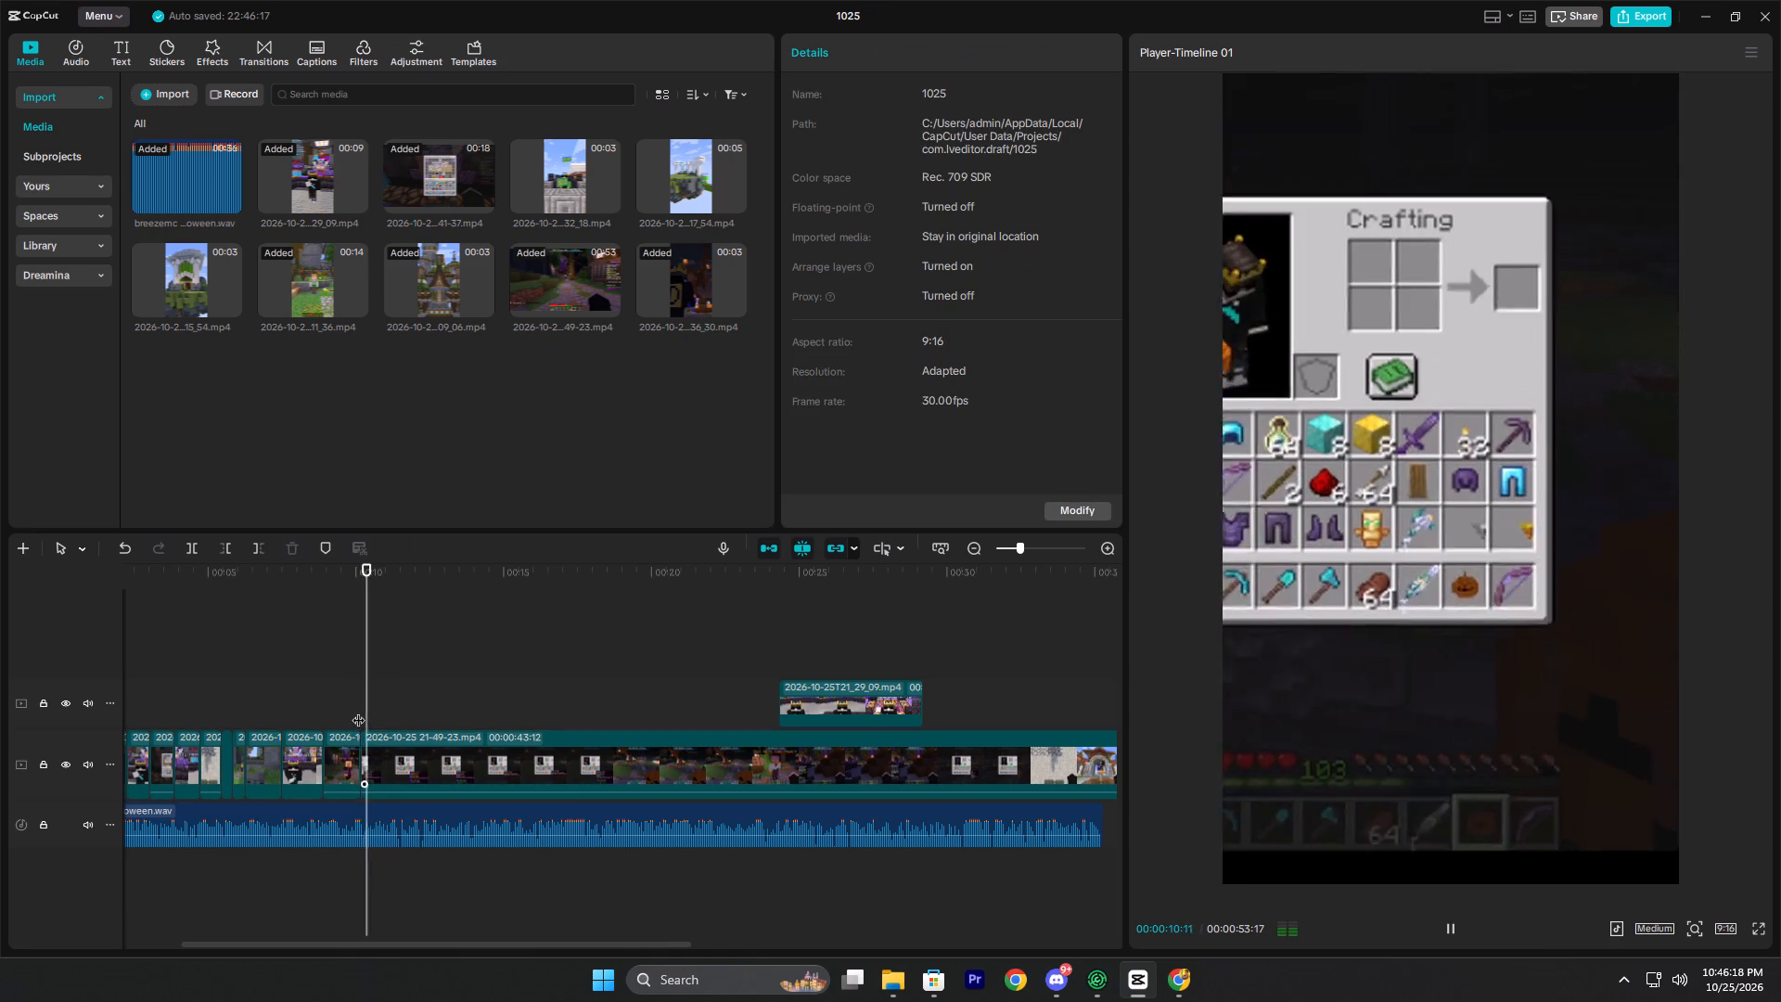
{"action": "key", "text": "space"}
{"action": "key", "text": "space"}
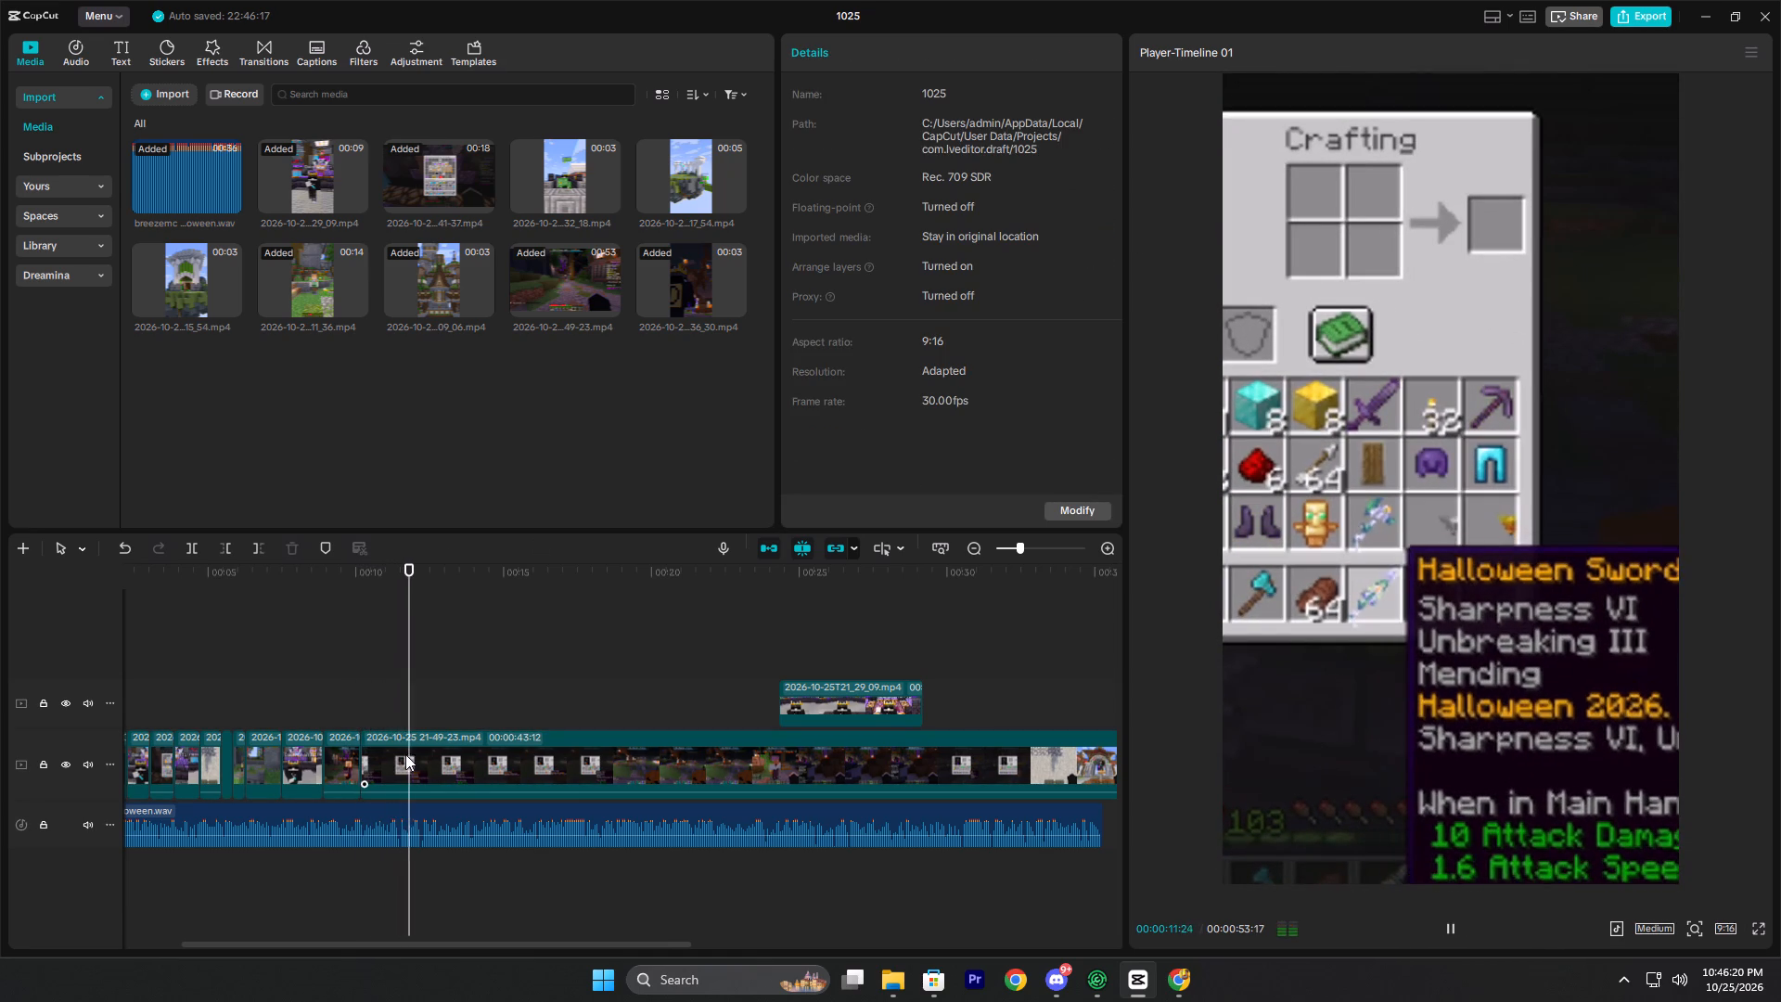
{"action": "key", "text": "space"}
Replay the Halloween Sword zoom and split the inventory segment at 00:00:11:10.
{"action": "left_click", "coordinate": [372, 682]}
{"action": "left_click_drag", "start_coordinate": [371, 683], "coordinate": [363, 686]}
{"action": "left_click", "coordinate": [363, 686]}
{"action": "key", "text": "space"}
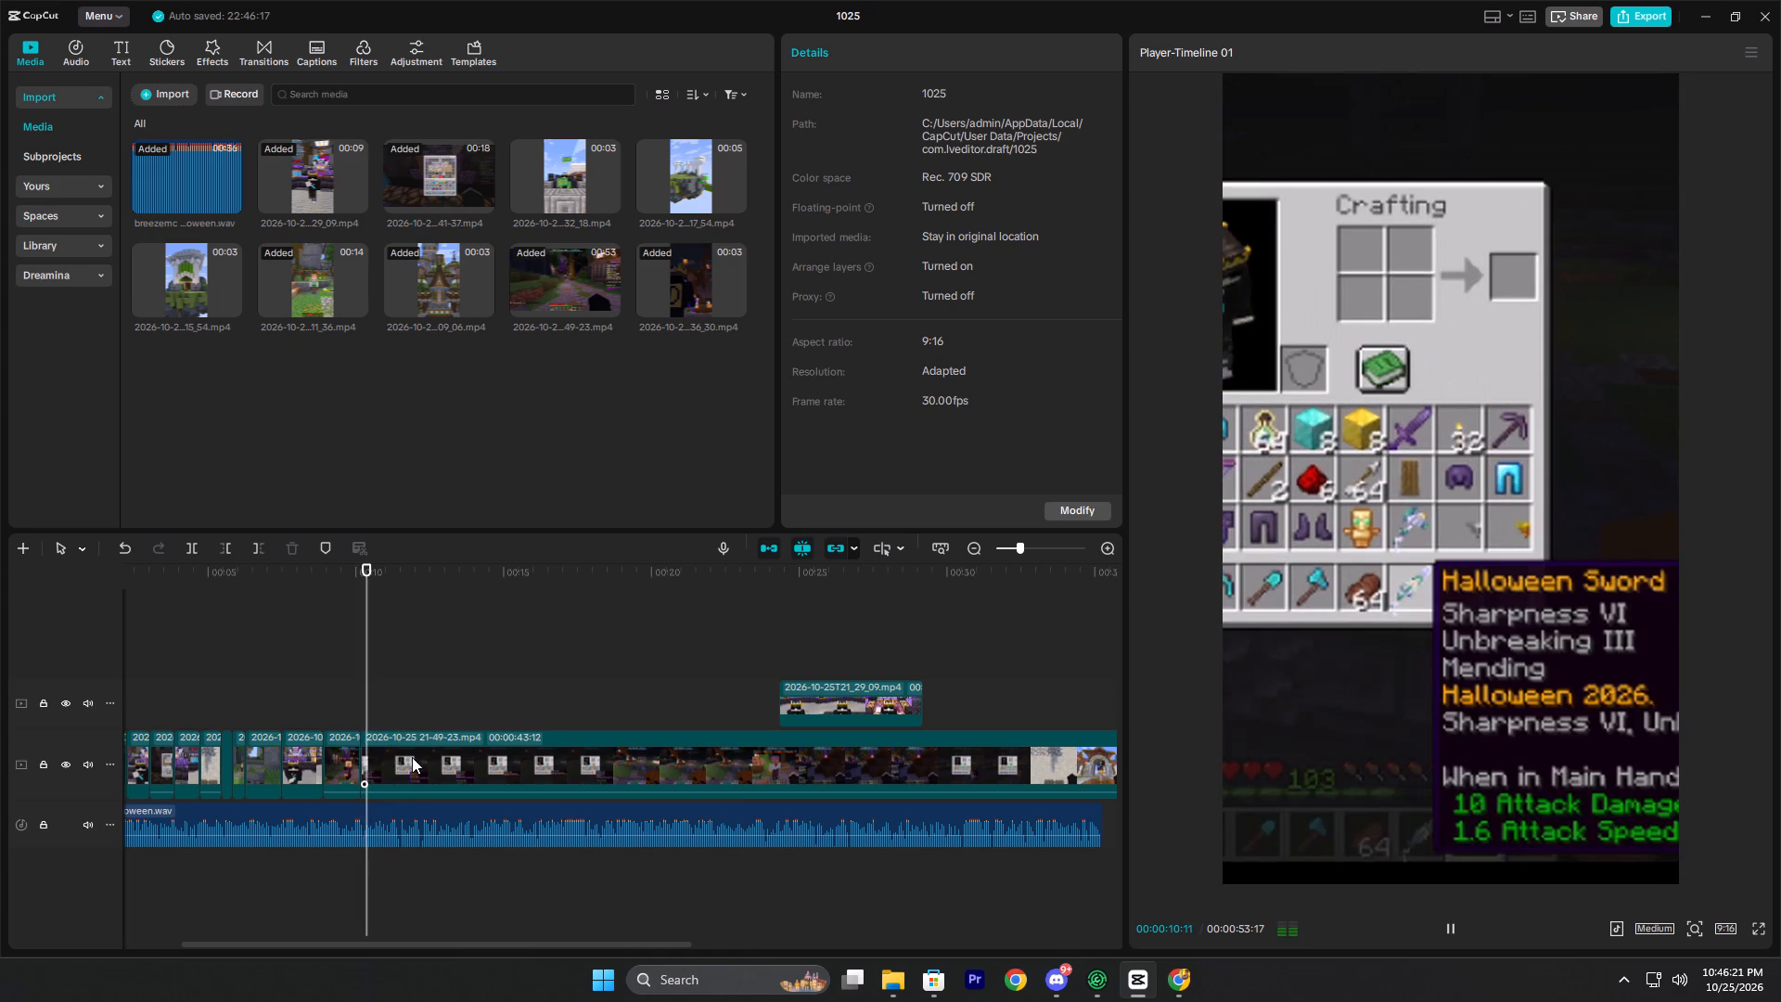
{"action": "key", "text": "space"}
{"action": "left_click", "coordinate": [428, 758]}
{"action": "key", "text": "ctrl+b"}
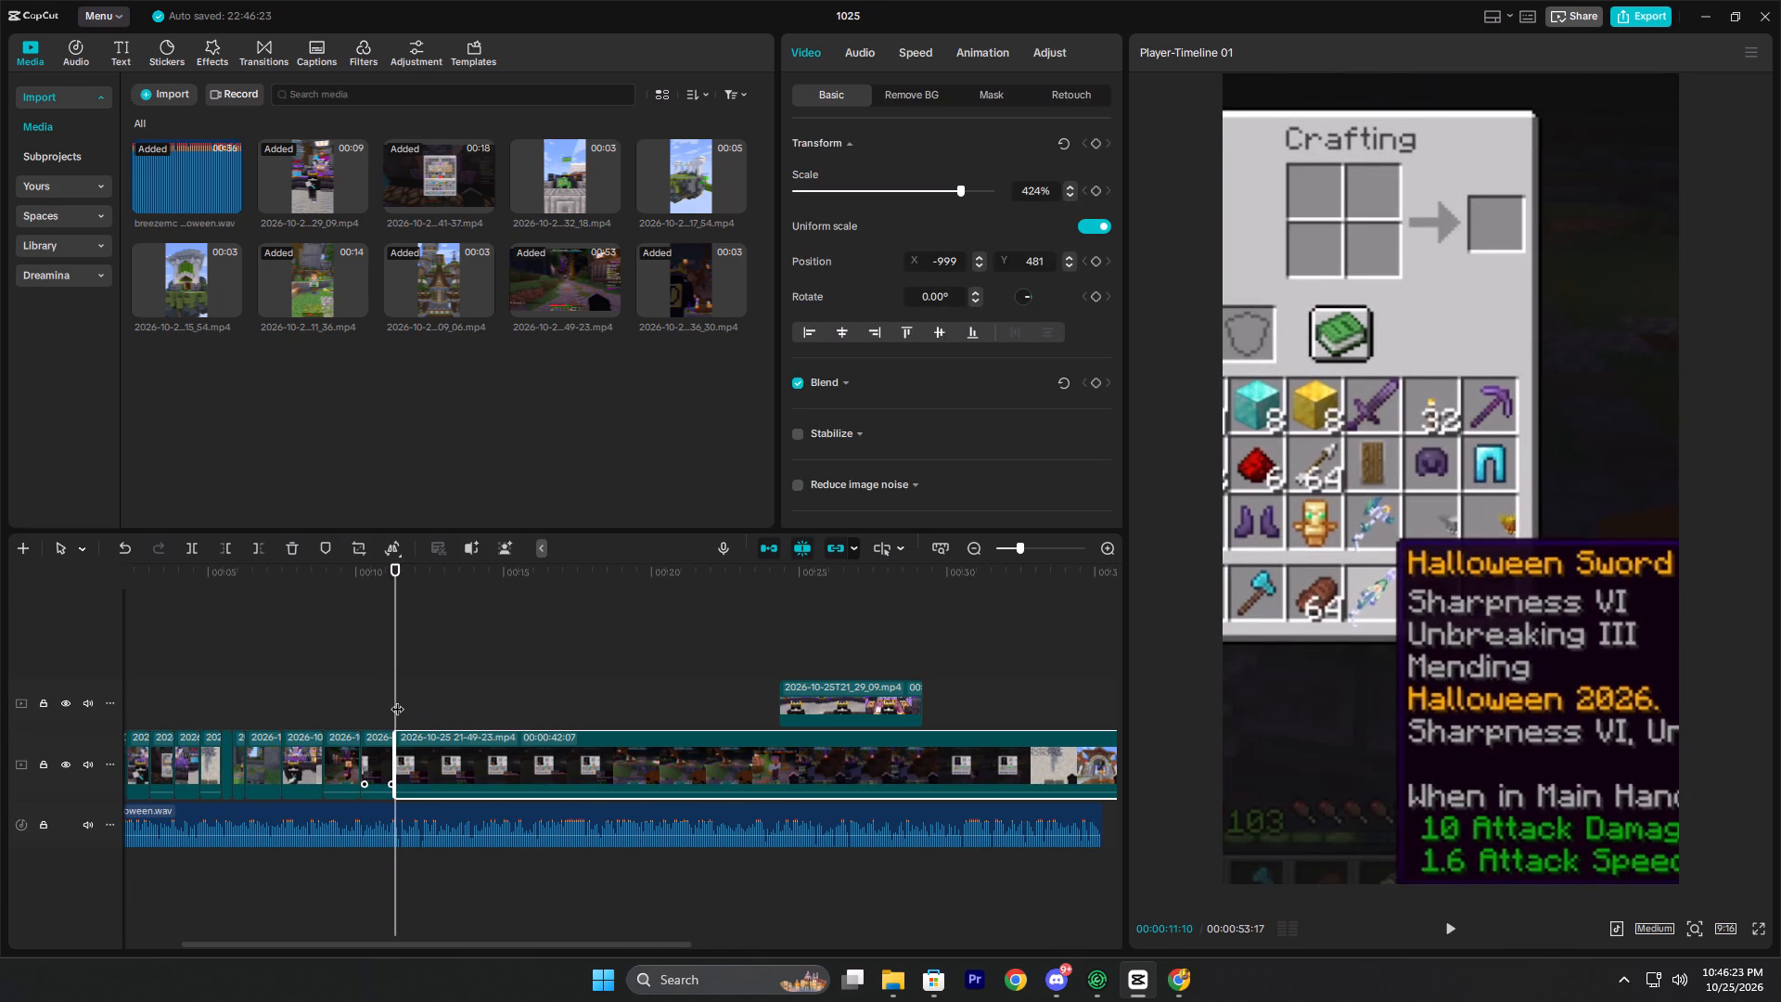
Trim the new inventory segment's opening up to 00:00:13:00 so it begins on the Pumpkin Head tooltip.
{"action": "left_click_drag", "start_coordinate": [397, 700], "coordinate": [444, 716]}
{"action": "left_click", "coordinate": [444, 716]}
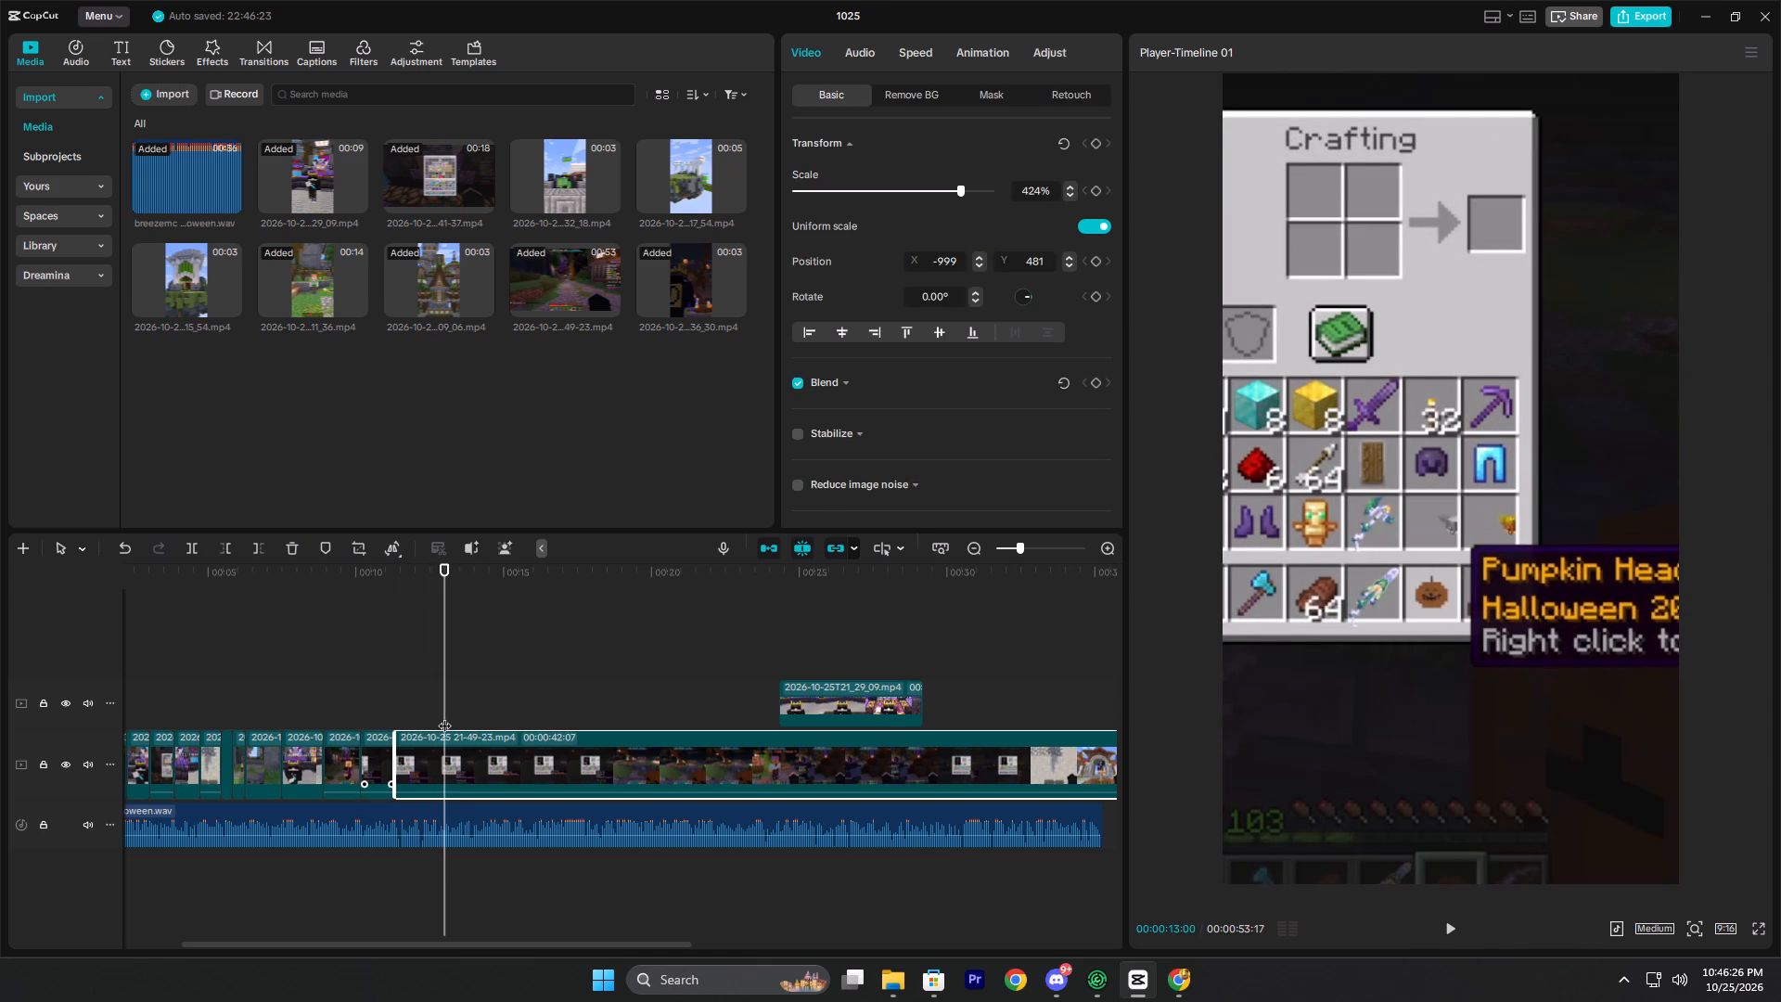
{"action": "key", "text": "q"}
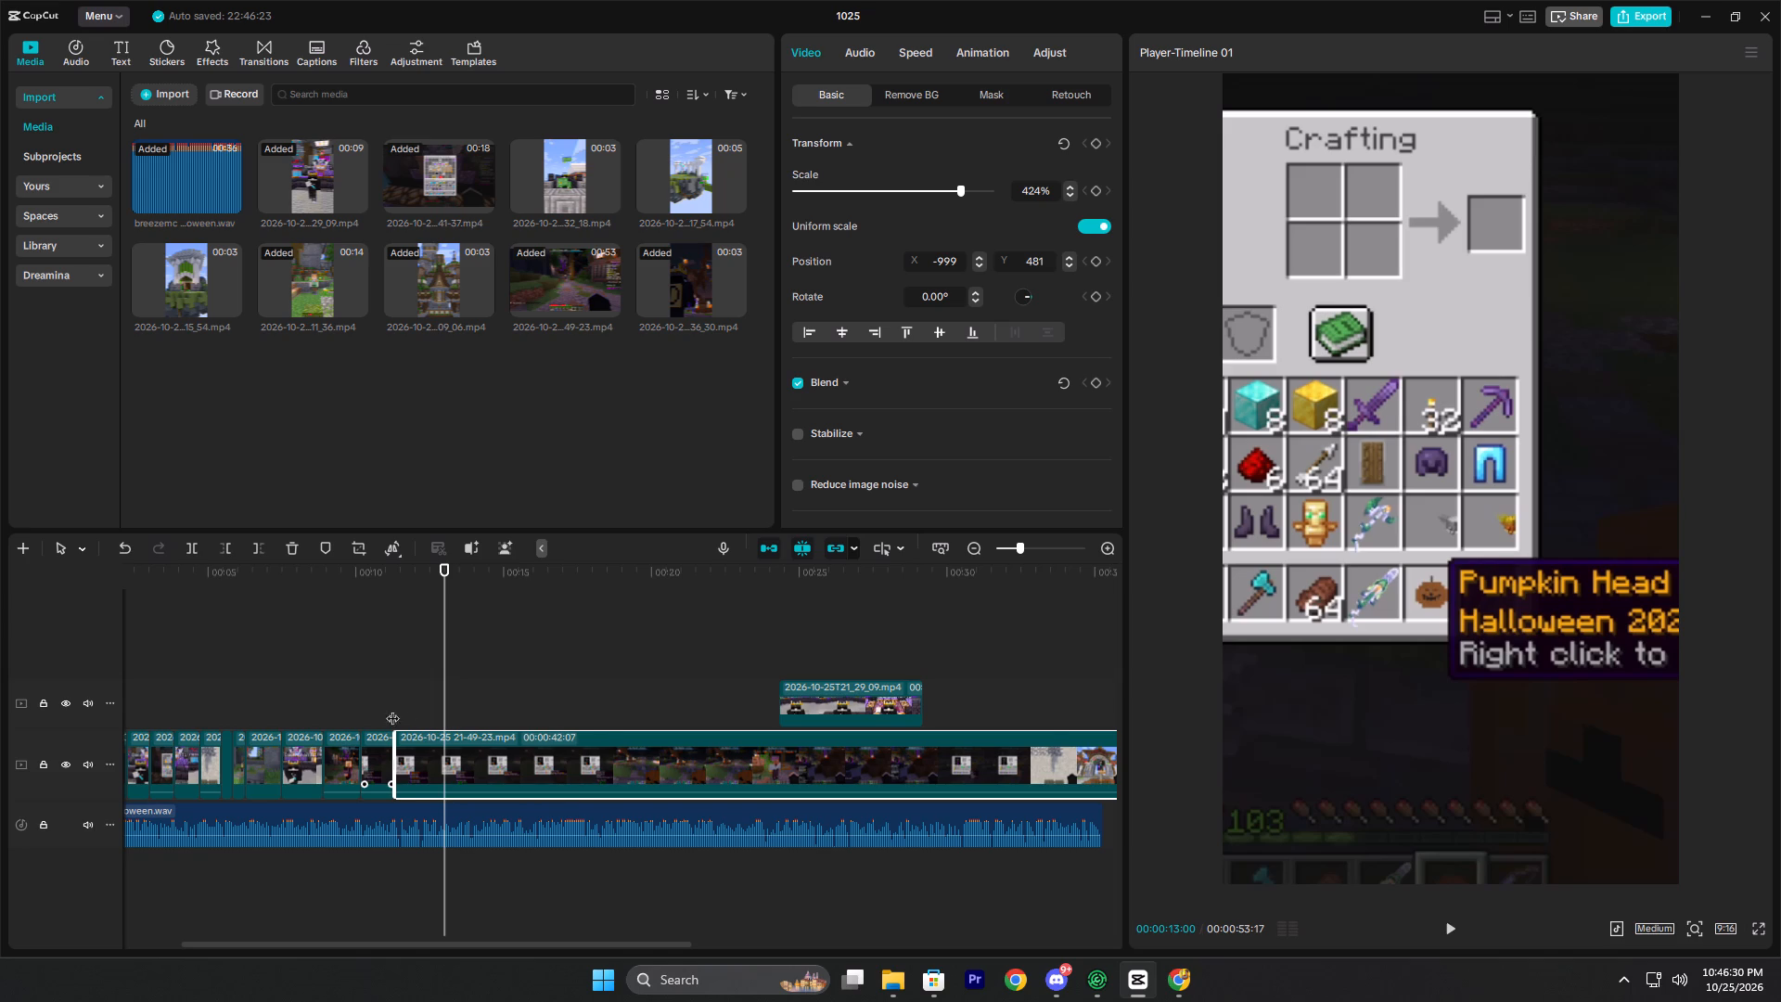
Add transform keyframes at the Pumpkin Head segment's start, 00:00:11:10, and reposition the frame to X -1420, Y 591 at 00:00:11:27.
{"action": "left_click", "coordinate": [1094, 144]}
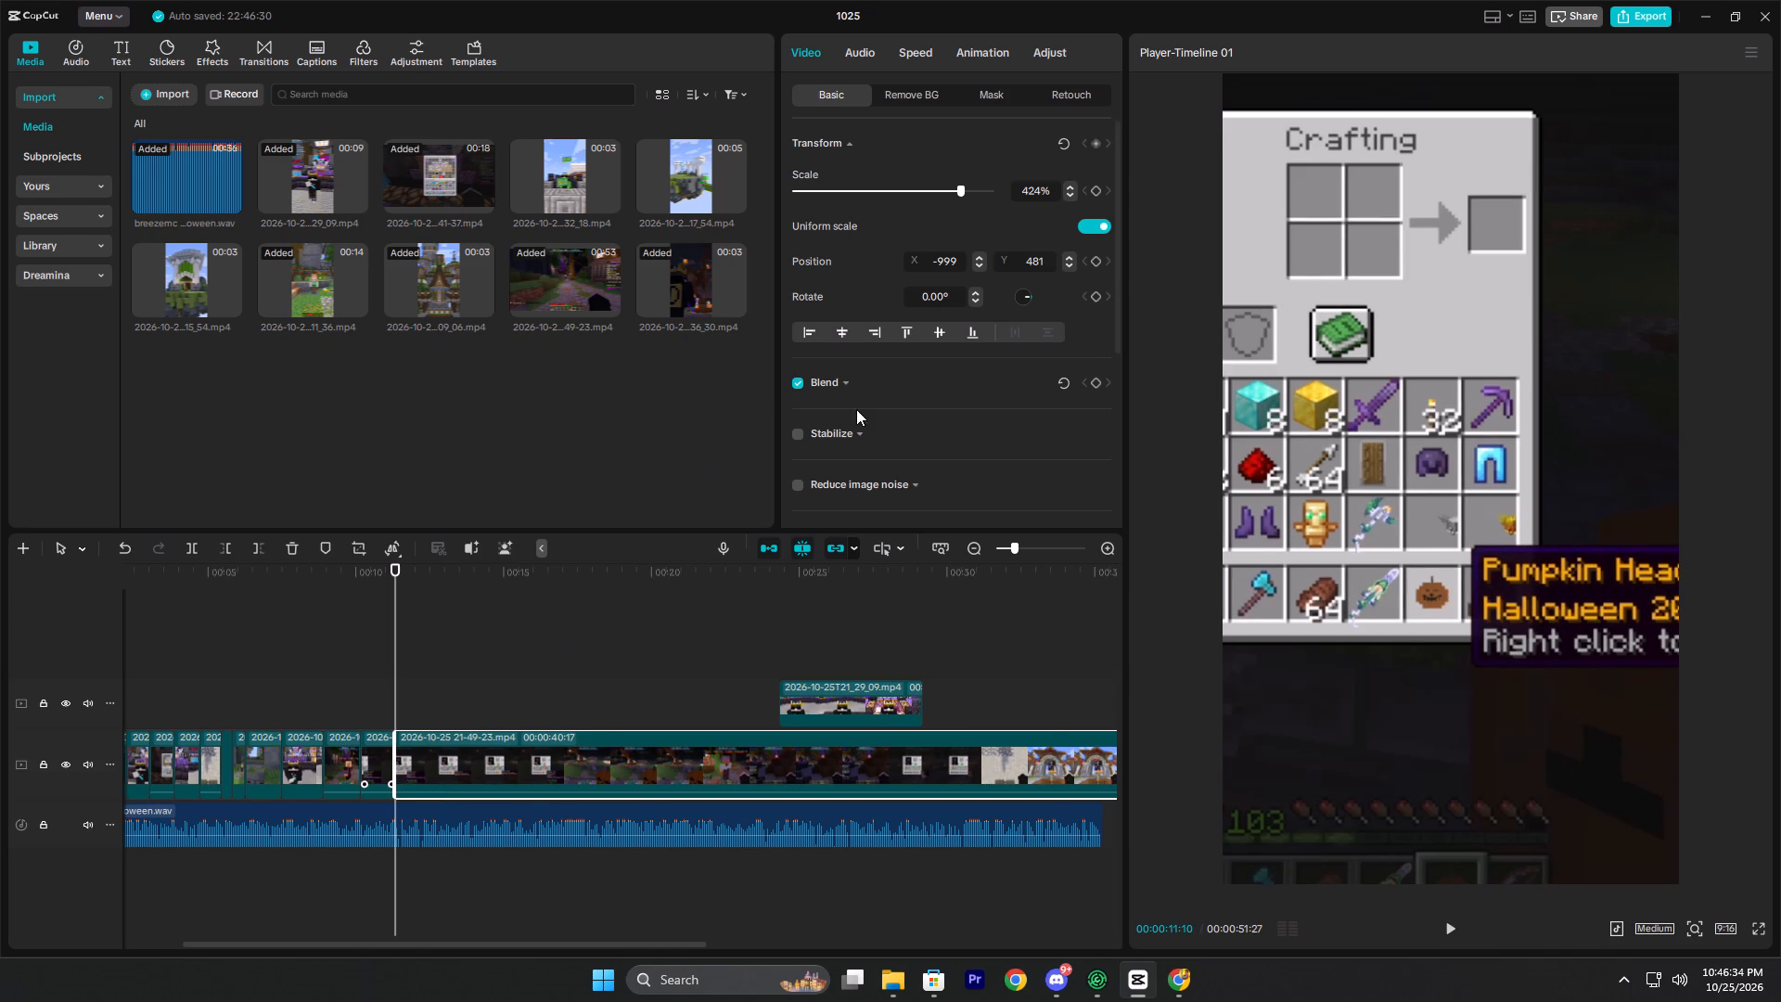
{"action": "key", "text": "space"}
{"action": "key", "text": "space"}
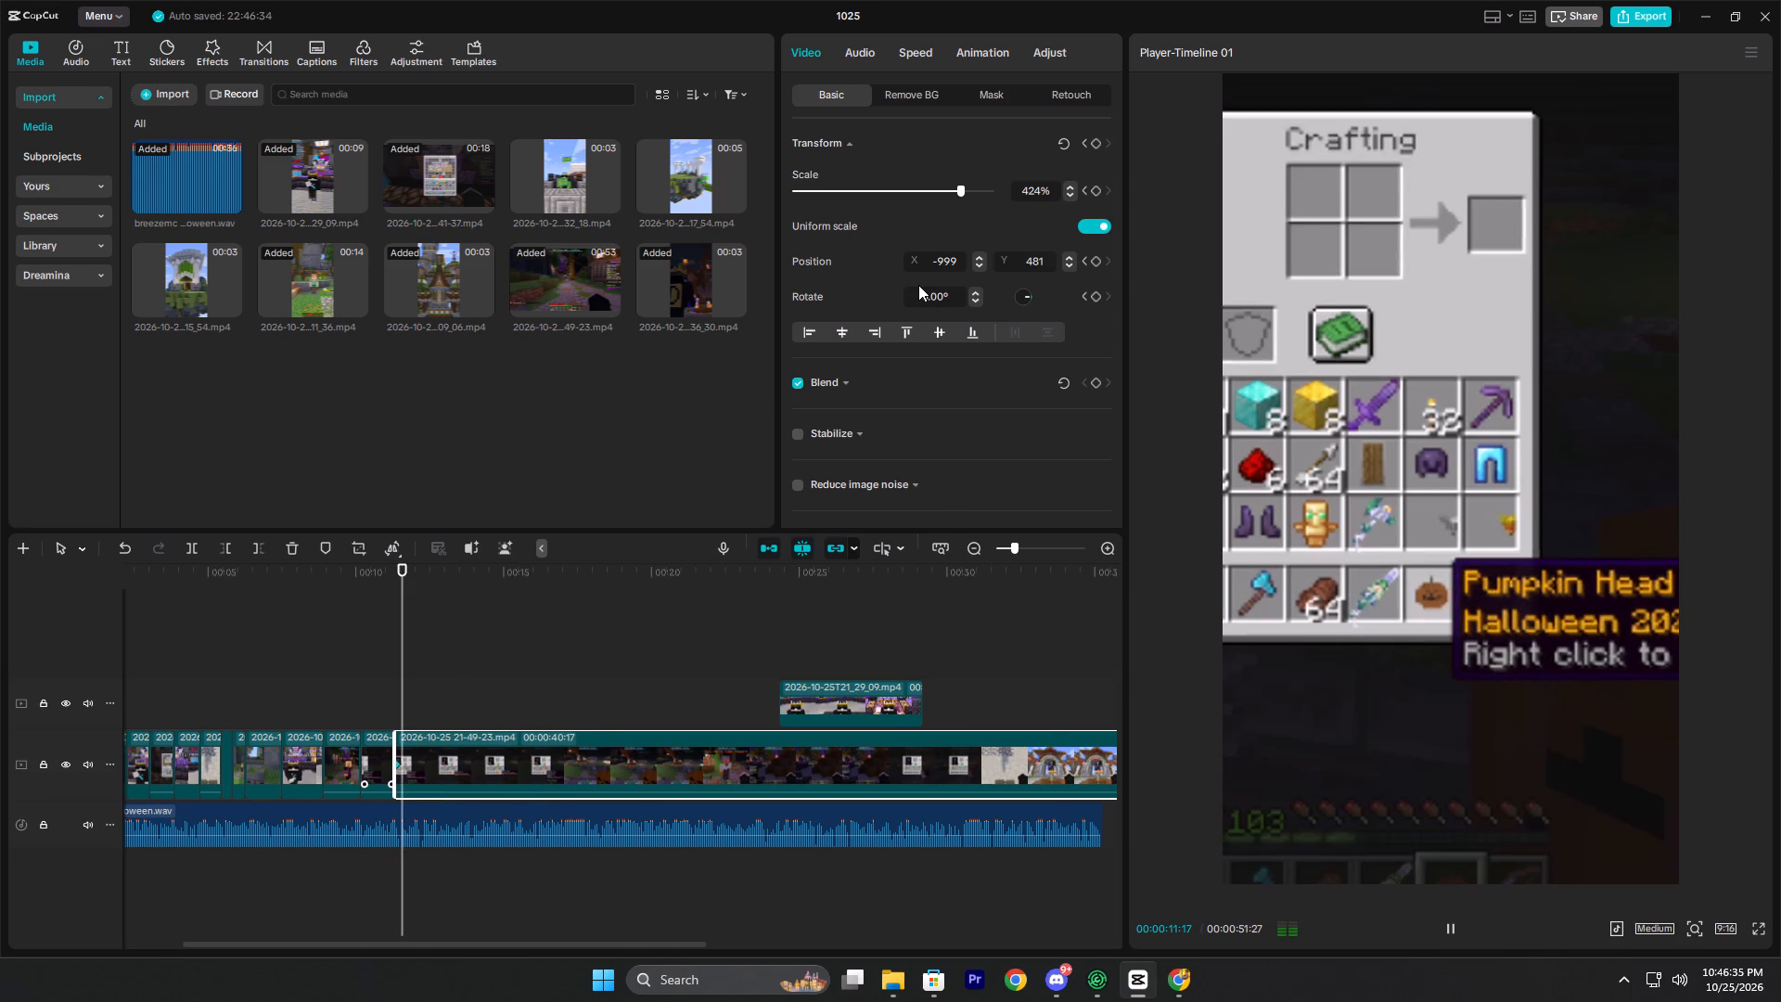
{"action": "left_click_drag", "start_coordinate": [1467, 668], "coordinate": [1377, 645]}
{"action": "left_click", "coordinate": [1377, 645]}
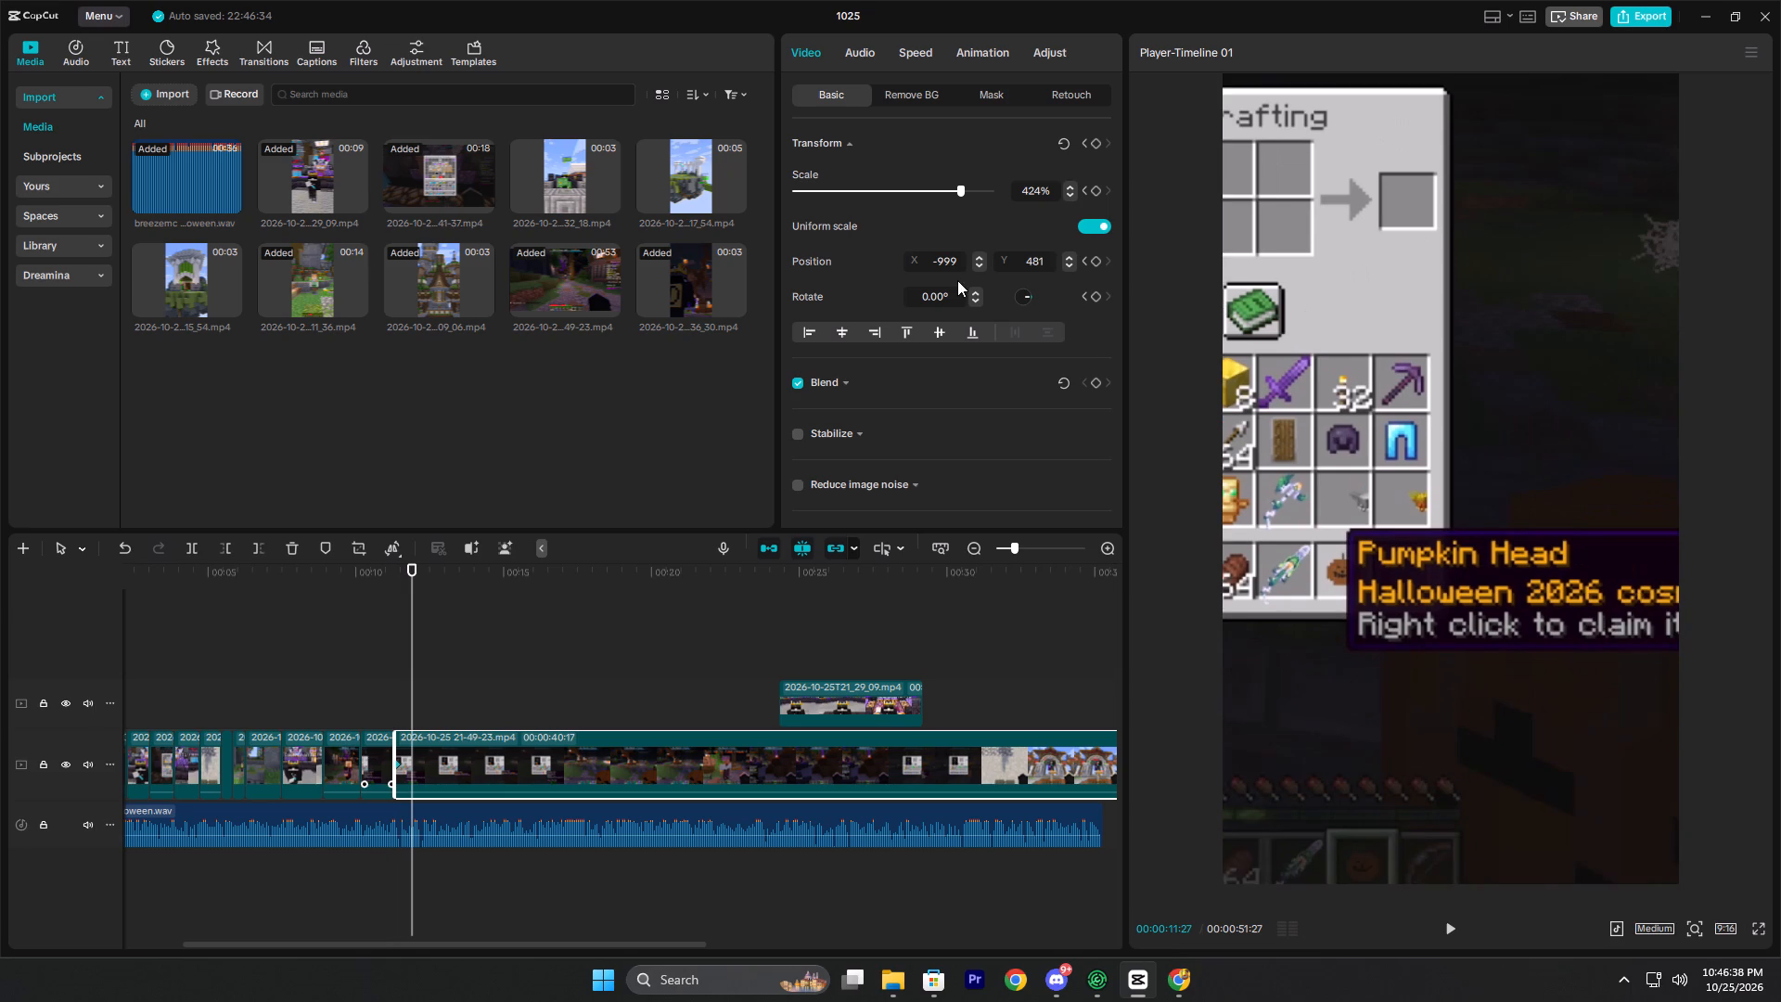
Apply the Cubic Out curve to the Pumpkin Head position keyframe at 00:00:11:27.
{"action": "left_click", "coordinate": [414, 761]}
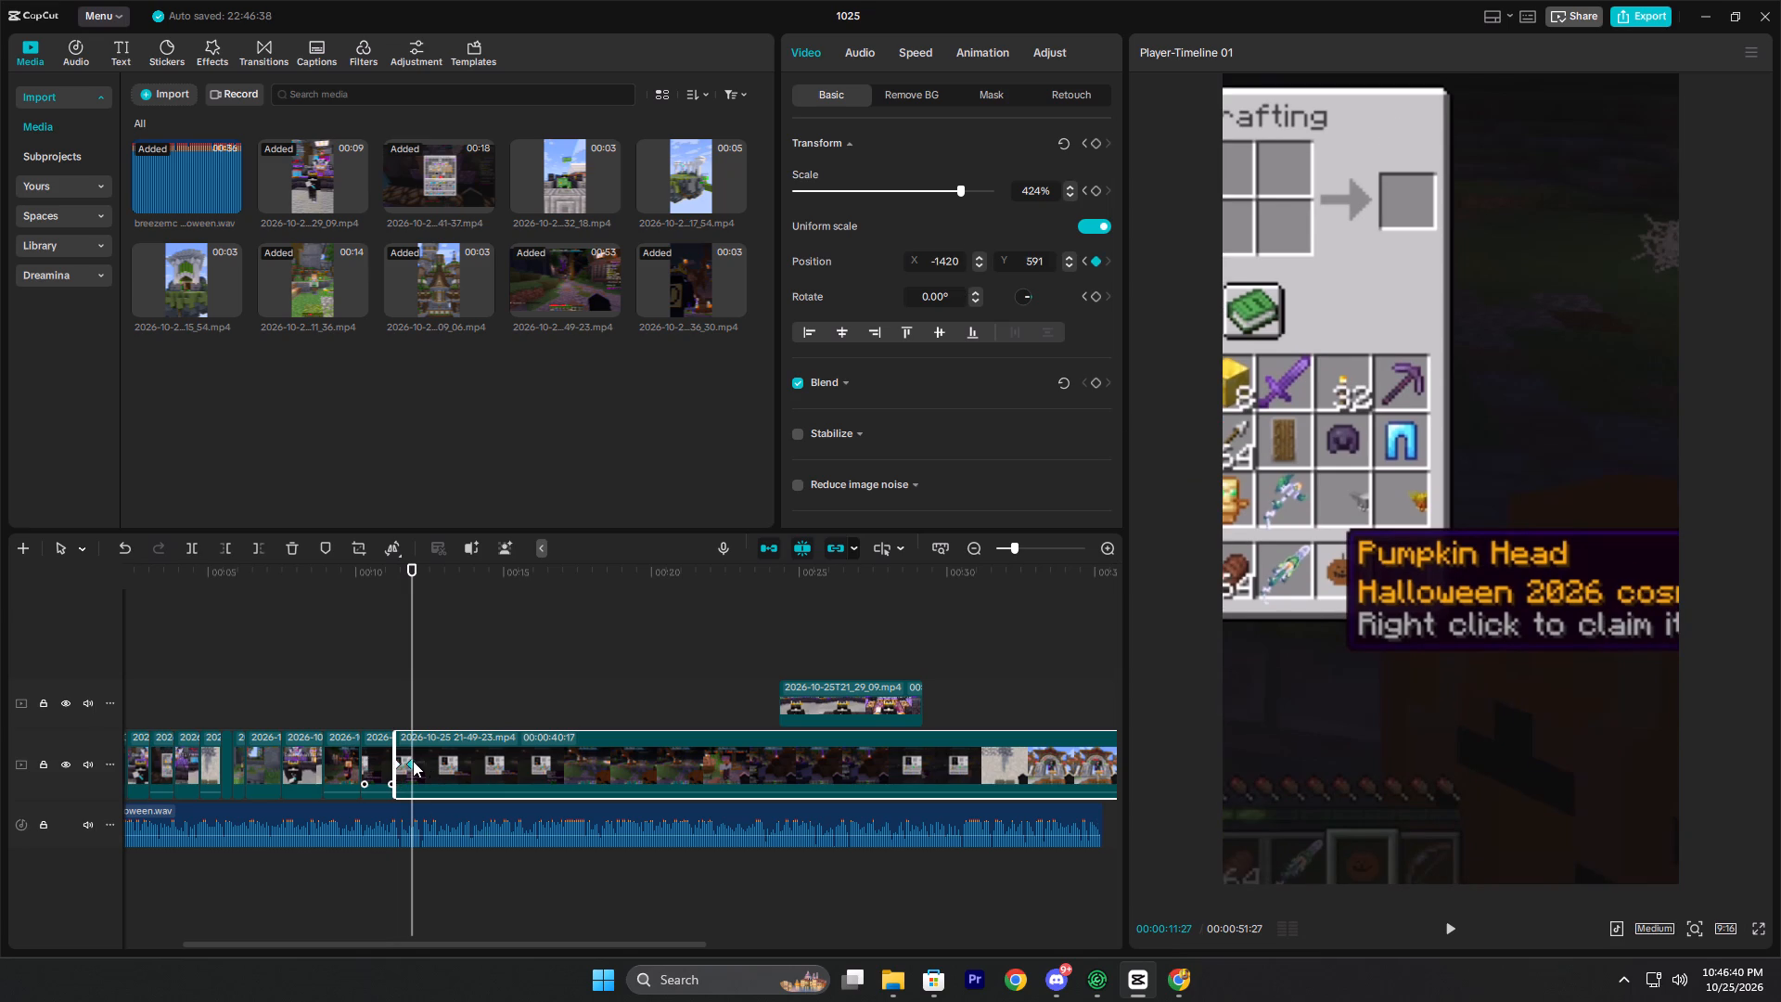
{"action": "right_click", "coordinate": [413, 761]}
{"action": "left_click", "coordinate": [508, 854]}
{"action": "left_click", "coordinate": [703, 816]}
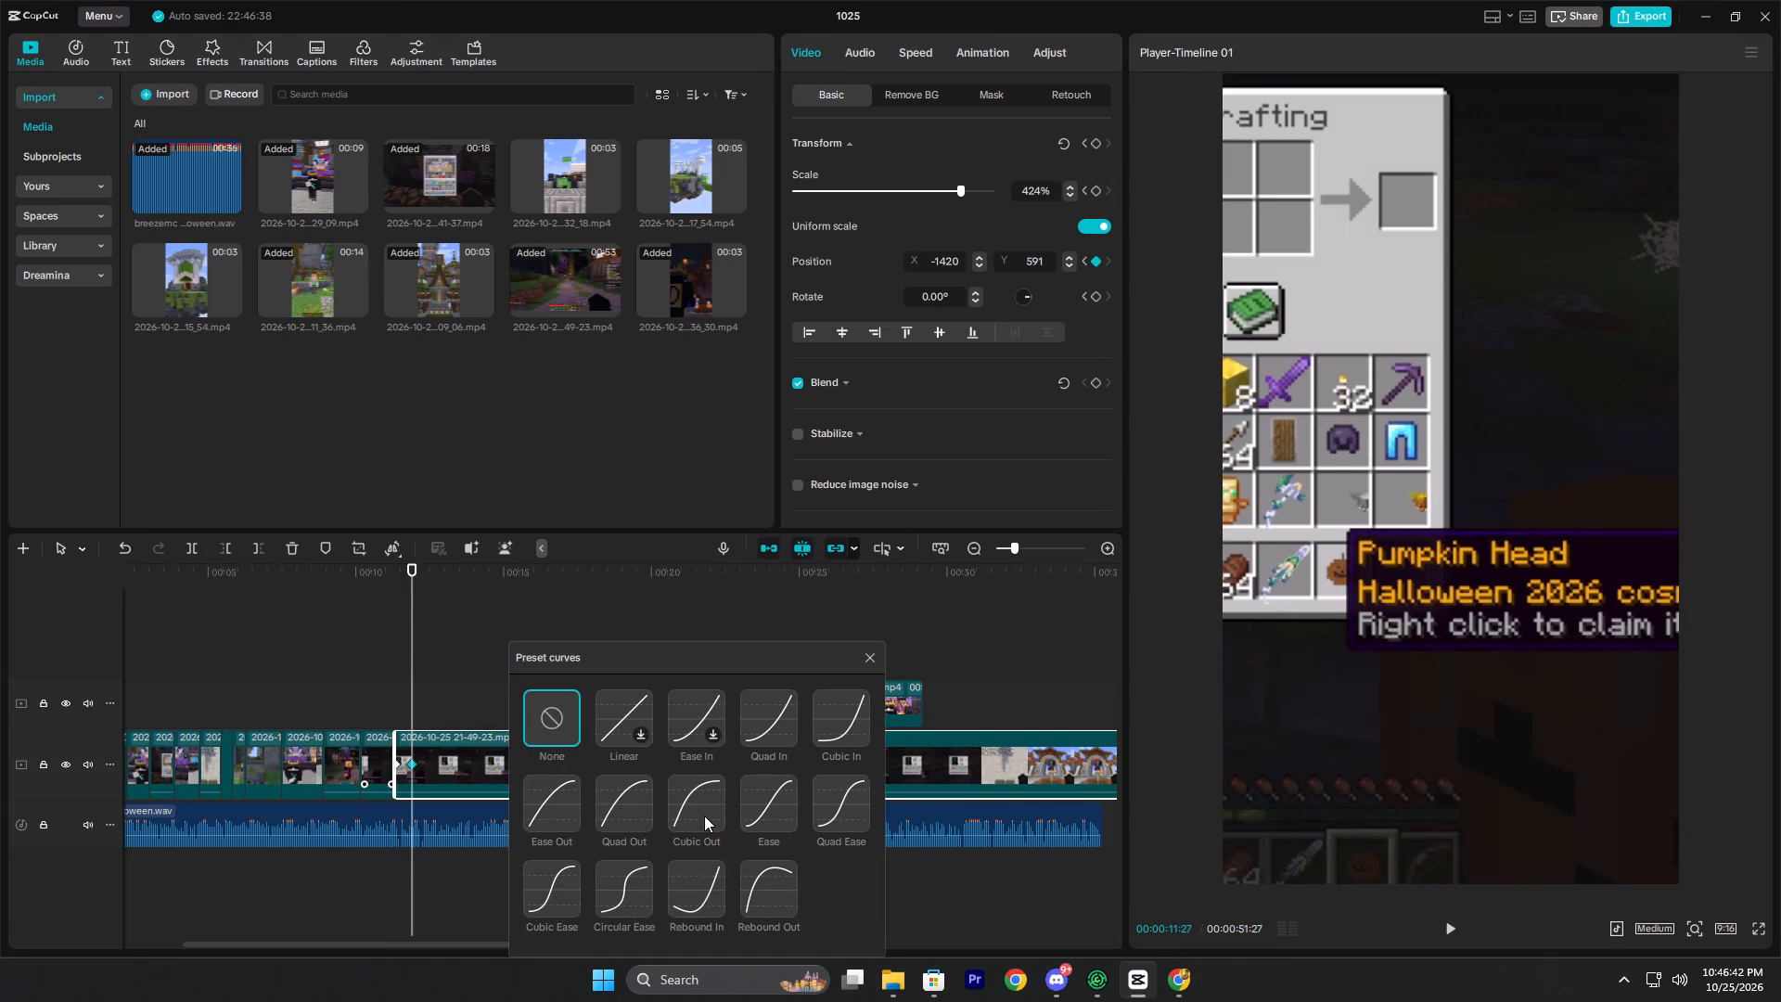
{"action": "left_click", "coordinate": [864, 651]}
Replay from the Halloween Sword zoom and split the Pumpkin Head segment at 00:00:12:05, playing on from the cut.
{"action": "left_click", "coordinate": [380, 719]}
{"action": "left_click", "coordinate": [365, 712]}
{"action": "key", "text": "space"}
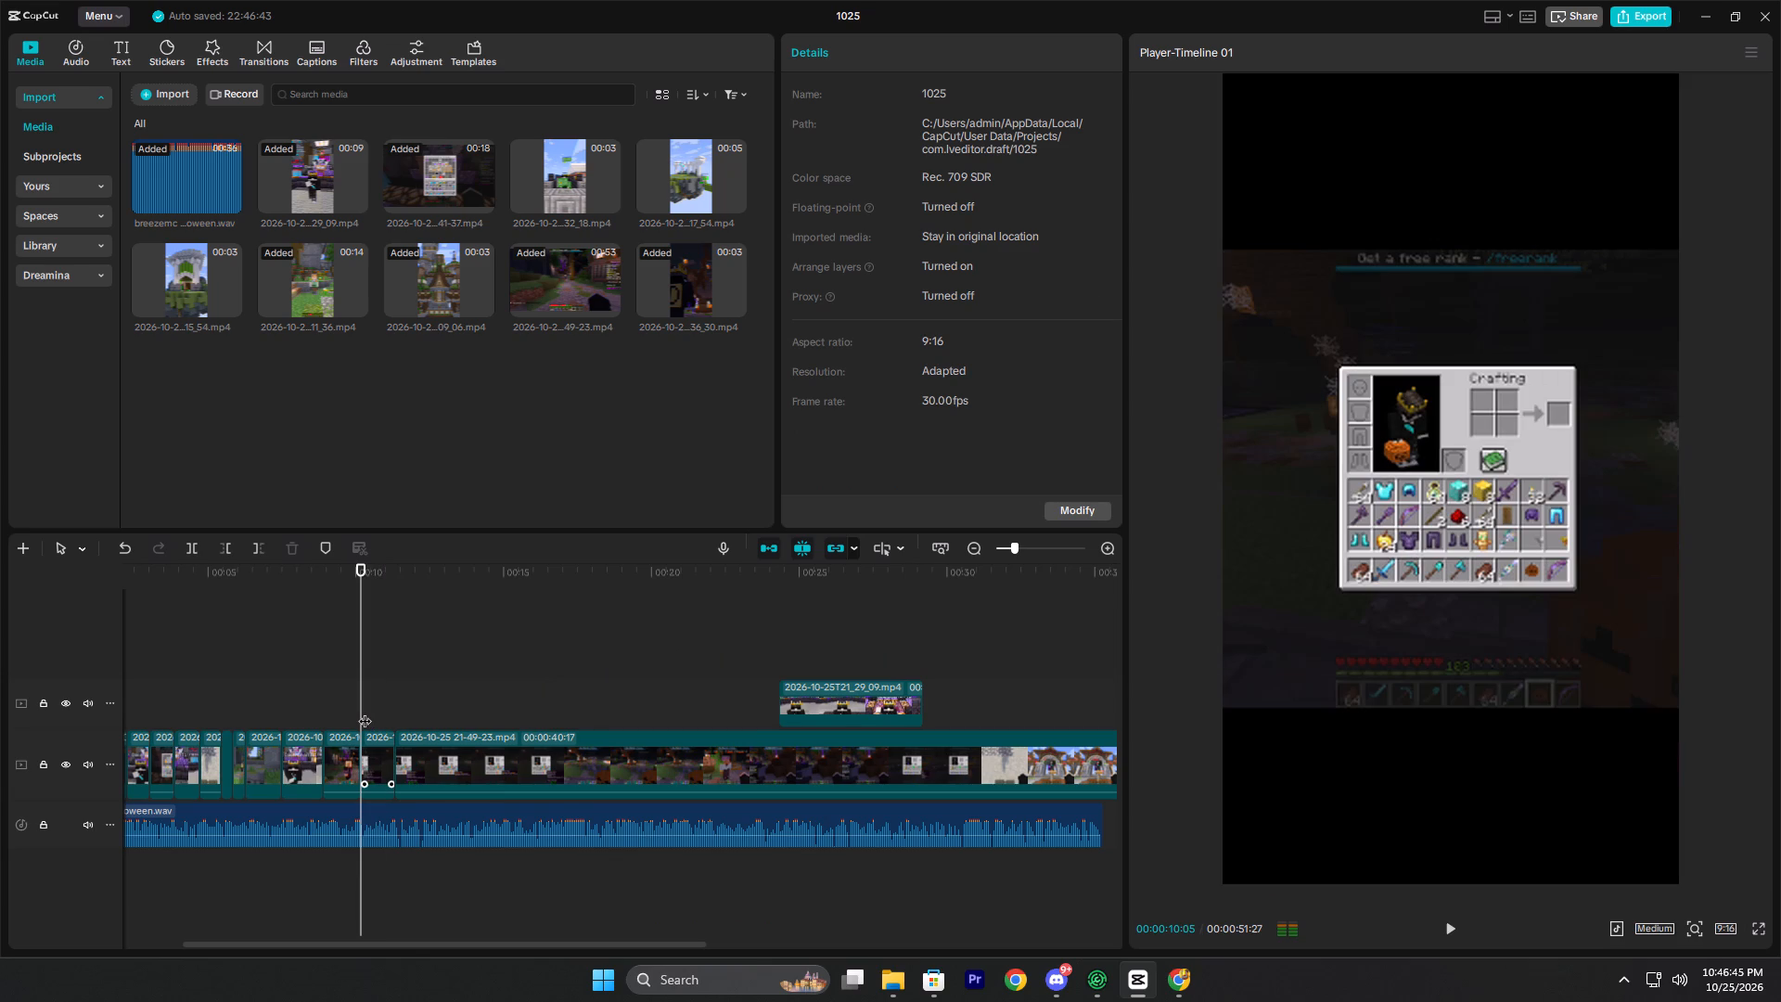
{"action": "key", "text": "space"}
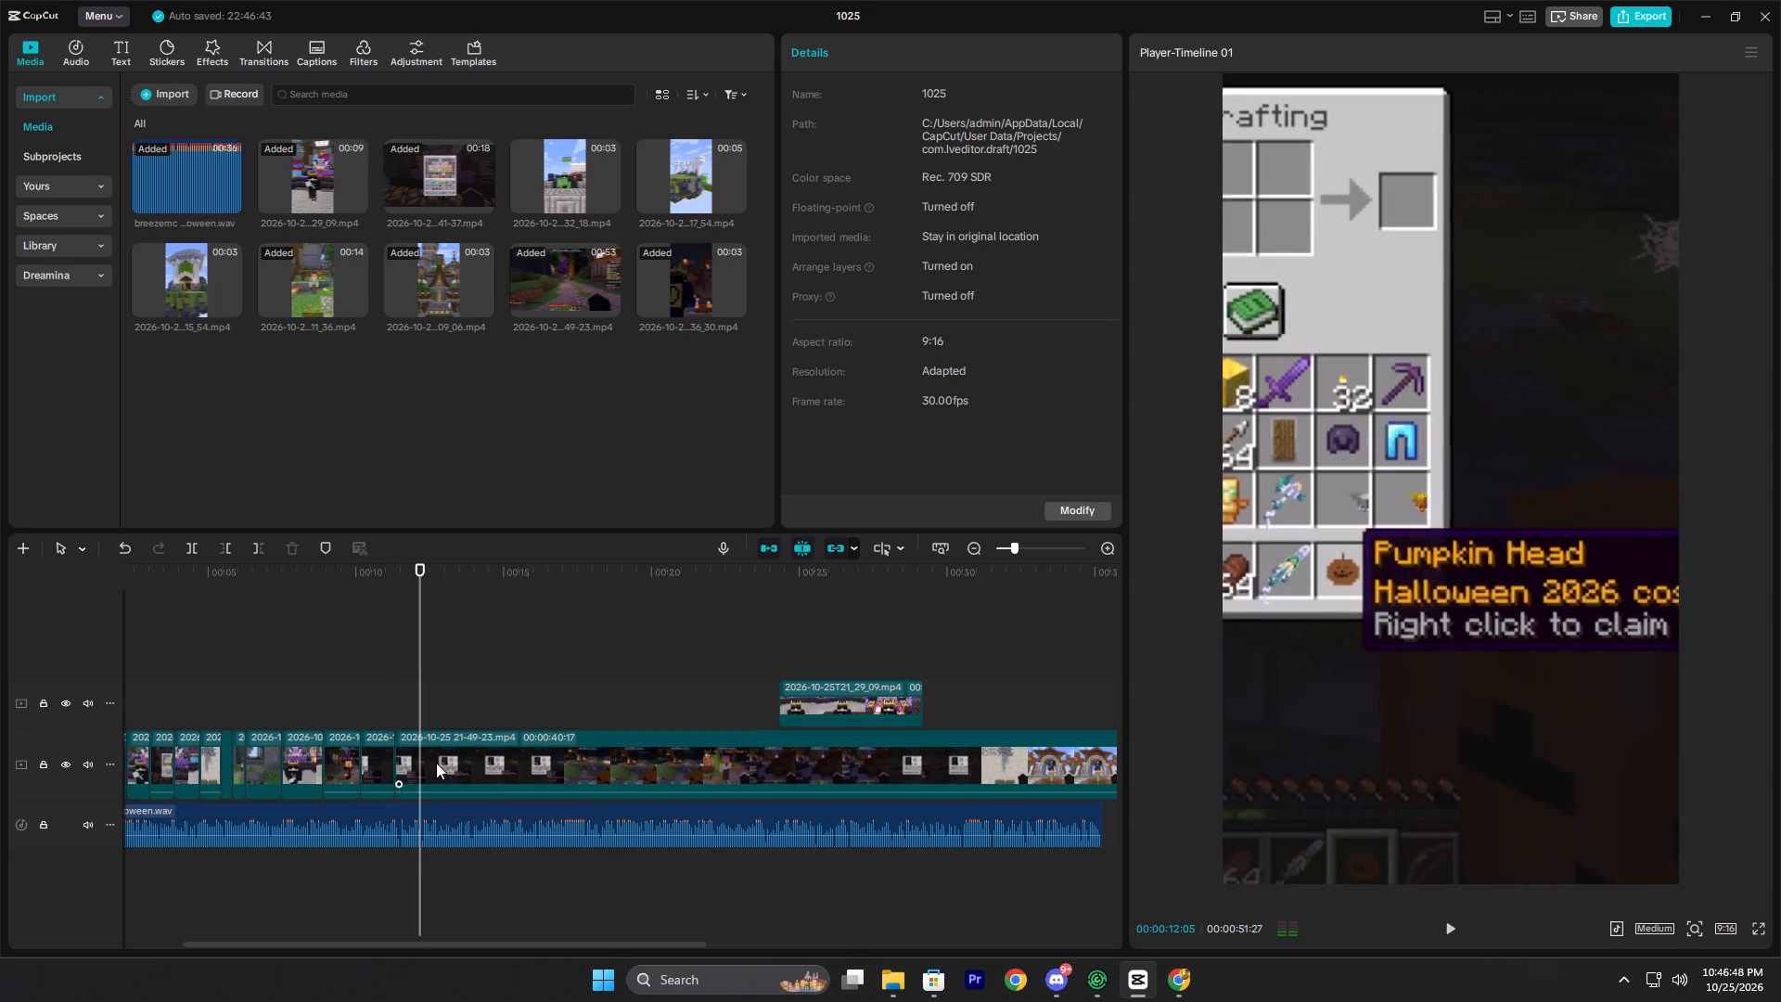
{"action": "left_click", "coordinate": [437, 763]}
{"action": "key", "text": "ctrl+b"}
{"action": "key", "text": "space"}
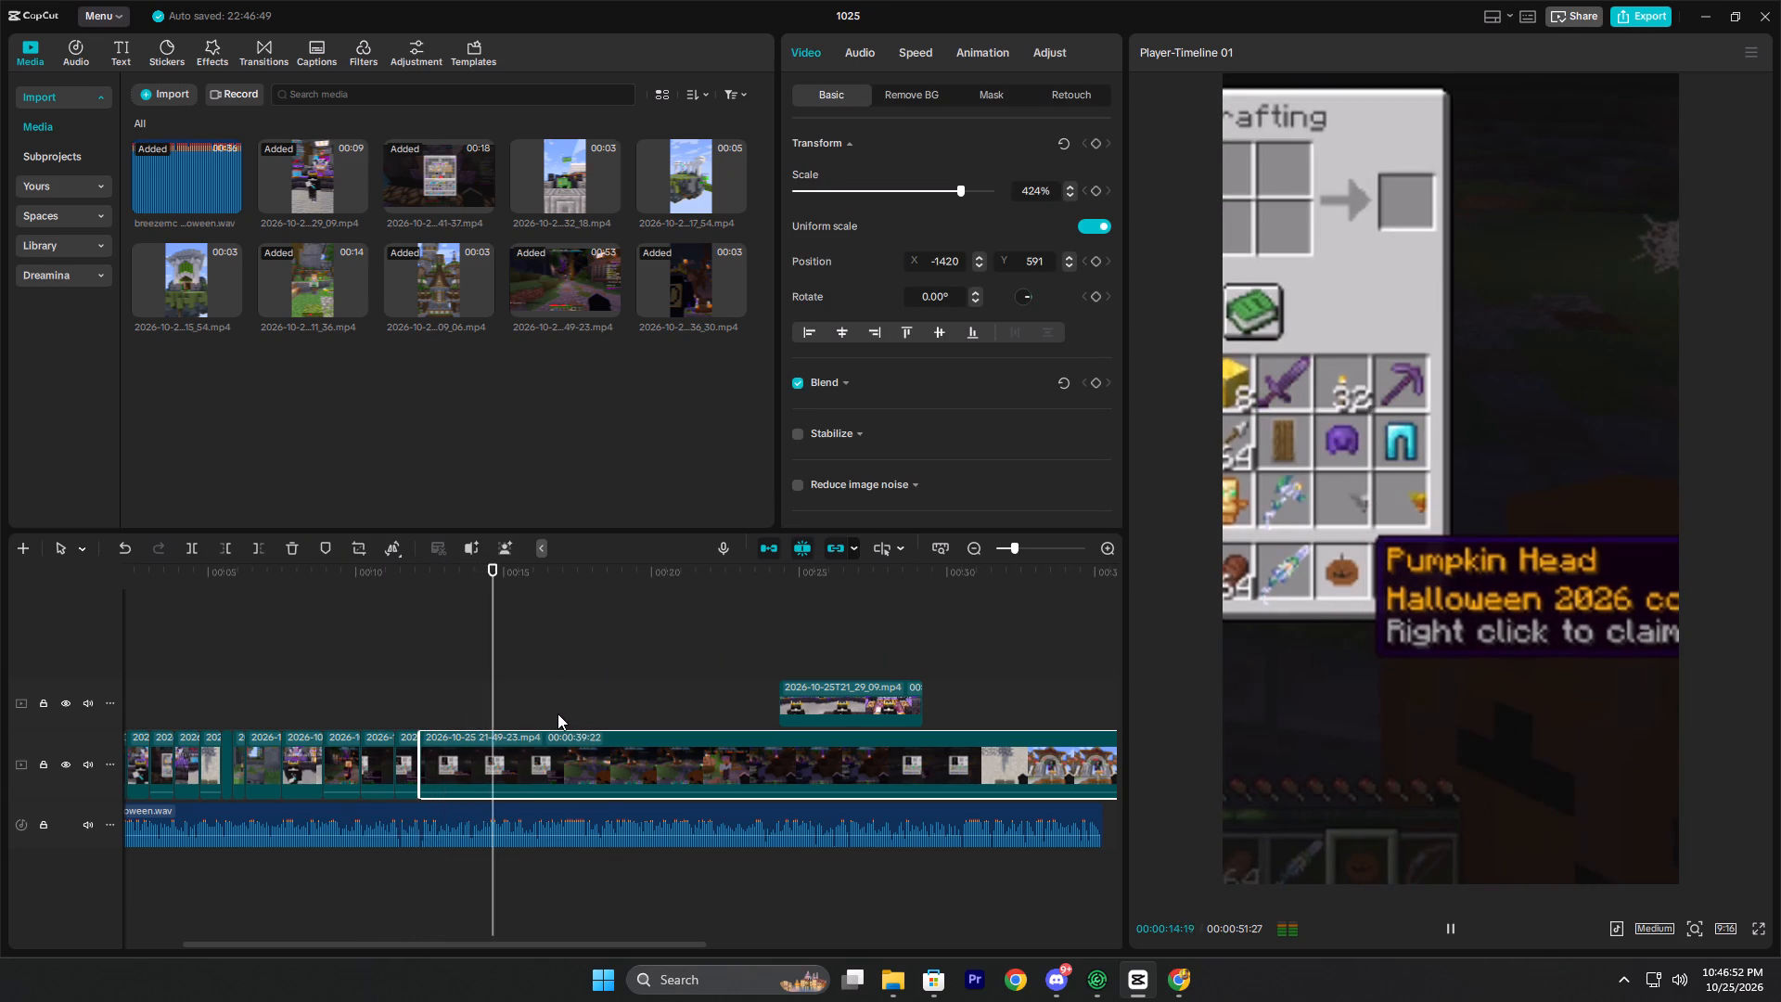
Play on through the inventory segment and split it at 00:00:17:08, where the inventory has closed.
{"action": "key", "text": "space"}
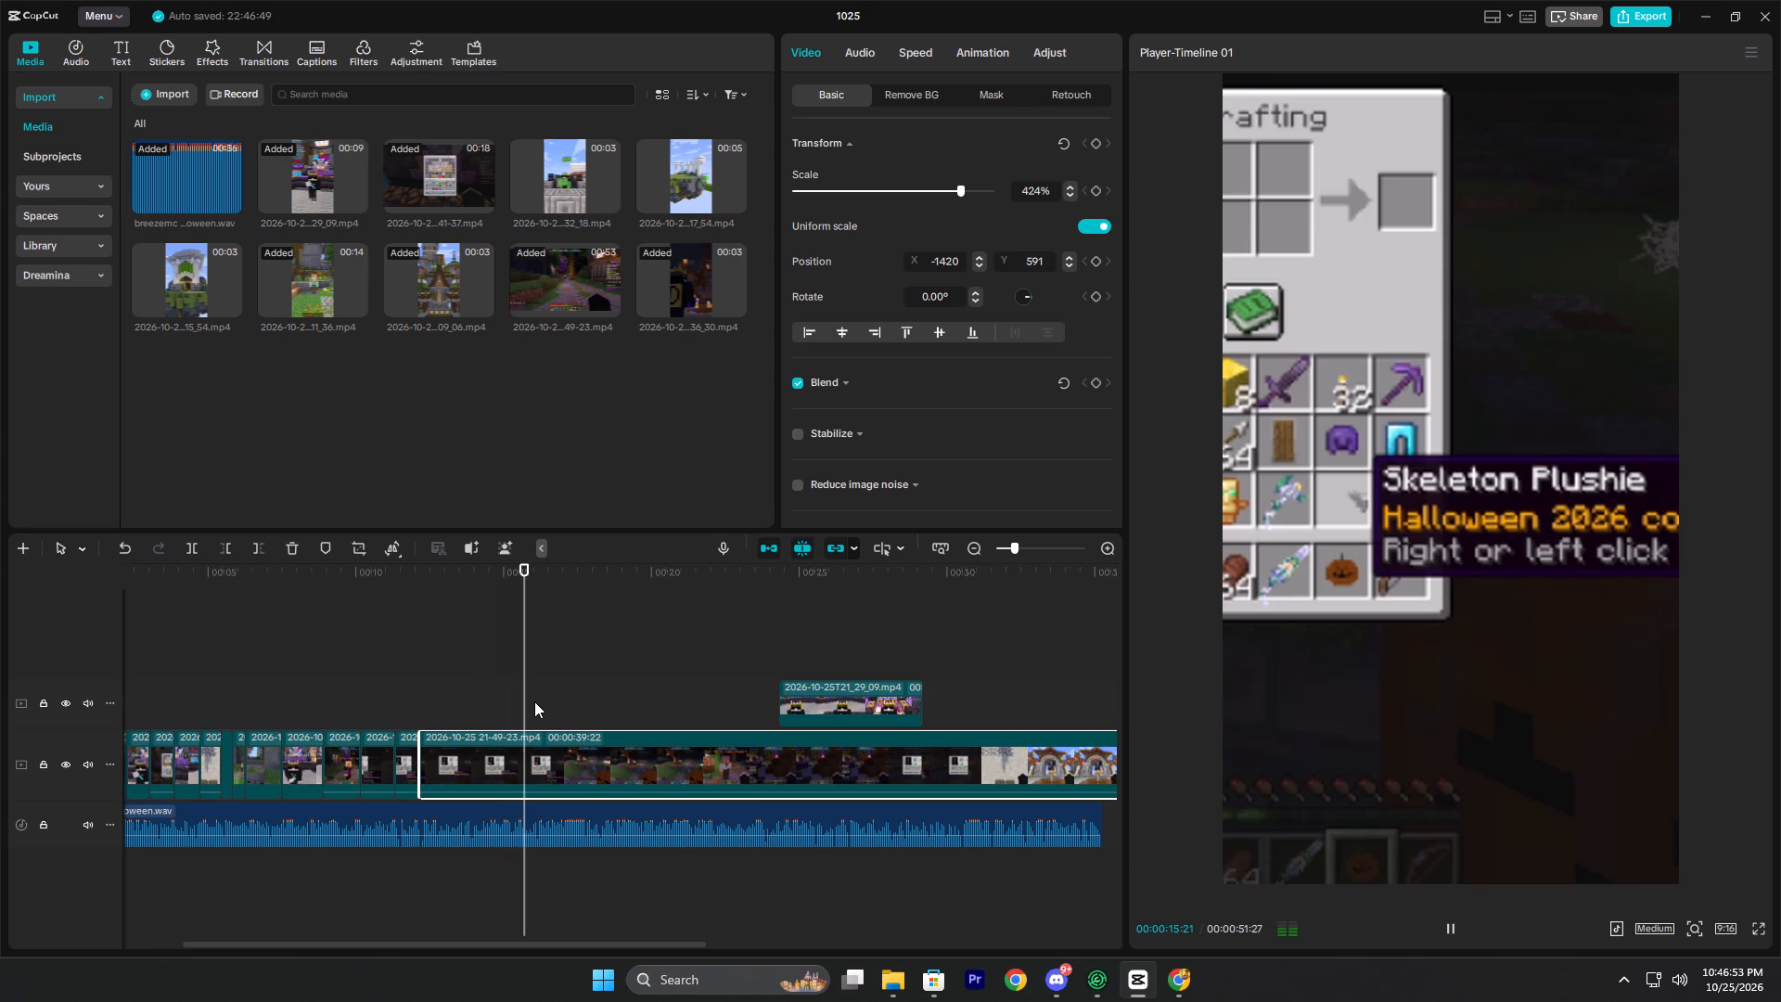
{"action": "key", "text": "space"}
{"action": "key", "text": "space"}
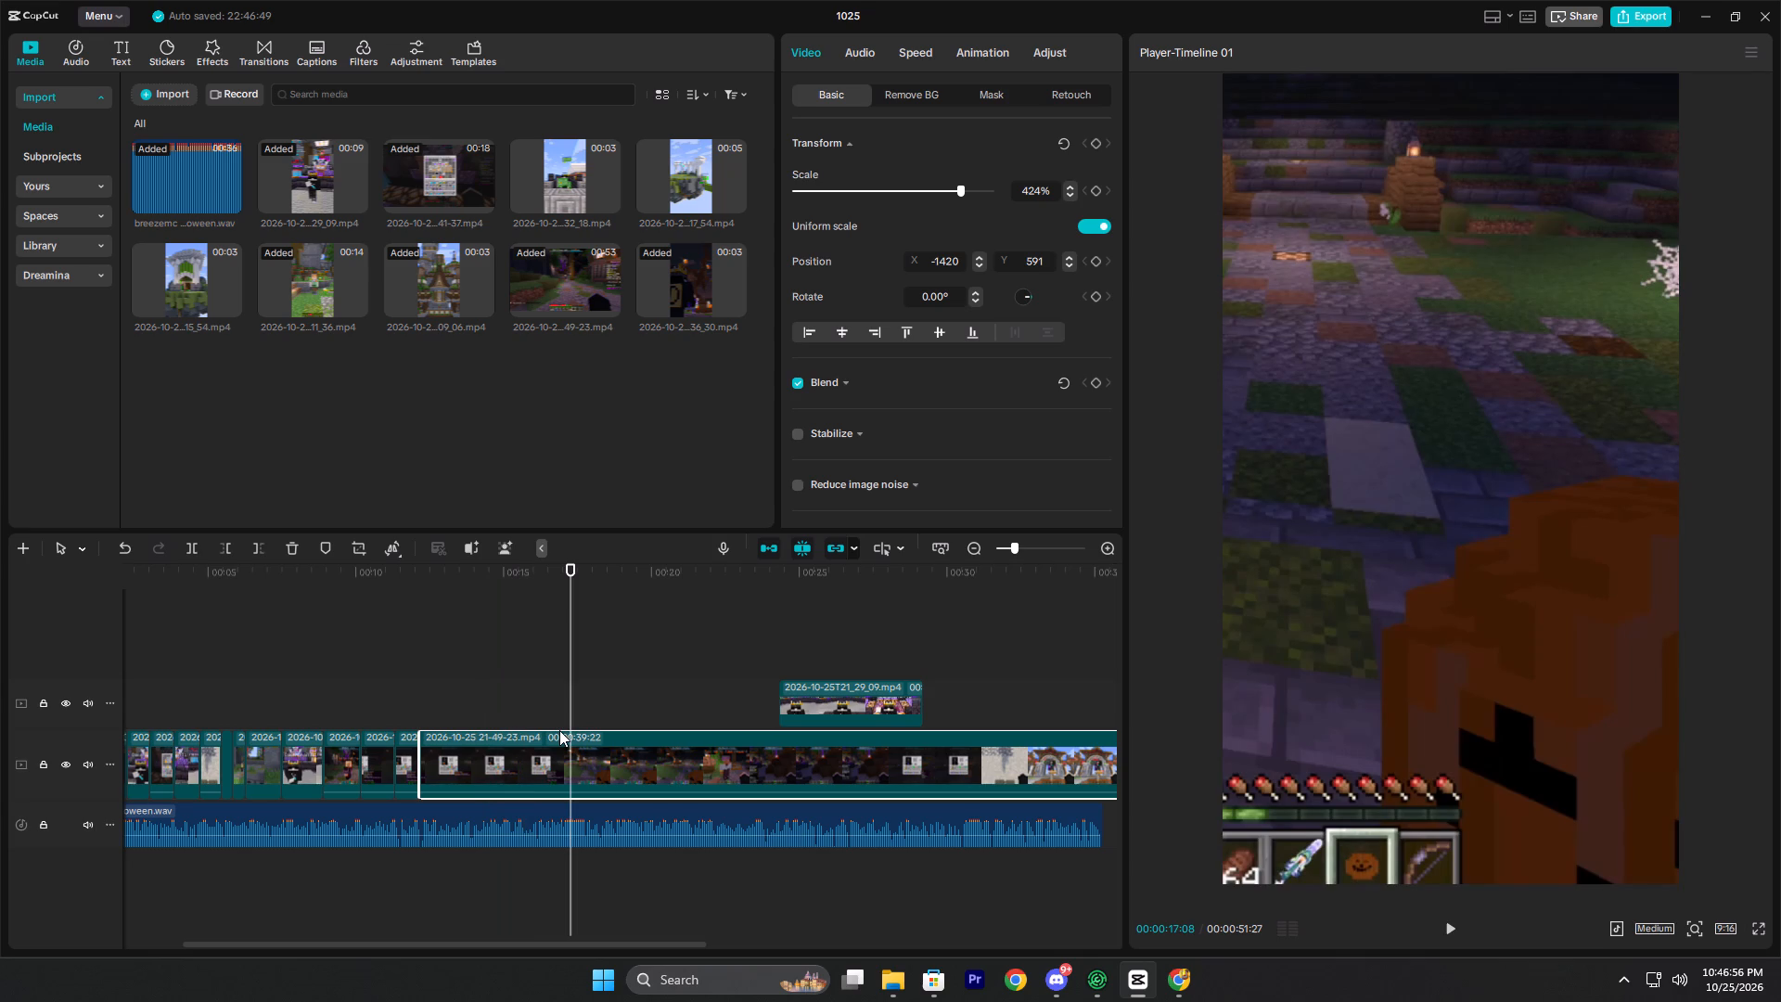
{"action": "key", "text": "ctrl+b"}
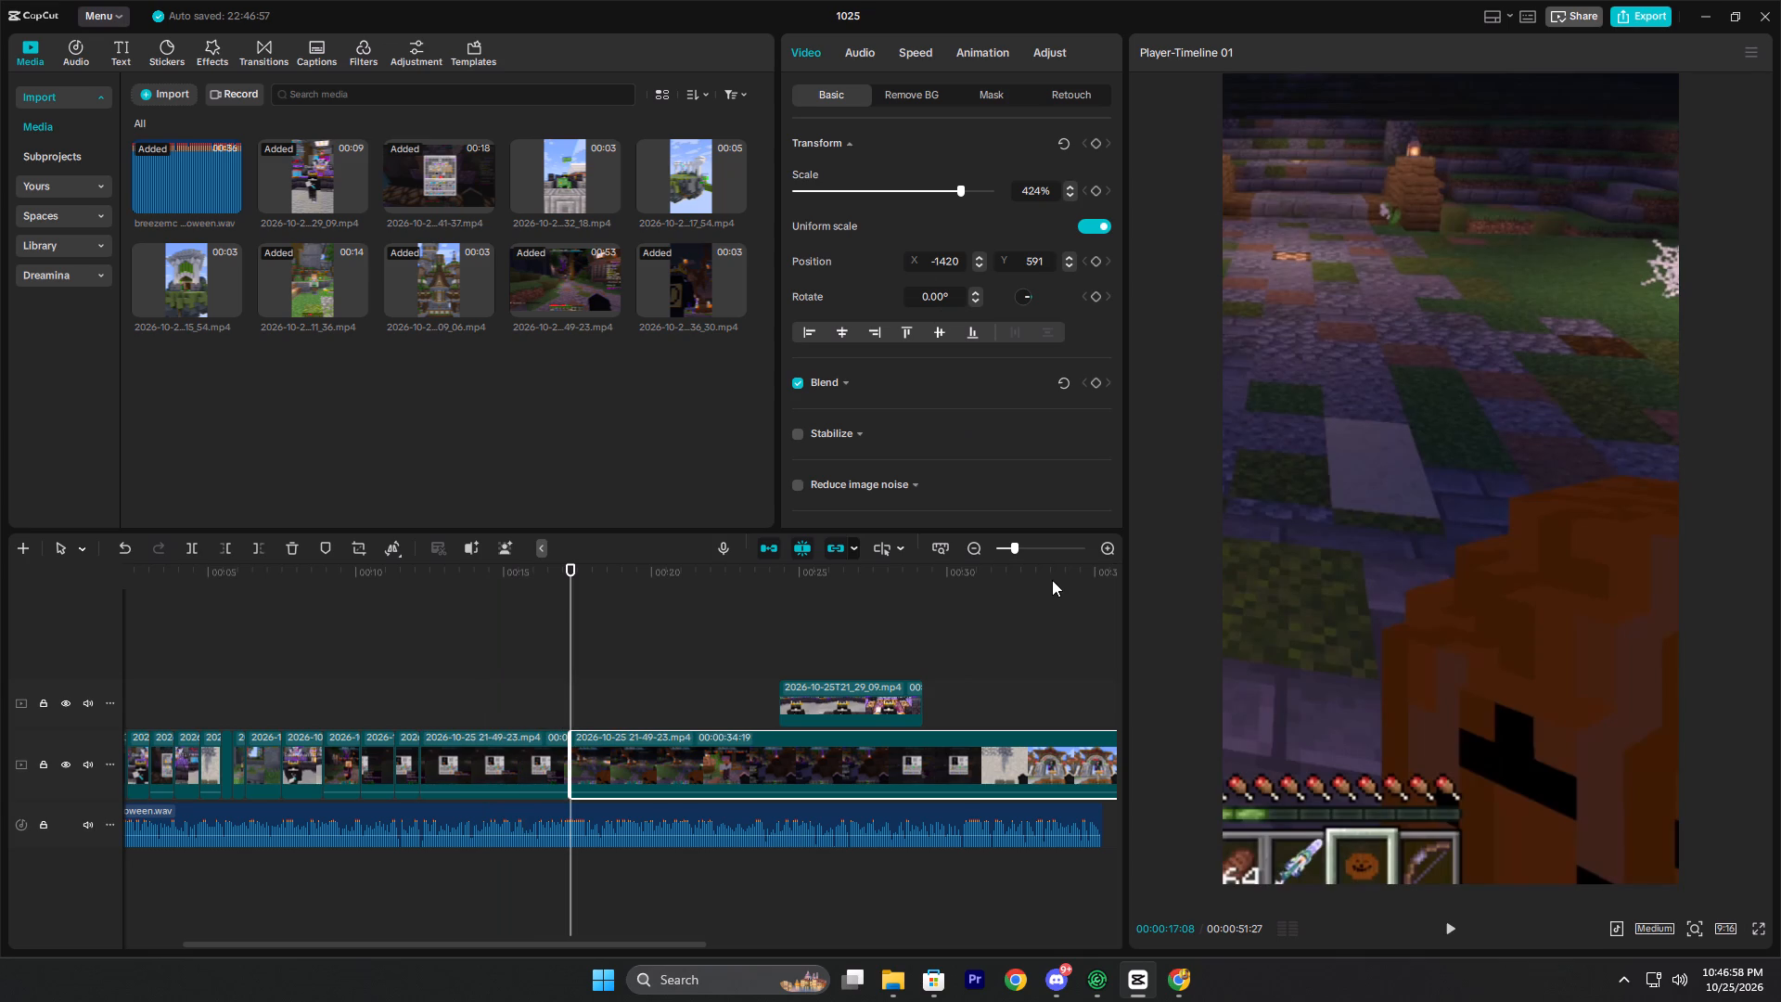
Set the scale of the segment after the new cut to 179%.
{"action": "left_click_drag", "start_coordinate": [1037, 188], "coordinate": [801, 156]}
{"action": "left_click_drag", "start_coordinate": [1045, 193], "coordinate": [973, 181]}
{"action": "type", "text": "19"}
{"action": "key", "text": "7"}
{"action": "key", "text": "BackSpace"}
{"action": "key", "text": "BackSpace"}
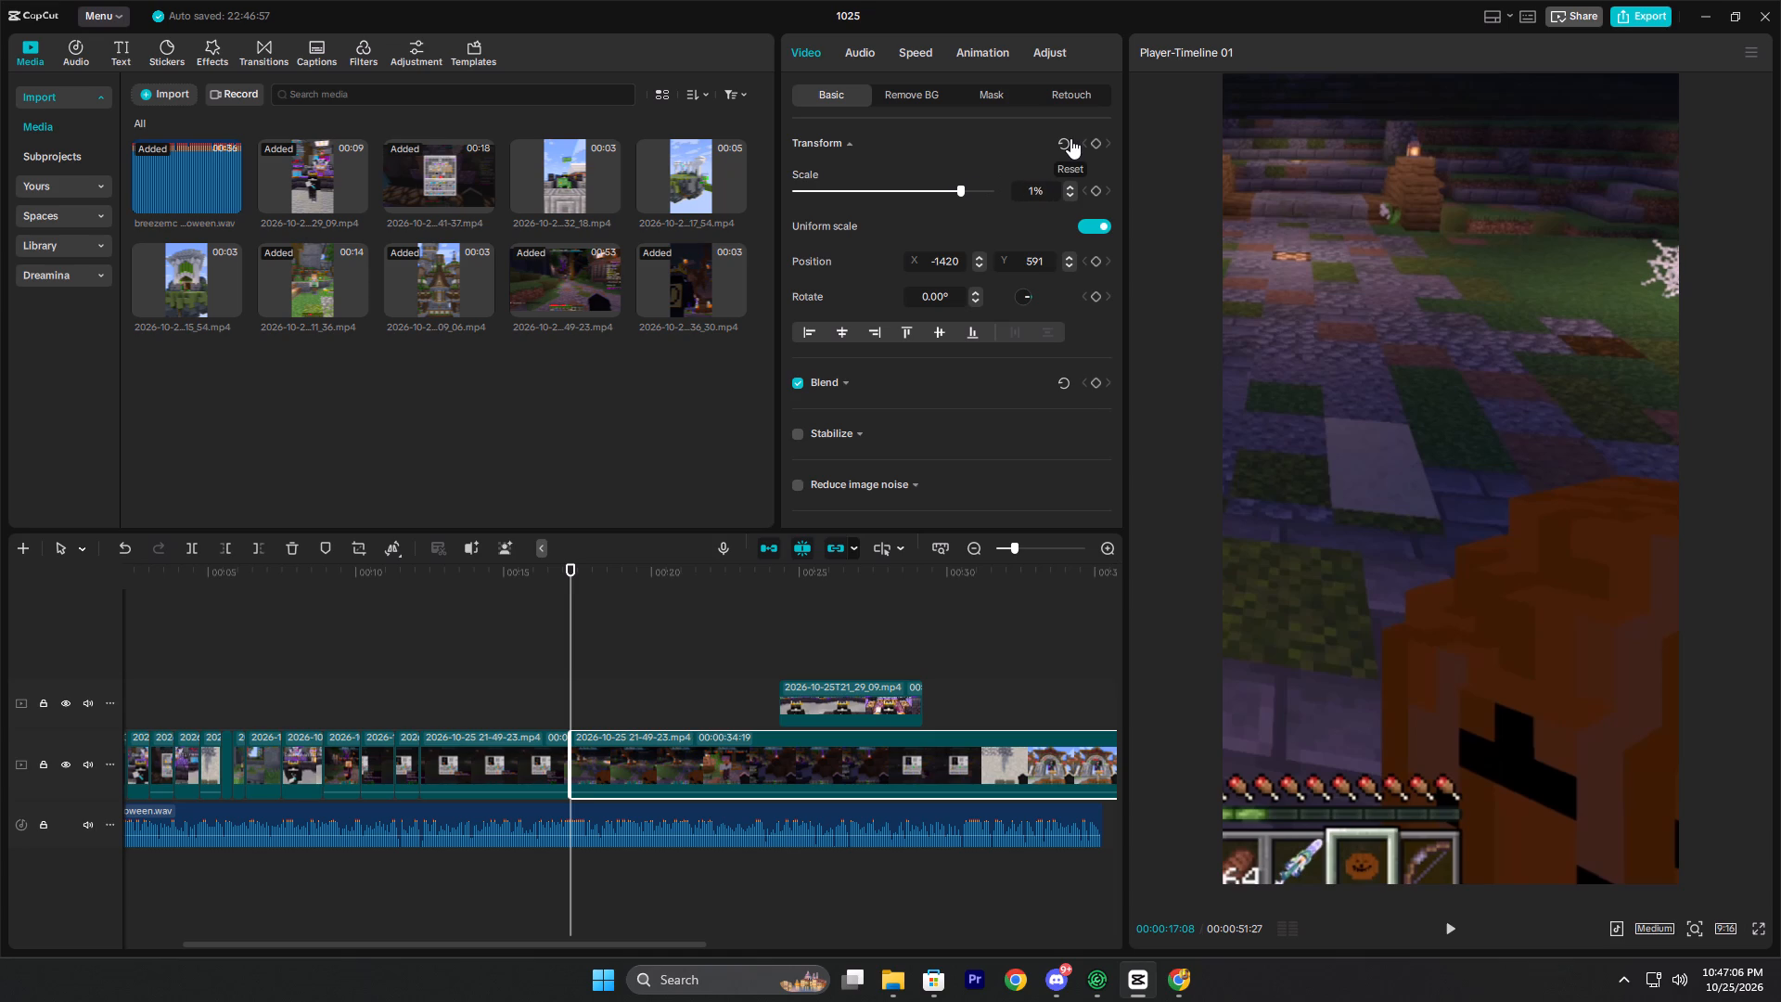
{"action": "type", "text": "79"}
{"action": "key", "text": "Return"}
Reposition the rescaled gameplay segment to X -918, Y 156 so the held pumpkin and scoreboard are in frame.
{"action": "left_click_drag", "start_coordinate": [1306, 417], "coordinate": [1601, 611]}
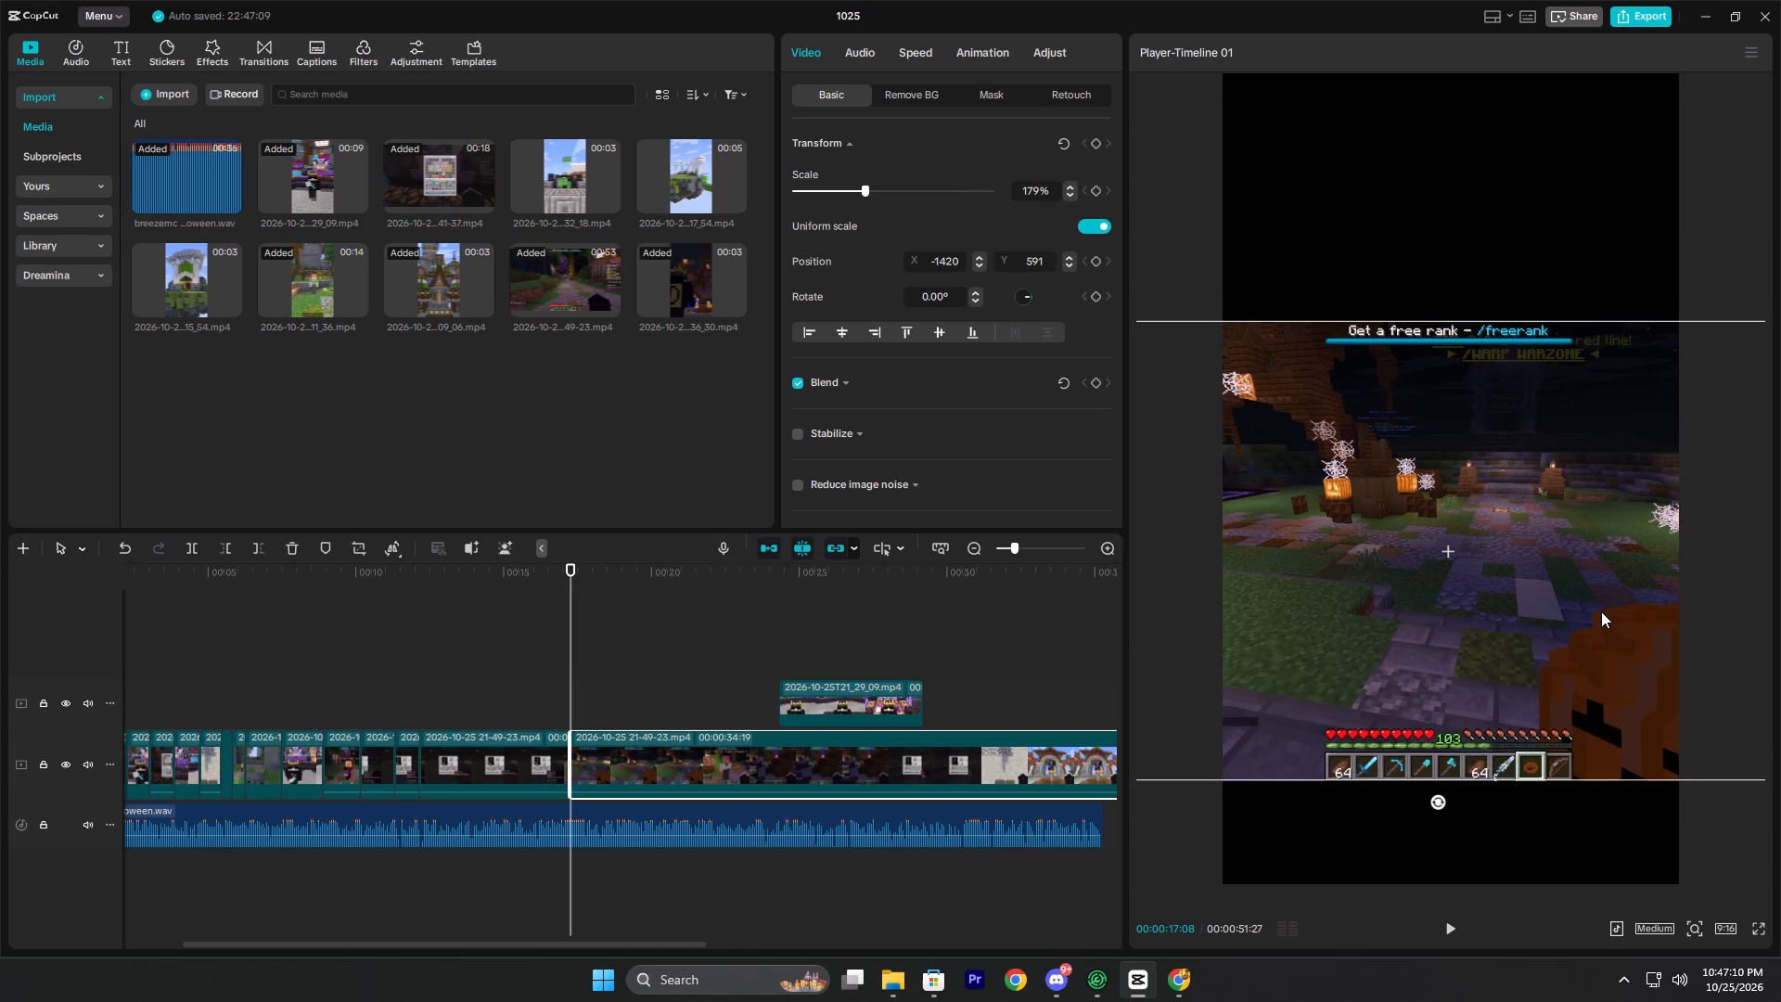
{"action": "left_click_drag", "start_coordinate": [1601, 611], "coordinate": [1601, 525]}
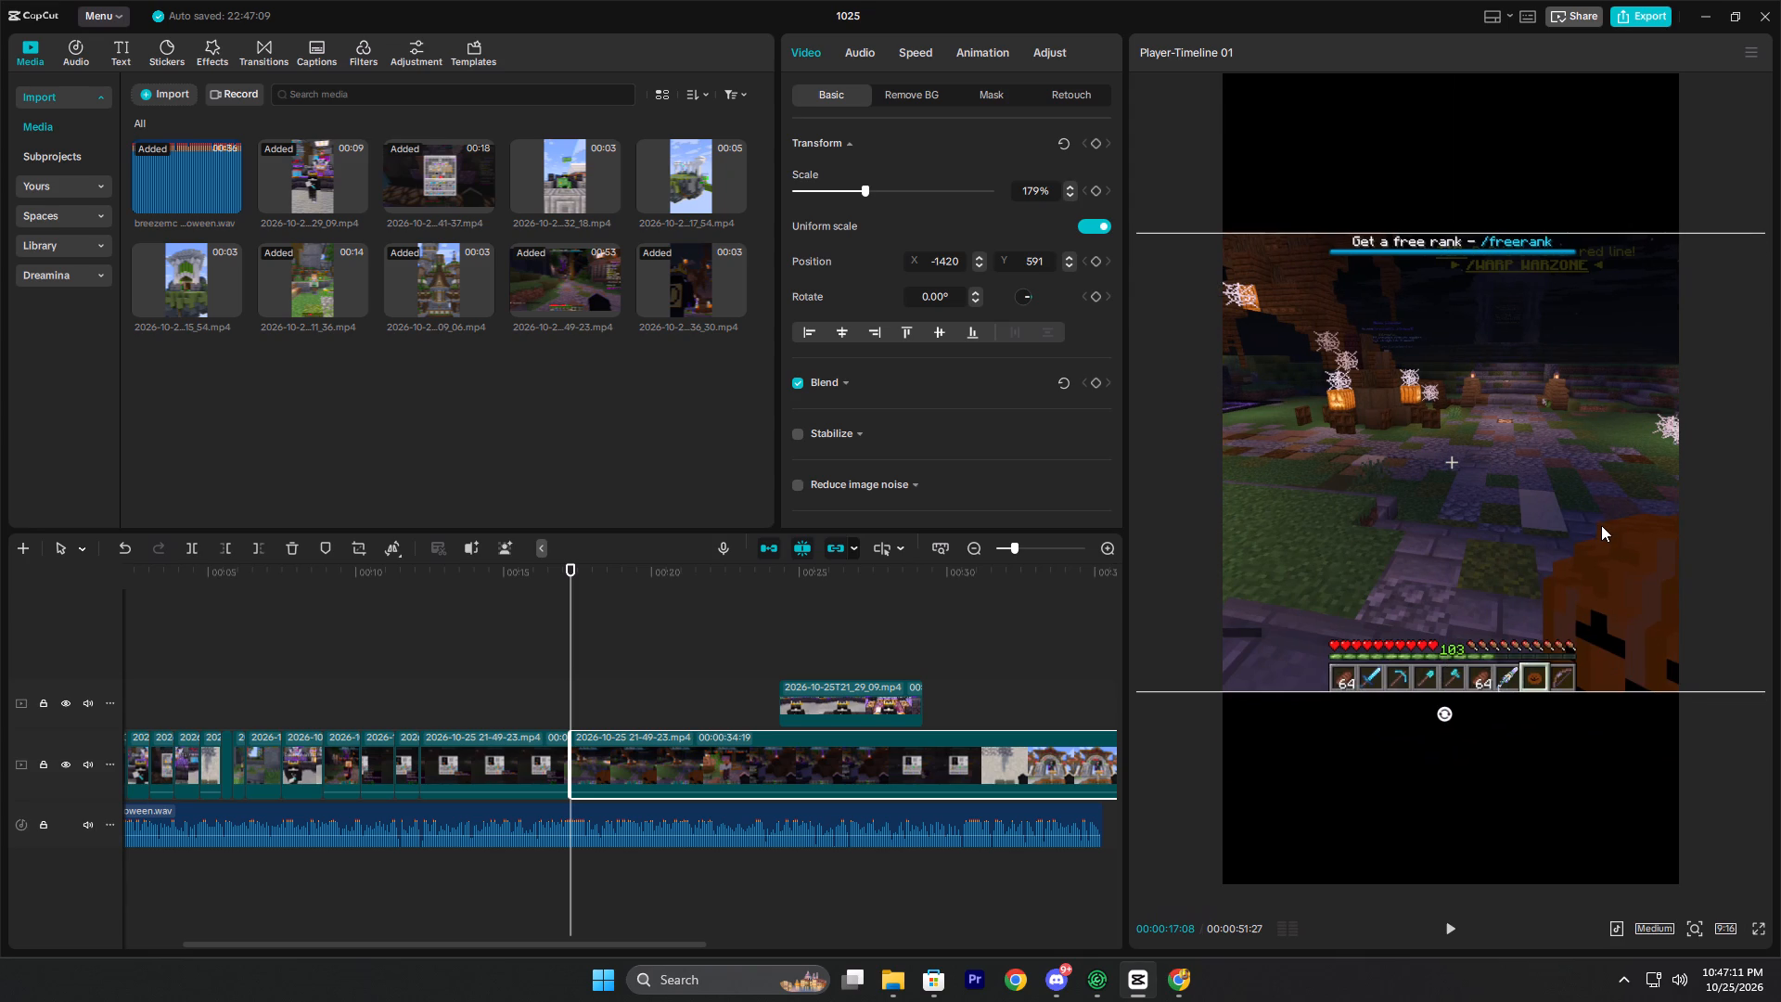
{"action": "left_click_drag", "start_coordinate": [1601, 525], "coordinate": [1403, 515]}
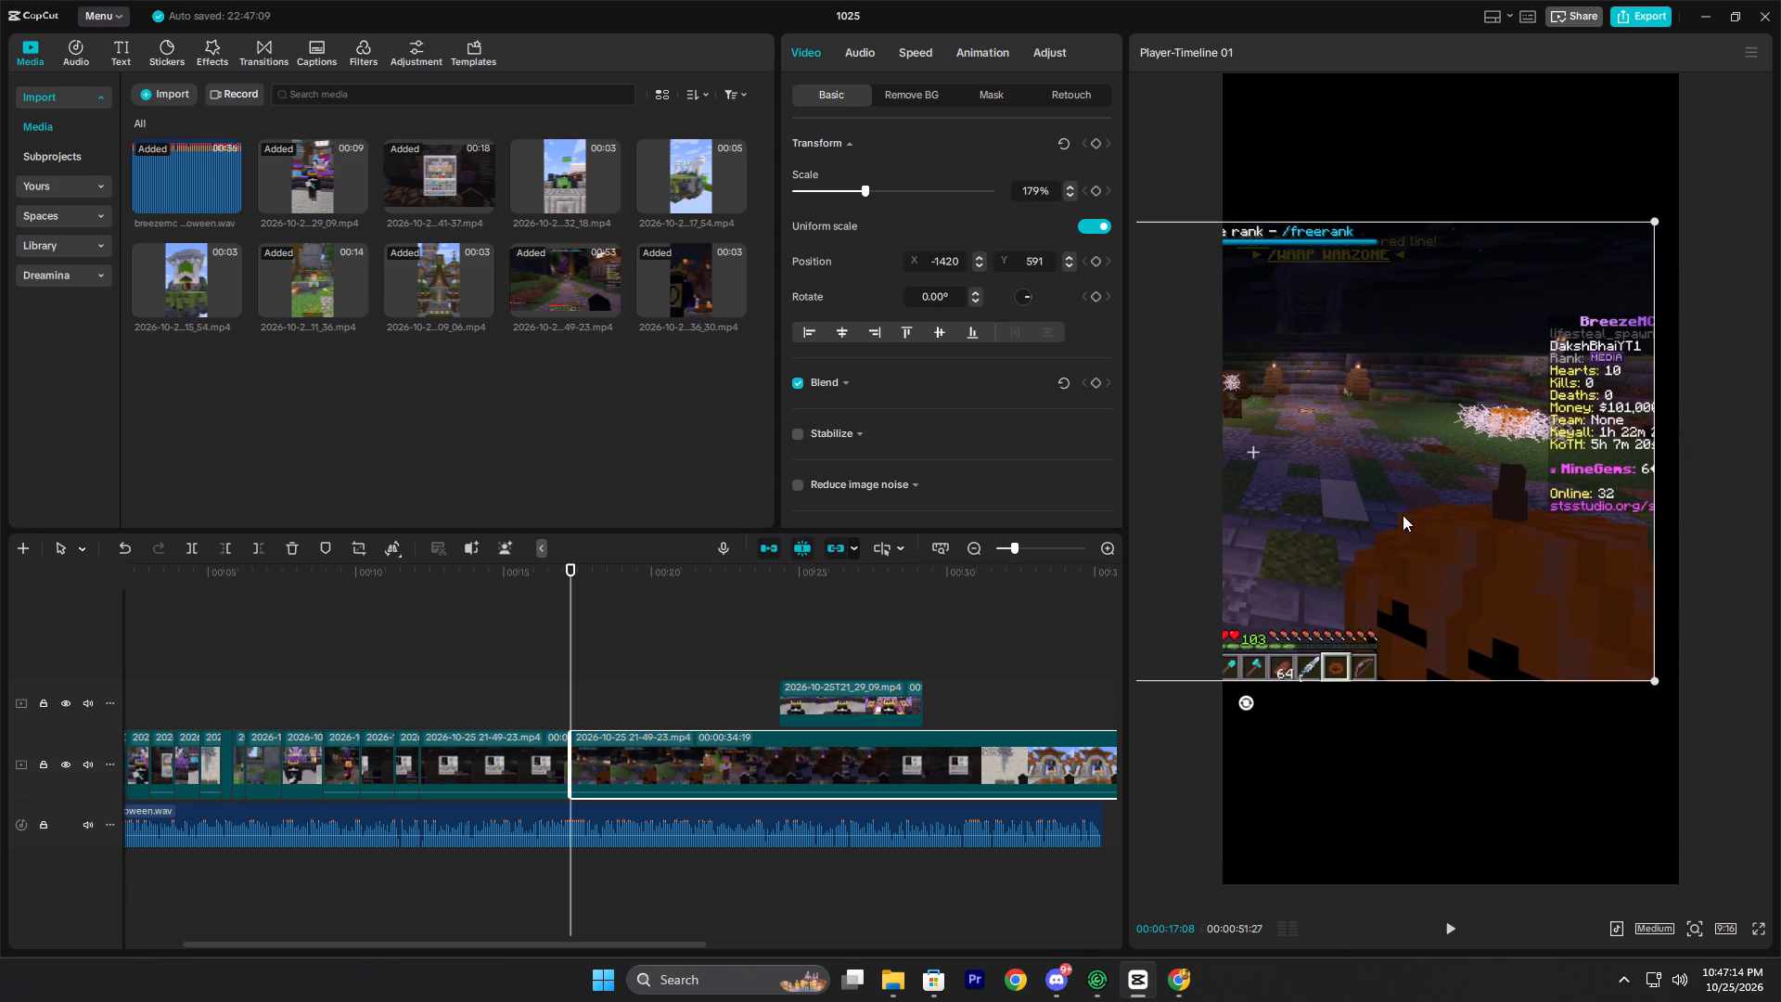
{"action": "left_click_drag", "start_coordinate": [1403, 515], "coordinate": [1403, 511]}
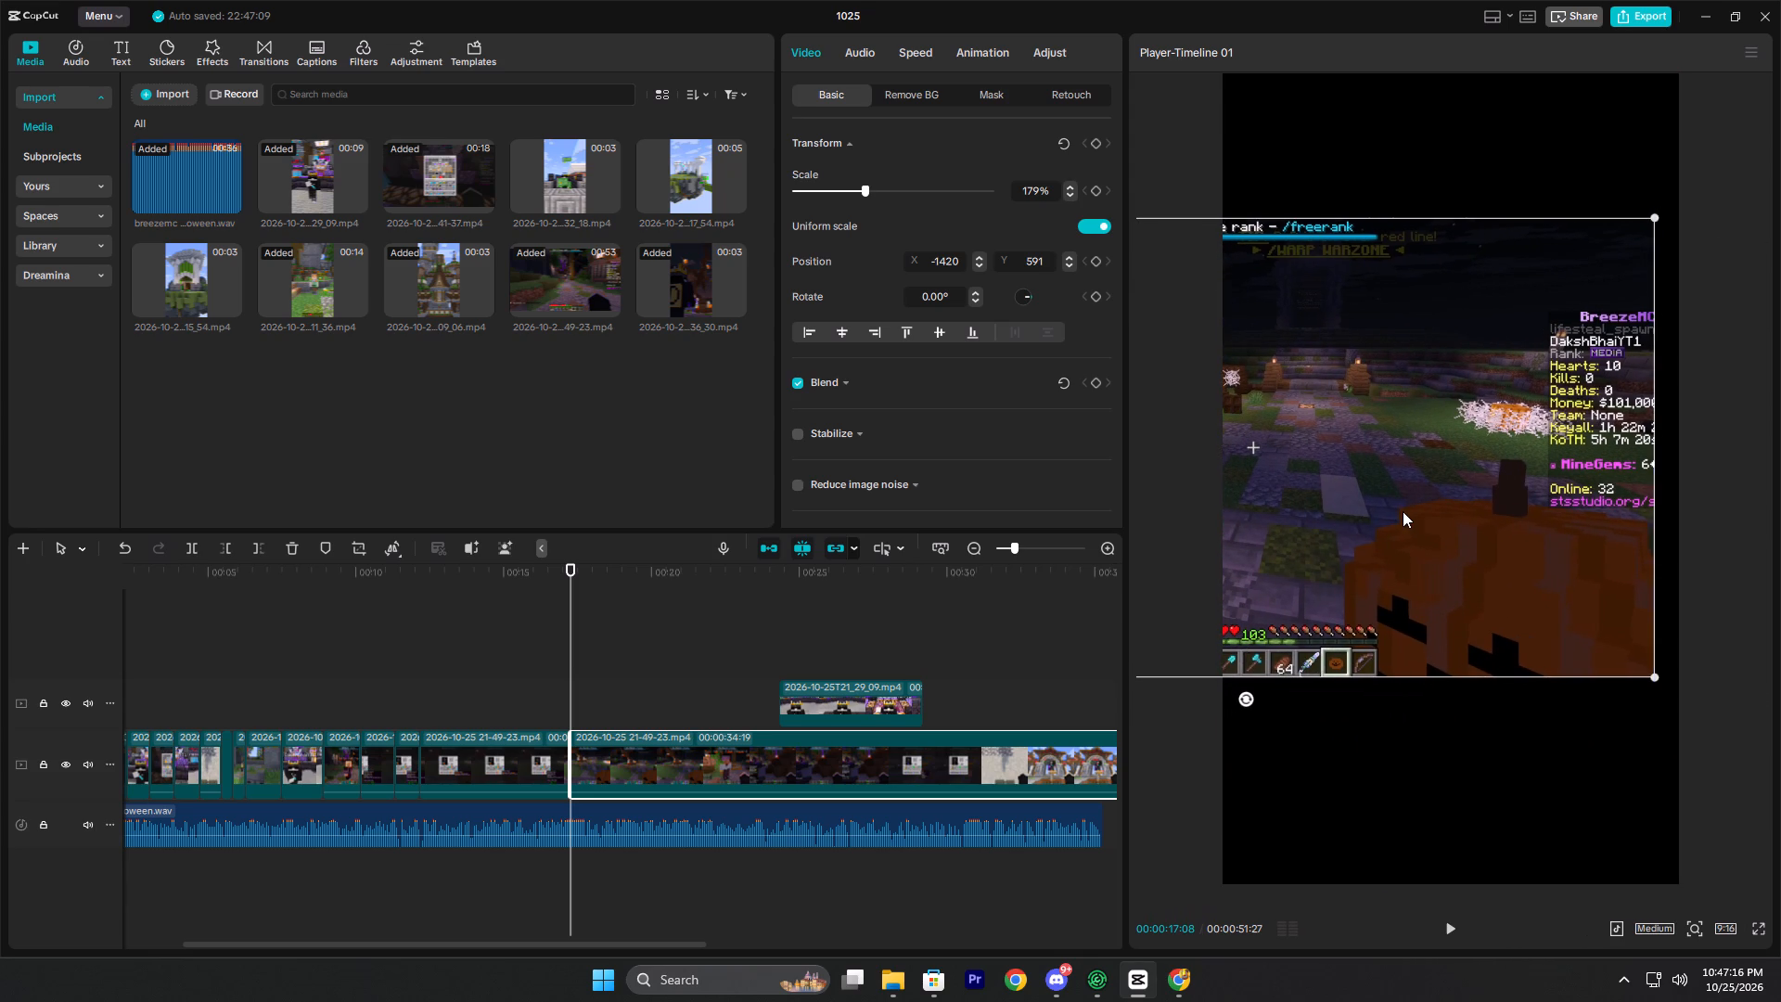
{"action": "left_click_drag", "start_coordinate": [1403, 511], "coordinate": [1413, 509]}
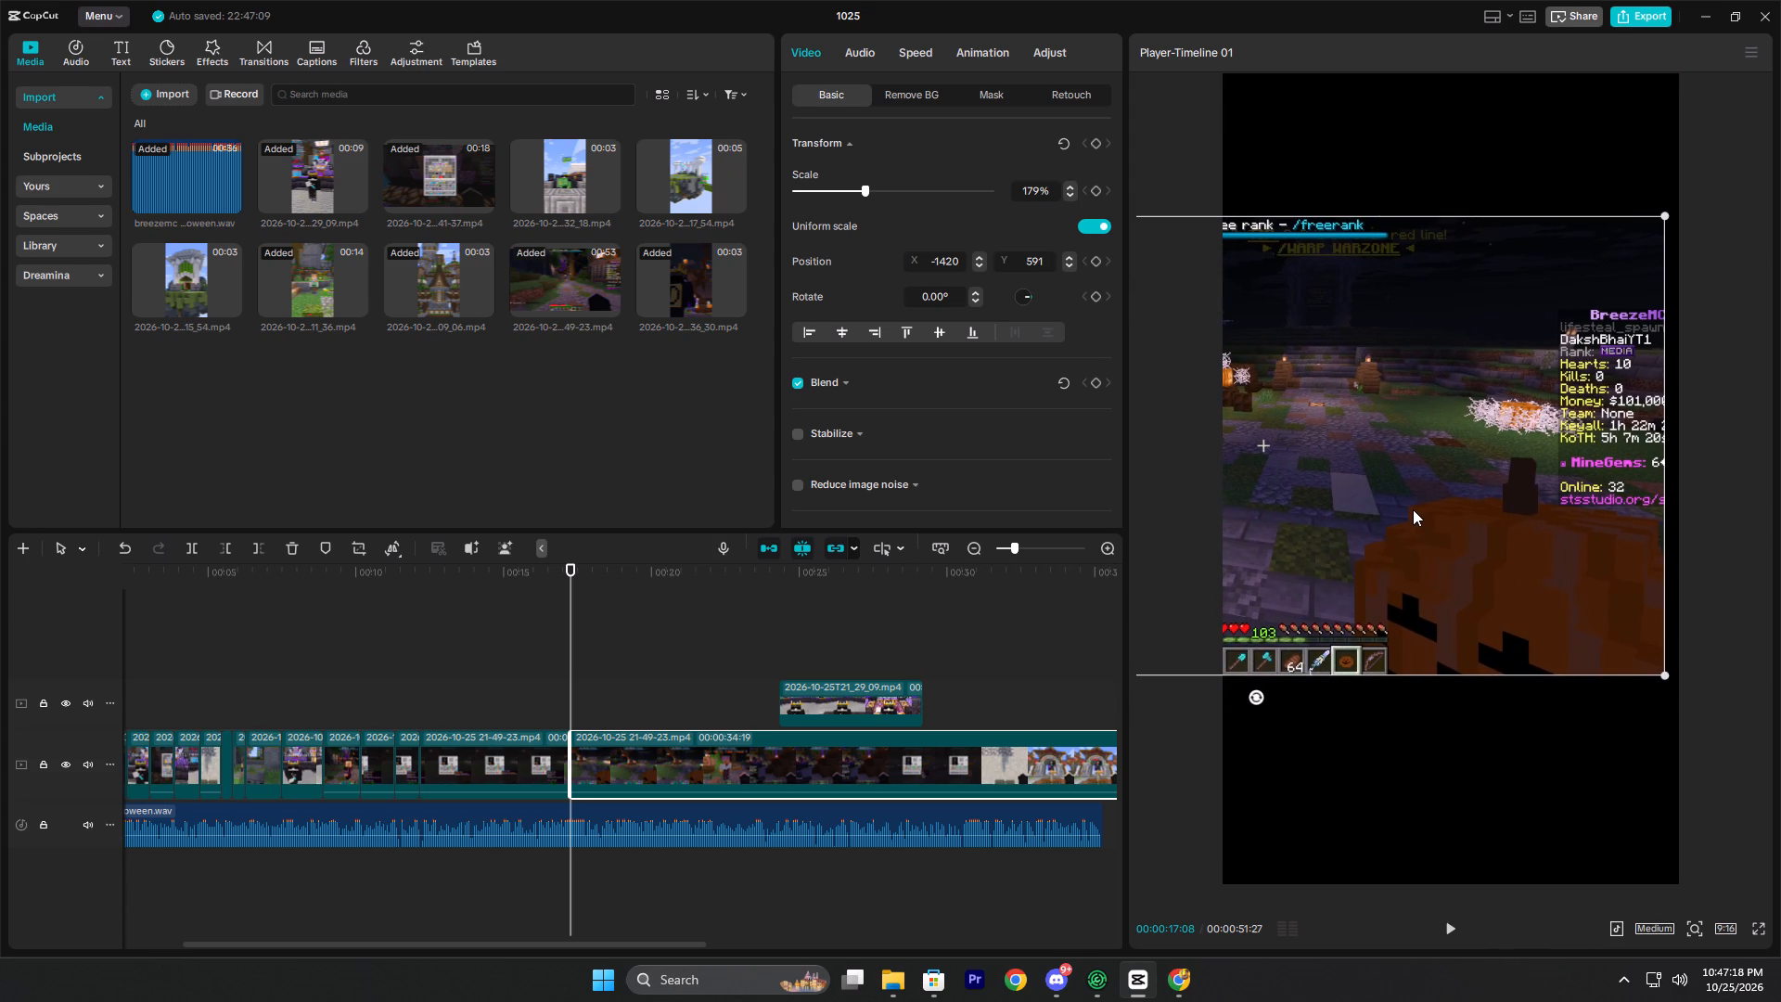
Replay the inventory segment from its start and trim away its opening up to 00:00:15:04.
{"action": "key", "text": "space"}
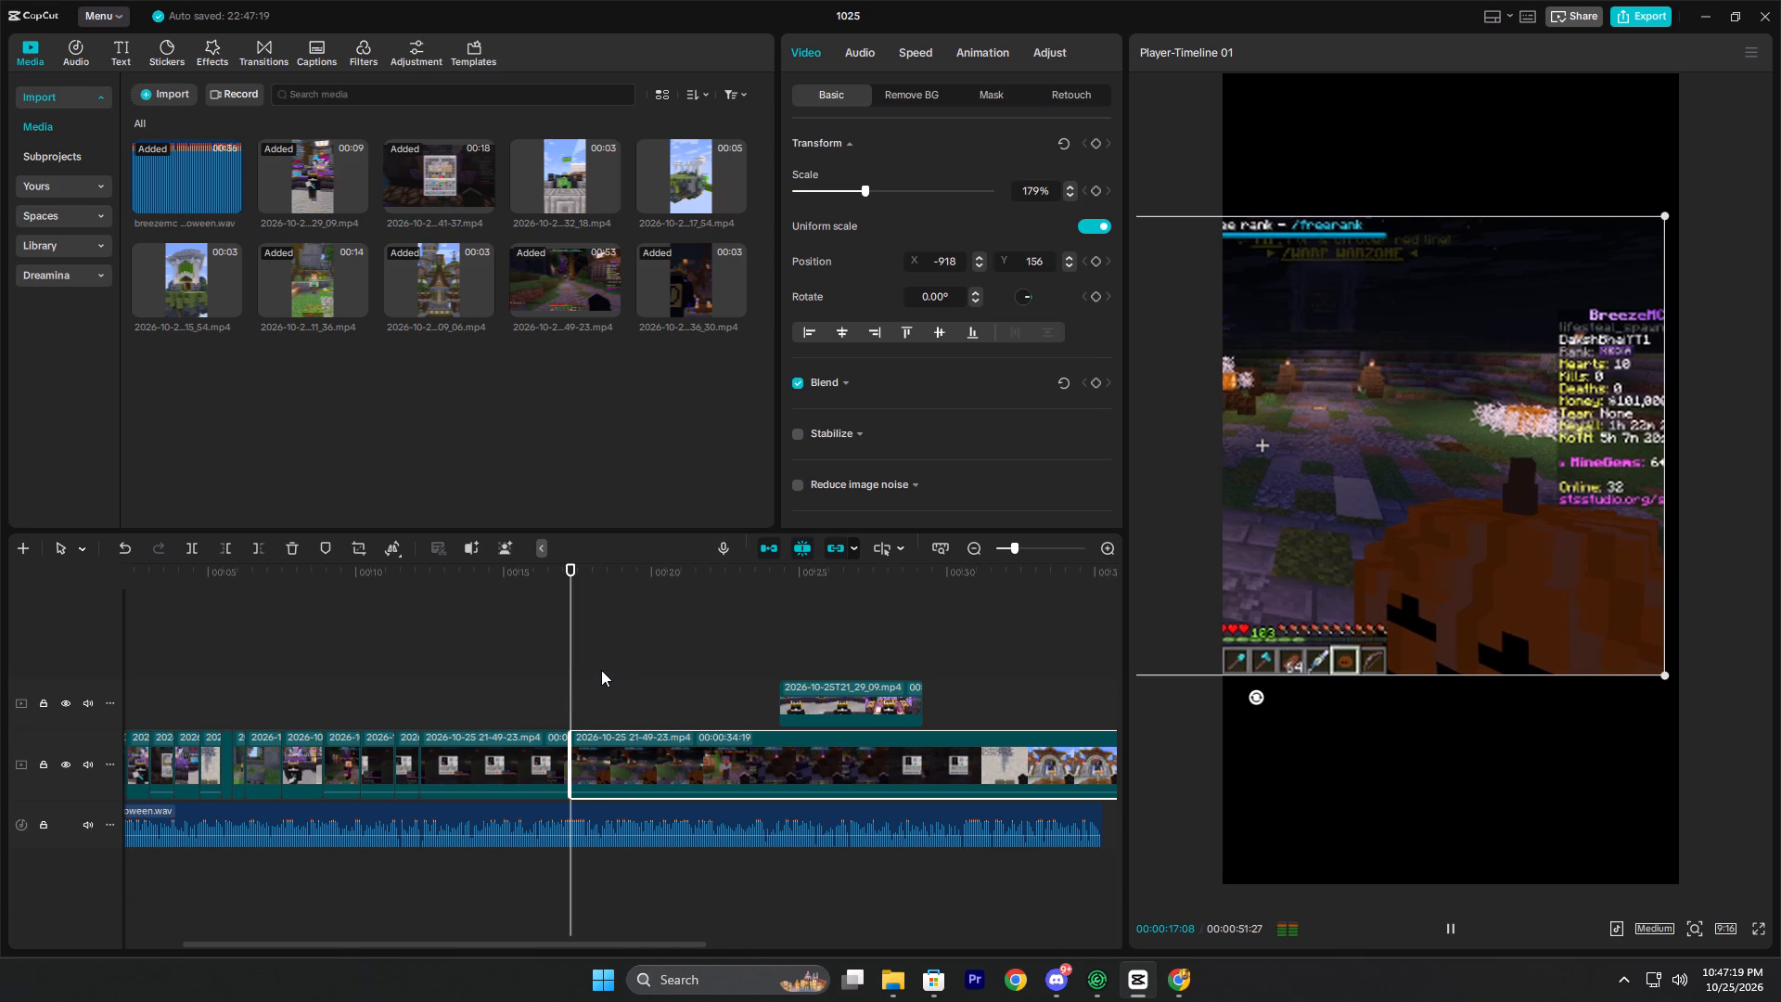
{"action": "key", "text": "space"}
{"action": "left_click", "coordinate": [408, 686]}
{"action": "key", "text": "space"}
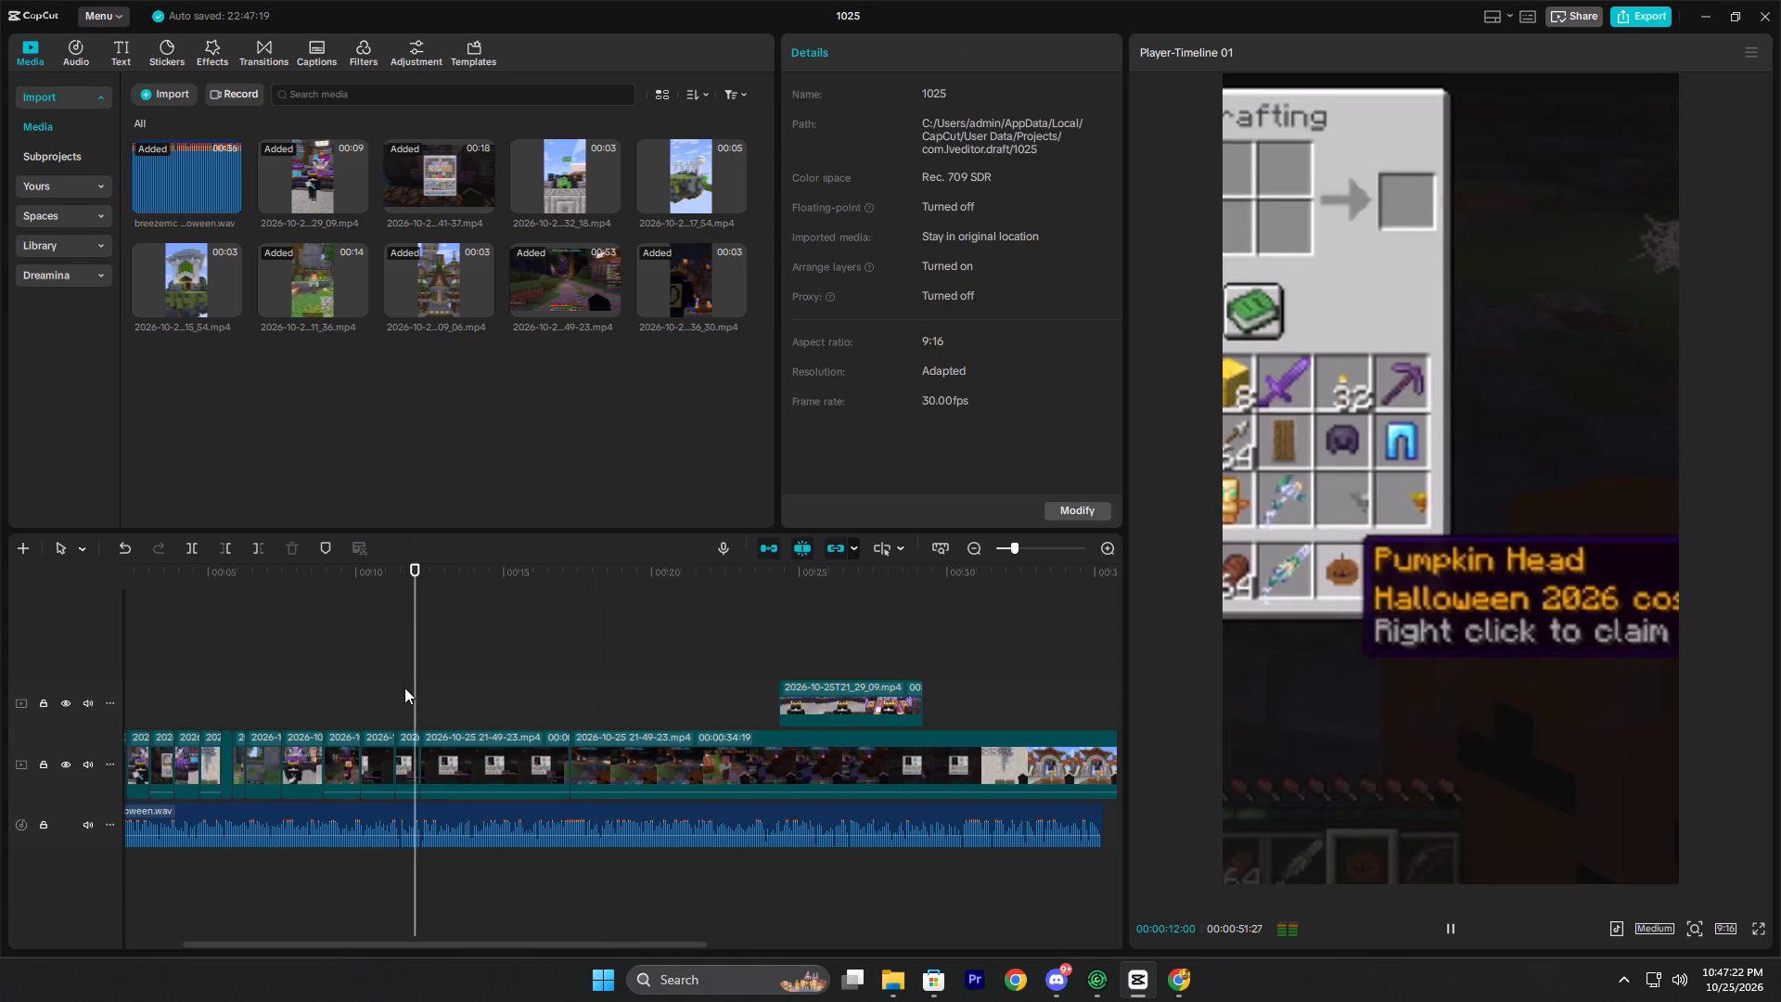
{"action": "key", "text": "space"}
{"action": "left_click", "coordinate": [434, 714]}
{"action": "key", "text": "space"}
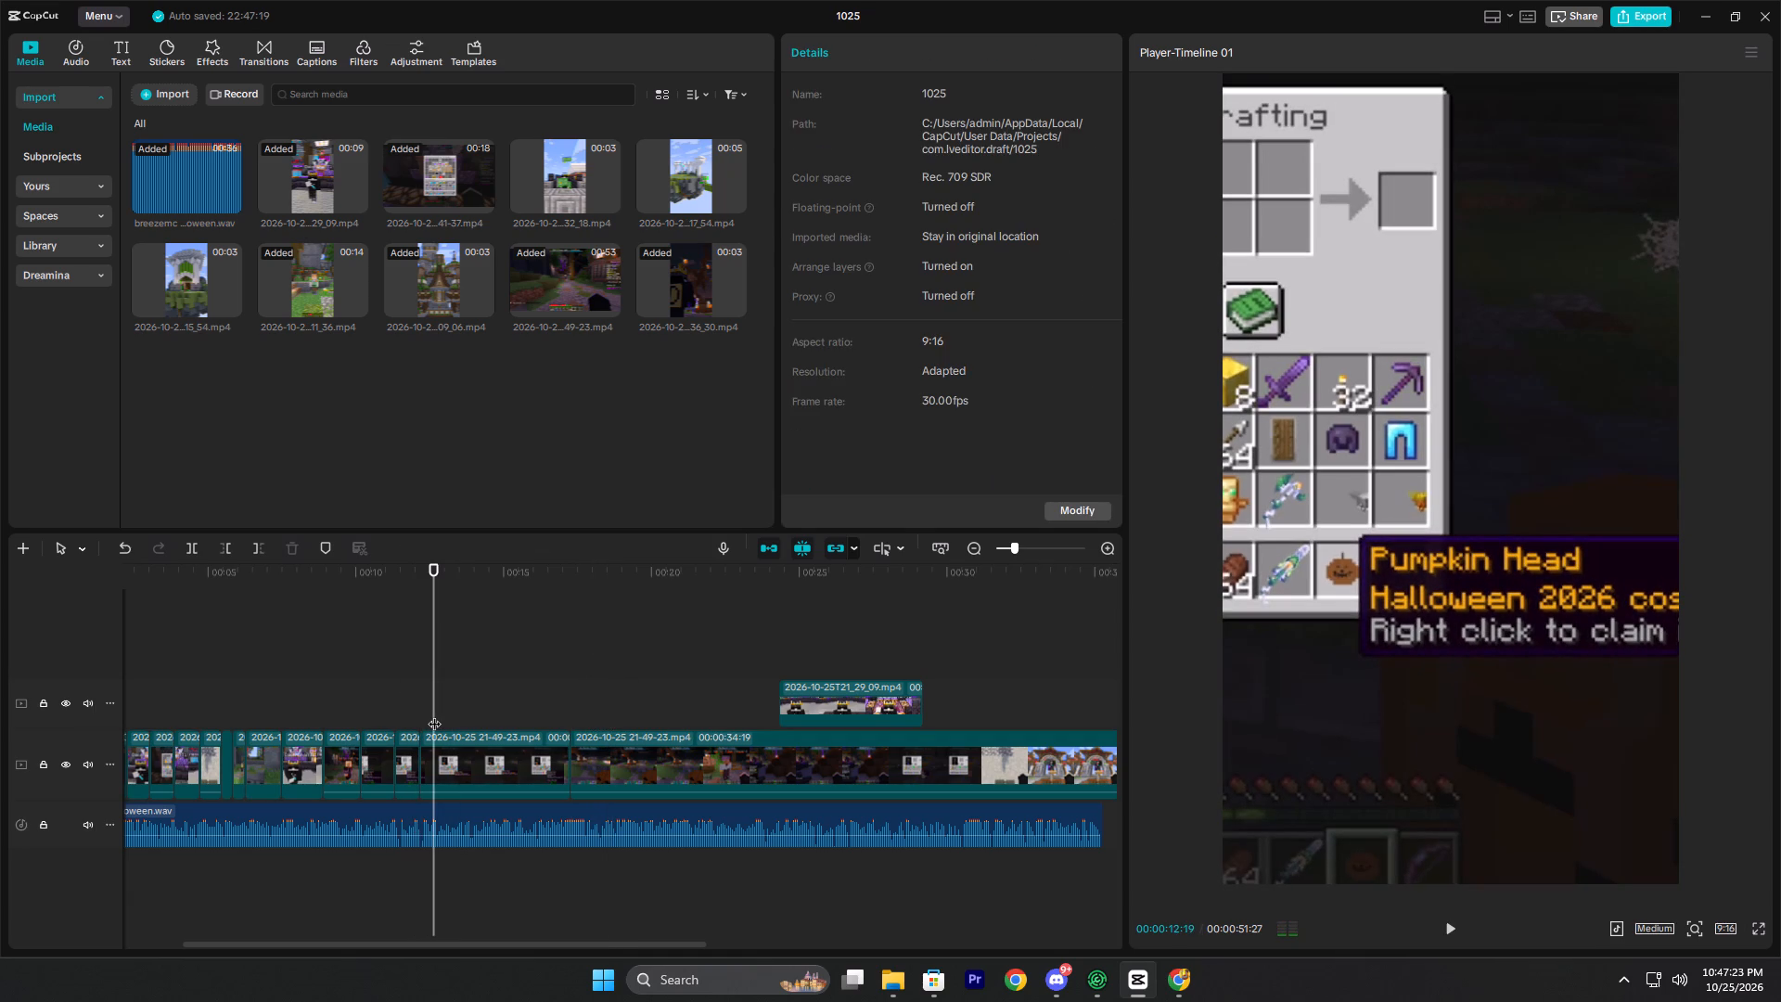
{"action": "key", "text": "space"}
{"action": "key", "text": "space"}
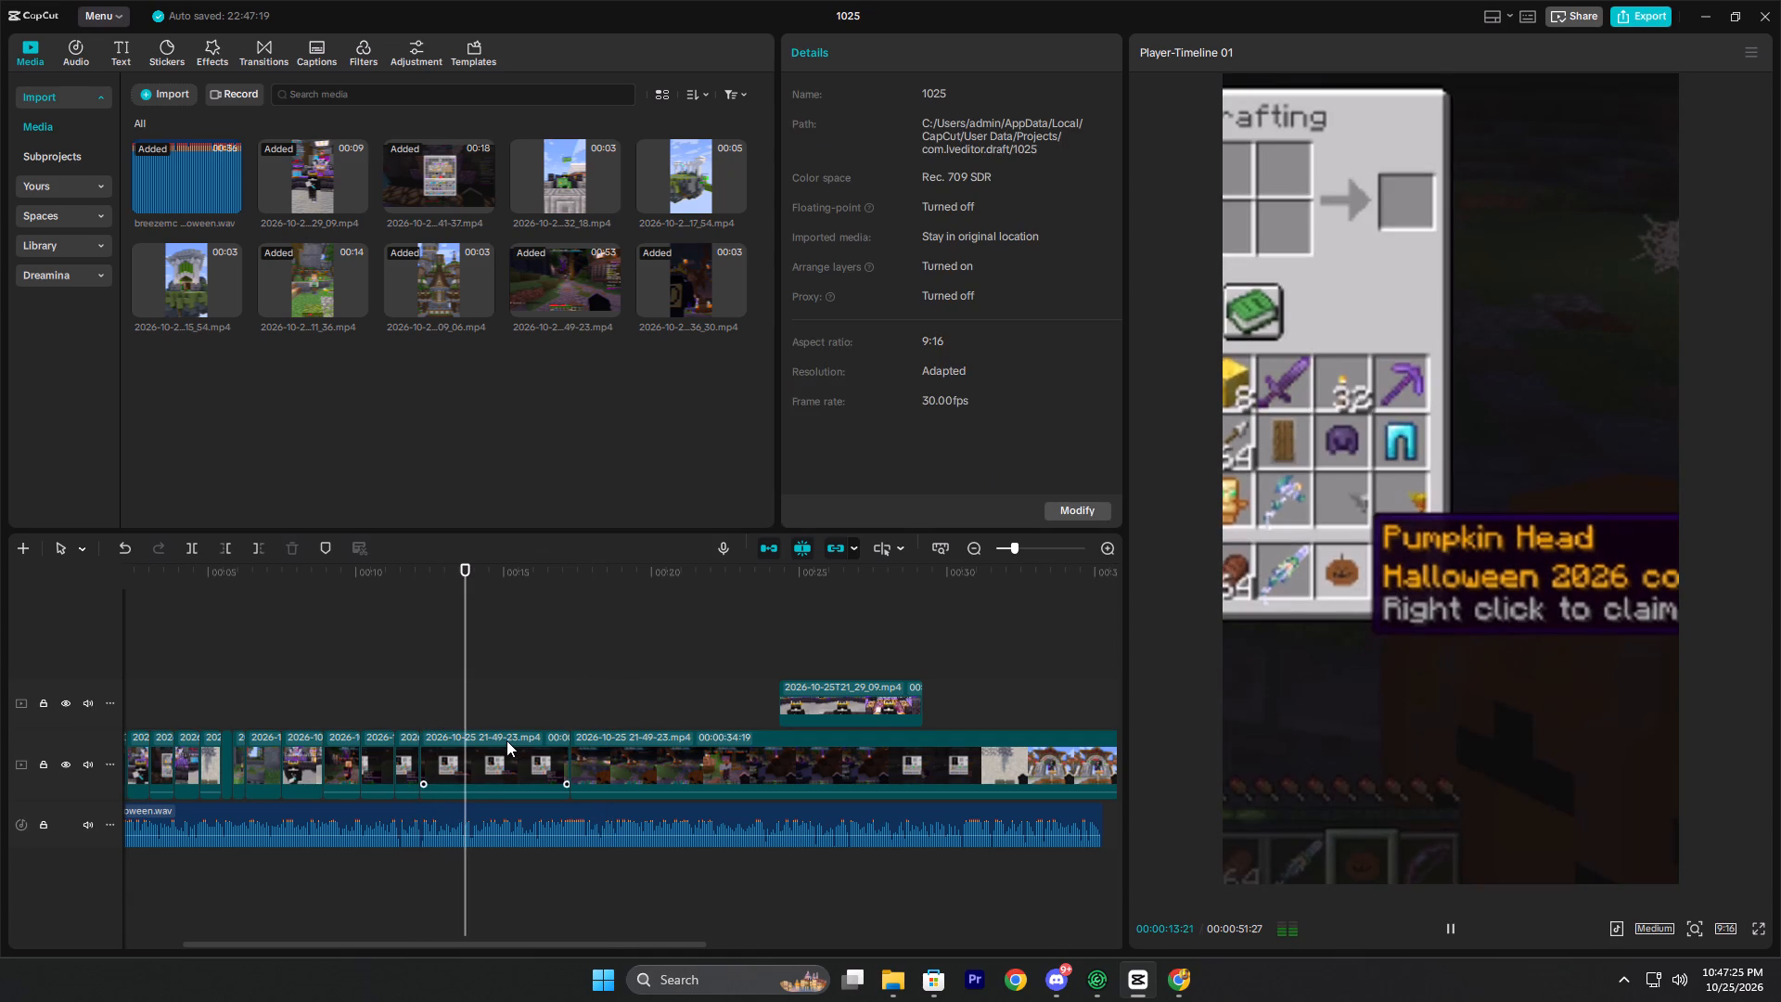
{"action": "key", "text": "space"}
{"action": "key", "text": "q"}
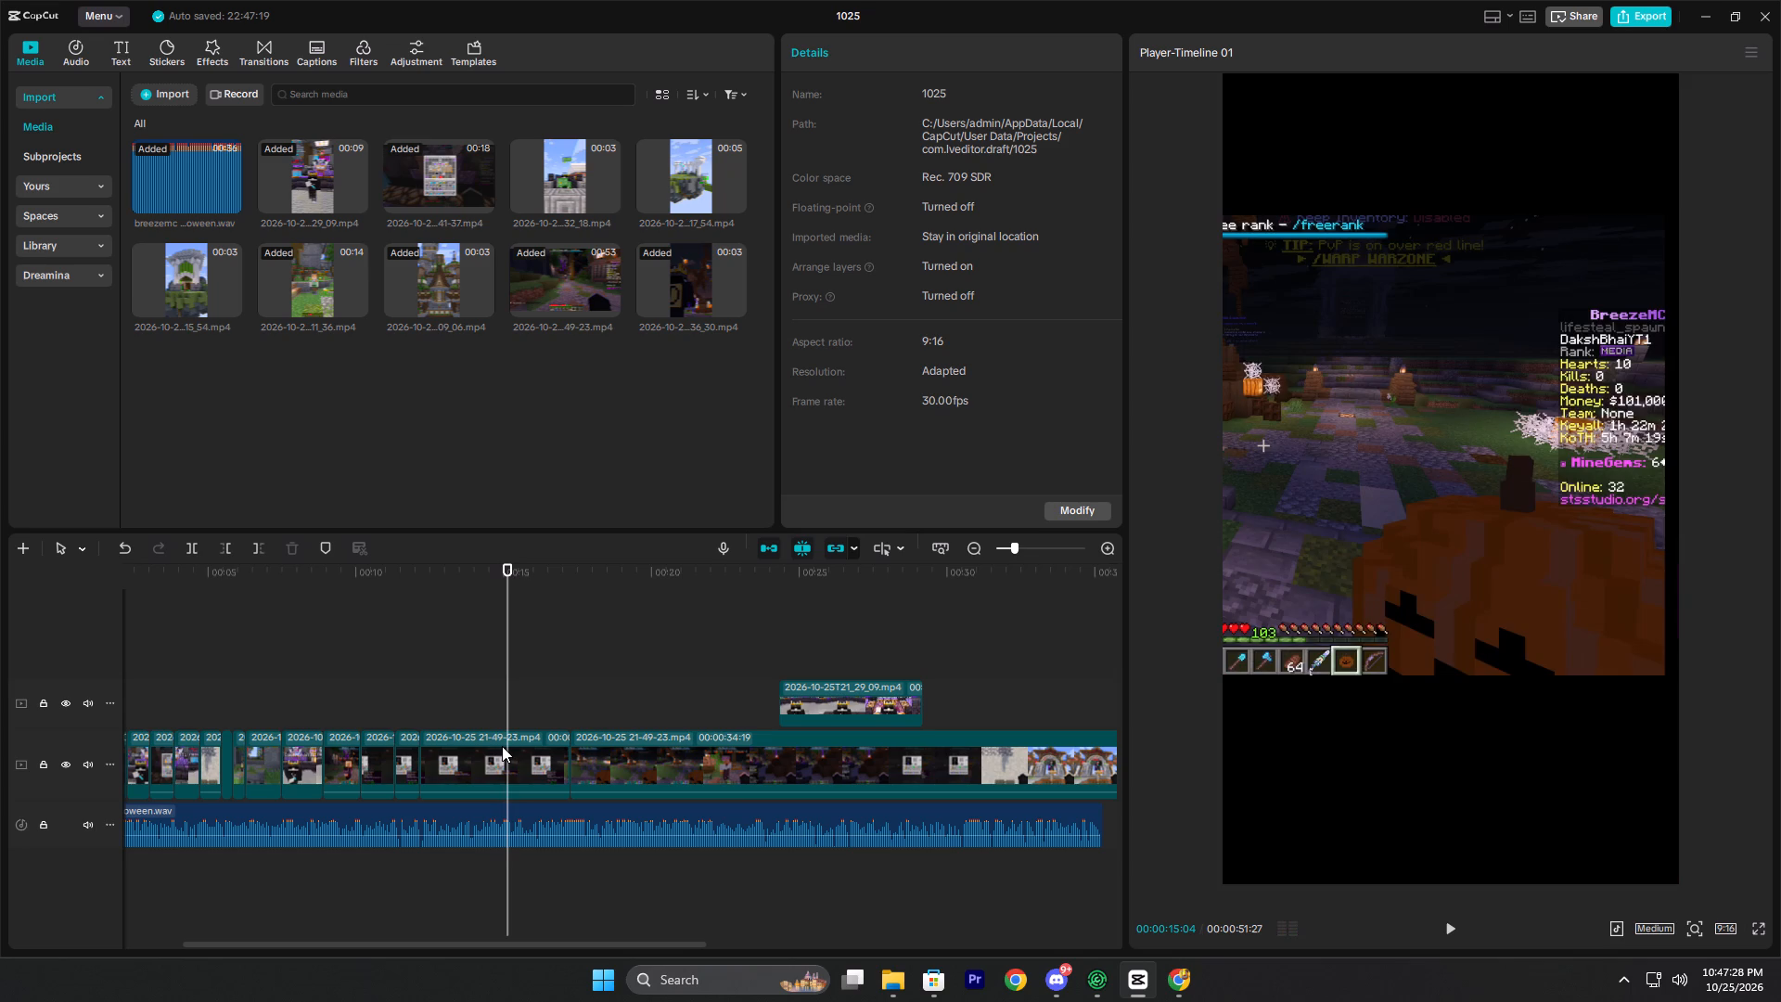
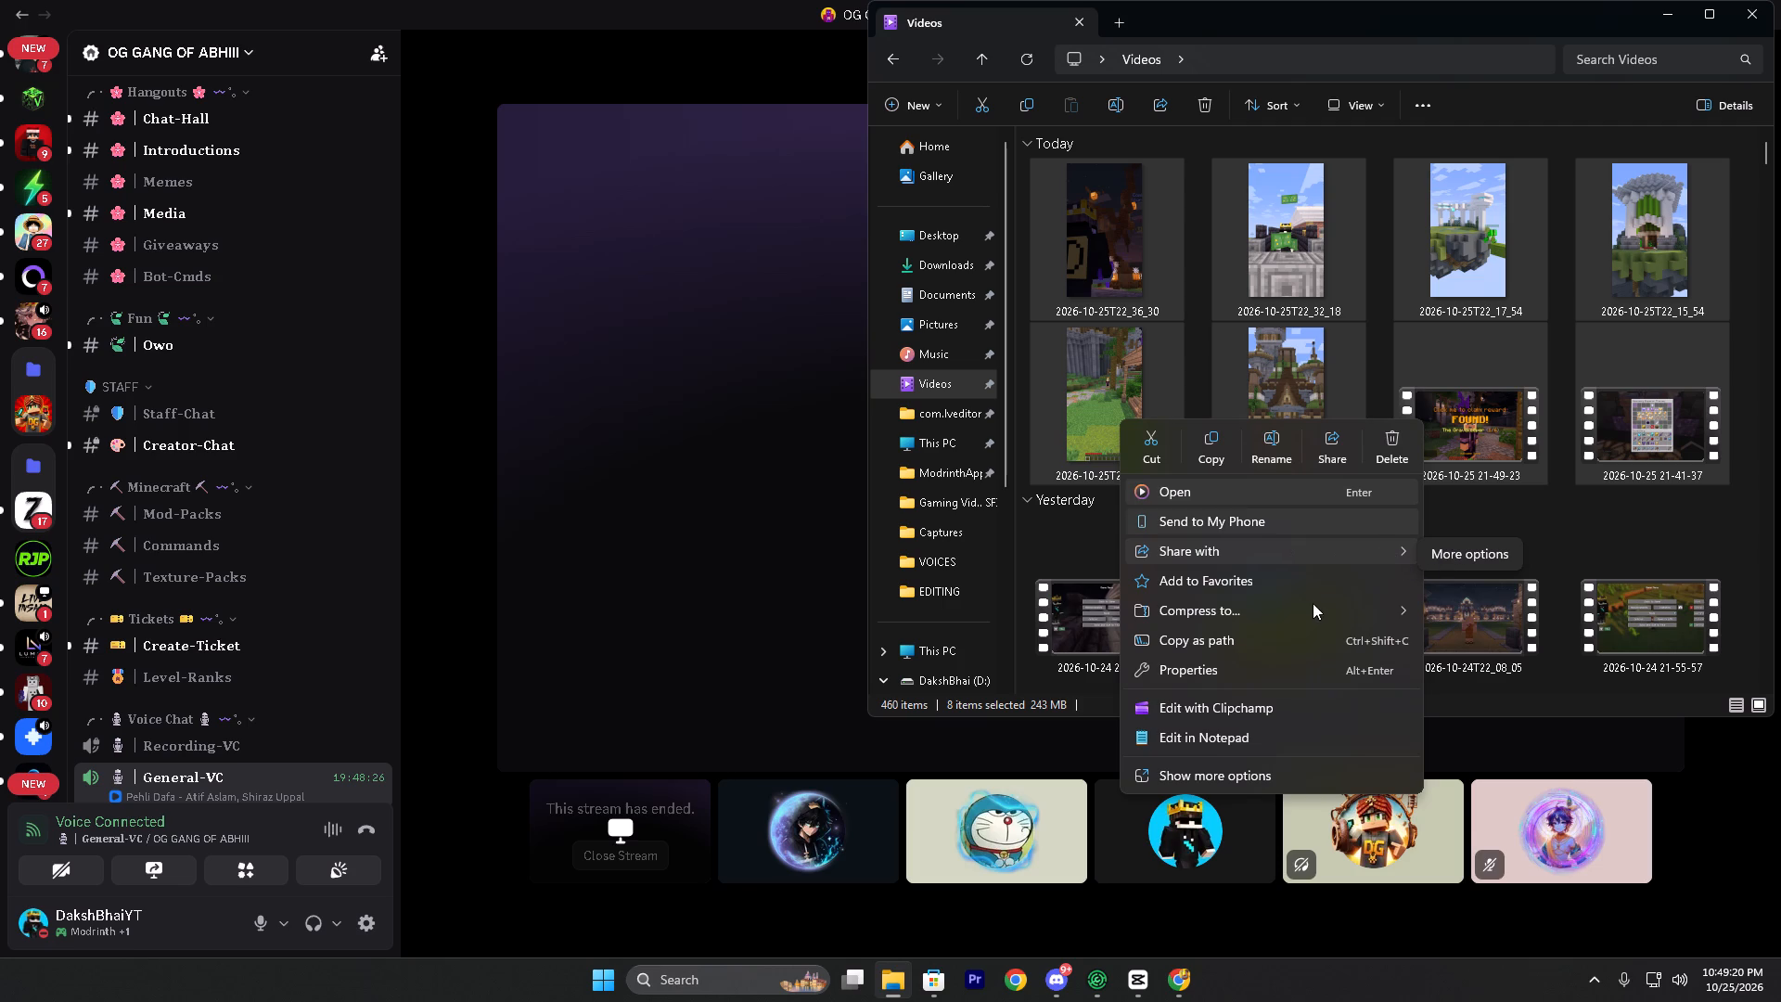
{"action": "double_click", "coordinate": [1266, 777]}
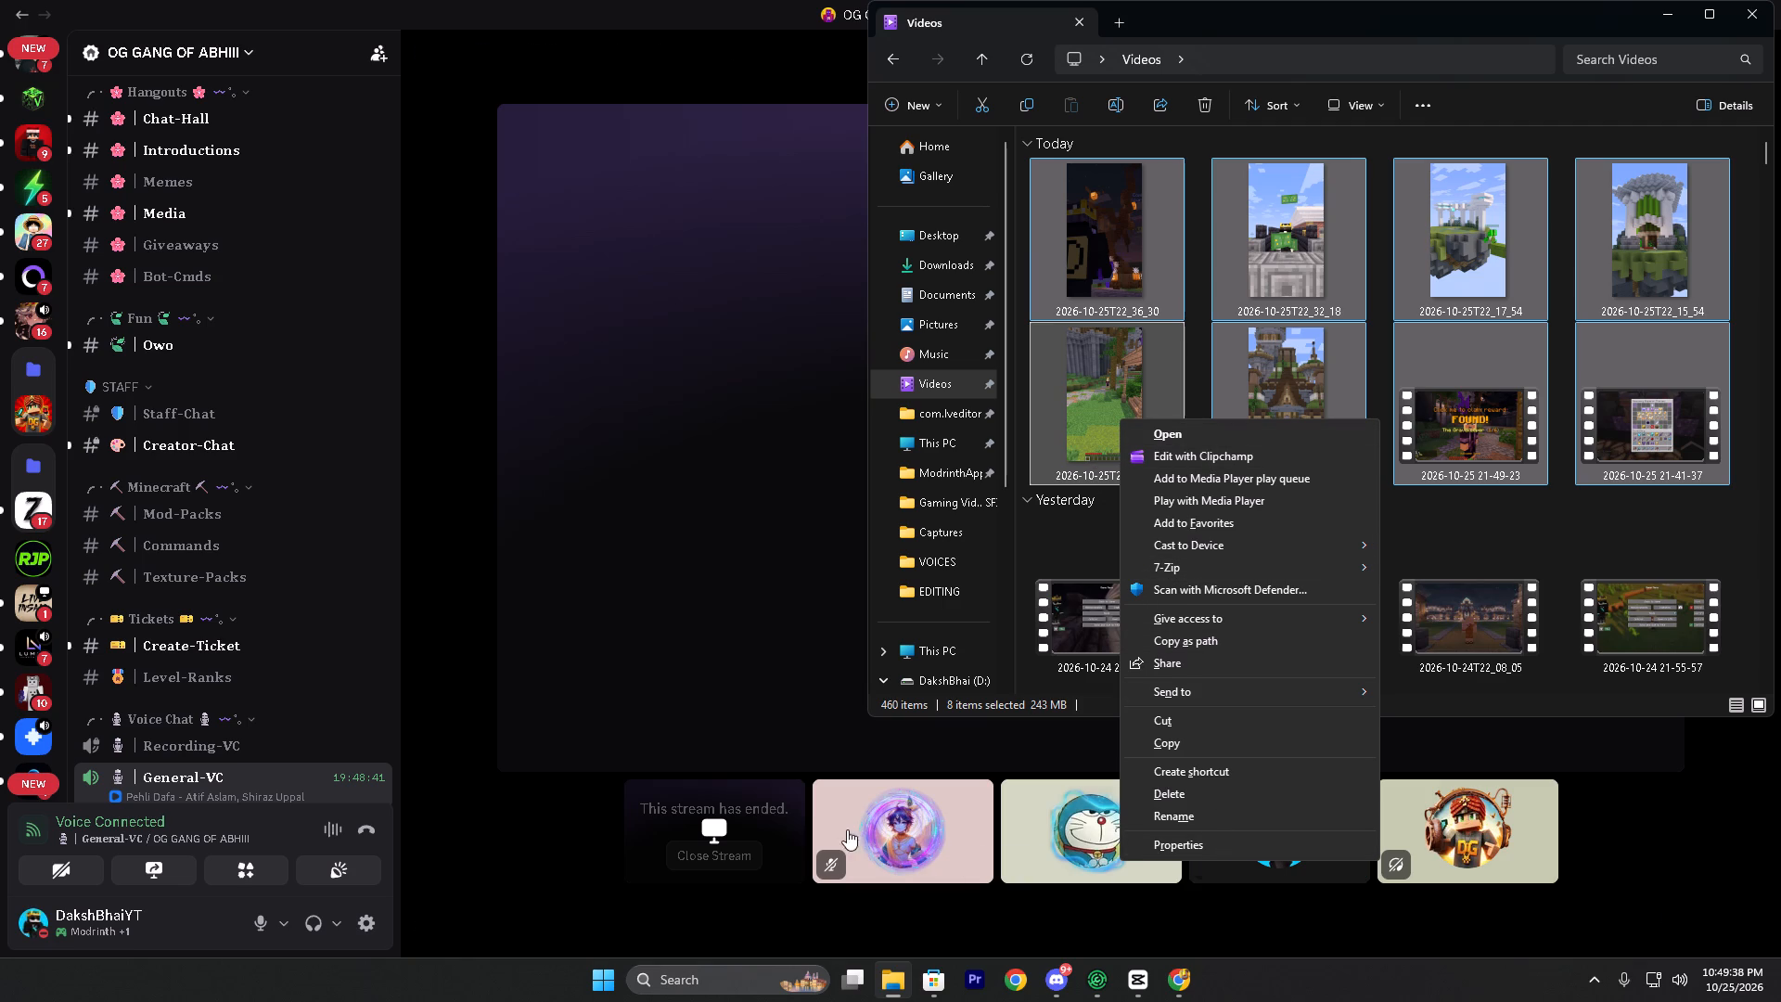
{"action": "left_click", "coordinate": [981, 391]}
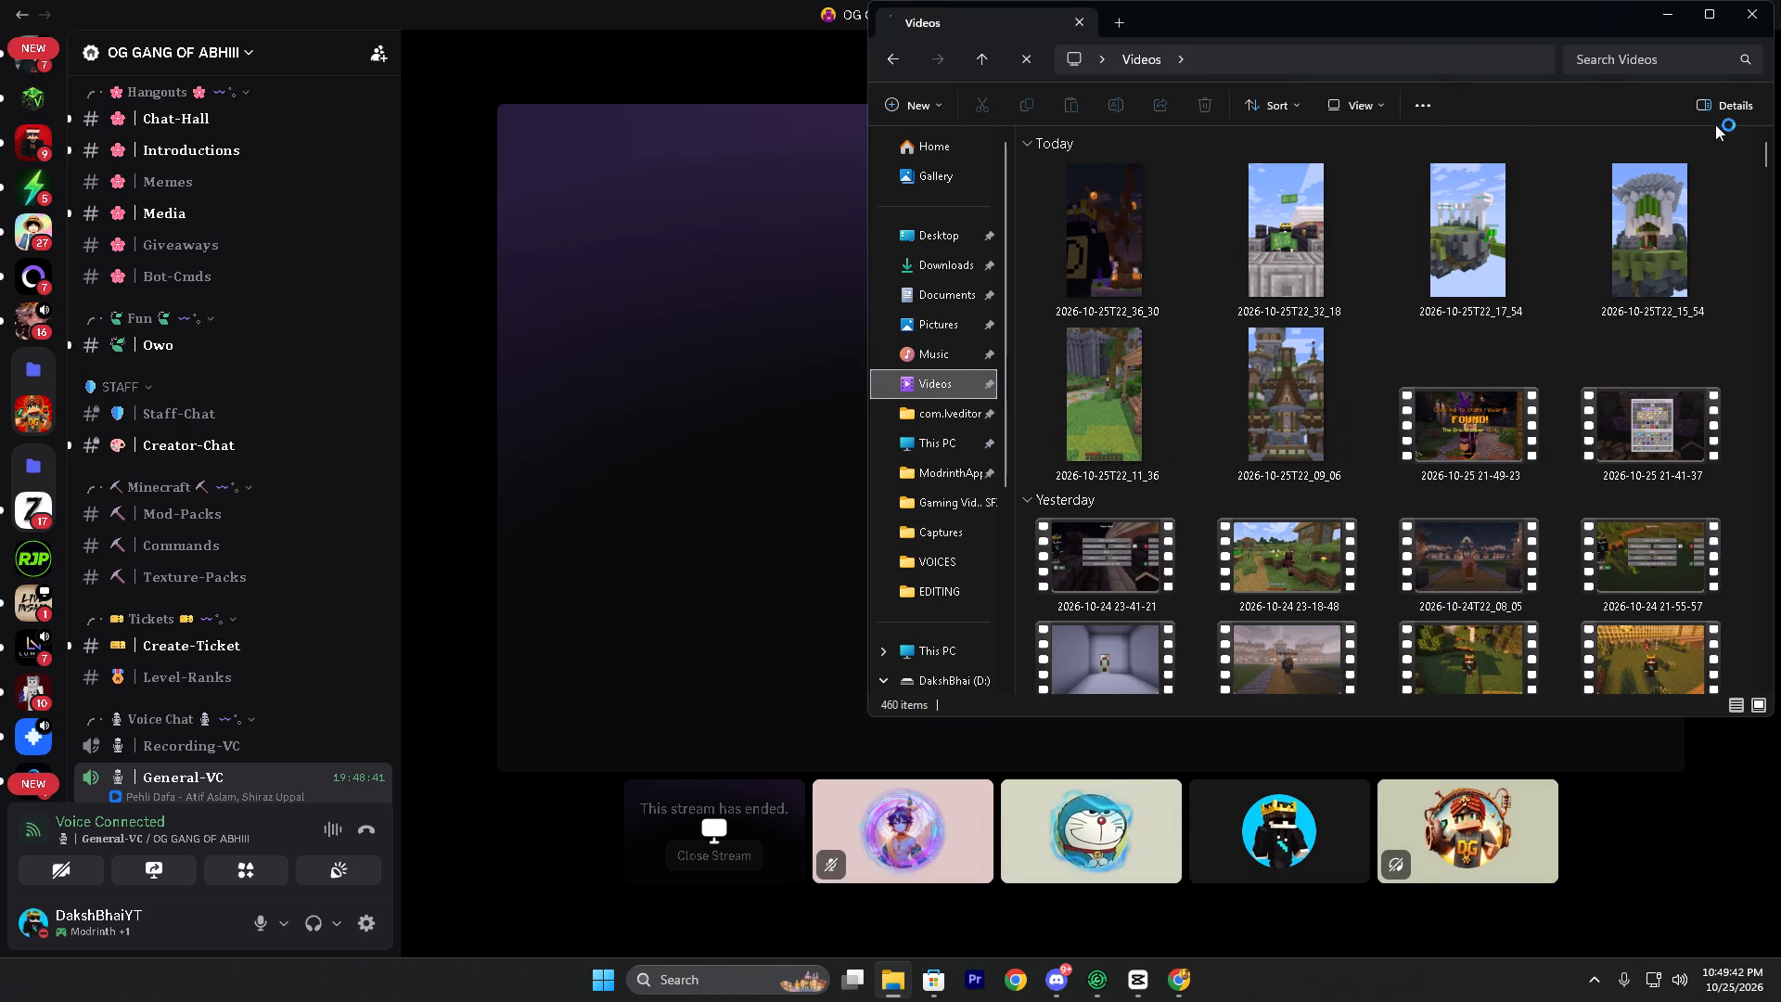
{"action": "right_click", "coordinate": [1458, 457]}
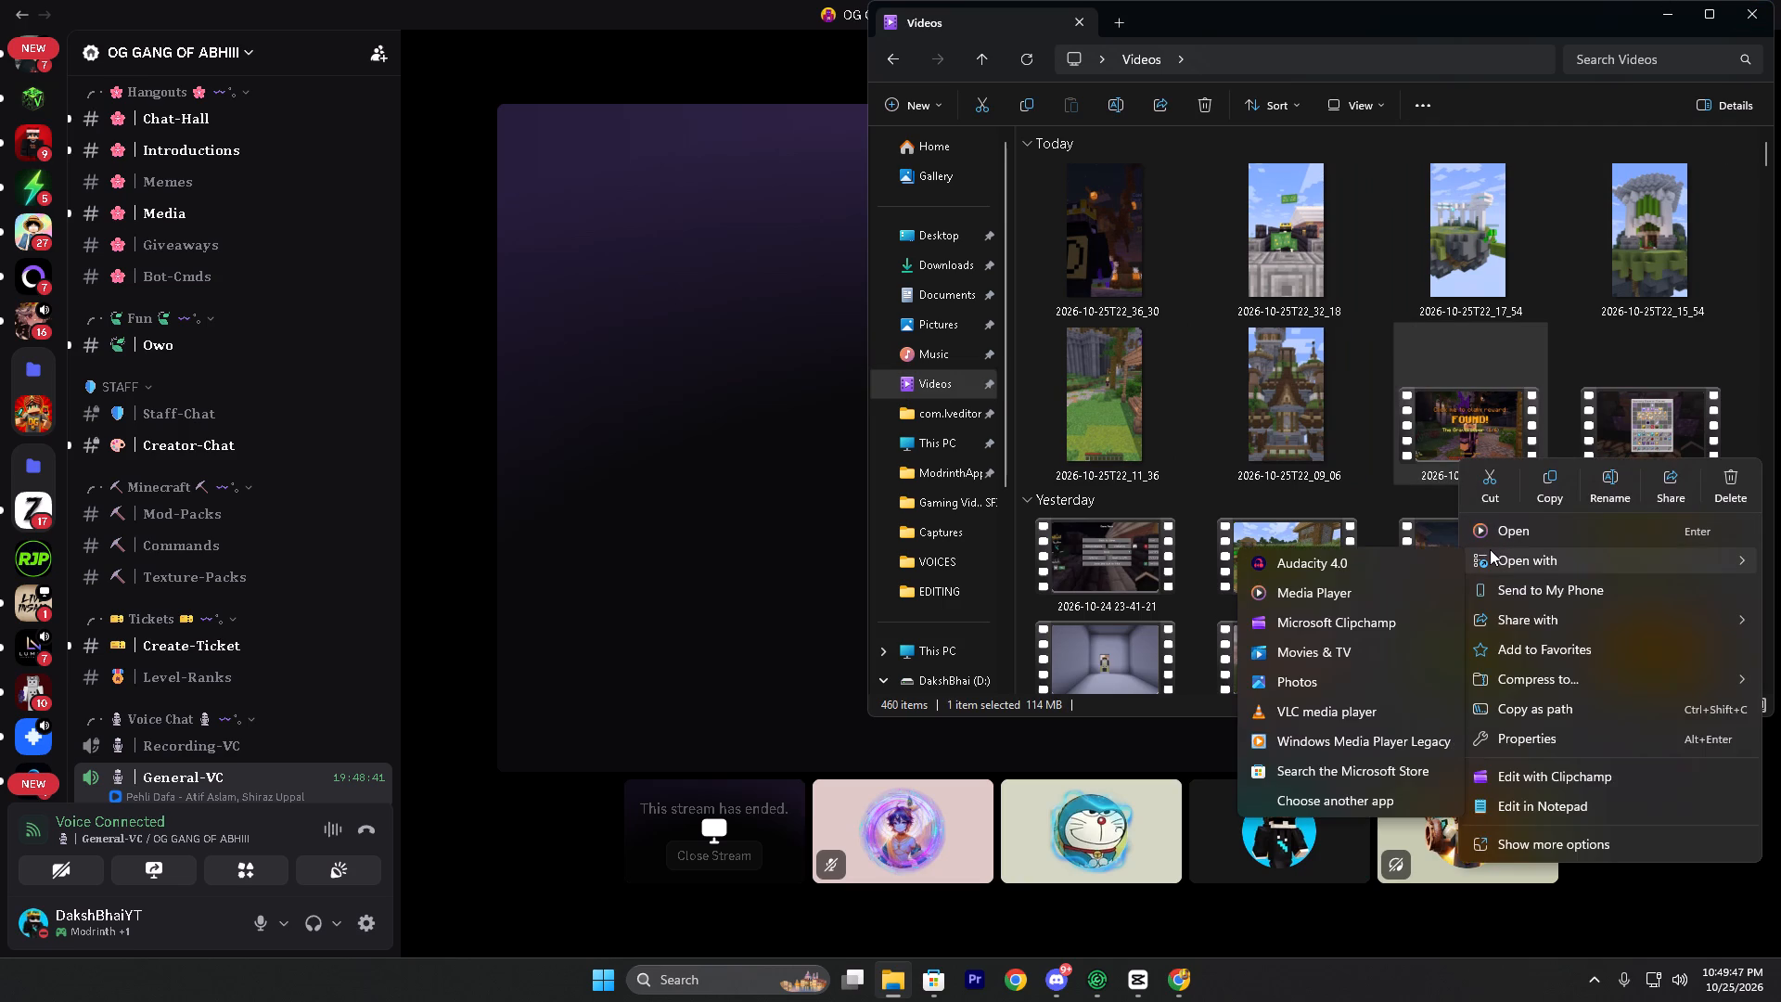
{"action": "left_click", "coordinate": [1344, 790]}
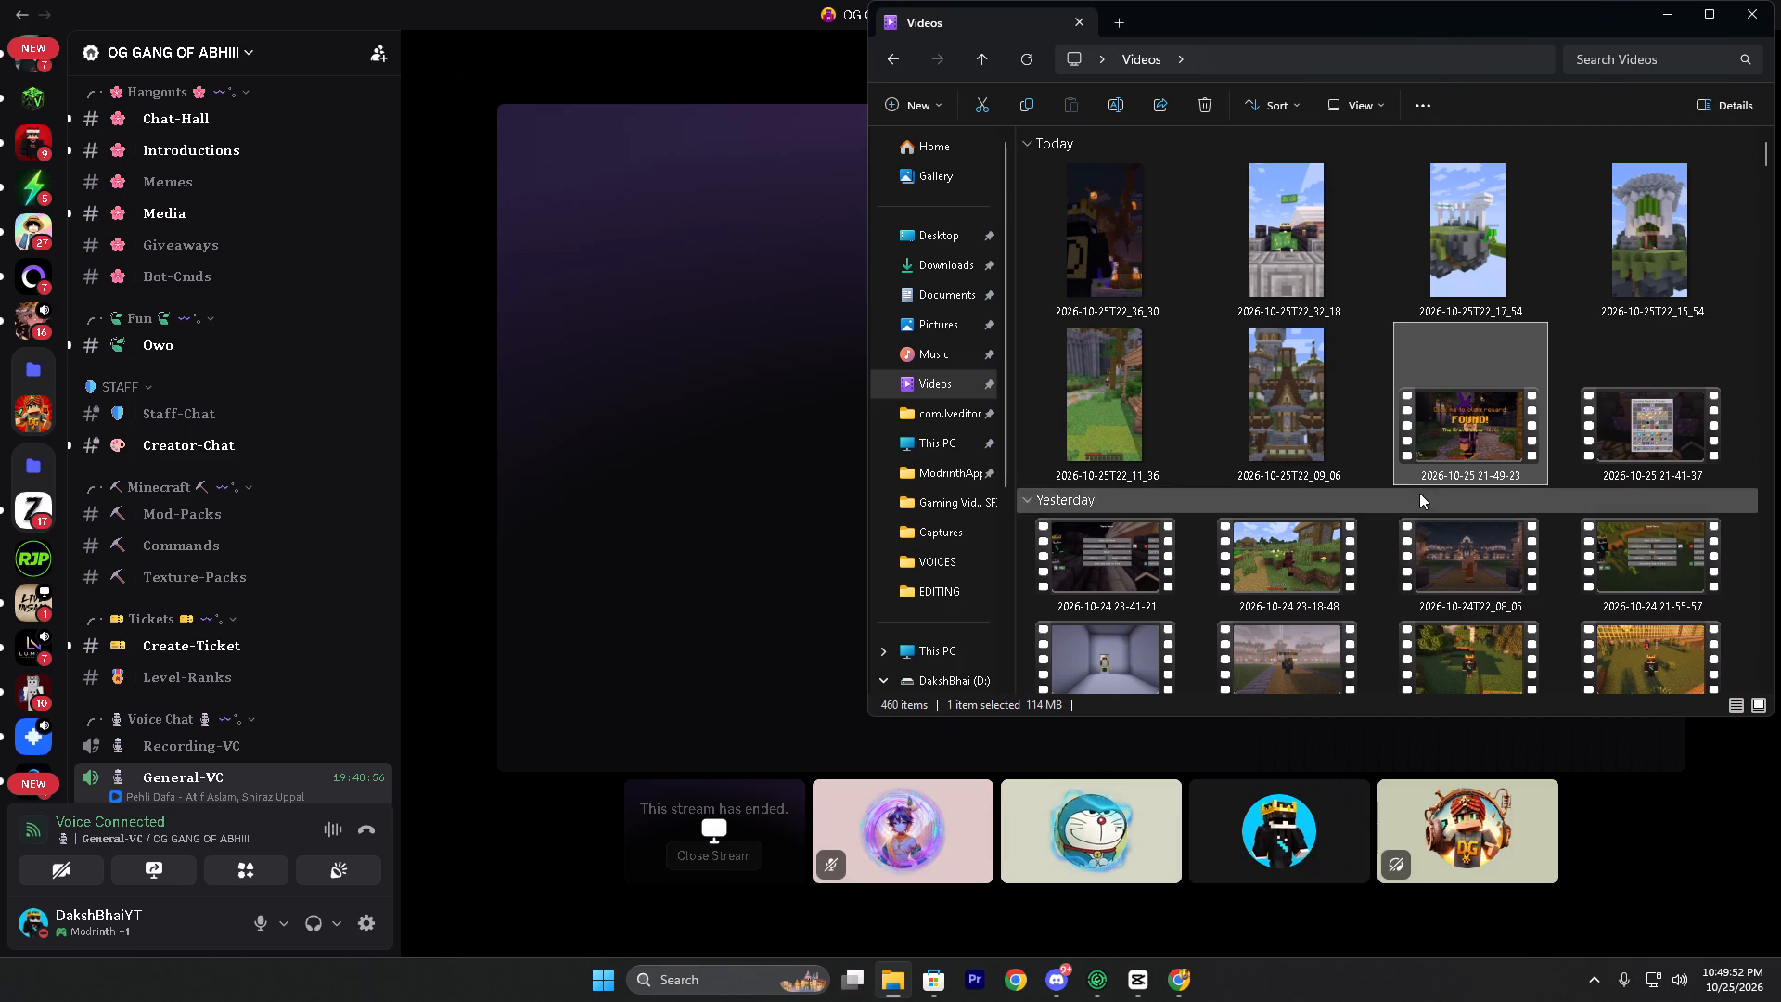
{"action": "right_click", "coordinate": [1441, 448]}
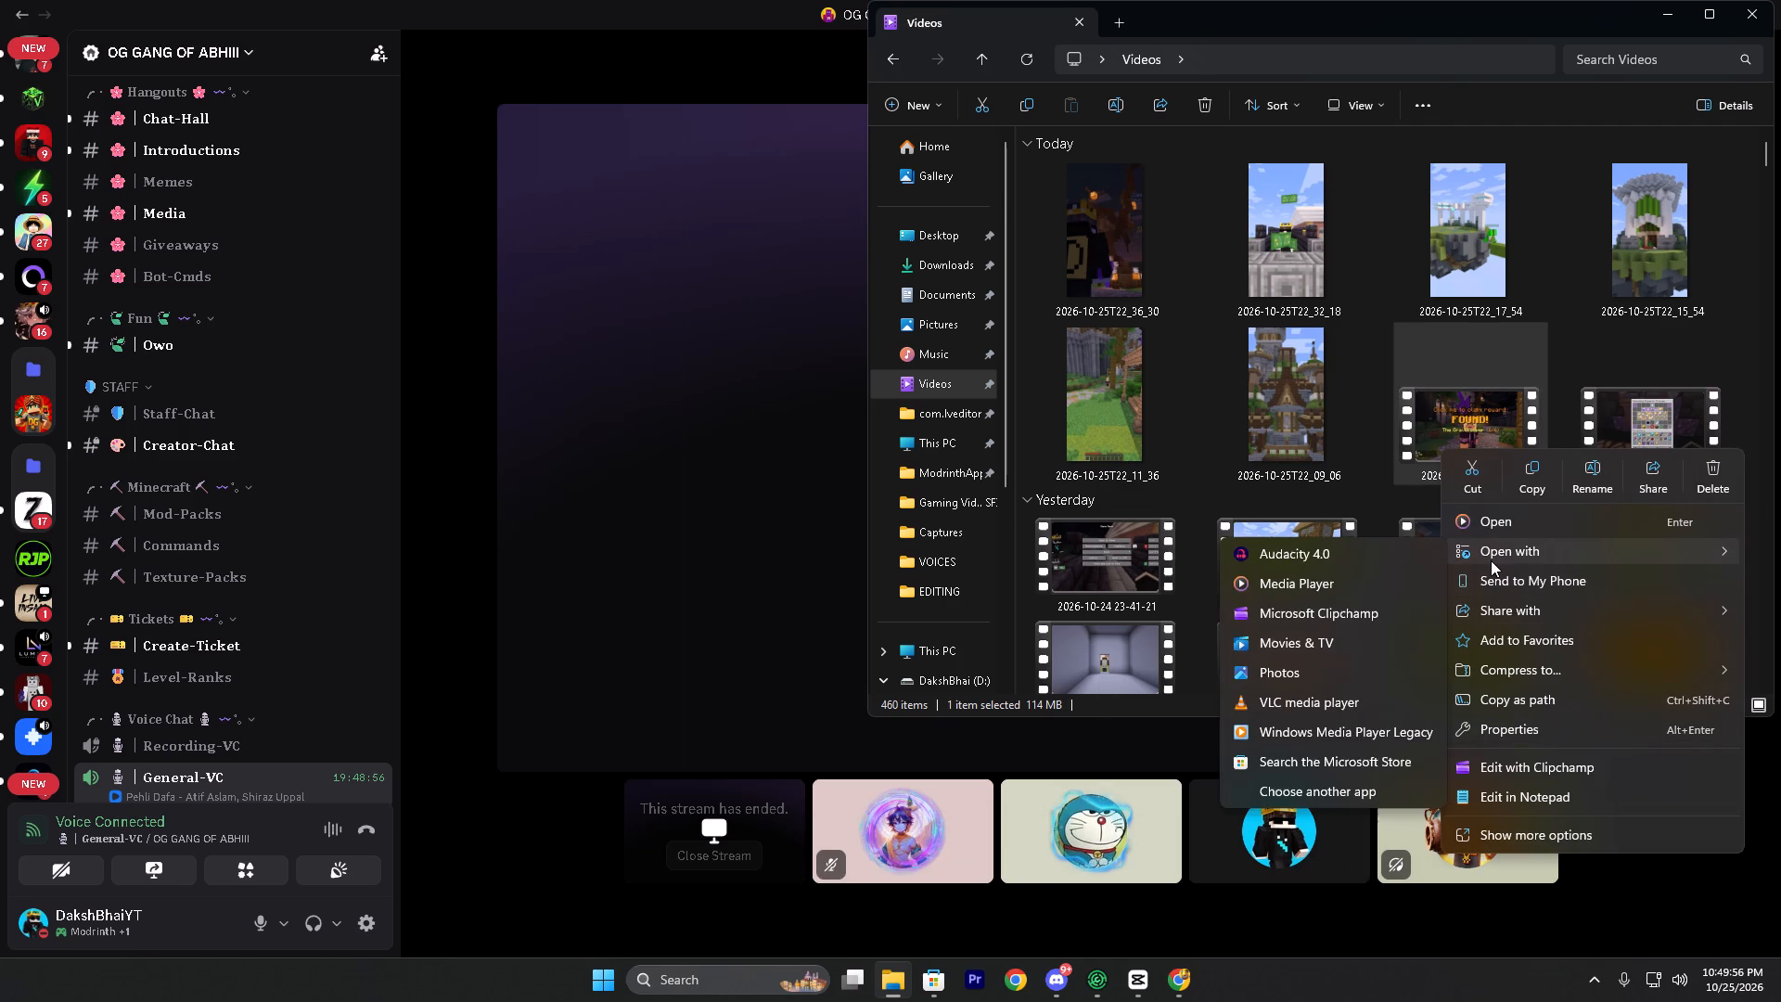
{"action": "left_click", "coordinate": [1292, 780]}
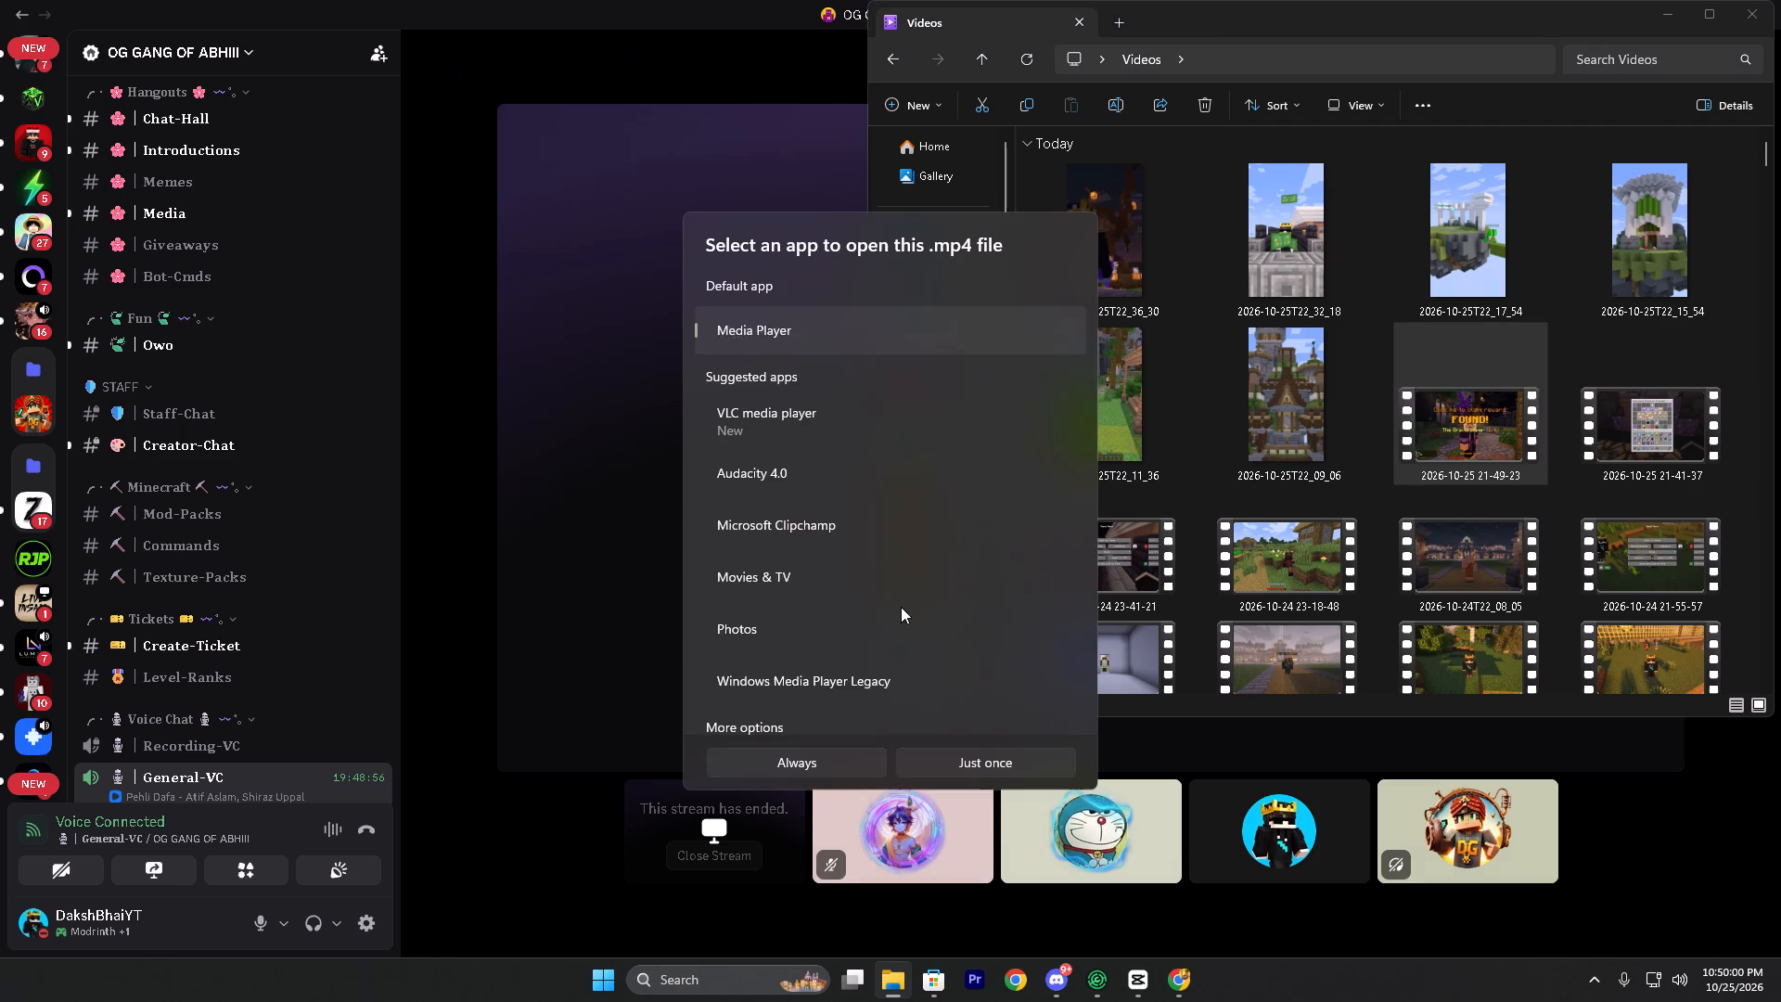
{"action": "left_click", "coordinate": [806, 440]}
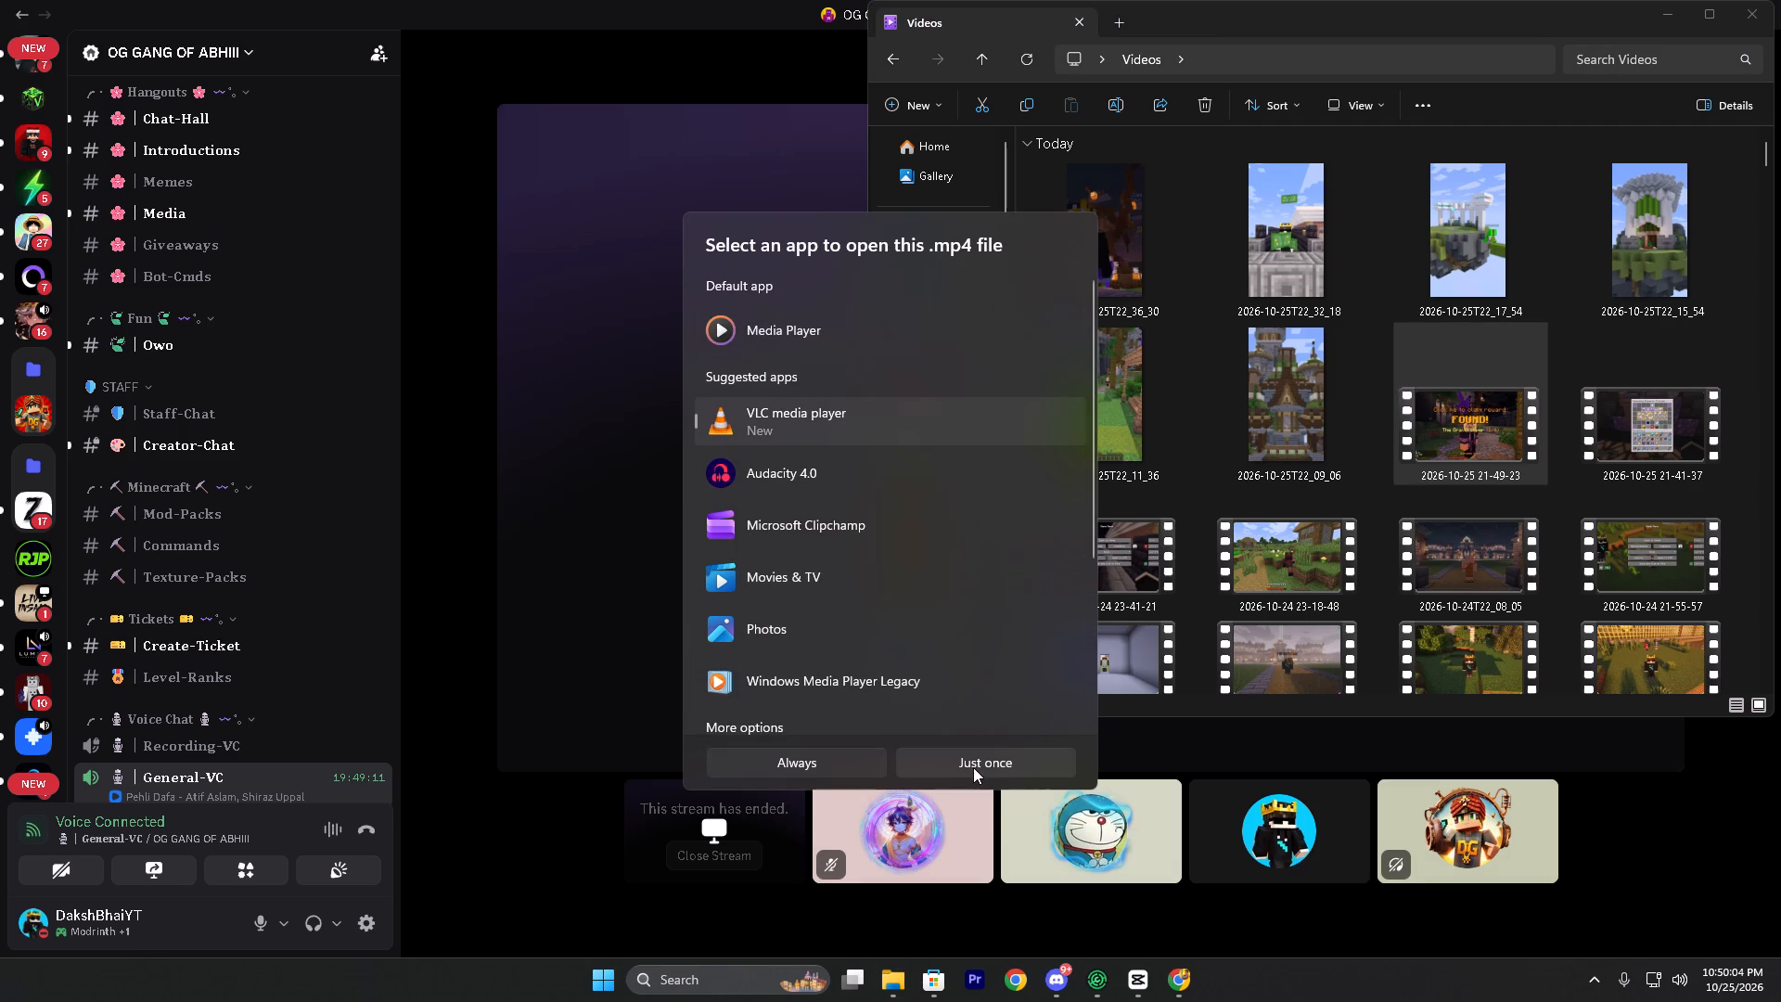
{"action": "left_click", "coordinate": [859, 763]}
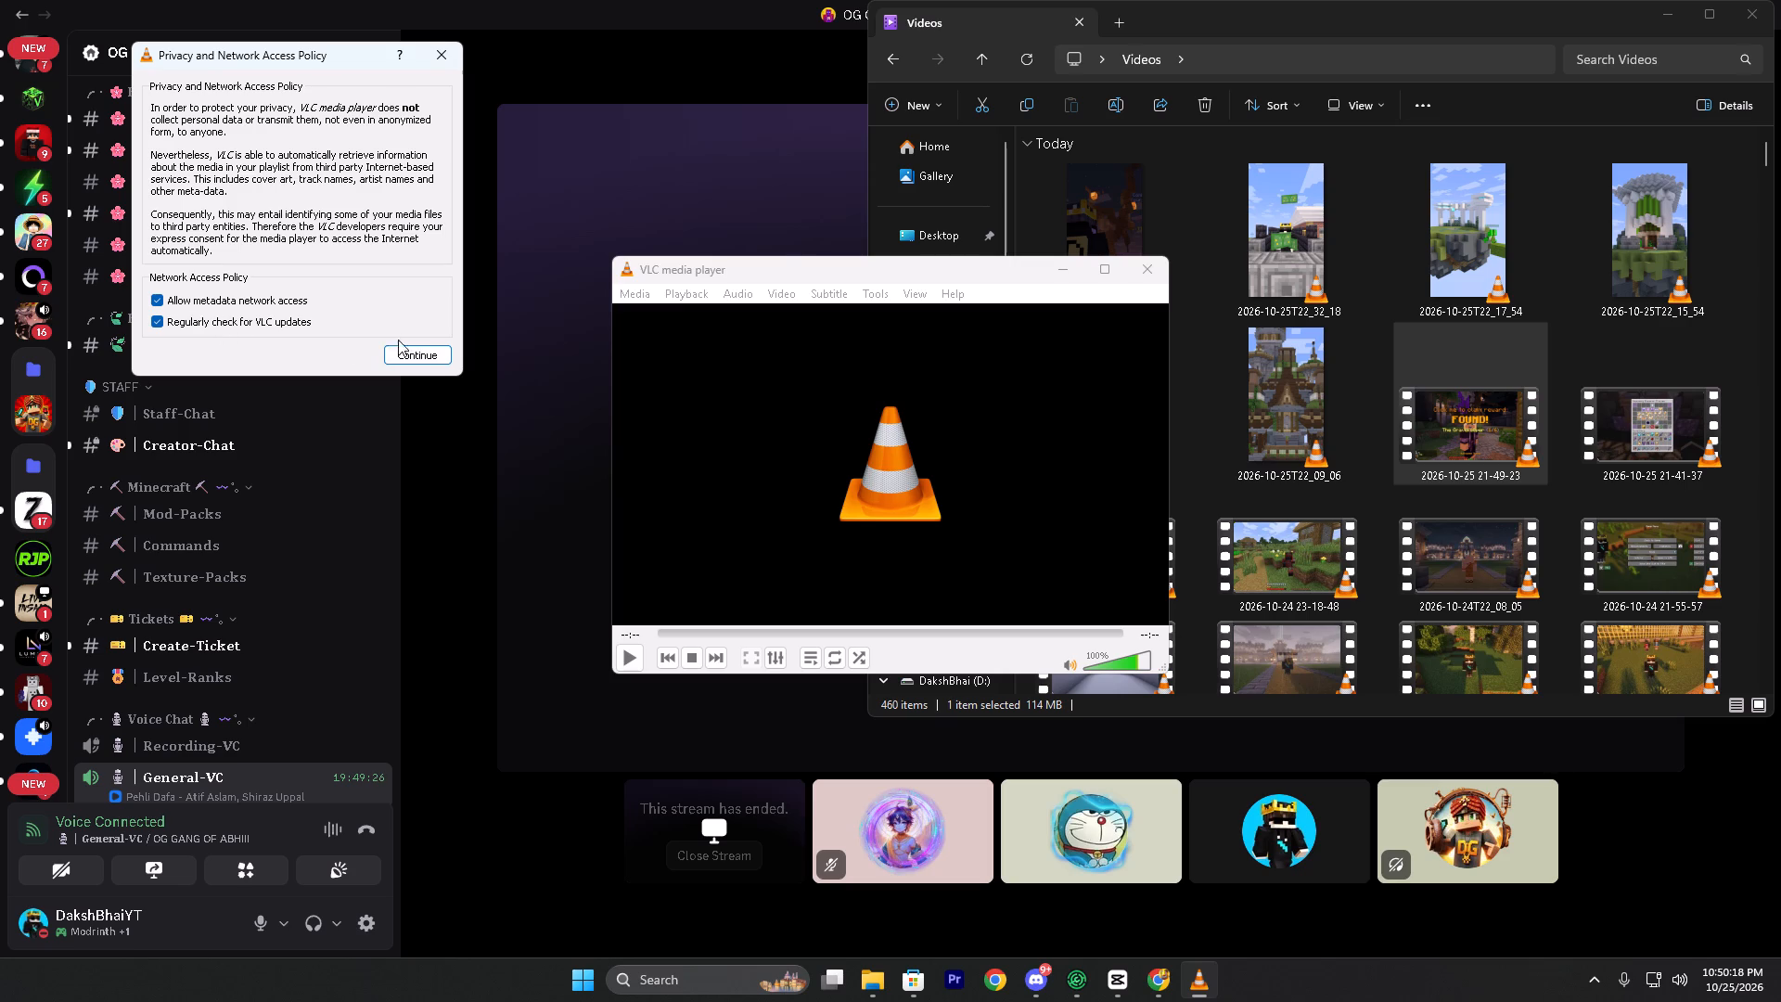
{"action": "double_click", "coordinate": [422, 356]}
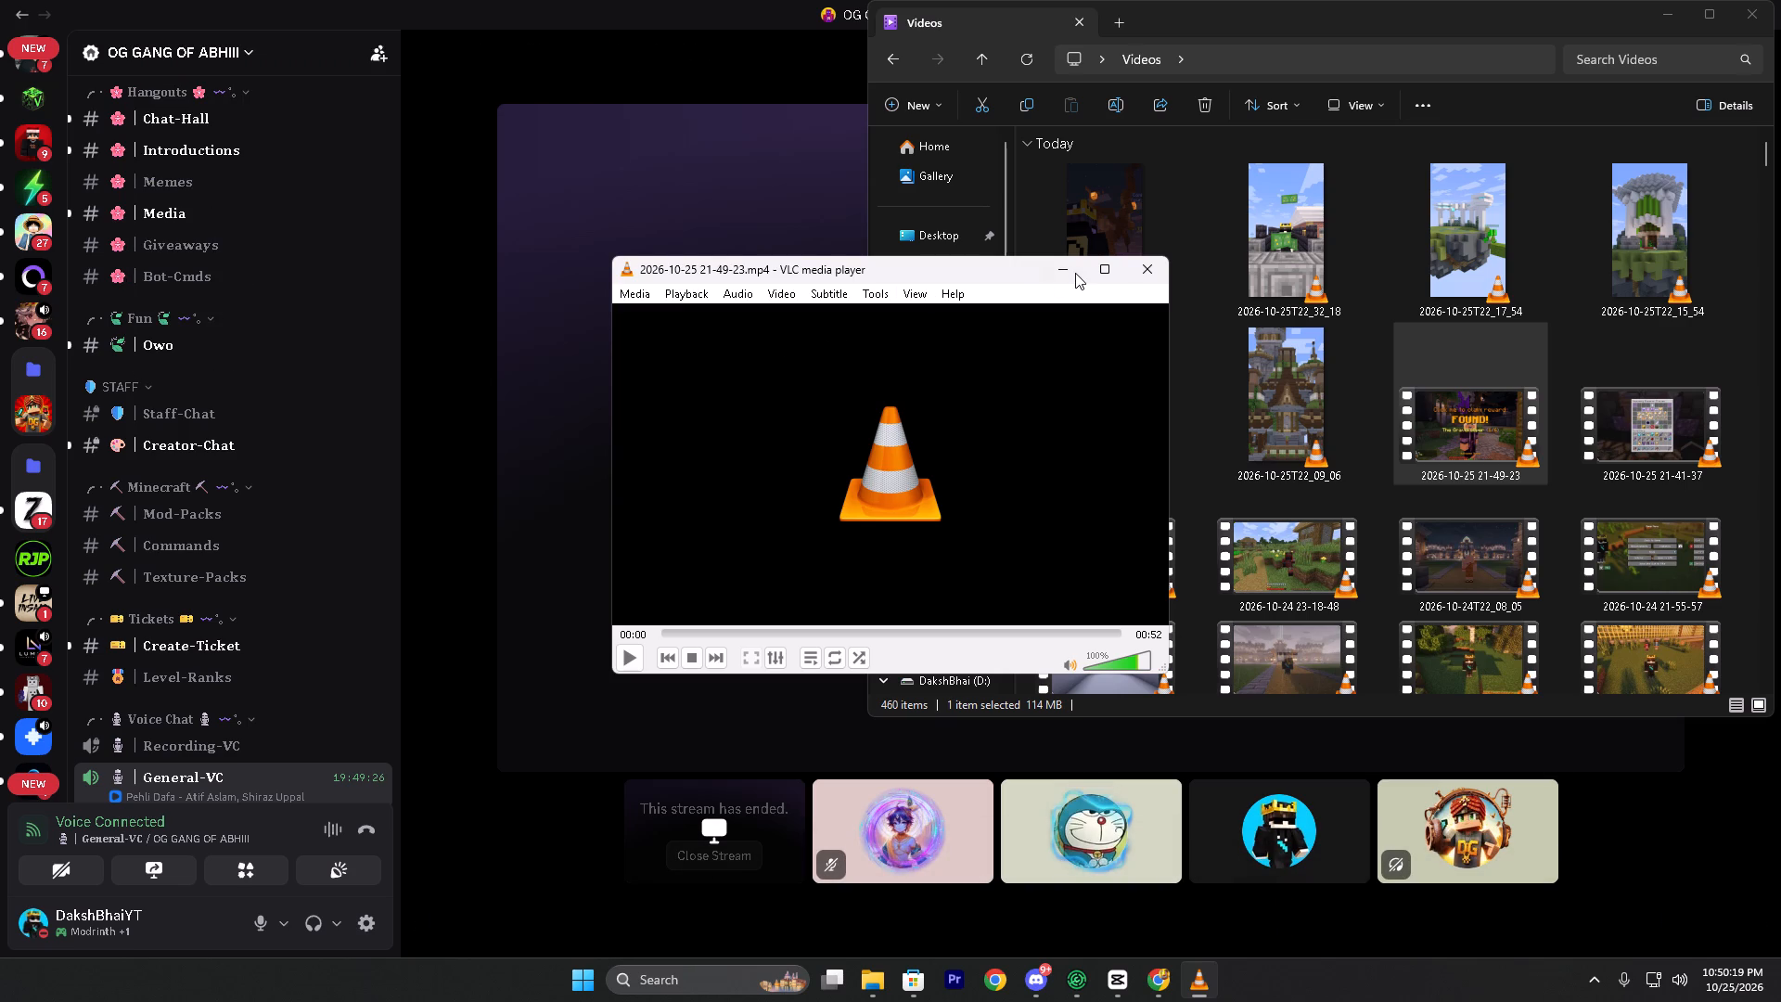
Play the recording in the maximized player up to the inventory scene around 00:28, pause it and close the player.
{"action": "left_click", "coordinate": [1097, 269]}
{"action": "left_click", "coordinate": [18, 944]}
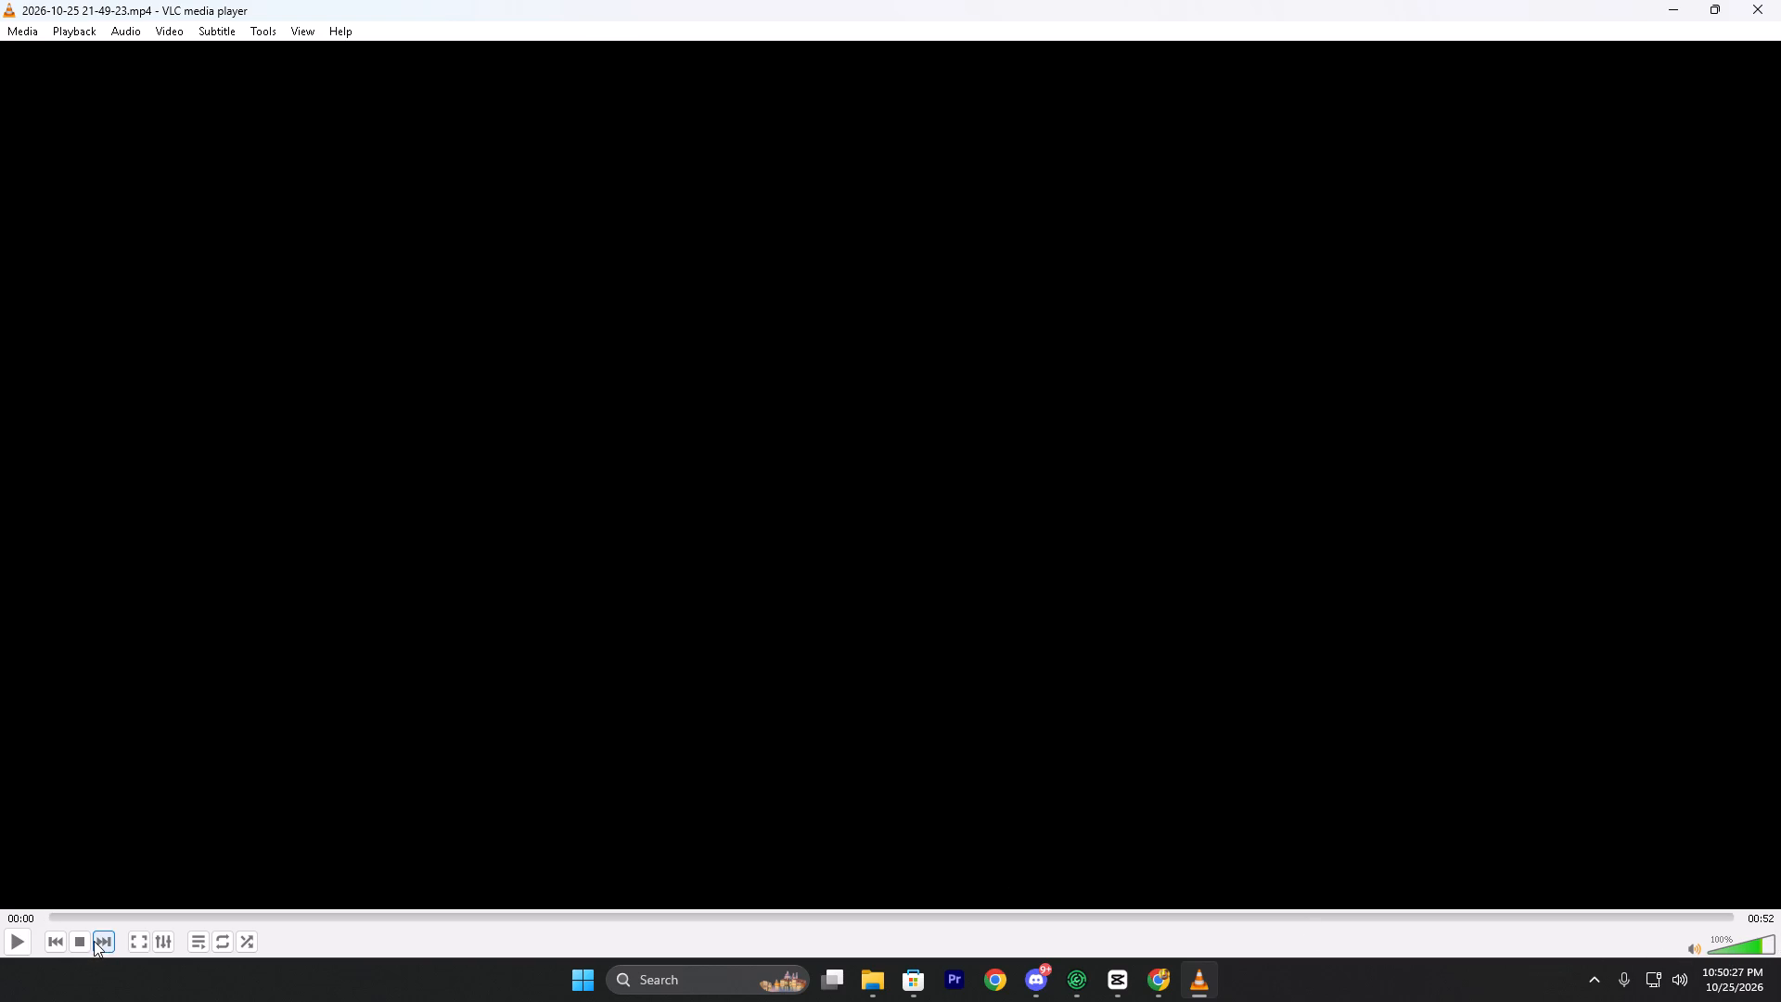
{"action": "left_click", "coordinate": [16, 929]}
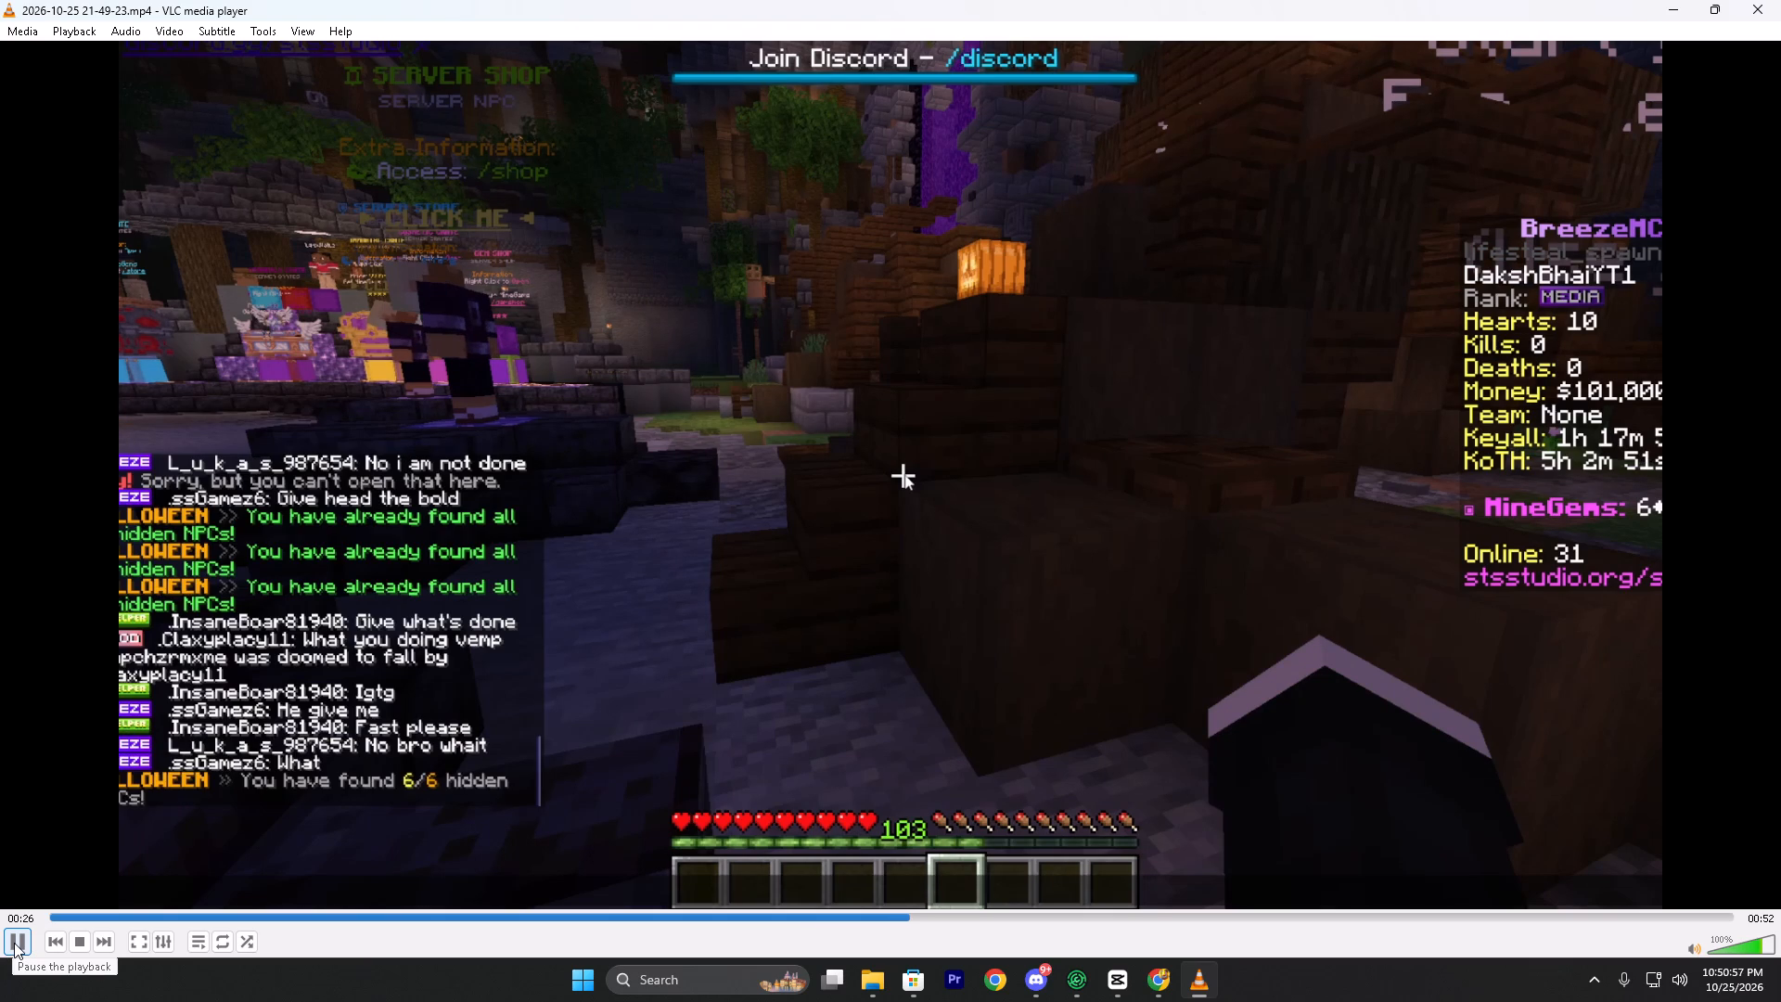
{"action": "left_click", "coordinate": [14, 943]}
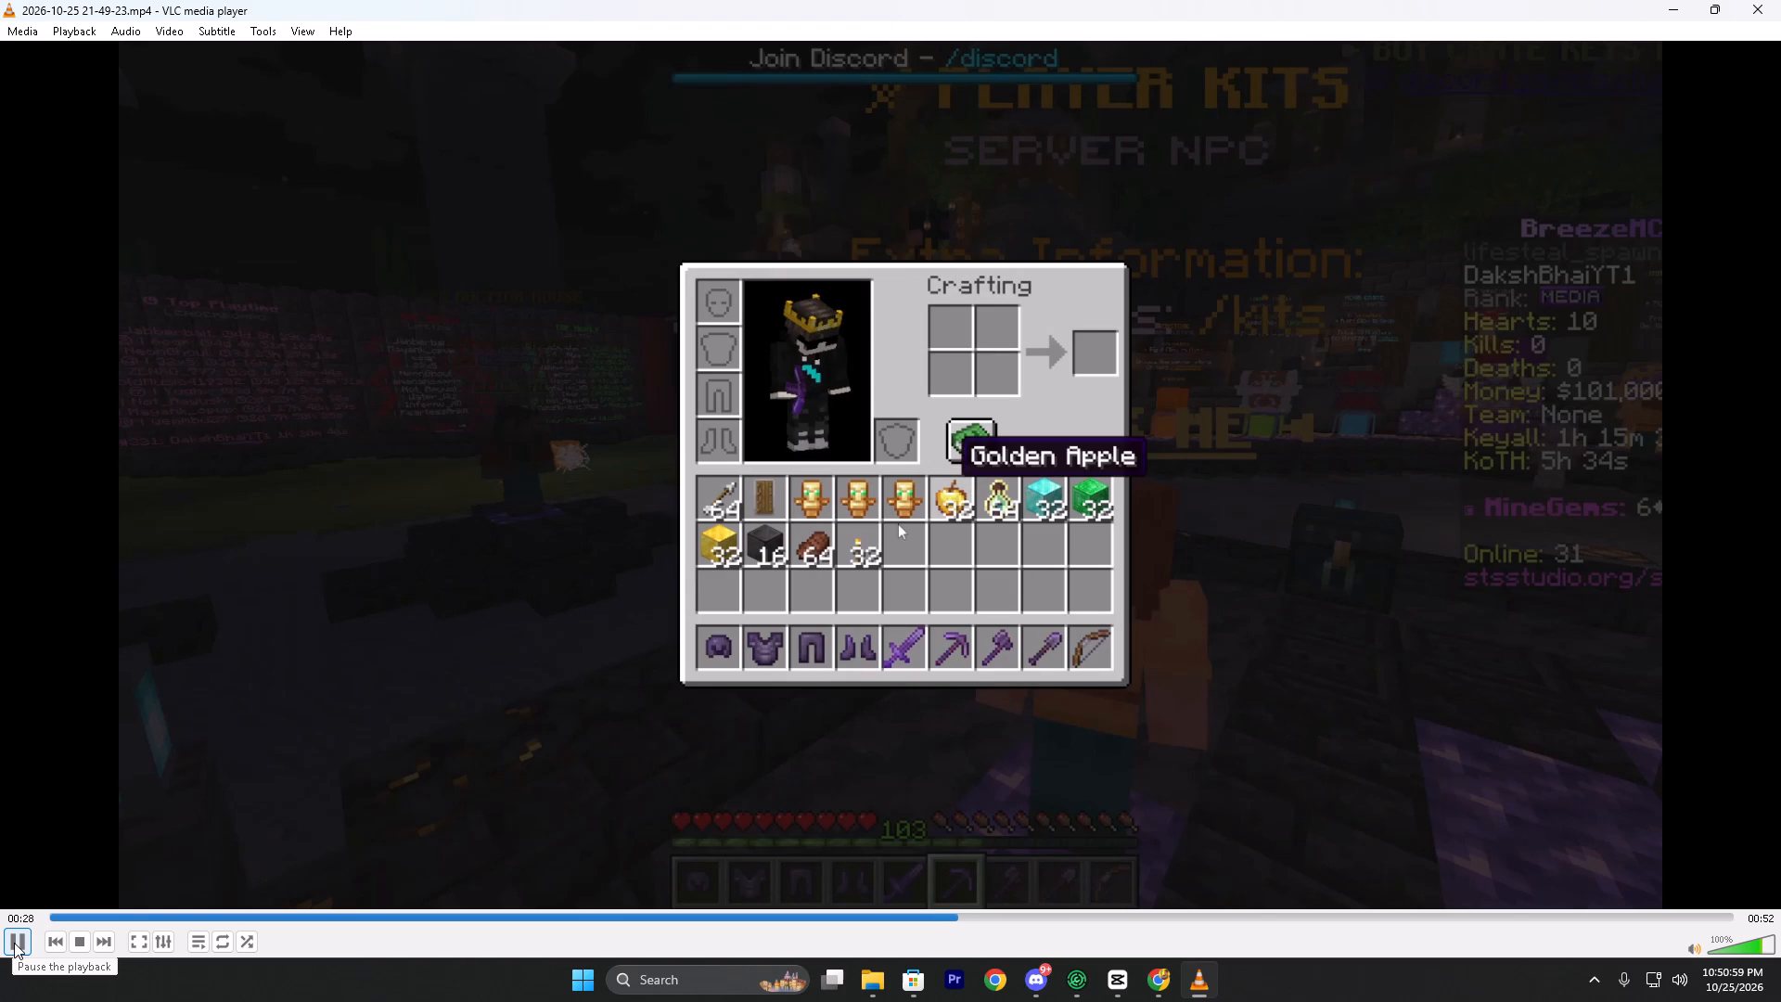
{"action": "scroll", "coordinate": [555, 711], "scroll_direction": "up", "scroll_amount": 4}
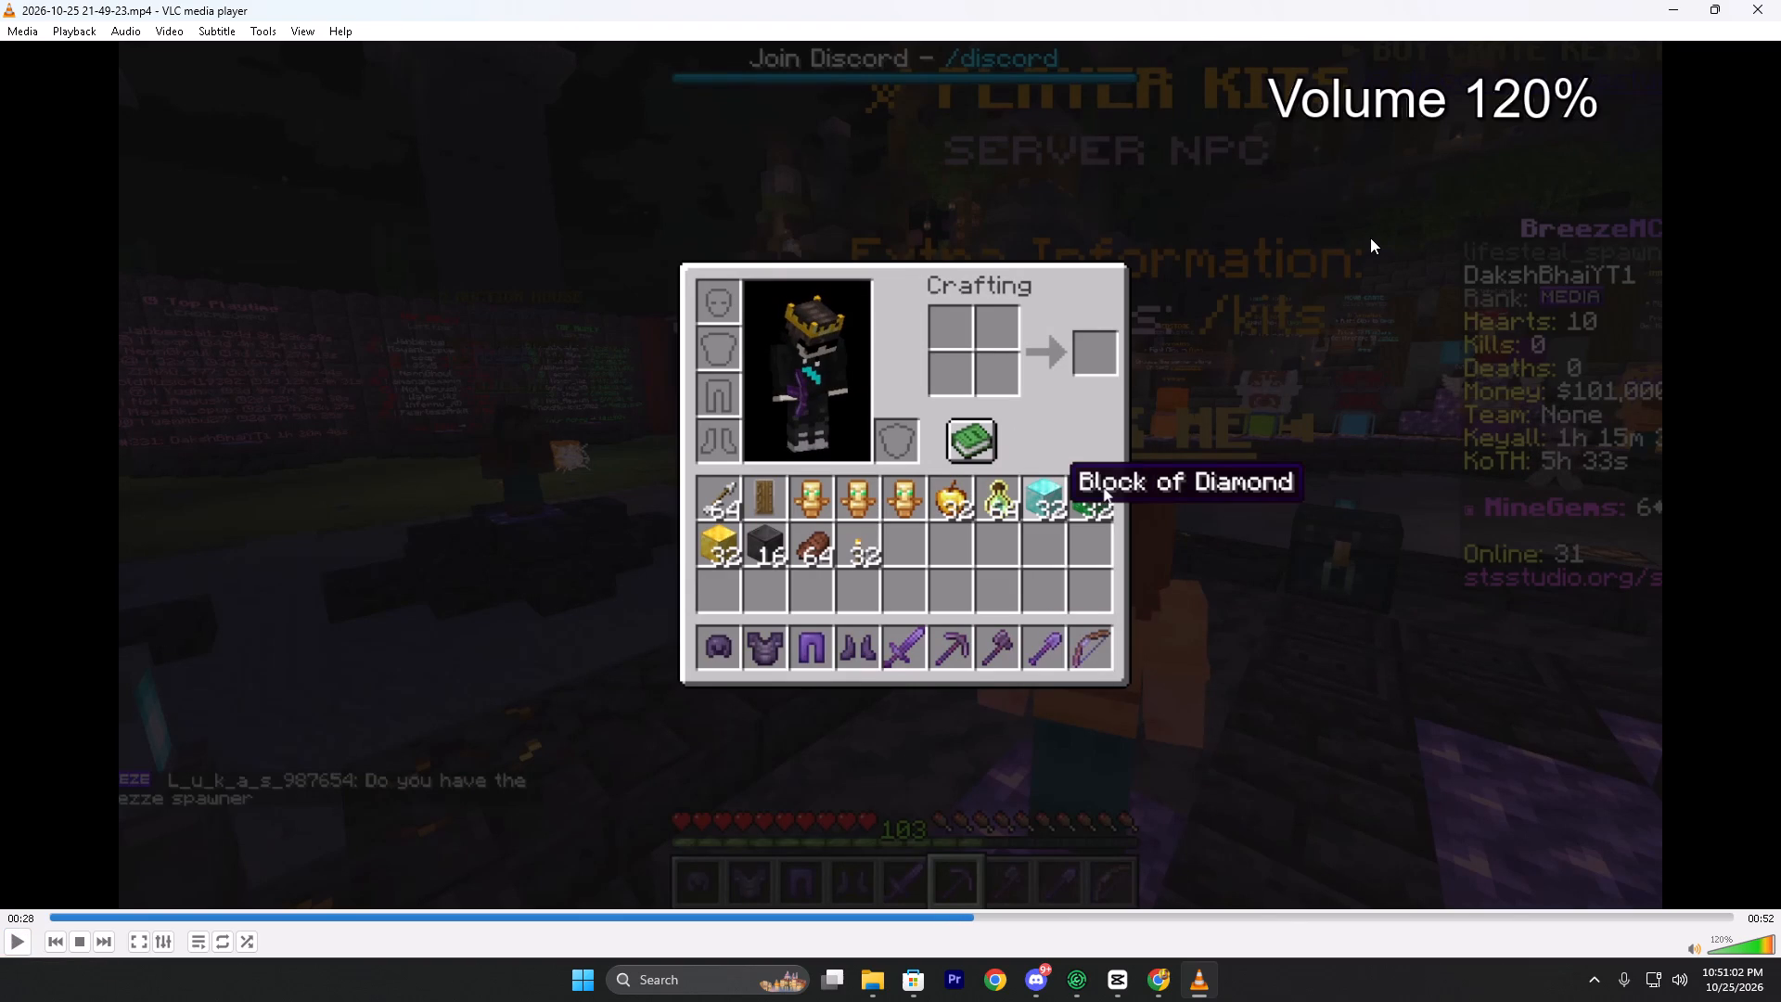
{"action": "scroll", "coordinate": [1474, 195], "scroll_direction": "down", "scroll_amount": 2}
{"action": "left_click", "coordinate": [1780, 0]}
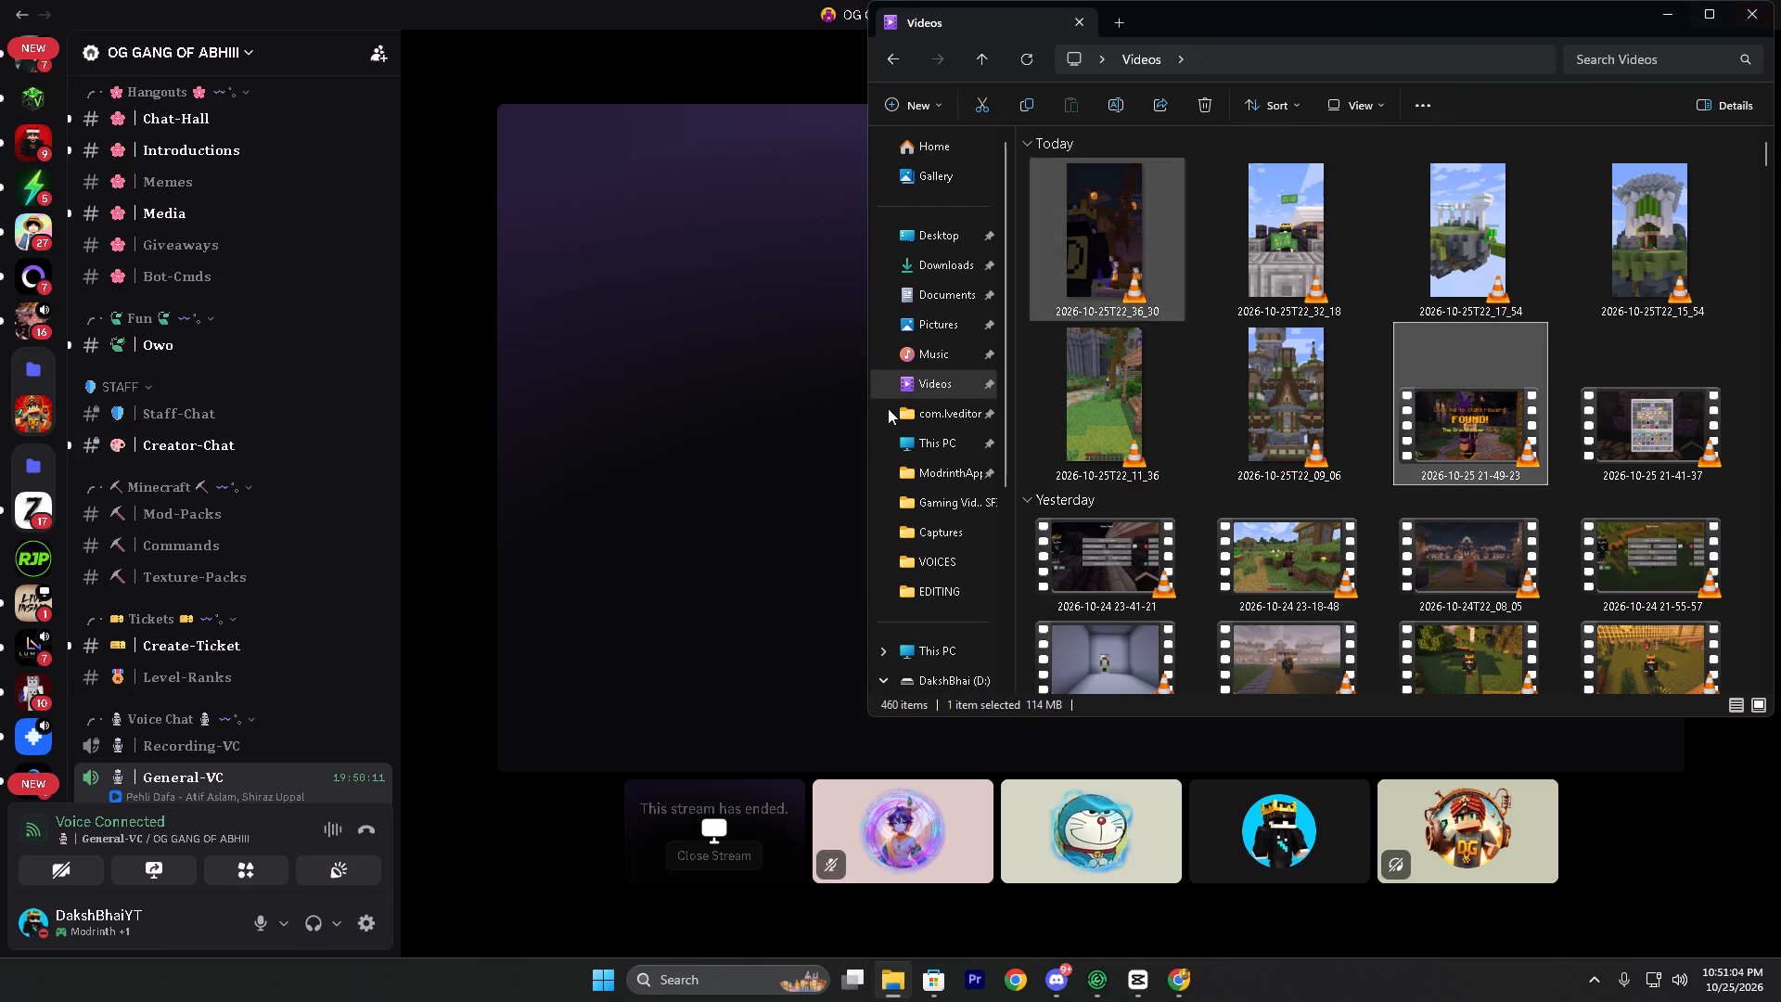
Open the clip 2026-10-25T22_36_30 in VLC, decline the player update and close the player.
{"action": "double_click", "coordinate": [1055, 314]}
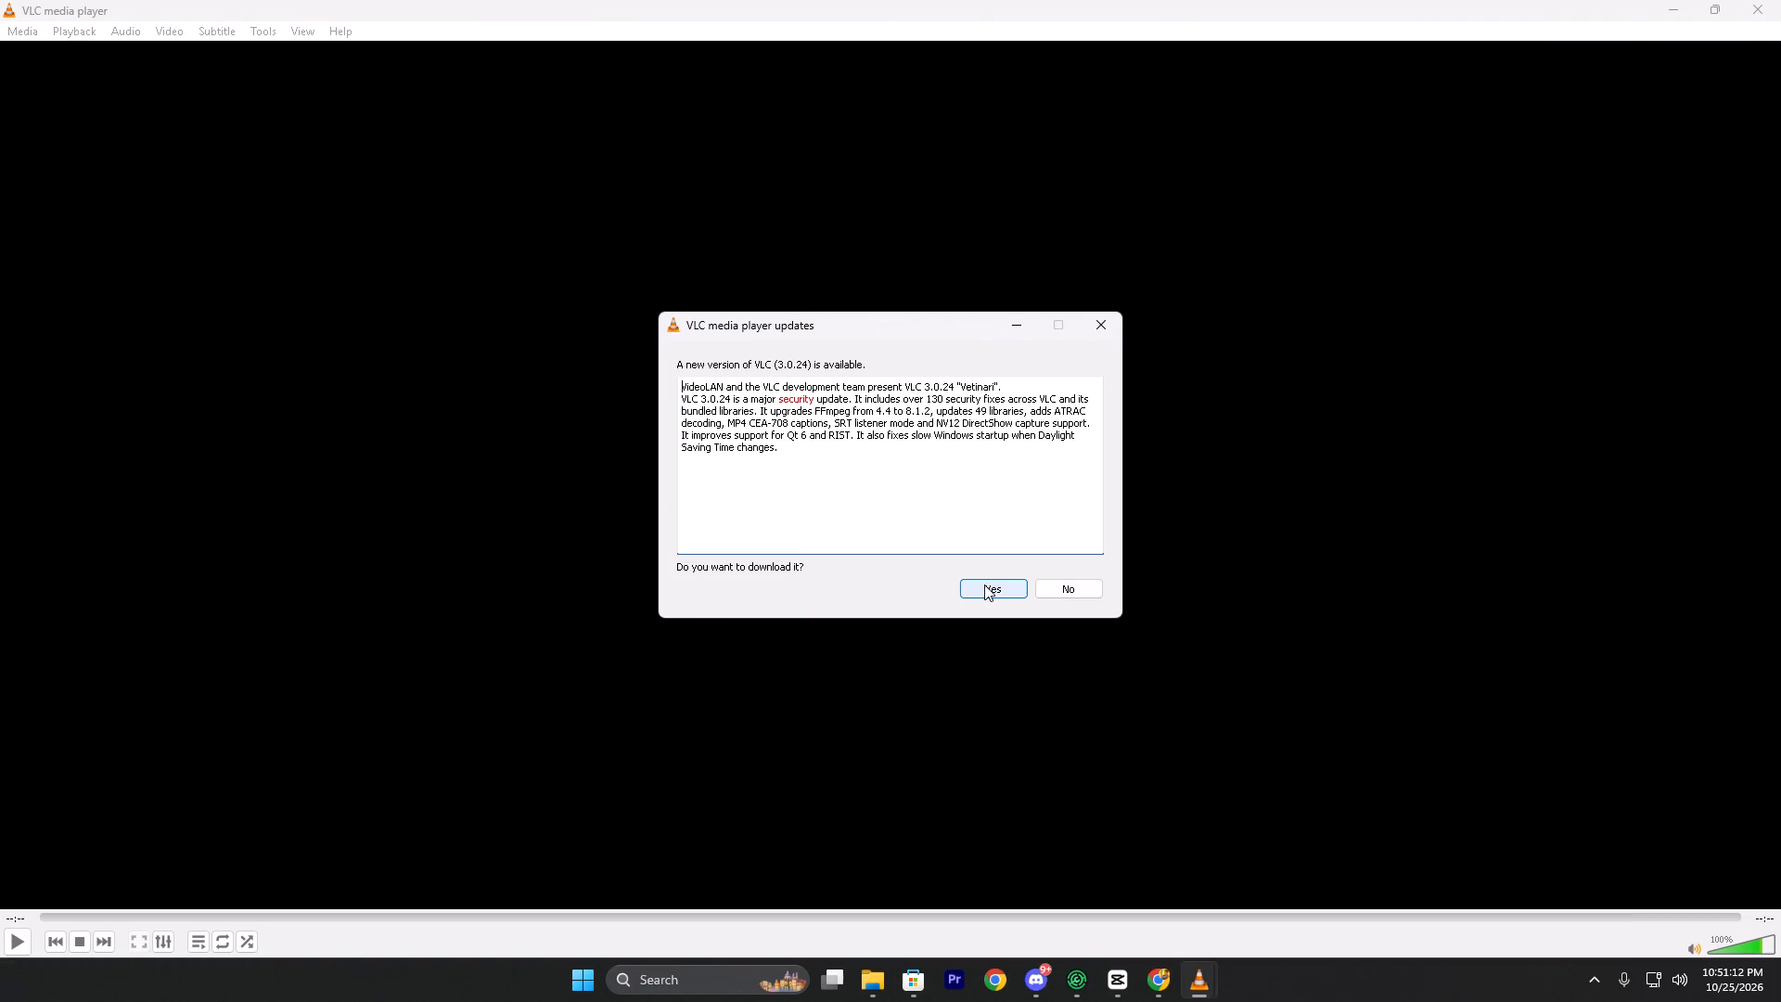
{"action": "left_click", "coordinate": [1049, 589]}
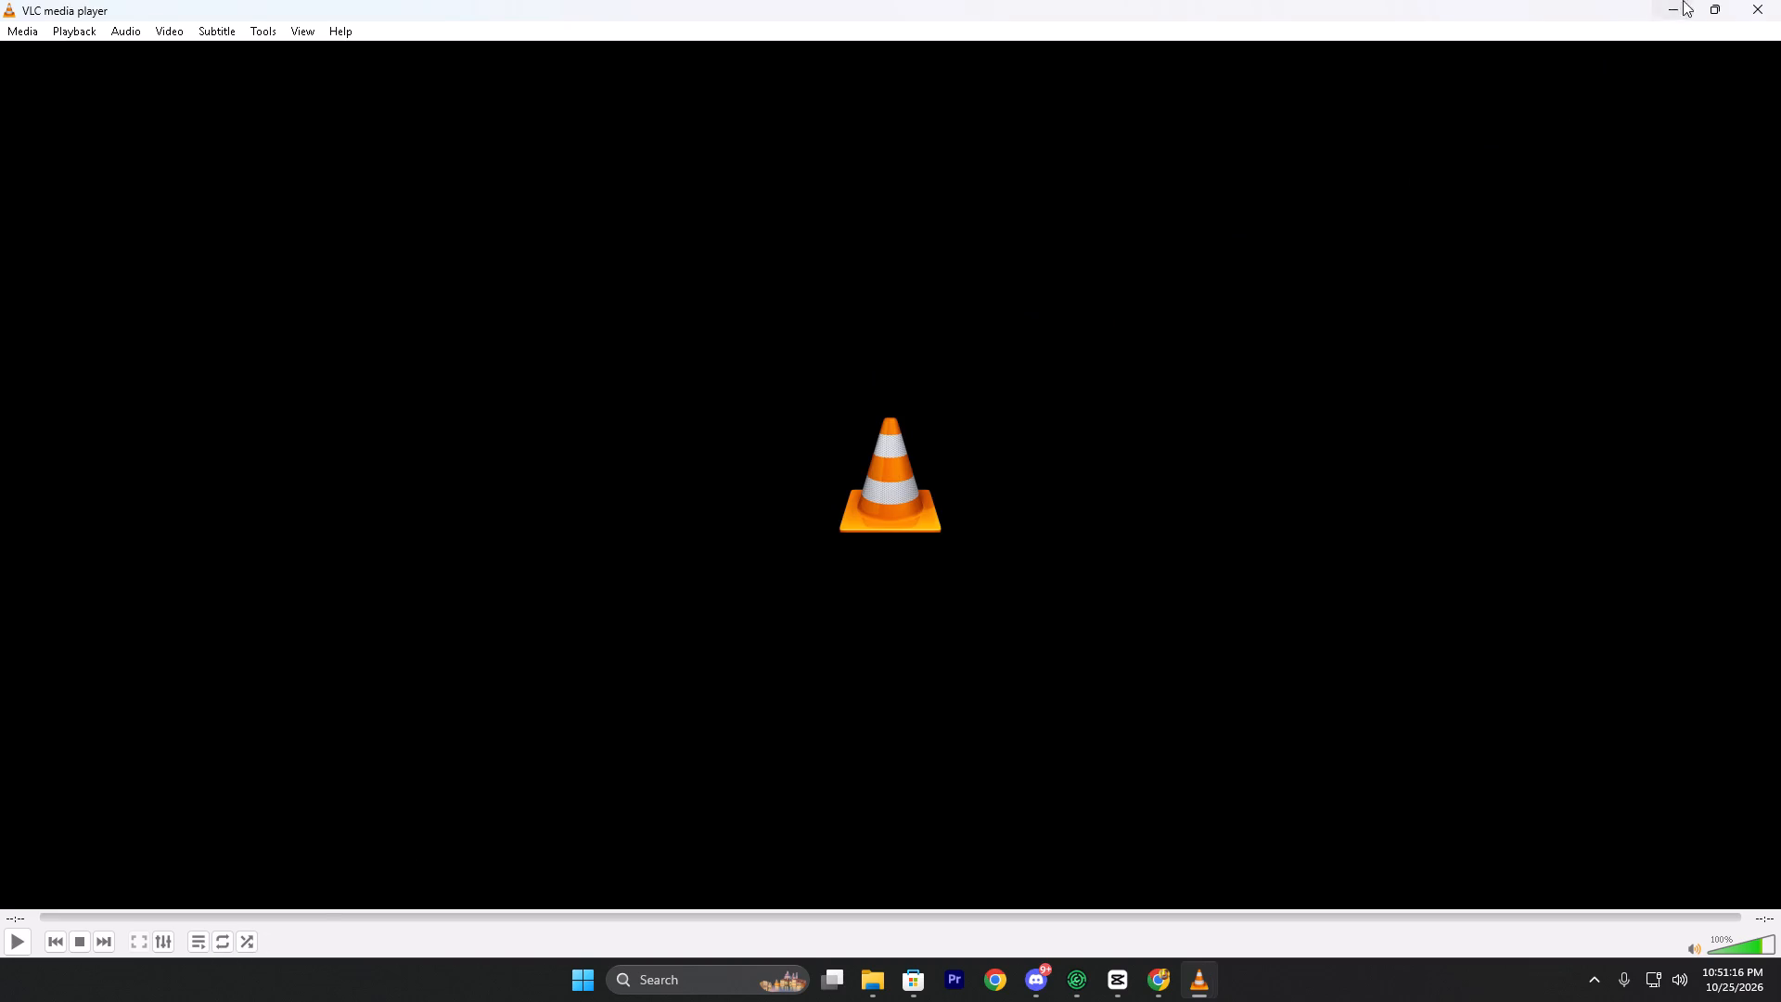
{"action": "left_click", "coordinate": [1723, 0]}
{"action": "left_click", "coordinate": [1117, 262]}
{"action": "left_click", "coordinate": [1764, 0]}
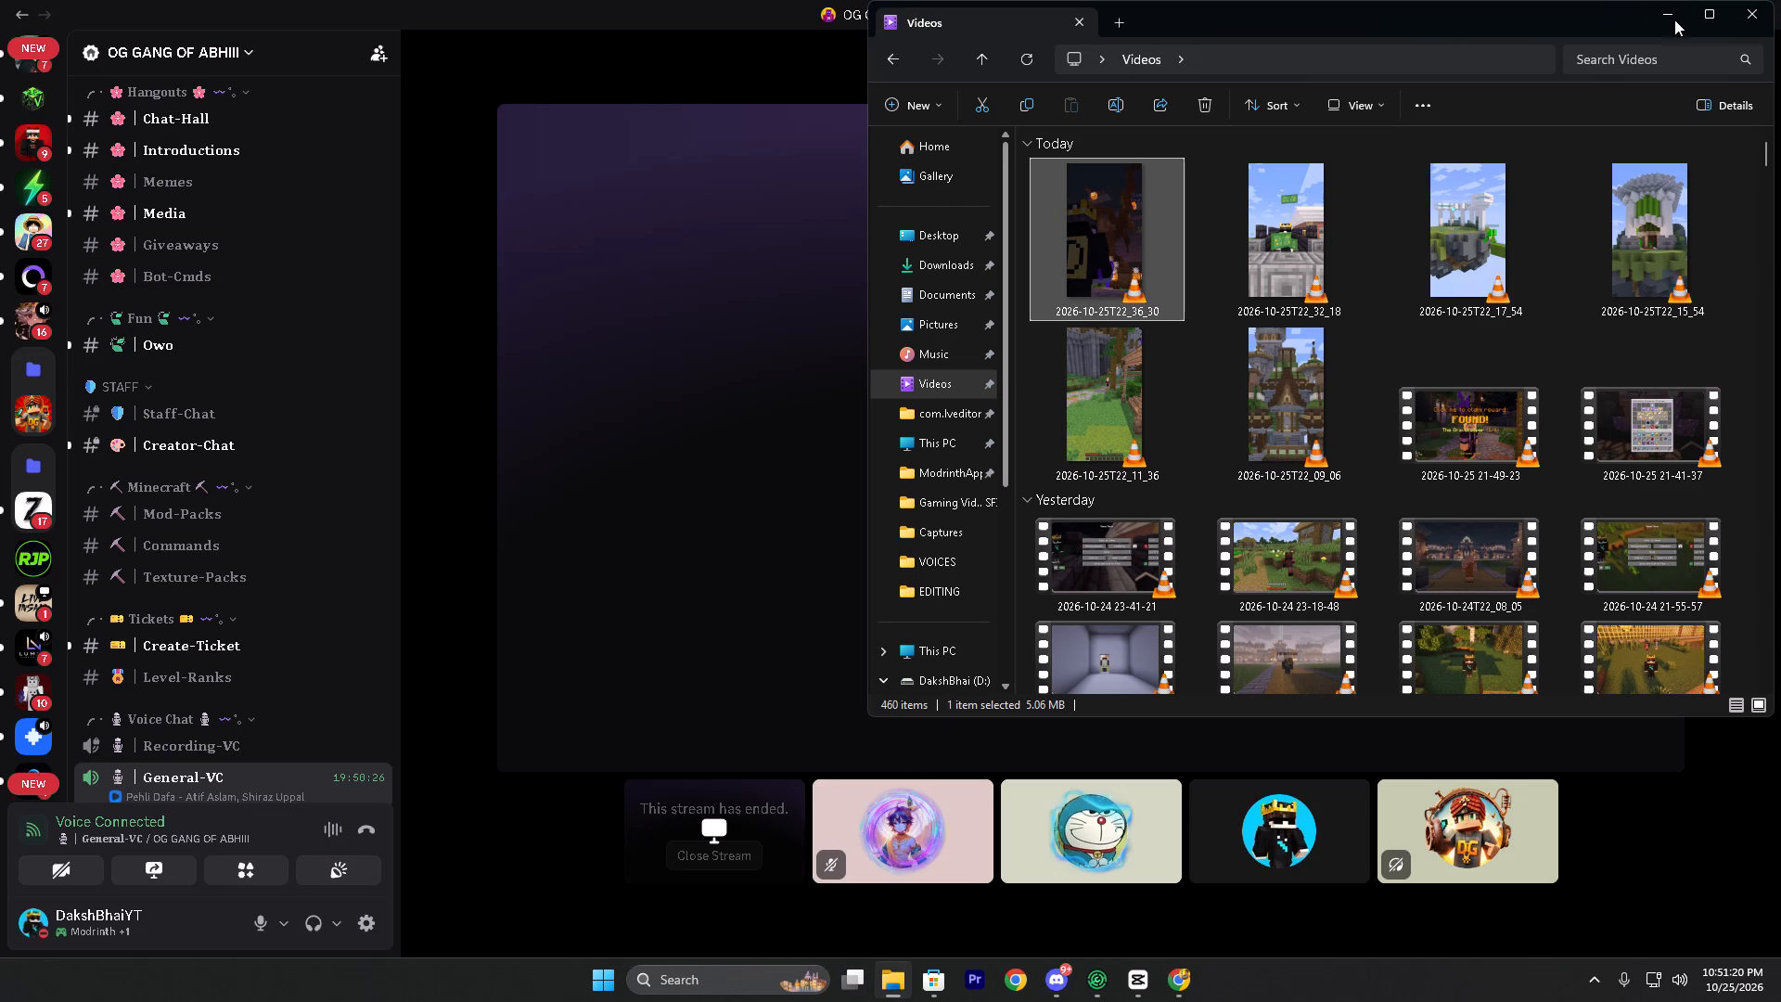
Minimize the Videos folder window.
{"action": "left_click", "coordinate": [1668, 32]}
{"action": "left_click", "coordinate": [1670, 19]}
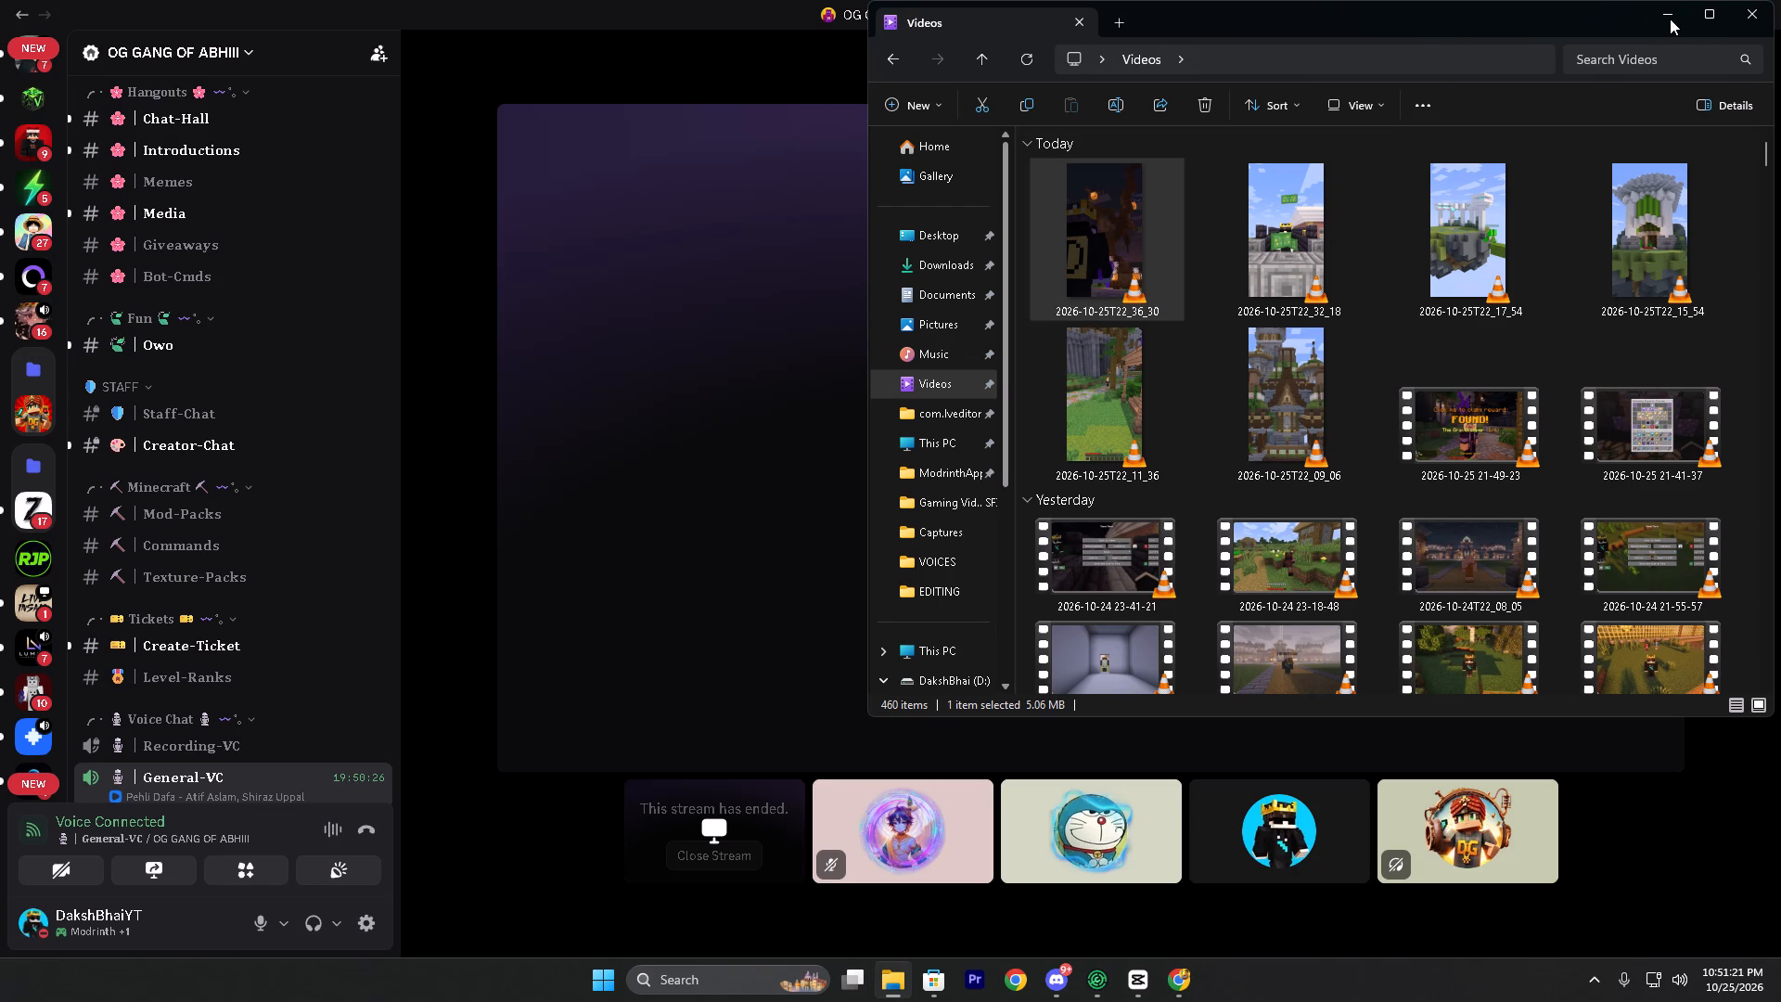
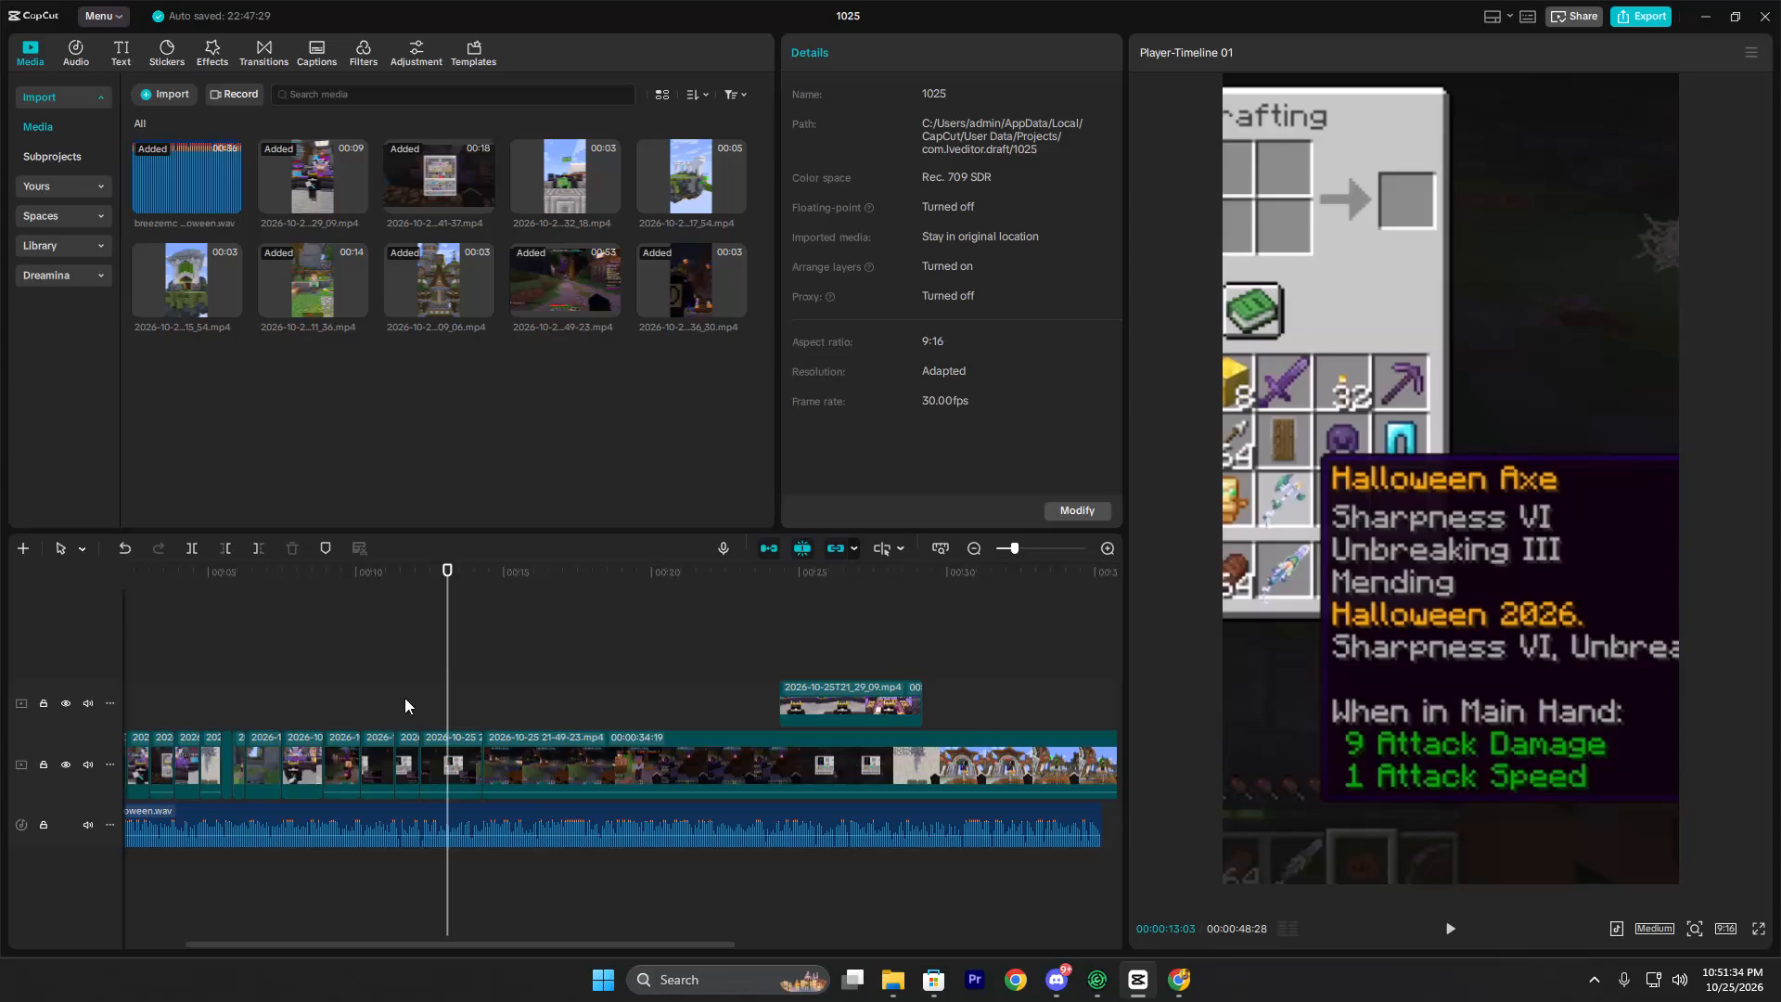
Play through the cuts around 00:12 and trim off the beginning of the Skeleton Plushie inventory clip.
{"action": "left_click", "coordinate": [404, 698]}
{"action": "key", "text": "space"}
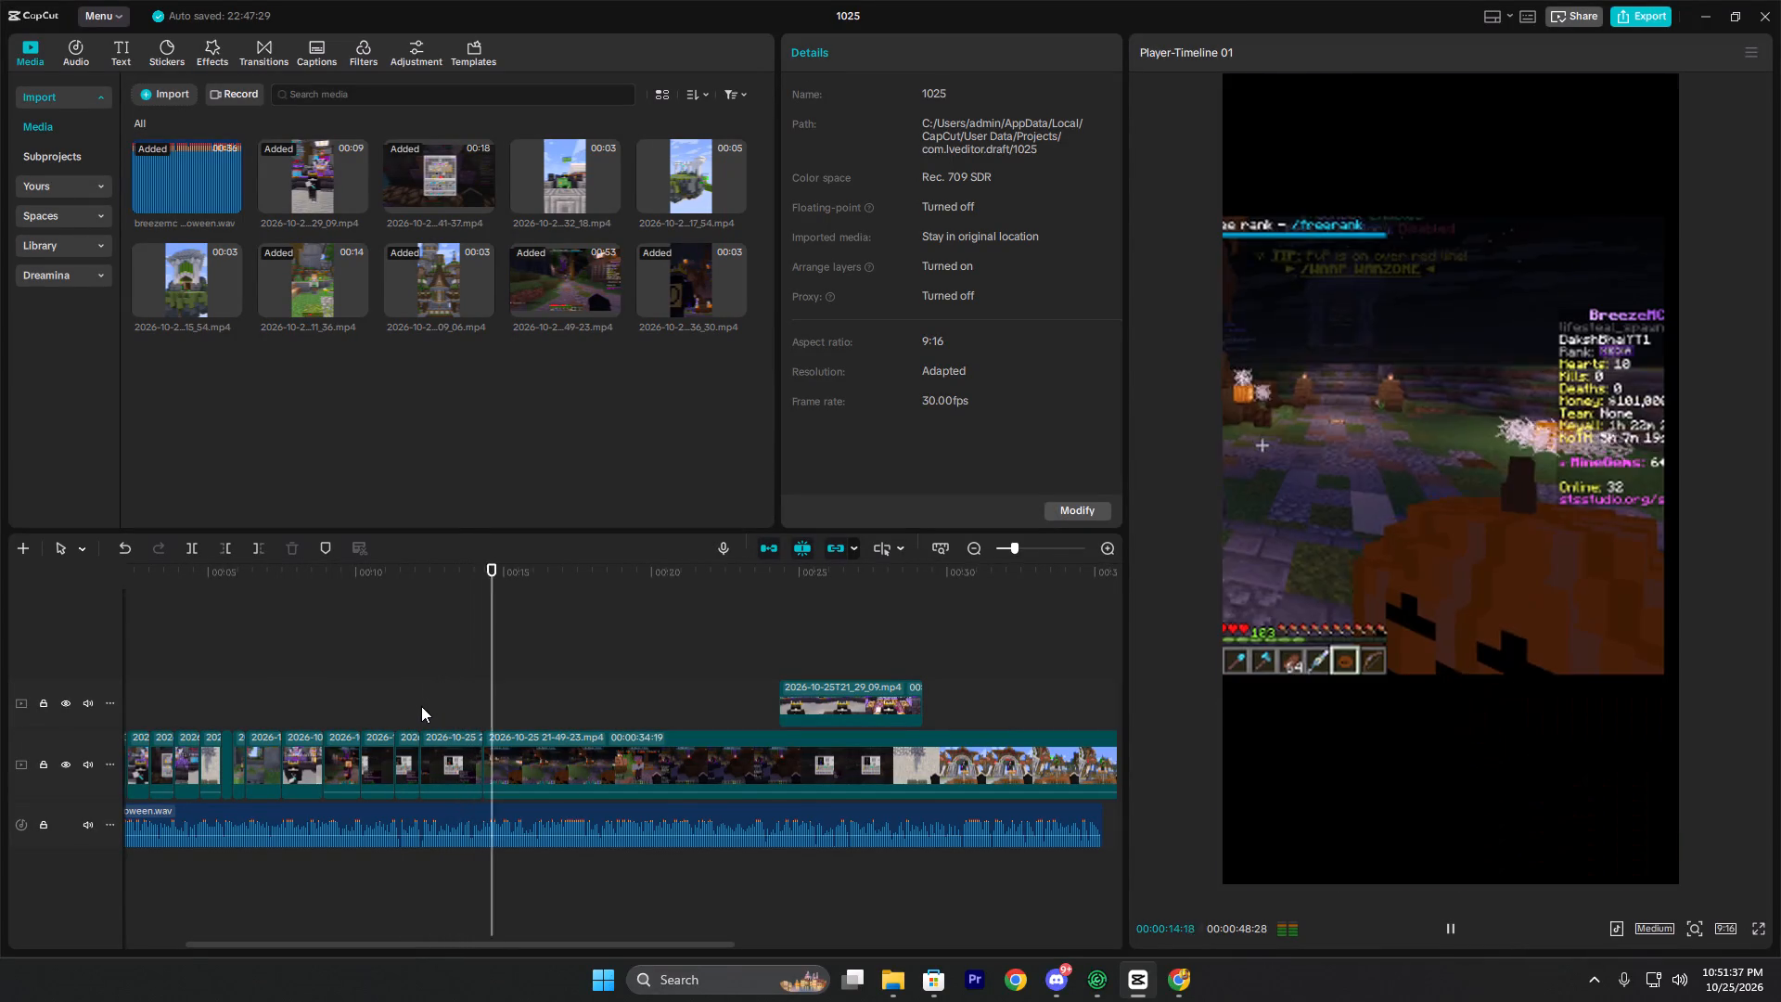
{"action": "key", "text": "space"}
{"action": "left_click", "coordinate": [443, 745]}
{"action": "left_click", "coordinate": [438, 721]}
{"action": "key", "text": "space"}
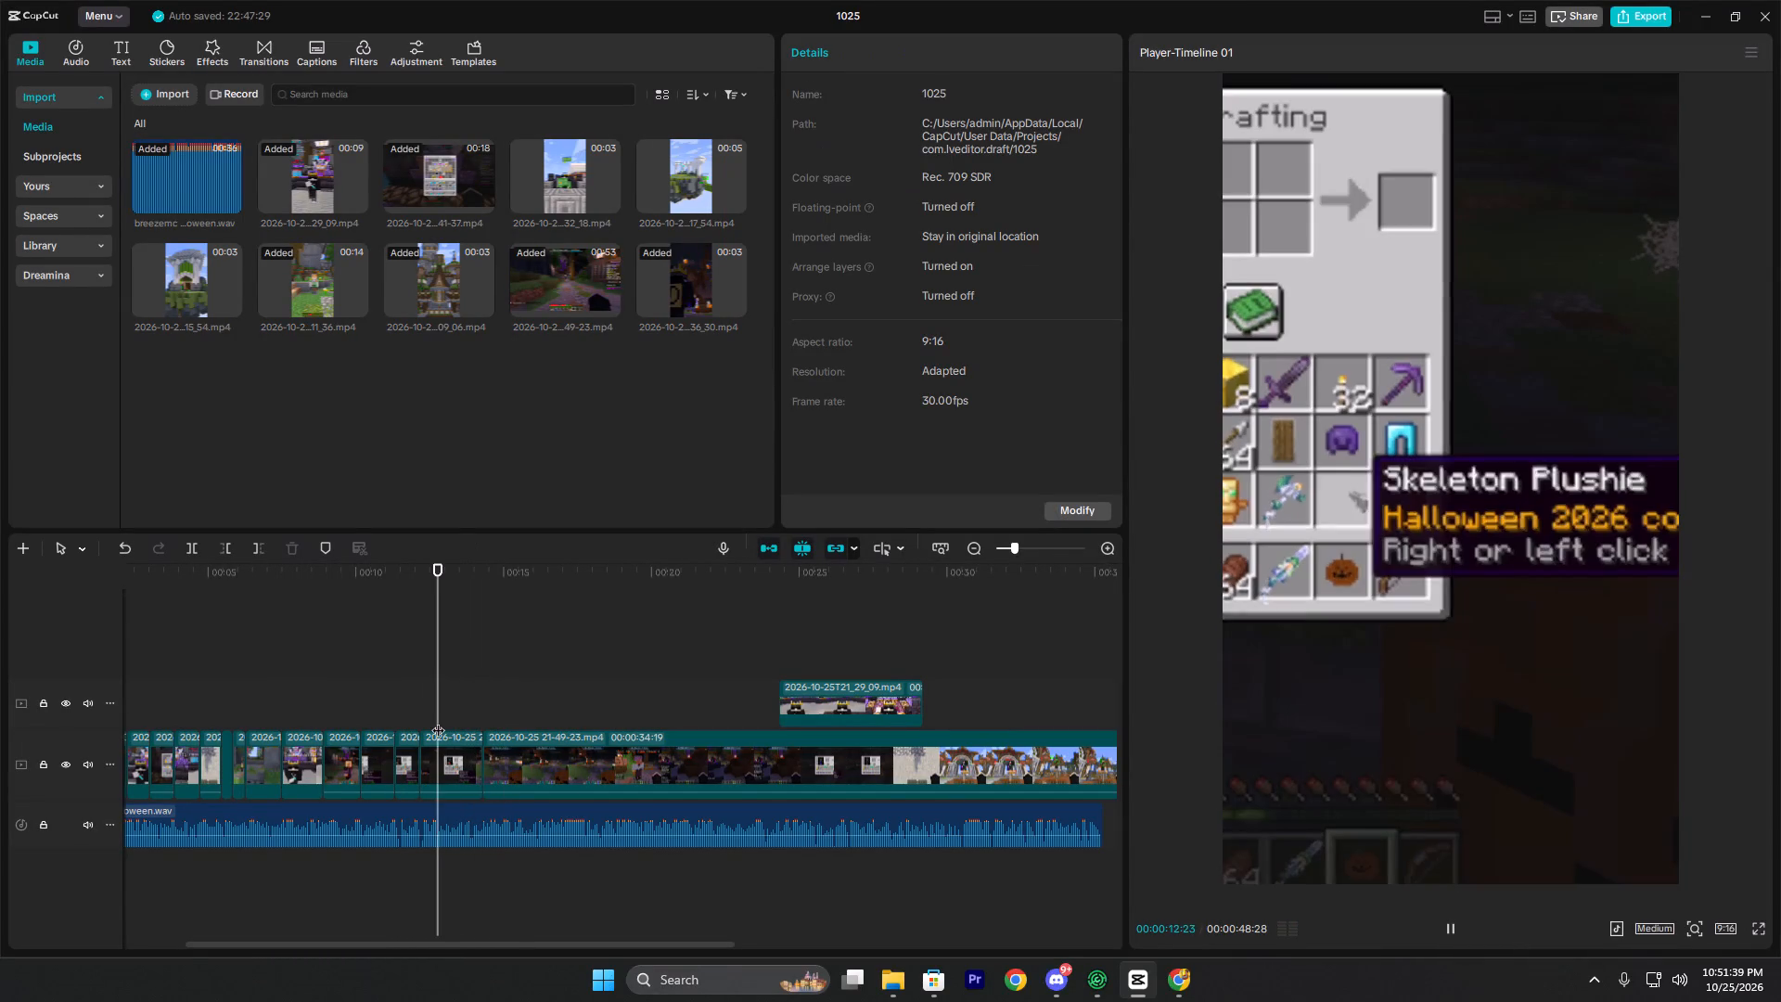
{"action": "key", "text": "space"}
{"action": "type", "text": "q"}
{"action": "key", "text": "space"}
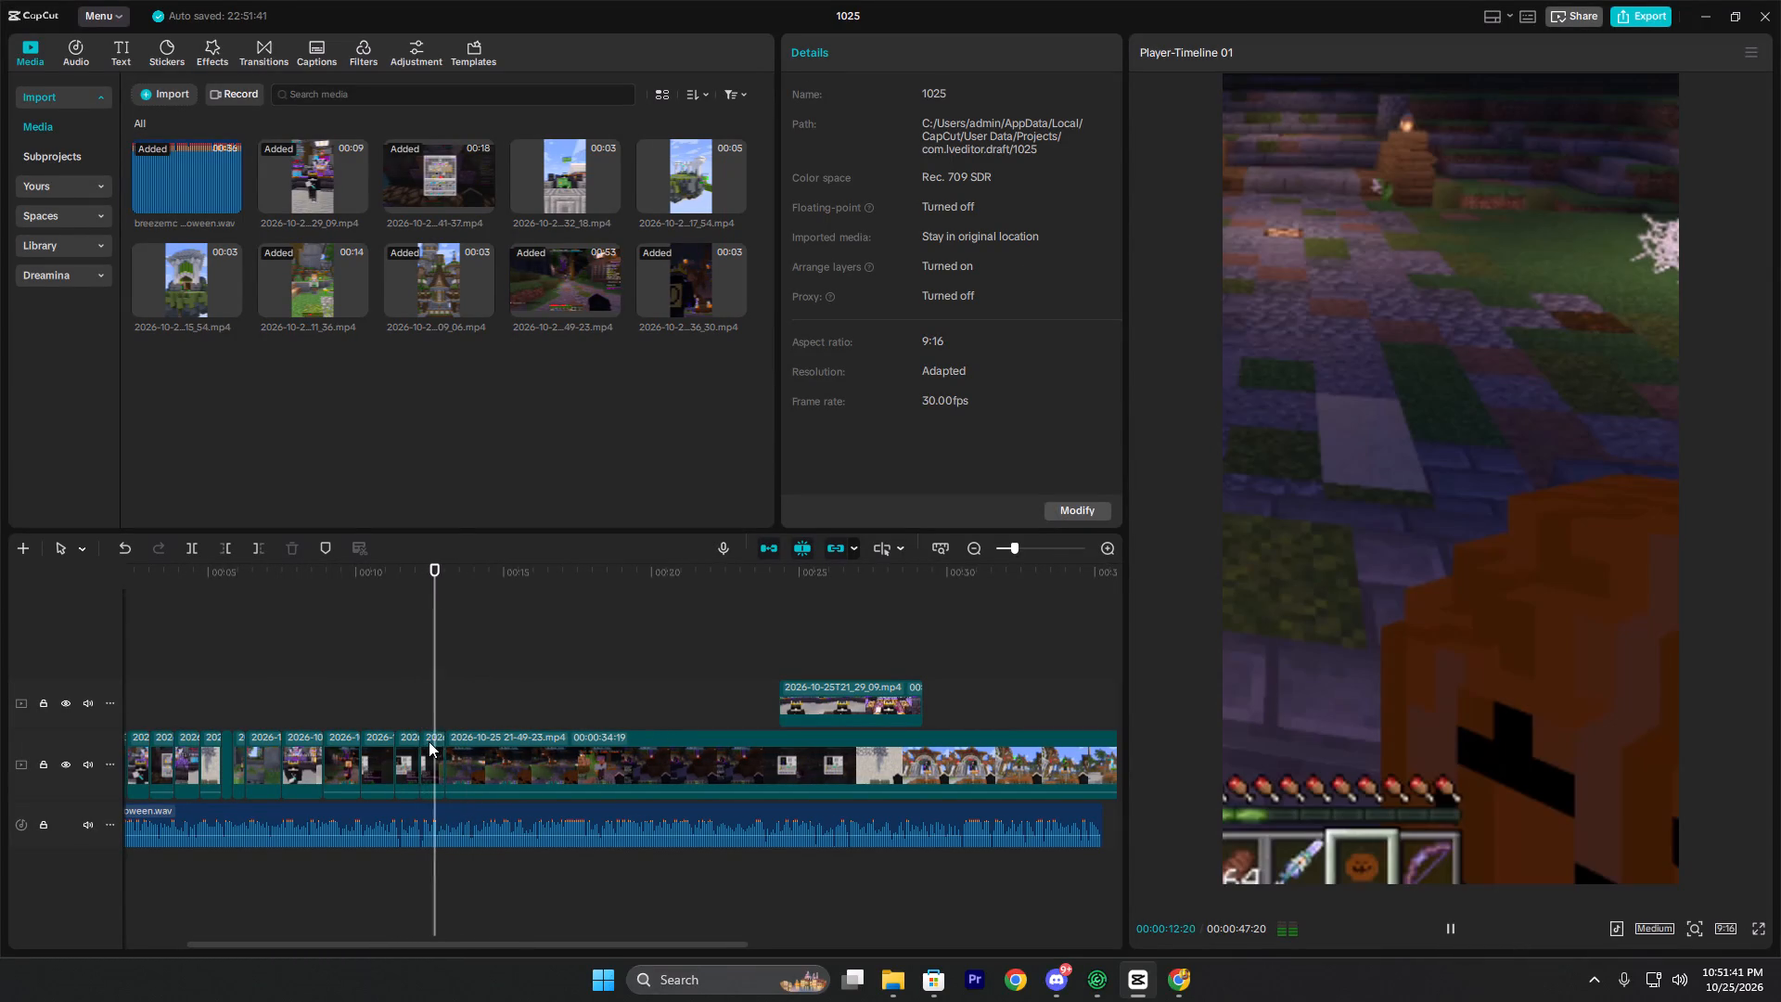
{"action": "key", "text": "space"}
Move the shortened inventory clip onto the upper track, near 00:15.
{"action": "left_click", "coordinate": [432, 762]}
{"action": "left_click_drag", "start_coordinate": [432, 759], "coordinate": [505, 718]}
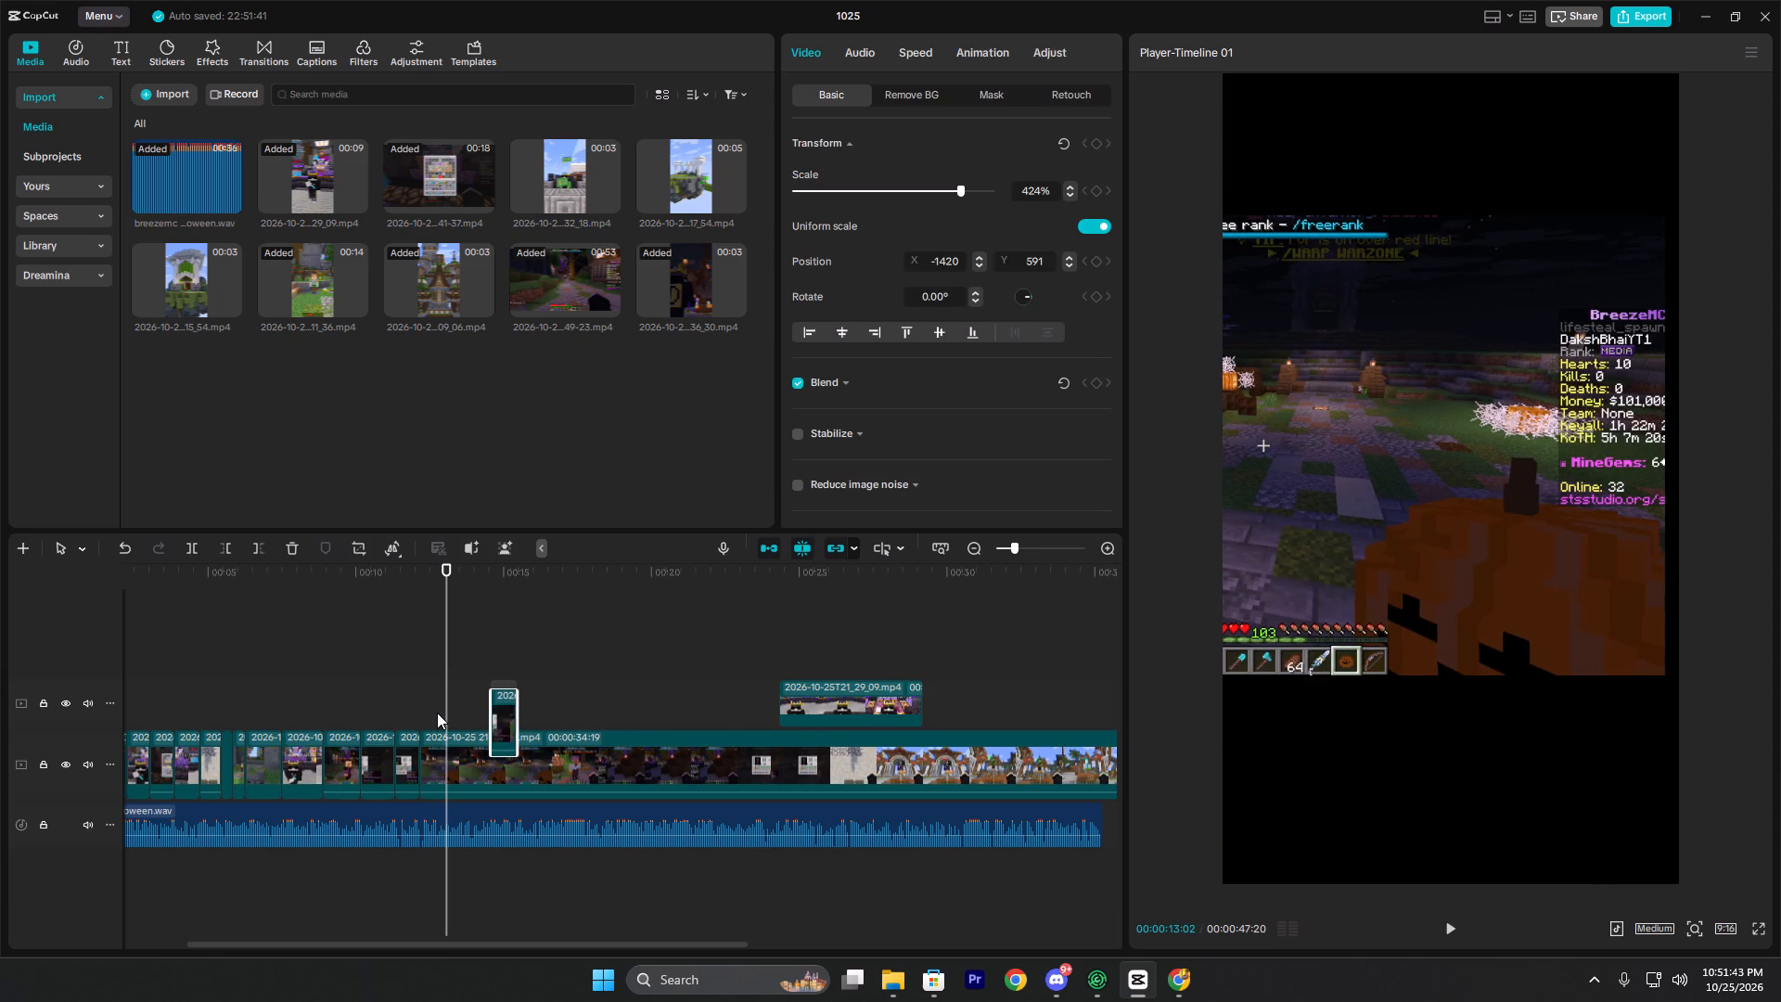
{"action": "left_click", "coordinate": [437, 713]}
{"action": "left_click", "coordinate": [421, 710]}
{"action": "key", "text": "space"}
{"action": "key", "text": "space"}
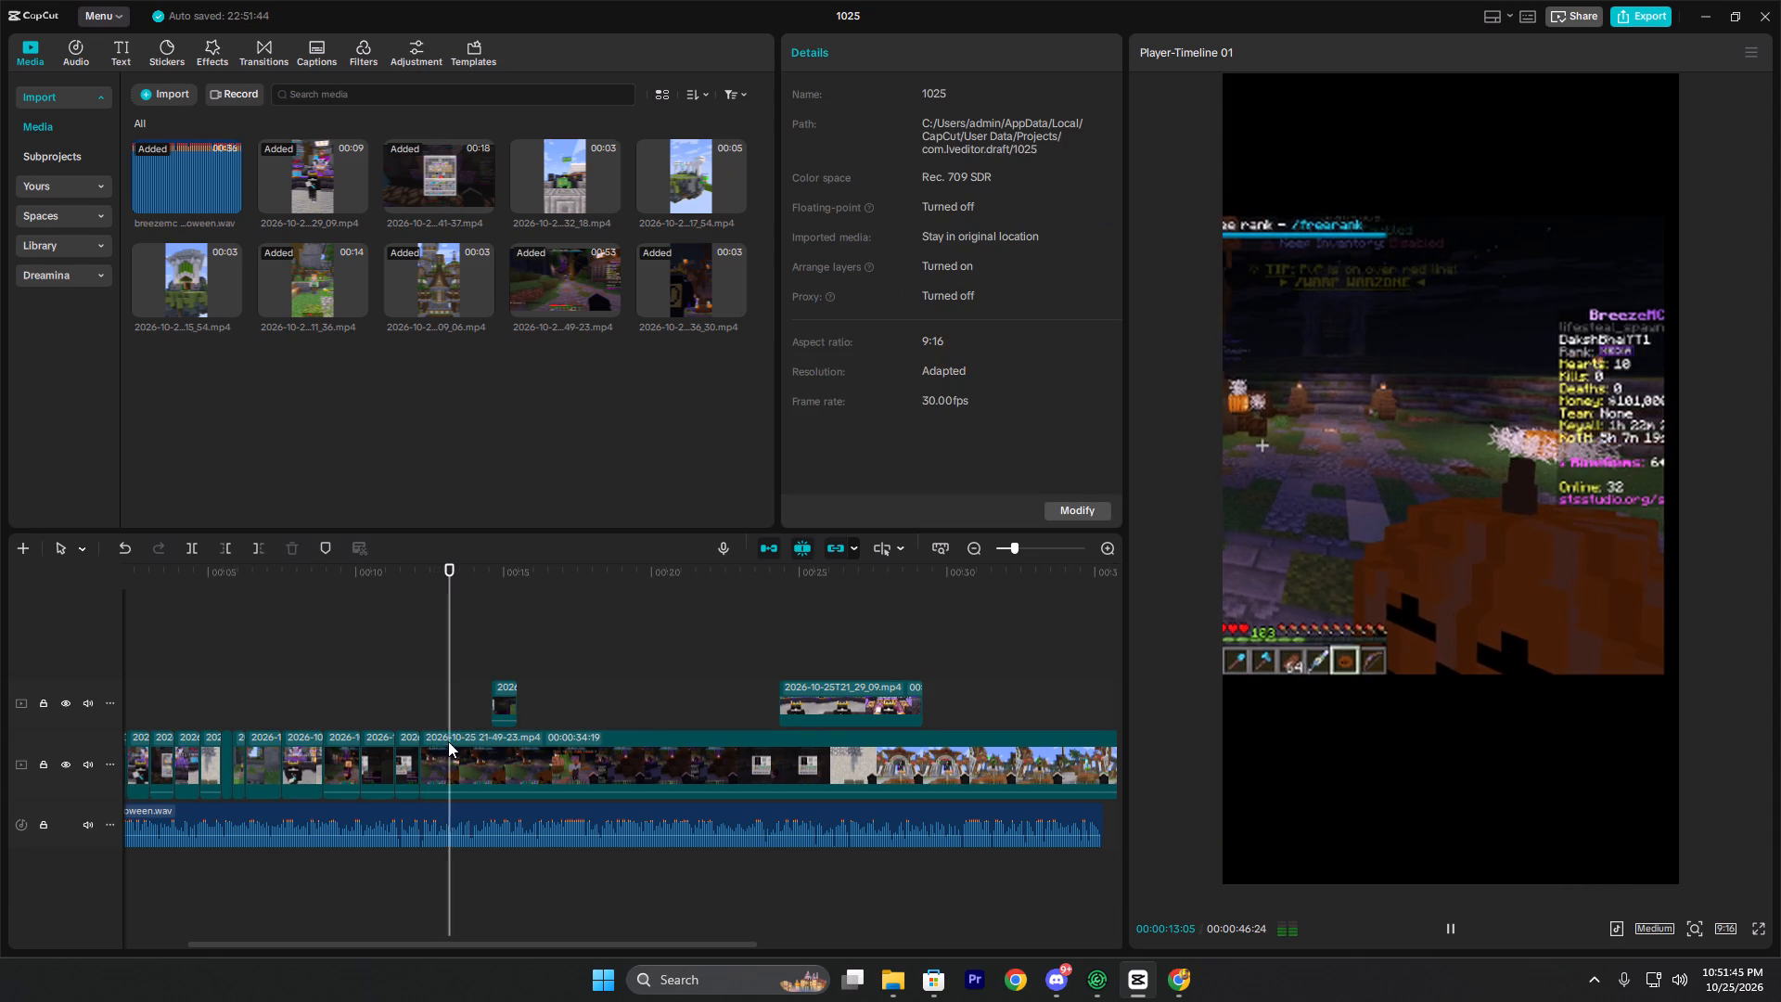
{"action": "left_click", "coordinate": [462, 755]}
{"action": "key", "text": "ctrl+b"}
Move the short inventory clip from the upper track back into the main track at the 00:13:12 split.
{"action": "left_click", "coordinate": [499, 708]}
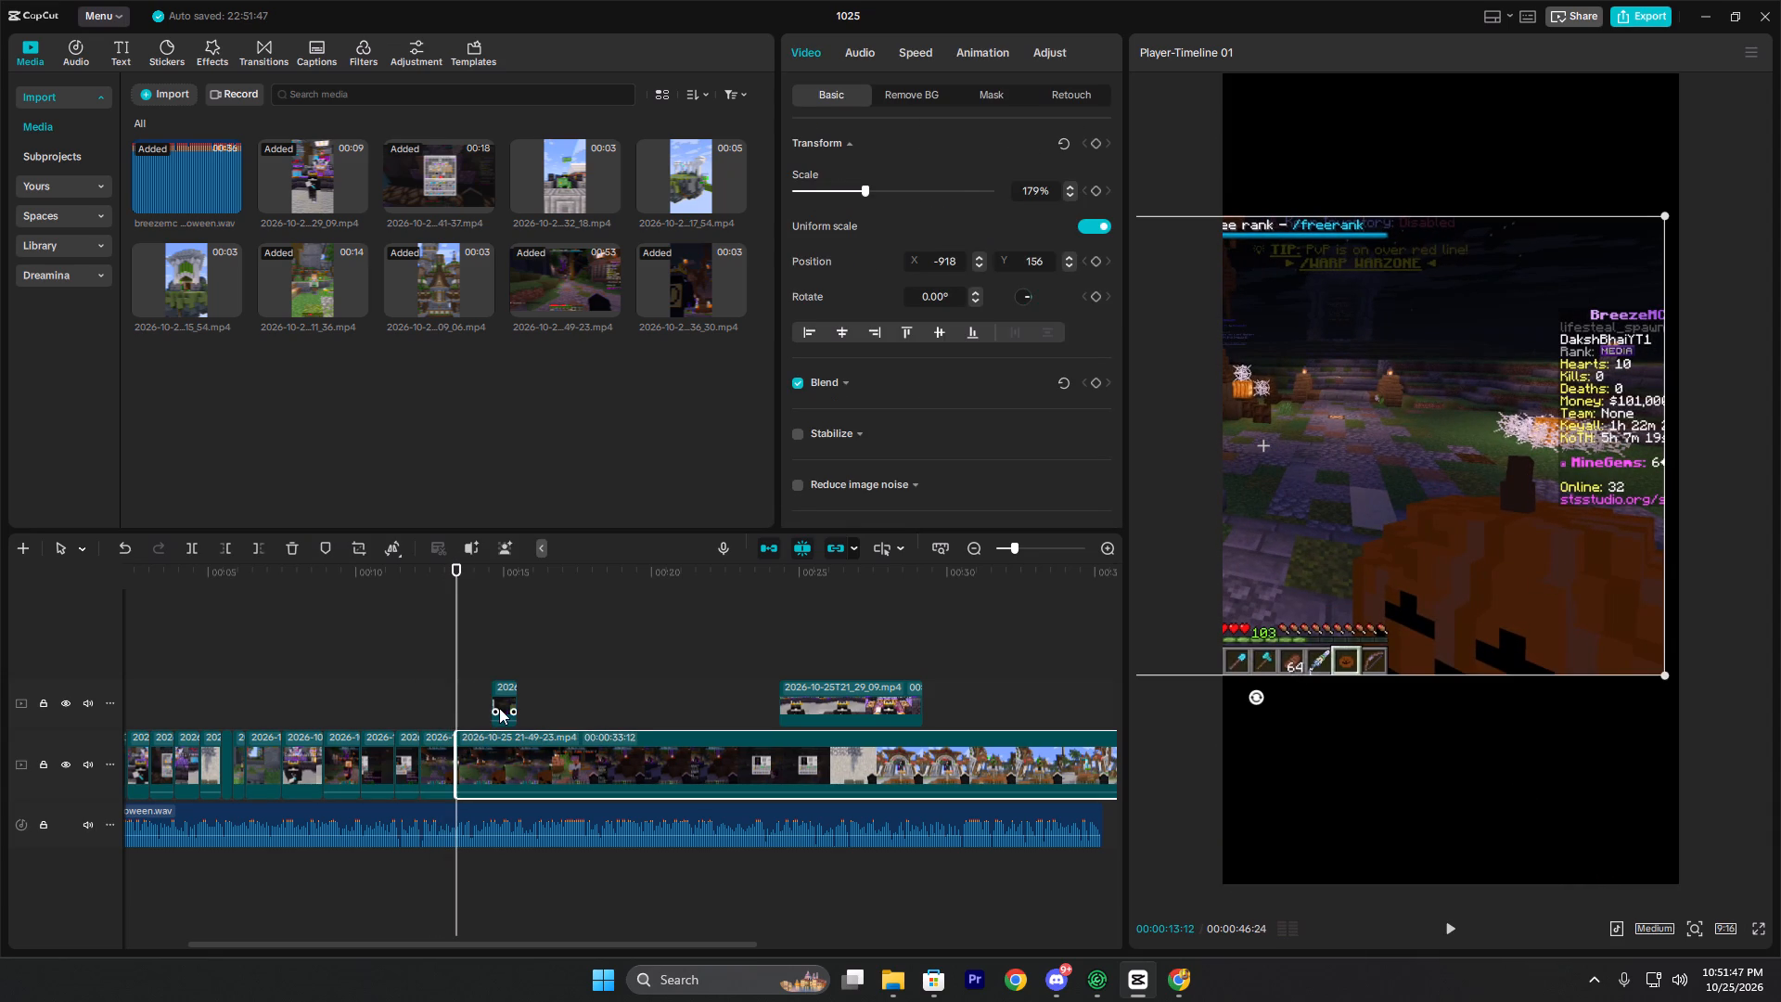
{"action": "left_click_drag", "start_coordinate": [502, 704], "coordinate": [464, 756]}
Extend the start of the inserted inventory clip to bring back the Skeleton Plushie tooltip, and trim its end at 00:14:04.
{"action": "key", "text": "space"}
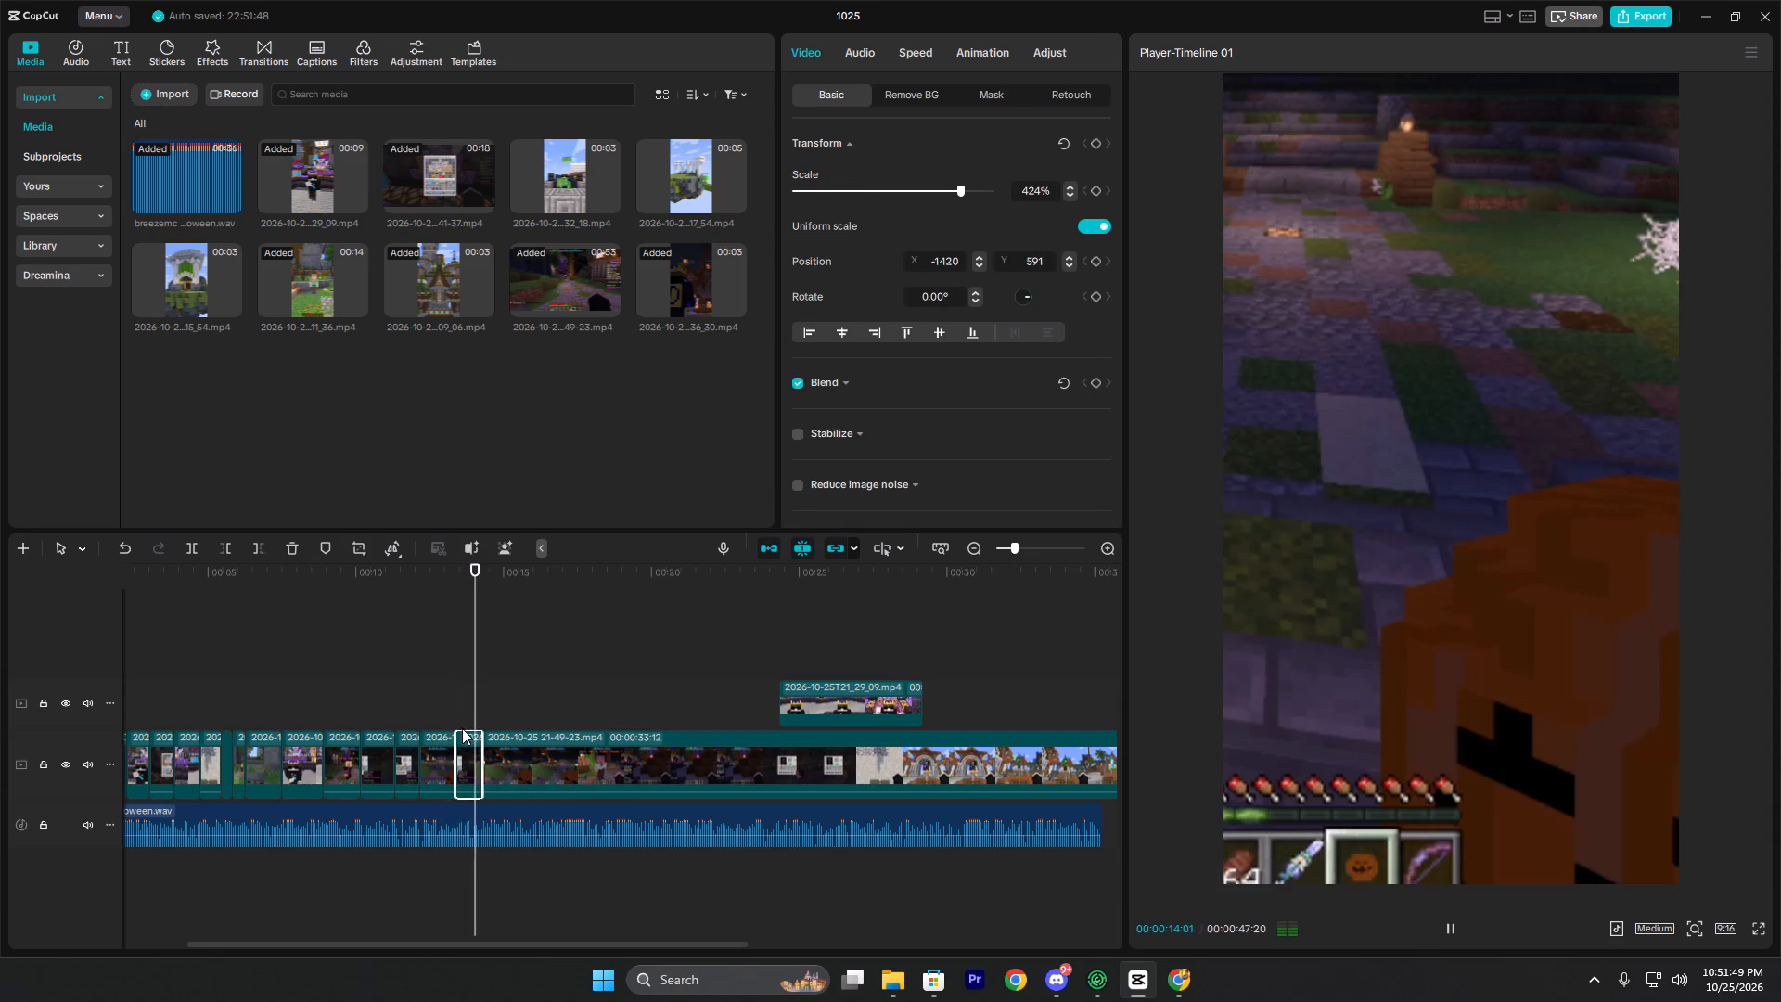
{"action": "key", "text": "space"}
{"action": "left_click_drag", "start_coordinate": [458, 745], "coordinate": [441, 745]}
{"action": "left_click", "coordinate": [447, 711]}
{"action": "left_click", "coordinate": [454, 710]}
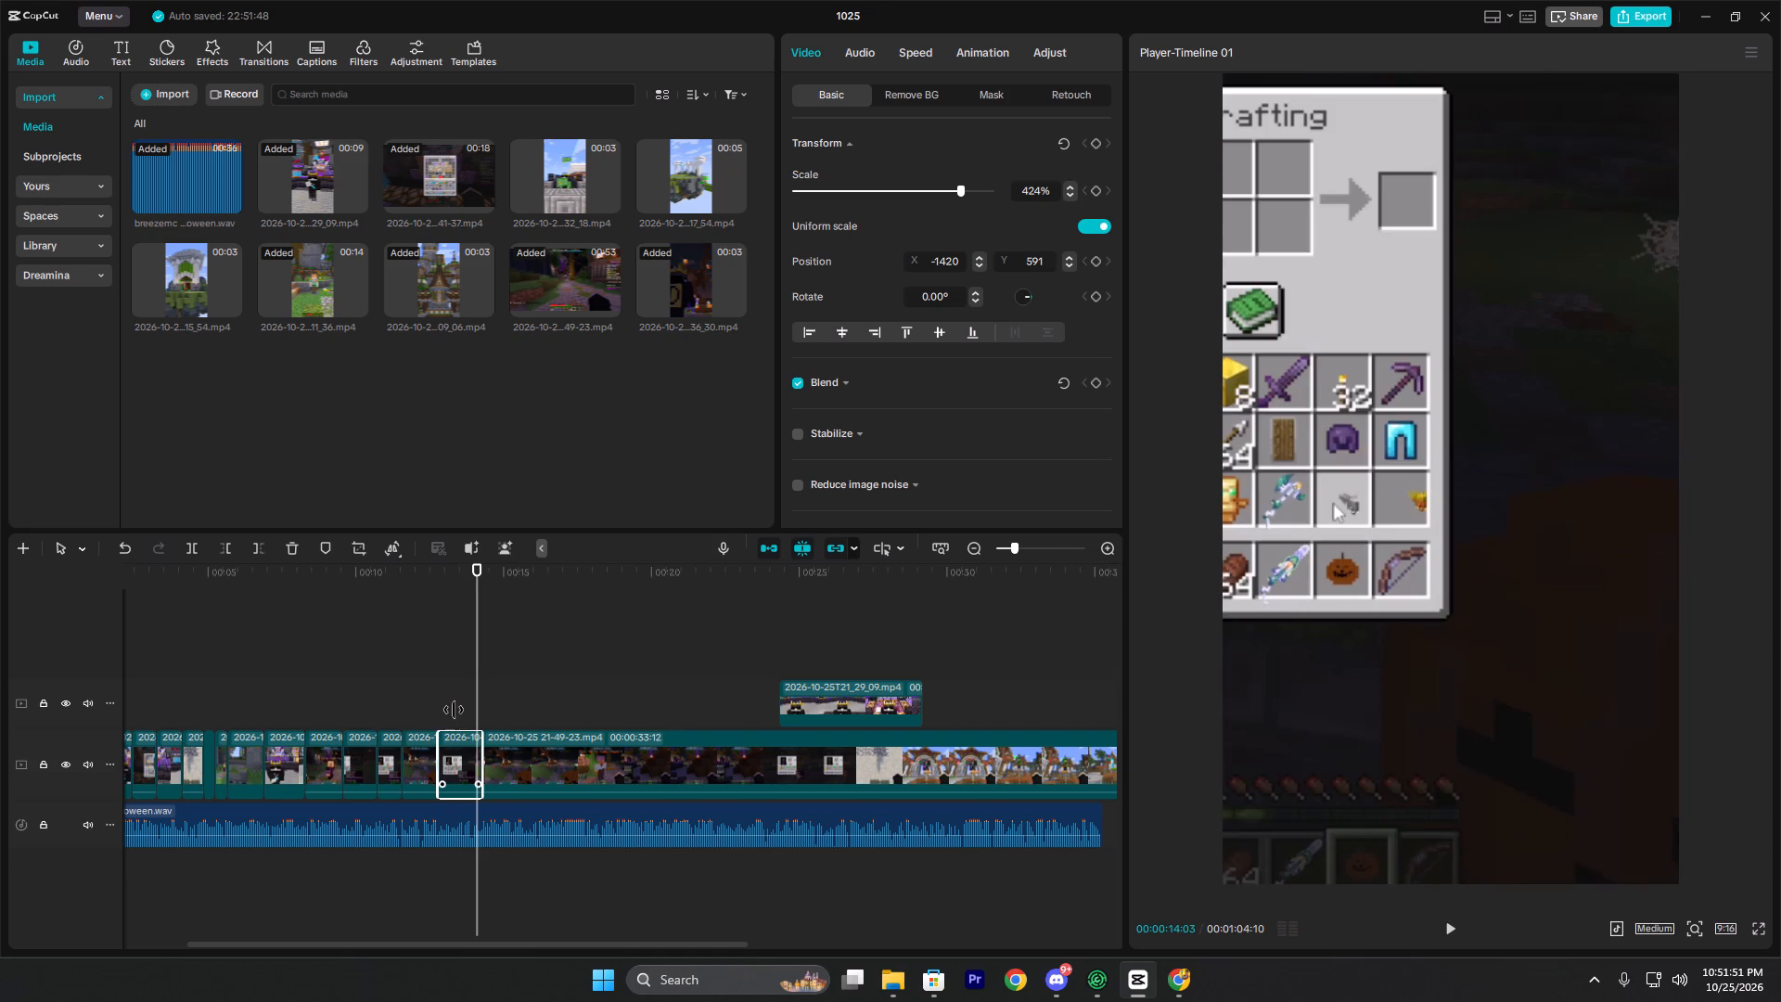
{"action": "key", "text": "space"}
{"action": "key", "text": "space"}
{"action": "type", "text": "w"}
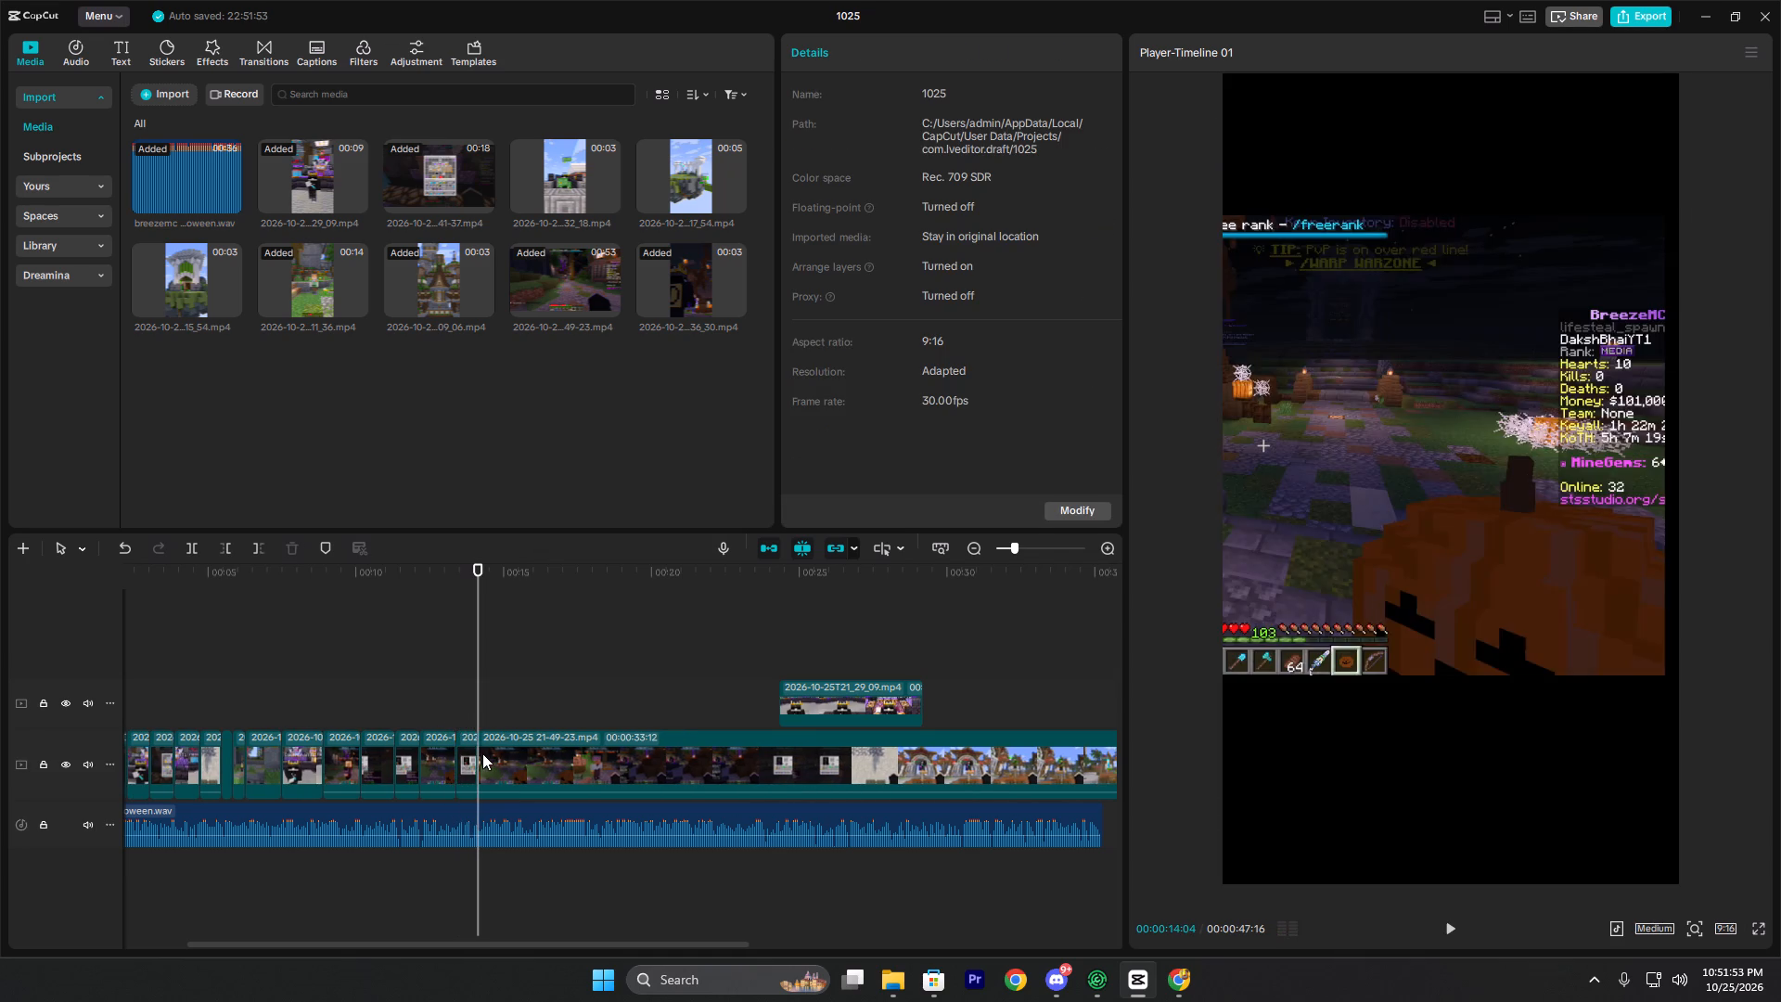
Play back the section from around 00:12 to check the new cuts against the voice-over.
{"action": "key", "text": "space"}
{"action": "key", "text": "space"}
{"action": "key", "text": "space"}
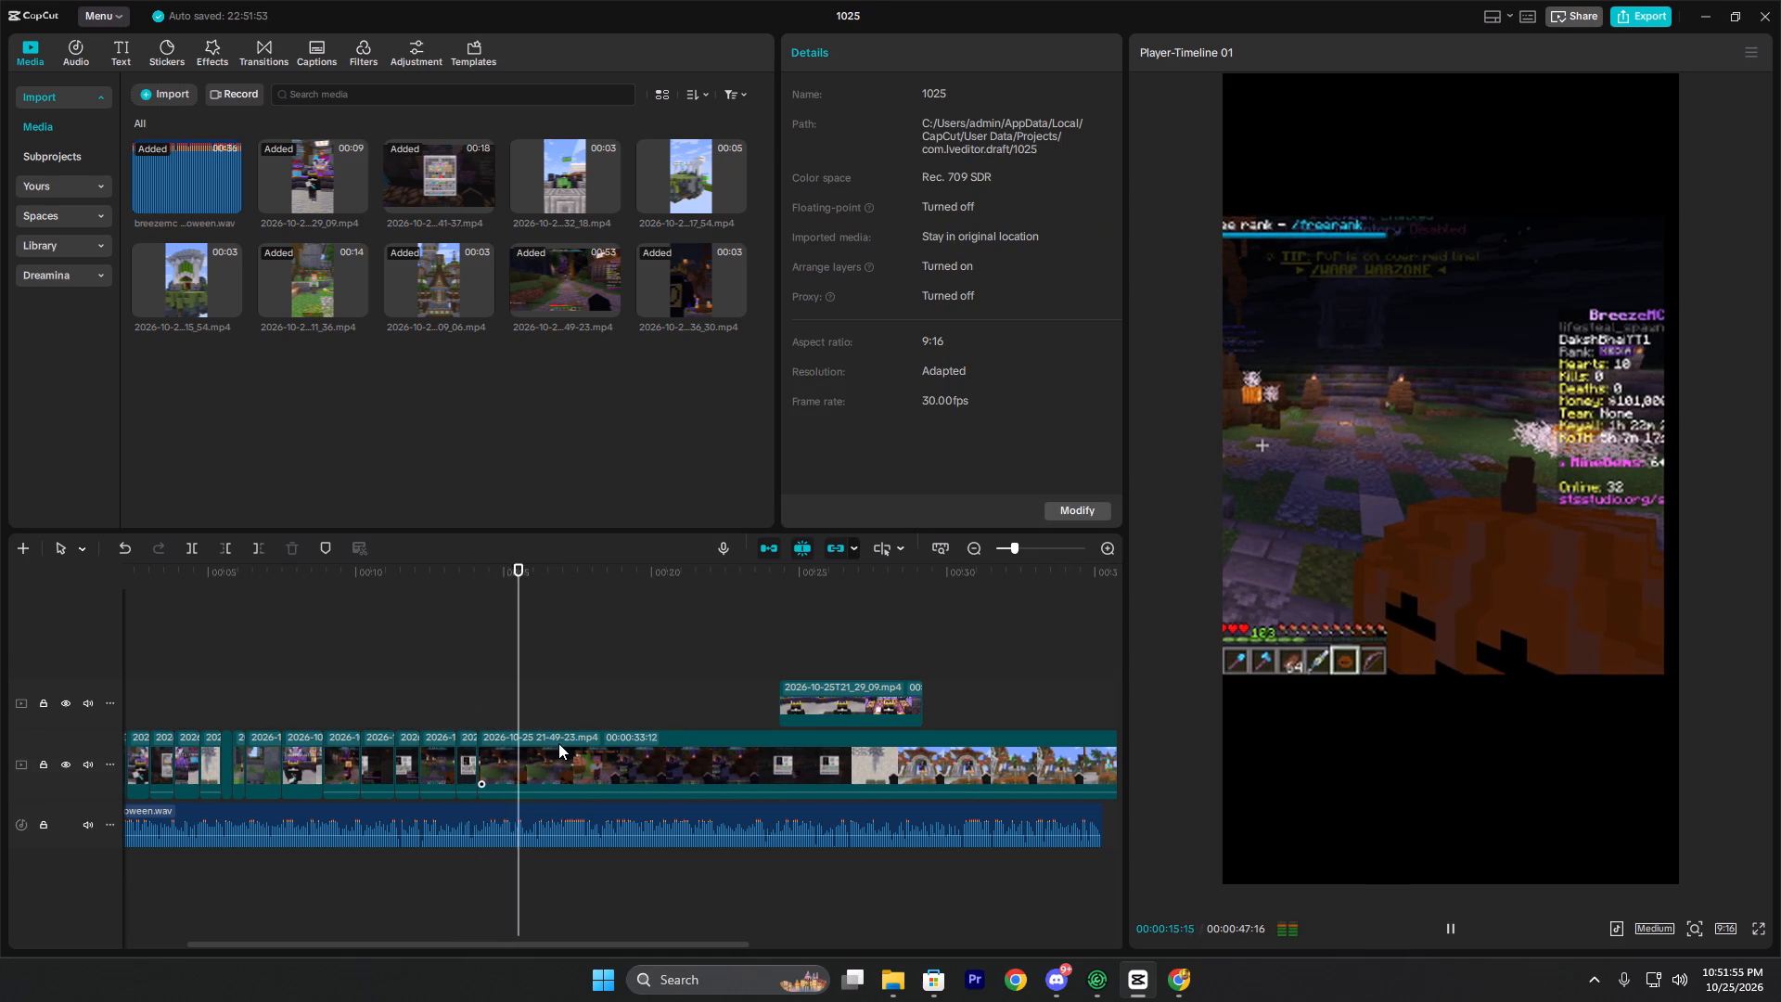
{"action": "key", "text": "space"}
{"action": "left_click", "coordinate": [419, 704]}
{"action": "key", "text": "space"}
{"action": "key", "text": "space"}
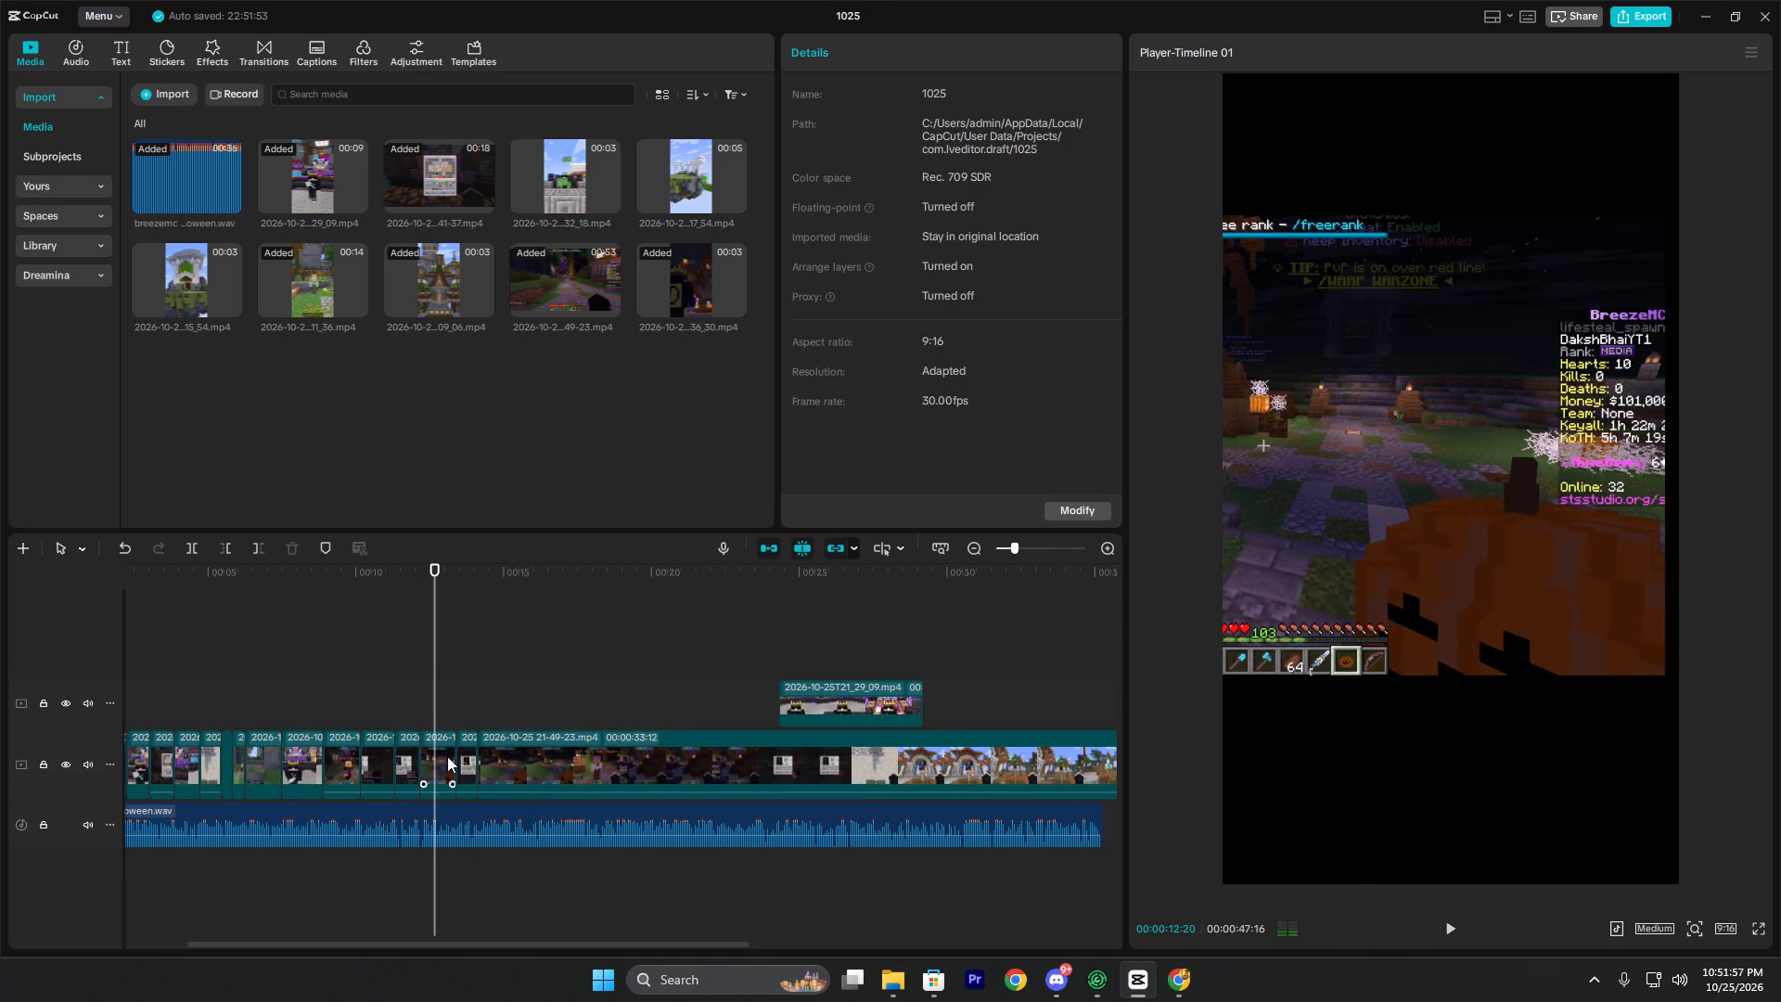
Reframe the pumpkin gameplay clip starting around 00:12 with a scale of 253% and position X -70, Y 0.
{"action": "left_click", "coordinate": [447, 756]}
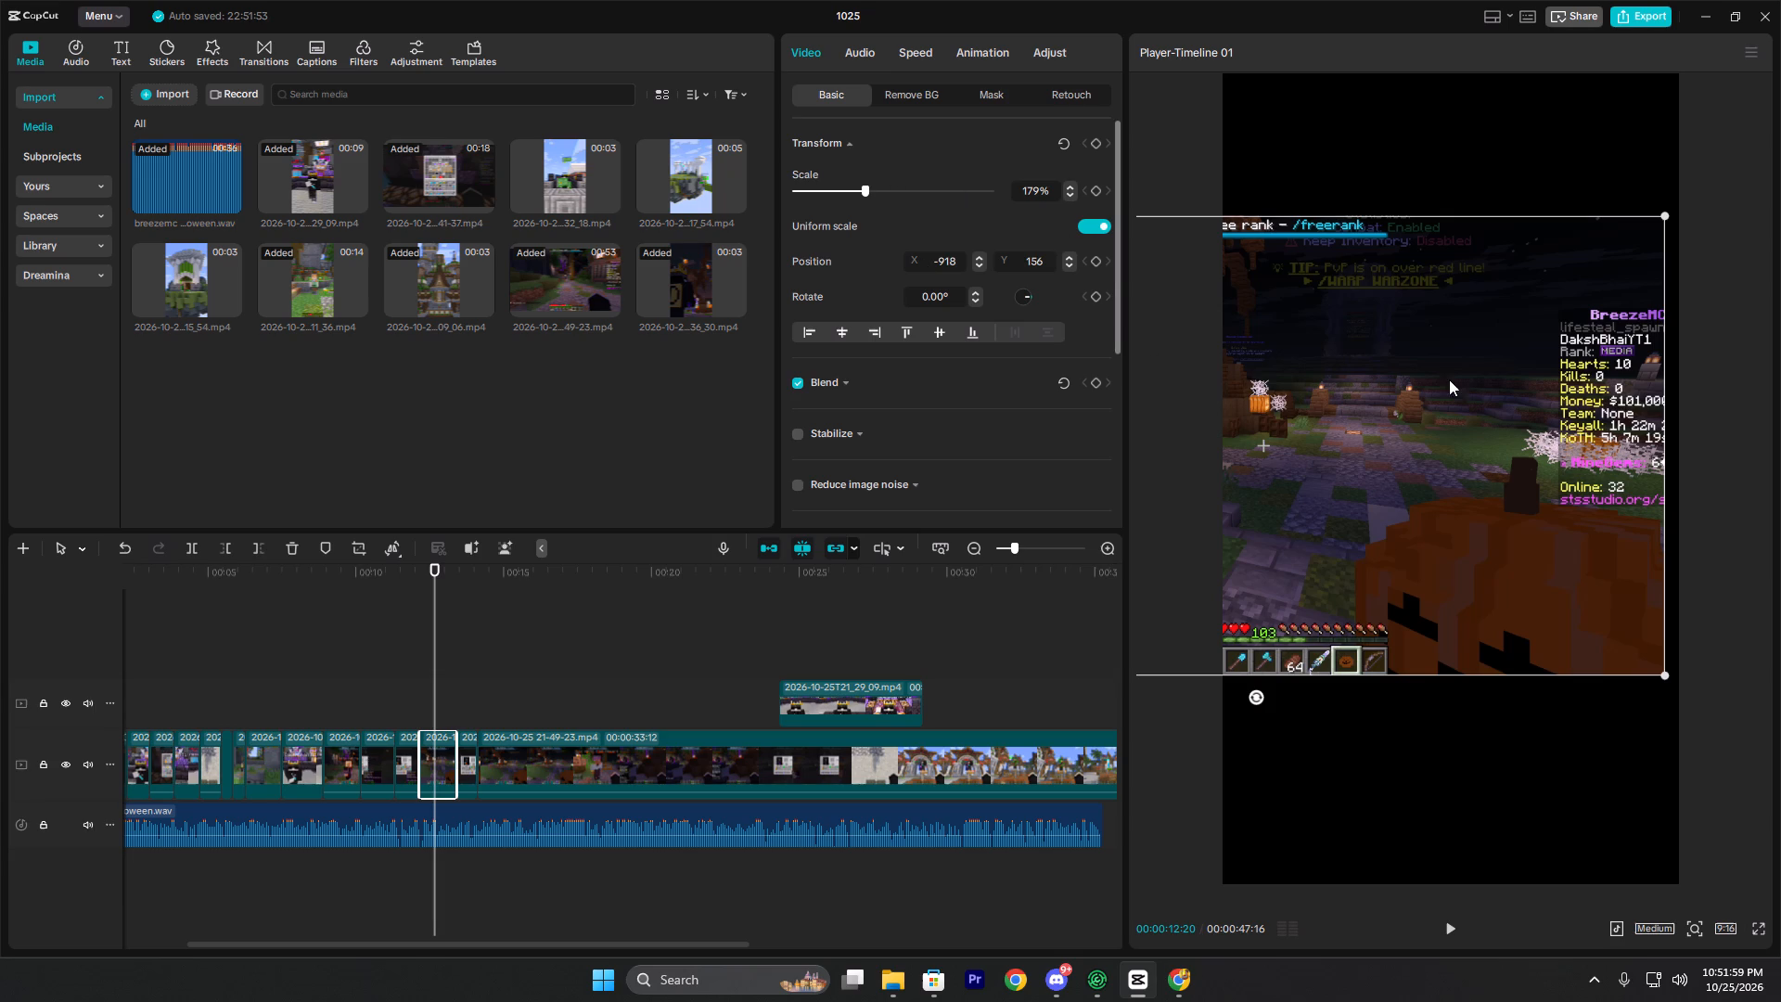
{"action": "left_click", "coordinate": [867, 187]}
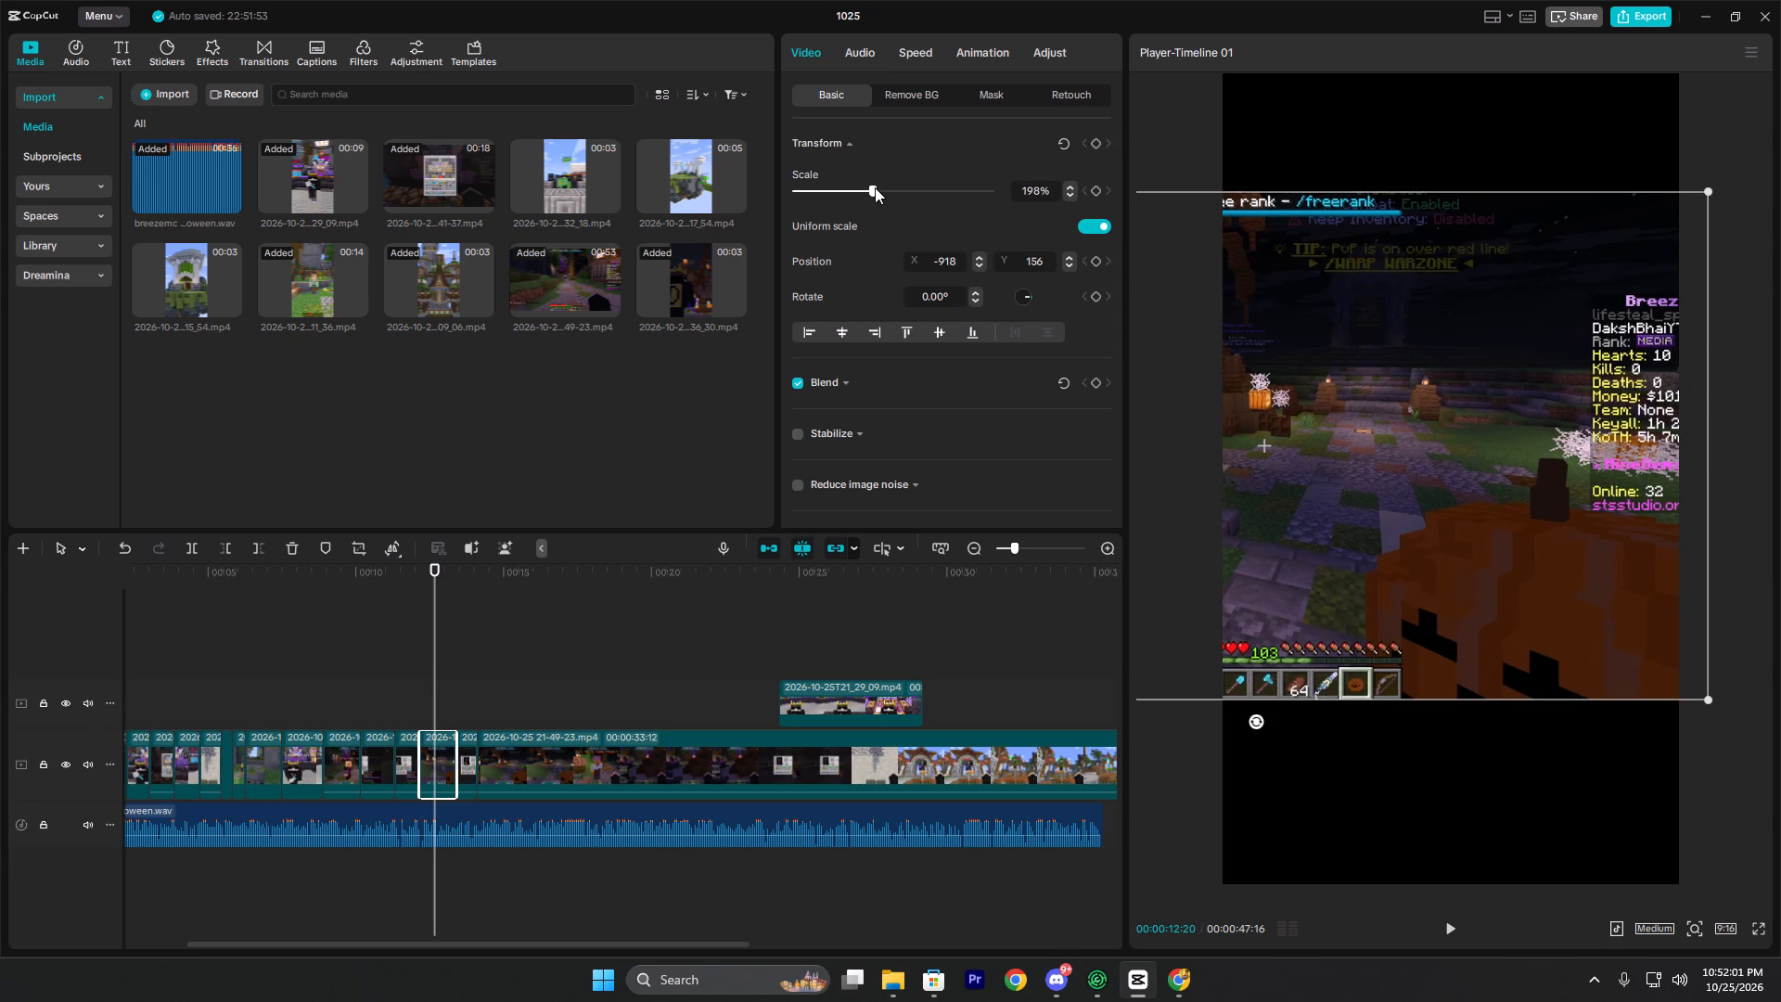
{"action": "double_click", "coordinate": [868, 187]}
{"action": "left_click_drag", "start_coordinate": [1530, 499], "coordinate": [1780, 567]}
{"action": "double_click", "coordinate": [1780, 567]}
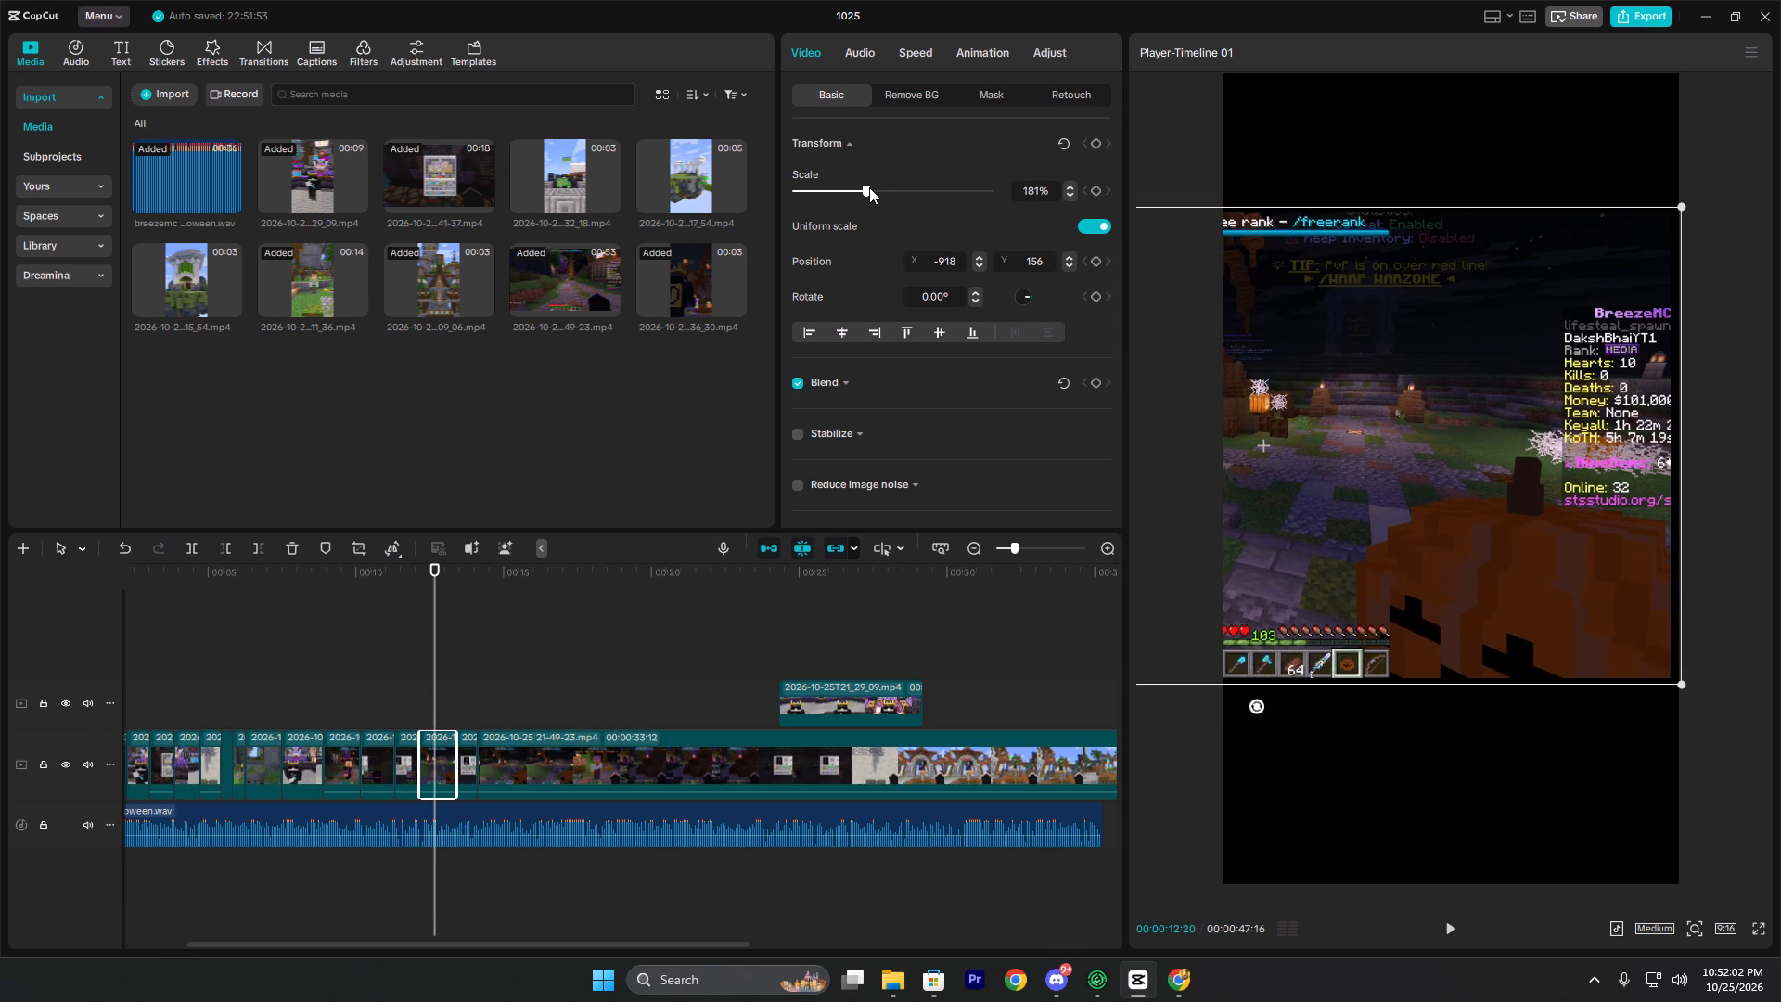
{"action": "left_click_drag", "start_coordinate": [1335, 514], "coordinate": [1321, 483]}
{"action": "double_click", "coordinate": [1315, 482]}
{"action": "left_click_drag", "start_coordinate": [1301, 479], "coordinate": [1291, 477]}
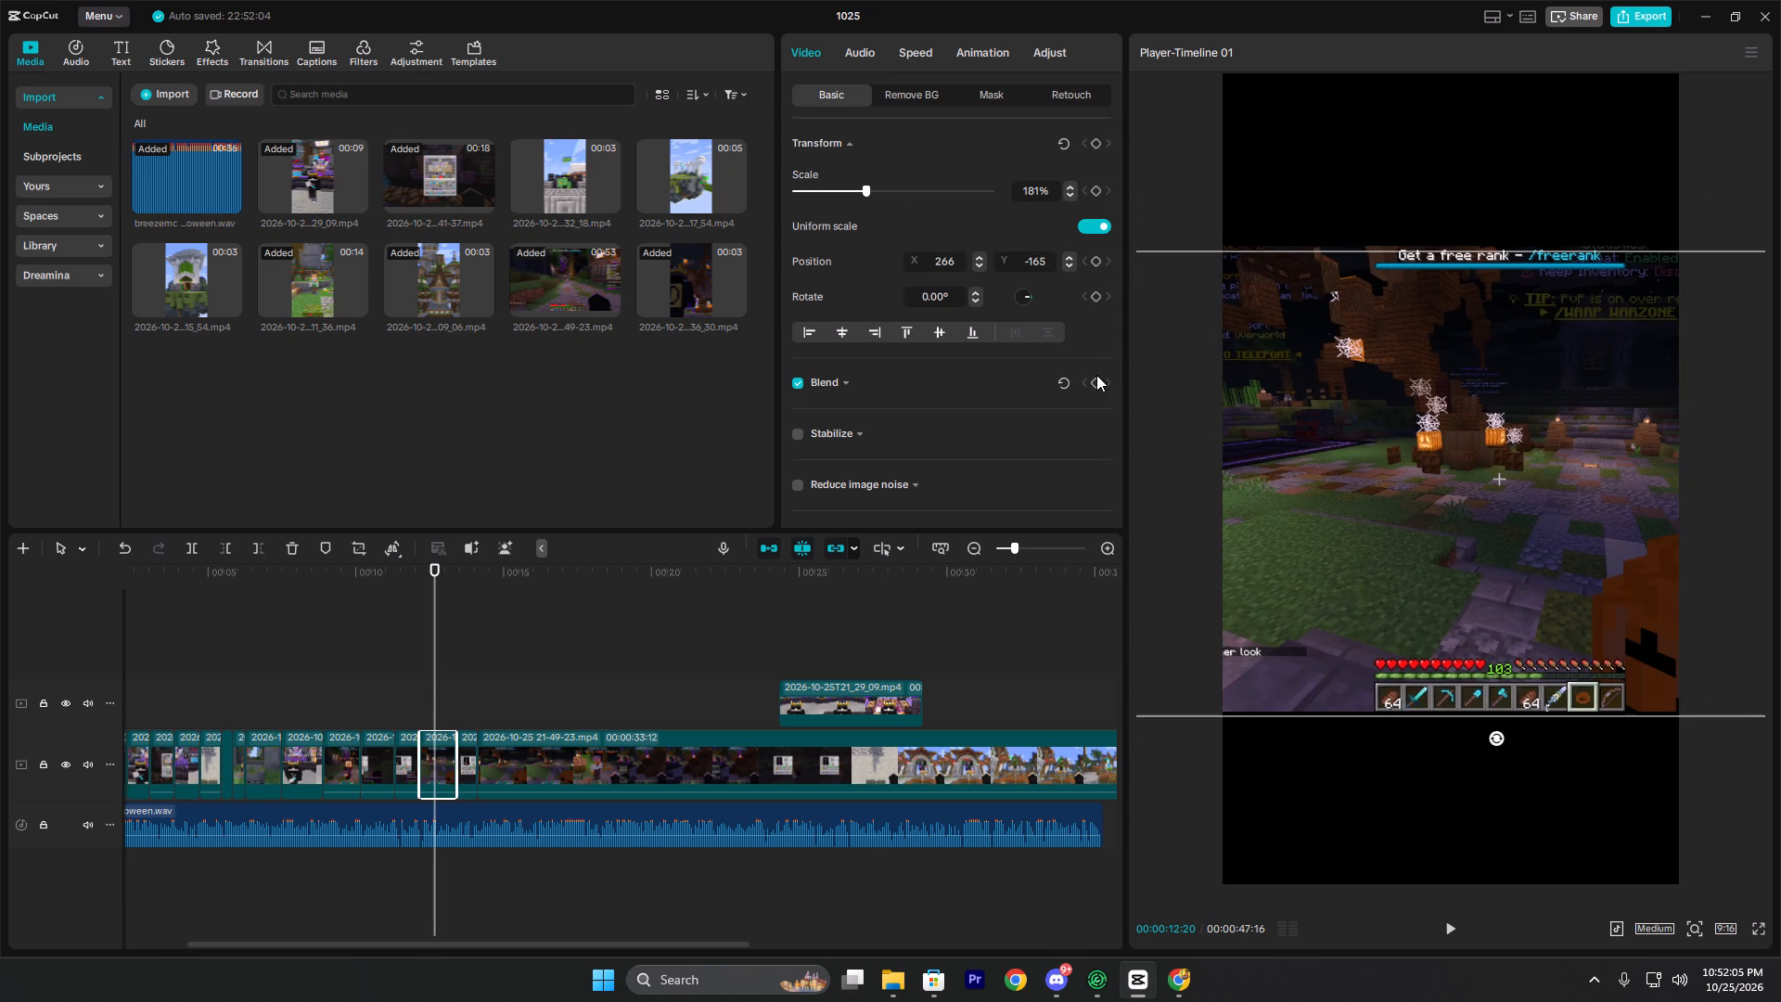
{"action": "left_click", "coordinate": [863, 186]}
{"action": "left_click_drag", "start_coordinate": [858, 186], "coordinate": [859, 197]}
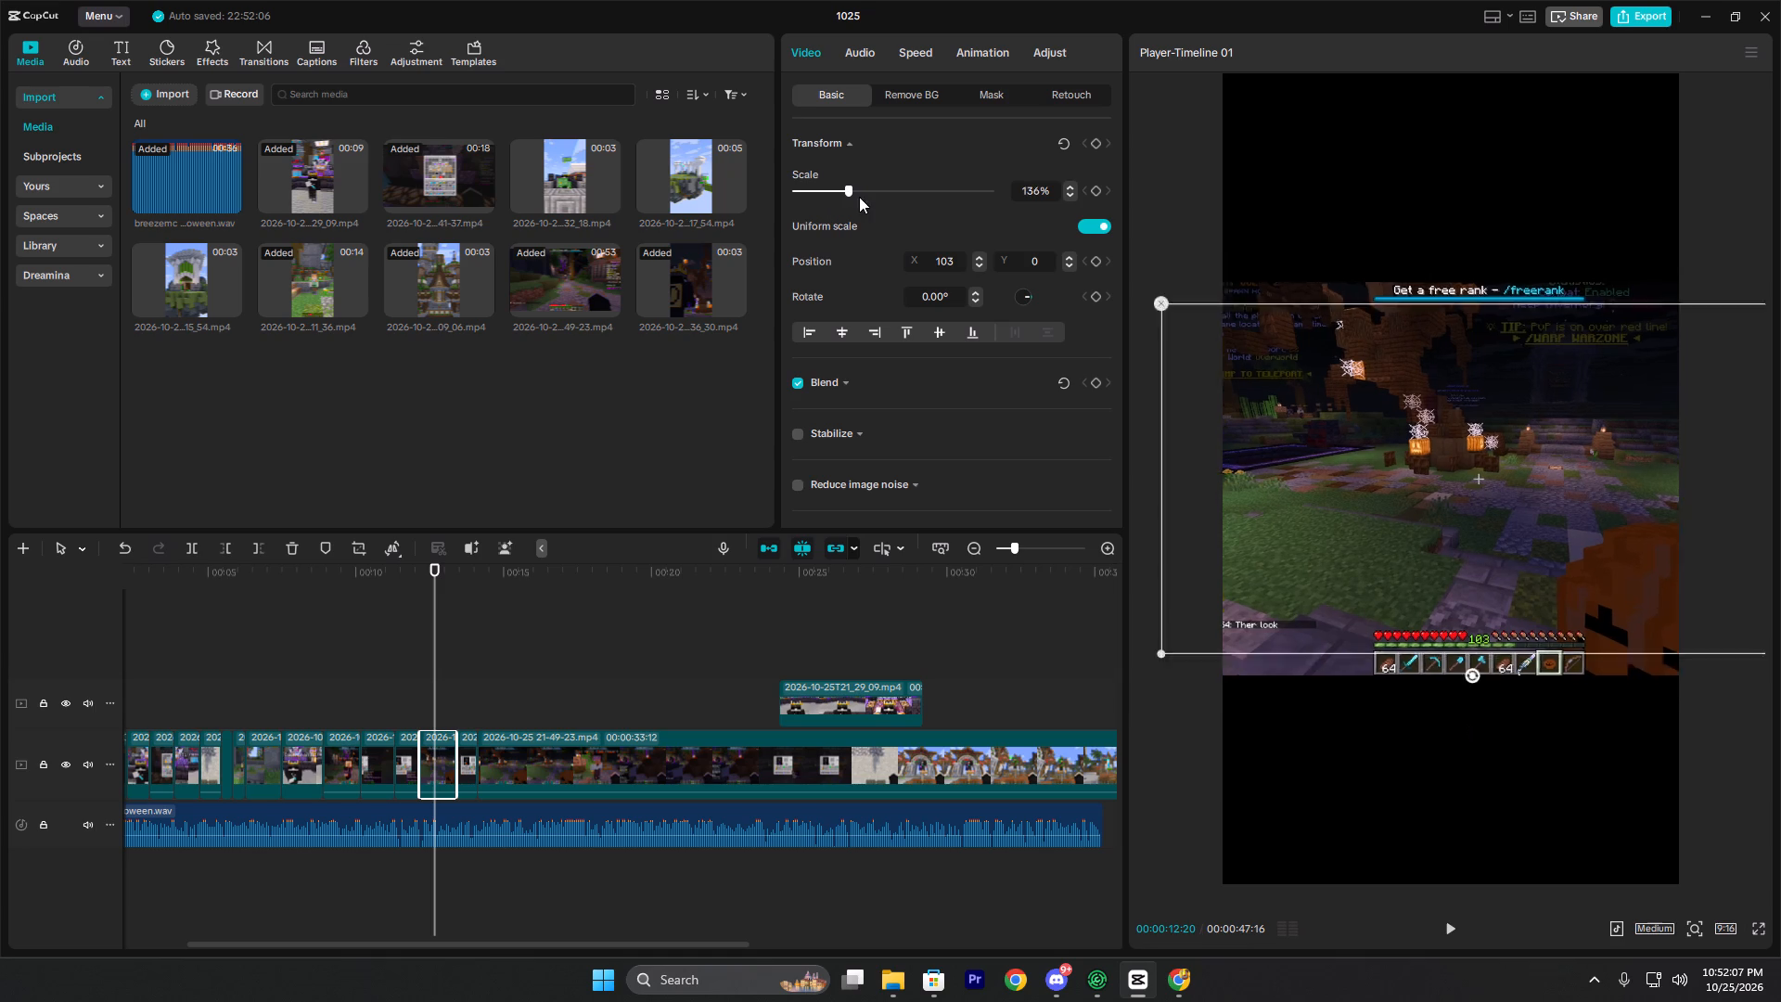
{"action": "left_click_drag", "start_coordinate": [859, 197], "coordinate": [894, 209]}
{"action": "left_click_drag", "start_coordinate": [1533, 516], "coordinate": [1475, 511]}
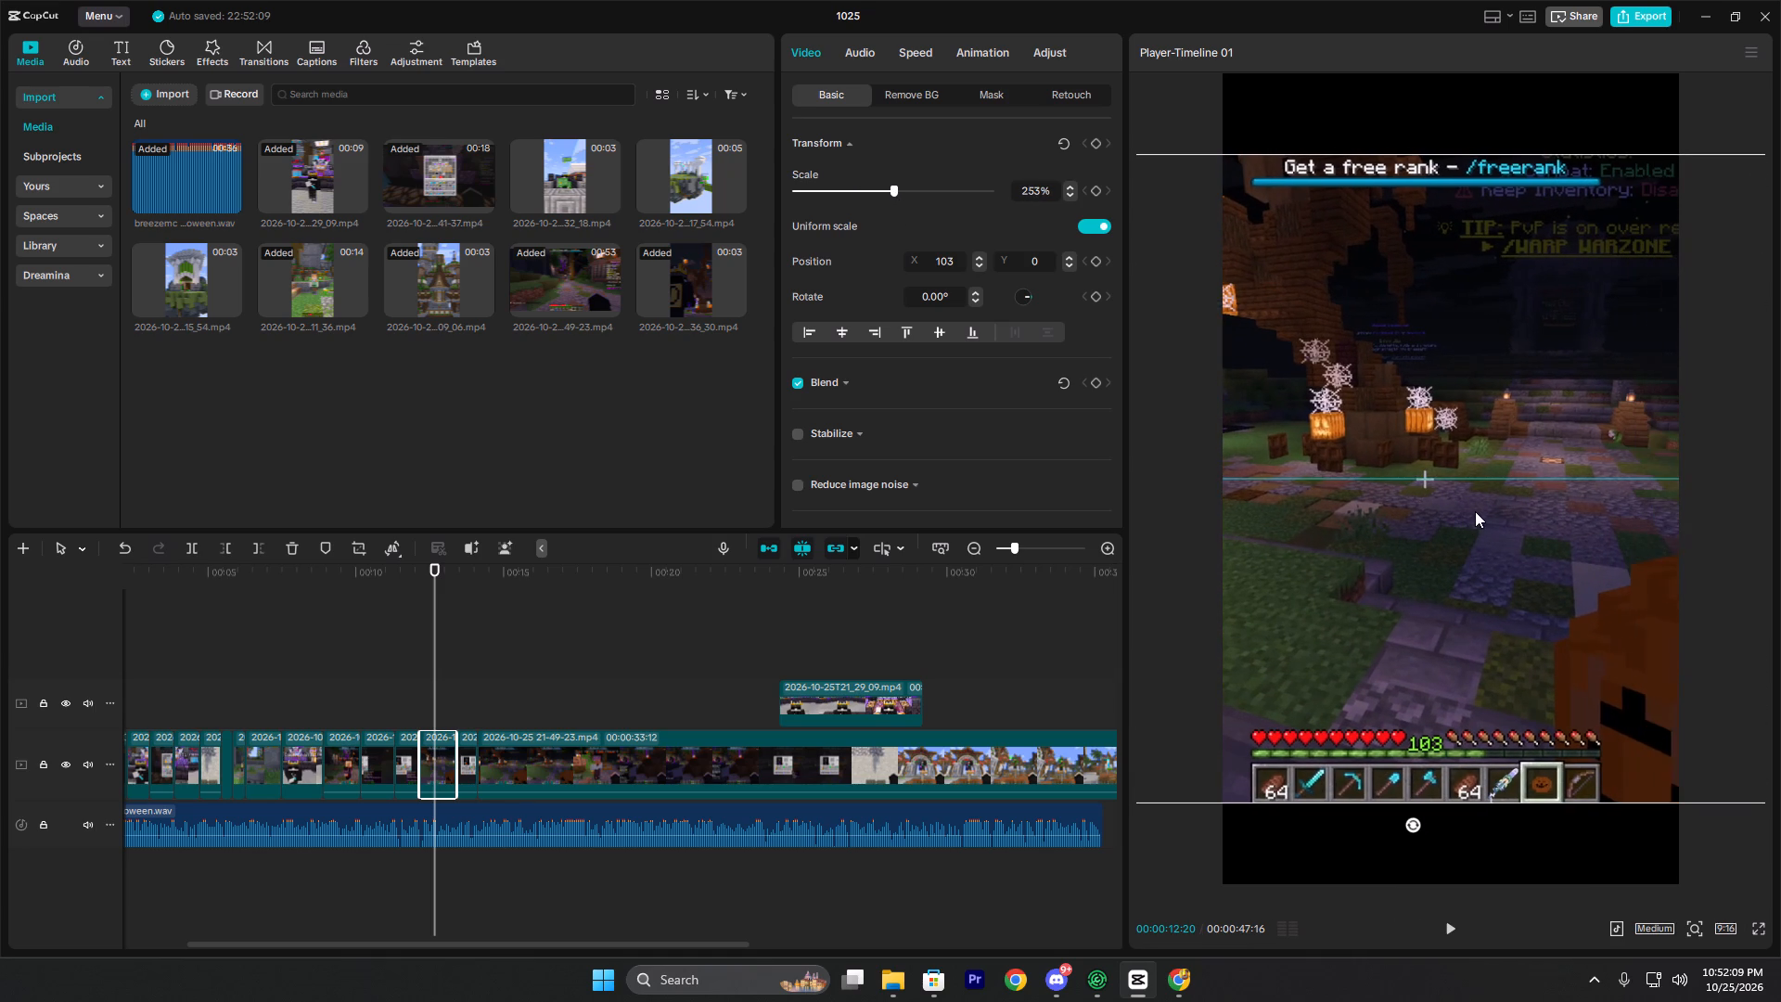
{"action": "left_click_drag", "start_coordinate": [1475, 511], "coordinate": [1496, 516]}
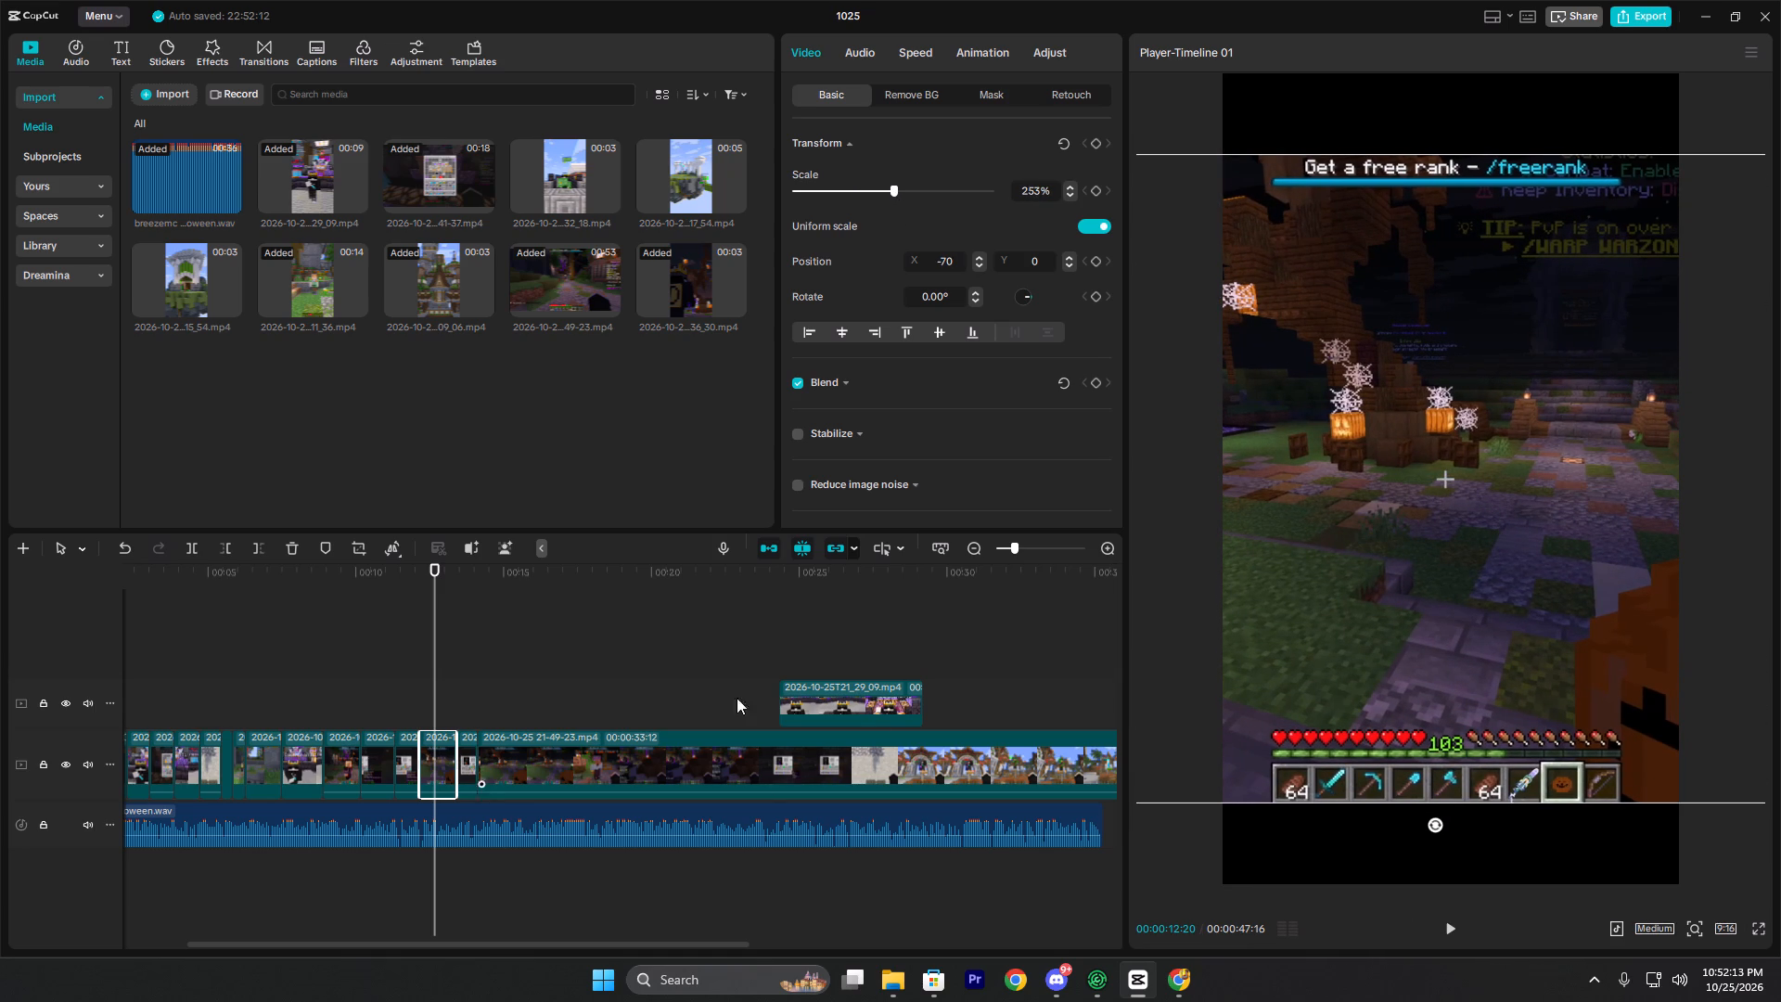
Play back the reframed gameplay clip and the inventory clip that follows it to check framing and timing.
{"action": "double_click", "coordinate": [433, 707]}
{"action": "left_click", "coordinate": [416, 705]}
{"action": "key", "text": "space"}
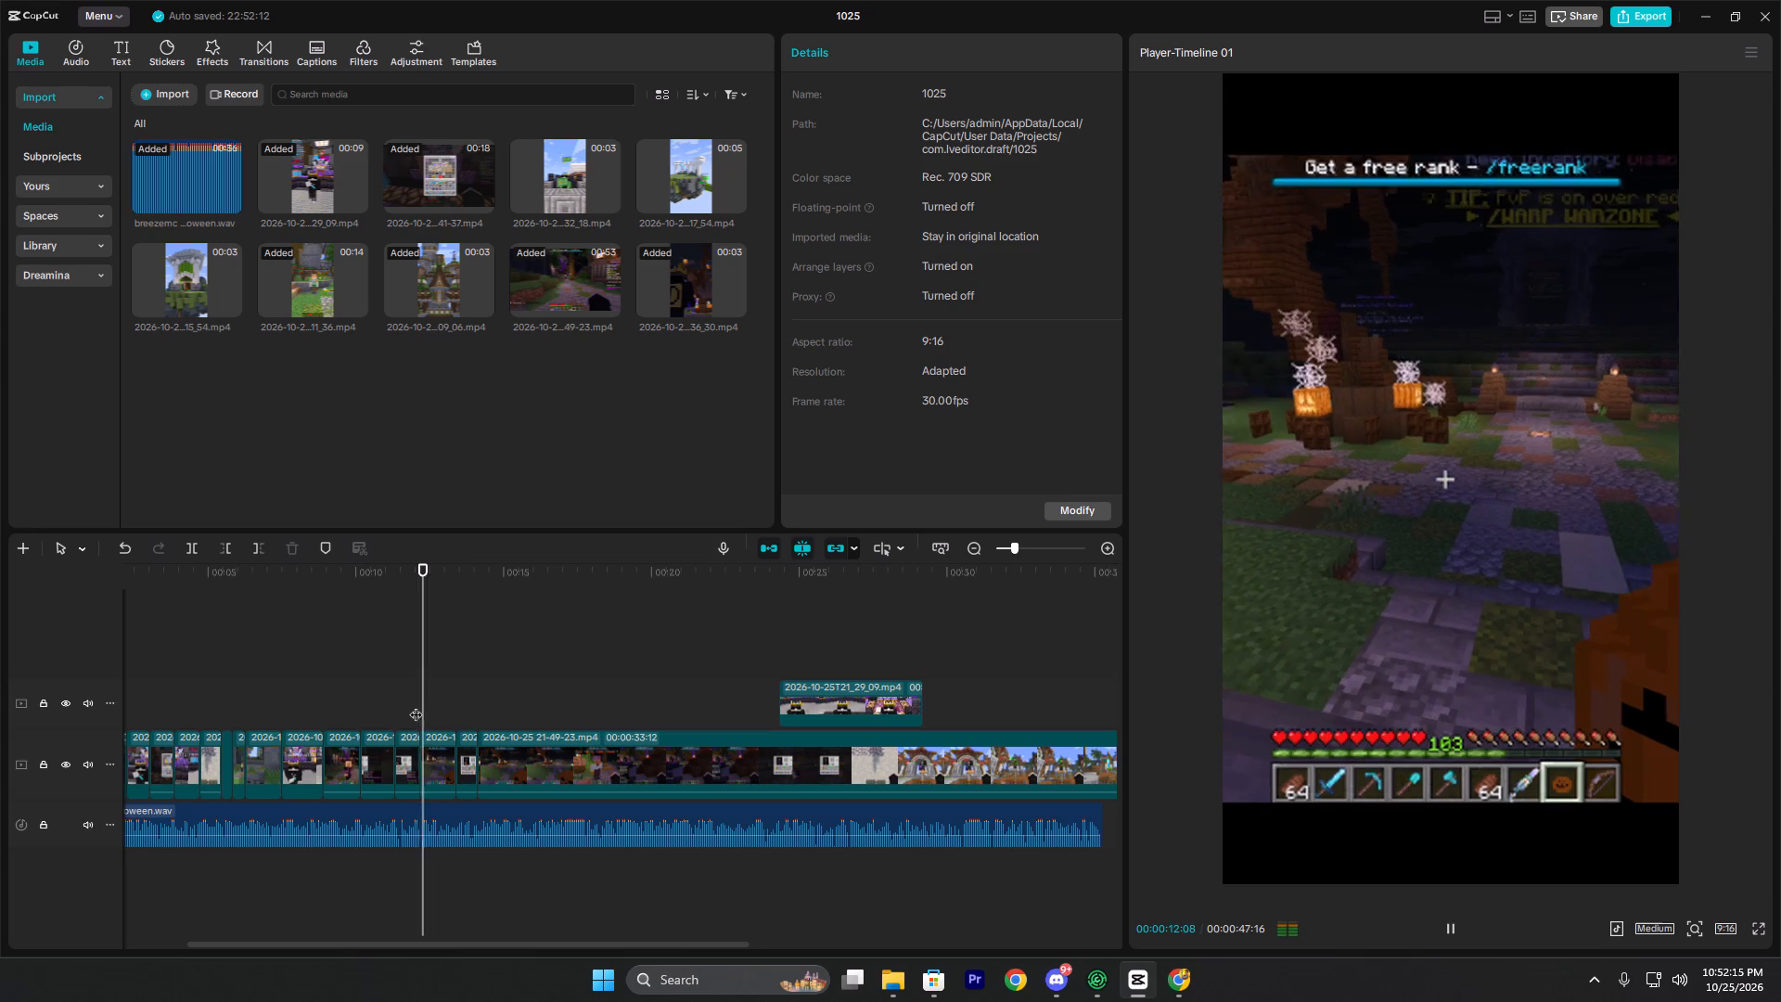
{"action": "key", "text": "space"}
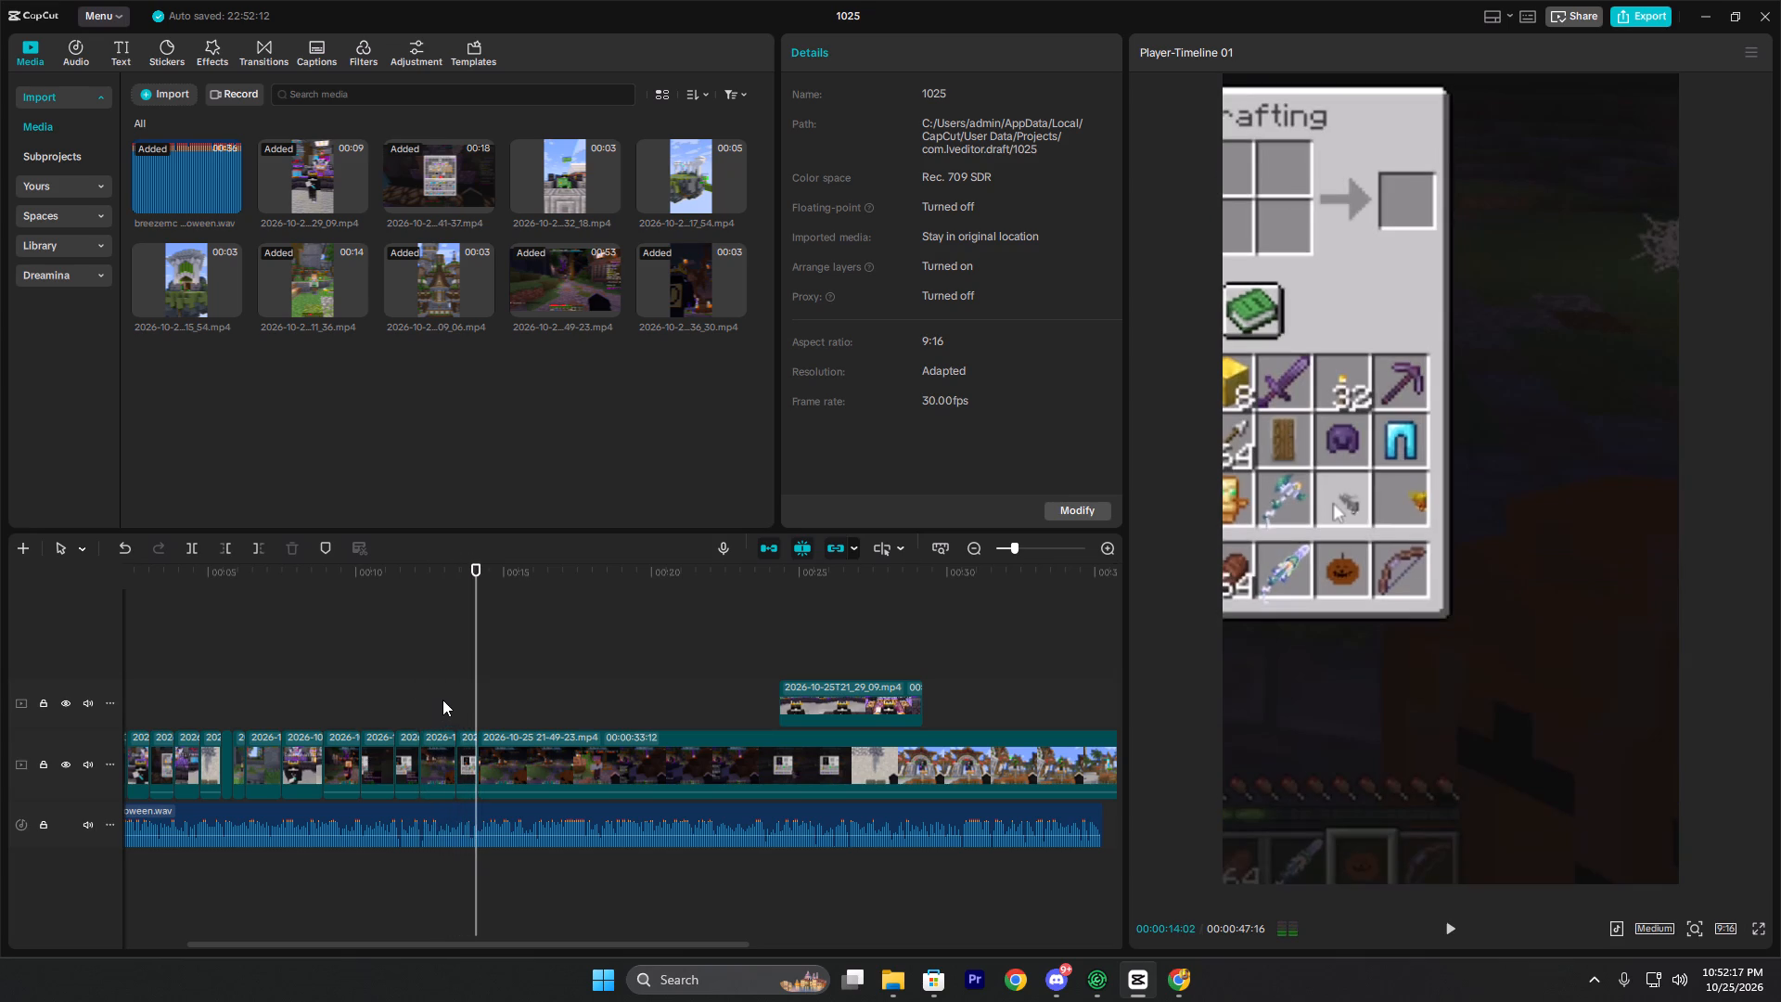
{"action": "left_click", "coordinate": [442, 699]}
{"action": "left_click", "coordinate": [422, 752]}
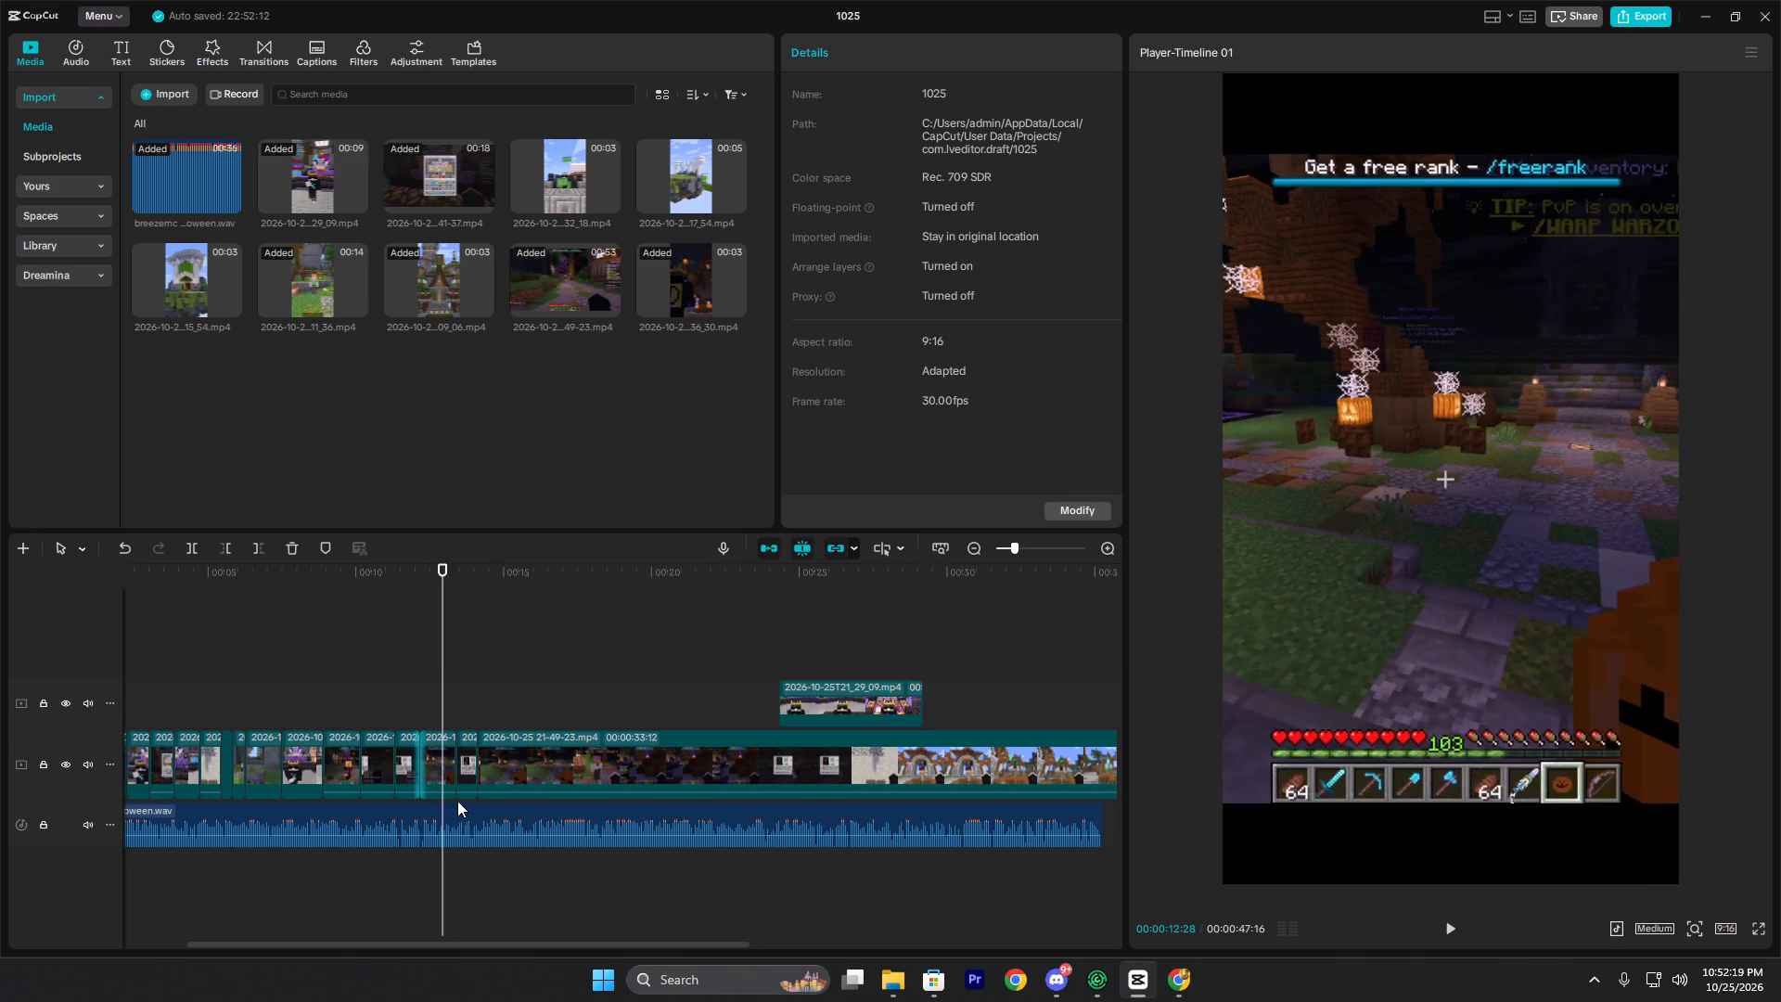
{"action": "left_click", "coordinate": [439, 778]}
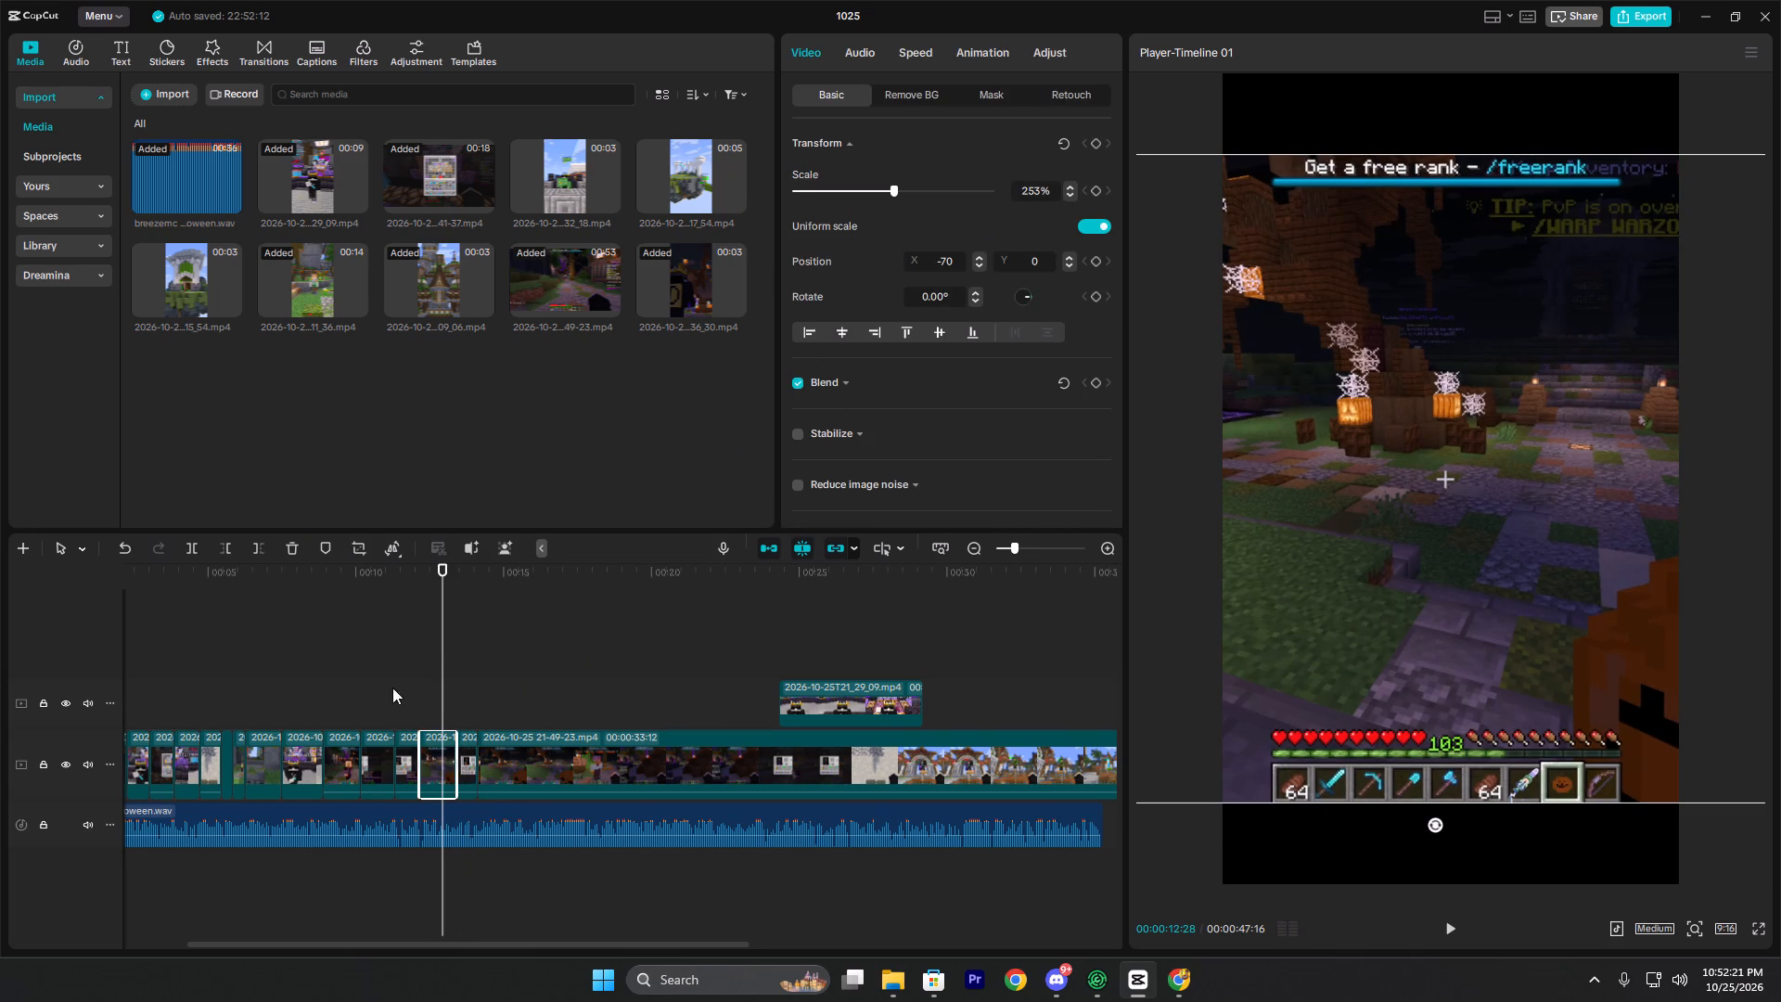
{"action": "double_click", "coordinate": [417, 713]}
{"action": "key", "text": "space"}
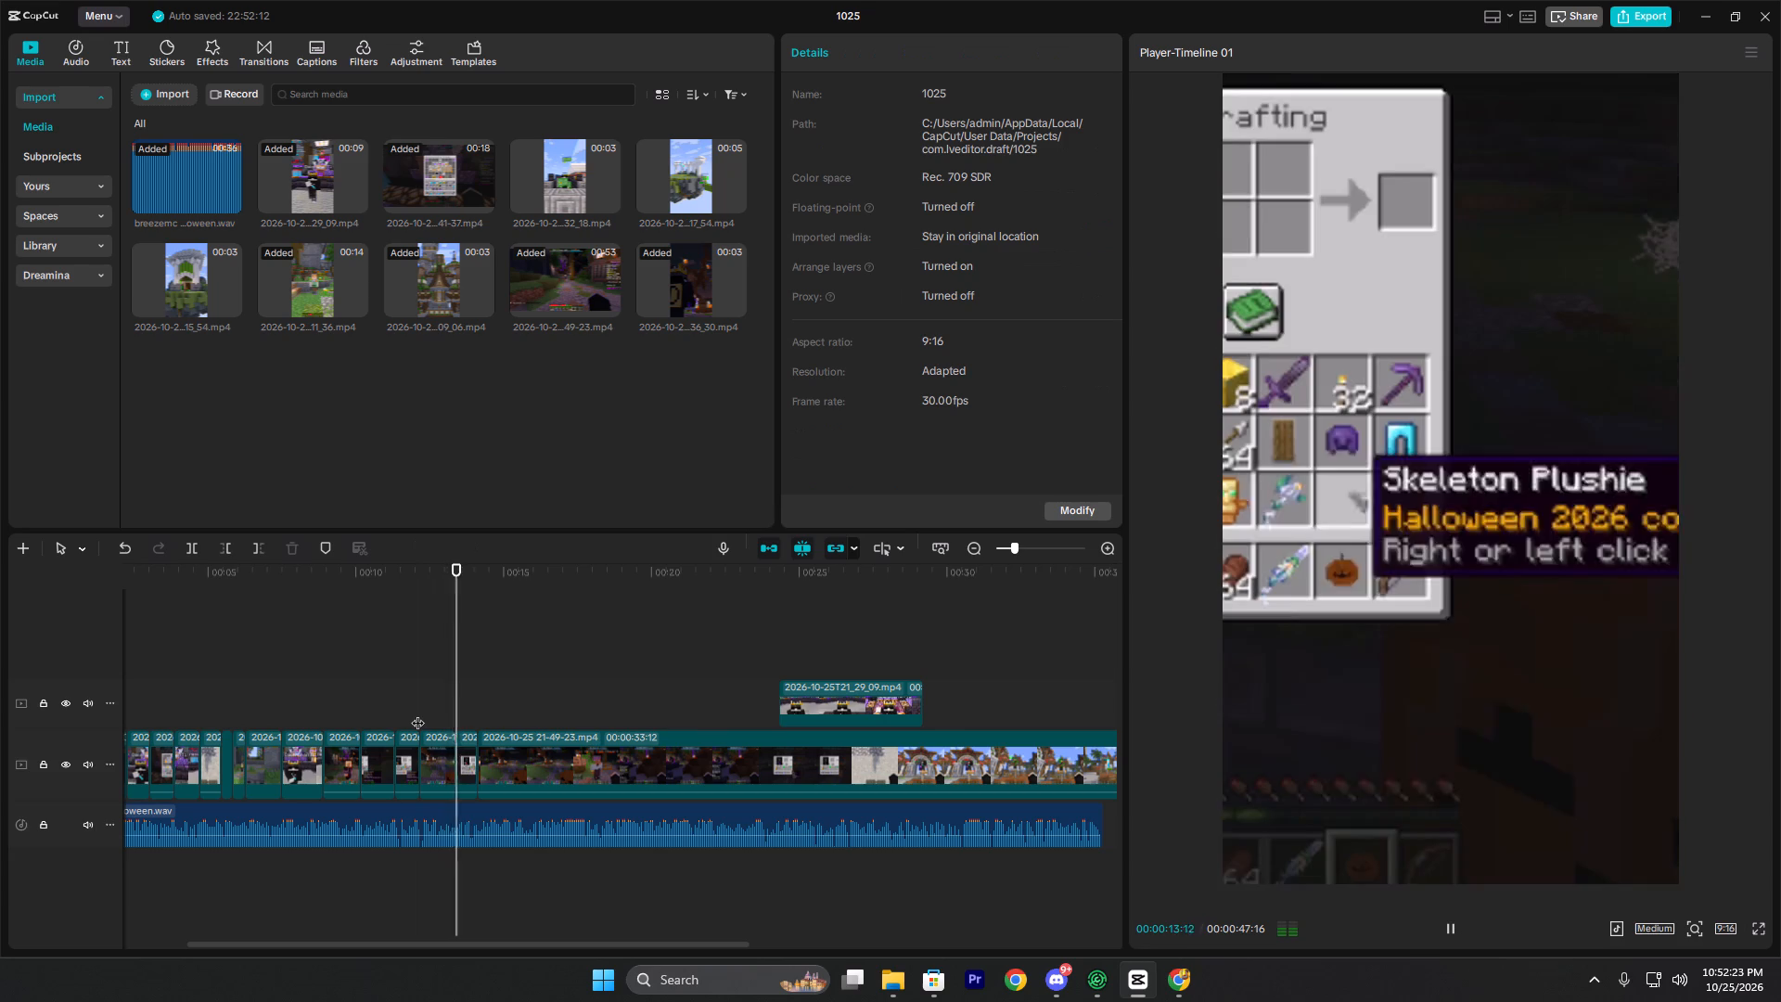
{"action": "key", "text": "space"}
{"action": "left_click", "coordinate": [476, 723]}
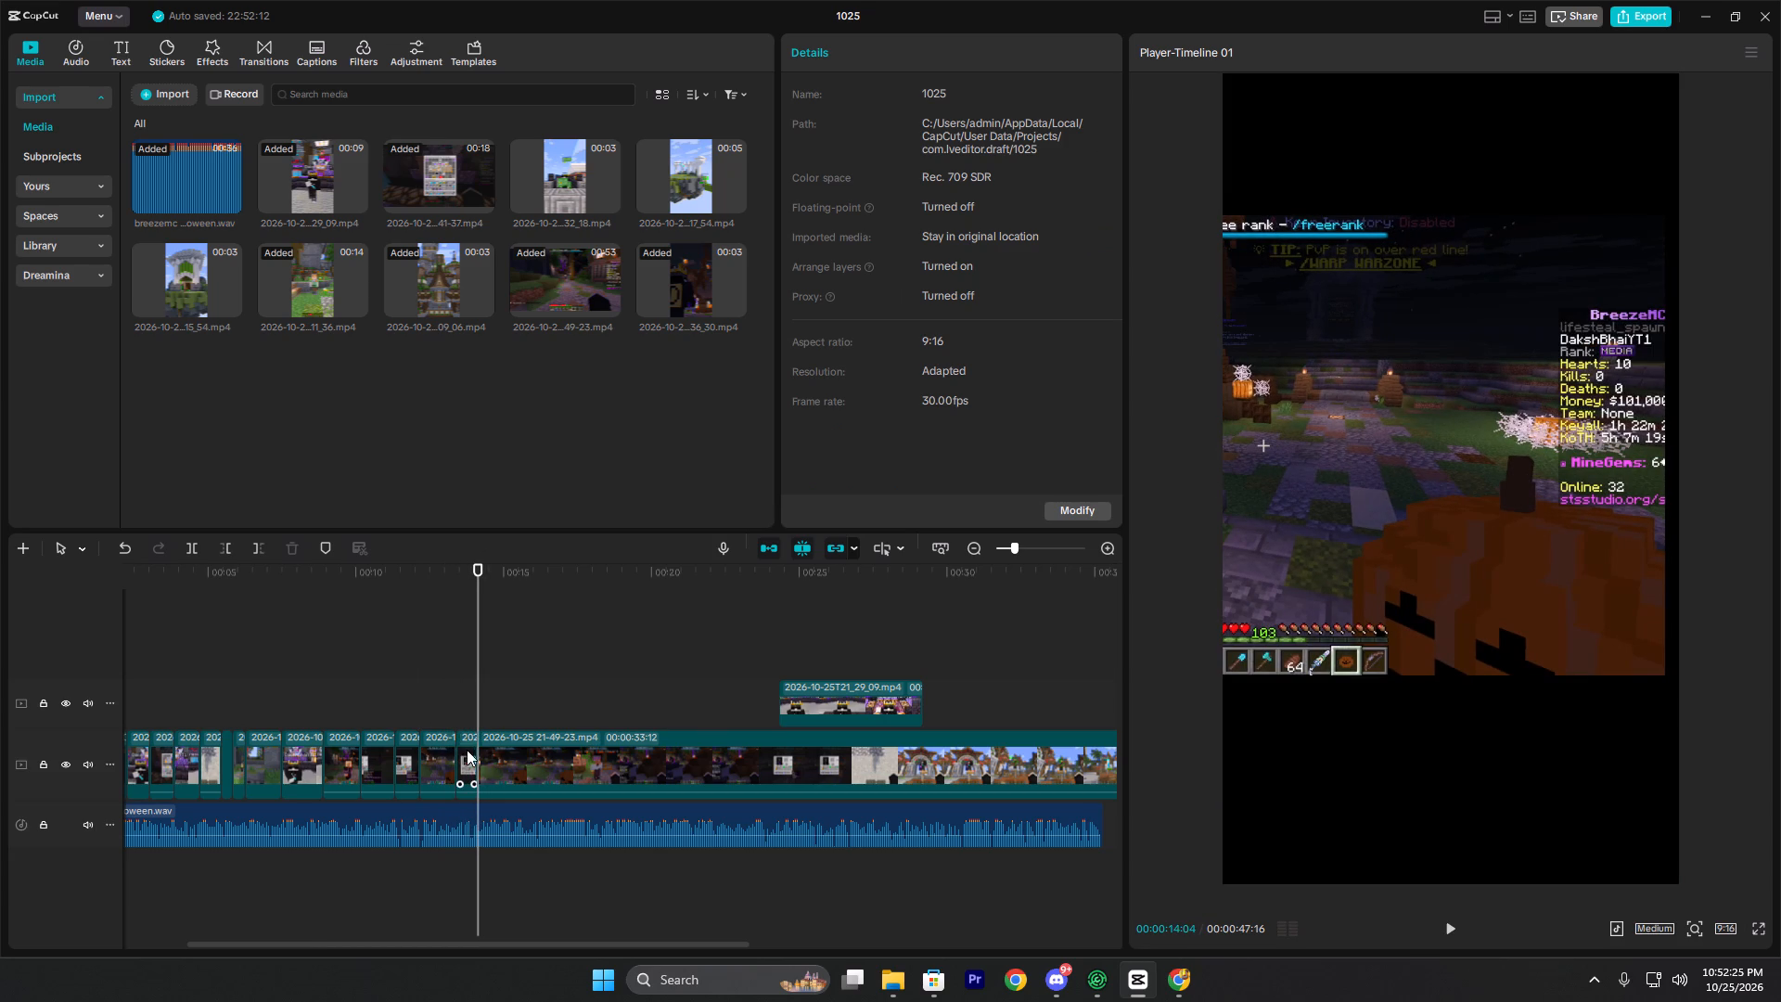
Reframe the Skeleton Plushie inventory clip at 00:13:12 with a scale of 291% and position X -134, Y 0.
{"action": "left_click", "coordinate": [467, 750]}
{"action": "scroll", "coordinate": [471, 726], "scroll_direction": "up", "scroll_amount": 14, "text": "ctrl"}
{"action": "double_click", "coordinate": [421, 721]}
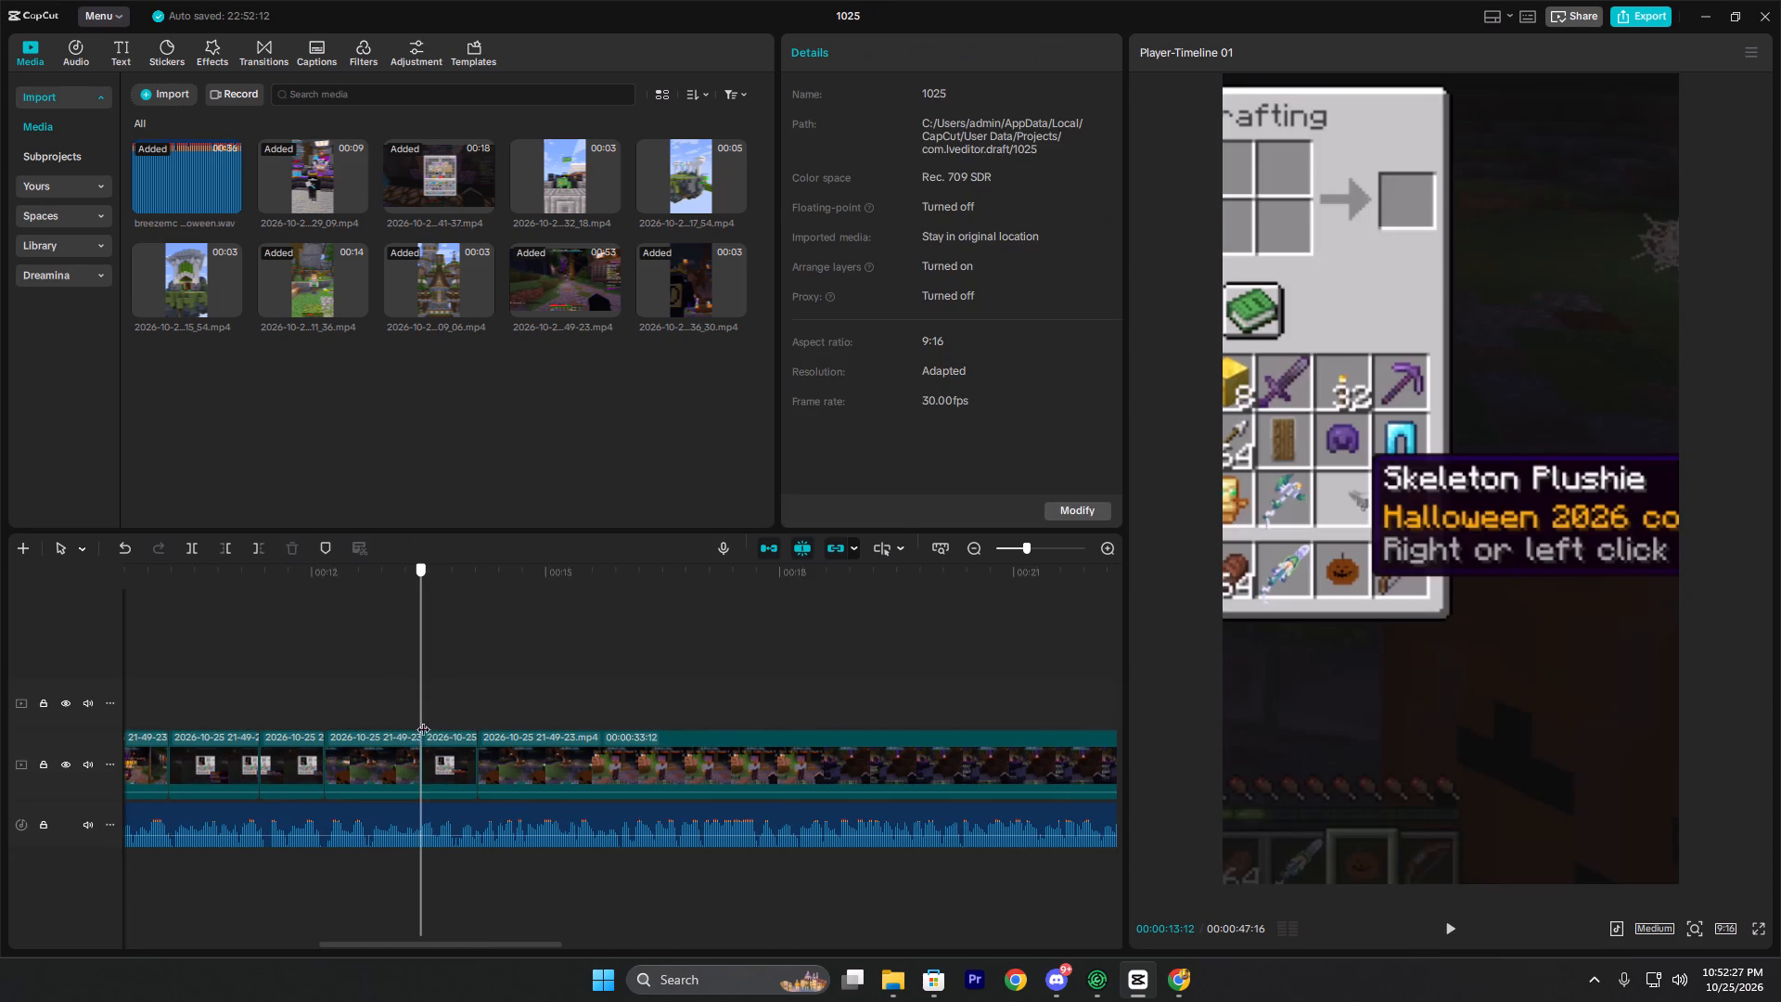
{"action": "left_click", "coordinate": [429, 744]}
{"action": "left_click", "coordinate": [908, 188]}
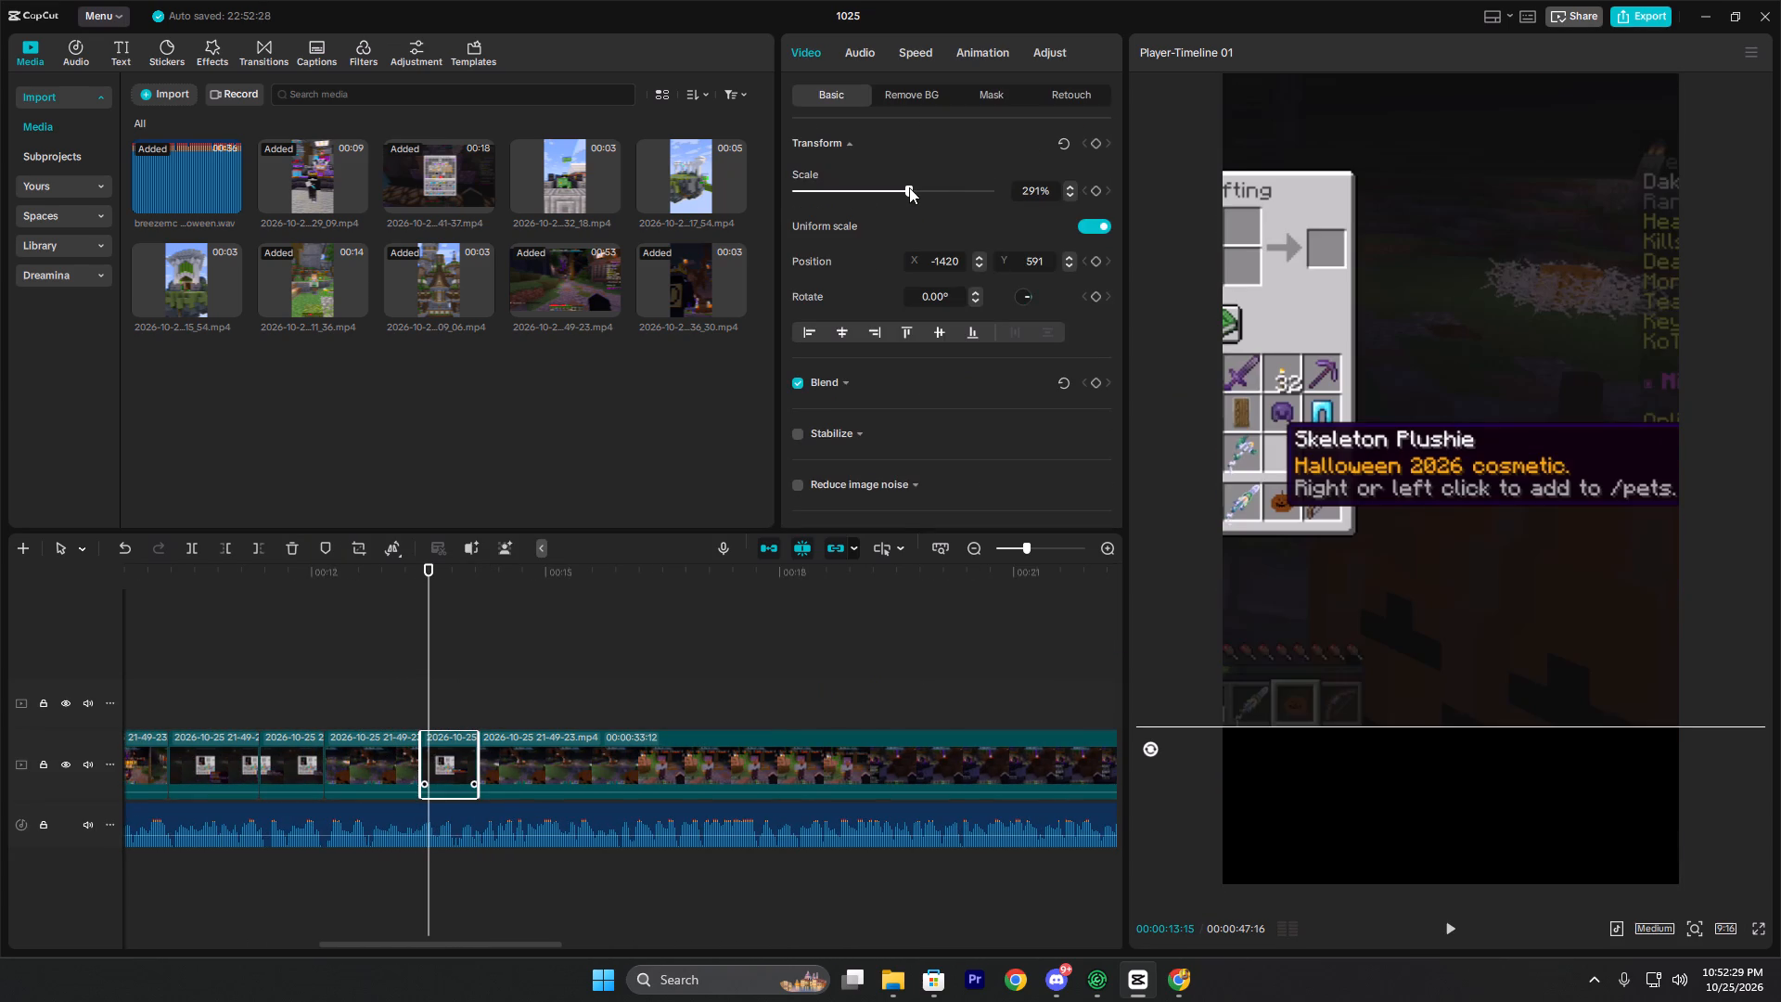
{"action": "left_click_drag", "start_coordinate": [1451, 520], "coordinate": [1665, 647]}
{"action": "left_click_drag", "start_coordinate": [1533, 611], "coordinate": [1660, 644]}
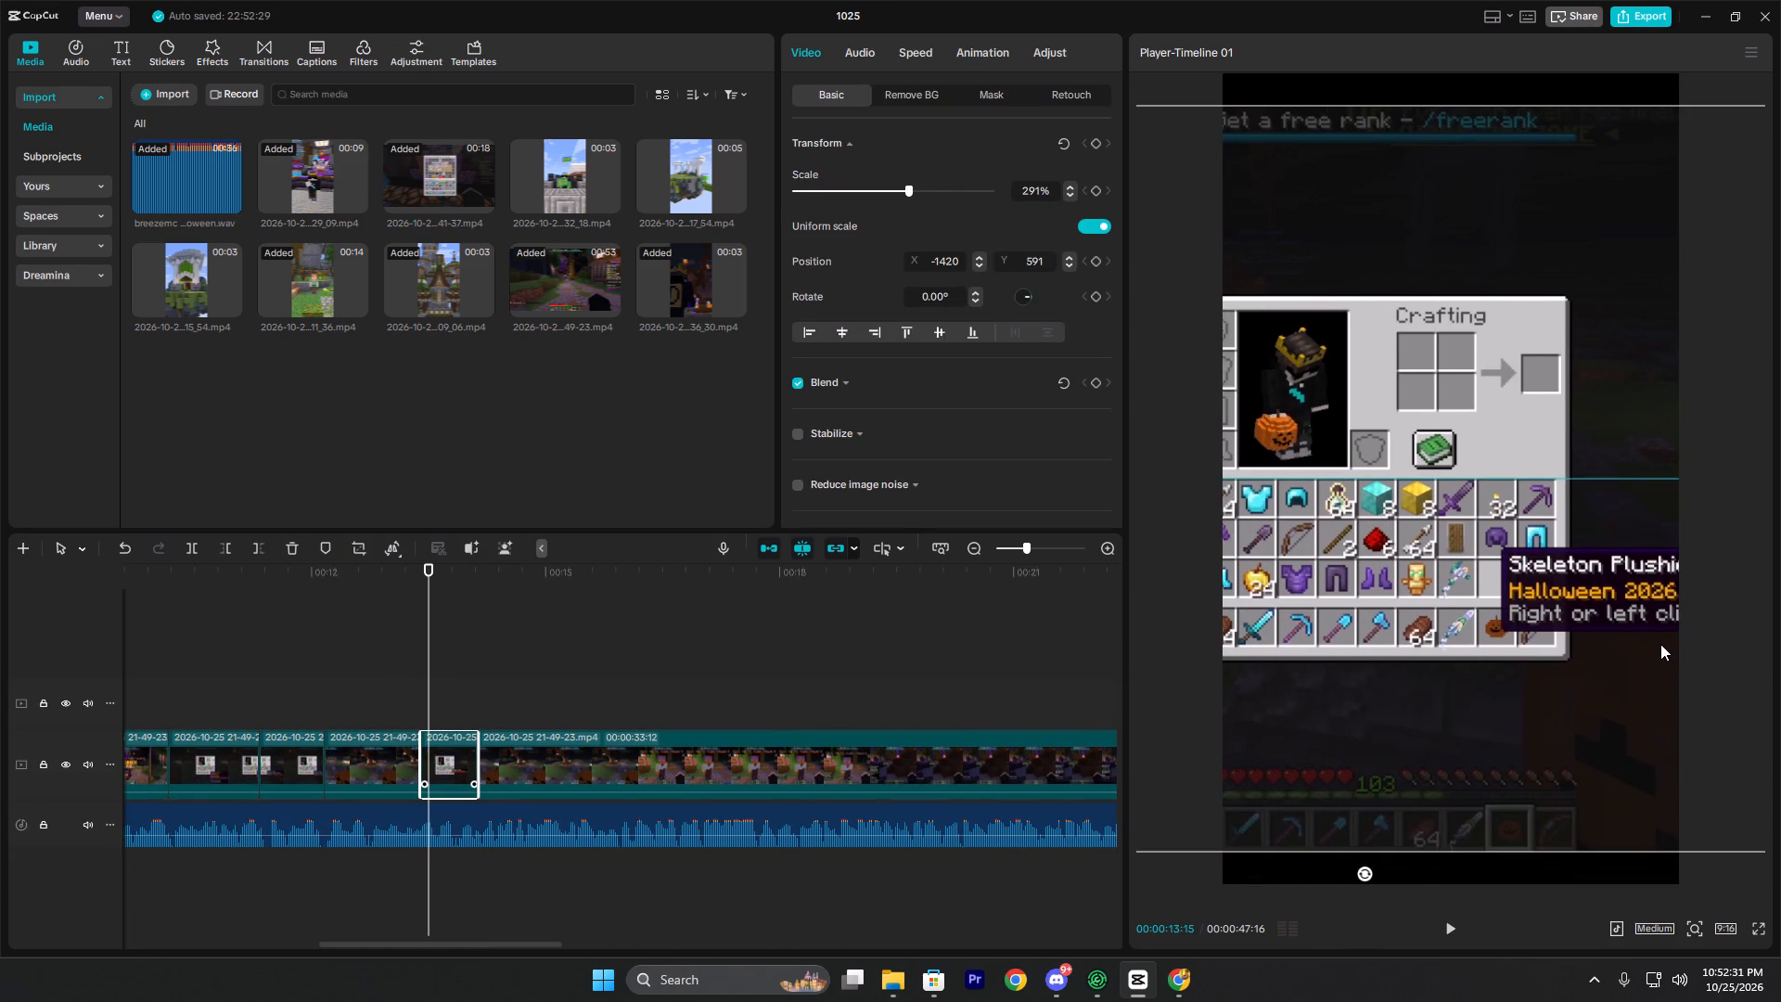
{"action": "left_click_drag", "start_coordinate": [1660, 644], "coordinate": [1591, 608]}
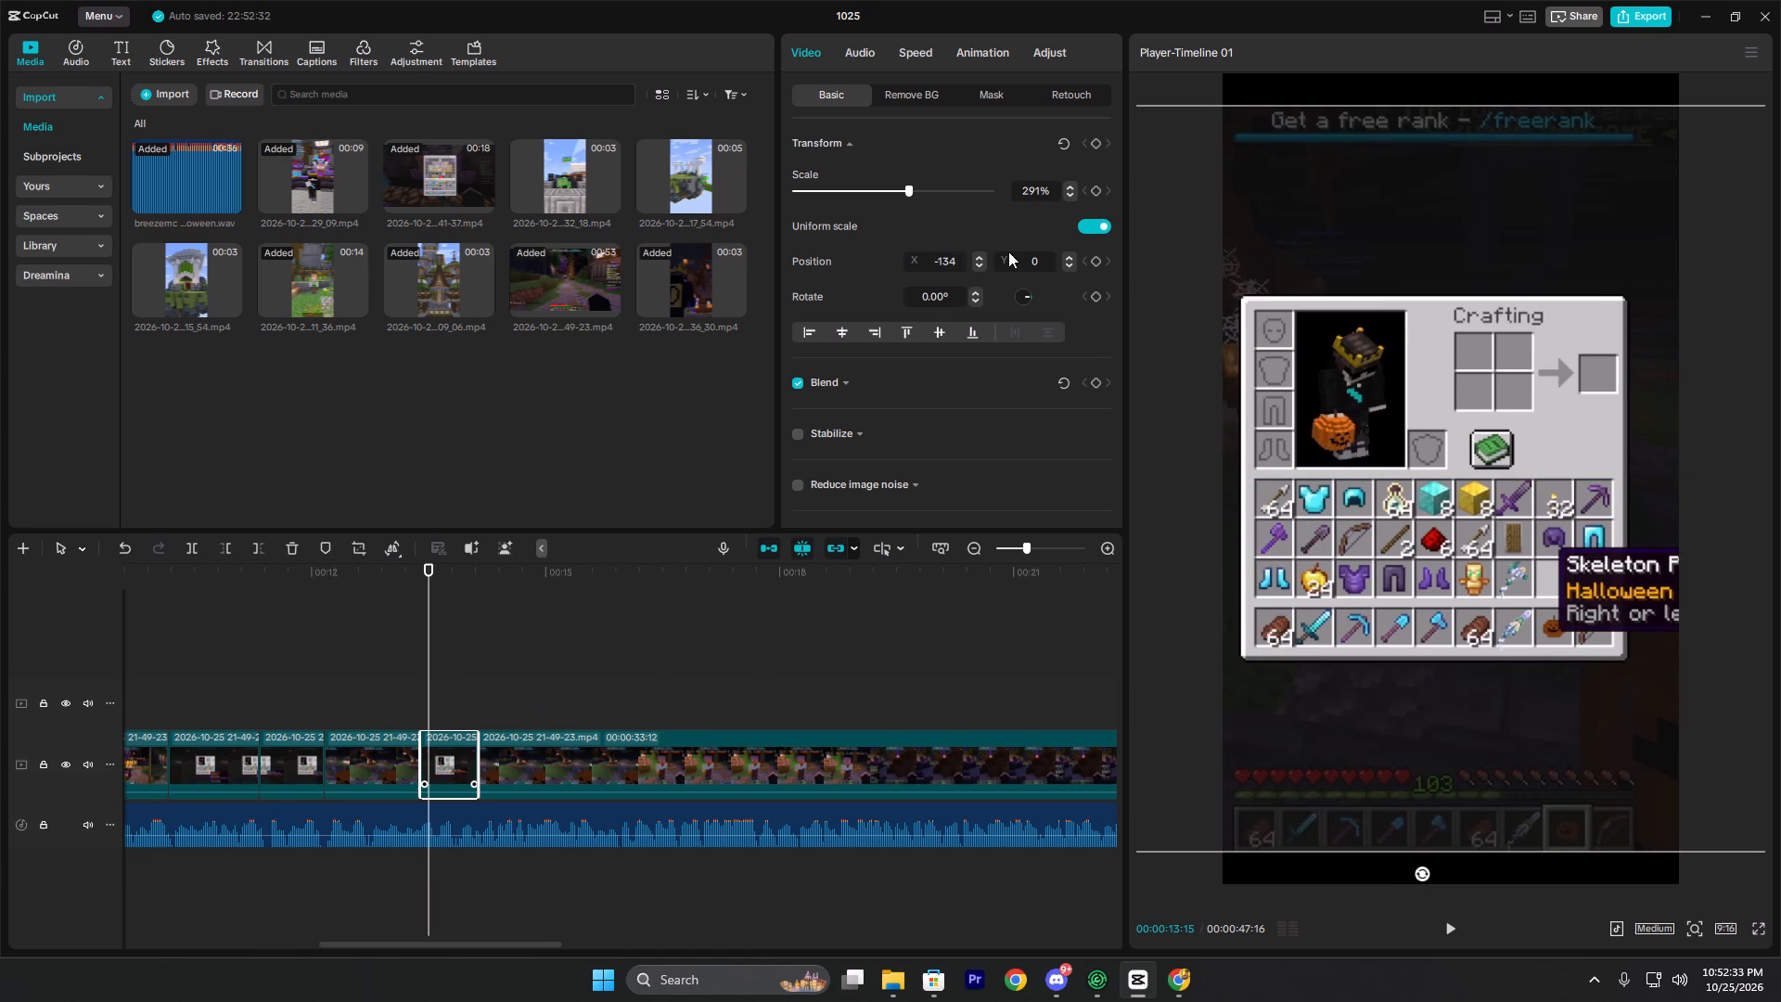
Animate the inventory clip with a transform keyframe at 00:13:15 and a second at 00:13:28 with 322% scale and position X -108, Y 36.
{"action": "left_click", "coordinate": [1096, 145]}
{"action": "key", "text": "space"}
{"action": "key", "text": "space"}
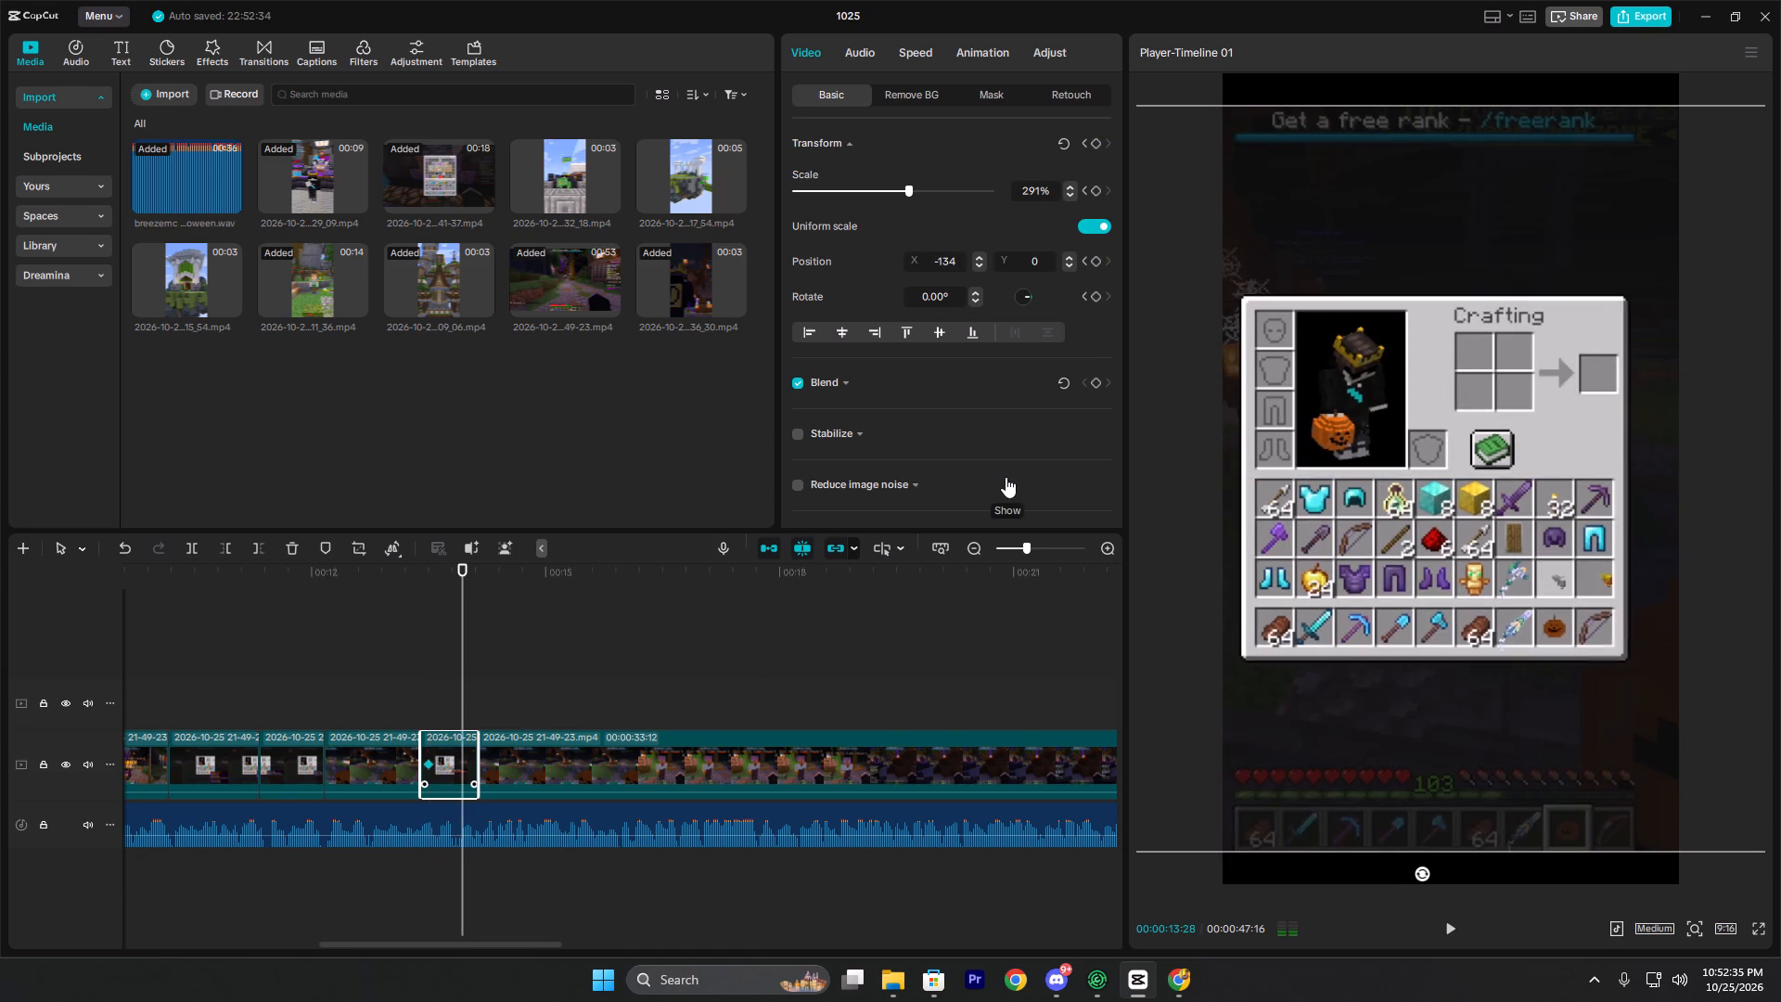
{"action": "left_click_drag", "start_coordinate": [1498, 584], "coordinate": [1392, 546]}
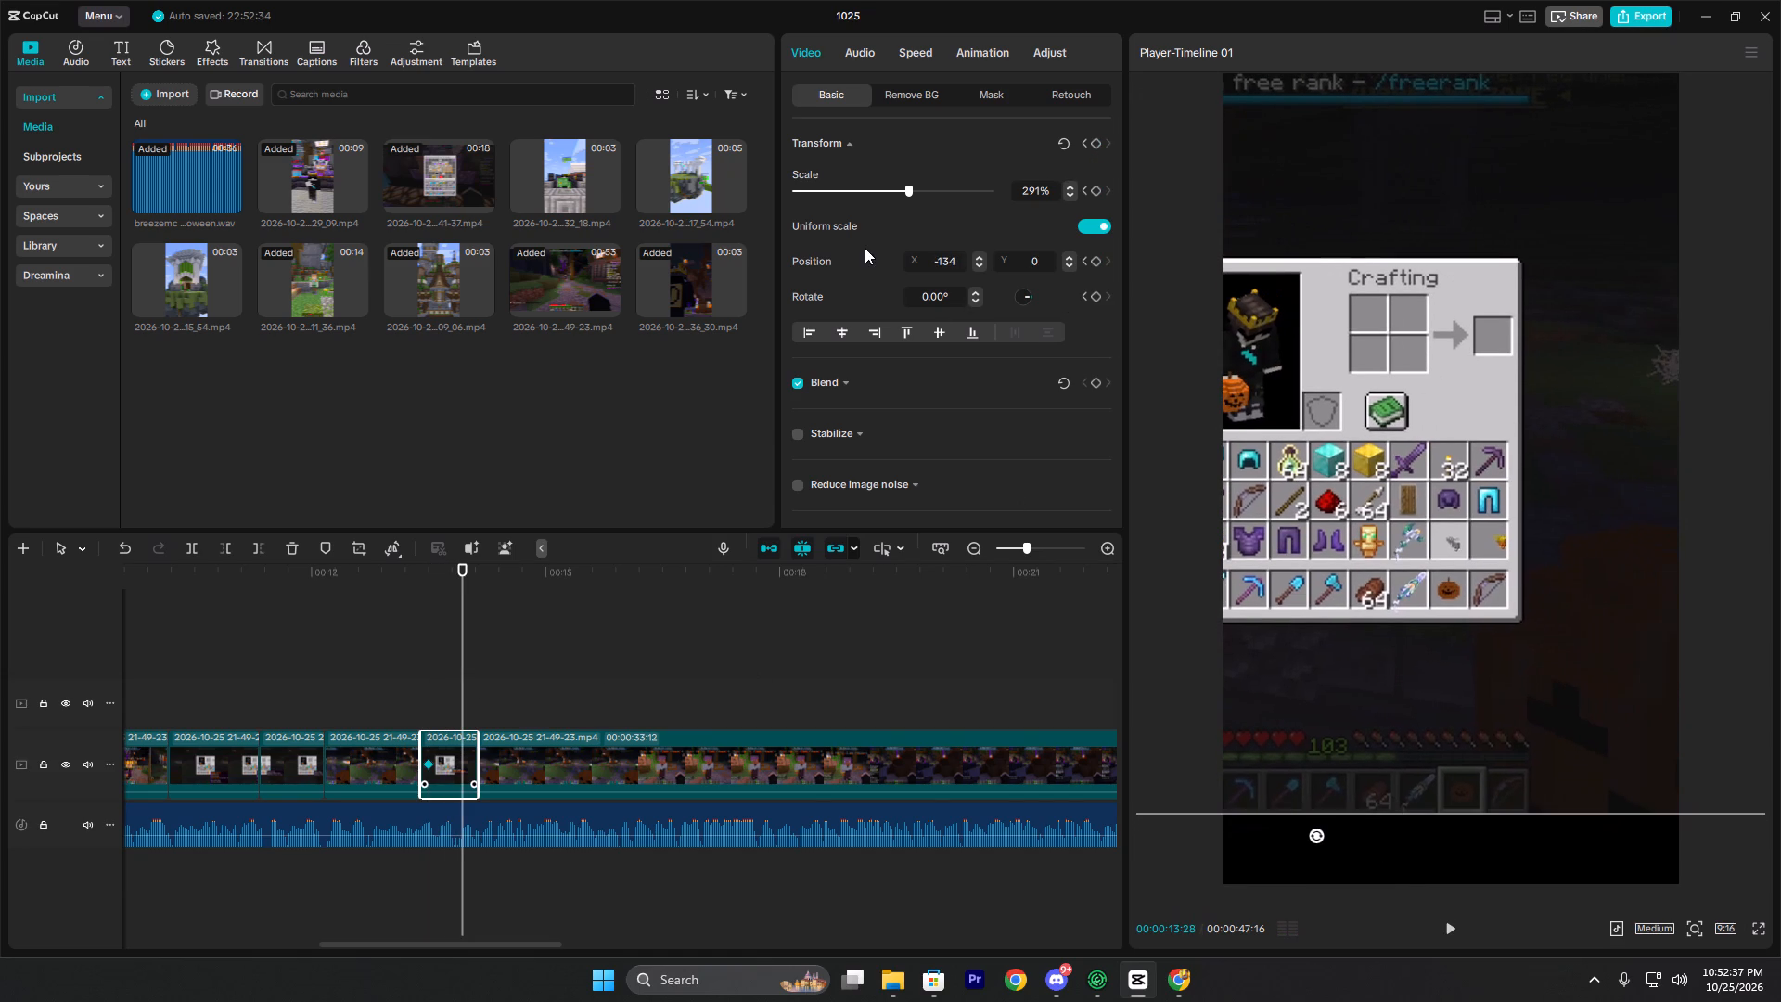
{"action": "left_click", "coordinate": [916, 185]}
{"action": "left_click_drag", "start_coordinate": [1352, 654], "coordinate": [1472, 670]}
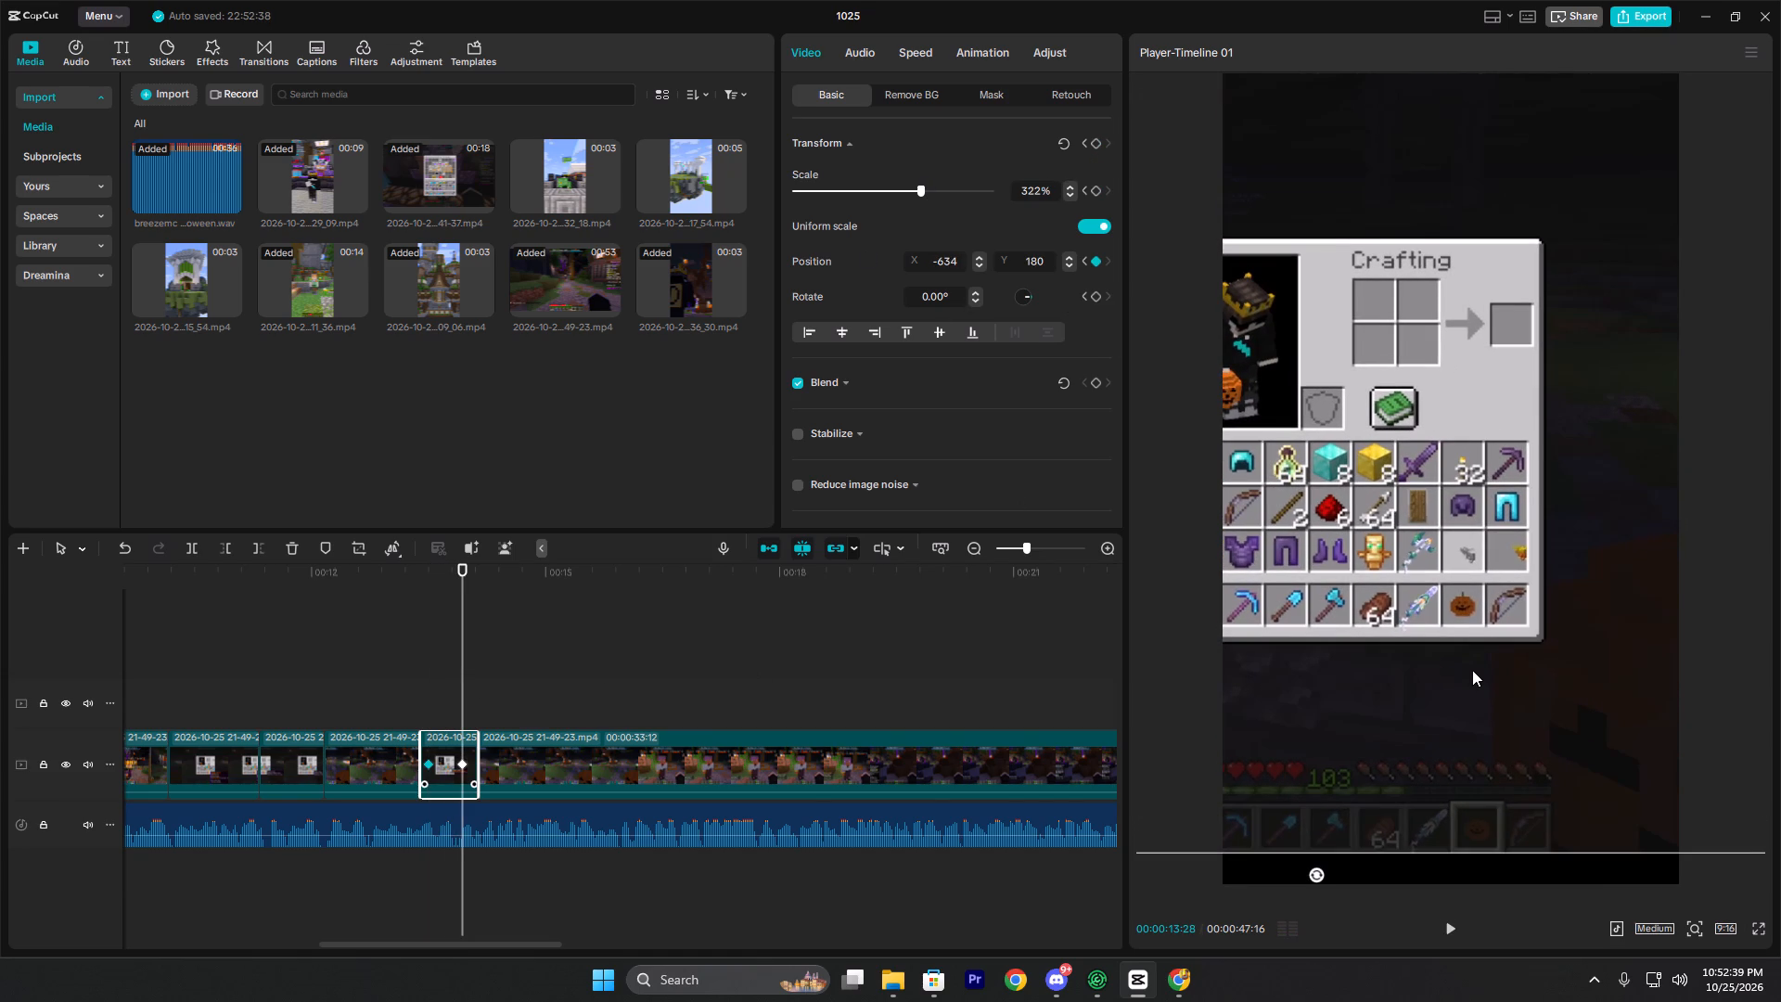
{"action": "left_click_drag", "start_coordinate": [1472, 670], "coordinate": [1463, 666]}
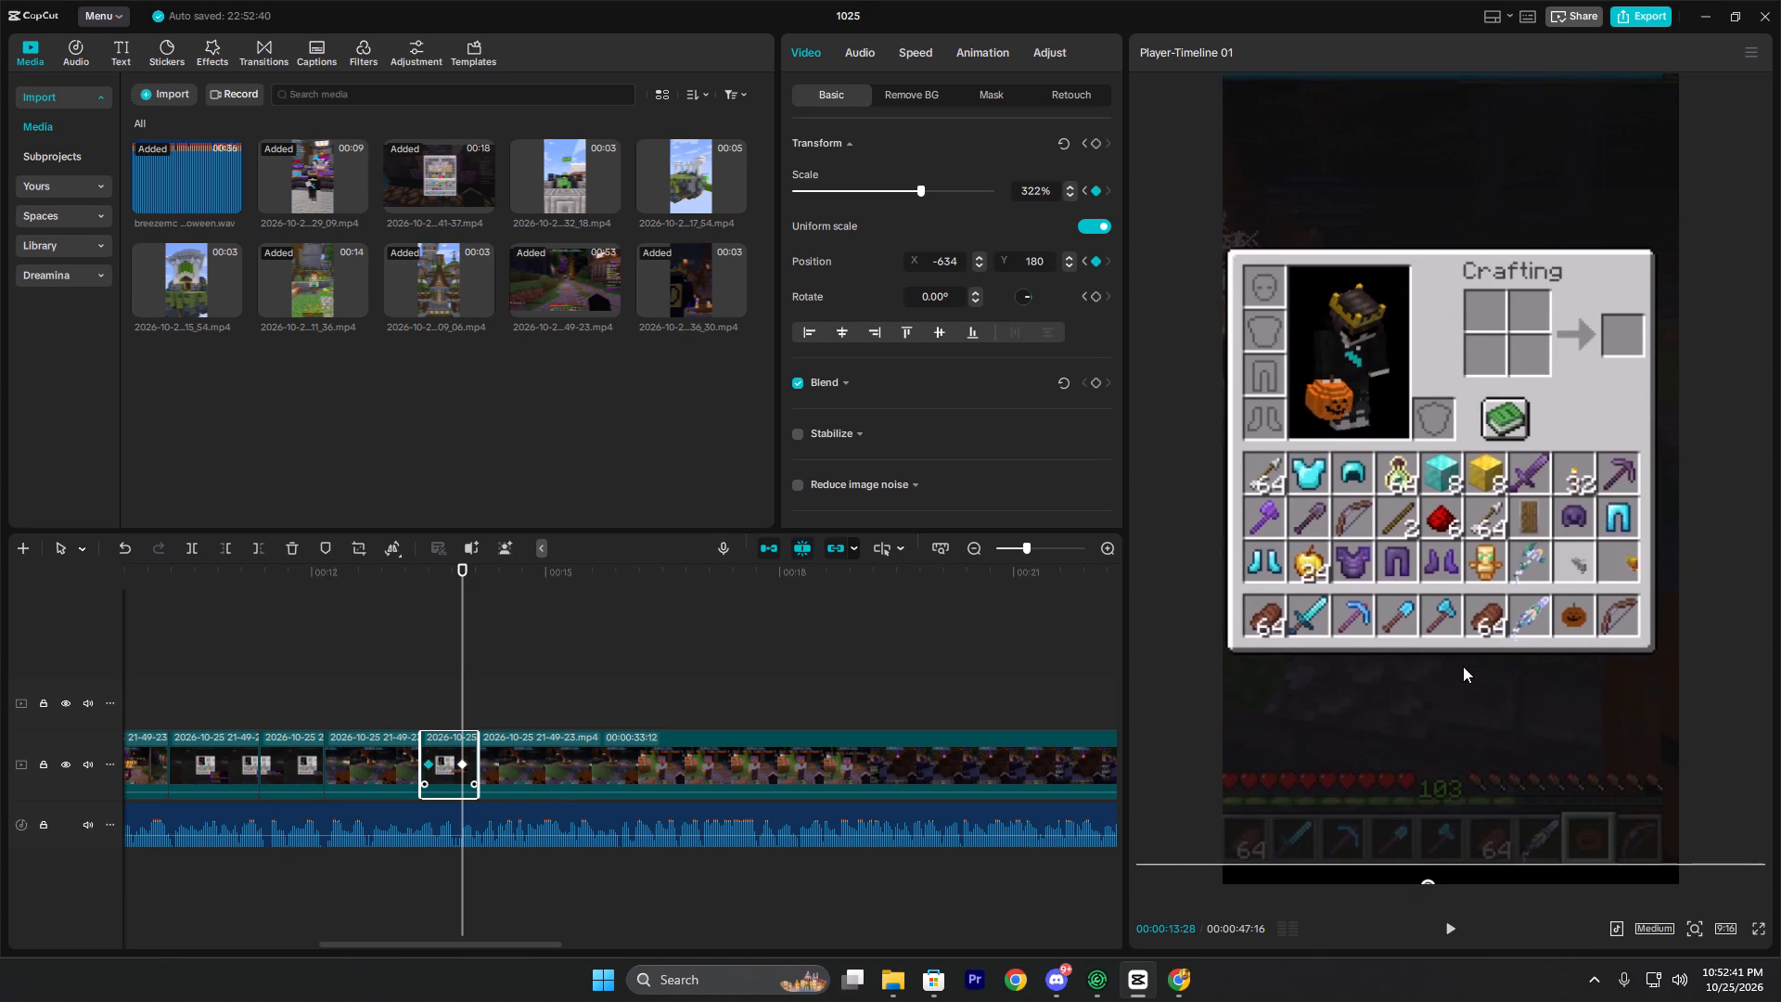
{"action": "left_click_drag", "start_coordinate": [1463, 666], "coordinate": [1463, 685]}
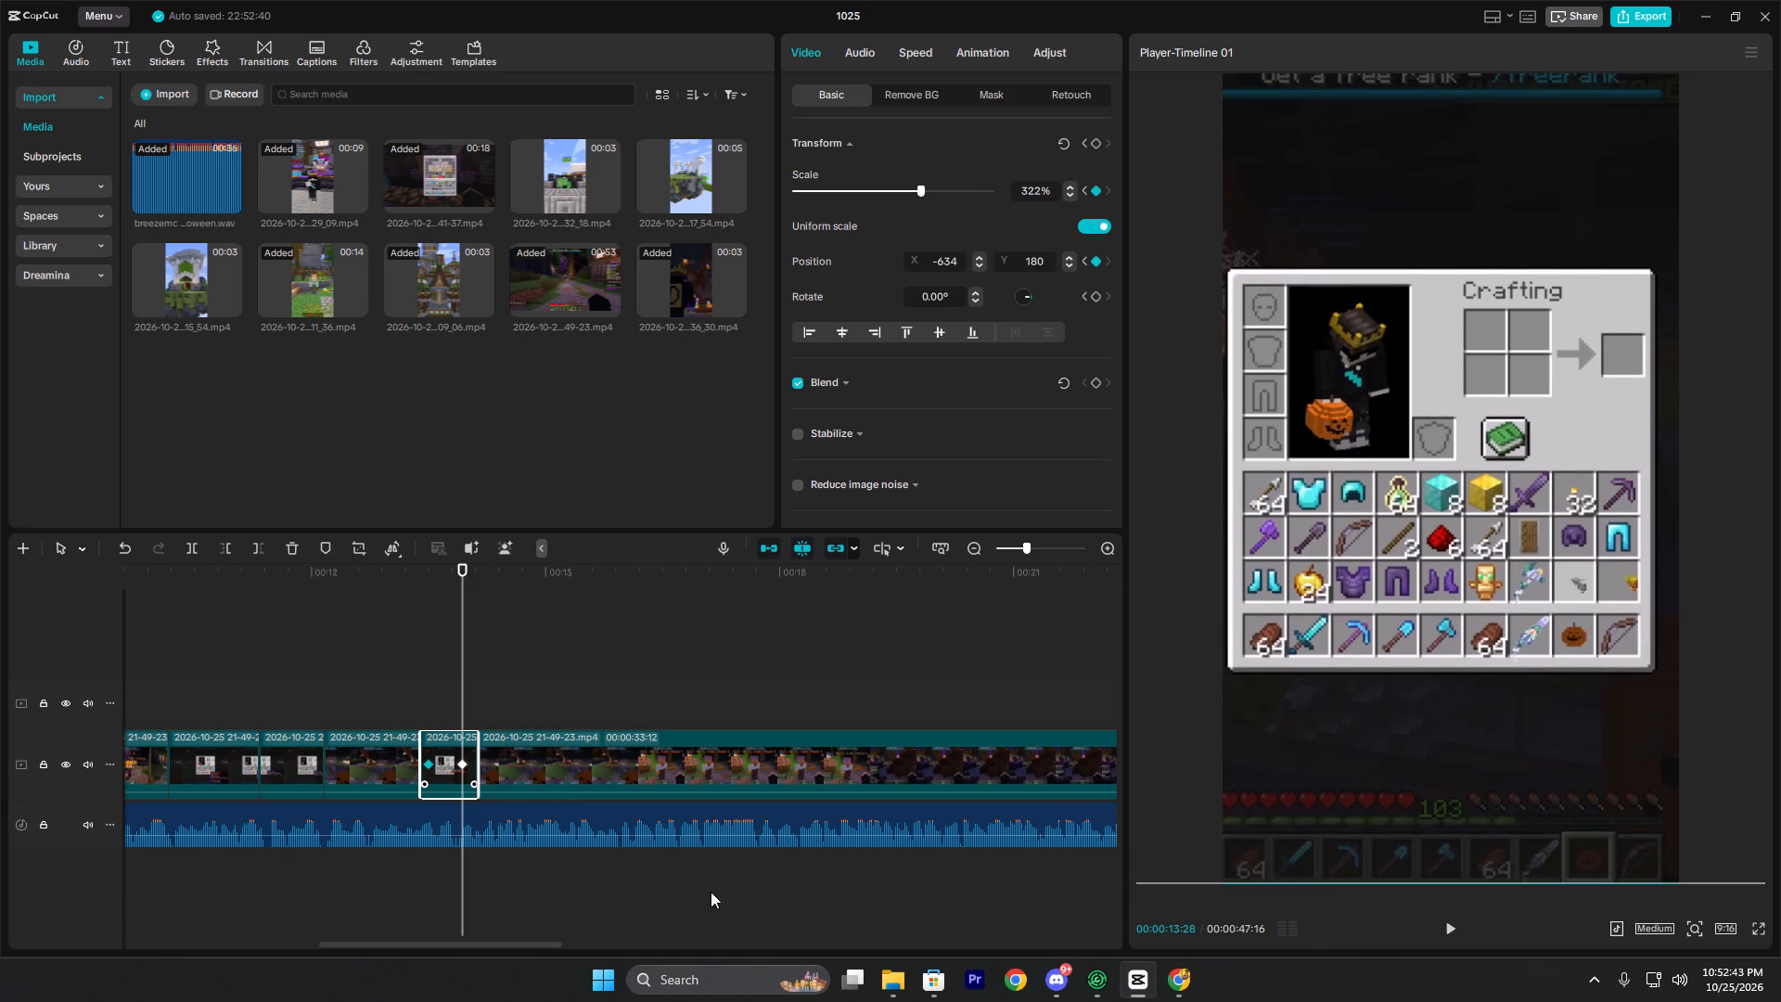
Apply the Cubic Out preset curve to the inventory clip's second transform keyframe.
{"action": "left_click", "coordinate": [456, 764]}
{"action": "right_click", "coordinate": [457, 764]}
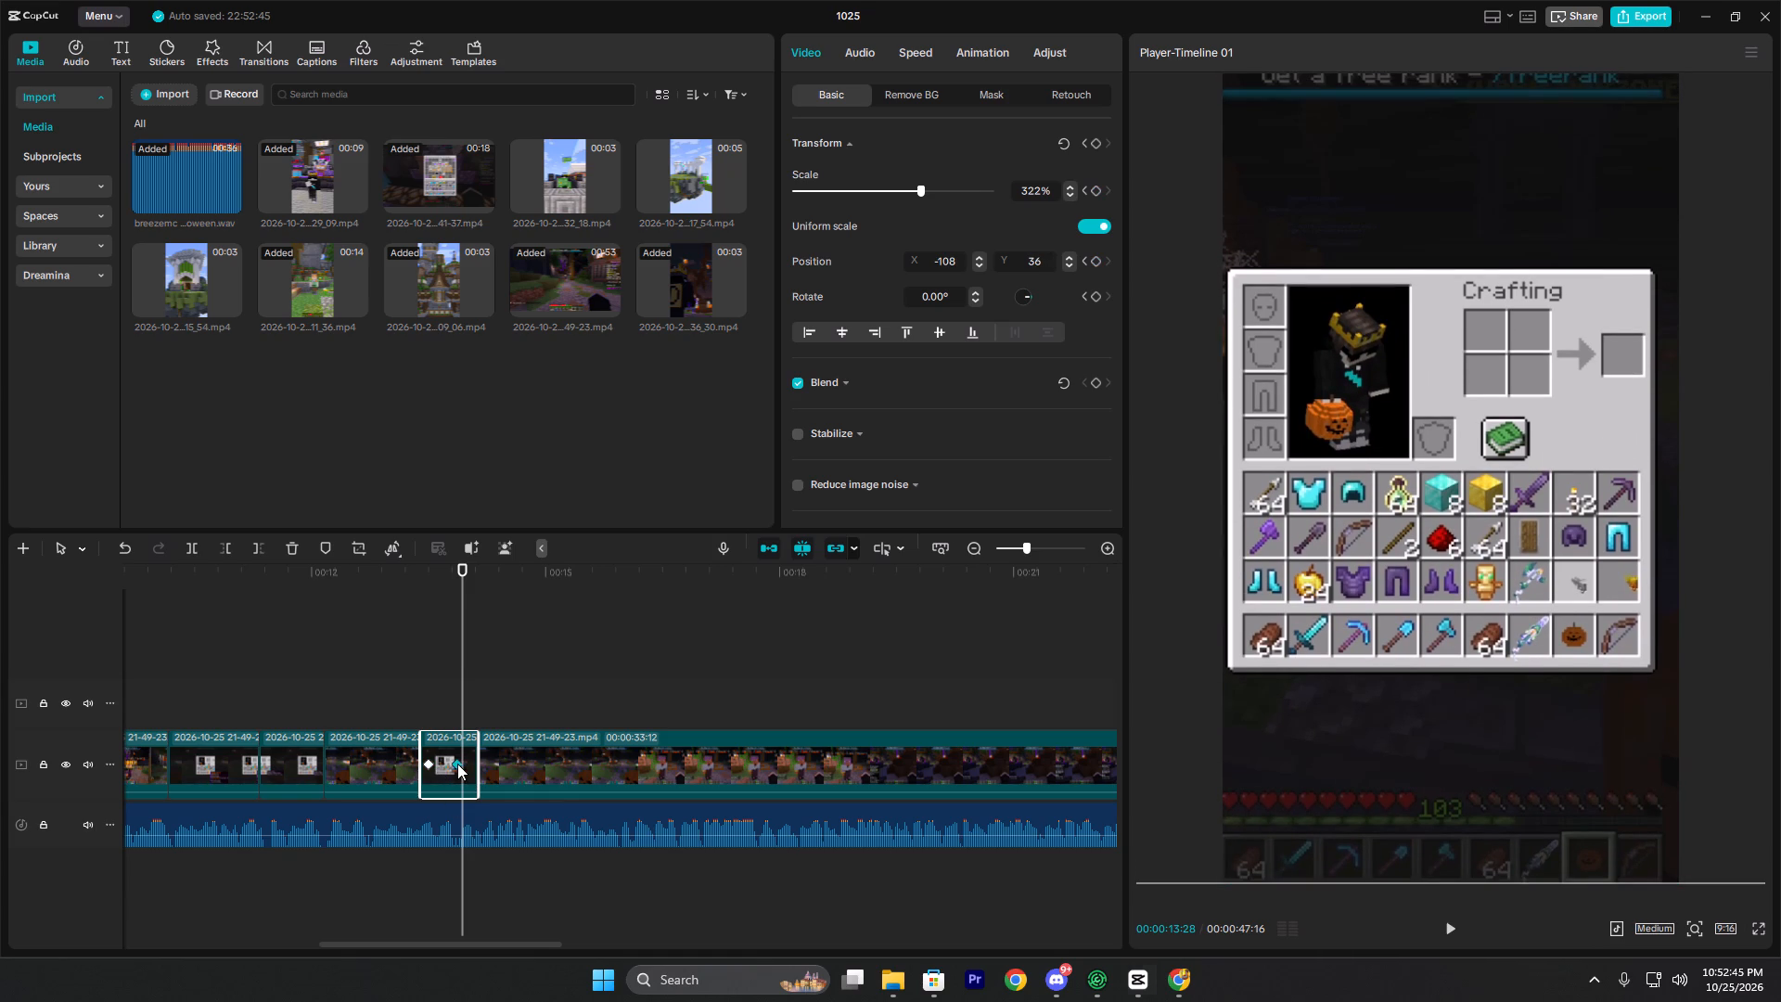
{"action": "left_click", "coordinate": [510, 851]}
{"action": "left_click", "coordinate": [731, 823]}
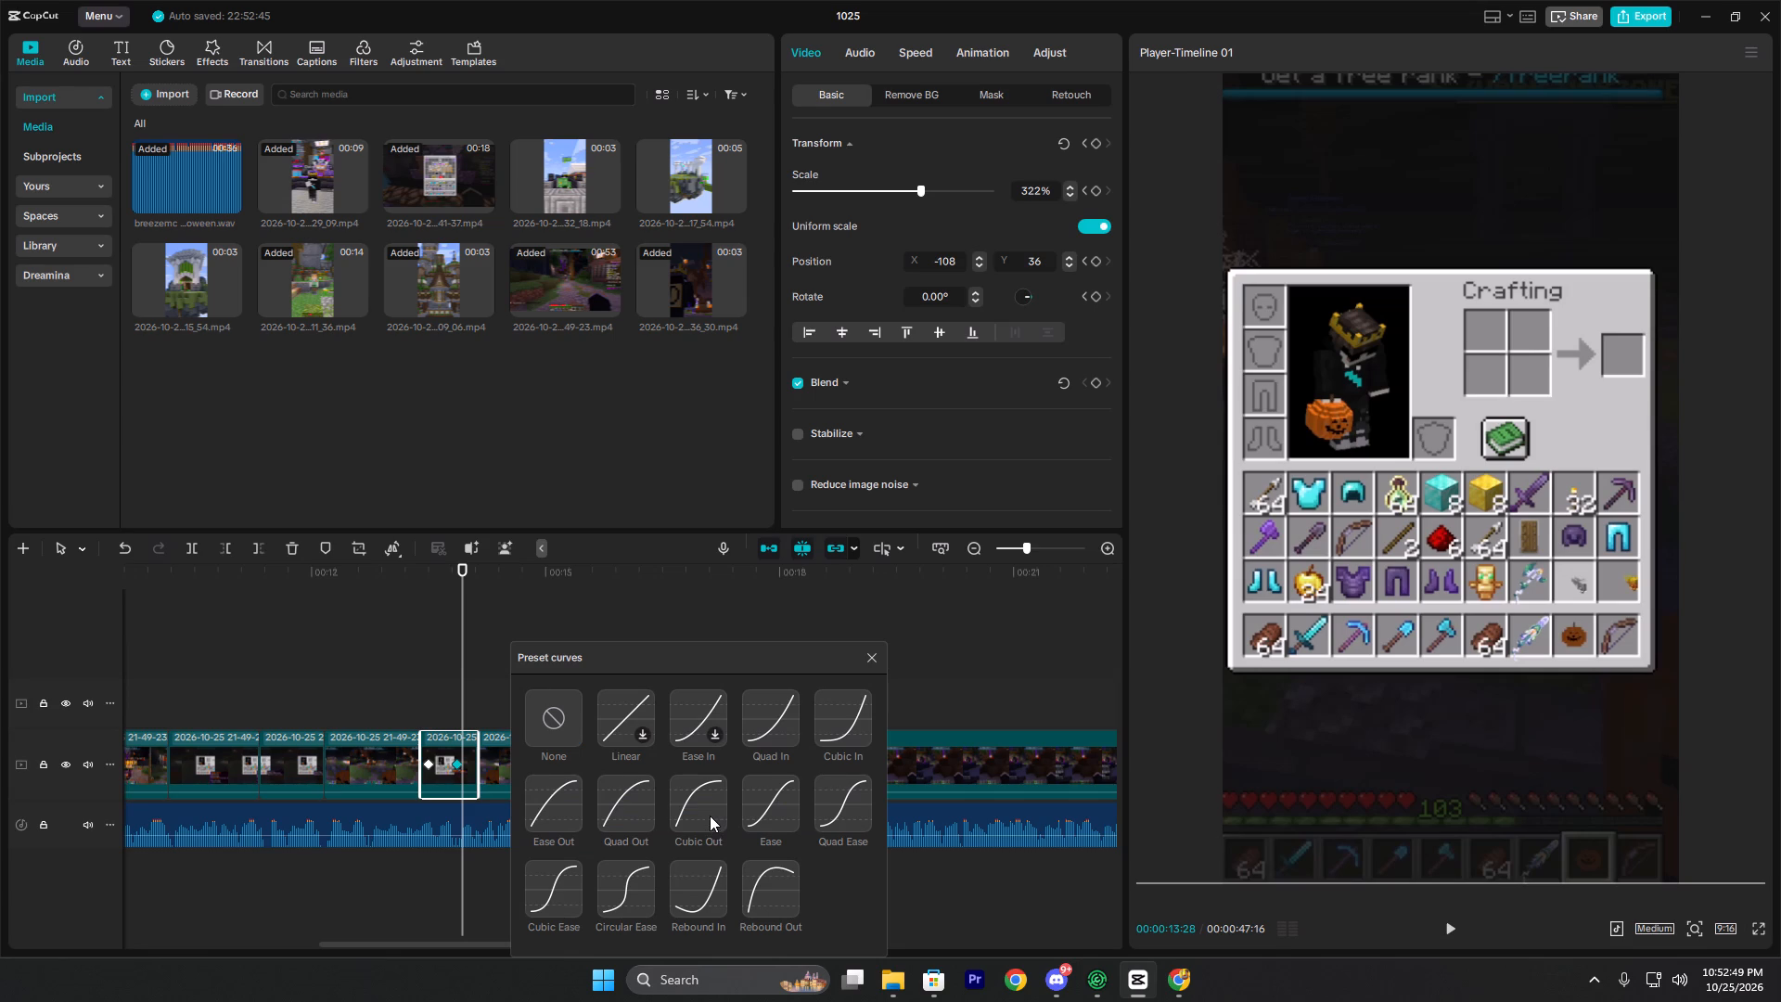
{"action": "left_click", "coordinate": [710, 816]}
{"action": "left_click", "coordinate": [859, 657]}
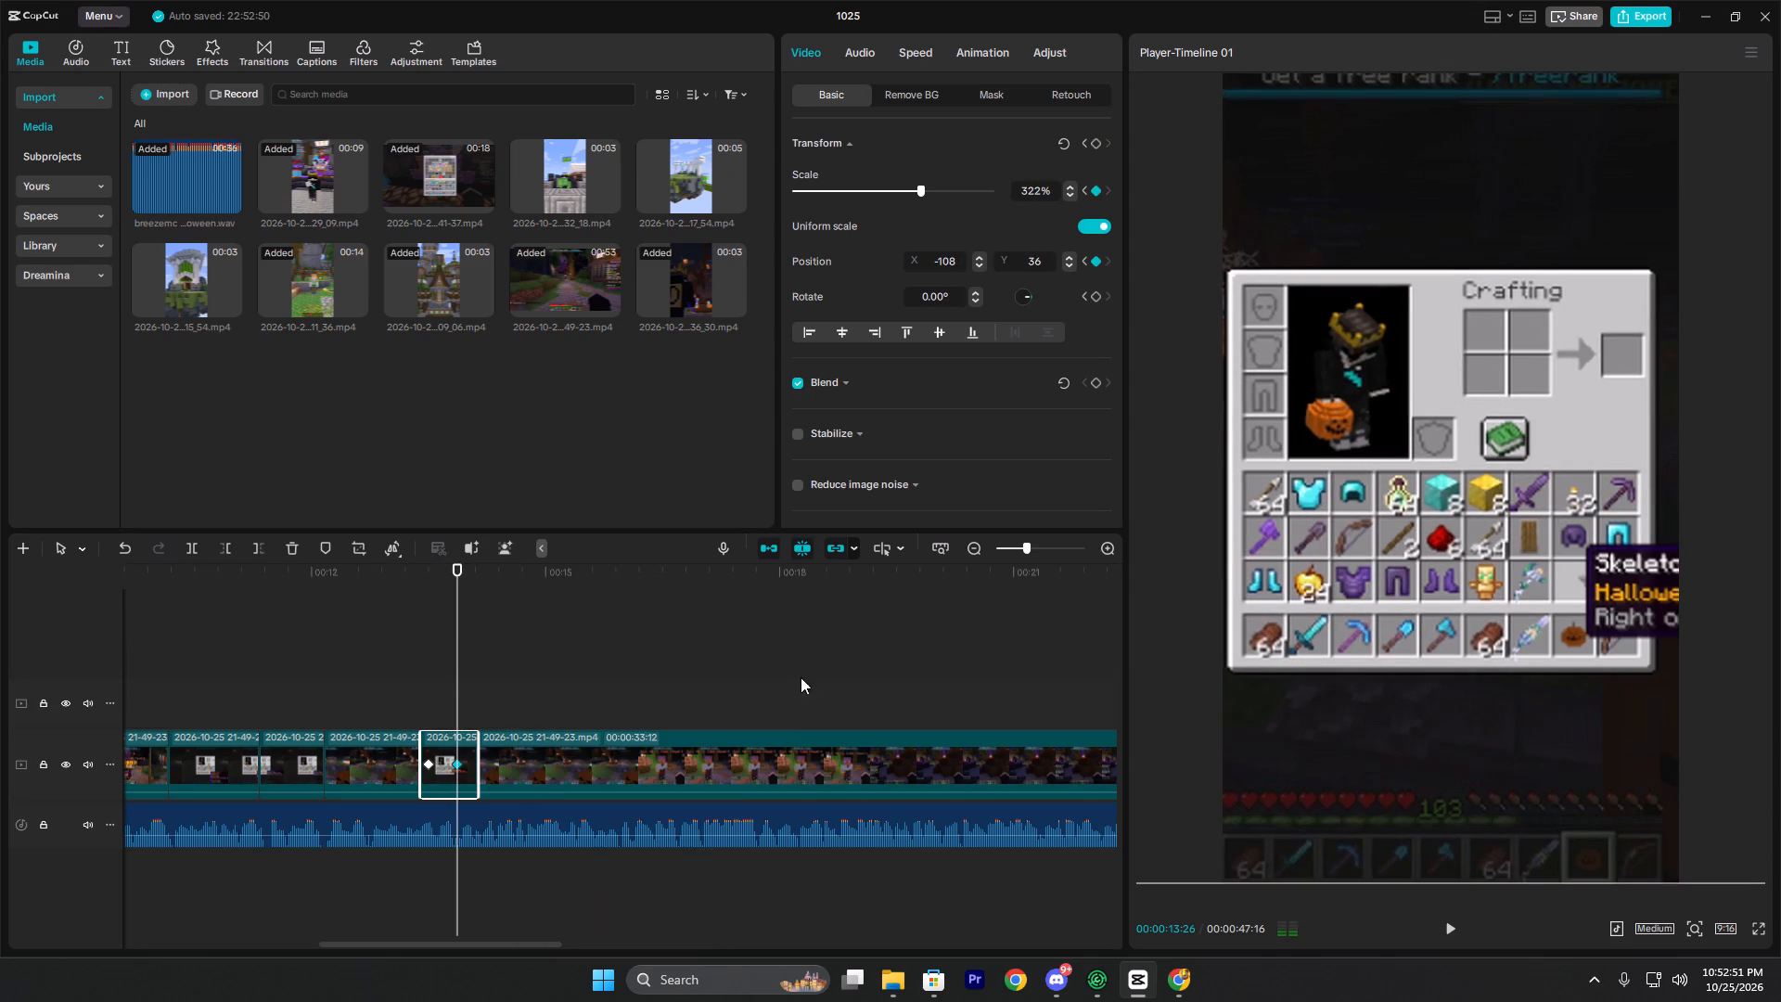
Shift both inventory clip keyframes earlier, with the first at the clip's start, and play back the faster zoom.
{"action": "left_click_drag", "start_coordinate": [431, 766], "coordinate": [391, 767]}
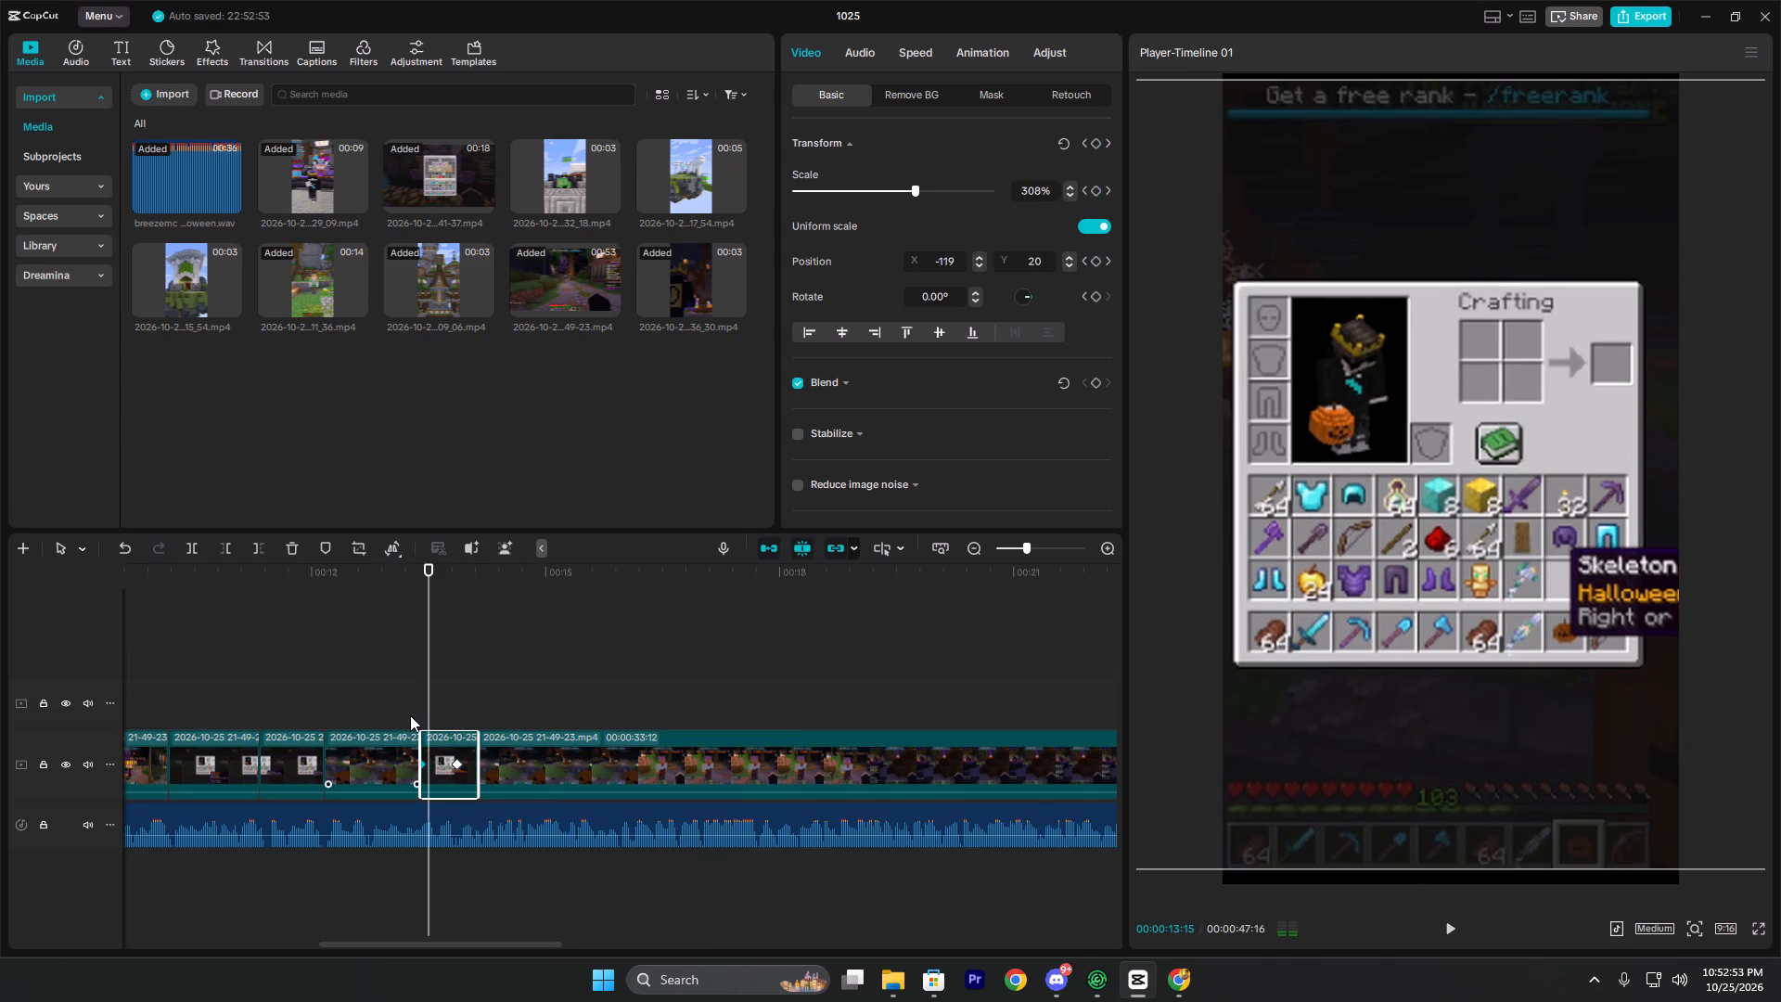
{"action": "left_click", "coordinate": [418, 709]}
{"action": "key", "text": "space"}
{"action": "key", "text": "space"}
{"action": "left_click", "coordinate": [460, 772]}
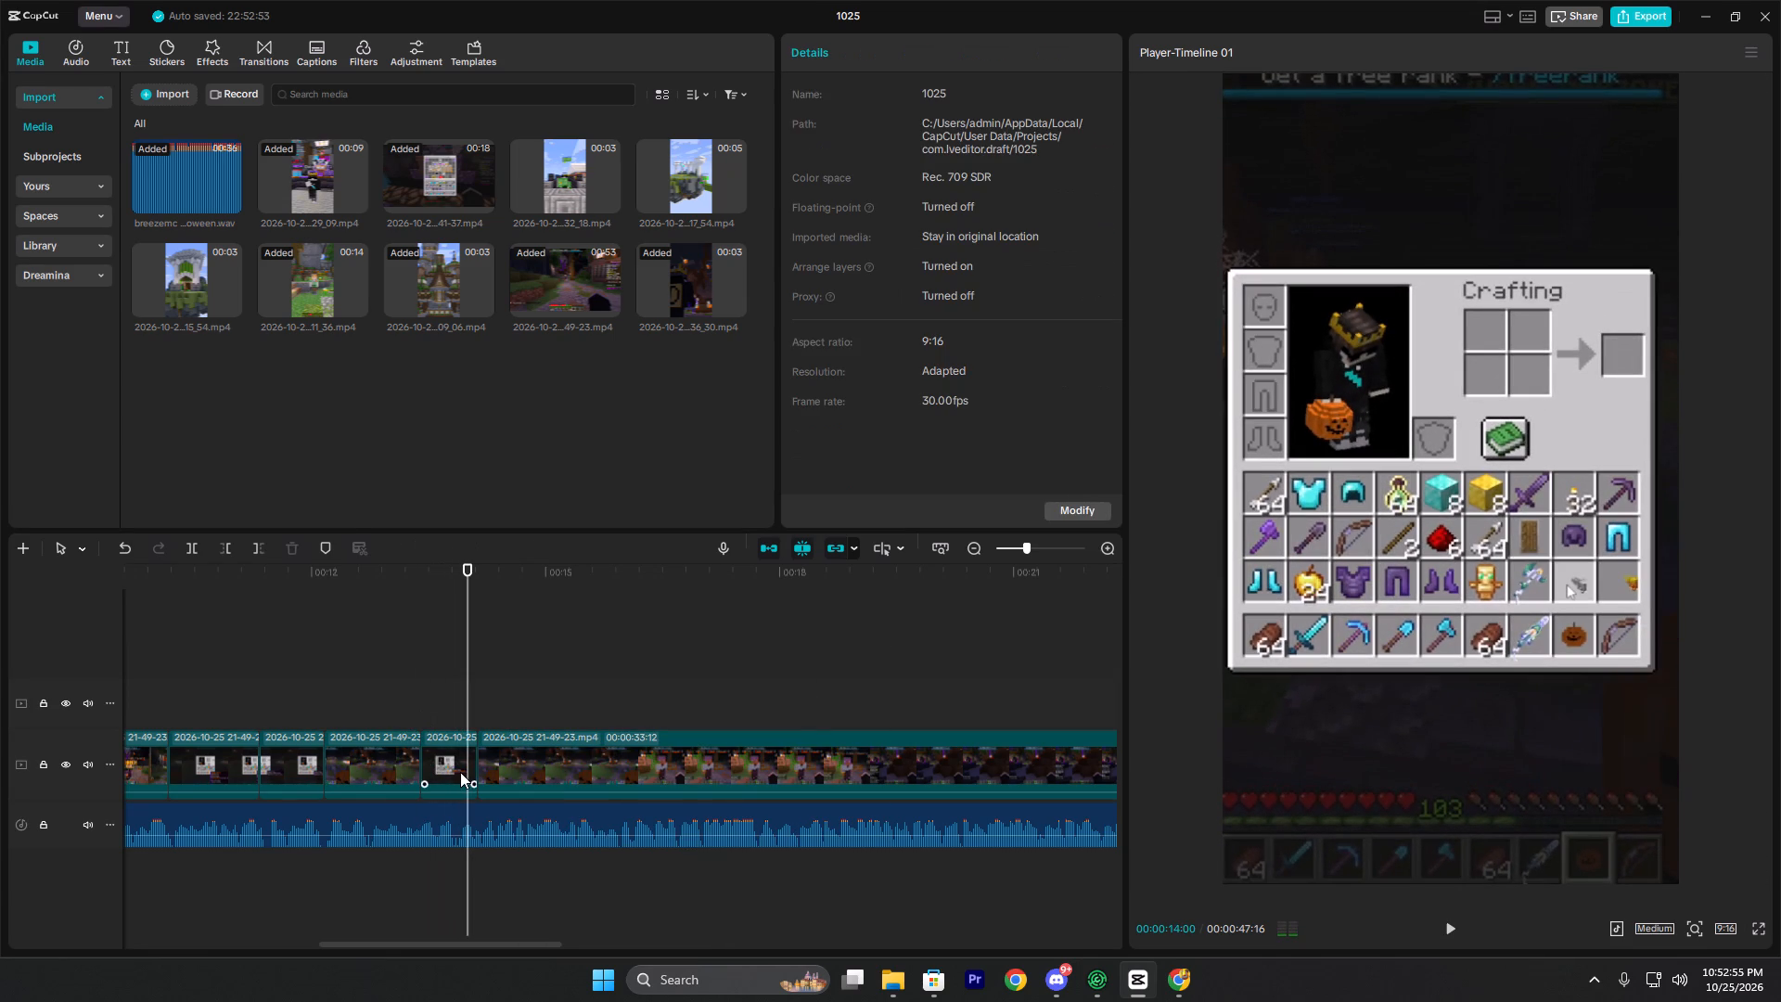
{"action": "left_click_drag", "start_coordinate": [461, 764], "coordinate": [441, 764]}
{"action": "left_click", "coordinate": [414, 701]}
{"action": "left_click", "coordinate": [420, 701]}
{"action": "double_click", "coordinate": [430, 701]}
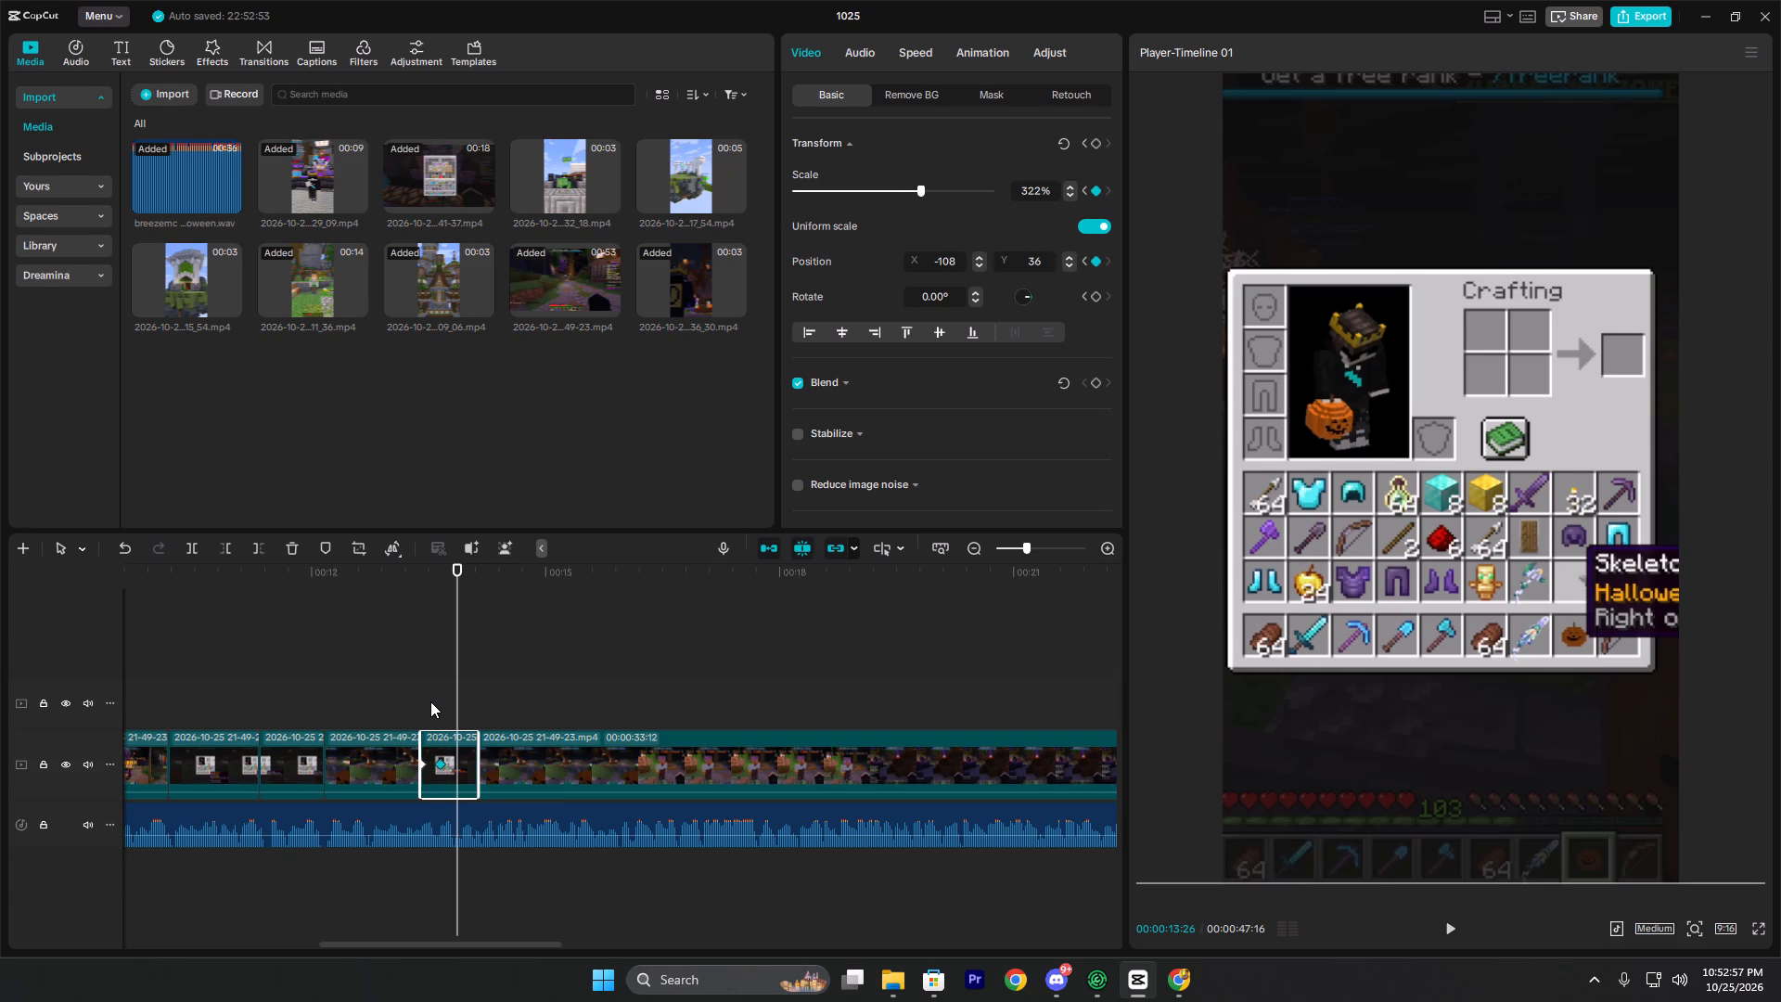
{"action": "left_click", "coordinate": [423, 700]}
{"action": "key", "text": "space"}
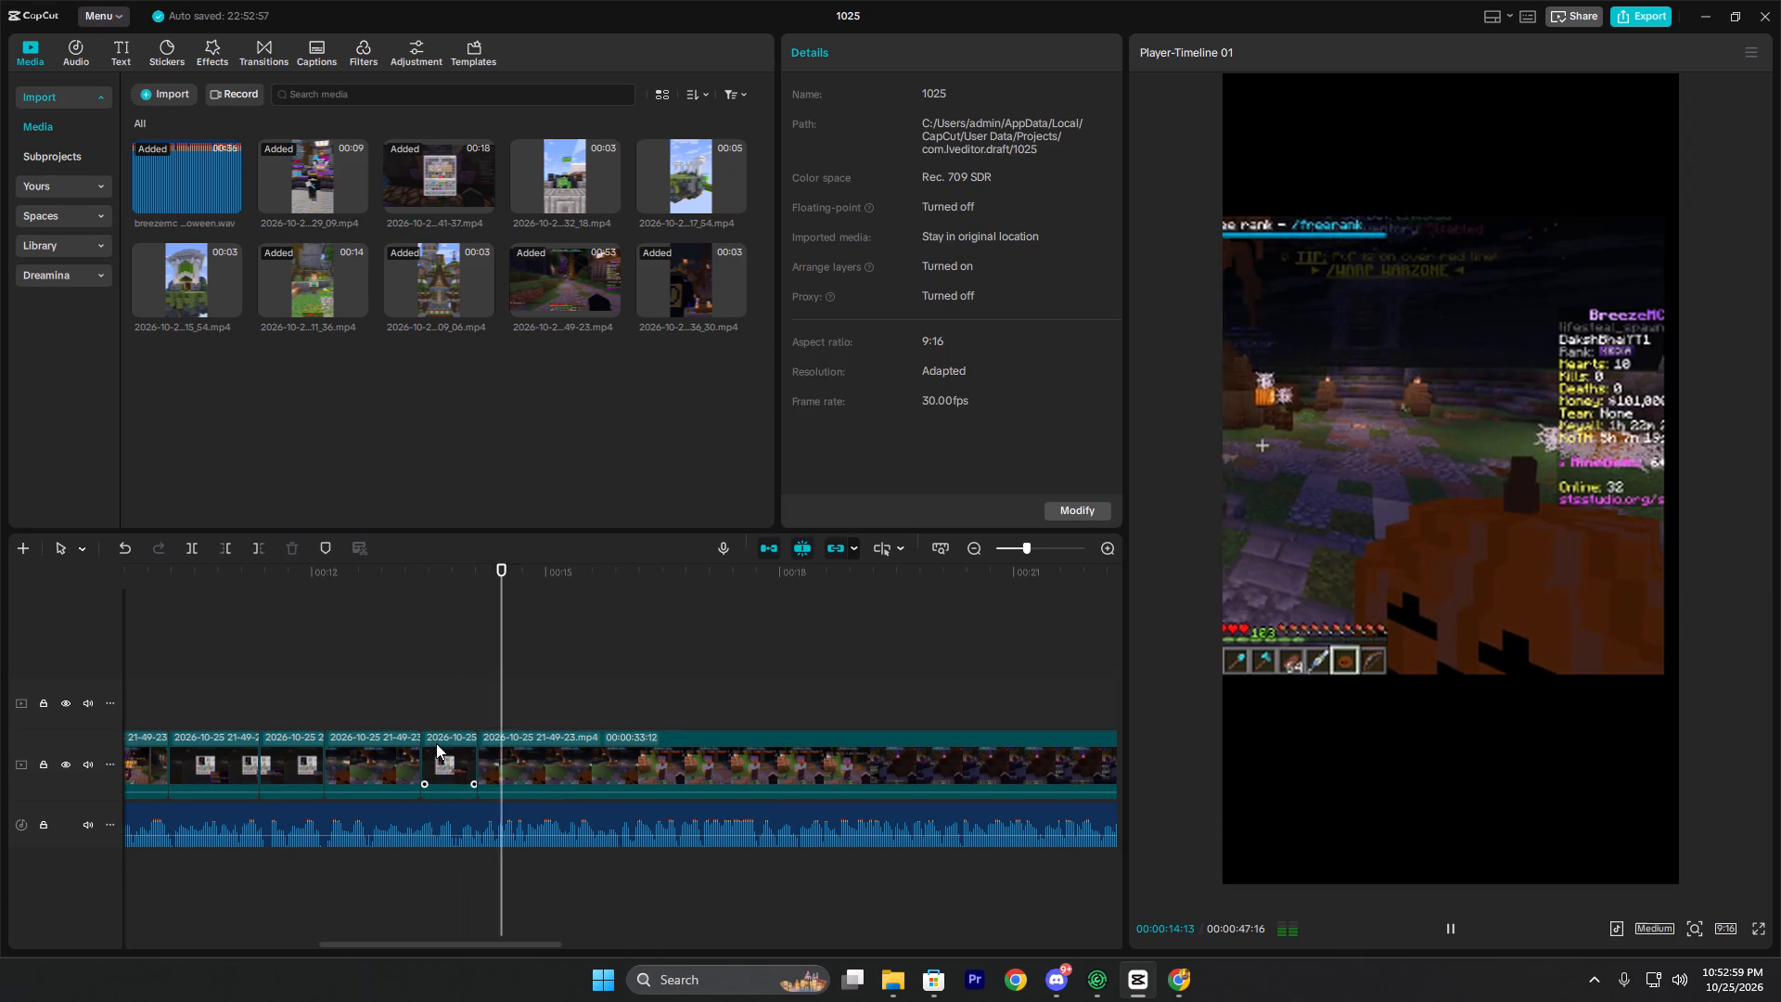
{"action": "key", "text": "space"}
{"action": "left_click", "coordinate": [503, 740]}
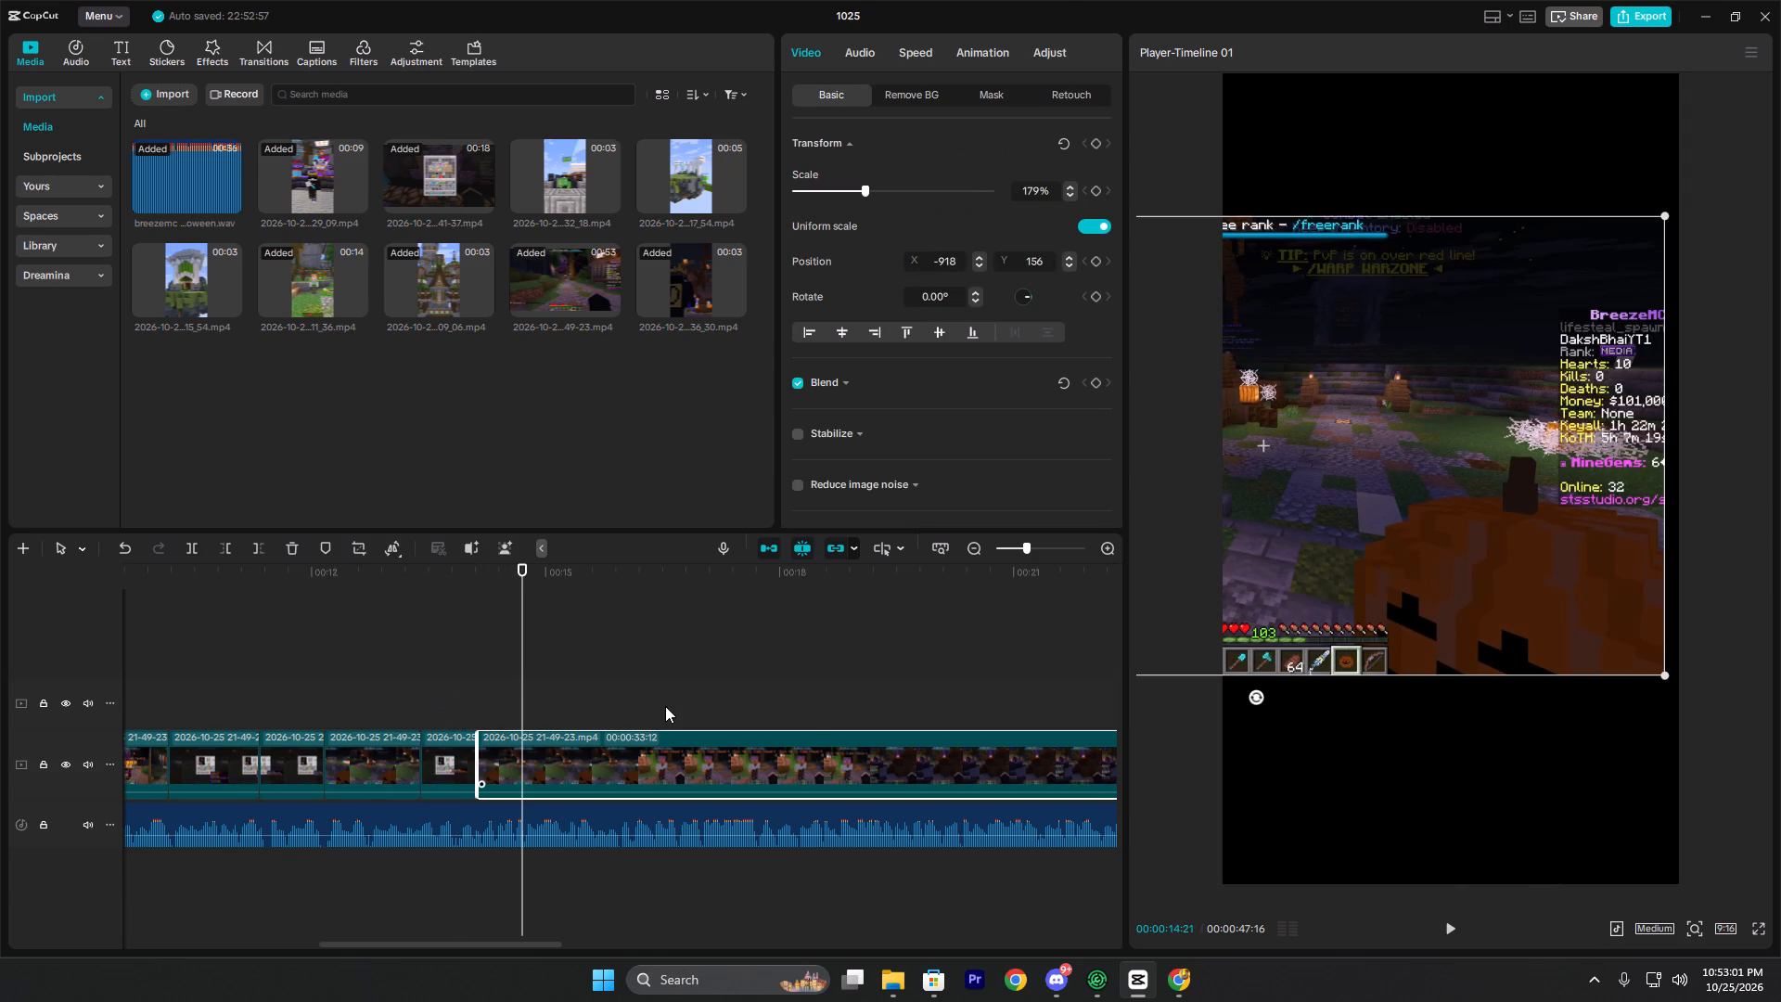
{"action": "key", "text": "space"}
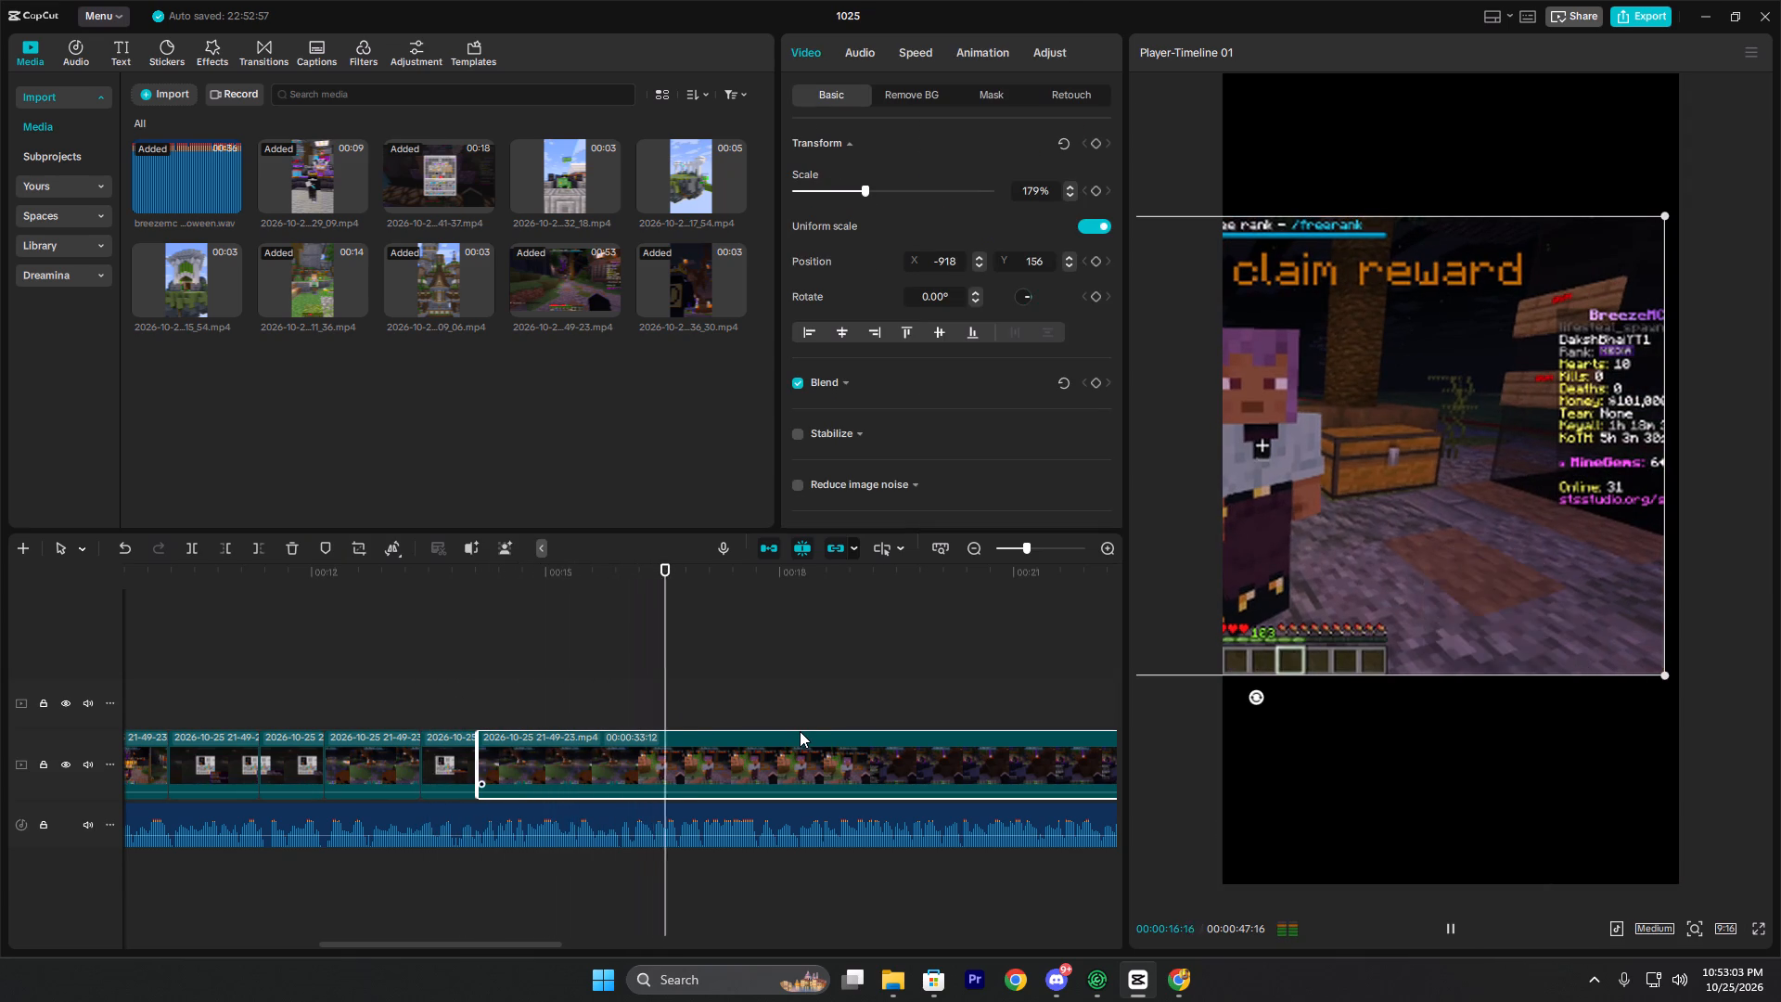
{"action": "key", "text": "space"}
{"action": "key", "text": "BackSpace"}
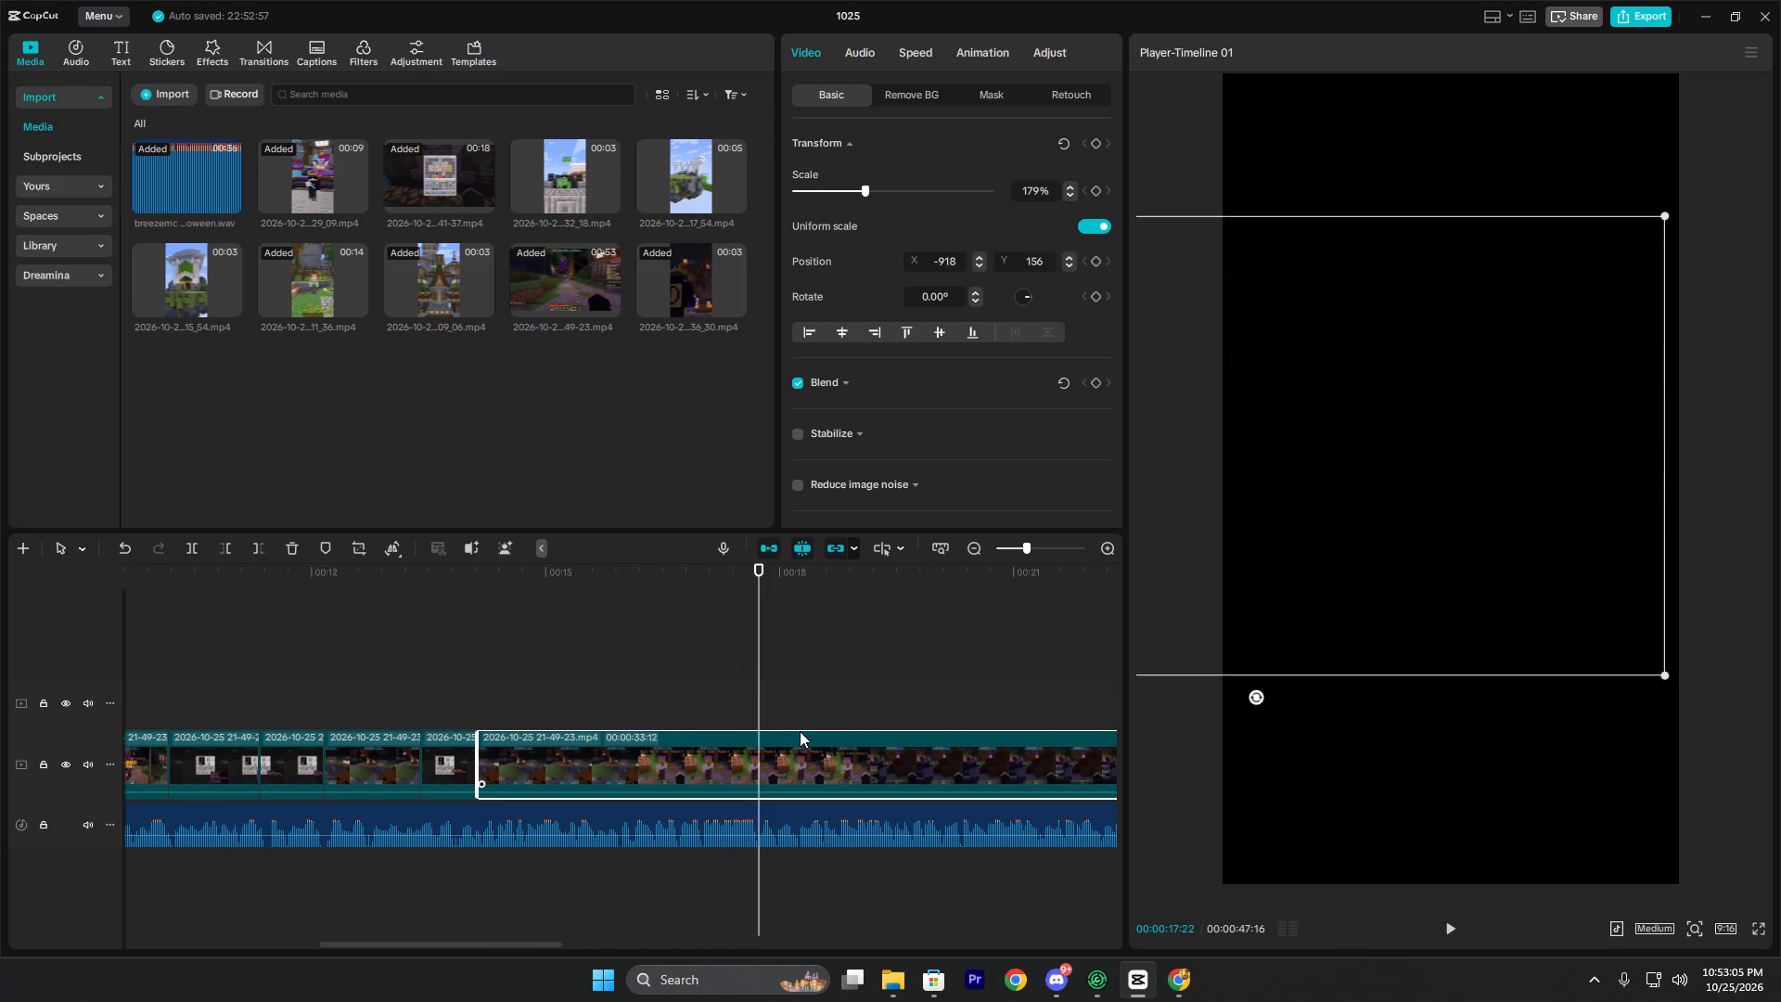
{"action": "right_click", "coordinate": [545, 759]}
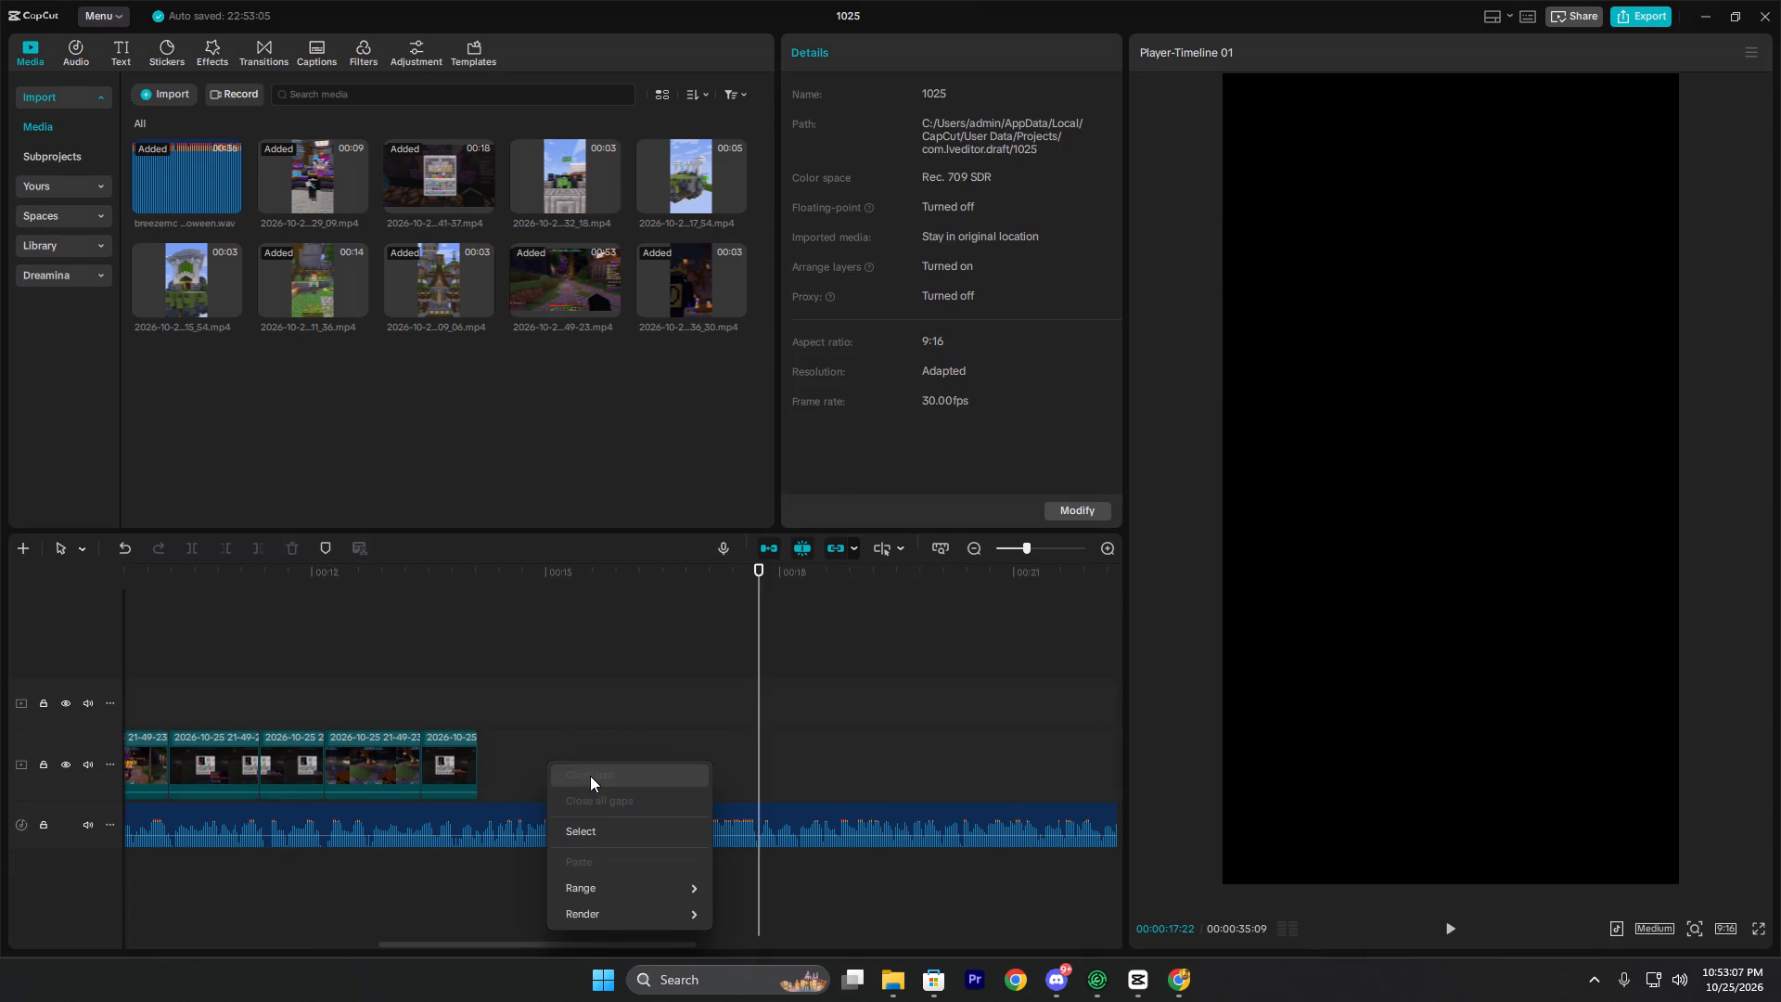
{"action": "left_click", "coordinate": [568, 724]}
Move the 2026-10-25T21_29_09 replay clip from the upper track to the main track, directly after the inventory clip.
{"action": "scroll", "coordinate": [570, 726], "scroll_direction": "down", "scroll_amount": 14, "text": "ctrl"}
{"action": "left_click", "coordinate": [1063, 709]}
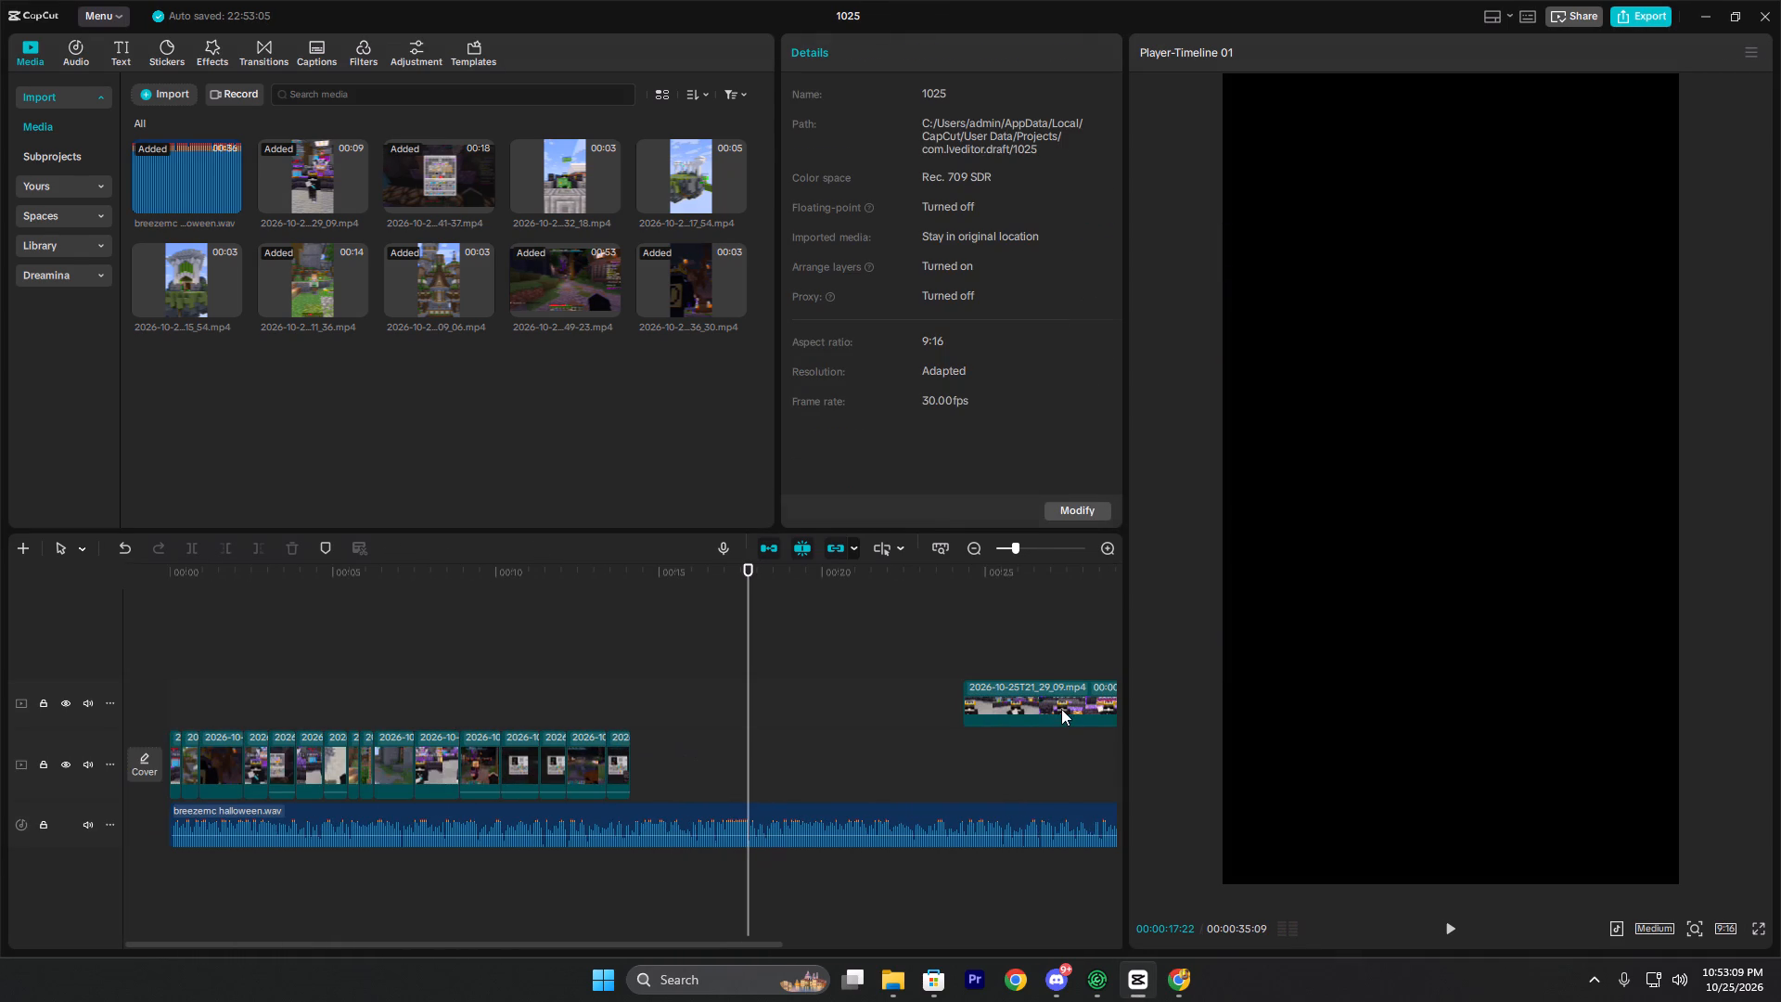
{"action": "left_click_drag", "start_coordinate": [1041, 697], "coordinate": [771, 768]}
Play the replay clip against the voice-over from its start and split it at 00:15:04.
{"action": "left_click", "coordinate": [629, 696]}
{"action": "left_click", "coordinate": [629, 696]}
{"action": "key", "text": "space"}
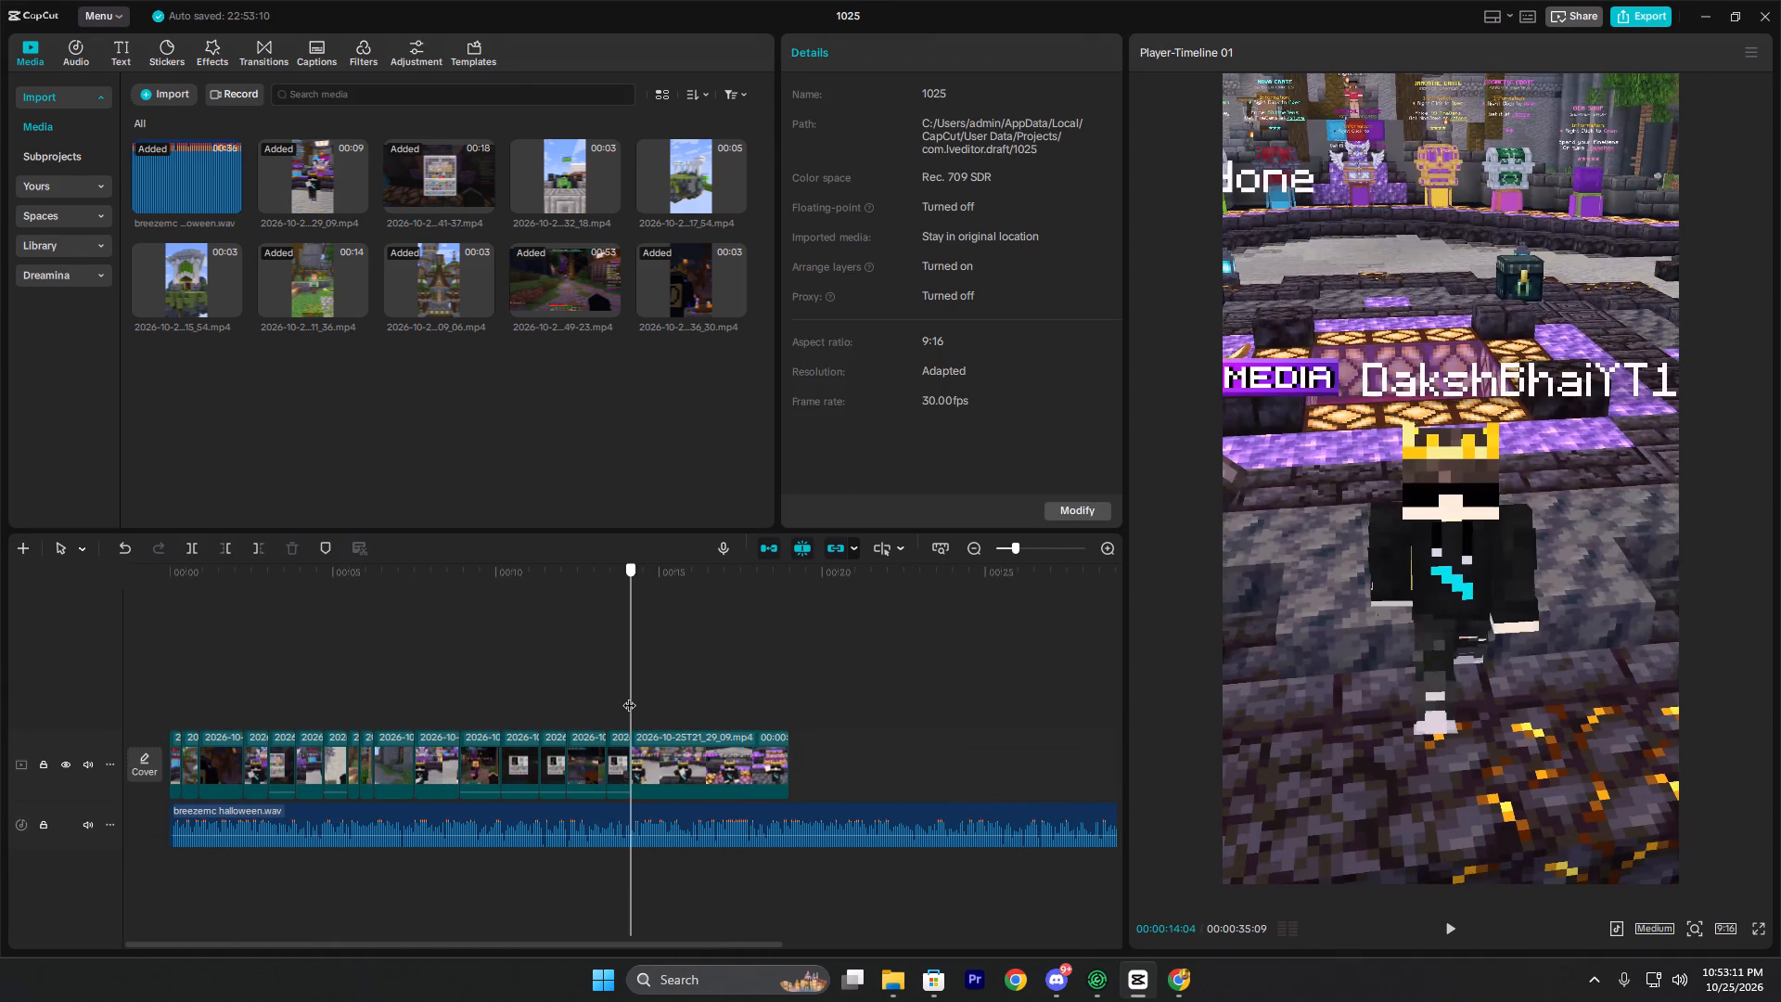
{"action": "key", "text": "space"}
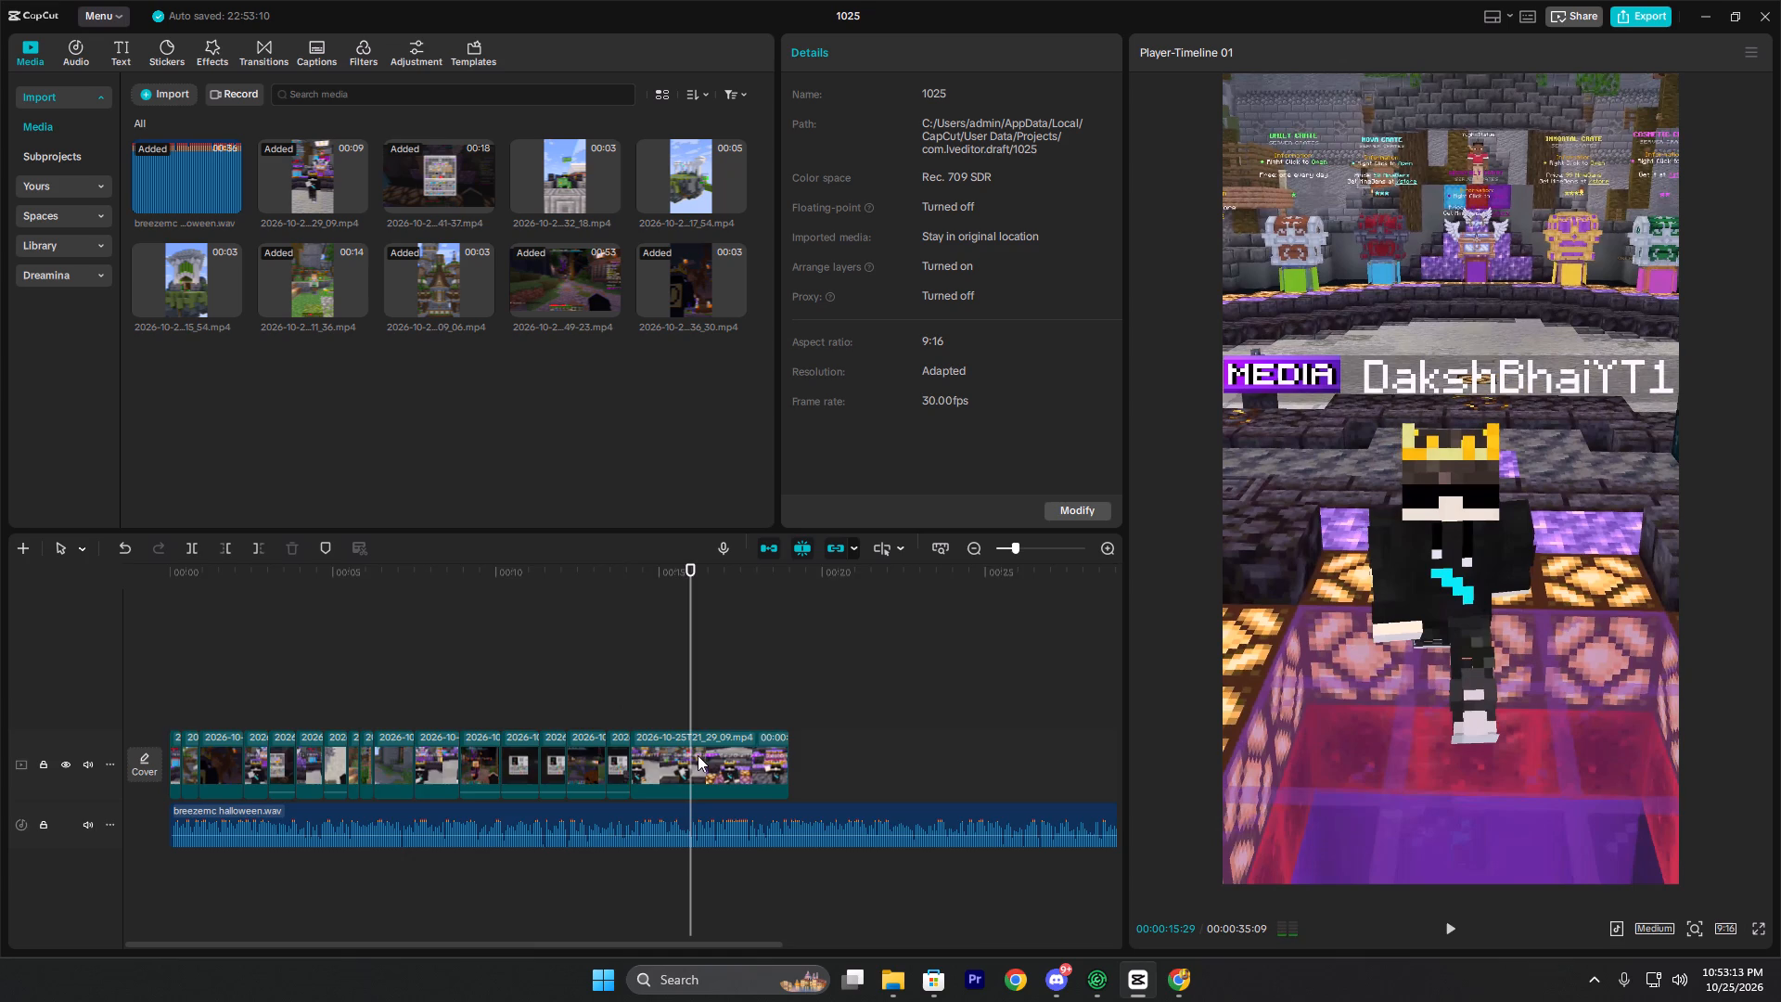
{"action": "scroll", "coordinate": [821, 770], "scroll_direction": "down", "scroll_amount": 8, "text": "ctrl"}
{"action": "scroll", "coordinate": [644, 776], "scroll_direction": "up", "scroll_amount": 7, "text": "ctrl"}
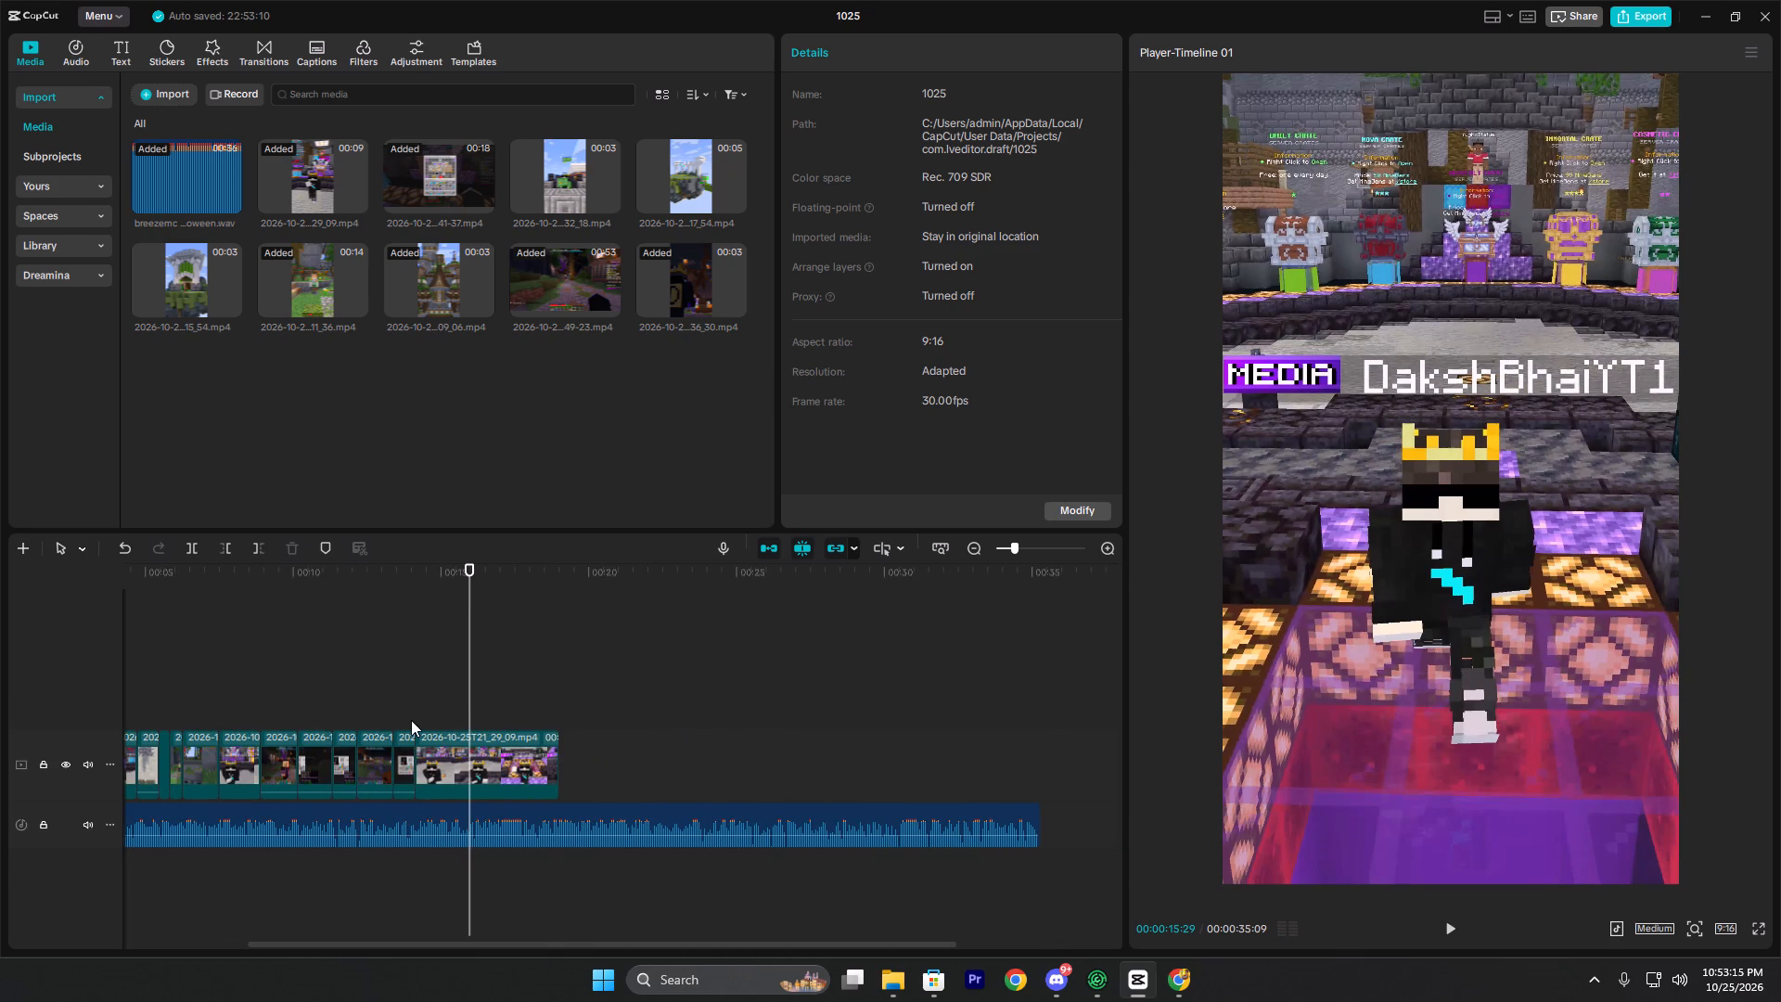
{"action": "left_click", "coordinate": [418, 708]}
{"action": "key", "text": "space"}
{"action": "key", "text": "space"}
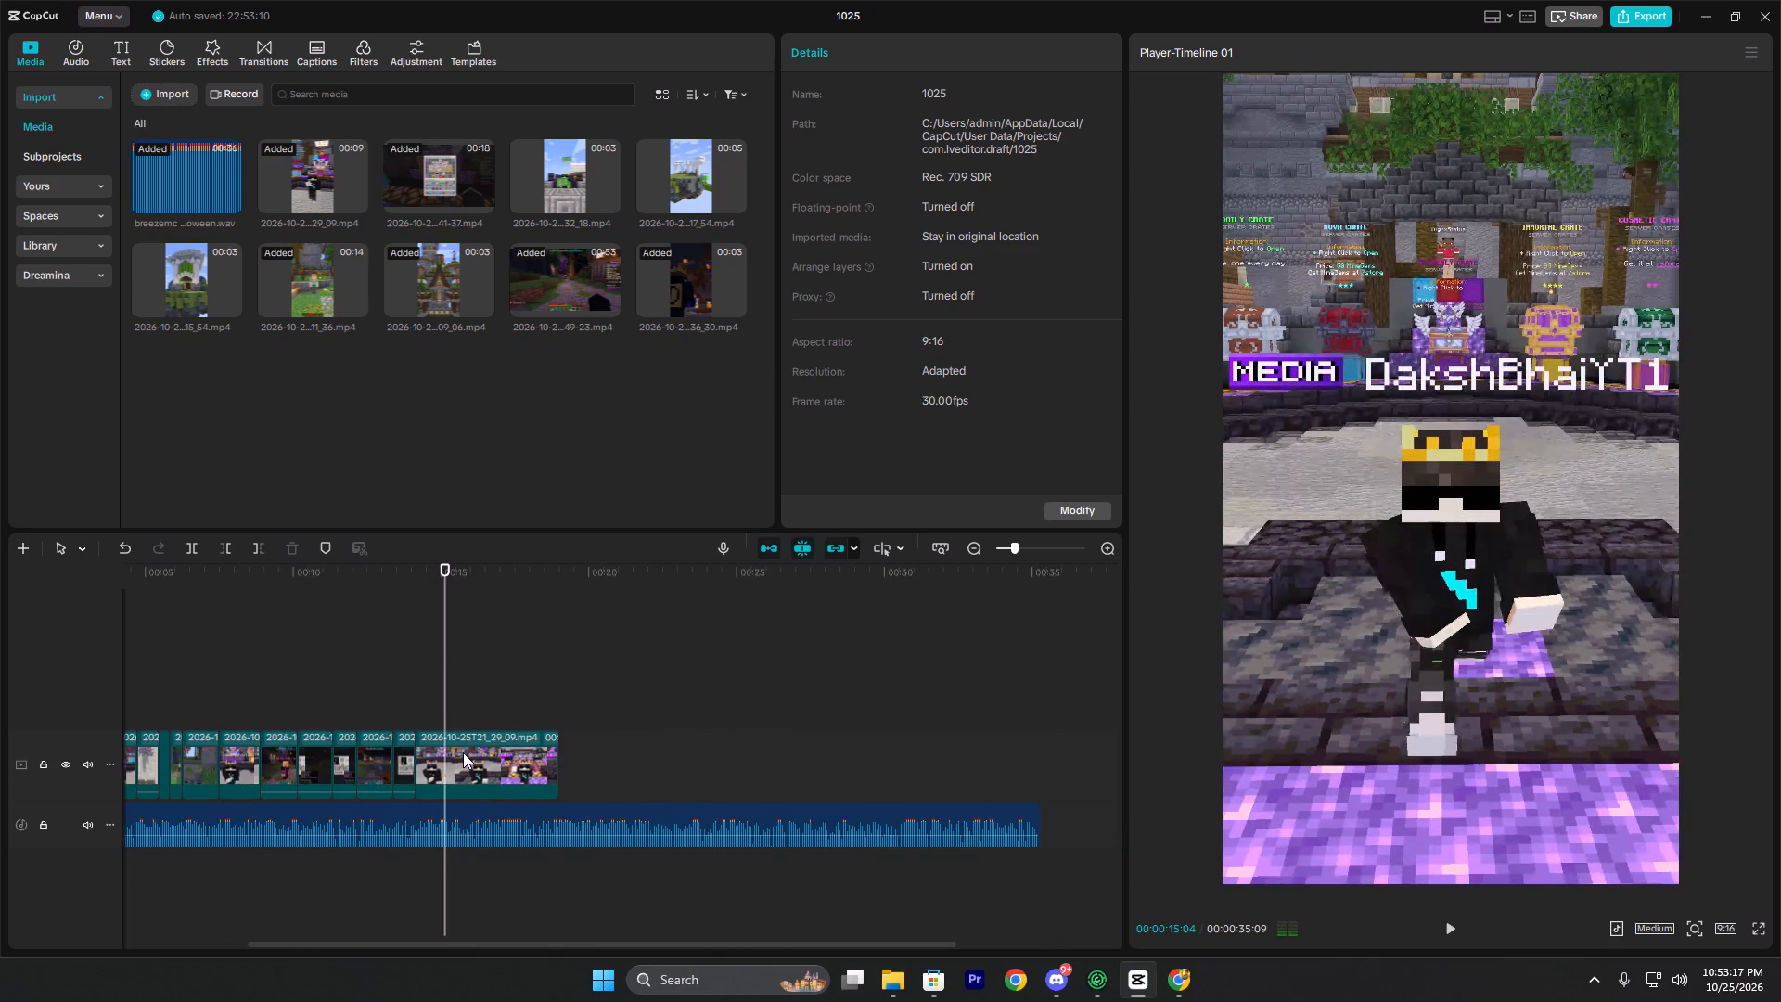
{"action": "key", "text": "ctrl+b"}
Play back the short from the beginning through the walking-player clip starting at 00:02:08 to check pacing and cuts.
{"action": "left_click", "coordinate": [227, 688]}
{"action": "left_click_drag", "start_coordinate": [227, 688], "coordinate": [176, 736]}
{"action": "key", "text": "space"}
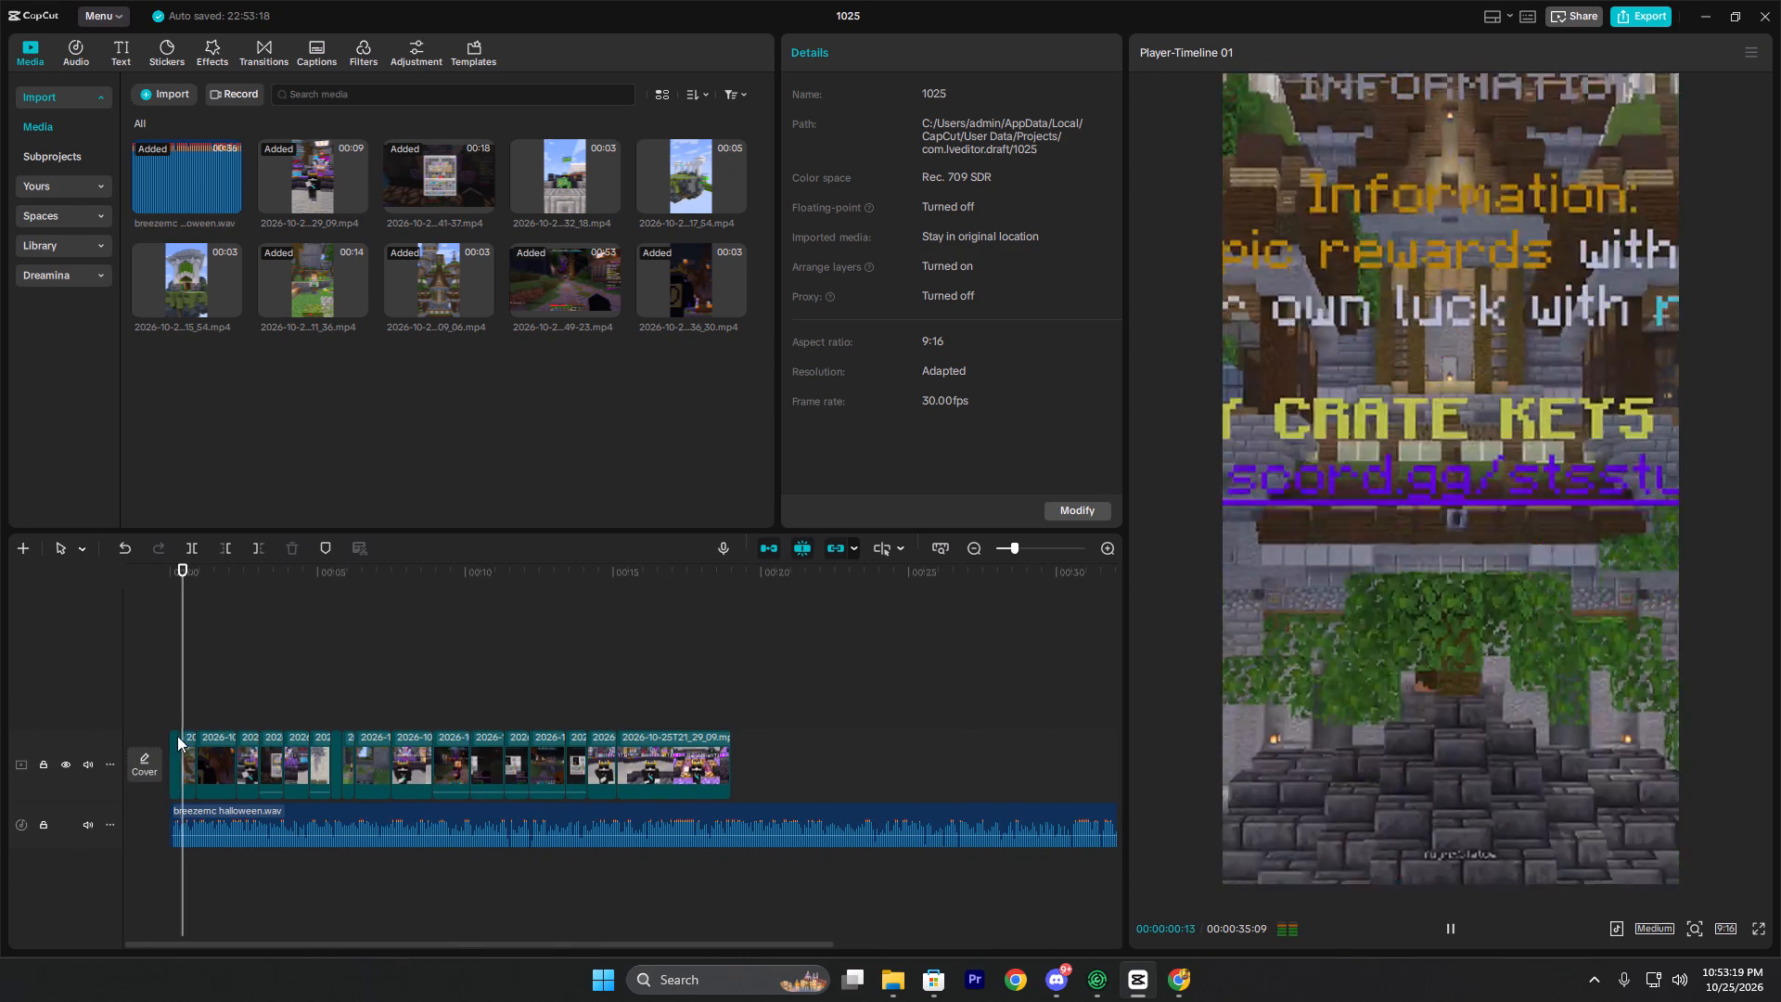
{"action": "scroll", "coordinate": [338, 777], "scroll_direction": "up", "scroll_amount": 10, "text": "ctrl"}
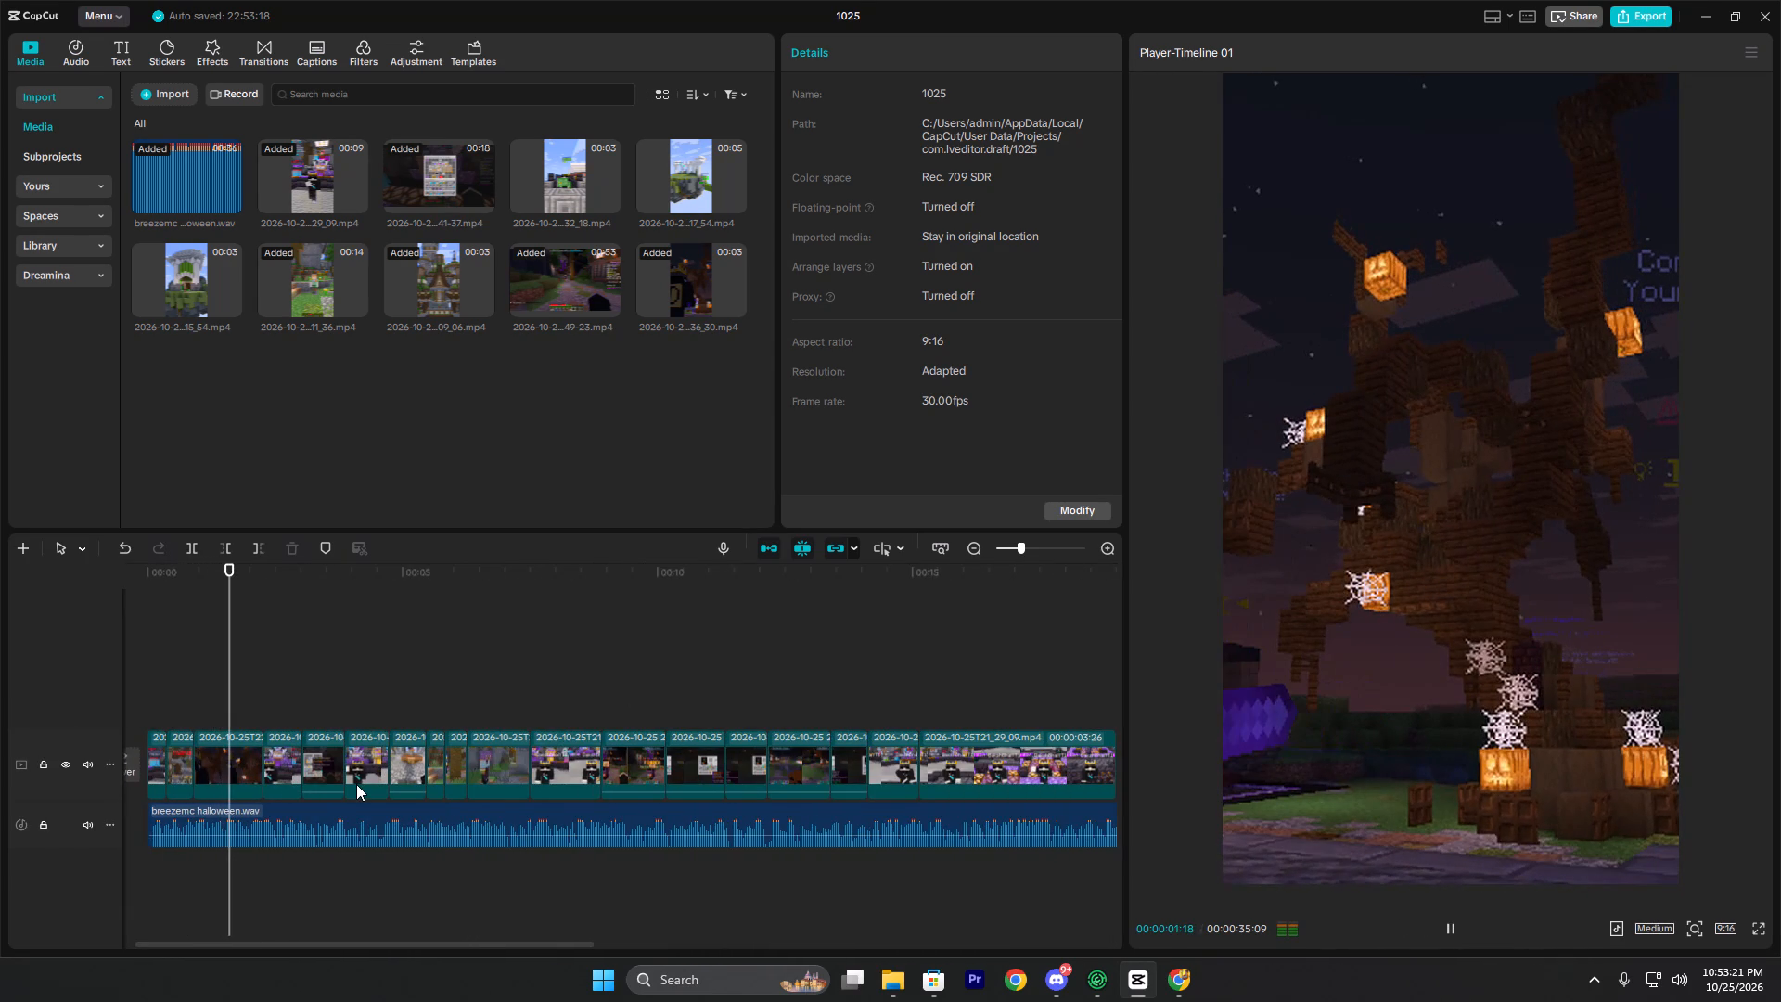
{"action": "key", "text": "space"}
{"action": "key", "text": "space"}
{"action": "left_click", "coordinate": [273, 695]}
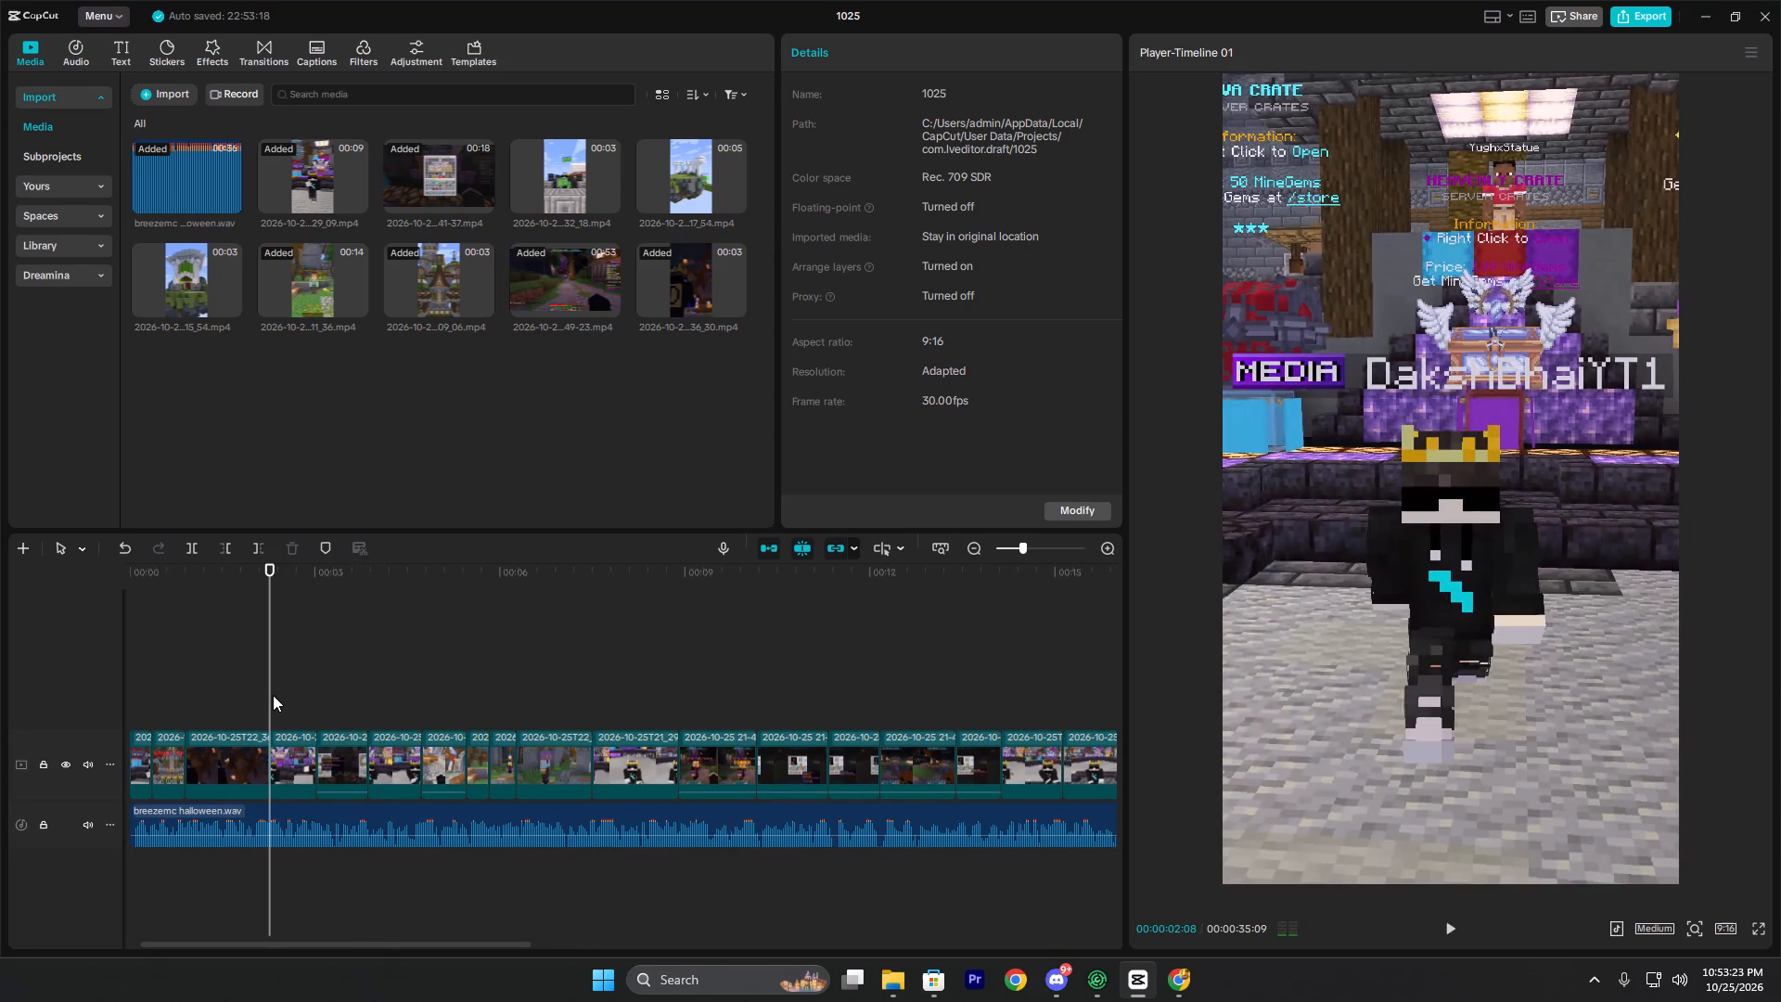
{"action": "key", "text": "space"}
{"action": "key", "text": "space"}
Animate a zoom on the walking-player clip with a transform keyframe at 00:02:08 and 126% scale at 00:02:16.
{"action": "left_click", "coordinate": [277, 691]}
{"action": "left_click", "coordinate": [271, 700]}
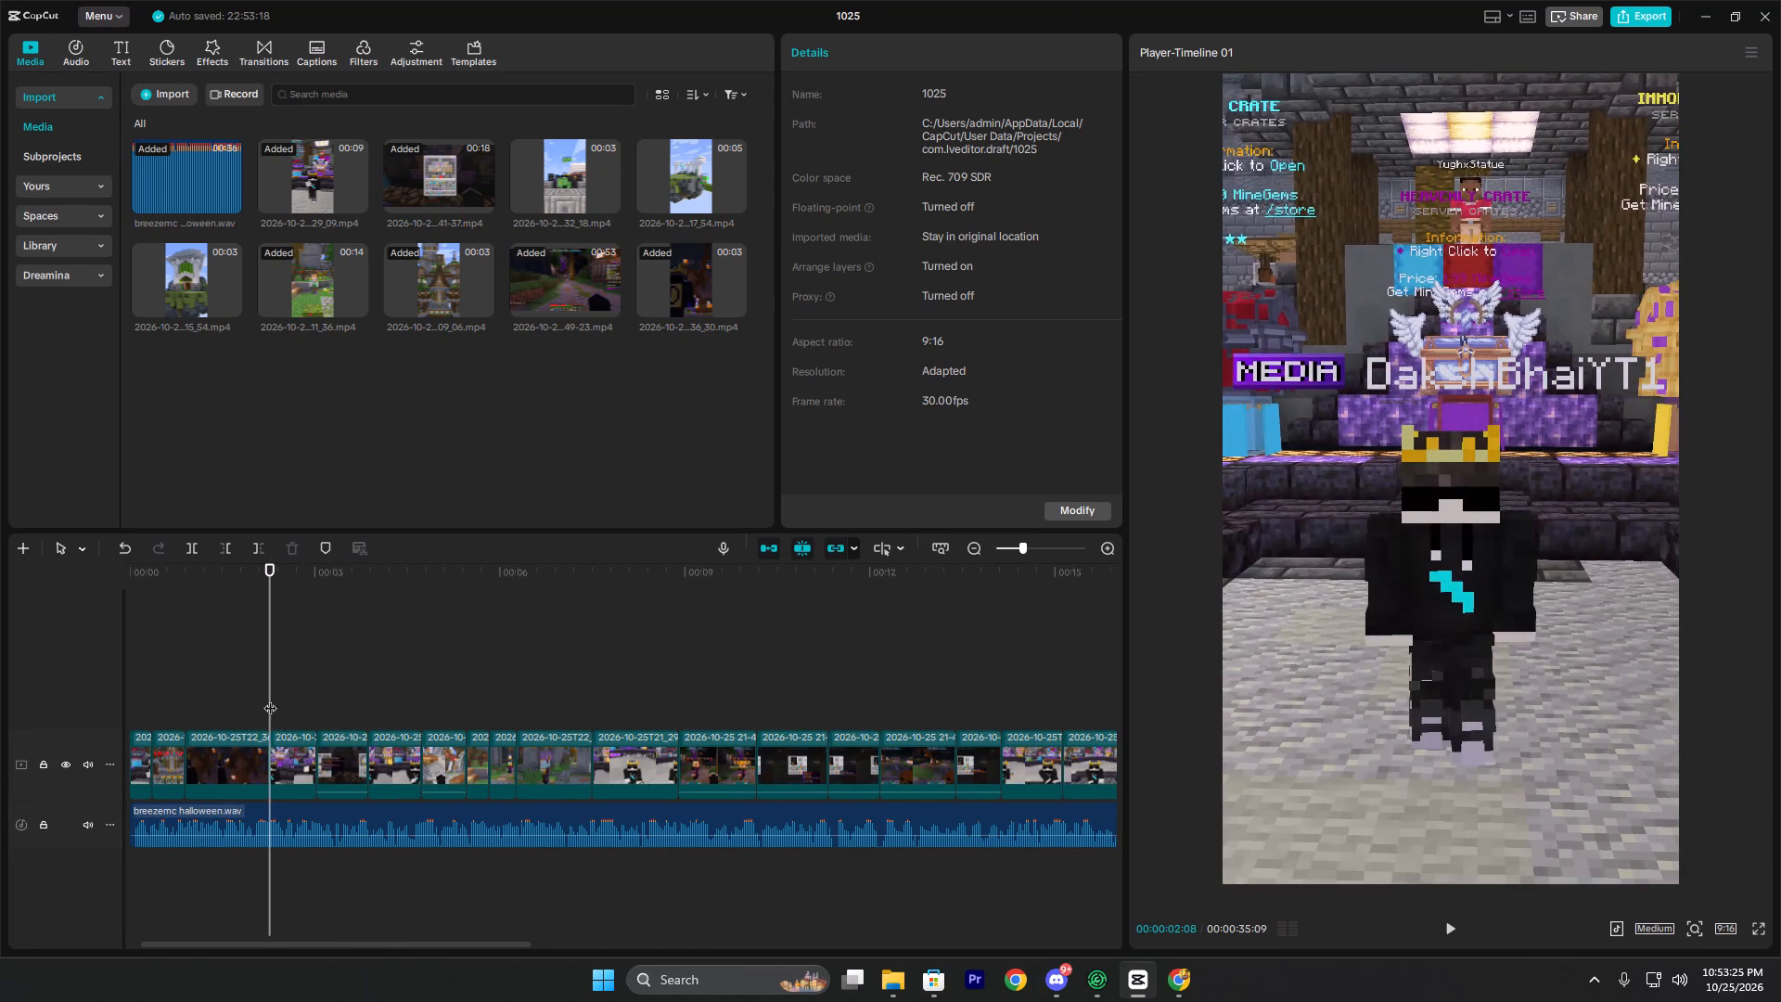
{"action": "left_click", "coordinate": [275, 755]}
{"action": "left_click", "coordinate": [1089, 141]}
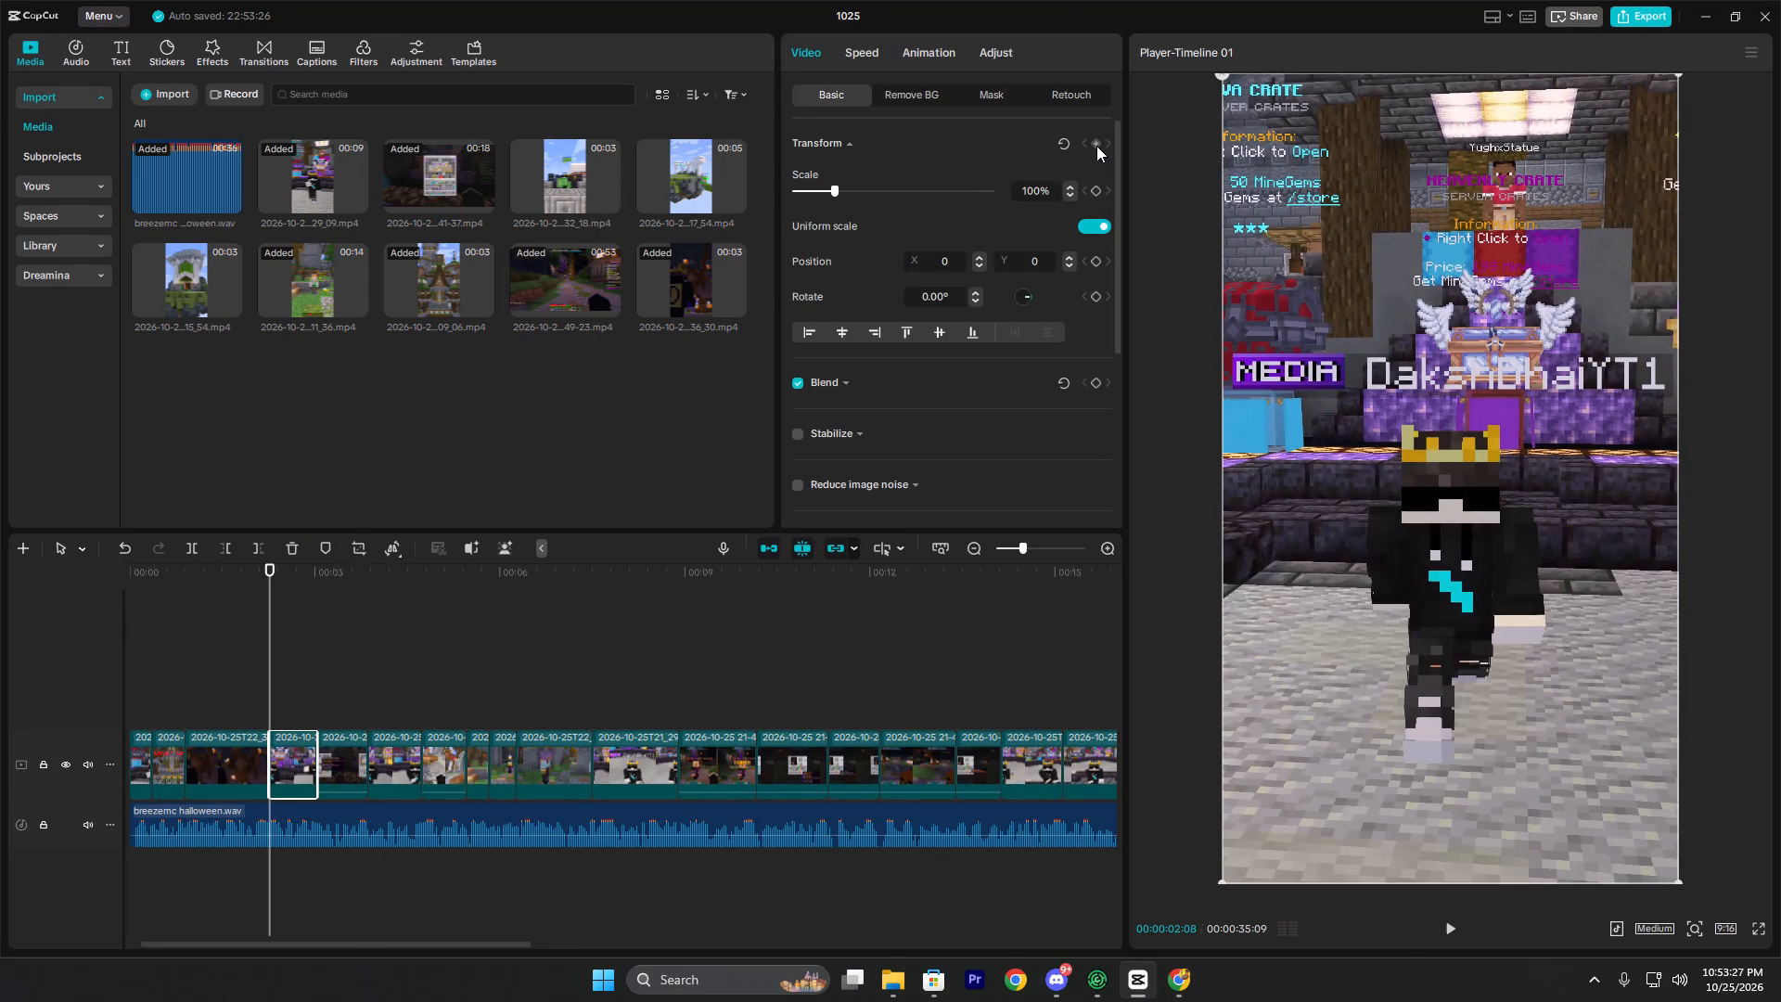
{"action": "left_click", "coordinate": [1096, 146]}
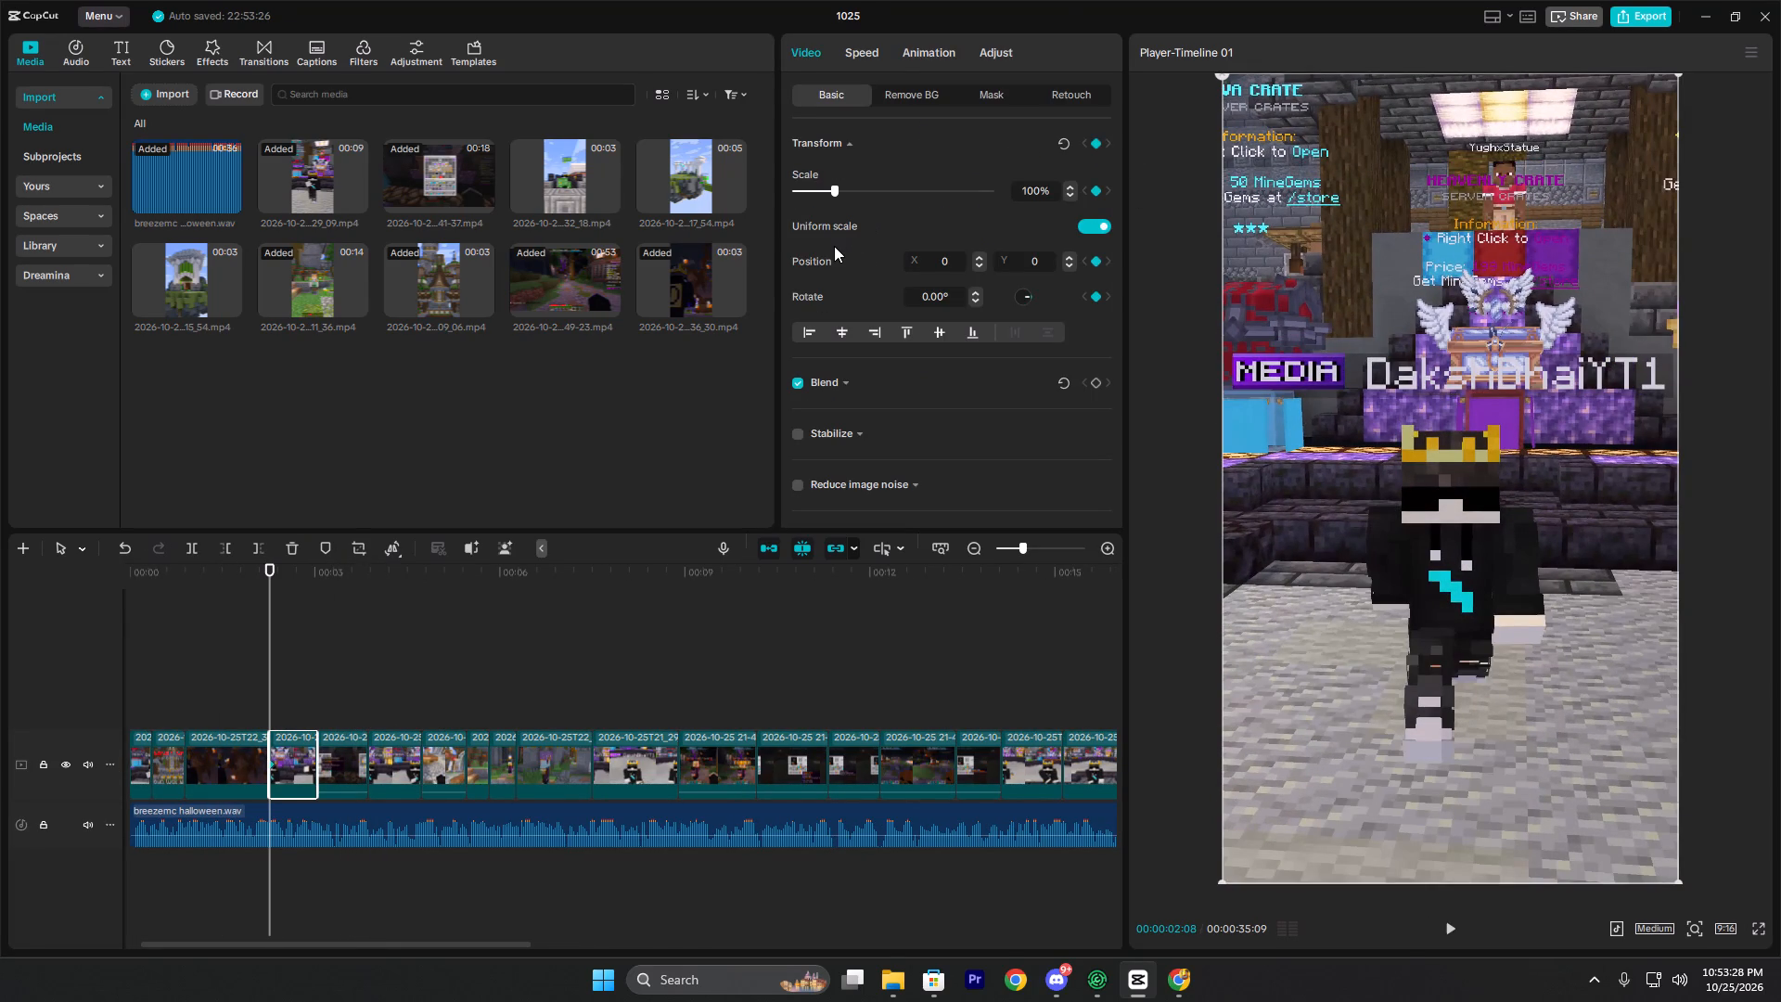
{"action": "key", "text": "space"}
{"action": "key", "text": "space"}
{"action": "left_click_drag", "start_coordinate": [833, 186], "coordinate": [843, 186]}
Apply the Cubic Out preset curve to the walking-player clip's zoom keyframe at 00:02:16.
{"action": "left_click", "coordinate": [285, 765]}
{"action": "right_click", "coordinate": [285, 765]}
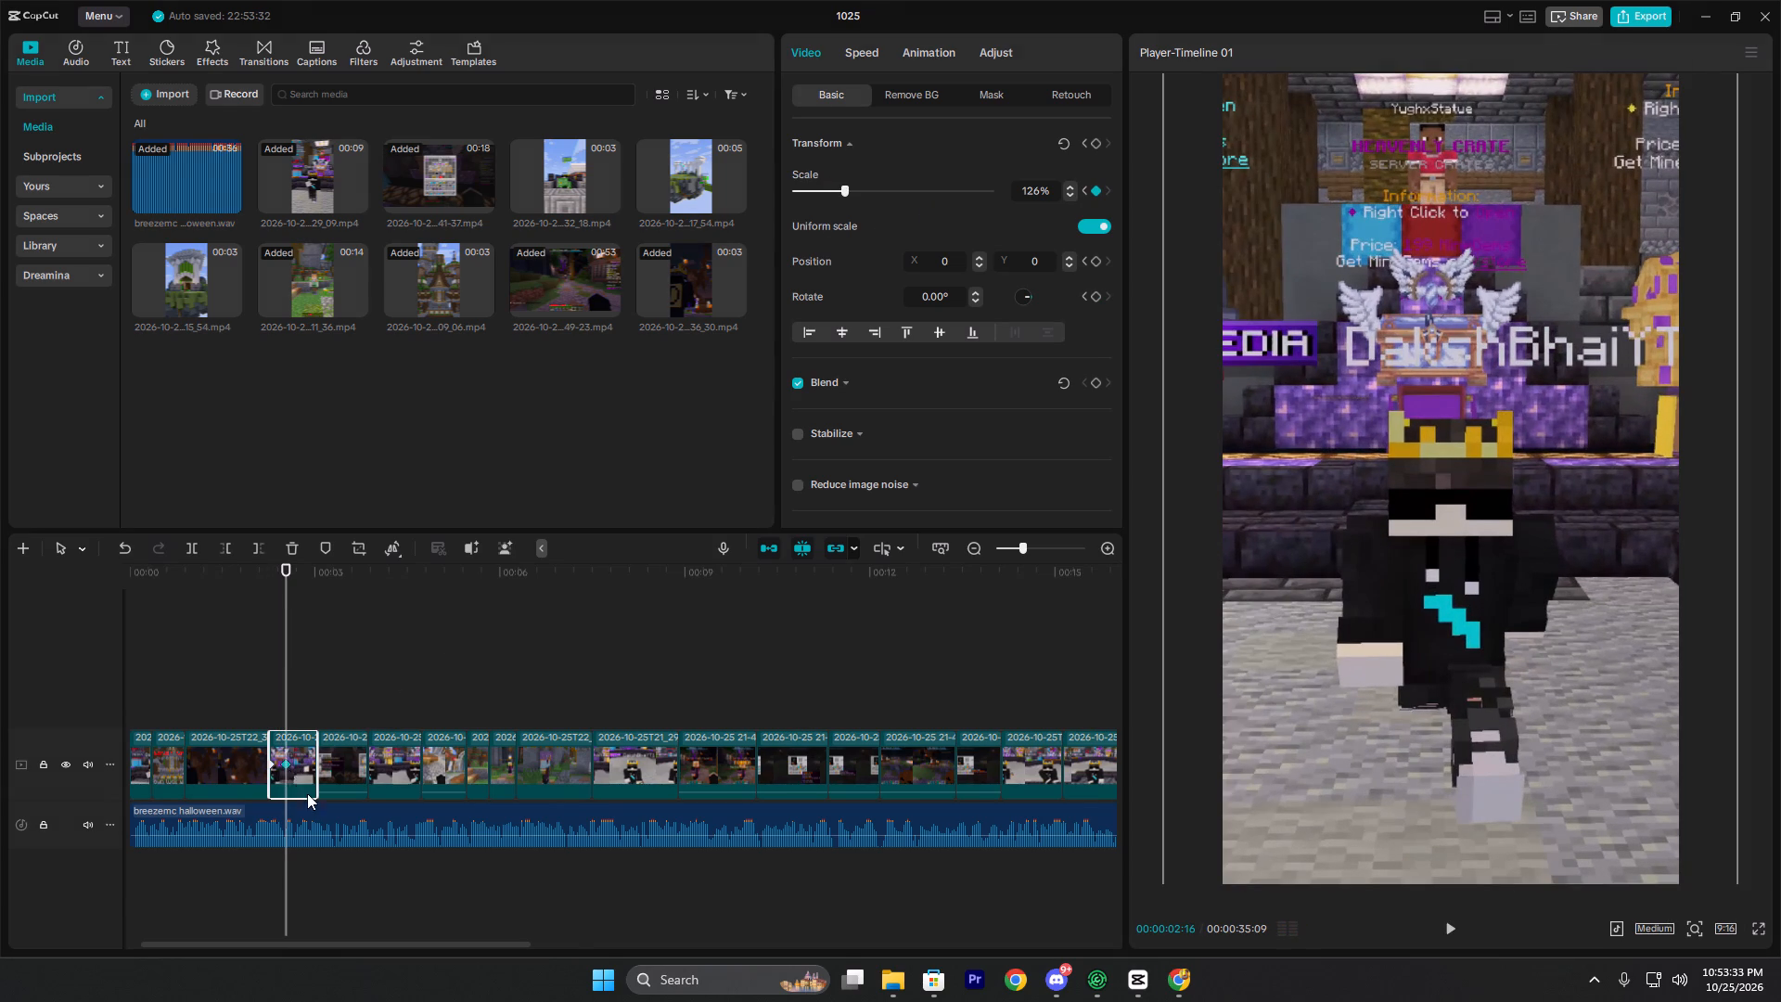
{"action": "left_click", "coordinate": [325, 847]}
{"action": "left_click", "coordinate": [520, 808]}
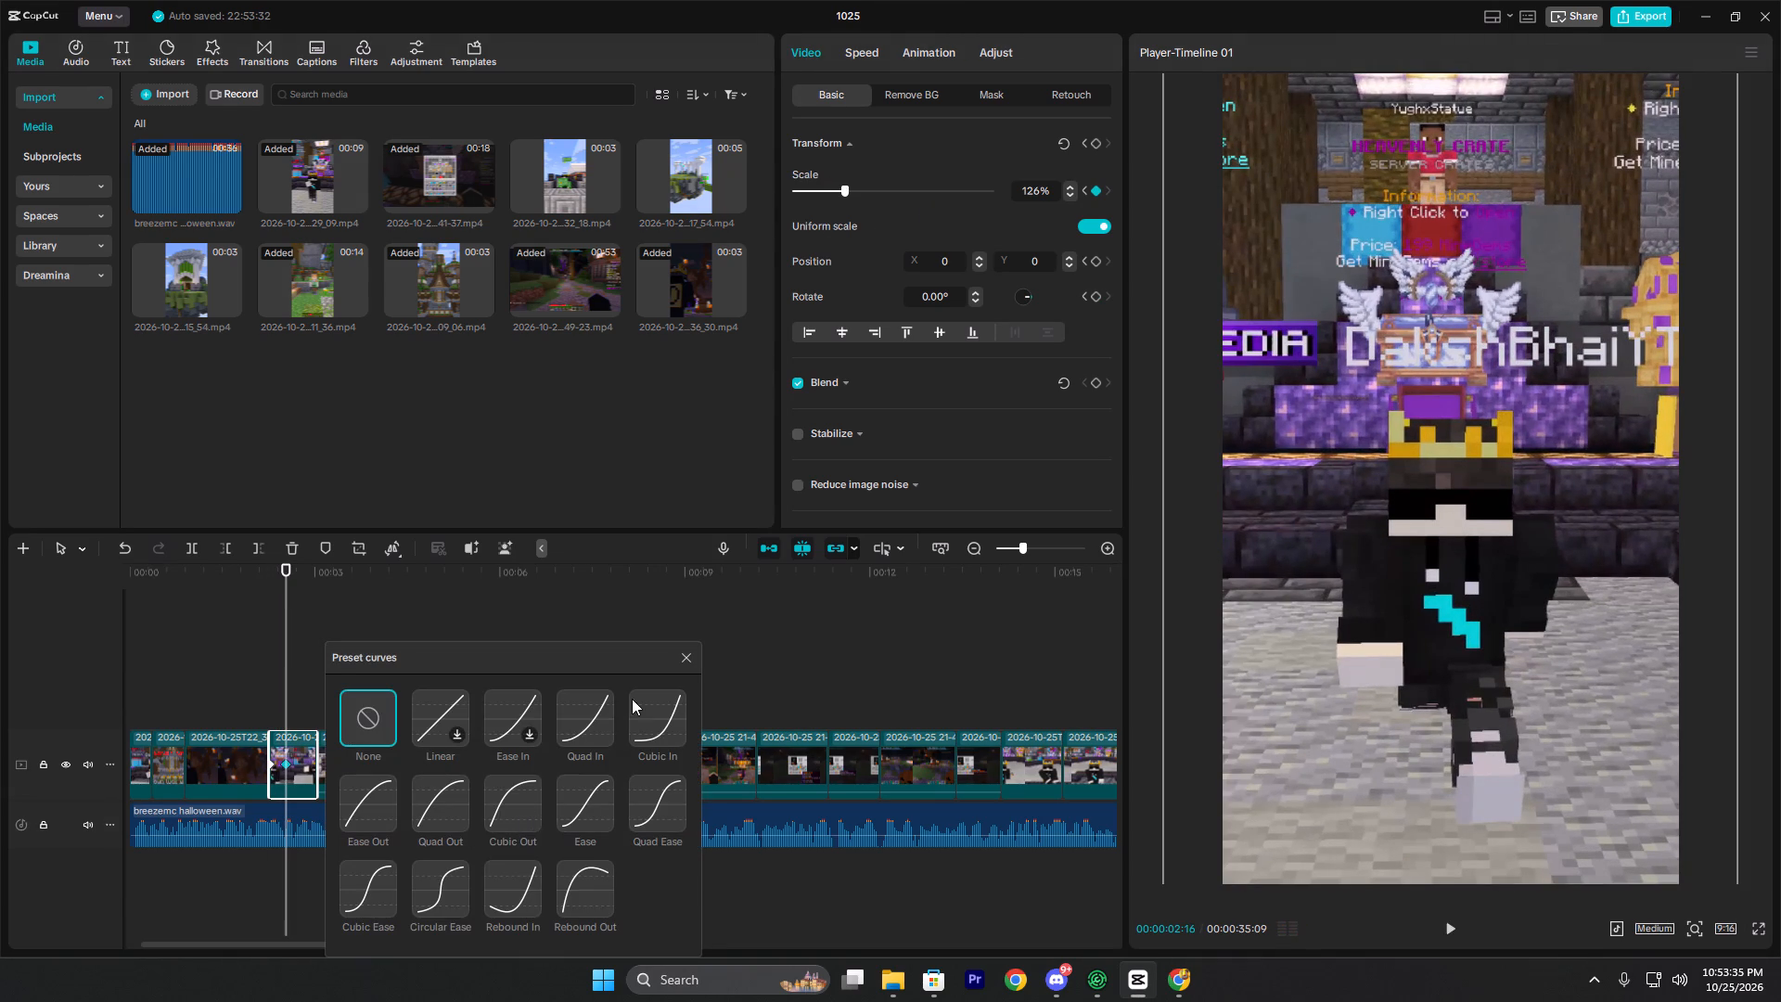
{"action": "left_click", "coordinate": [678, 650]}
Add a transform keyframe at 00:02:24 and a 6.58° rotation keyframe at 00:03:00, shifting the rotation keyframe toward the clip's end.
{"action": "left_click", "coordinate": [272, 710]}
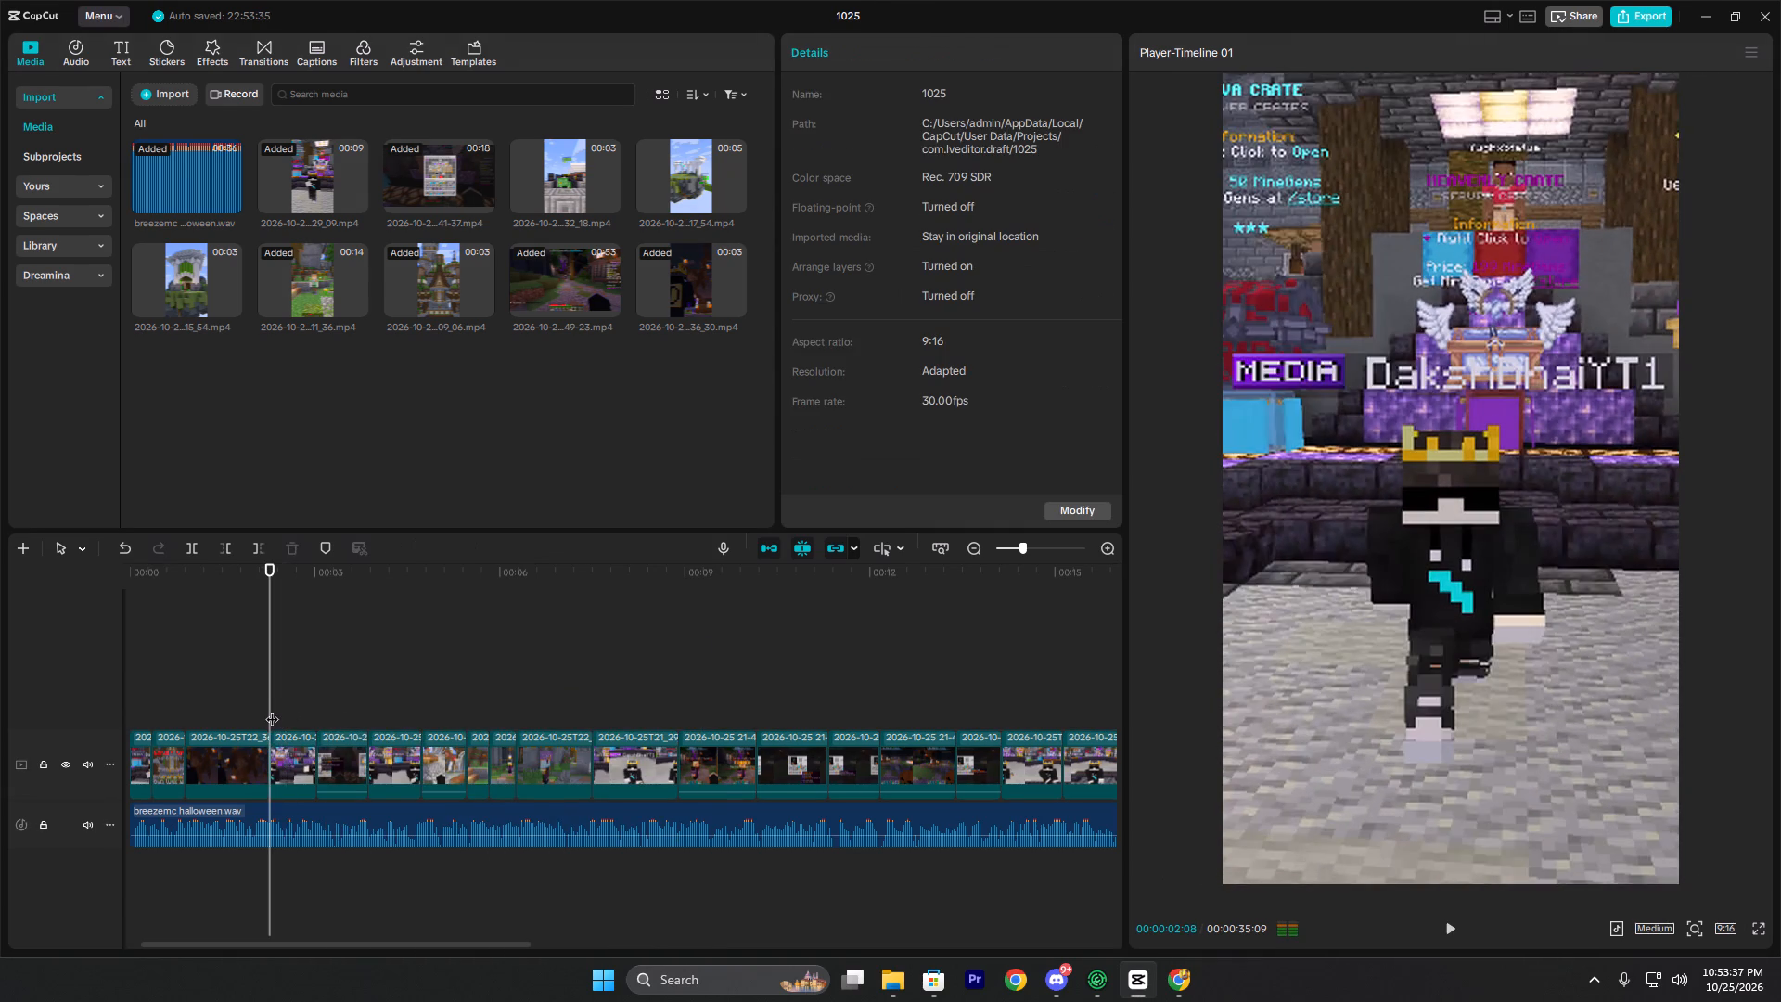
{"action": "key", "text": "space"}
{"action": "key", "text": "space"}
{"action": "left_click", "coordinate": [294, 765]}
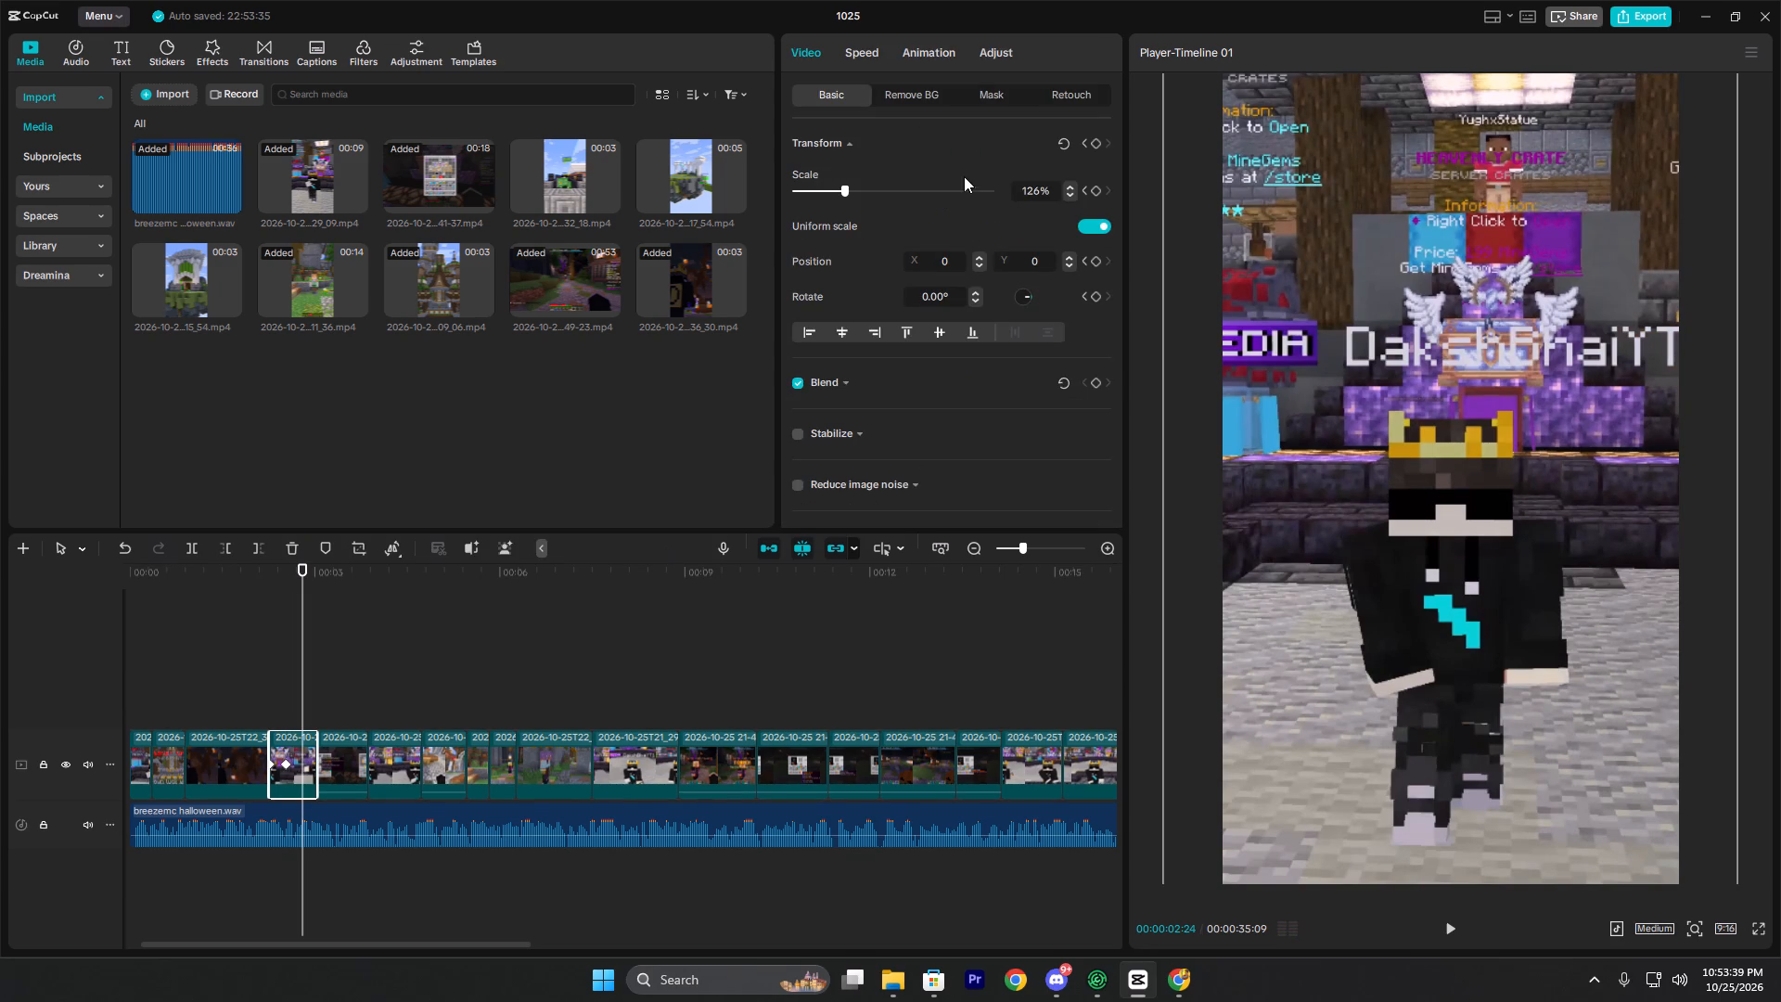
{"action": "left_click", "coordinate": [1096, 146]}
{"action": "key", "text": "space"}
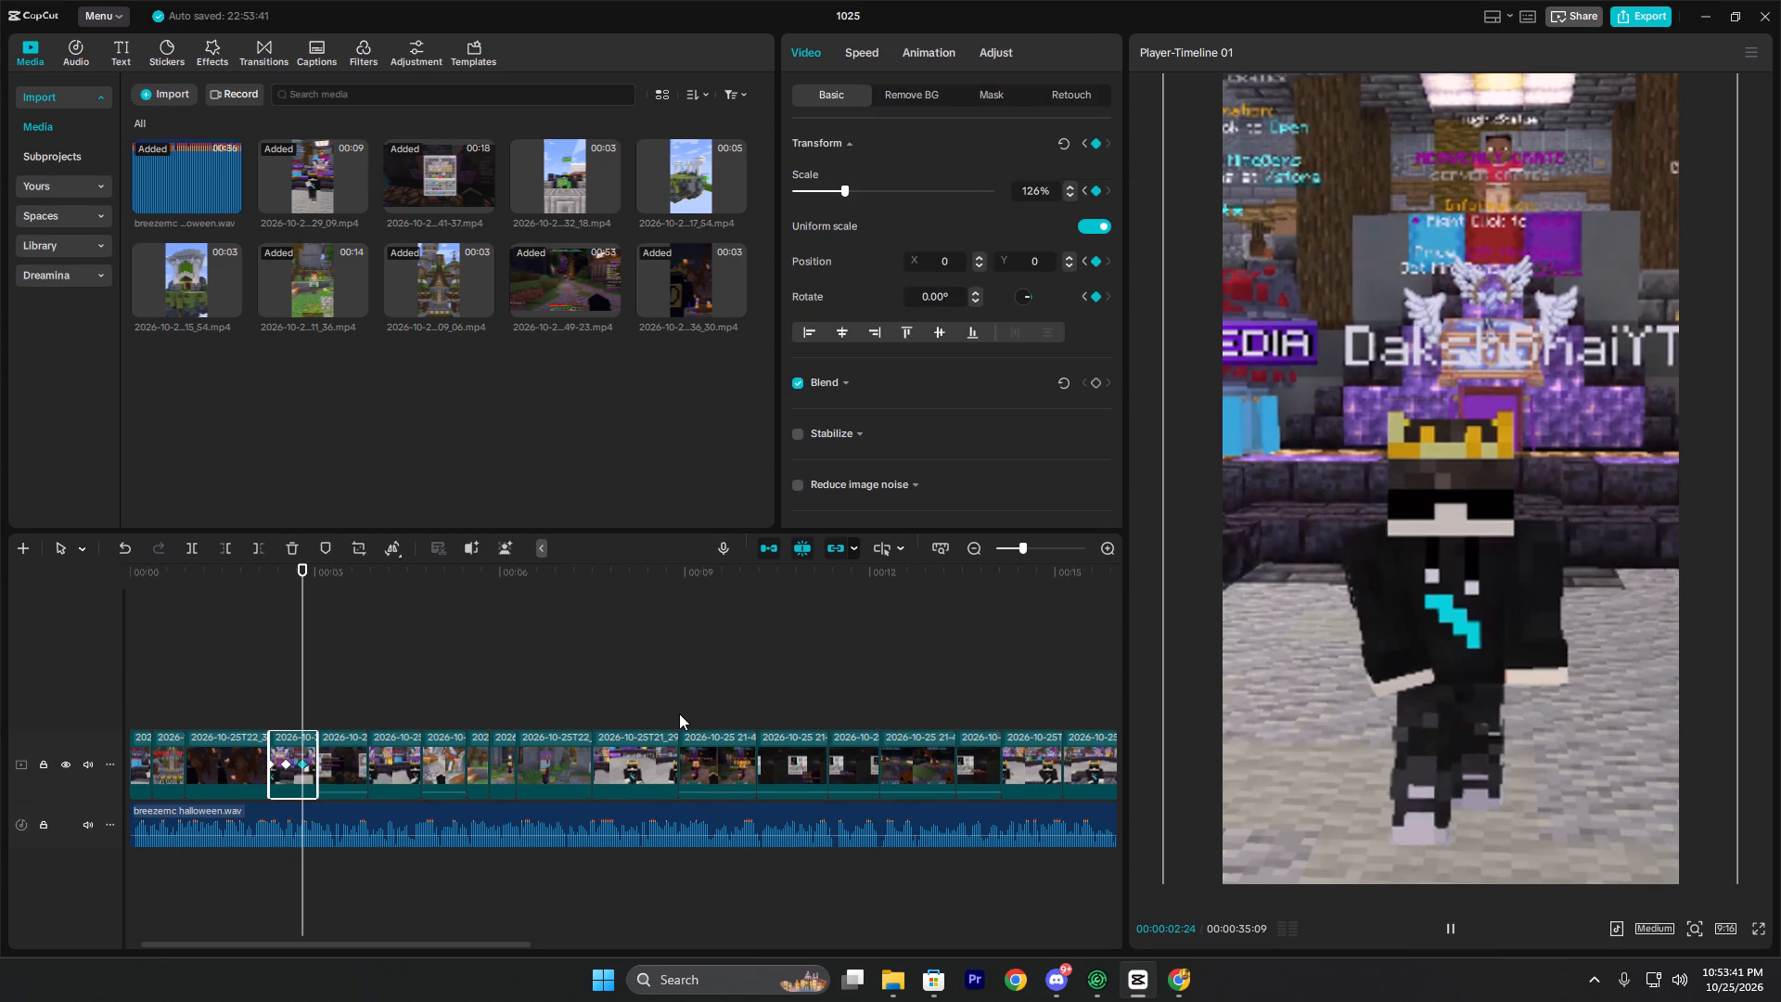
{"action": "key", "text": "space"}
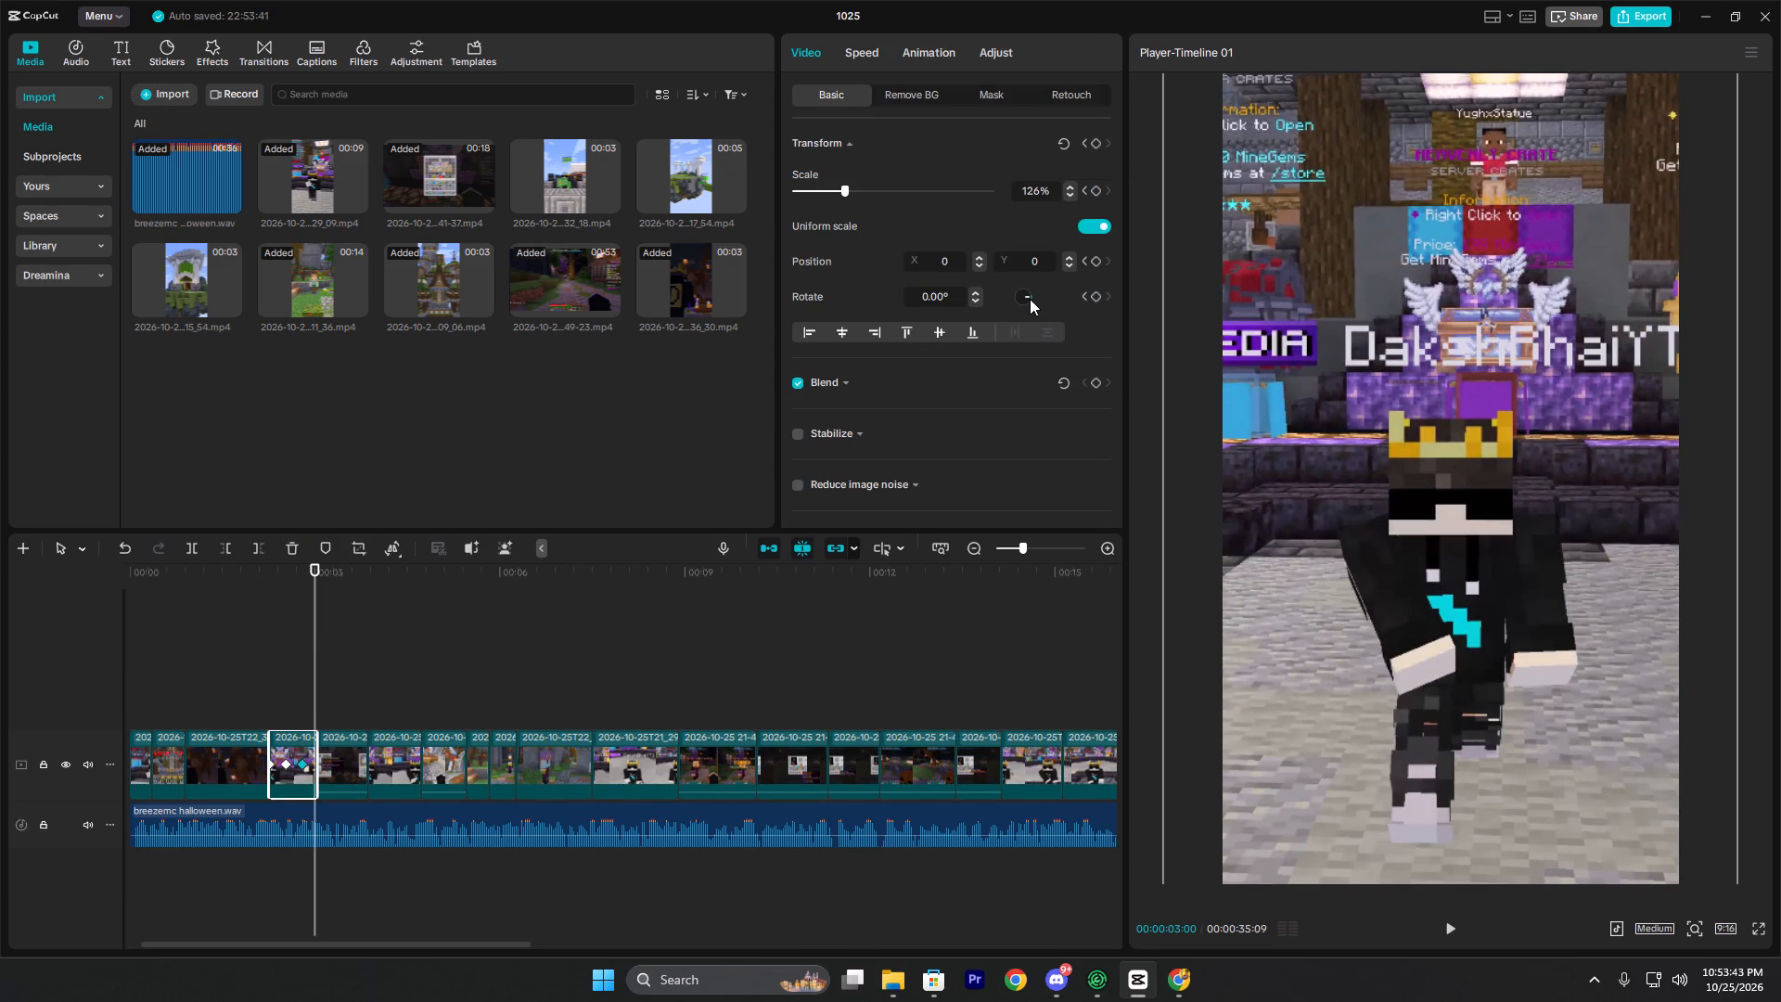
{"action": "left_click_drag", "start_coordinate": [1030, 299], "coordinate": [1029, 300]}
{"action": "left_click_drag", "start_coordinate": [1029, 300], "coordinate": [1043, 310]}
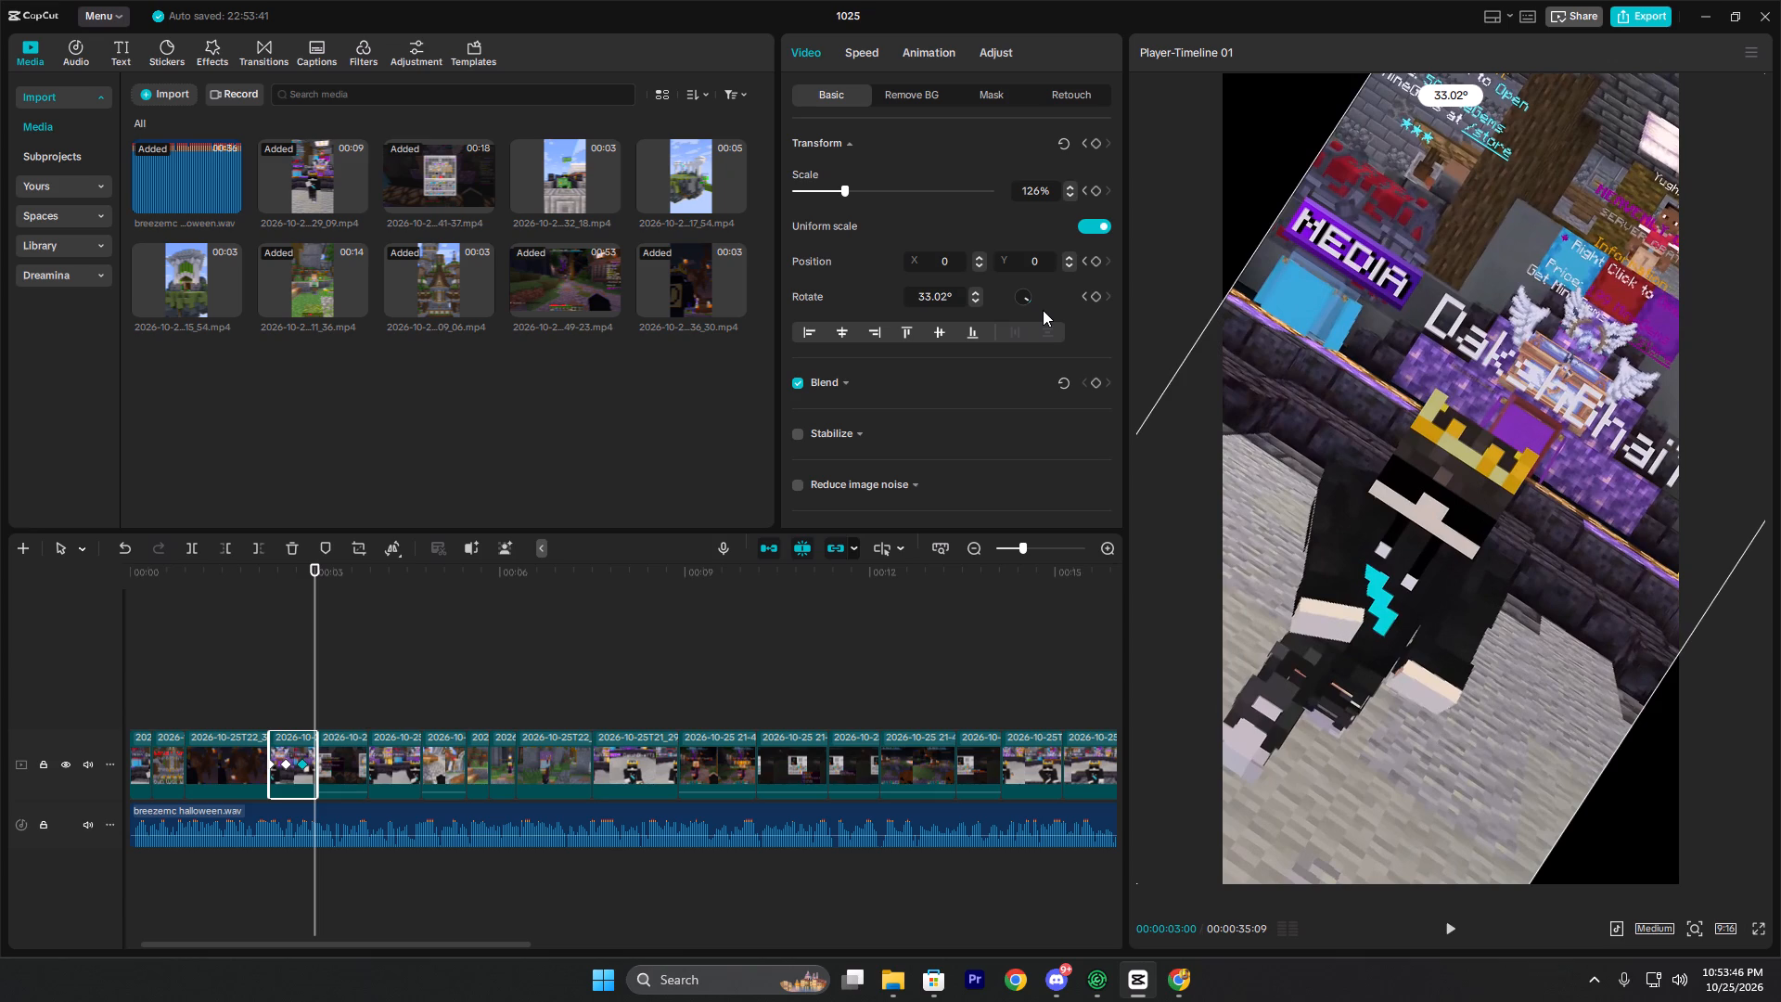
{"action": "left_click_drag", "start_coordinate": [1043, 310], "coordinate": [1047, 300]}
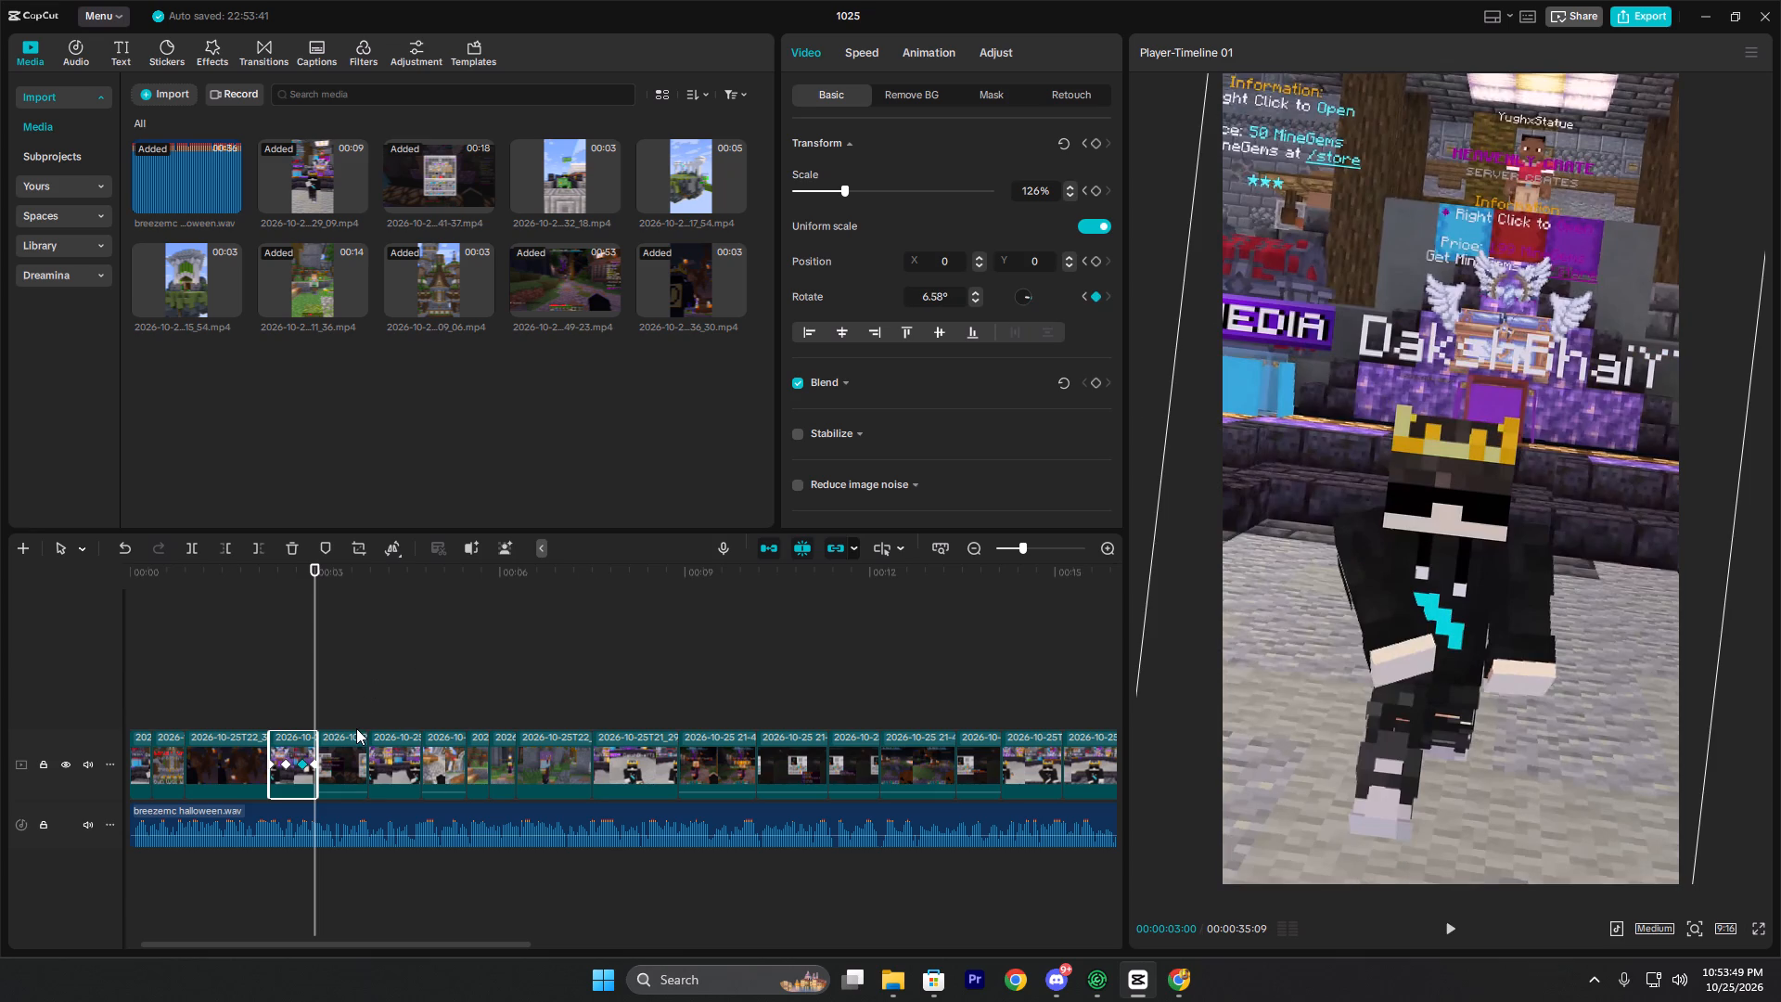
{"action": "left_click", "coordinate": [311, 764]}
{"action": "left_click_drag", "start_coordinate": [315, 765], "coordinate": [328, 765]}
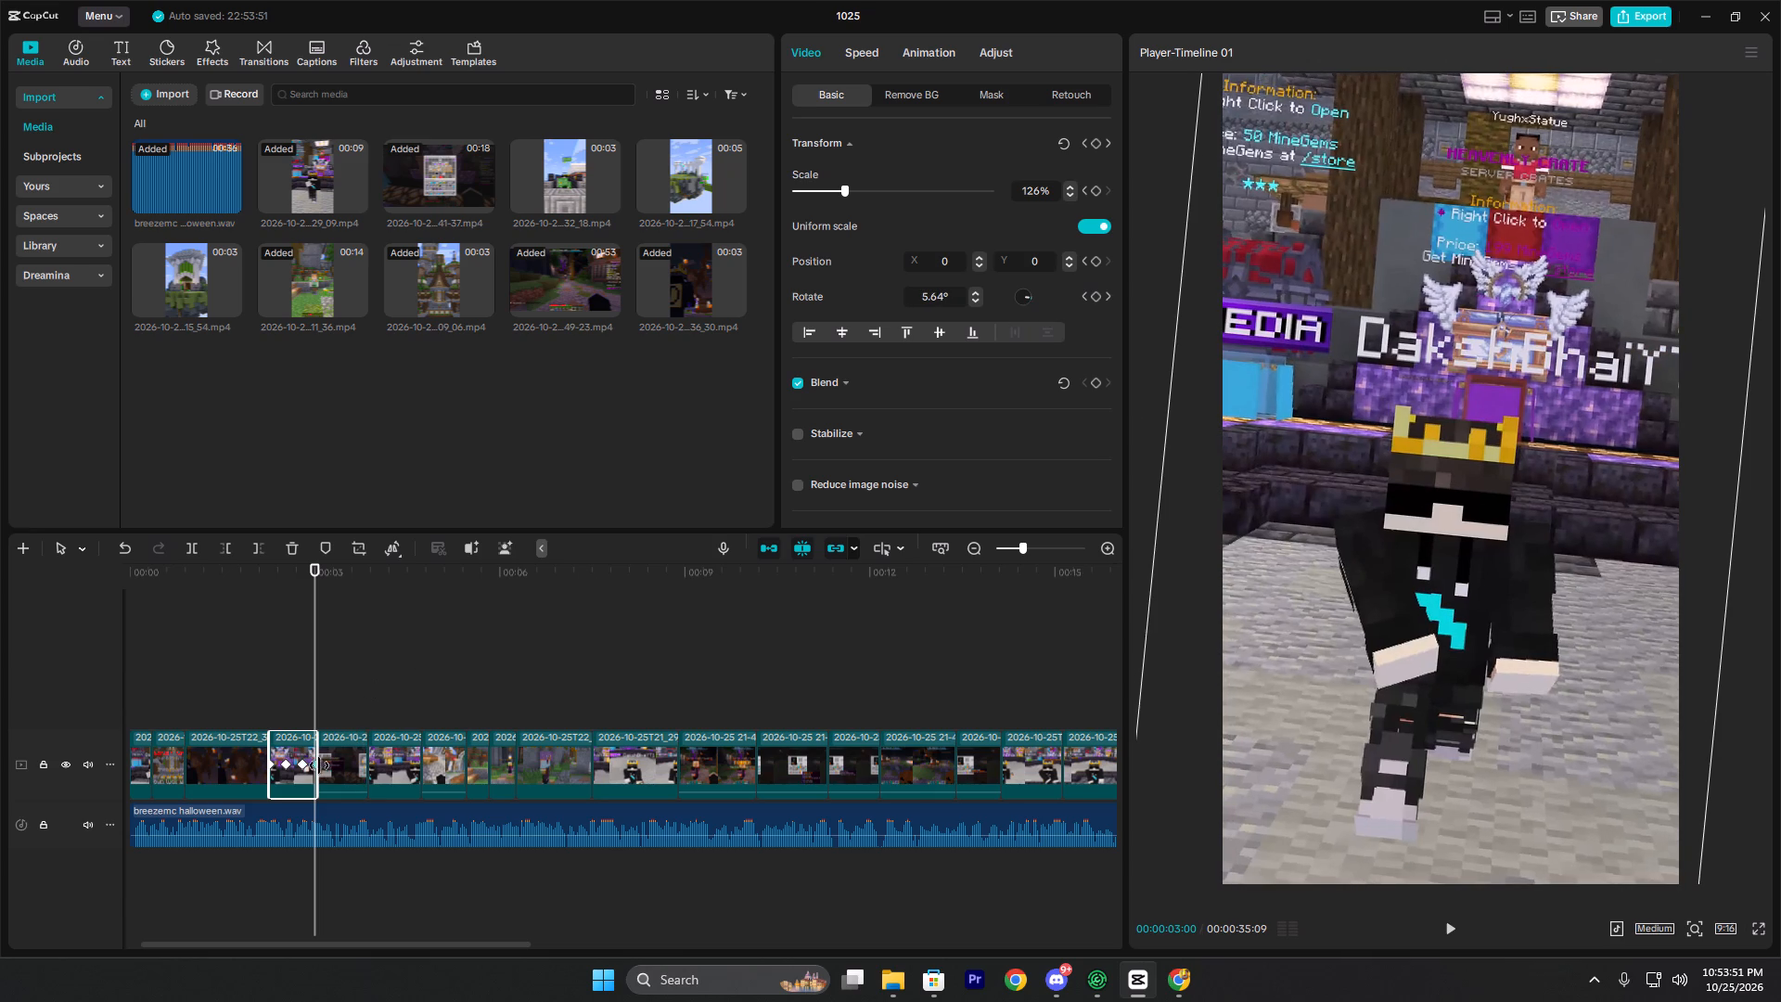
Apply the Cubic Out preset curve to the walking-player clip's rotation keyframe and play back the tilt.
{"action": "right_click", "coordinate": [314, 764]}
{"action": "left_click", "coordinate": [368, 853]}
{"action": "left_click", "coordinate": [534, 803]}
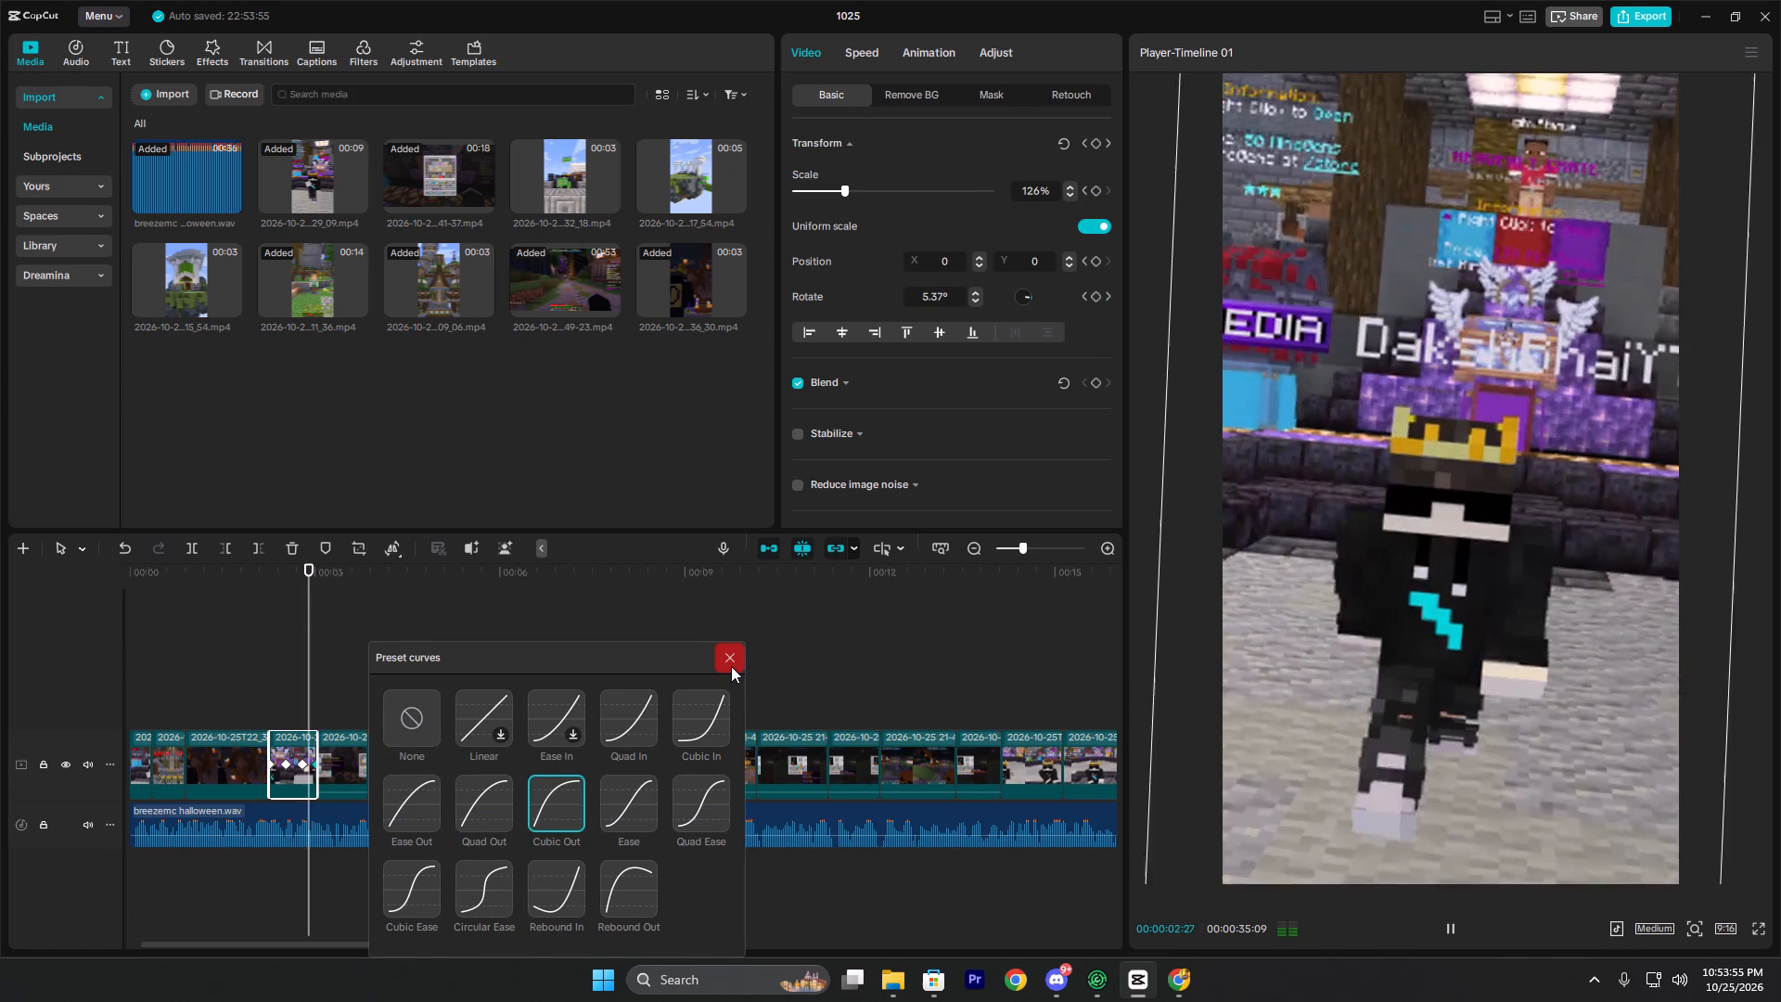
{"action": "left_click", "coordinate": [731, 666]}
{"action": "left_click", "coordinate": [297, 706]}
{"action": "key", "text": "space"}
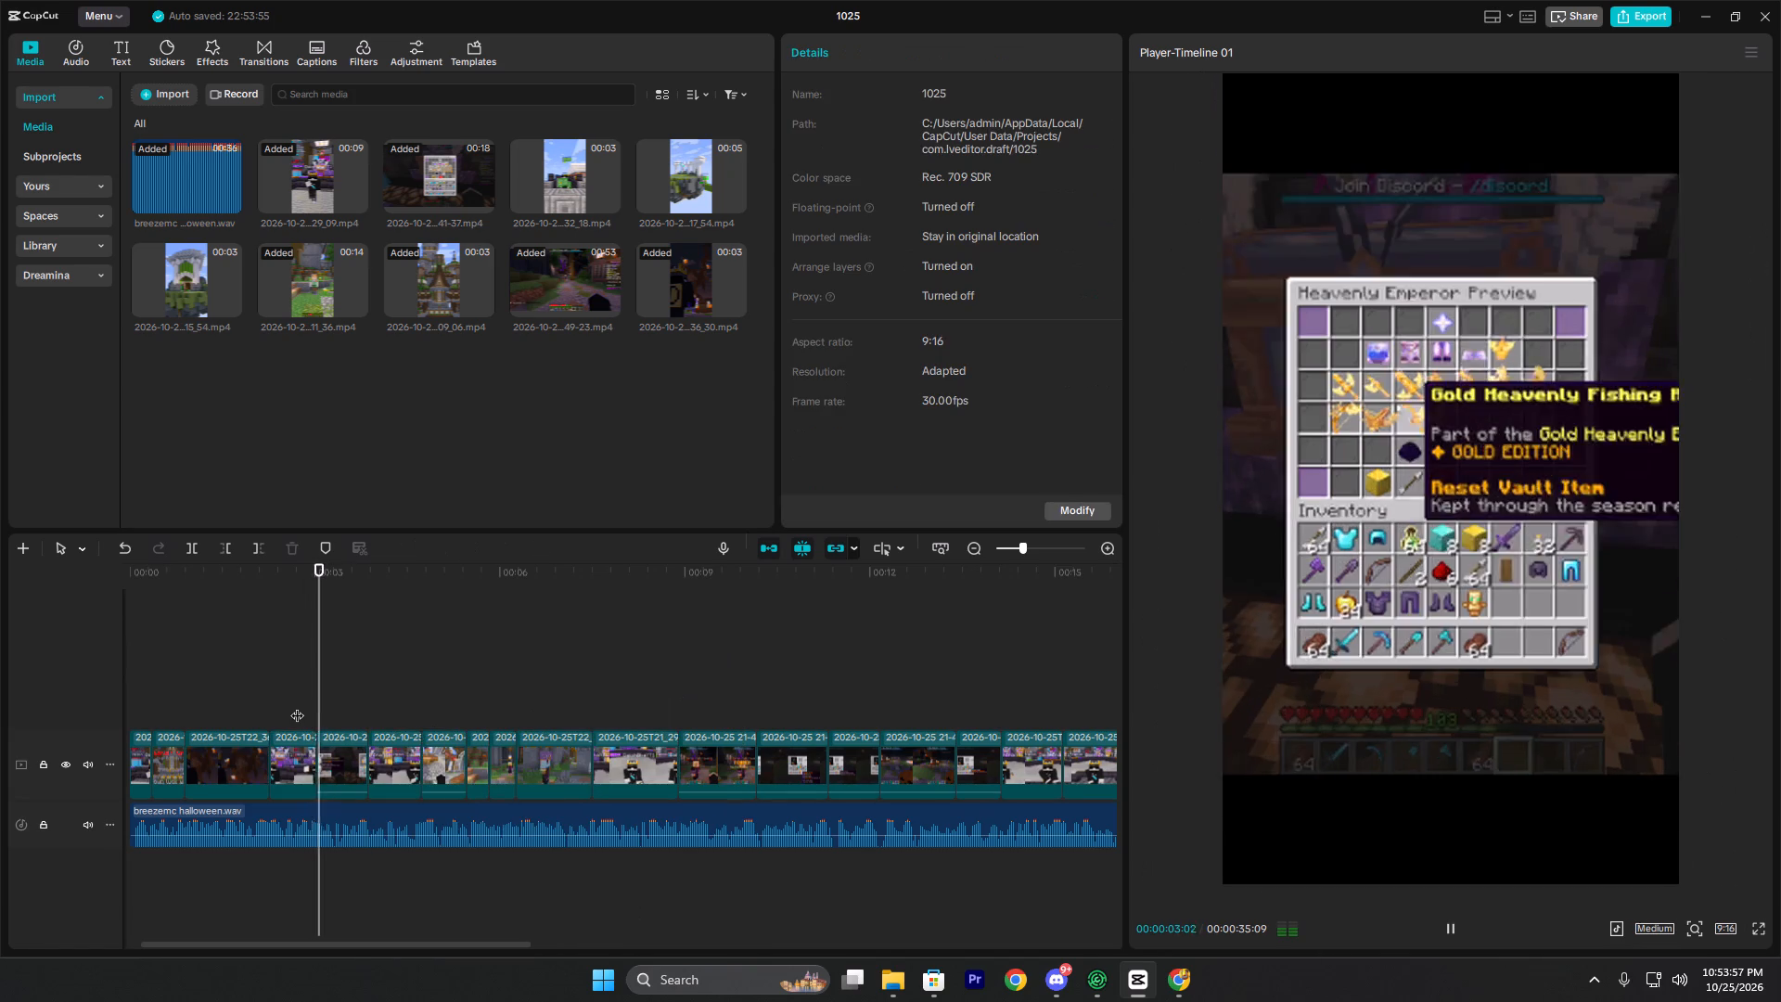
Set the Heavenly Emperor preview clip's rotation to 6.58° at its opening keyframe at 00:00:03:01.
{"action": "key", "text": "space"}
{"action": "left_click", "coordinate": [321, 711]}
{"action": "left_click", "coordinate": [319, 773]}
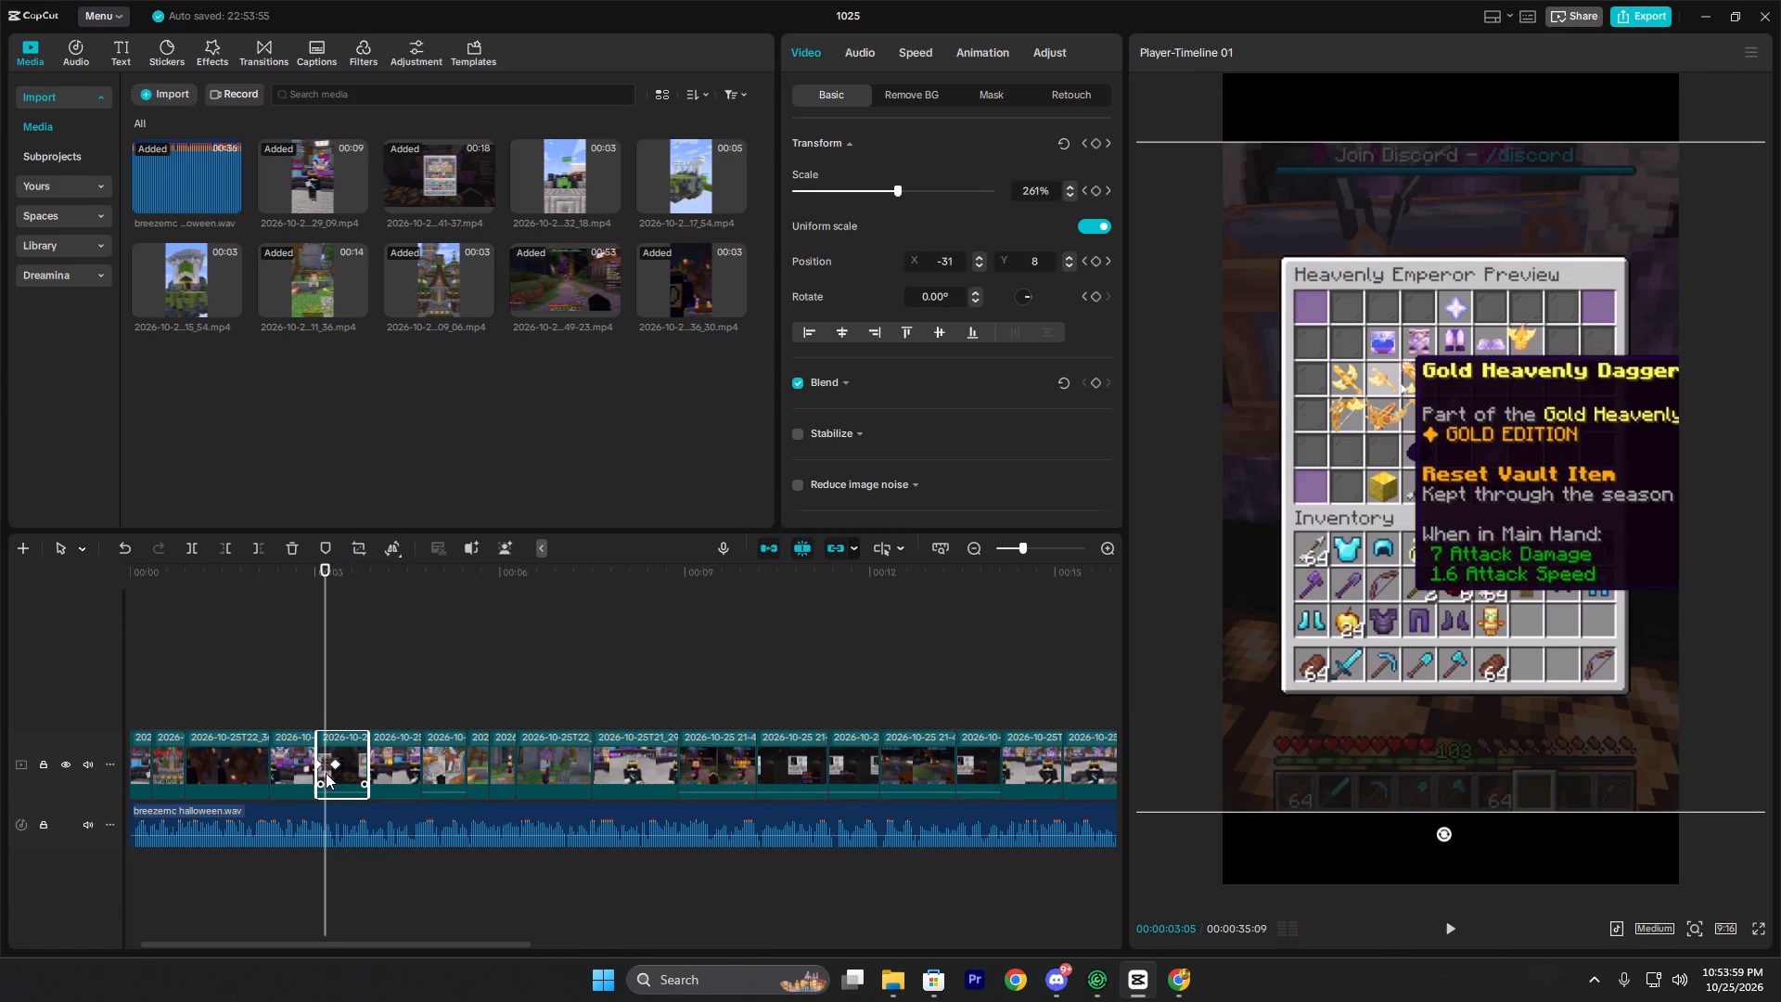
{"action": "left_click", "coordinate": [309, 766]}
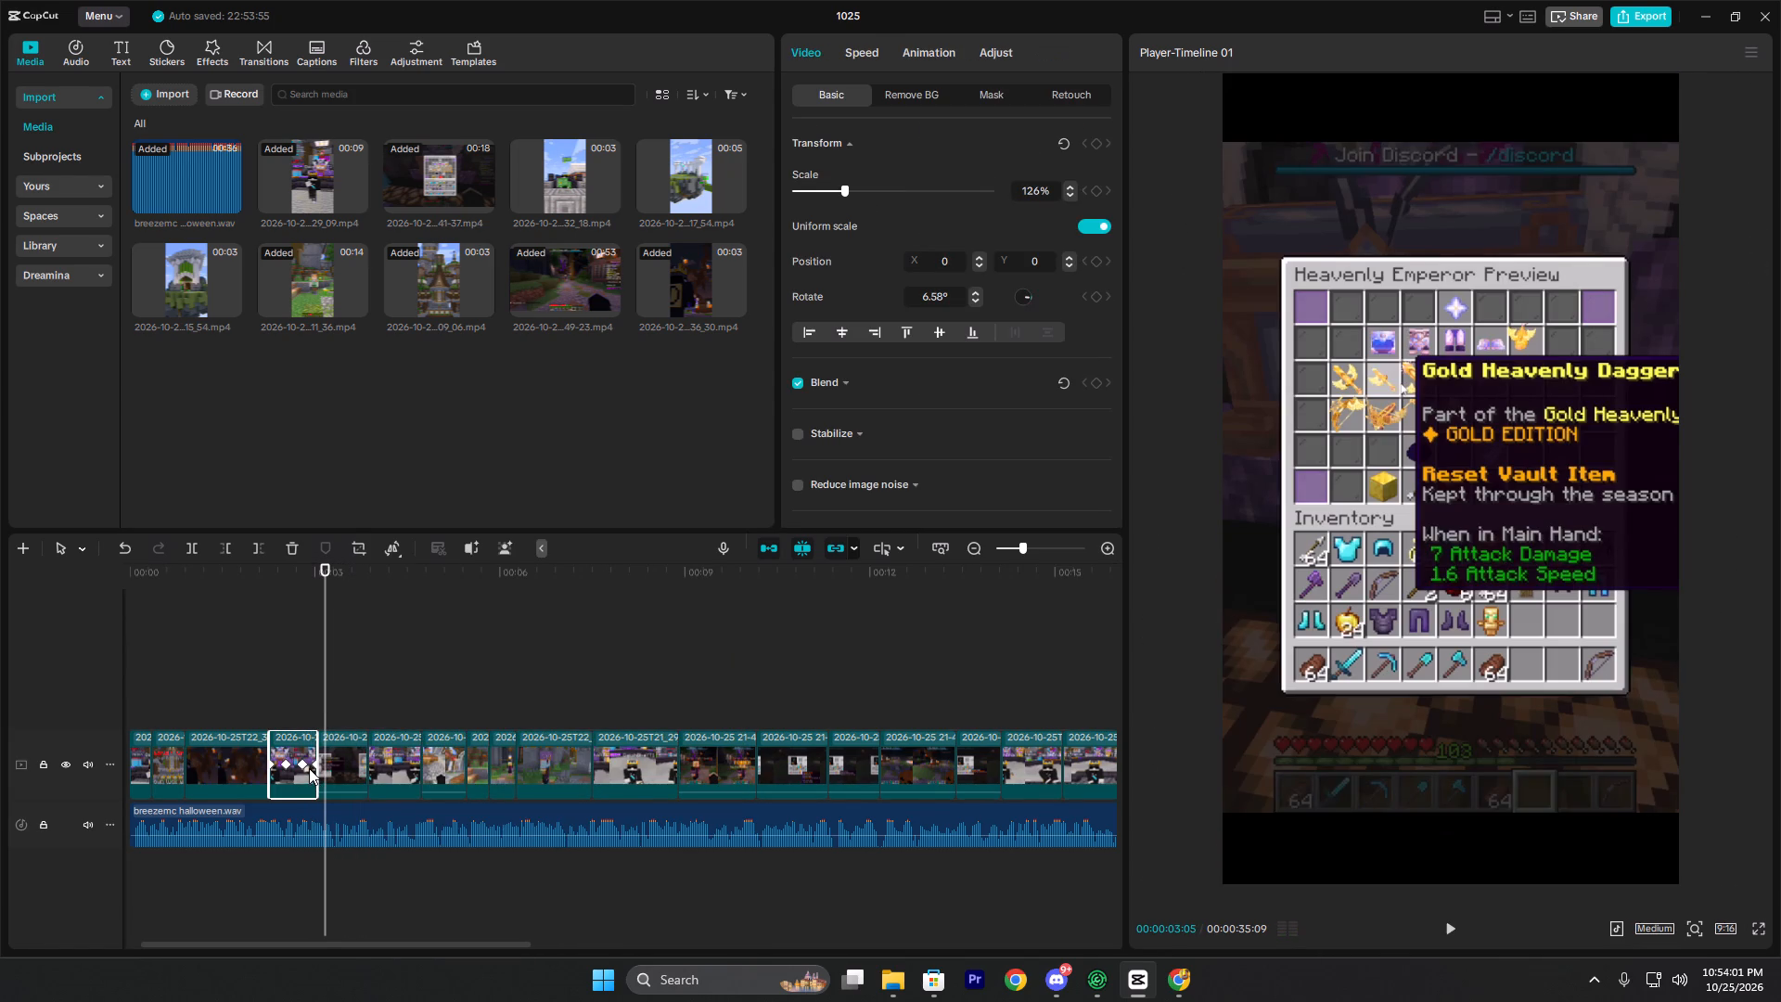
{"action": "double_click", "coordinate": [312, 767]}
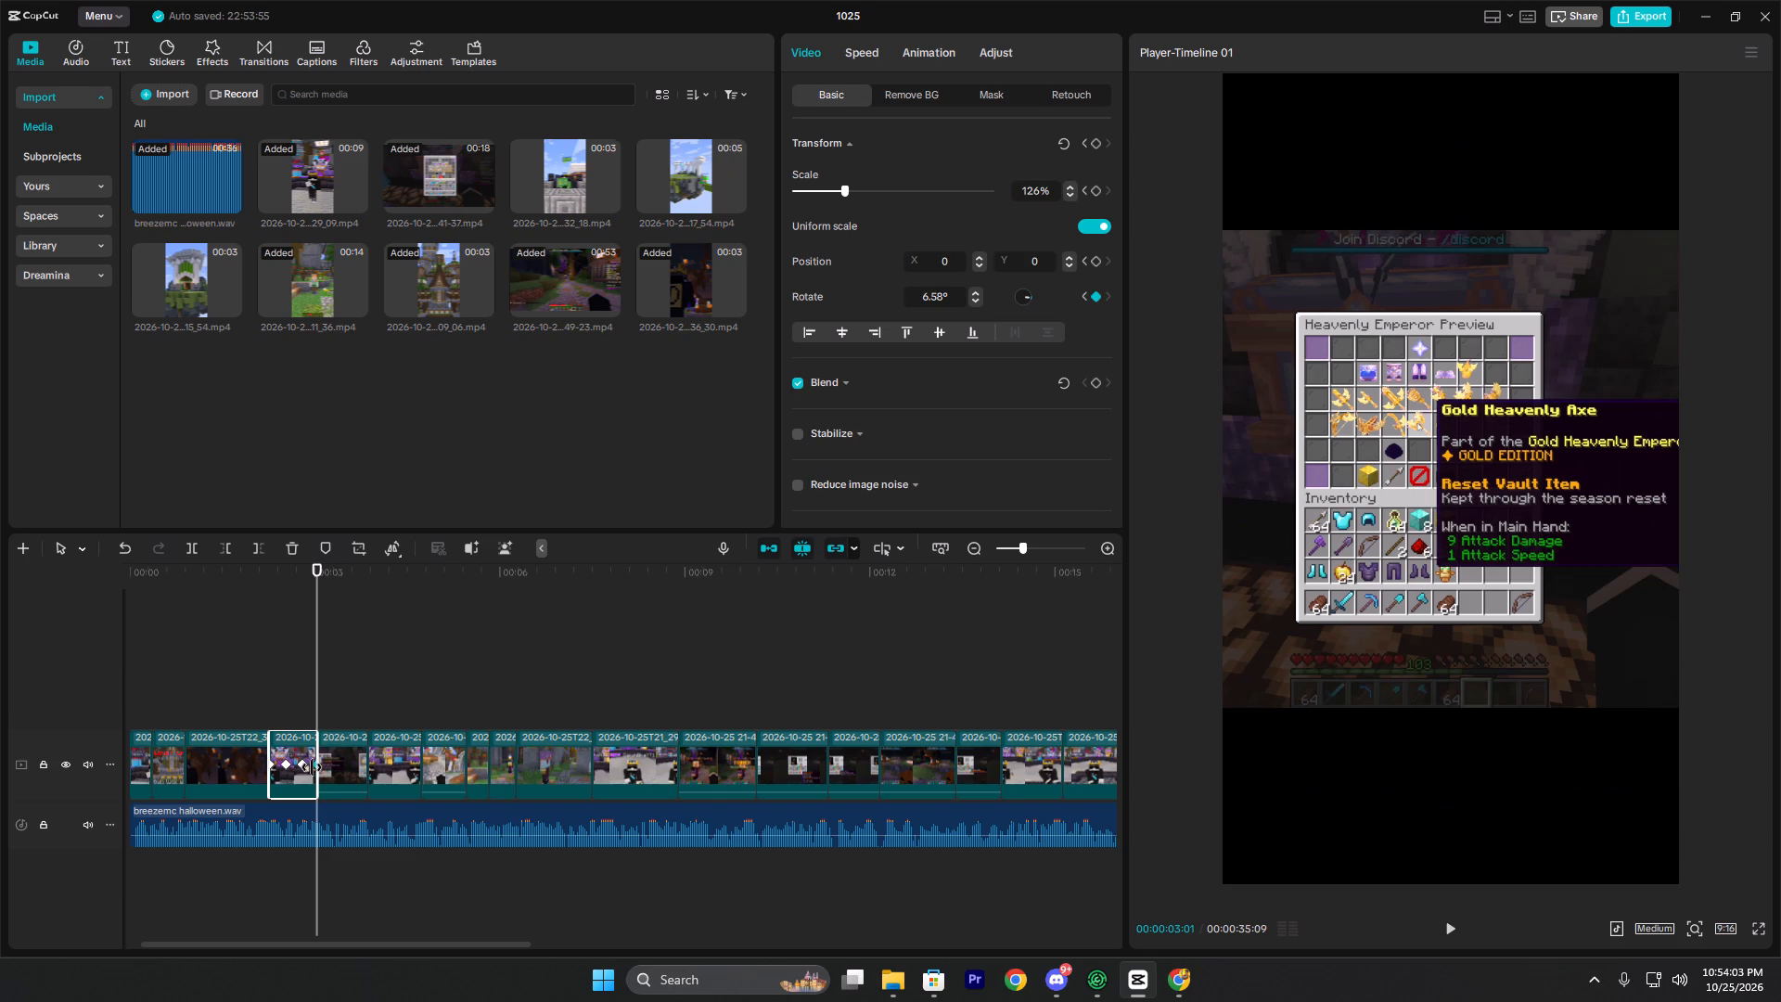
{"action": "left_click", "coordinate": [339, 774]}
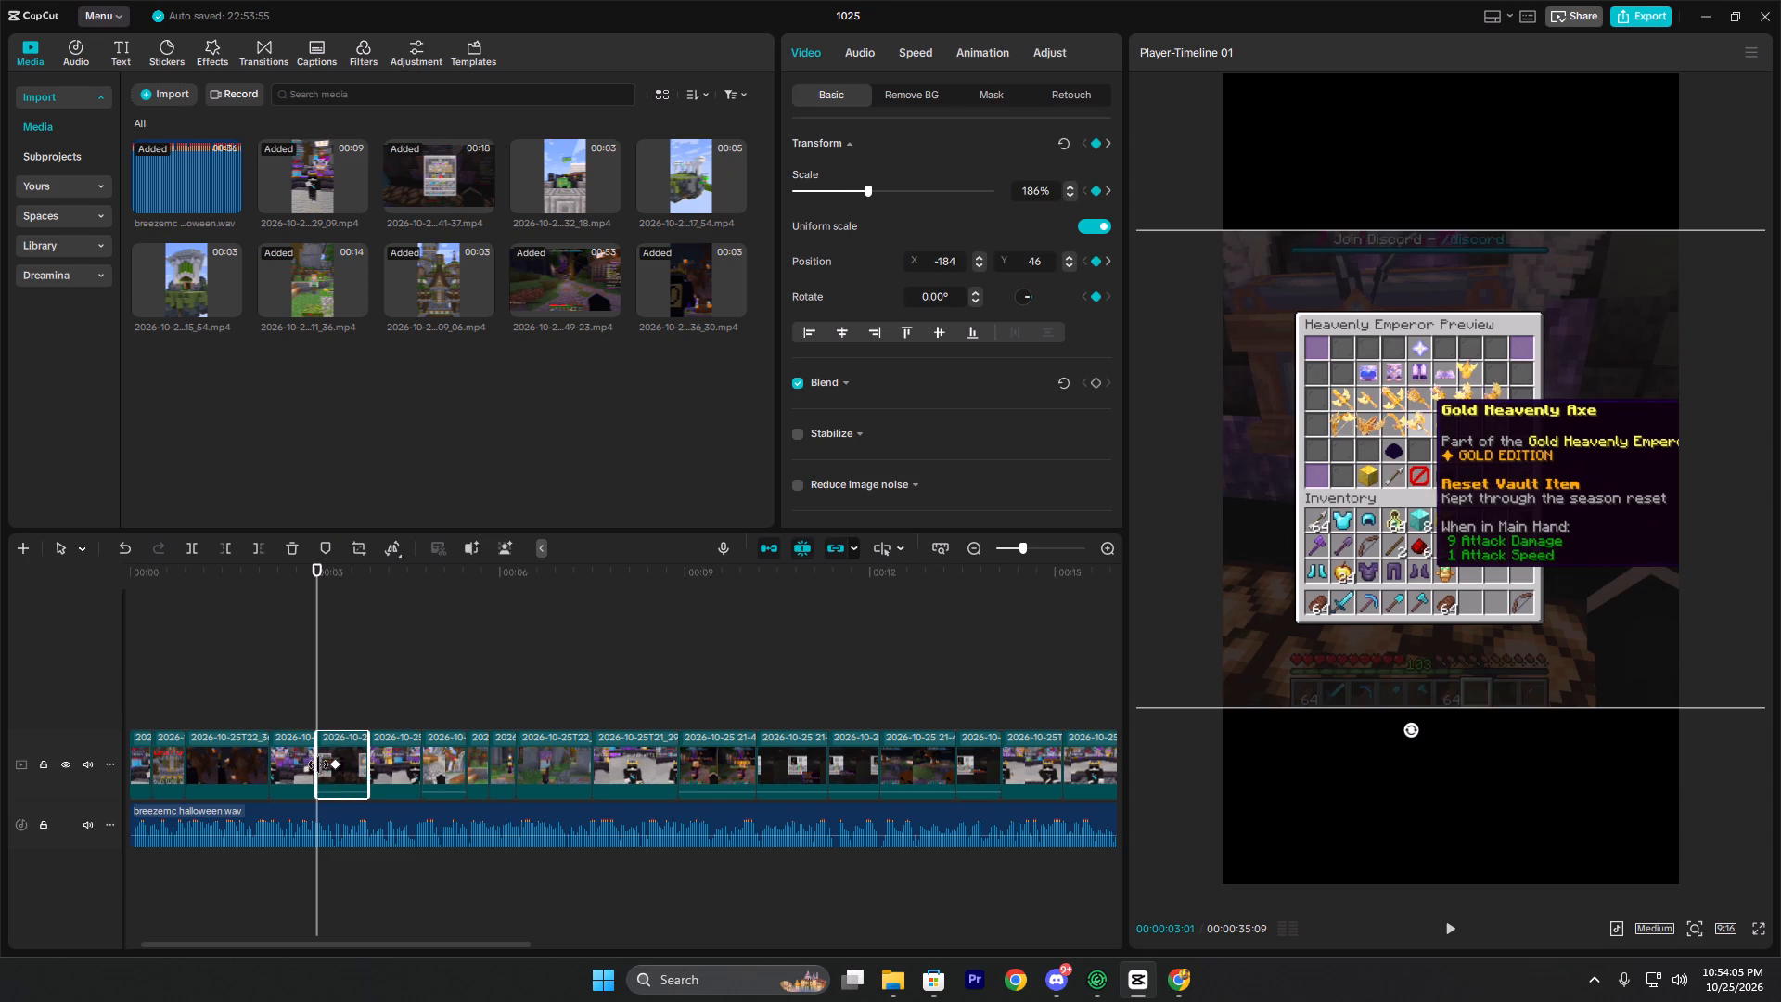
{"action": "left_click", "coordinate": [318, 764]}
{"action": "left_click_drag", "start_coordinate": [957, 293], "coordinate": [817, 285]}
{"action": "type", "text": "6.58"}
{"action": "key", "text": "Return"}
Set the preview clip's rotation to 0° at its zoom keyframe at 00:00:03:10.
{"action": "double_click", "coordinate": [319, 705]}
{"action": "key", "text": "space"}
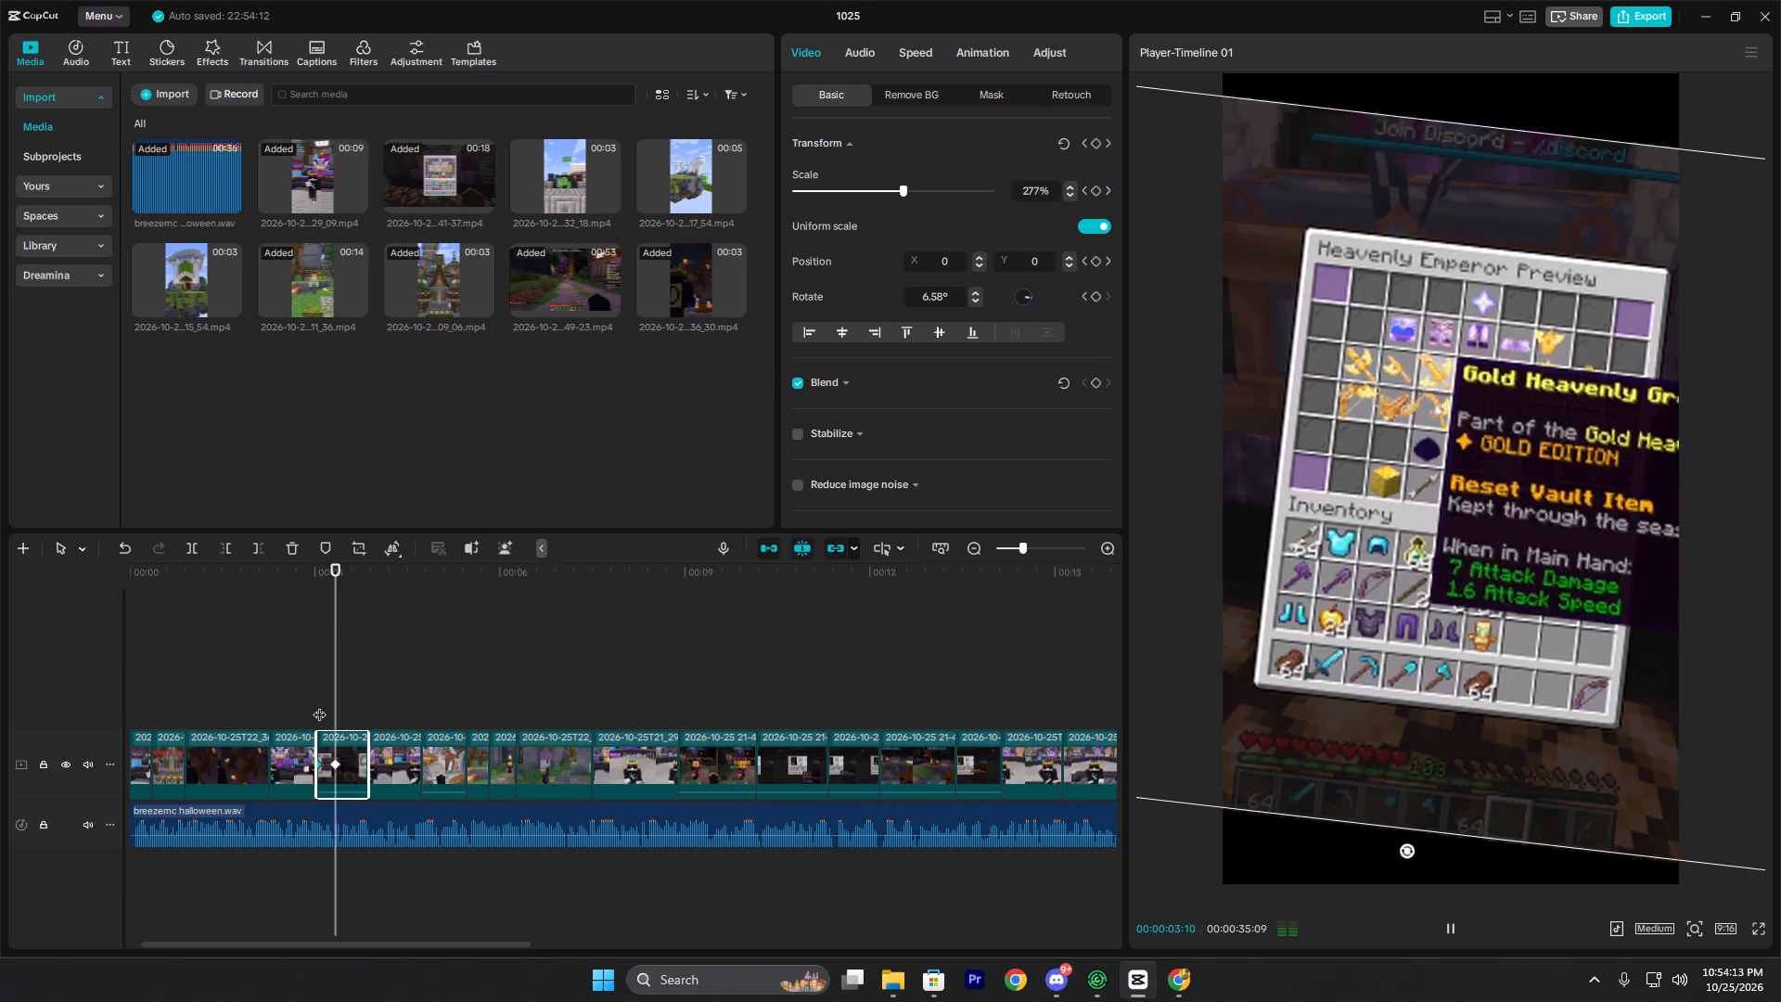
{"action": "key", "text": "space"}
{"action": "left_click", "coordinate": [331, 764]}
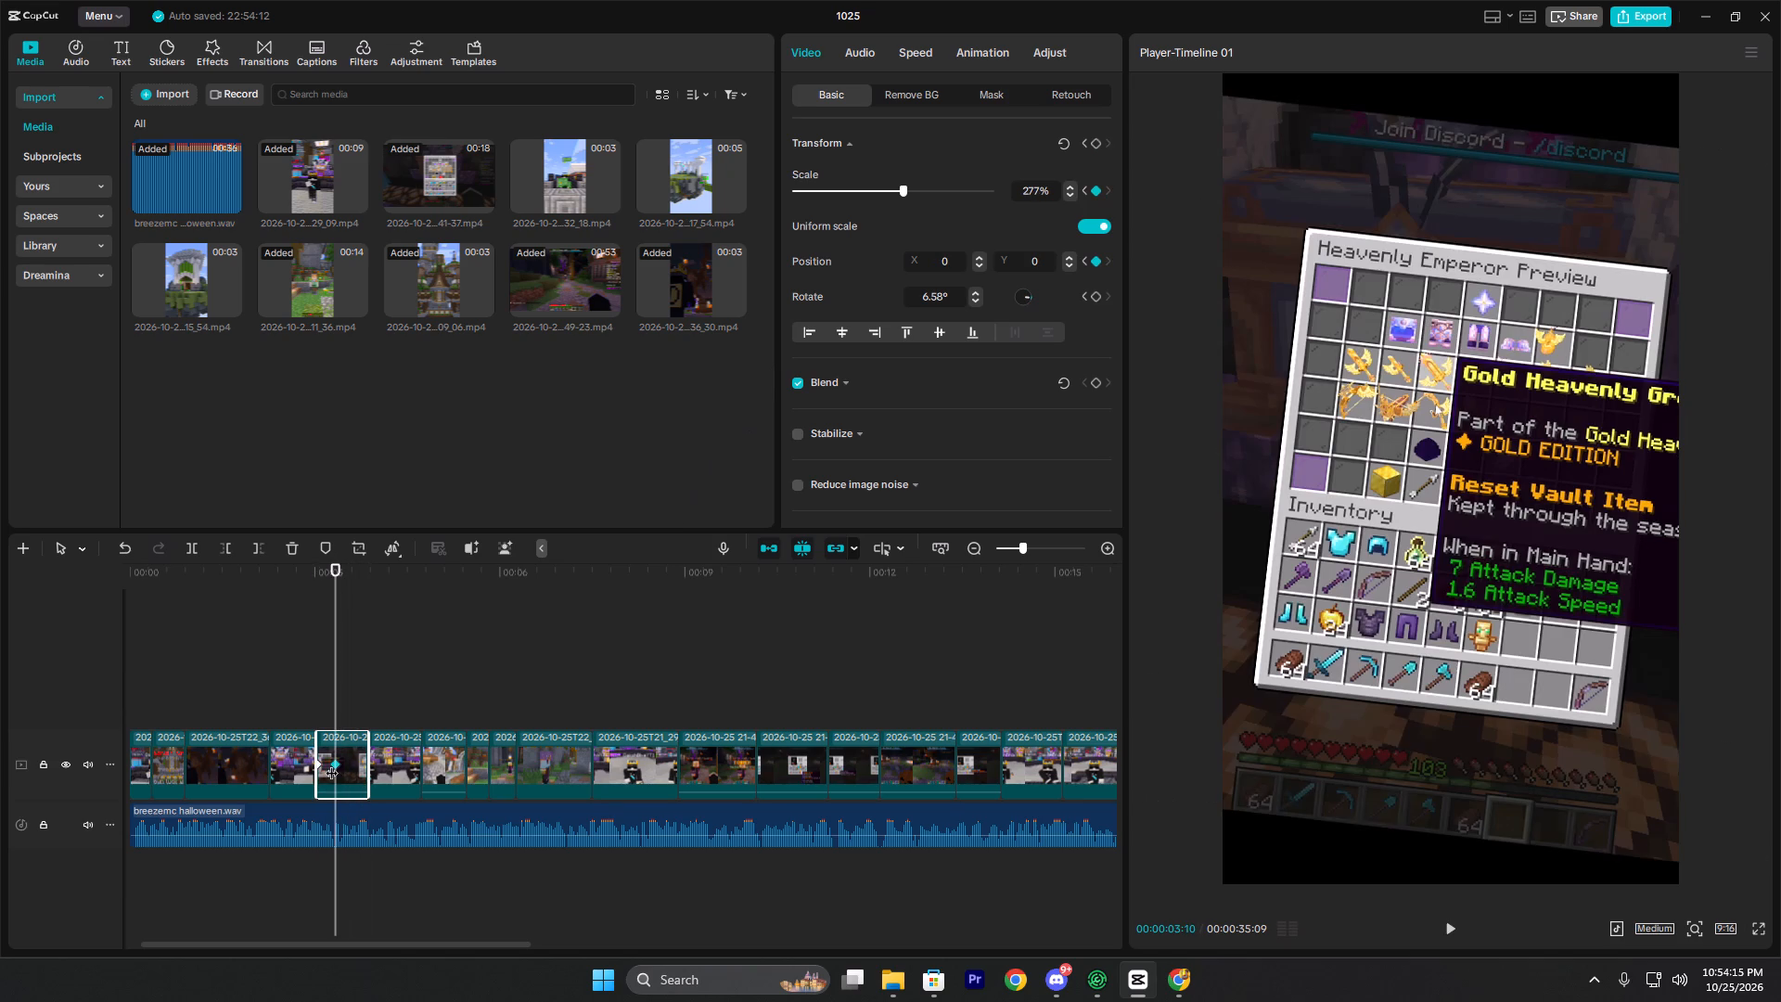
{"action": "left_click_drag", "start_coordinate": [955, 294], "coordinate": [835, 296]}
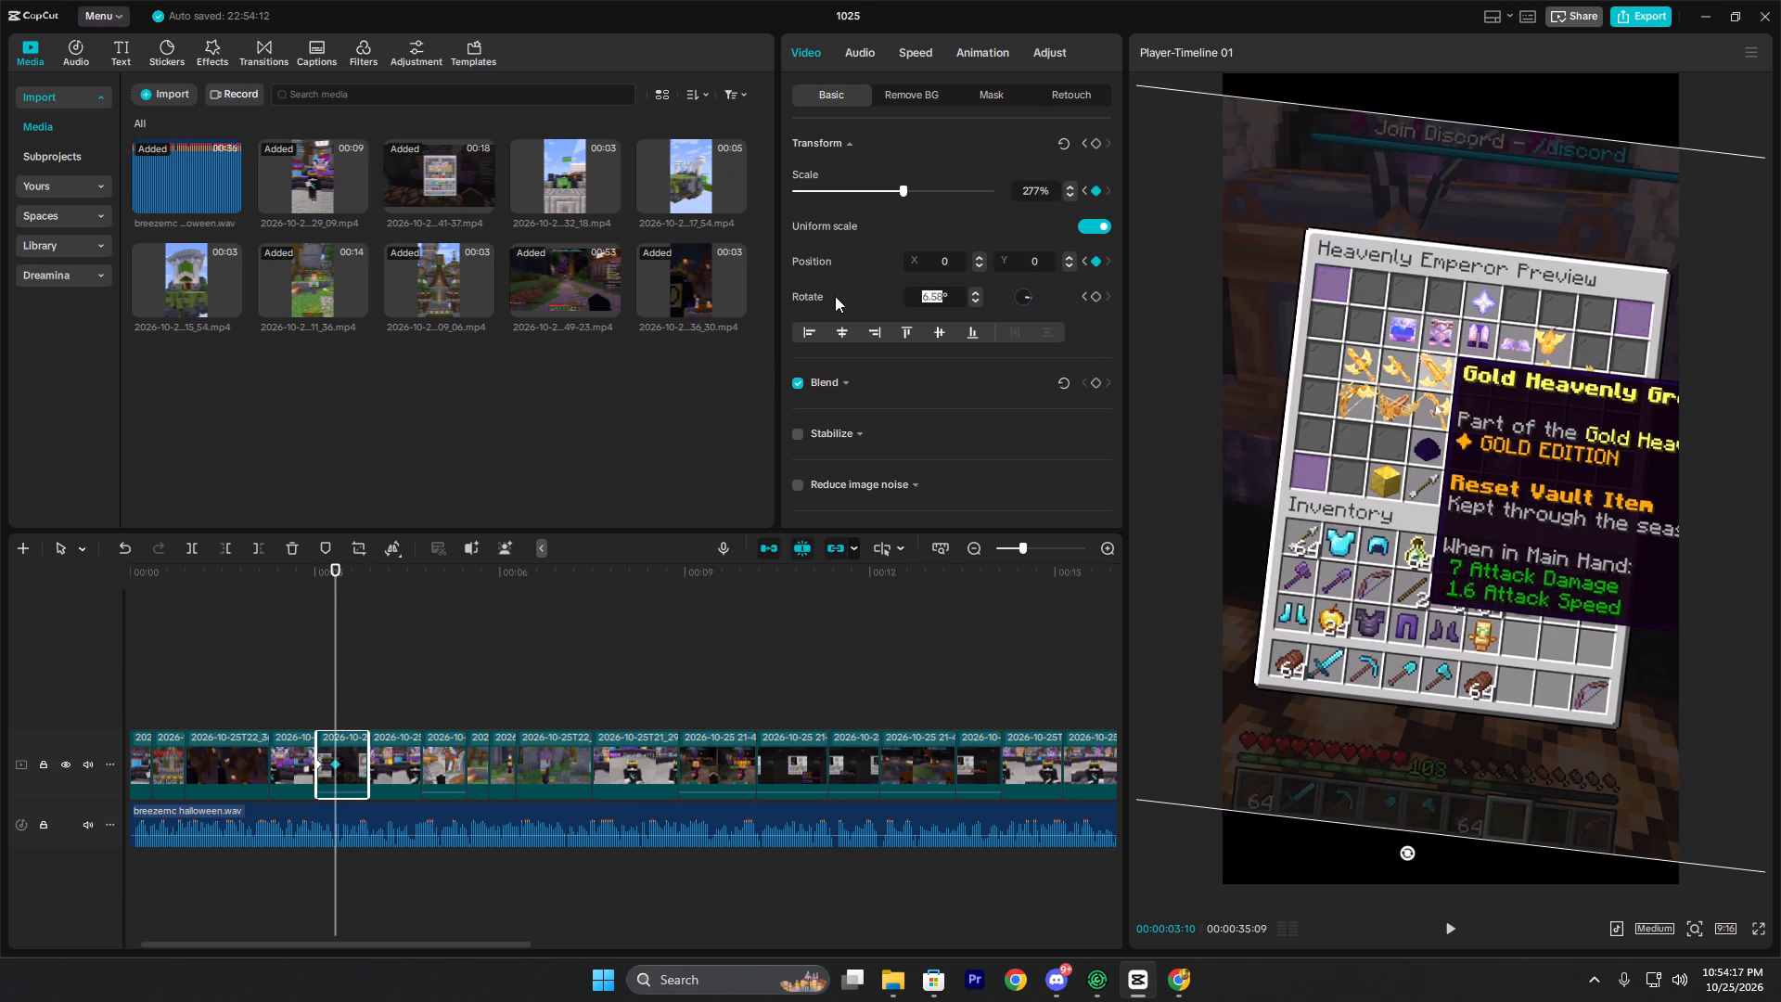
{"action": "key", "text": "0"}
{"action": "key", "text": "Return"}
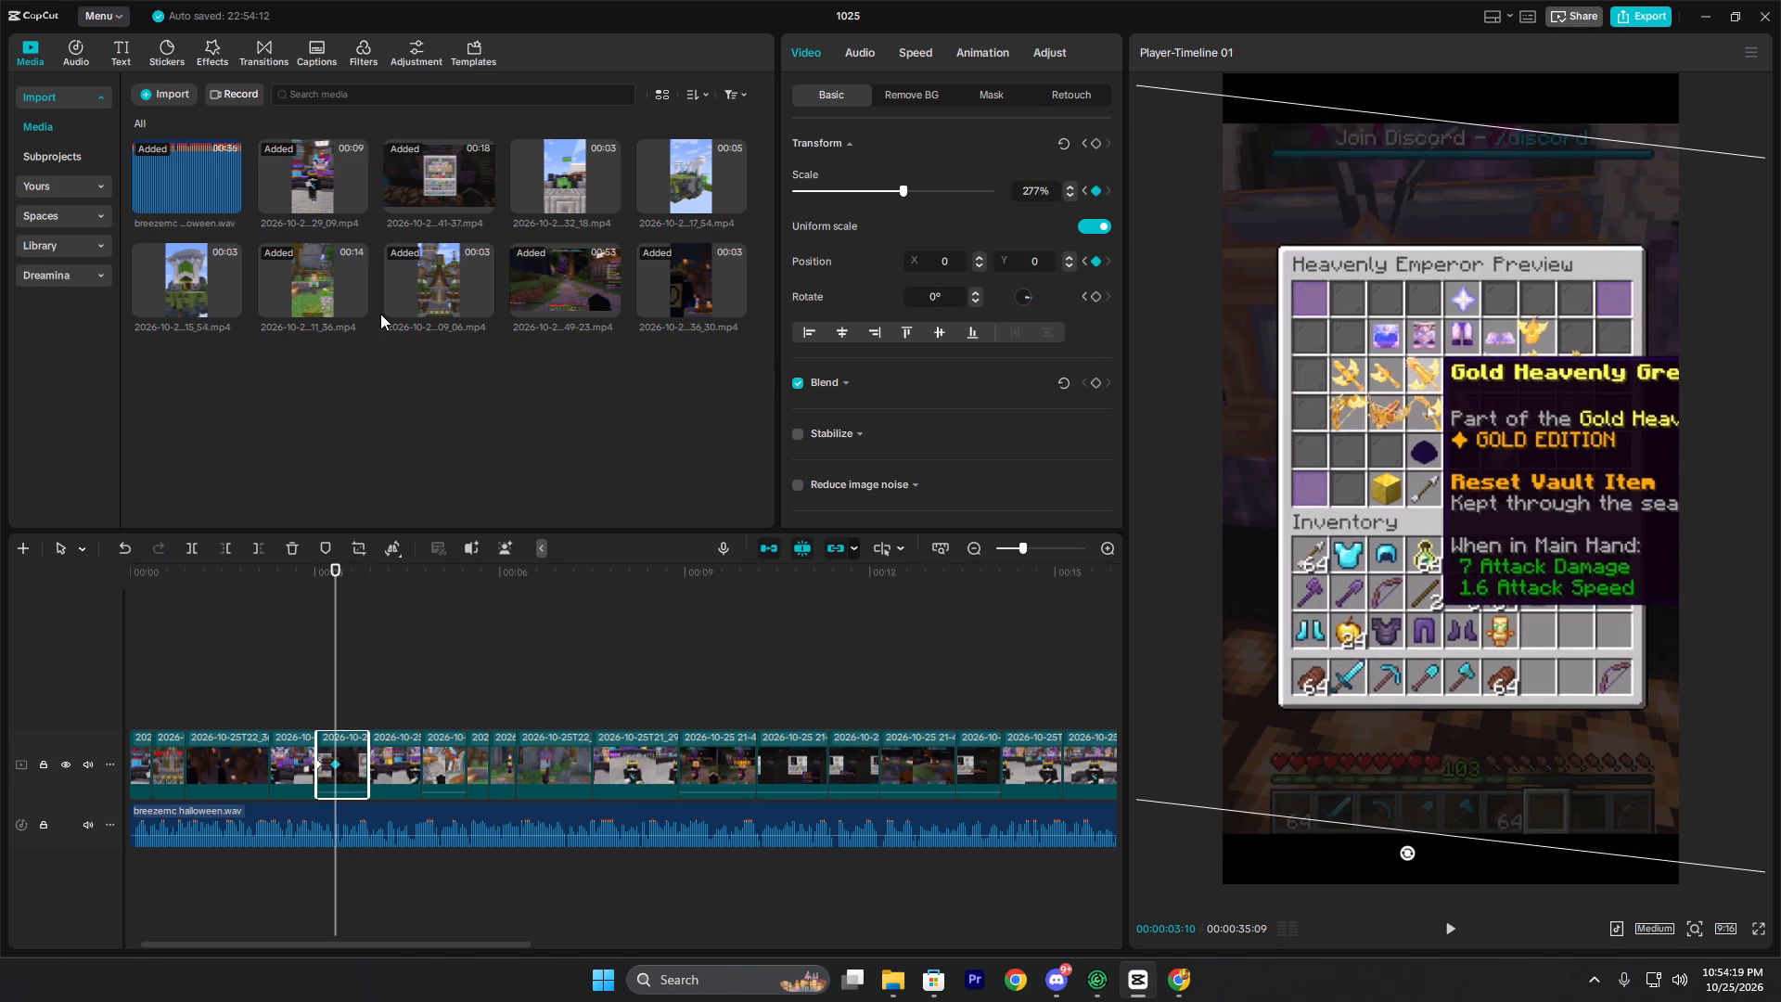
Play back the tilt at the start of the Heavenly Emperor preview clip and its lead-in to the following clips.
{"action": "left_click", "coordinate": [321, 711]}
{"action": "key", "text": "space"}
{"action": "key", "text": "space"}
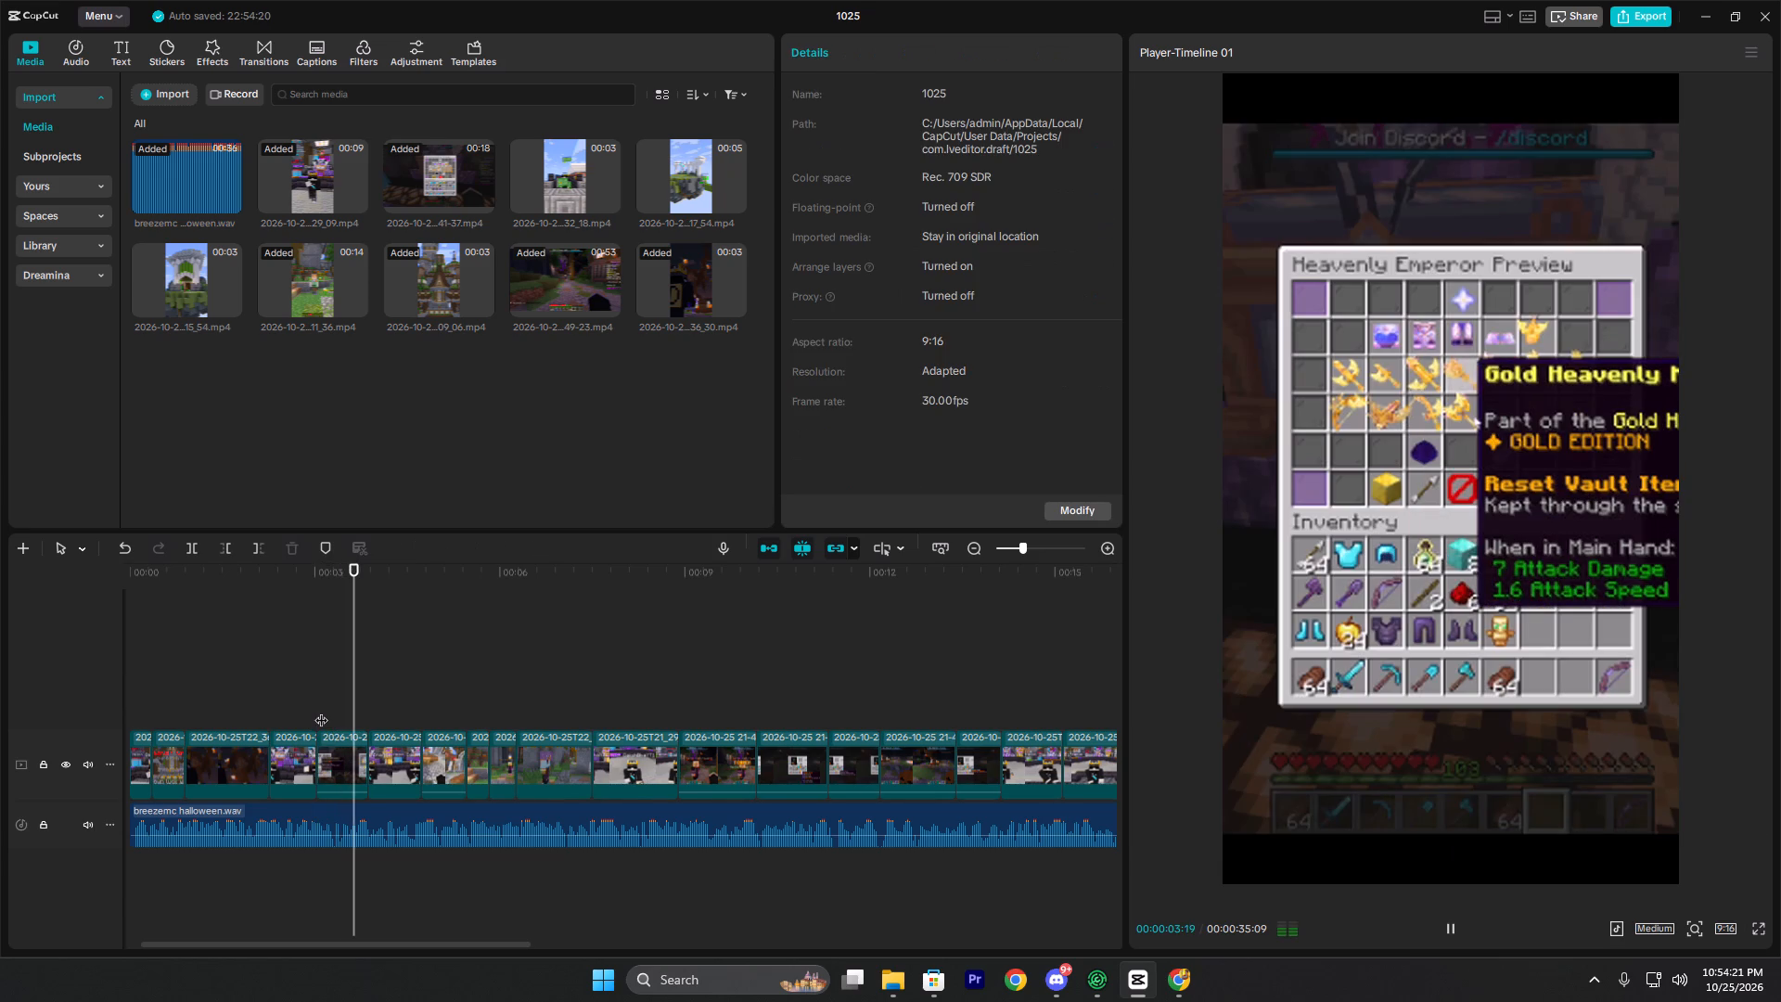
{"action": "left_click", "coordinate": [317, 703]}
{"action": "key", "text": "space"}
{"action": "key", "text": "space"}
{"action": "key", "text": "space"}
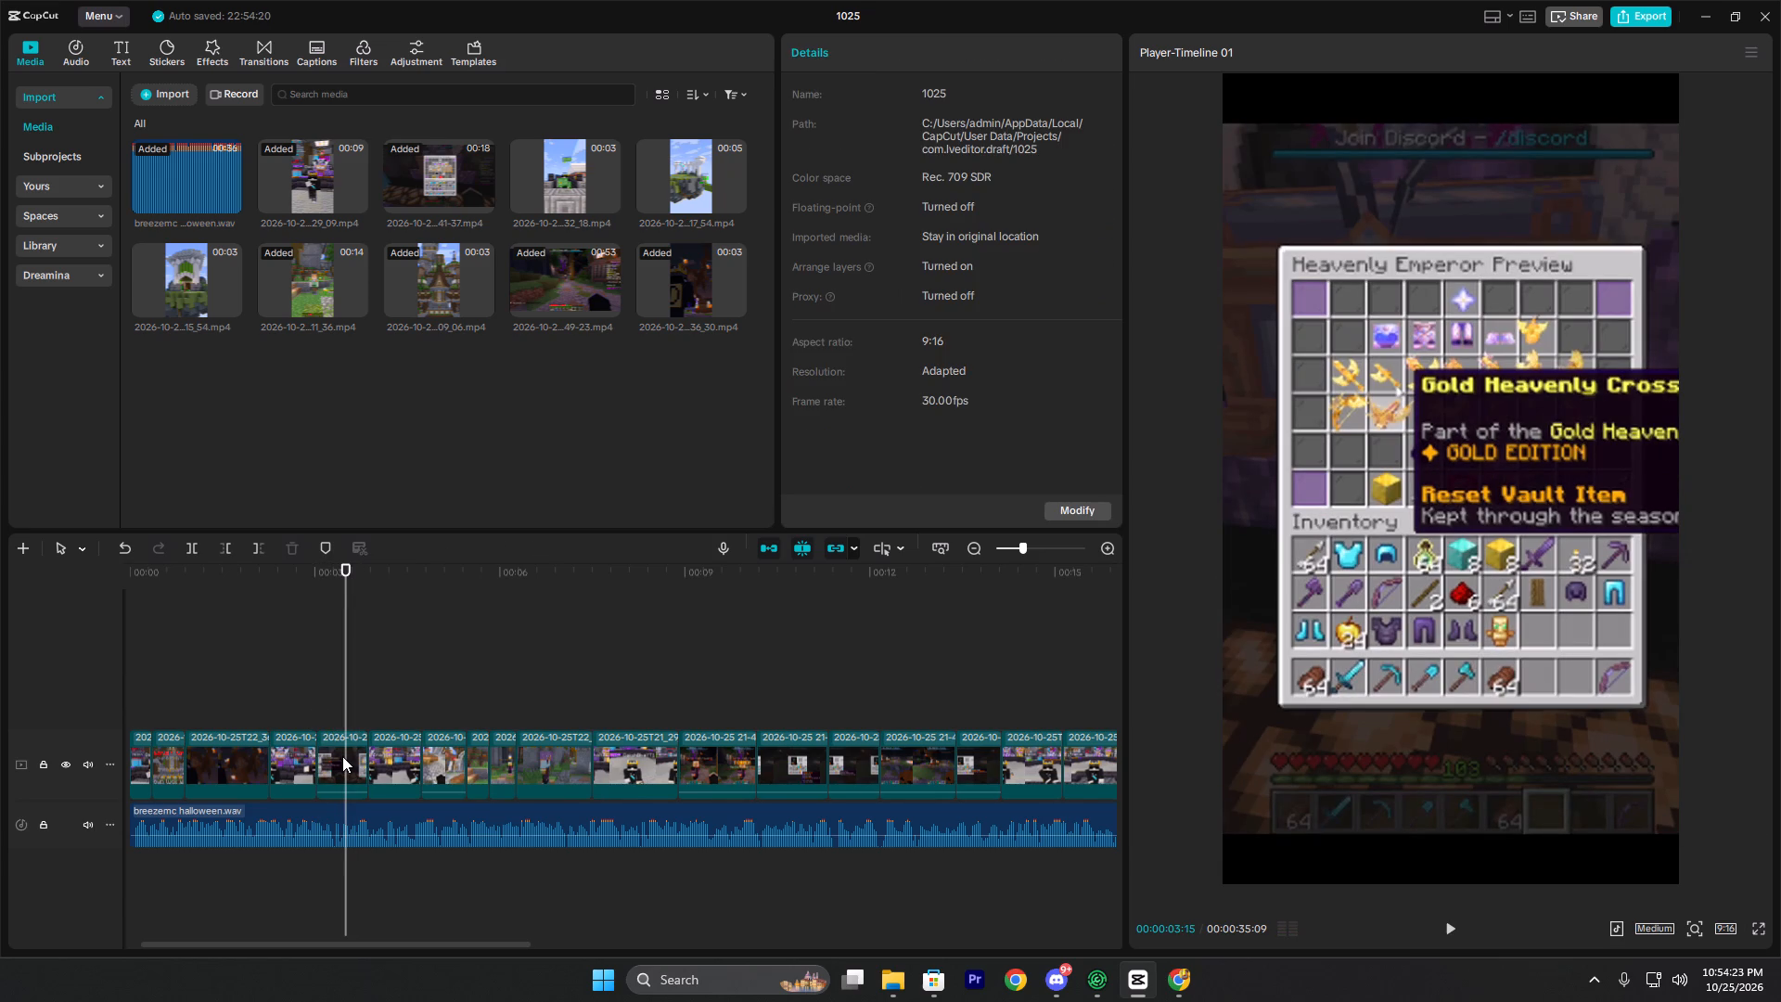
{"action": "key", "text": "space"}
{"action": "key", "text": "space"}
{"action": "key", "text": "space"}
{"action": "key", "text": "space"}
{"action": "key", "text": "space"}
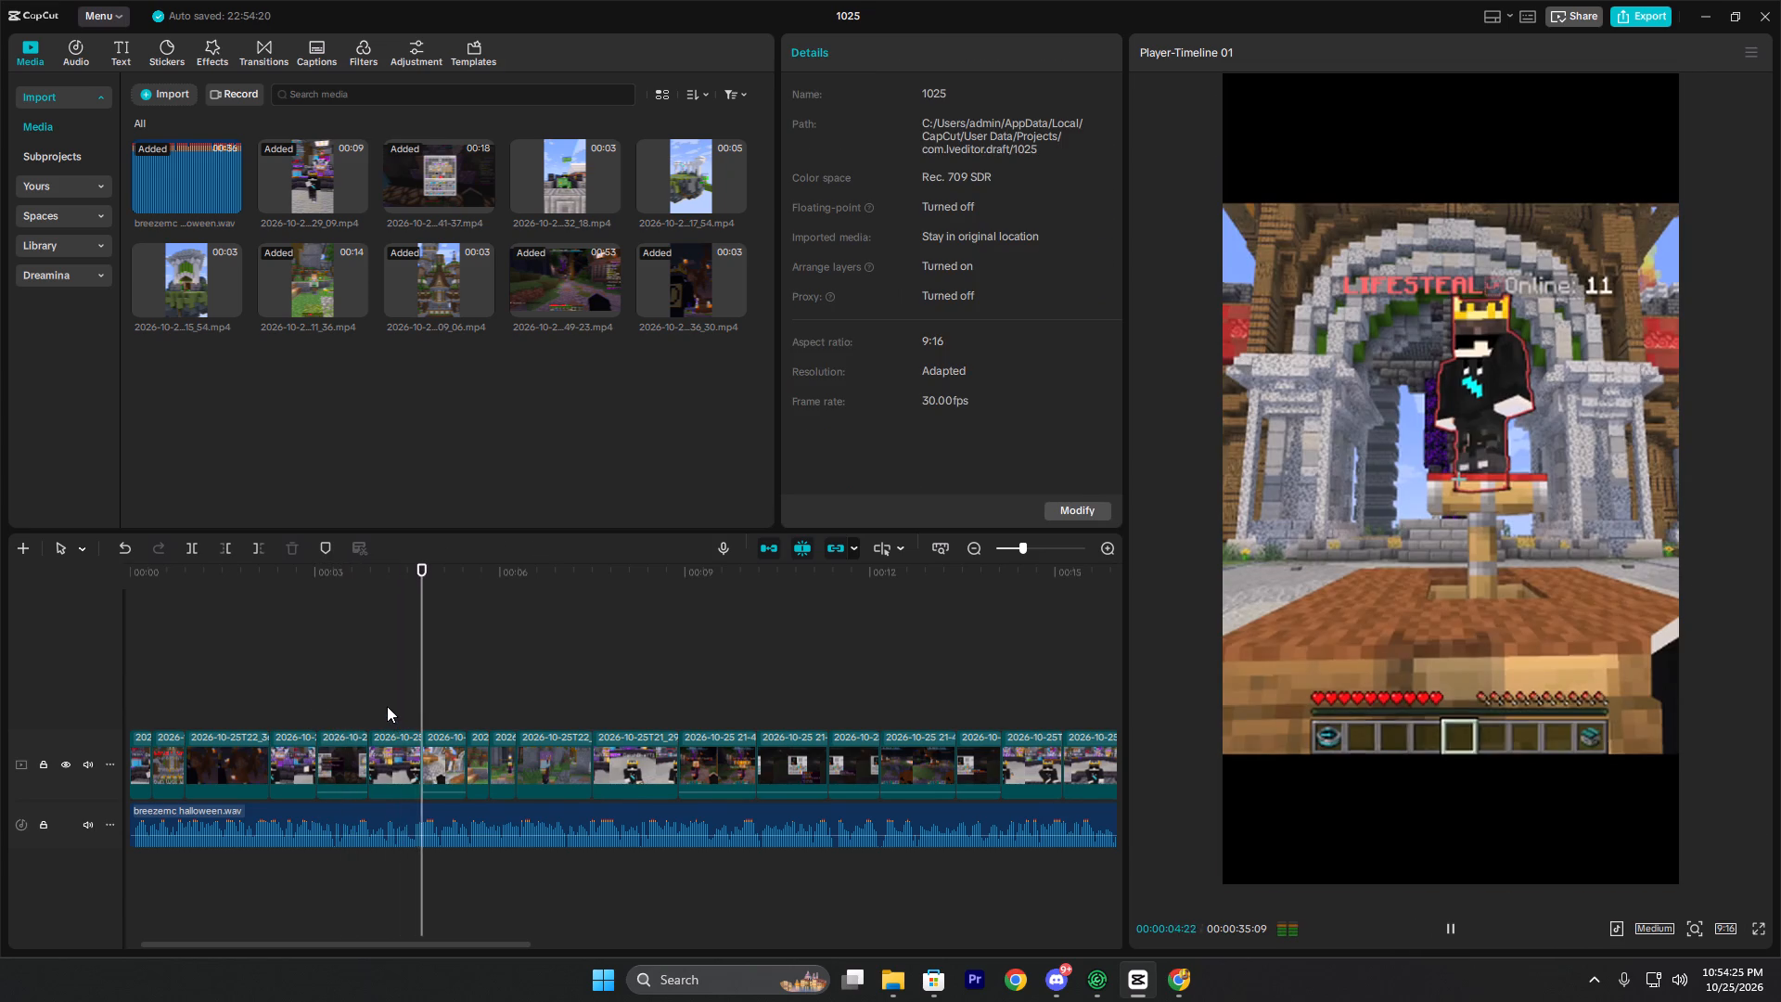
Copy the three consecutive "Click me to claim reward" NPC clips between the lobby statue clip and the walking-player clip.
{"action": "left_click", "coordinate": [380, 701]}
{"action": "left_click", "coordinate": [373, 701]}
{"action": "key", "text": "space"}
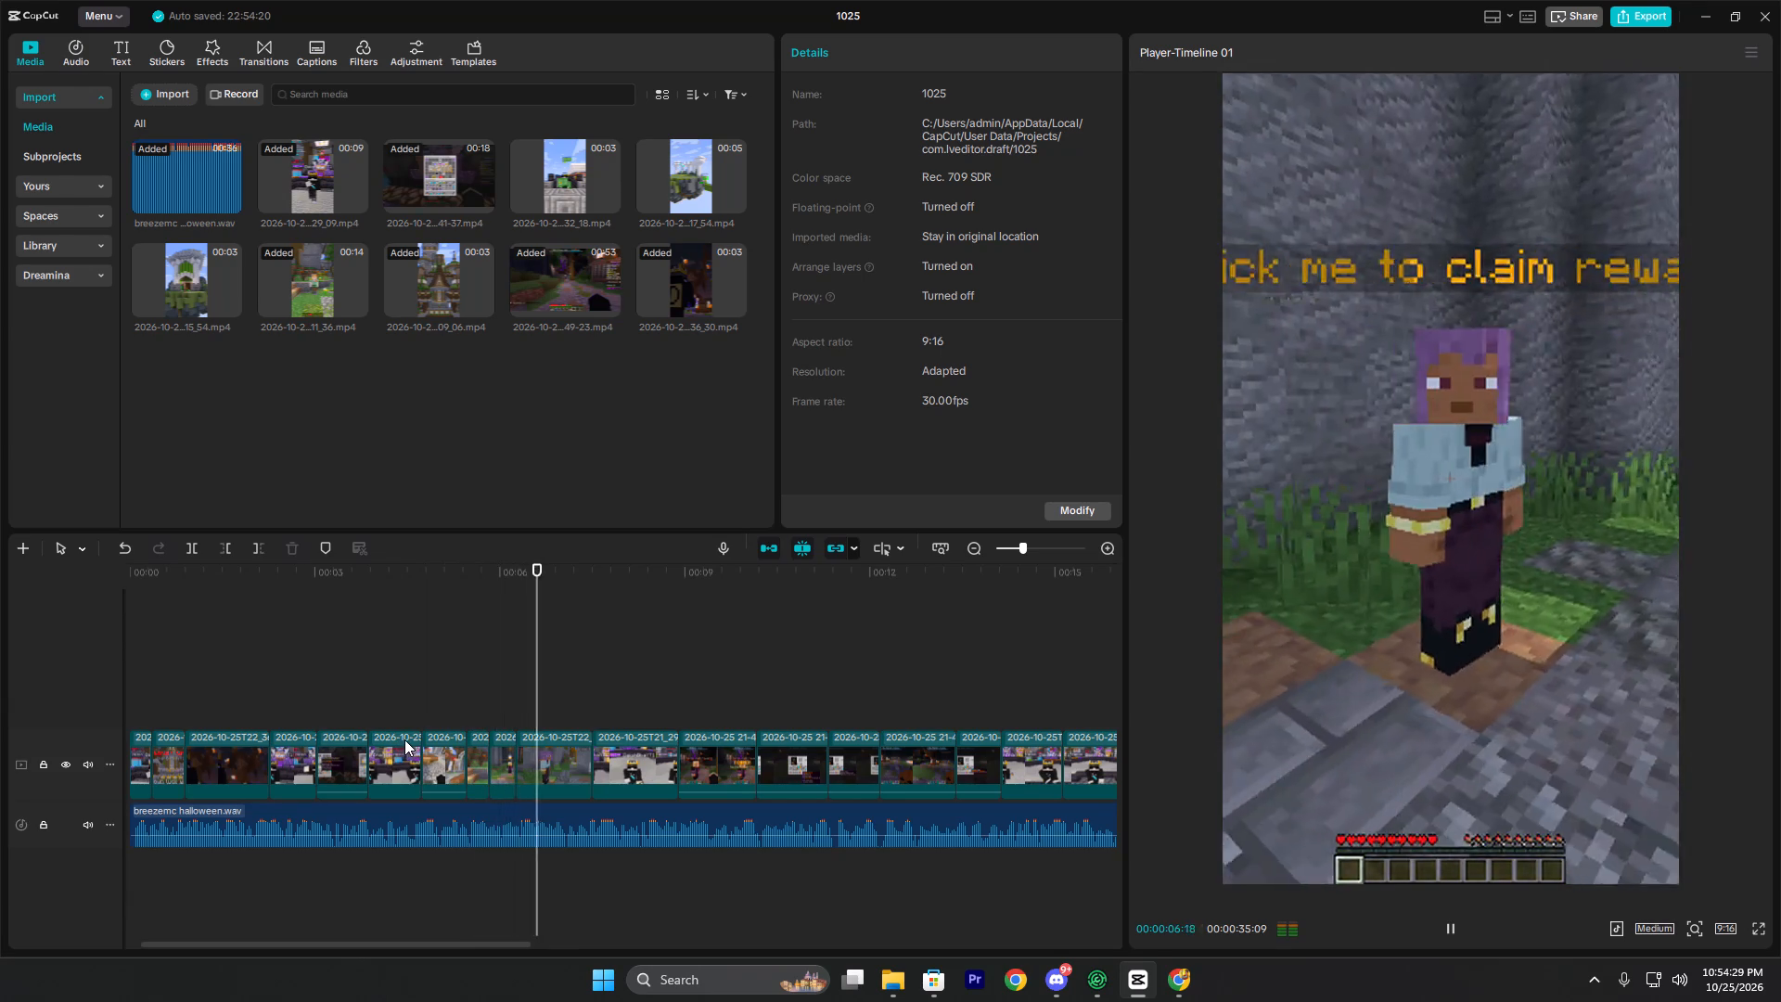
{"action": "key", "text": "space"}
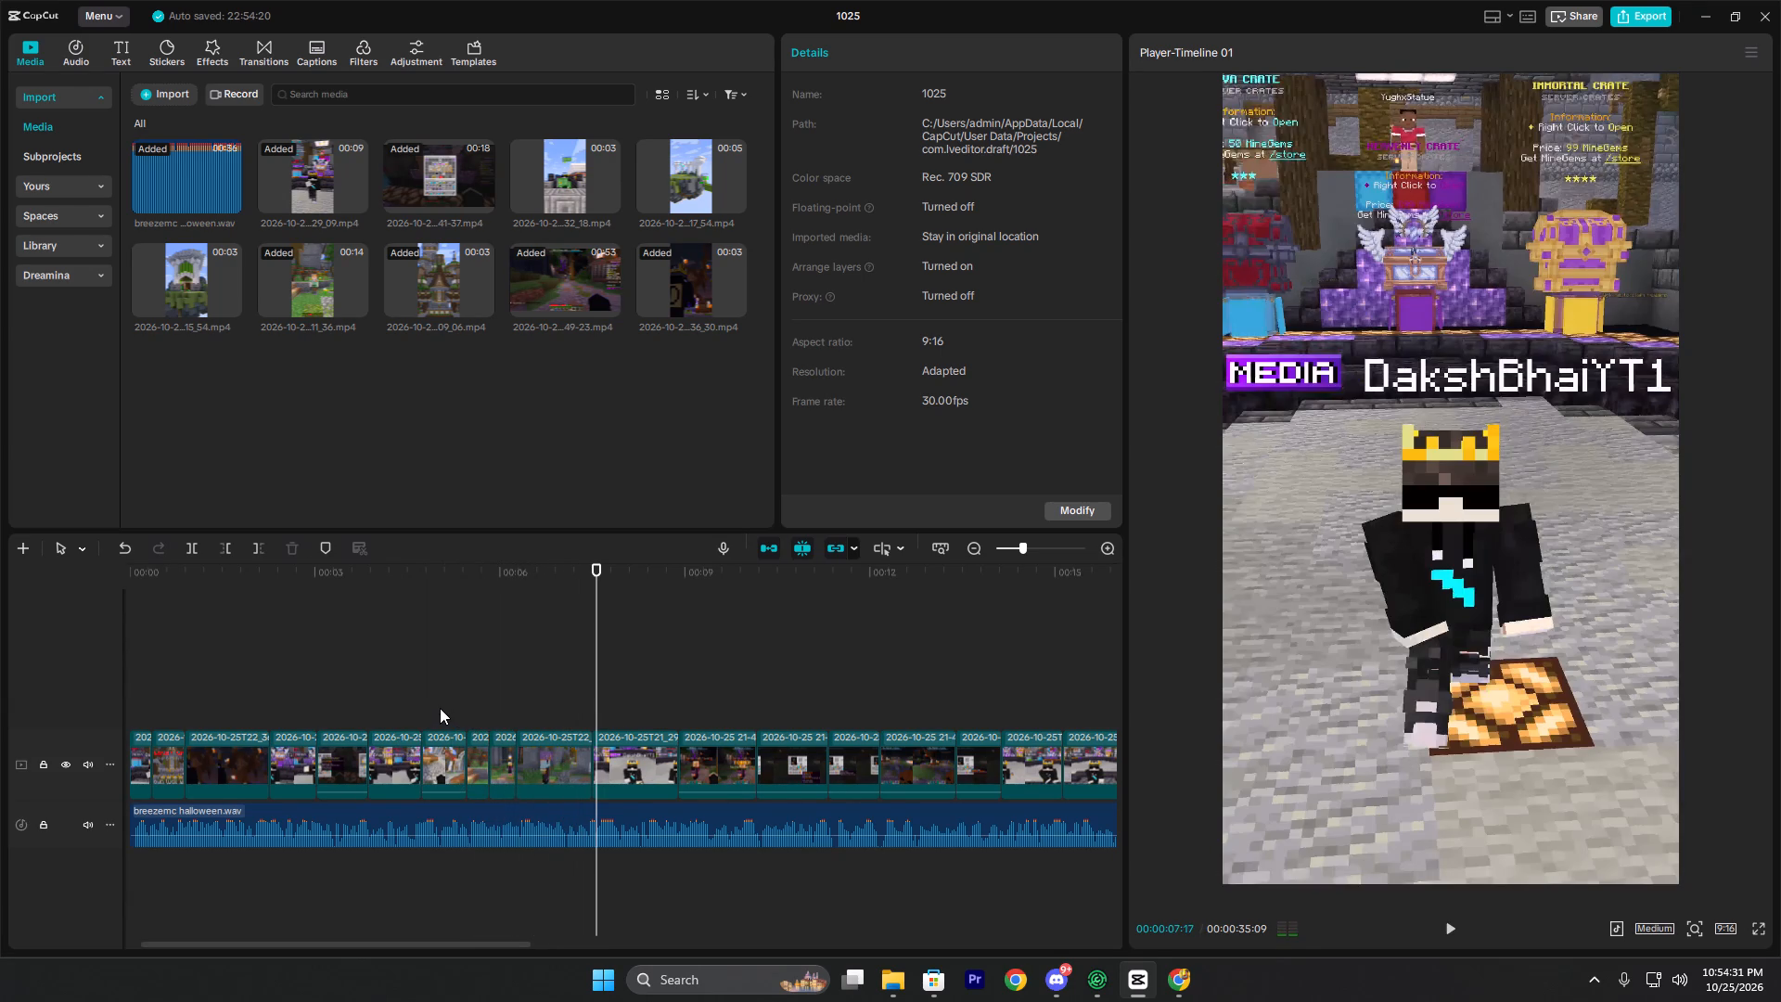
{"action": "left_click", "coordinate": [440, 708]}
{"action": "key", "text": "space"}
{"action": "key", "text": "space"}
{"action": "left_click_drag", "start_coordinate": [480, 722], "coordinate": [473, 726]}
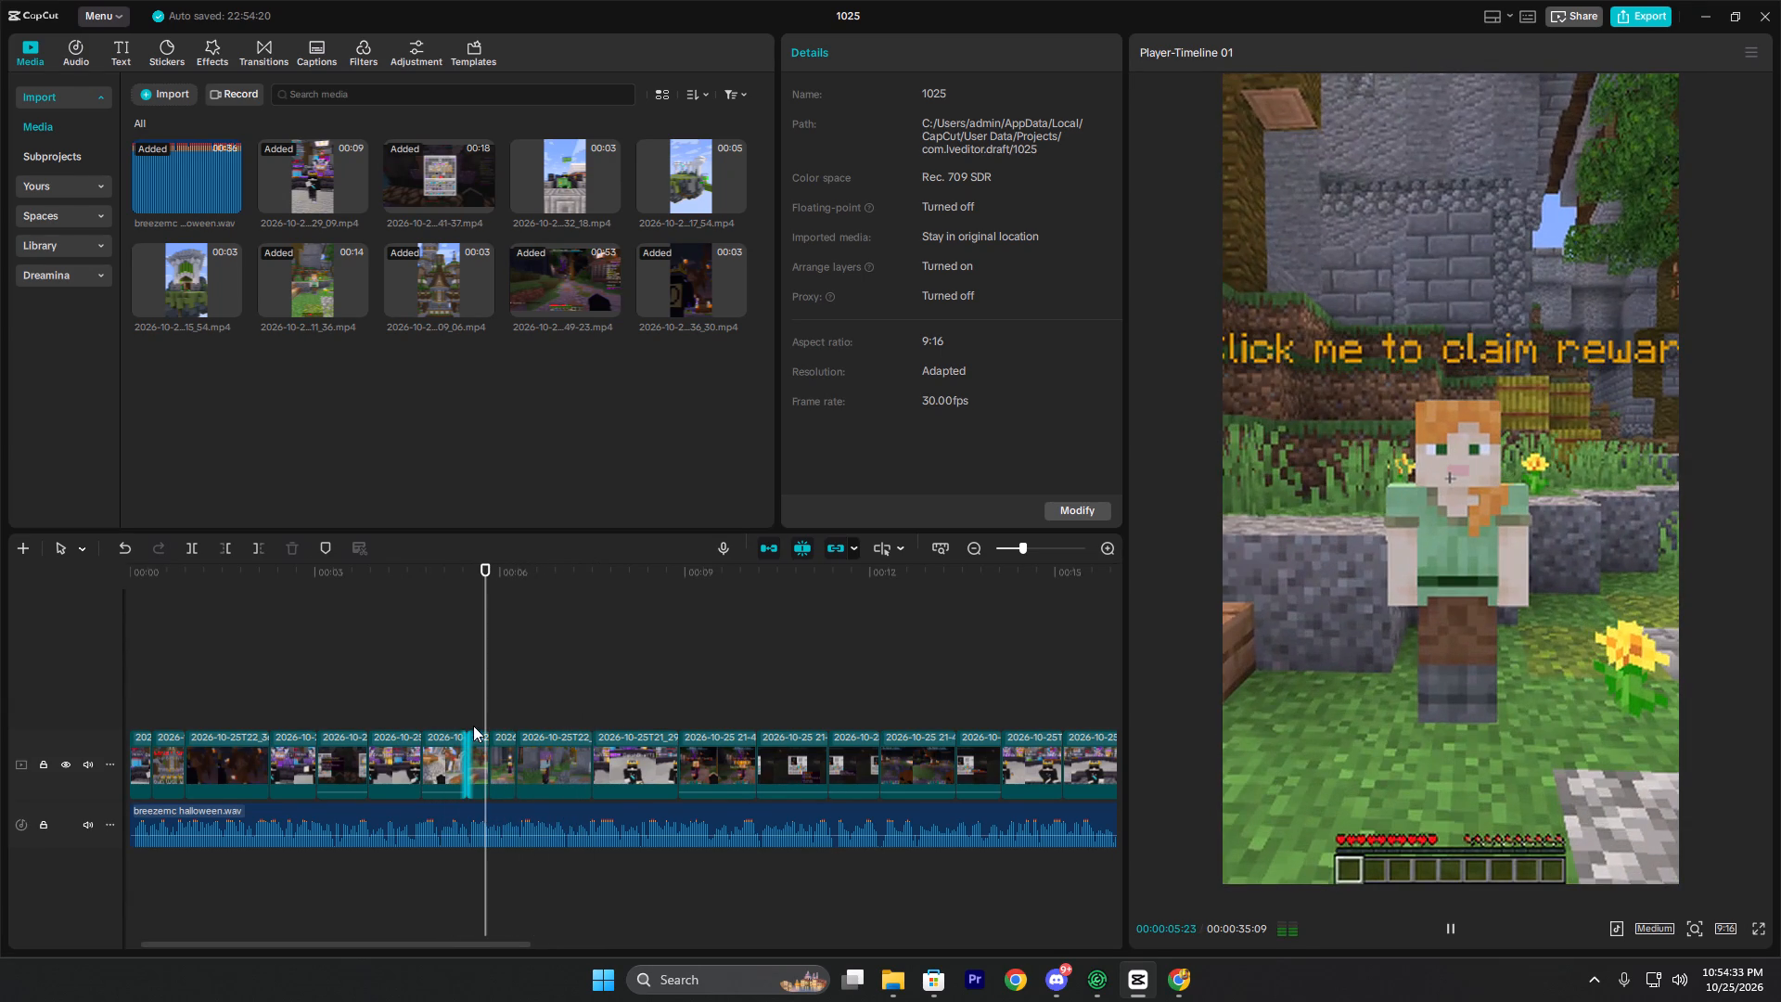
{"action": "left_click_drag", "start_coordinate": [473, 726], "coordinate": [520, 750]}
{"action": "key", "text": "ctrl+c"}
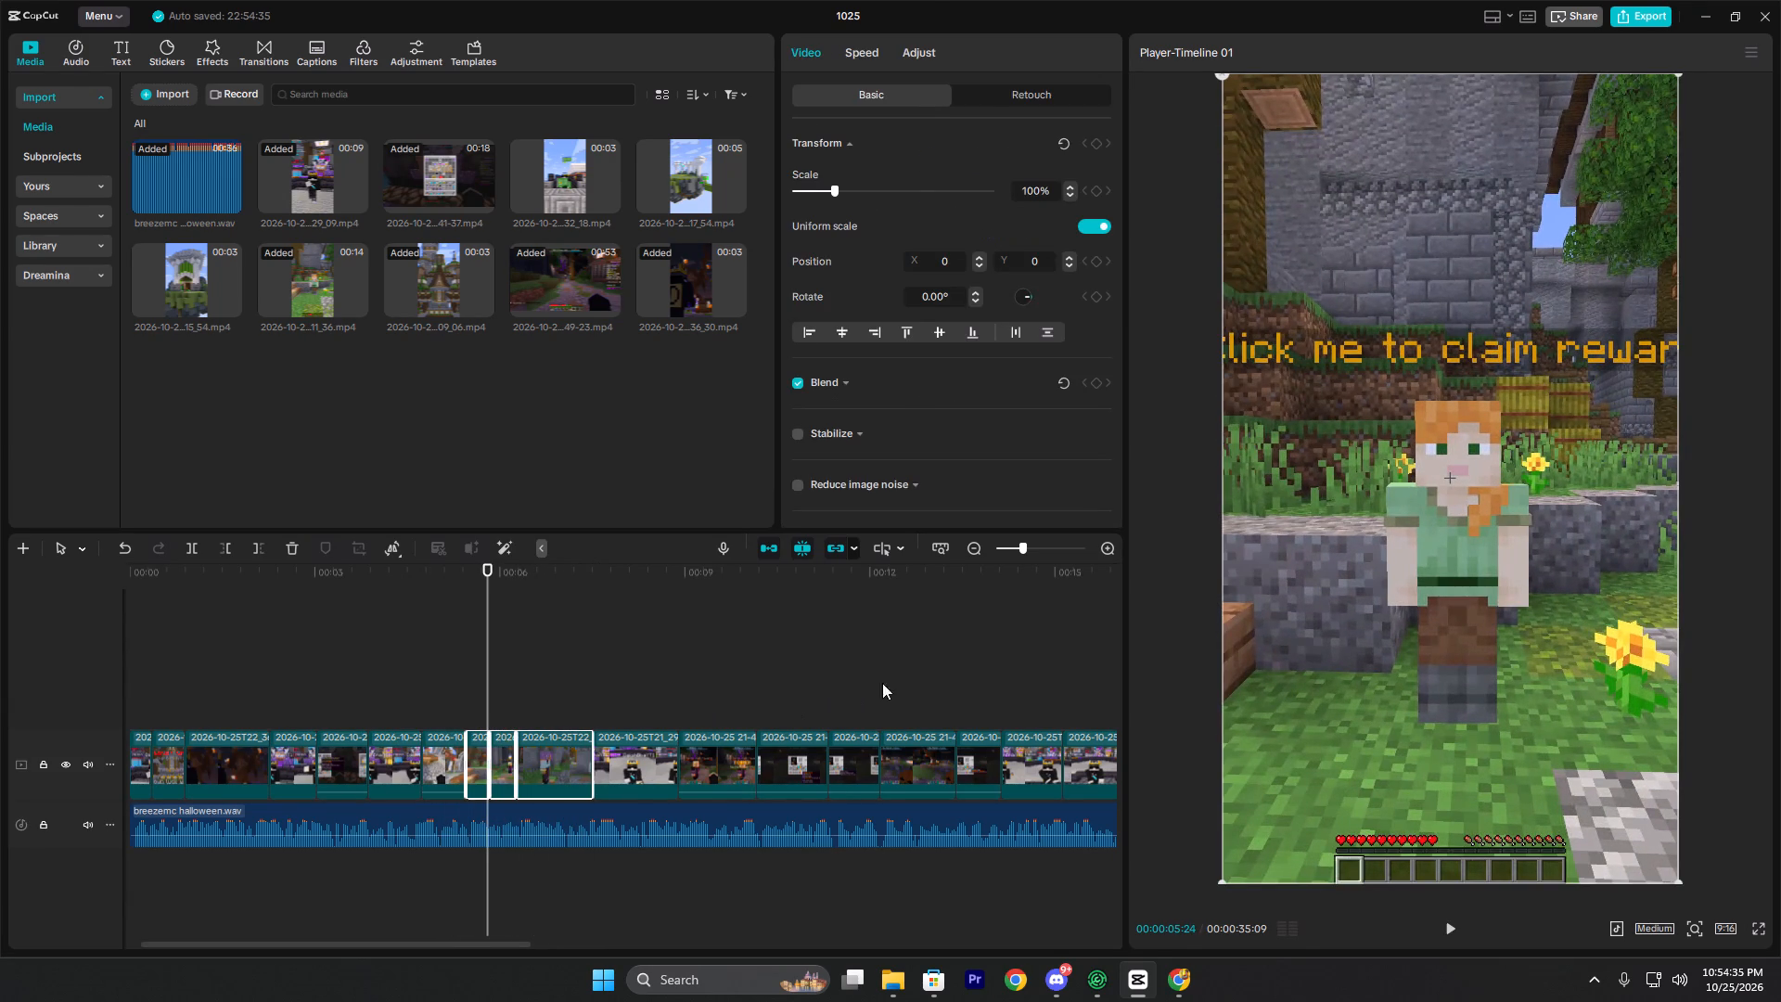
Paste the copied NPC clips into the main track at the cut at 00:00:15:04.
{"action": "left_click", "coordinate": [912, 676]}
{"action": "left_click_drag", "start_coordinate": [912, 676], "coordinate": [819, 665]}
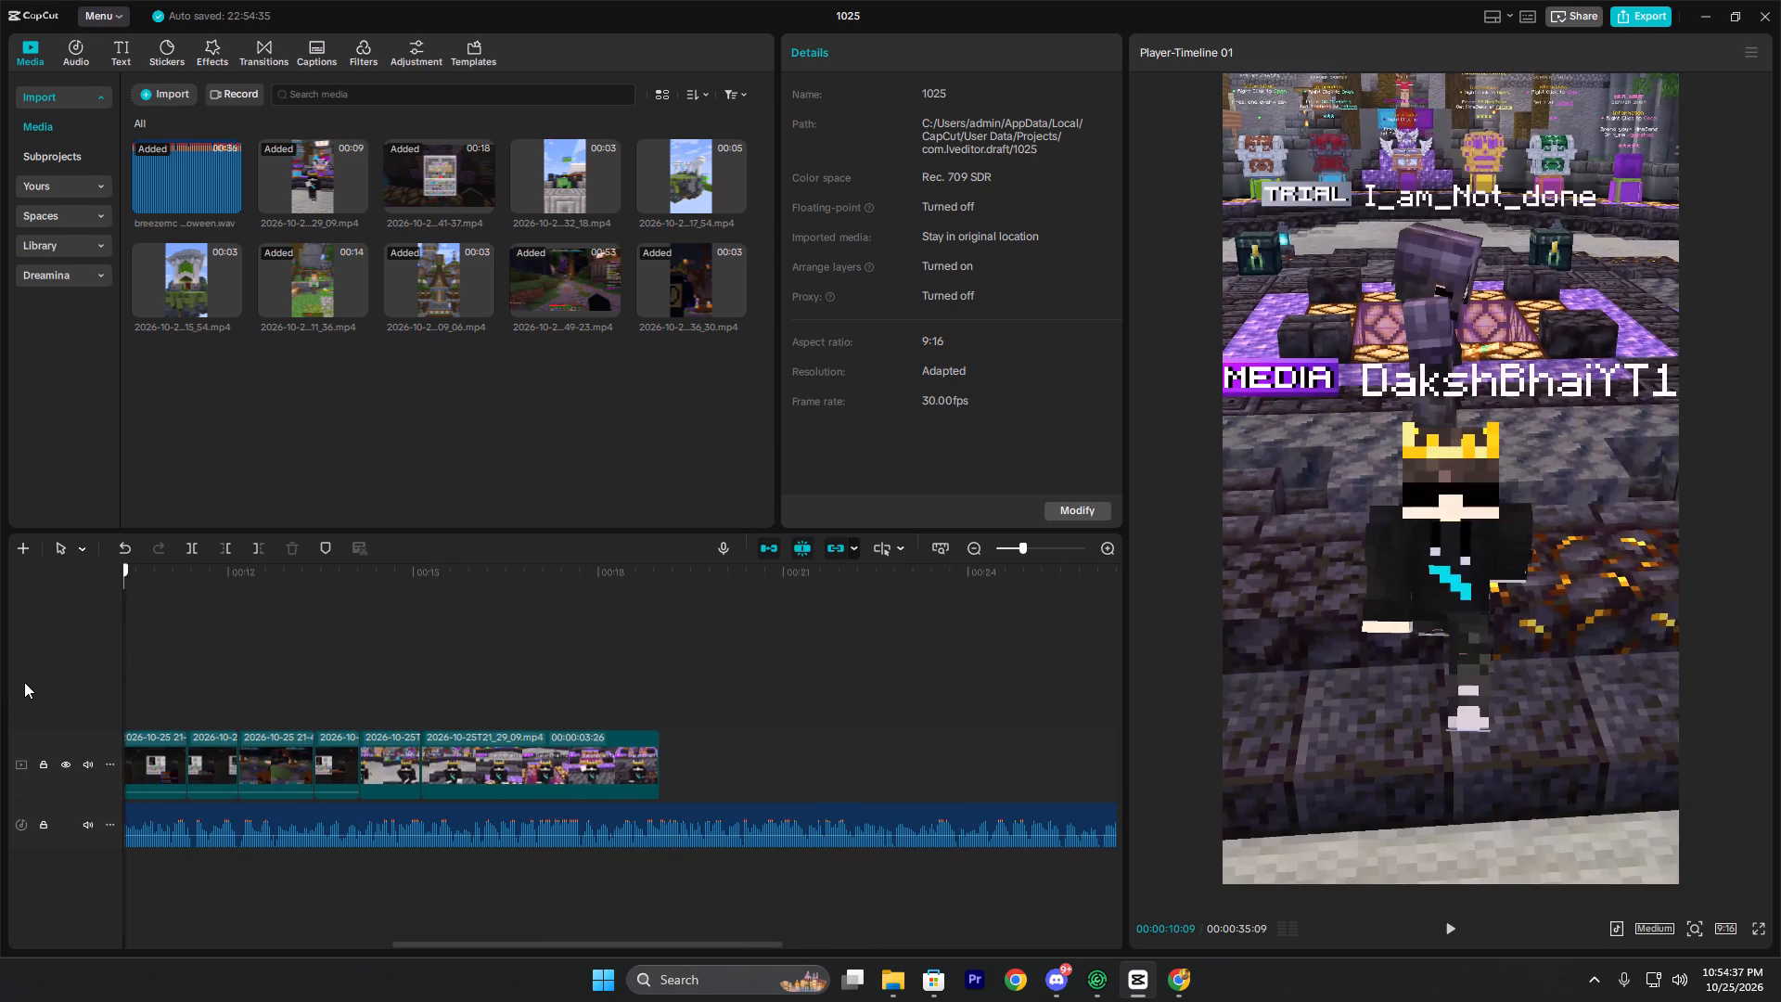
{"action": "key", "text": "space"}
{"action": "key", "text": "space"}
{"action": "left_click", "coordinate": [887, 660]}
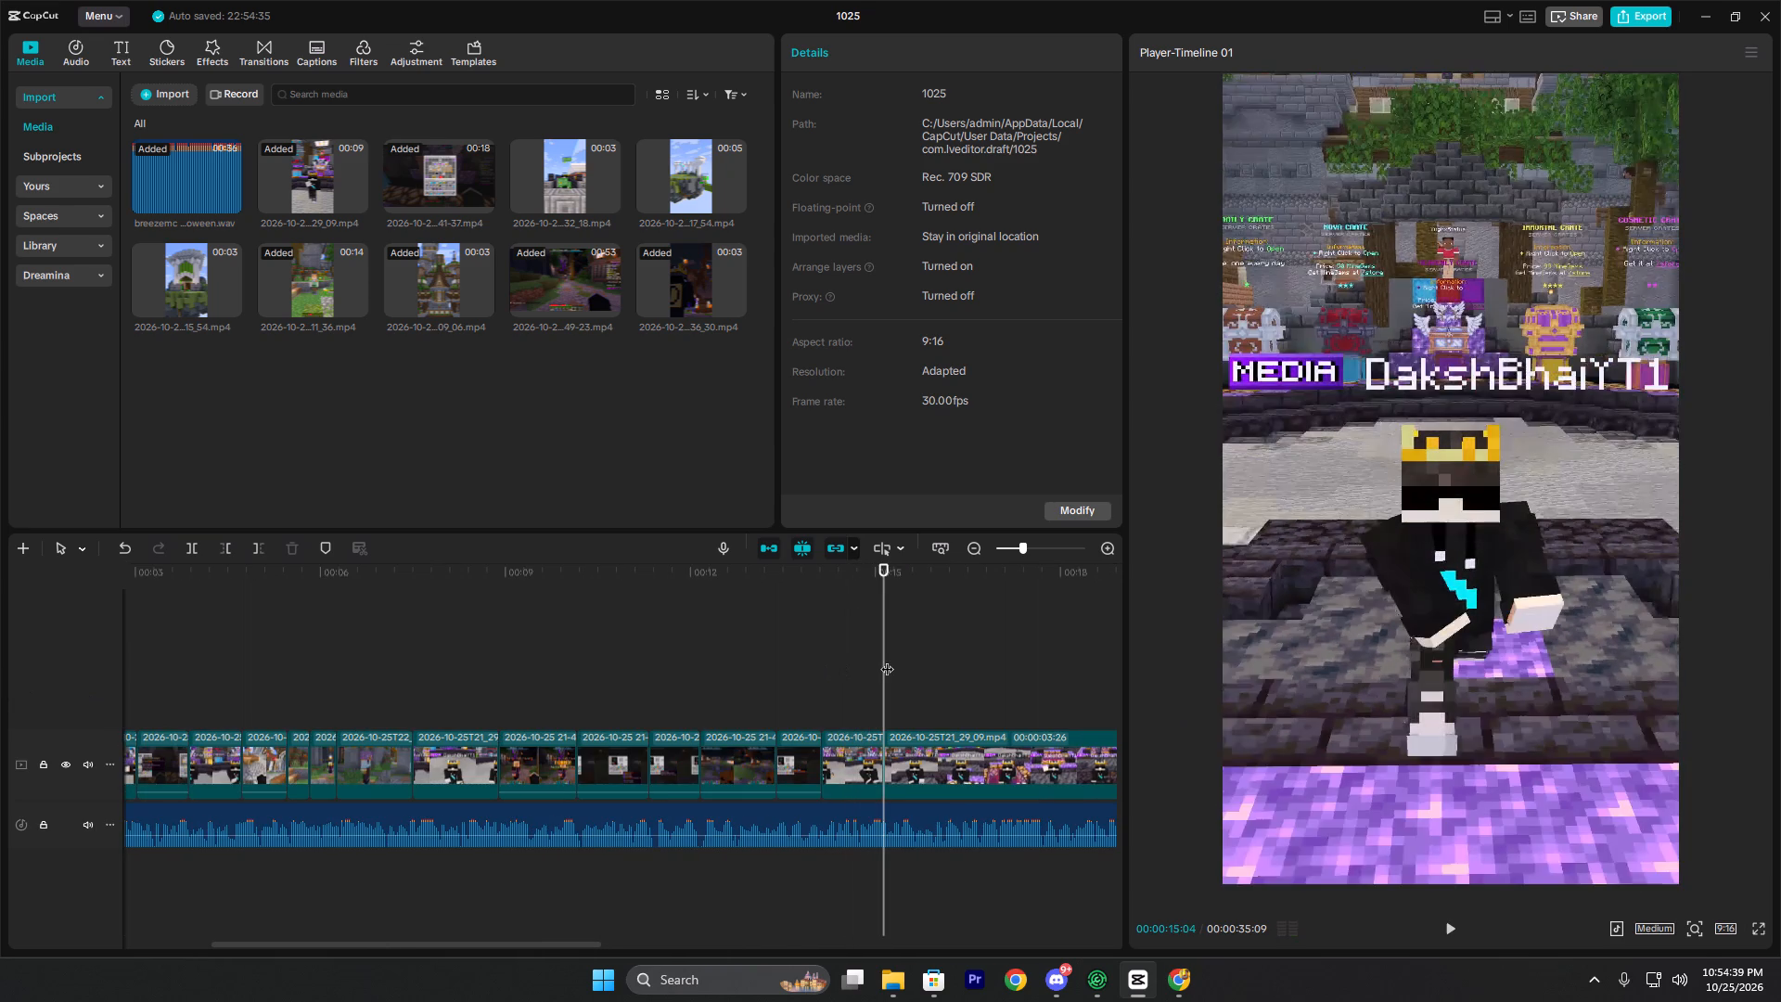
{"action": "key", "text": "ctrl+v"}
{"action": "left_click_drag", "start_coordinate": [980, 697], "coordinate": [972, 751]}
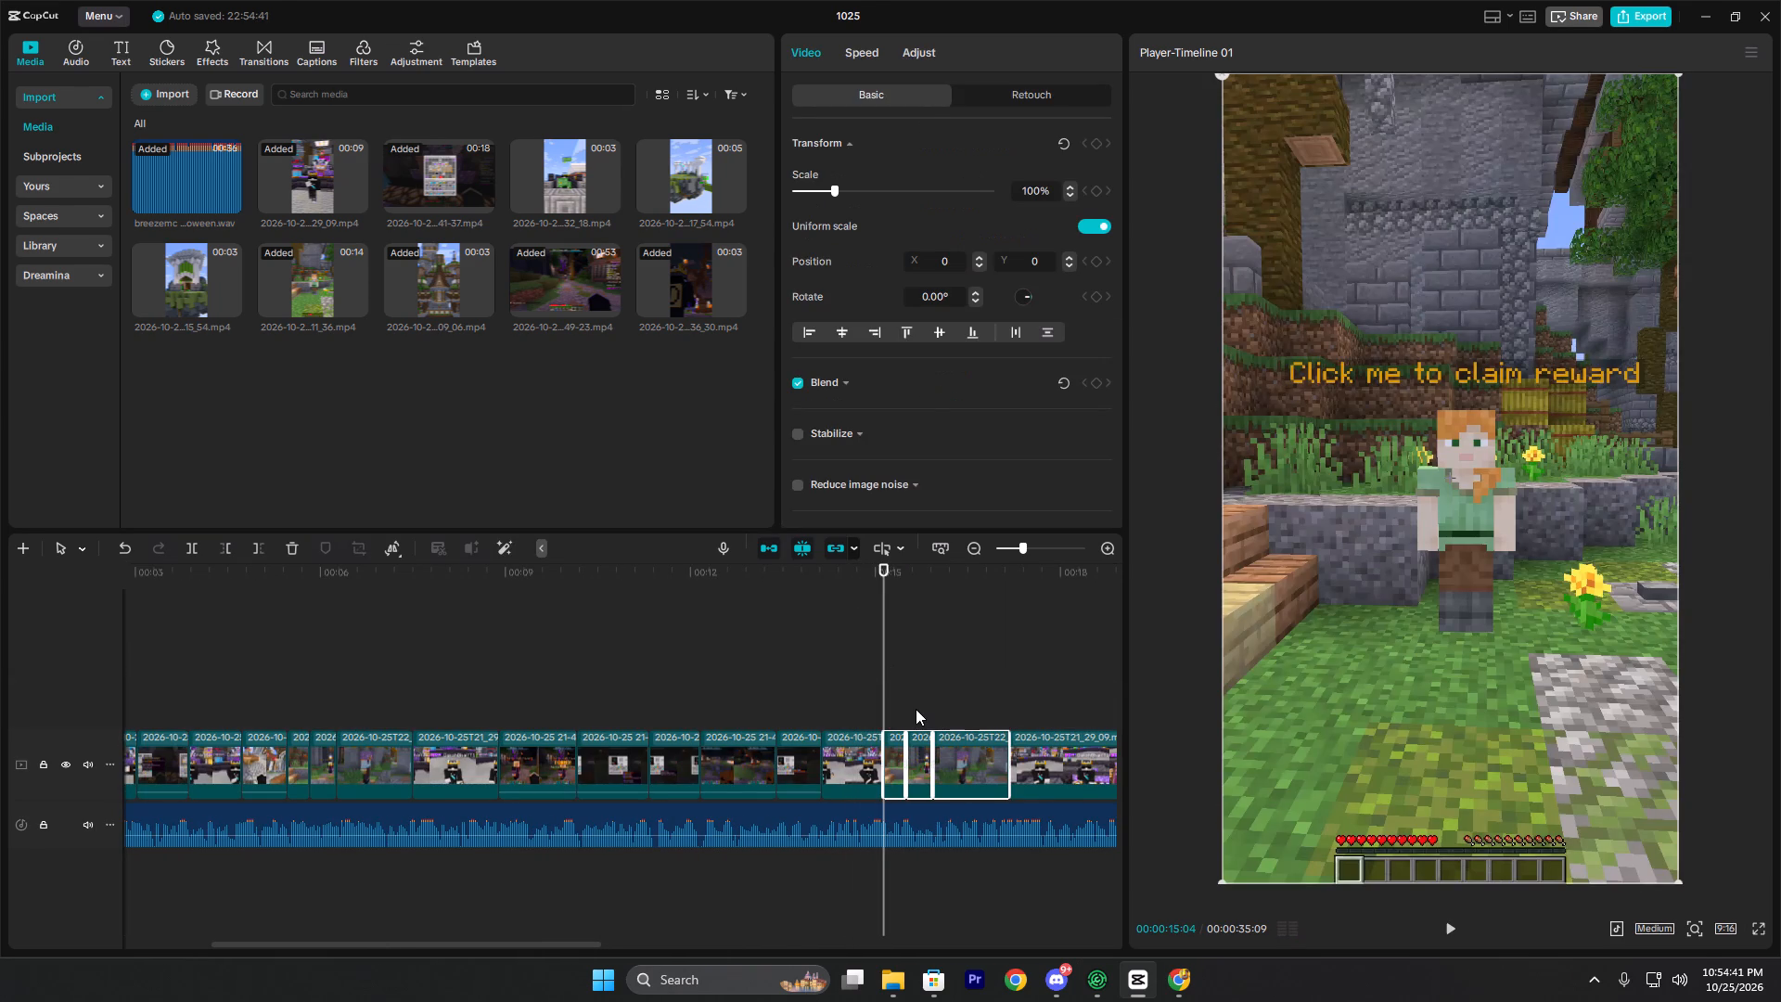
Trim the end off the last pasted NPC clip, the purple-haired one, to match the voice-over.
{"action": "key", "text": "space"}
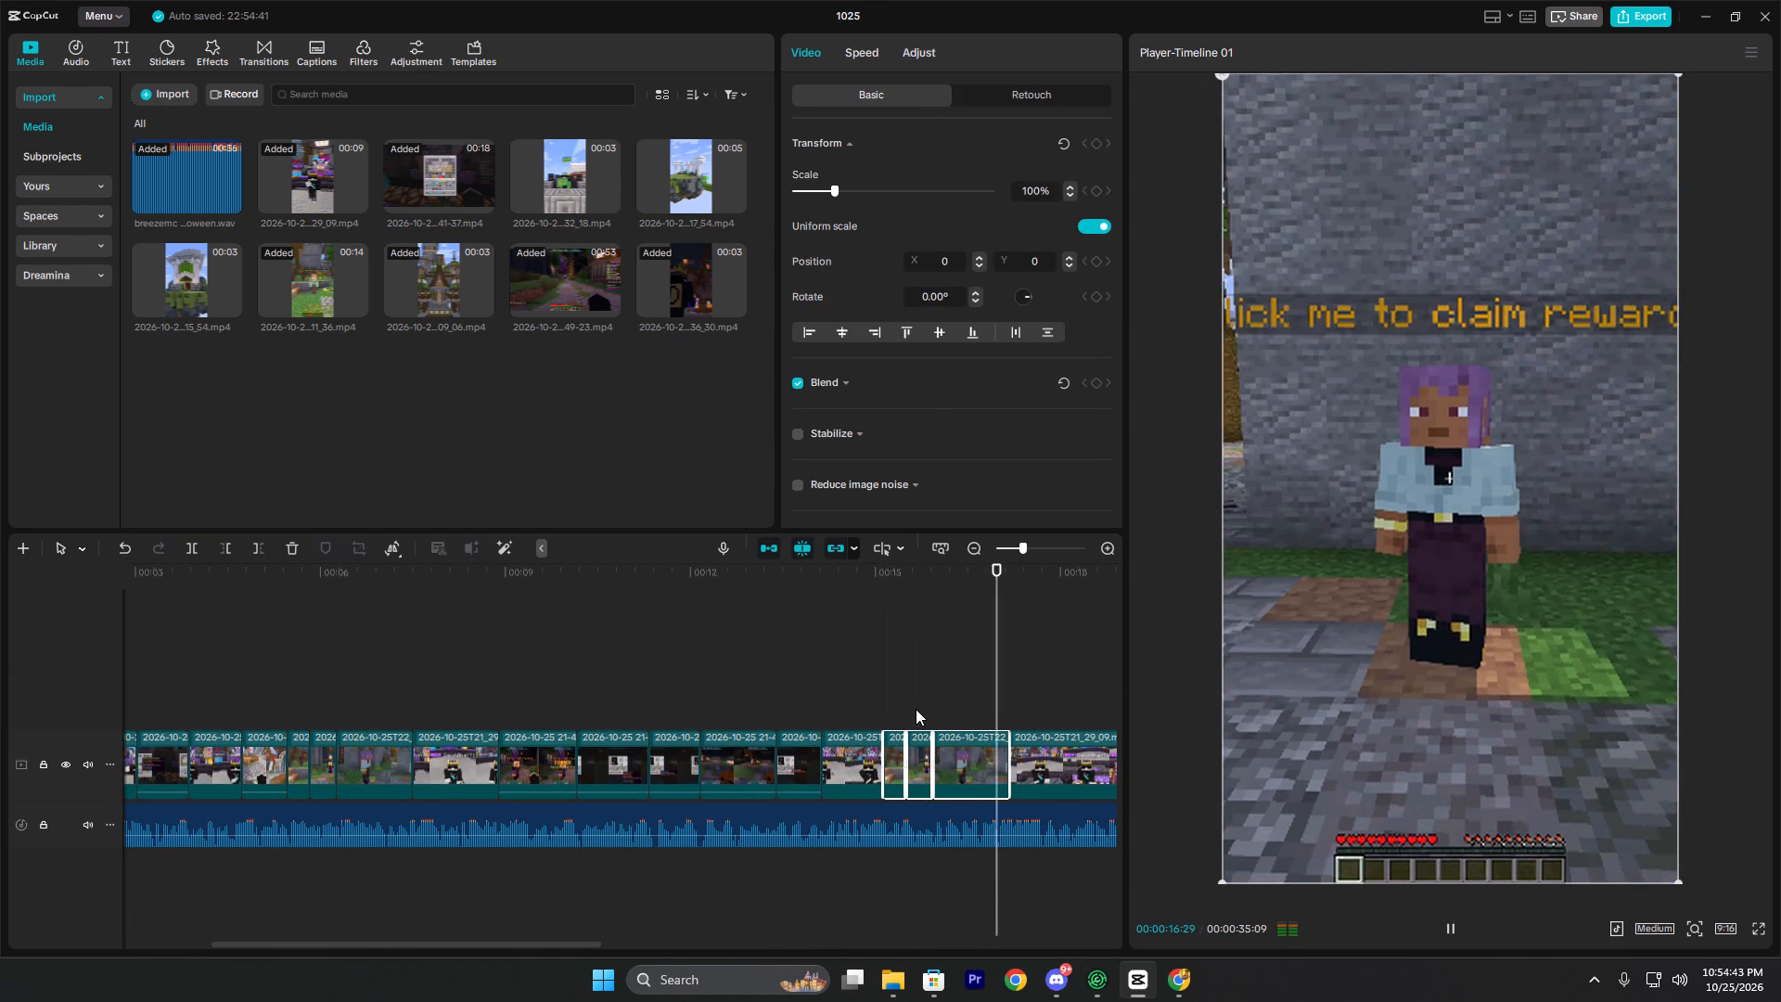
{"action": "key", "text": "space"}
{"action": "left_click", "coordinate": [932, 691]}
{"action": "key", "text": "space"}
{"action": "key", "text": "space"}
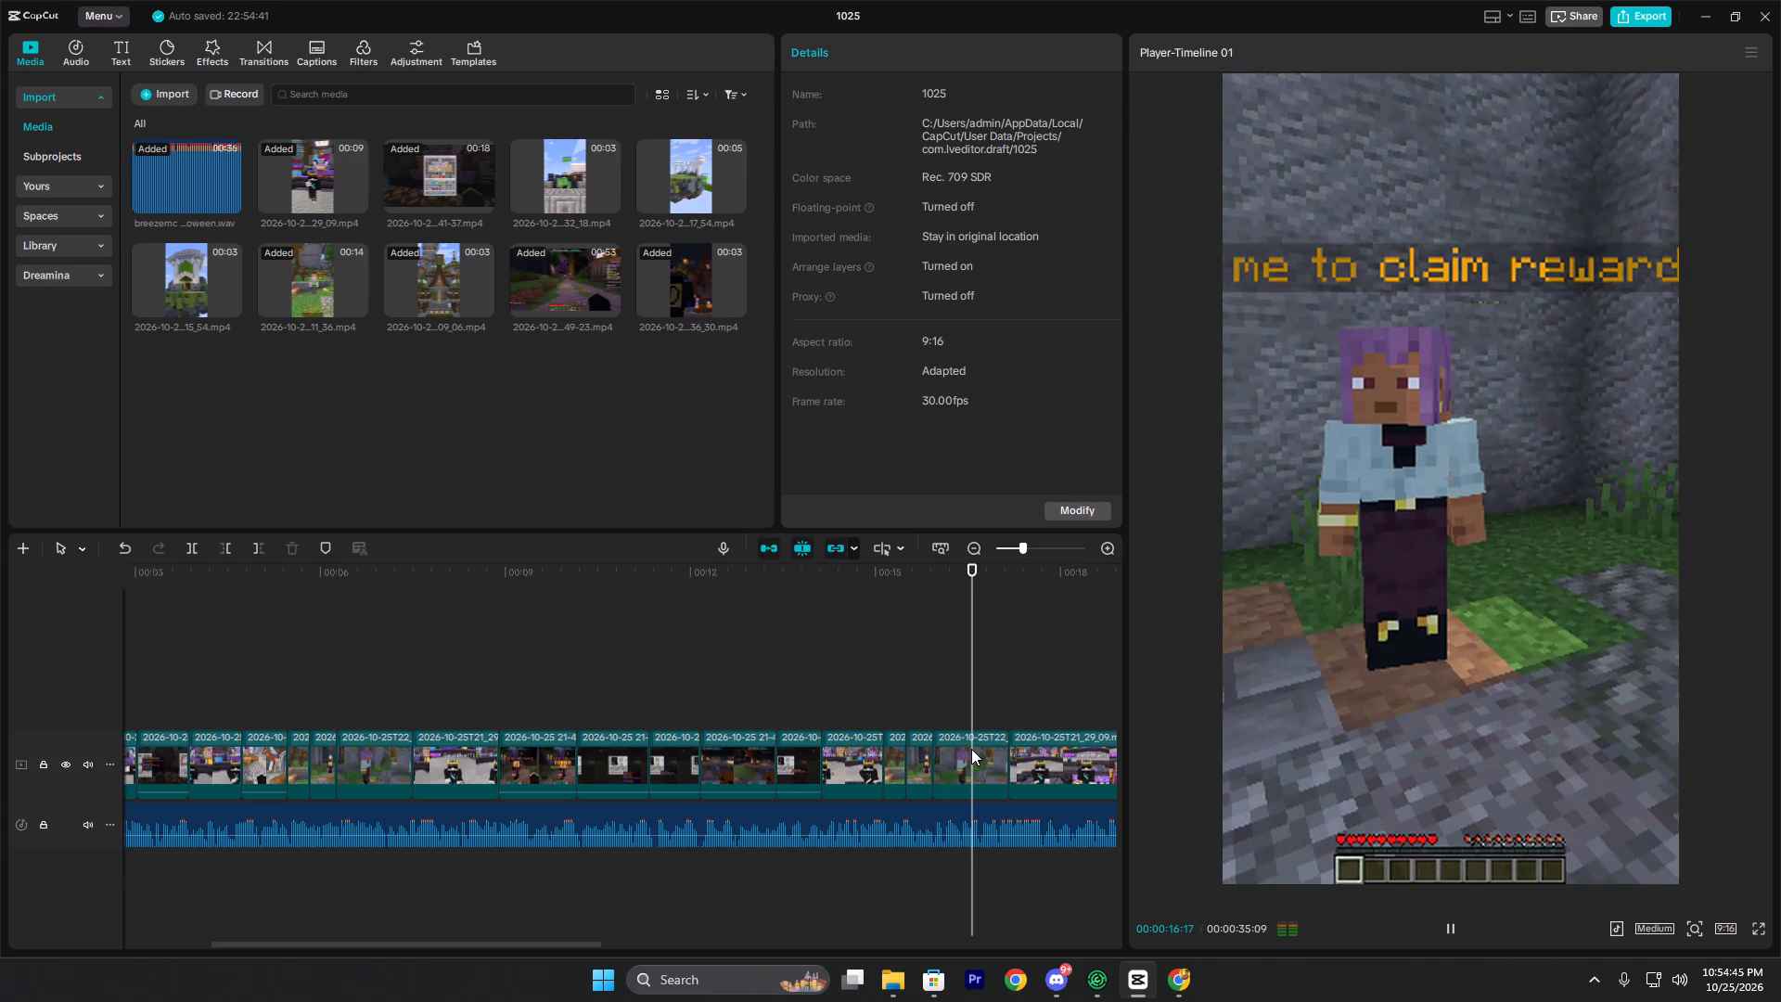
{"action": "left_click", "coordinate": [971, 749]}
{"action": "type", "text": "w"}
Split the walking-player clip after the pasted NPC clips at 00:00:17:22.
{"action": "key", "text": "space"}
{"action": "key", "text": "space"}
{"action": "key", "text": "space"}
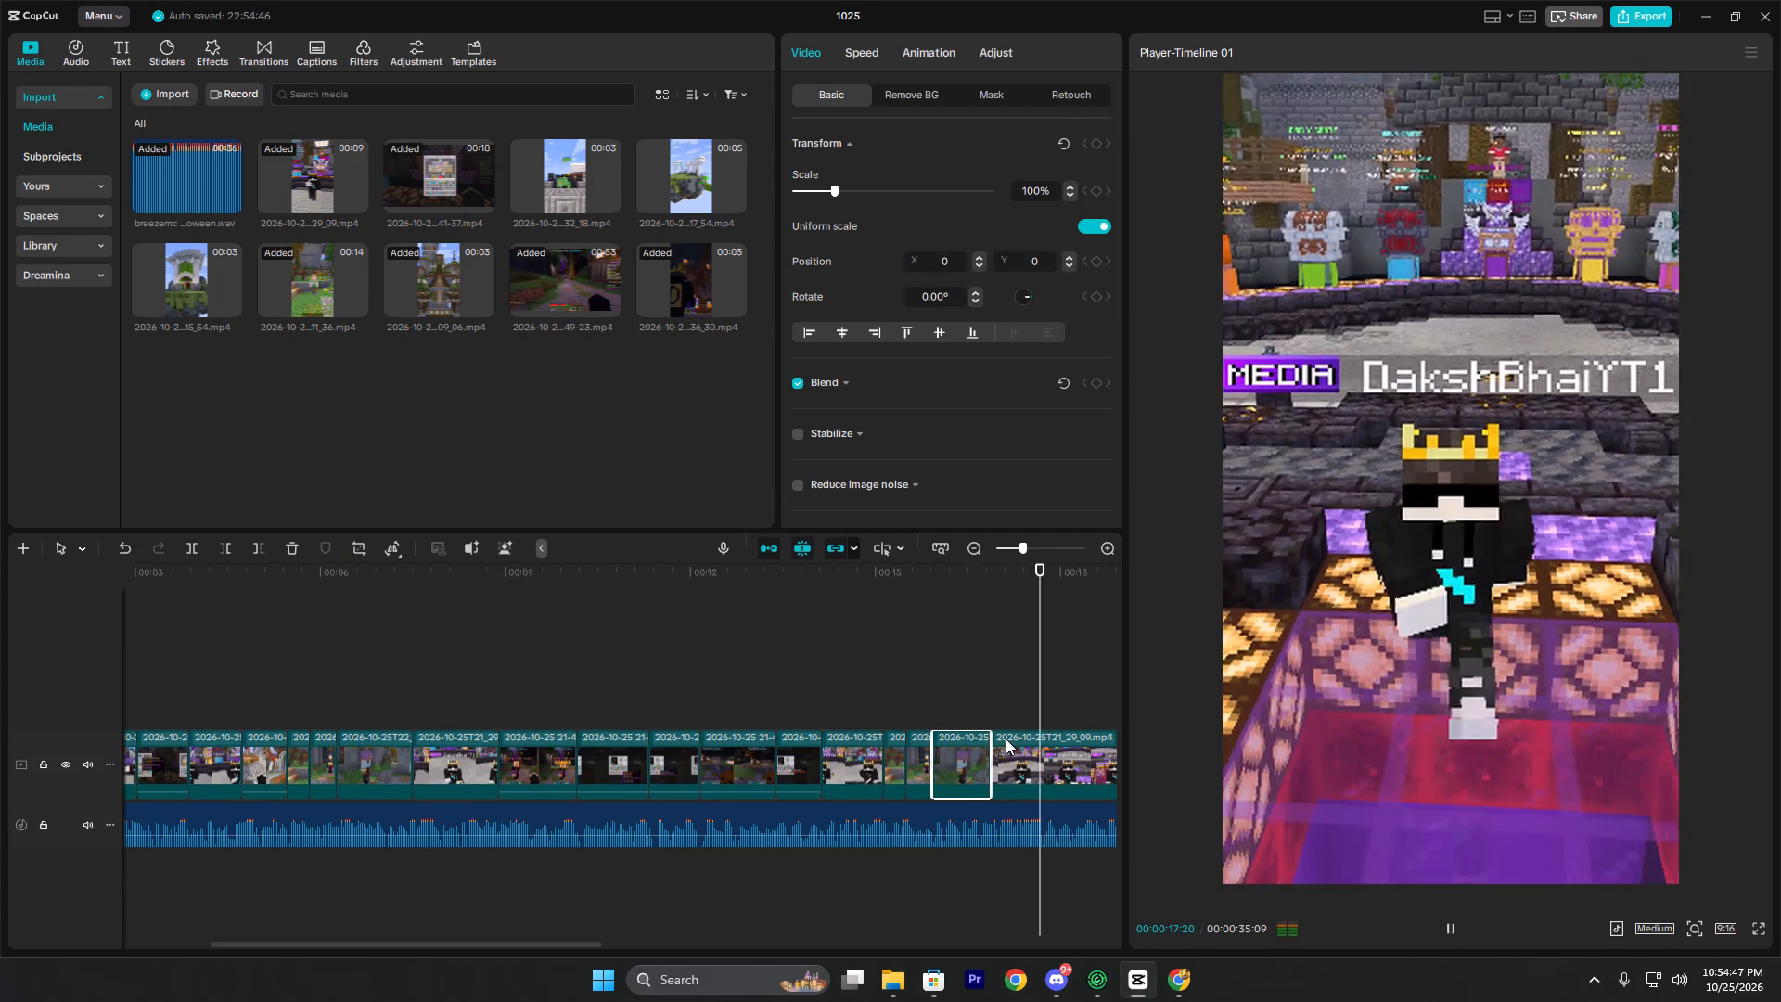
{"action": "key", "text": "space"}
{"action": "key", "text": "ctrl+b"}
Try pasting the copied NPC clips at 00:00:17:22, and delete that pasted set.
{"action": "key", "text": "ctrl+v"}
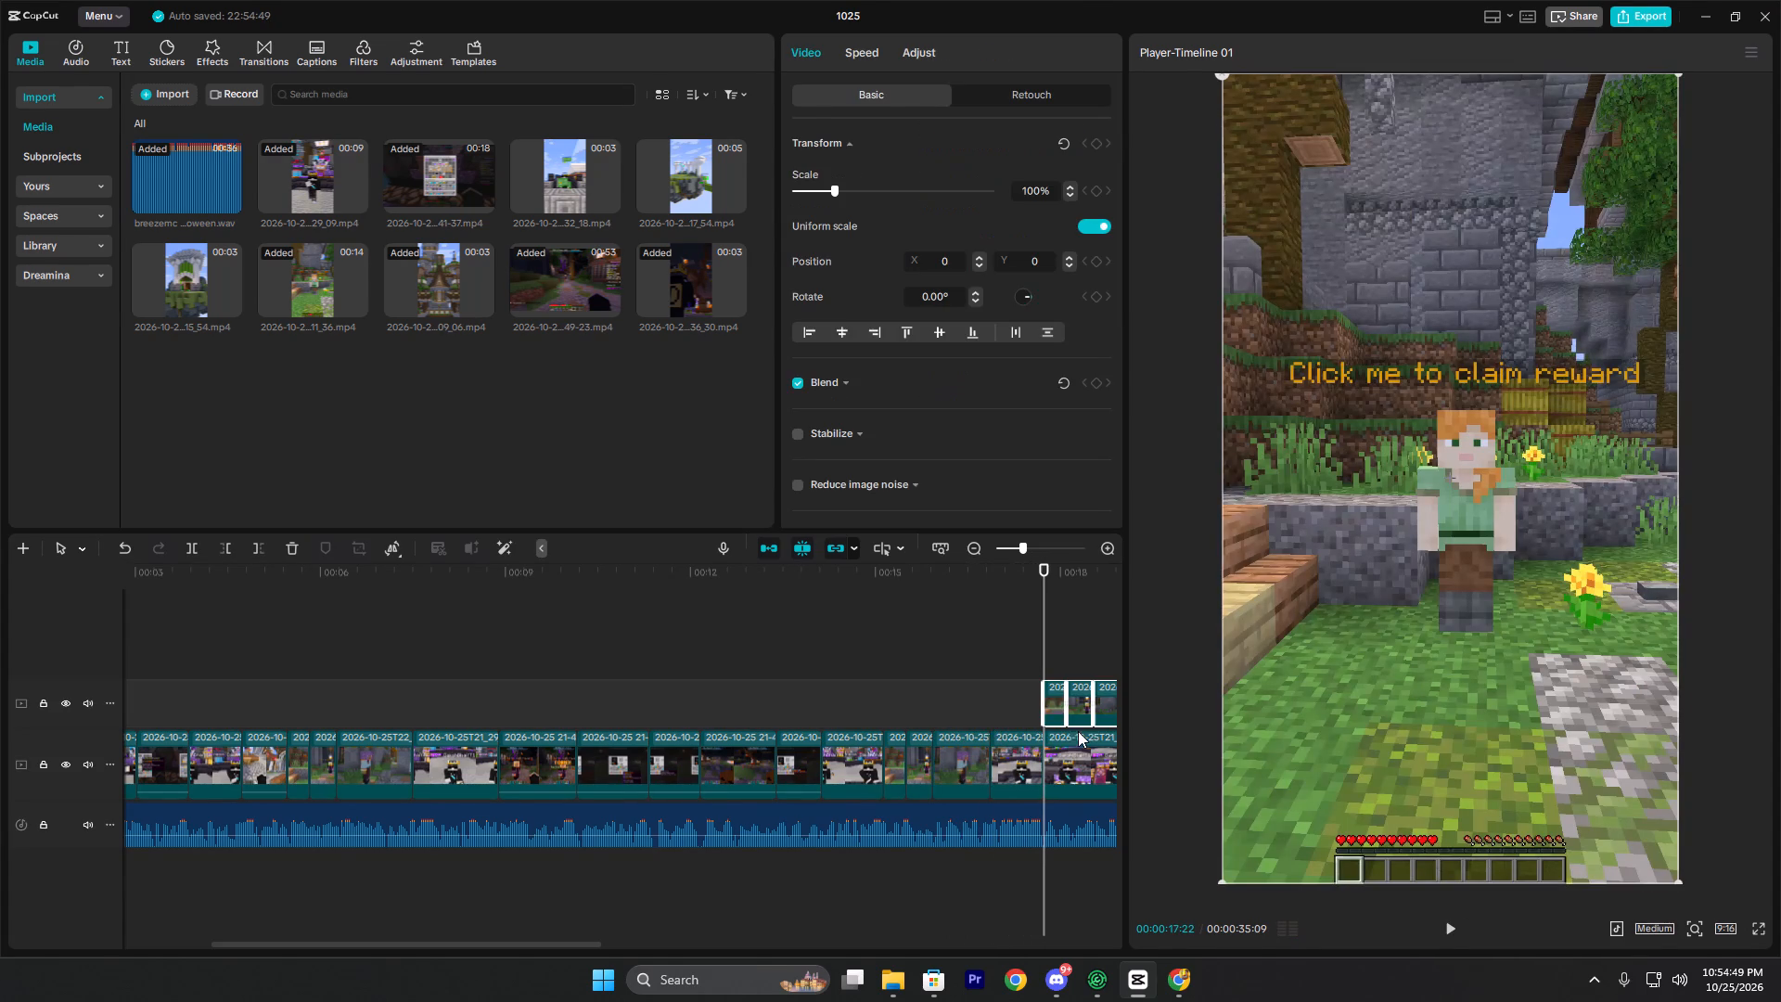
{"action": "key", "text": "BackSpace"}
Play back the voice-over around the split at 00:00:17:22 to decide what footage should follow.
{"action": "key", "text": "space"}
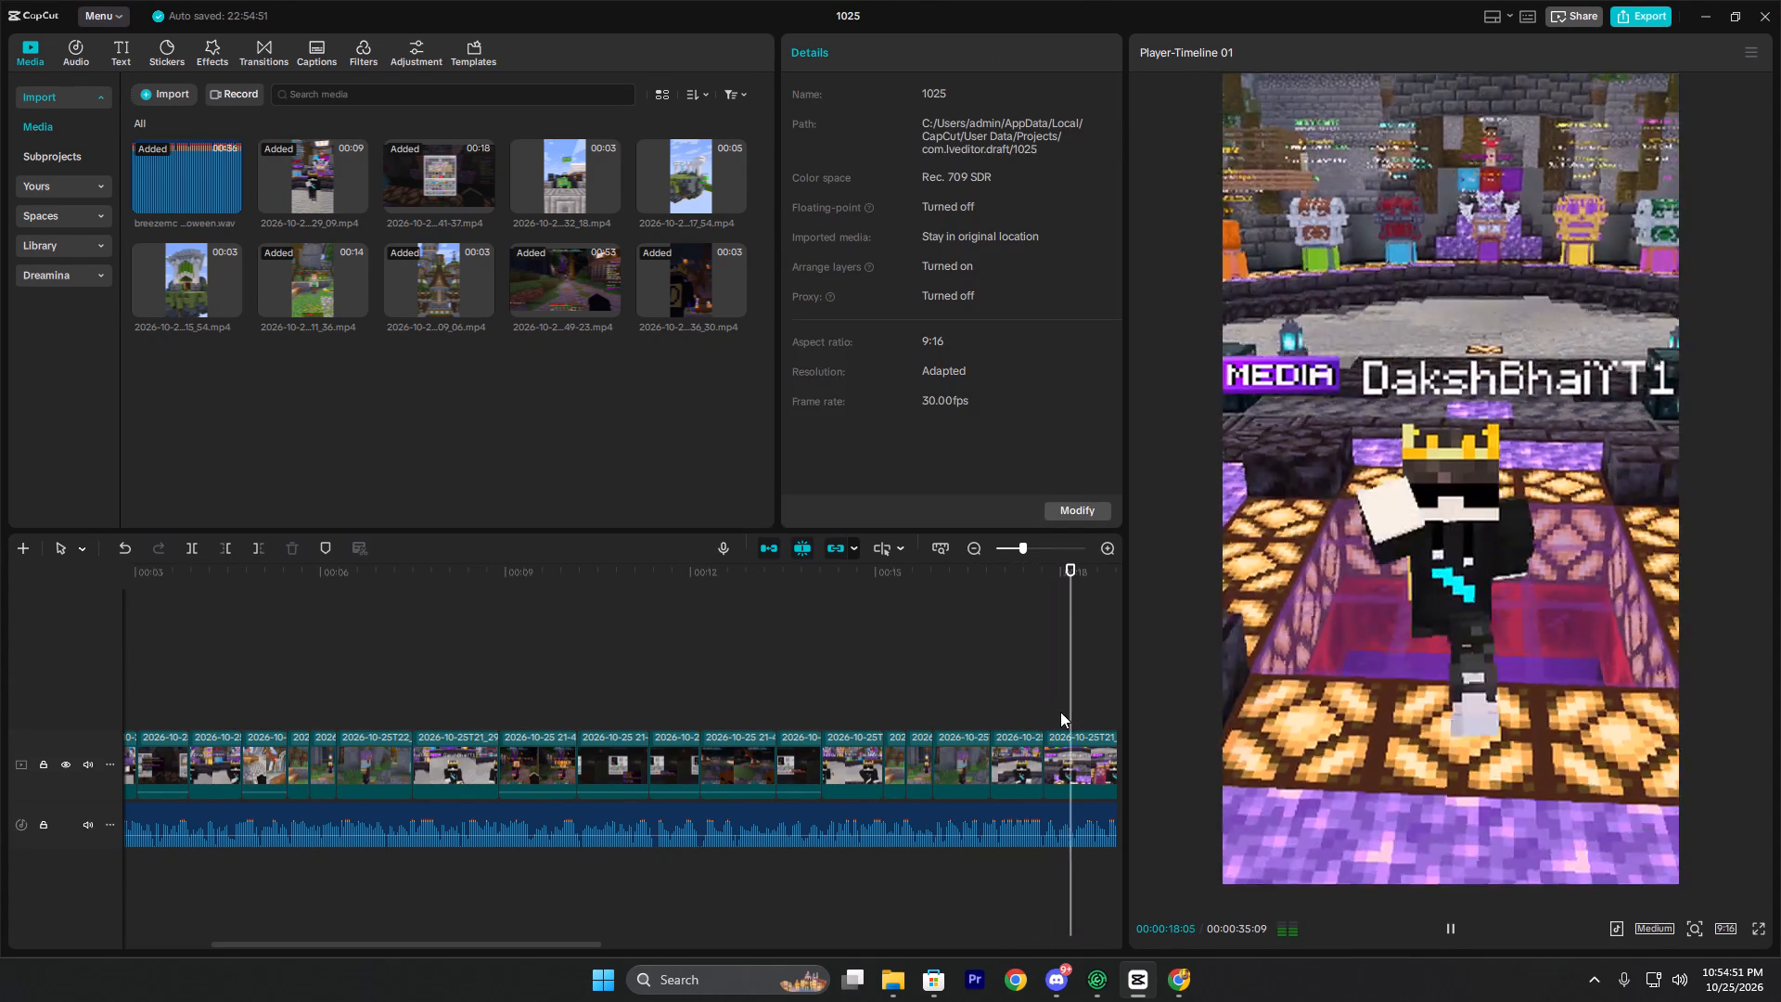
{"action": "key", "text": "space"}
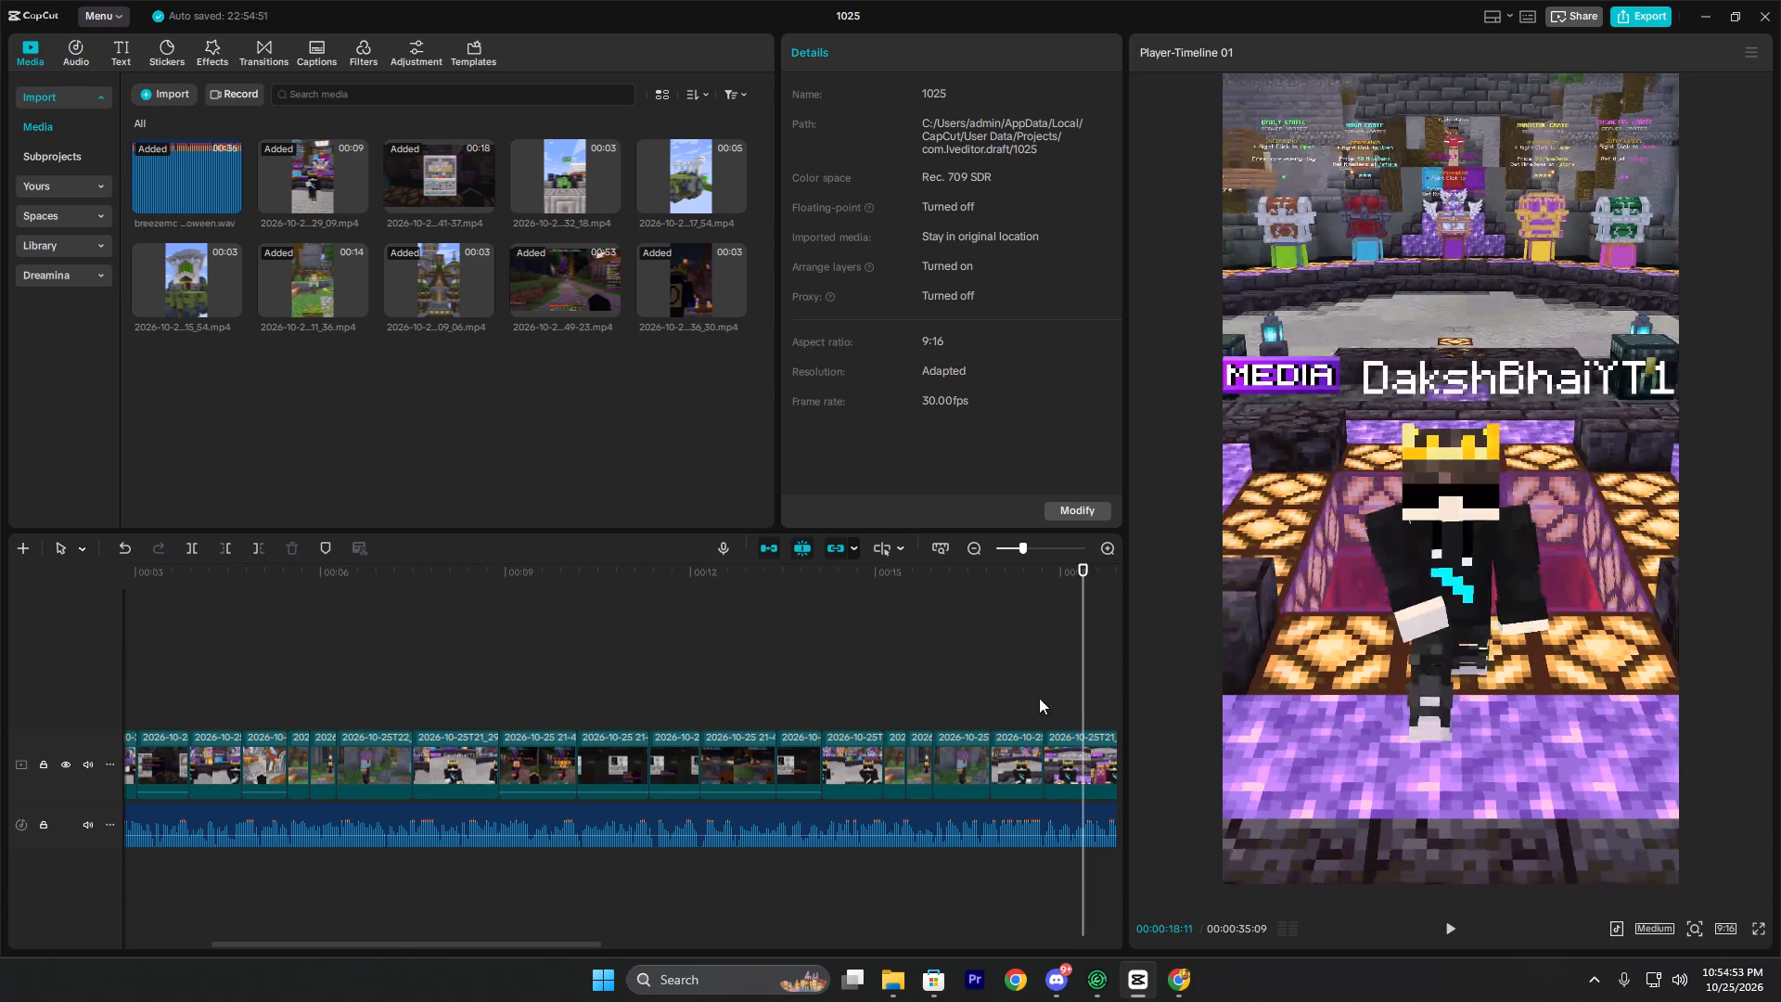
{"action": "left_click", "coordinate": [1025, 694]}
{"action": "left_click", "coordinate": [973, 683]}
{"action": "key", "text": "space"}
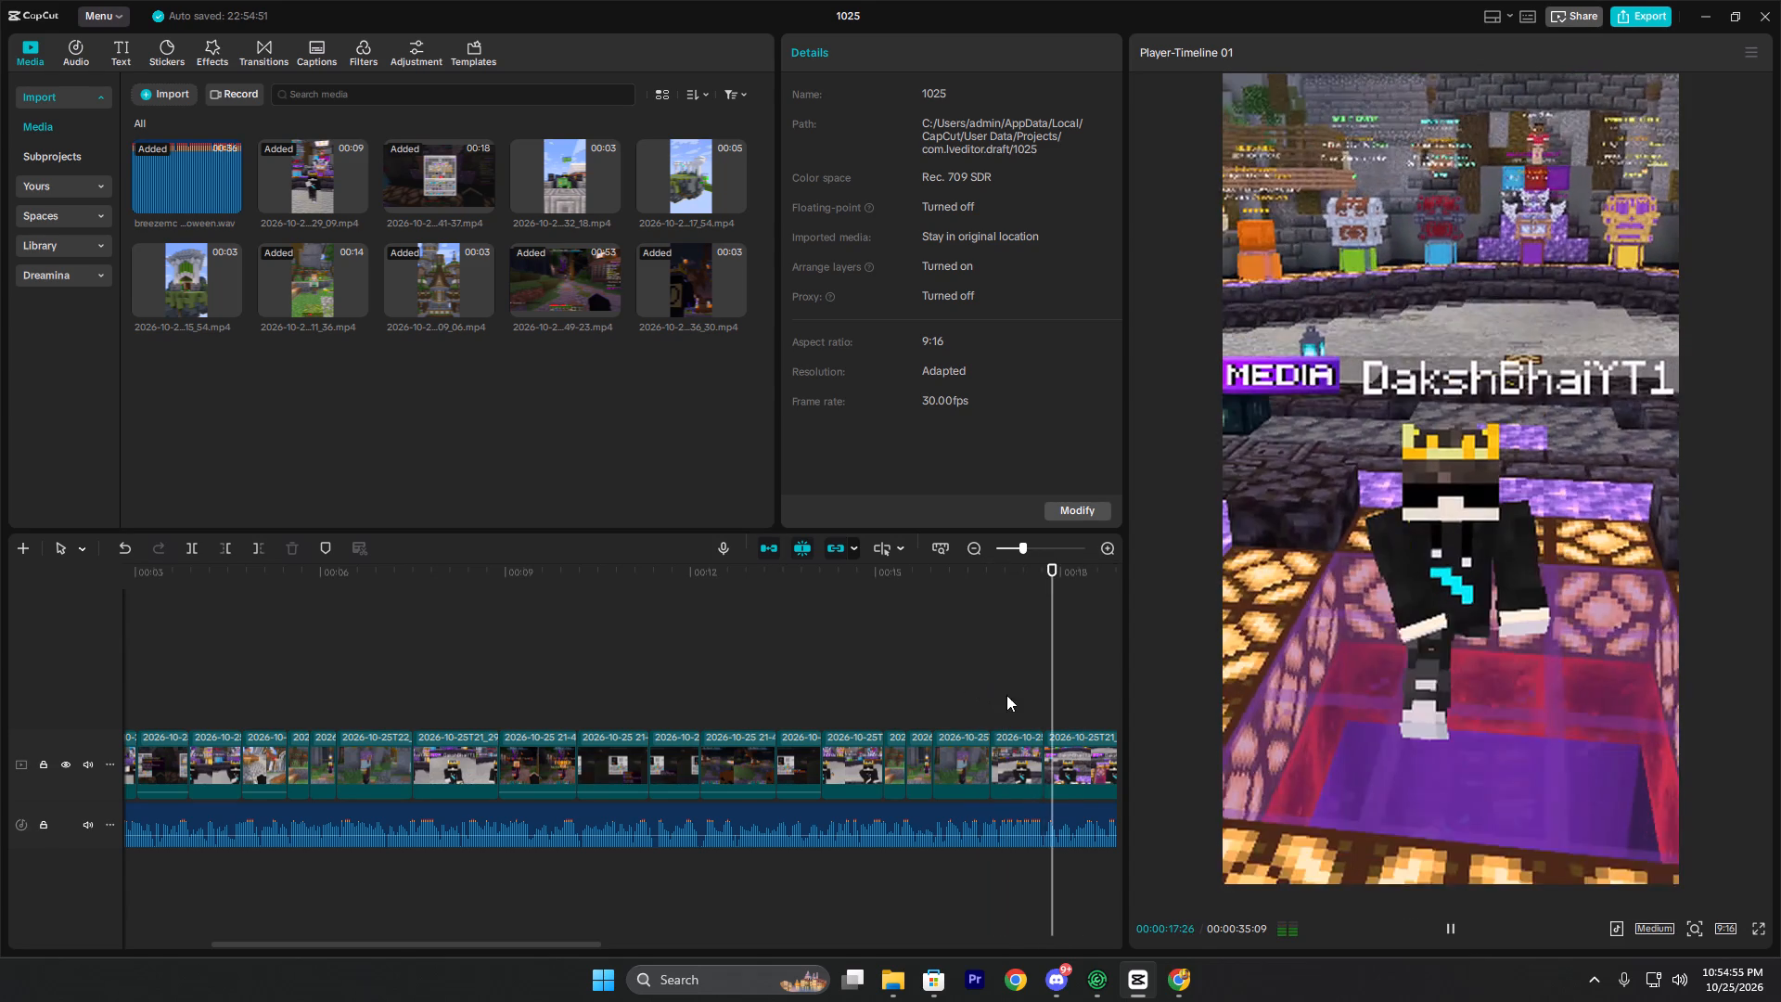
{"action": "key", "text": "space"}
Examine the source recordings ending in 49-23 and 41-37 for footage to insert at 00:00:17:22.
{"action": "left_click", "coordinate": [1048, 702]}
{"action": "left_click", "coordinate": [589, 281]}
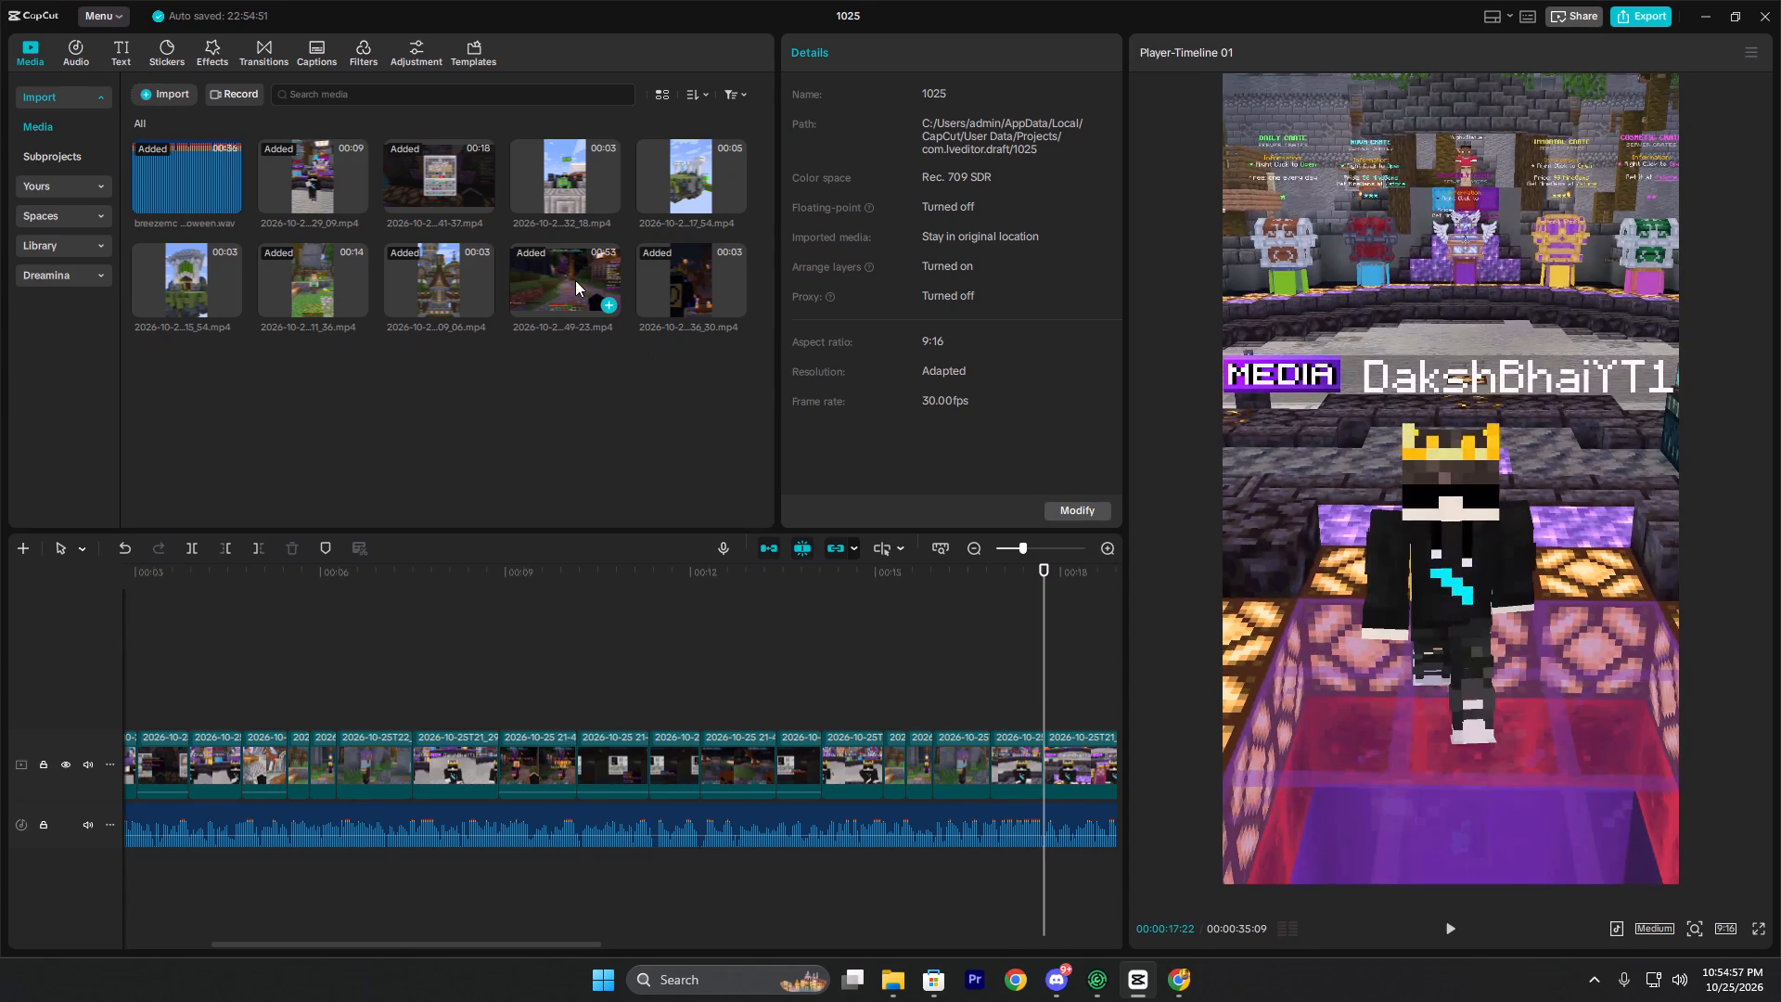
{"action": "left_click", "coordinate": [547, 272]}
{"action": "left_click", "coordinate": [559, 276]}
{"action": "left_click", "coordinate": [576, 279]}
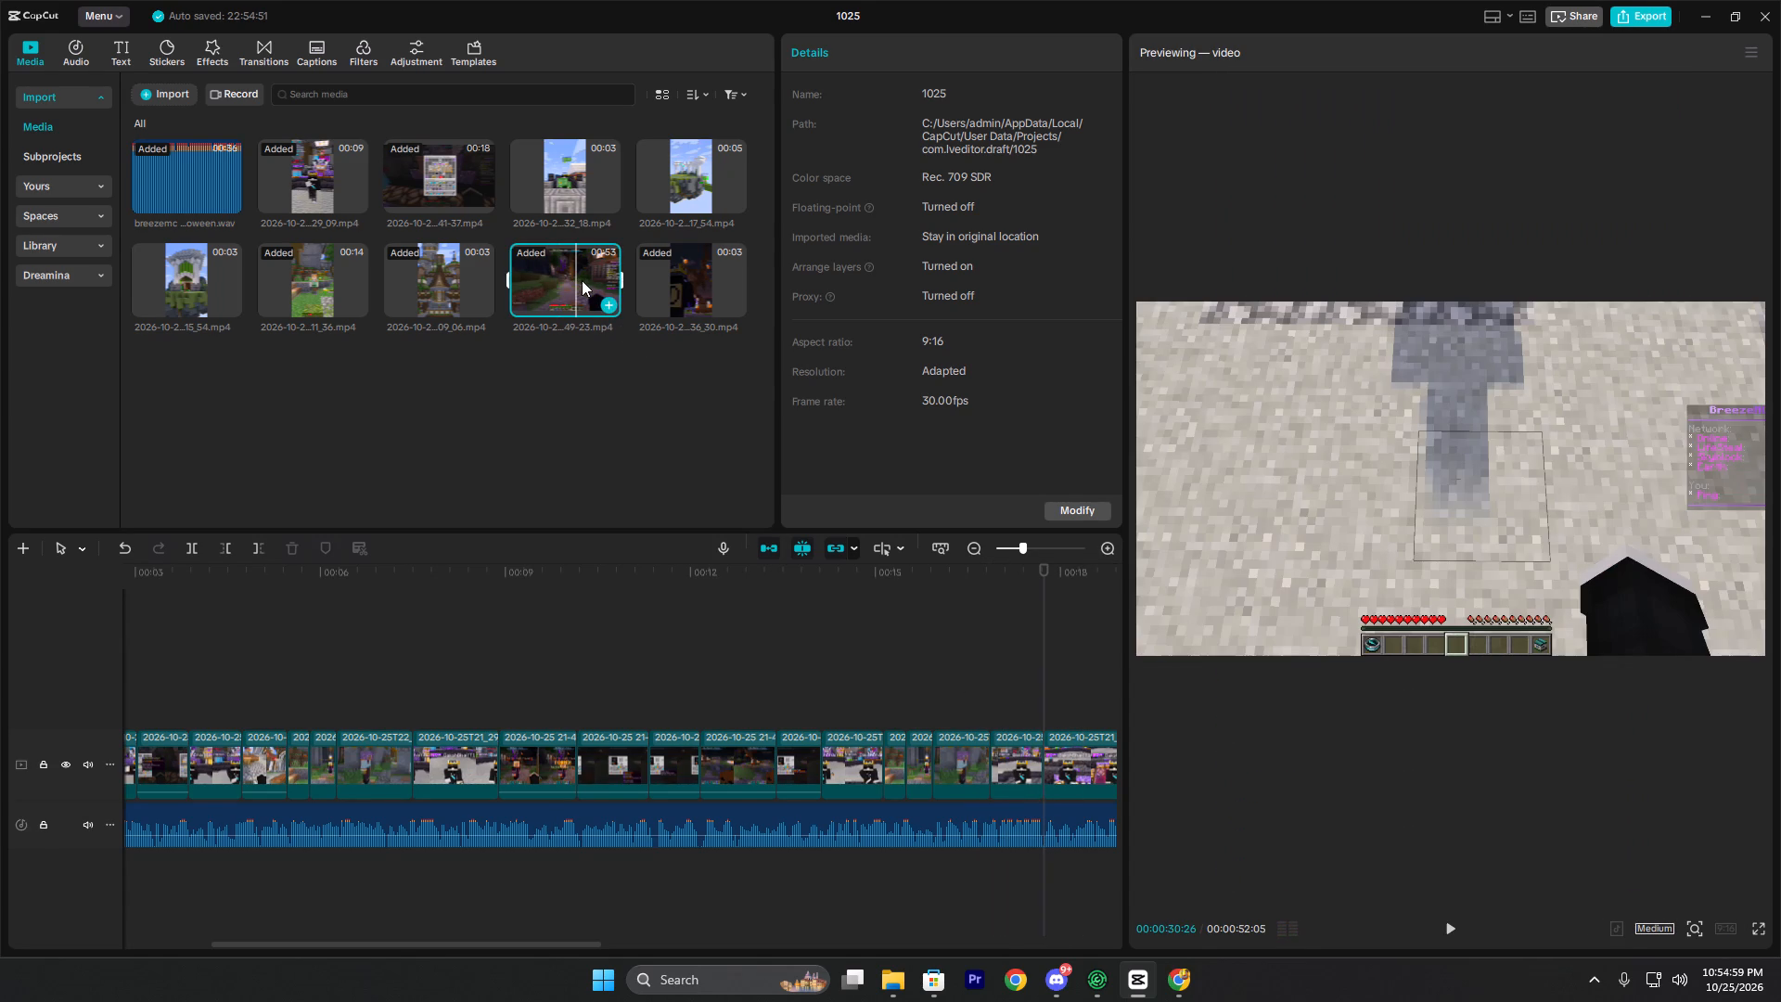
{"action": "left_click", "coordinate": [585, 281]}
{"action": "left_click", "coordinate": [592, 282]}
{"action": "left_click", "coordinate": [598, 283]}
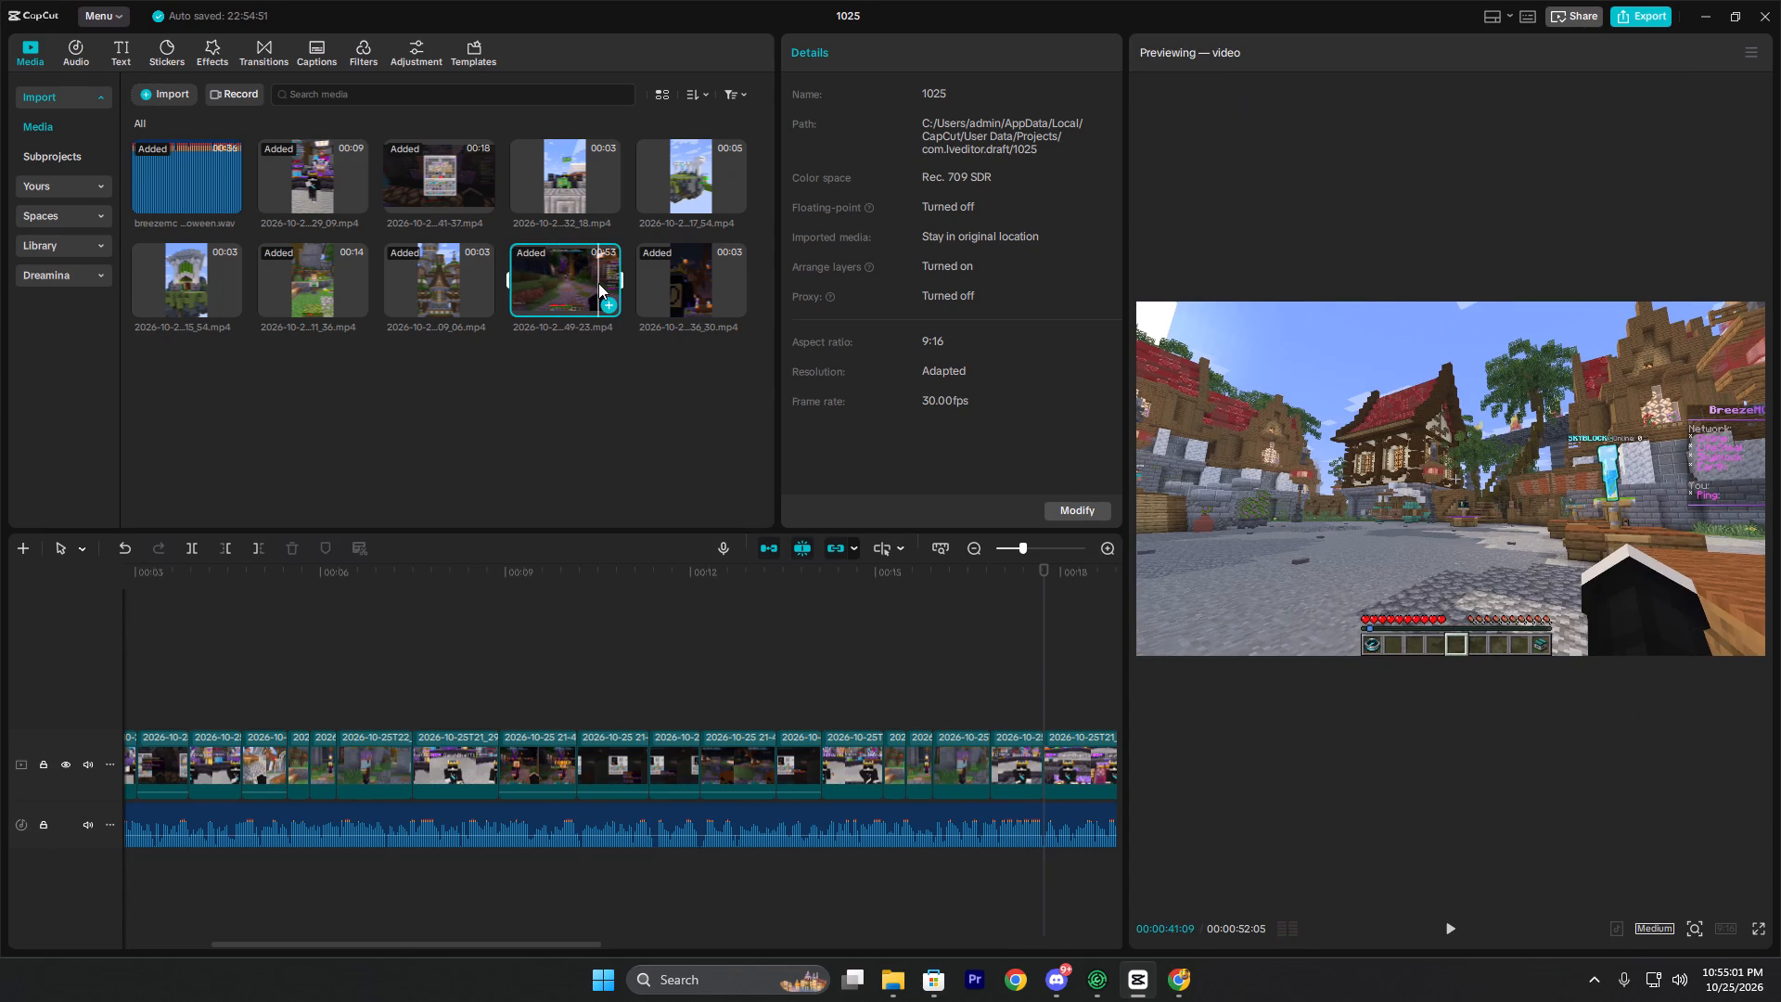
{"action": "left_click", "coordinate": [605, 284]}
{"action": "left_click", "coordinate": [561, 278]}
{"action": "left_click", "coordinate": [542, 277]}
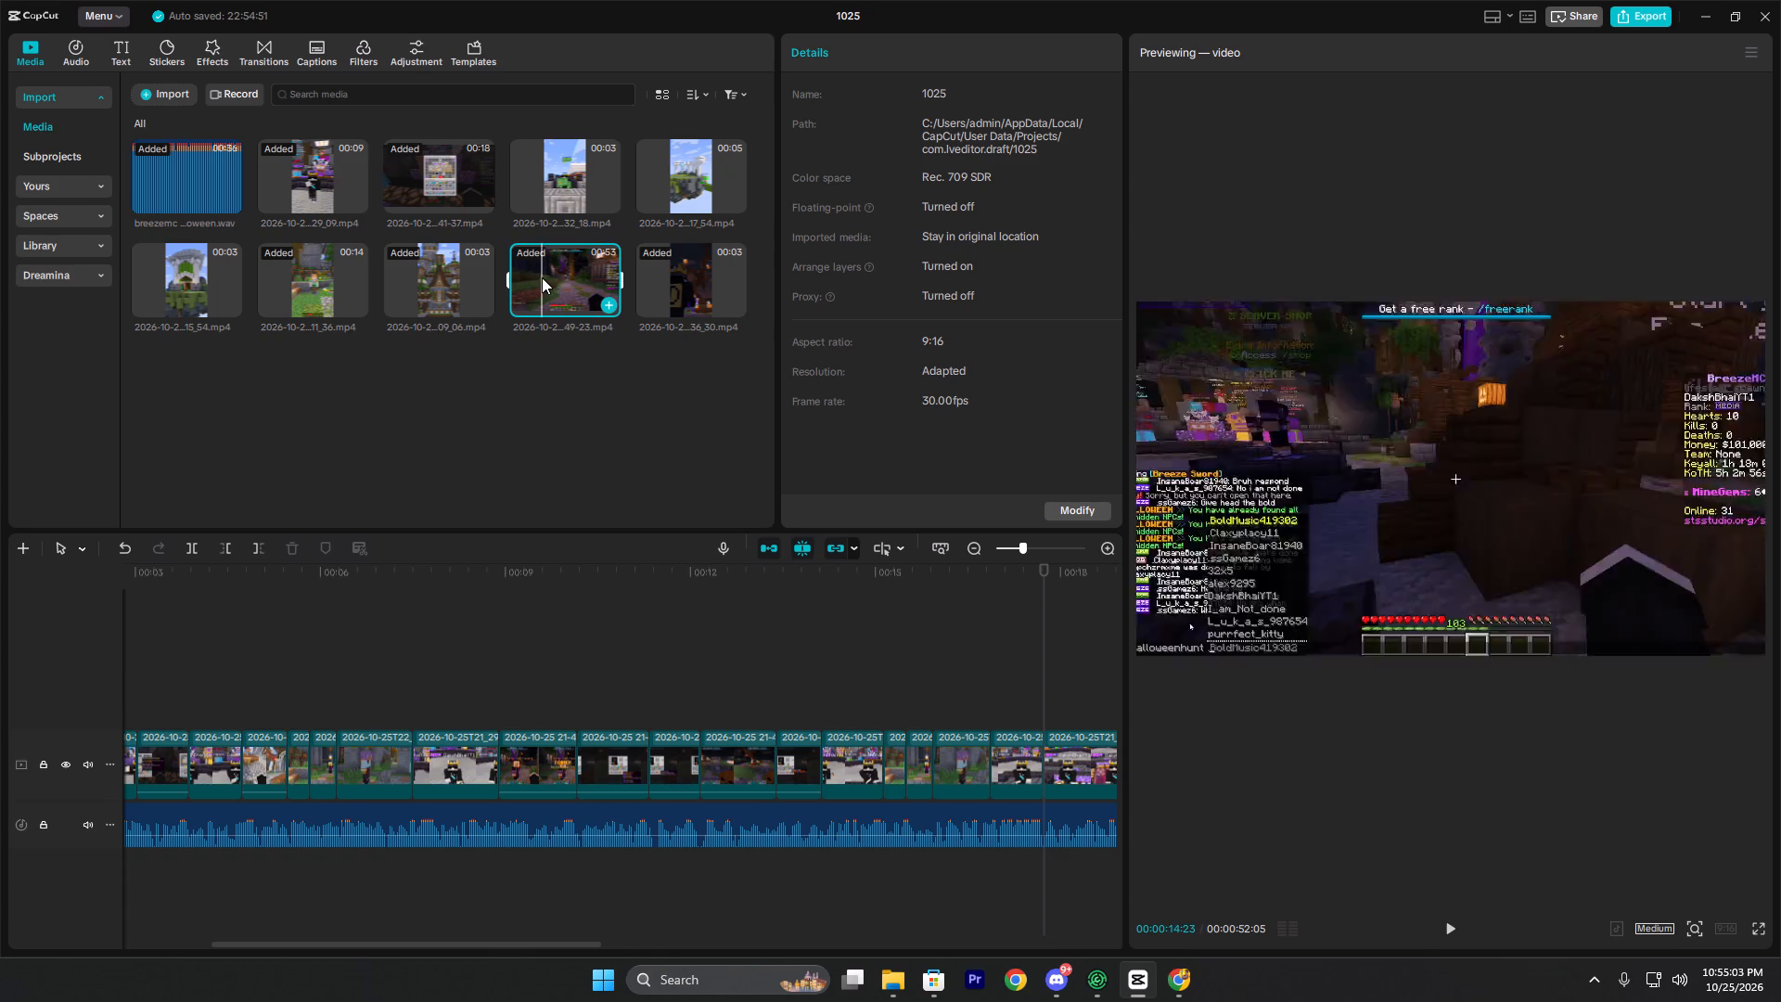
{"action": "left_click", "coordinate": [519, 281]}
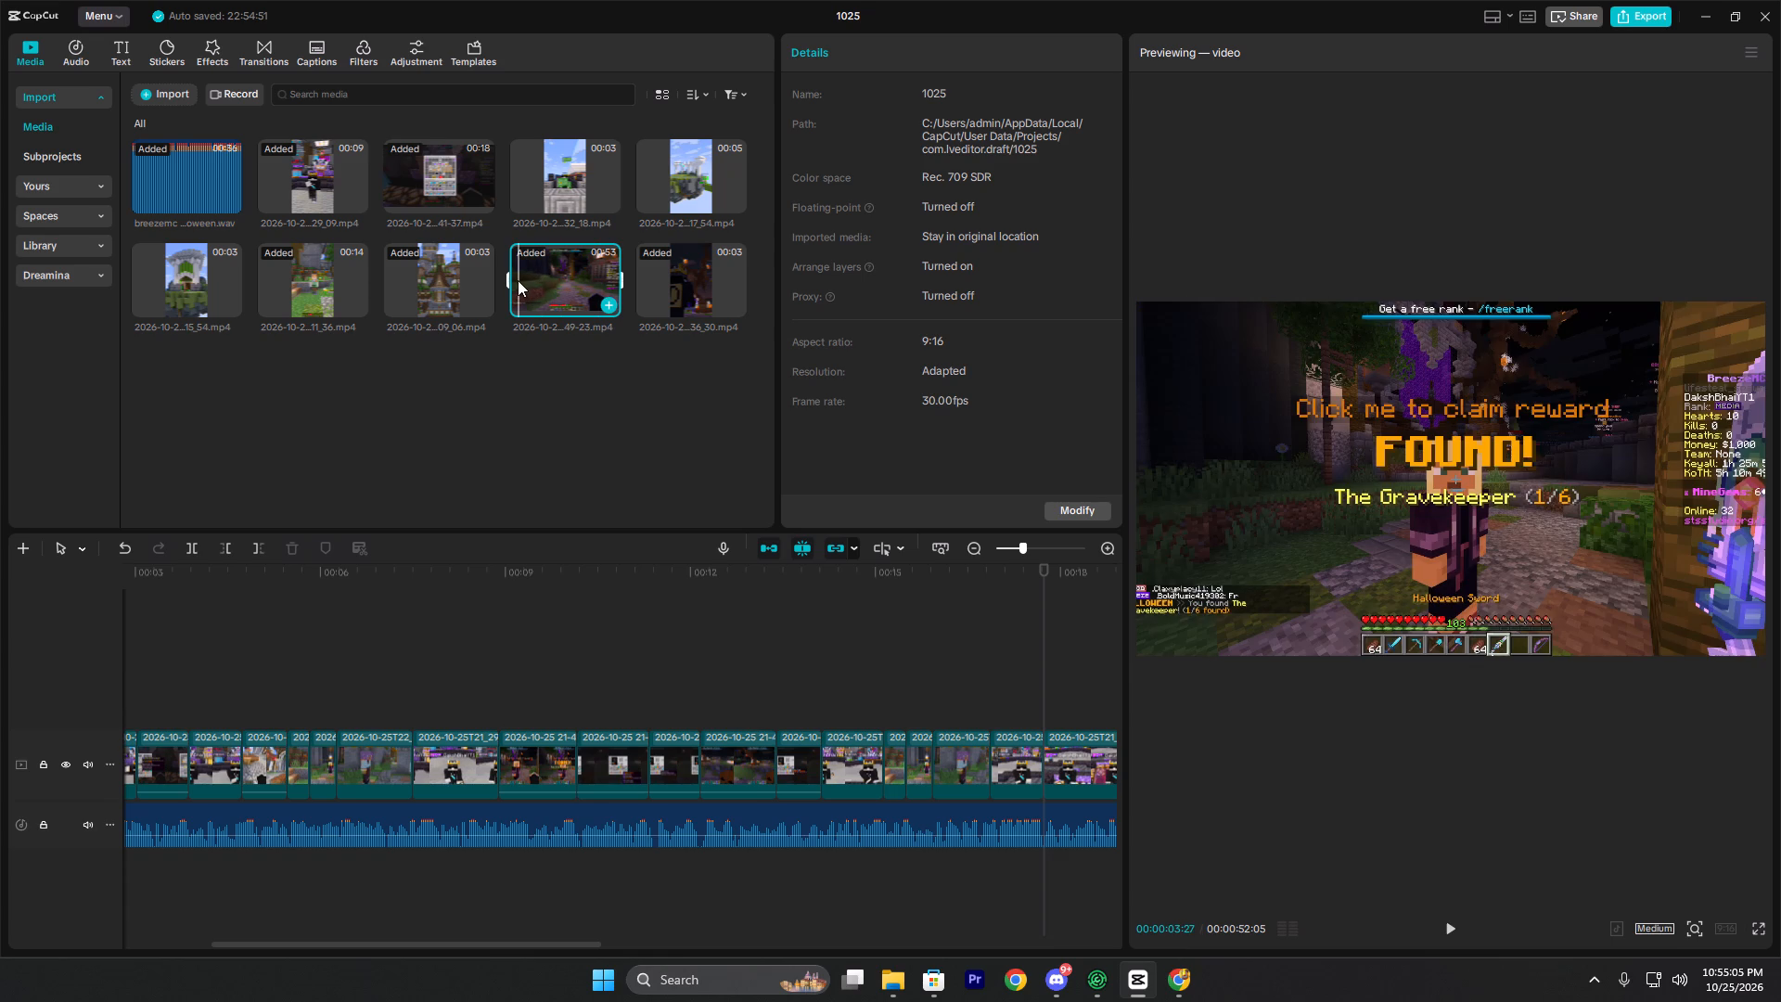
{"action": "left_click", "coordinate": [460, 200]}
{"action": "left_click", "coordinate": [416, 188]}
{"action": "left_click", "coordinate": [433, 190]}
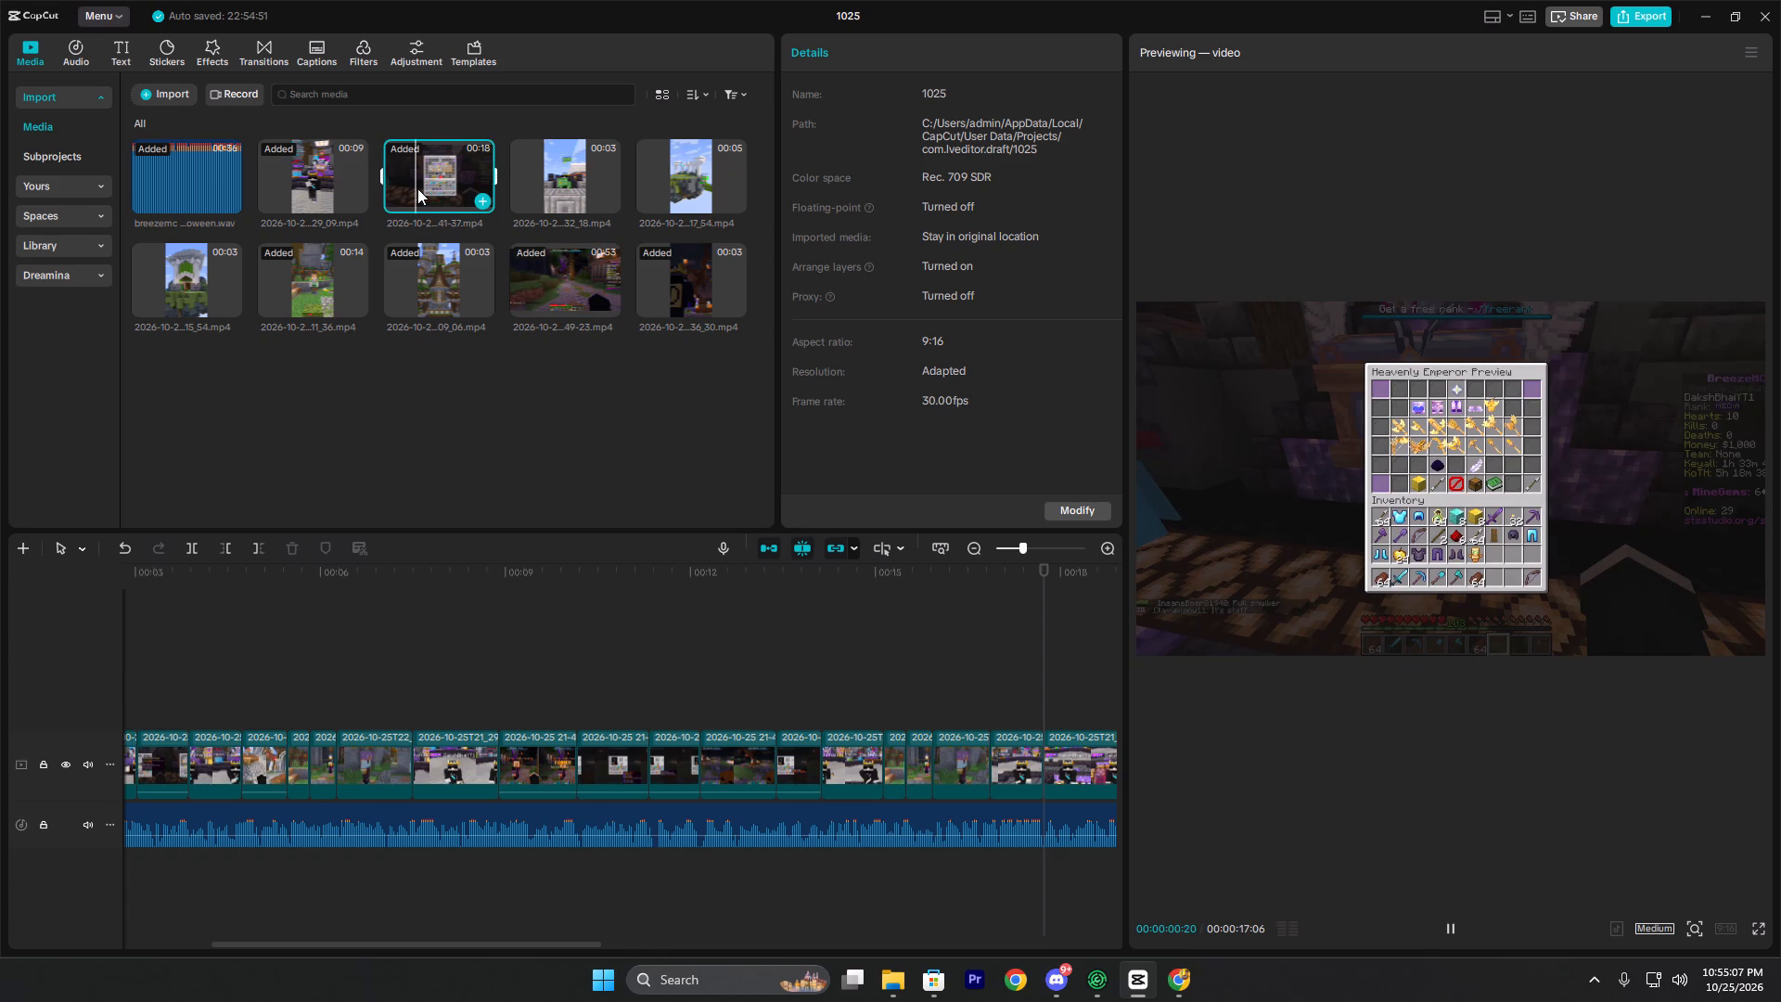
{"action": "left_click", "coordinate": [445, 191]}
{"action": "left_click", "coordinate": [461, 186]}
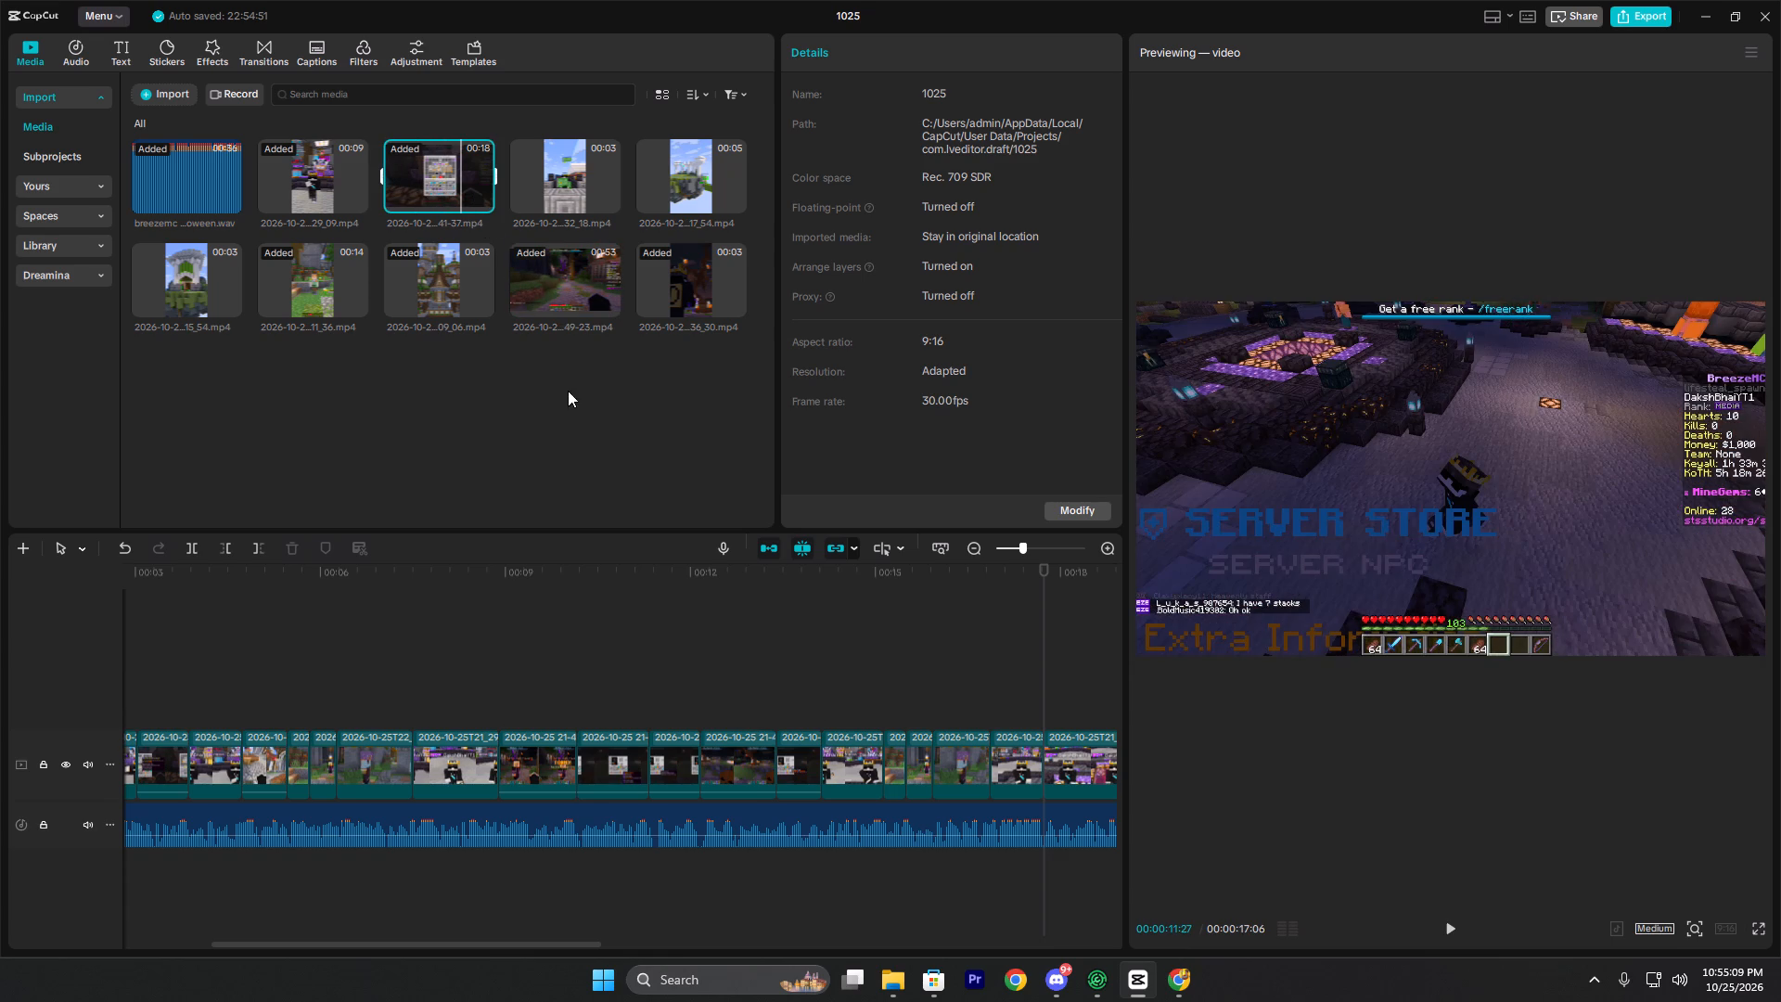
Find the player inventory moment at 00:00:28:21 in the 49-23 recording and add the recording to the timeline at 00:00:17:22.
{"action": "left_click", "coordinate": [530, 274]}
{"action": "left_click", "coordinate": [546, 271]}
{"action": "left_click", "coordinate": [565, 274]}
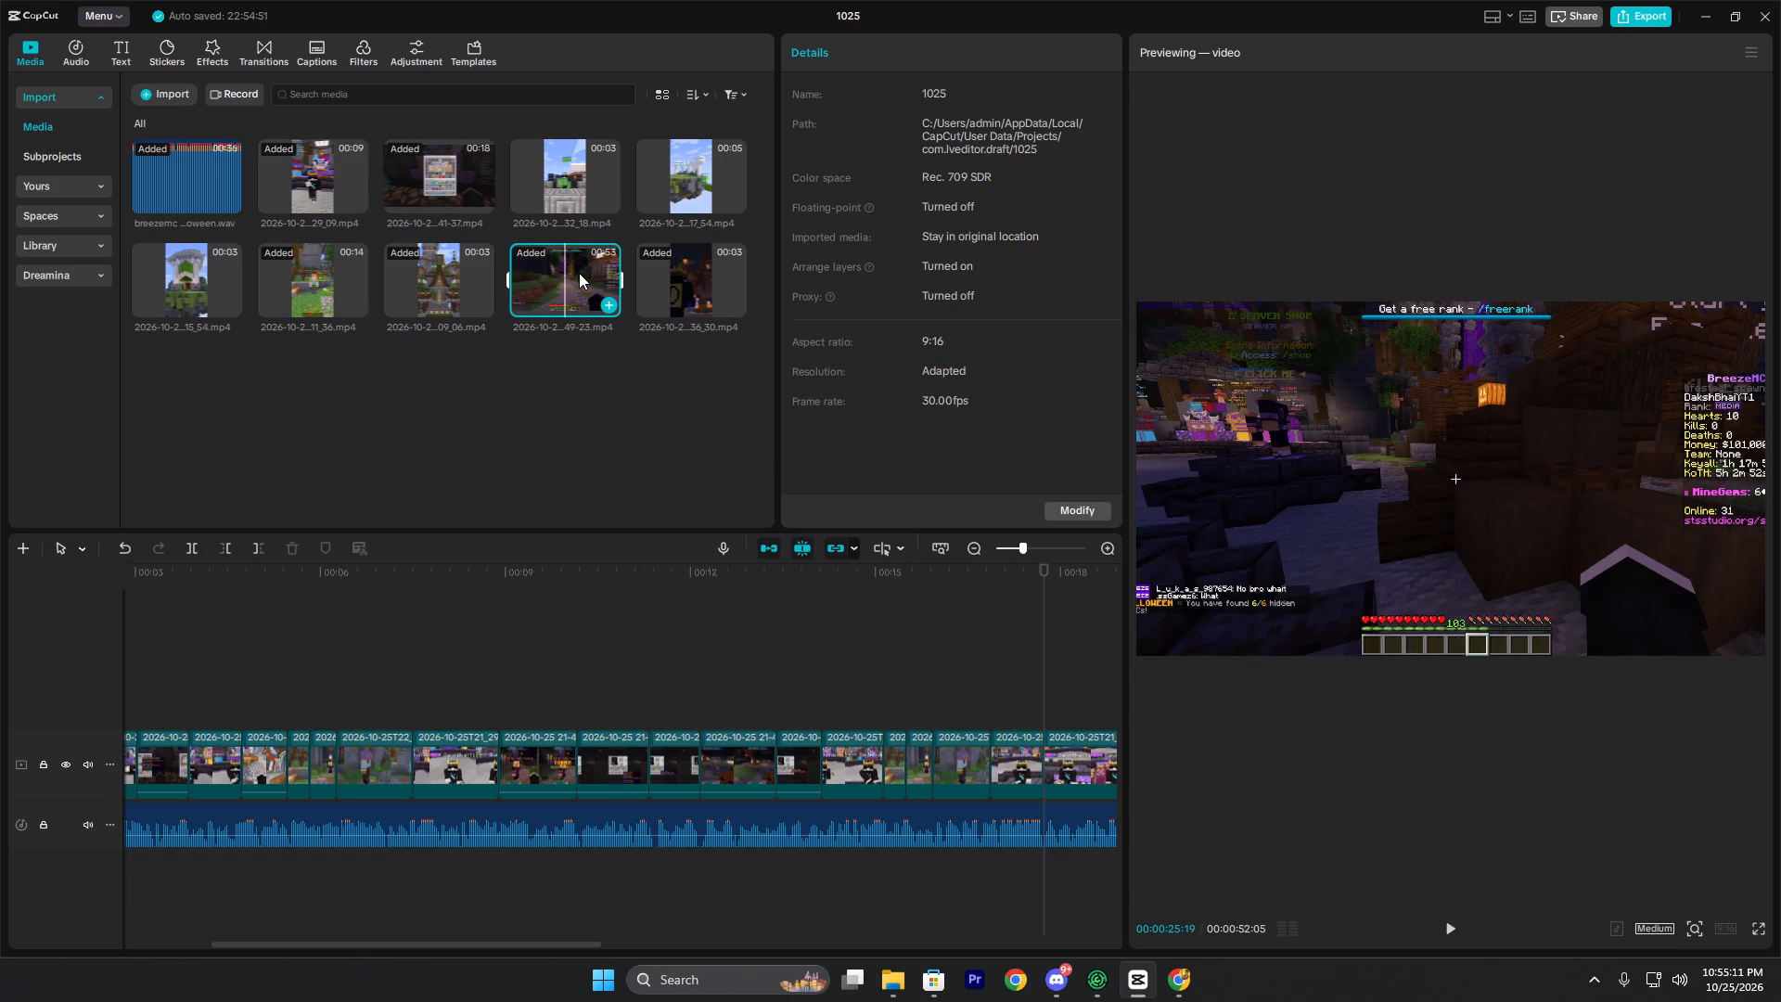
{"action": "left_click", "coordinate": [579, 273]}
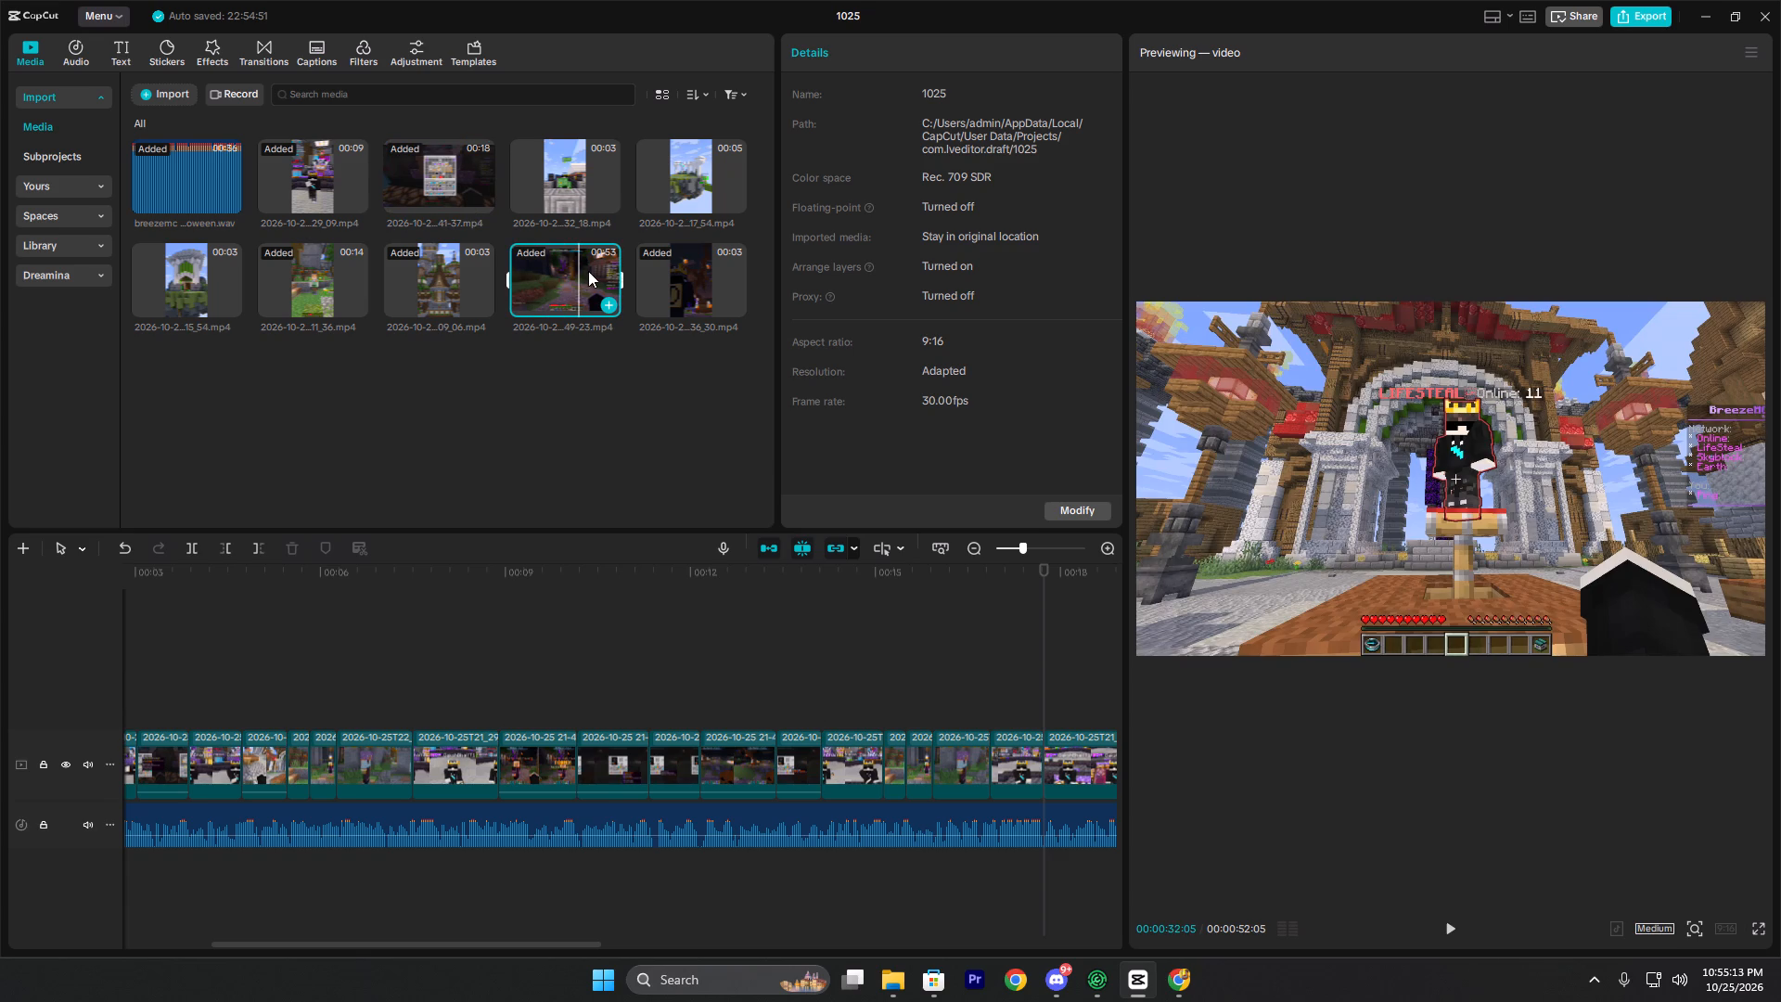
{"action": "left_click", "coordinate": [595, 270]}
{"action": "left_click", "coordinate": [604, 266]}
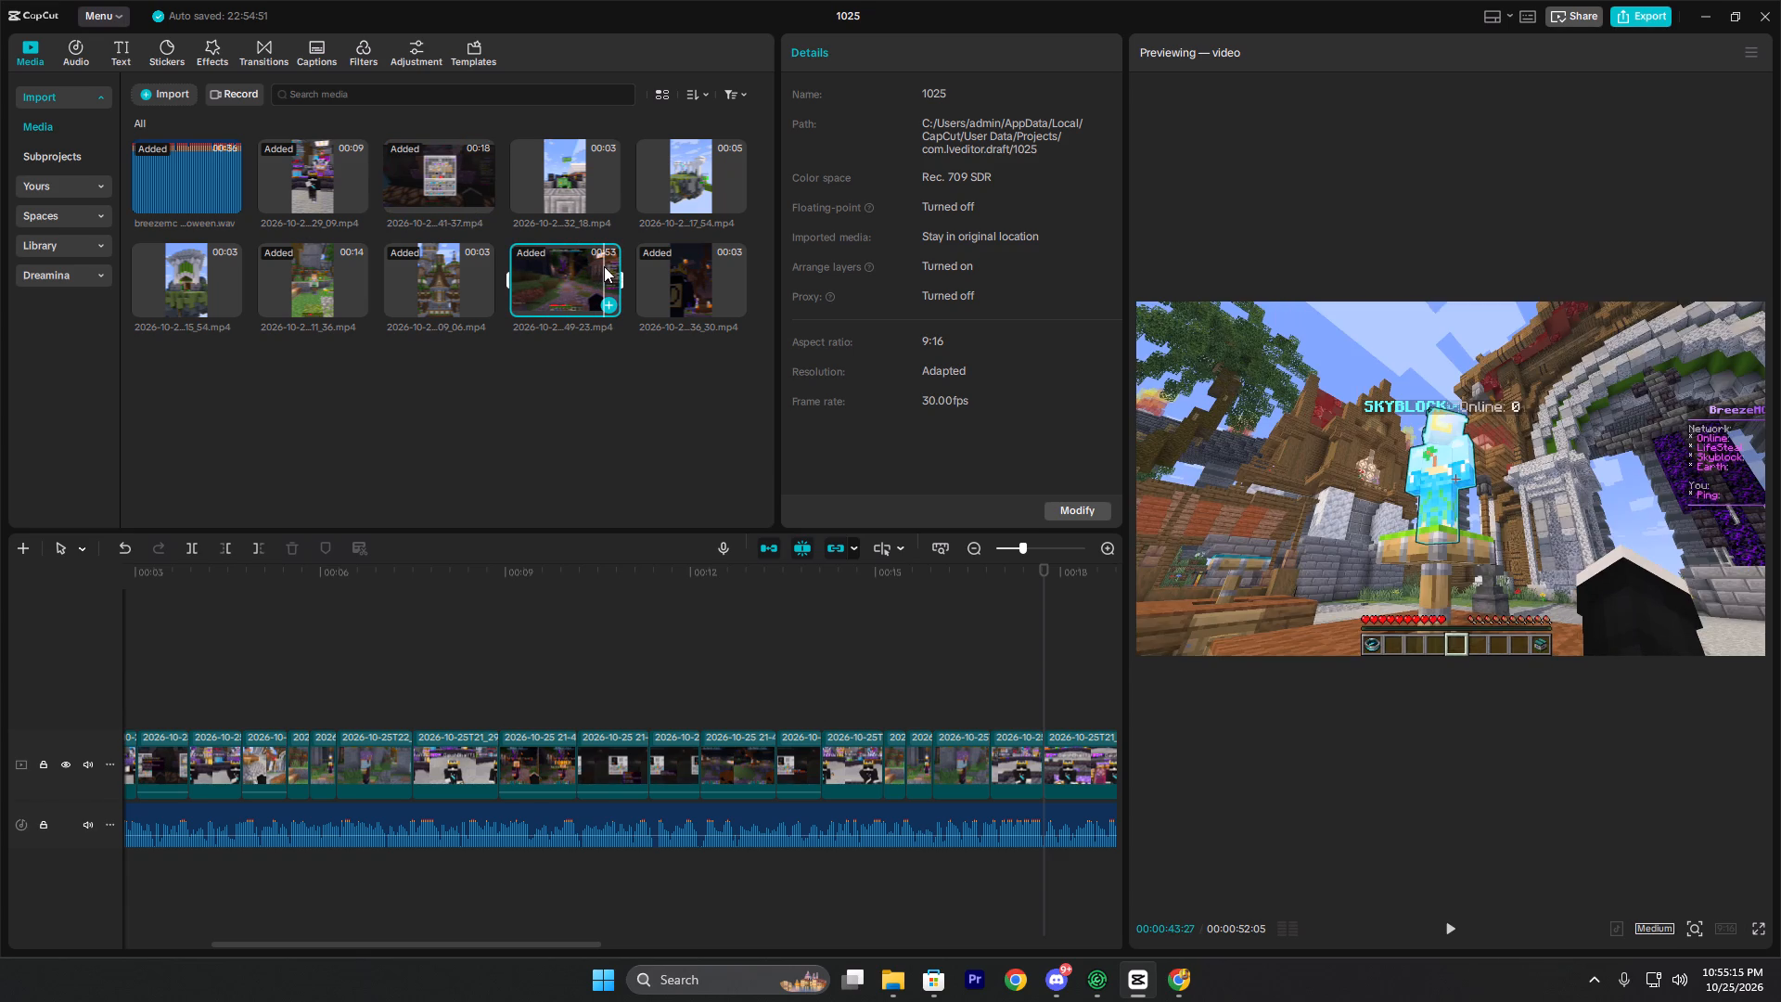
{"action": "left_click", "coordinate": [586, 266]}
{"action": "left_click", "coordinate": [571, 266]}
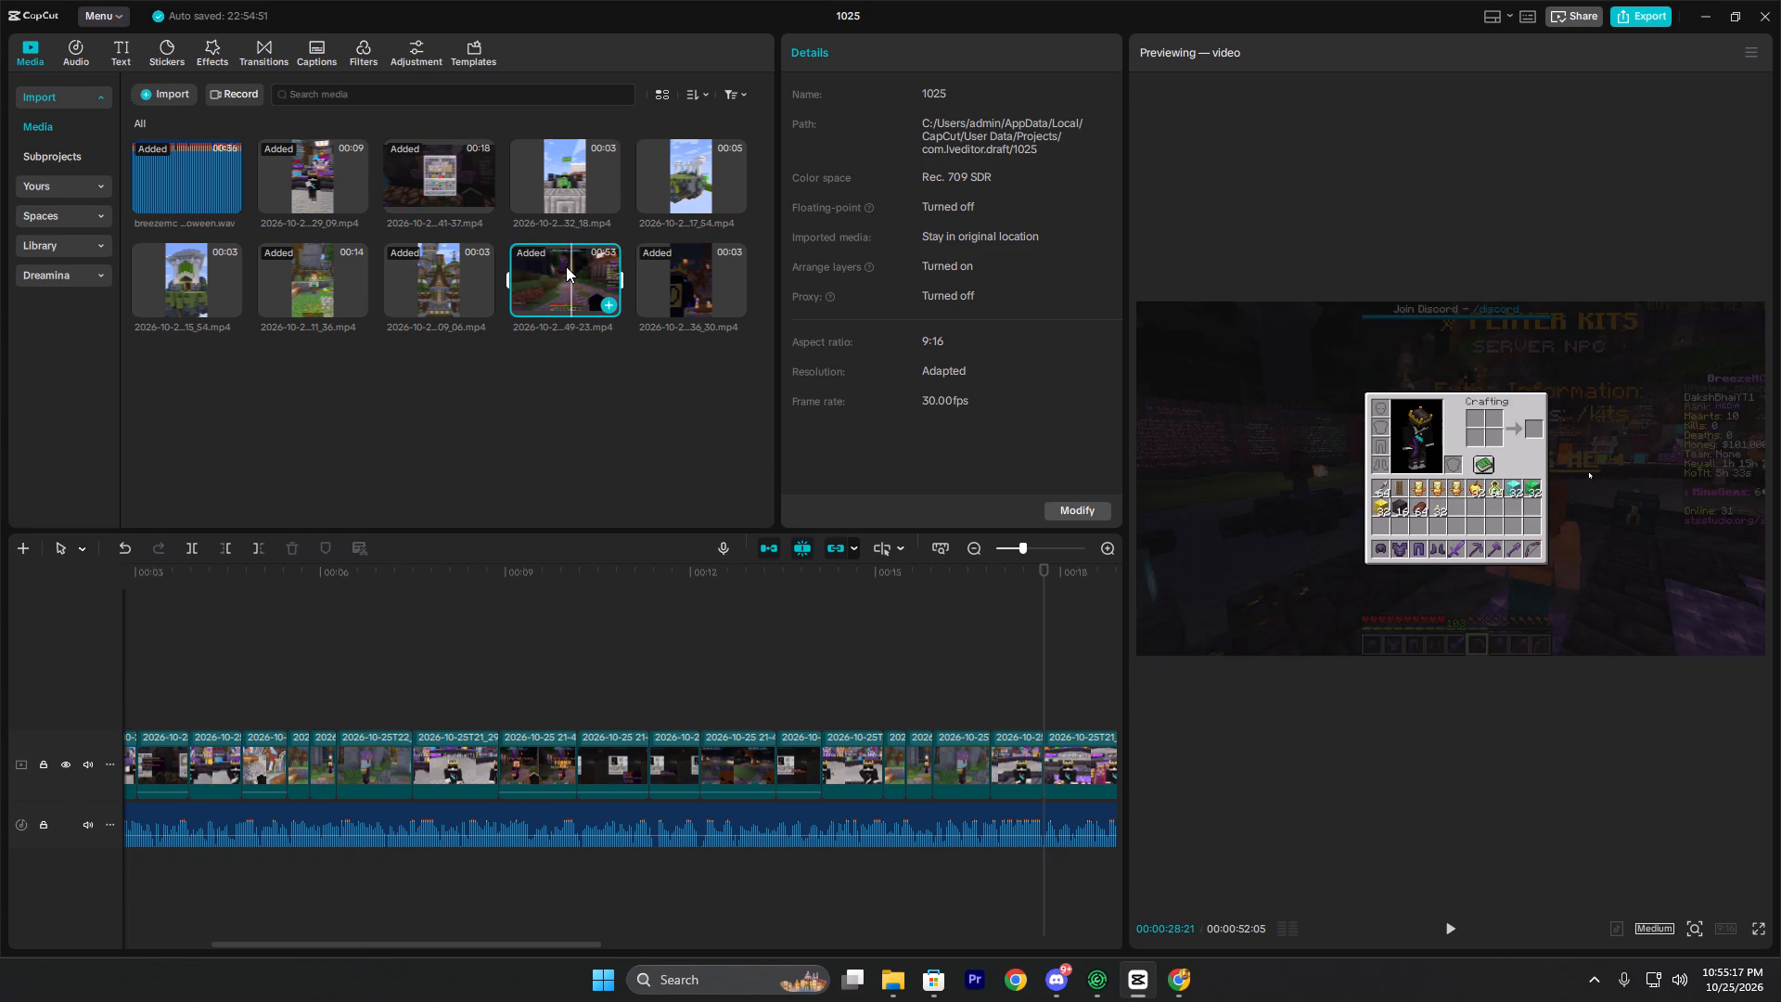
{"action": "left_click", "coordinate": [609, 302]}
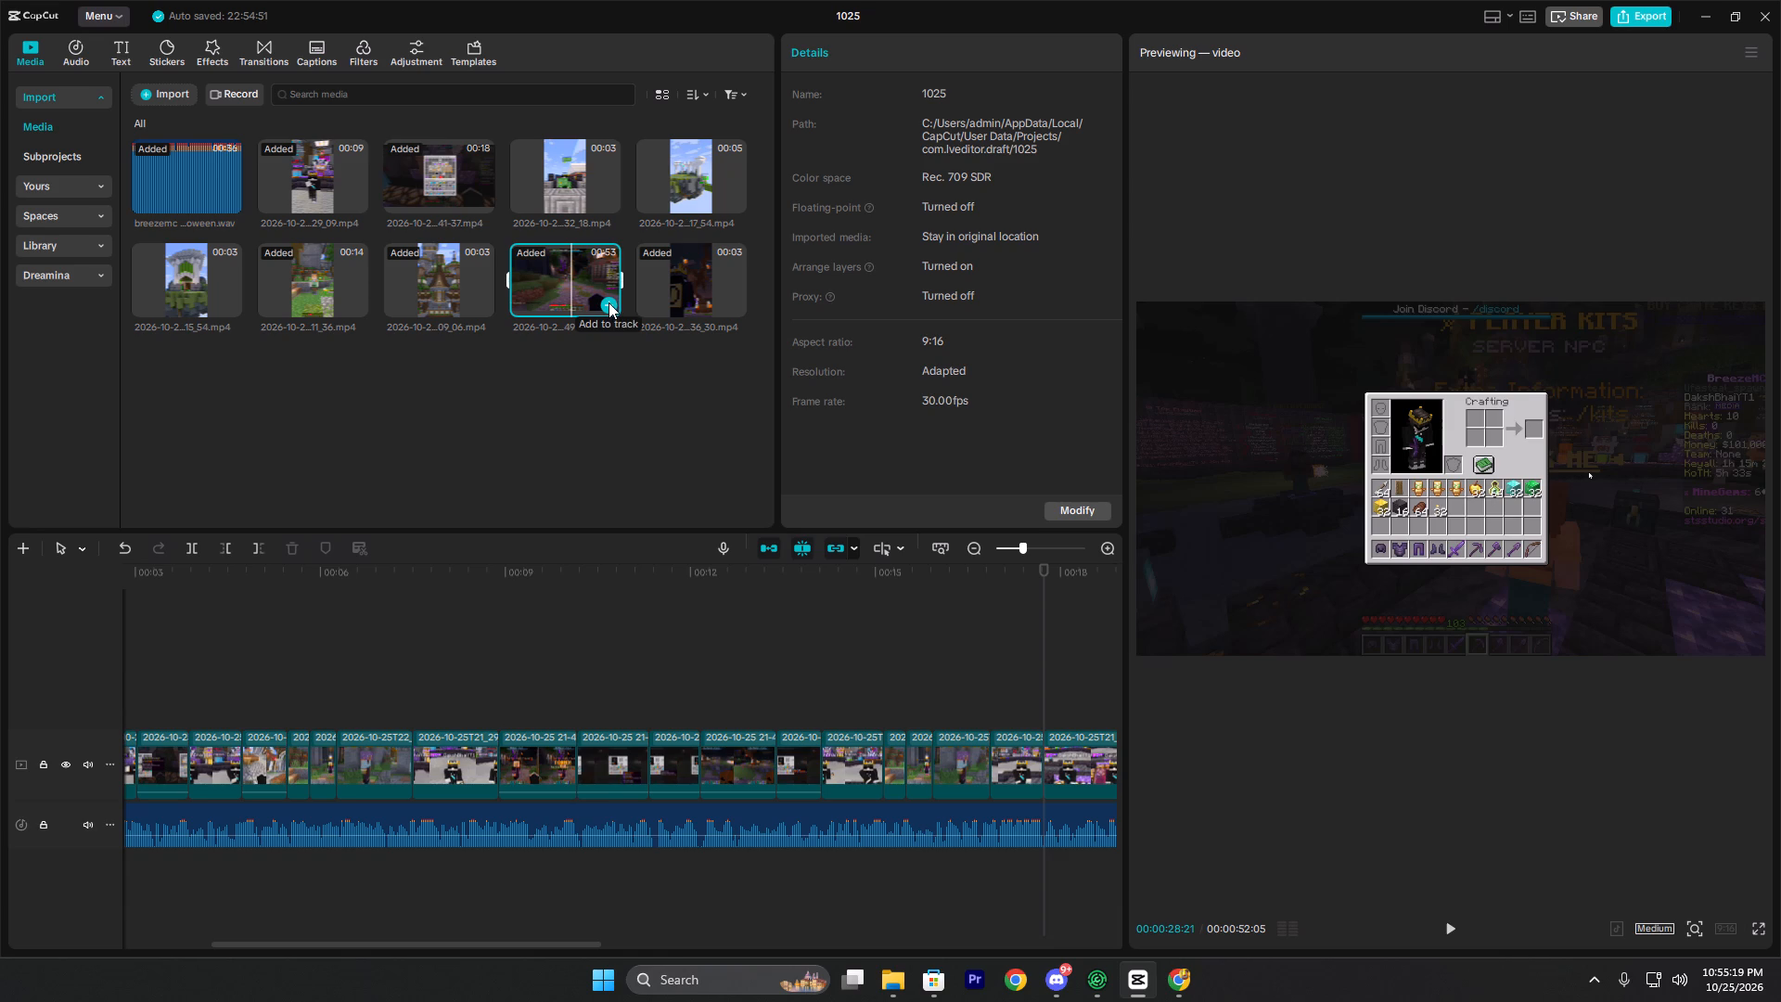
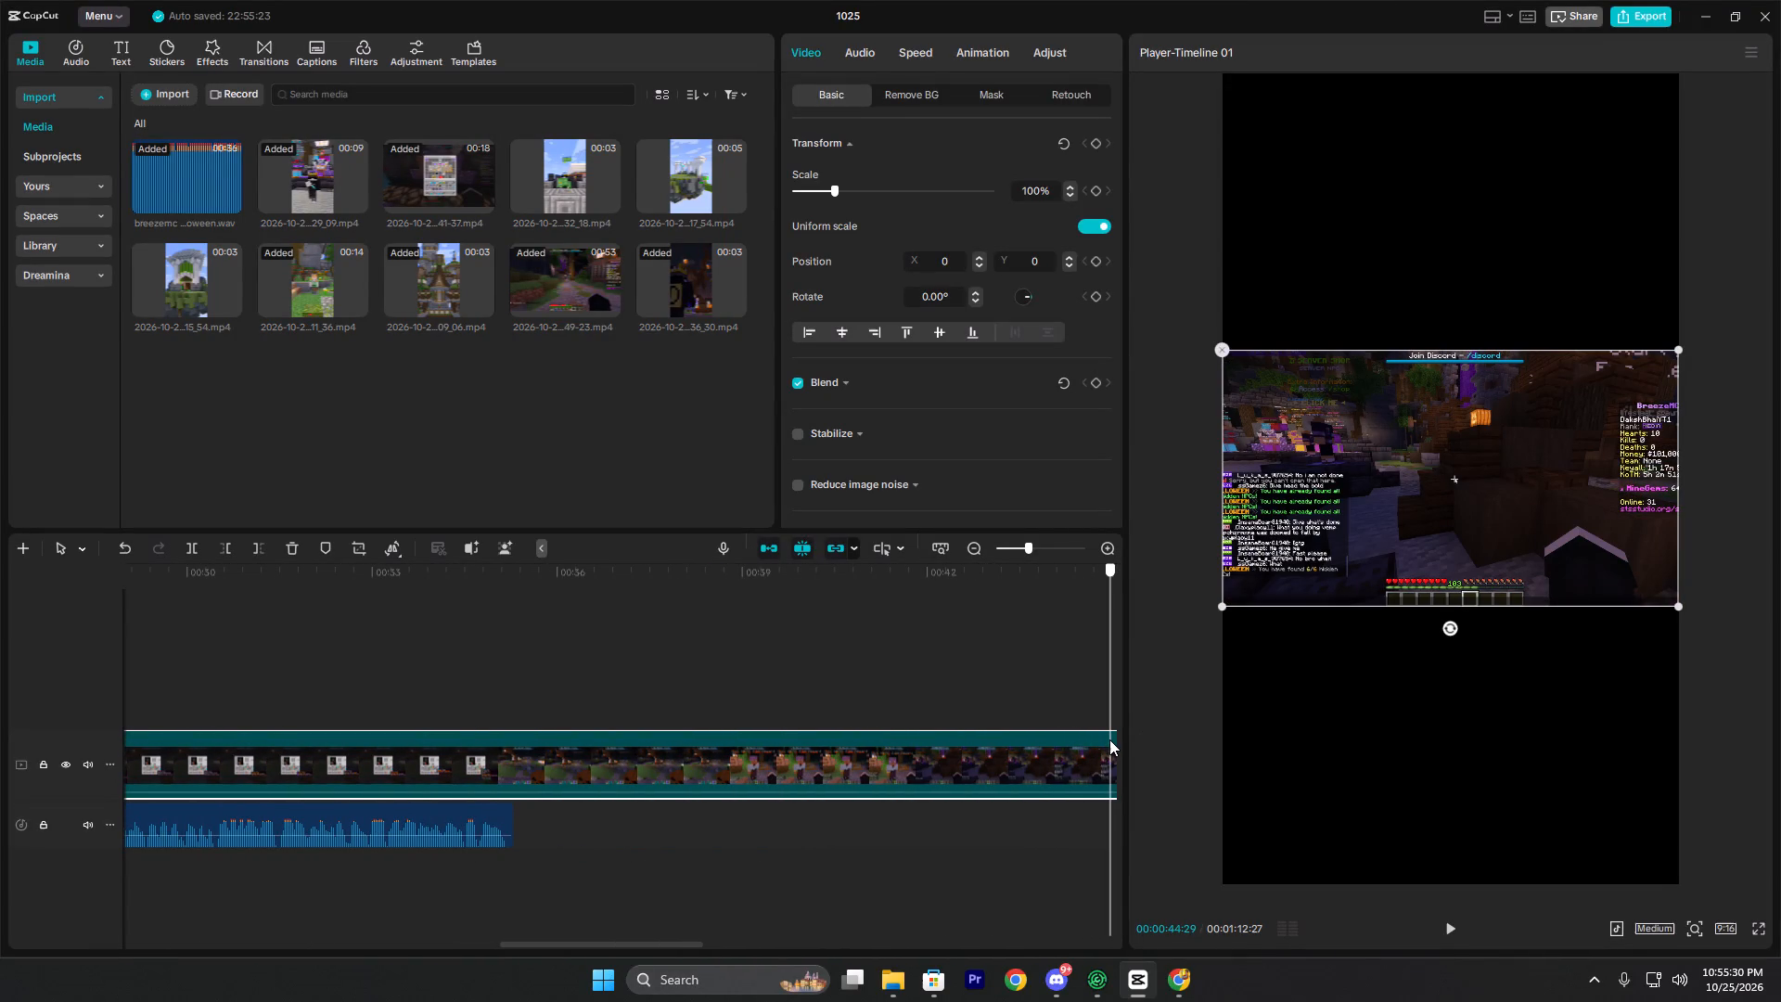
Find the player inventory moment at 00:00:44:28 in the 49-23 recording and trim away everything in the recording before it.
{"action": "left_click_drag", "start_coordinate": [557, 714], "coordinate": [424, 706]}
{"action": "left_click_drag", "start_coordinate": [421, 706], "coordinate": [775, 684]}
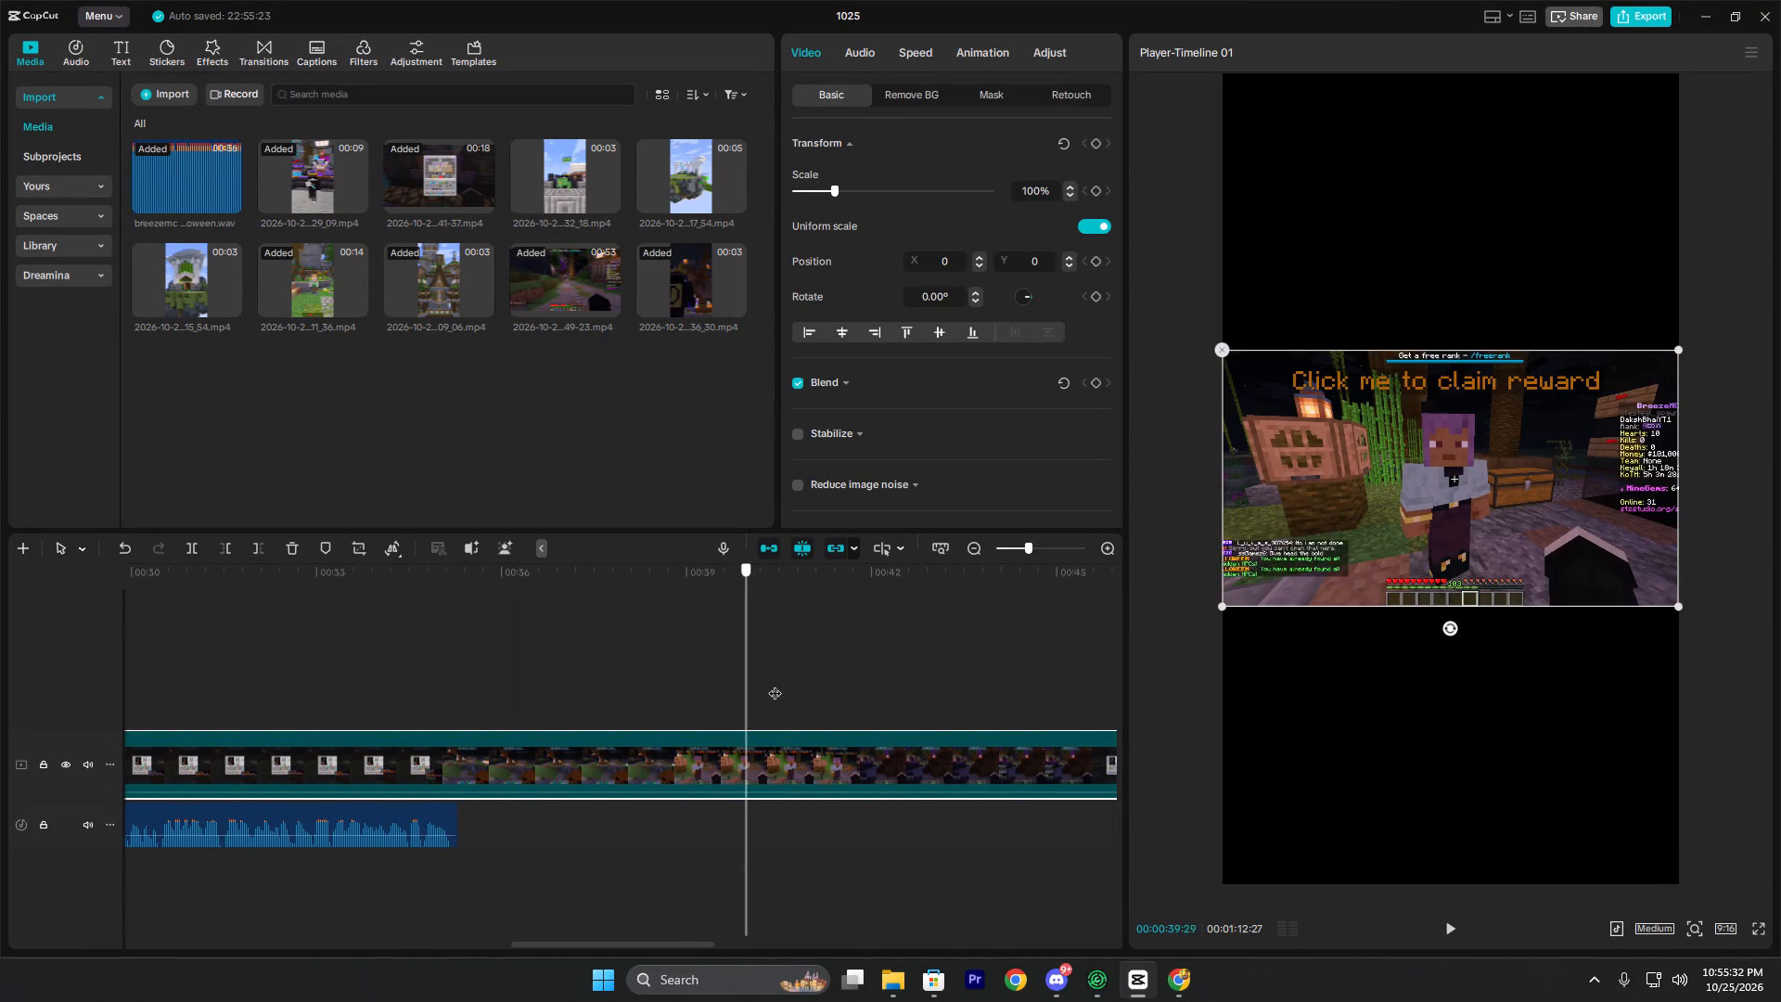
{"action": "left_click_drag", "start_coordinate": [775, 684], "coordinate": [1055, 695]}
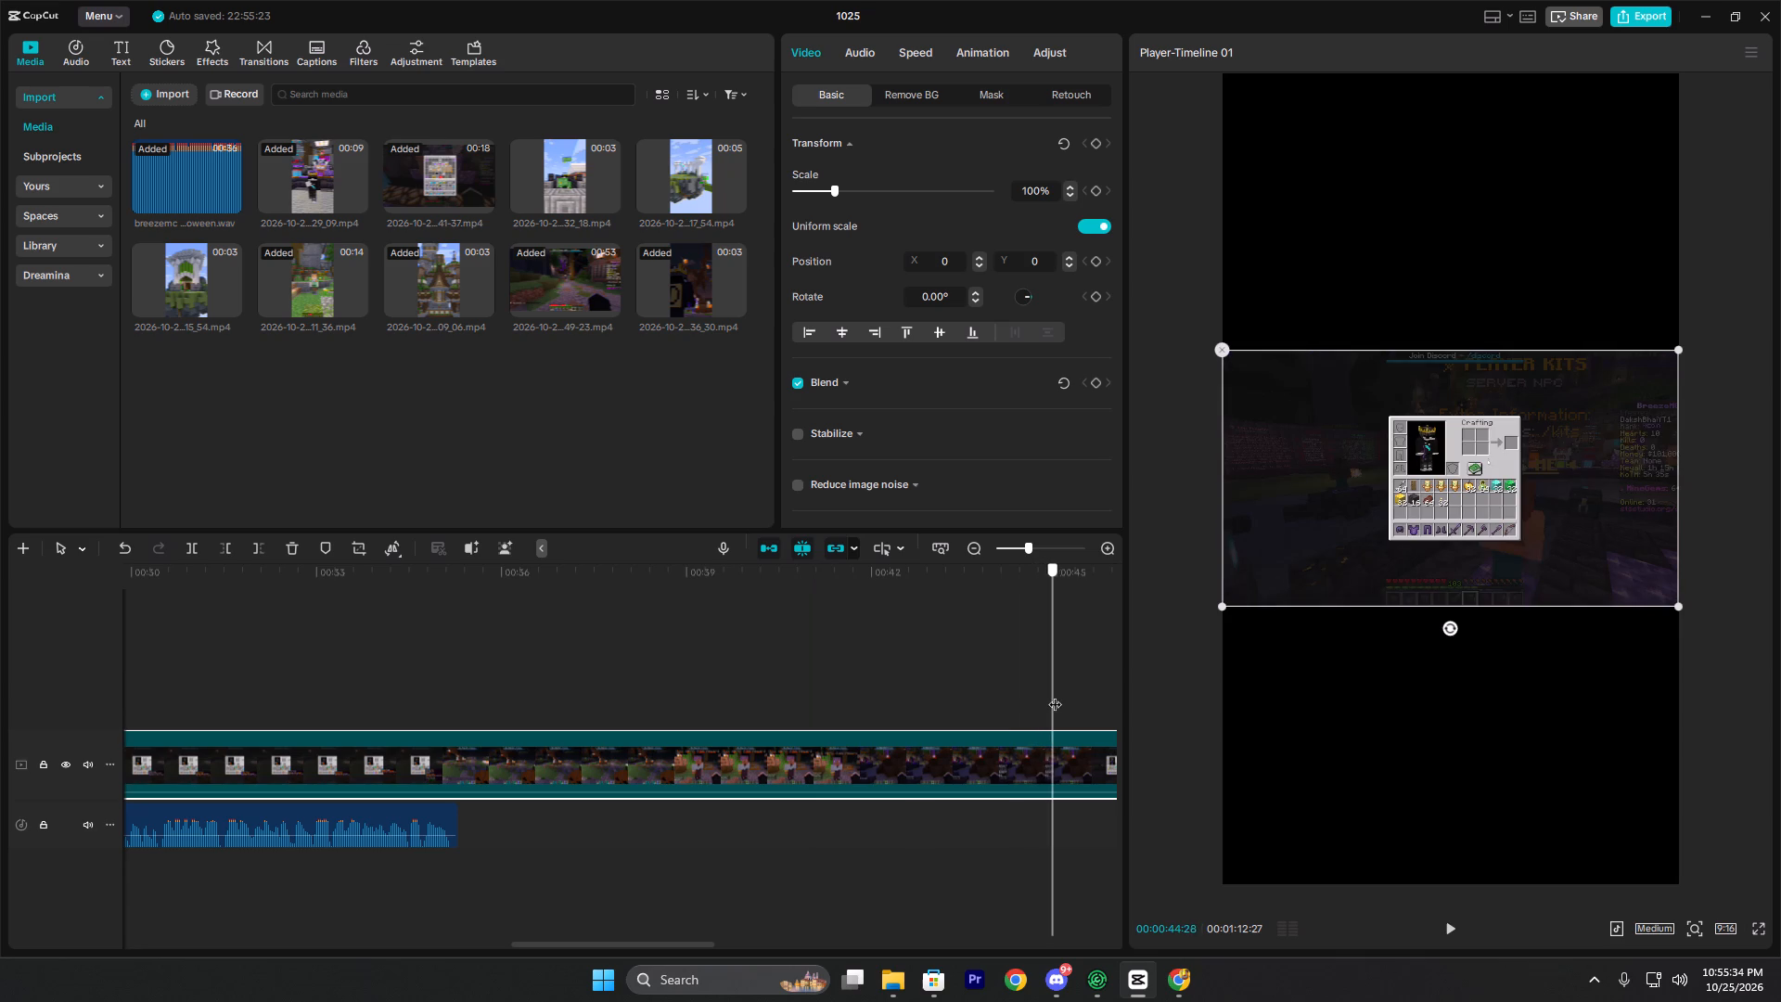
{"action": "left_click_drag", "start_coordinate": [1055, 695], "coordinate": [1057, 695]}
{"action": "key", "text": "q"}
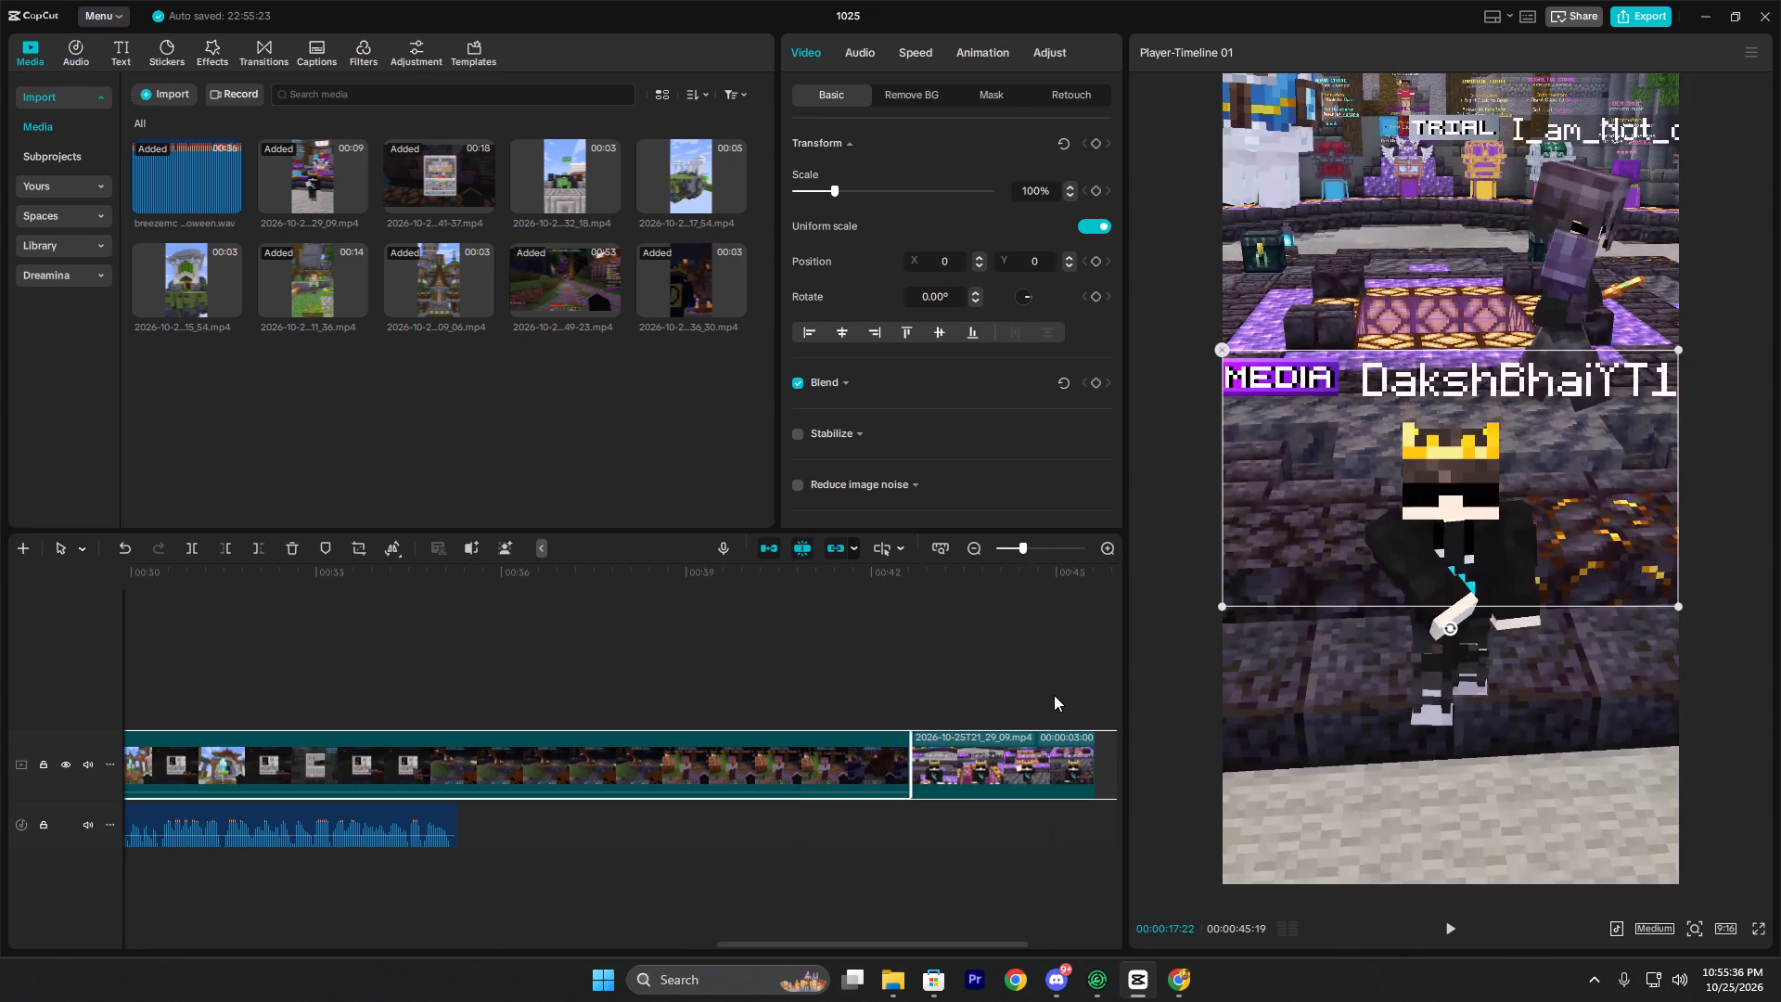
Trim the end of the inventory clip from the 49-23 recording at about 00:00:19:06, in time with the voice-over.
{"action": "key", "text": "space"}
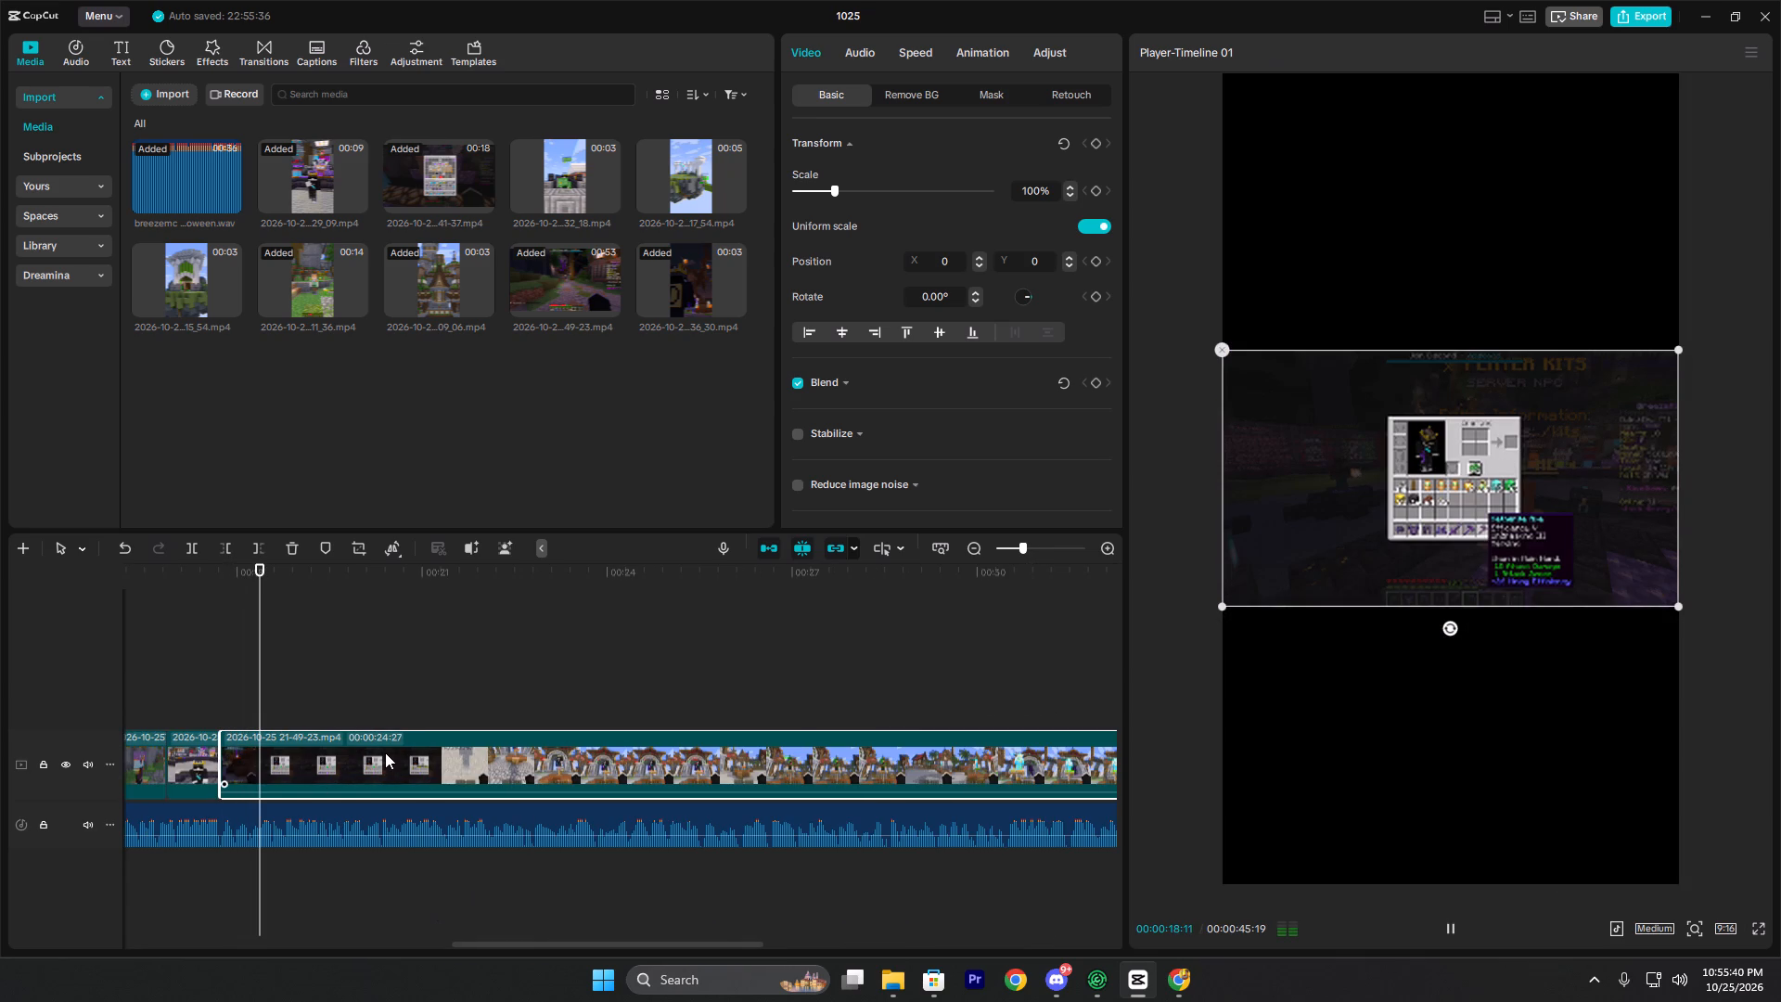
{"action": "key", "text": "space"}
{"action": "key", "text": "w"}
Play on past the inventory clip and split the following 29_09 clip at 00:00:19:18.
{"action": "key", "text": "space"}
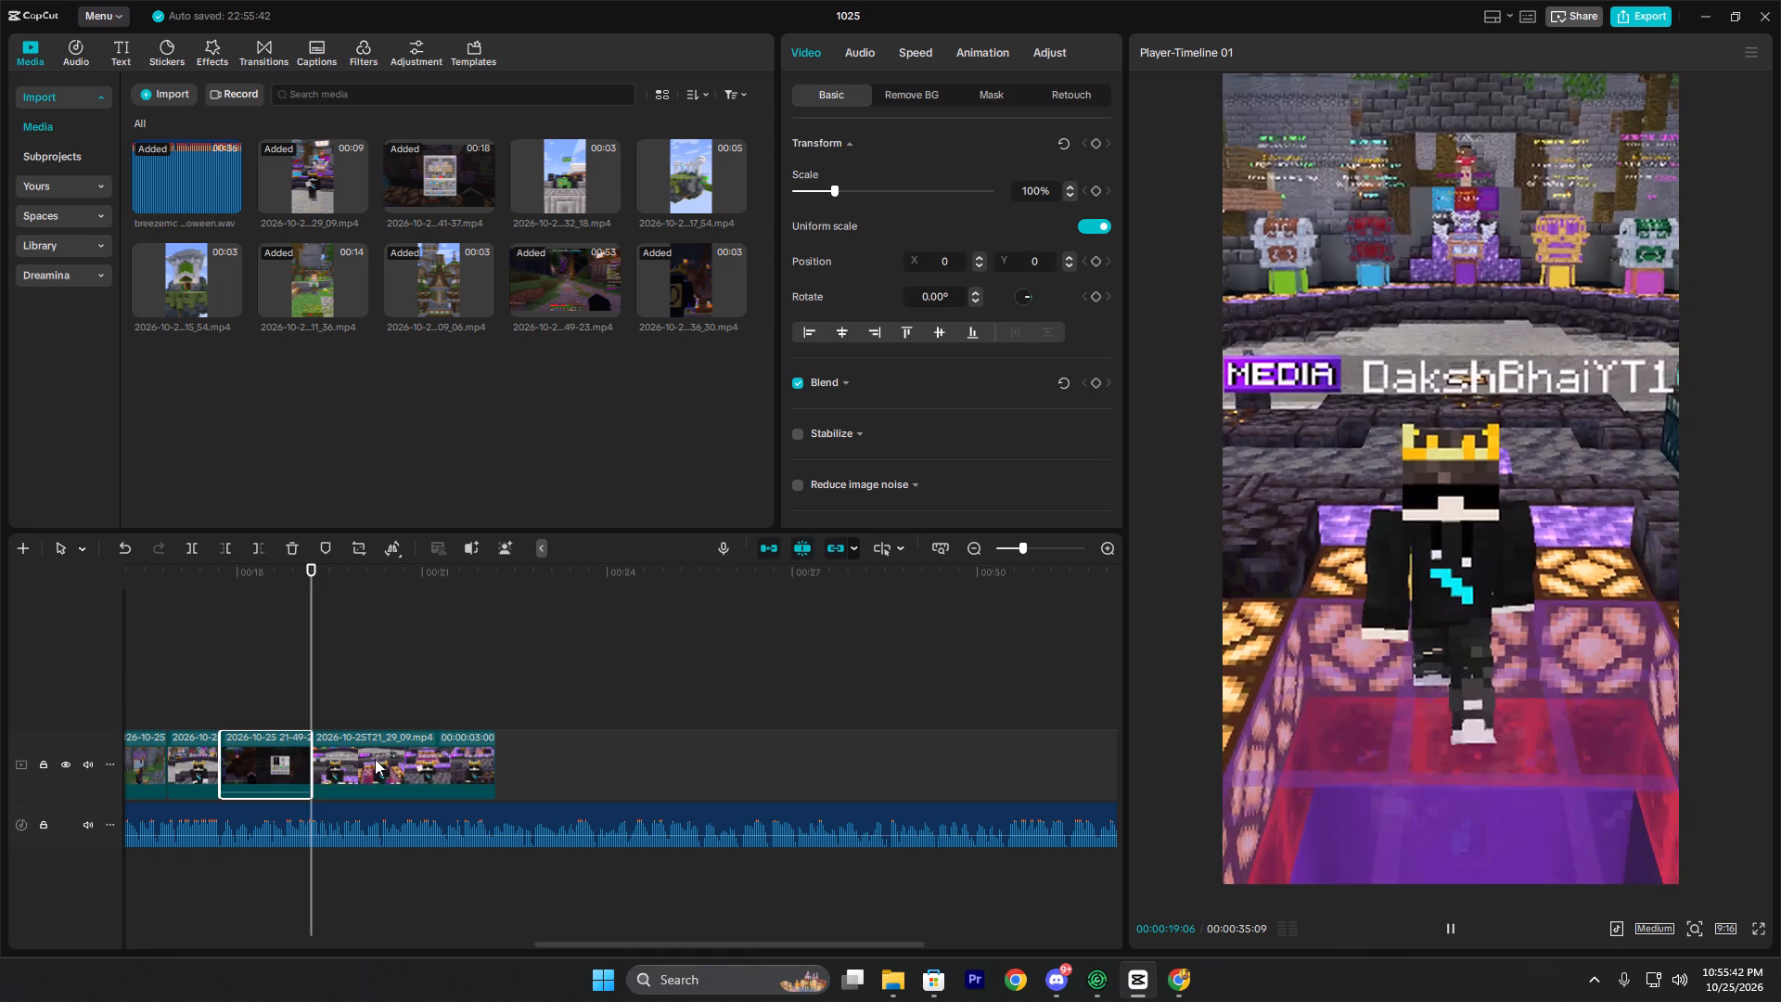
{"action": "key", "text": "space"}
{"action": "left_click", "coordinate": [314, 704]}
{"action": "key", "text": "space"}
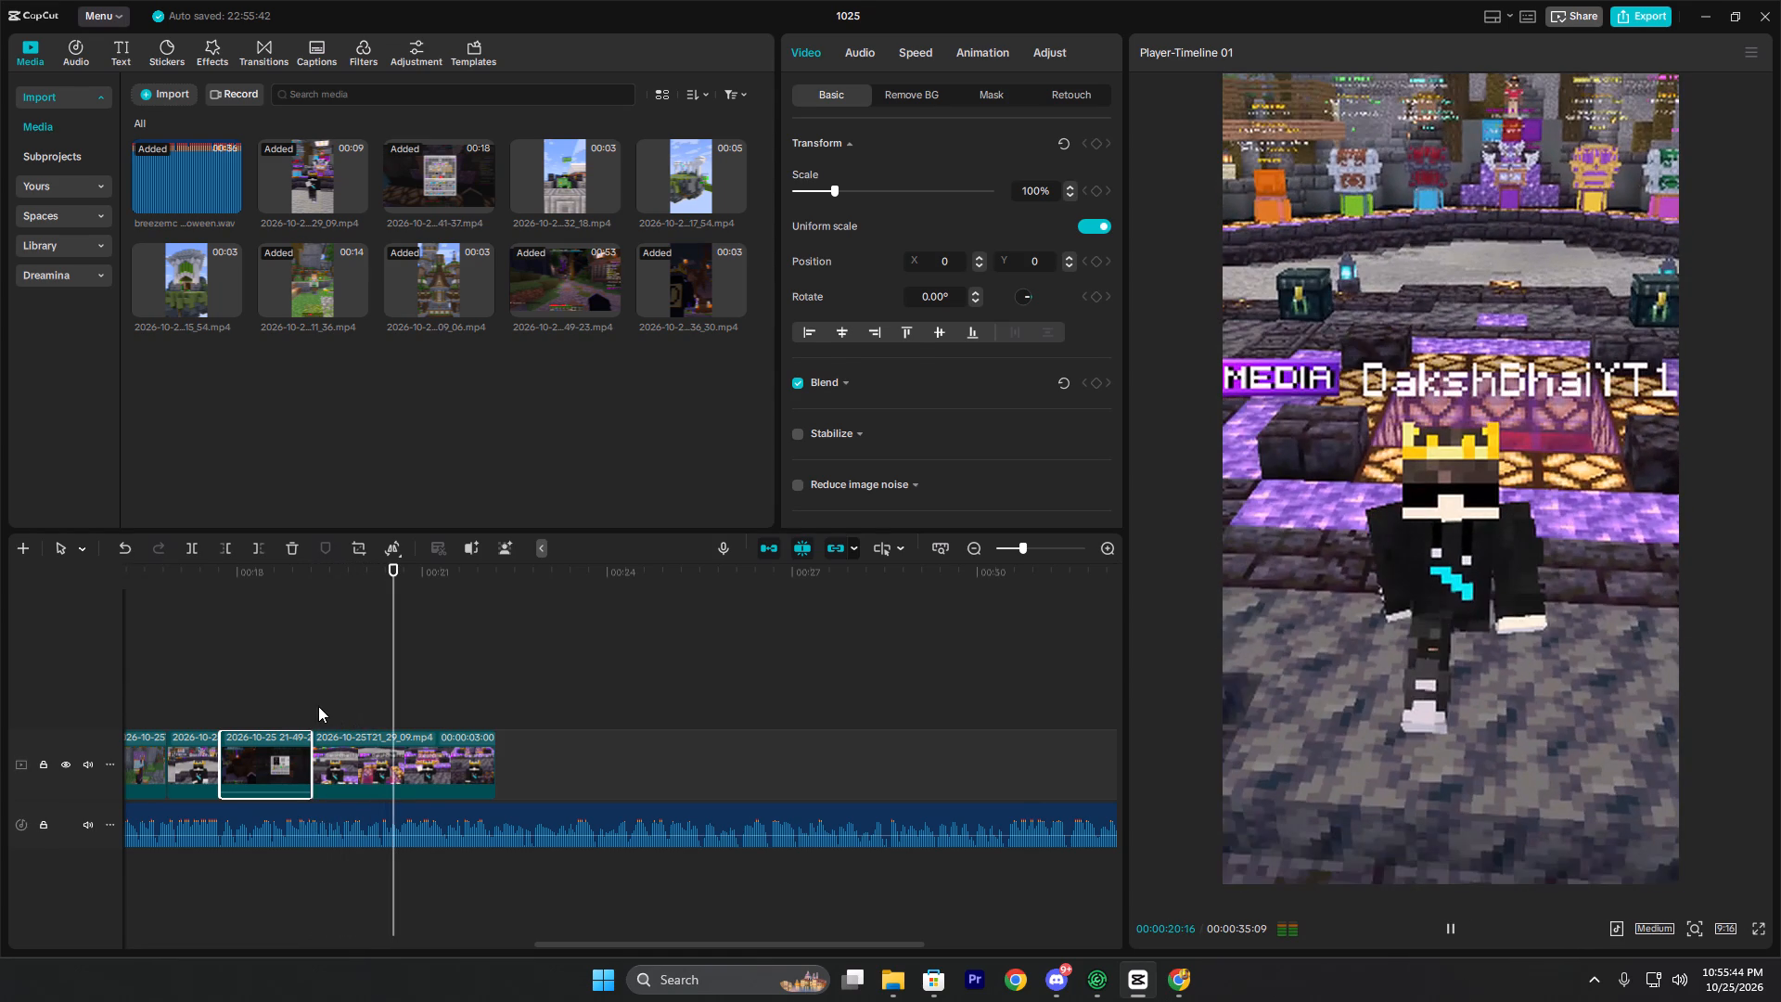
{"action": "key", "text": "space"}
{"action": "key", "text": "ctrl+b"}
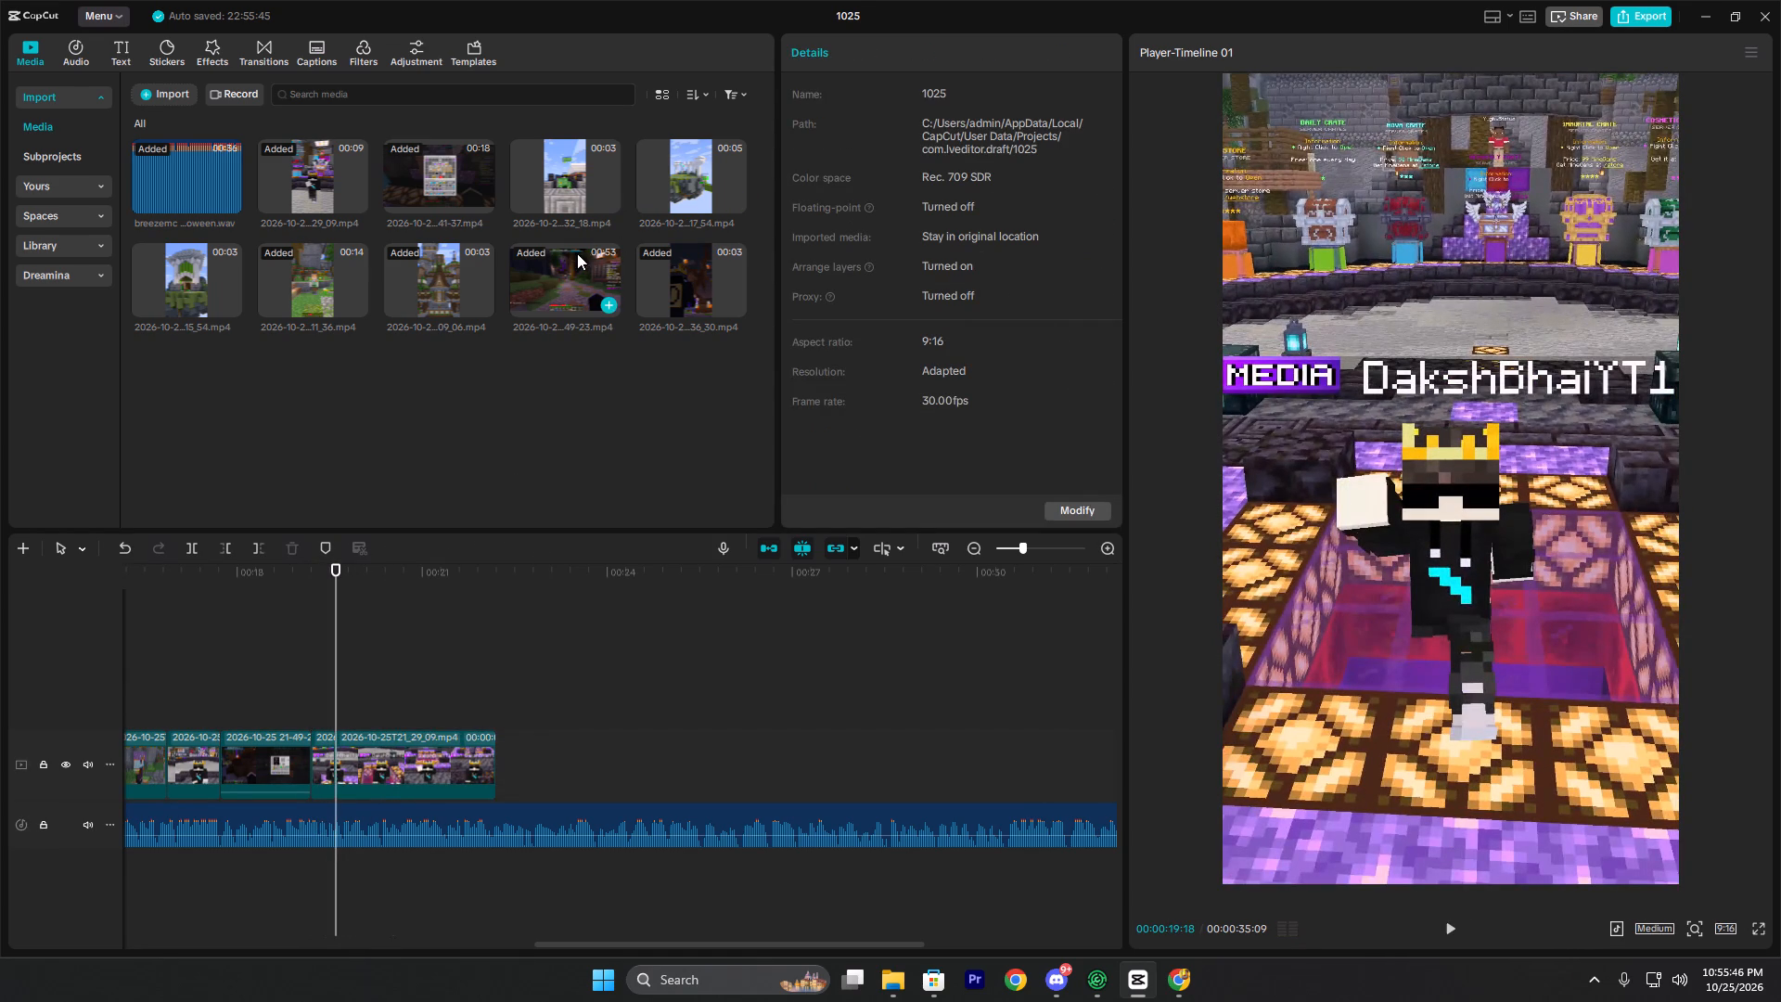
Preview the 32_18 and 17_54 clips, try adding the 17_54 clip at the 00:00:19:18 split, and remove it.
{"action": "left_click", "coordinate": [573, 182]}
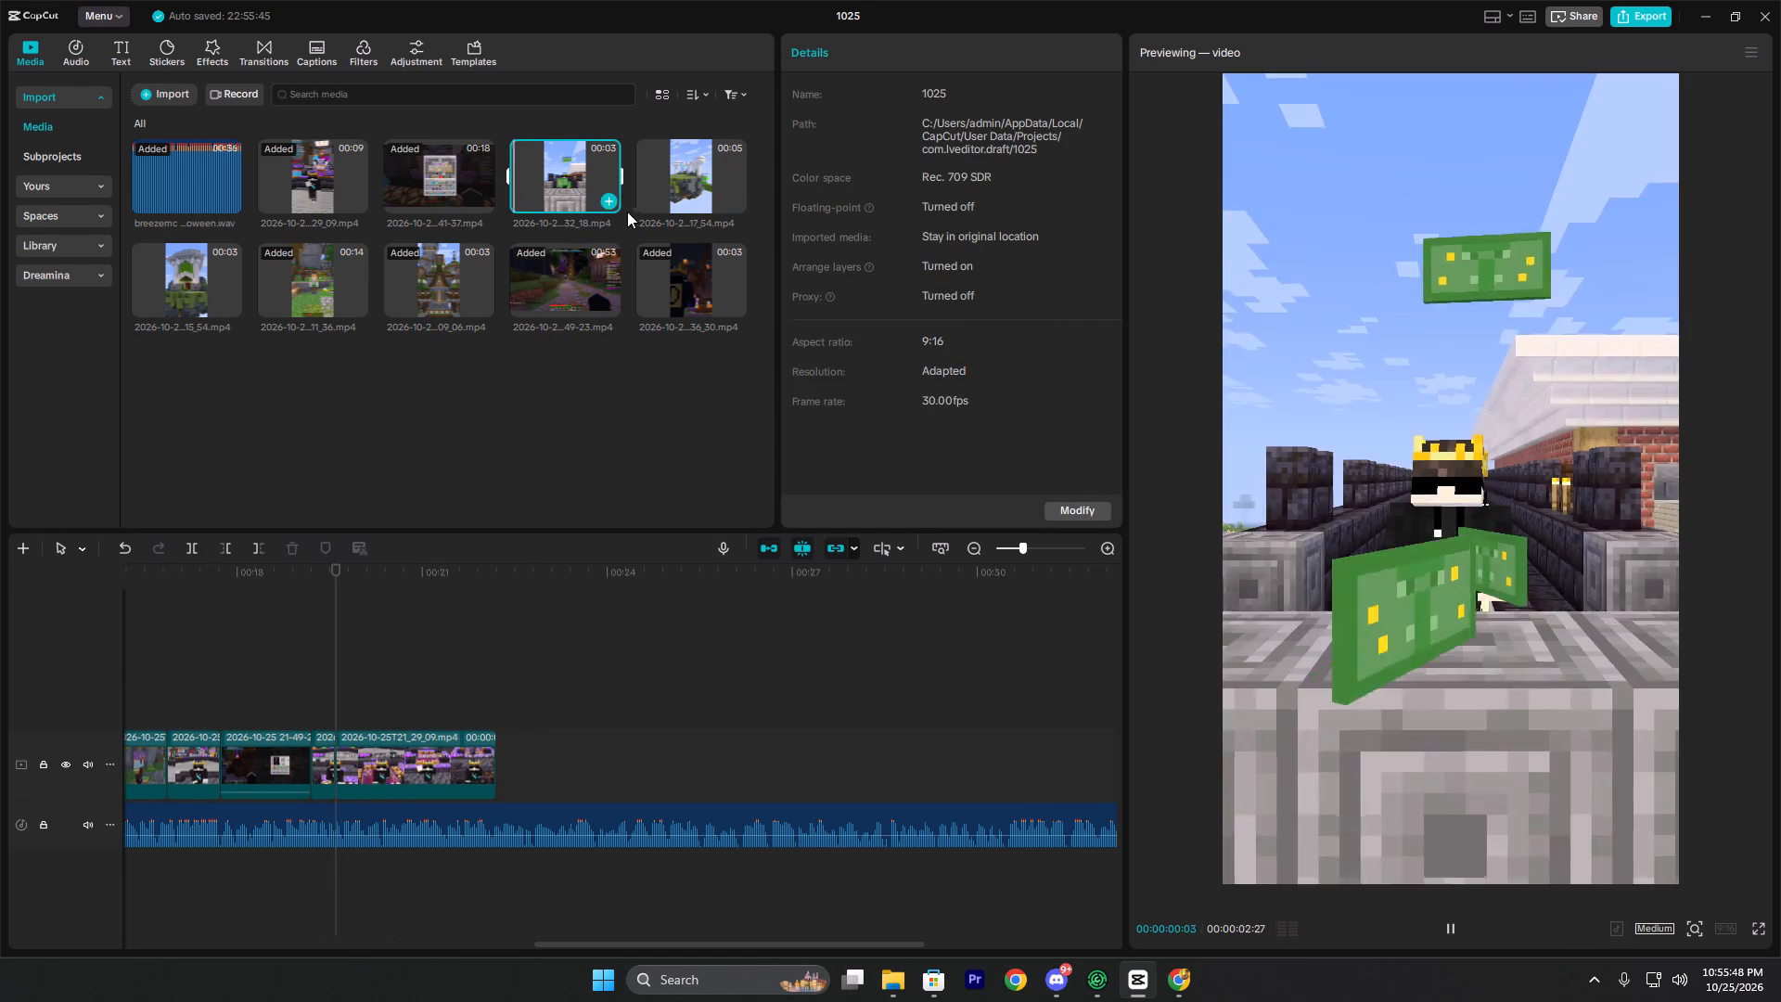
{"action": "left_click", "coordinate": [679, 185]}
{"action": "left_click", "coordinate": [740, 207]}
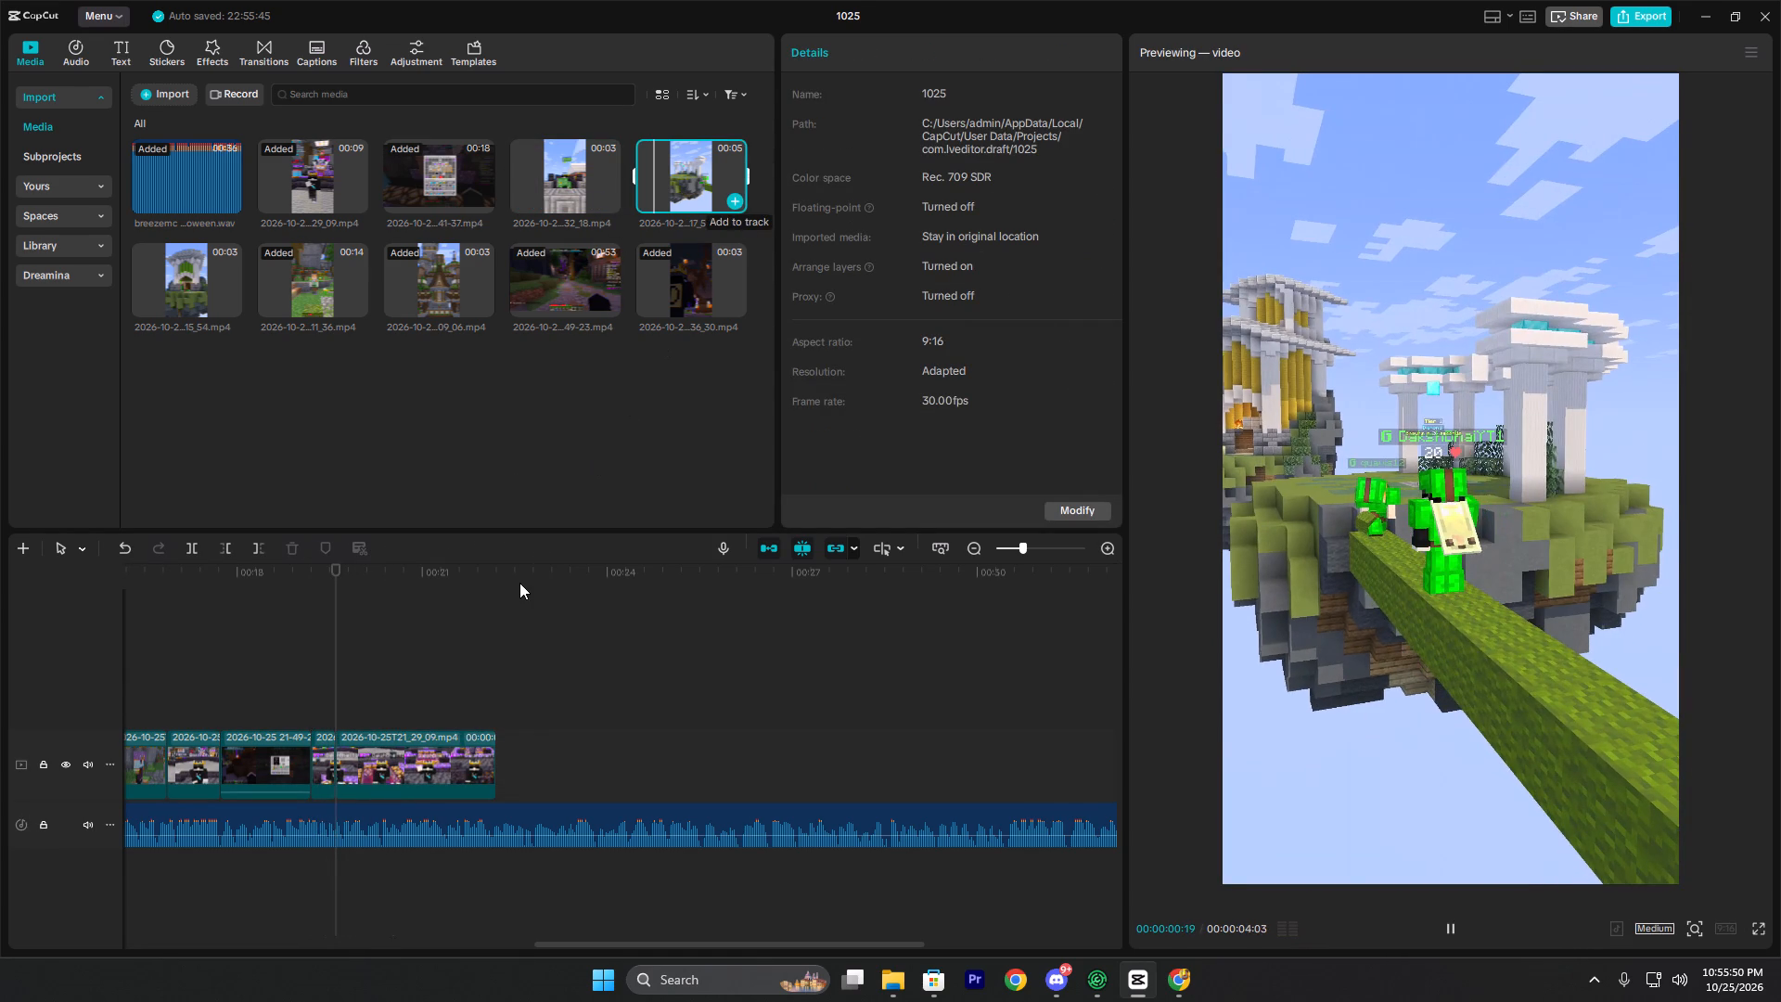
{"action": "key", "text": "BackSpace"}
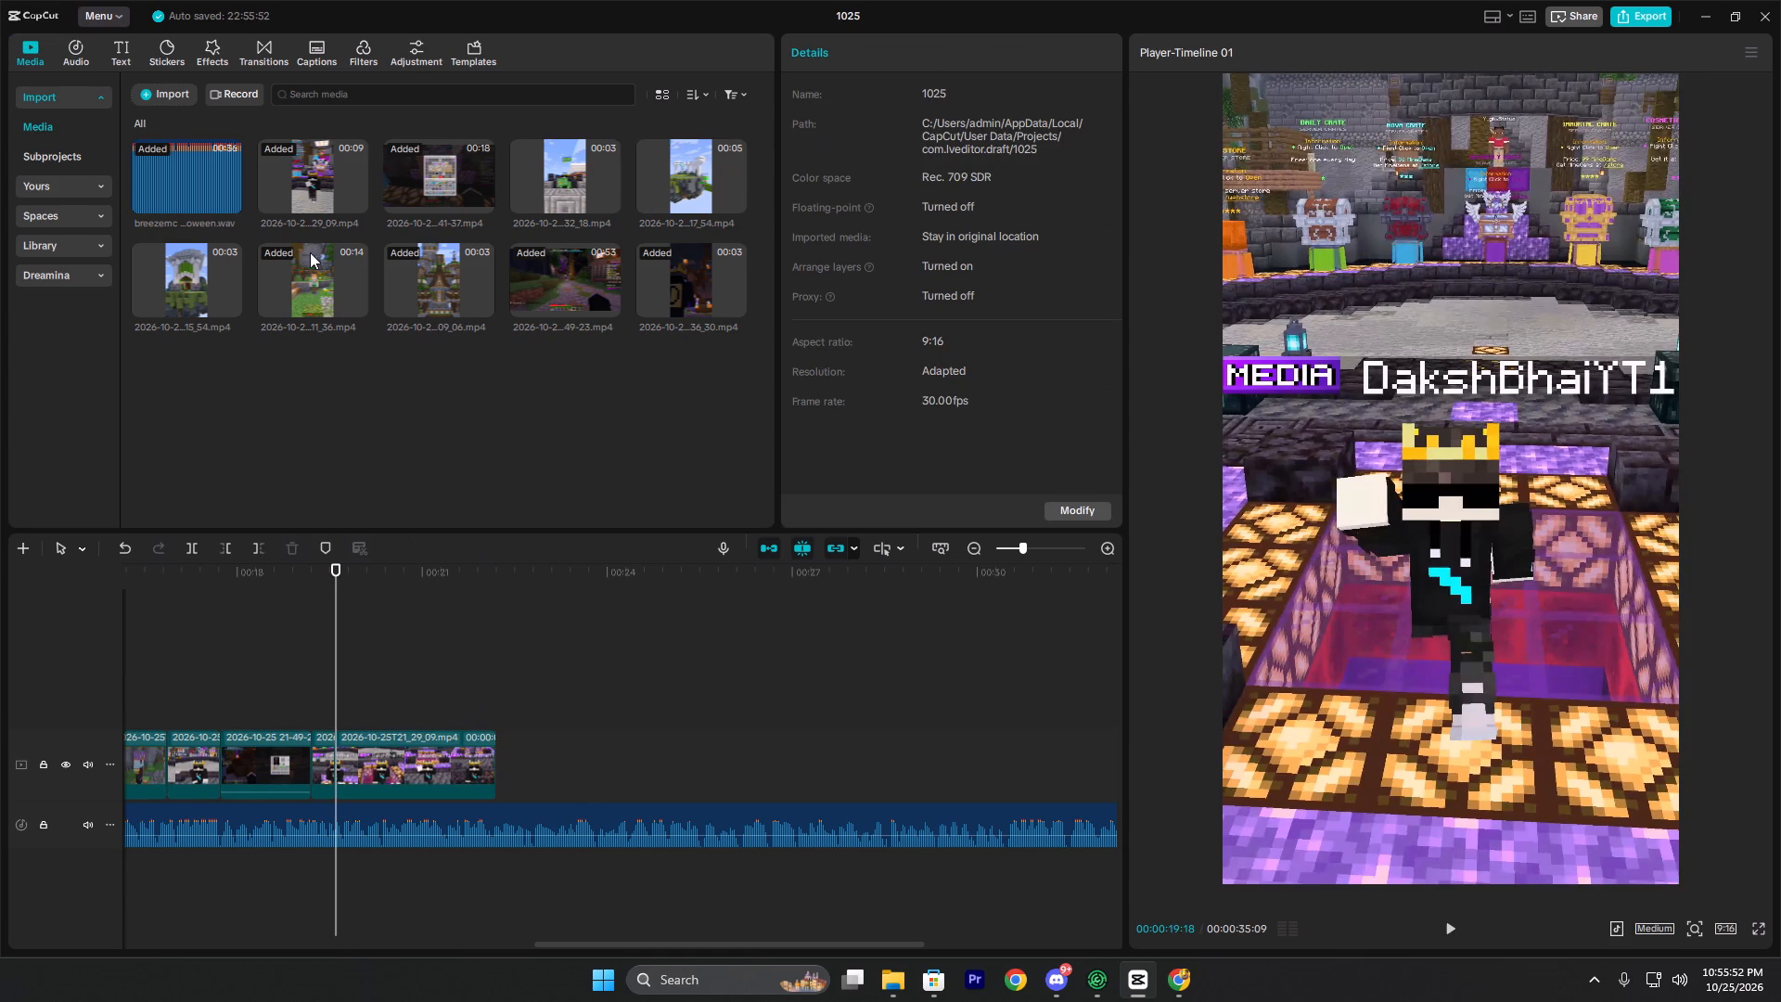
Add the 15_54 clip to the timeline at the 00:00:19:18 split.
{"action": "left_click", "coordinate": [225, 307]}
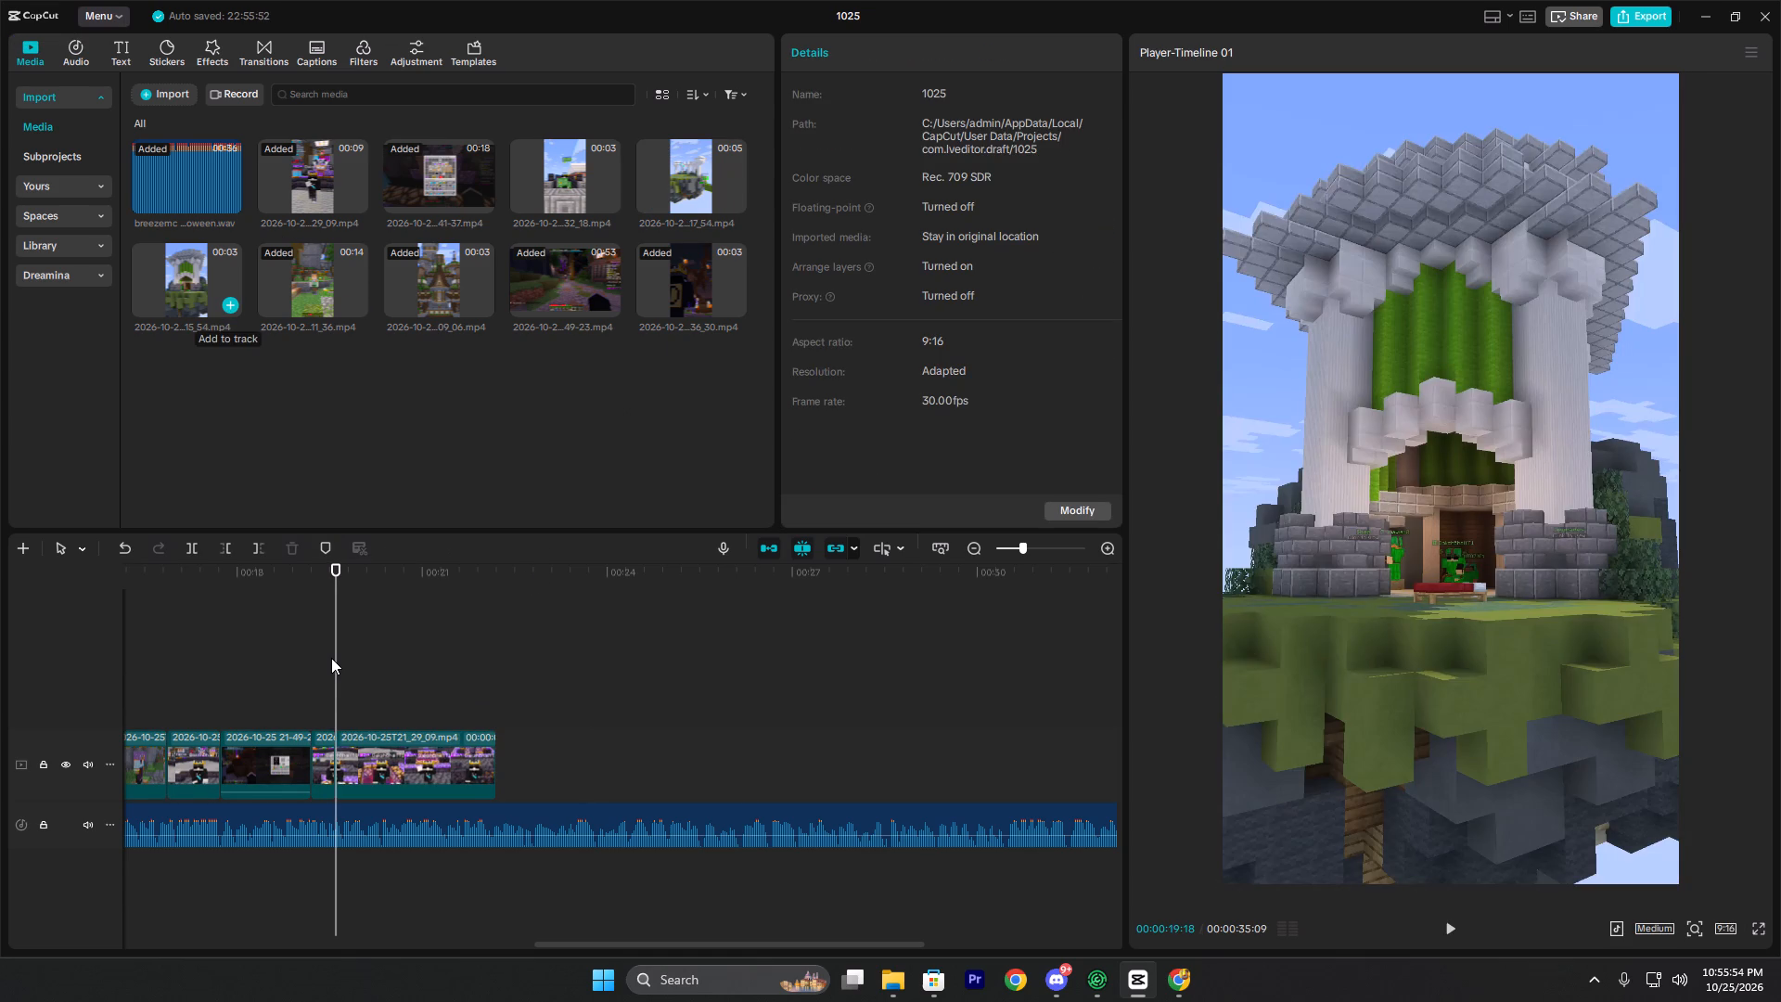
Trim off the opening of the 15_54 clip and cut its end at 00:00:21:07 to match the voice-over.
{"action": "left_click", "coordinate": [338, 687]}
{"action": "key", "text": "space"}
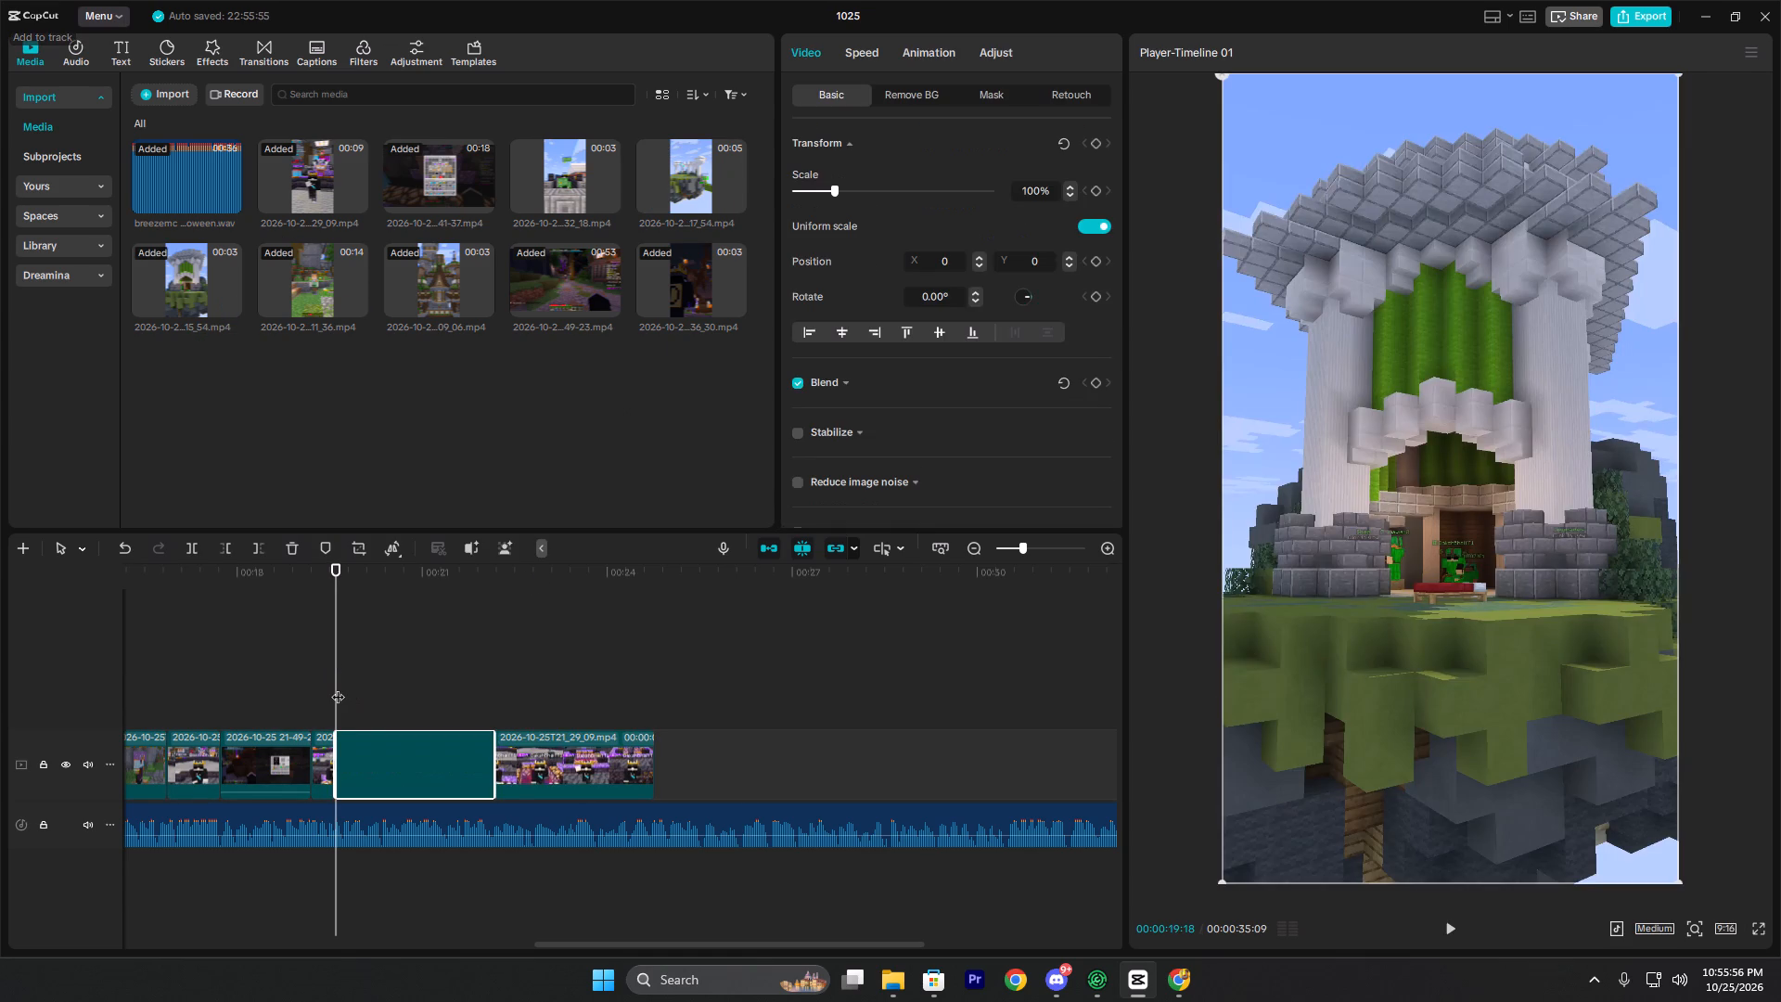
{"action": "key", "text": "space"}
{"action": "left_click", "coordinate": [356, 692]}
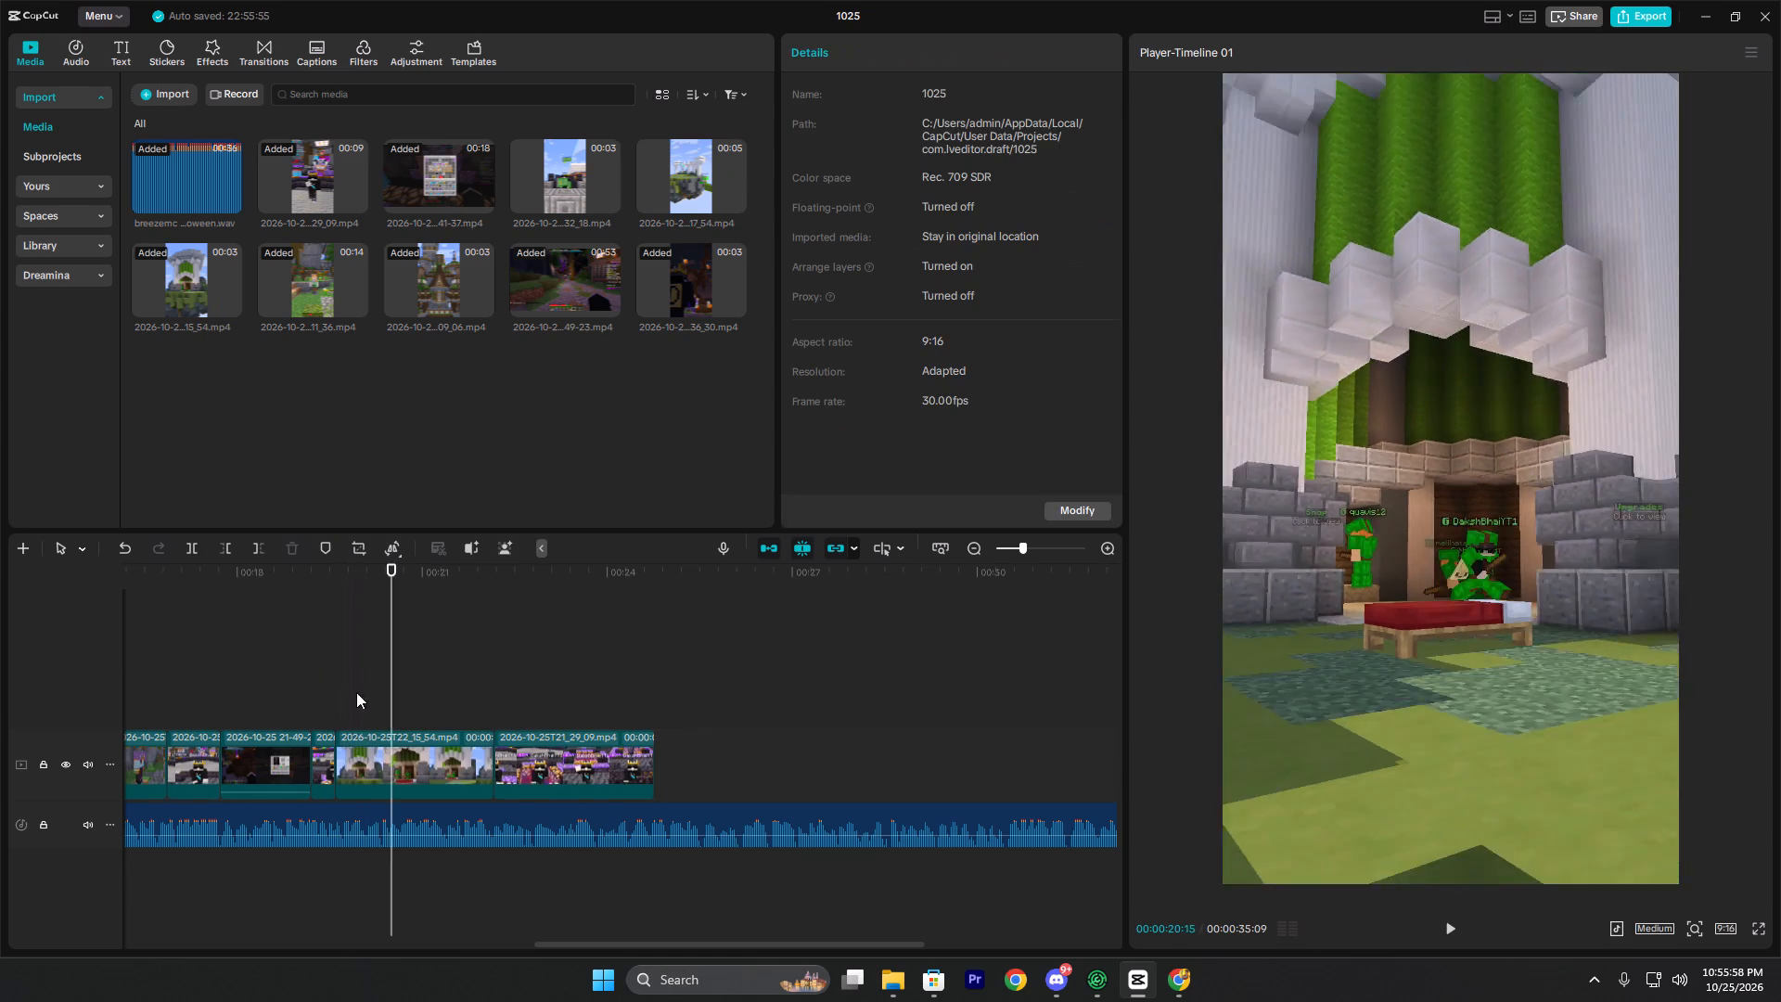
{"action": "left_click", "coordinate": [344, 689]}
{"action": "key", "text": "space"}
{"action": "key", "text": "space"}
{"action": "key", "text": "q"}
{"action": "key", "text": "space"}
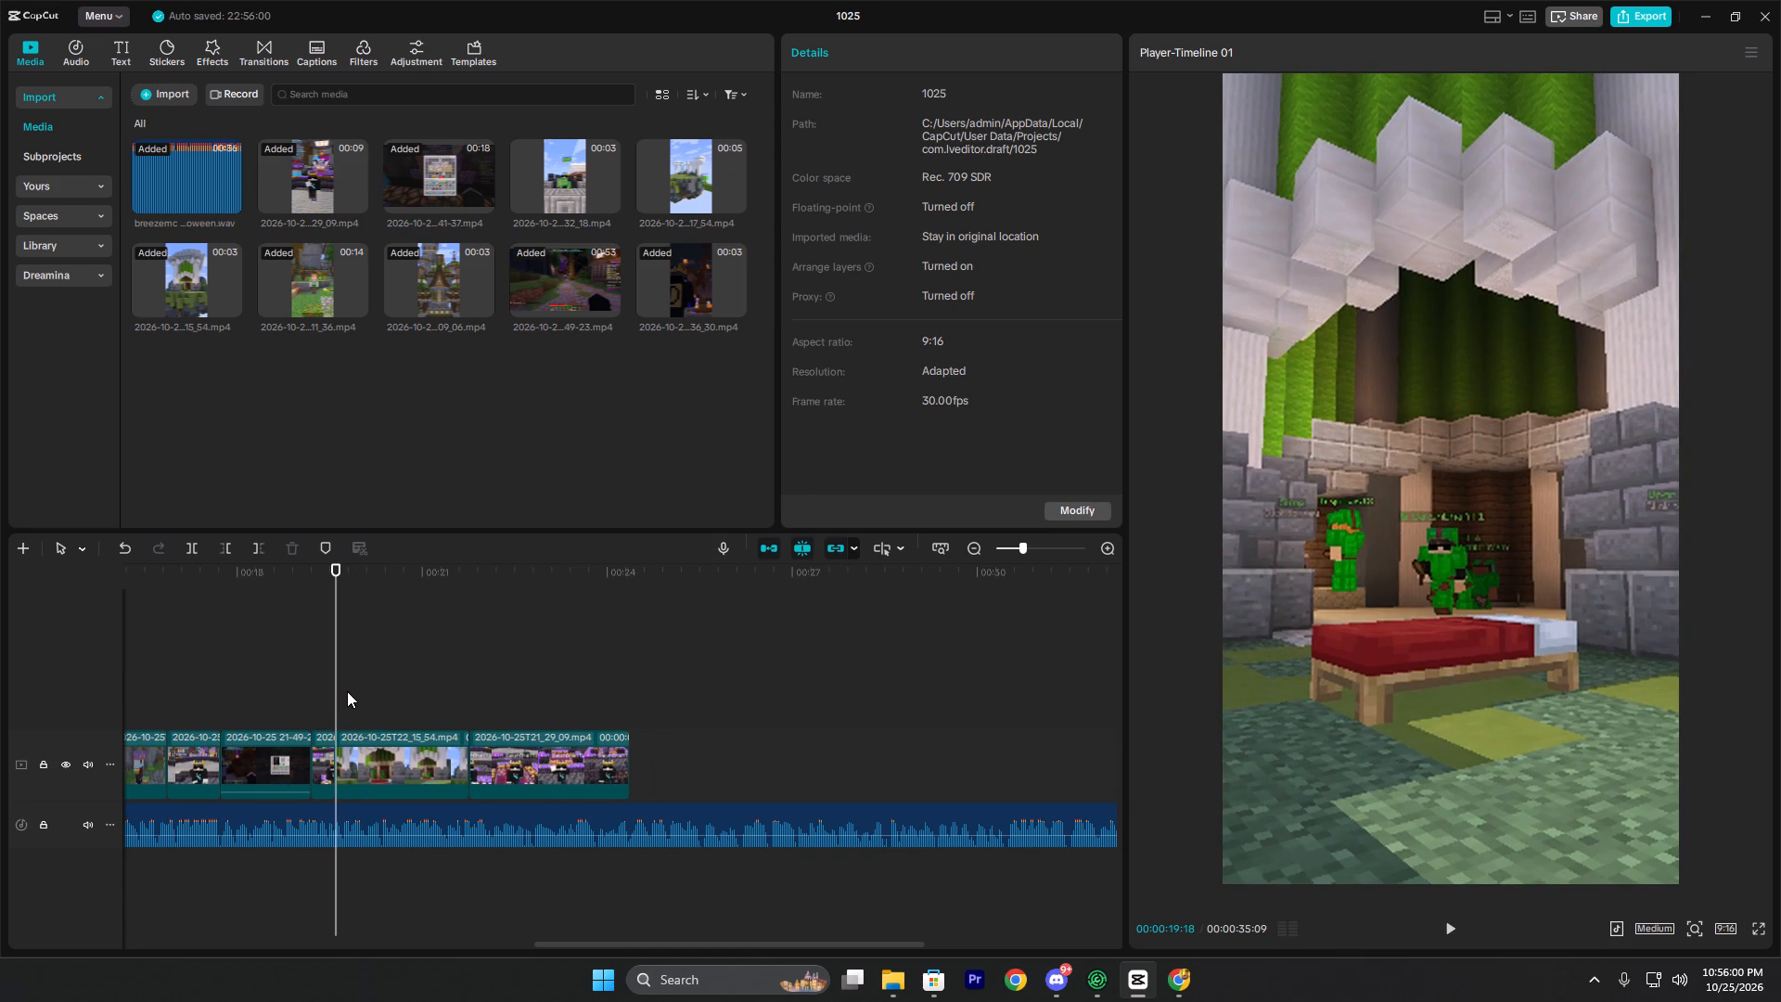
{"action": "key", "text": "space"}
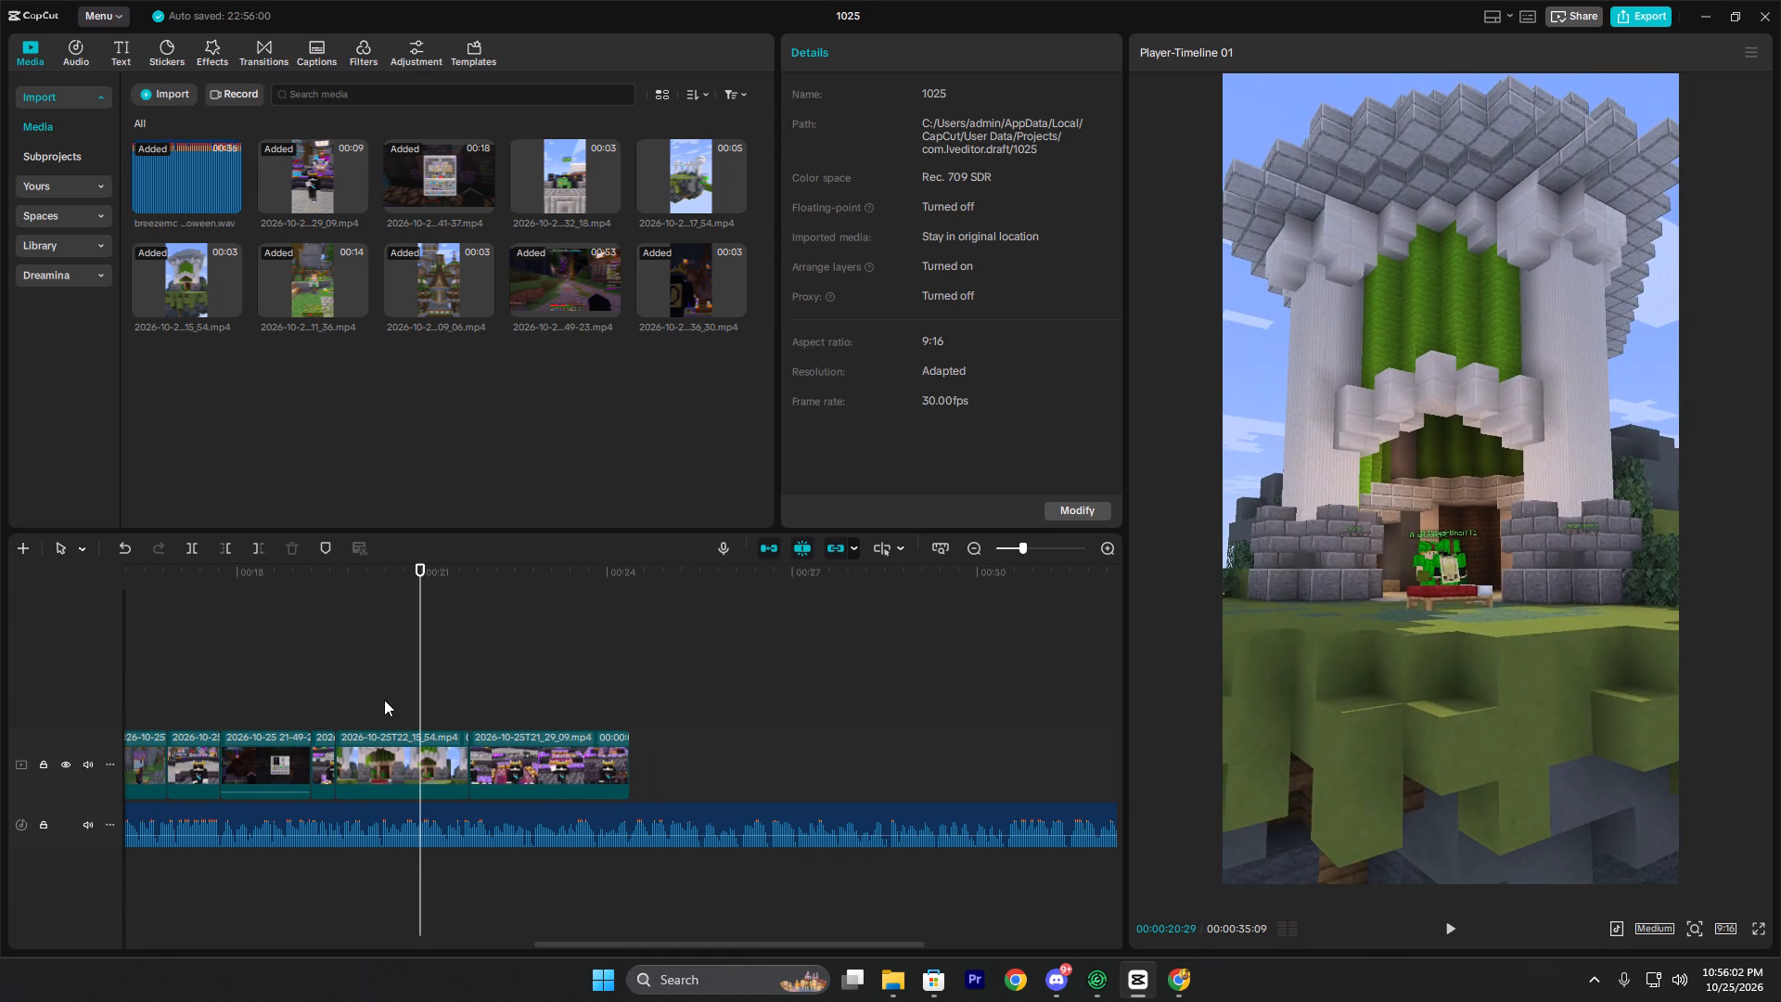
{"action": "key", "text": "space"}
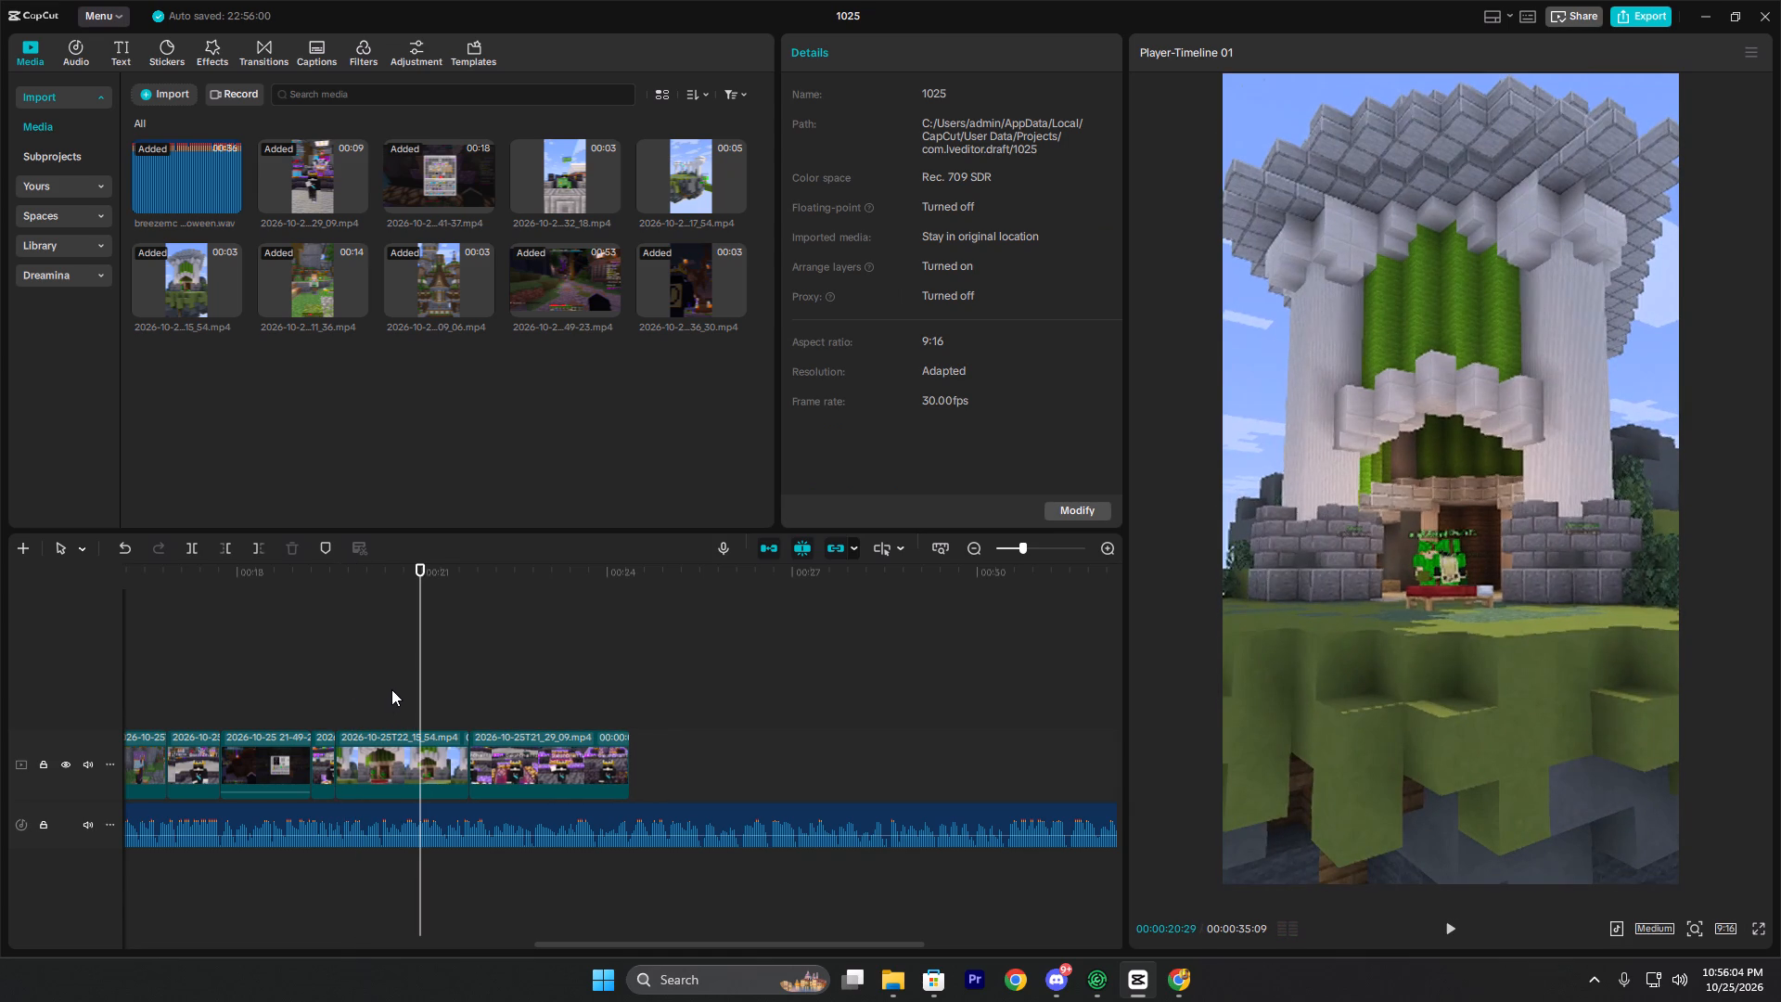
{"action": "key", "text": "space"}
{"action": "type", "text": "w"}
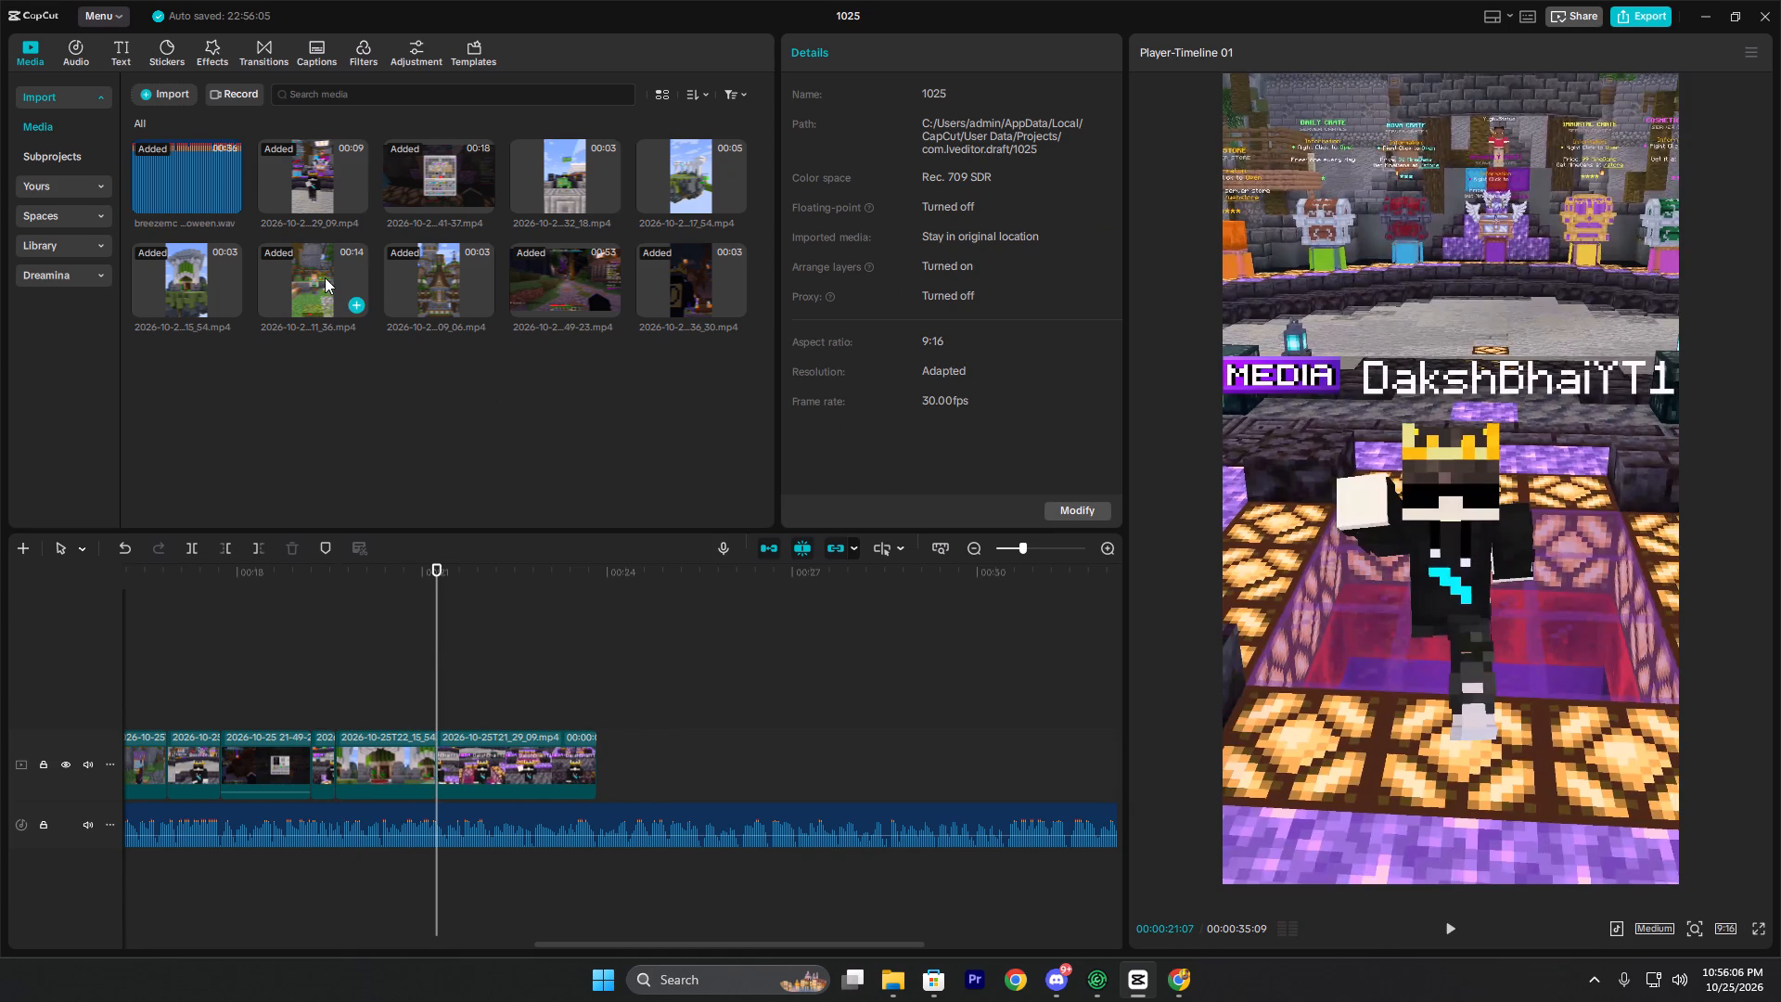
Add the 17_54 clip to the timeline and place it directly after the 15_54 clip at 00:00:21:07.
{"action": "key", "text": "space"}
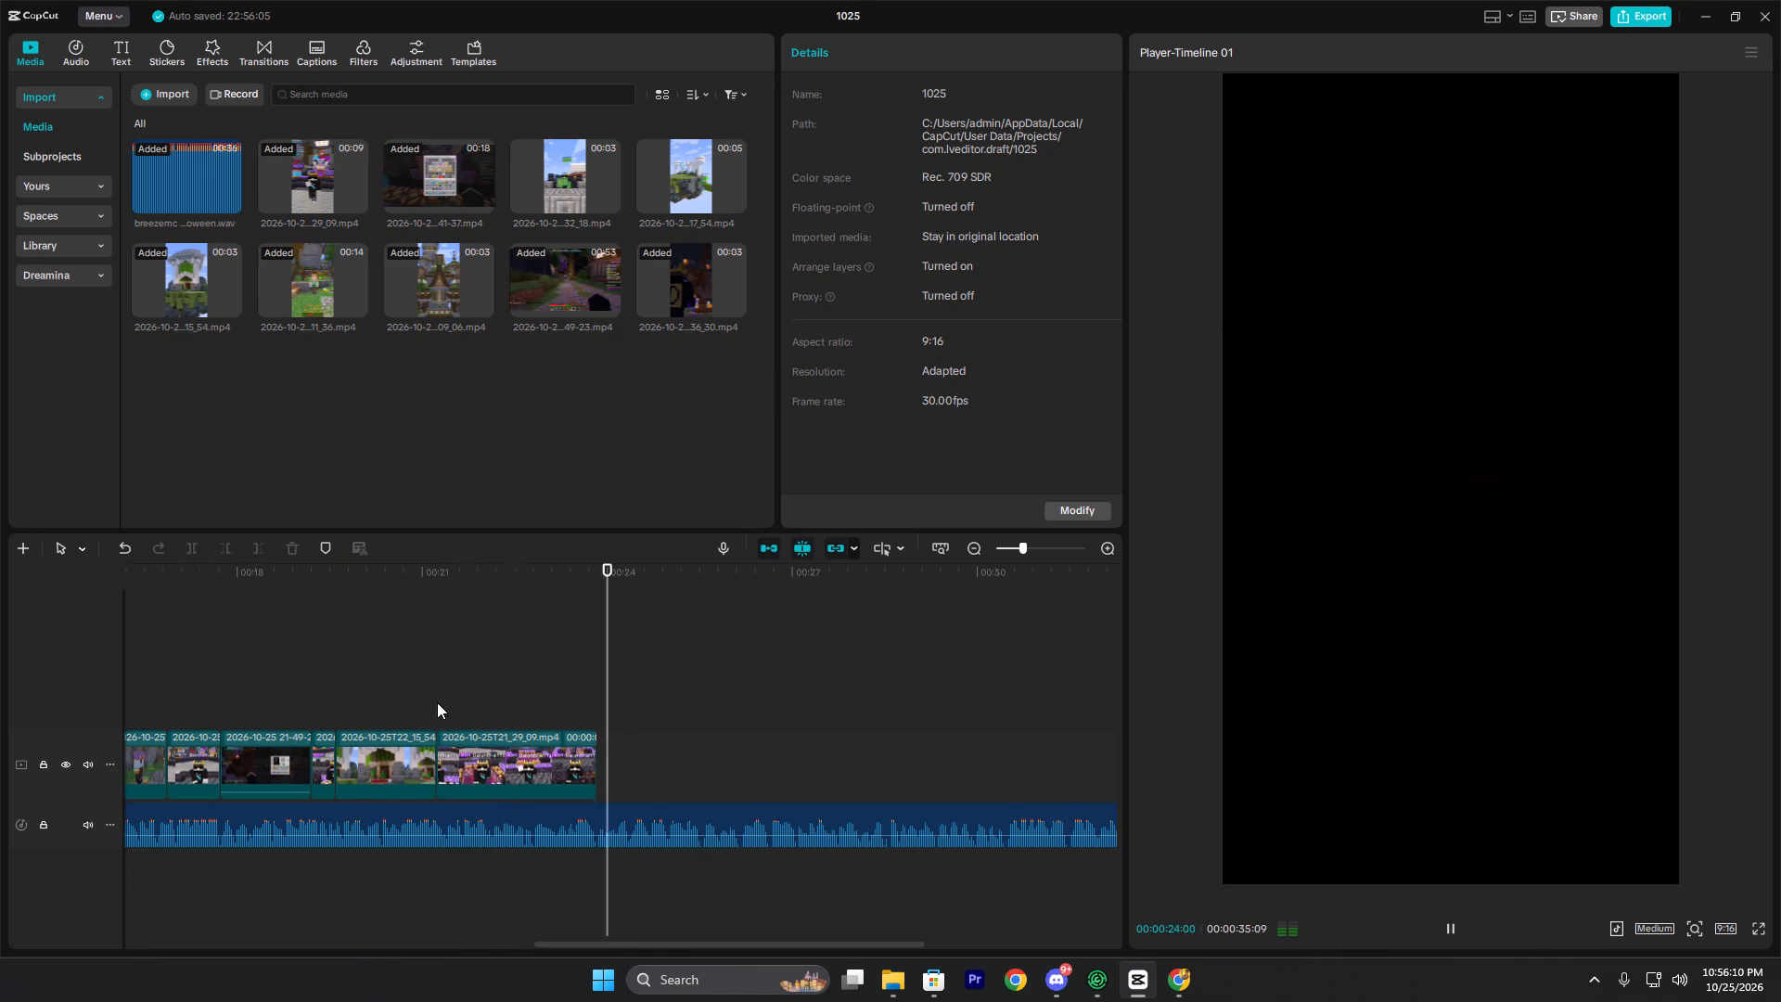
{"action": "left_click", "coordinate": [725, 199]}
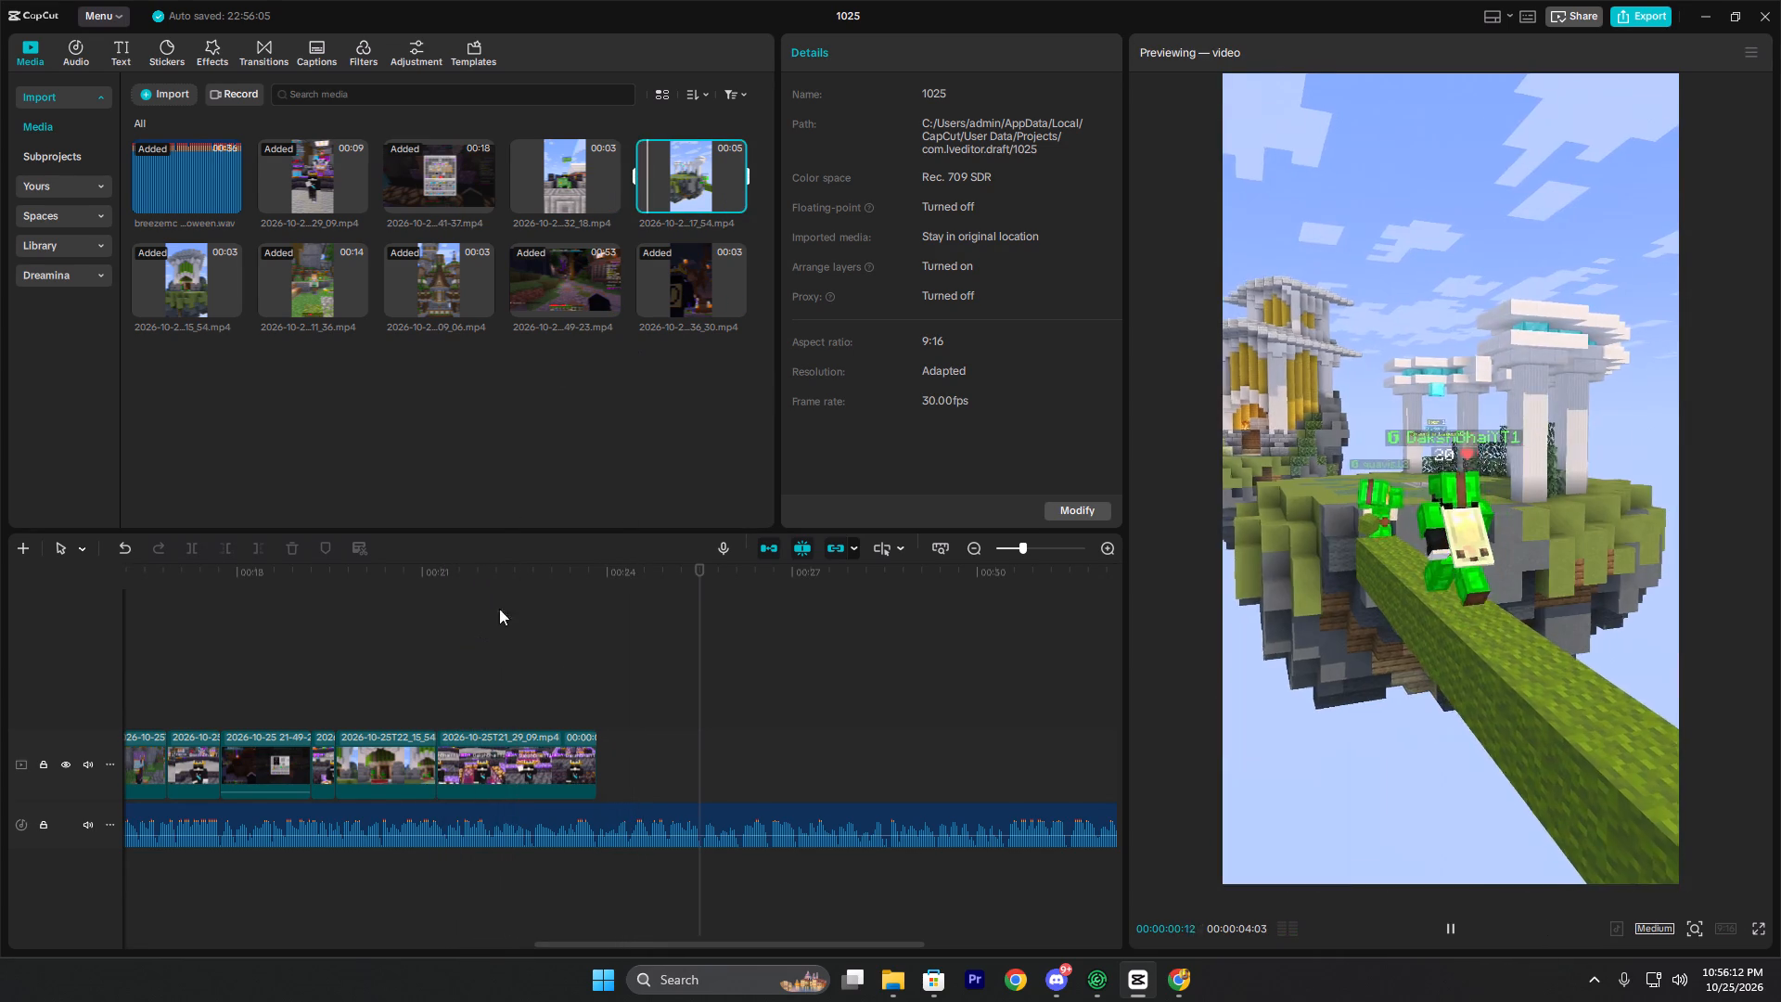
{"action": "left_click", "coordinate": [734, 194]}
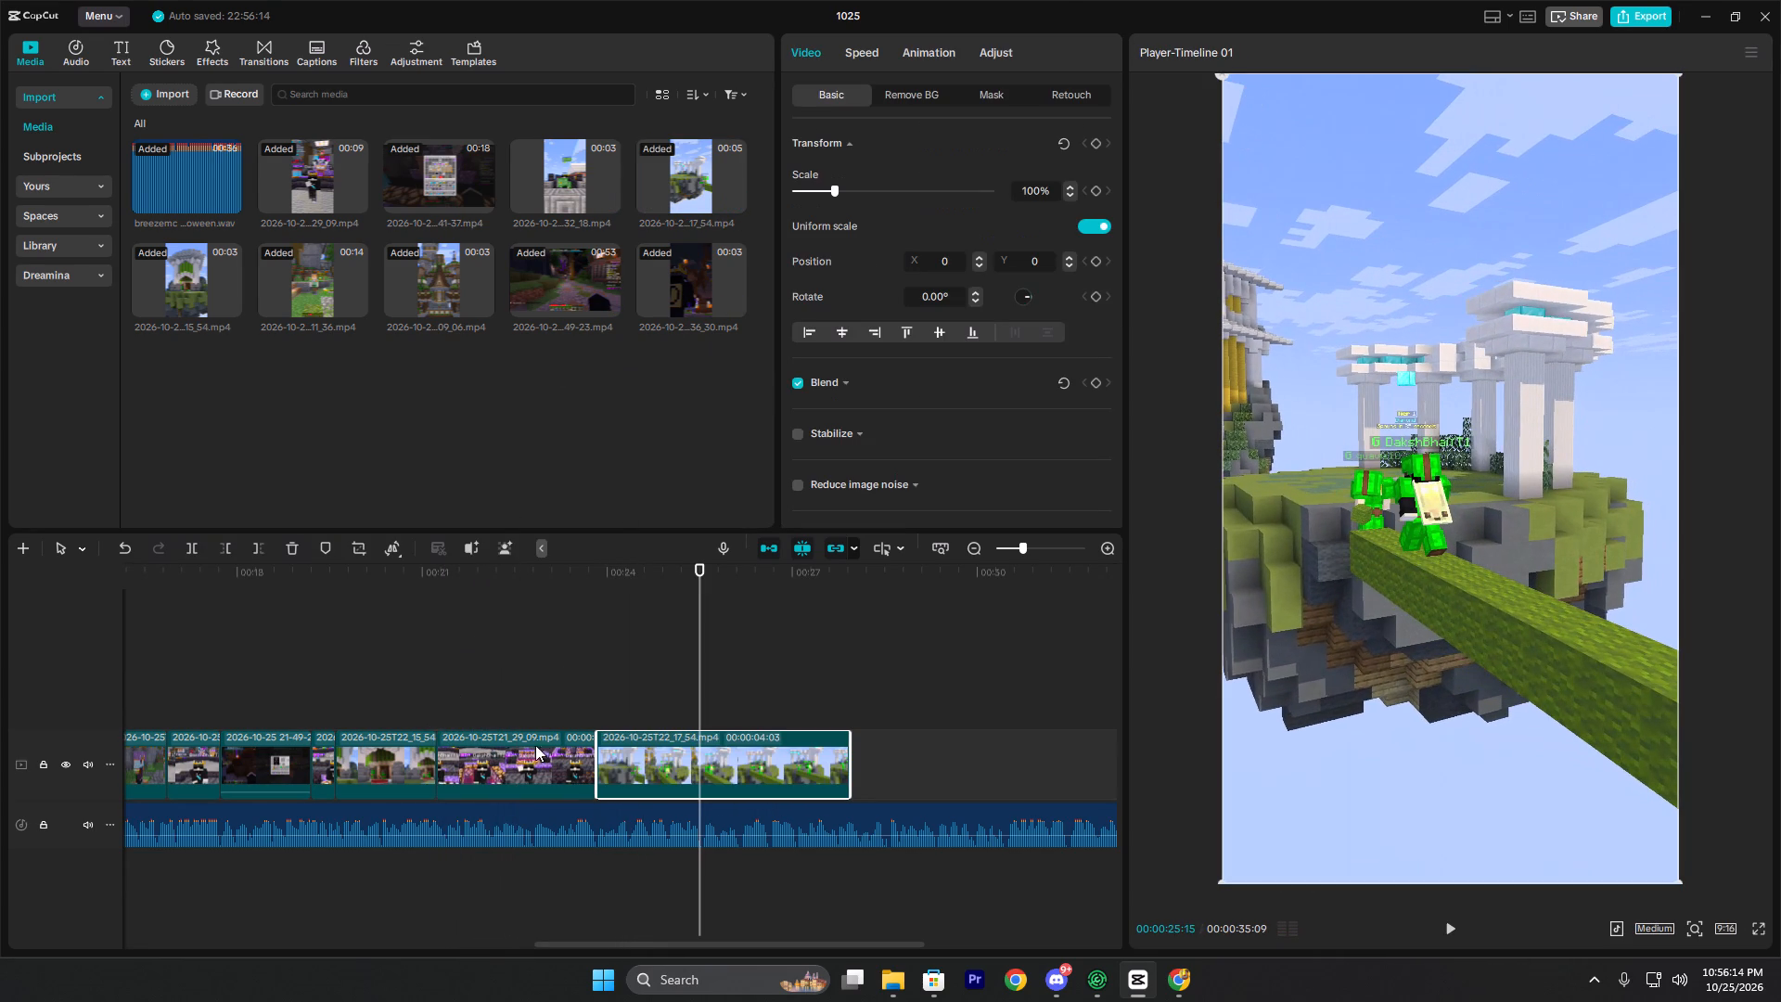
{"action": "left_click_drag", "start_coordinate": [628, 747], "coordinate": [462, 764]}
{"action": "left_click", "coordinate": [438, 704]}
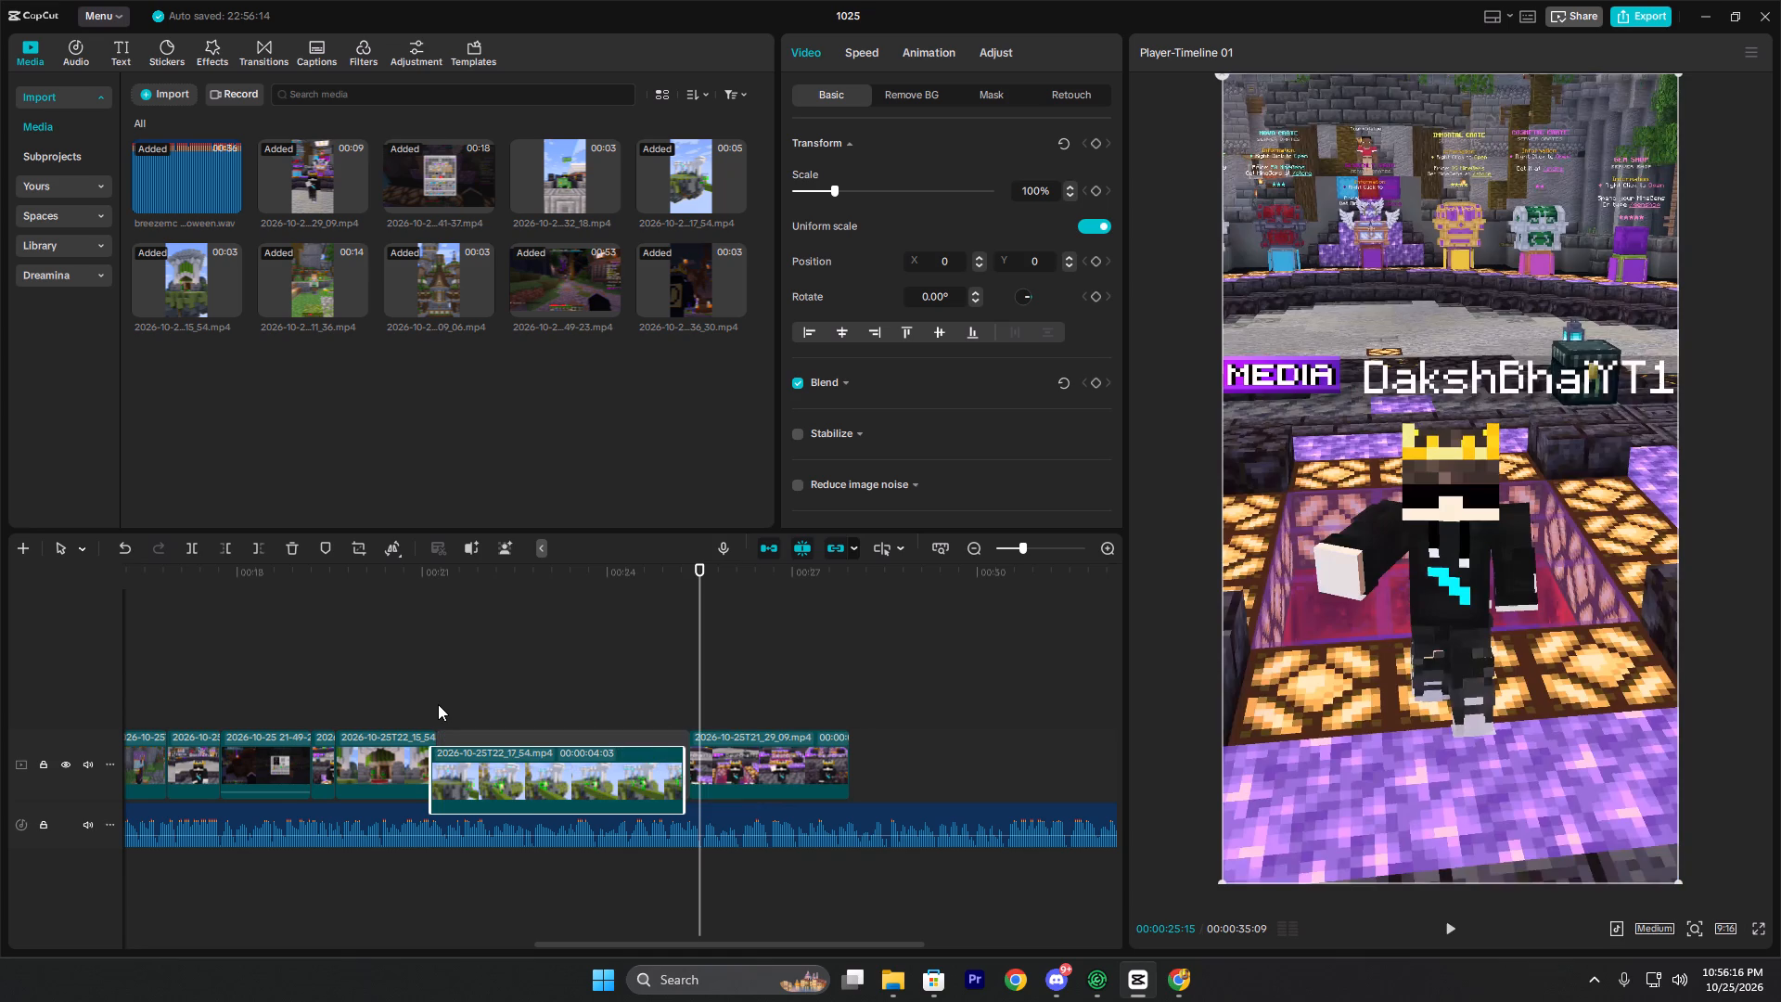
Trim the start of the 17_54 clip at 00:00:21:13.
{"action": "key", "text": "space"}
{"action": "key", "text": "space"}
{"action": "left_click", "coordinate": [448, 705]}
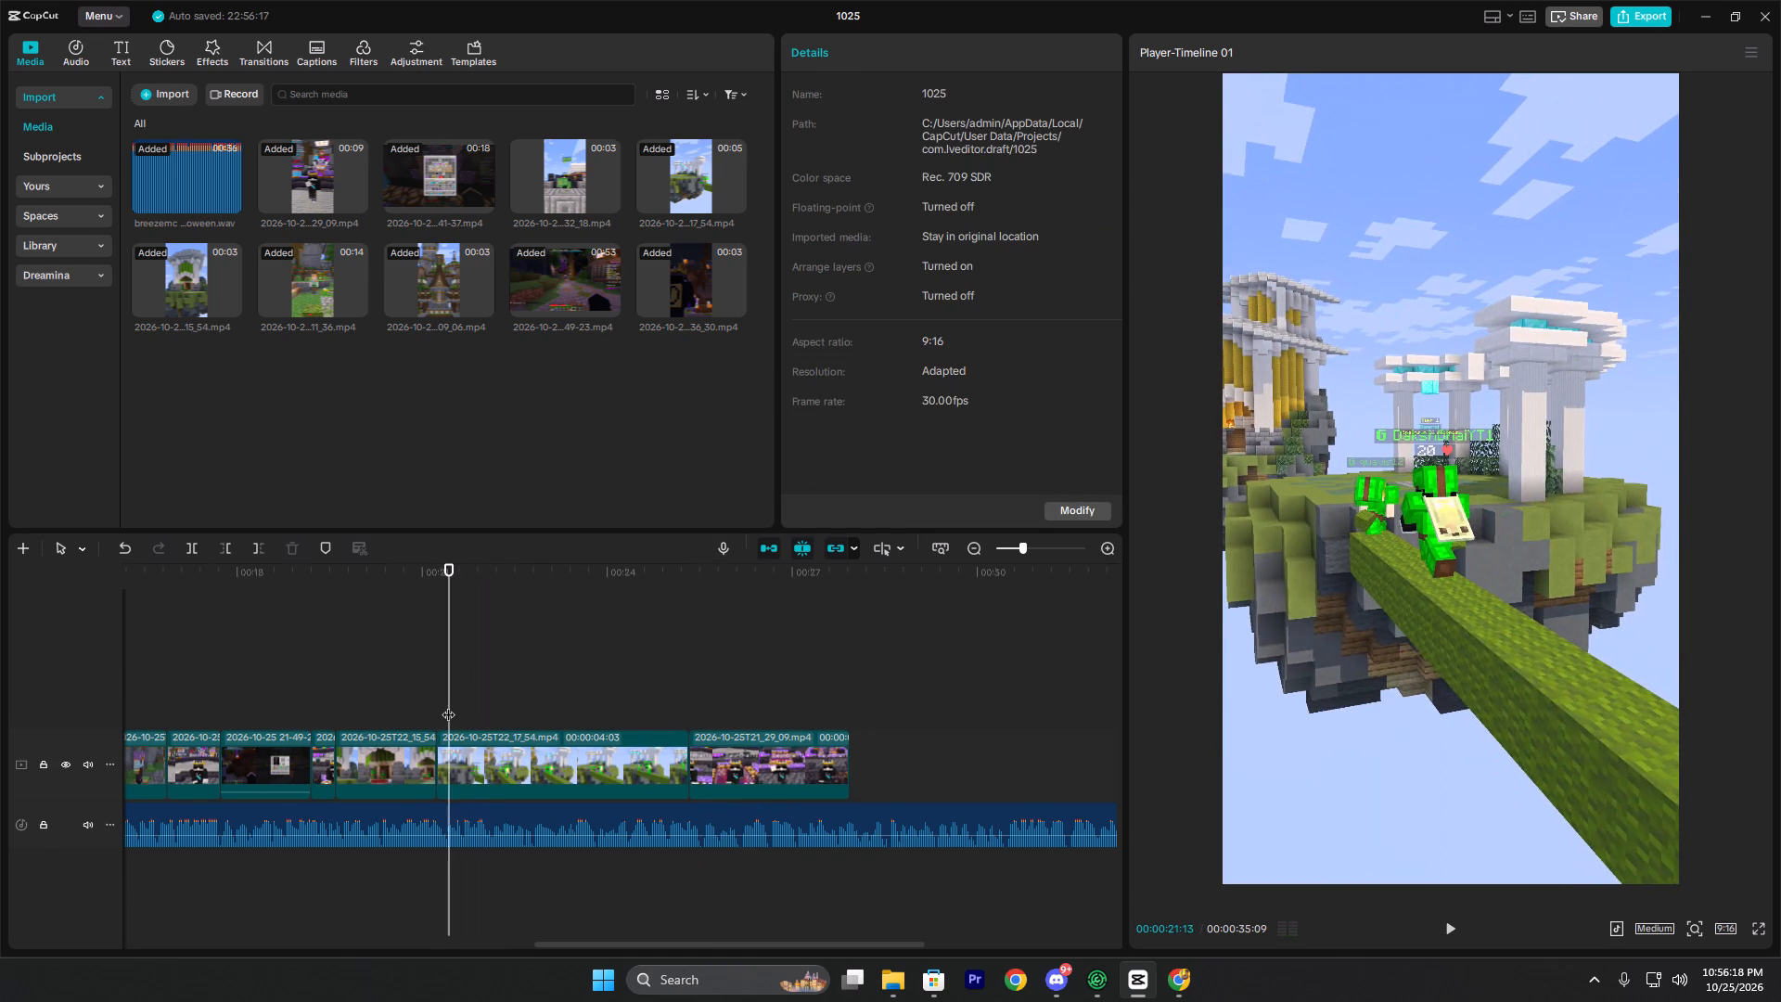
{"action": "type", "text": "q"}
Play back the 15_54 and 17_54 clips against the voice-over to check their order and timing.
{"action": "key", "text": "space"}
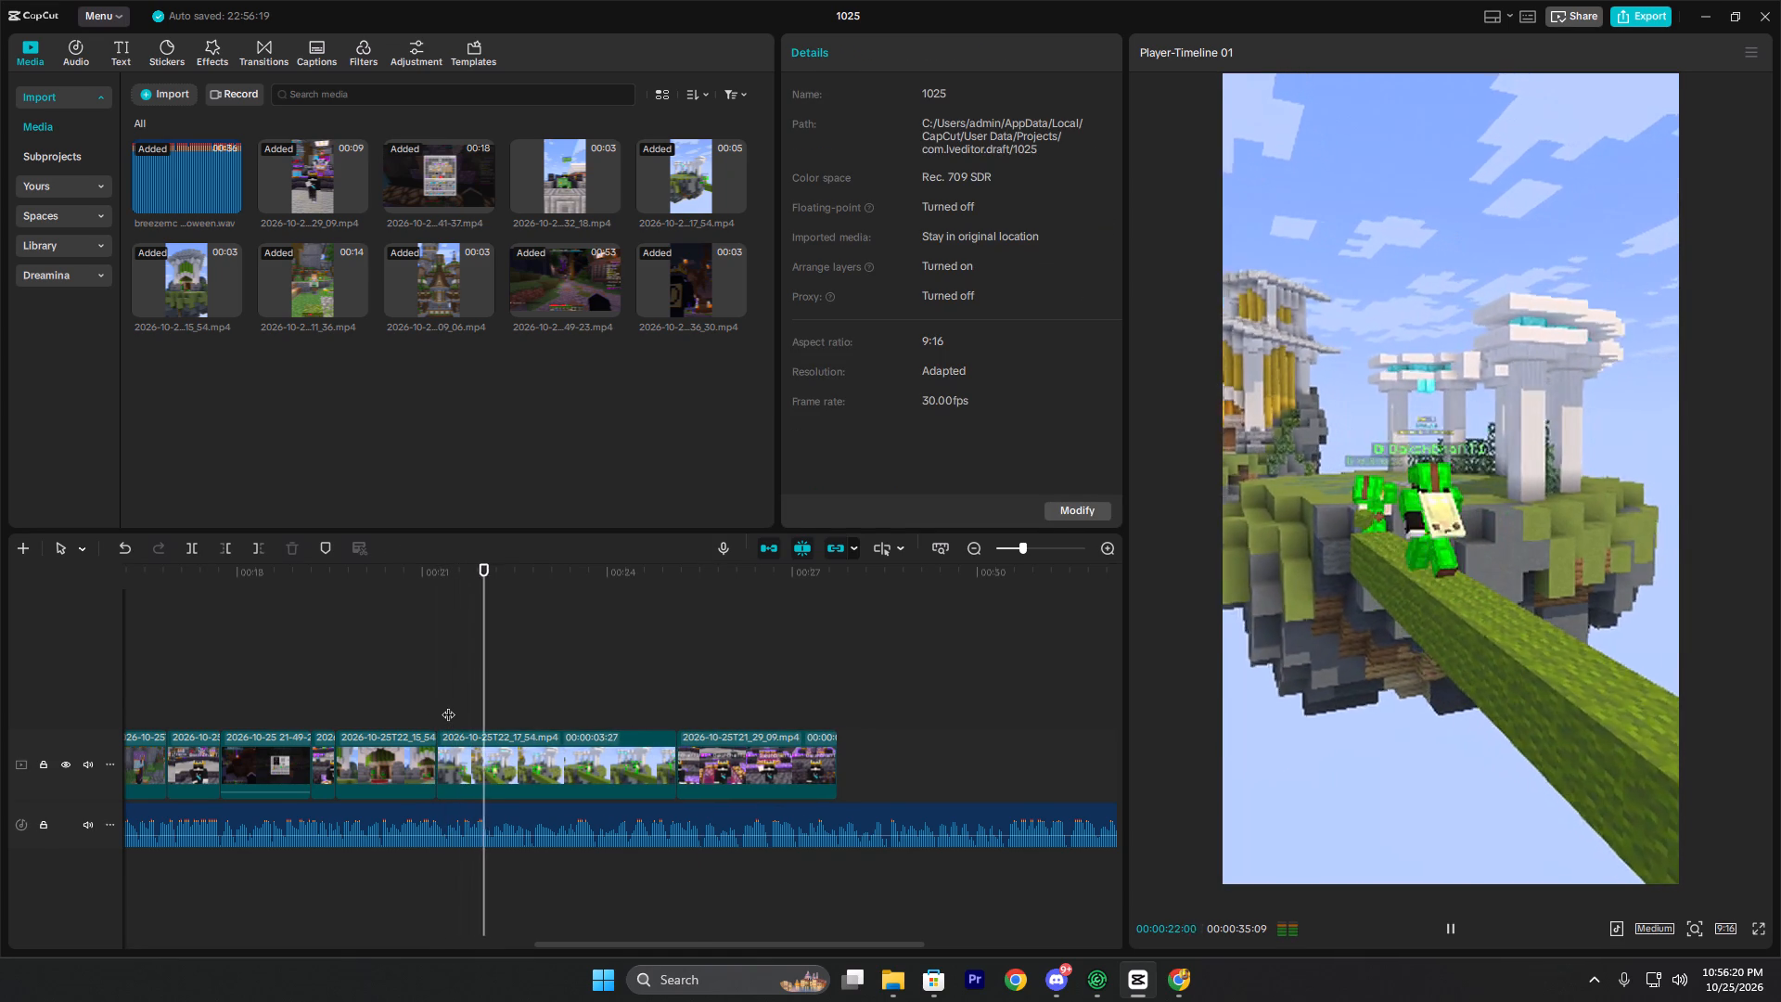
{"action": "key", "text": "space"}
{"action": "left_click", "coordinate": [359, 693]}
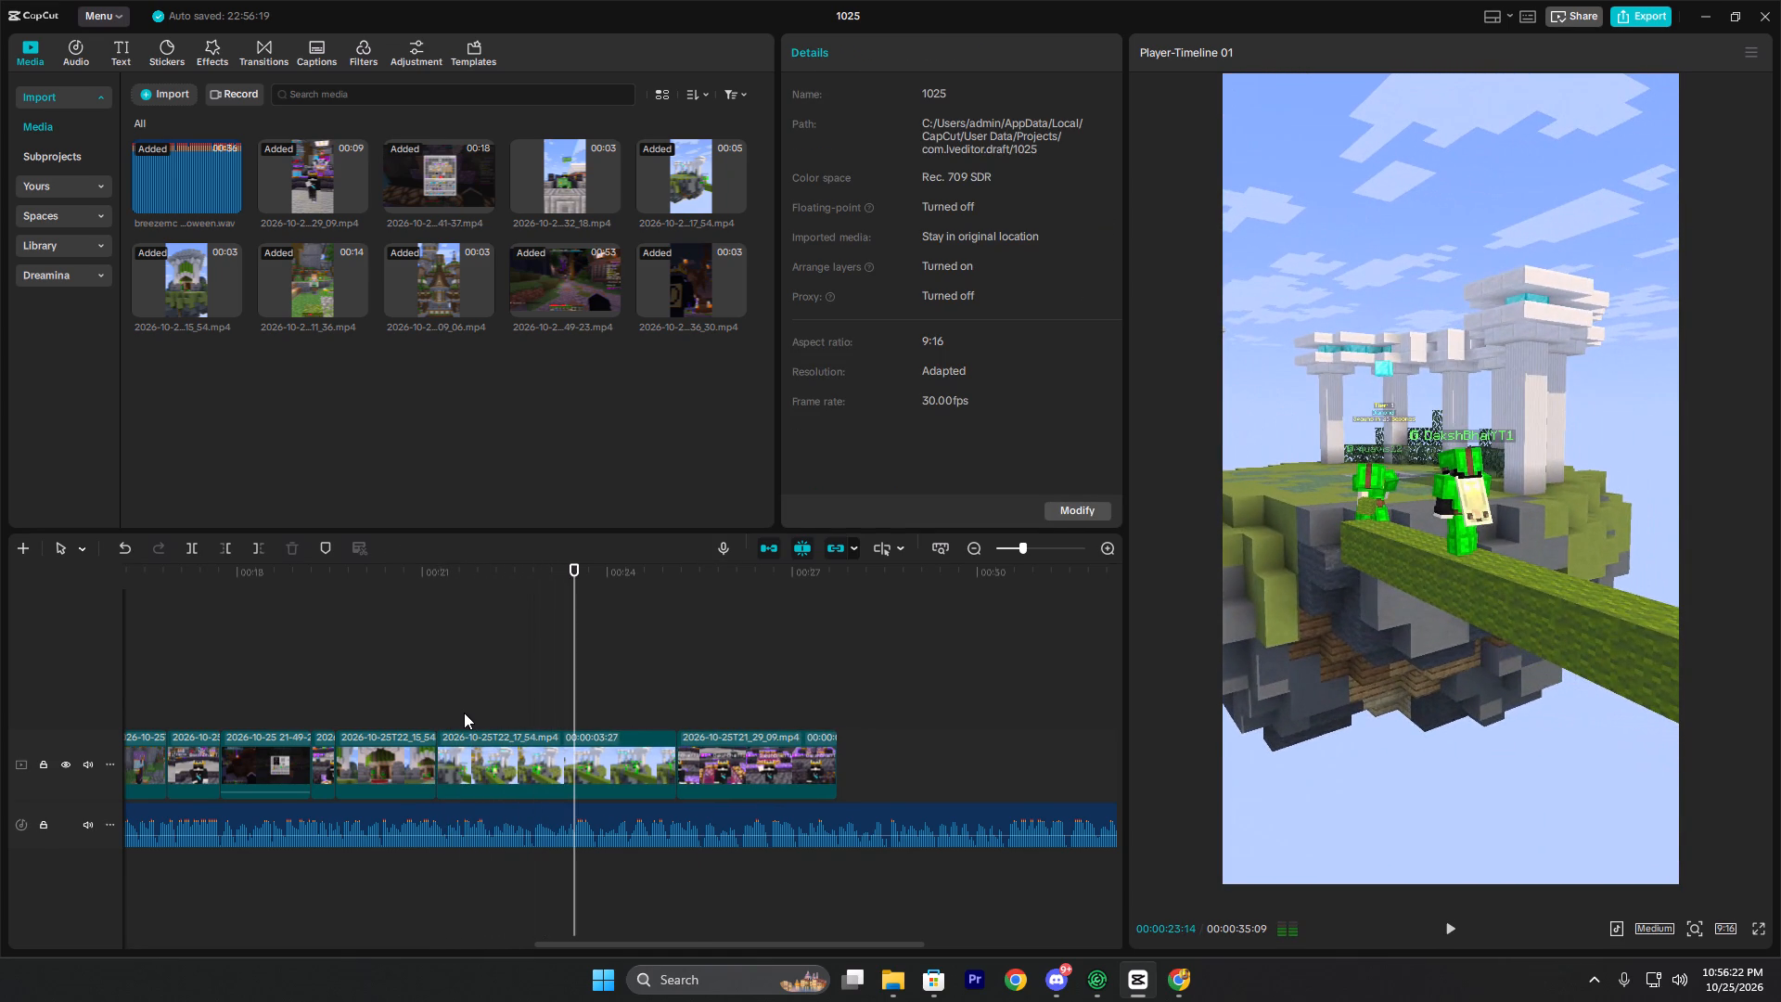
{"action": "key", "text": "space"}
{"action": "key", "text": "space"}
{"action": "left_click", "coordinate": [364, 694]}
{"action": "key", "text": "space"}
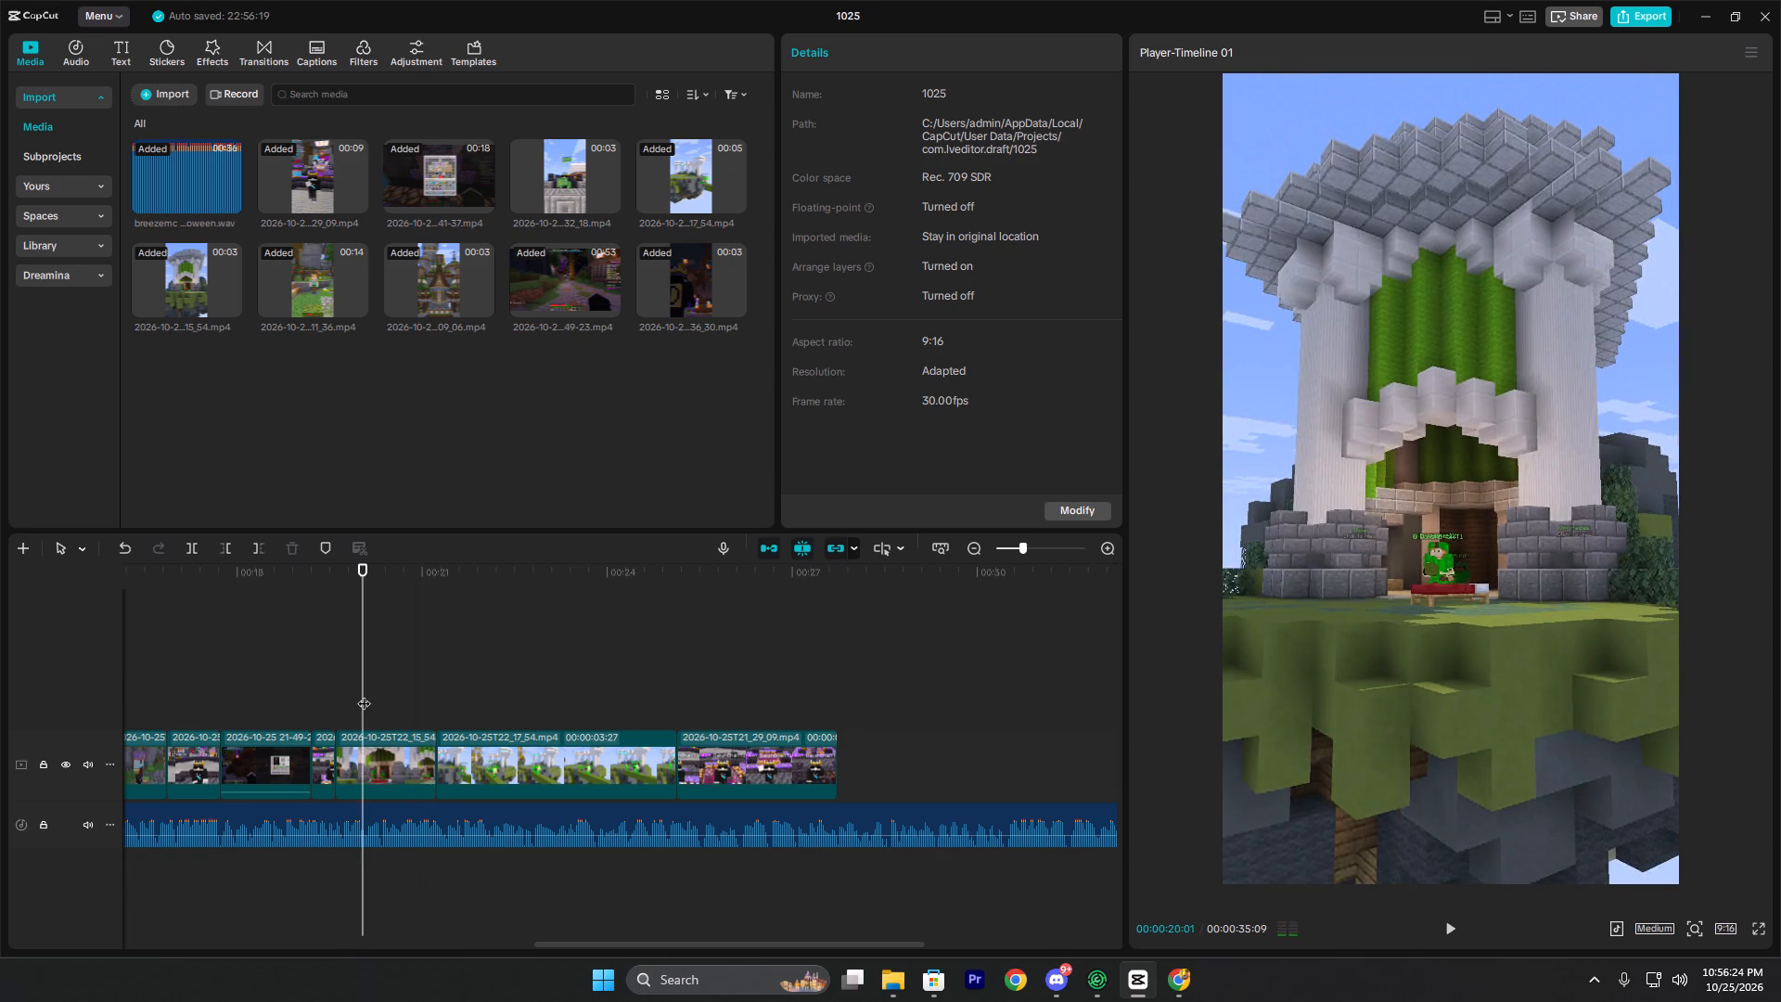
{"action": "key", "text": "space"}
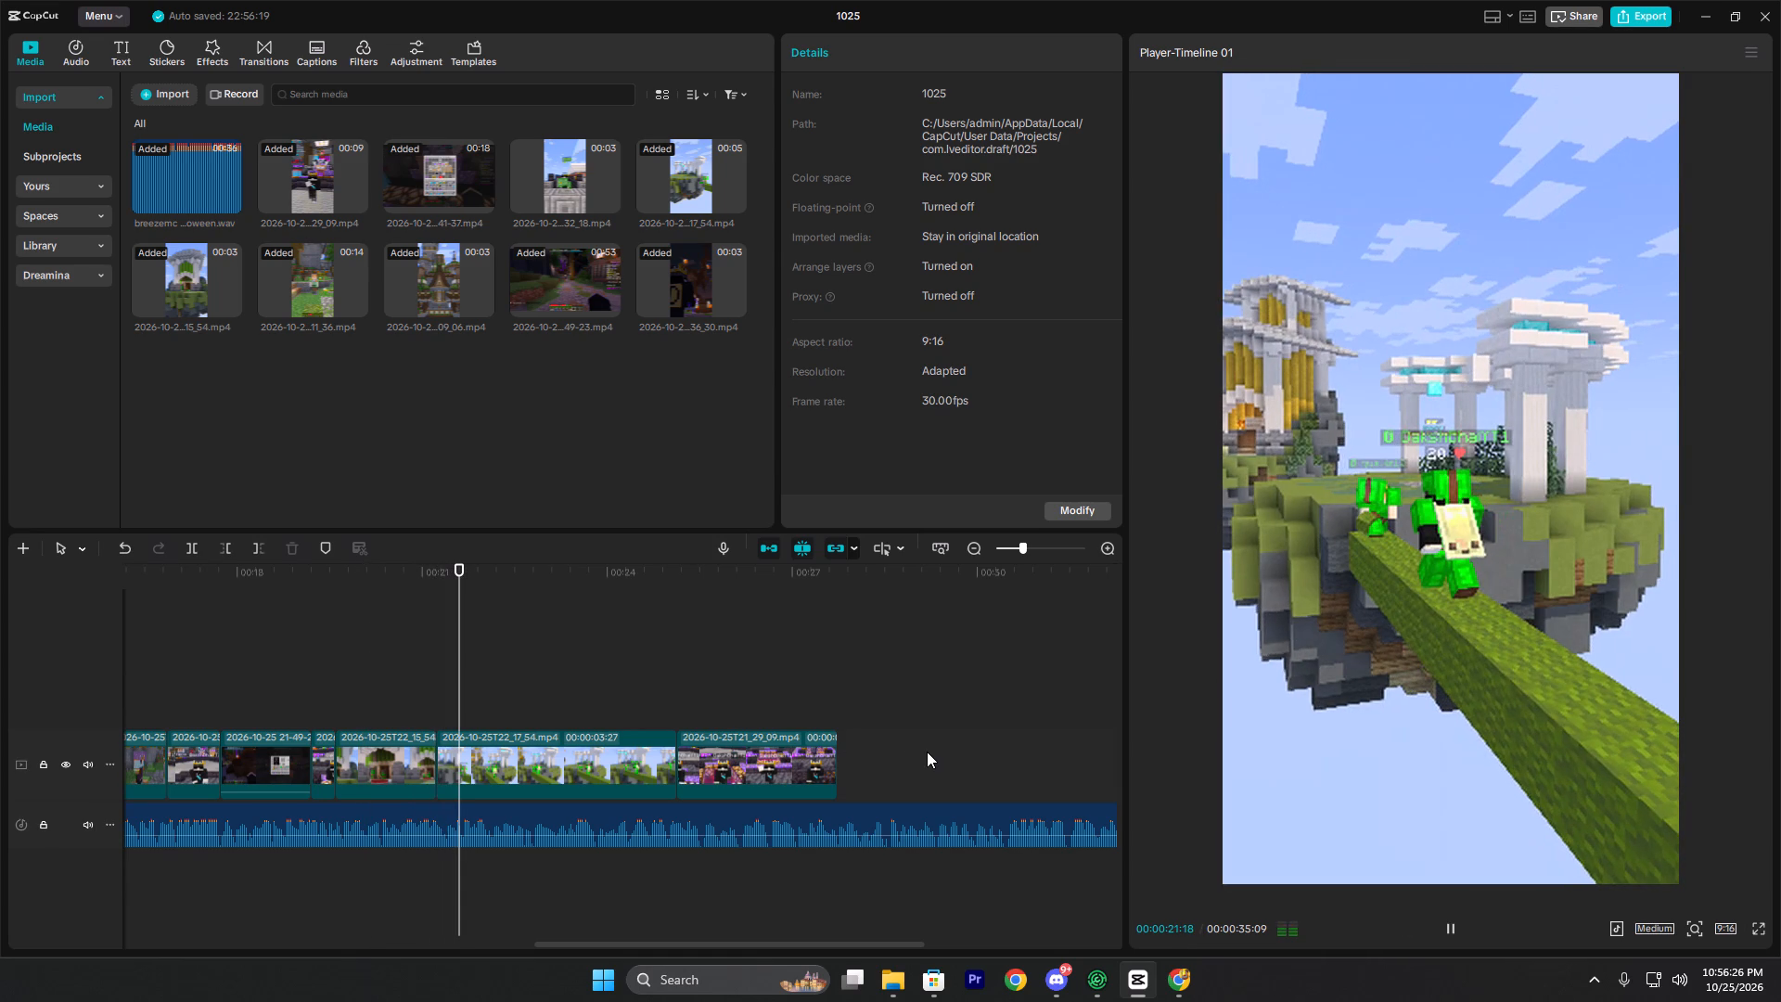
Move the remaining 29_09 clip between the 15_54 and 17_54 clips.
{"action": "left_click", "coordinate": [765, 763]}
{"action": "left_click_drag", "start_coordinate": [764, 763], "coordinate": [522, 765]}
Replay the voice-over around the 15_54 clip and trim the clip's end at 00:00:20:25.
{"action": "left_click", "coordinate": [384, 710]}
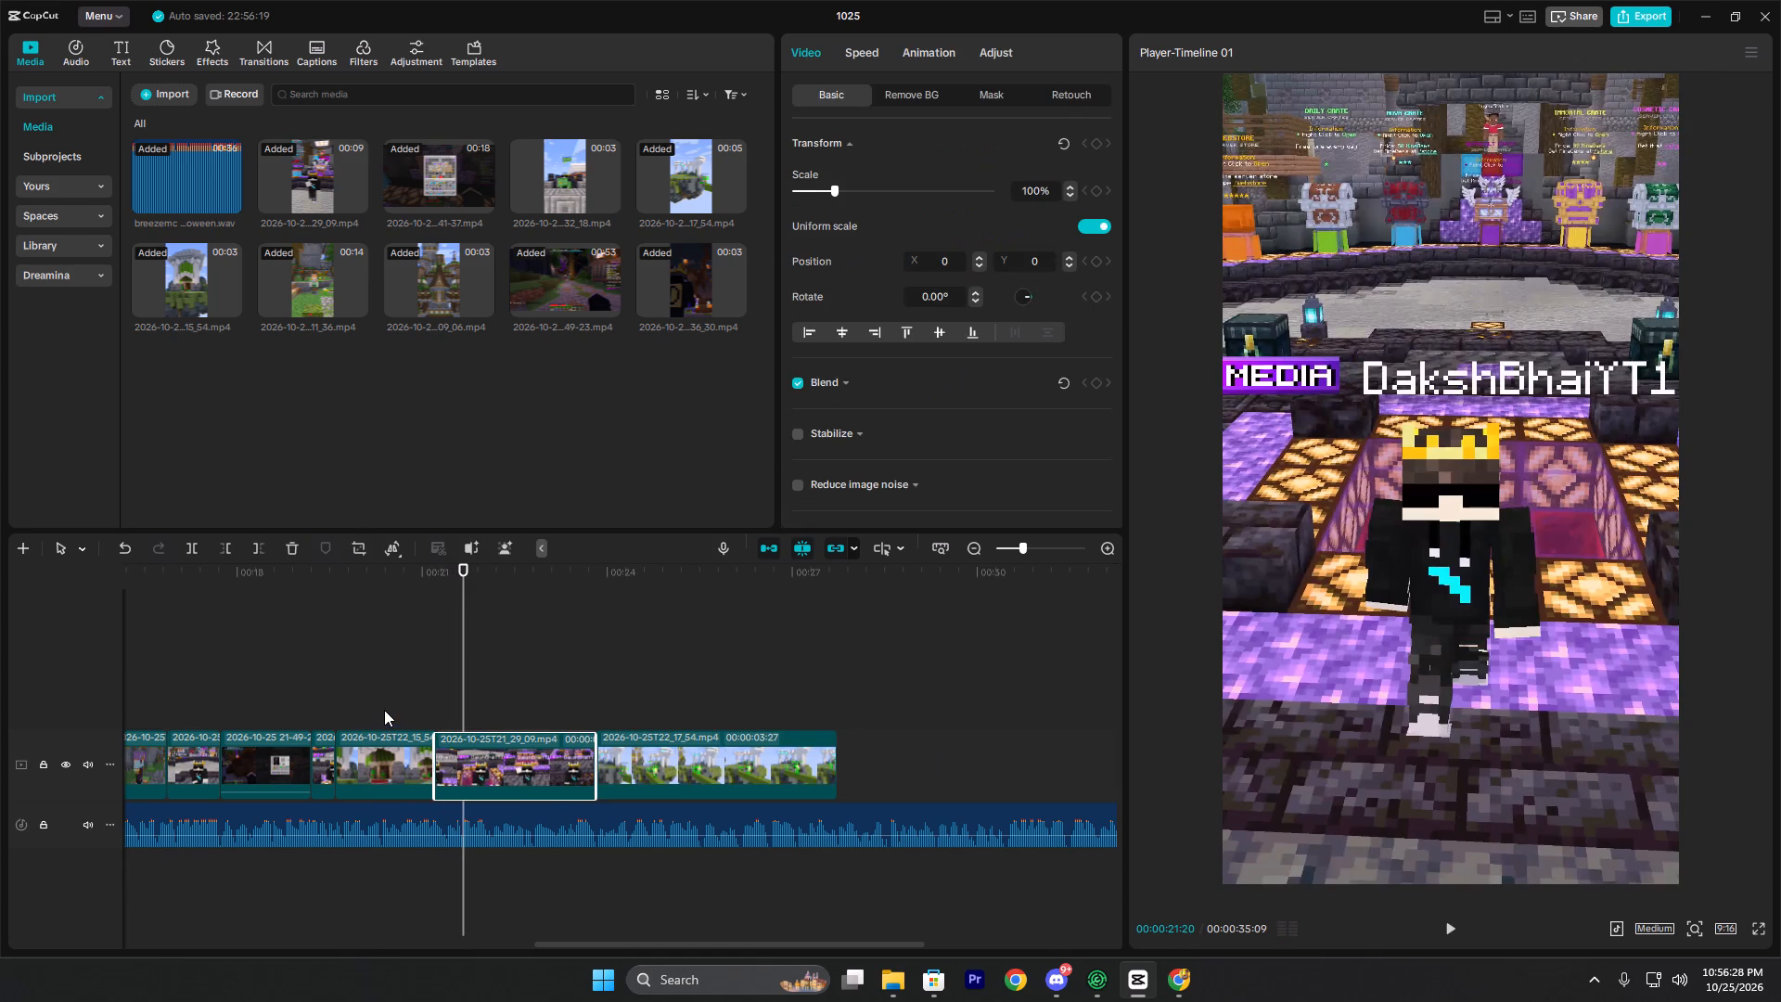
{"action": "left_click", "coordinate": [388, 685]}
{"action": "key", "text": "space"}
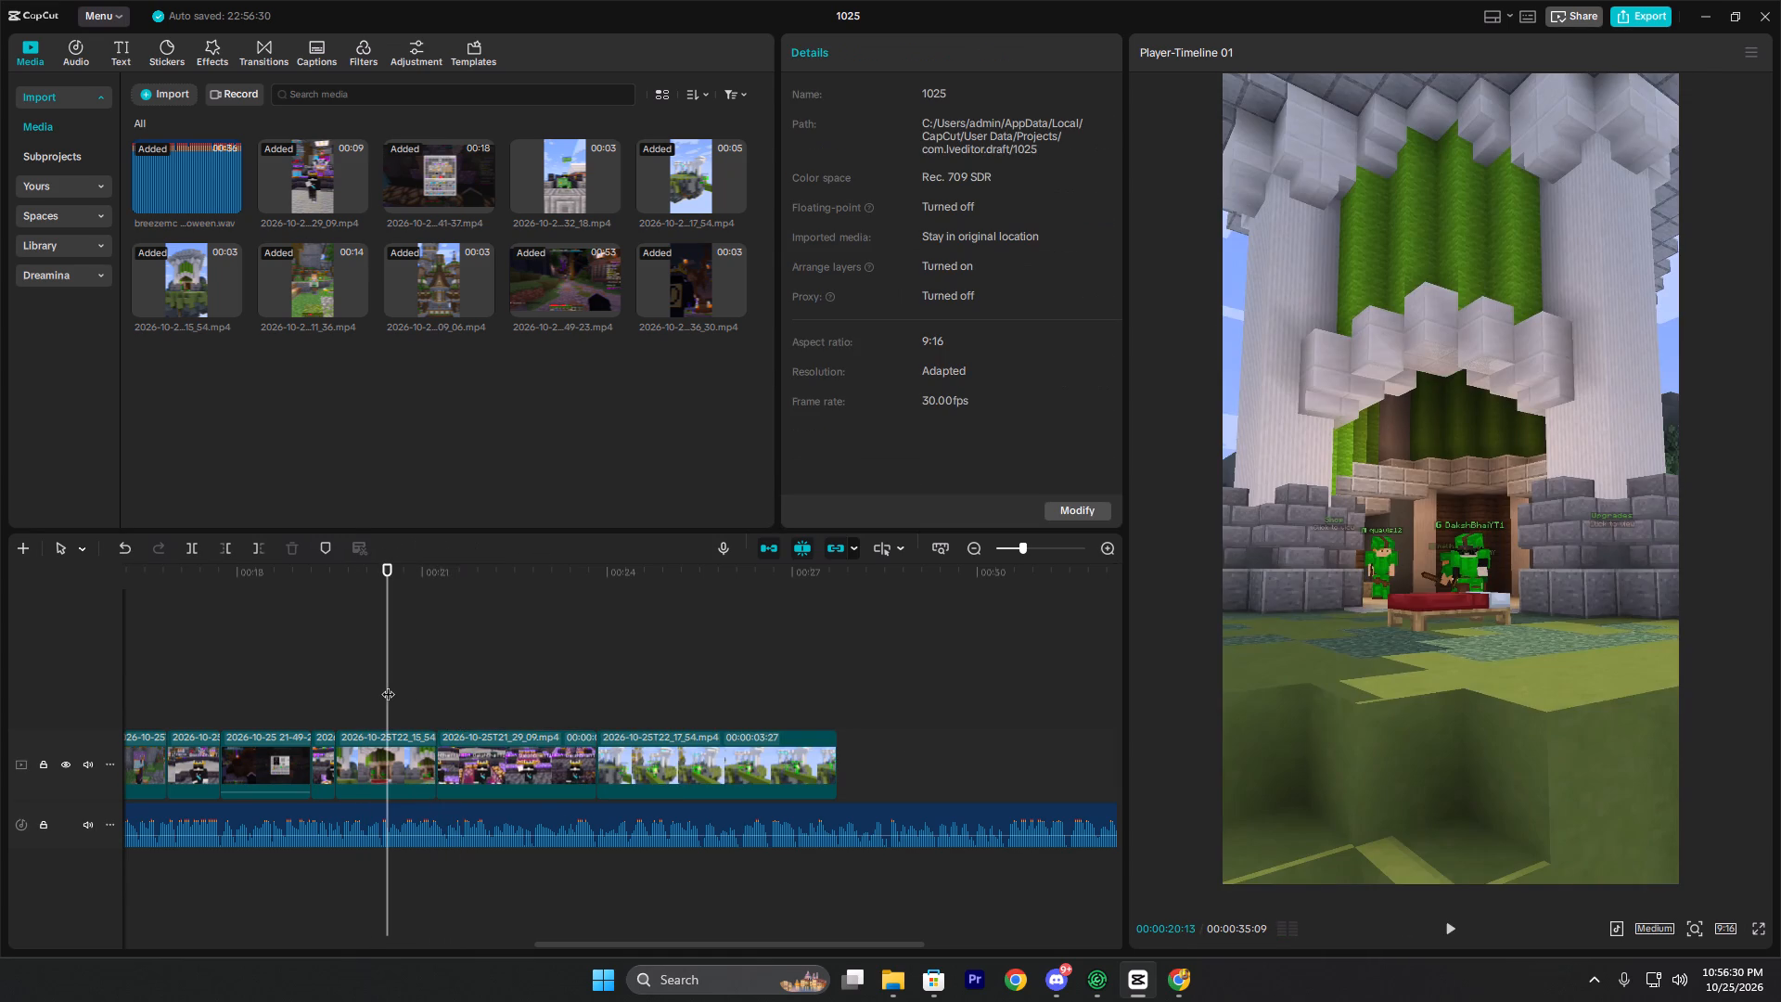
{"action": "key", "text": "space"}
{"action": "left_click", "coordinate": [382, 696]}
{"action": "key", "text": "space"}
{"action": "key", "text": "space"}
{"action": "left_click", "coordinate": [406, 756]}
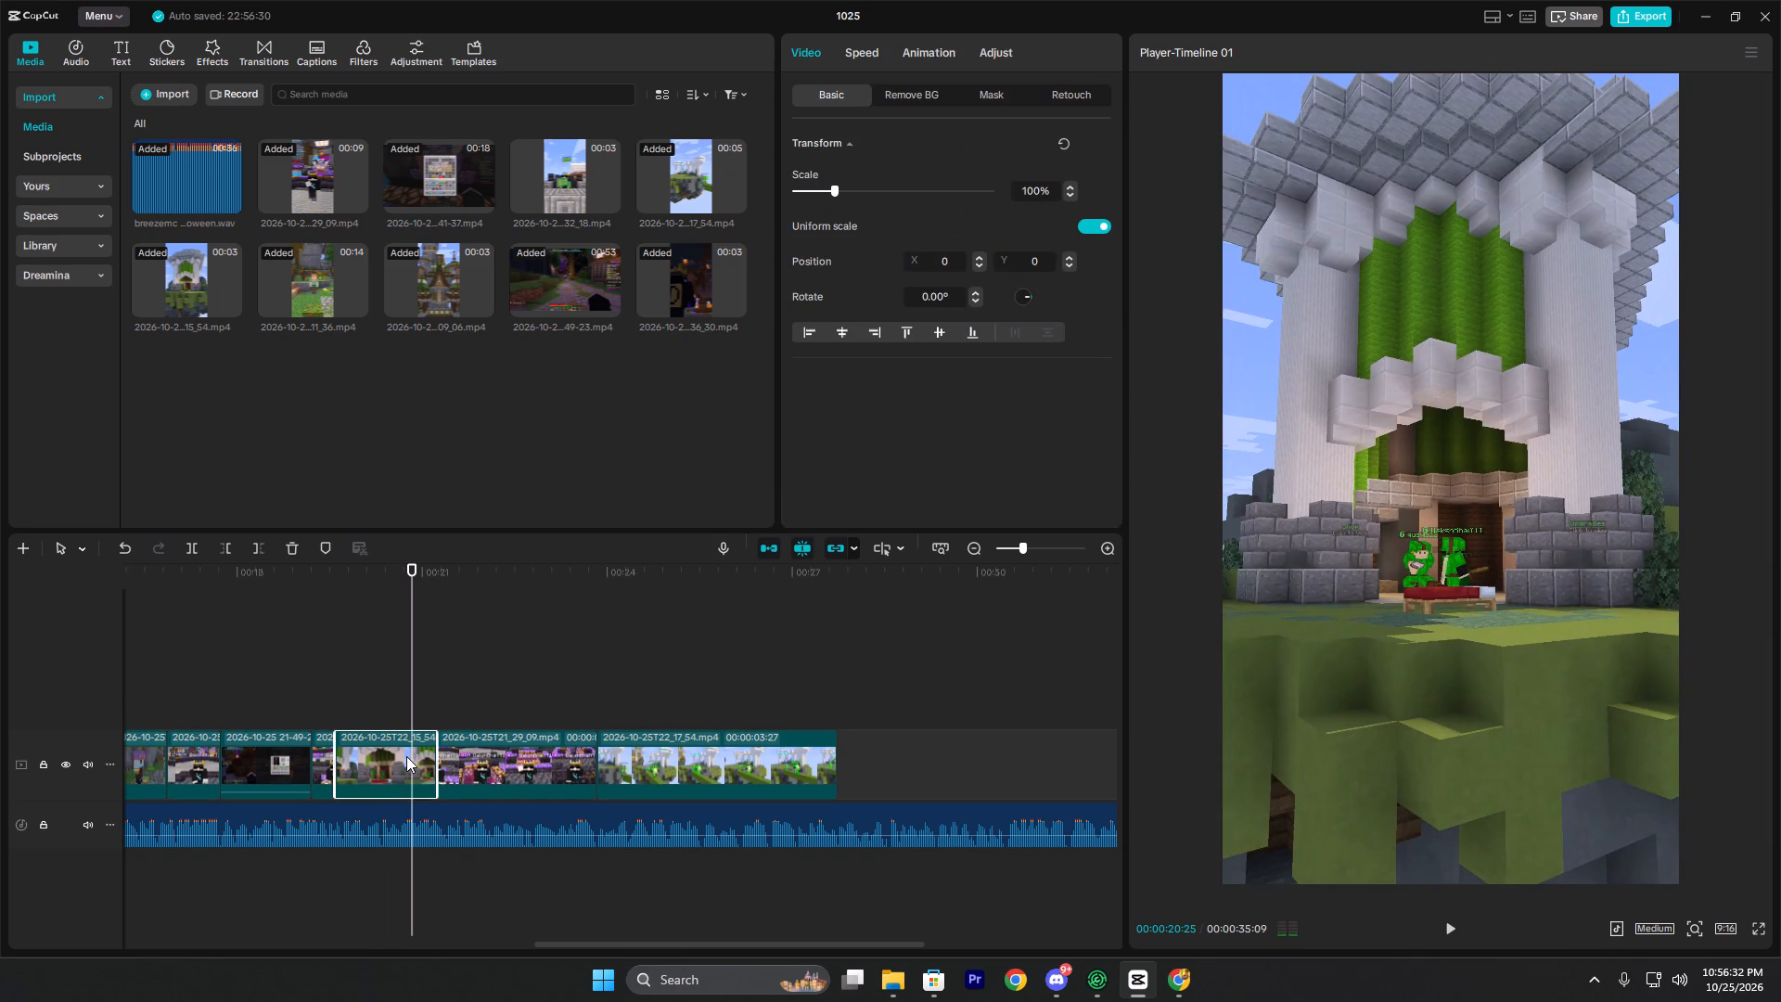
{"action": "type", "text": "w"}
Trim the end of the 29_09 clip that follows the 15_54 clip at 00:00:22:29, in time with the voice-over.
{"action": "key", "text": "space"}
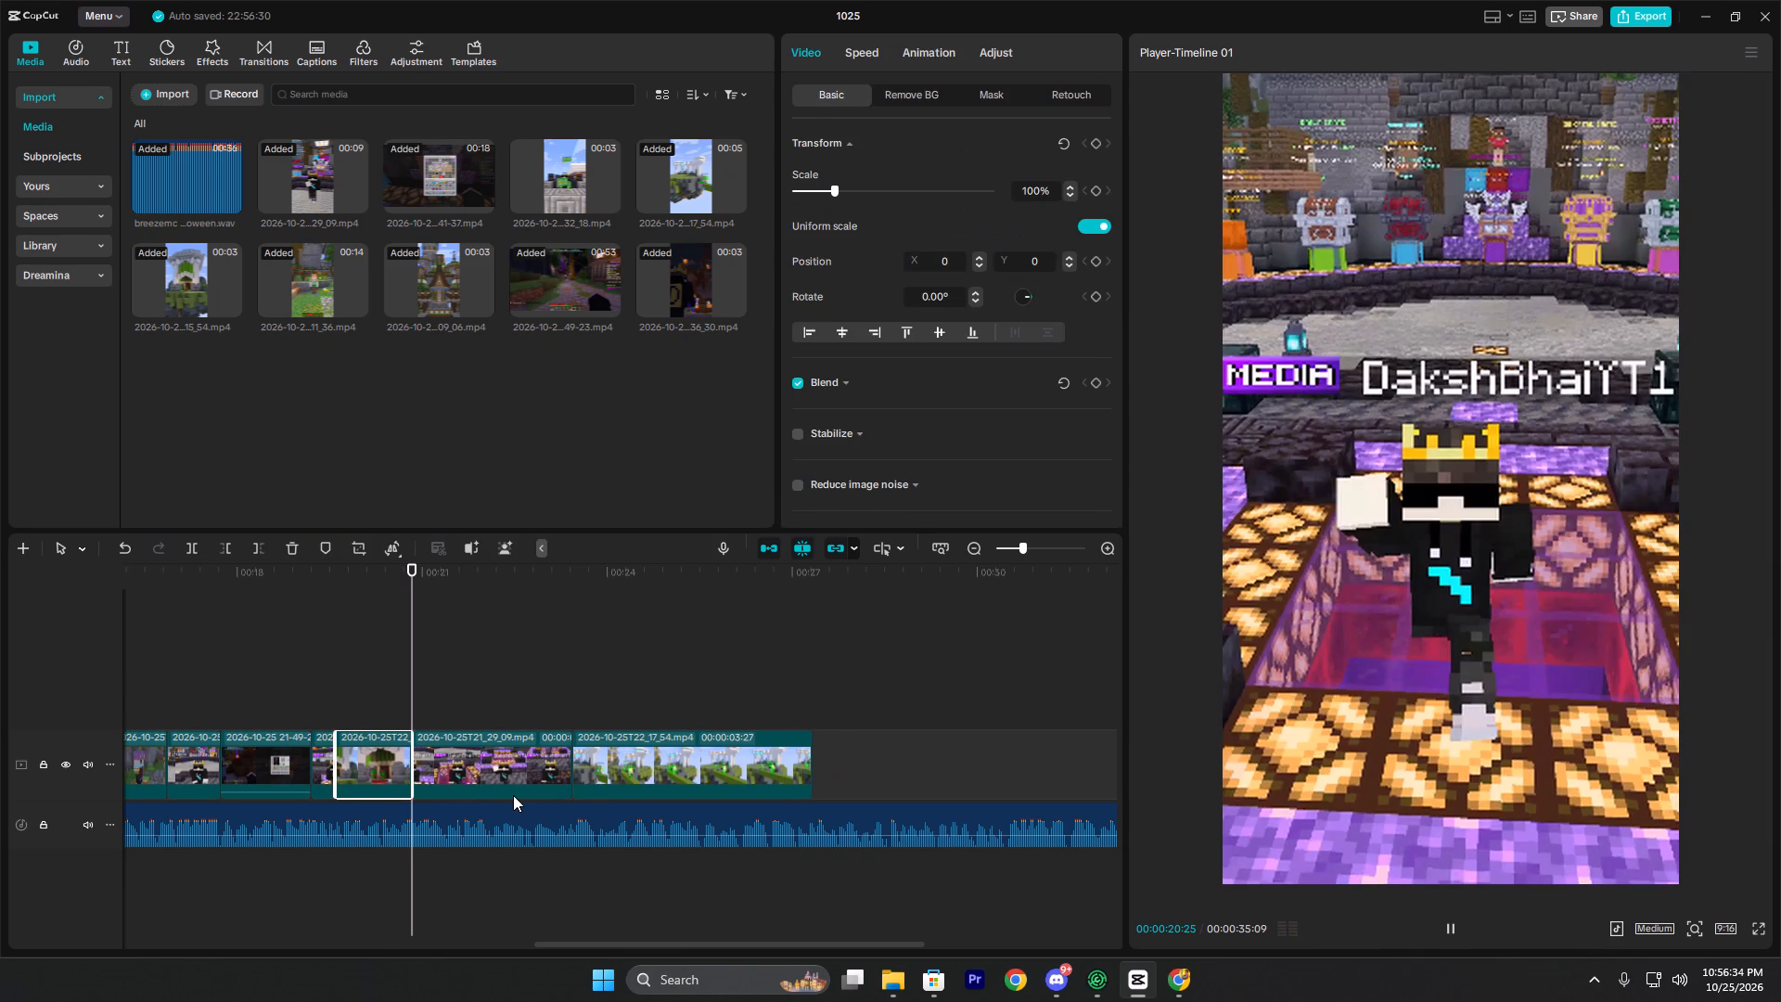
{"action": "key", "text": "space"}
{"action": "left_click", "coordinate": [514, 687]}
{"action": "key", "text": "space"}
{"action": "key", "text": "space"}
{"action": "left_click", "coordinate": [528, 741]}
{"action": "type", "text": "w"}
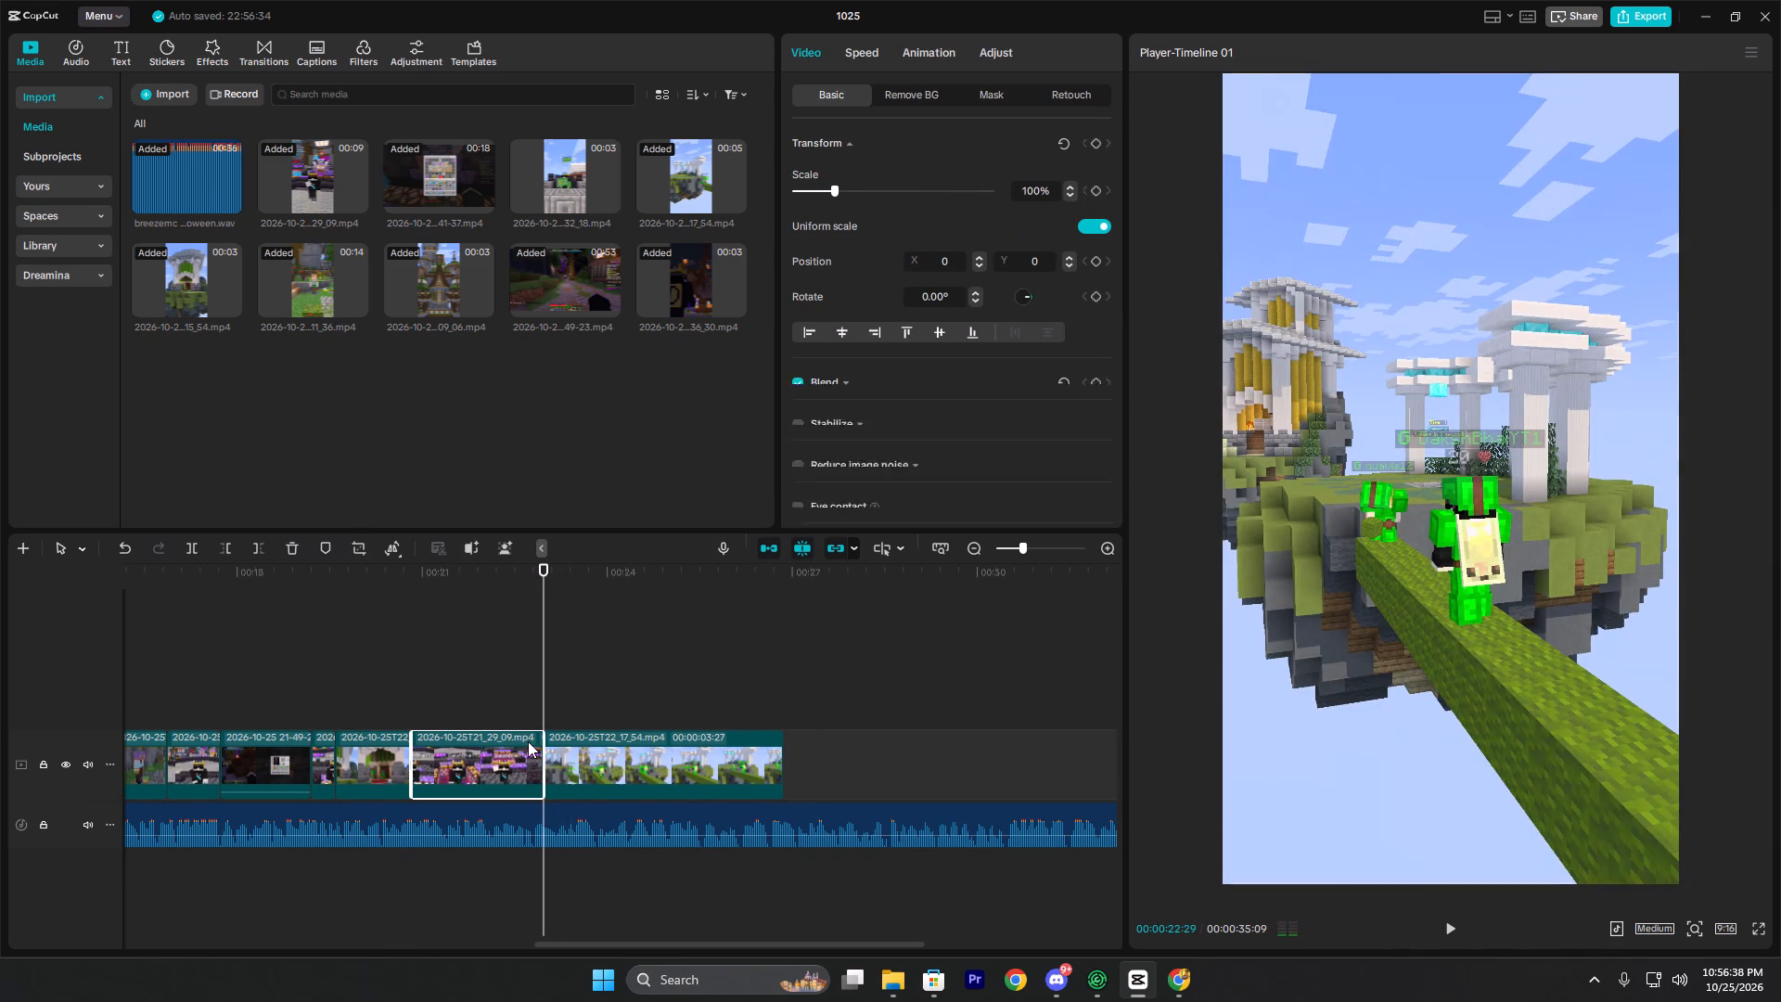
Replay the voice-over around the 29_09 clip before the 17_54 clip and trim that 29_09 clip's end at 00:00:22:14.
{"action": "key", "text": "space"}
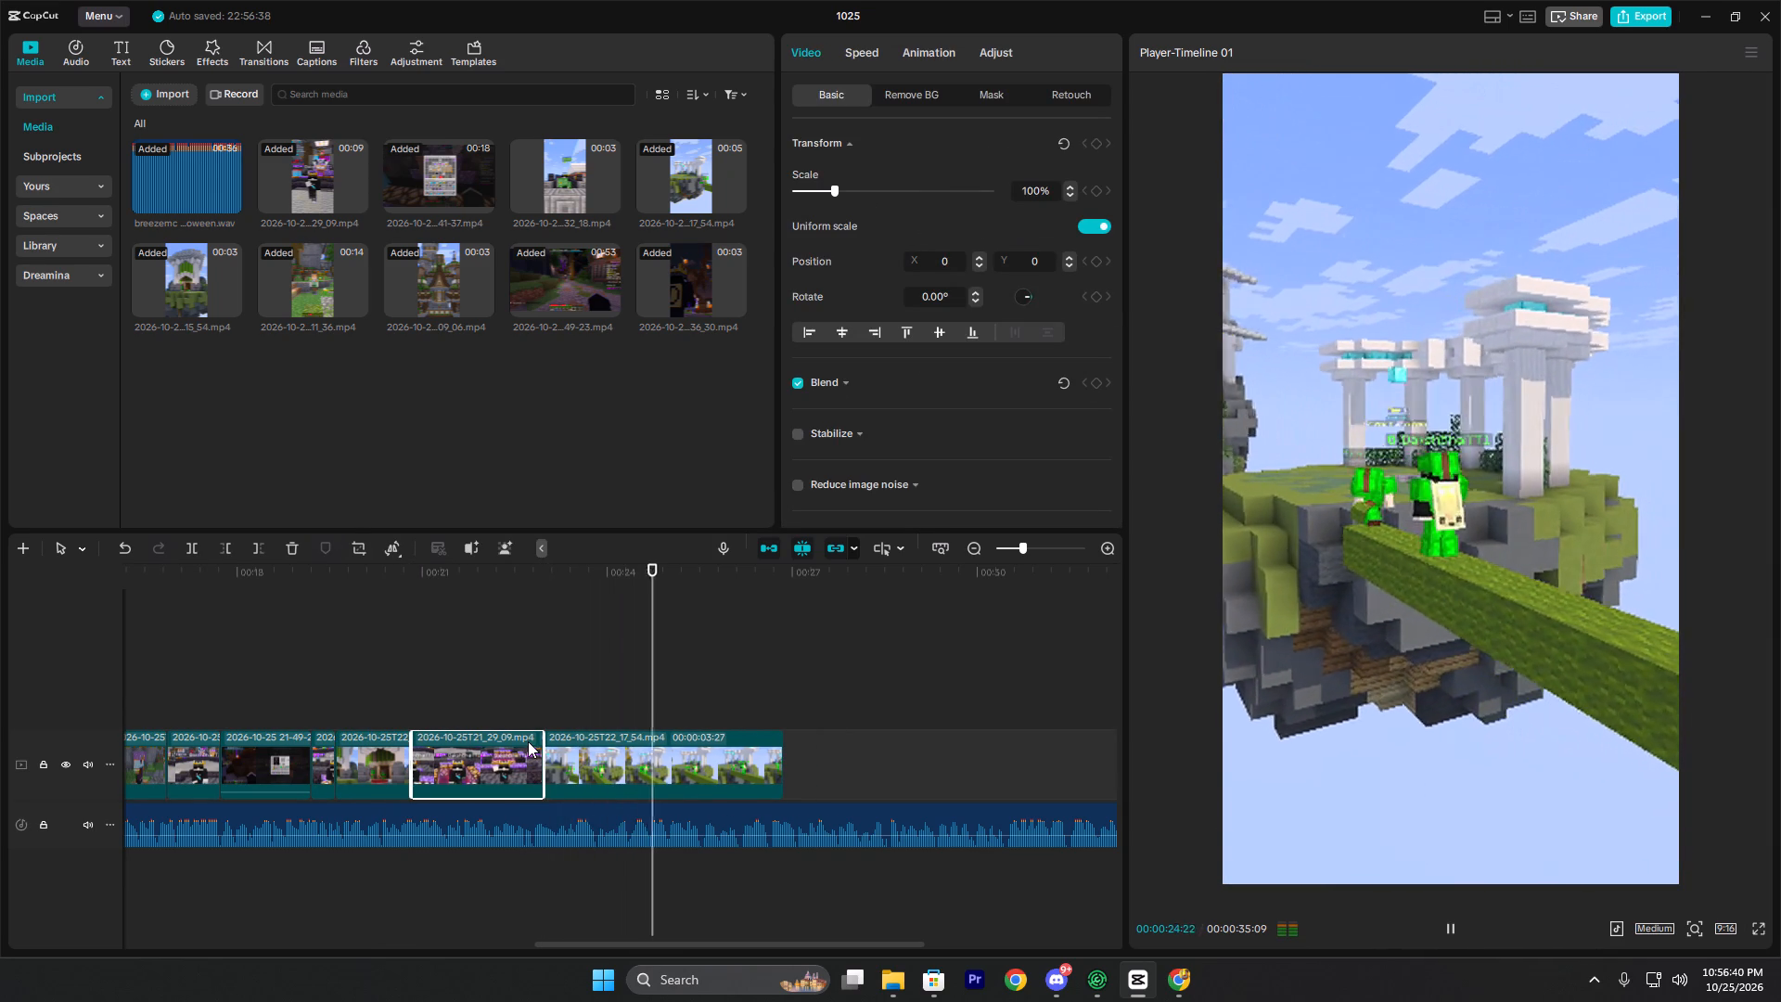
{"action": "key", "text": "space"}
{"action": "left_click", "coordinate": [488, 712]}
{"action": "left_click", "coordinate": [449, 706]}
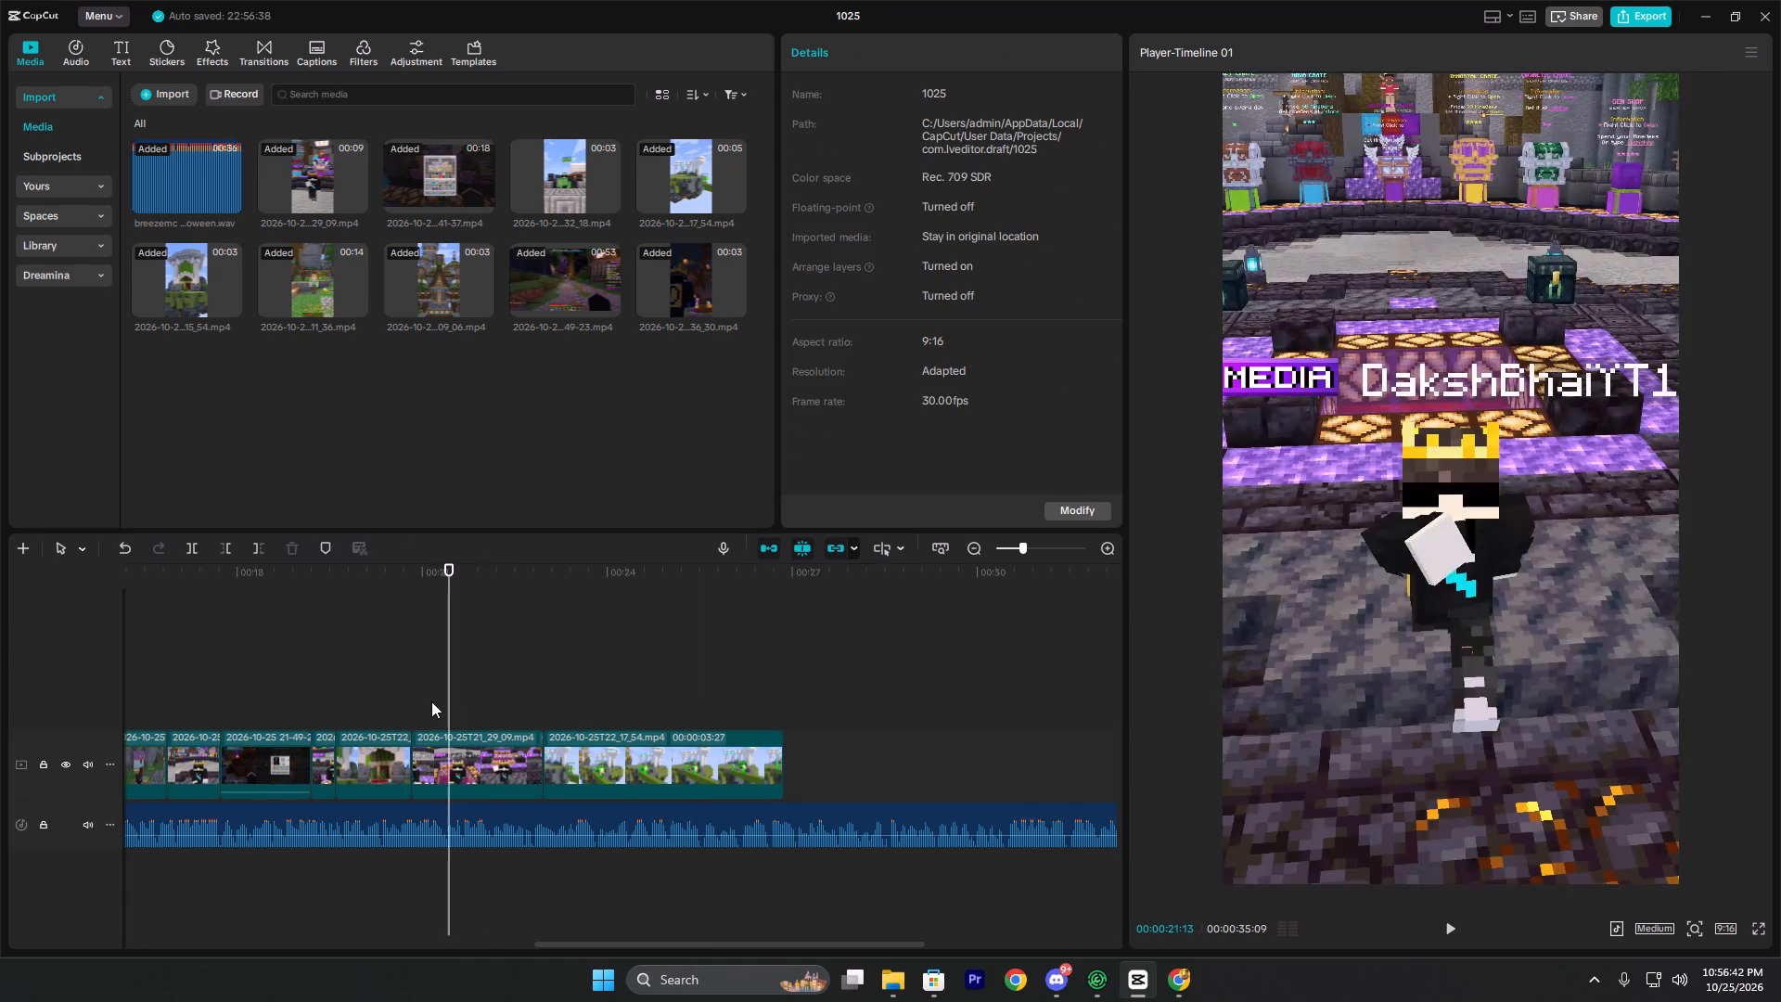
{"action": "left_click", "coordinate": [431, 701]}
{"action": "left_click", "coordinate": [419, 700]}
{"action": "key", "text": "space"}
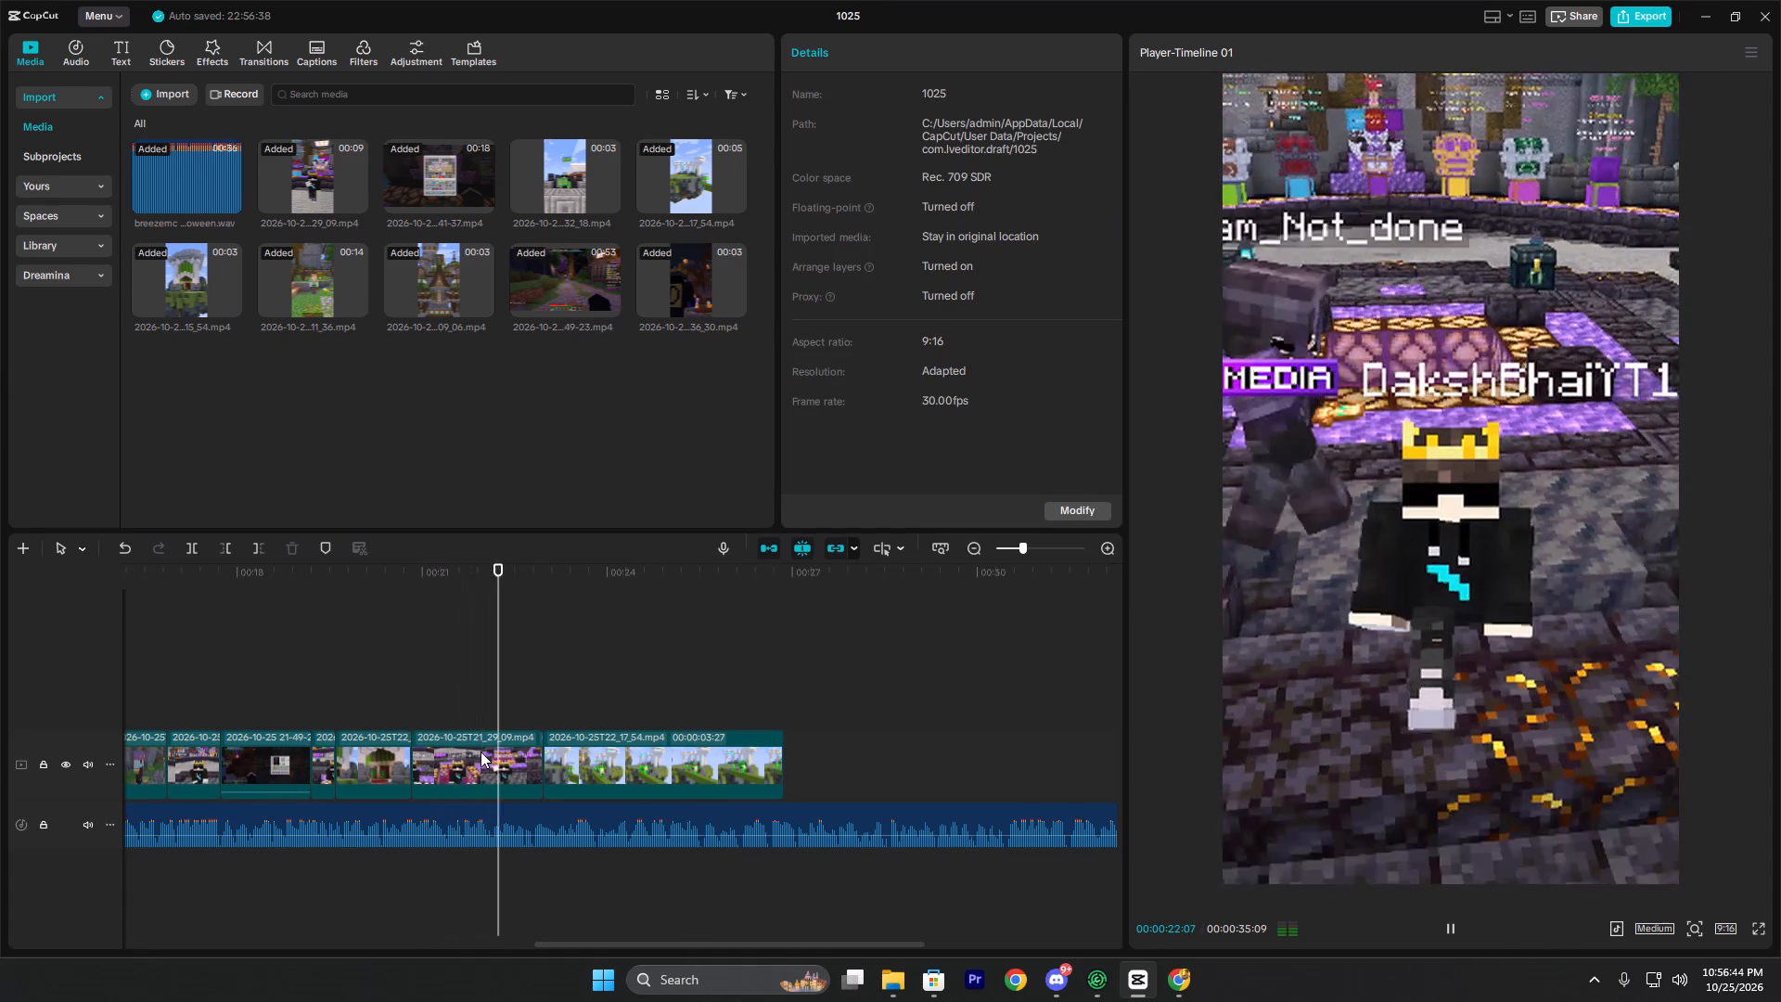
{"action": "key", "text": "space"}
{"action": "left_click", "coordinate": [422, 714]}
{"action": "left_click", "coordinate": [343, 705]}
{"action": "key", "text": "space"}
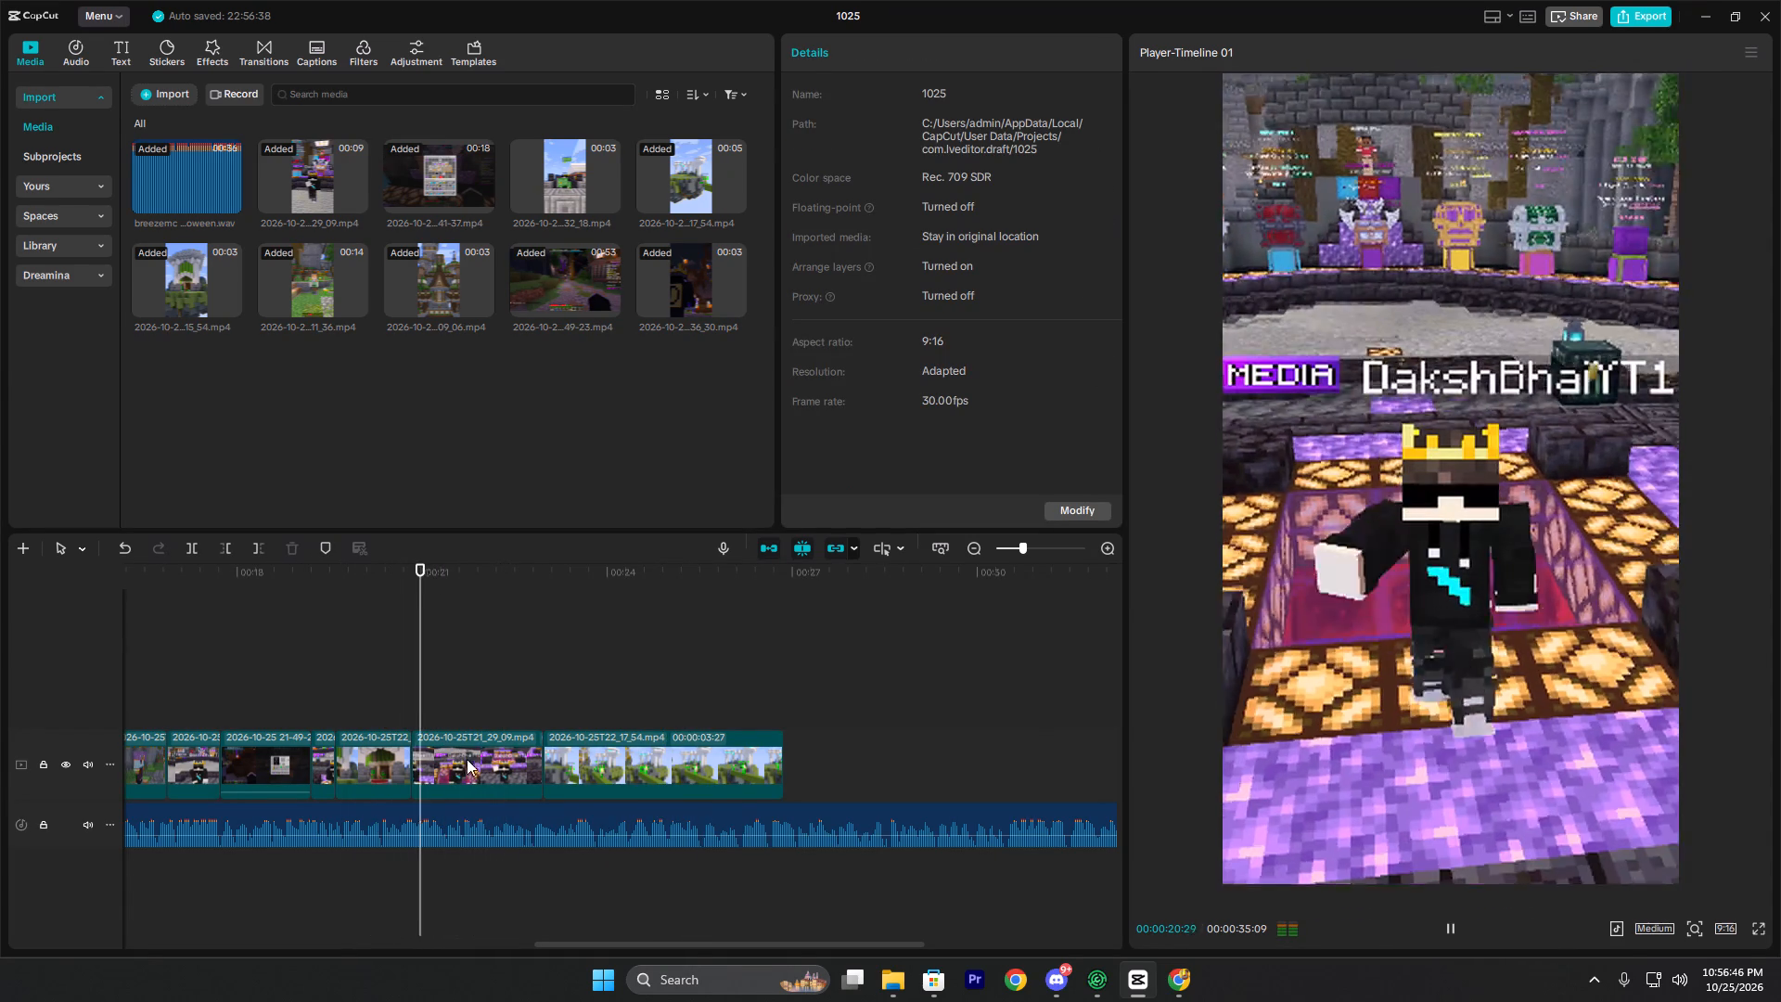
{"action": "key", "text": "w"}
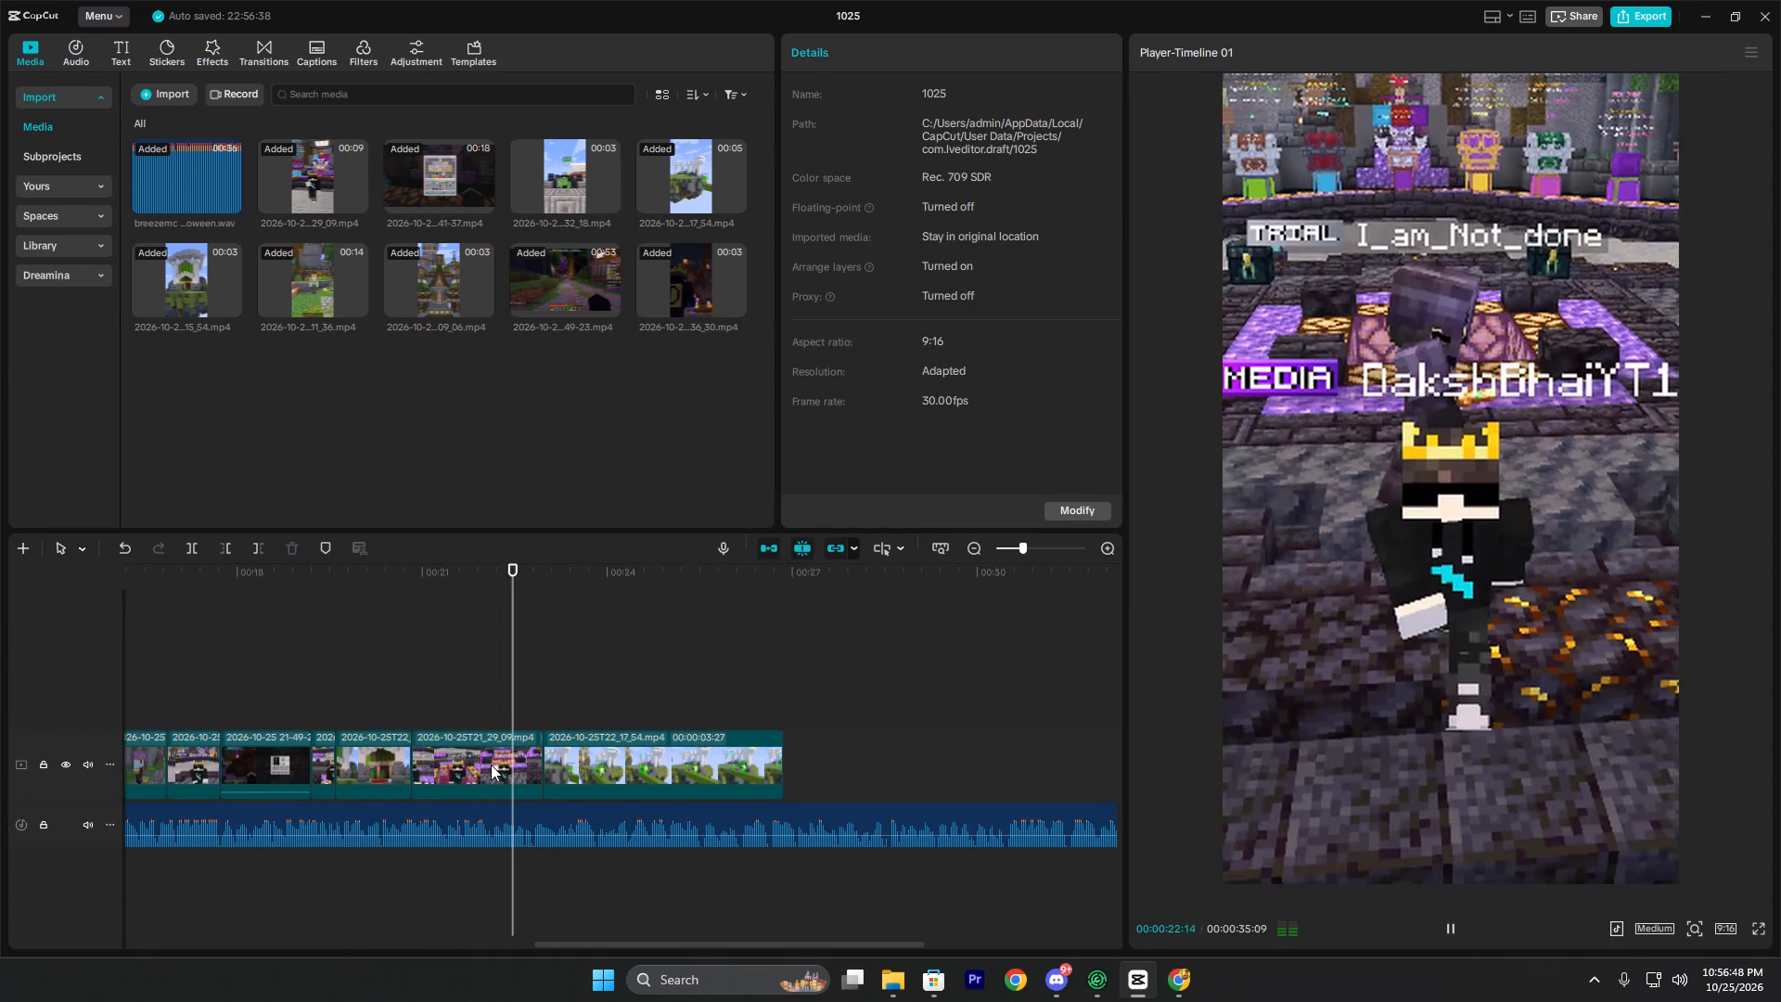
{"action": "left_click", "coordinate": [492, 761]}
{"action": "key", "text": "space"}
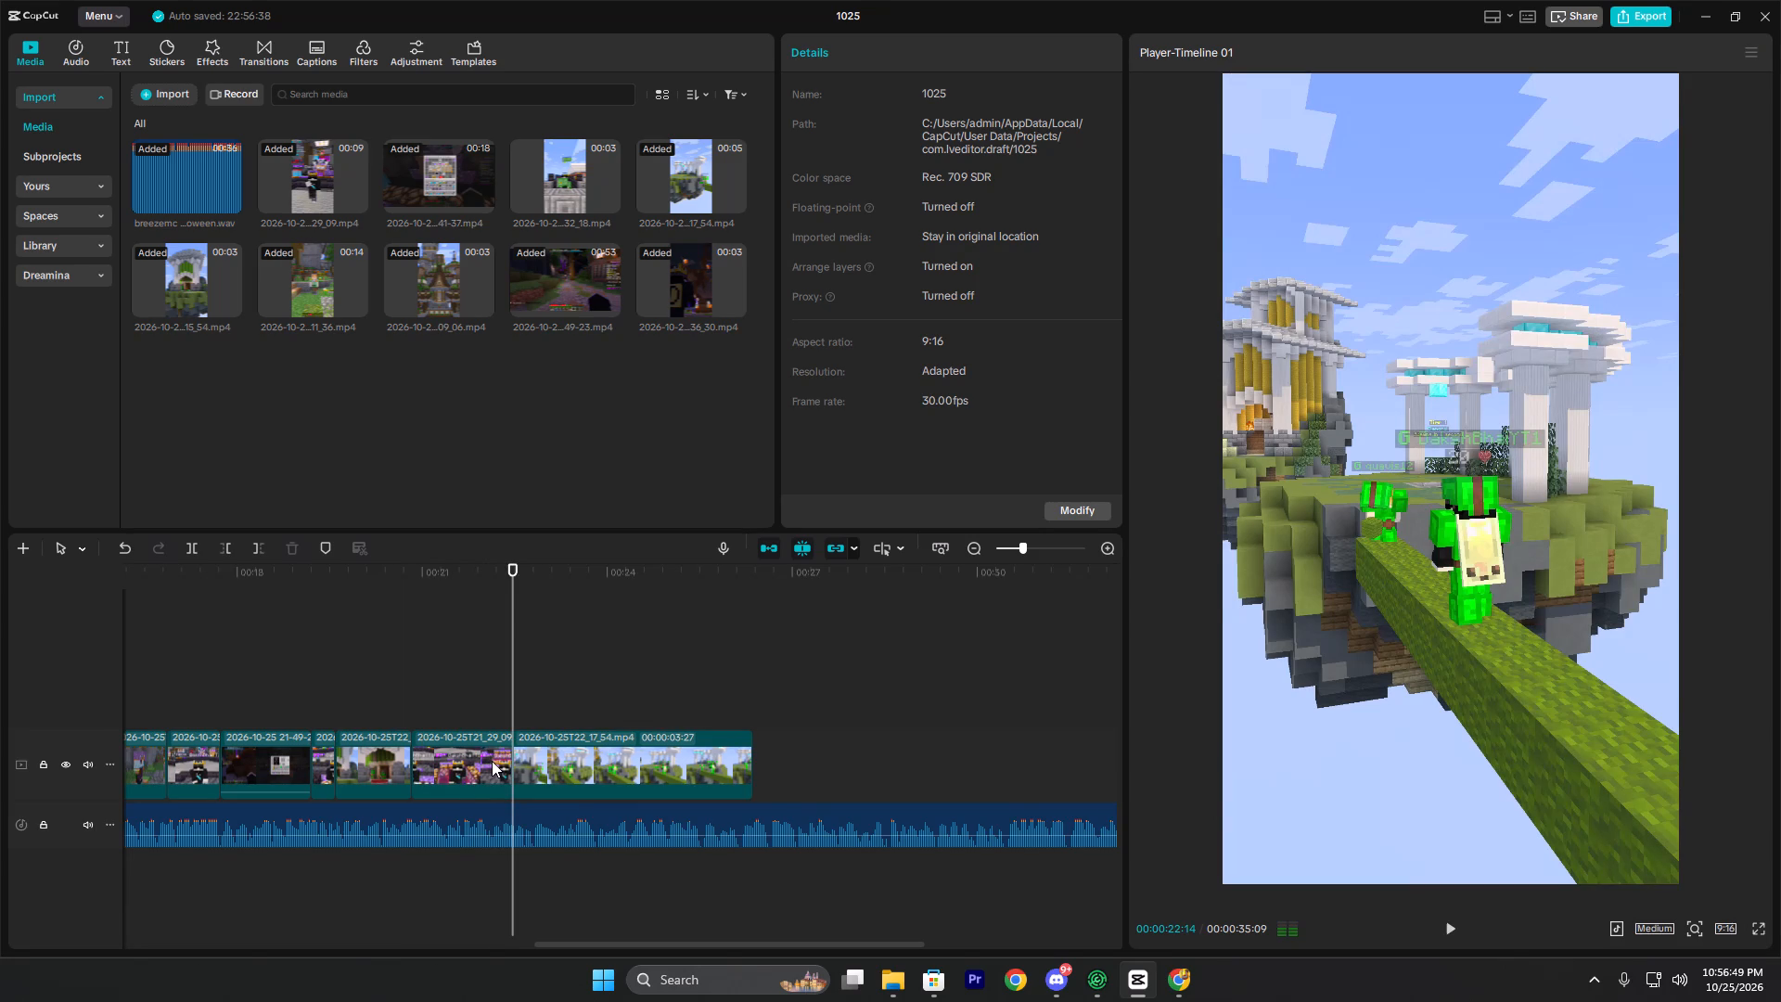
Move the 29_09 clip from before the 17_54 clip onto a track above, starting at the 17_54 clip's end.
{"action": "key", "text": "space"}
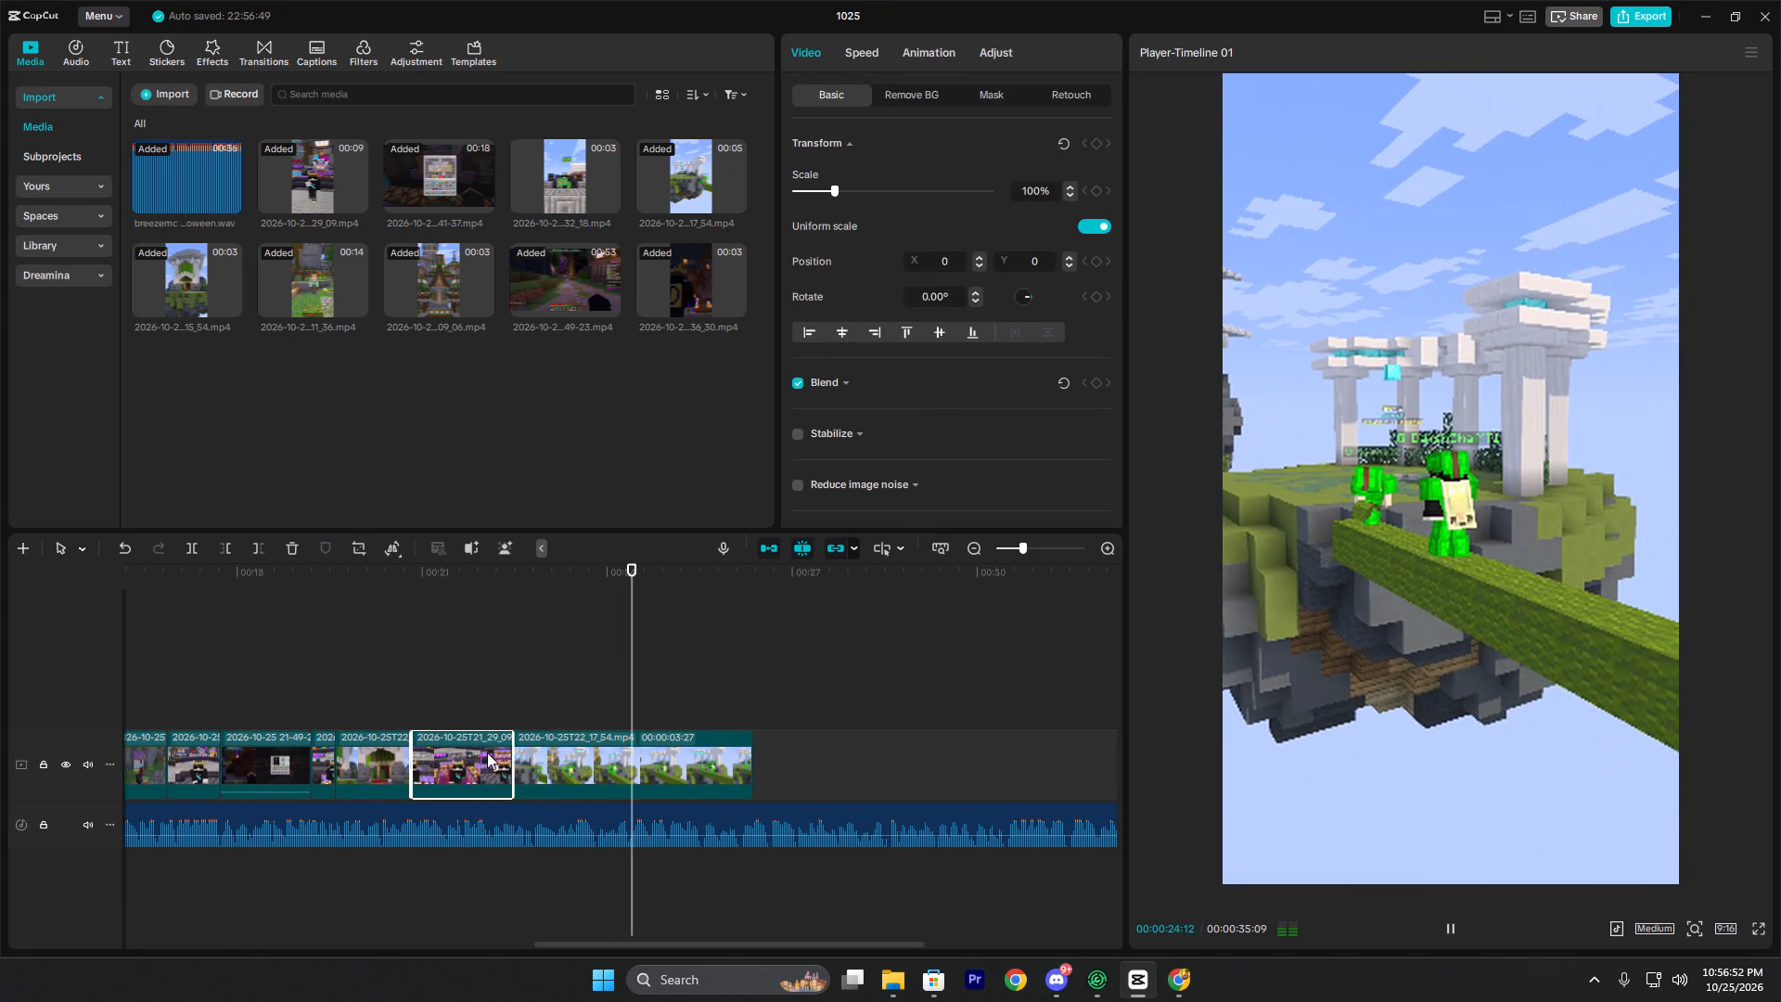
{"action": "left_click_drag", "start_coordinate": [450, 753], "coordinate": [573, 685]}
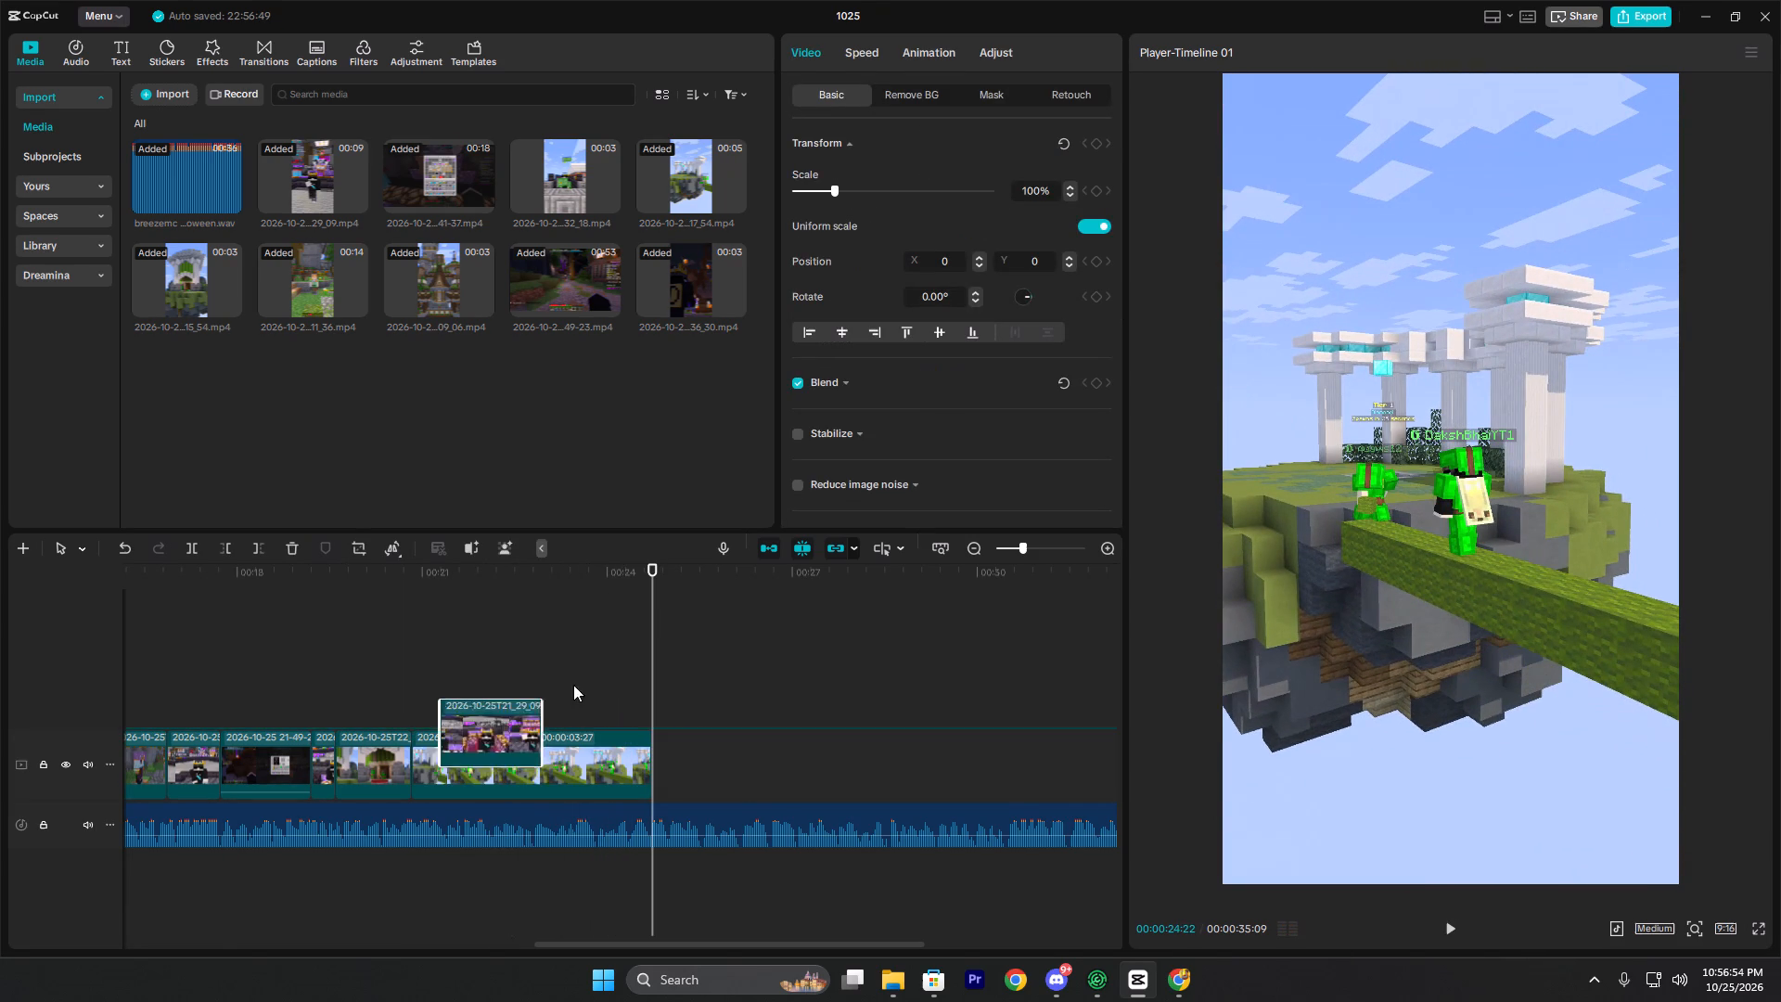
{"action": "left_click_drag", "start_coordinate": [573, 685], "coordinate": [691, 662]}
Replay the 17_54 clip against the voice-over and append the 32_18 clip after it on the main track.
{"action": "key", "text": "space"}
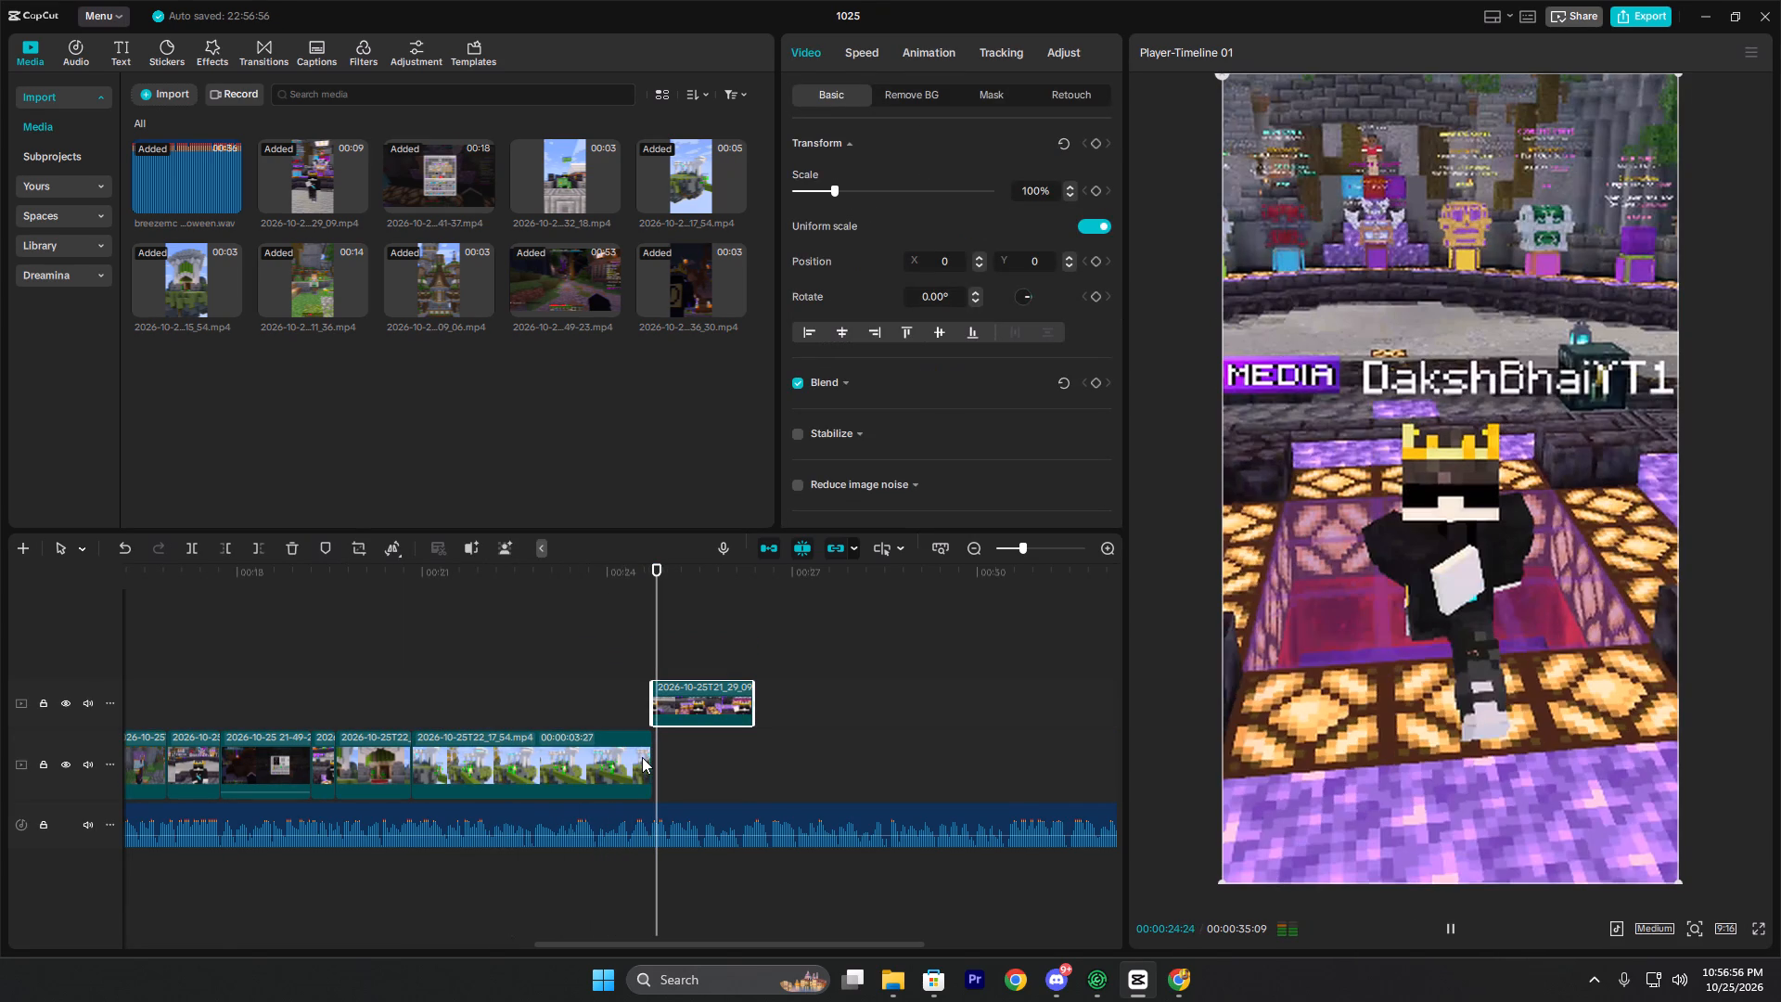
{"action": "key", "text": "space"}
{"action": "left_click", "coordinate": [545, 700]}
{"action": "key", "text": "space"}
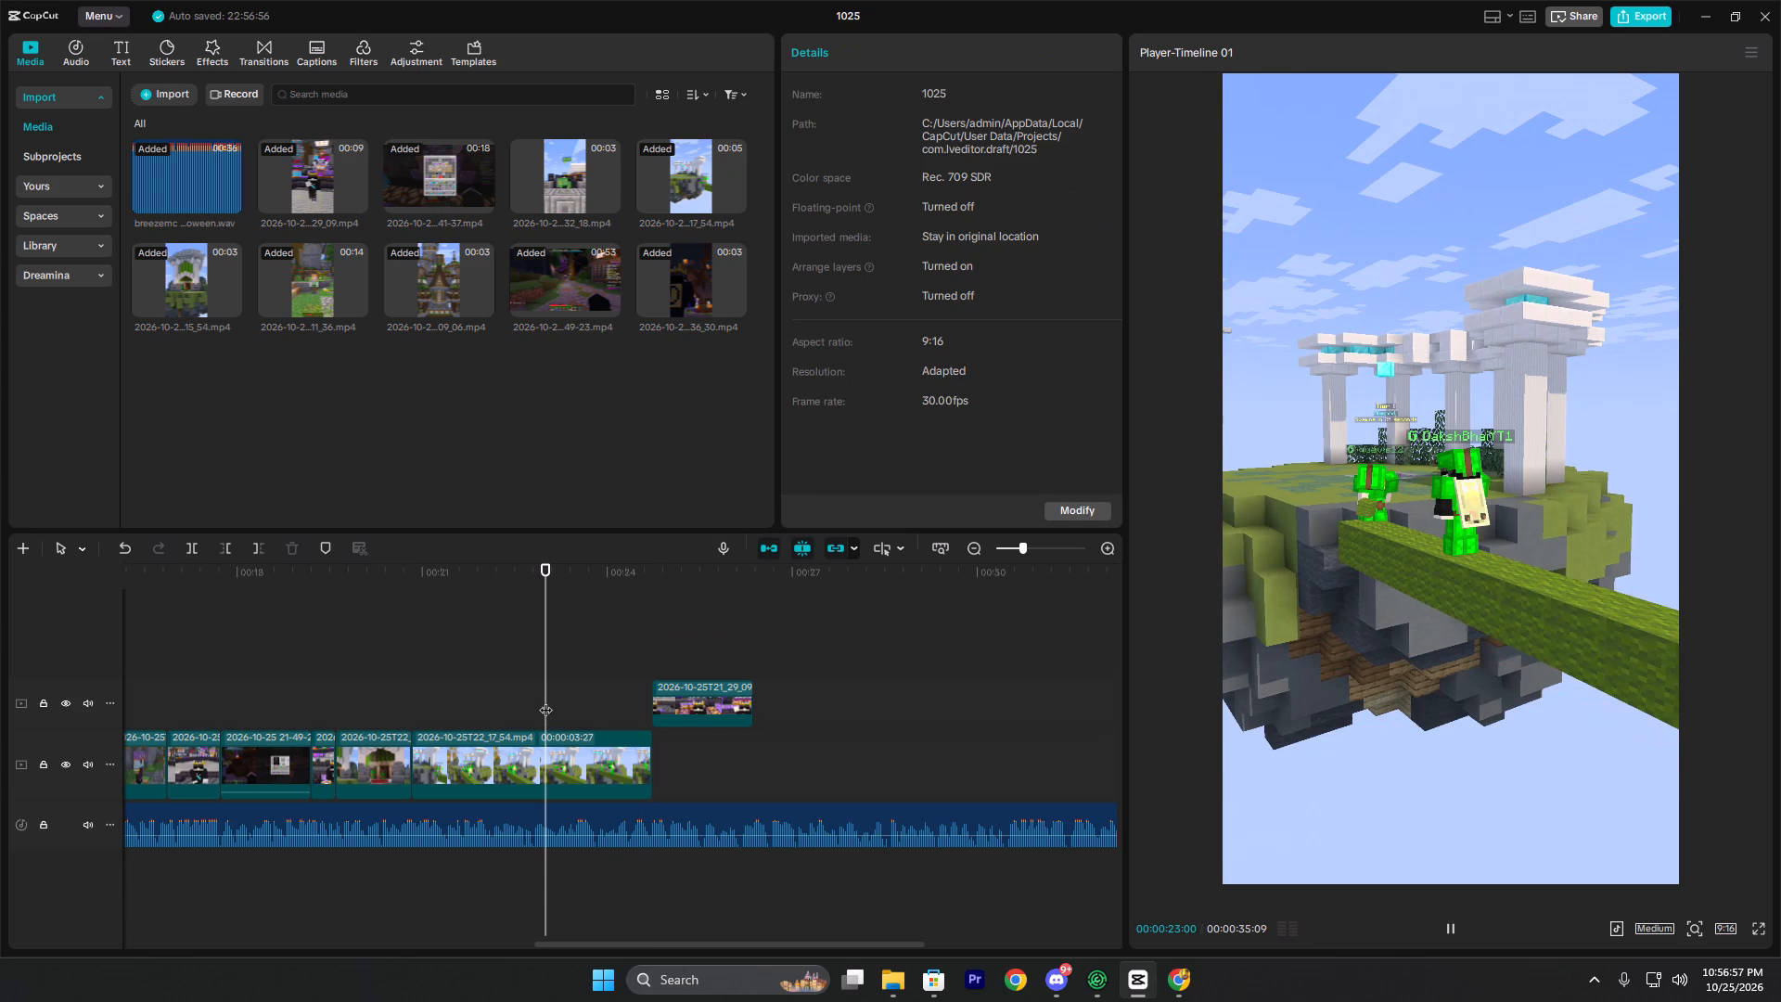
{"action": "key", "text": "space"}
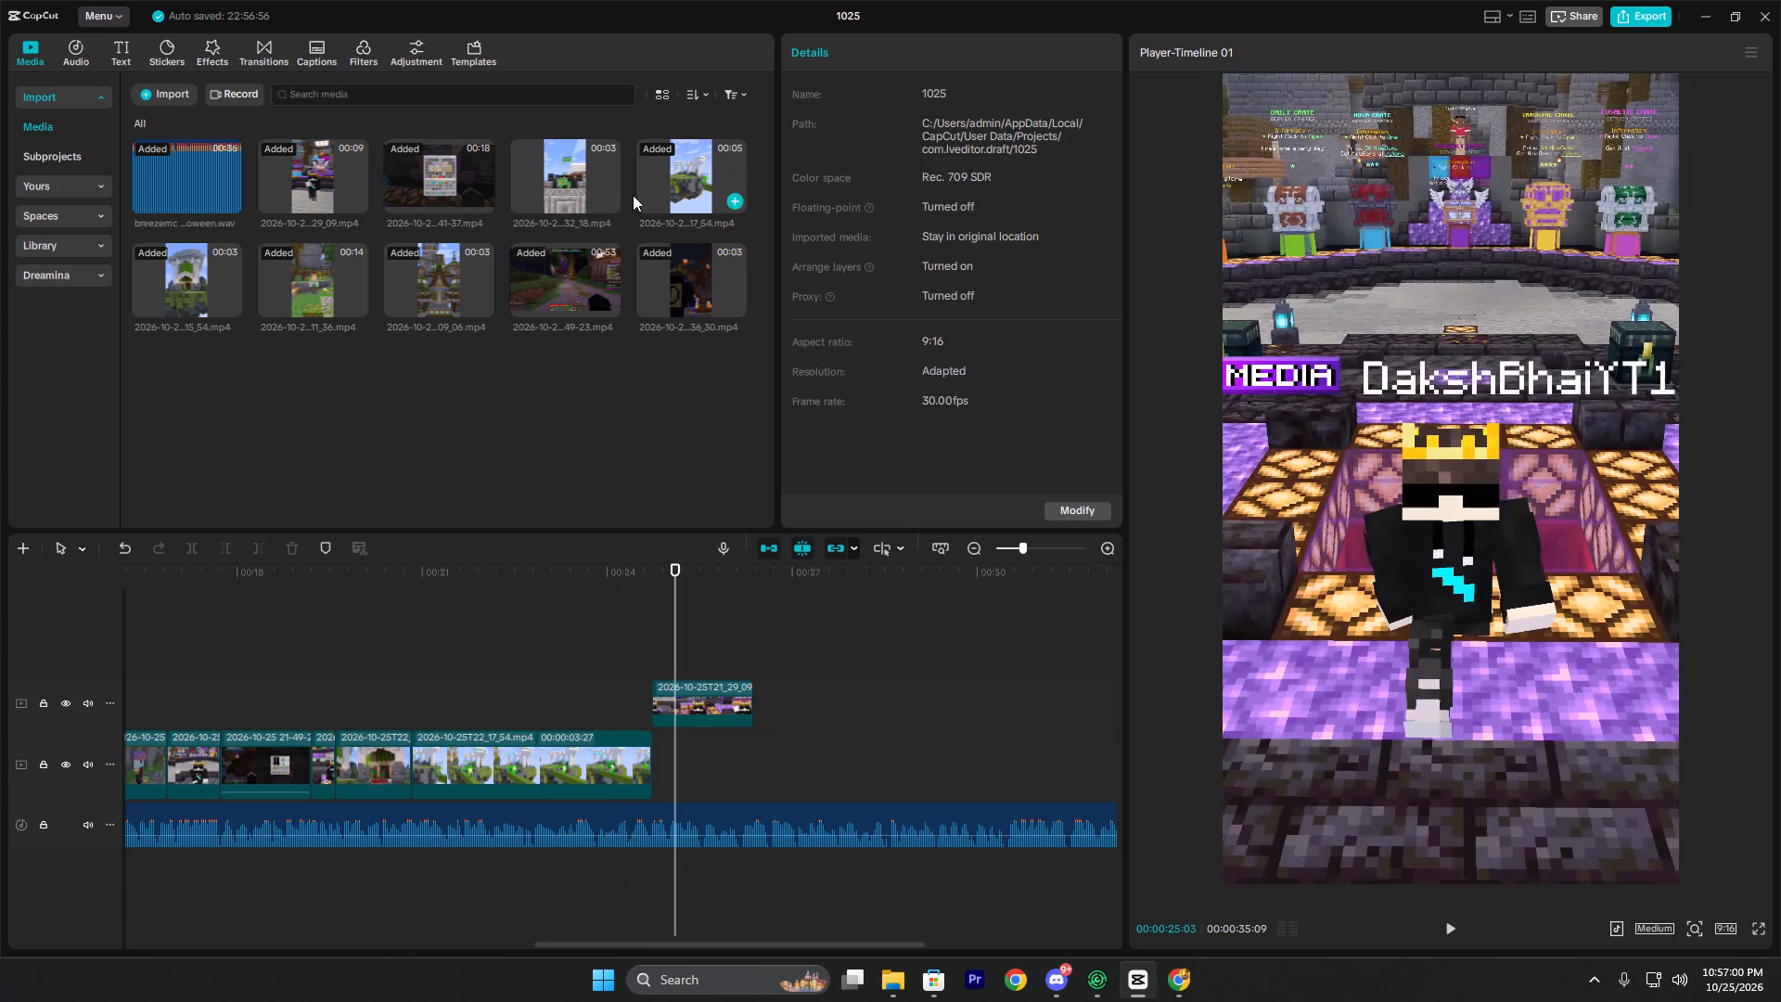
{"action": "left_click", "coordinate": [603, 201]}
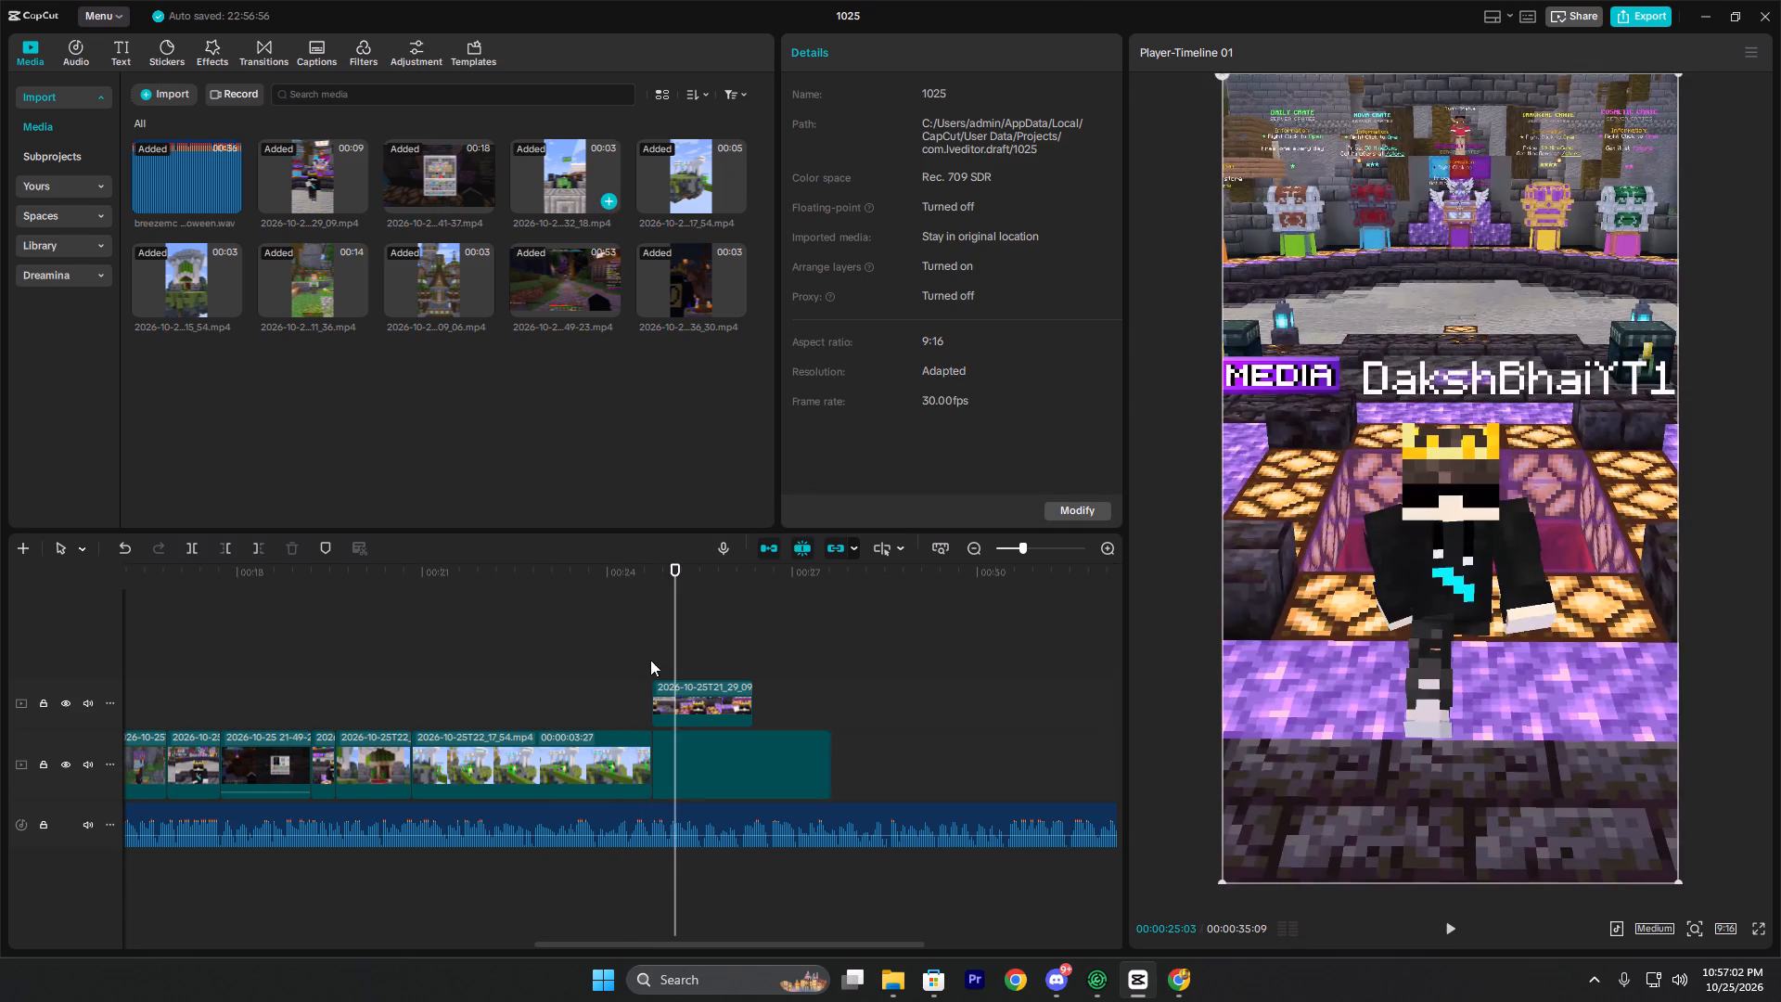
Move the 29_09 clip from the upper track onto the main track directly after the 32_18 clip.
{"action": "left_click", "coordinate": [655, 645]}
{"action": "left_click", "coordinate": [685, 710]}
{"action": "left_click_drag", "start_coordinate": [683, 689], "coordinate": [908, 722]}
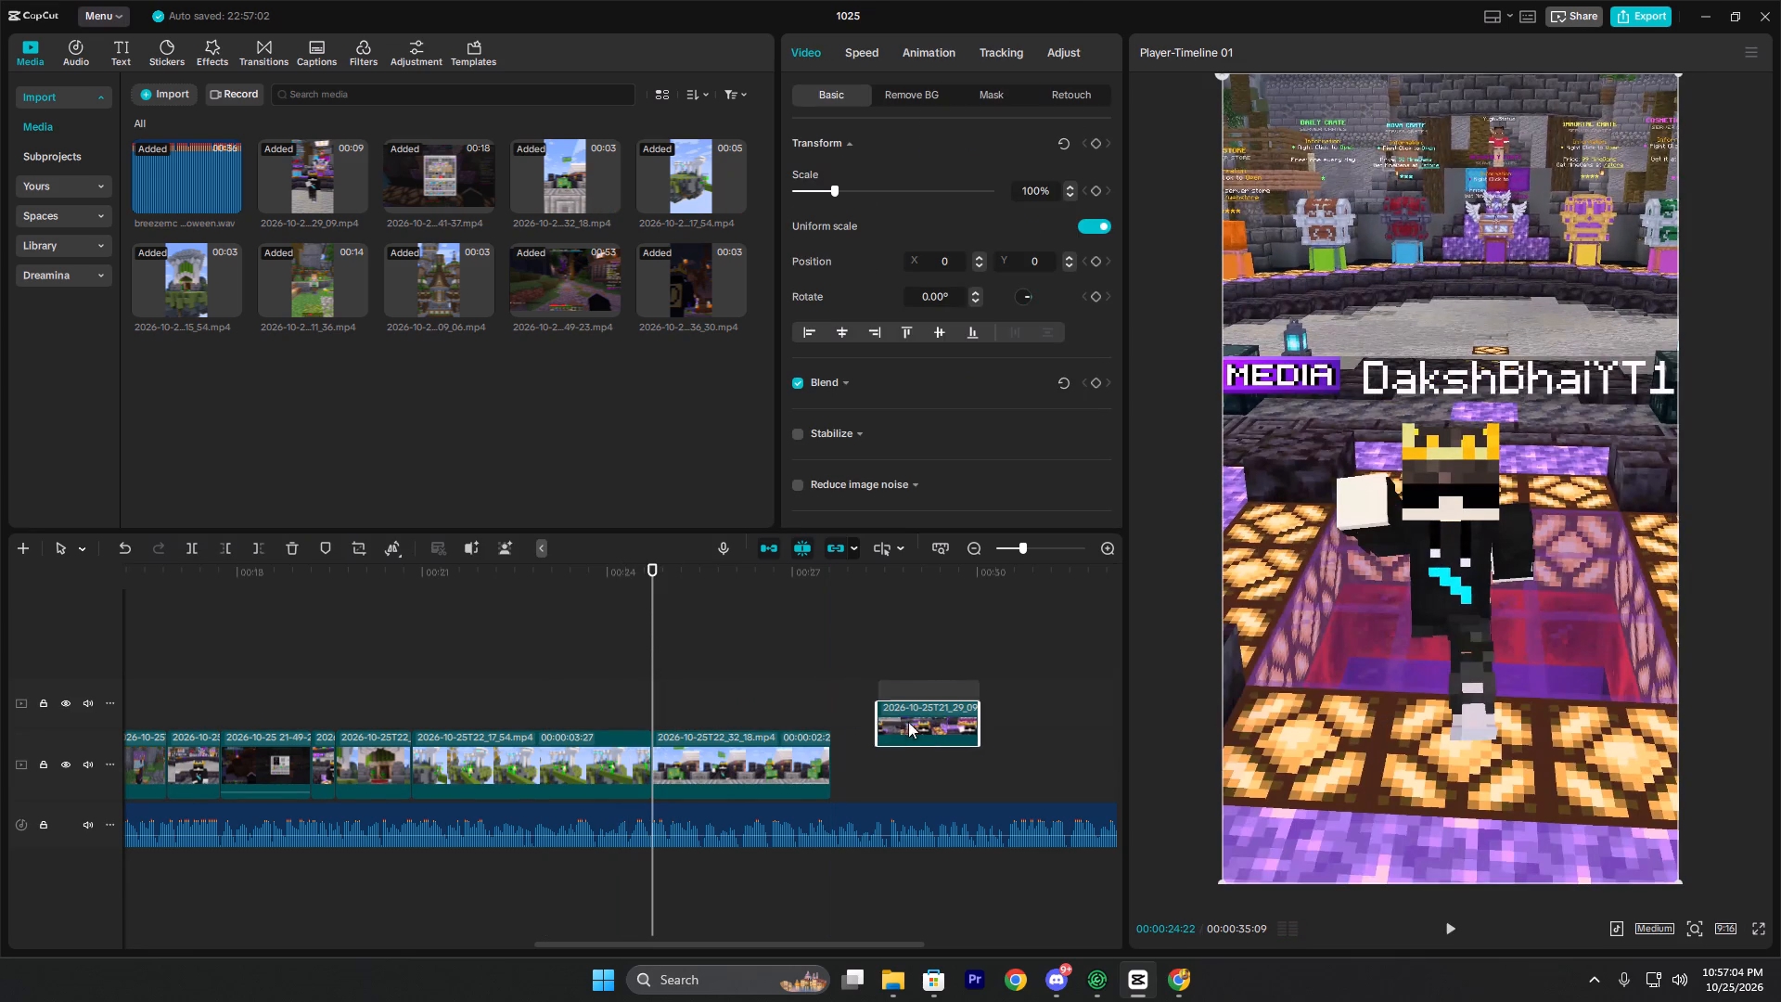
{"action": "left_click_drag", "start_coordinate": [908, 722], "coordinate": [883, 744]}
Play the 32_18 clip against the voice-over and trim its end at about 00:00:26:13.
{"action": "key", "text": "space"}
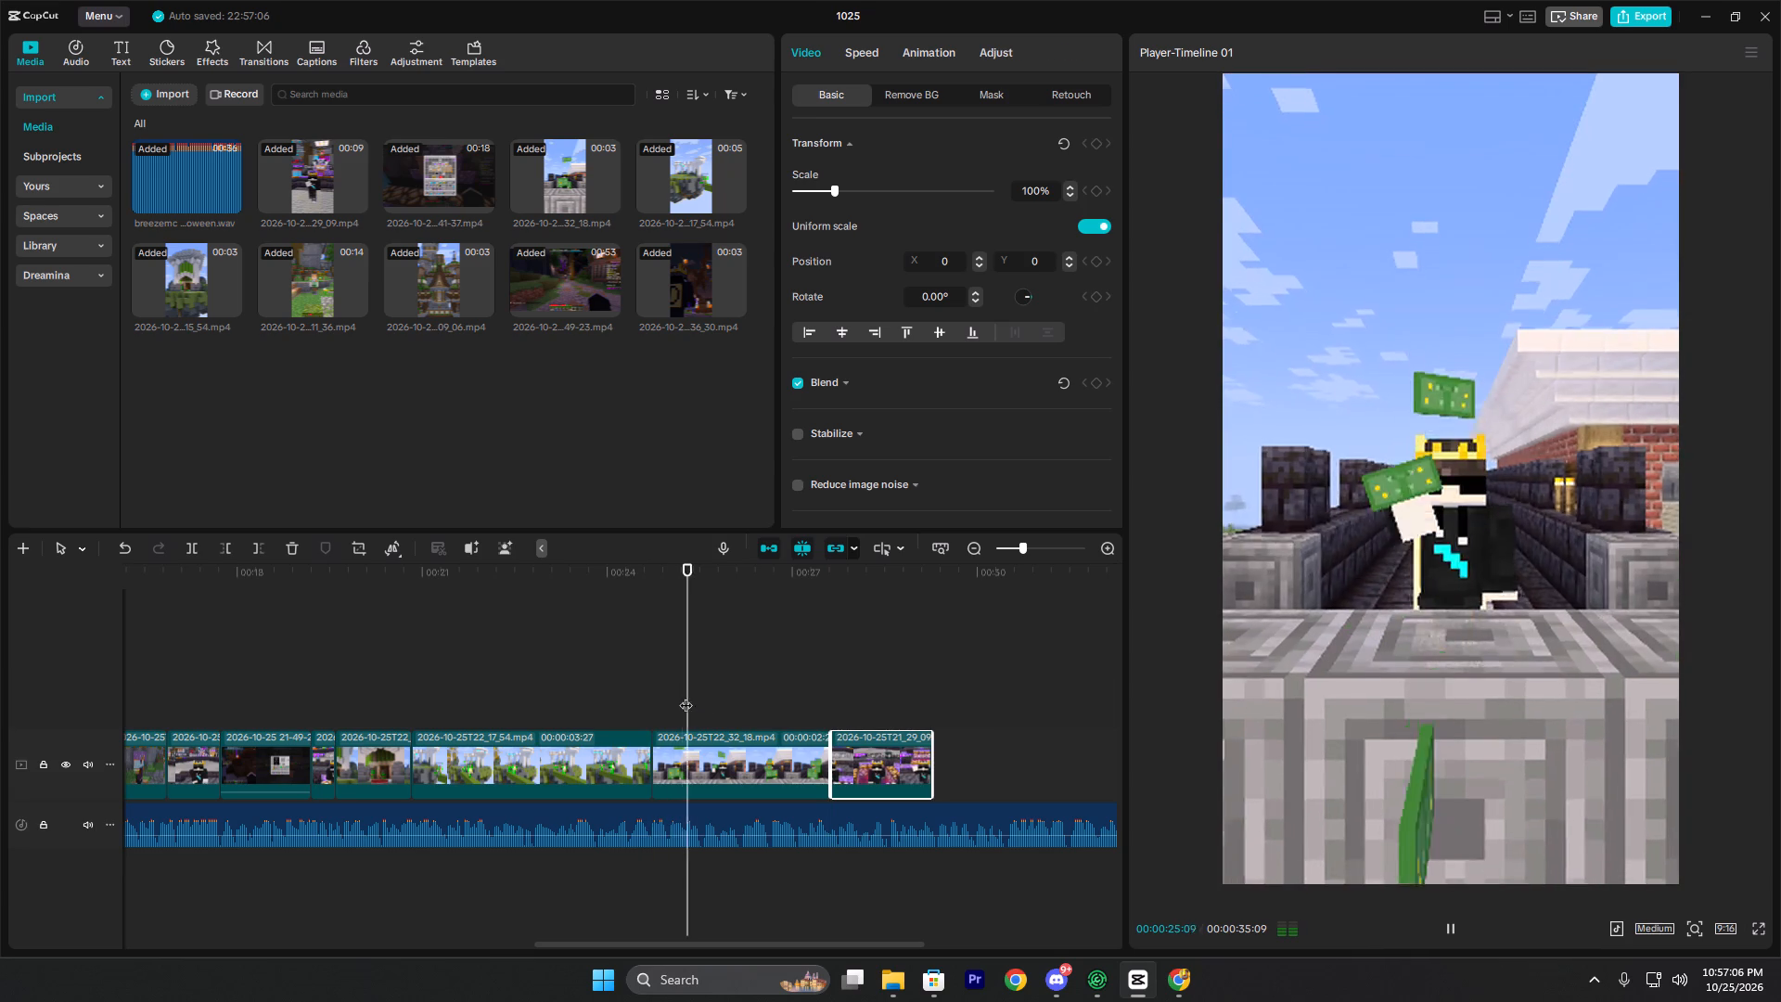
{"action": "key", "text": "space"}
{"action": "key", "text": "space"}
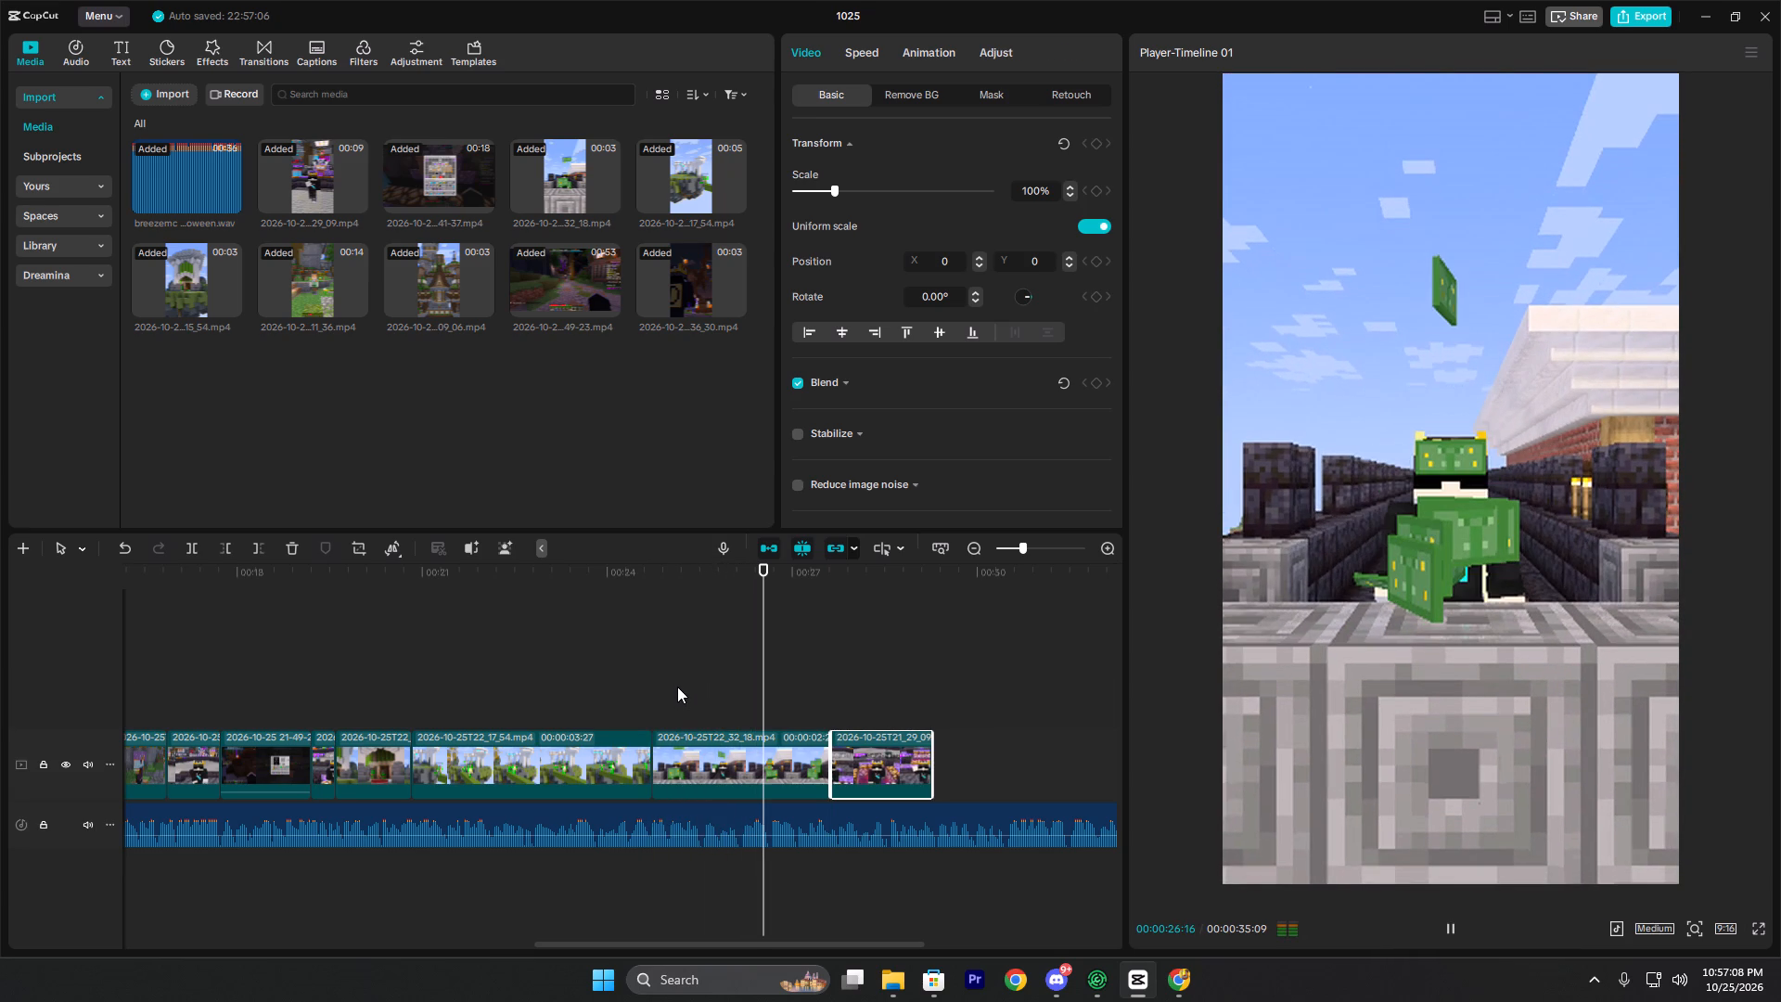
{"action": "key", "text": "space"}
{"action": "left_click", "coordinate": [698, 676]}
{"action": "key", "text": "space"}
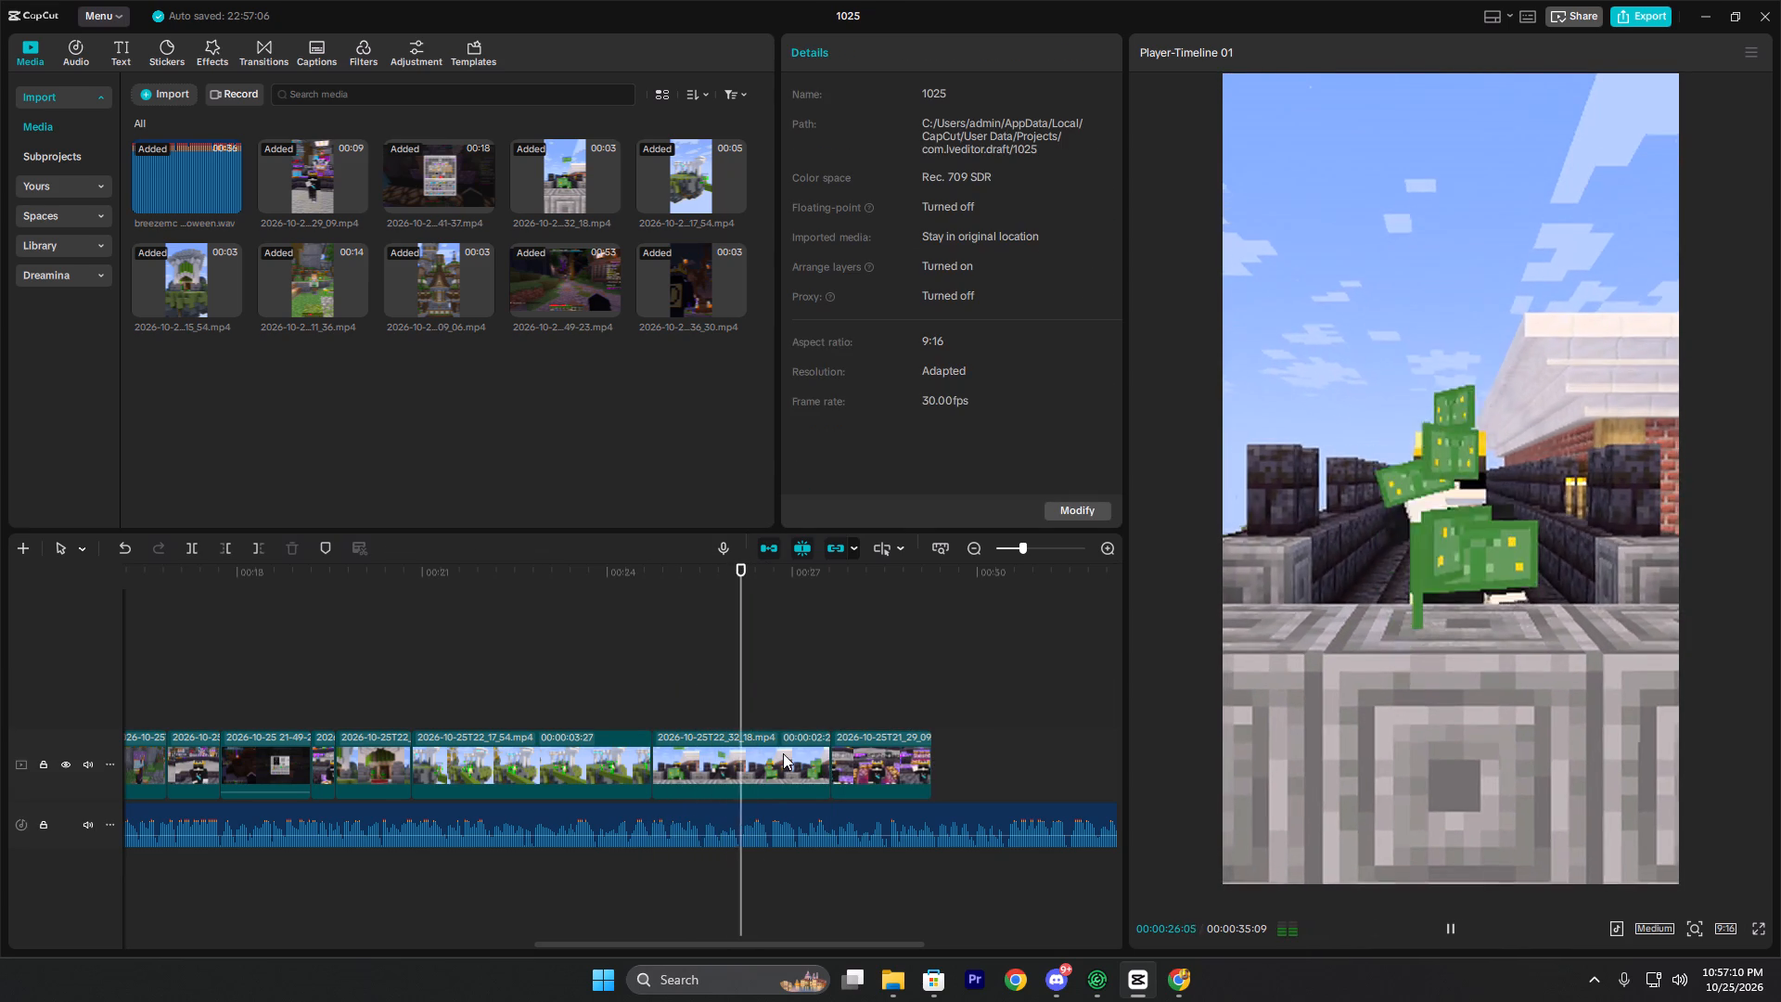
{"action": "key", "text": "space"}
{"action": "type", "text": "w"}
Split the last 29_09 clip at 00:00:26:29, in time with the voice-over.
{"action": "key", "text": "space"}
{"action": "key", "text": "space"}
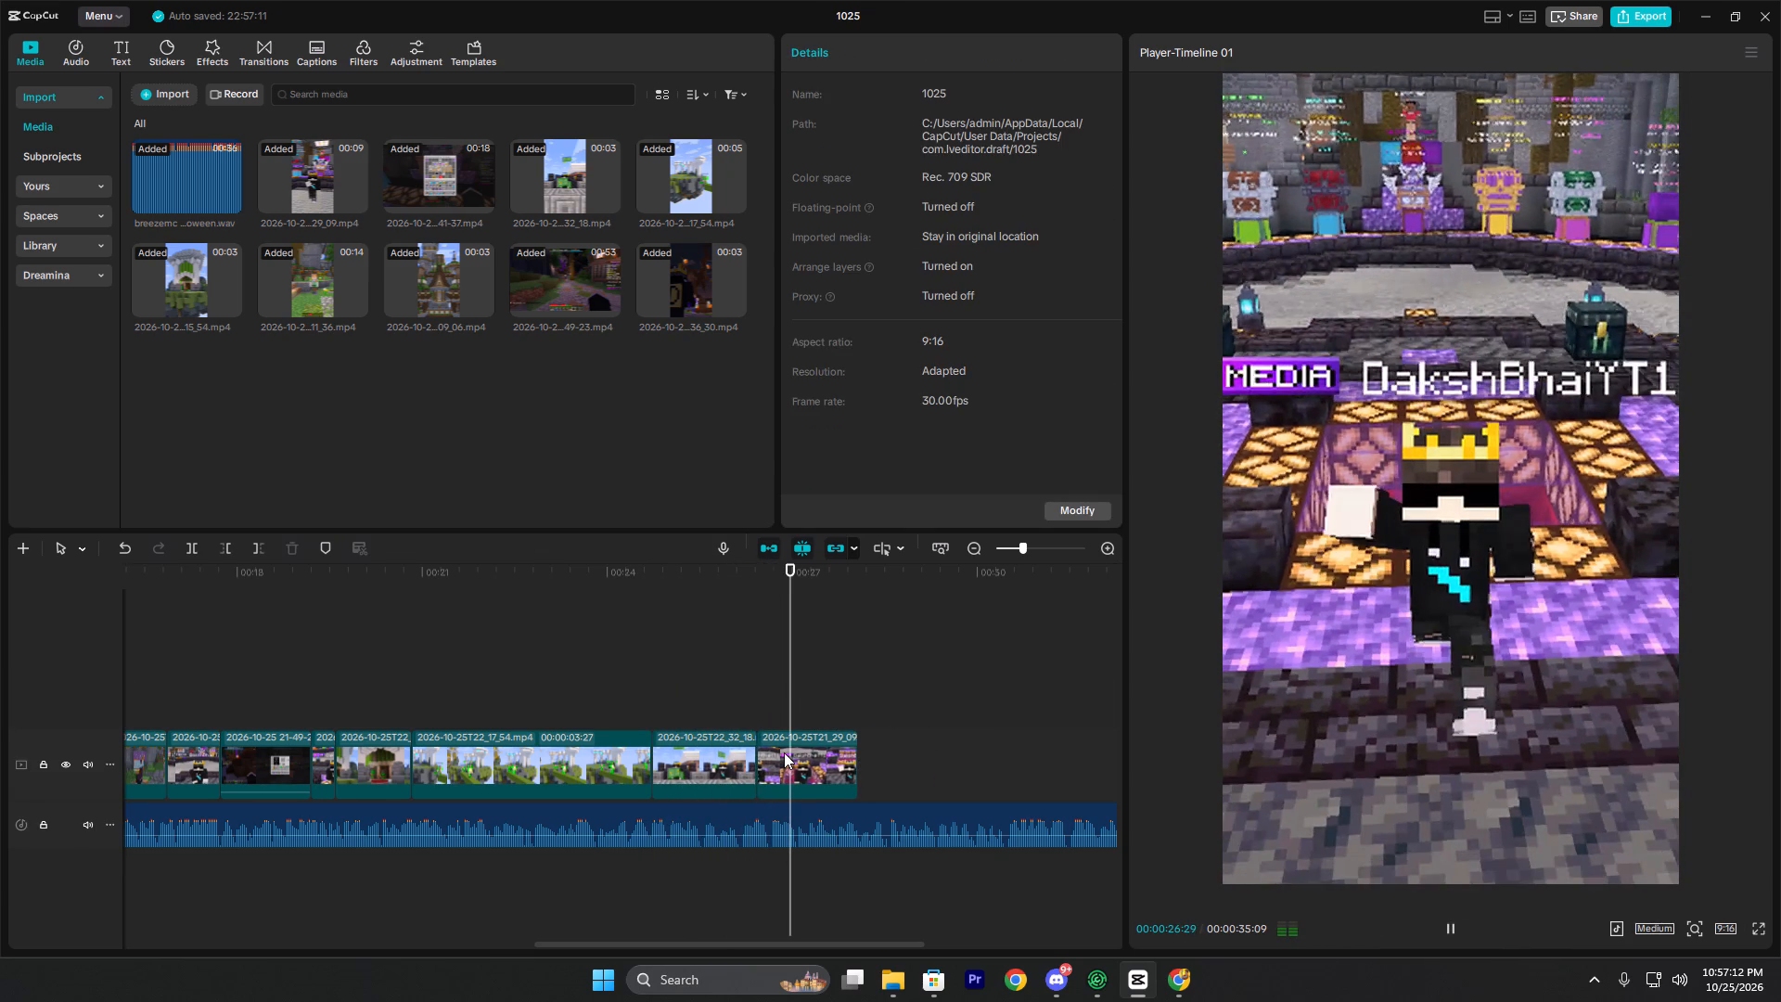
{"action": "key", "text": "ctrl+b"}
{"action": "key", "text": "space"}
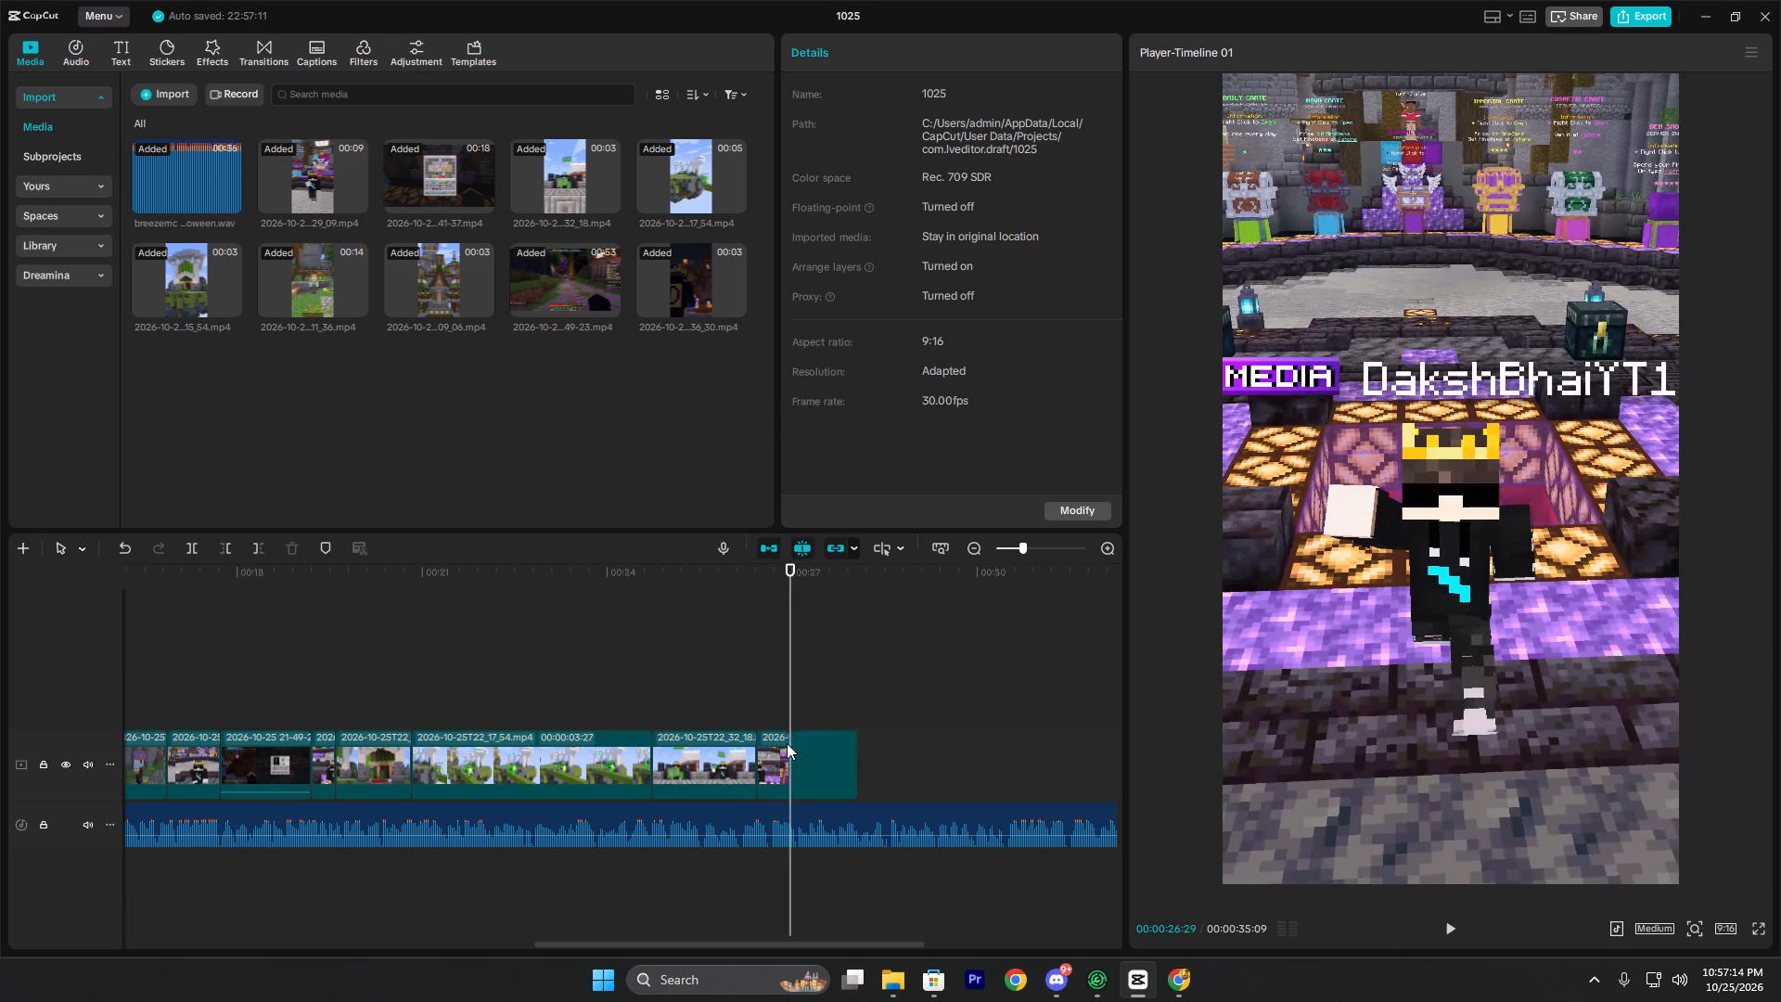
Play back the two parts of the split 29_09 clip against the voice-over to check the cut's timing.
{"action": "key", "text": "space"}
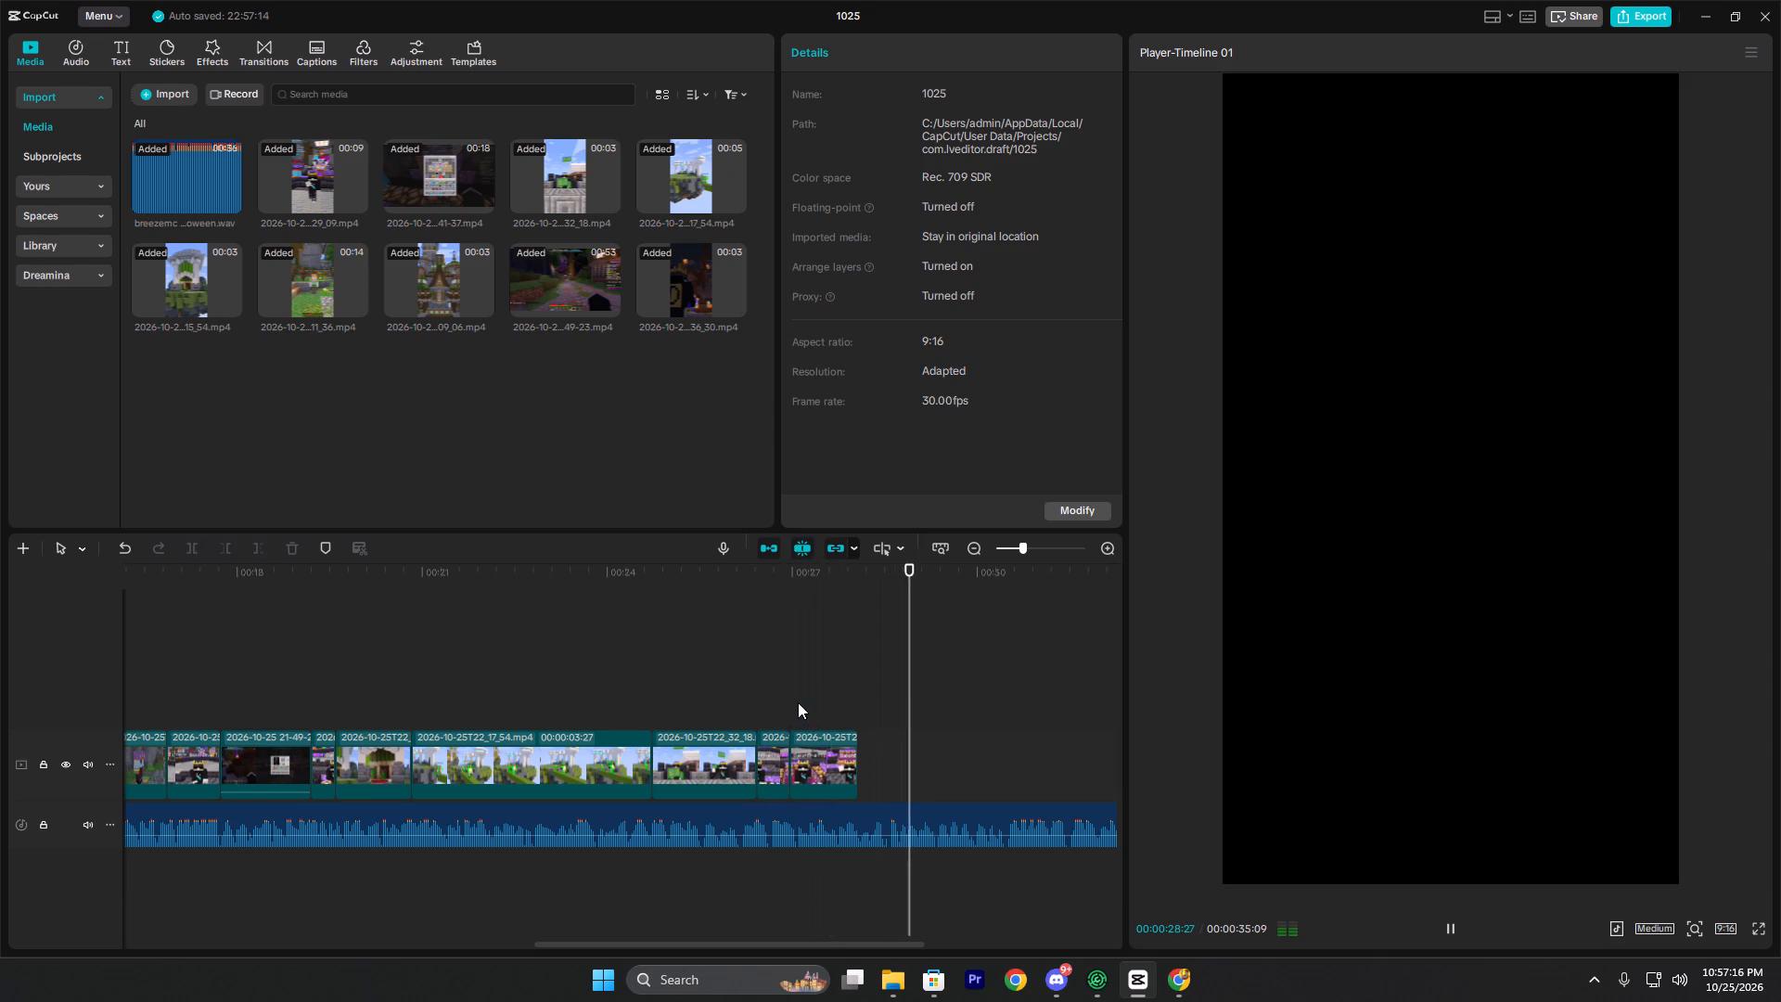
{"action": "left_click", "coordinate": [798, 702]}
{"action": "key", "text": "space"}
{"action": "key", "text": "space"}
{"action": "key", "text": "space"}
{"action": "key", "text": "space"}
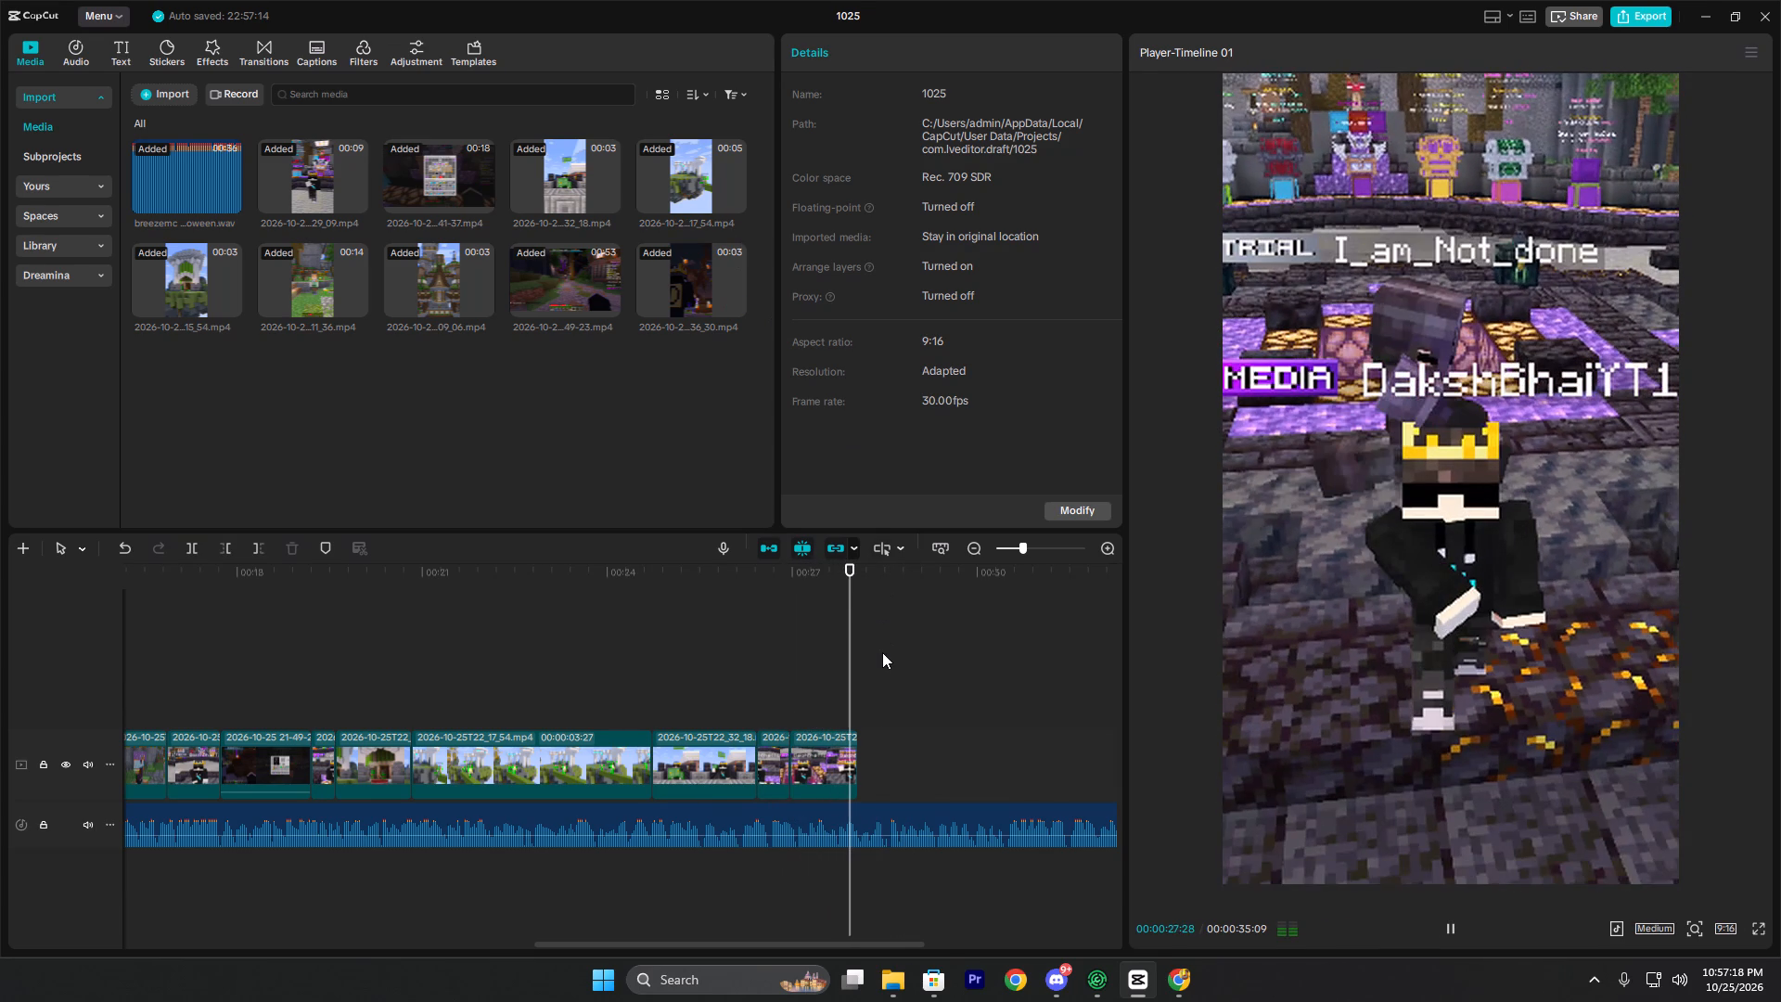
{"action": "key", "text": "space"}
{"action": "key", "text": "space"}
{"action": "left_click", "coordinate": [754, 693]}
{"action": "key", "text": "space"}
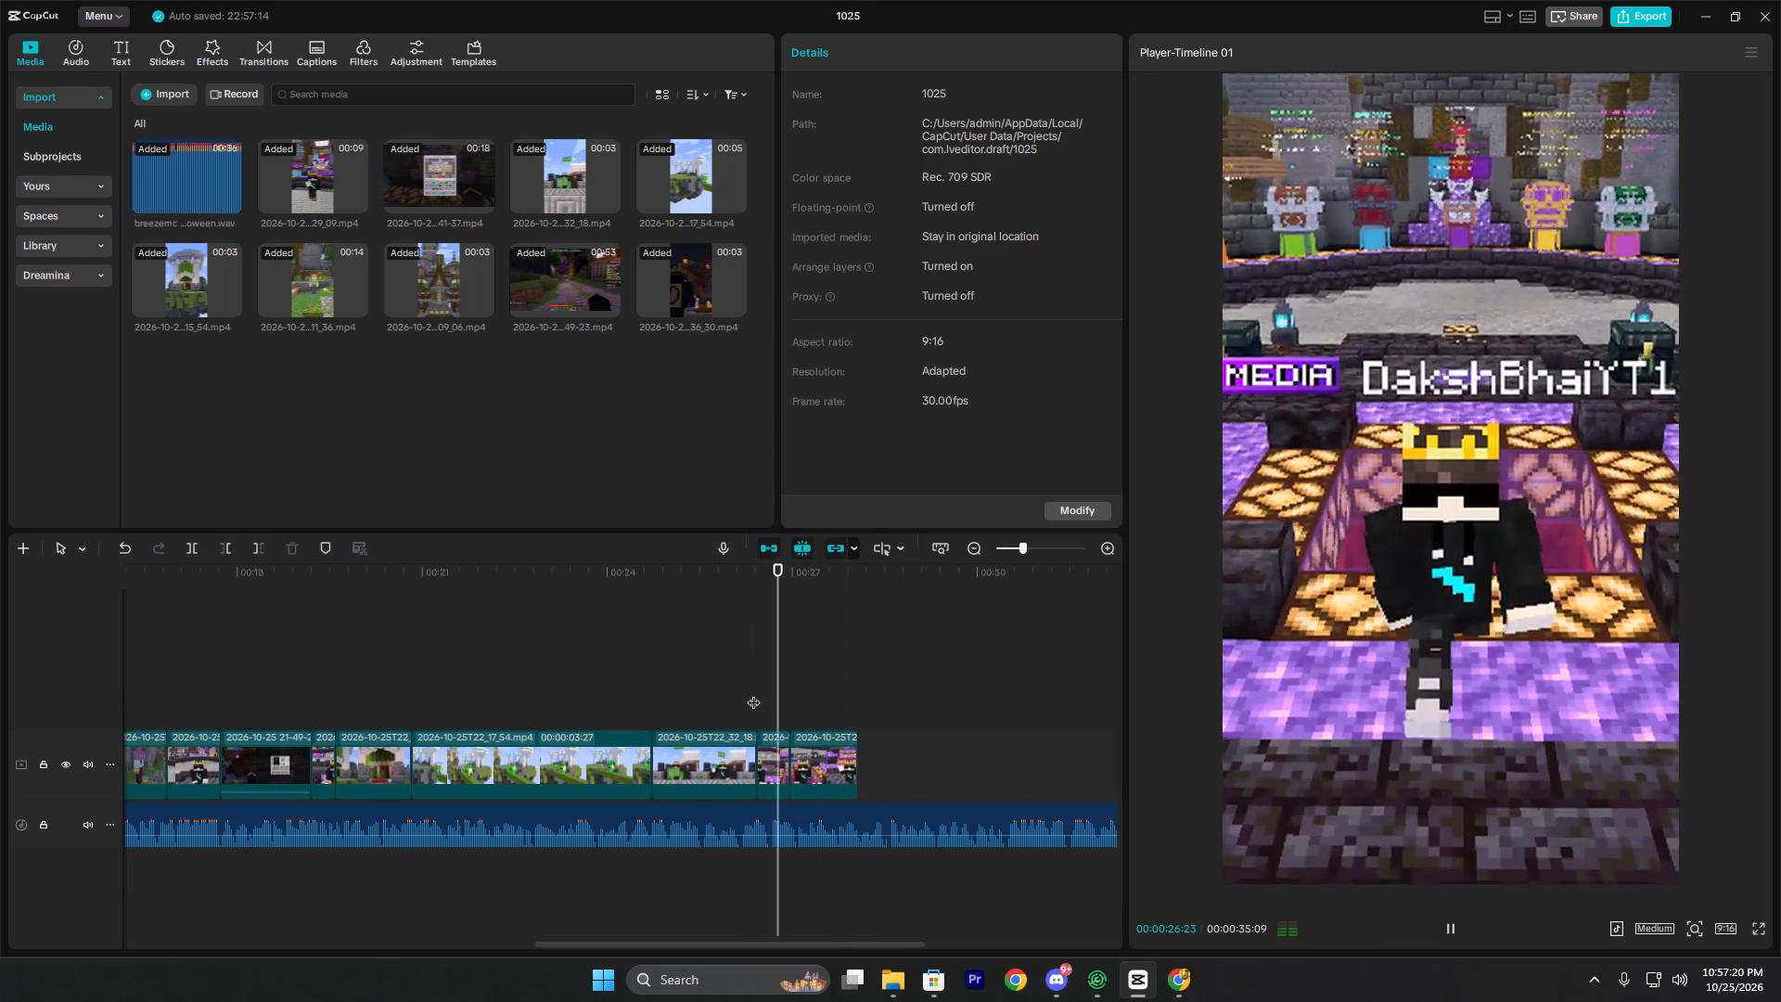
{"action": "key", "text": "space"}
{"action": "double_click", "coordinate": [767, 691]}
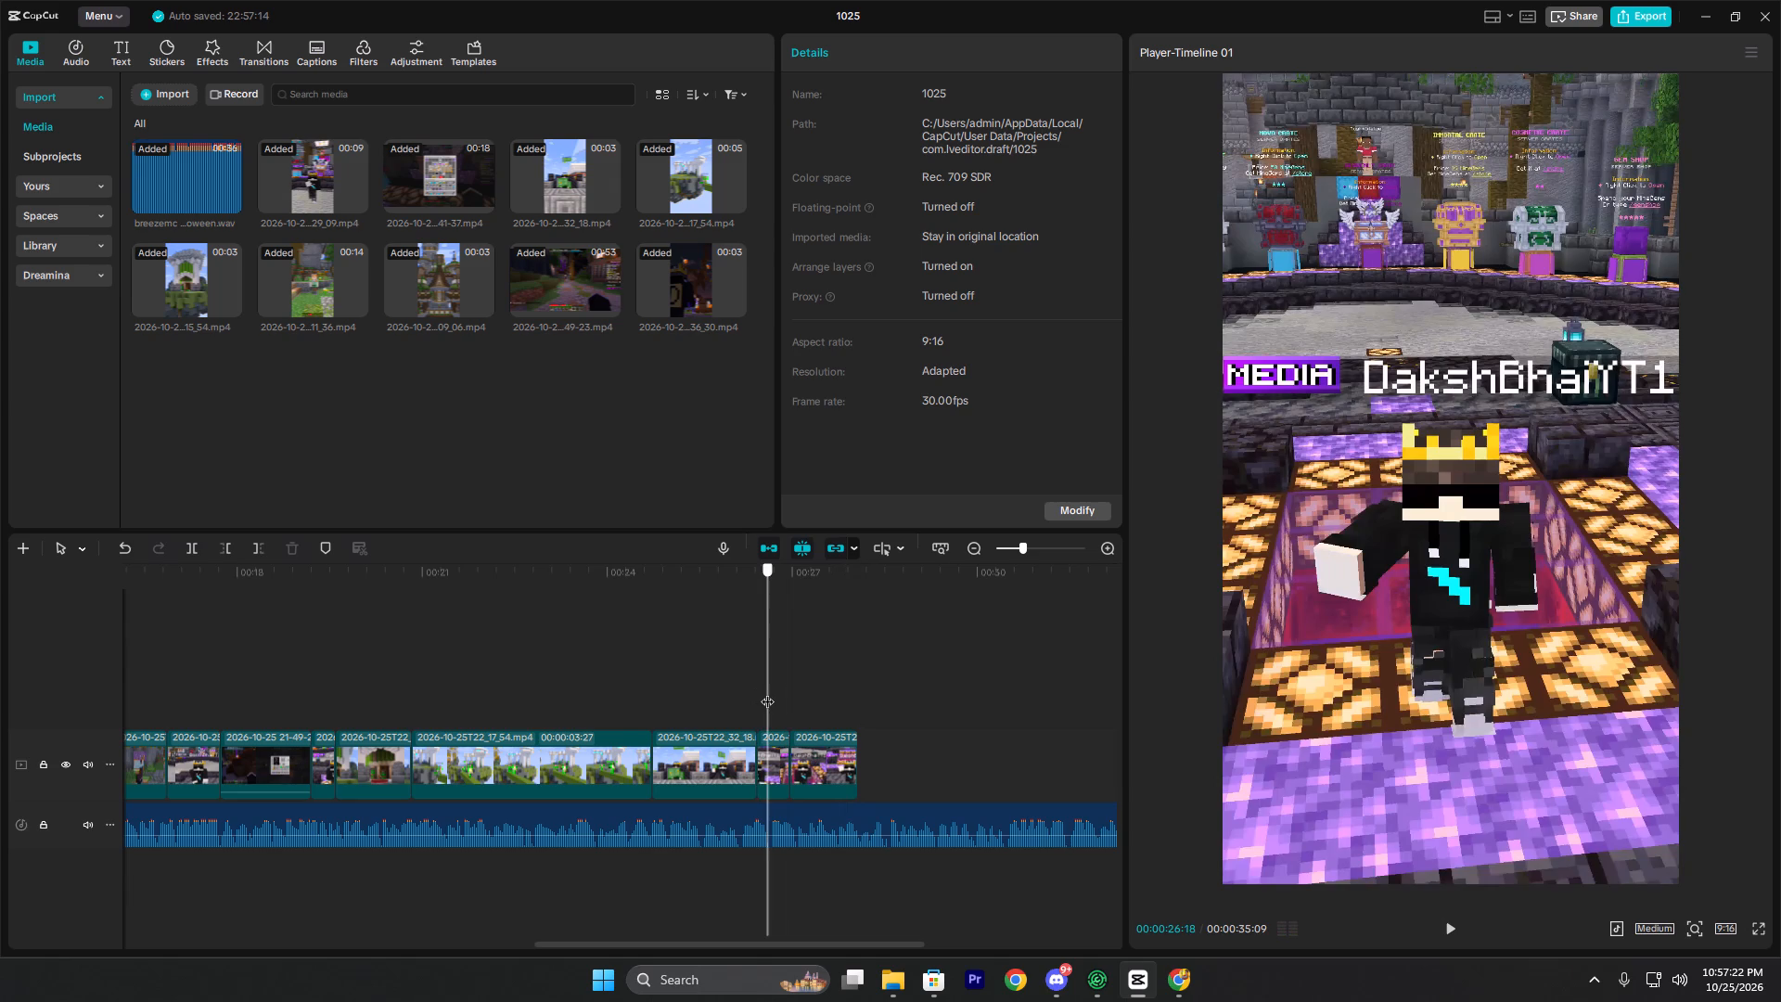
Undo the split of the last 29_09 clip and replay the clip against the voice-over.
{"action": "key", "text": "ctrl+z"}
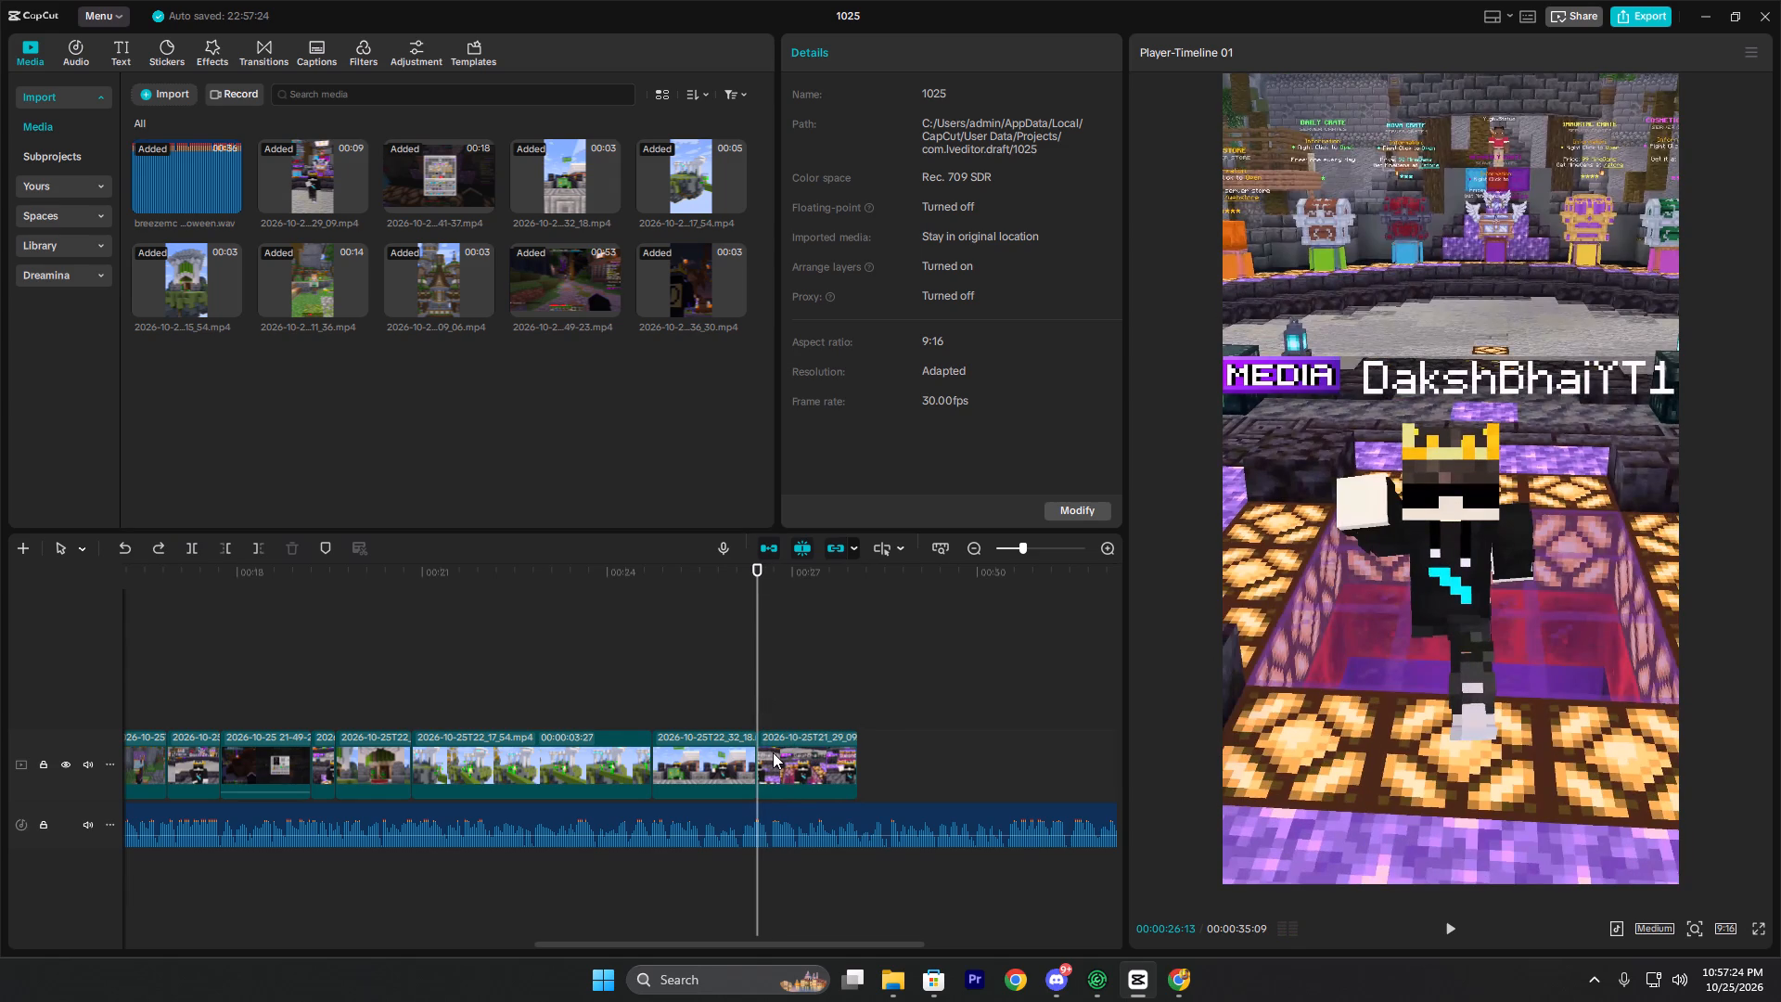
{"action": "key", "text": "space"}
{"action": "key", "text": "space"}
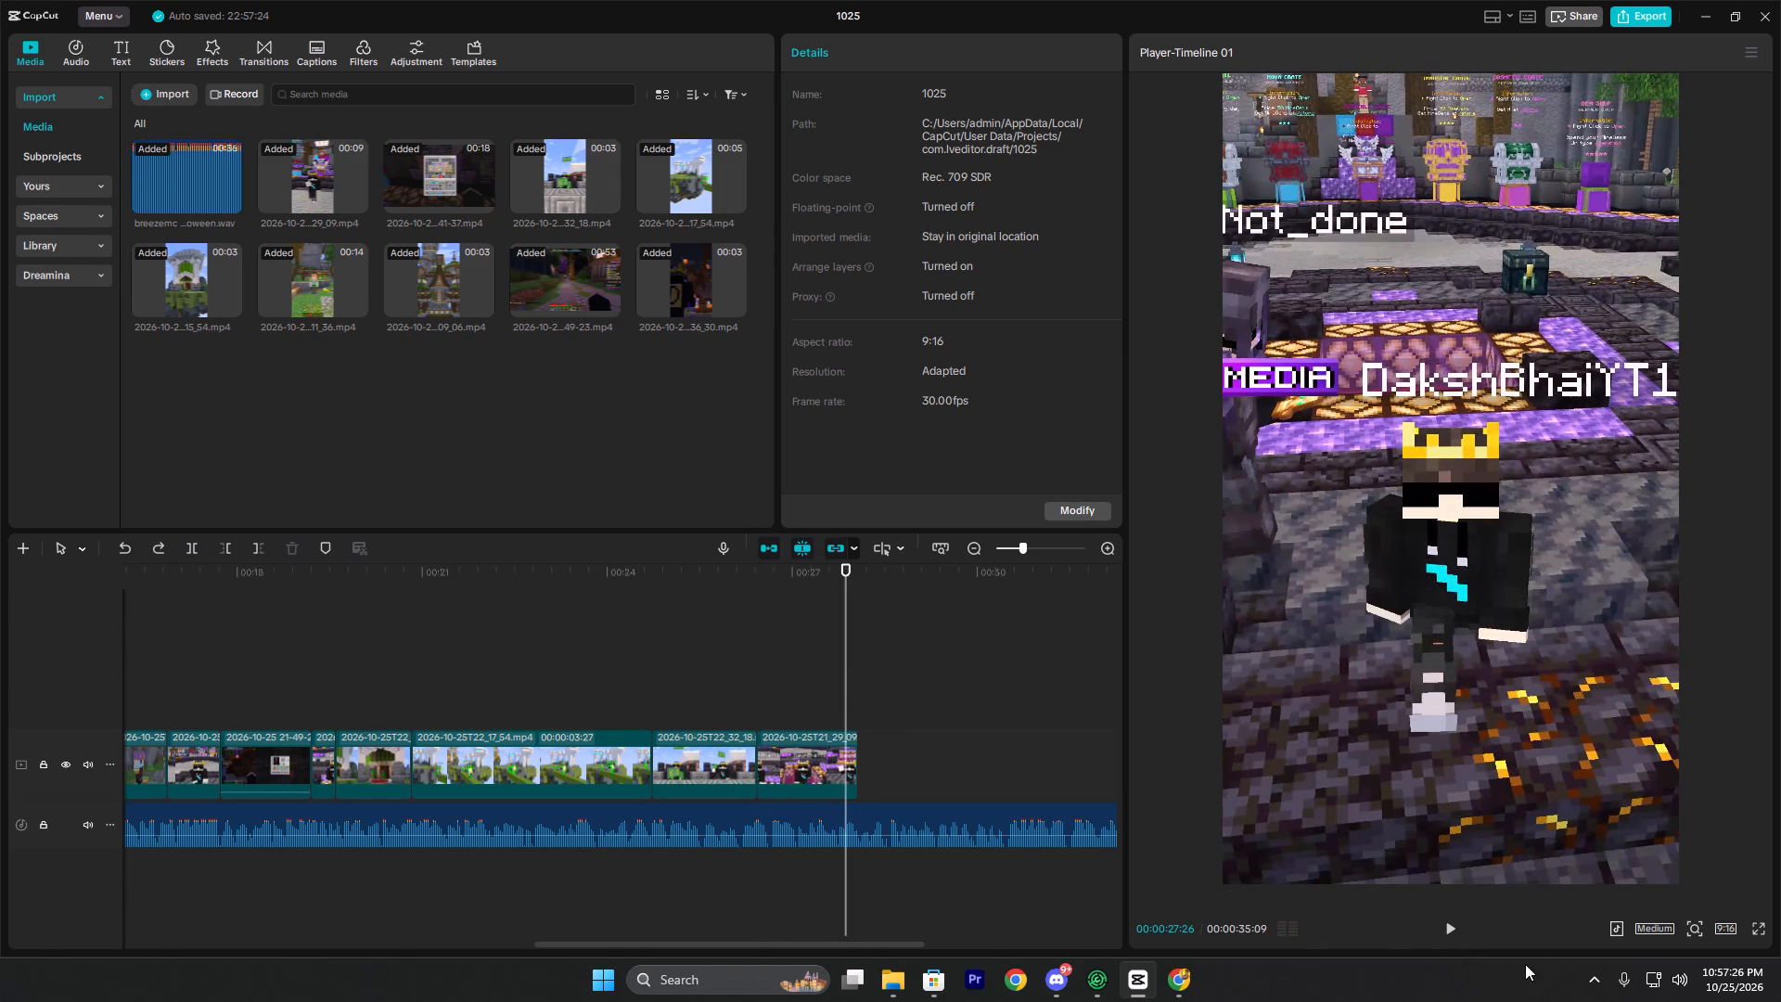
Show the hidden system tray icons.
{"action": "left_click", "coordinate": [1599, 985]}
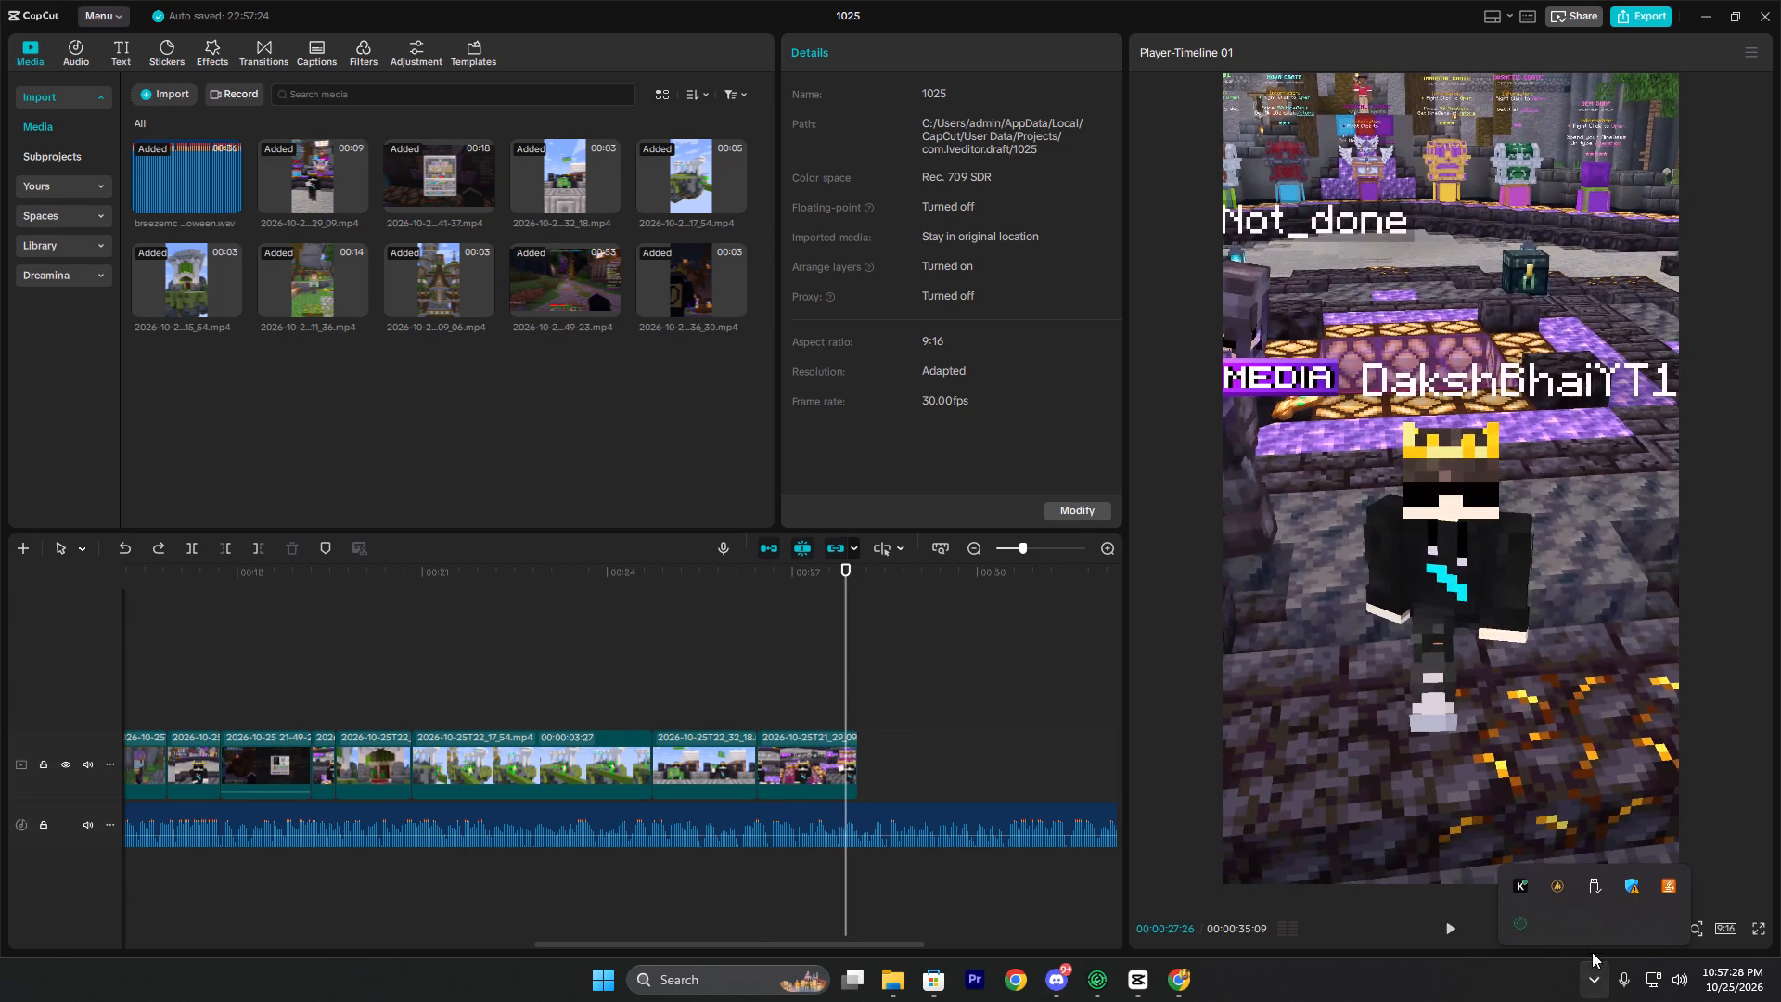
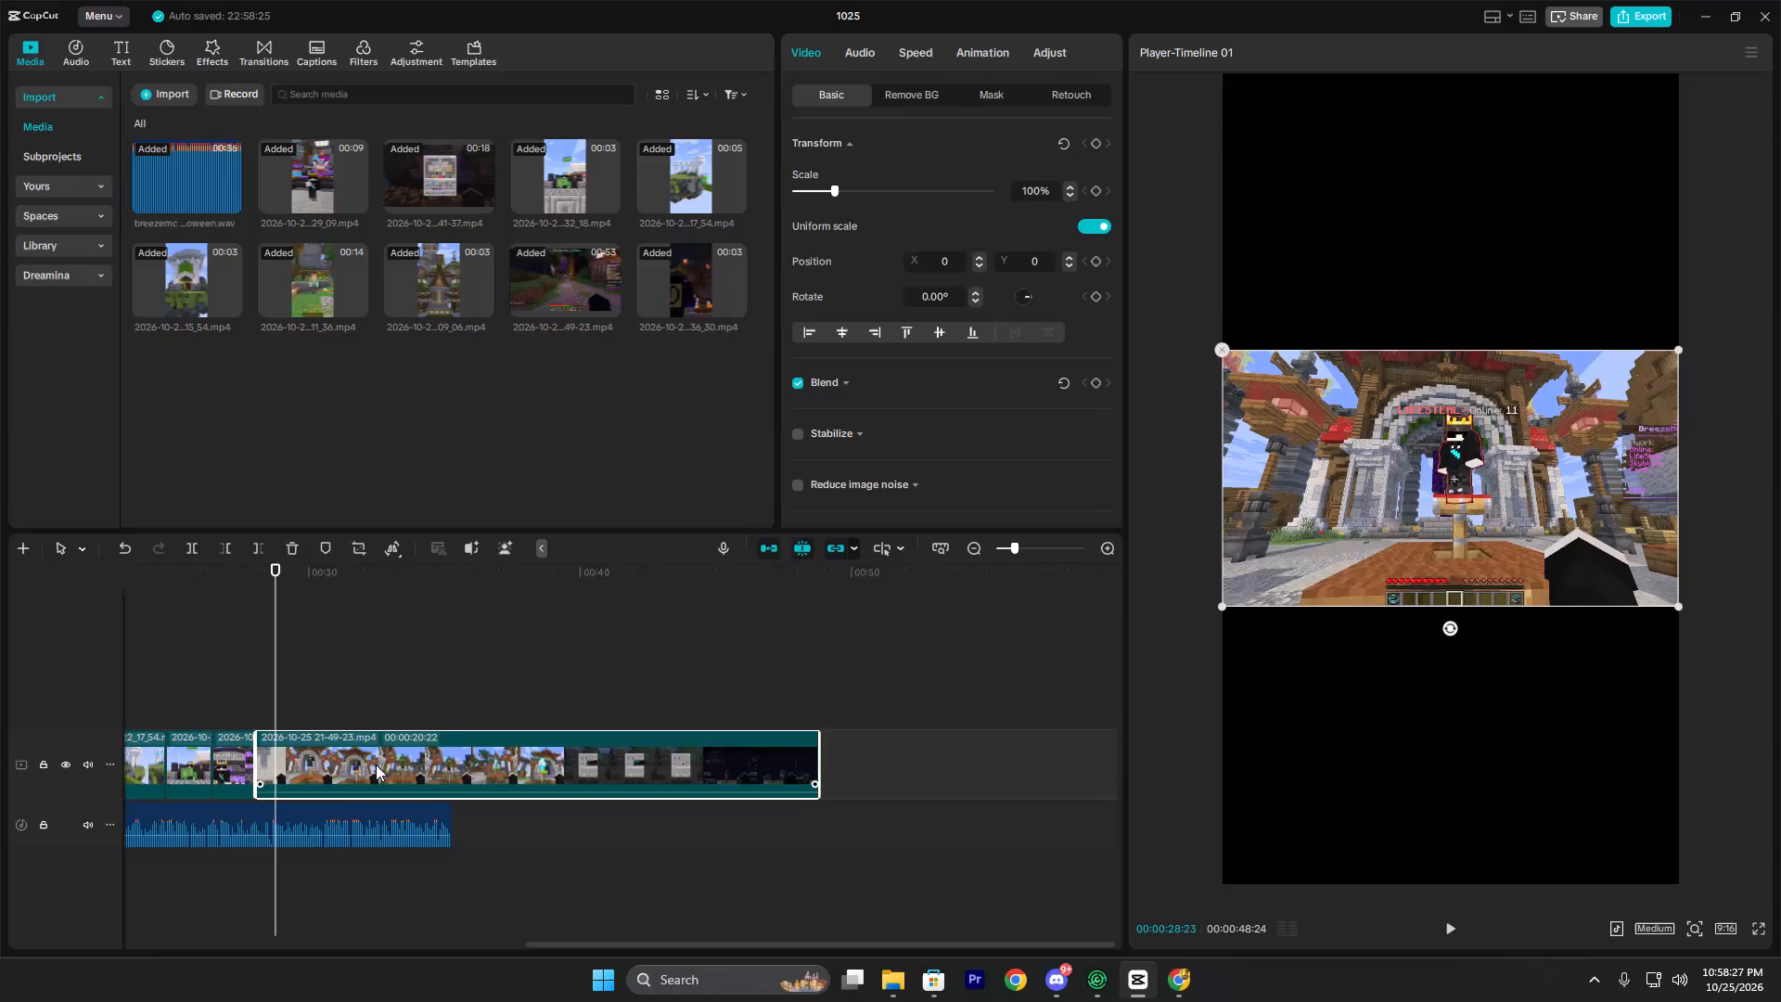
Trim the end of the last 29_09 clip to about 00:00:27:25, closing the gap, in time with the voice-over.
{"action": "left_click", "coordinate": [164, 695]}
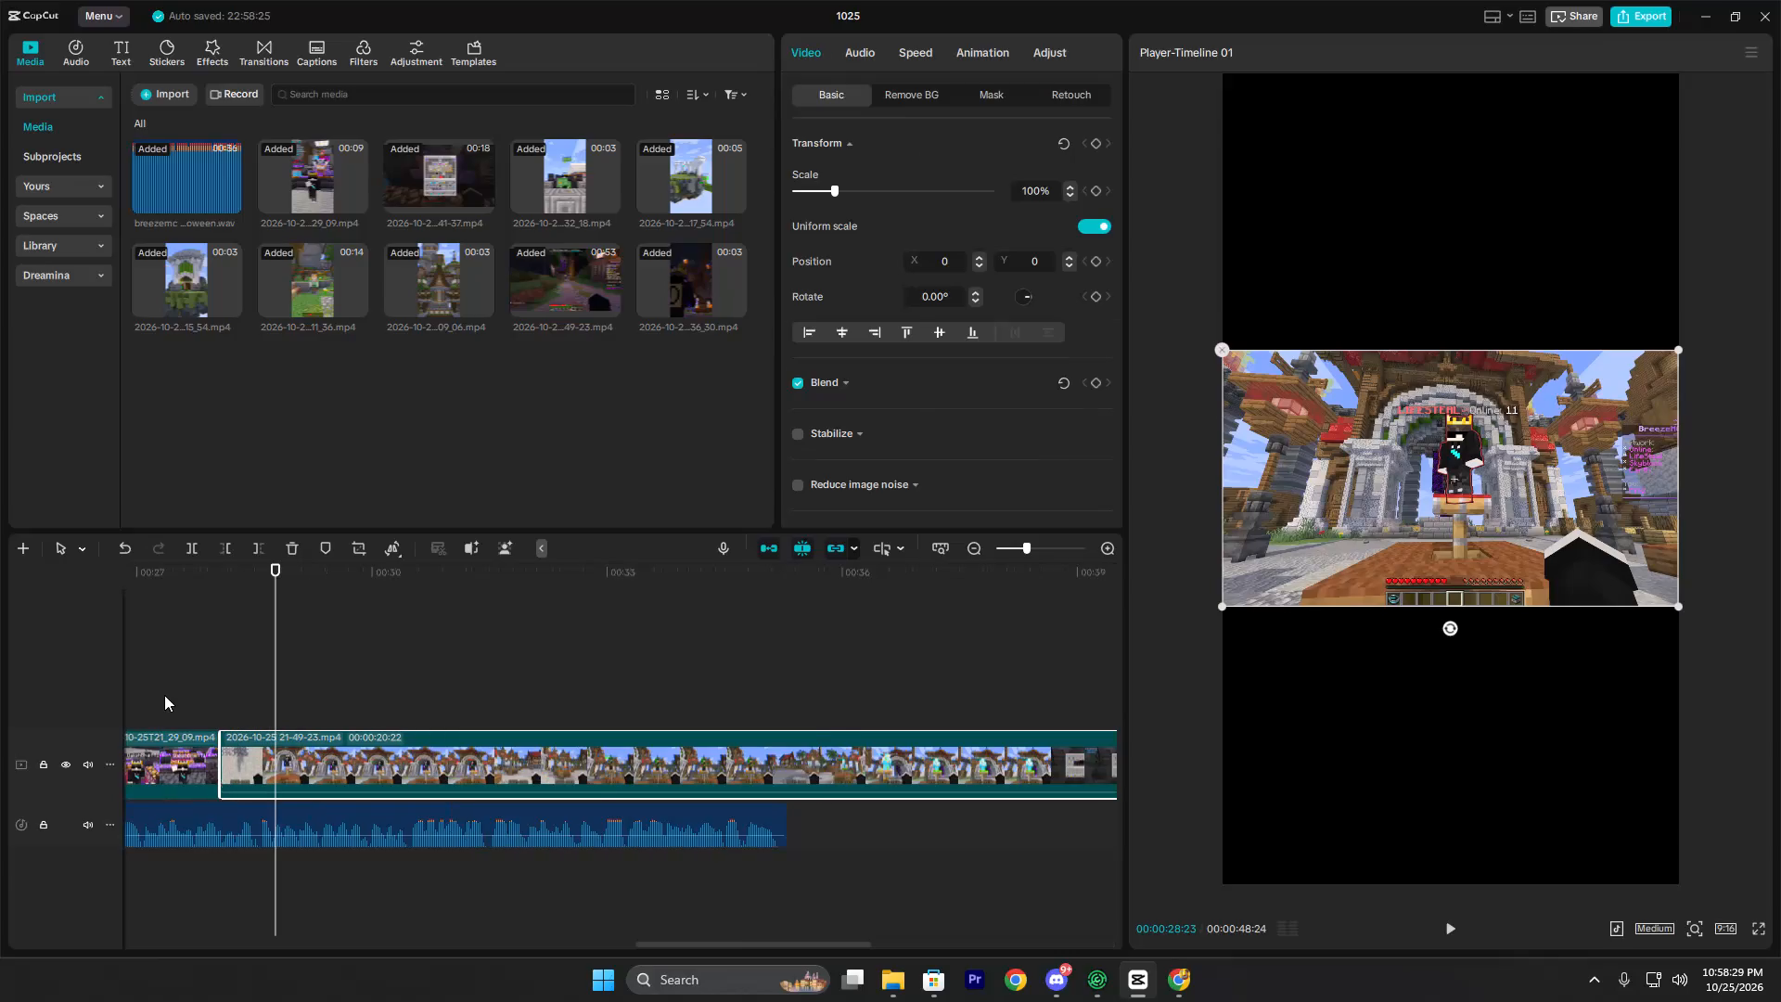
{"action": "key", "text": "space"}
{"action": "key", "text": "space"}
{"action": "key", "text": "space"}
{"action": "key", "text": "space"}
{"action": "key", "text": "space"}
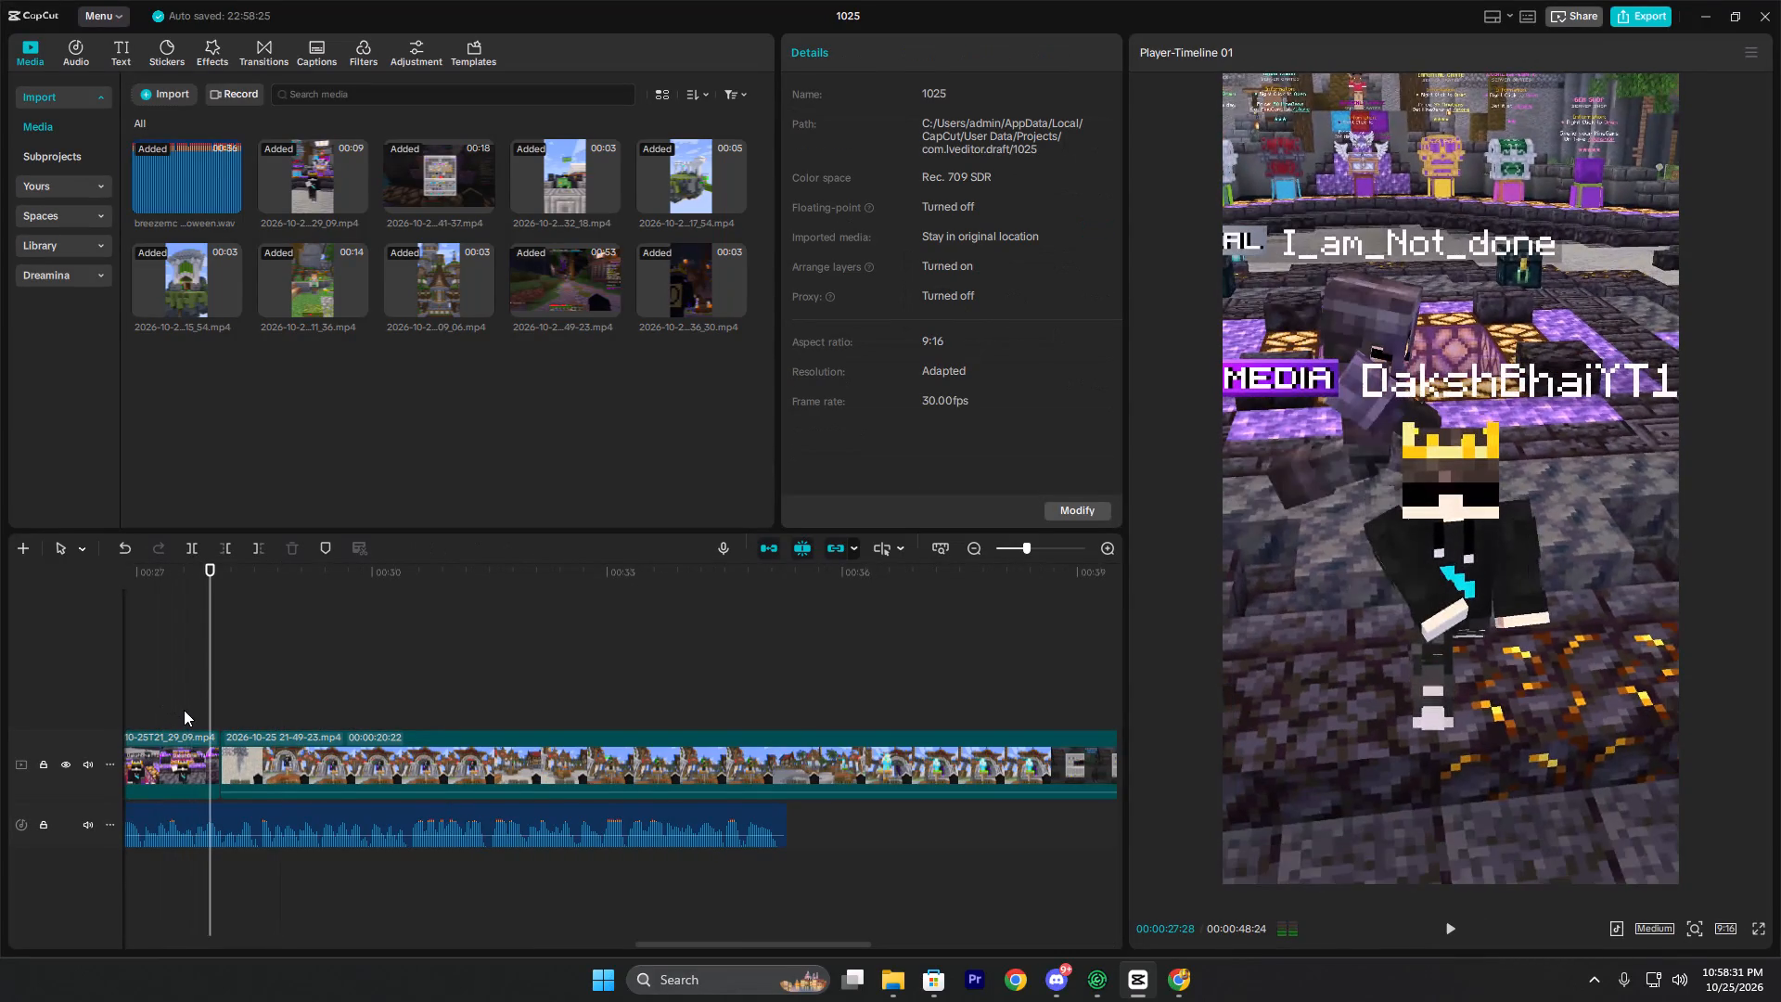
{"action": "left_click", "coordinate": [183, 711]}
{"action": "left_click", "coordinate": [158, 708]}
{"action": "key", "text": "space"}
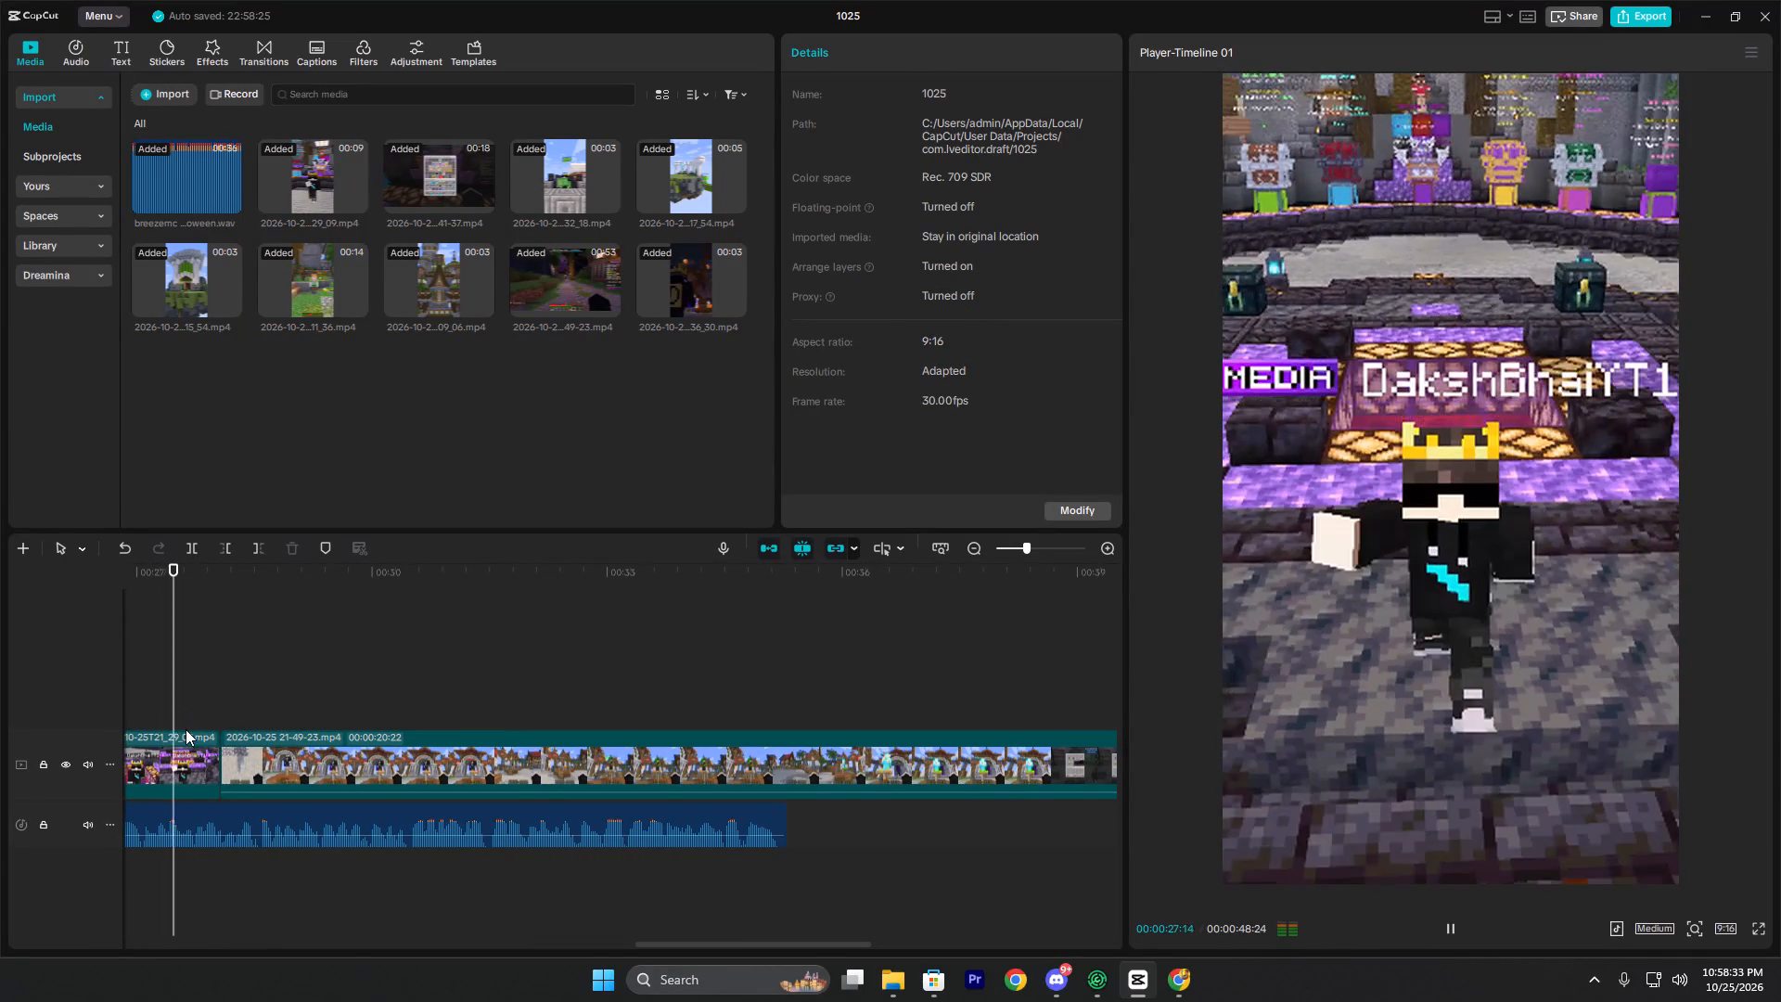
{"action": "key", "text": "space"}
{"action": "key", "text": "space"}
{"action": "key", "text": "space"}
{"action": "key", "text": "space"}
{"action": "key", "text": "space"}
{"action": "type", "text": "w"}
{"action": "key", "text": "space"}
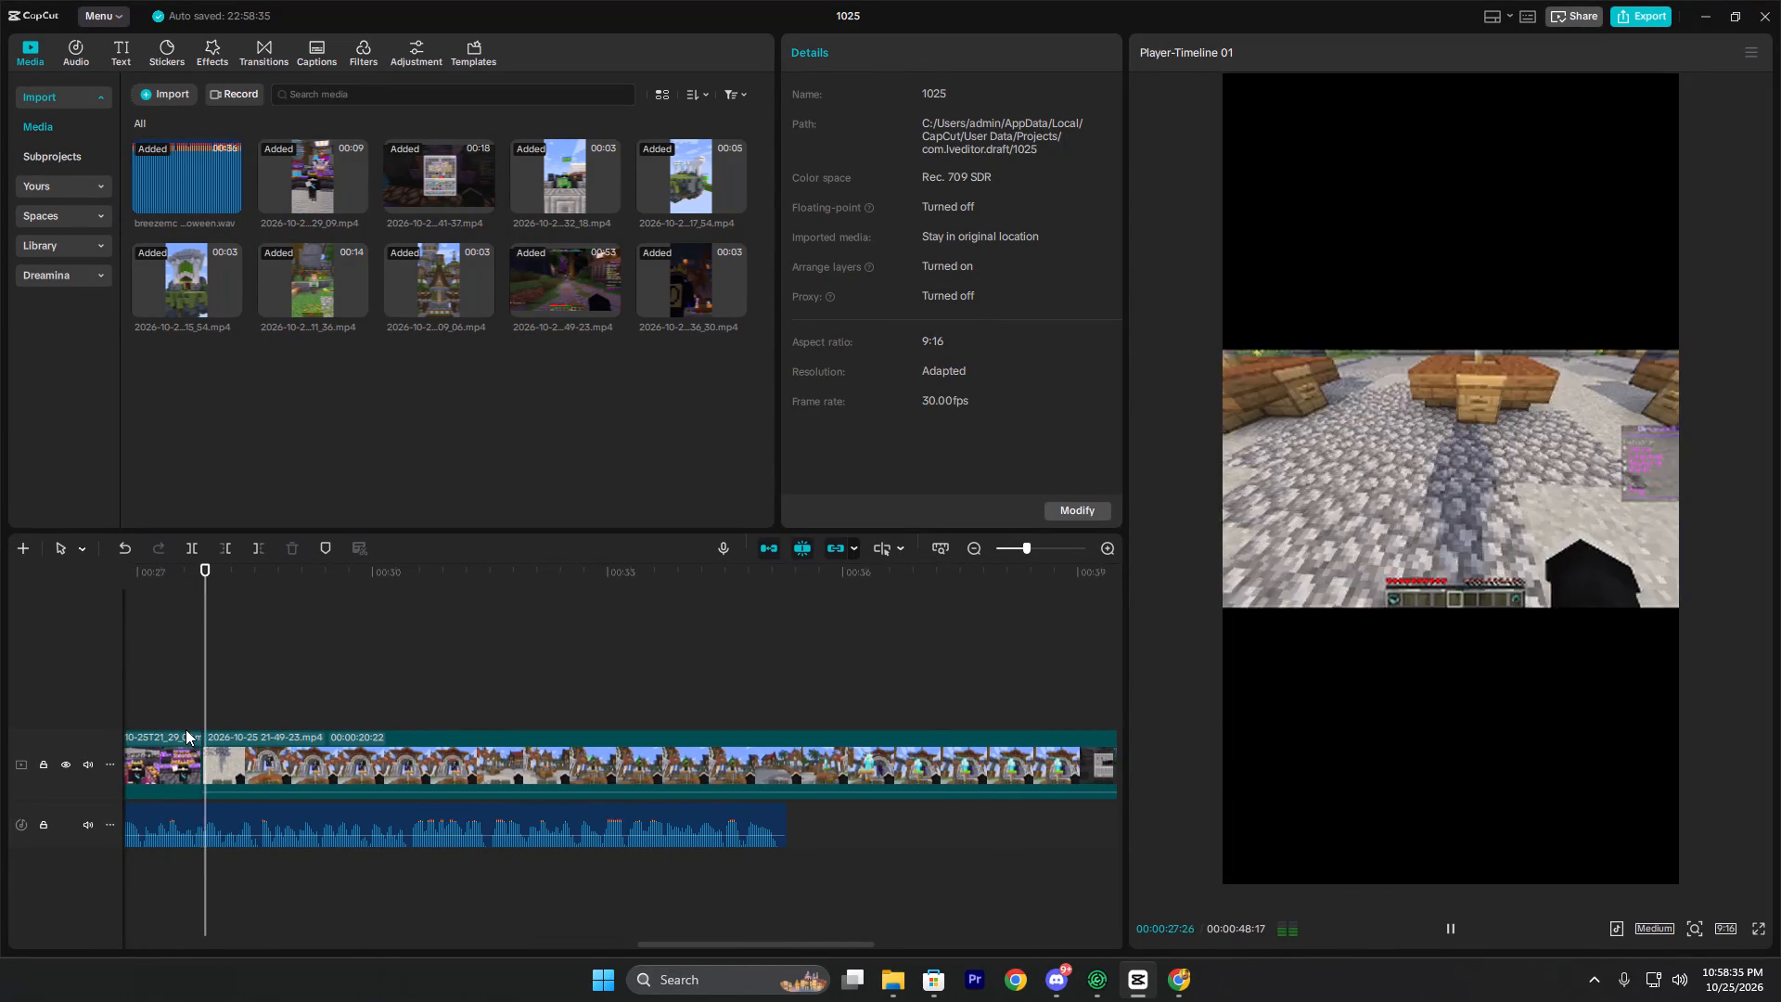
{"action": "key", "text": "space"}
Trim the start of the 21-49-23 clip to leave it 00:00:20:10 long, opening on the black-clad statue.
{"action": "left_click", "coordinate": [206, 710]}
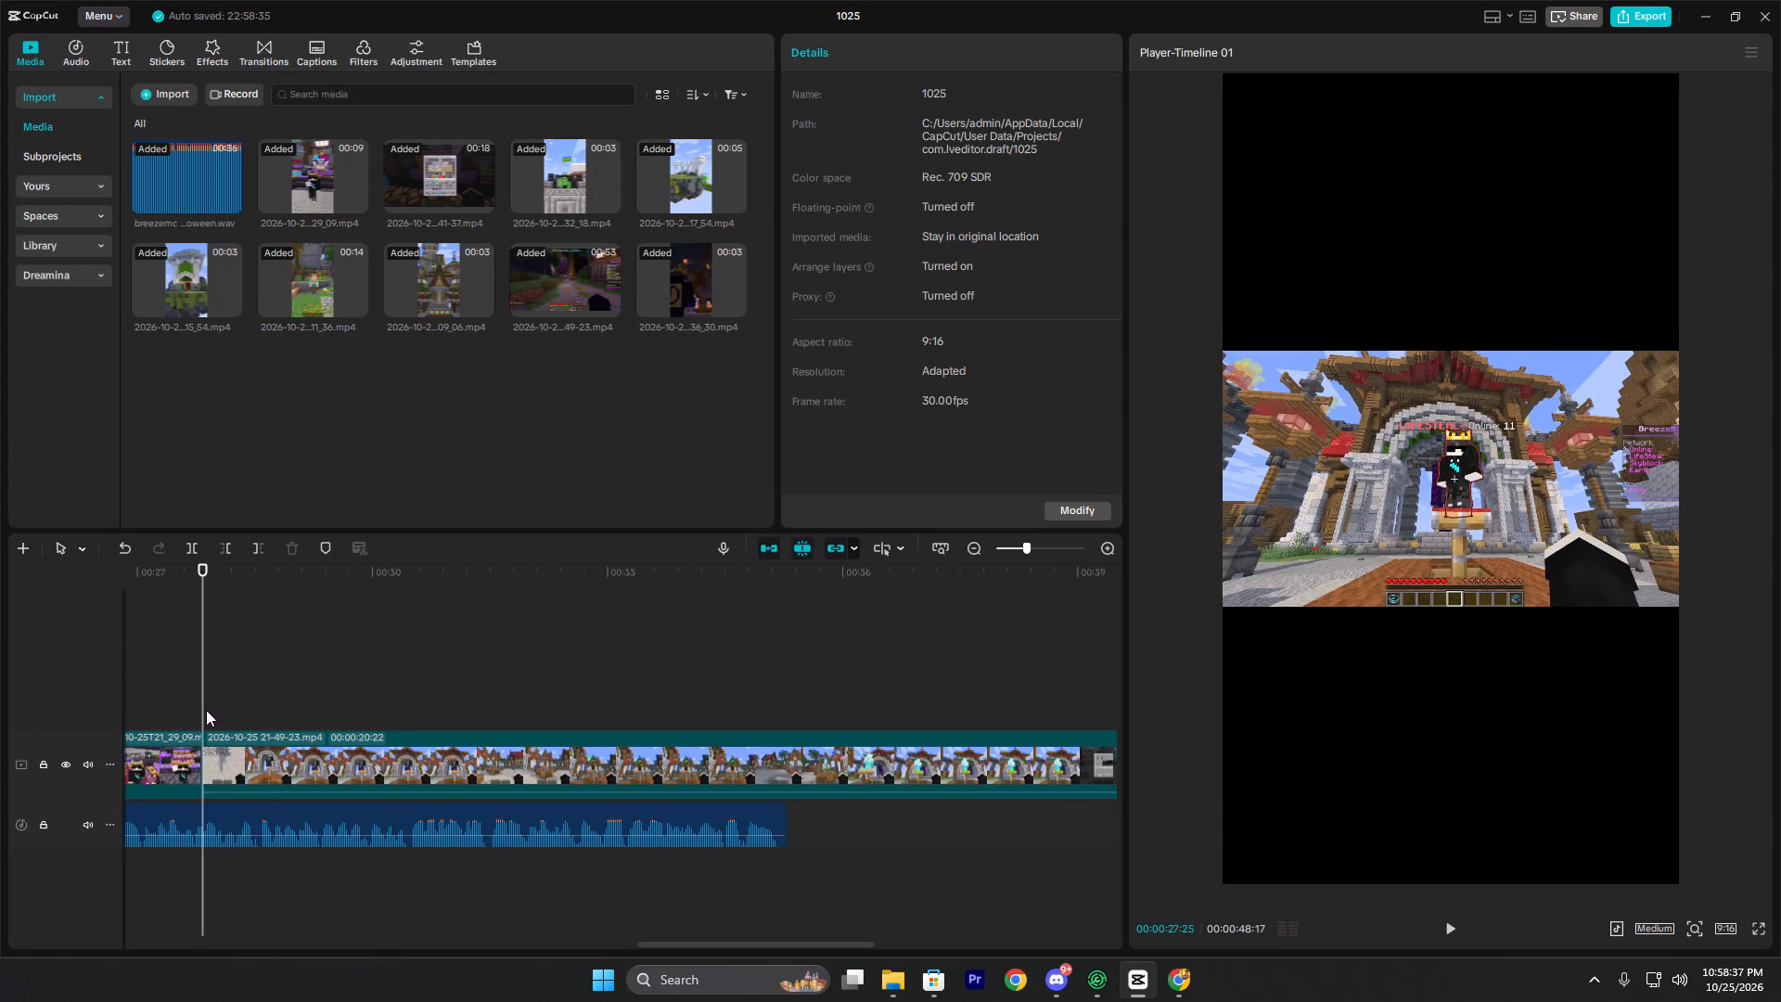
{"action": "left_click_drag", "start_coordinate": [206, 710], "coordinate": [233, 717]}
{"action": "type", "text": "q"}
Split the 21-49-23 clip at 00:00:28:13, in time with the voice-over.
{"action": "key", "text": "space"}
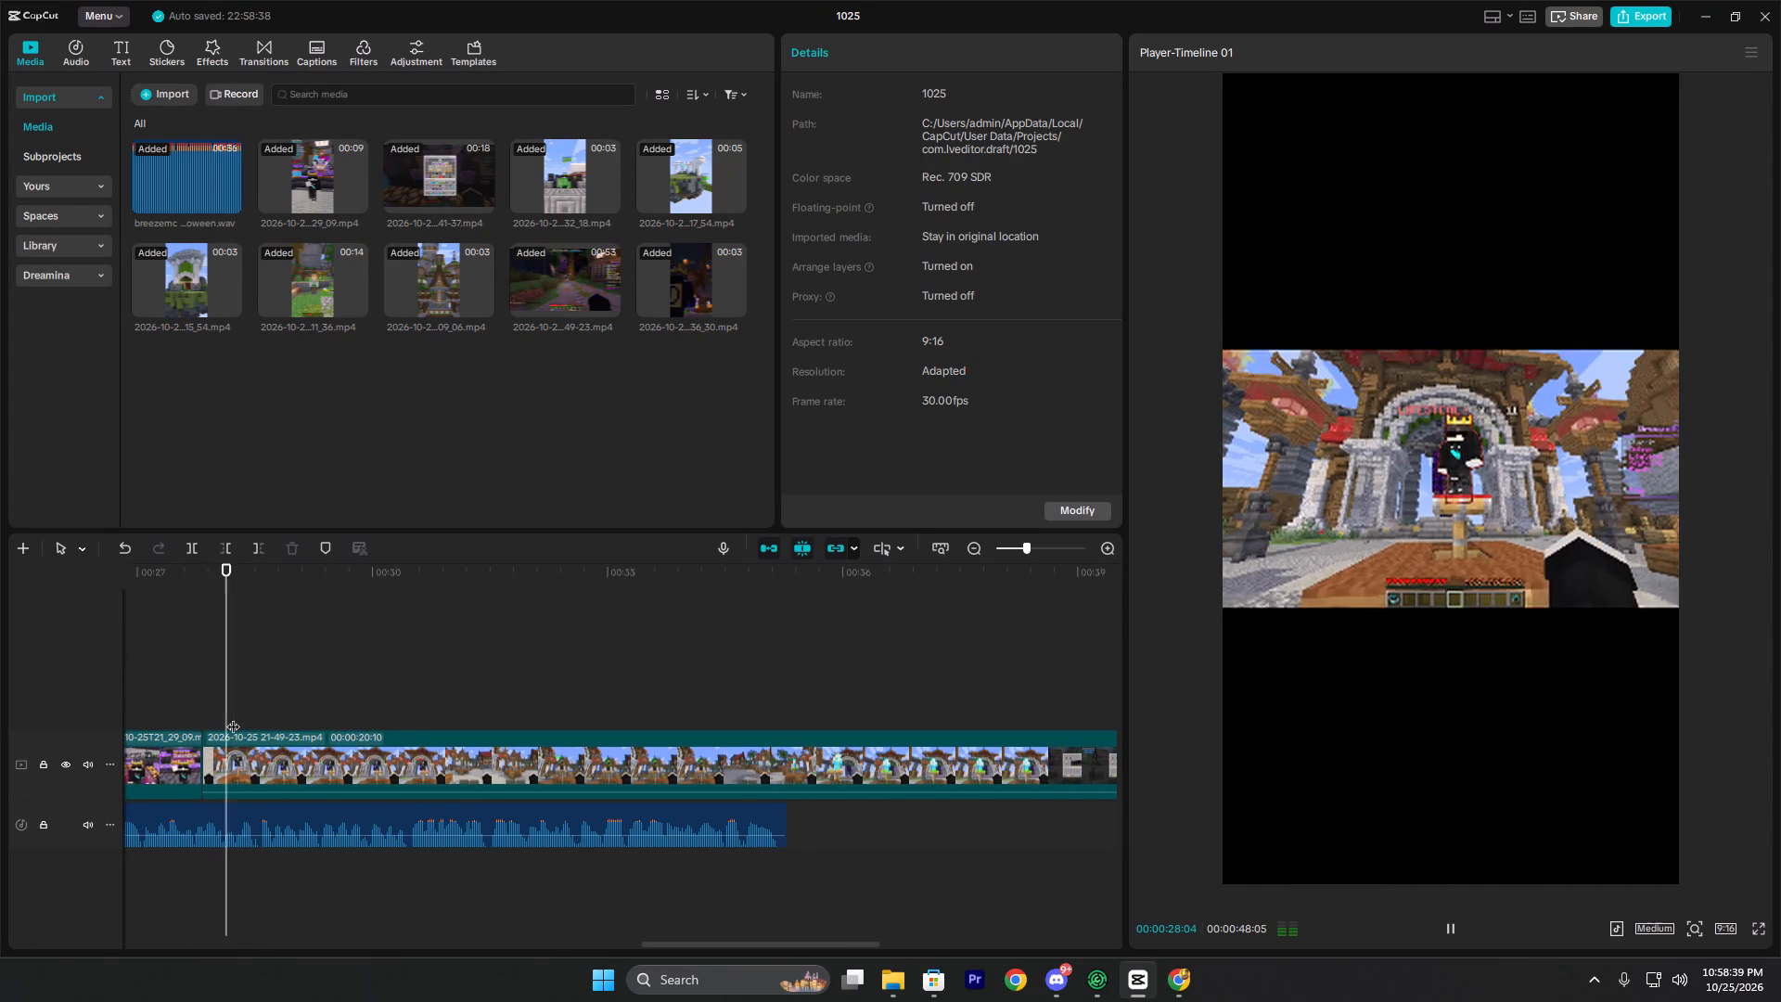
{"action": "key", "text": "space"}
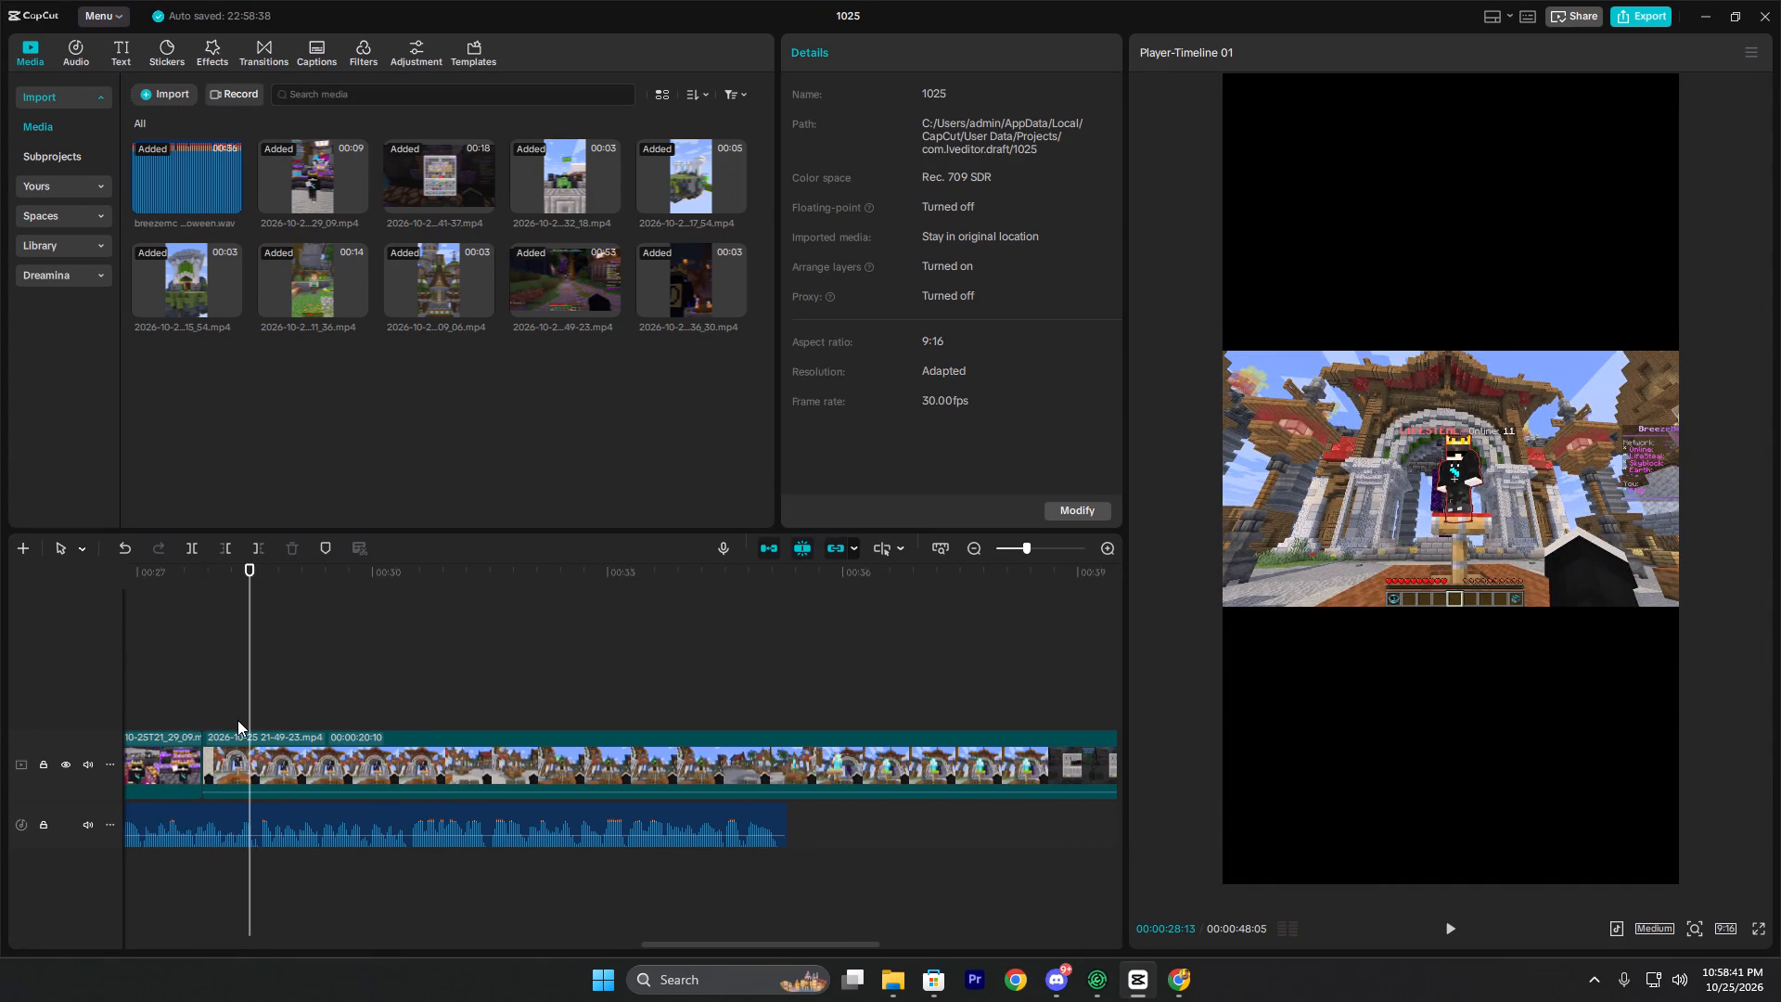
{"action": "key", "text": "ctrl+b"}
Trim the start of the second 21-49-23 part up to 00:00:31:12, cutting ahead to the green EARTH statue.
{"action": "key", "text": "space"}
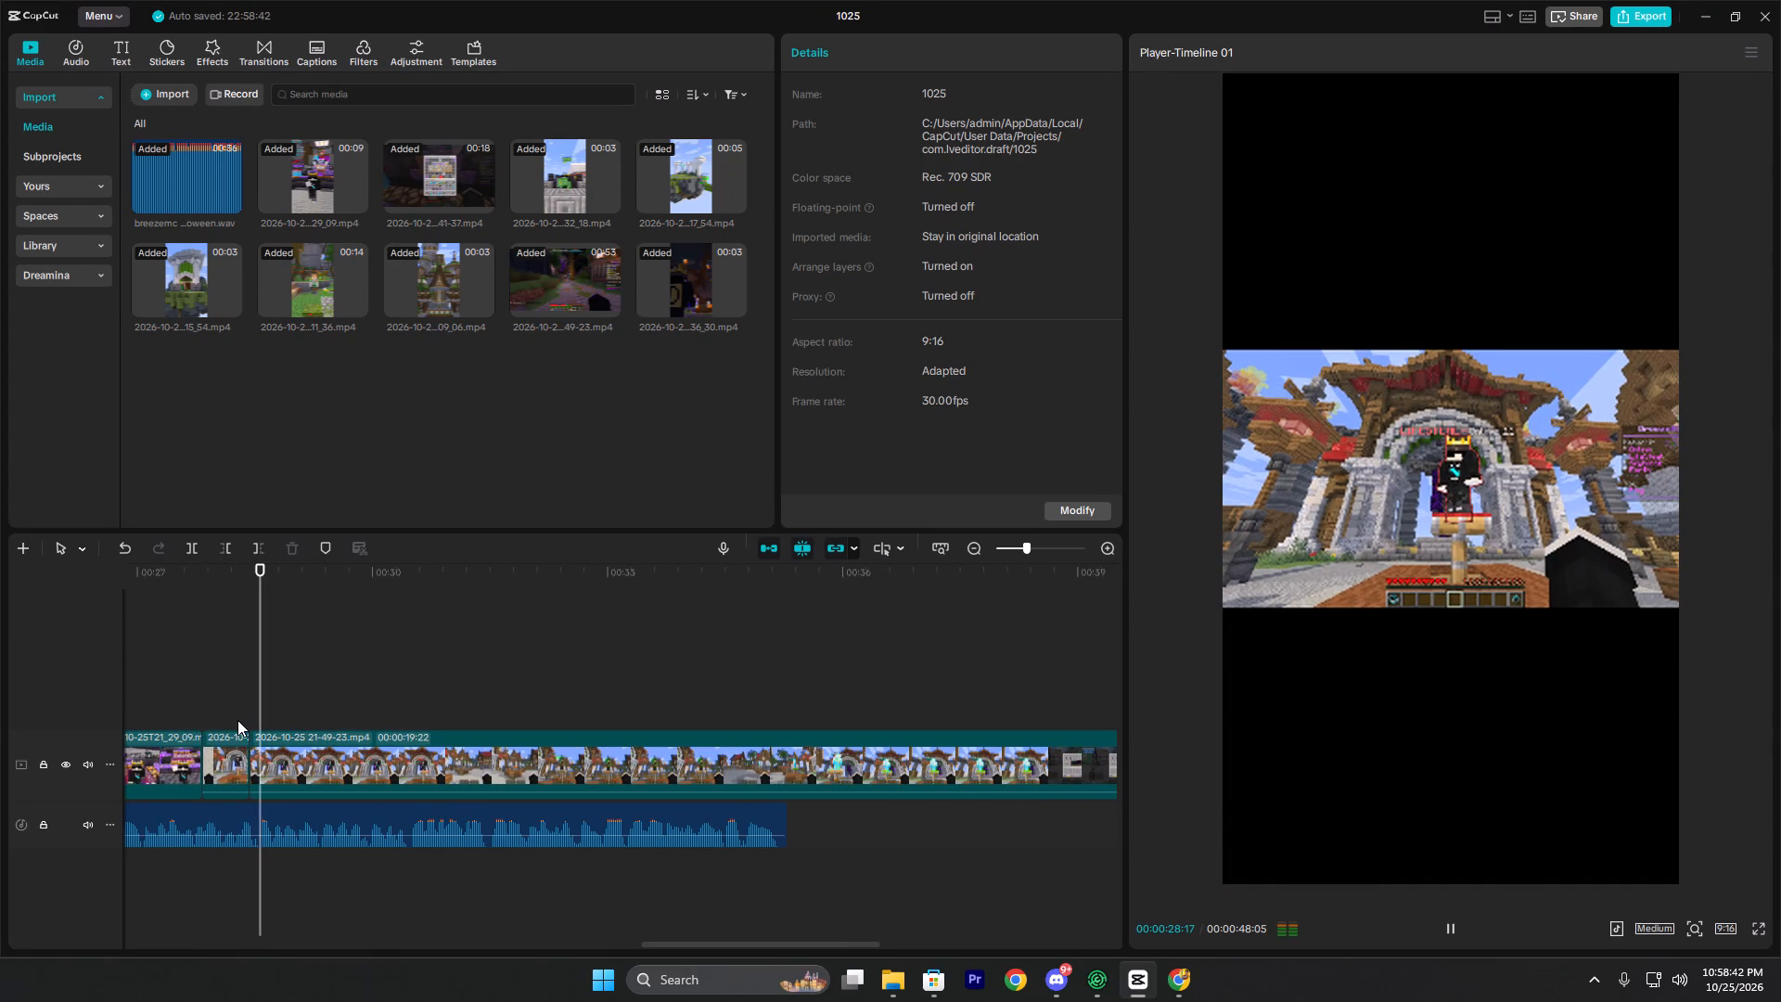
{"action": "key", "text": "space"}
{"action": "key", "text": "space"}
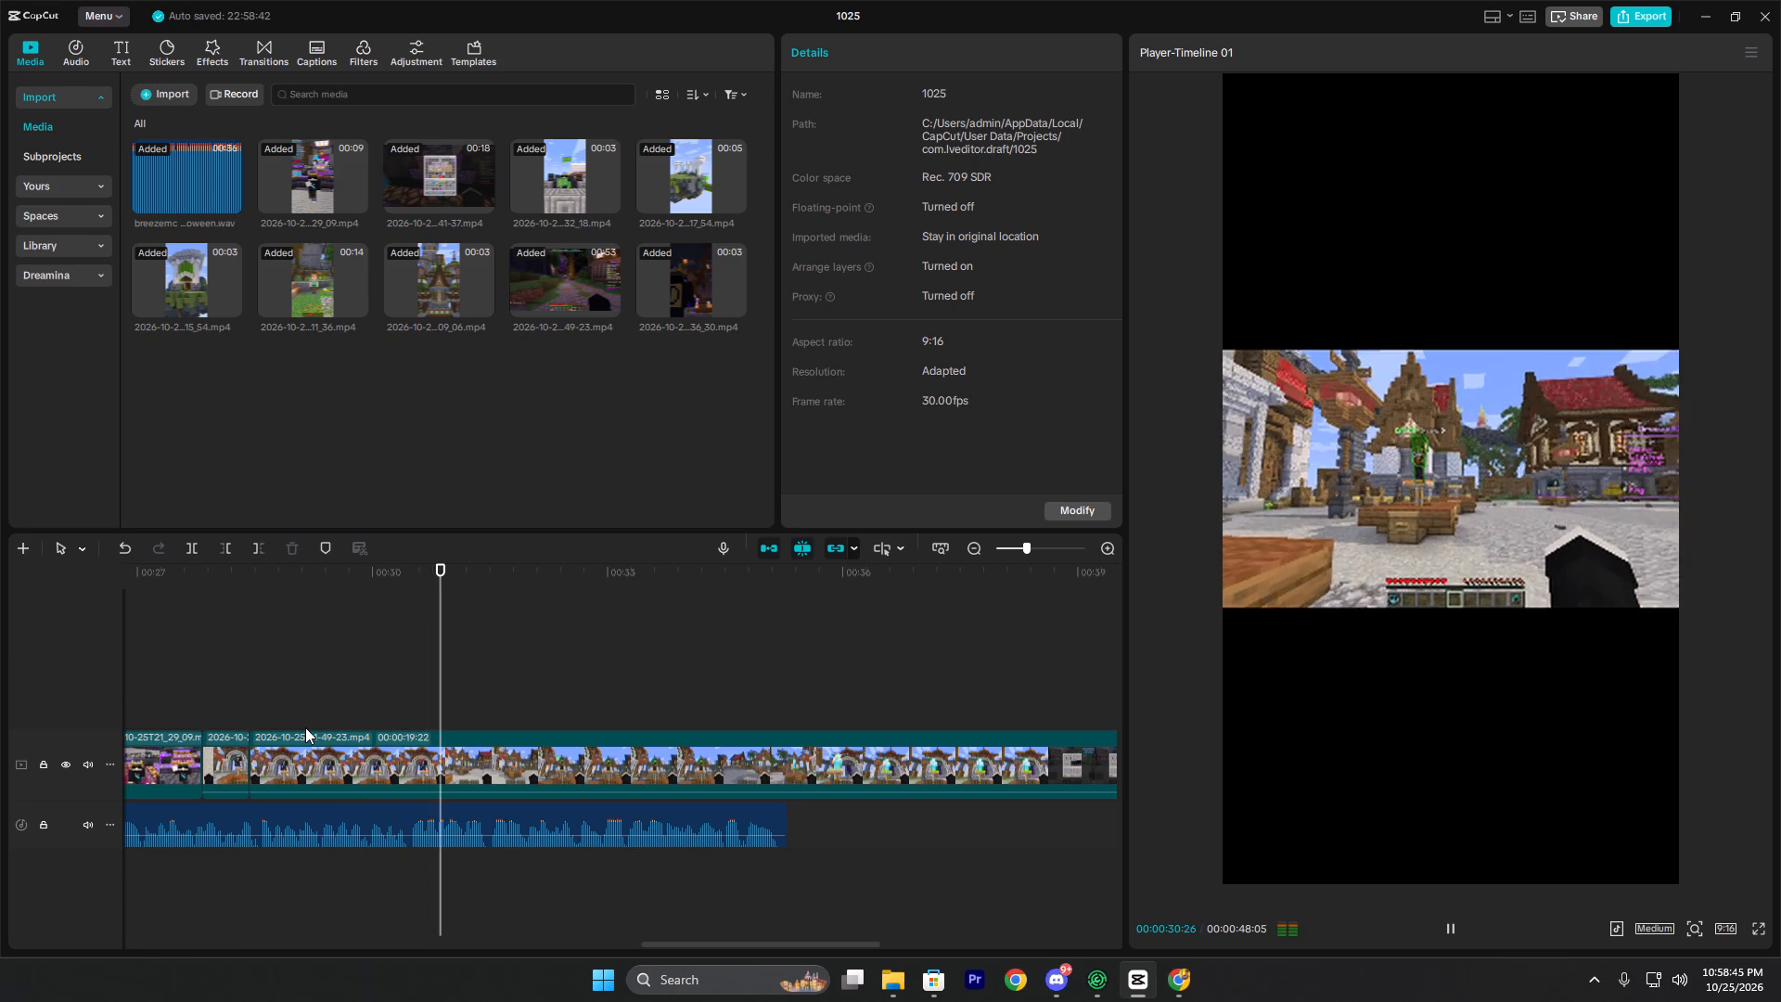
{"action": "key", "text": "space"}
{"action": "type", "text": "q"}
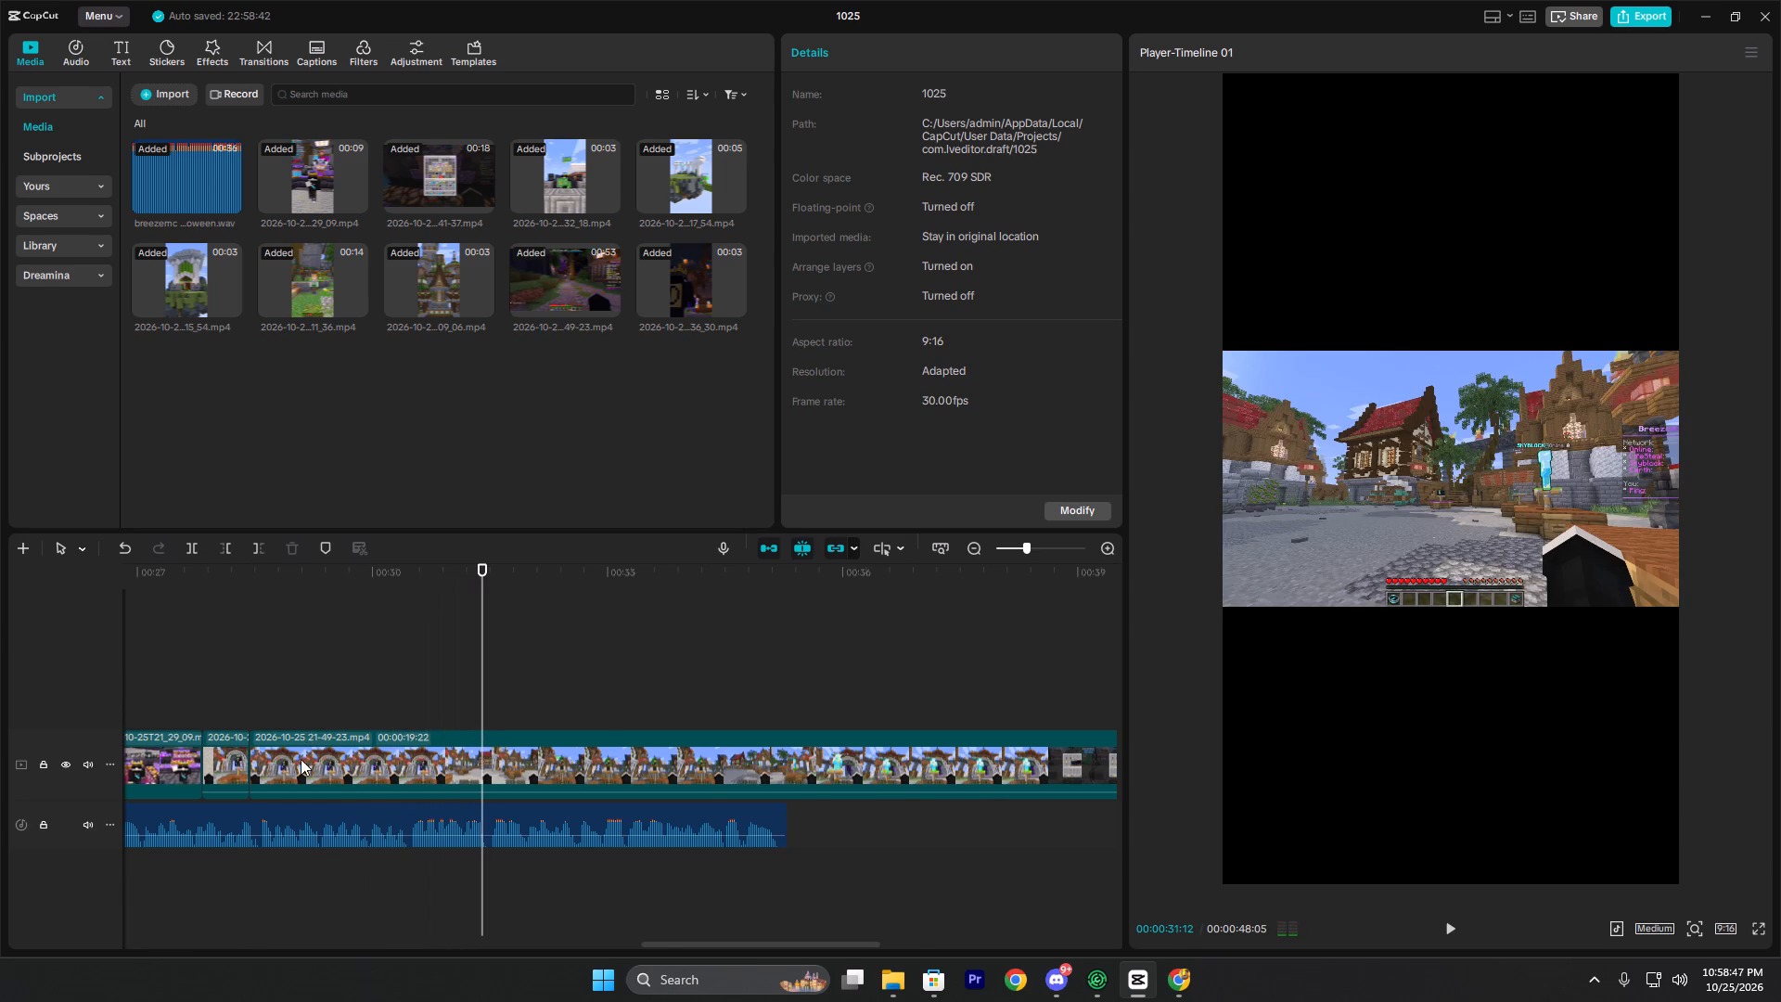
Split the EARTH statue footage at 00:00:29:09 to match the voice-over.
{"action": "key", "text": "space"}
{"action": "key", "text": "space"}
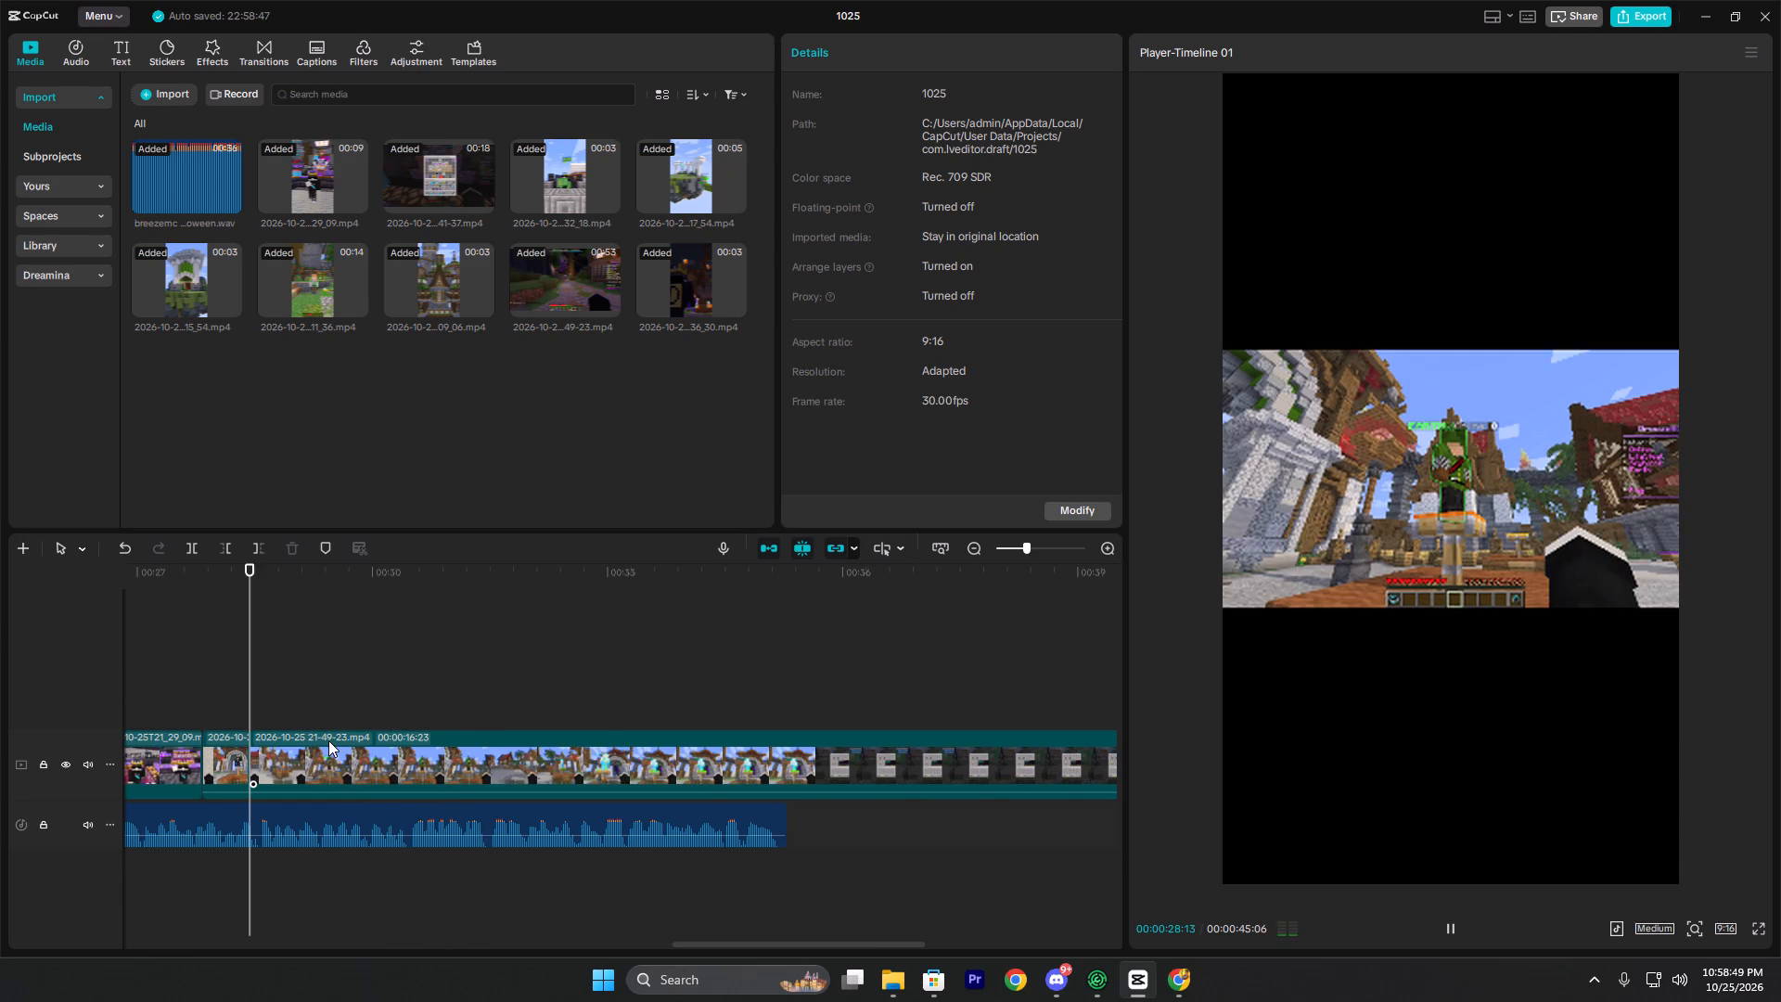
{"action": "left_click", "coordinate": [259, 697]}
{"action": "left_click", "coordinate": [250, 695]}
{"action": "key", "text": "space"}
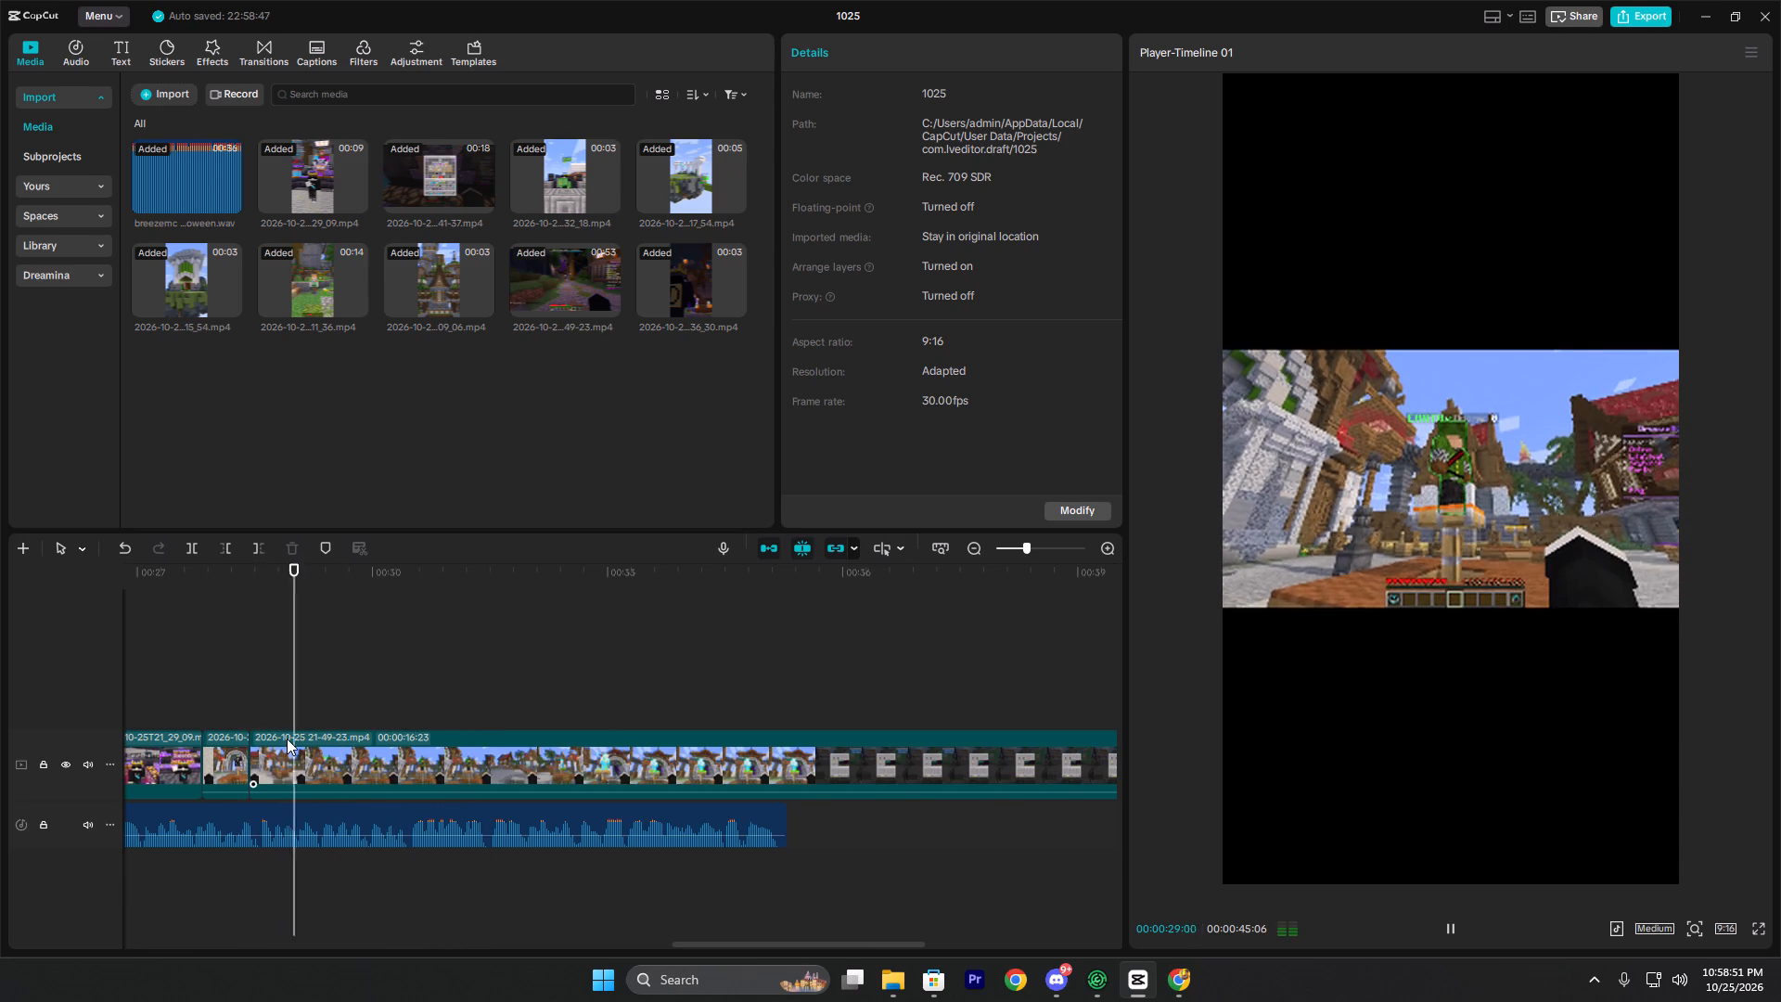
{"action": "key", "text": "space"}
{"action": "key", "text": "space"}
{"action": "key", "text": "space"}
{"action": "key", "text": "ctrl+b"}
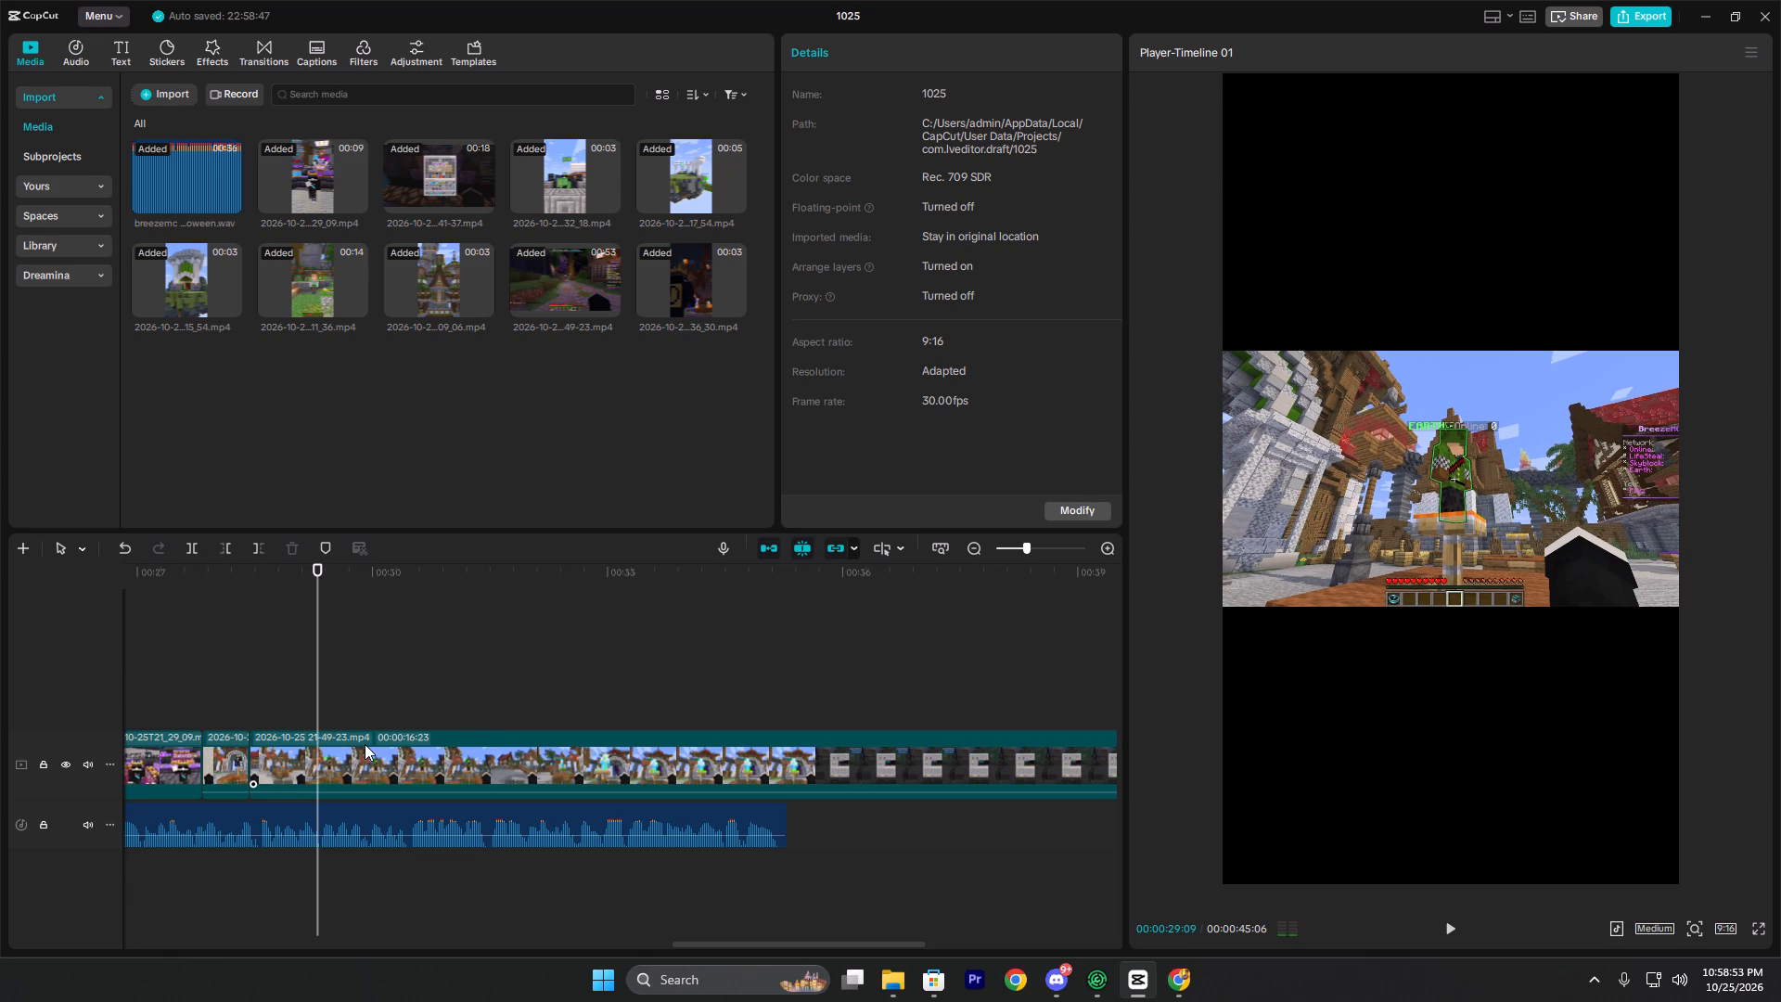
Trim the start of the last 21-49-23 part up to 00:00:32:19, cutting ahead to the SKYBLOCK statue.
{"action": "key", "text": "space"}
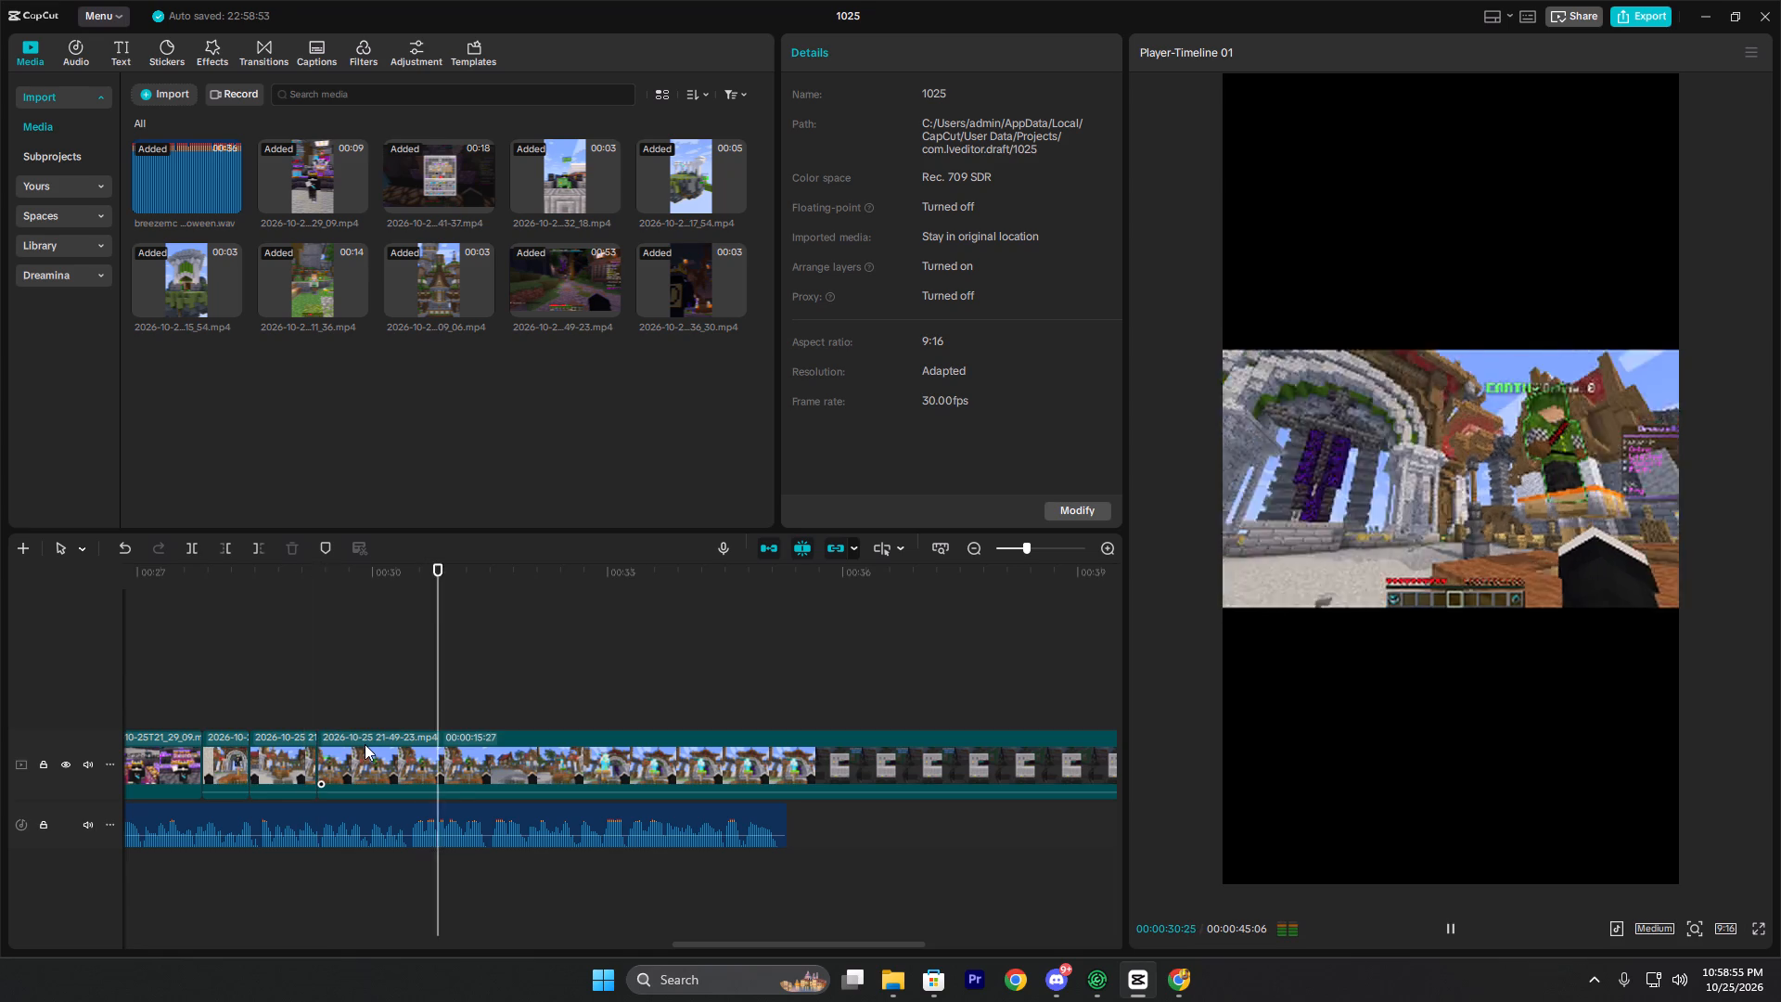
{"action": "key", "text": "space"}
{"action": "key", "text": "space"}
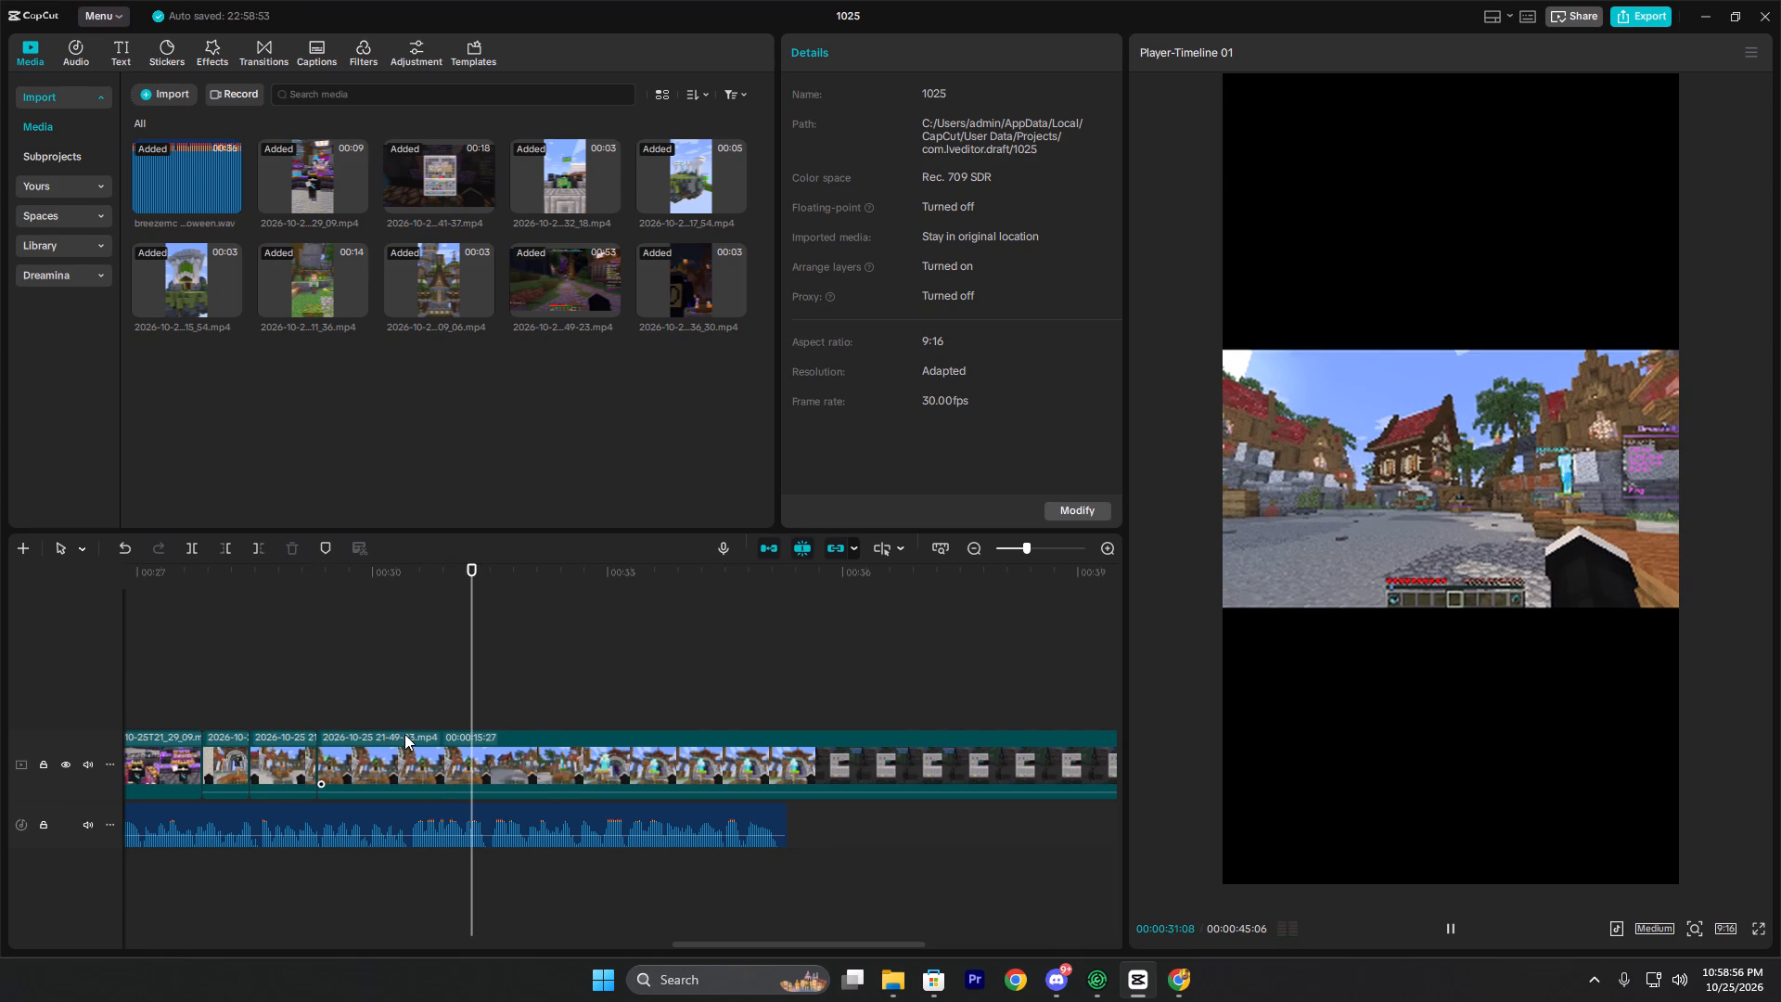
{"action": "key", "text": "space"}
{"action": "key", "text": "space"}
{"action": "key", "text": "space"}
{"action": "type", "text": "q"}
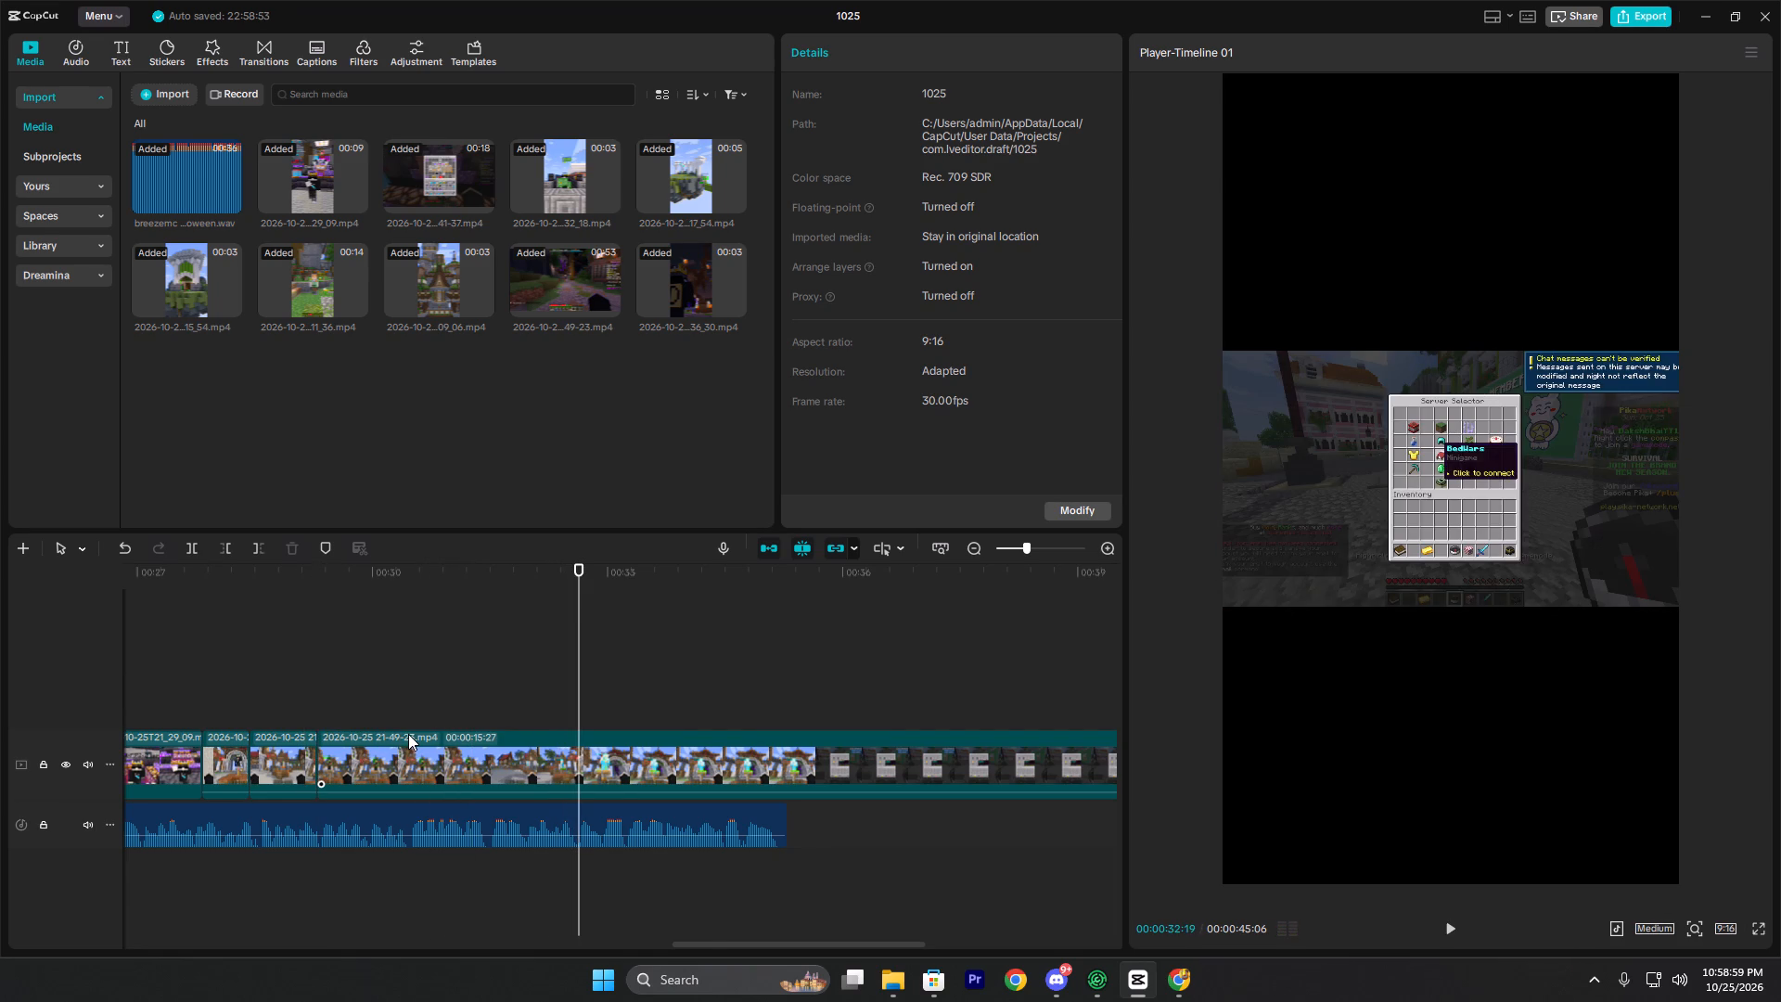
Trim the end of the SKYBLOCK statue part at 00:00:30:17, removing the remaining 21-49-23 footage.
{"action": "key", "text": "space"}
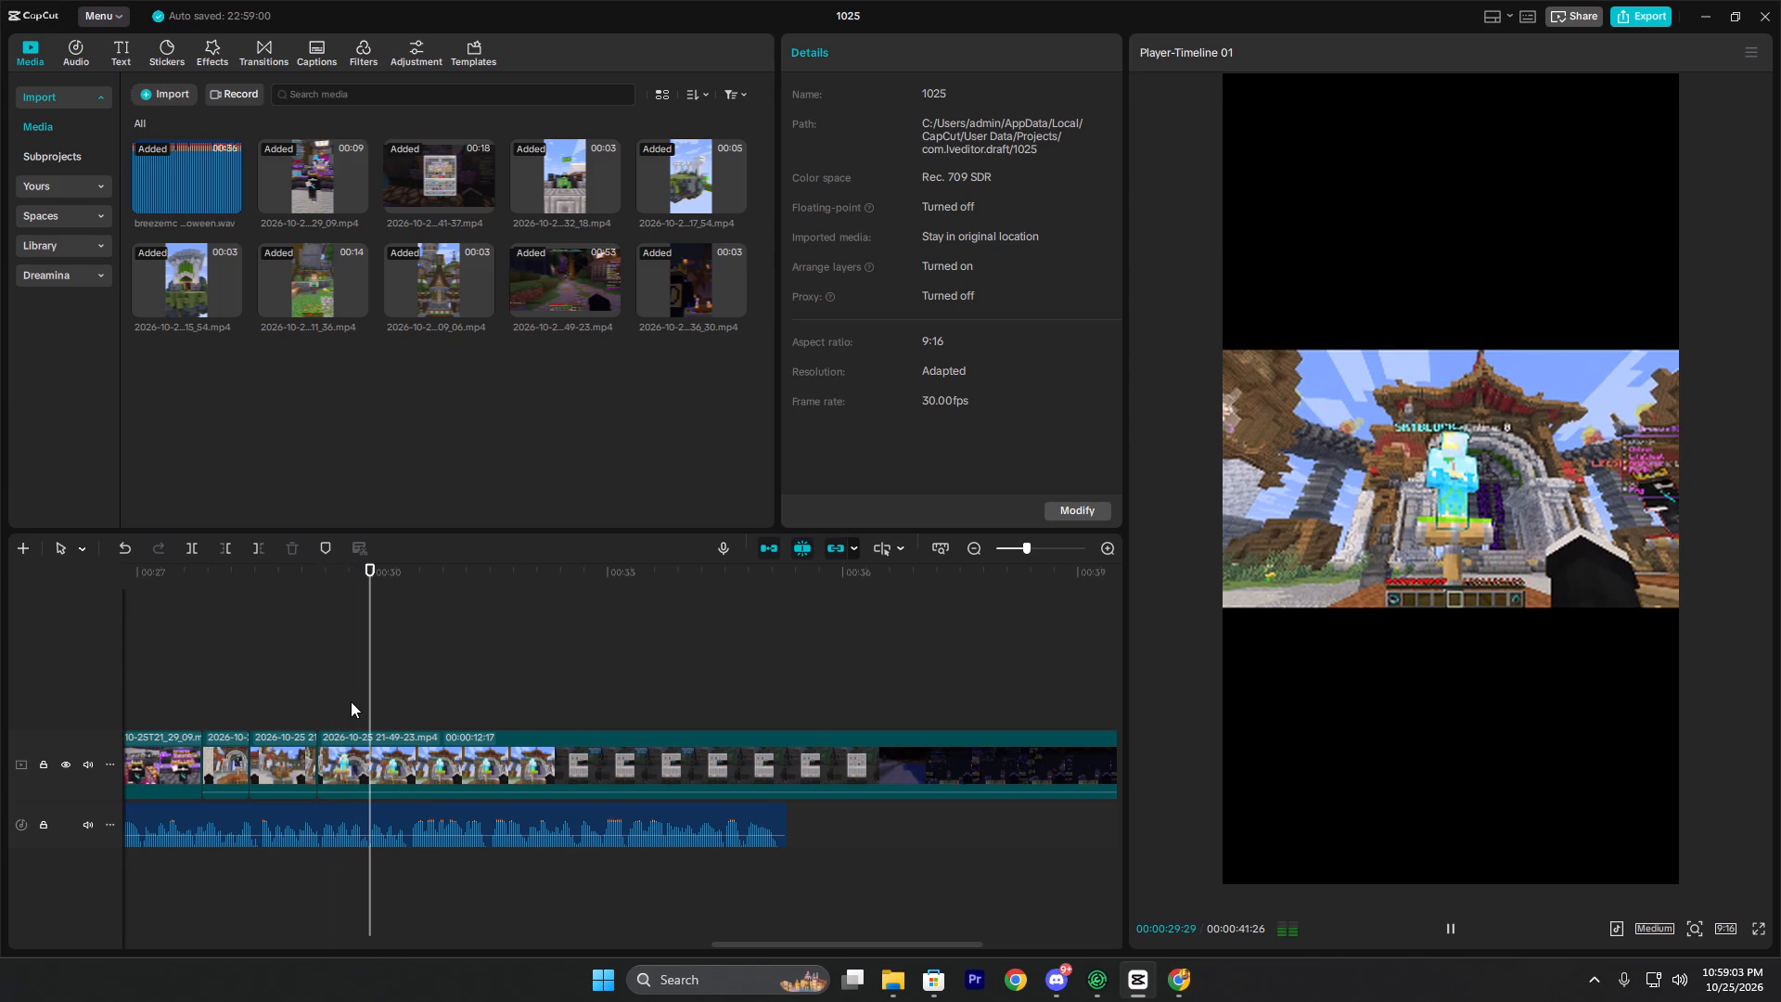
{"action": "key", "text": "space"}
{"action": "left_click", "coordinate": [378, 690]}
{"action": "key", "text": "space"}
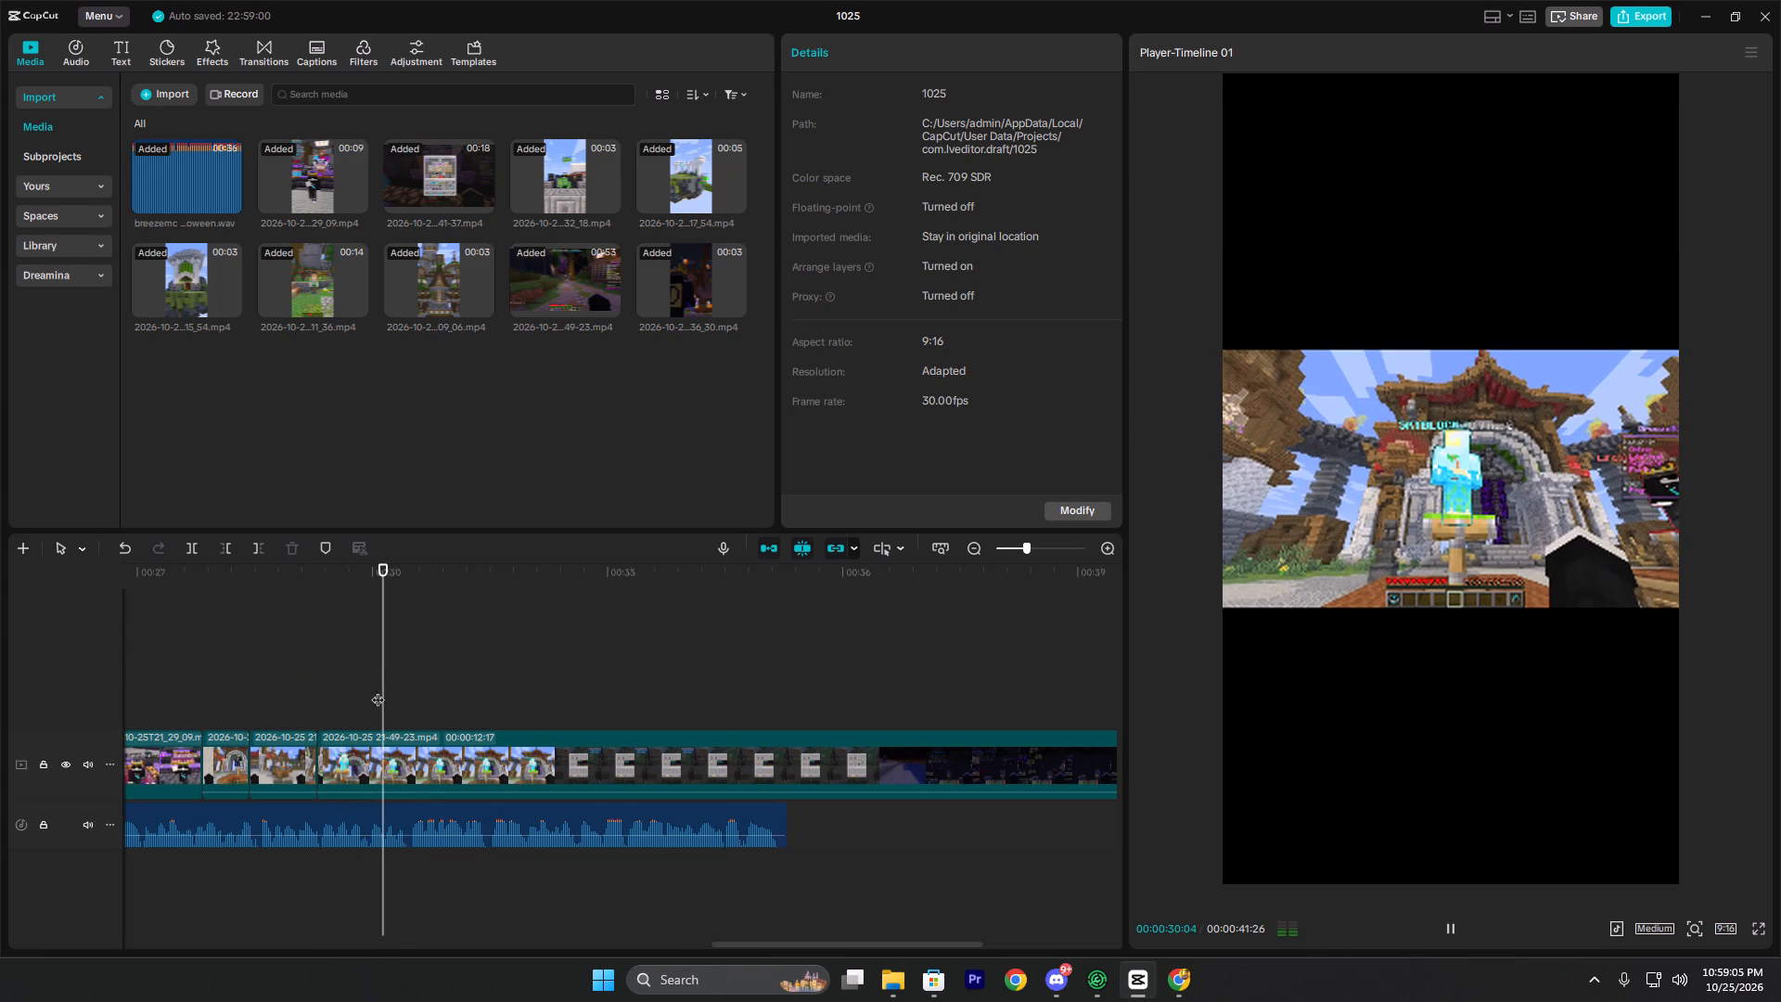
{"action": "key", "text": "space"}
{"action": "key", "text": "space"}
{"action": "key", "text": "space"}
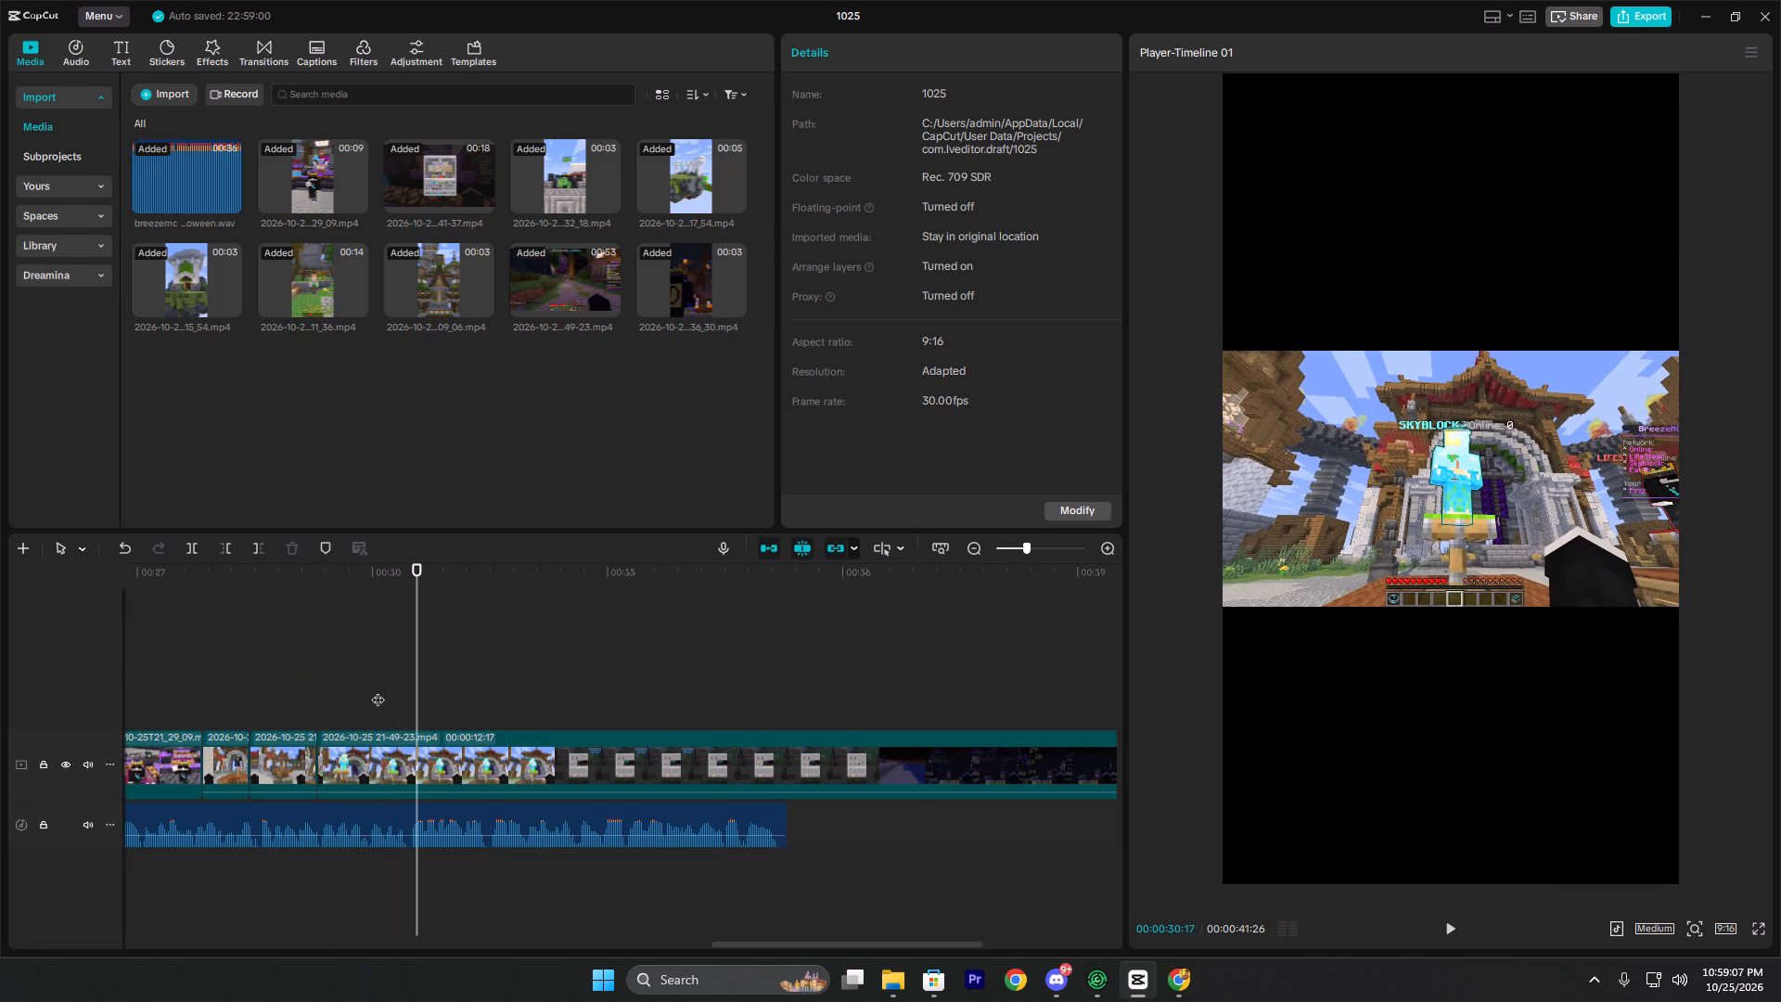
{"action": "type", "text": "w"}
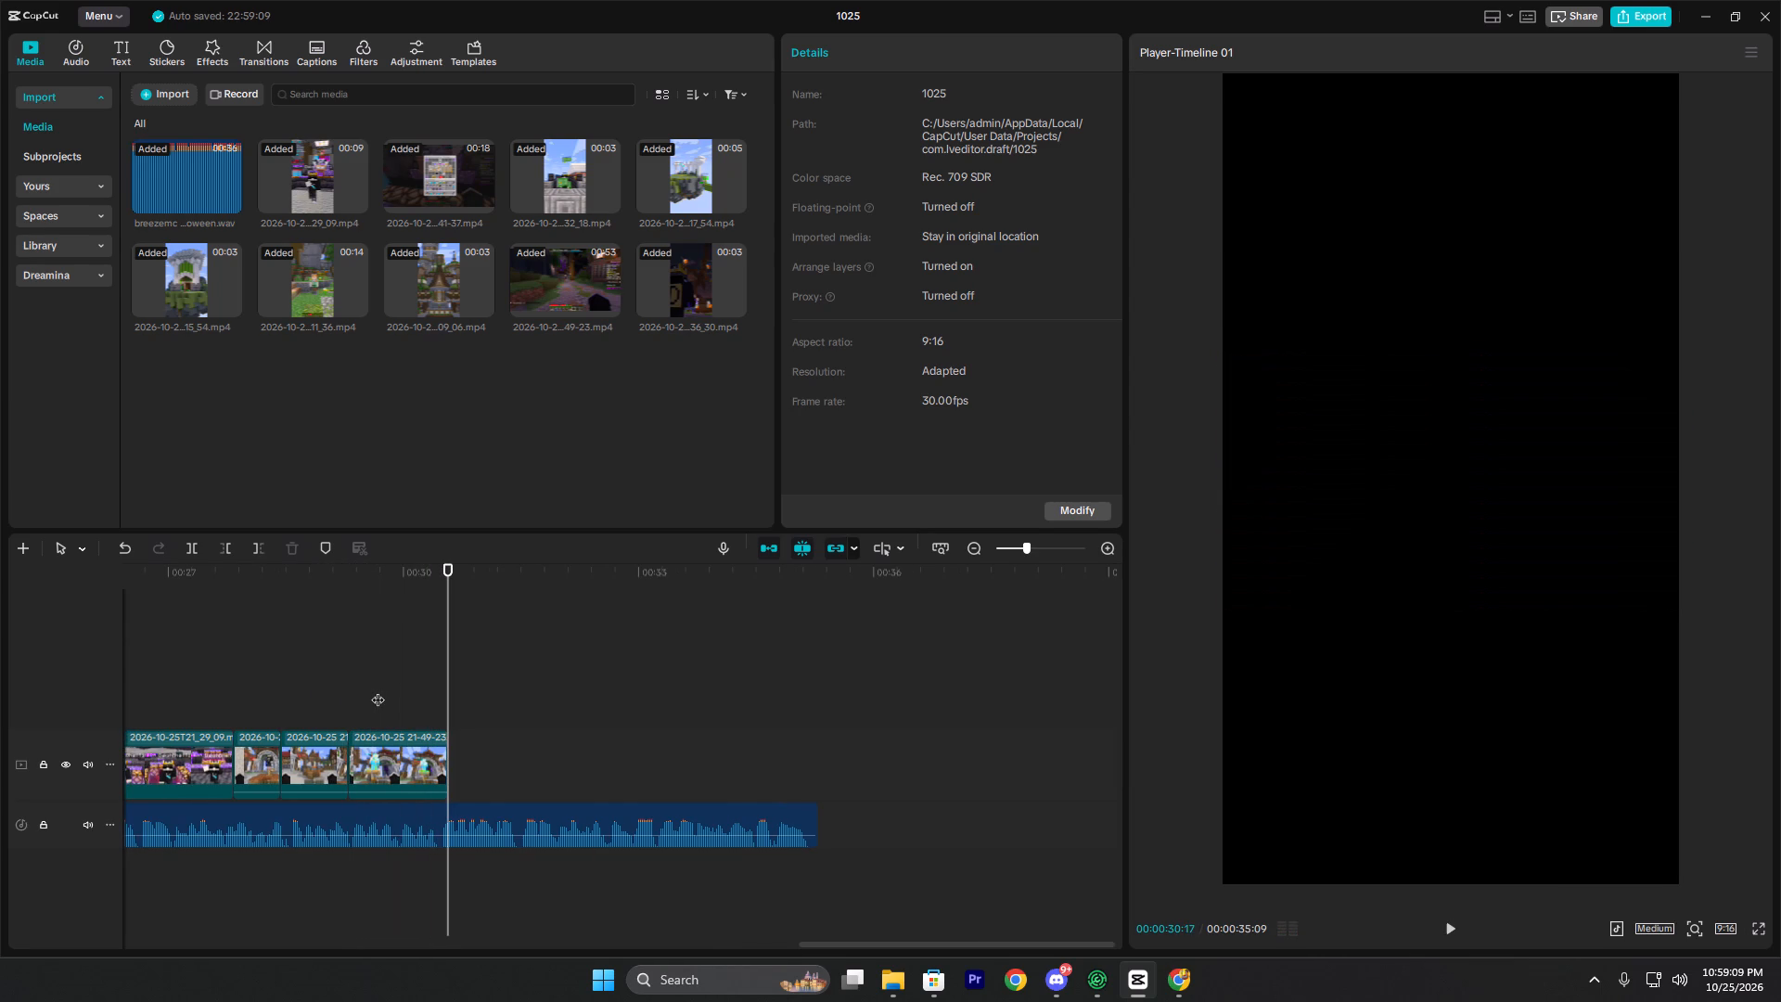
Play back the three 21-49-23 statue clips against the voice-over to check the timing of the cuts.
{"action": "key", "text": "space"}
{"action": "key", "text": "space"}
{"action": "double_click", "coordinate": [338, 683]}
{"action": "key", "text": "space"}
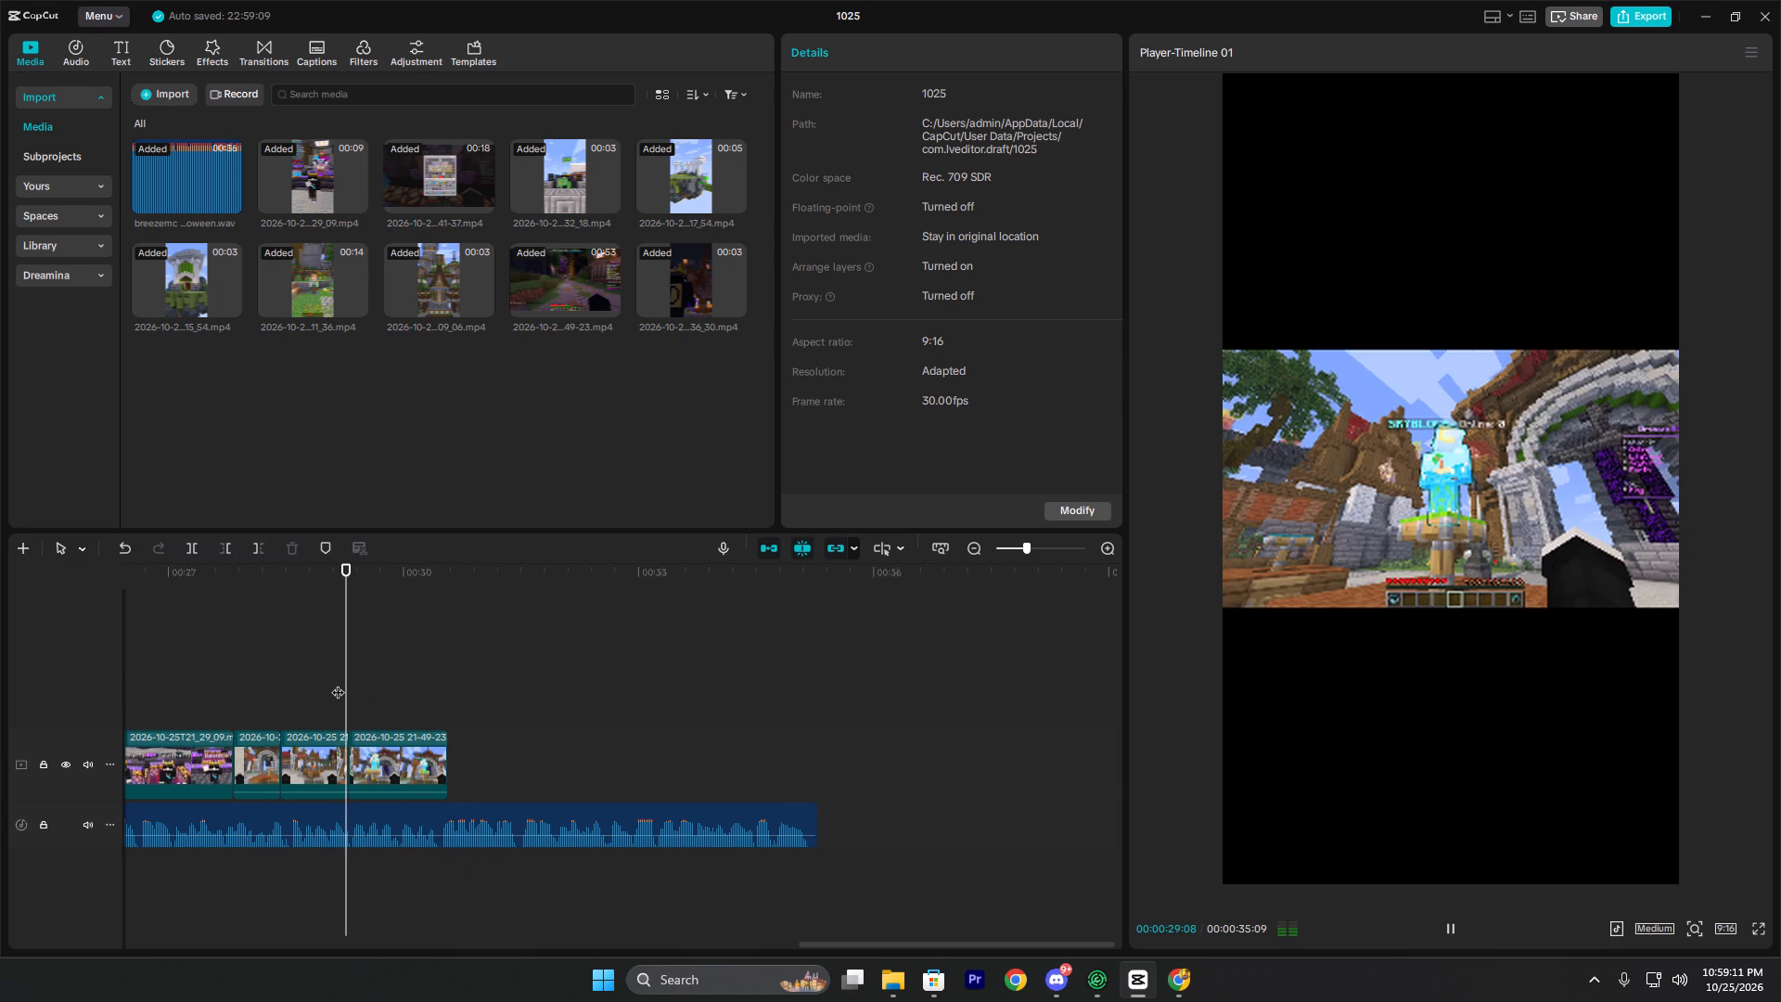
{"action": "key", "text": "space"}
{"action": "key", "text": "space"}
{"action": "key", "text": "space"}
{"action": "left_click", "coordinate": [260, 687]}
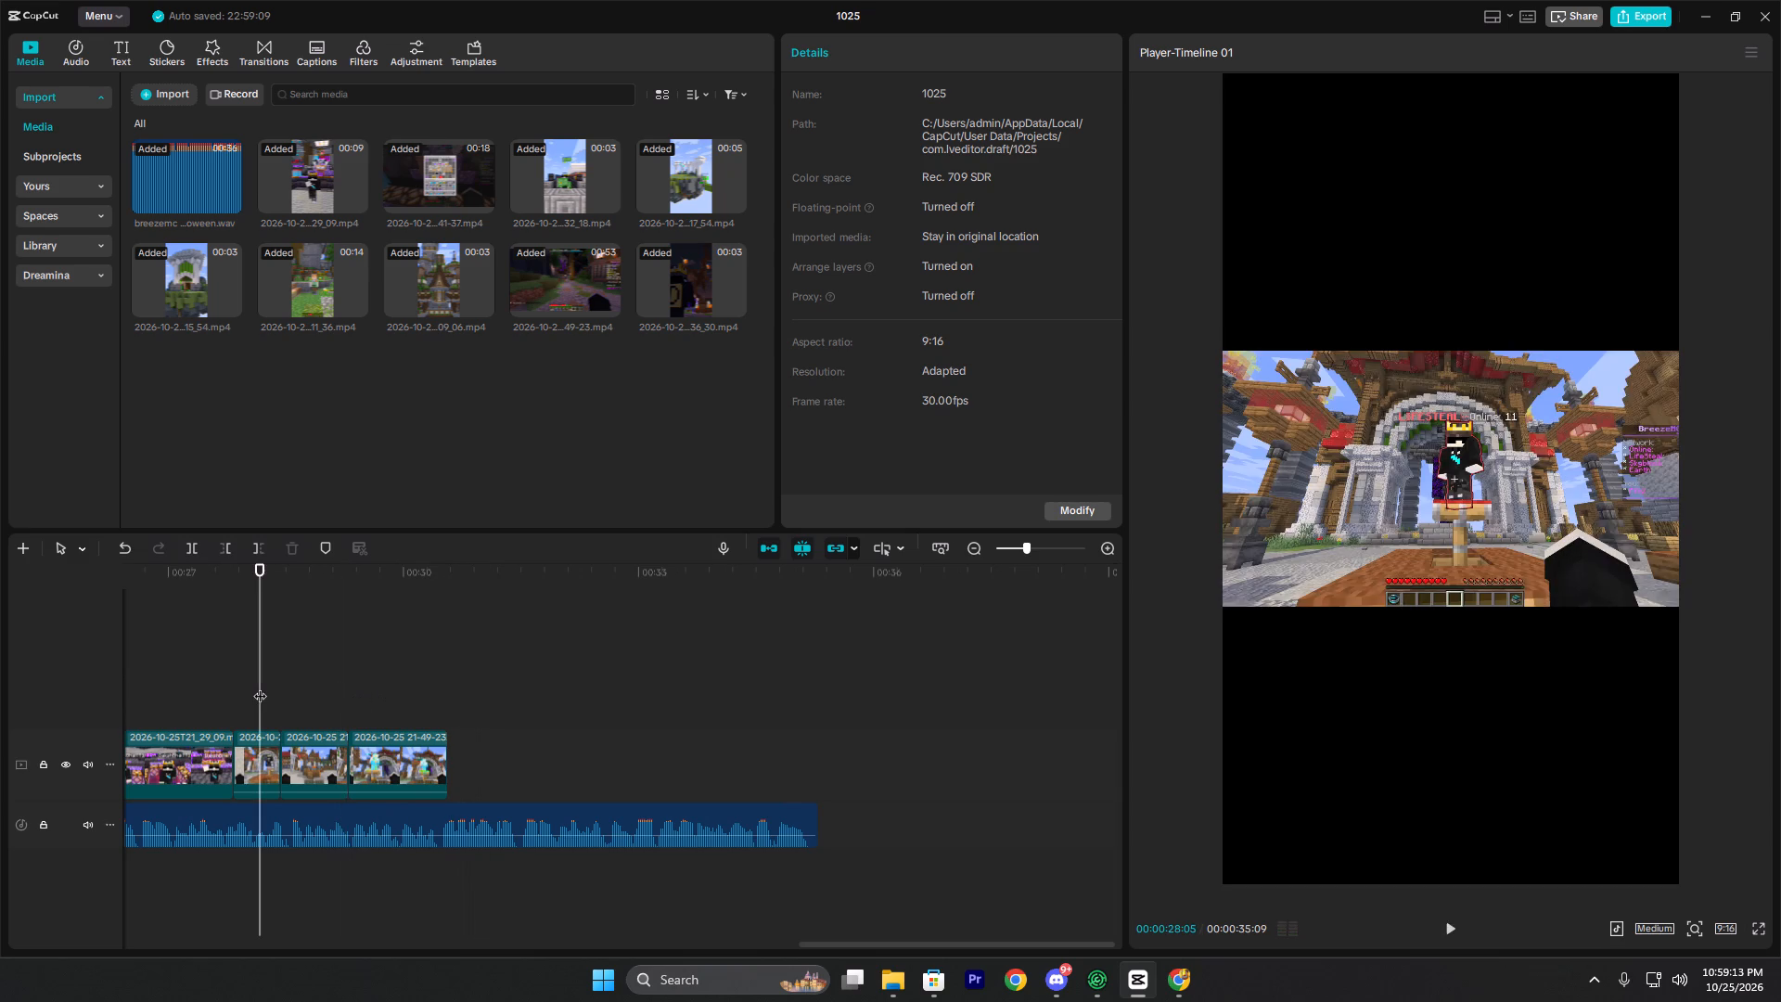
{"action": "key", "text": "space"}
{"action": "key", "text": "space"}
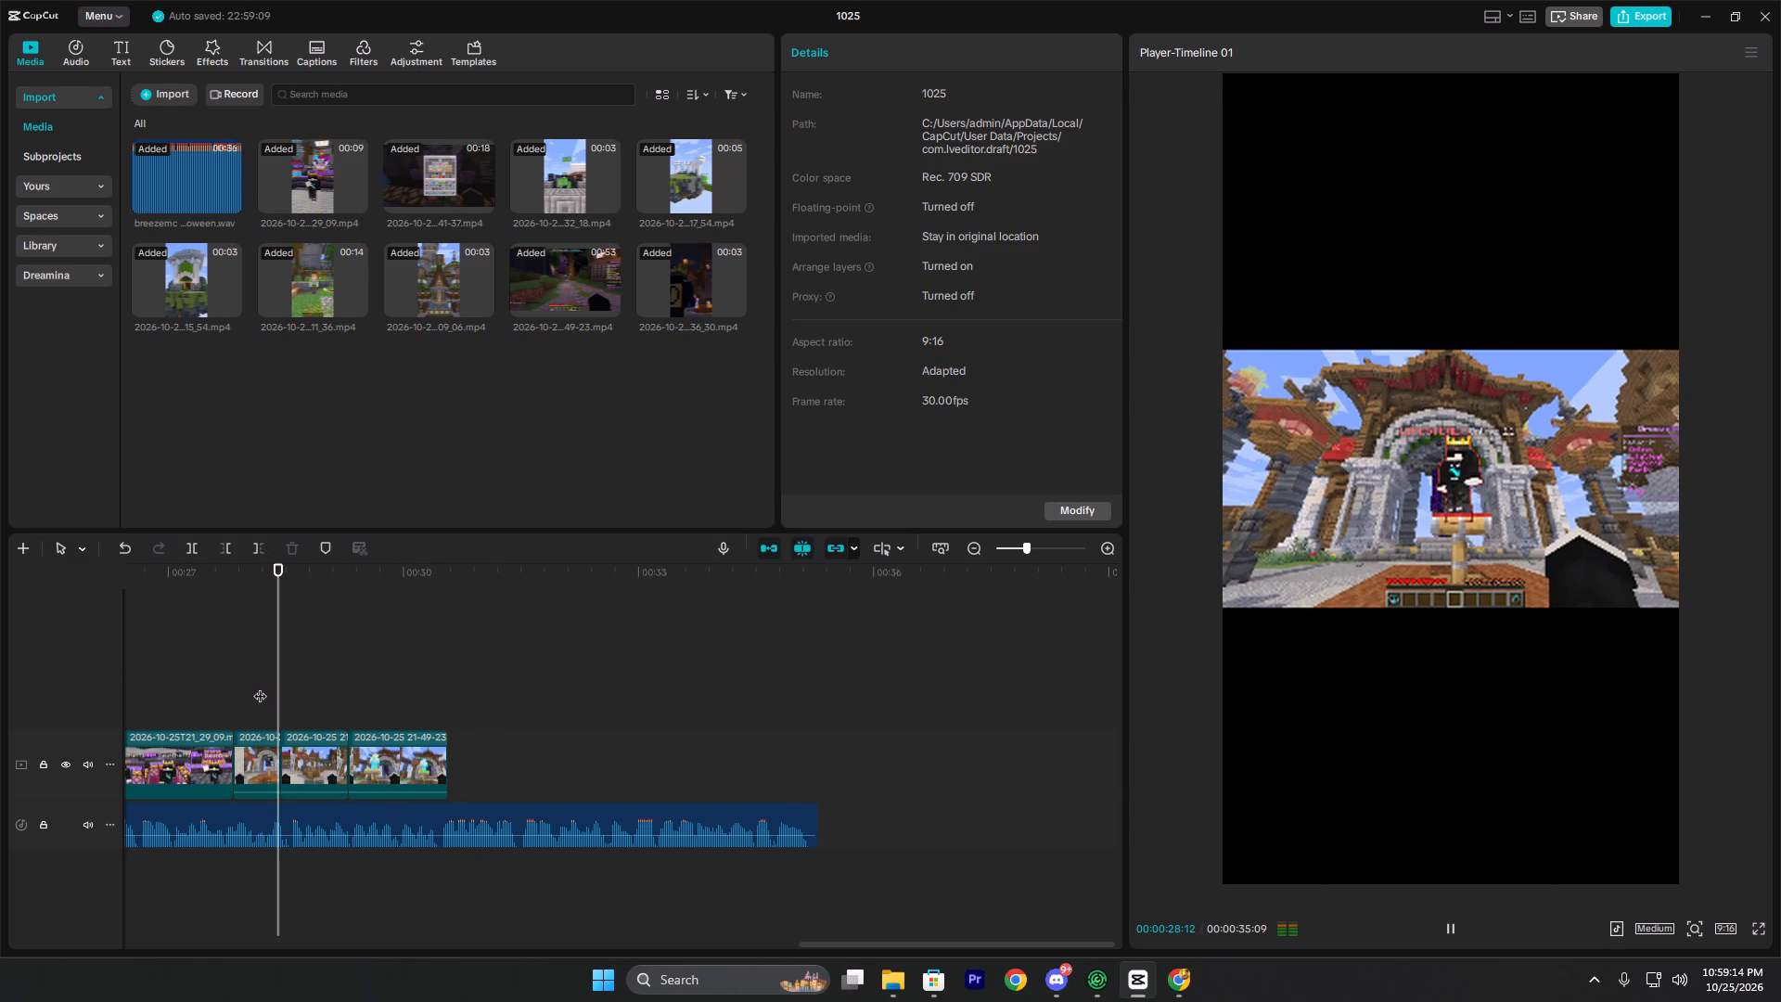
Scale the three 21-49-23 statue clips up together to about 200% and play them back to check the framing.
{"action": "left_click", "coordinate": [263, 761], "text": "ctrl"}
{"action": "left_click", "coordinate": [315, 755], "text": "ctrl"}
{"action": "left_click", "coordinate": [358, 758], "text": "ctrl"}
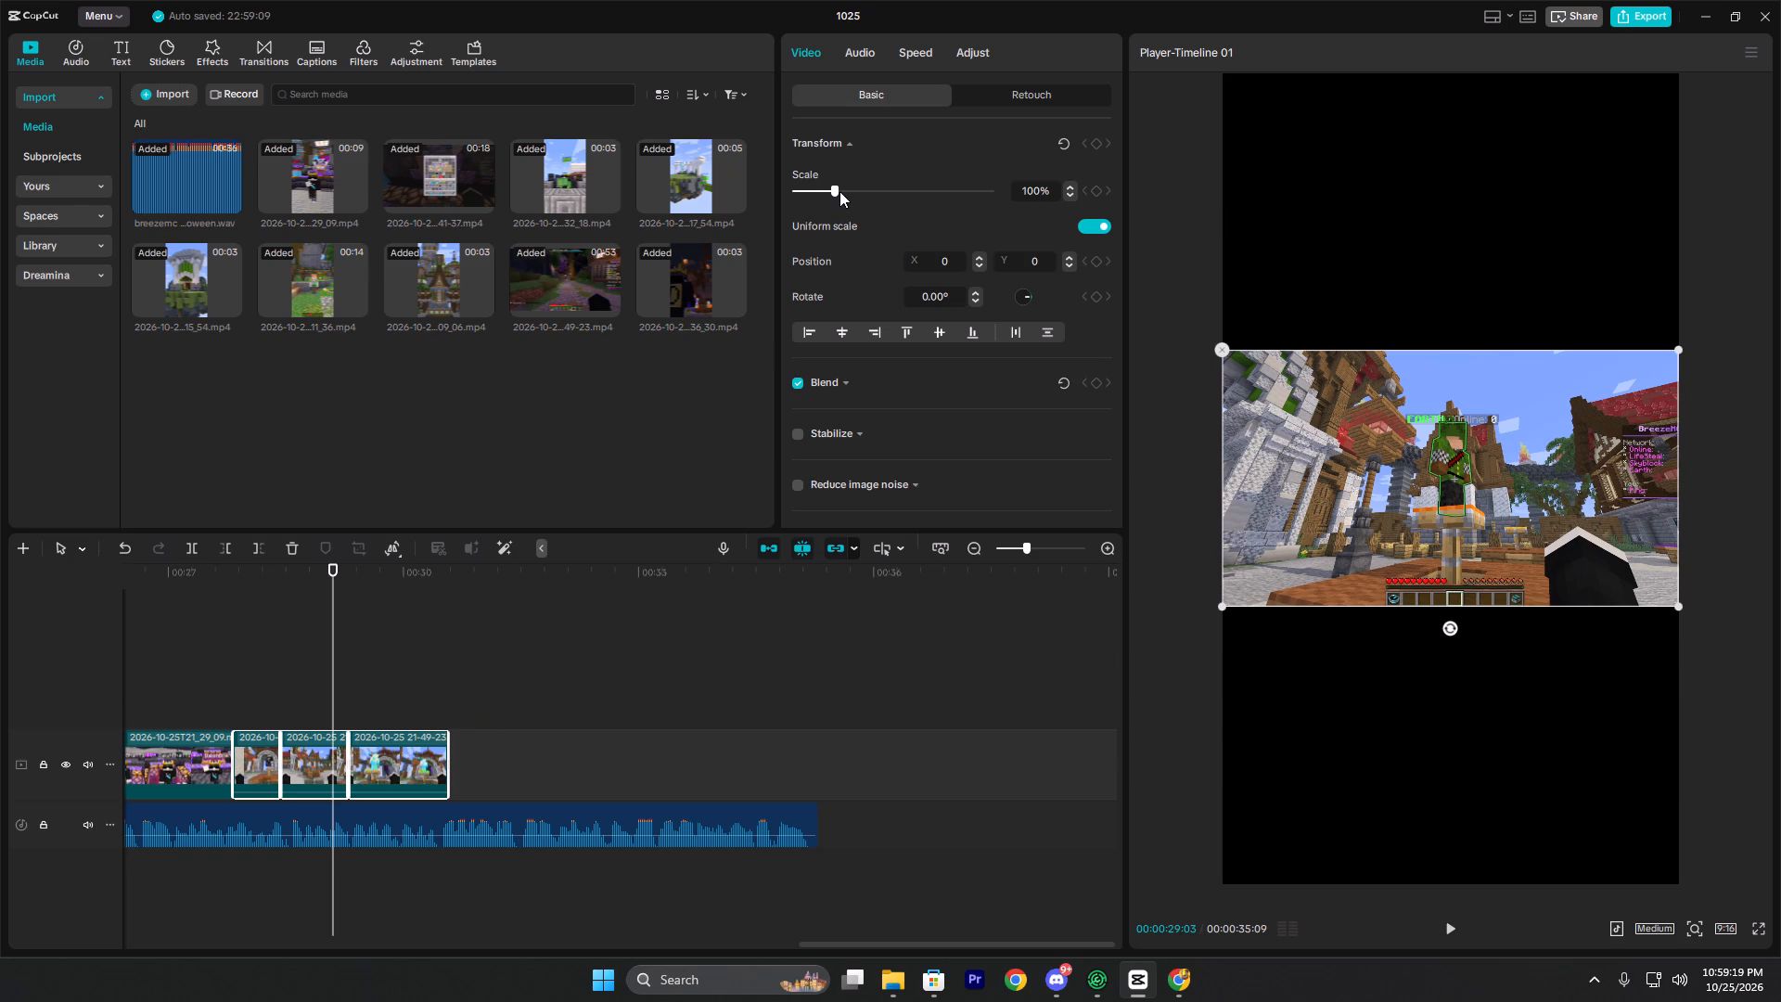
{"action": "left_click_drag", "start_coordinate": [840, 189], "coordinate": [874, 187]}
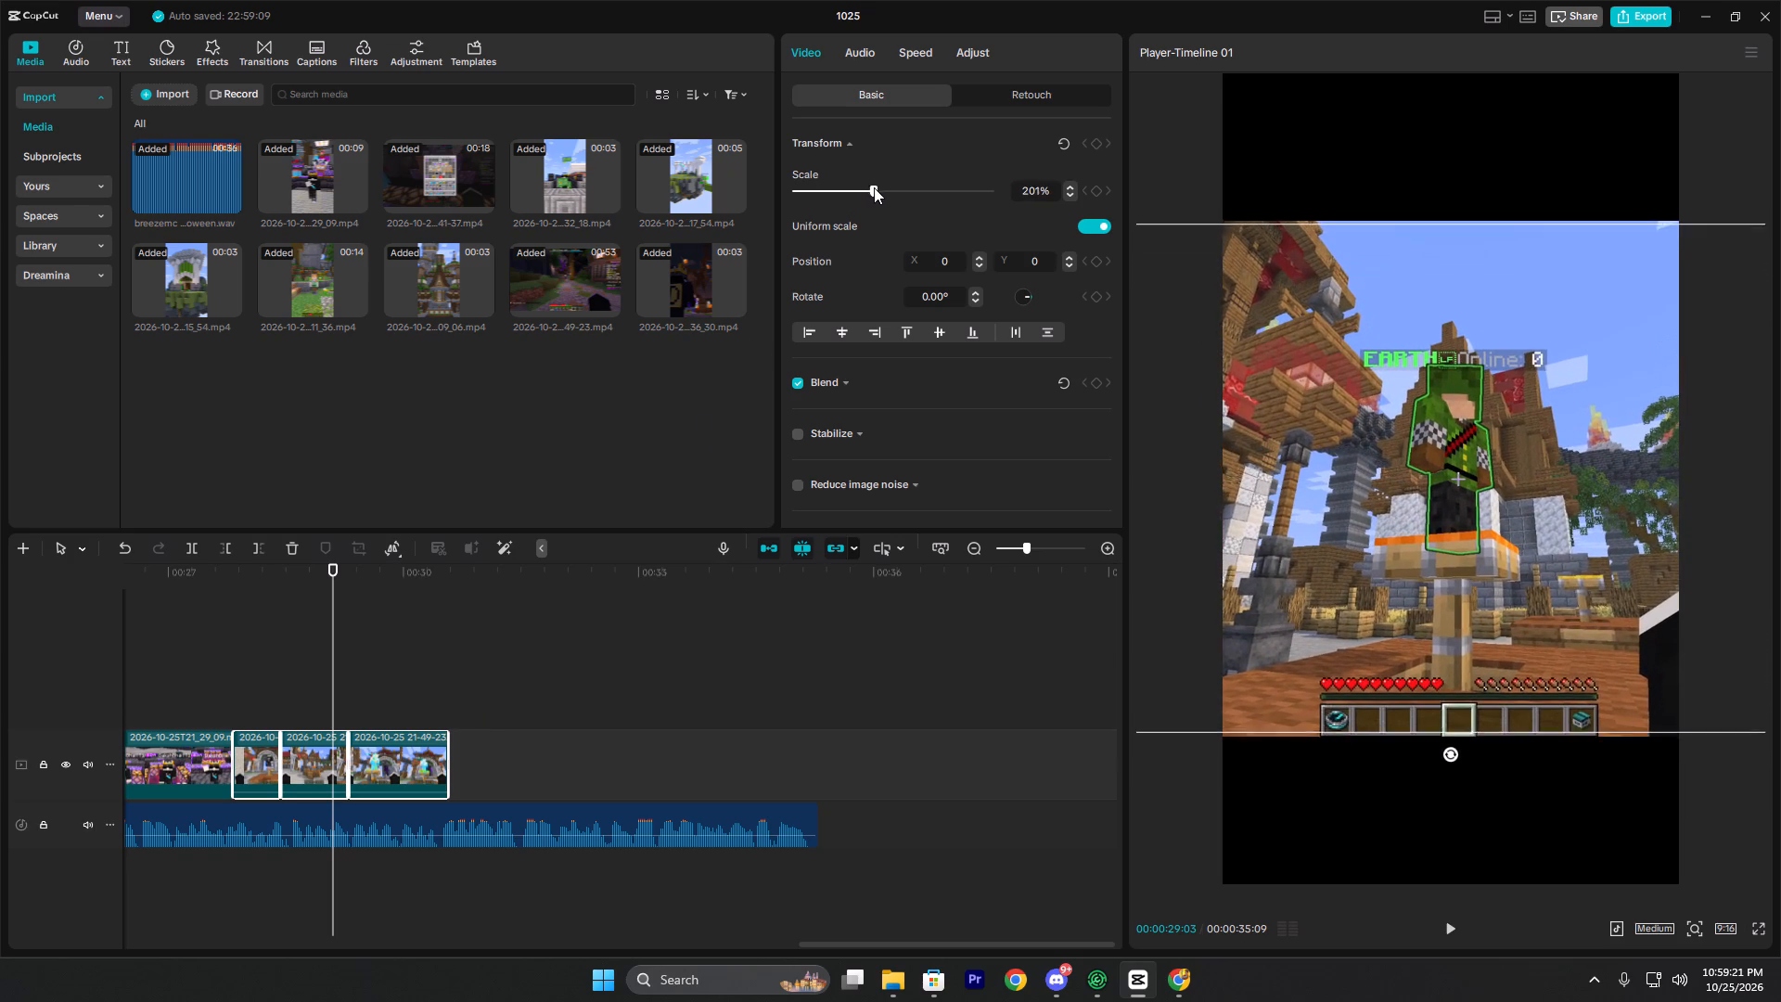
{"action": "left_click_drag", "start_coordinate": [874, 187], "coordinate": [877, 187]}
{"action": "left_click", "coordinate": [239, 687]}
{"action": "key", "text": "space"}
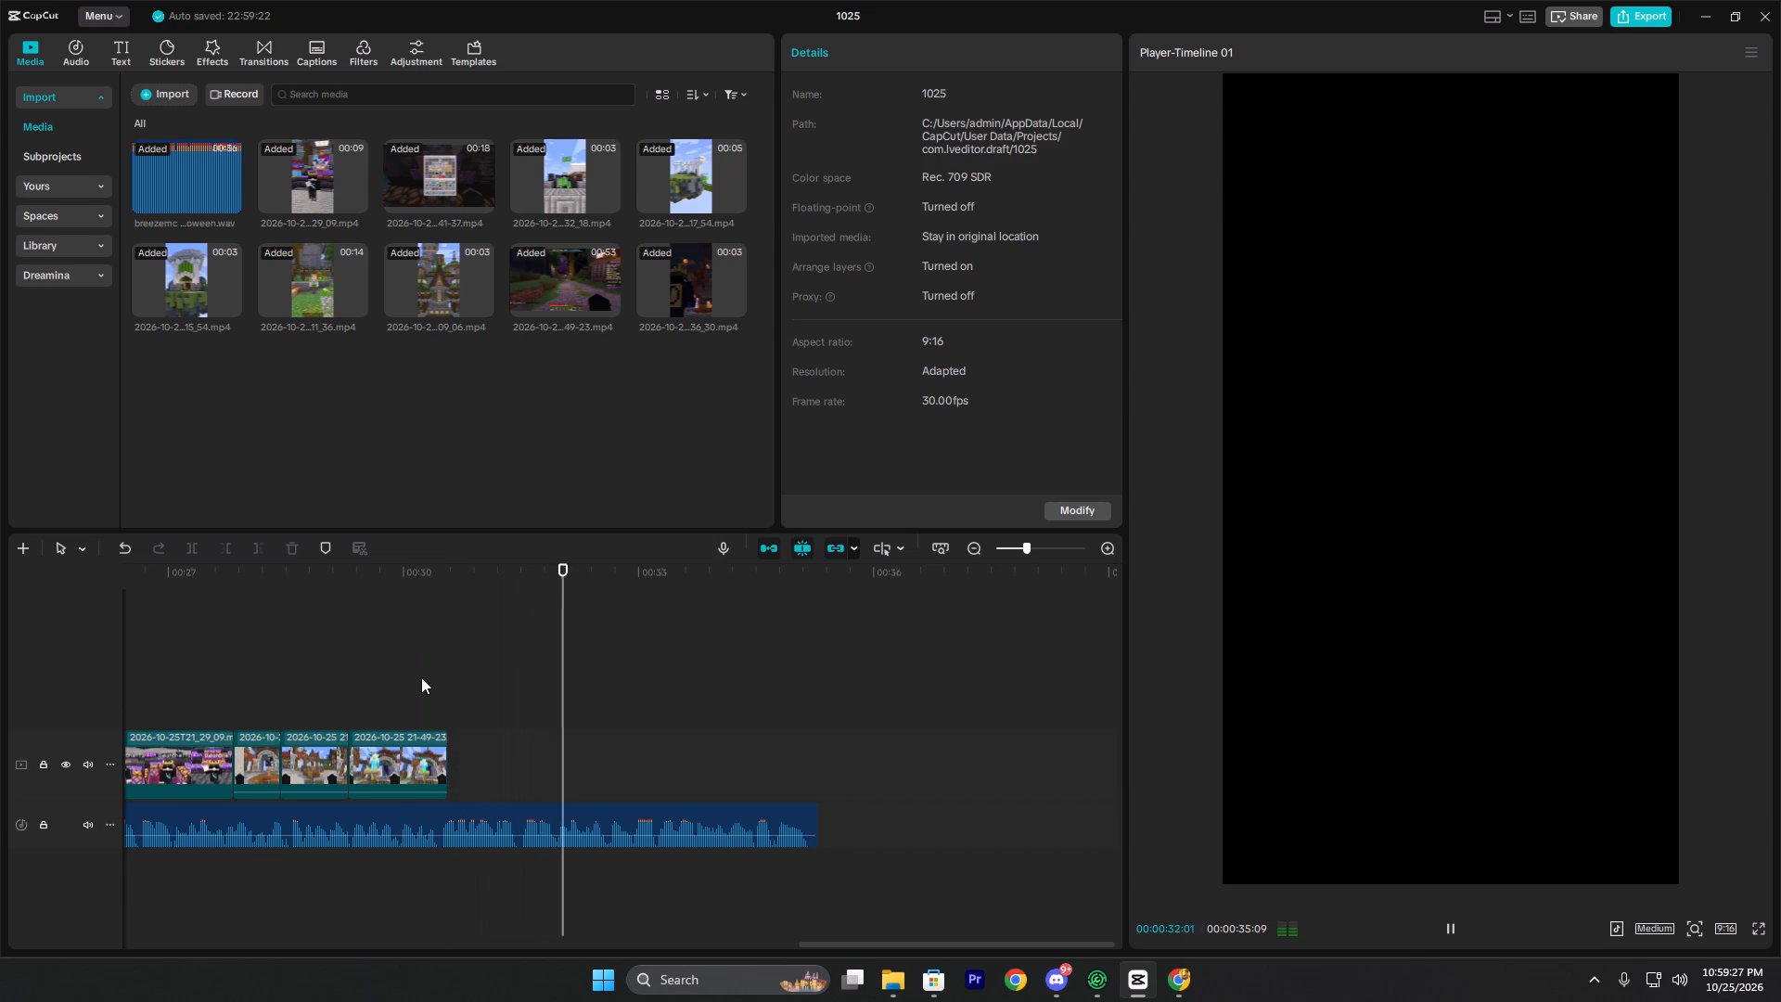
{"action": "key", "text": "space"}
Insert the 2026-10-23T17_22_47 video from the Videos folder on the main track at 00:00:30:17, after the SKYBLOCK statue clip.
{"action": "left_click", "coordinate": [449, 689]}
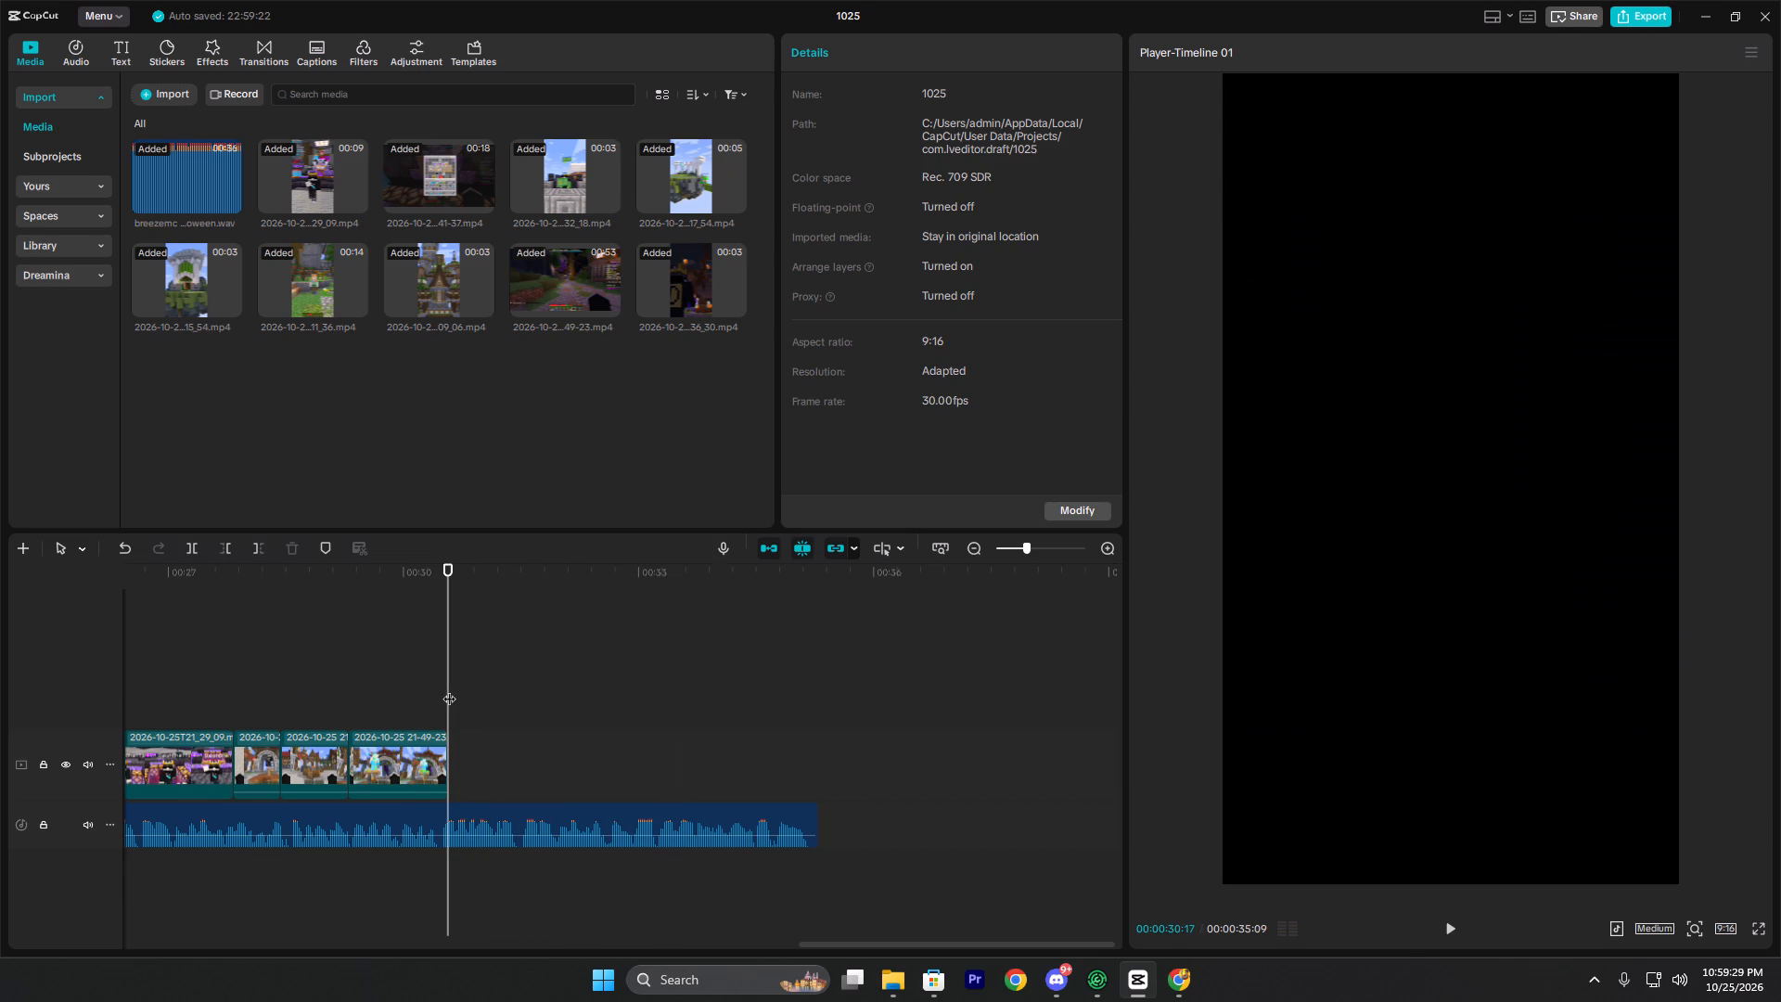
{"action": "left_click", "coordinate": [874, 986]}
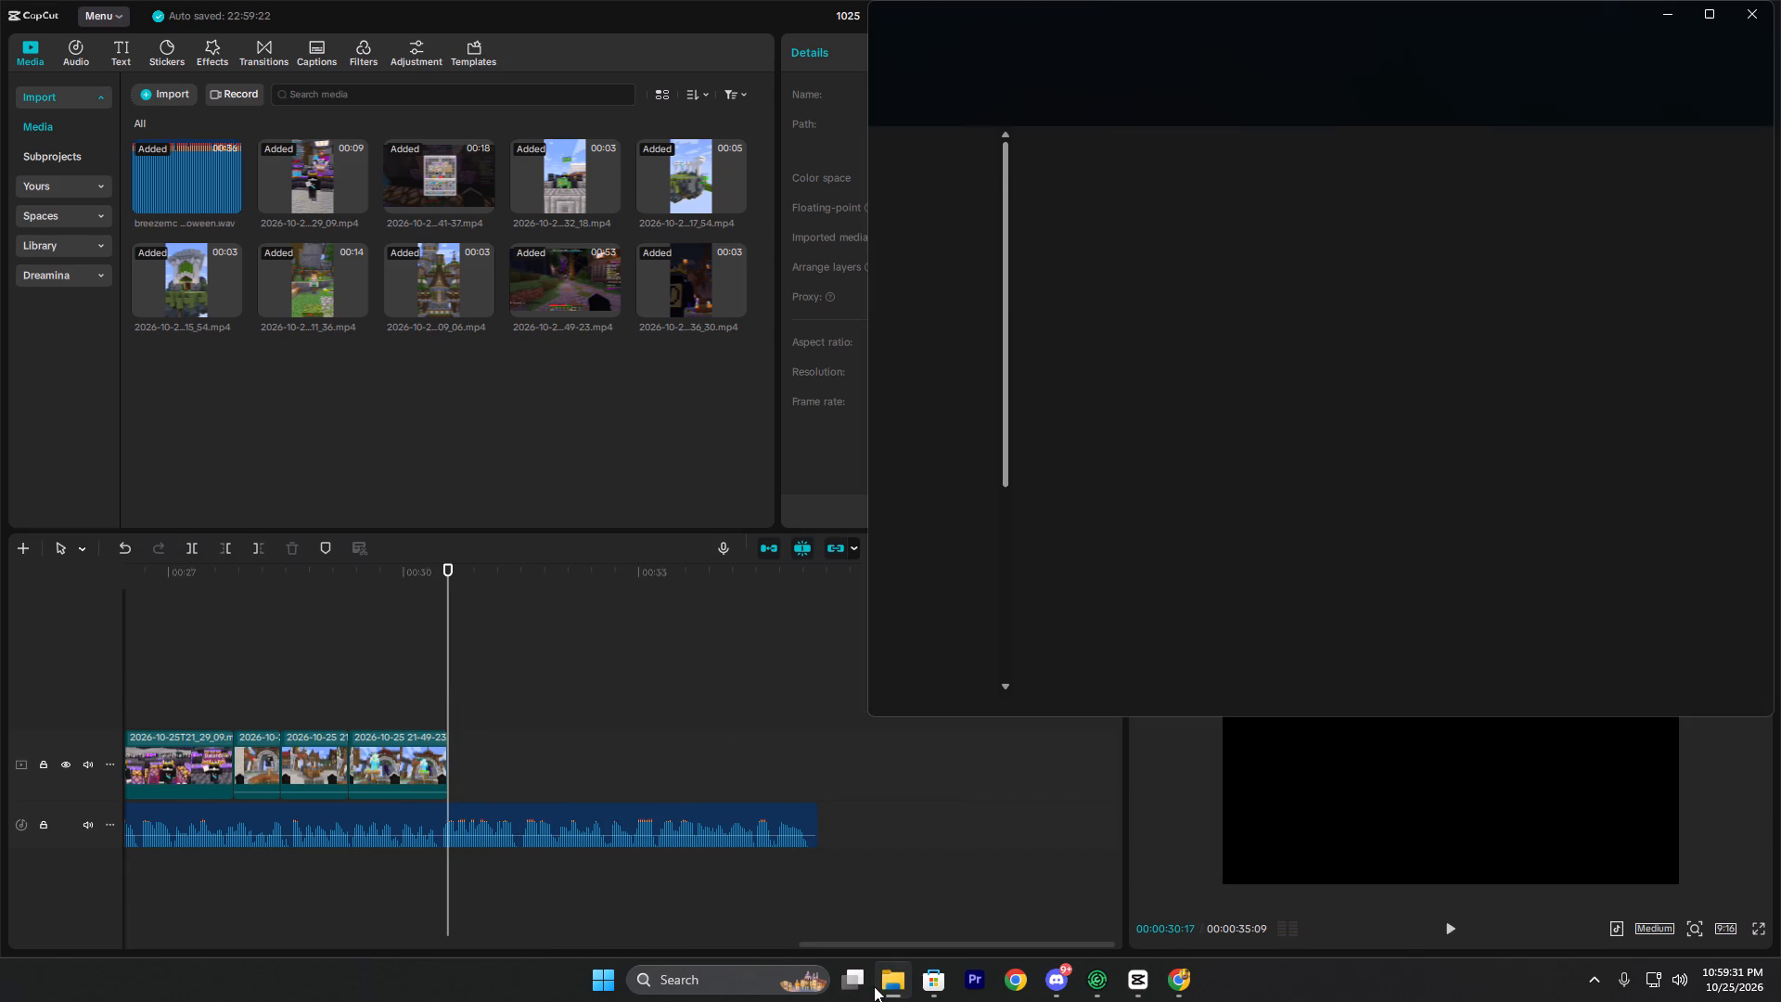
{"action": "scroll", "coordinate": [1251, 581], "scroll_direction": "down", "scroll_amount": 2}
{"action": "scroll", "coordinate": [1258, 581], "scroll_direction": "up", "scroll_amount": 1}
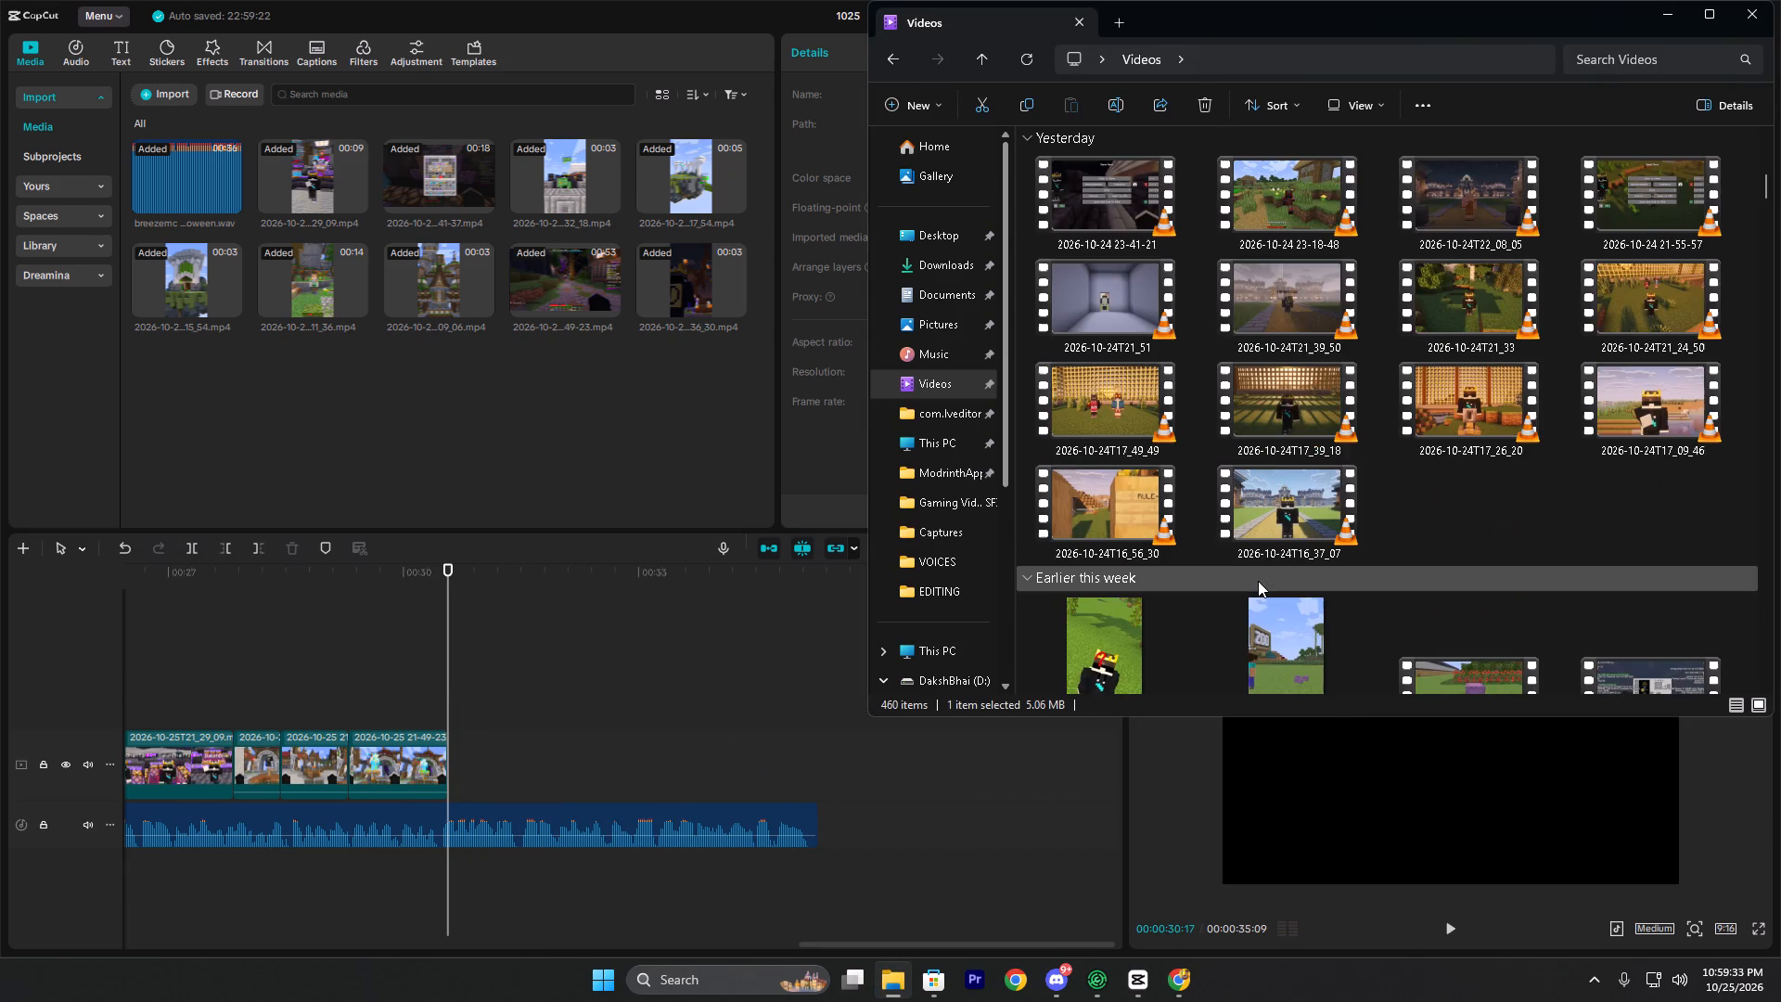
{"action": "scroll", "coordinate": [1258, 581], "scroll_direction": "down", "scroll_amount": 1}
{"action": "scroll", "coordinate": [1258, 581], "scroll_direction": "up", "scroll_amount": 1}
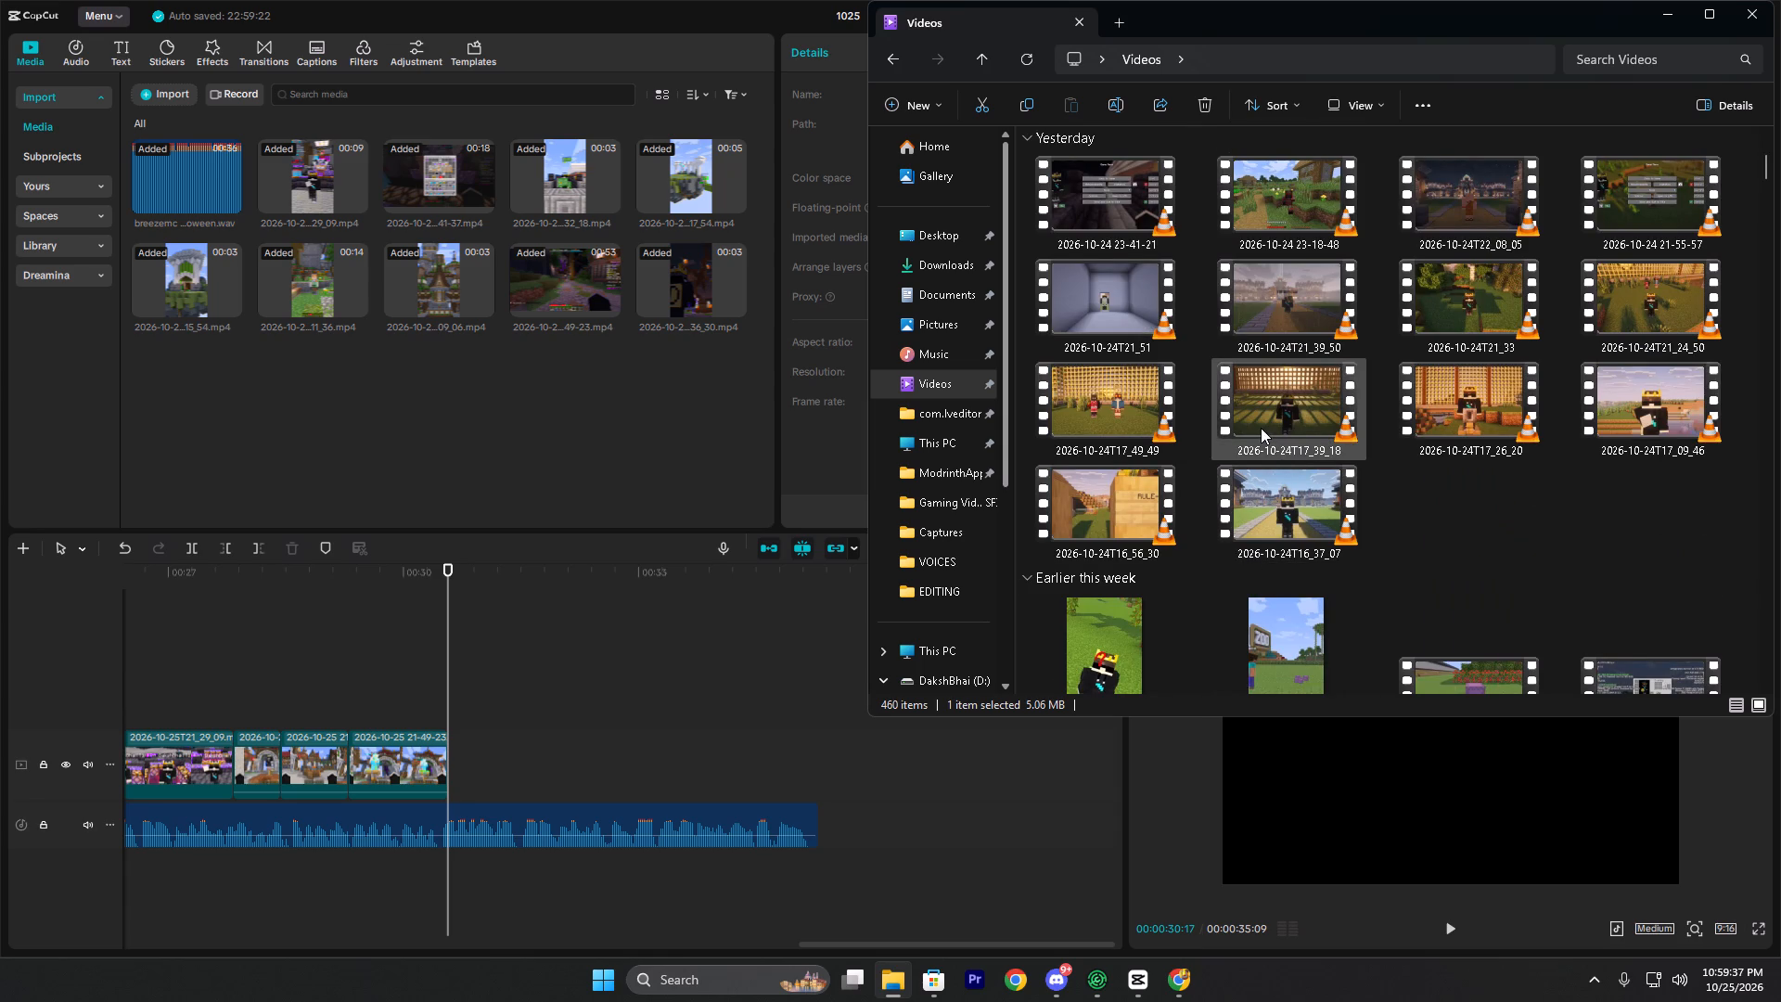
{"action": "scroll", "coordinate": [1289, 431], "scroll_direction": "down", "scroll_amount": 1}
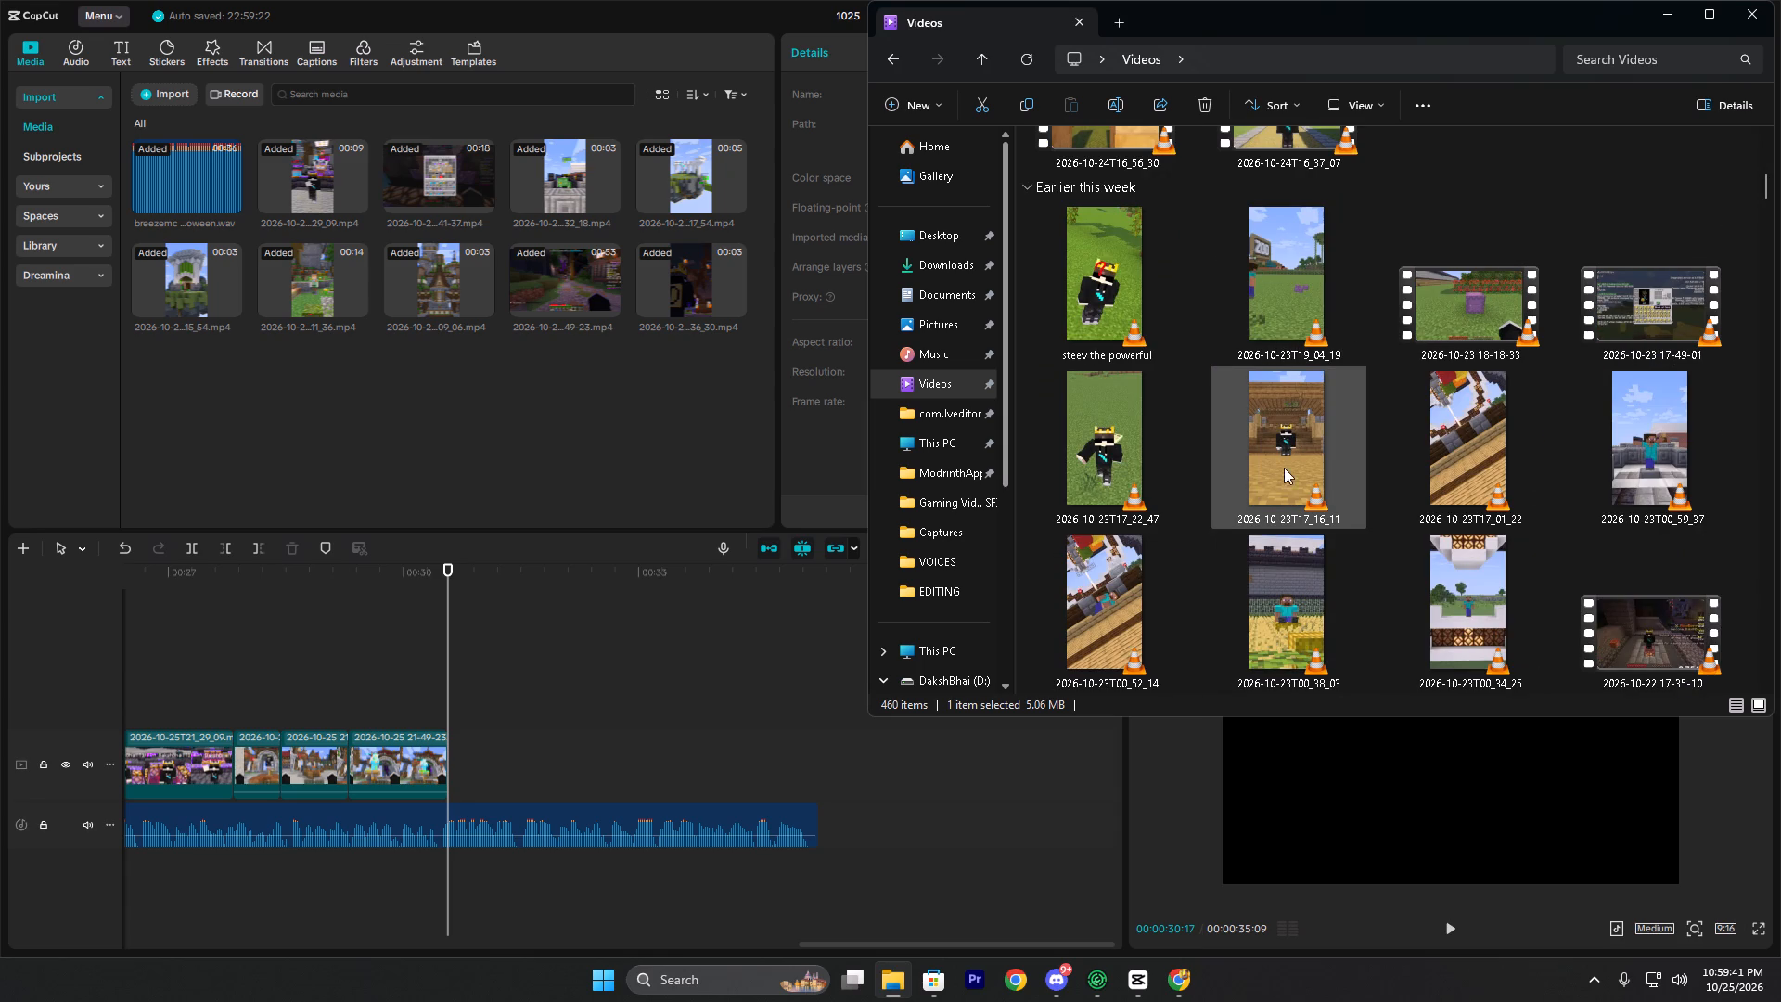
{"action": "left_click_drag", "start_coordinate": [1097, 440], "coordinate": [1084, 456]}
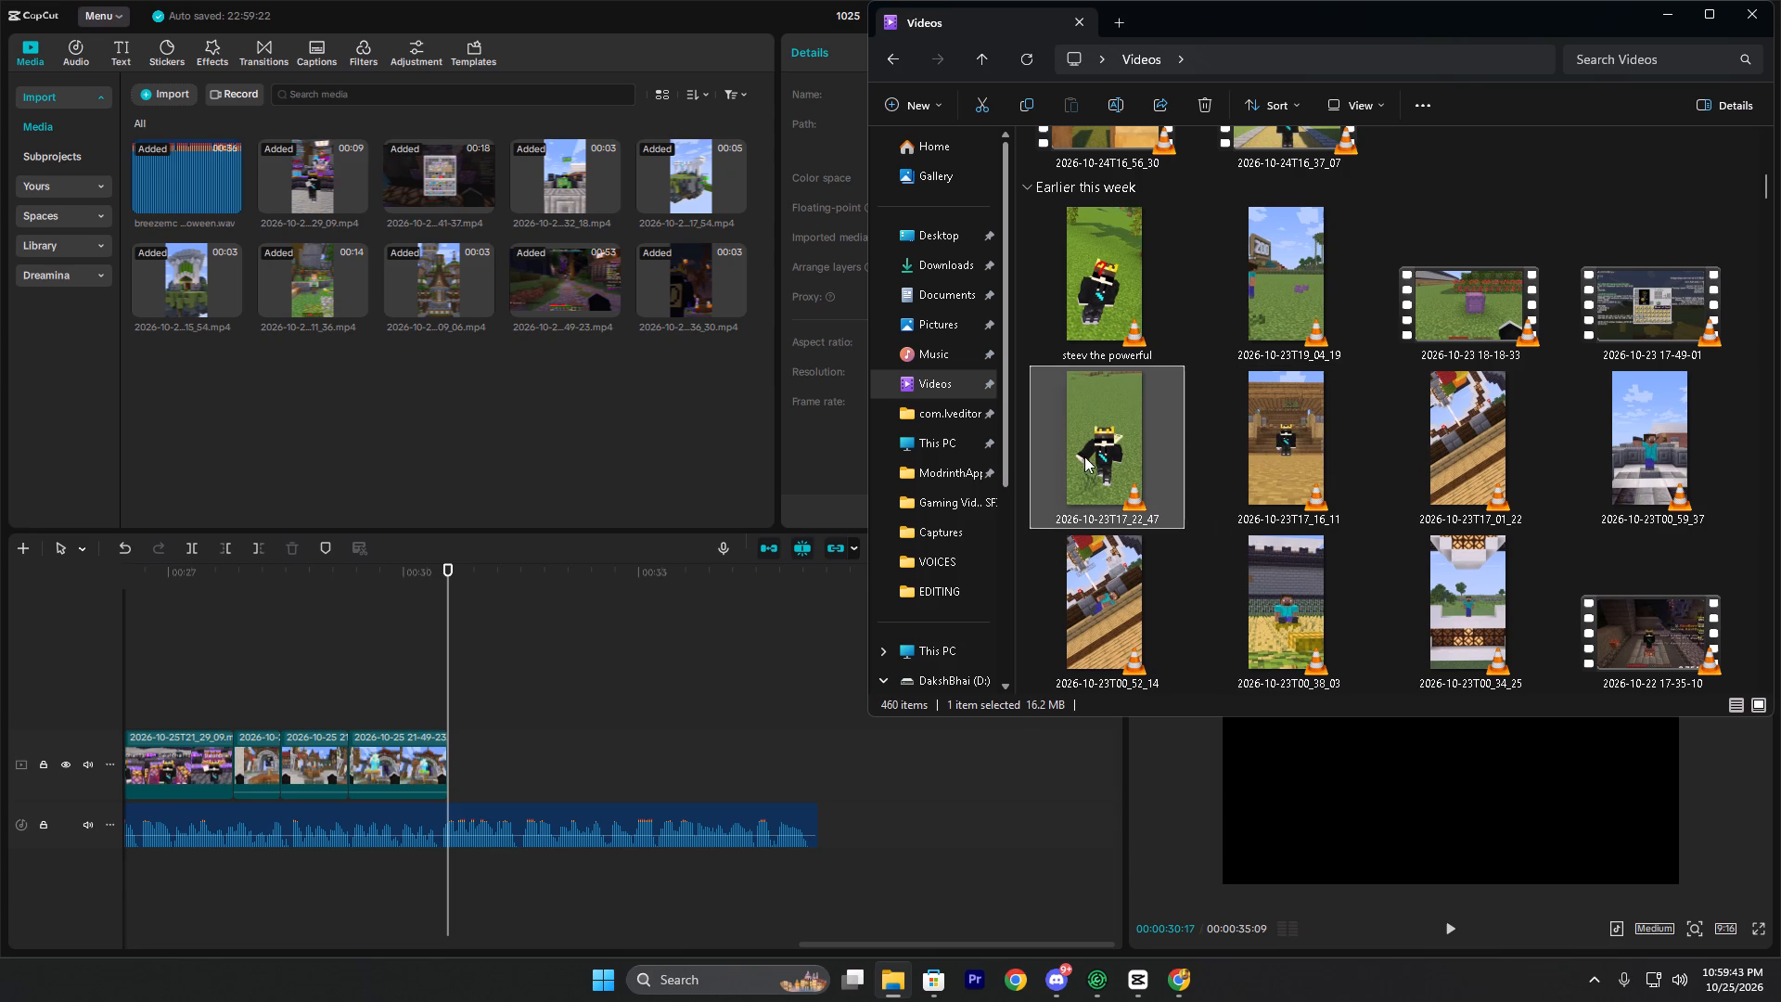
{"action": "left_click_drag", "start_coordinate": [1084, 456], "coordinate": [701, 721]}
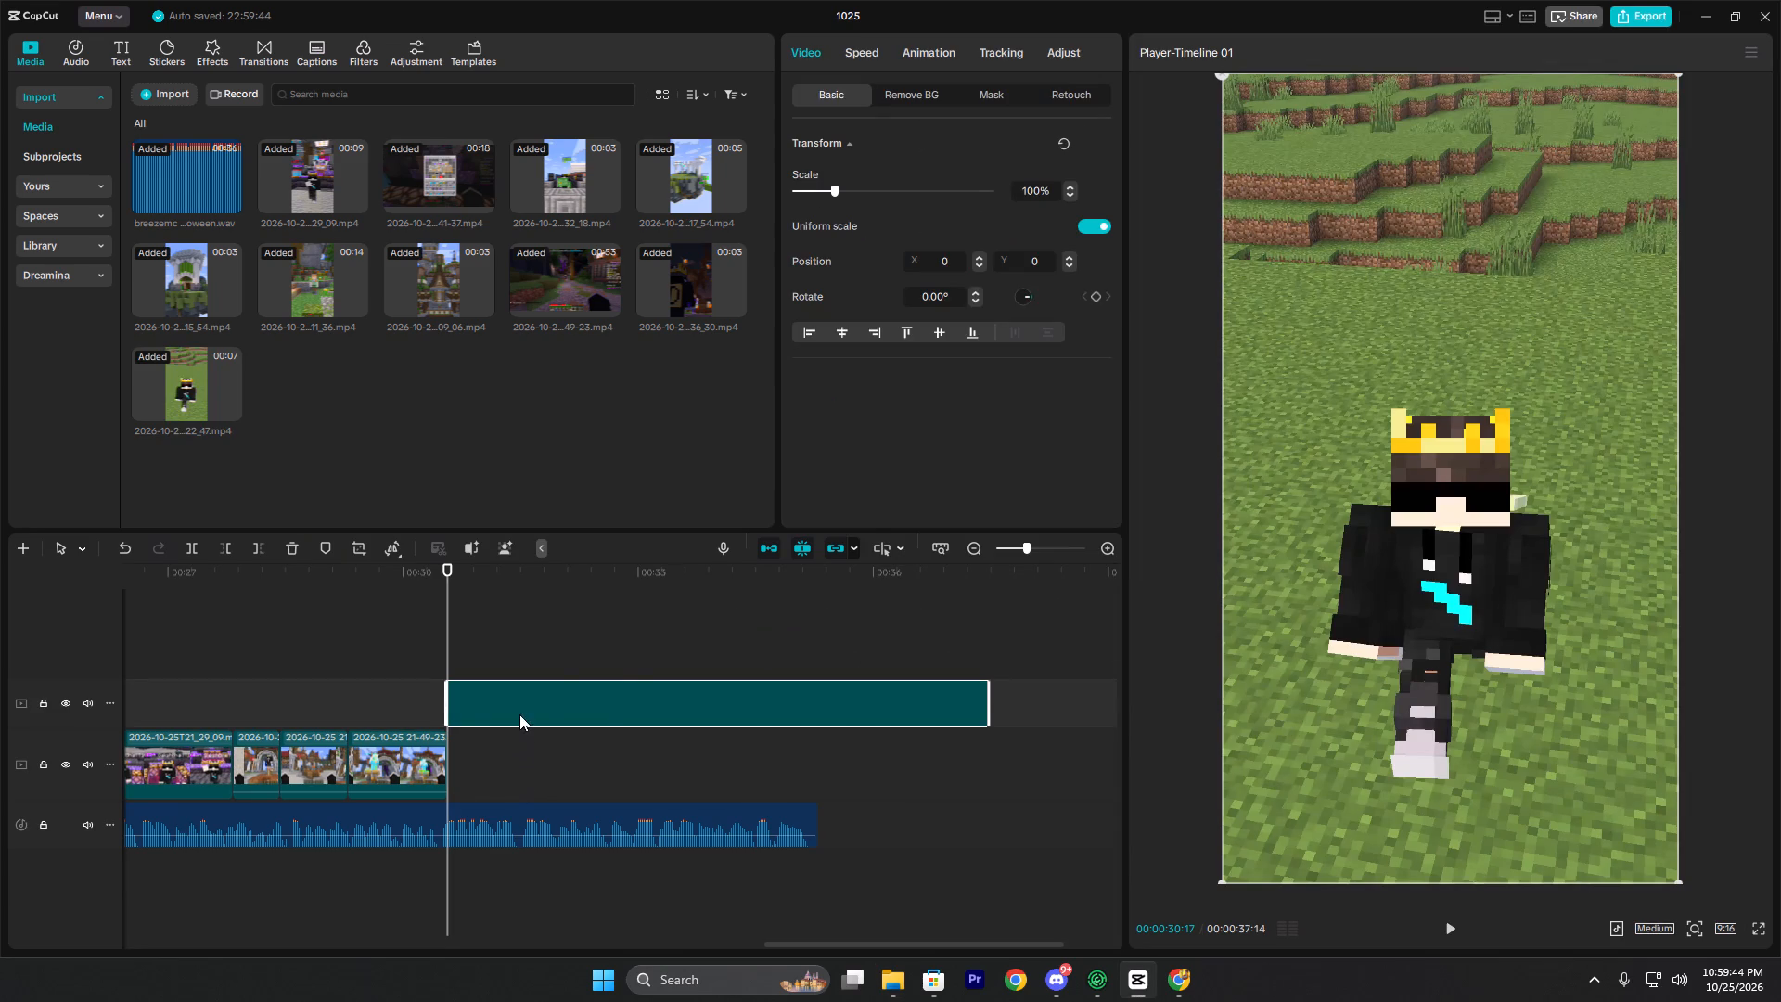
{"action": "left_click_drag", "start_coordinate": [519, 714], "coordinate": [549, 782]}
Play the 2026-10-23T17_22_47 clip against the voice-over and trim its end at 00:00:35:09, where the voice-over finishes.
{"action": "left_click", "coordinate": [447, 688]}
{"action": "key", "text": "space"}
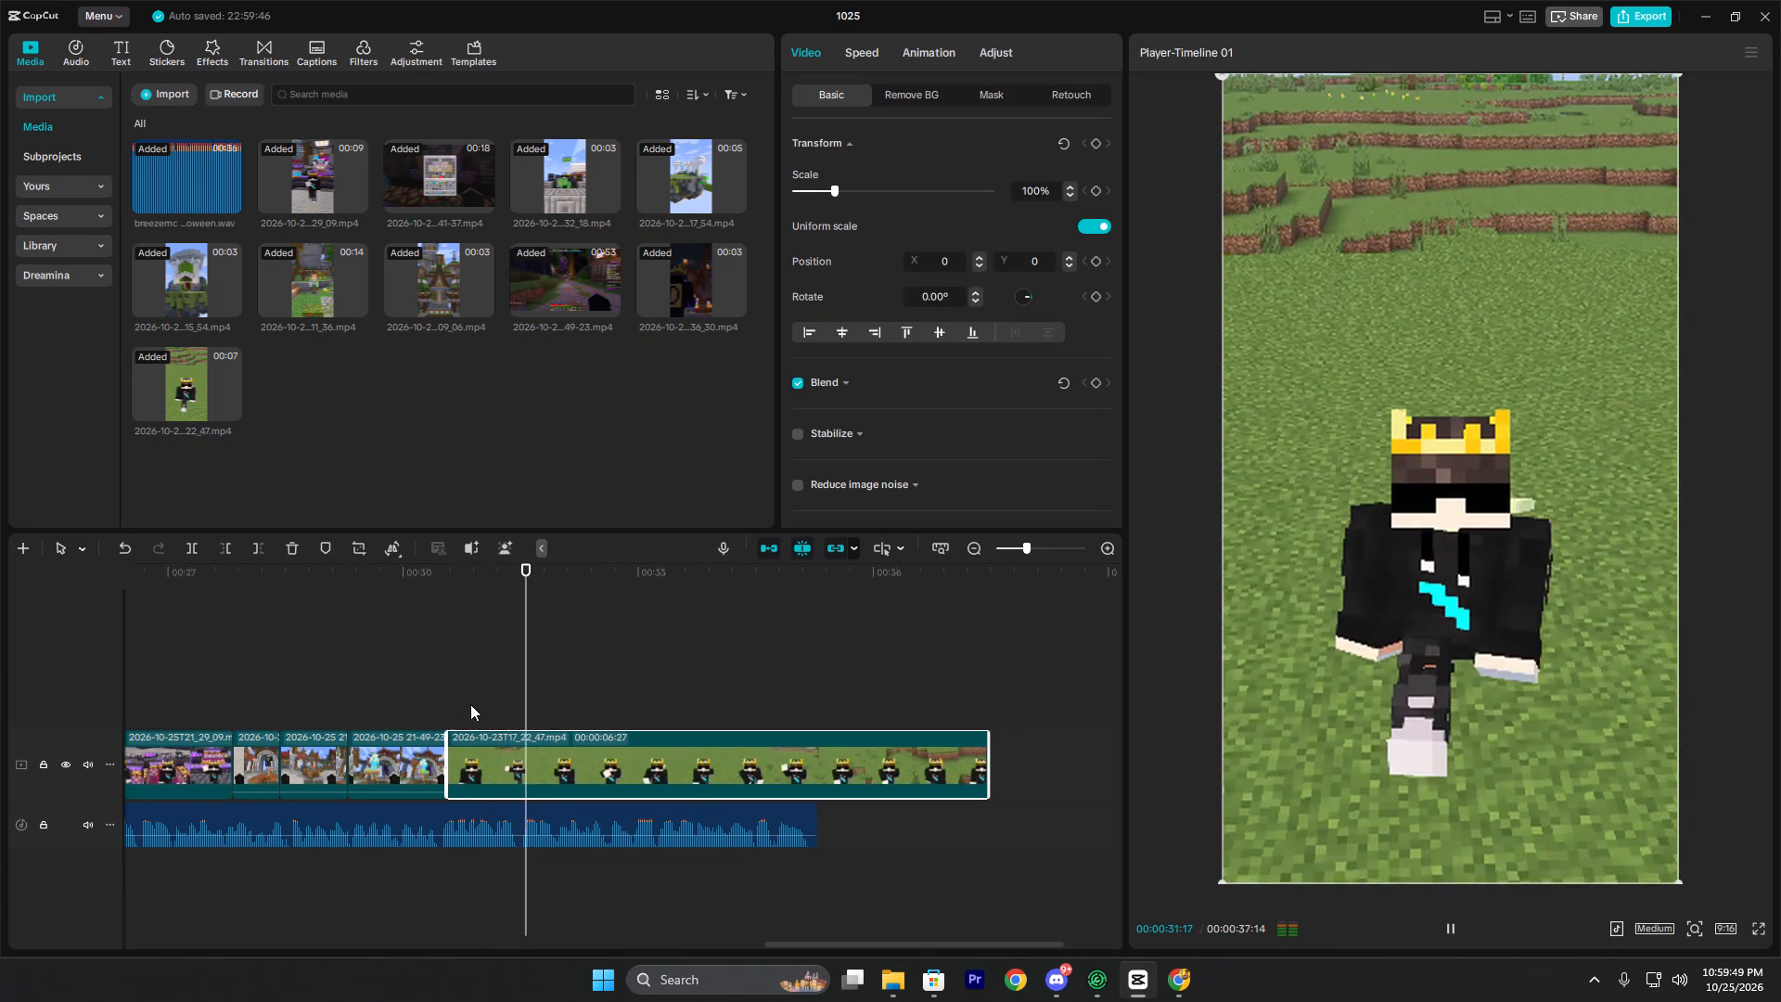
{"action": "key", "text": "space"}
{"action": "left_click", "coordinate": [455, 691]}
{"action": "key", "text": "space"}
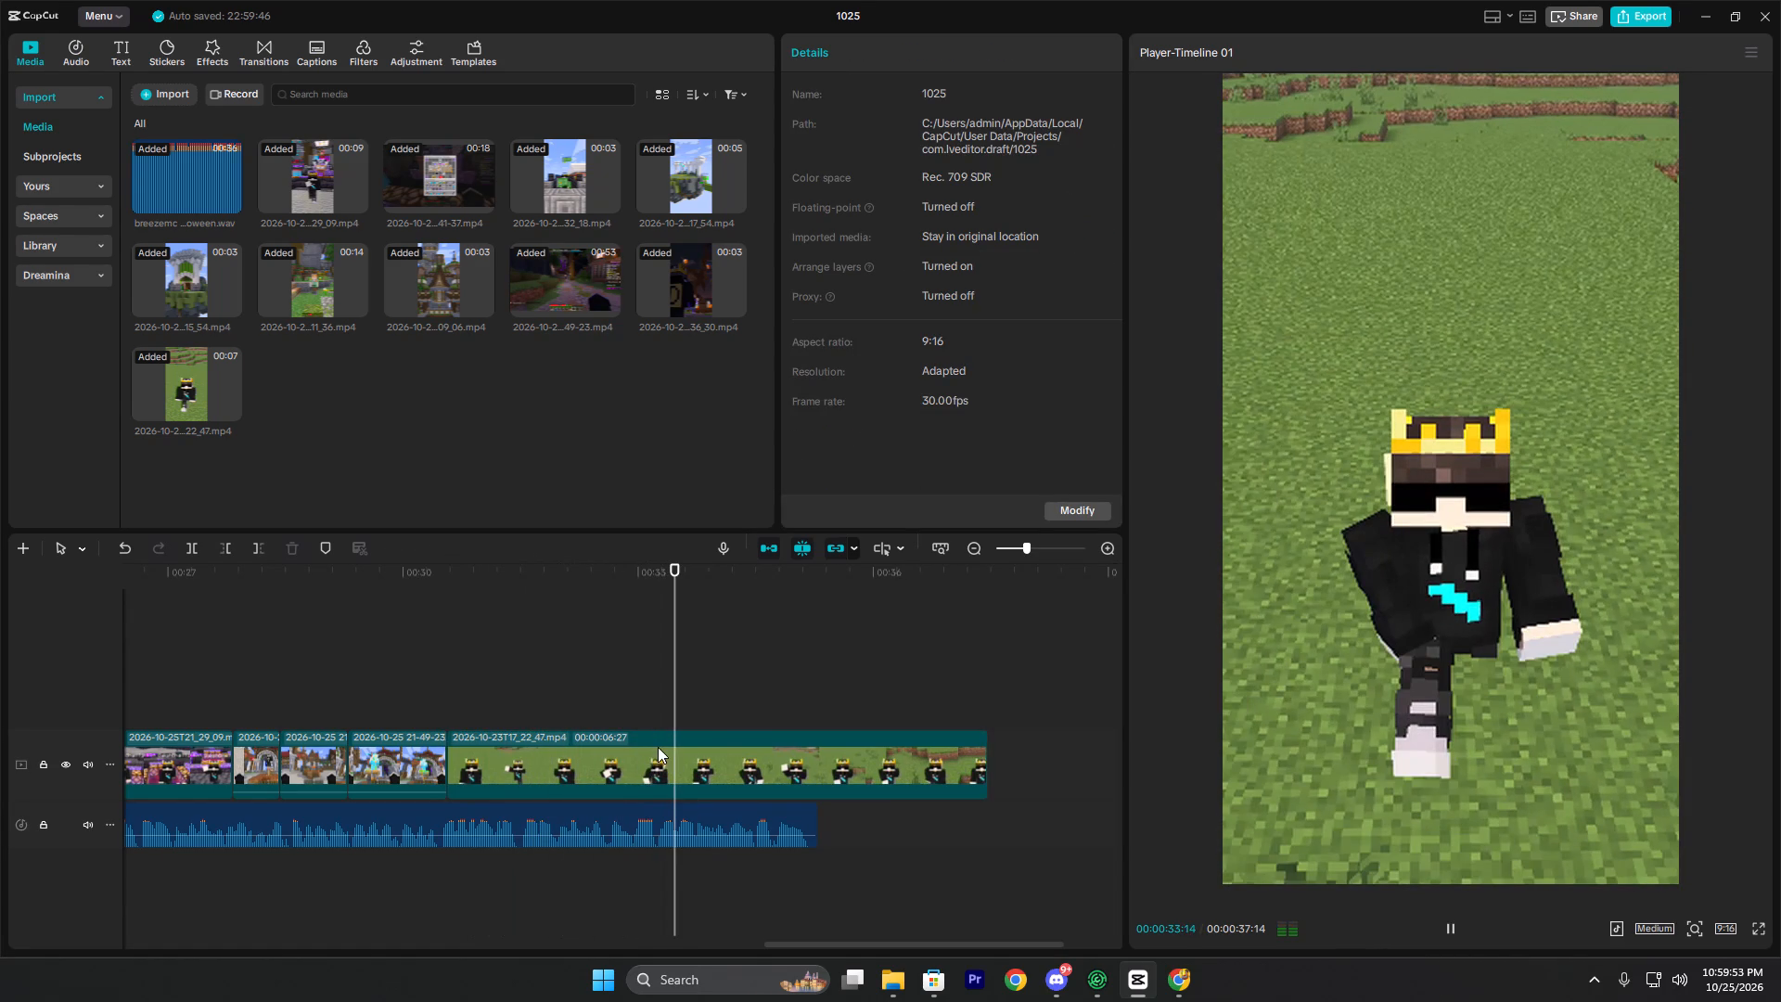
{"action": "key", "text": "space"}
{"action": "key", "text": "space"}
{"action": "key", "text": "space"}
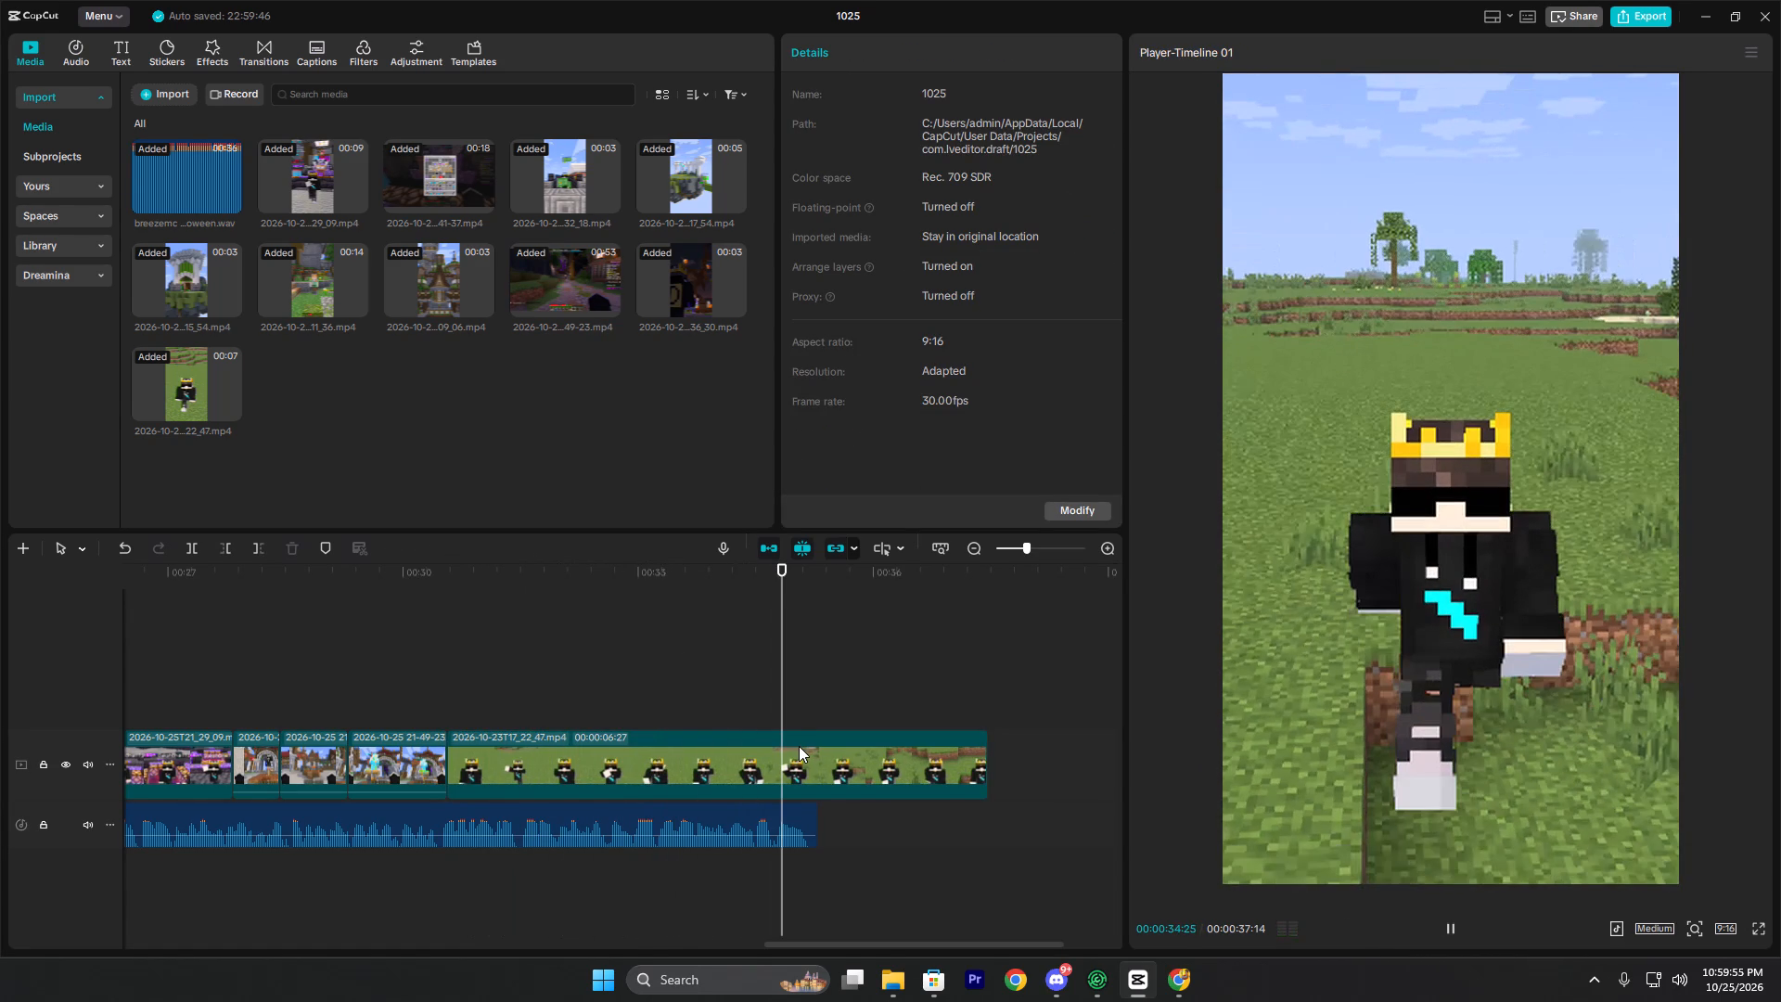
{"action": "key", "text": "space"}
{"action": "key", "text": "space"}
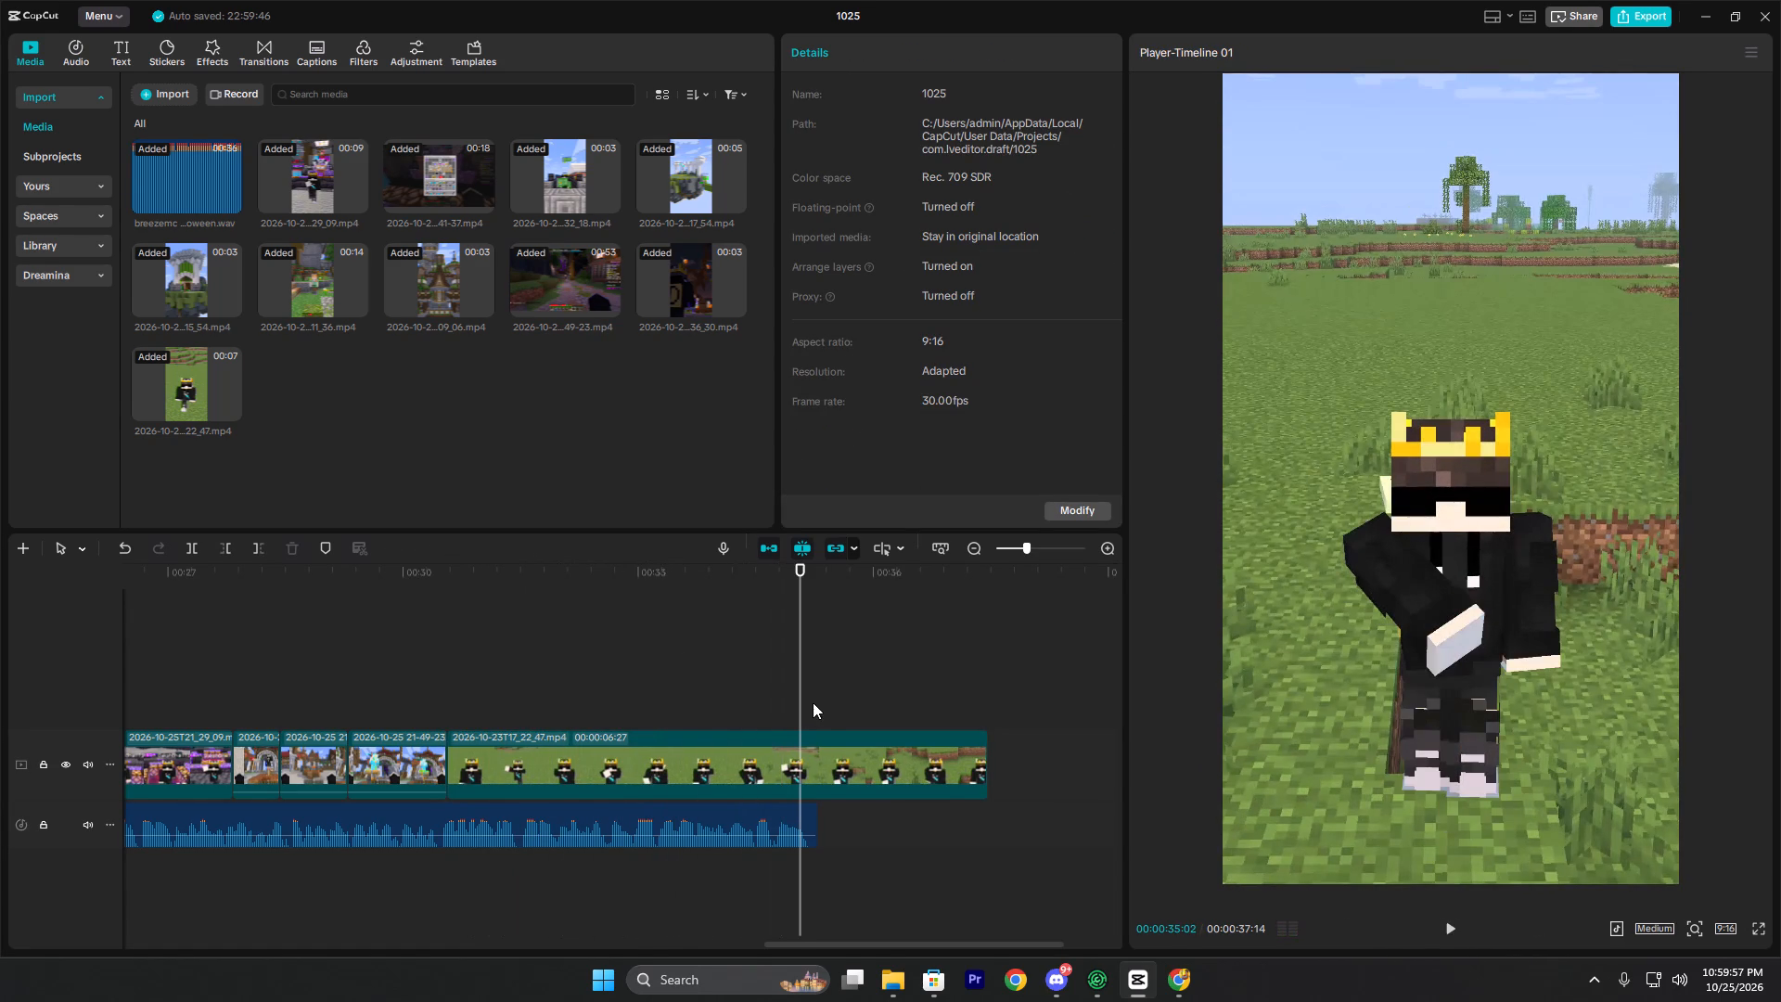
{"action": "left_click", "coordinate": [814, 692]}
{"action": "key", "text": "w"}
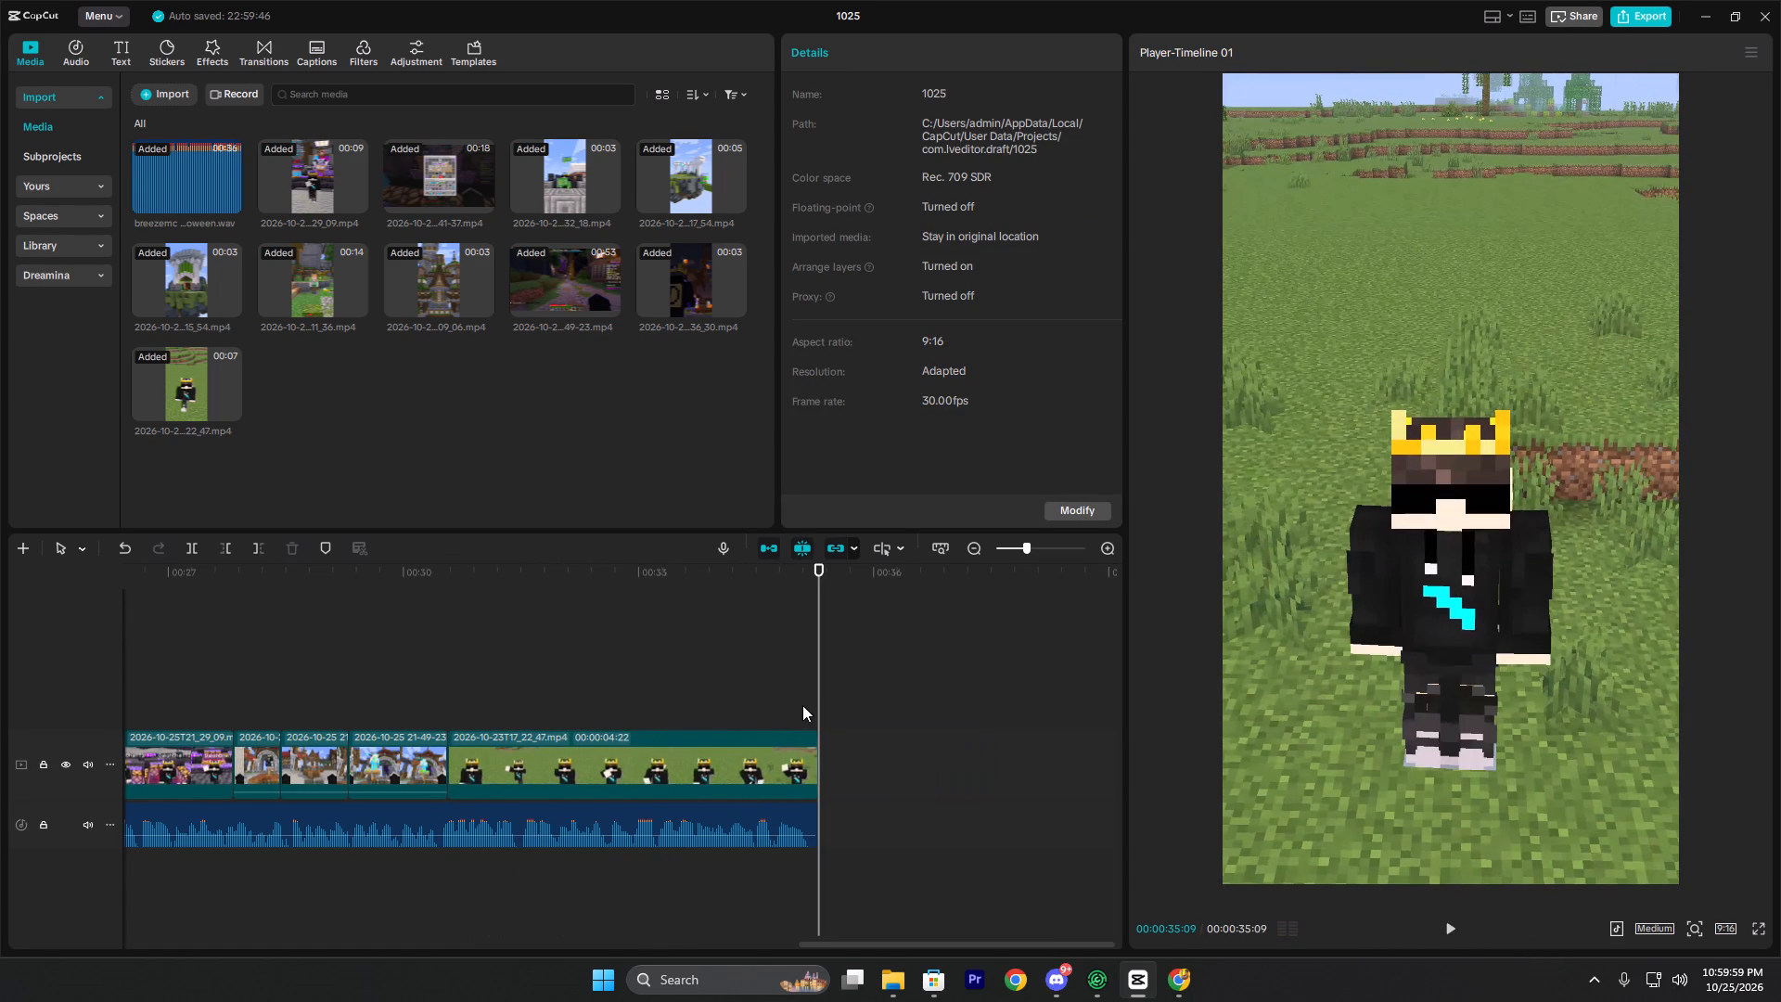
Play back the short from 00:00:00:00 through the opening clips up to the Heavenly Emperor Preview clip to check them against the voice-over.
{"action": "left_click", "coordinate": [659, 684]}
{"action": "left_click_drag", "start_coordinate": [659, 684], "coordinate": [262, 702]}
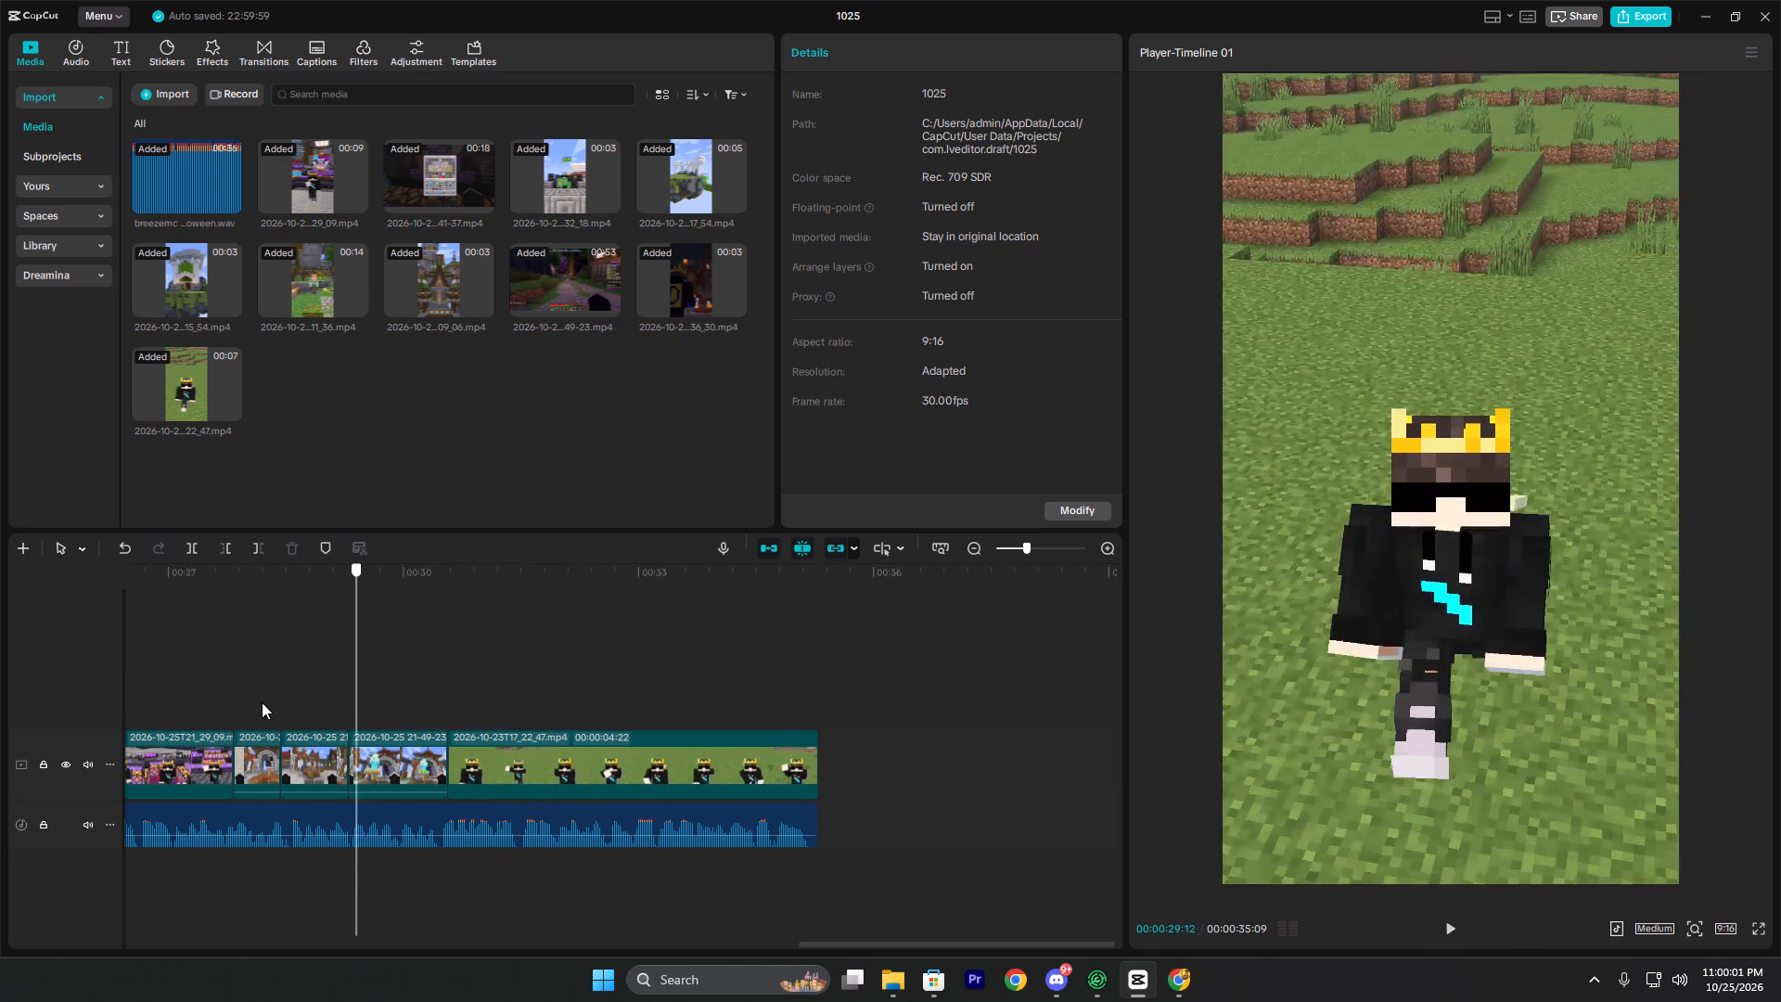
{"action": "left_click_drag", "start_coordinate": [262, 702], "coordinate": [0, 755]}
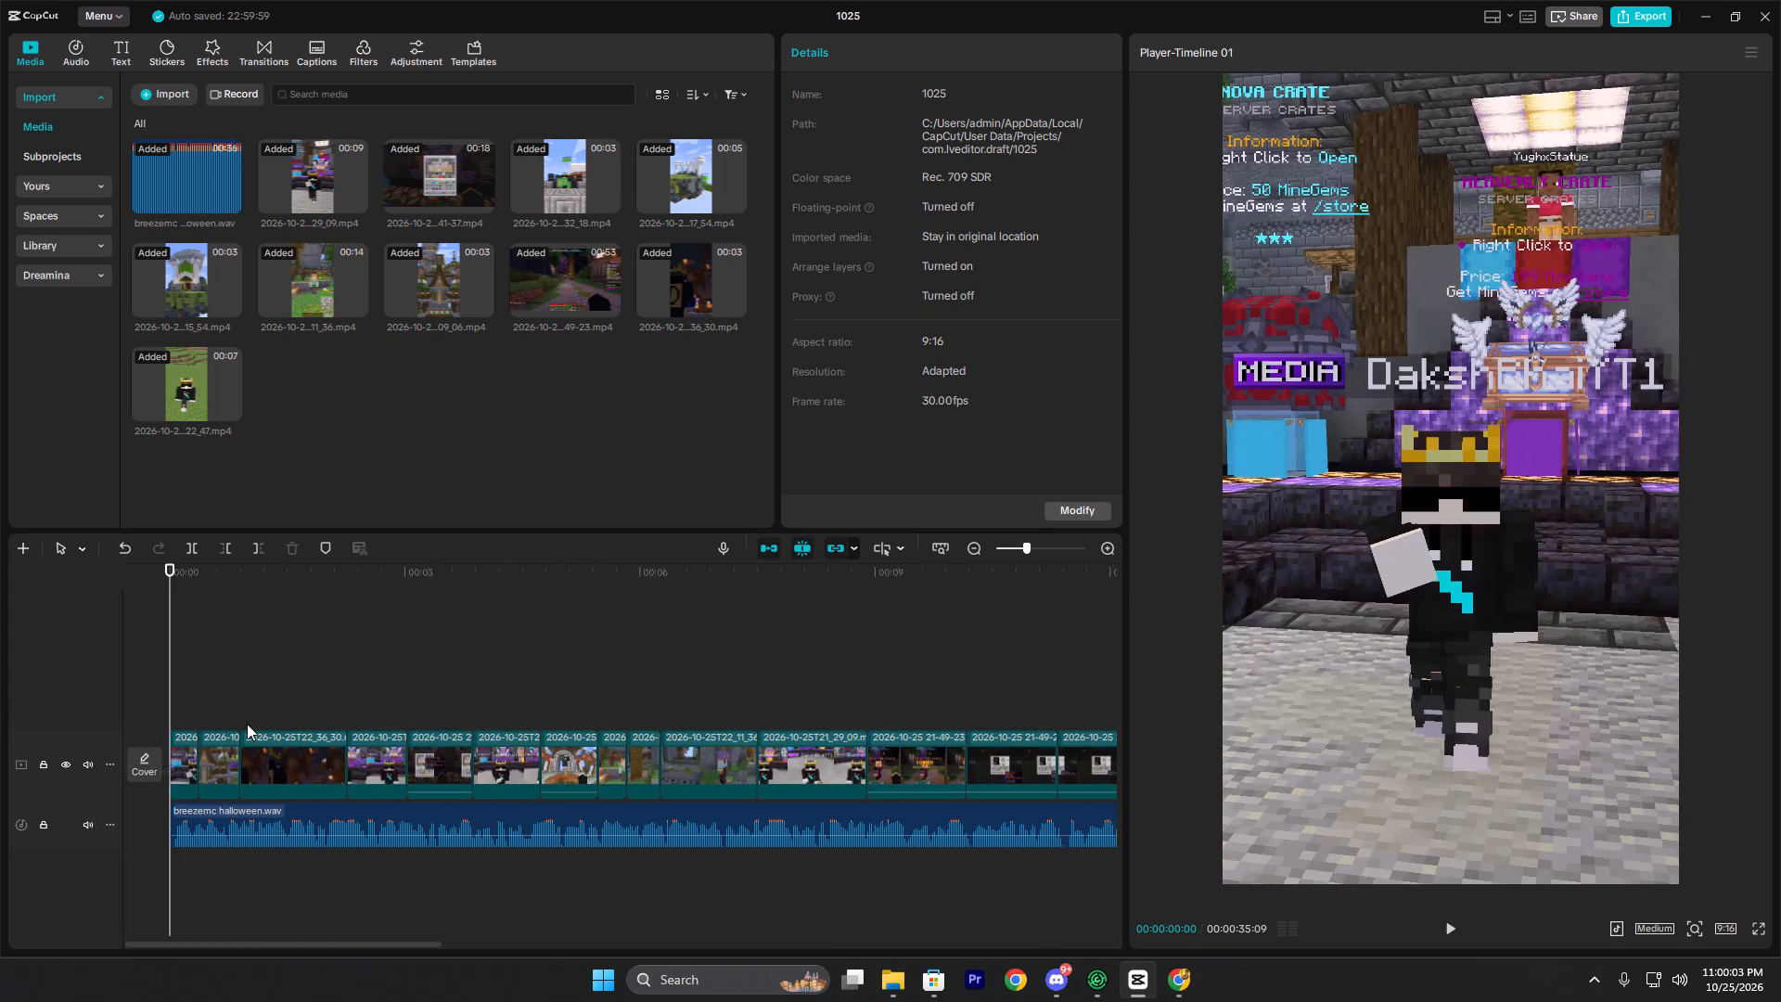
{"action": "key", "text": "space"}
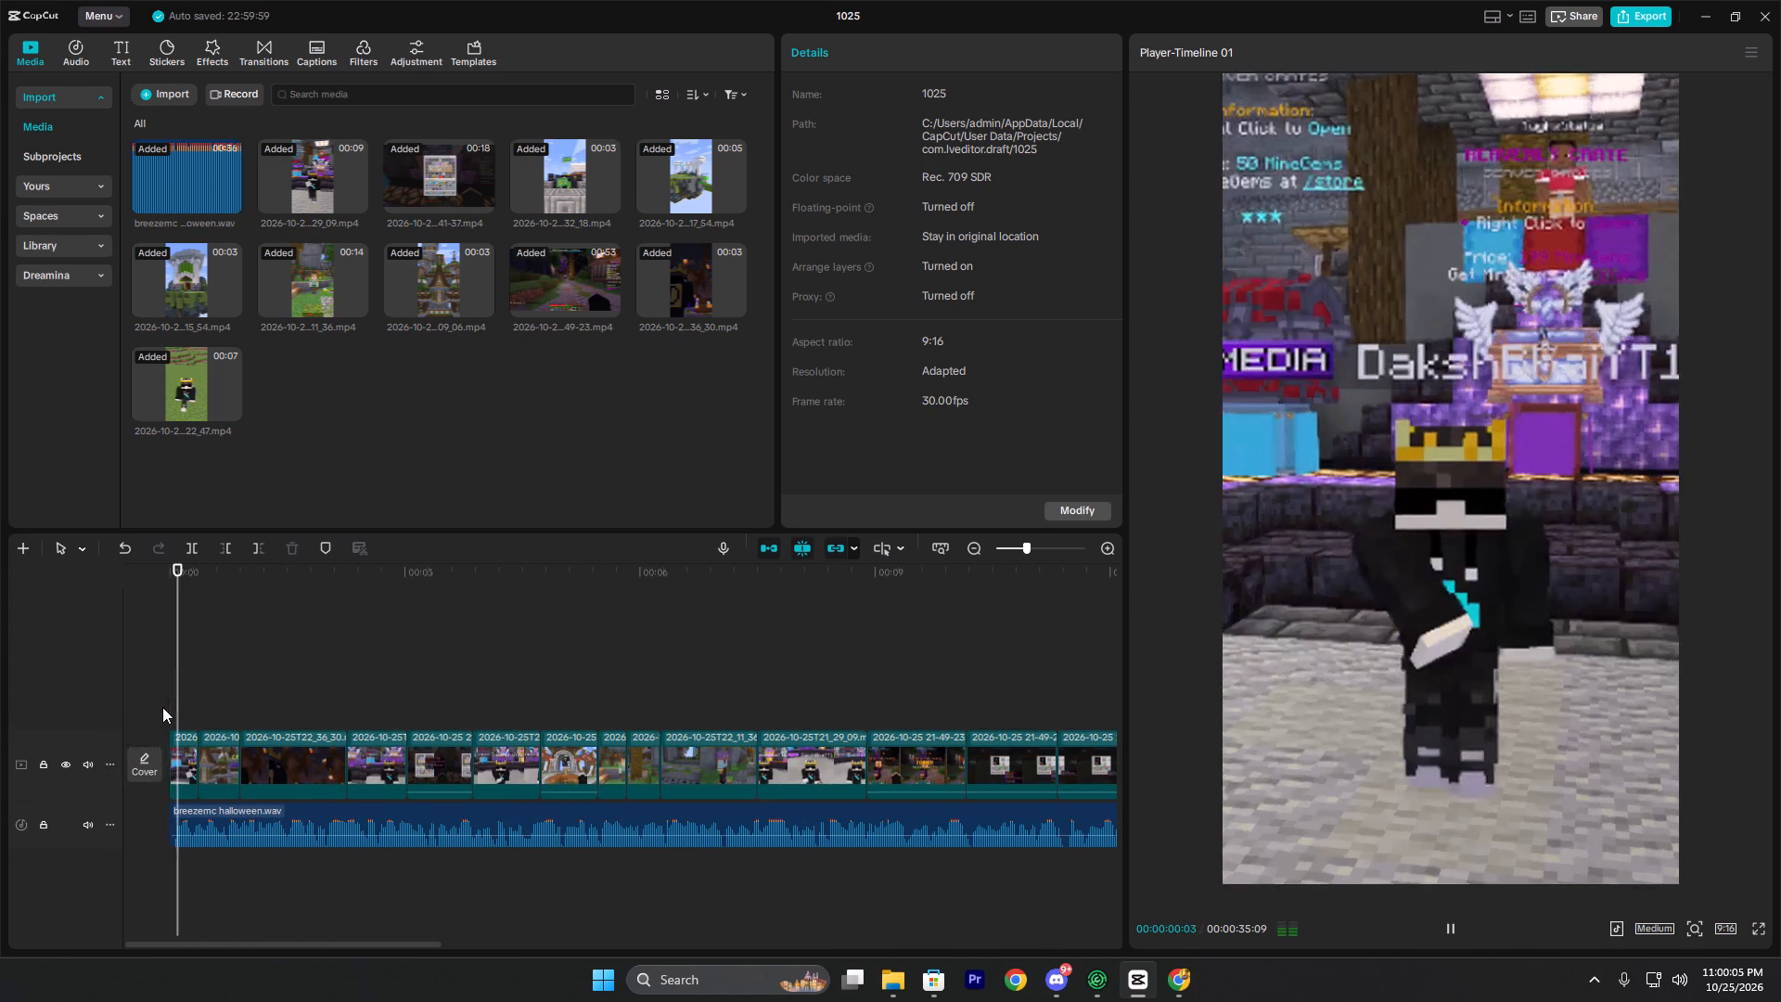
{"action": "key", "text": "space"}
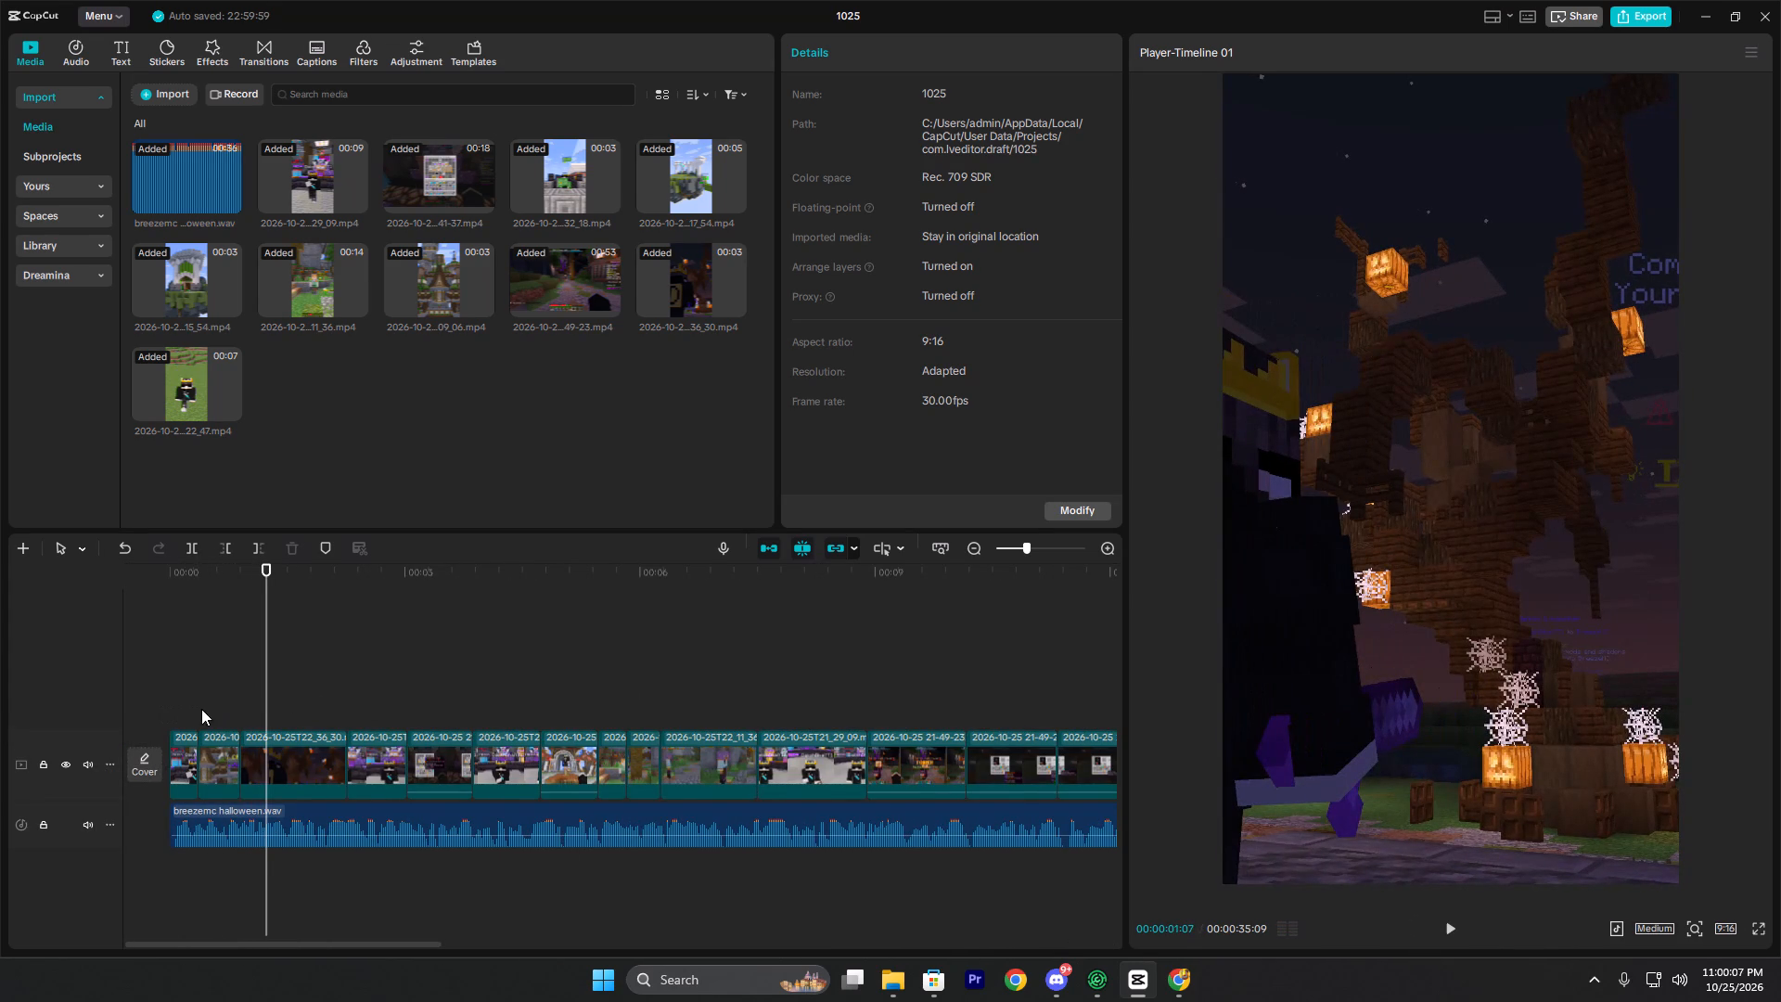
{"action": "left_click", "coordinate": [201, 709]}
{"action": "key", "text": "space"}
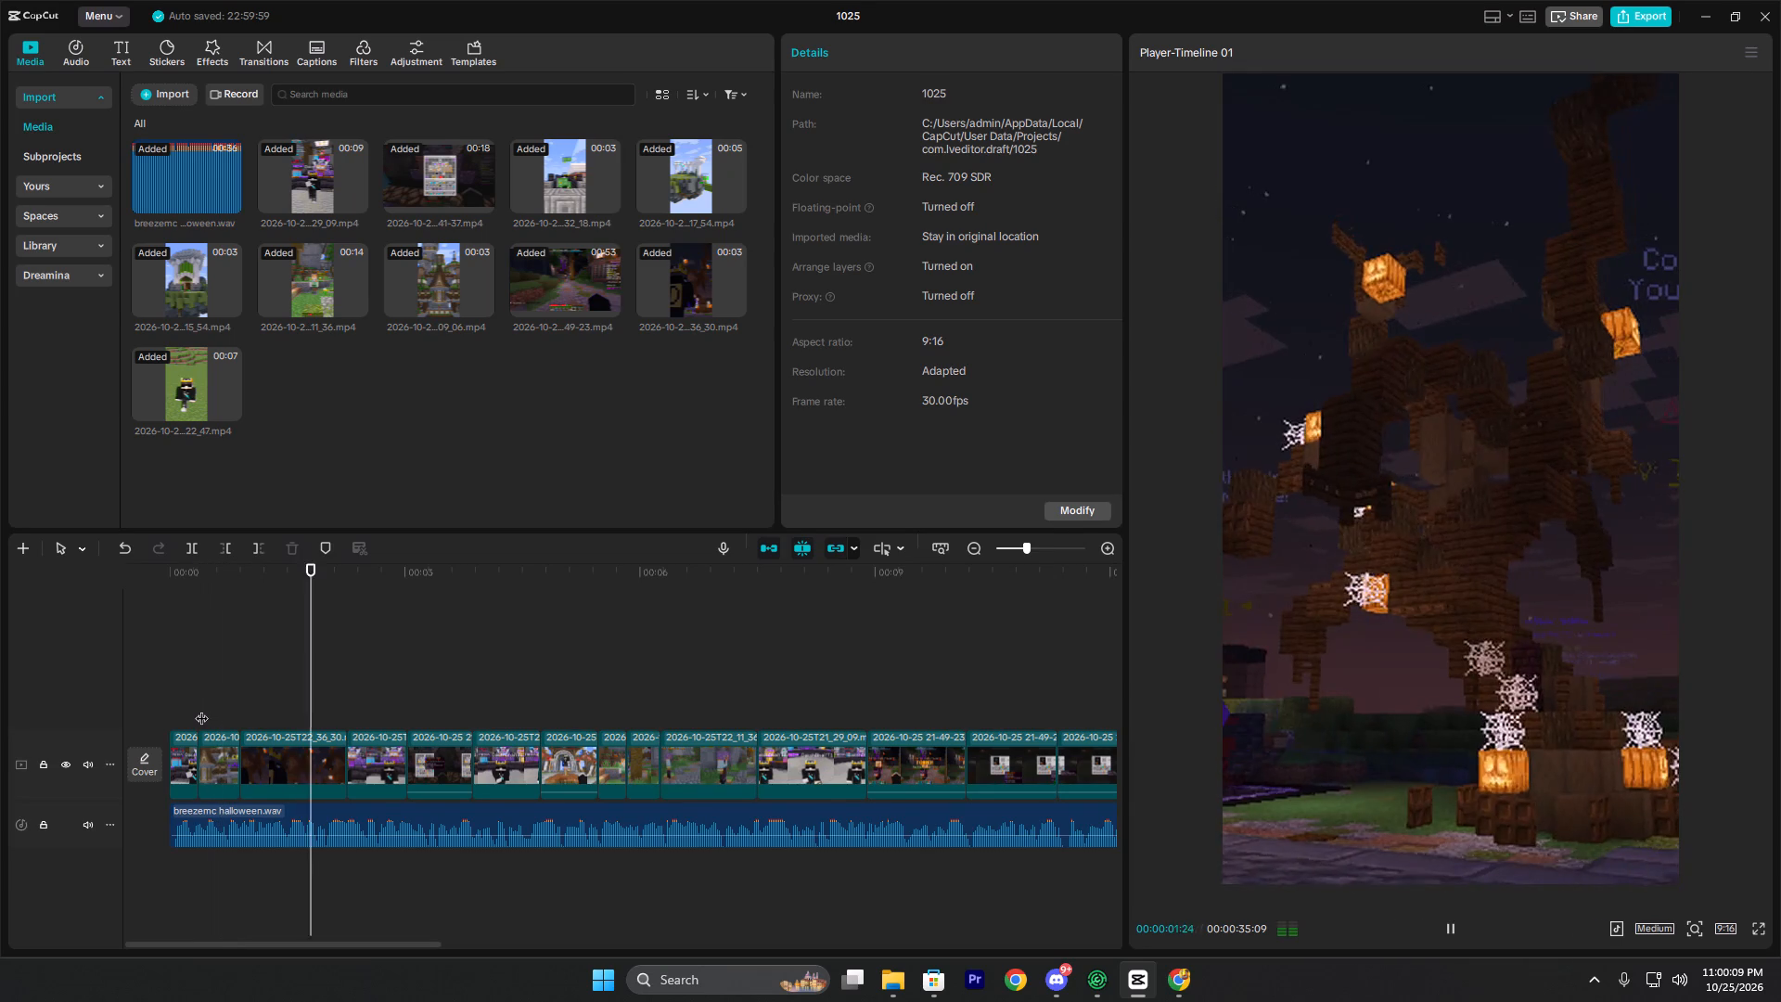
{"action": "key", "text": "space"}
{"action": "key", "text": "space"}
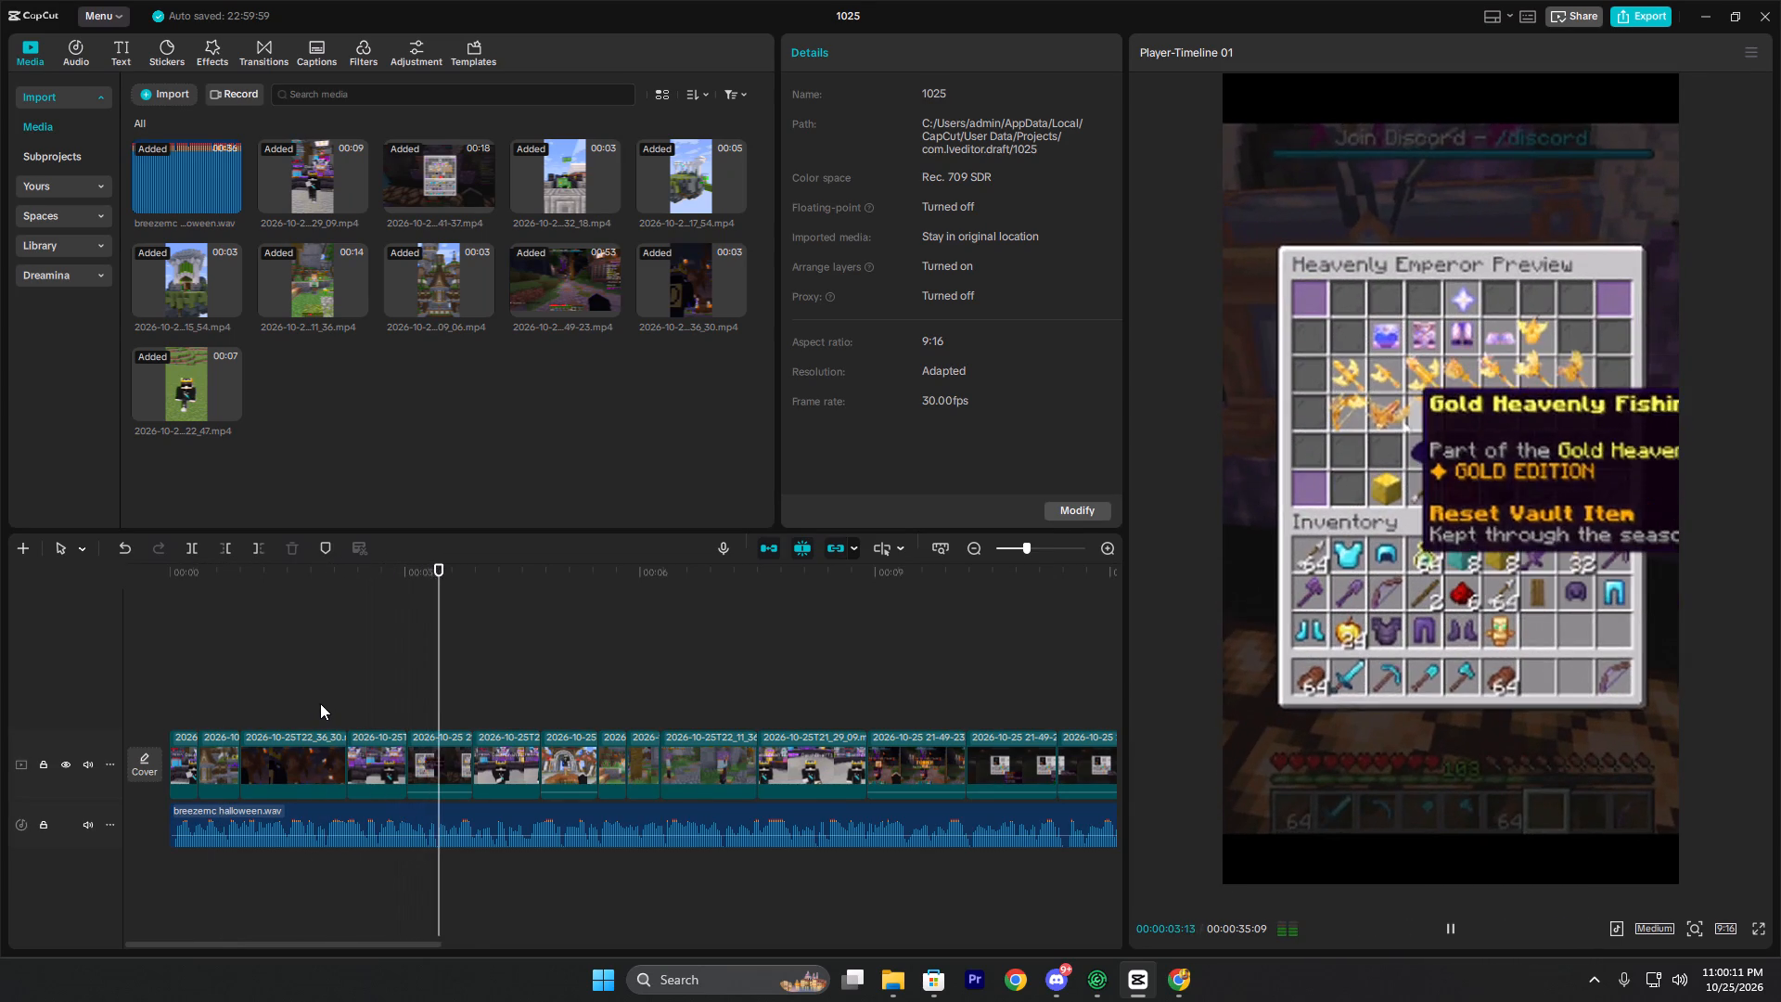
{"action": "key", "text": "space"}
{"action": "left_click", "coordinate": [369, 696]}
{"action": "key", "text": "space"}
{"action": "key", "text": "space"}
Examine the framing of the Heavenly Emperor Preview clip and the clips that follow it, up to the LIFESTEAL statue clip.
{"action": "left_click", "coordinate": [430, 760]}
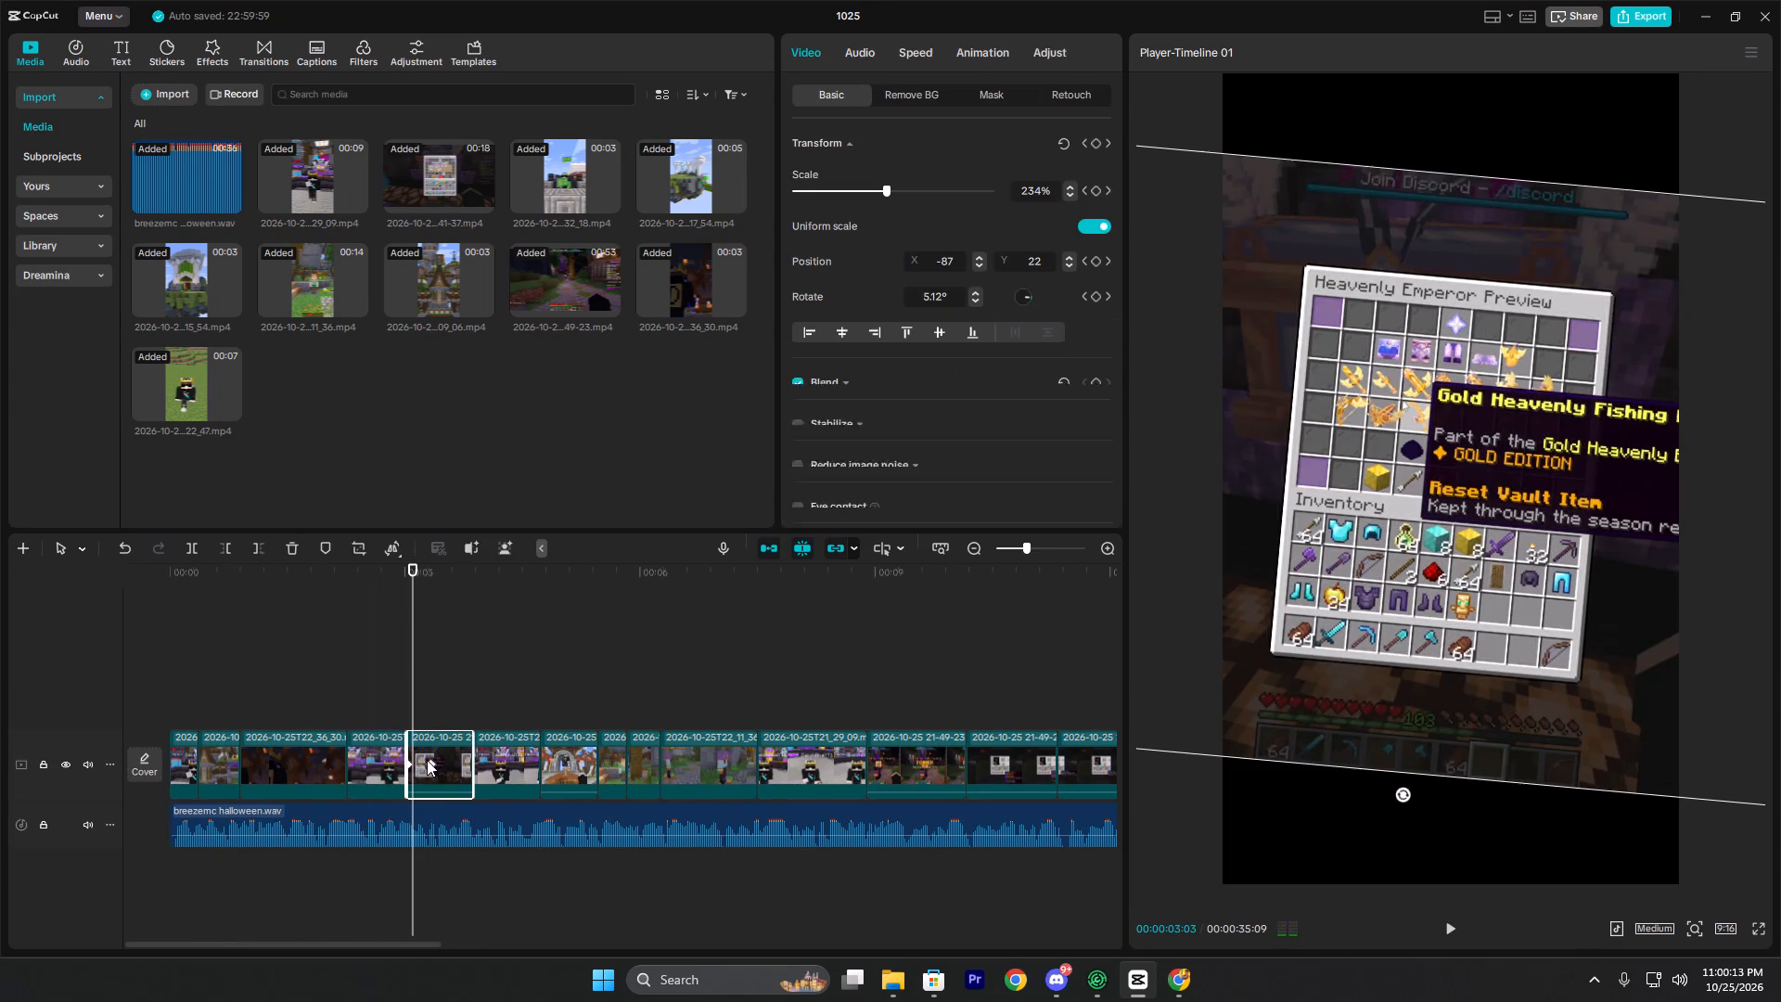
{"action": "left_click_drag", "start_coordinate": [432, 763], "coordinate": [476, 774]}
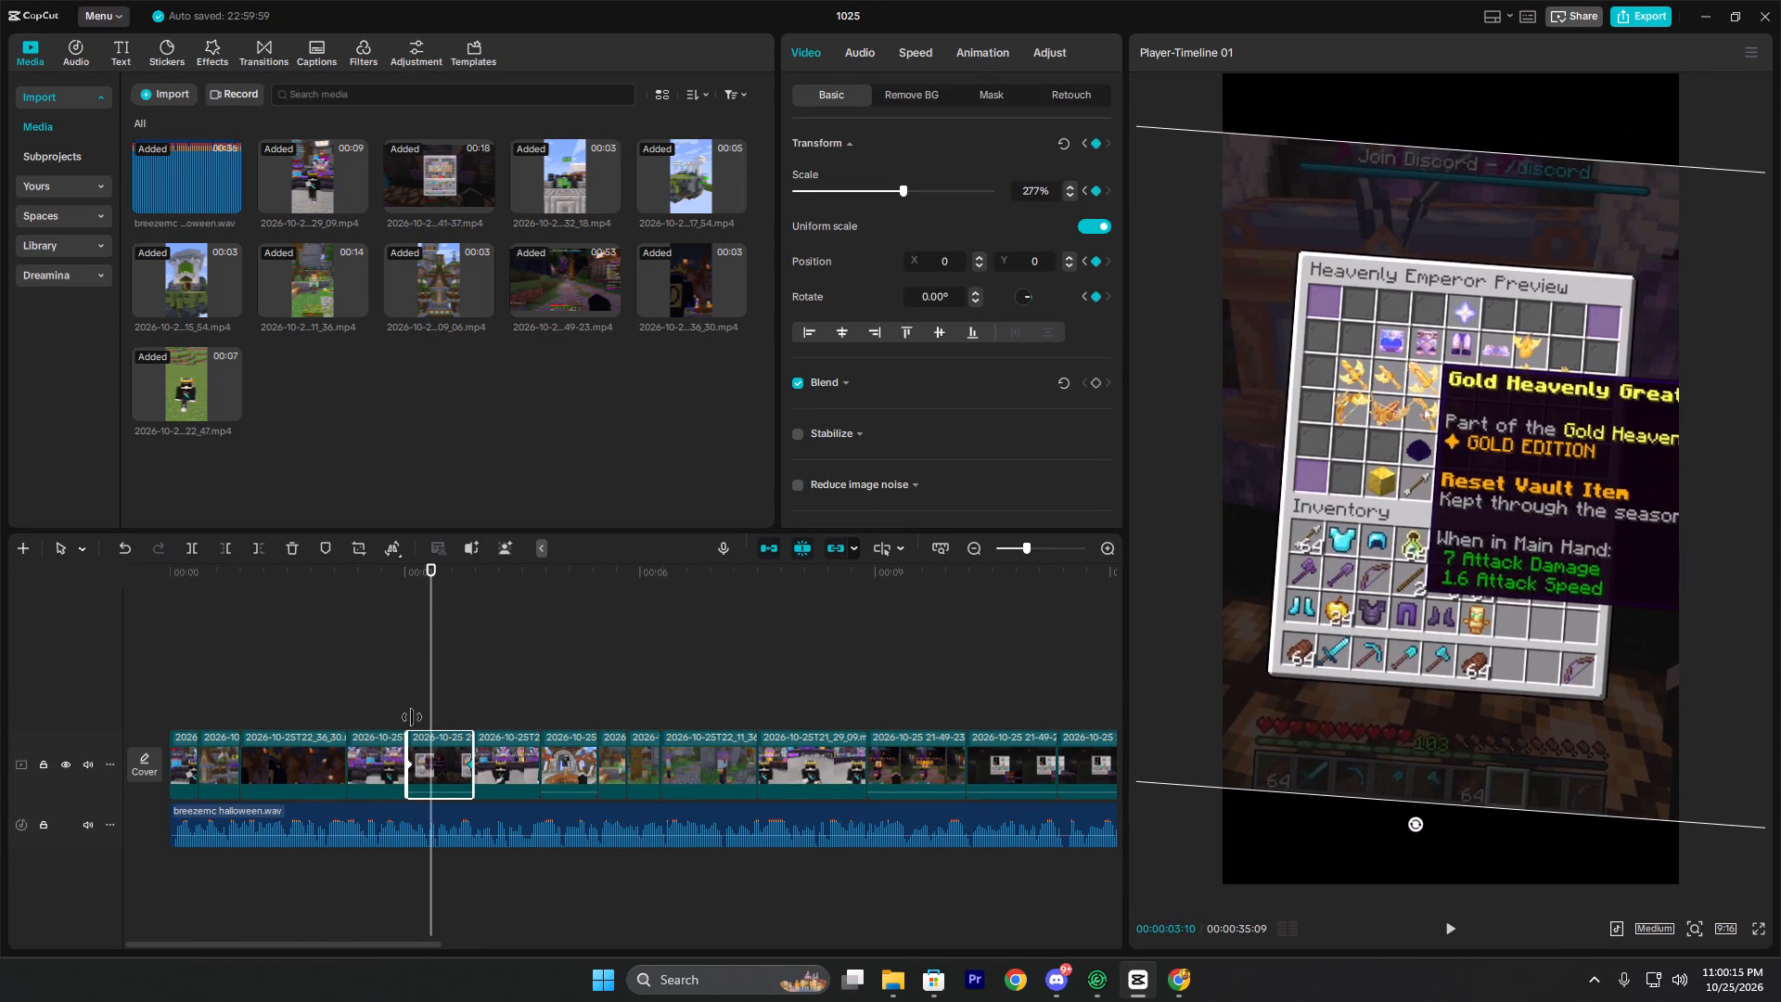
{"action": "left_click", "coordinate": [415, 718]}
{"action": "left_click", "coordinate": [411, 716]}
{"action": "key", "text": "space"}
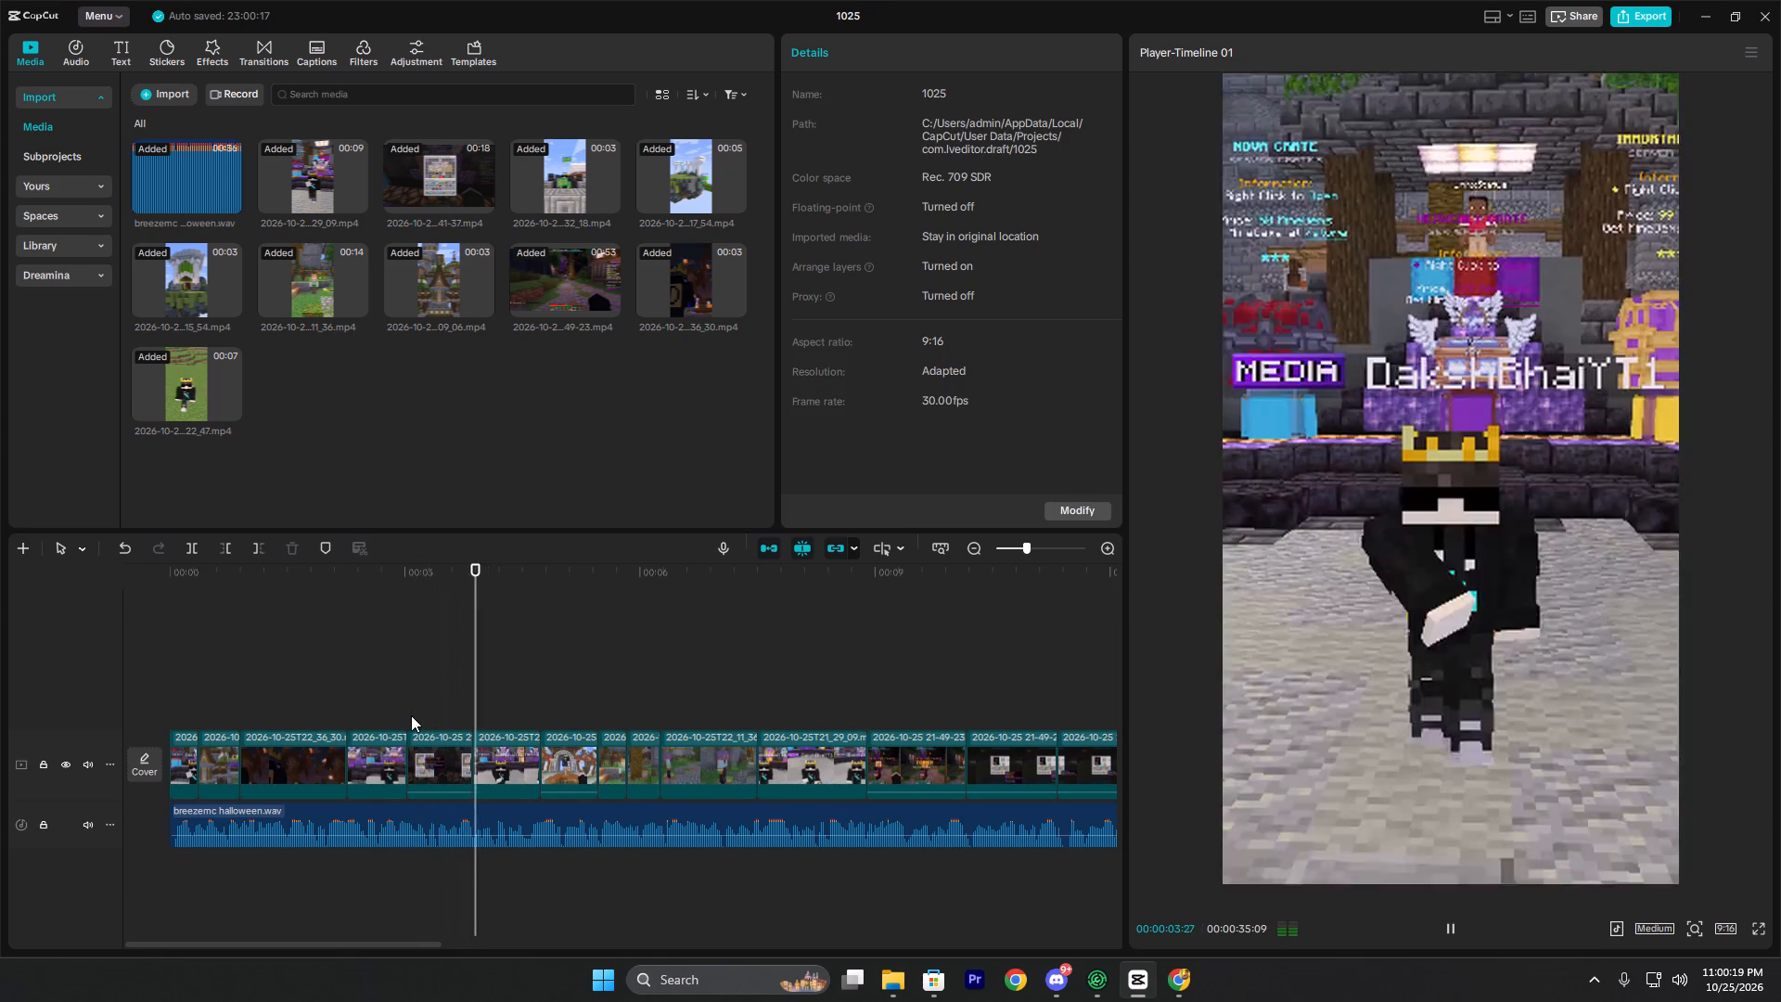
{"action": "key", "text": "space"}
{"action": "key", "text": "space"}
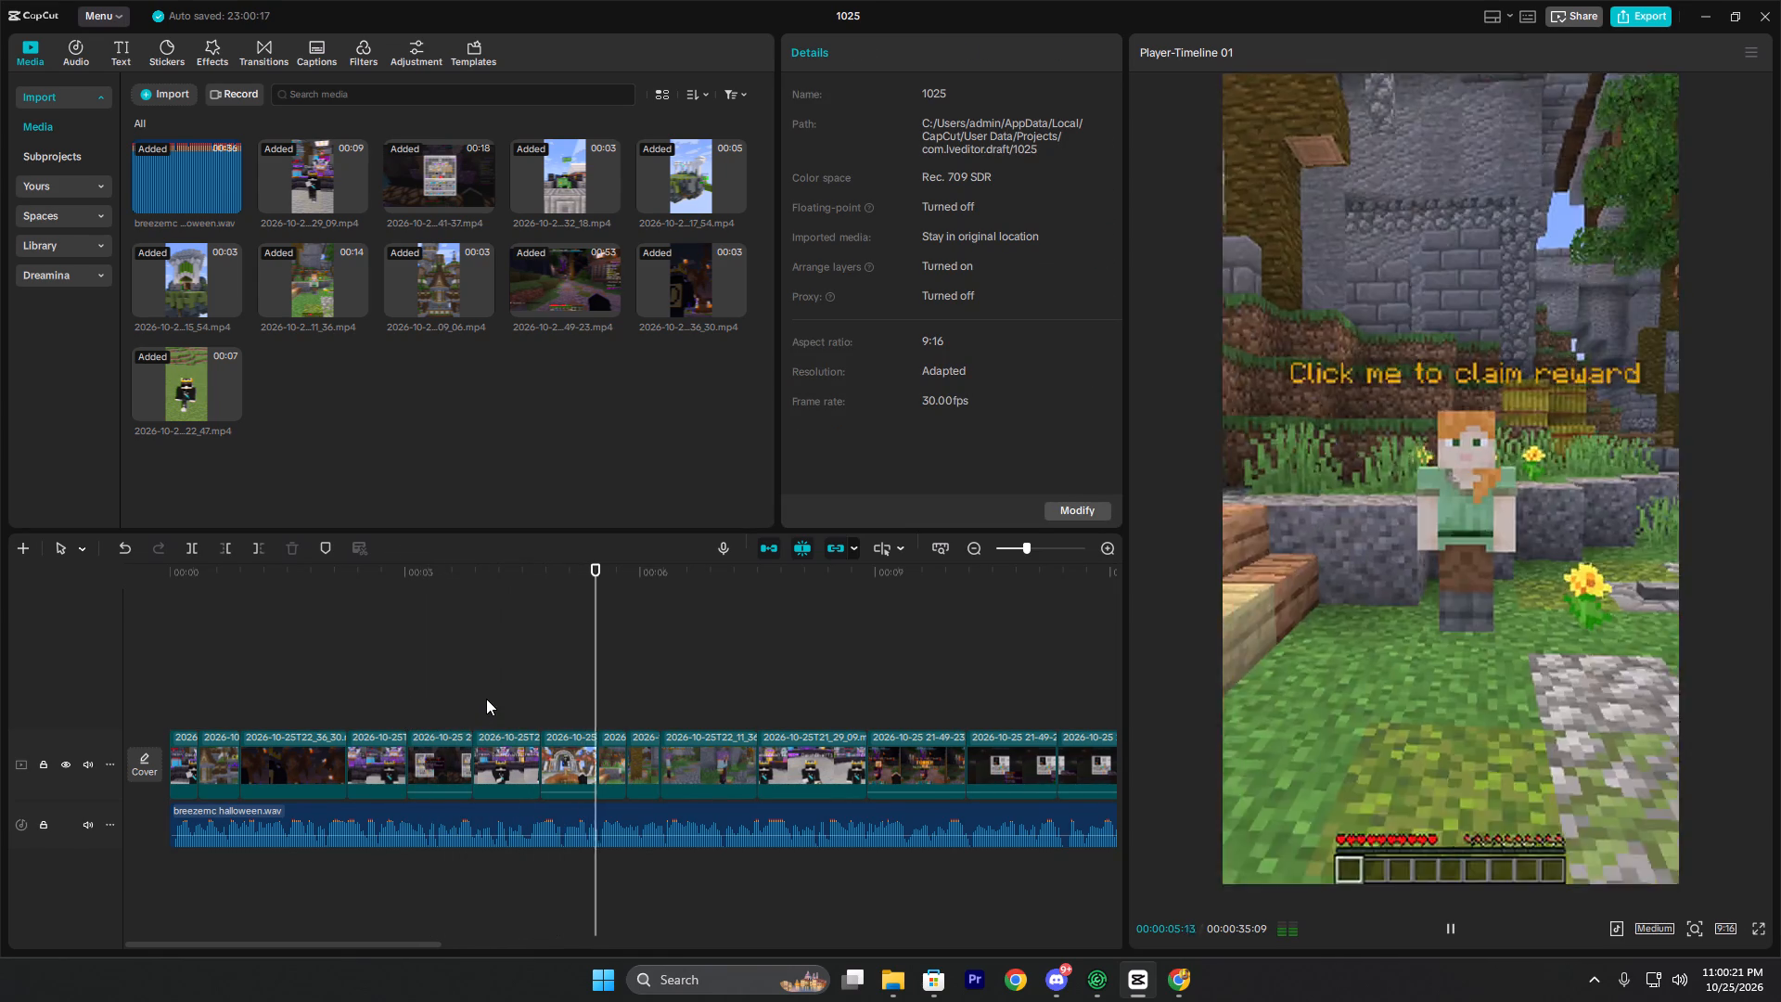
{"action": "key", "text": "space"}
{"action": "left_click", "coordinate": [535, 687]}
{"action": "left_click", "coordinate": [491, 692]}
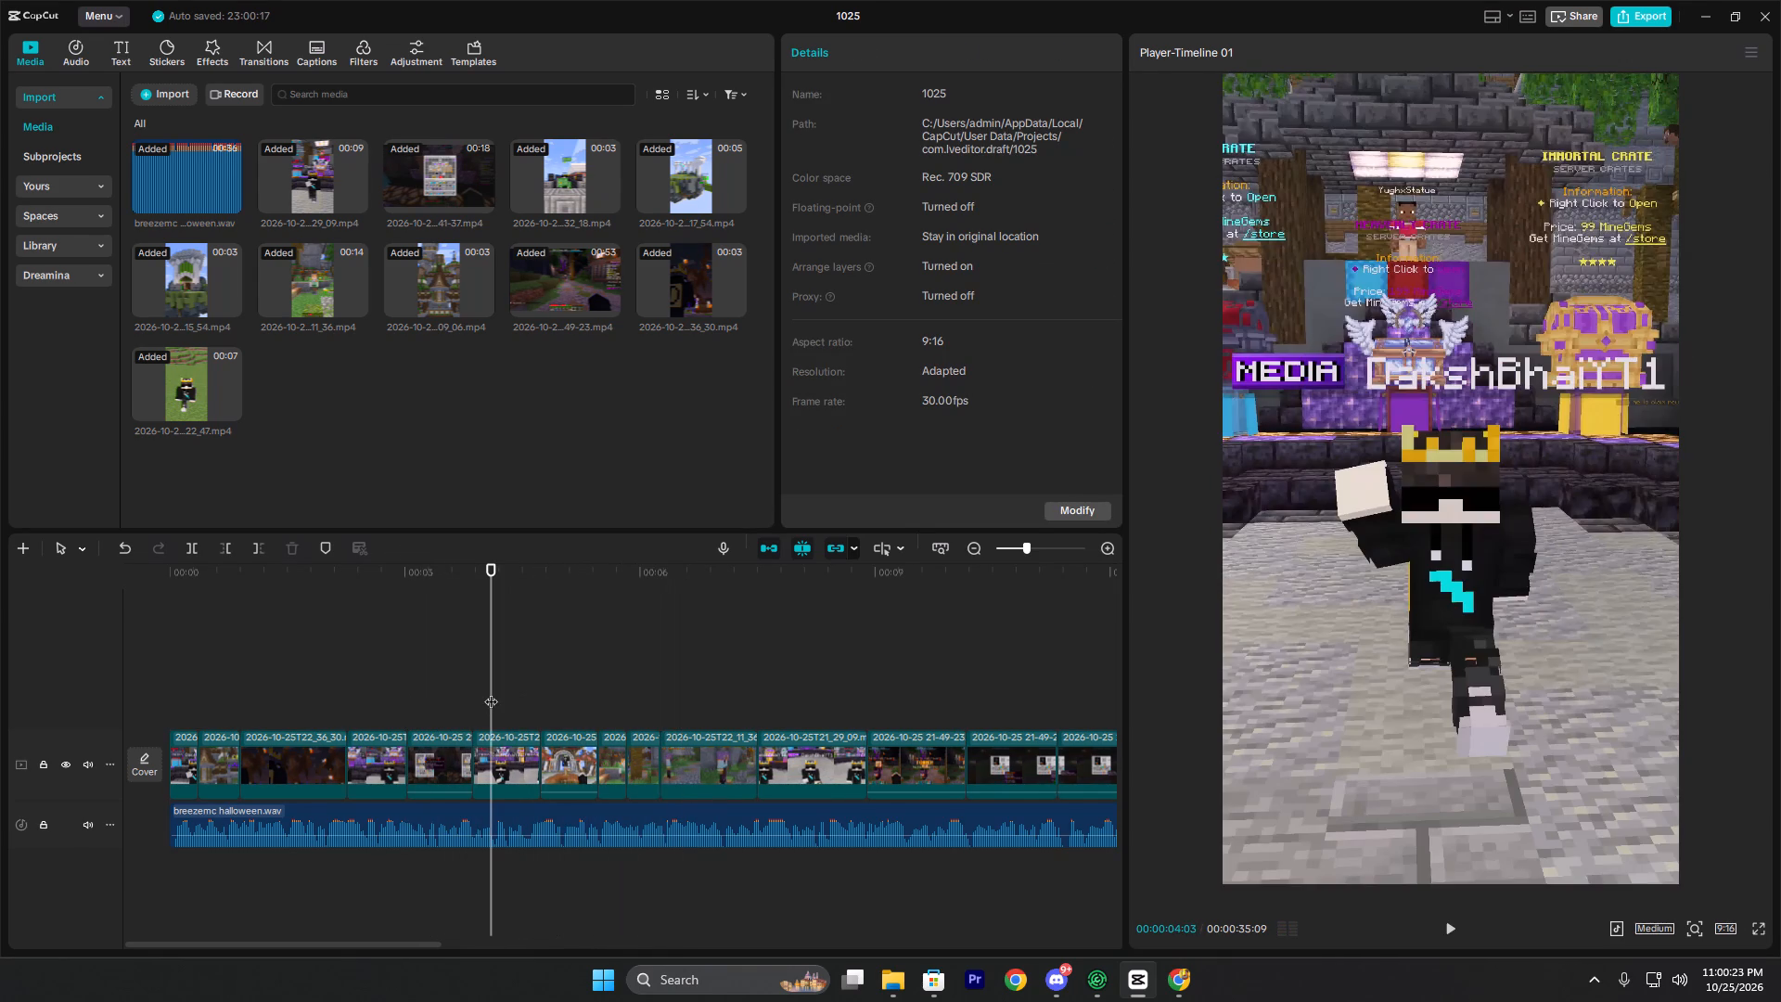
{"action": "key", "text": "space"}
{"action": "key", "text": "space"}
Convert the LIFESTEAL statue clip near 00:00:05 into a compound clip and duplicate it on the track directly above.
{"action": "left_click", "coordinate": [547, 765]}
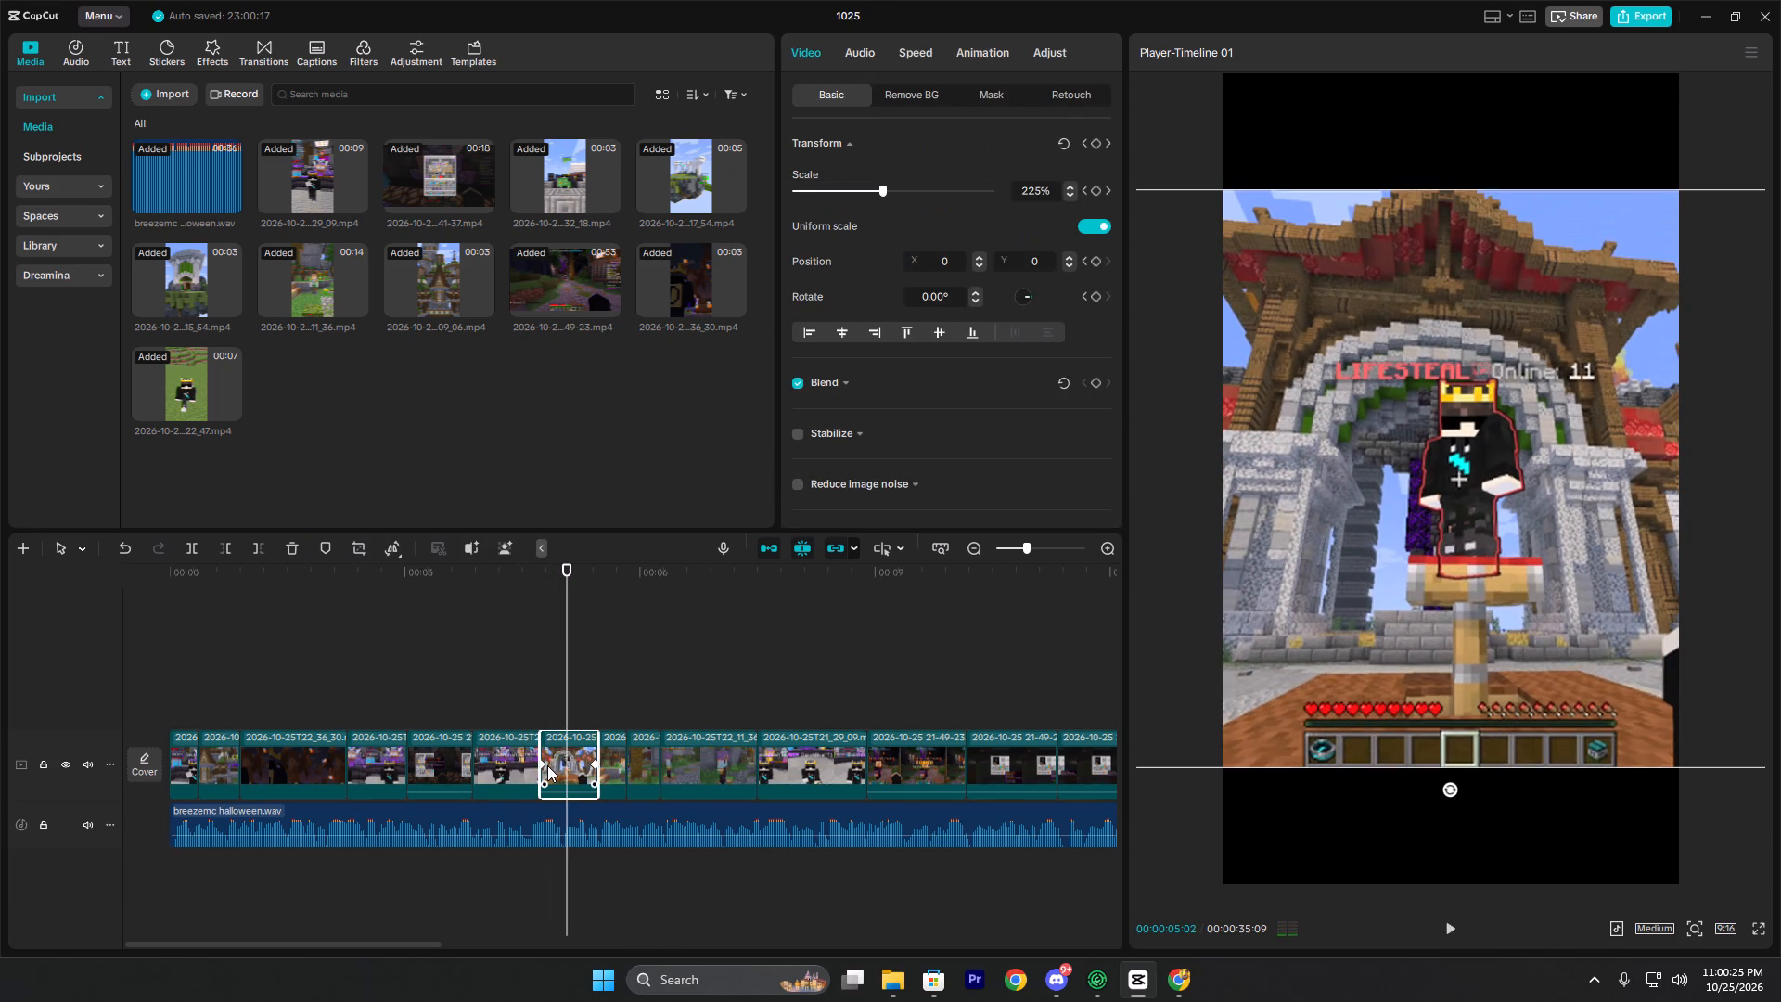
{"action": "key", "text": "alt+g"}
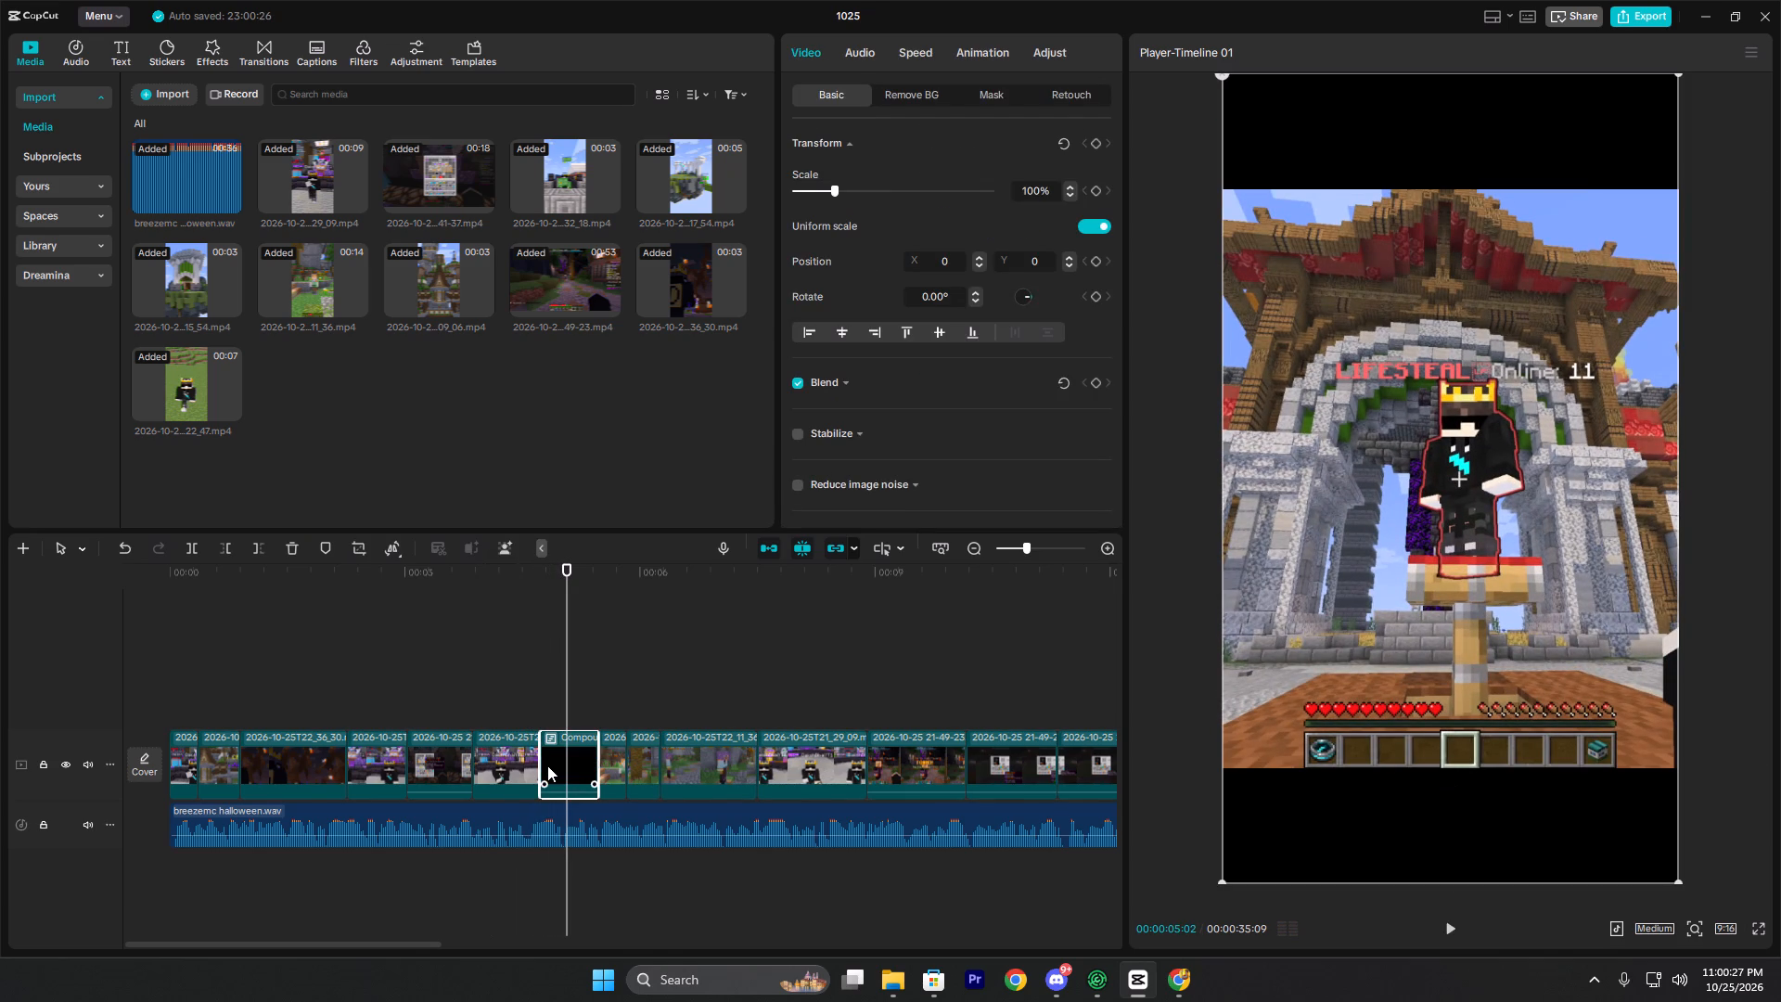
{"action": "left_click_drag", "start_coordinate": [553, 771], "coordinate": [552, 716], "text": "alt"}
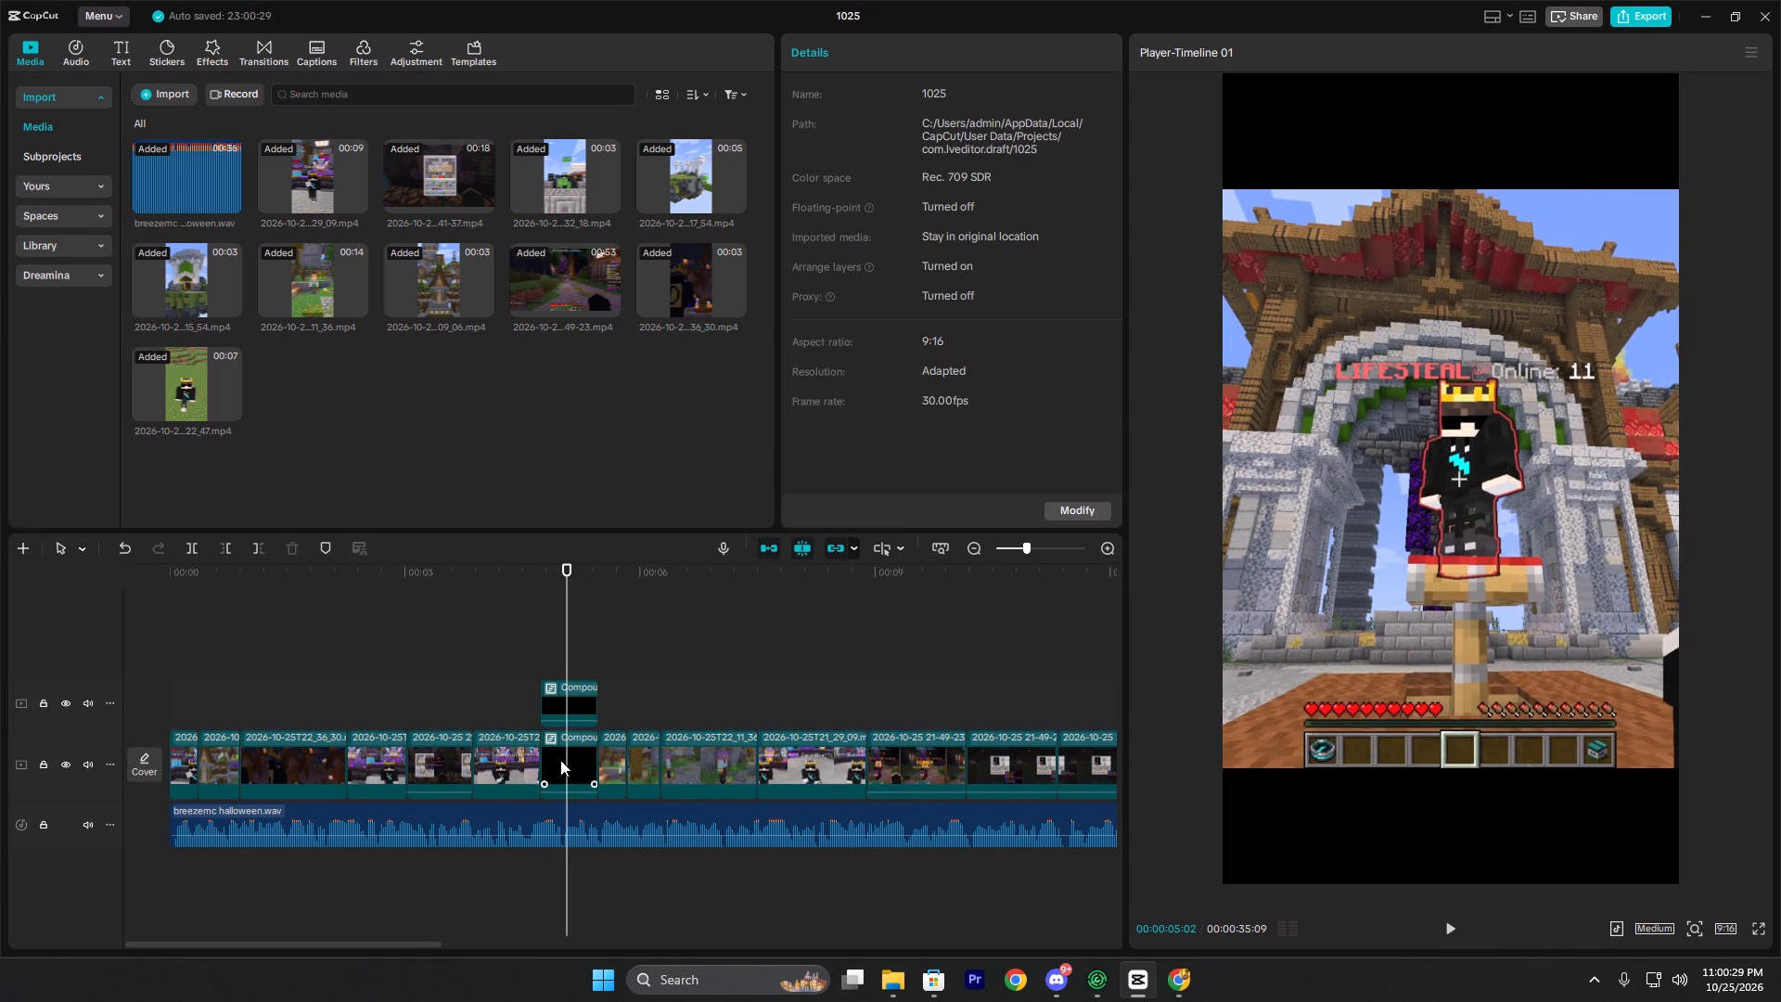
Scale the main-track copy of the LIFESTEAL compound clip up to about 167% to fill the black bars.
{"action": "left_click", "coordinate": [560, 760]}
{"action": "left_click_drag", "start_coordinate": [843, 189], "coordinate": [852, 193]}
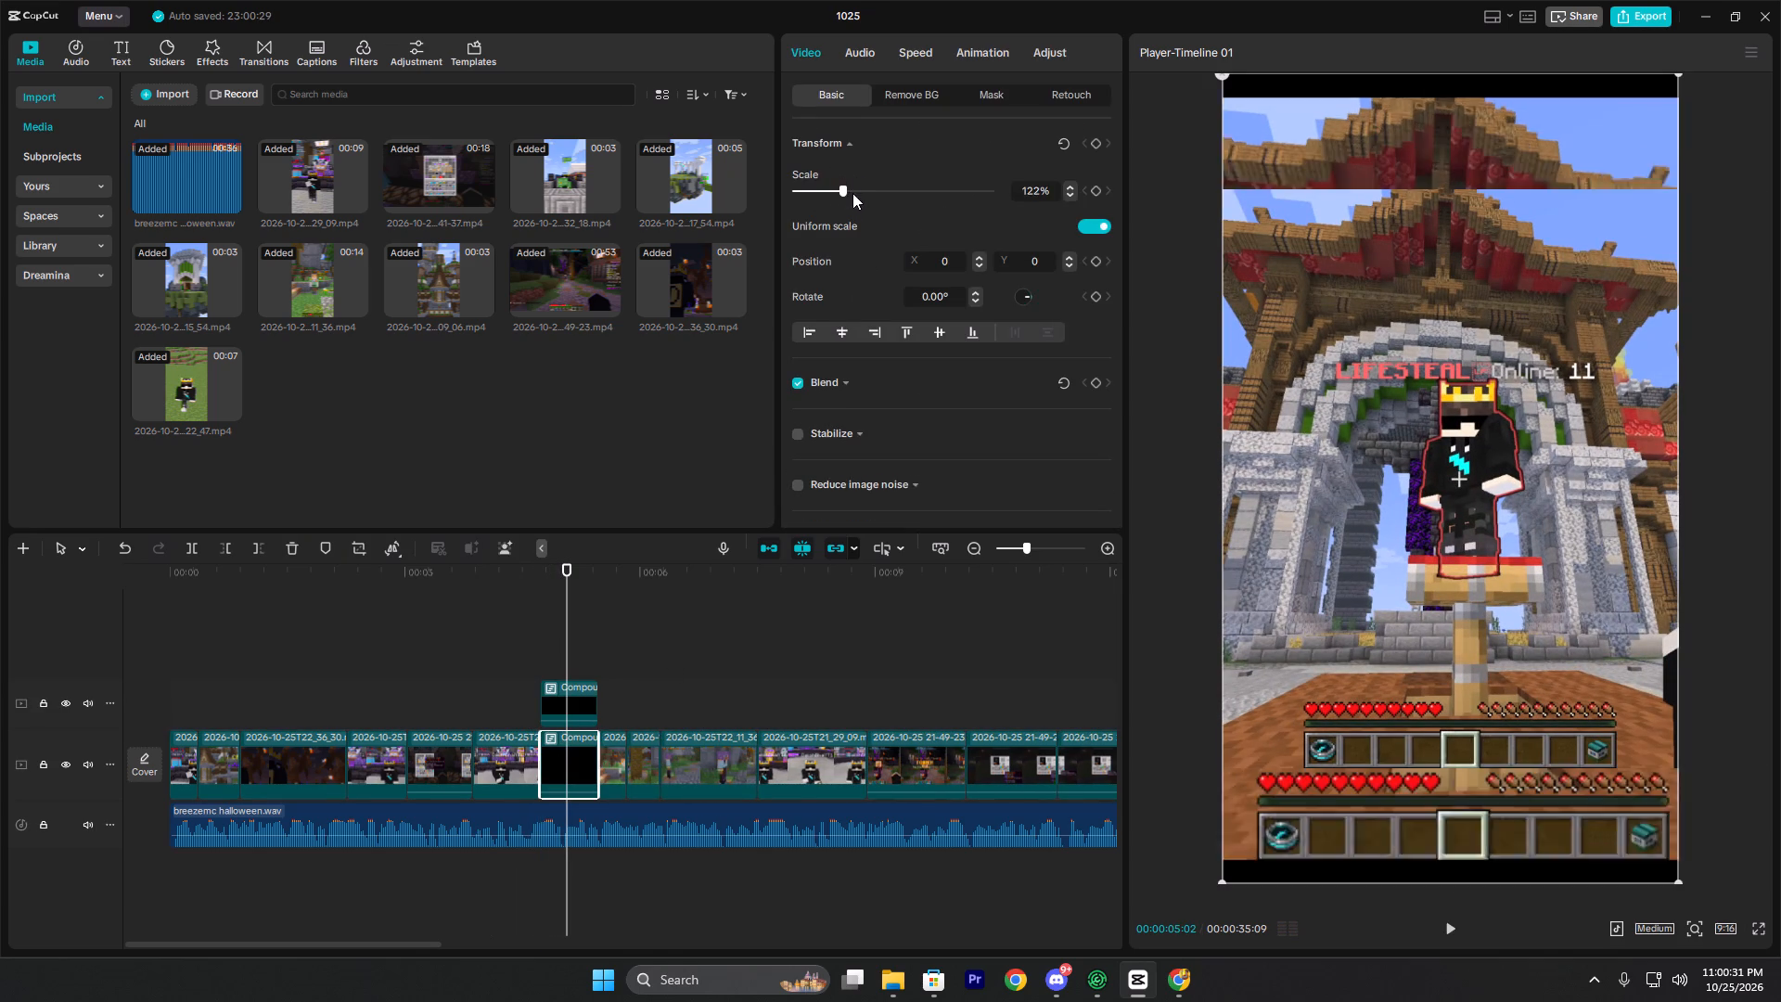
{"action": "left_click_drag", "start_coordinate": [852, 193], "coordinate": [861, 195]}
Search the effects for blur, apply the Blur effect to the main-track LIFESTEAL compound clip, and play back the result.
{"action": "left_click", "coordinate": [221, 49]}
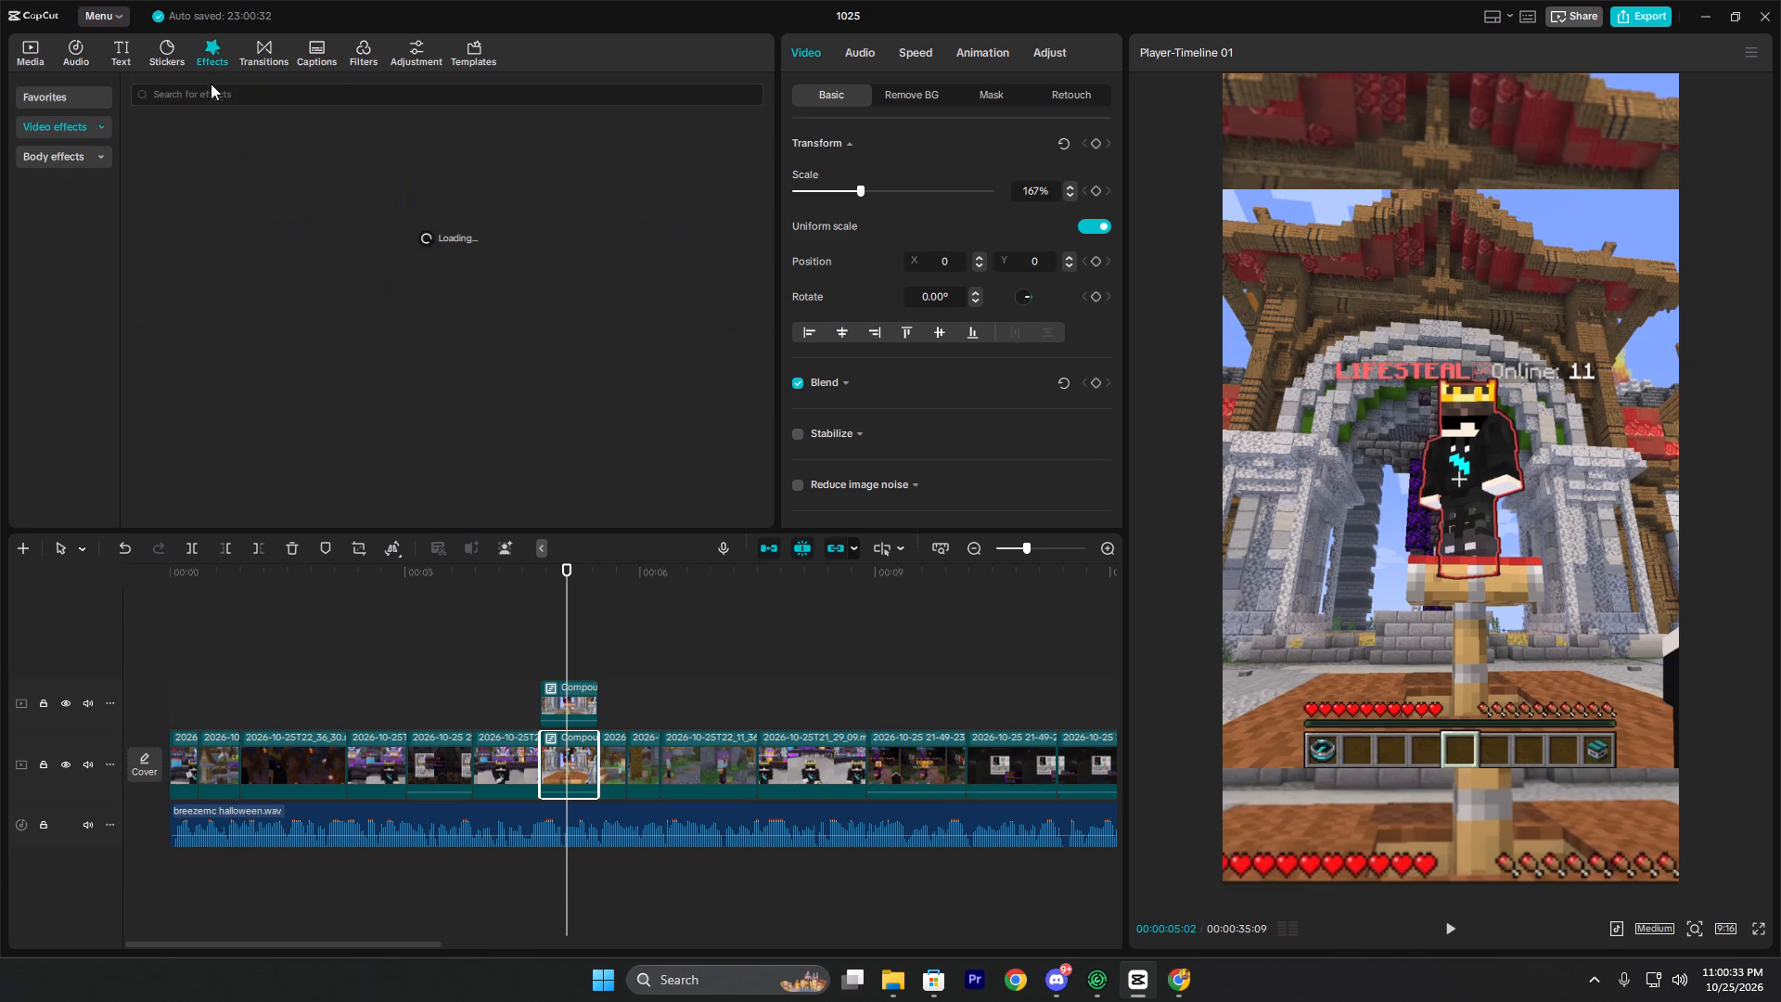
{"action": "left_click", "coordinate": [212, 95]}
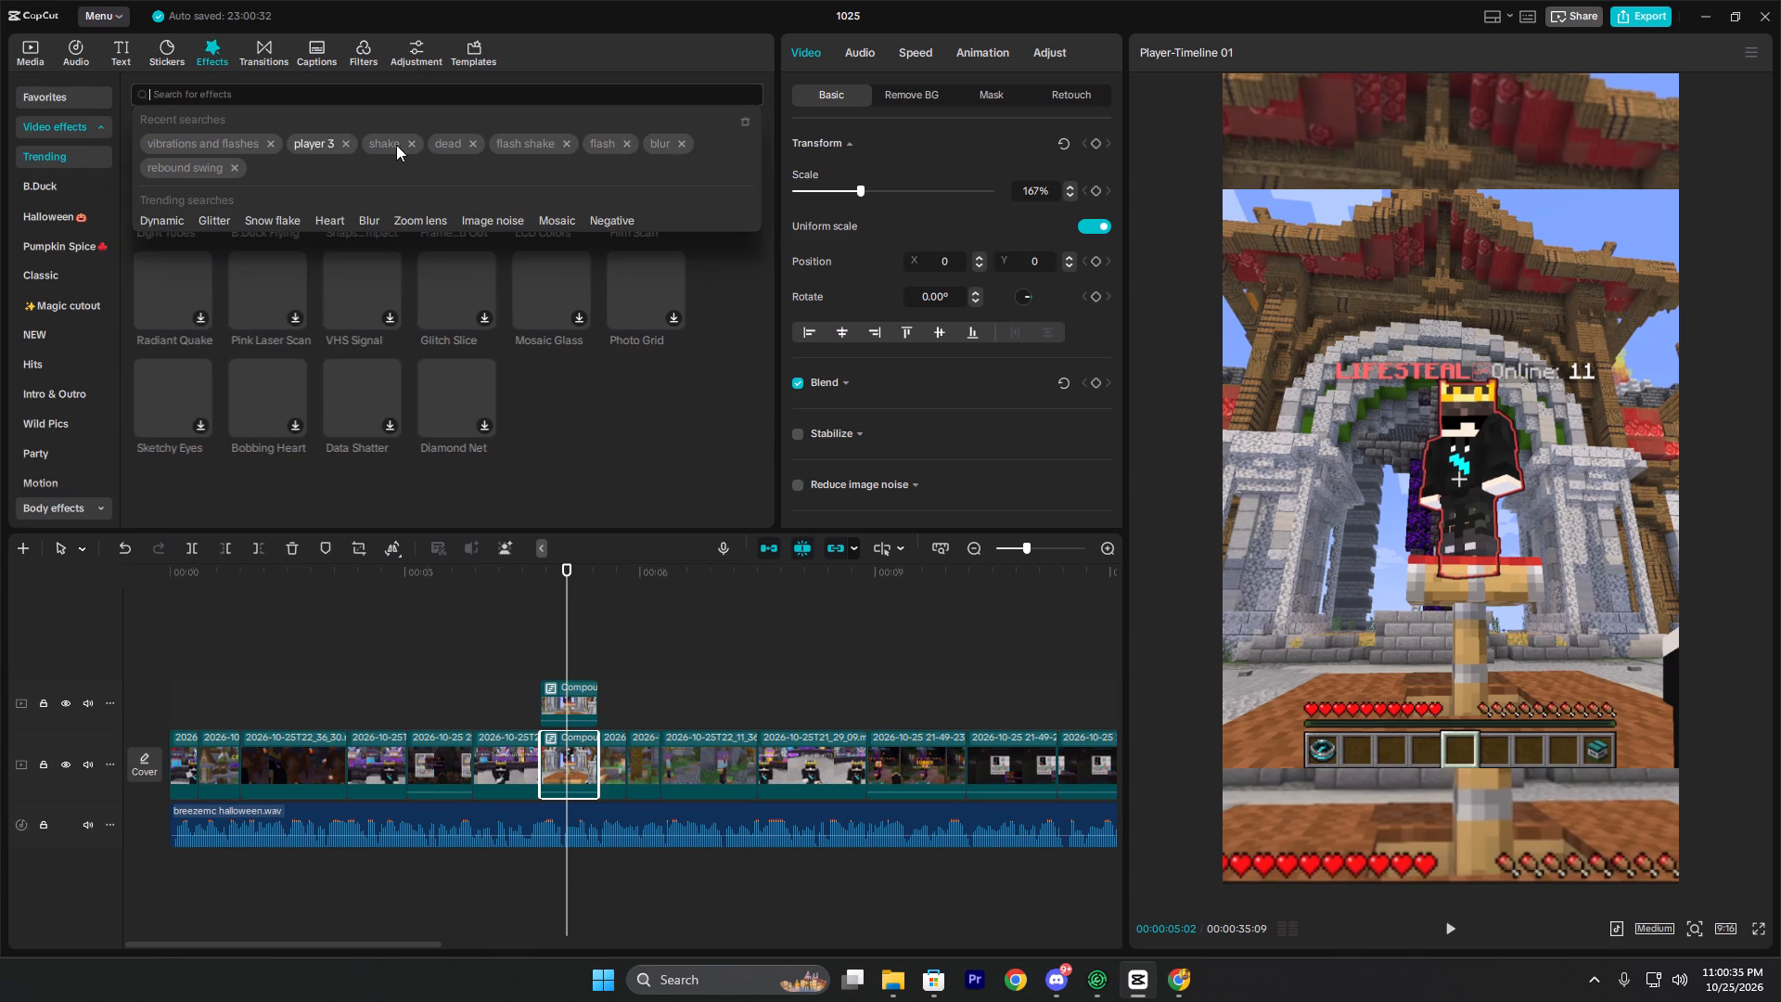
{"action": "left_click", "coordinate": [654, 148]}
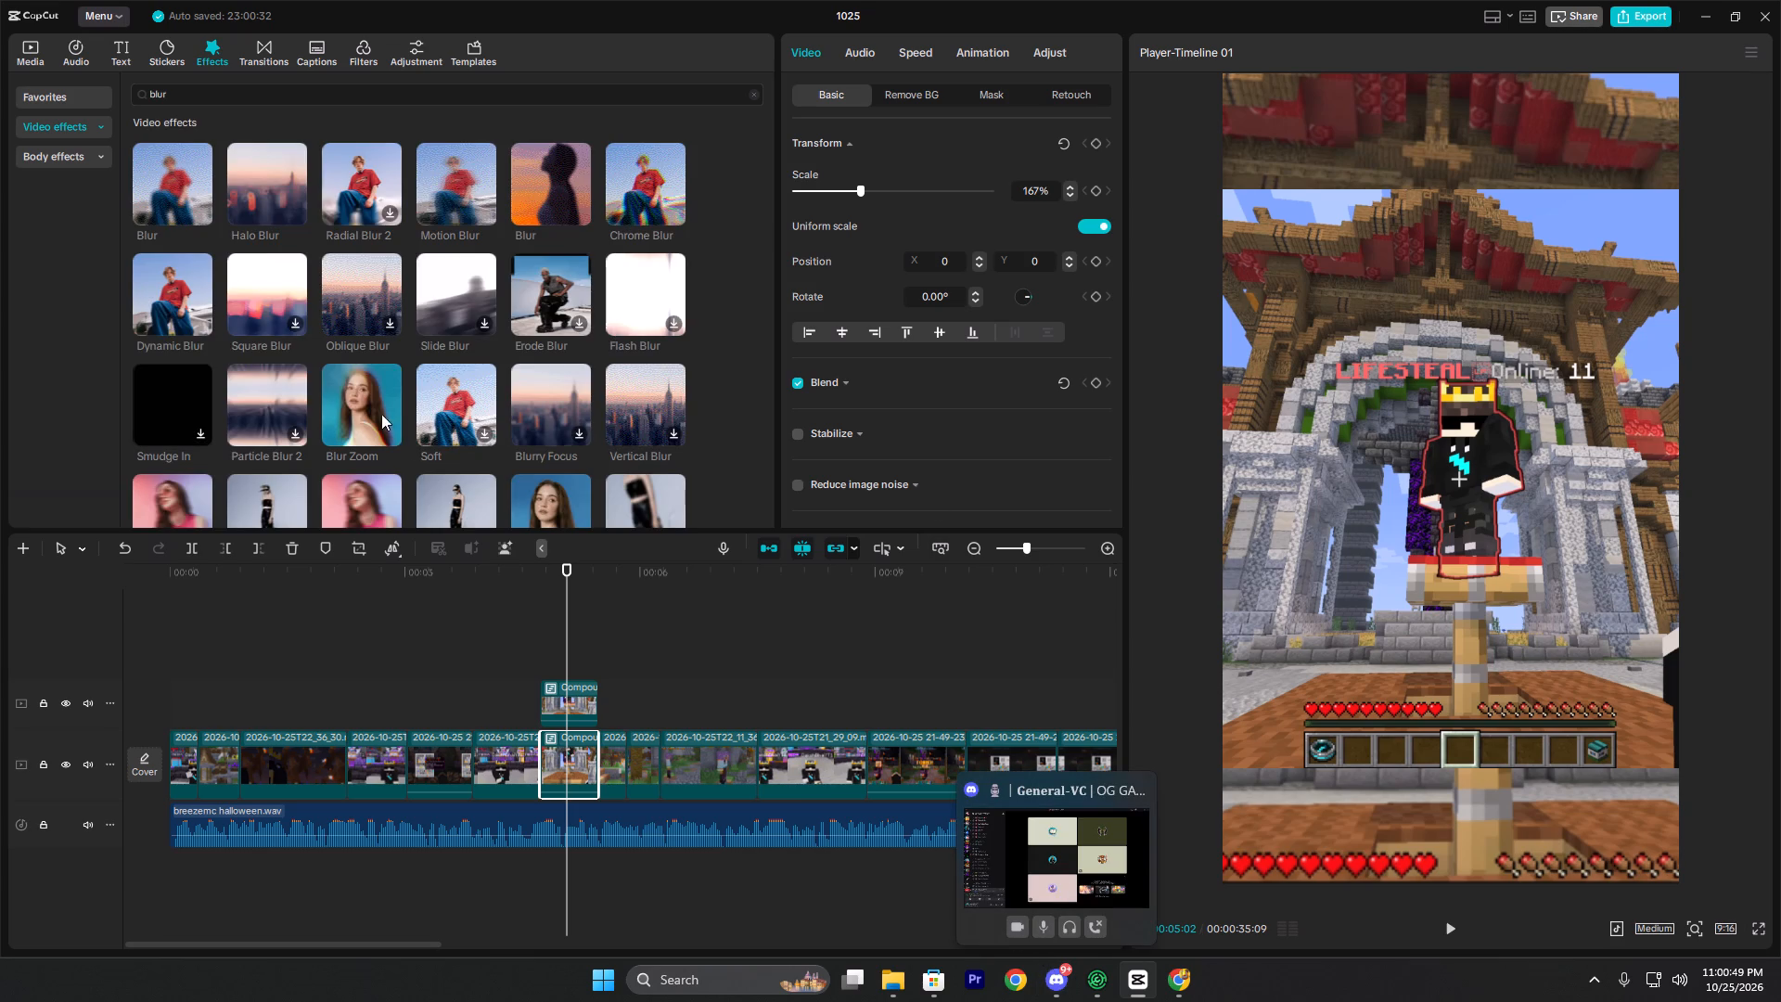
{"action": "left_click_drag", "start_coordinate": [173, 189], "coordinate": [561, 750]}
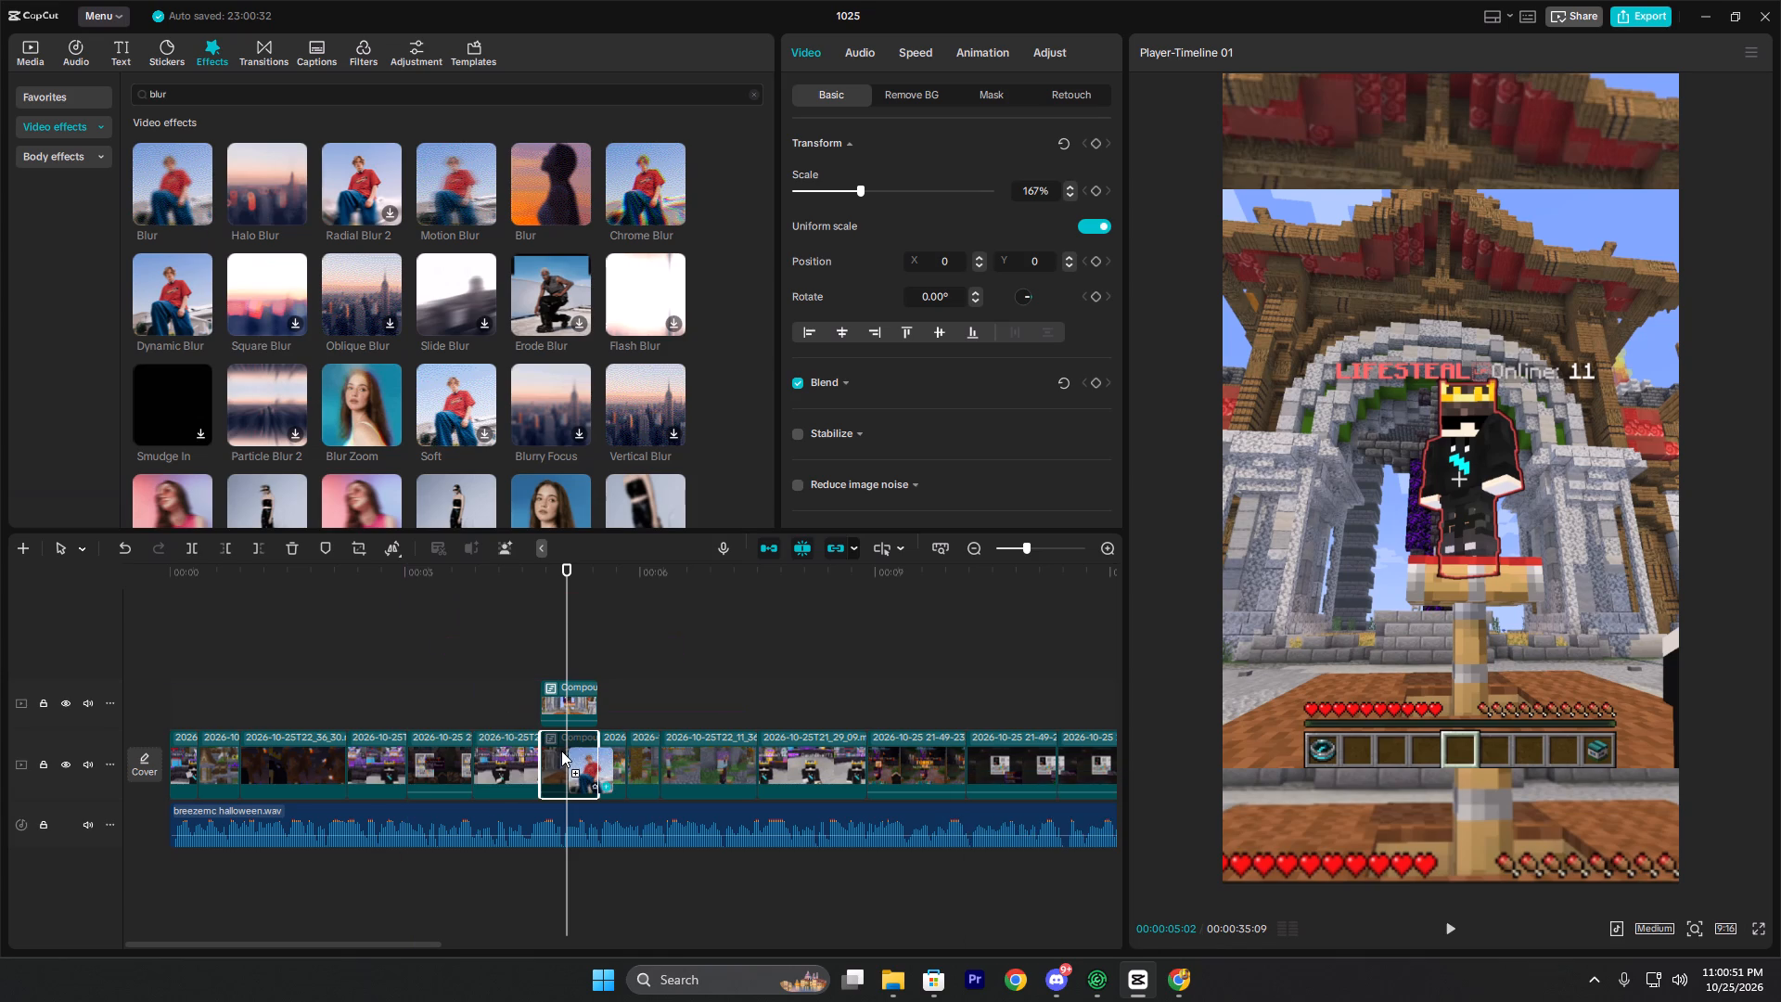
{"action": "left_click", "coordinate": [542, 653]}
{"action": "key", "text": "space"}
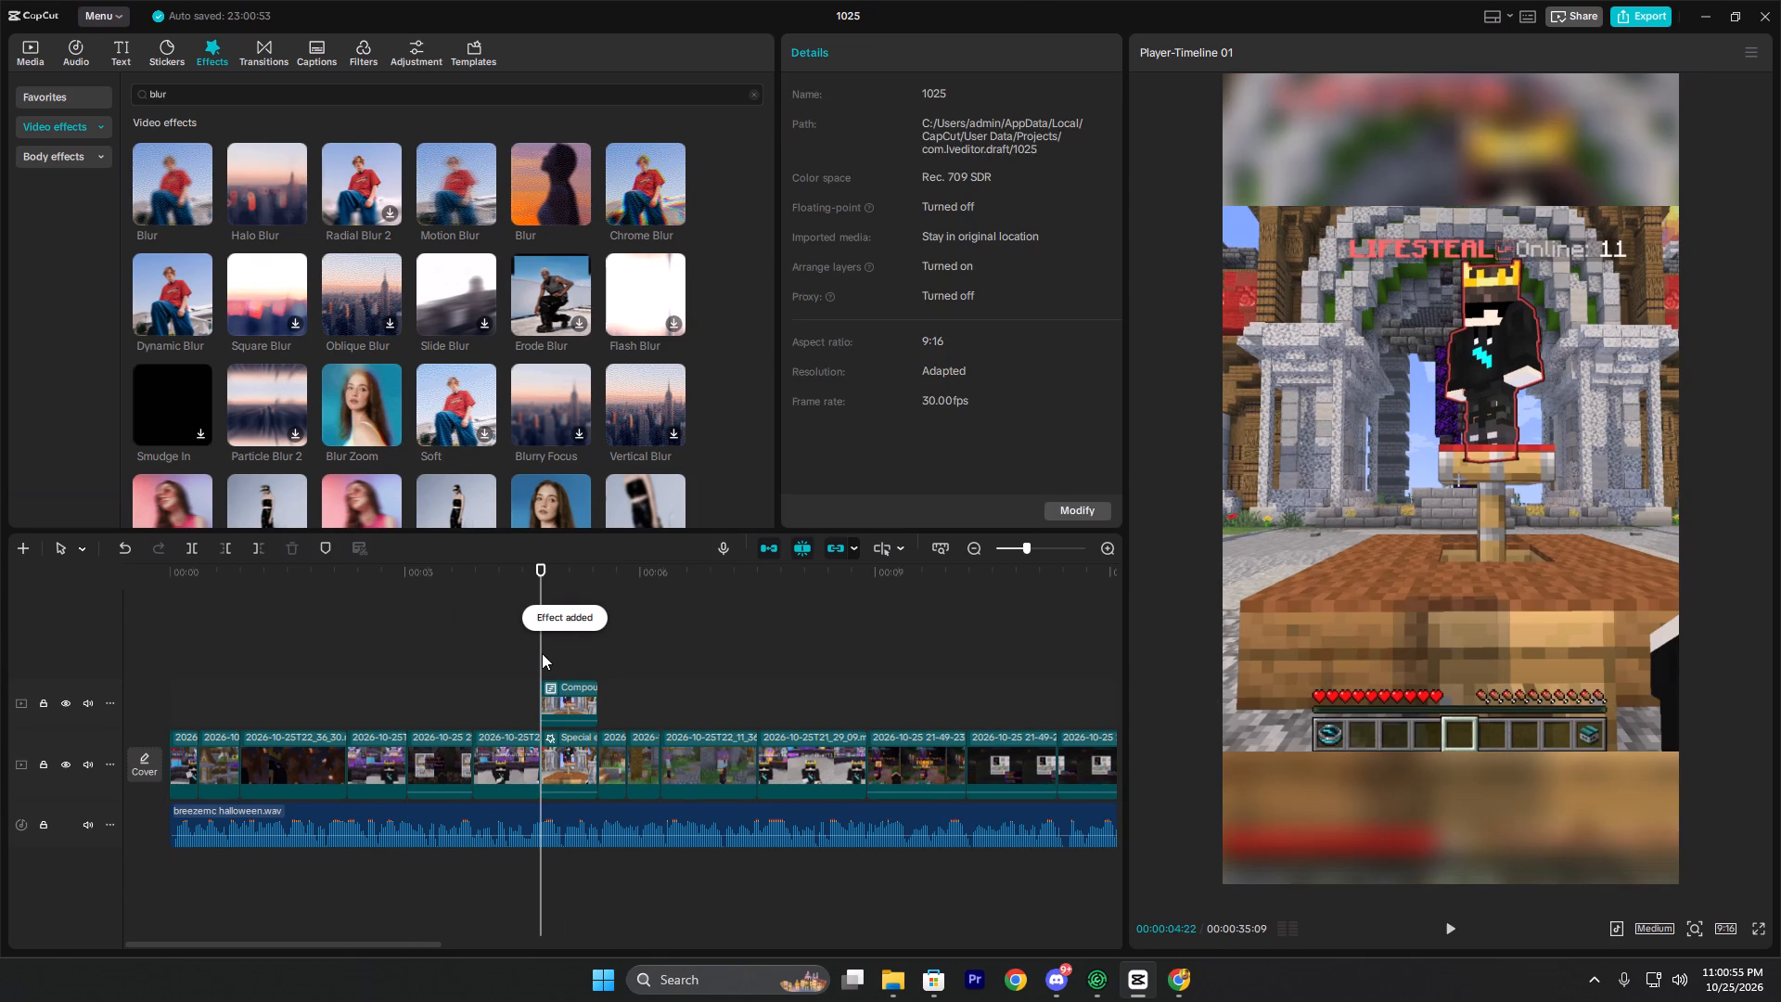
{"action": "key", "text": "space"}
{"action": "key", "text": "space"}
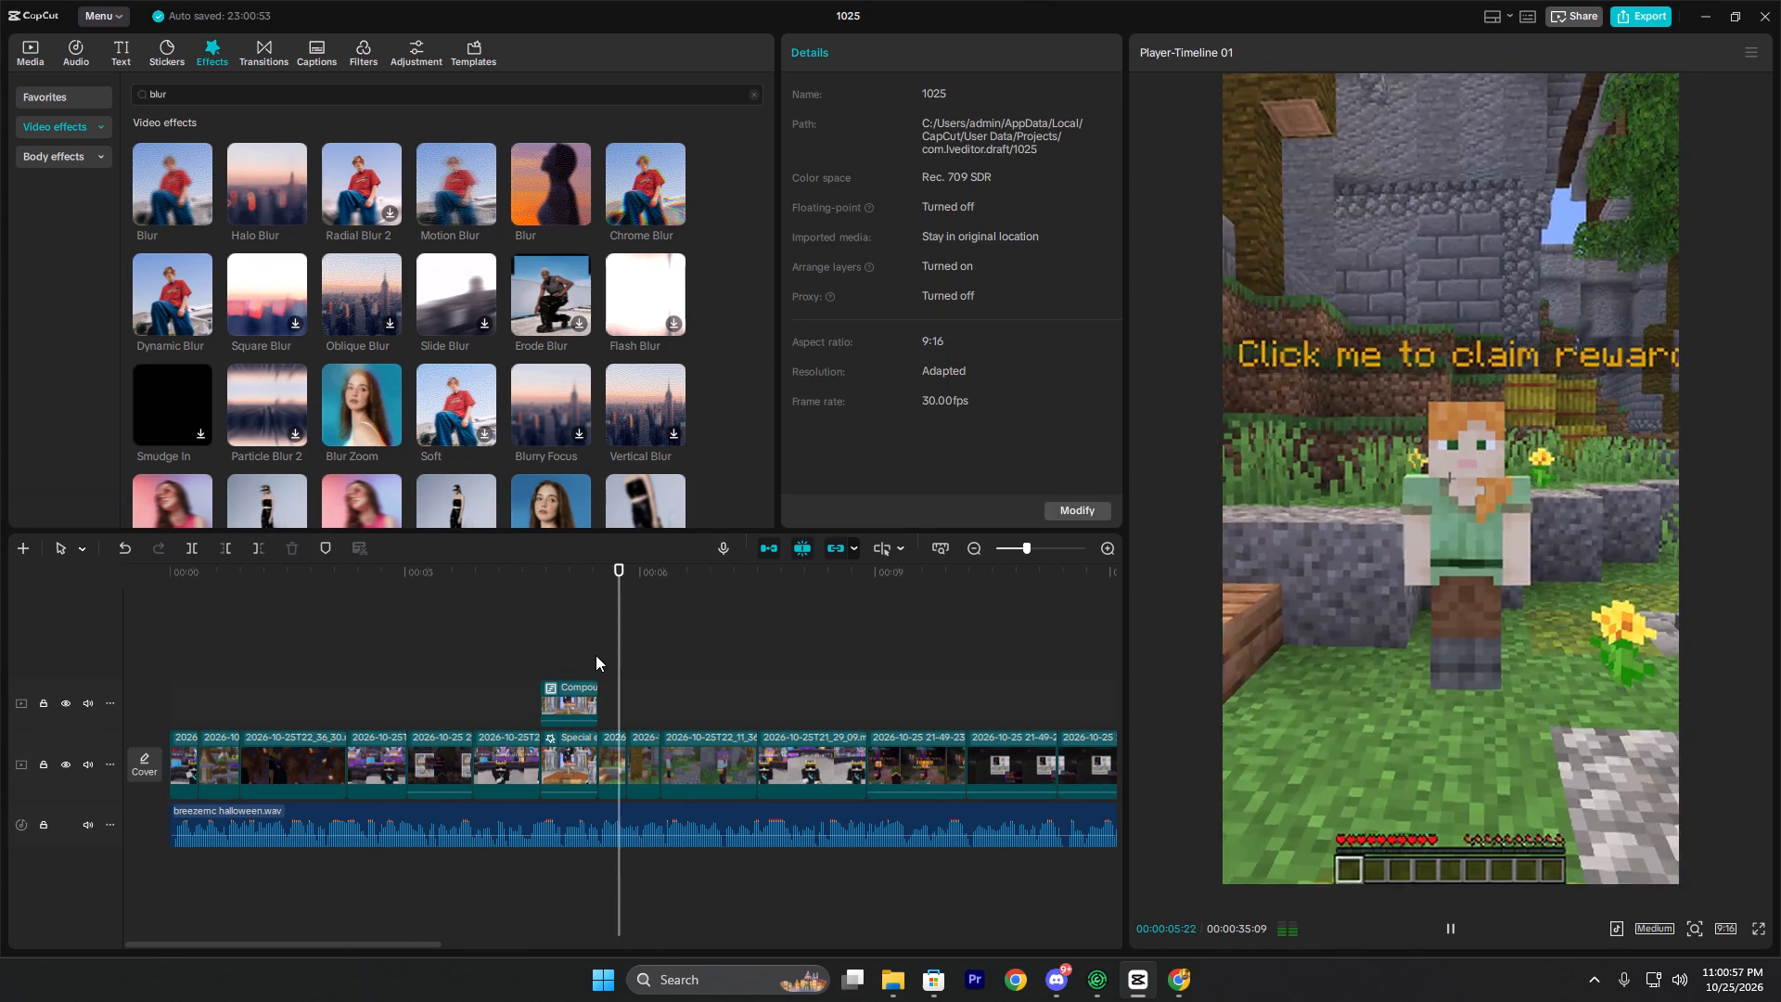
Play and scrub from about 00:00:05 to 00:00:13 to examine which 21-49-23 clips leave black bars in the frame.
{"action": "key", "text": "space"}
{"action": "key", "text": "space"}
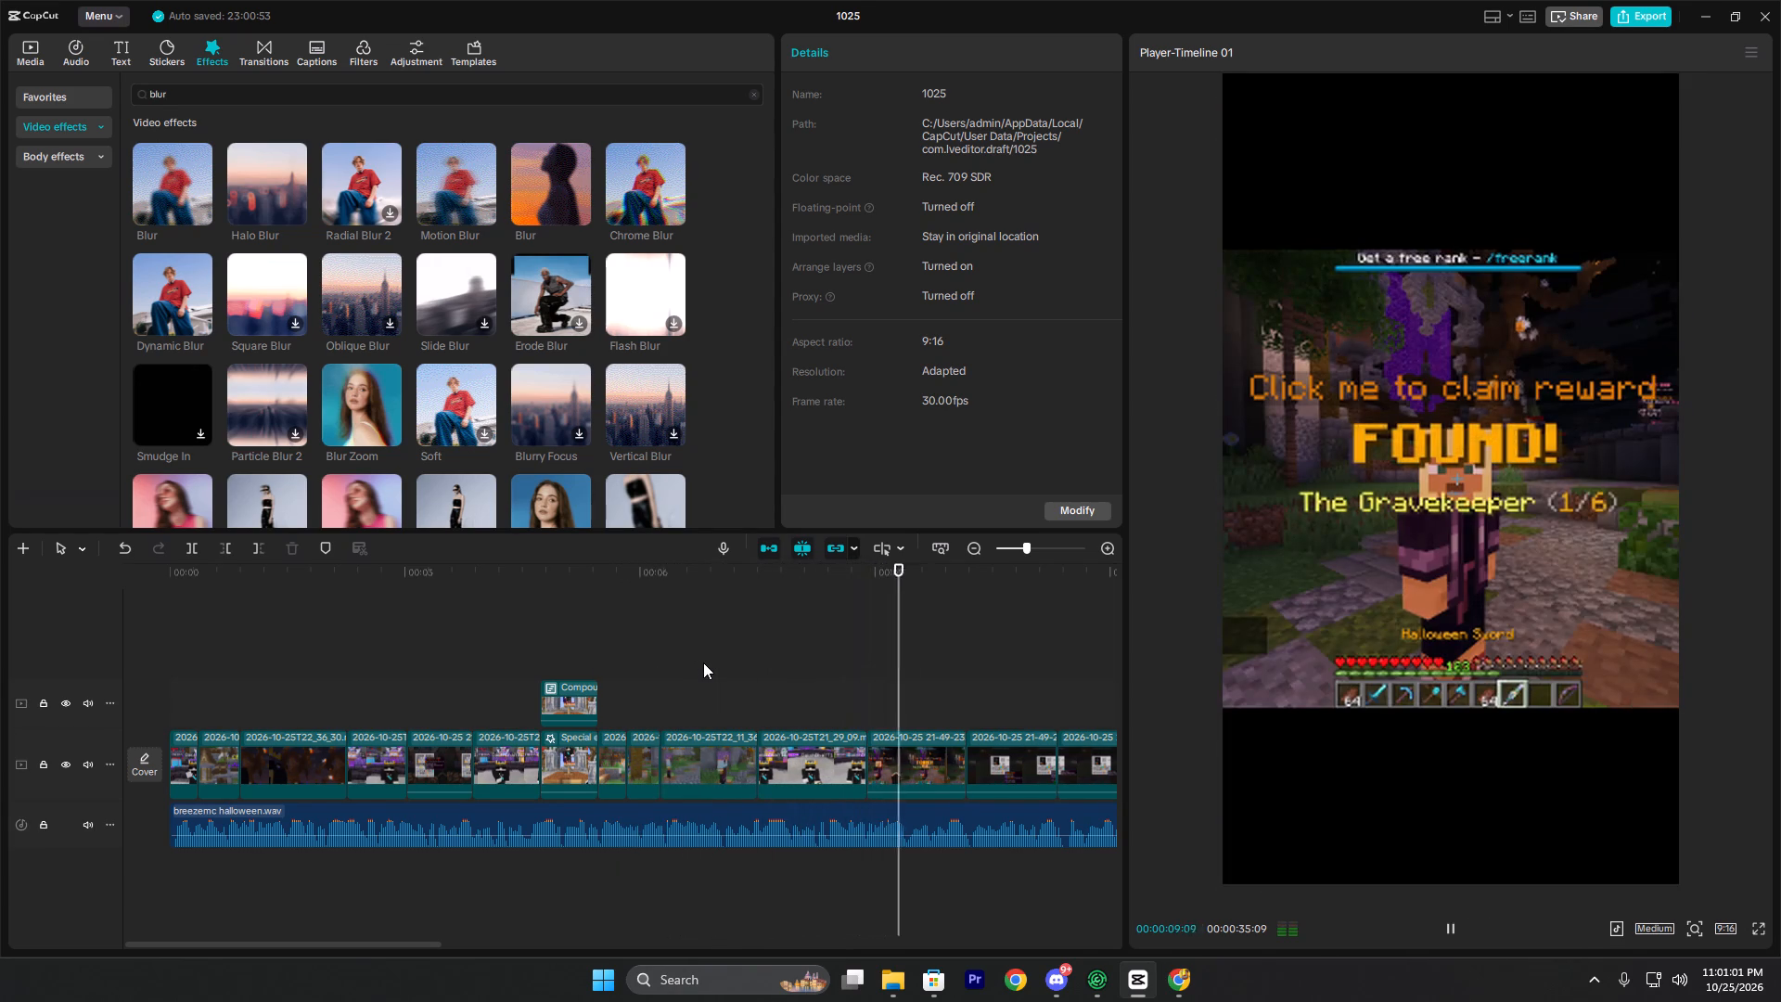
{"action": "key", "text": "space"}
{"action": "left_click", "coordinate": [893, 700]}
{"action": "left_click", "coordinate": [906, 741]}
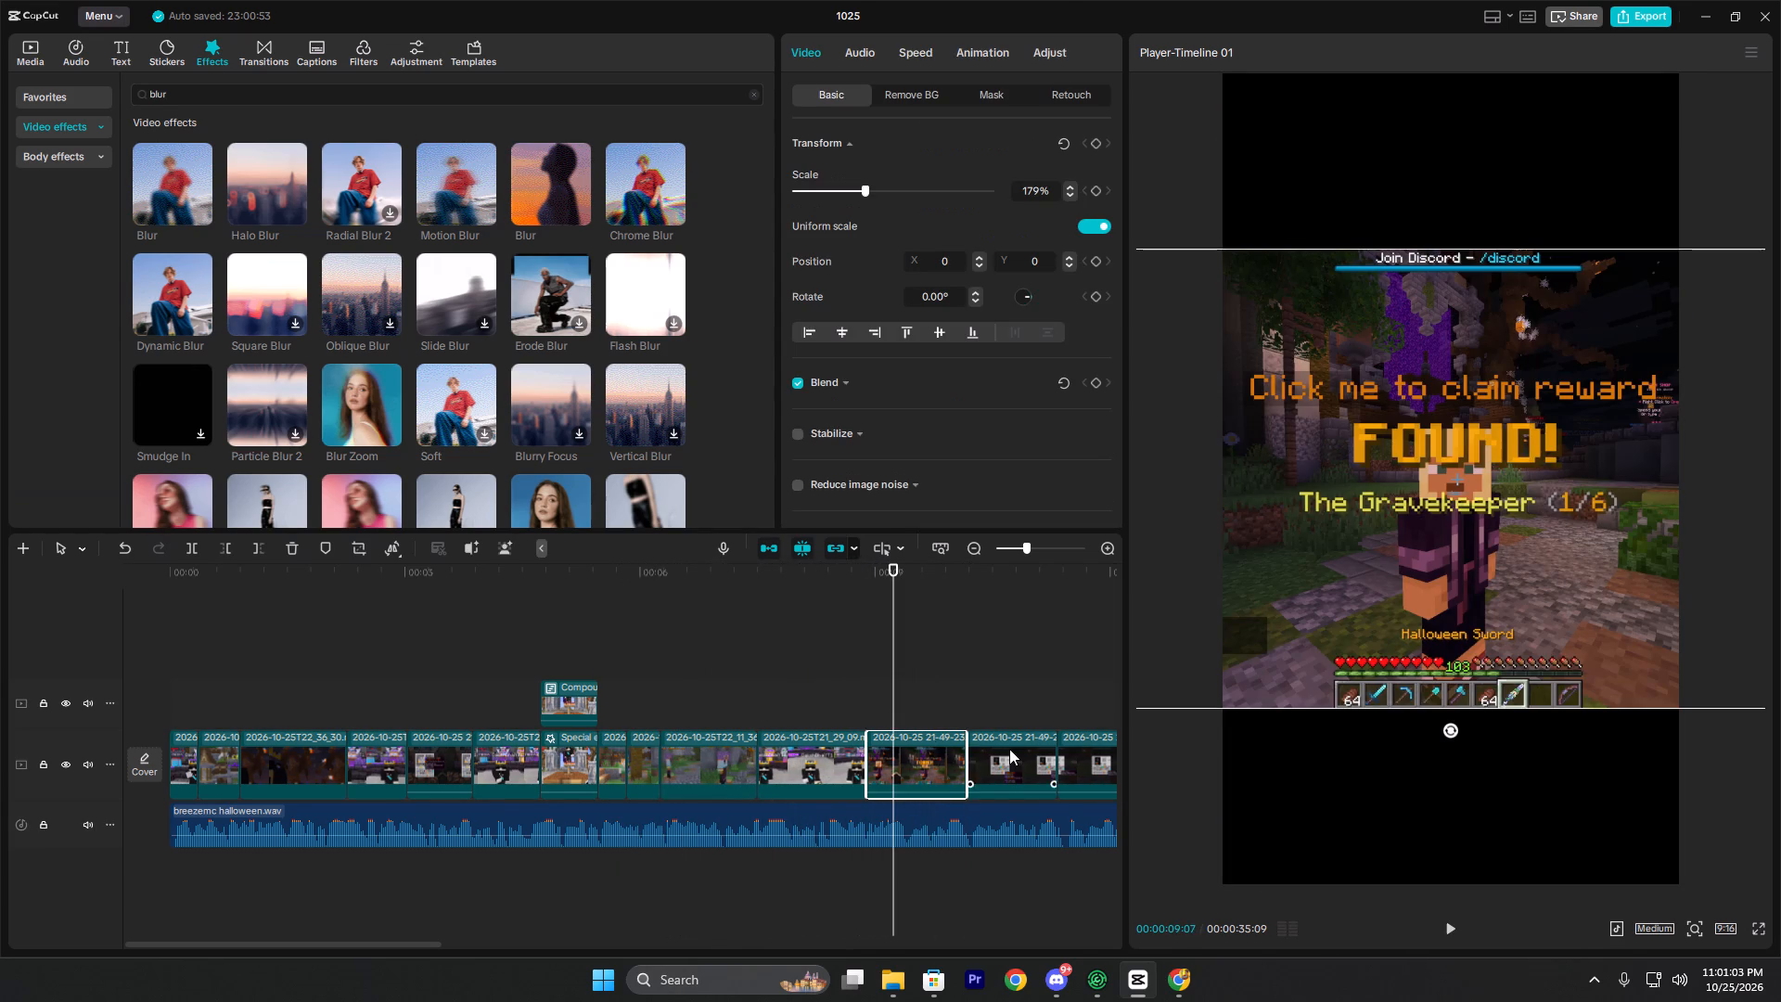
{"action": "left_click", "coordinate": [1010, 749]}
{"action": "key", "text": "space"}
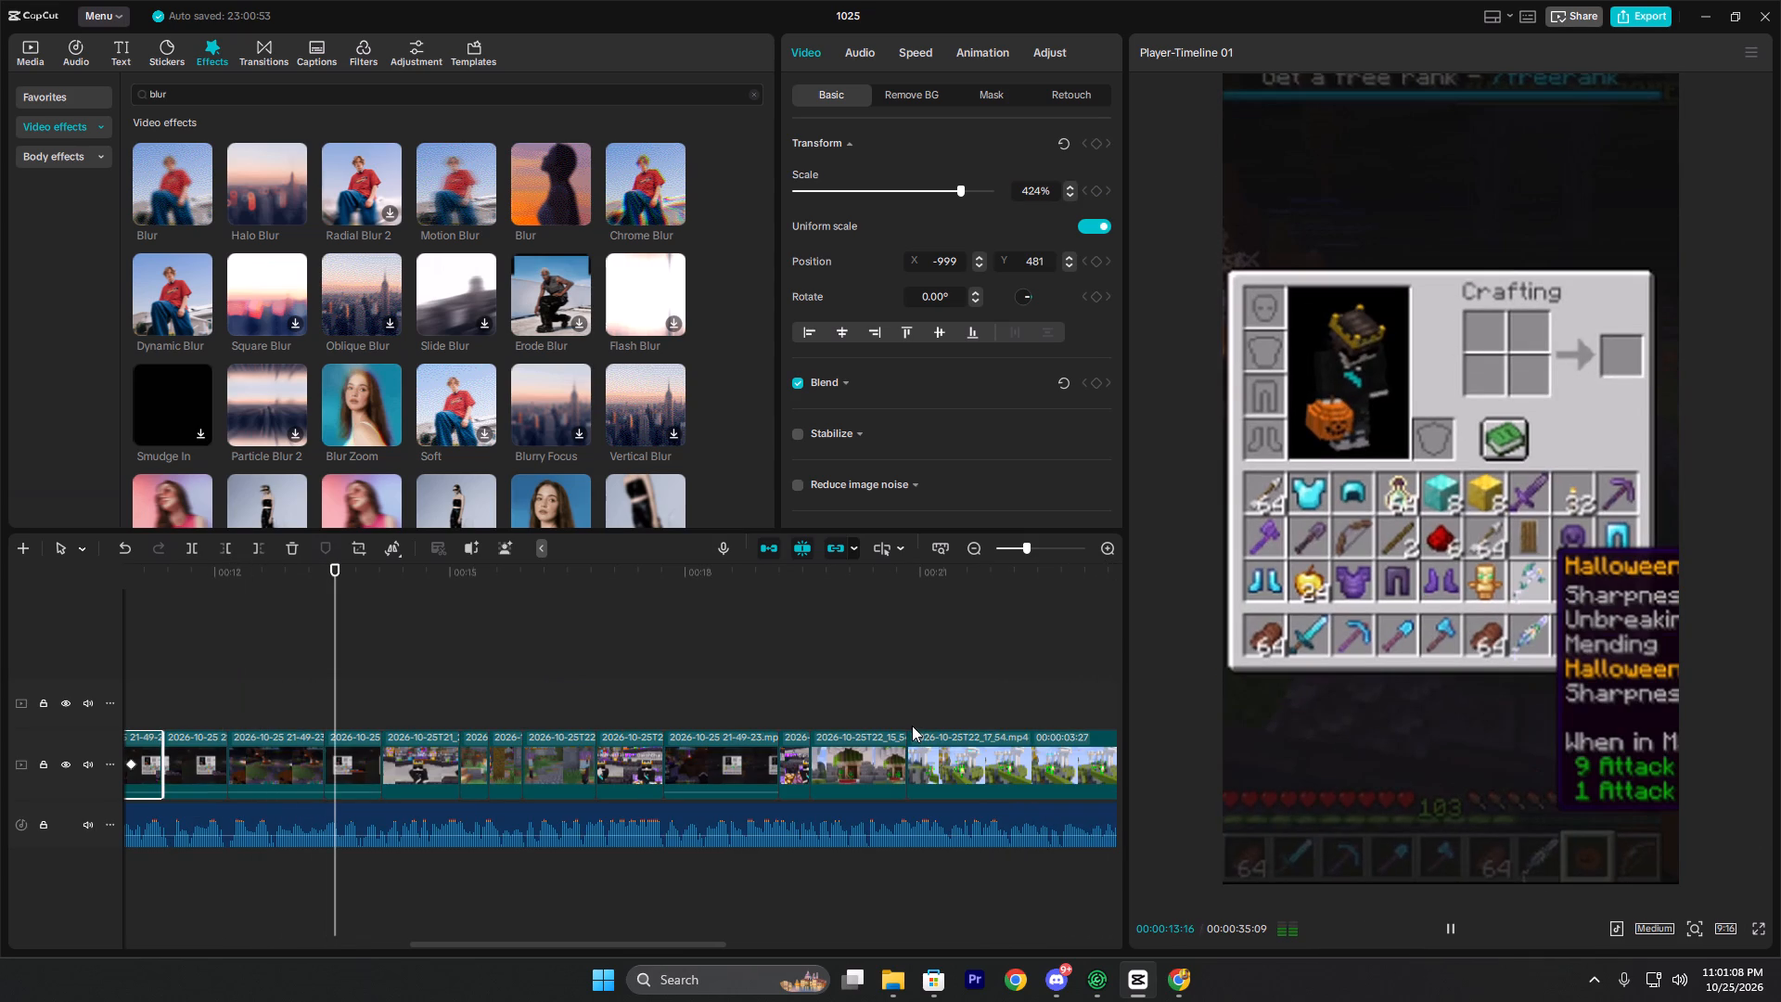
{"action": "key", "text": "space"}
{"action": "left_click", "coordinate": [352, 710]}
{"action": "left_click_drag", "start_coordinate": [352, 710], "coordinate": [340, 710]}
{"action": "left_click", "coordinate": [357, 743], "text": "ctrl"}
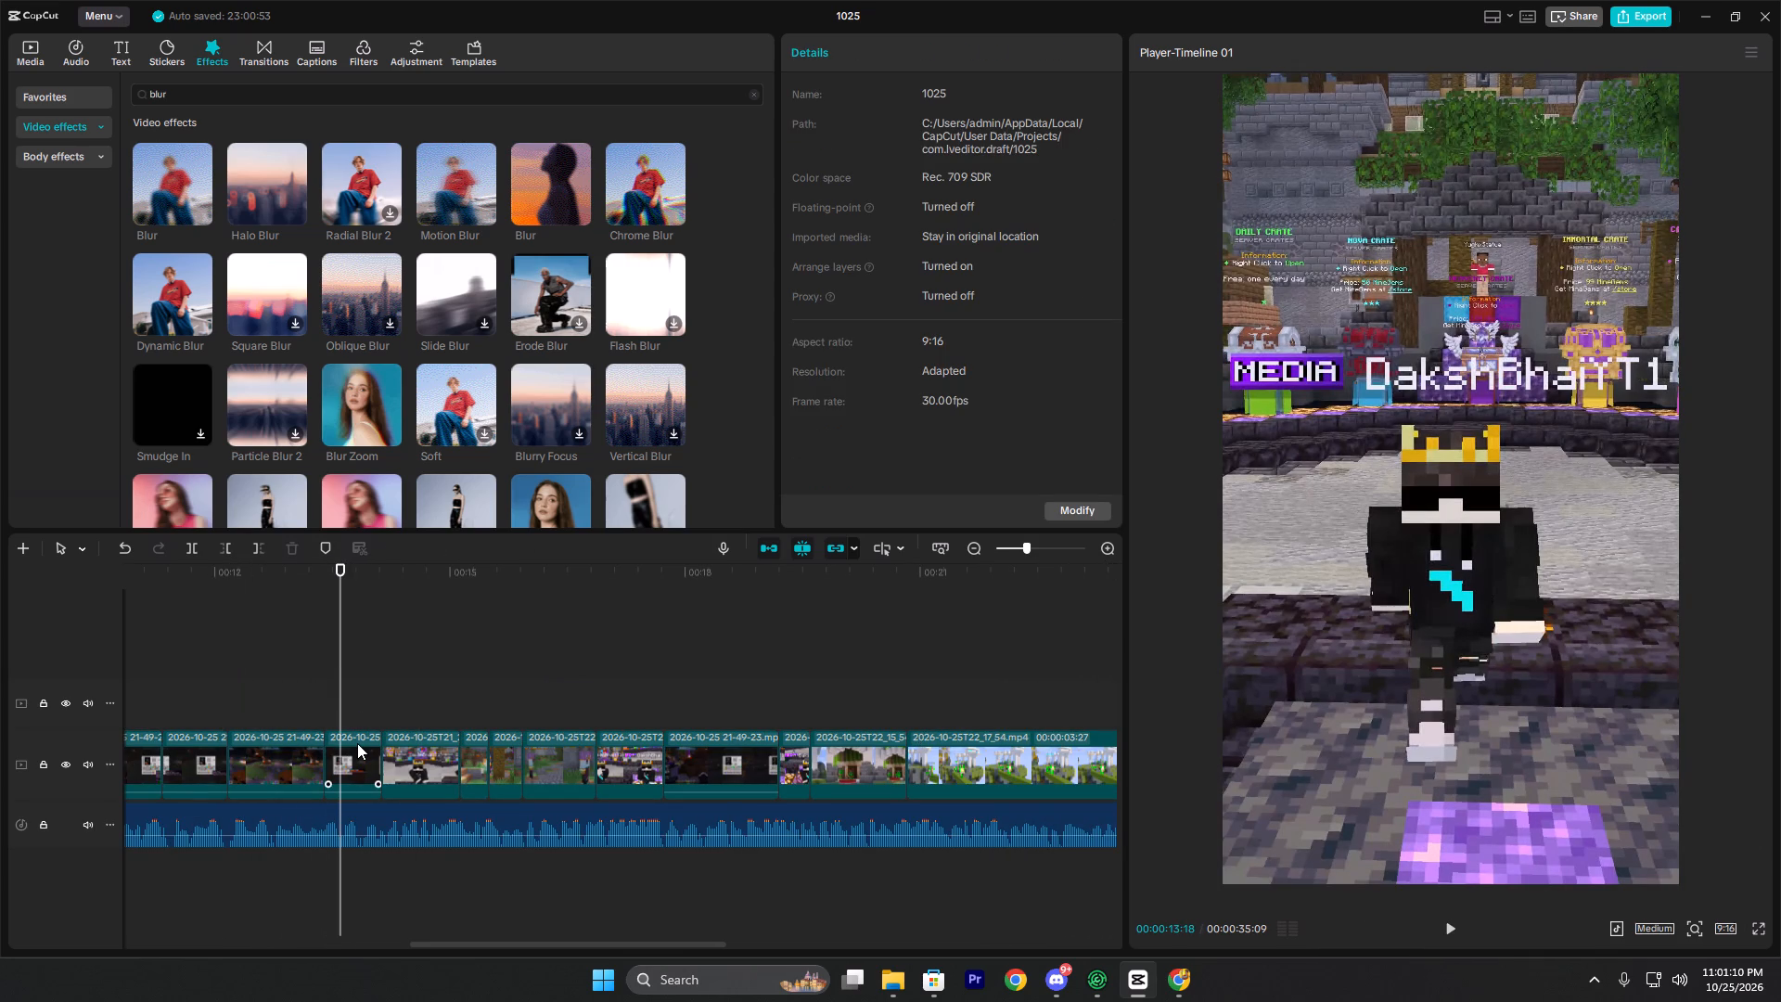
{"action": "left_click", "coordinate": [298, 742], "text": "ctrl"}
{"action": "left_click", "coordinate": [221, 747], "text": "ctrl"}
{"action": "left_click", "coordinate": [224, 707]}
{"action": "left_click_drag", "start_coordinate": [224, 707], "coordinate": [182, 707]}
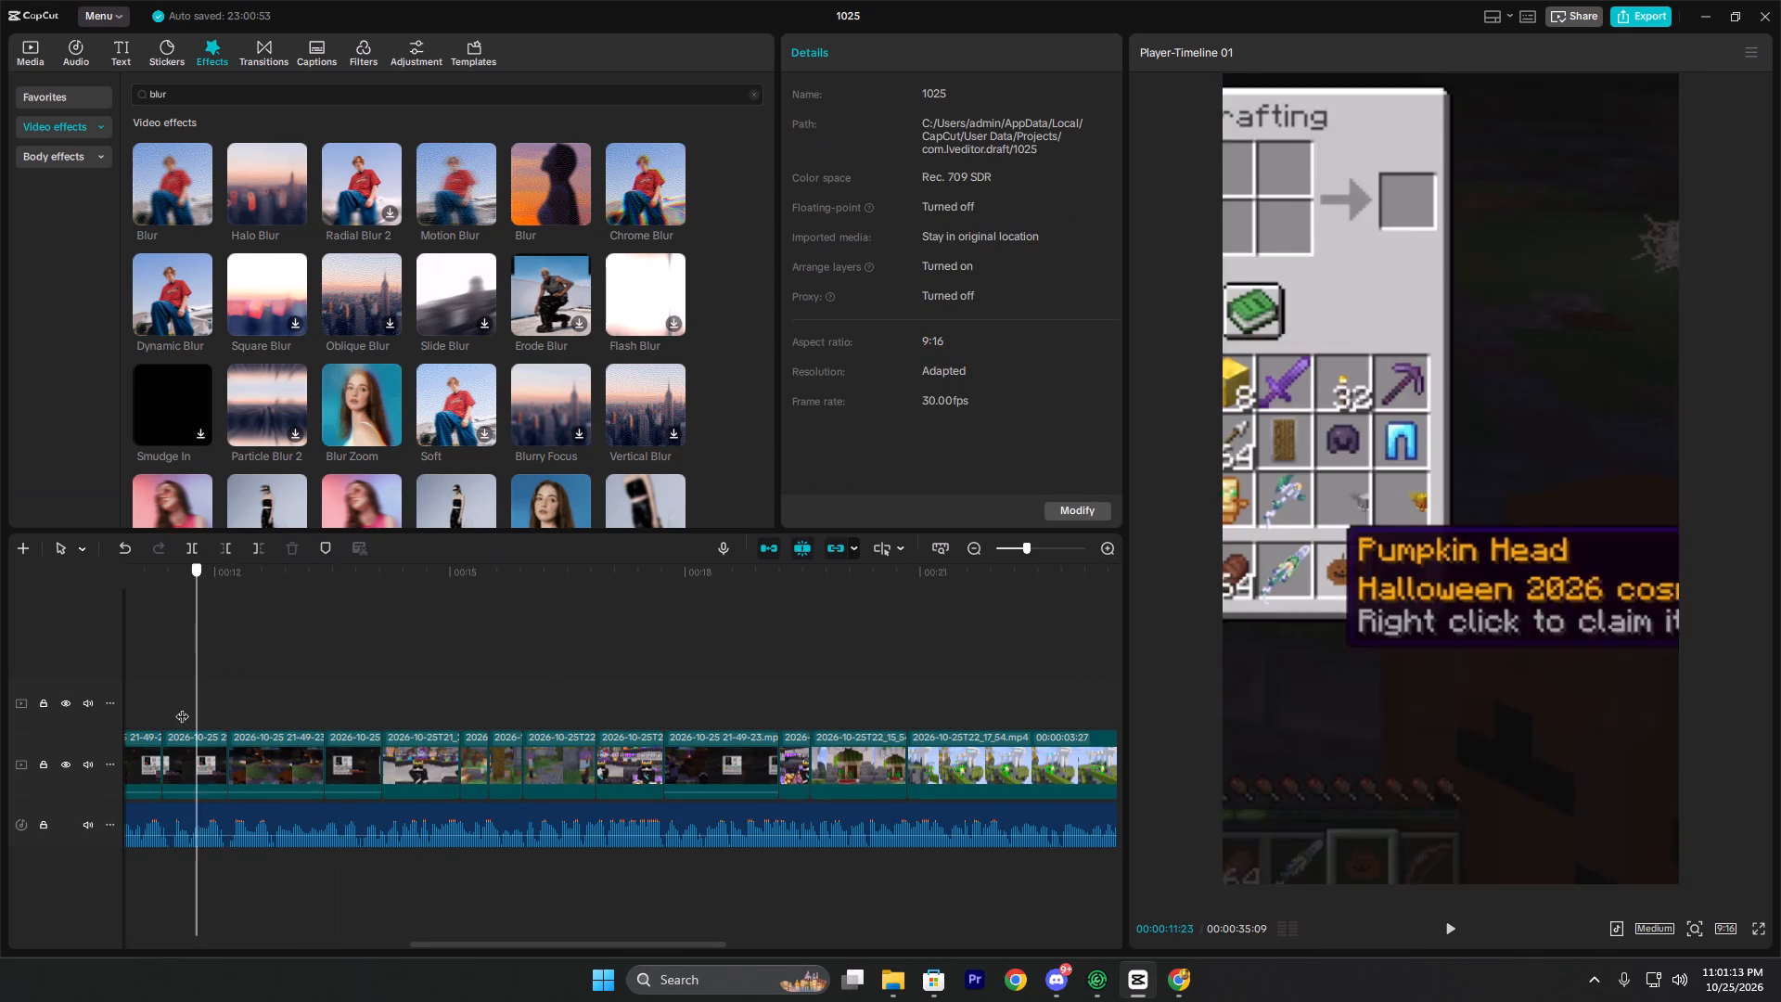
{"action": "left_click_drag", "start_coordinate": [182, 707], "coordinate": [313, 708]}
Combine the five consecutive 21-49-23 clips between about 00:00:09 and 00:00:14 into one compound clip.
{"action": "left_click", "coordinate": [219, 710]}
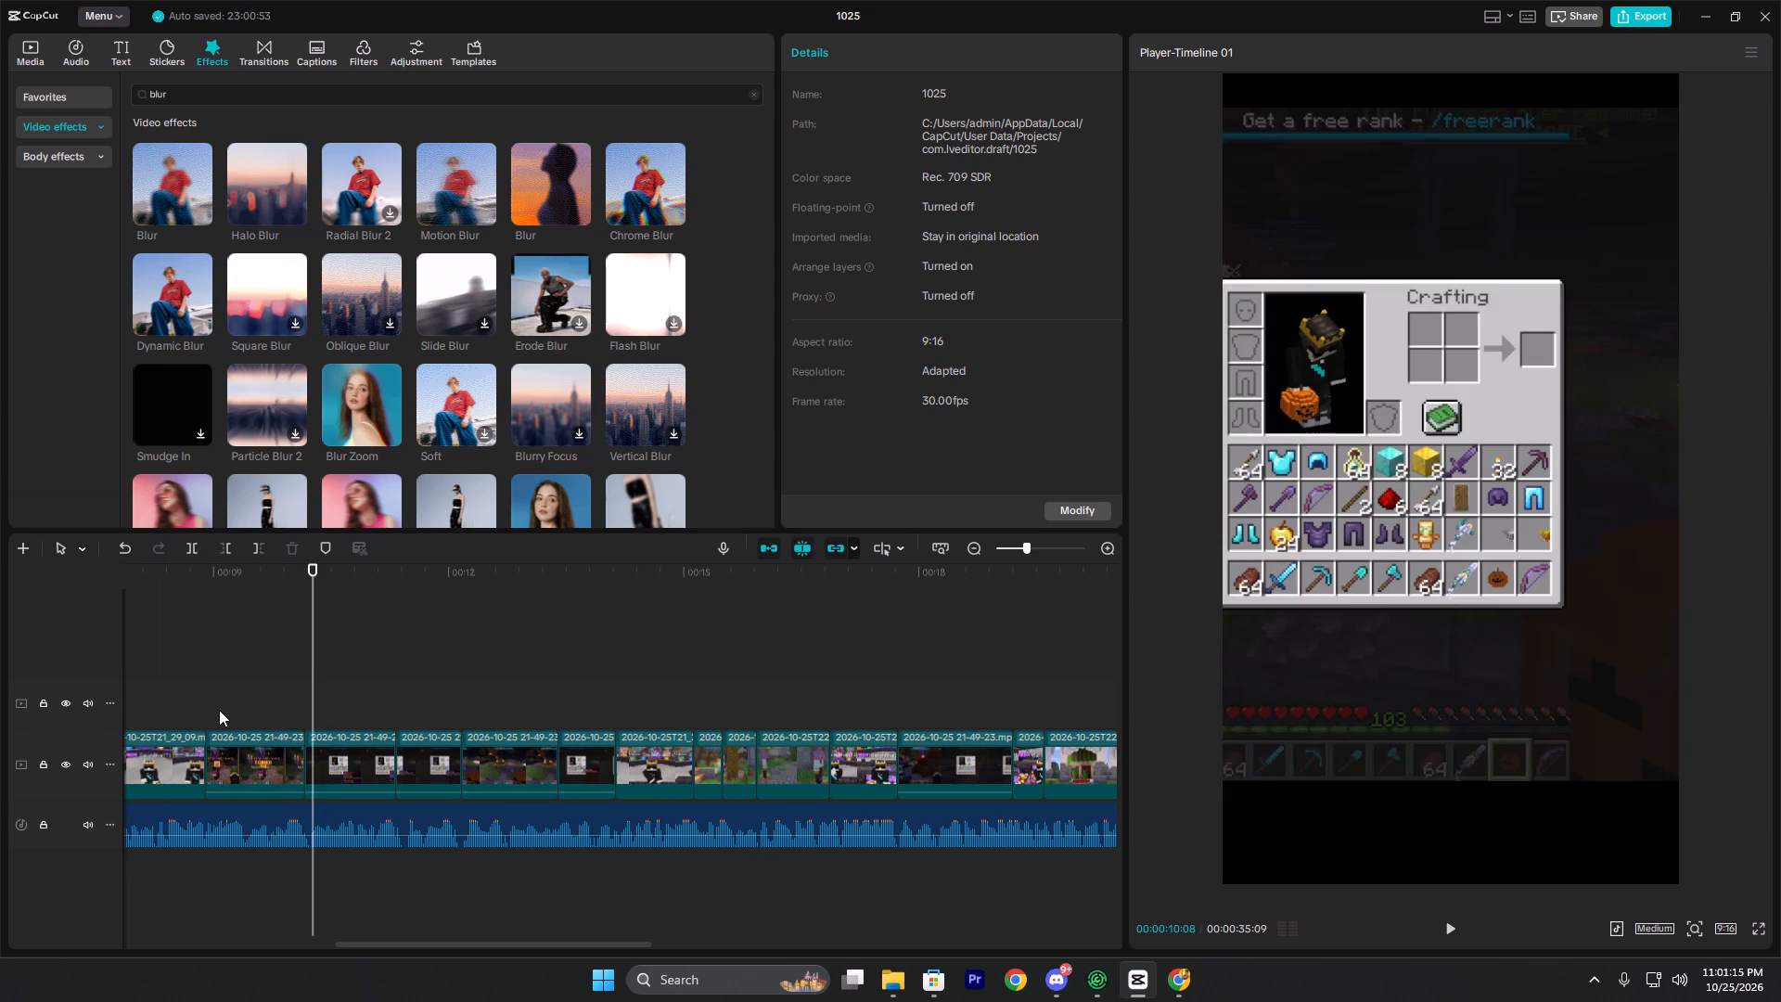
{"action": "left_click_drag", "start_coordinate": [266, 718], "coordinate": [563, 773], "text": "ctrl"}
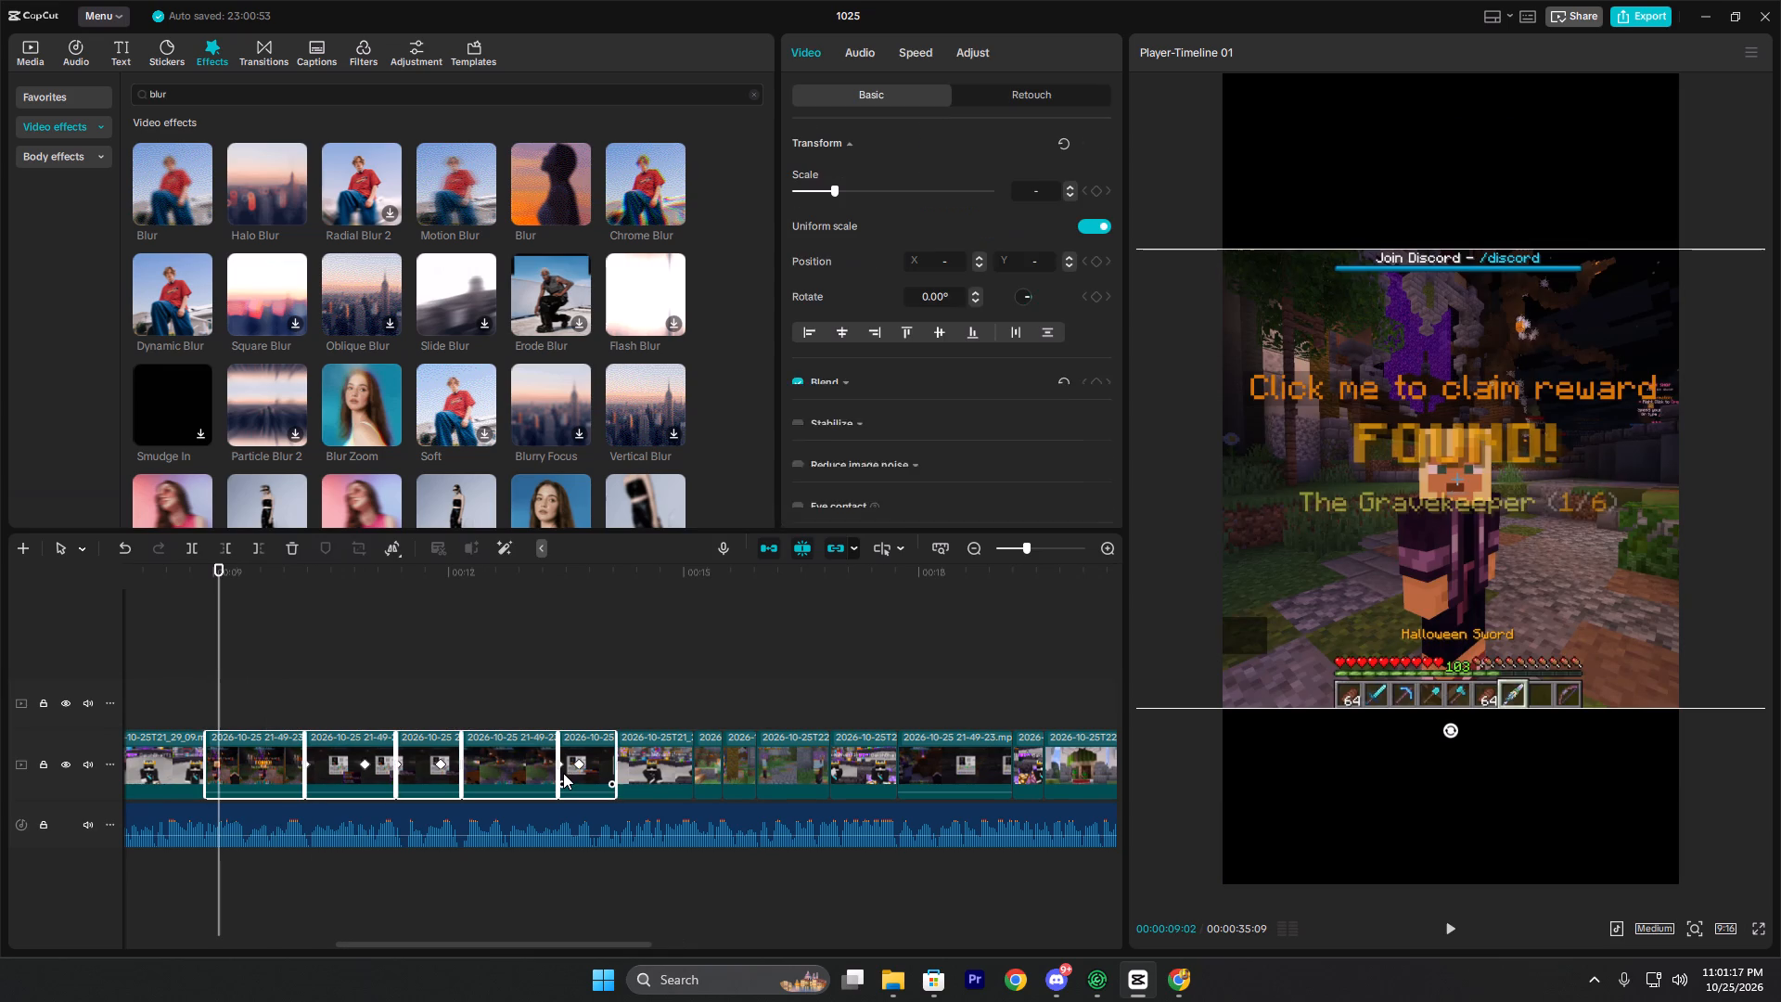
{"action": "key", "text": "alt+g"}
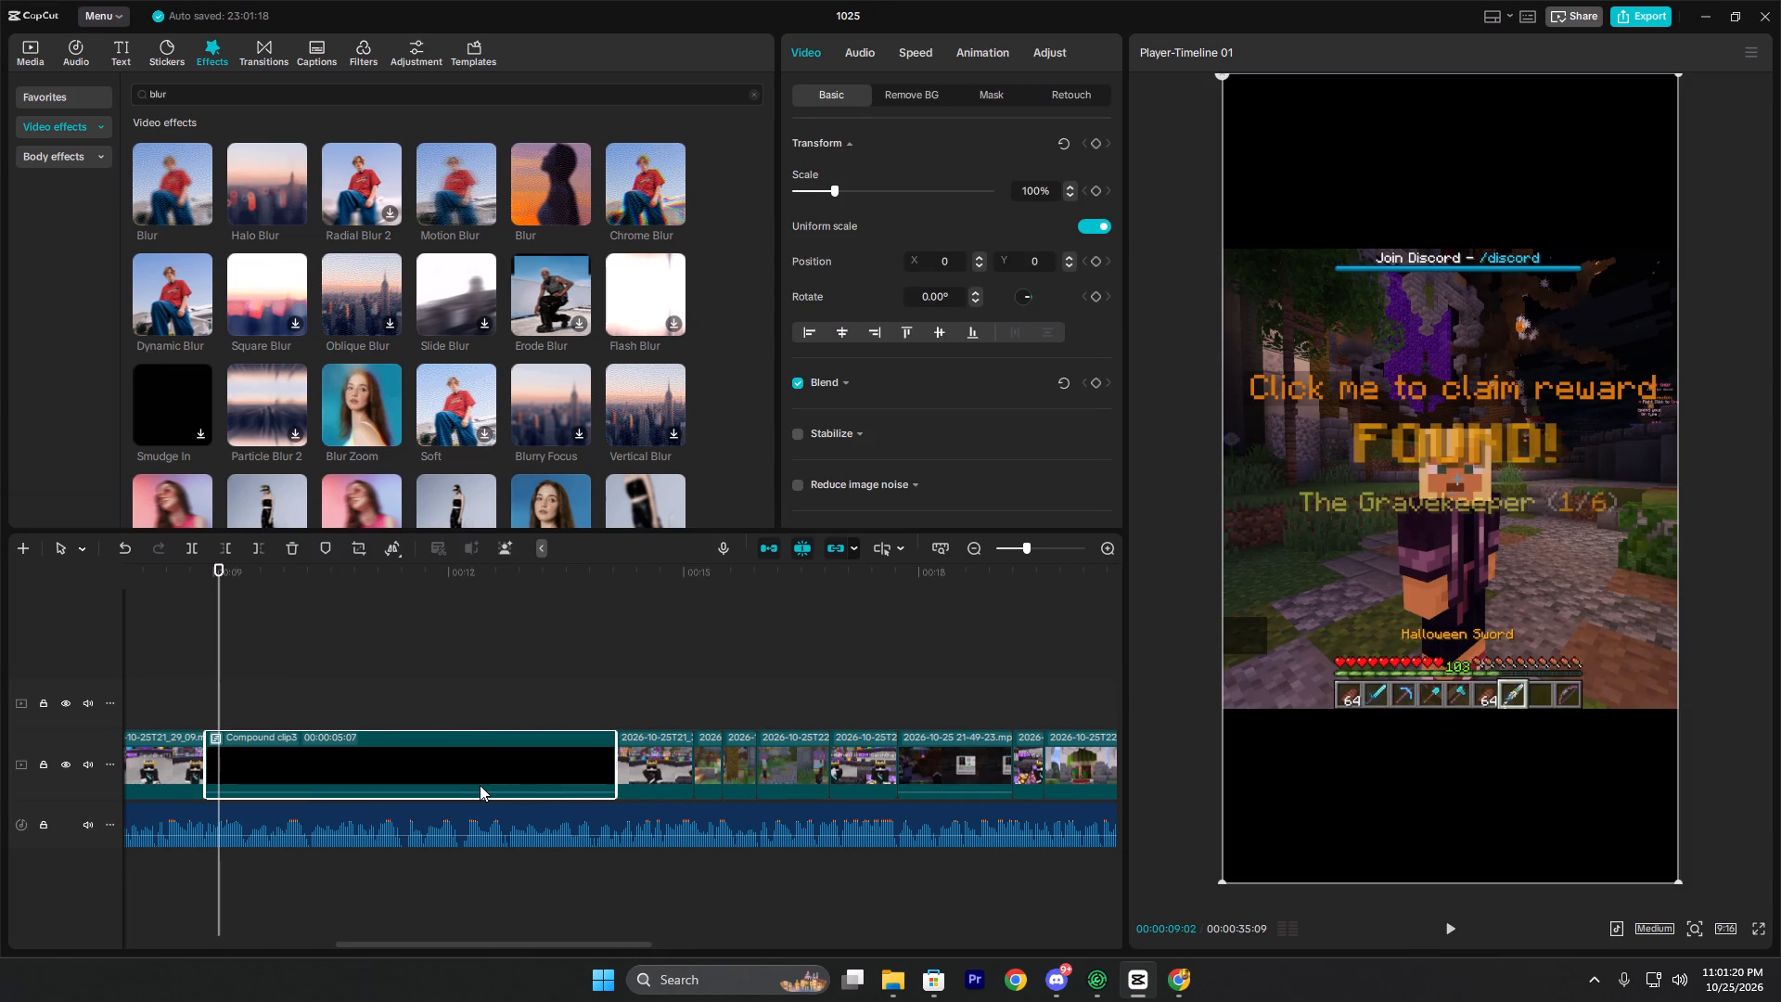
Duplicate the 00:00:05:07 compound clip onto the track above and scale the main-track copy up to about 224%.
{"action": "left_click_drag", "start_coordinate": [461, 783], "coordinate": [459, 715], "text": "alt"}
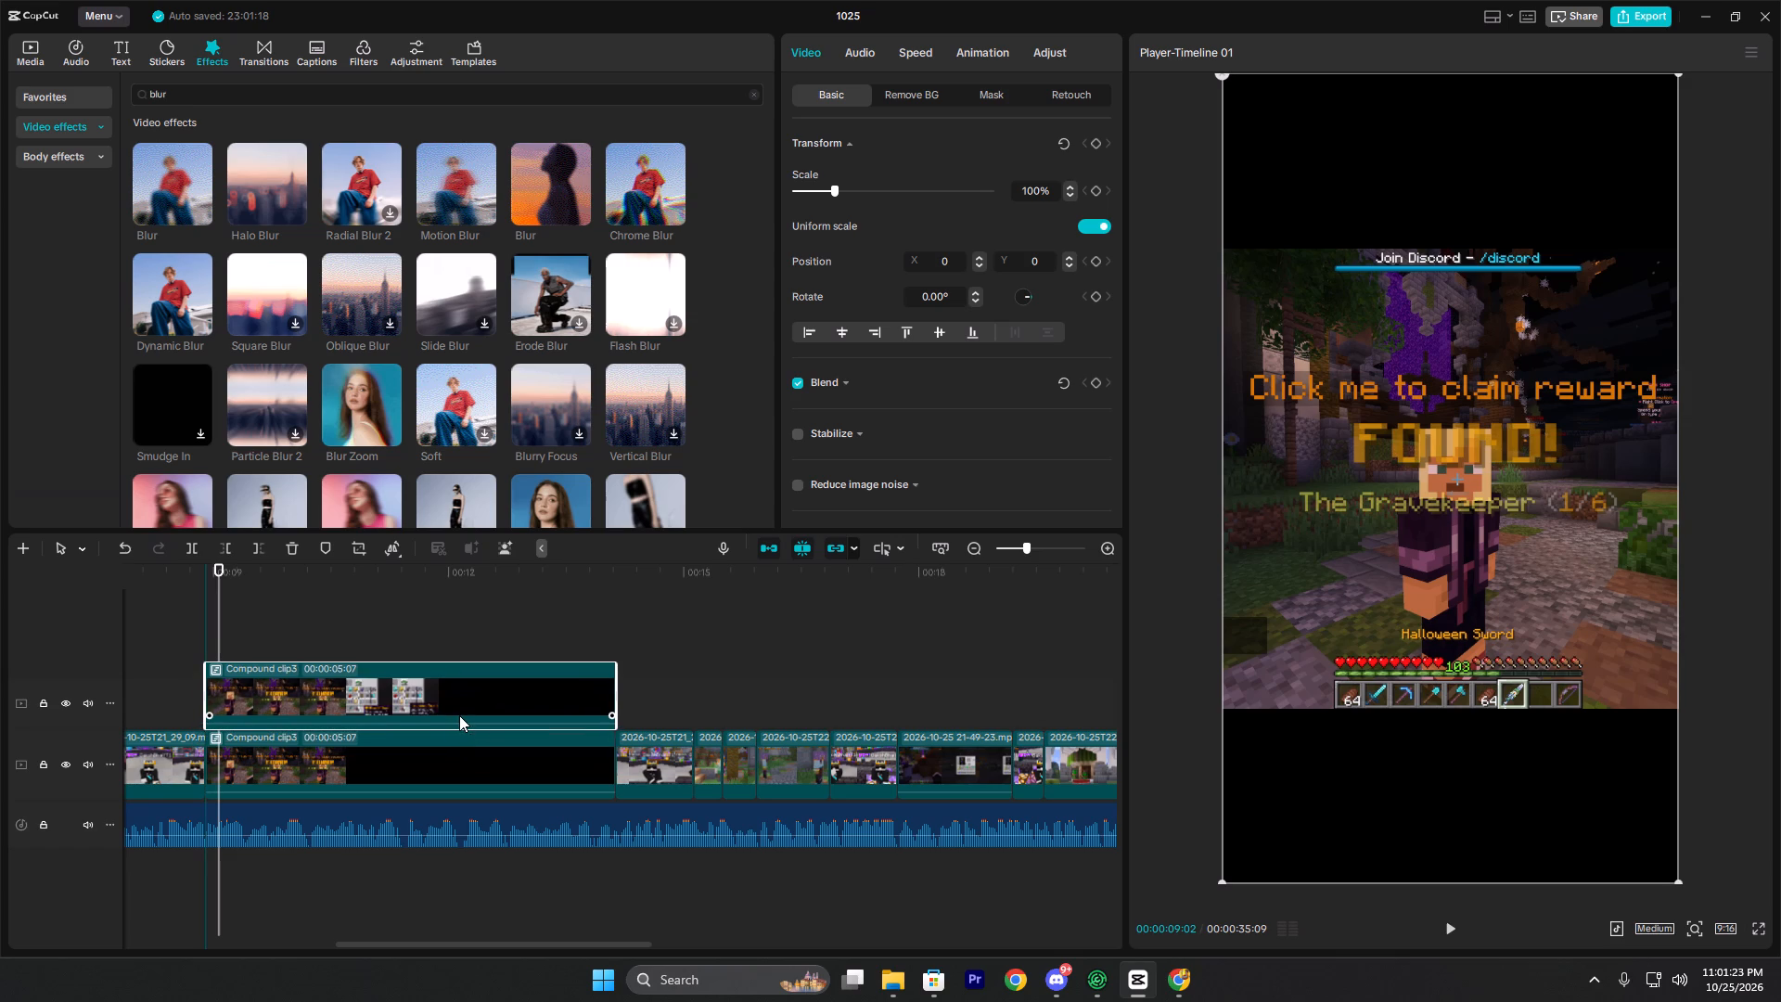
{"action": "left_click", "coordinate": [469, 759]}
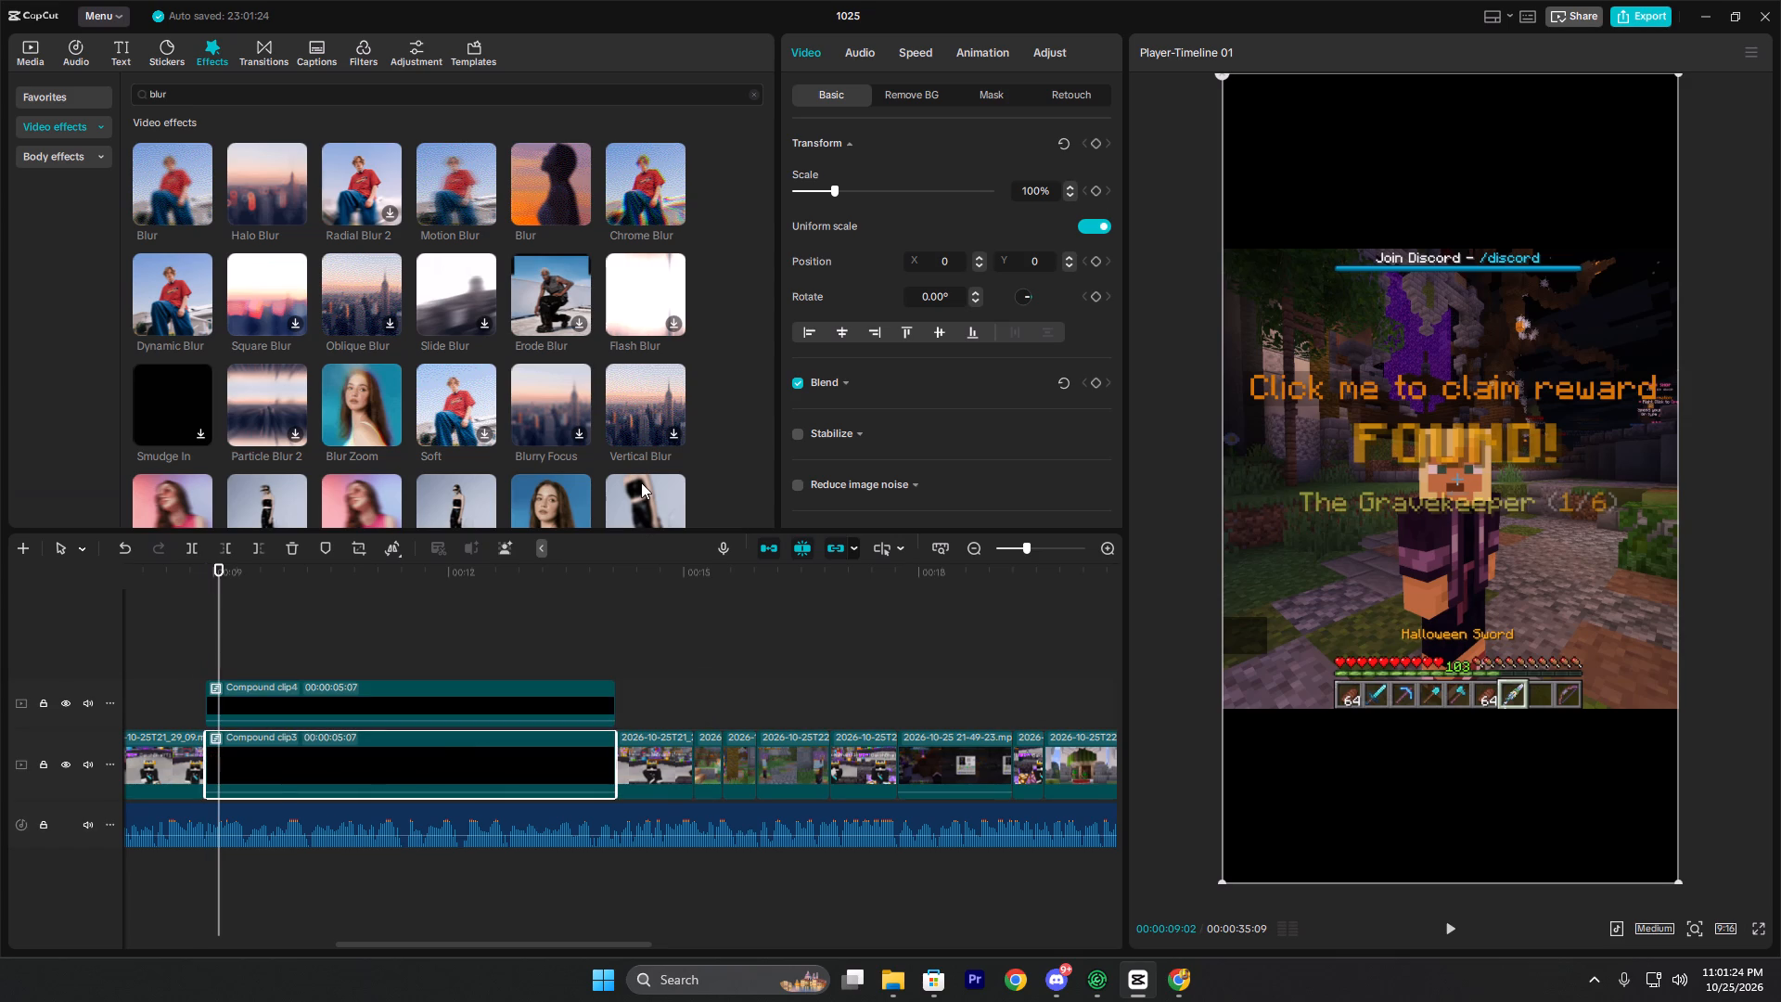
{"action": "left_click_drag", "start_coordinate": [839, 188], "coordinate": [876, 202]}
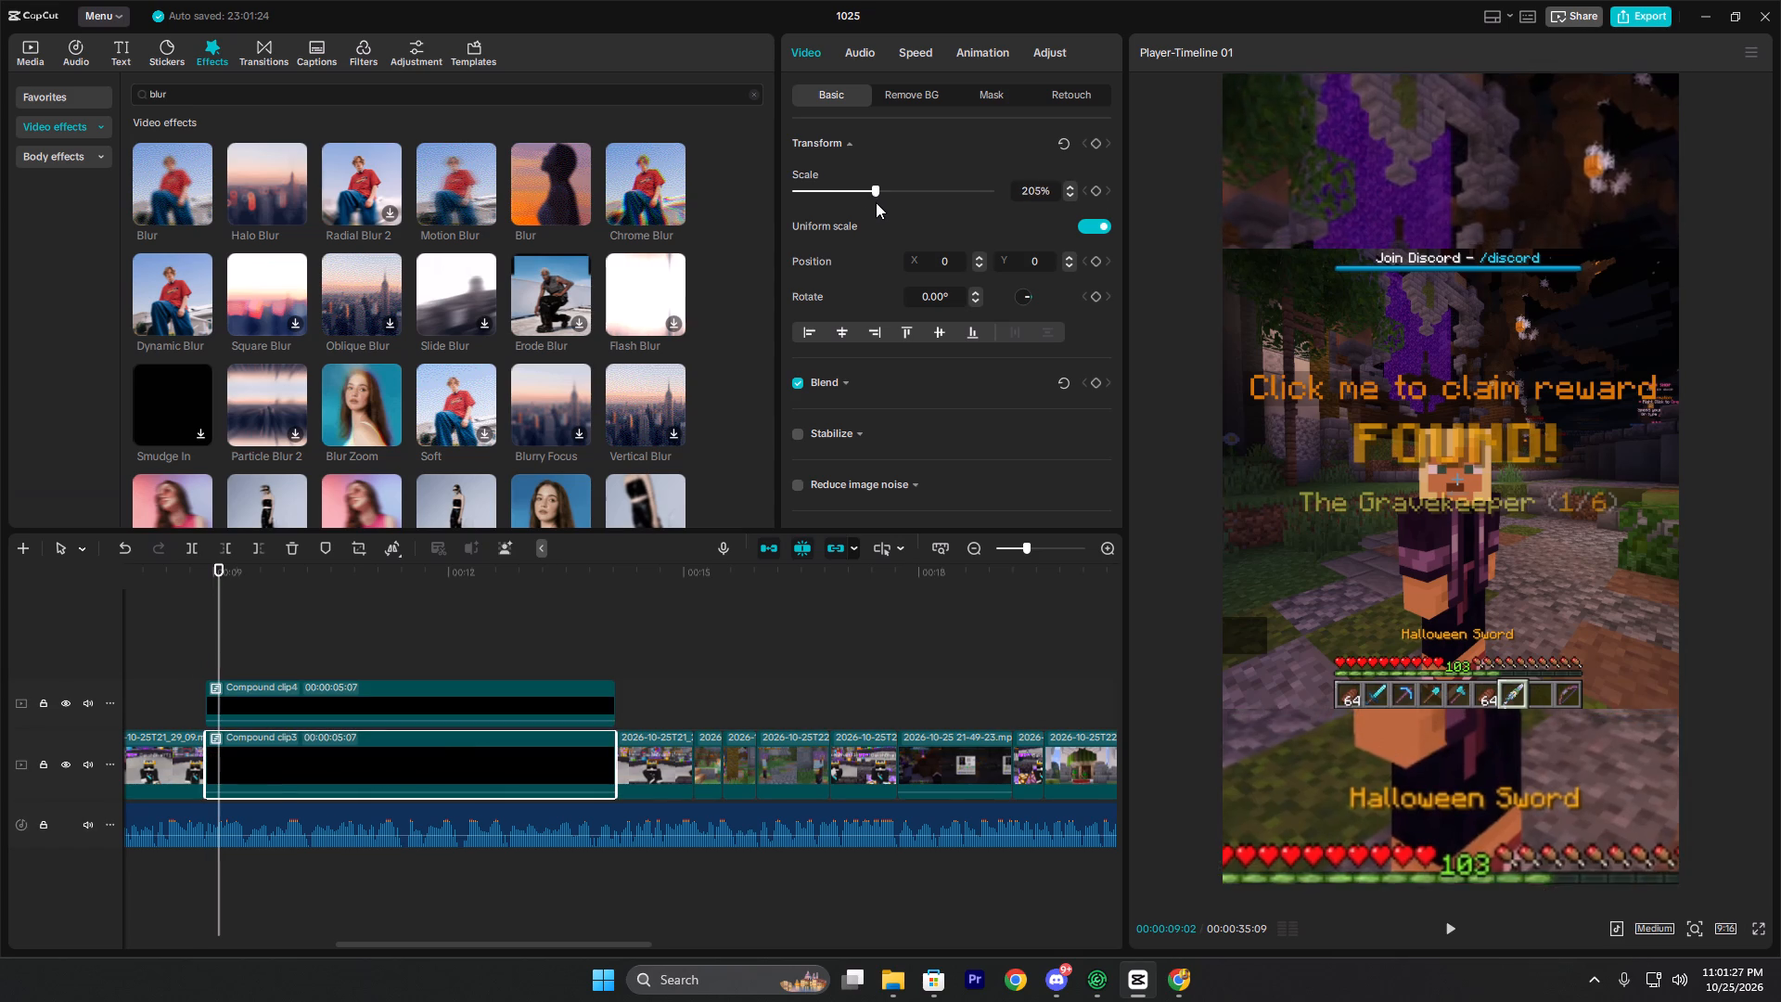
{"action": "left_click_drag", "start_coordinate": [876, 202], "coordinate": [883, 207]}
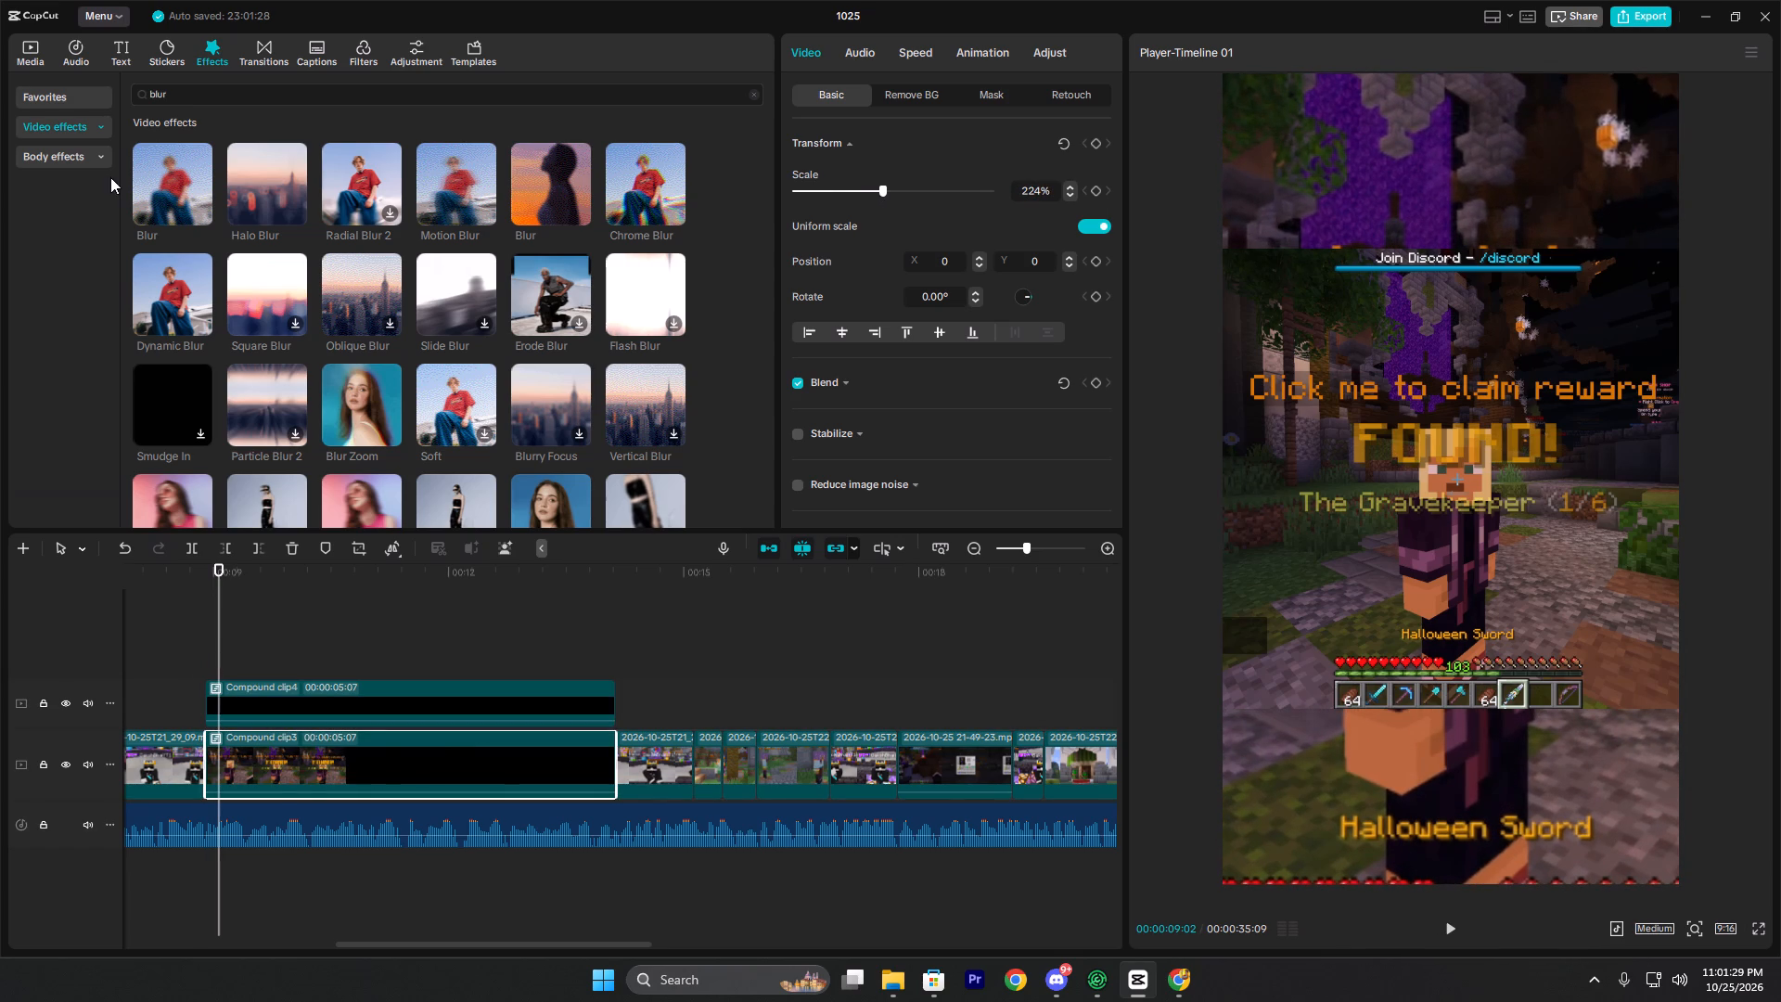
Apply the Blur effect to the enlarged main-track compound clip and play back the result.
{"action": "left_click_drag", "start_coordinate": [140, 181], "coordinate": [281, 737]}
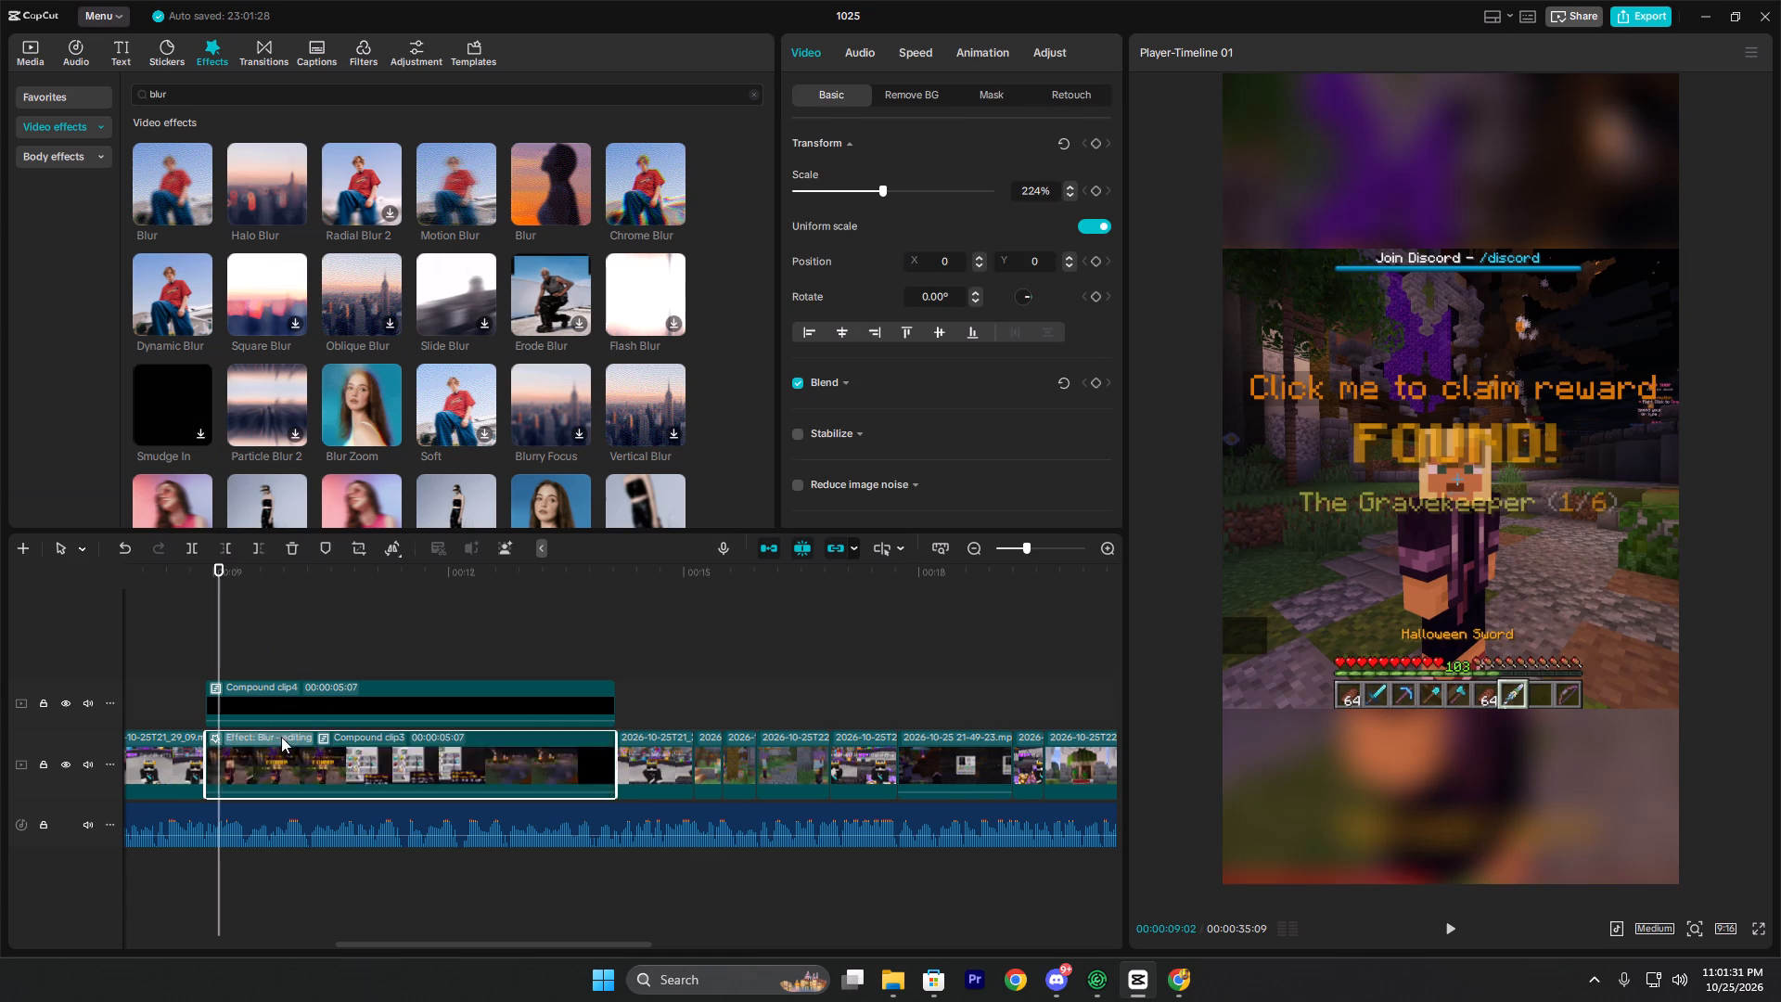
{"action": "key", "text": "space"}
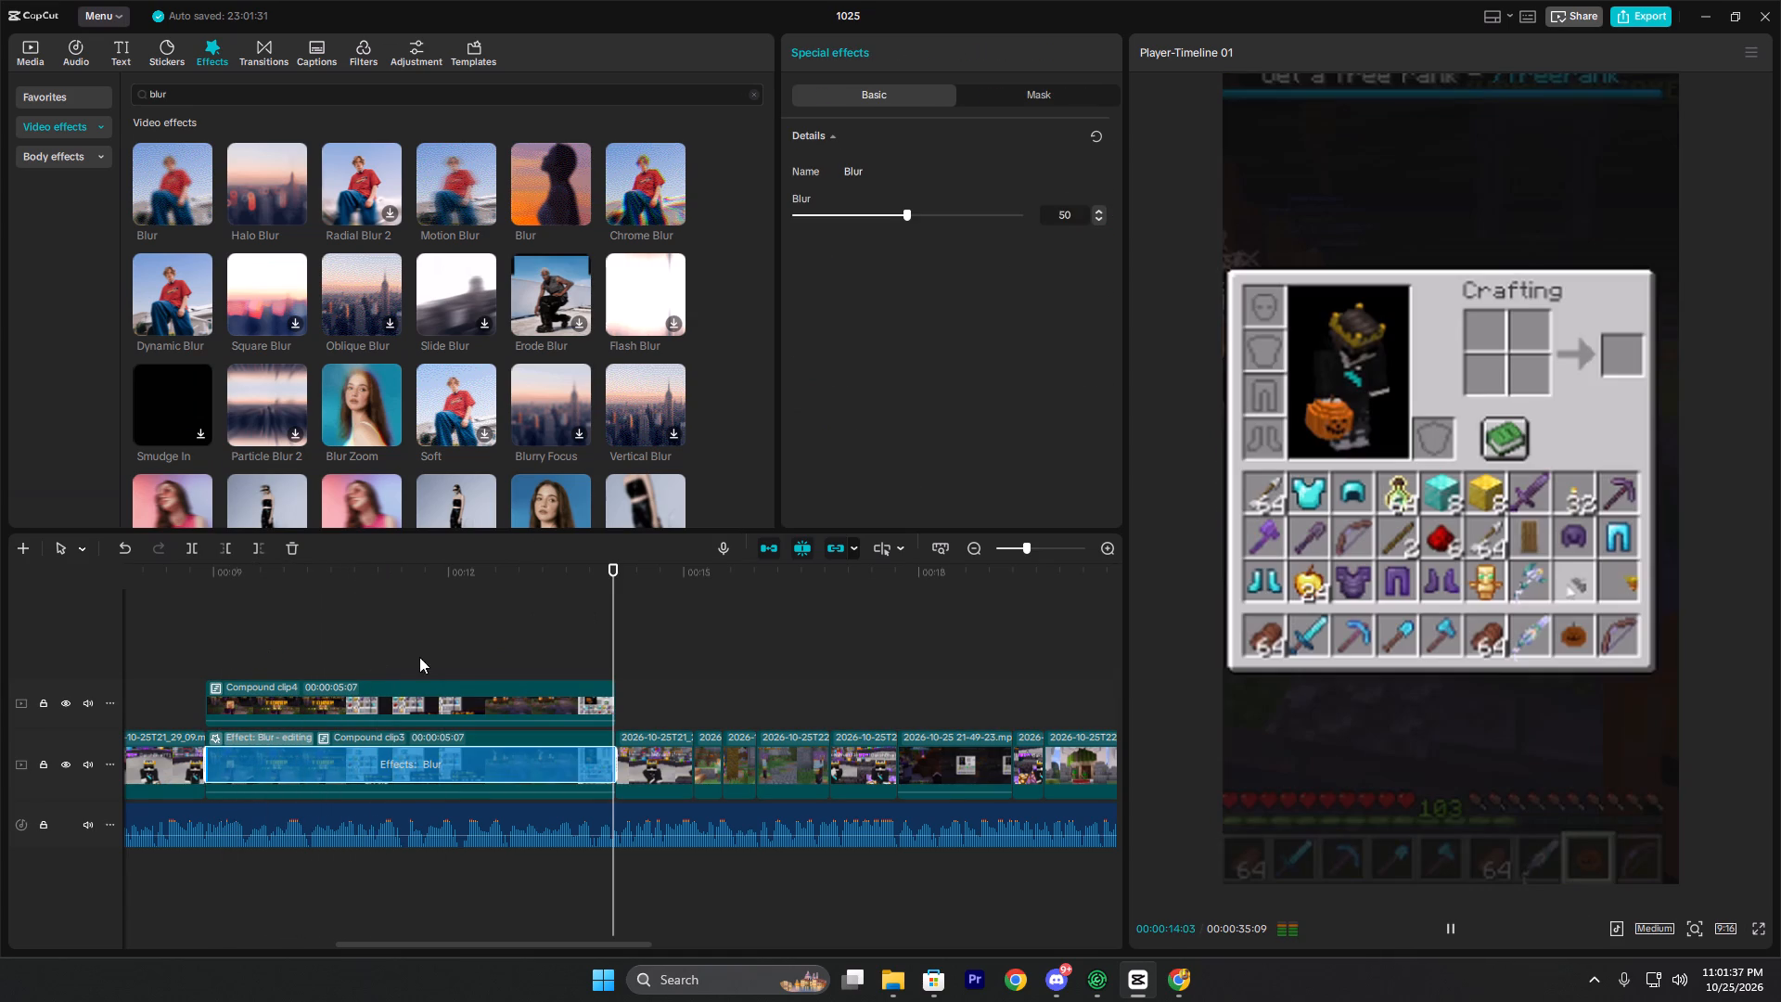
{"action": "scroll", "coordinate": [493, 673], "scroll_direction": "down", "scroll_amount": 4, "text": "ctrl"}
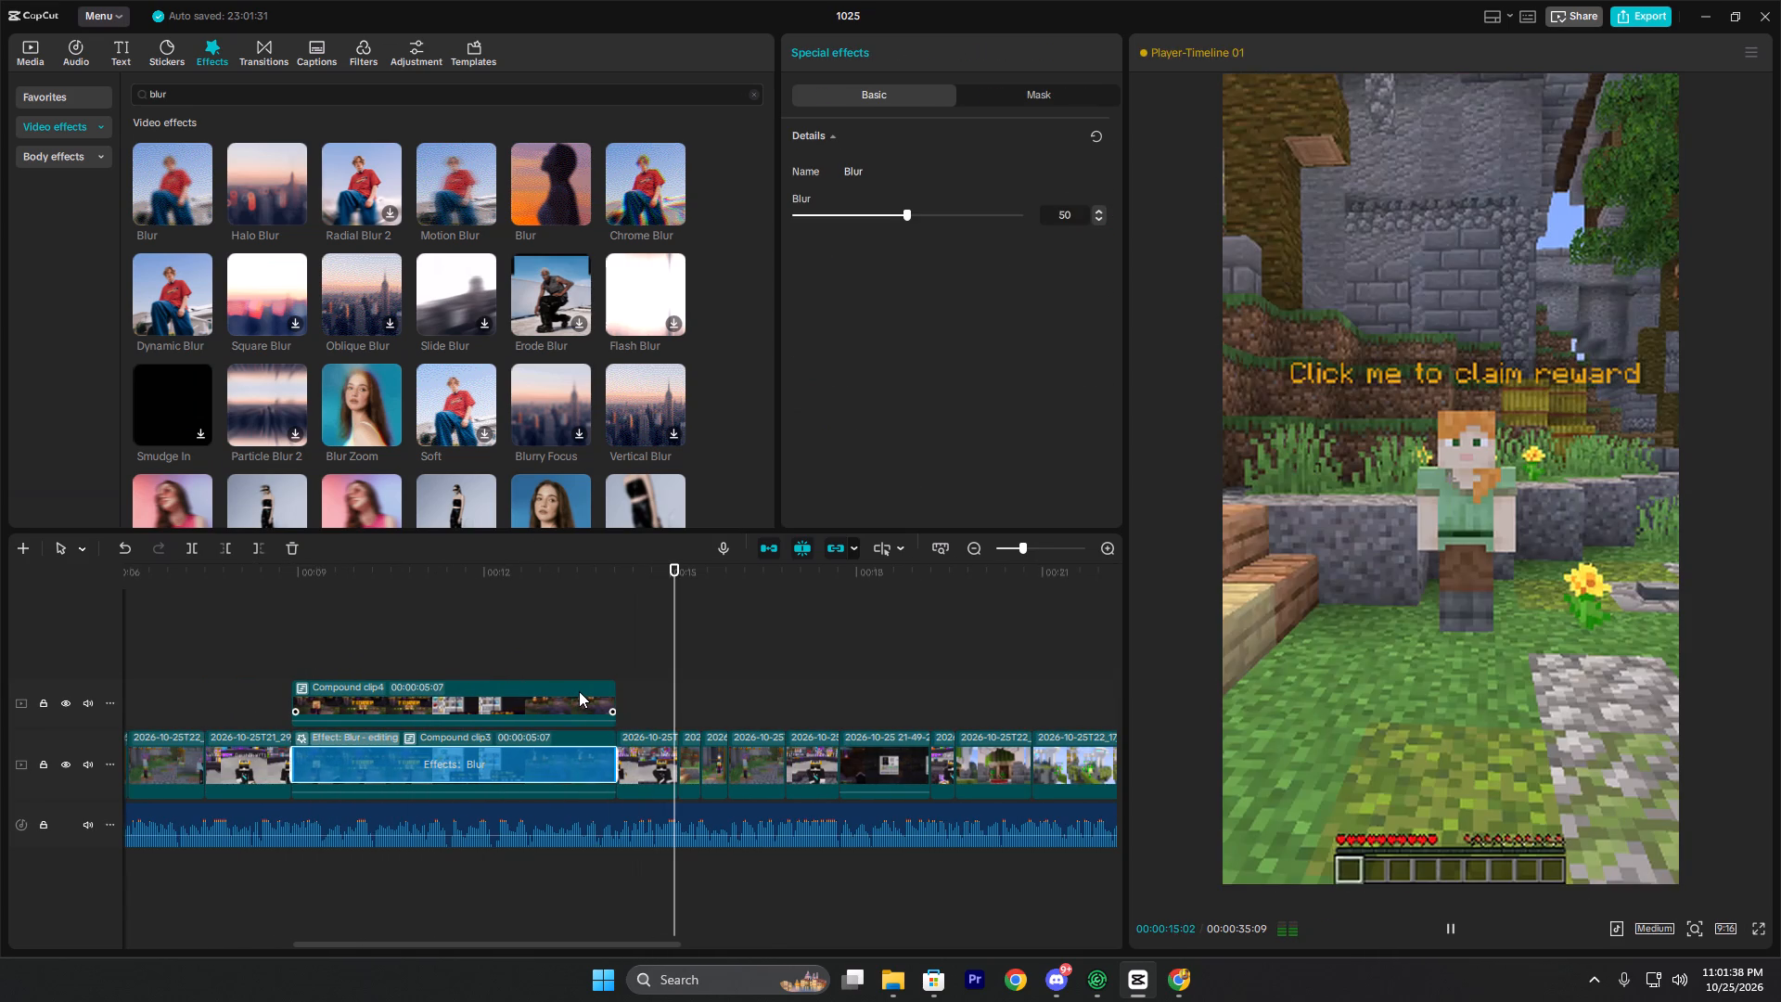
{"action": "key", "text": "space"}
Play on from about 00:00:14 to 00:00:18 to look for the next clip with black bars.
{"action": "left_click", "coordinate": [658, 679]}
{"action": "left_click", "coordinate": [643, 678]}
{"action": "left_click", "coordinate": [626, 675]}
{"action": "key", "text": "space"}
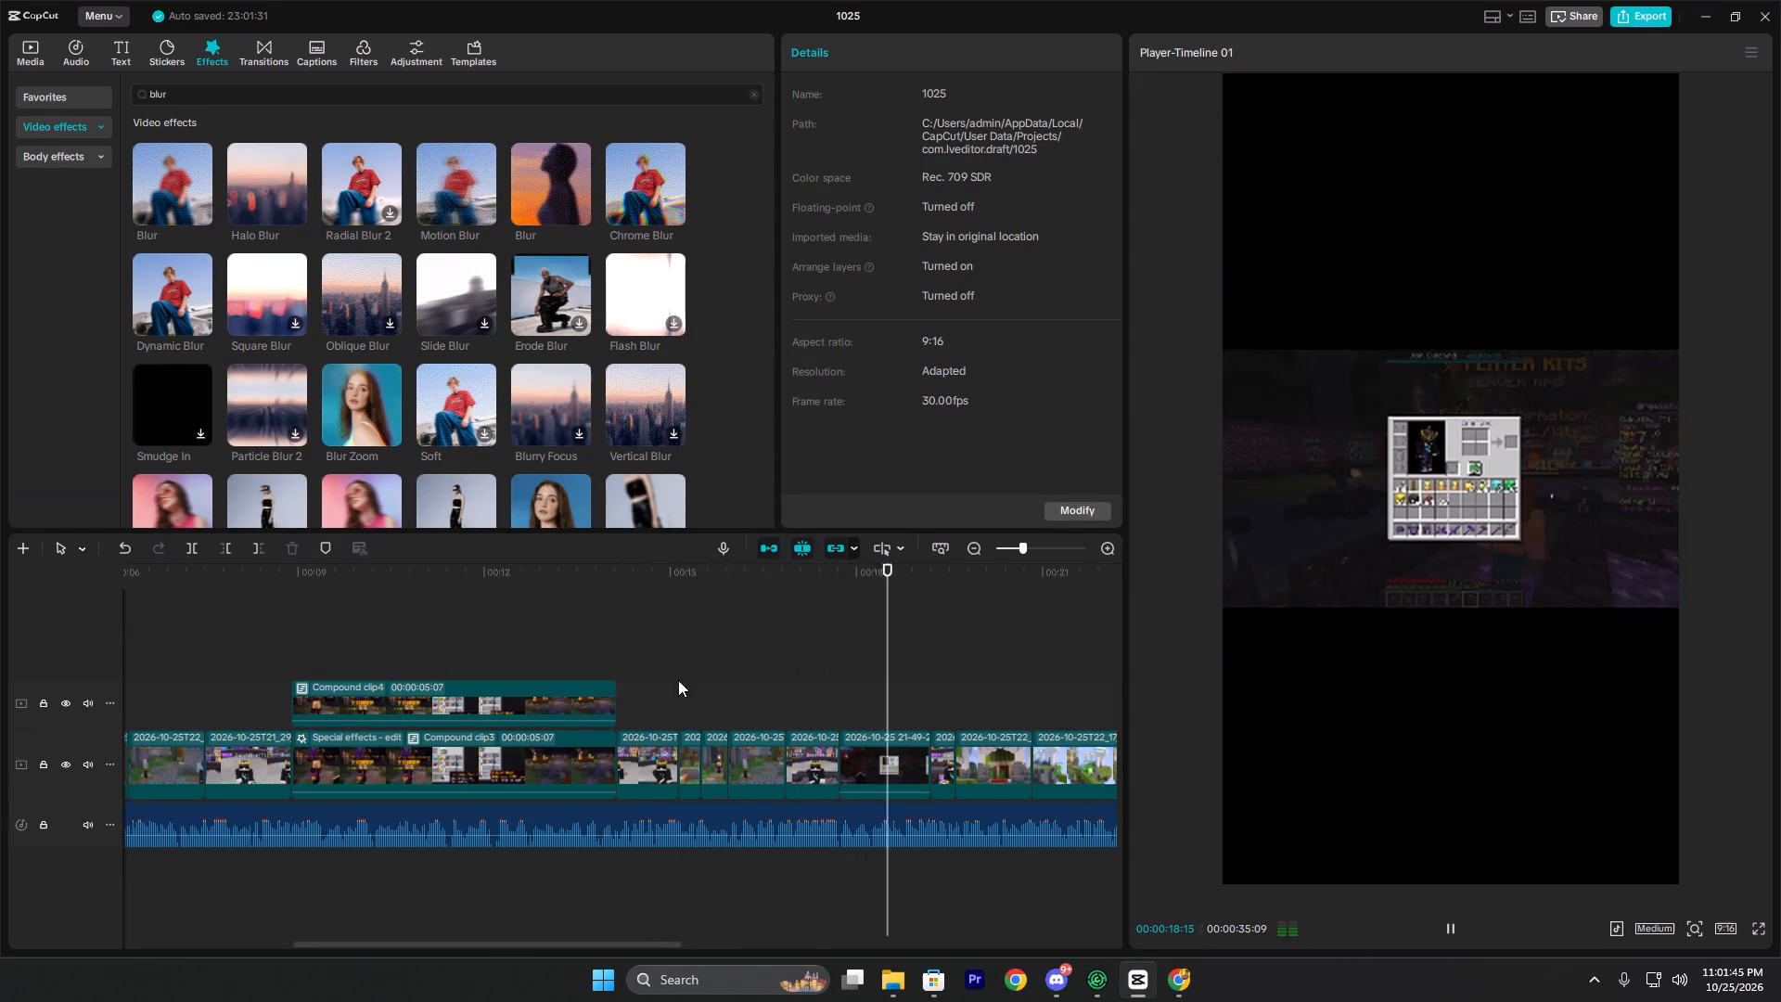
{"action": "key", "text": "space"}
Scale the 21-49-23 clip near 00:00:18 up to about 205% and add transform keyframes at its start, 00:00:17:22.
{"action": "left_click", "coordinate": [841, 741]}
{"action": "left_click", "coordinate": [899, 765]}
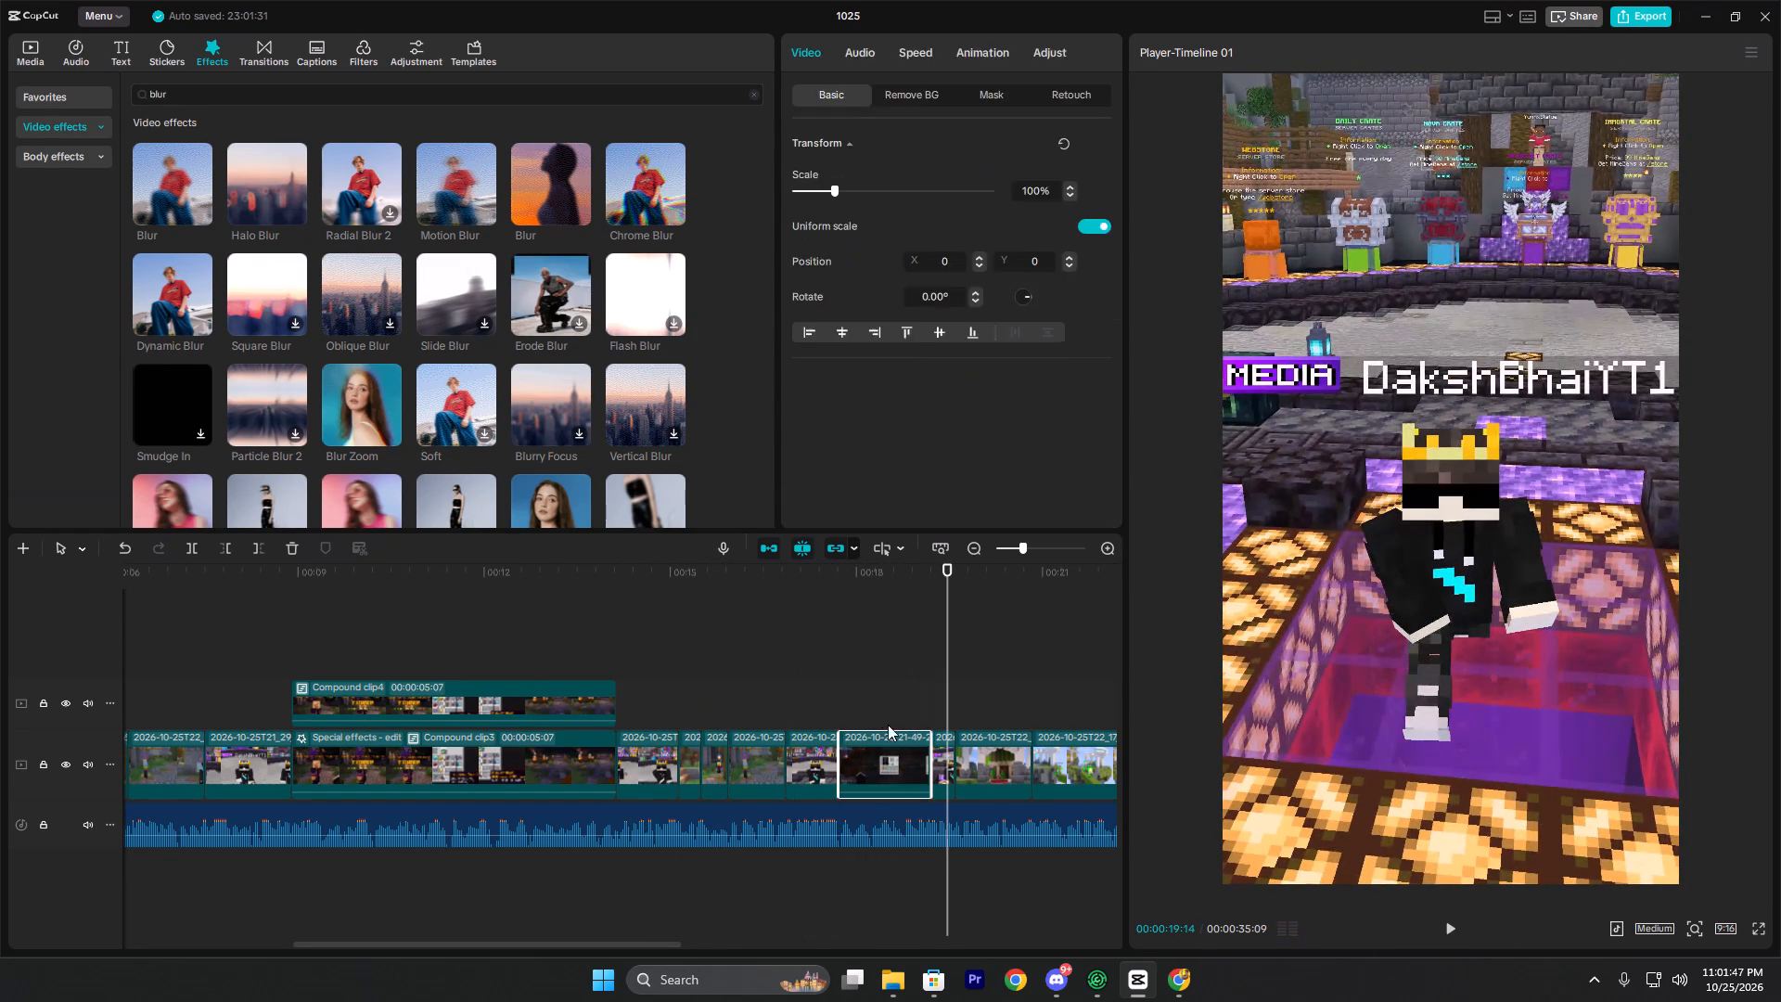
{"action": "left_click", "coordinate": [879, 709]}
{"action": "left_click", "coordinate": [885, 753]}
{"action": "left_click", "coordinate": [858, 712]}
{"action": "left_click_drag", "start_coordinate": [852, 712], "coordinate": [843, 712]}
{"action": "left_click", "coordinate": [866, 739]}
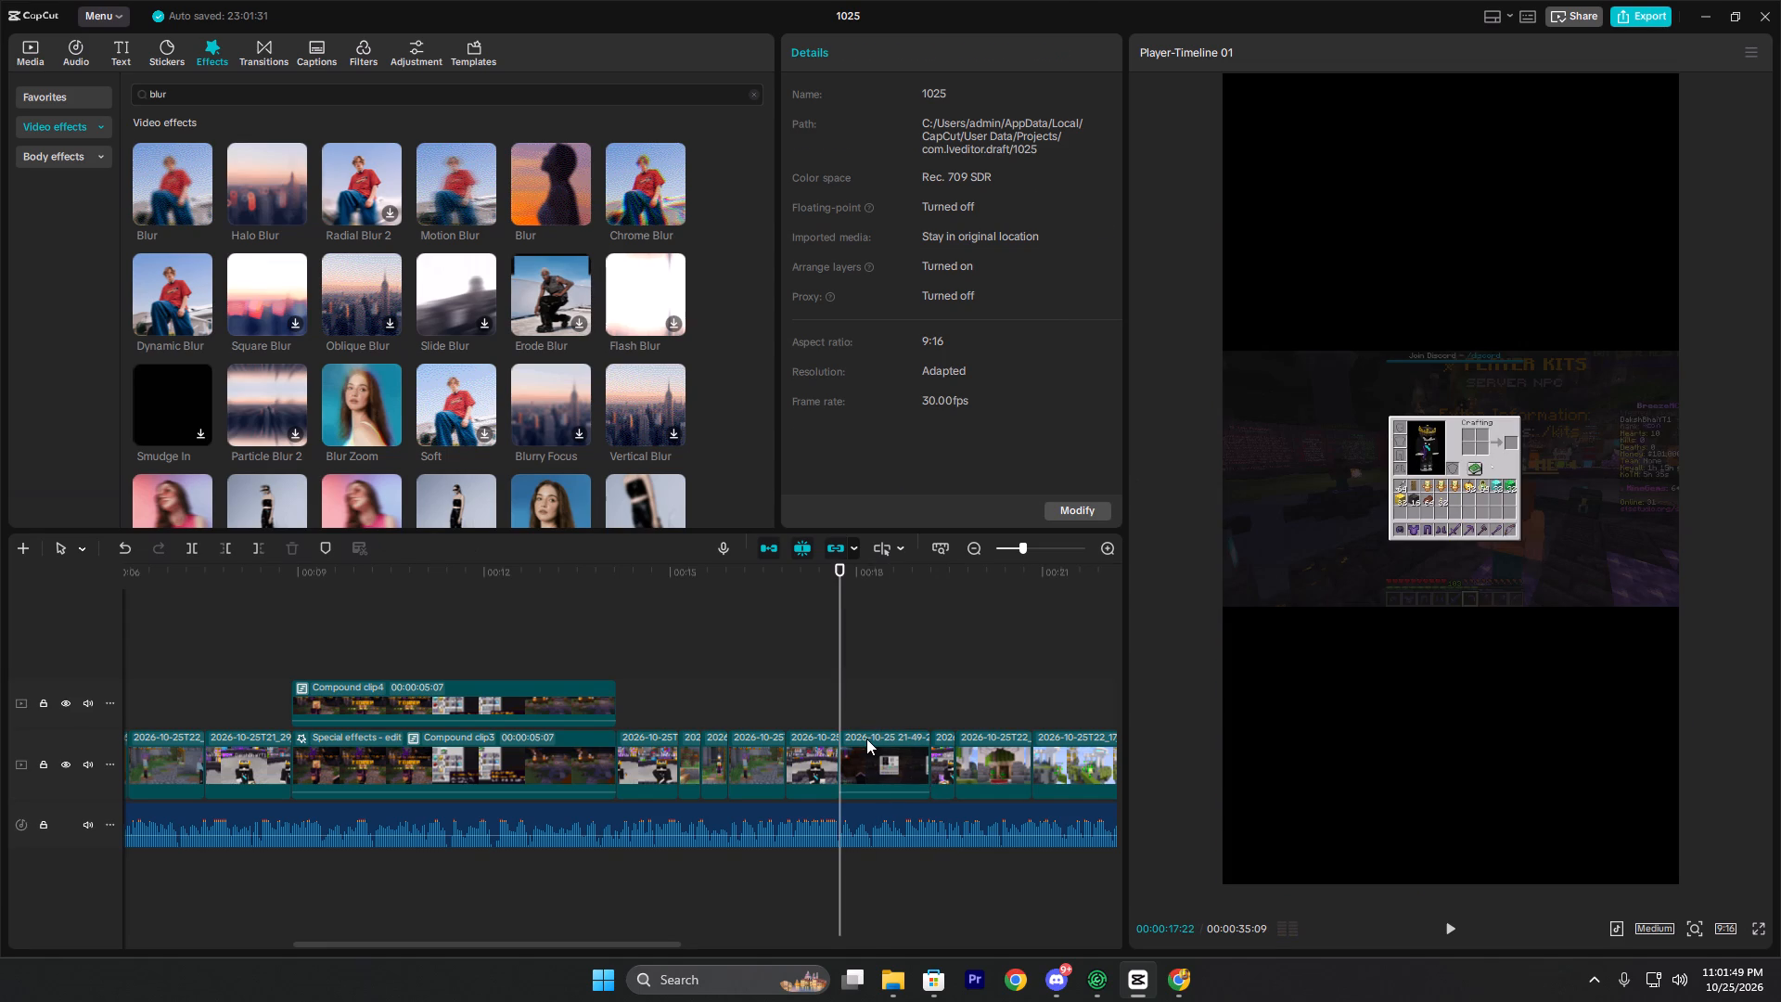
{"action": "left_click_drag", "start_coordinate": [839, 187], "coordinate": [872, 192]}
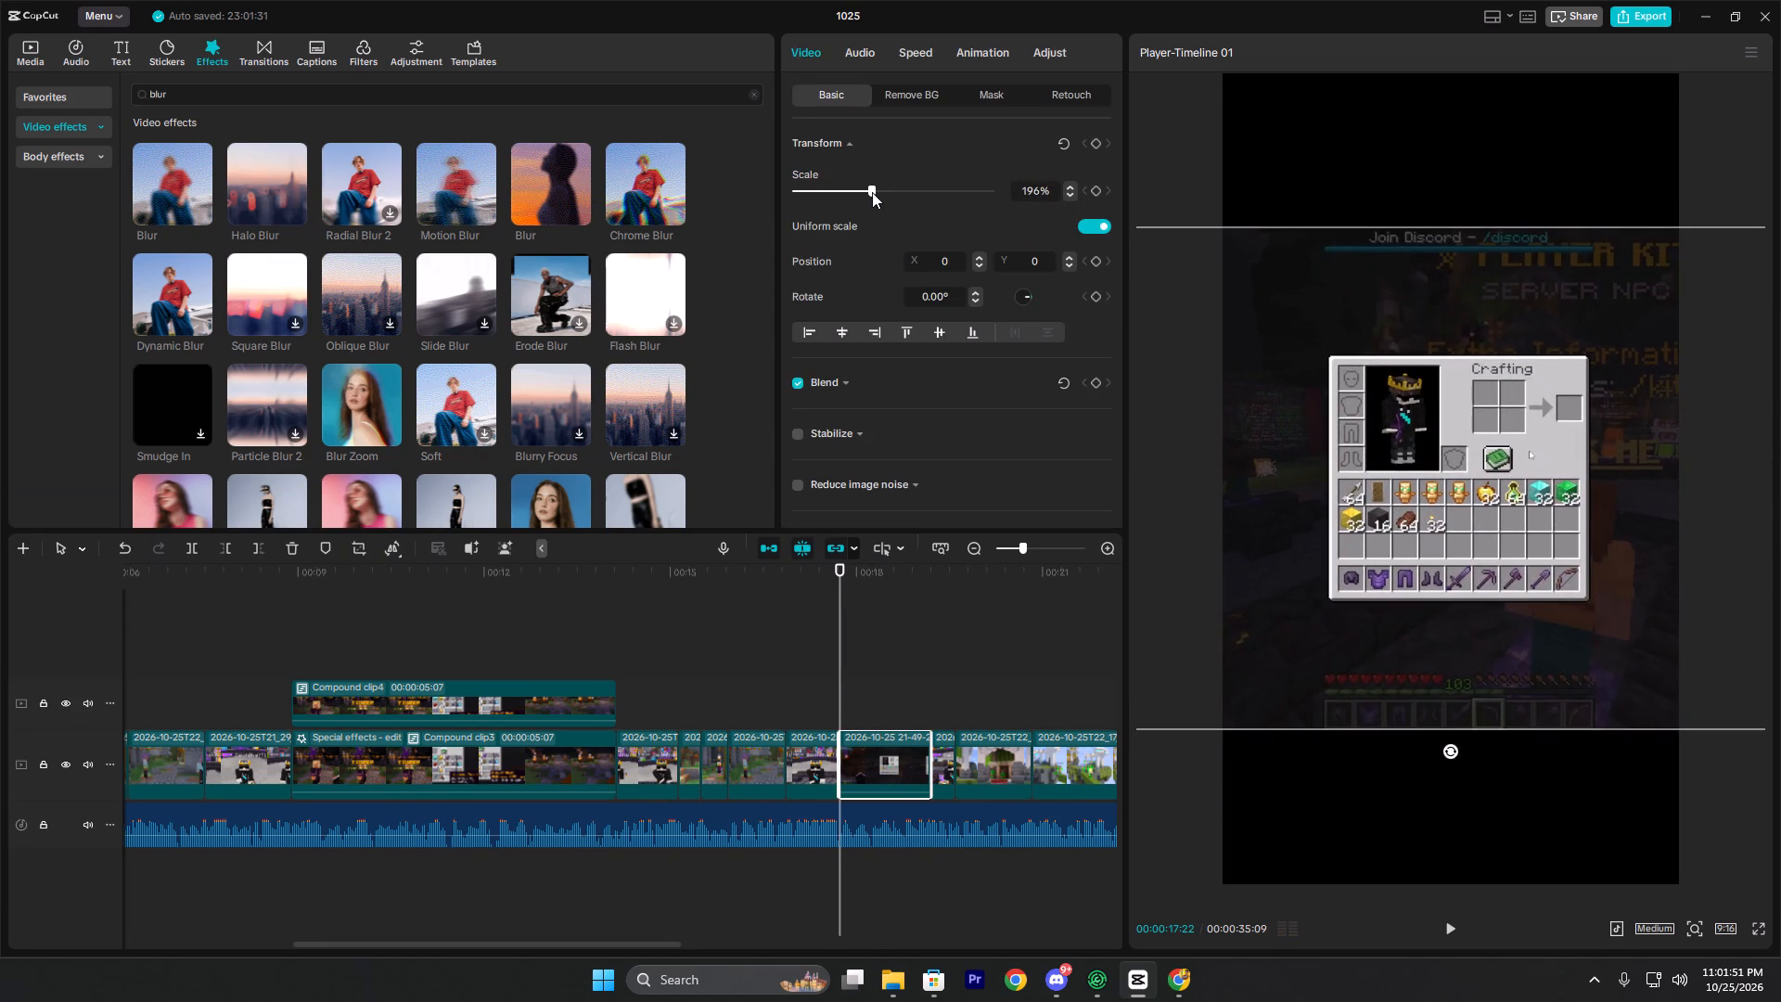
{"action": "left_click_drag", "start_coordinate": [872, 192], "coordinate": [876, 189]}
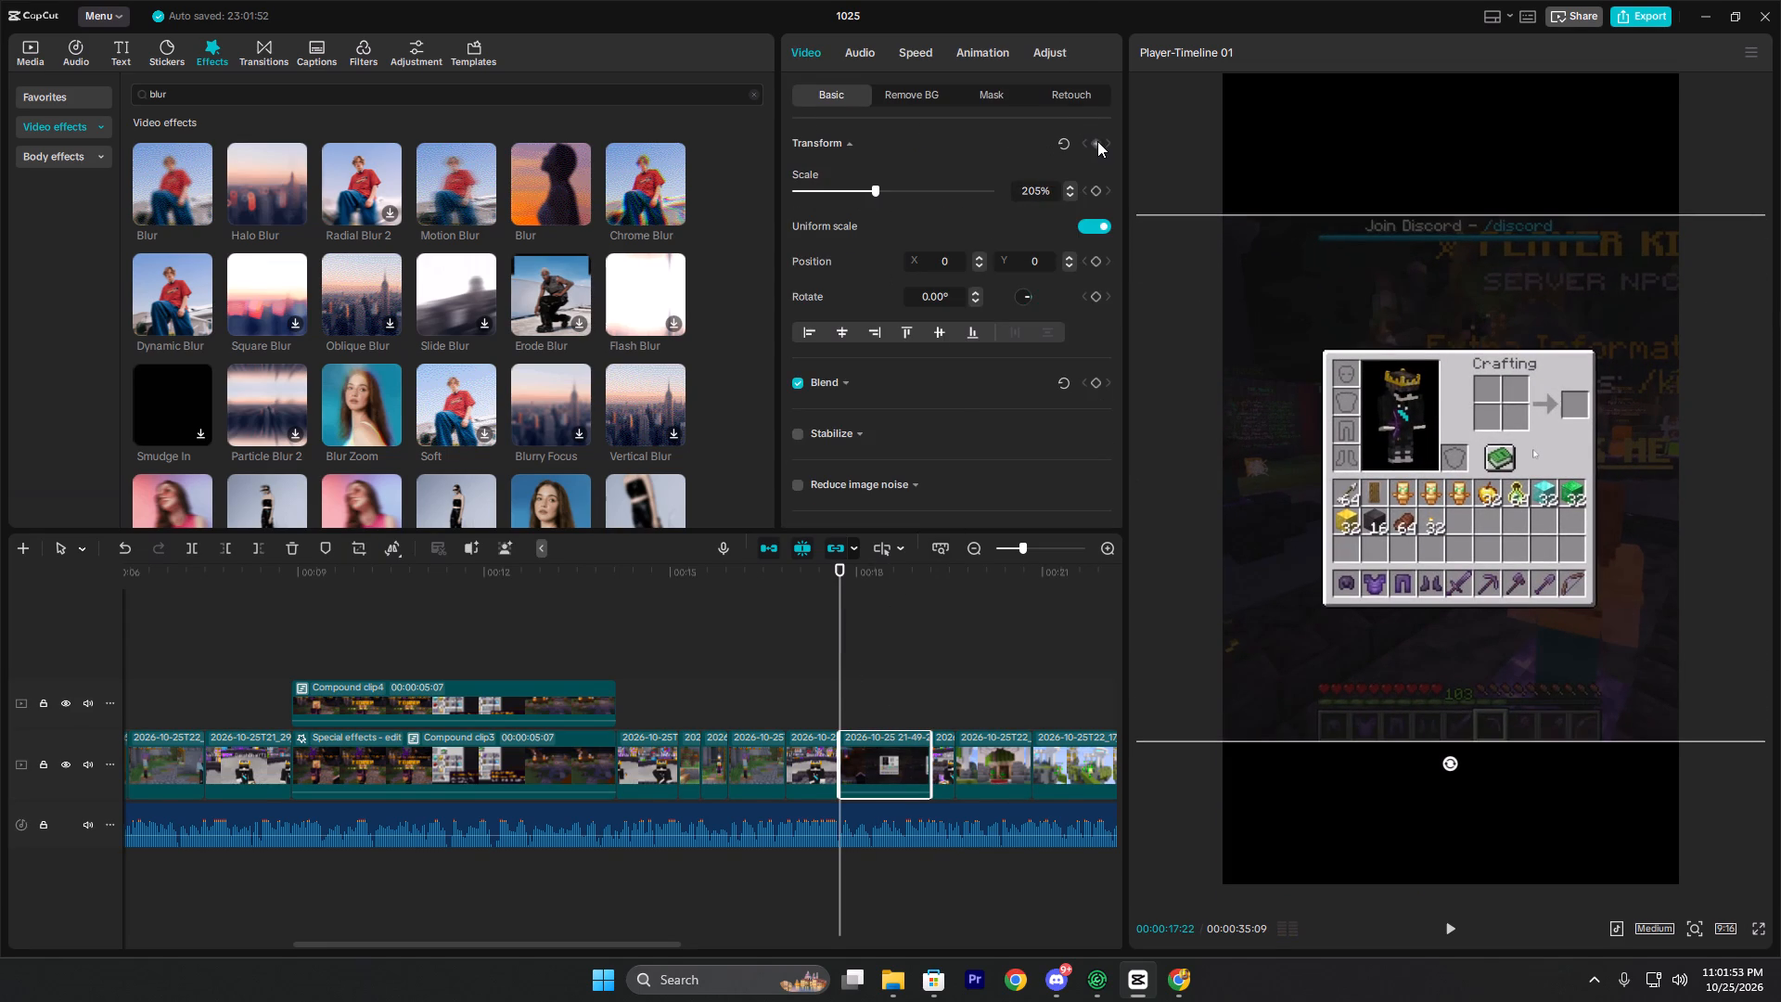
{"action": "left_click", "coordinate": [1097, 141]}
Add a scale keyframe of about 243% in the 21-49-23 clip and place it at 00:00:18:03.
{"action": "key", "text": "space"}
{"action": "key", "text": "space"}
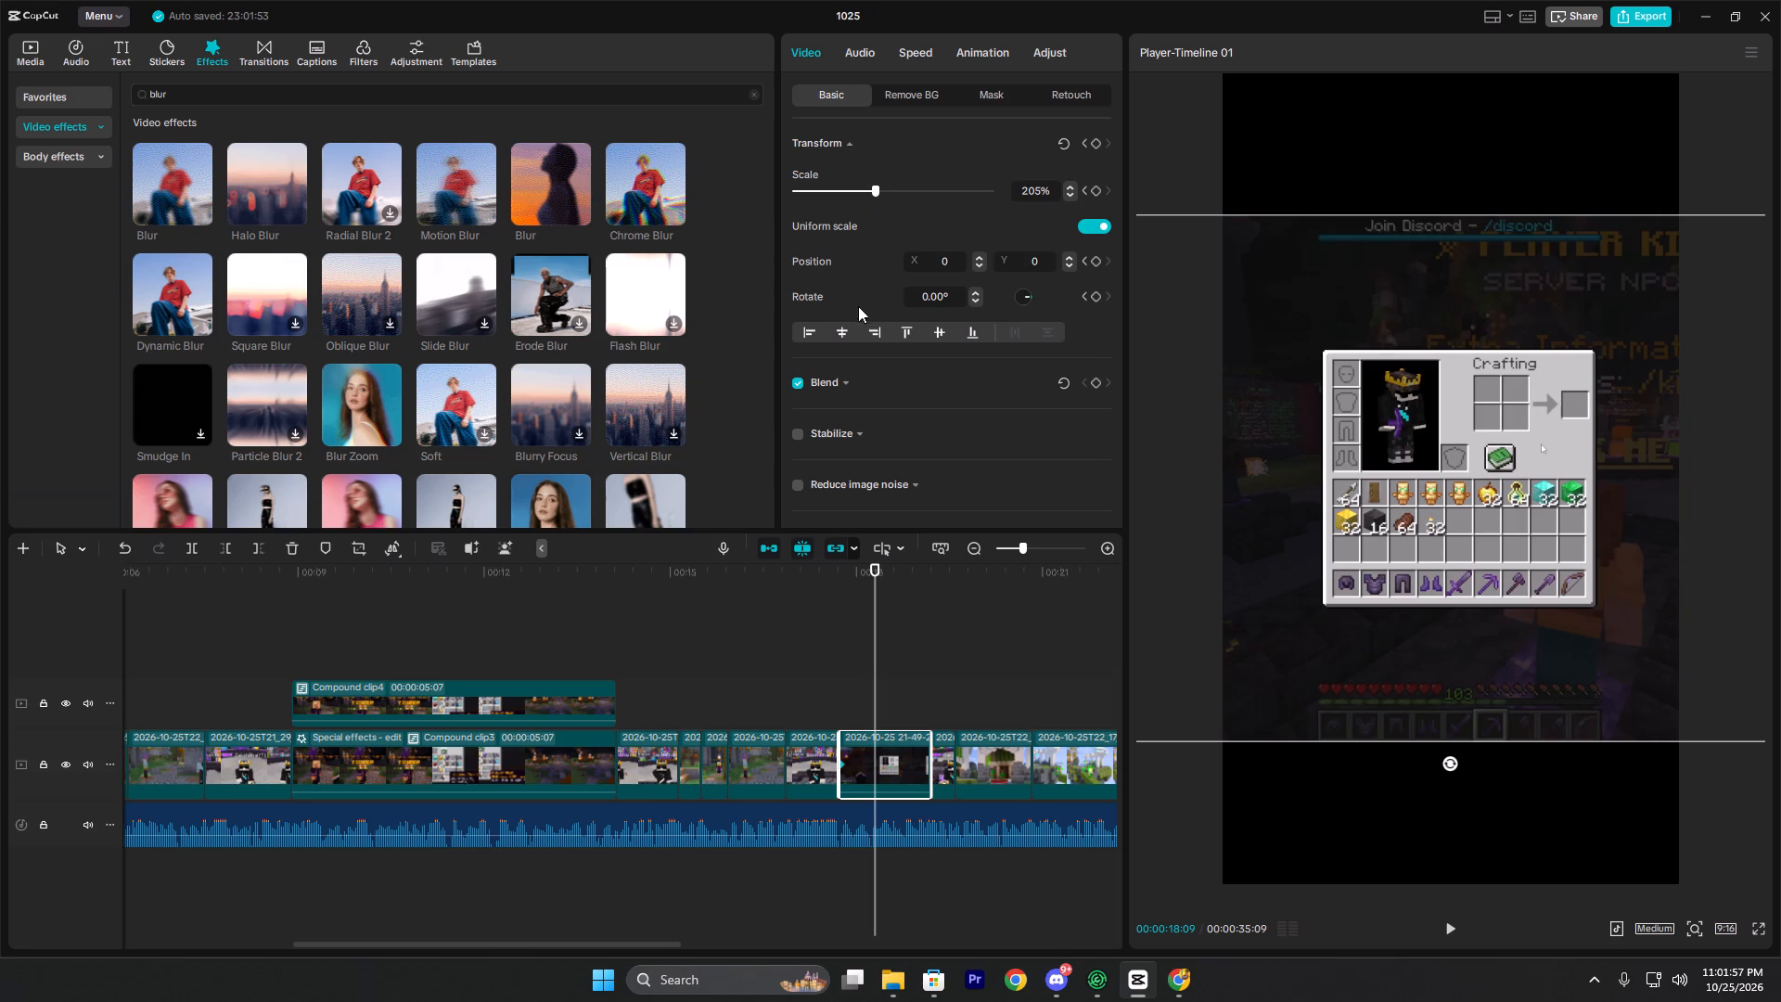
{"action": "left_click_drag", "start_coordinate": [879, 189], "coordinate": [890, 193]}
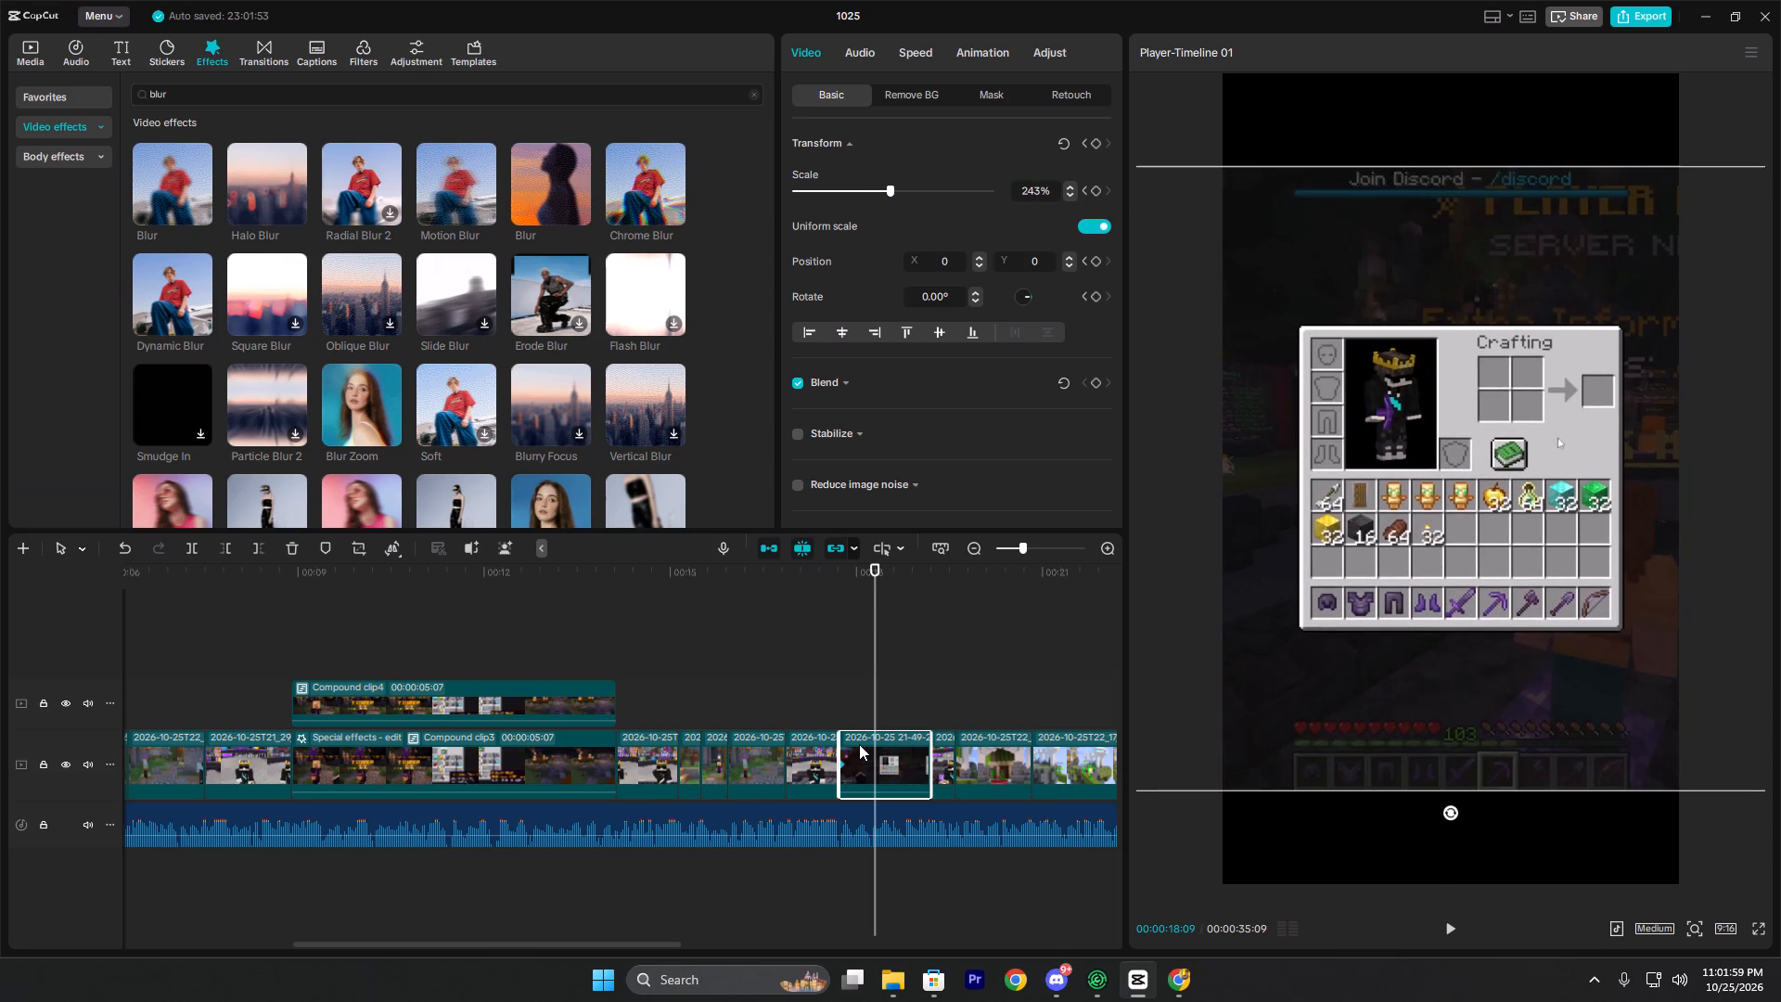
{"action": "left_click_drag", "start_coordinate": [872, 763], "coordinate": [863, 764]}
{"action": "left_click", "coordinate": [837, 703]}
{"action": "left_click", "coordinate": [840, 700]}
{"action": "key", "text": "space"}
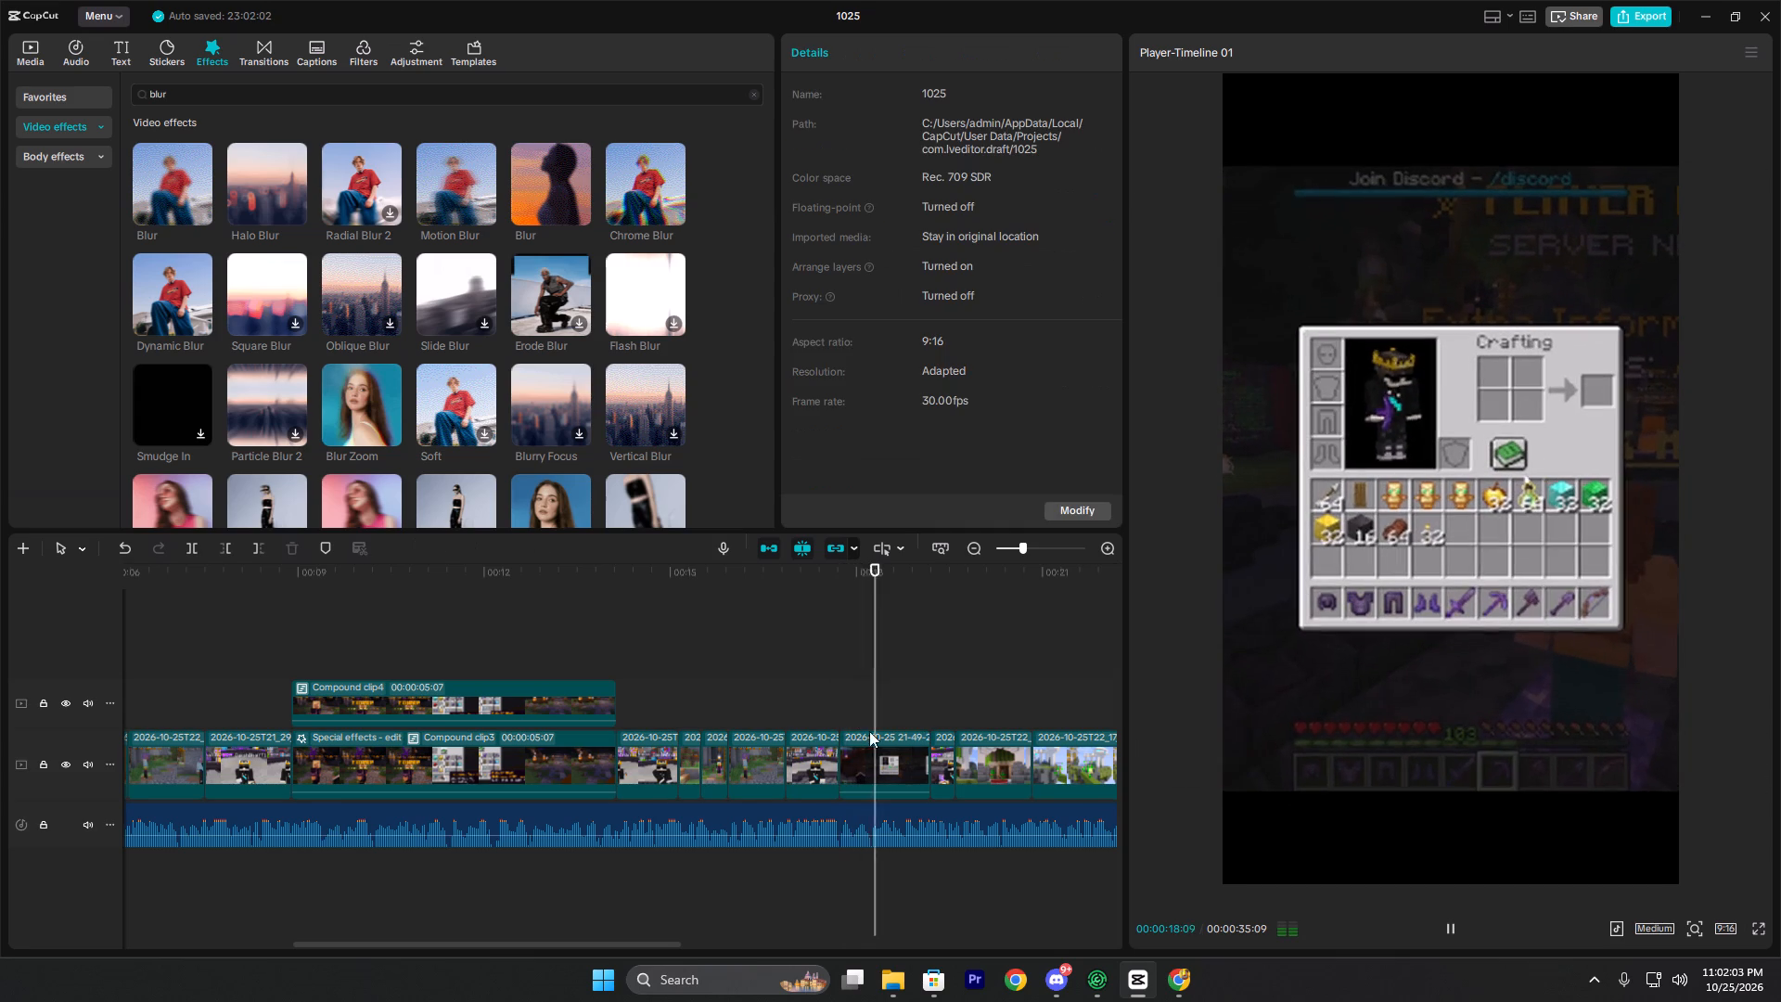
{"action": "key", "text": "space"}
Apply the Cubic Out preset curve to the 243% scale keyframe and play back the zoom.
{"action": "left_click", "coordinate": [888, 751]}
{"action": "left_click", "coordinate": [864, 764]}
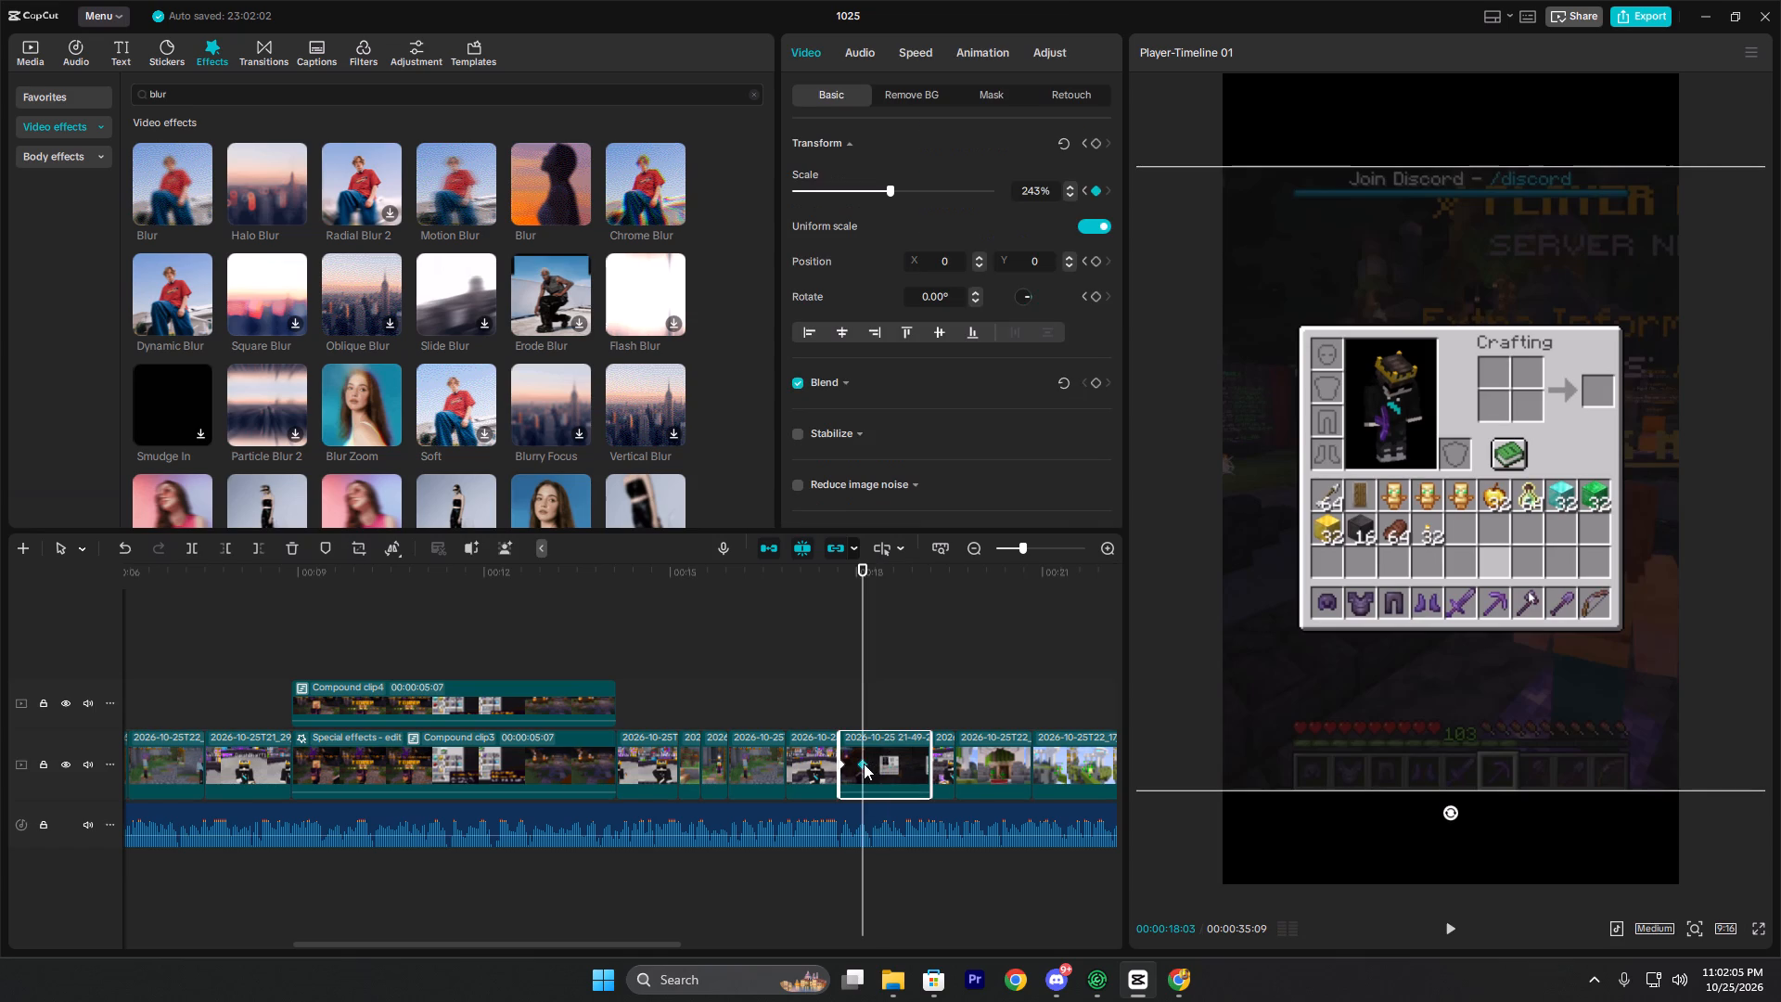
{"action": "right_click", "coordinate": [864, 764]}
{"action": "left_click", "coordinate": [913, 854]}
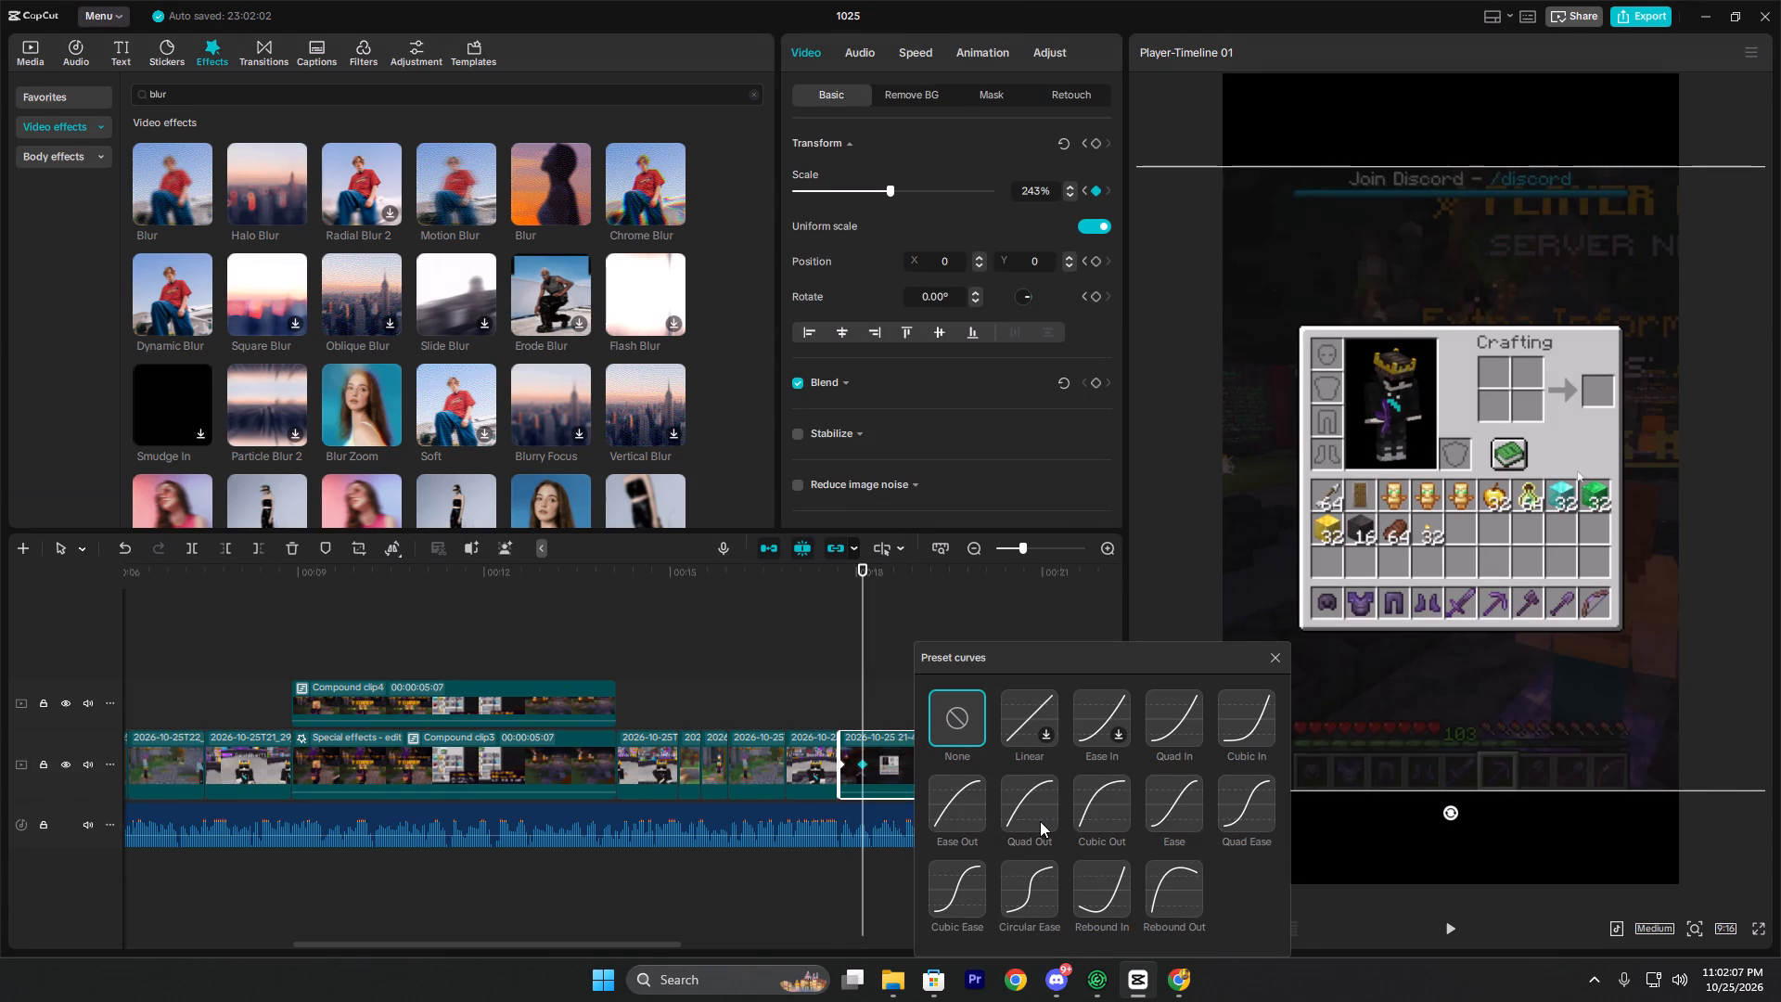
{"action": "left_click", "coordinate": [1082, 808]}
{"action": "left_click", "coordinate": [1269, 665]}
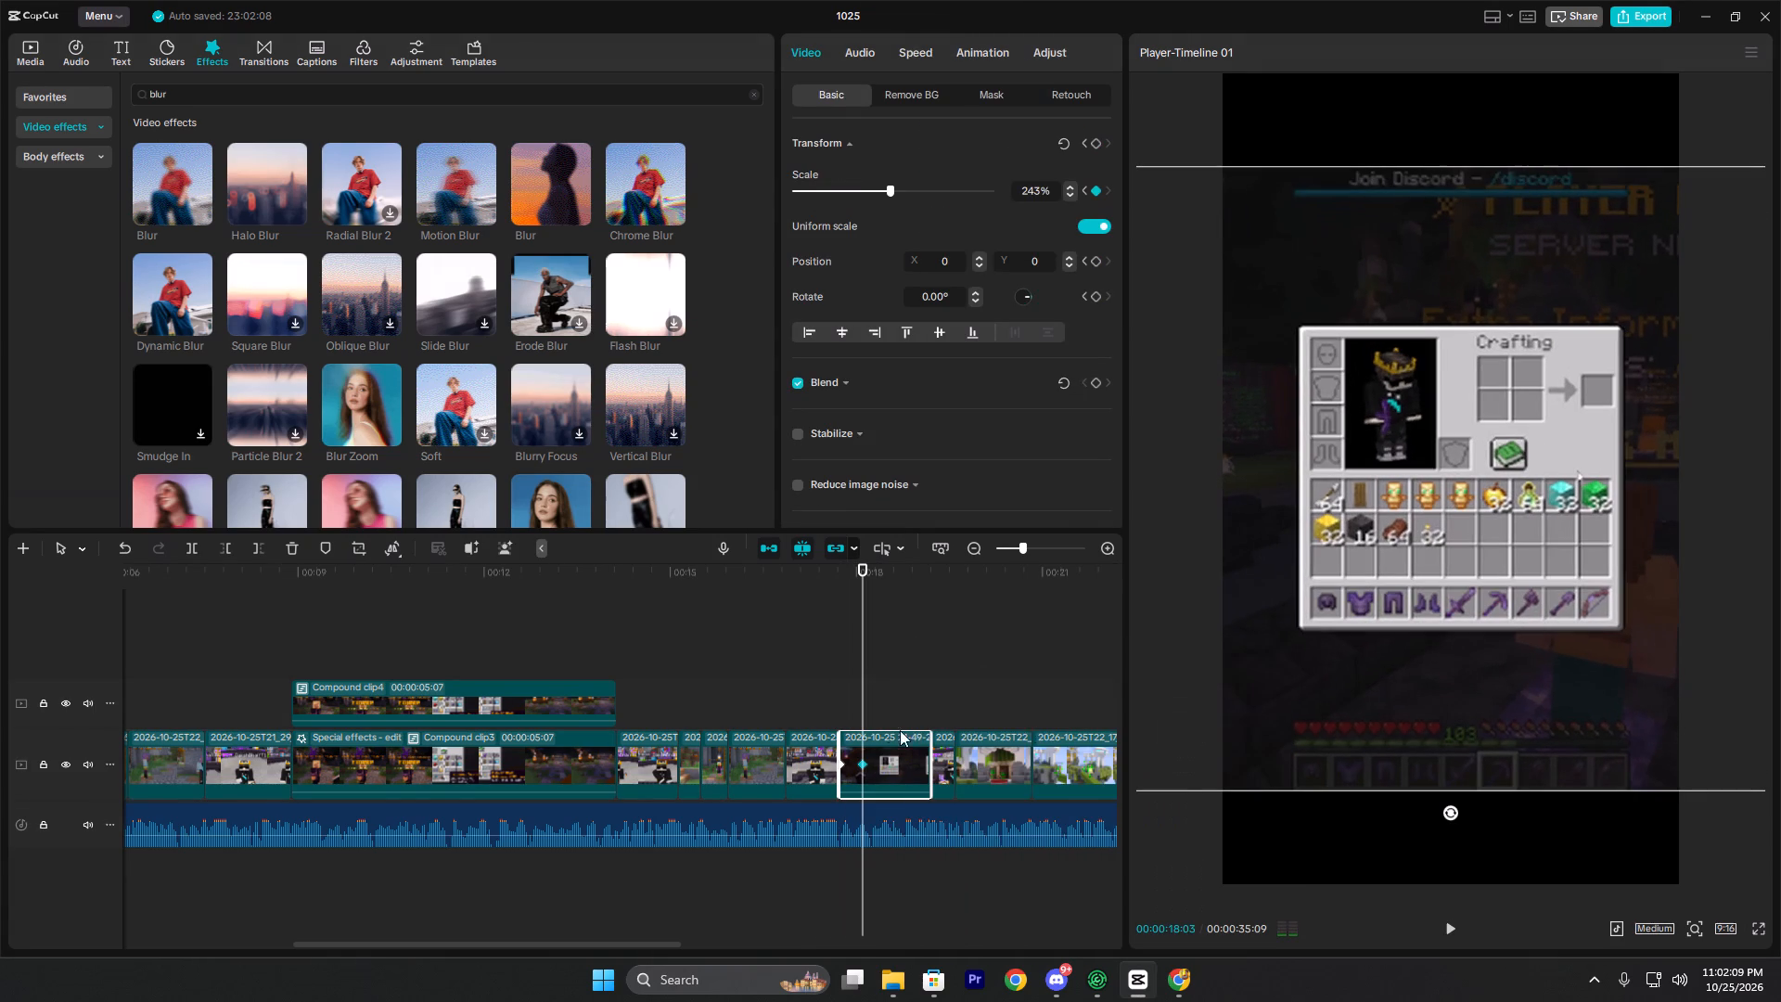
{"action": "left_click", "coordinate": [867, 712]}
{"action": "key", "text": "space"}
{"action": "key", "text": "space"}
{"action": "left_click", "coordinate": [867, 712]}
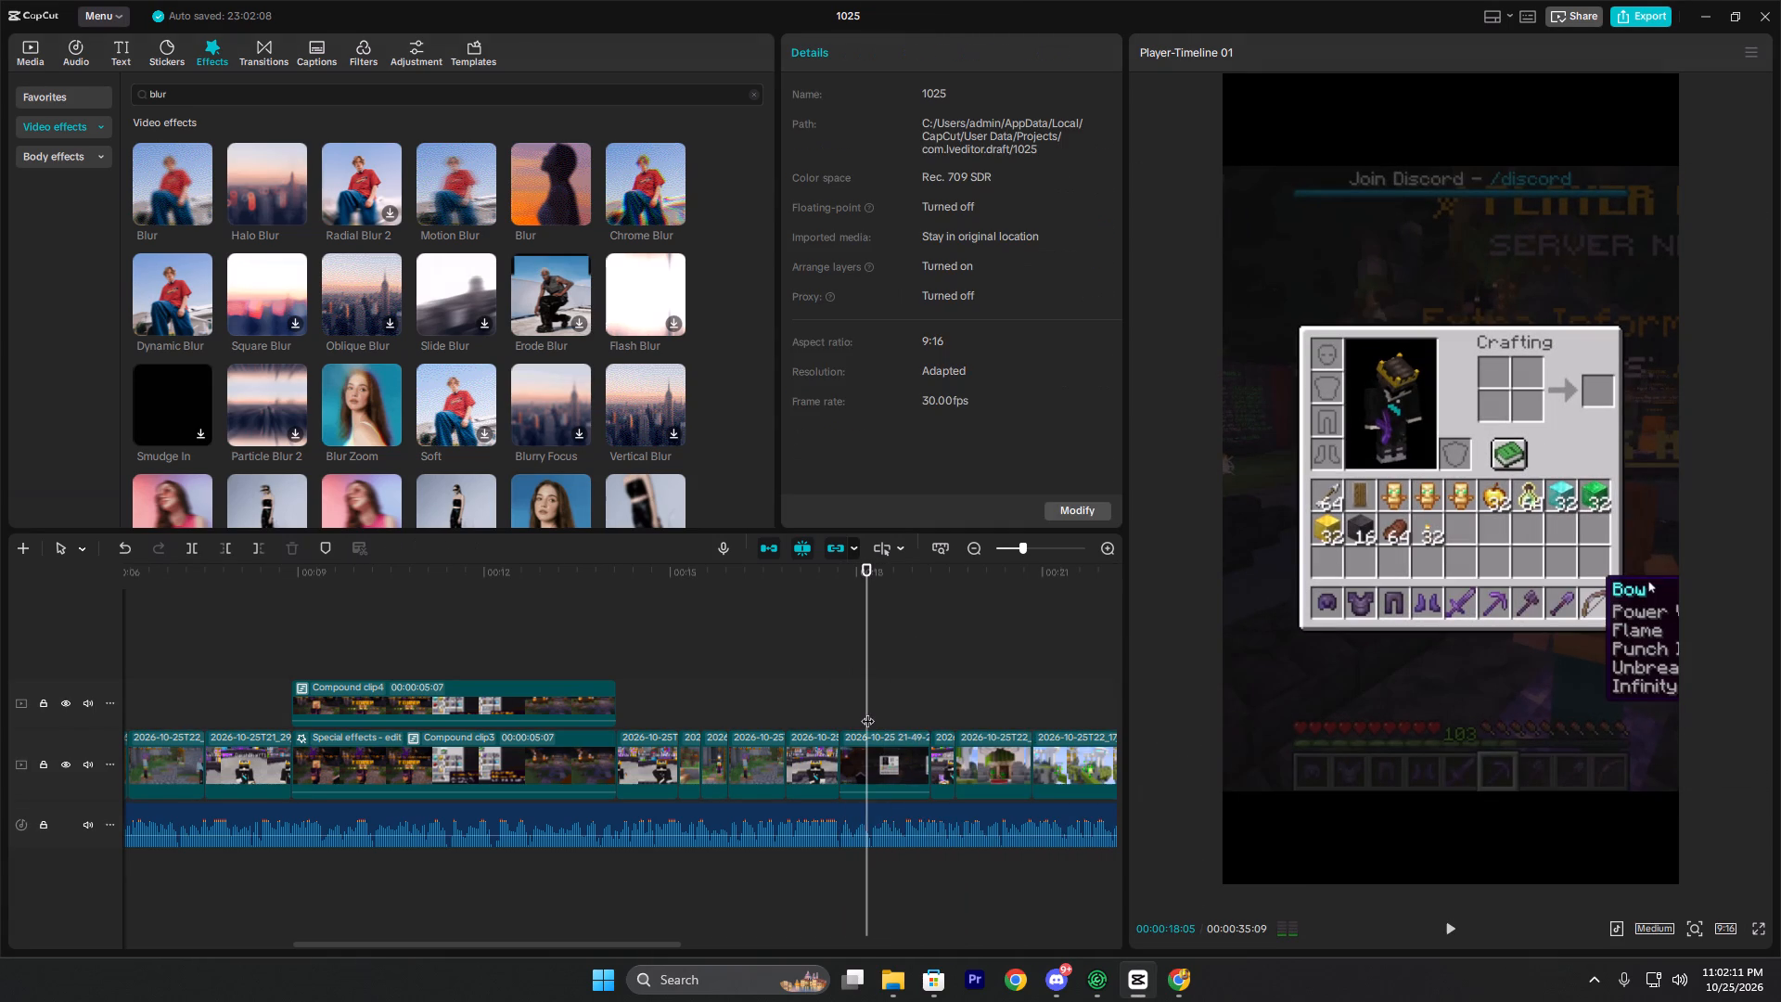
{"action": "key", "text": "space"}
{"action": "key", "text": "space"}
Add transform keyframes at 00:00:18:09 in the 21-49-23 clip and rotate it to 11.85° at 00:00:18:20.
{"action": "left_click", "coordinate": [899, 755]}
{"action": "left_click_drag", "start_coordinate": [884, 717], "coordinate": [875, 715]}
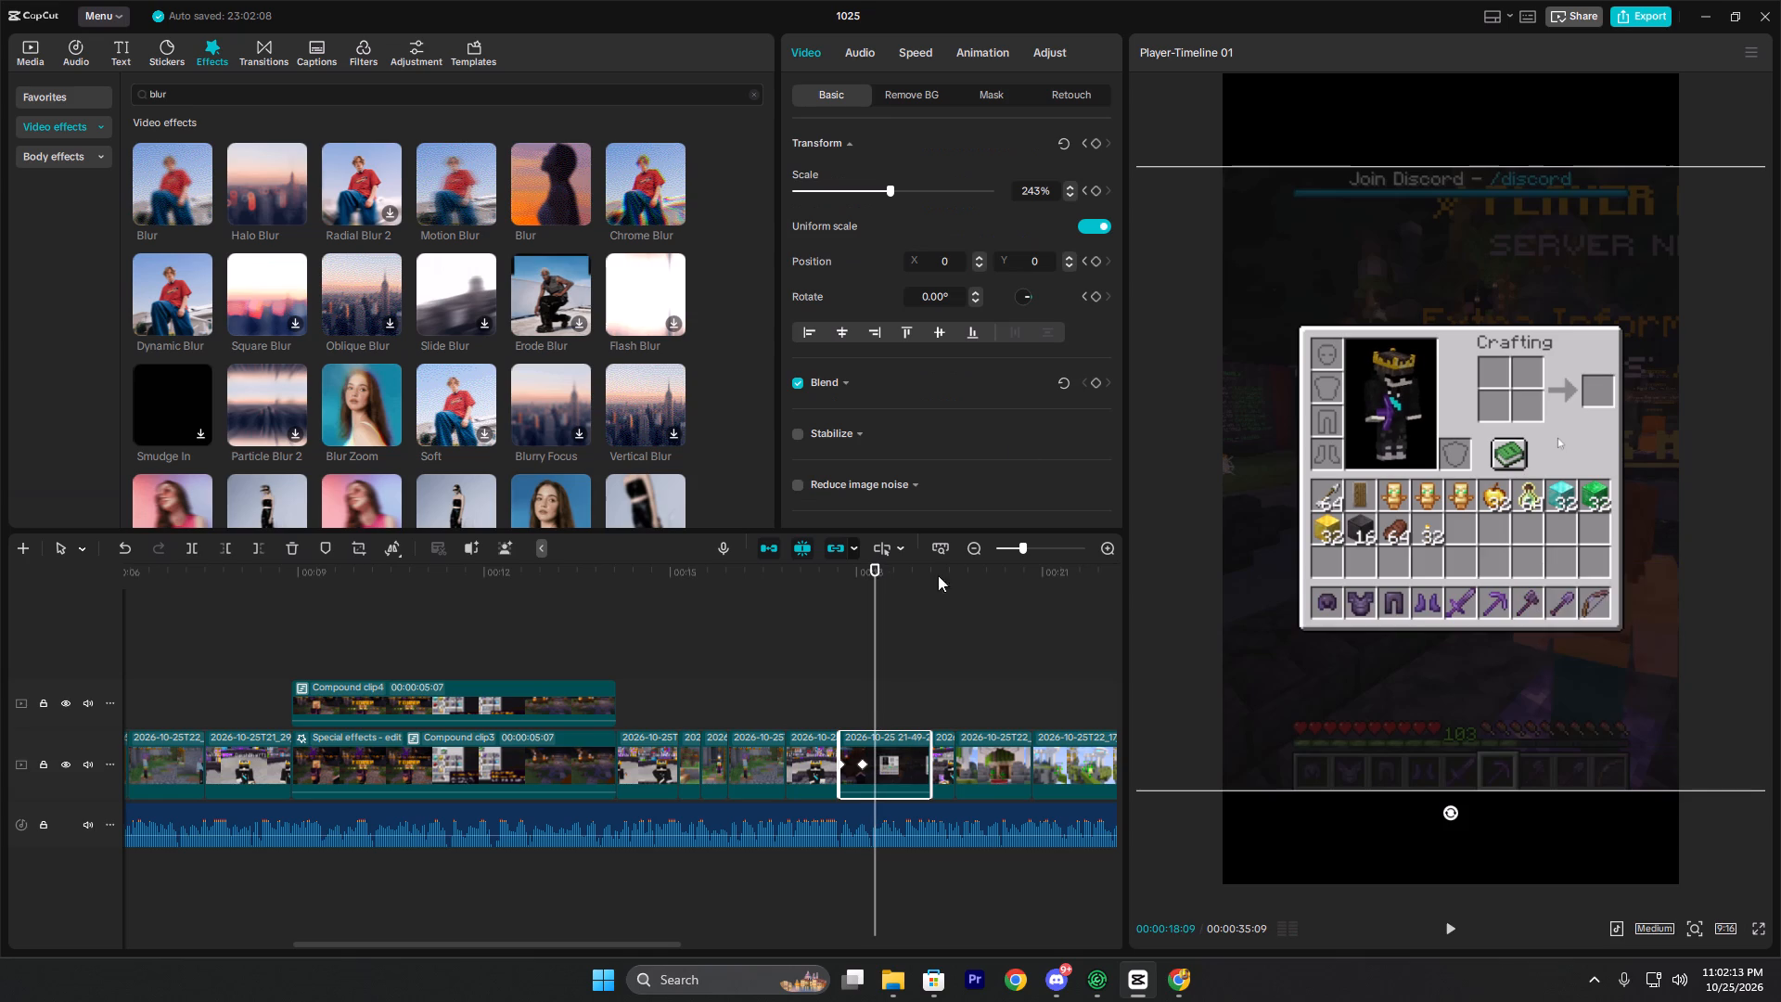
{"action": "left_click", "coordinate": [1096, 135]}
{"action": "left_click", "coordinate": [1096, 146]}
{"action": "key", "text": "space"}
{"action": "key", "text": "space"}
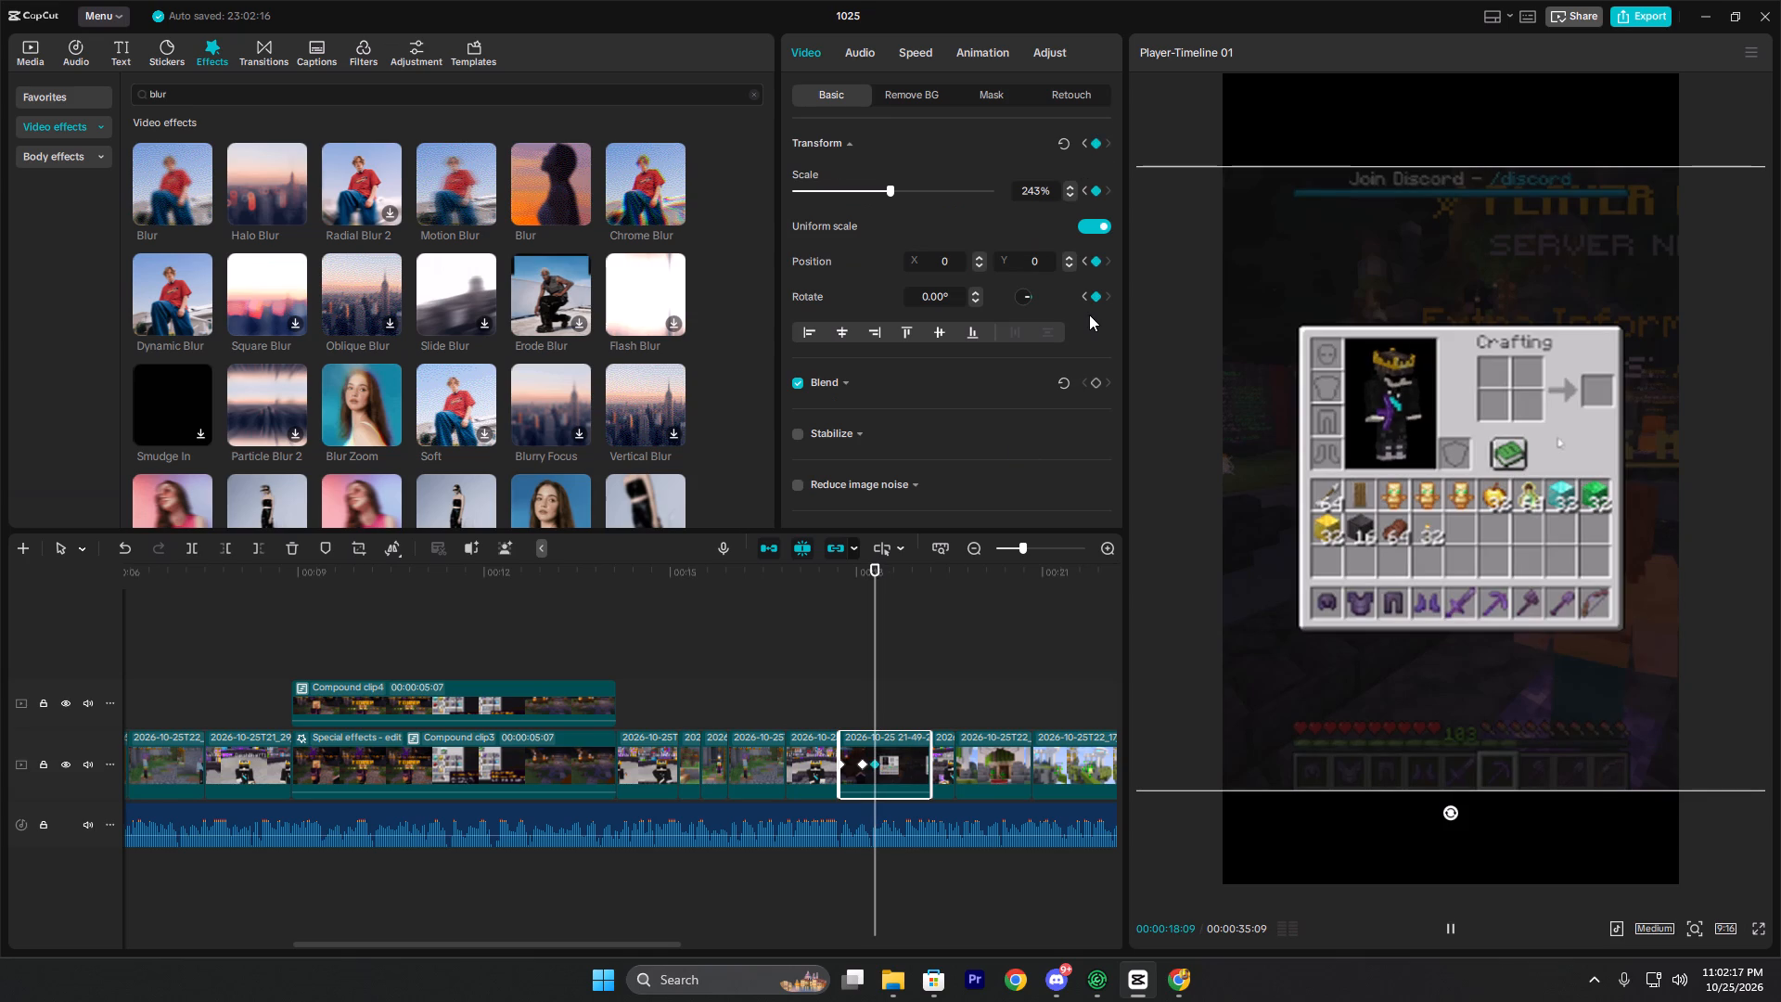
{"action": "left_click_drag", "start_coordinate": [1027, 297], "coordinate": [1034, 297]}
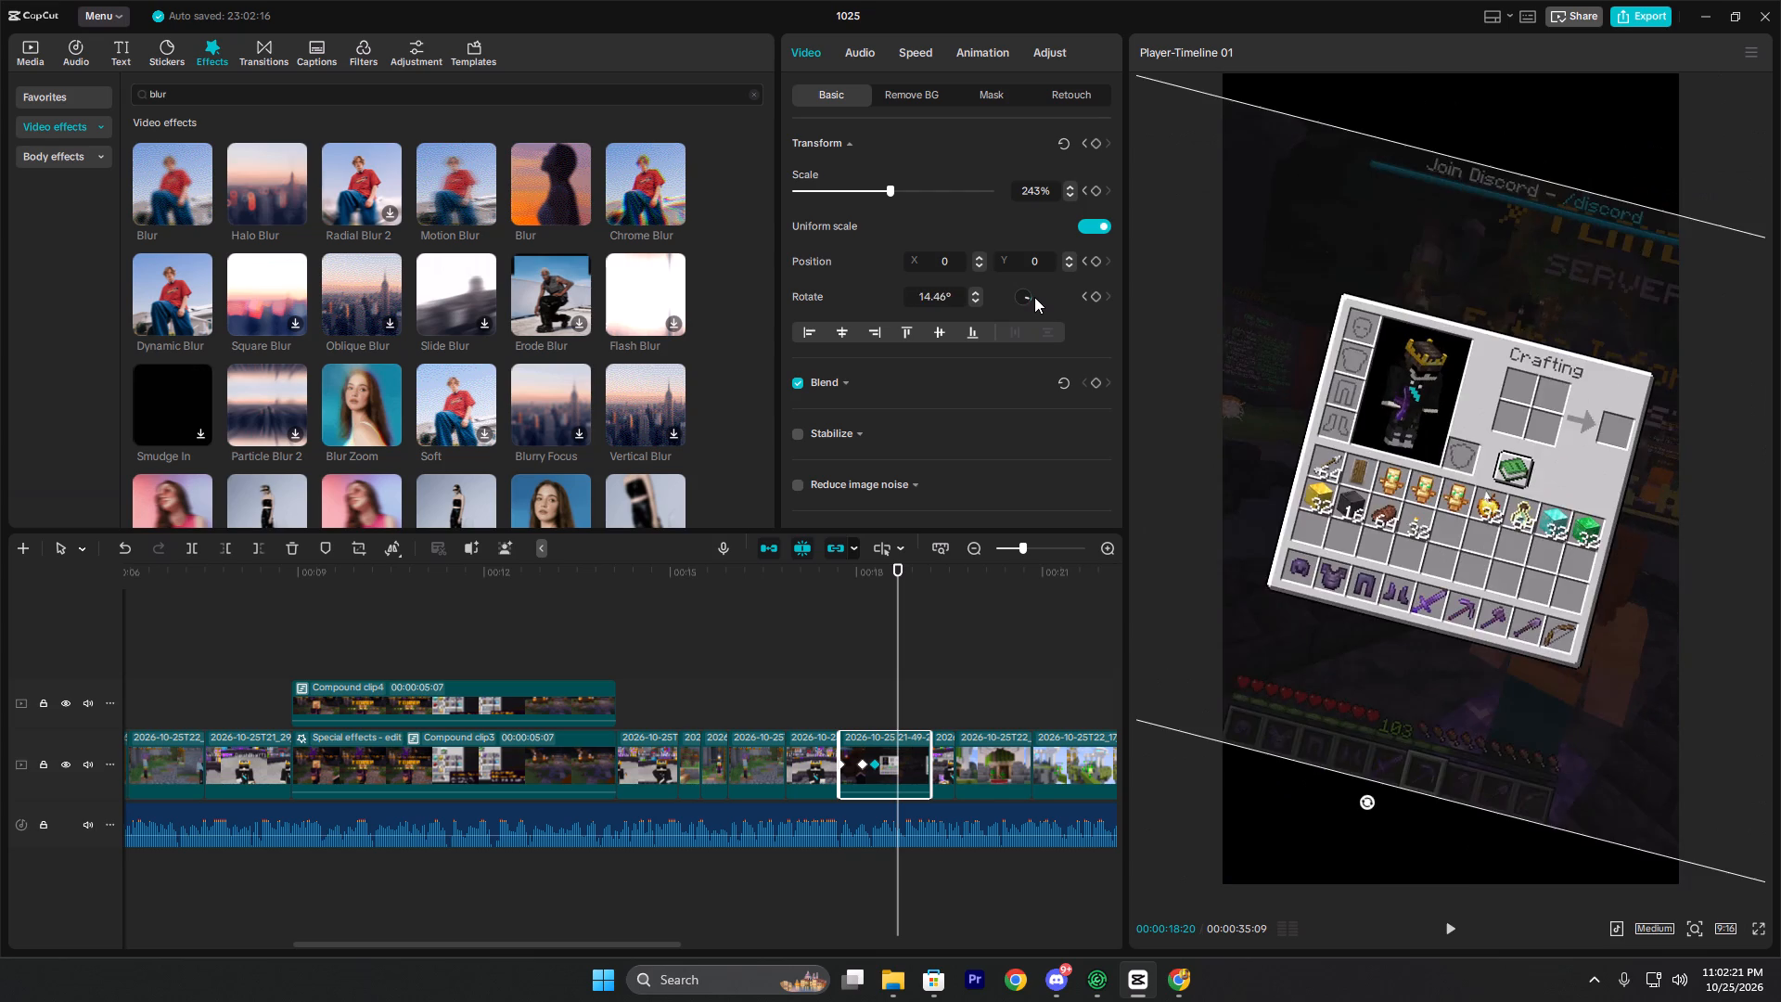
{"action": "left_click_drag", "start_coordinate": [1034, 297], "coordinate": [1037, 302]}
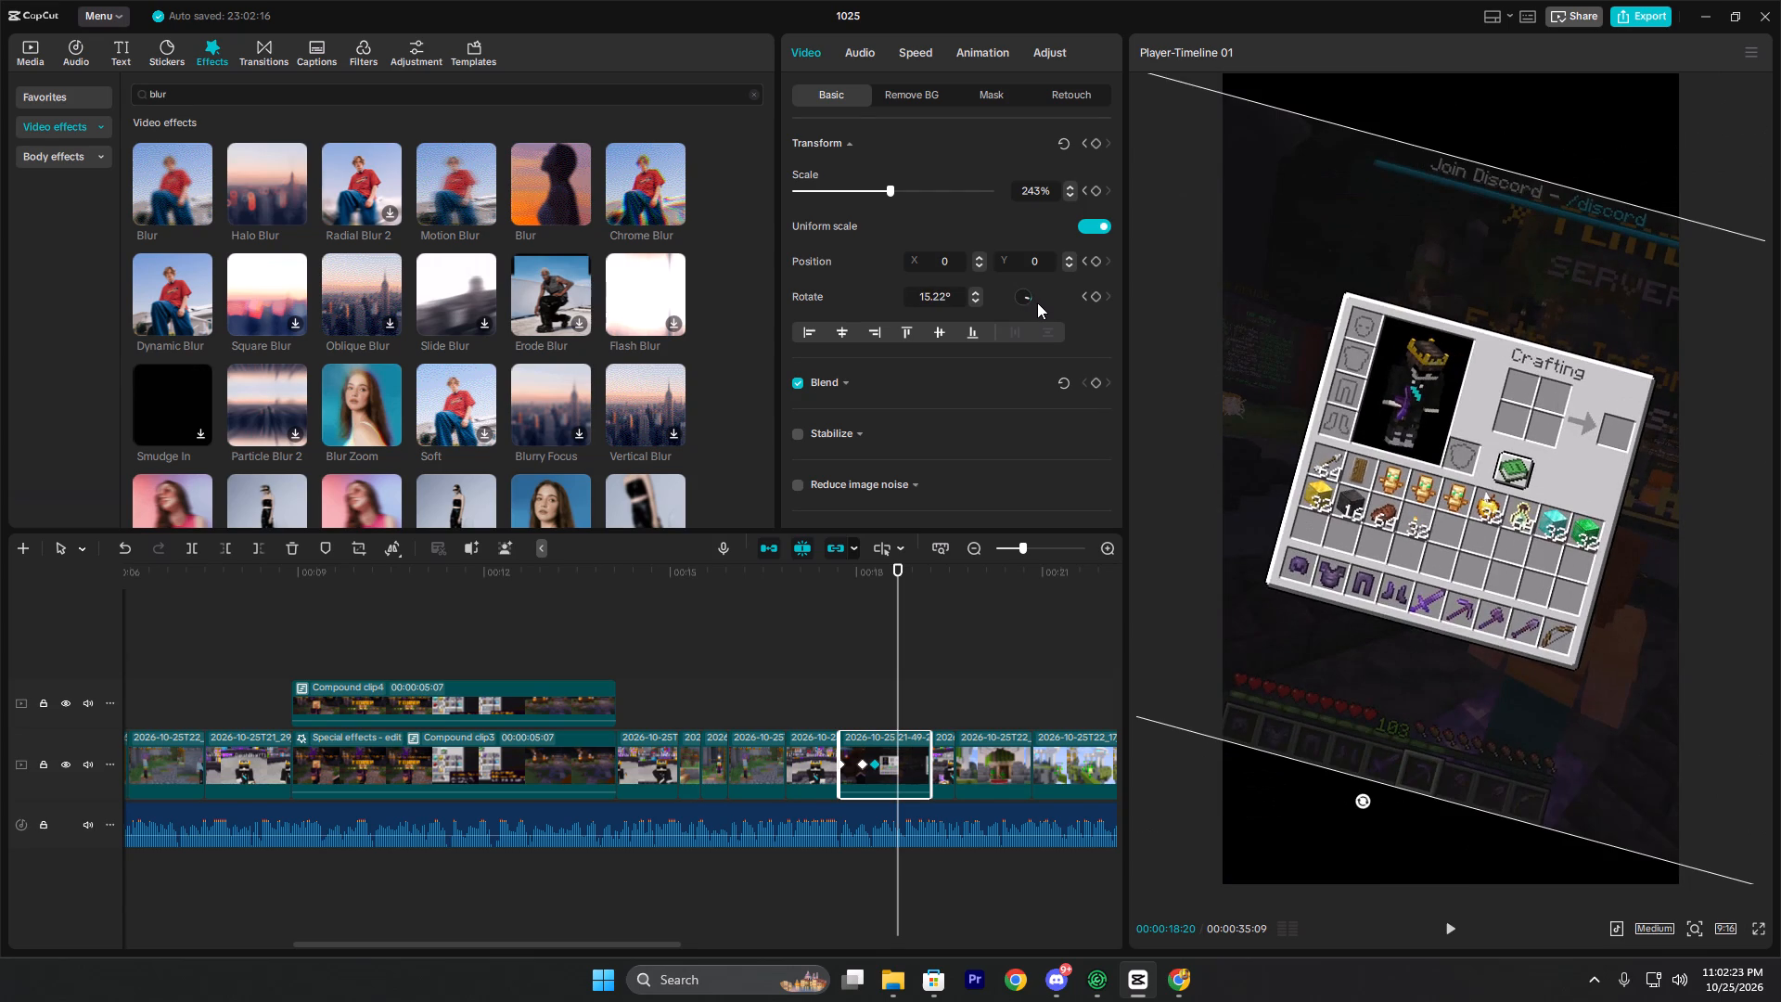
{"action": "left_click_drag", "start_coordinate": [1037, 302], "coordinate": [1037, 302]}
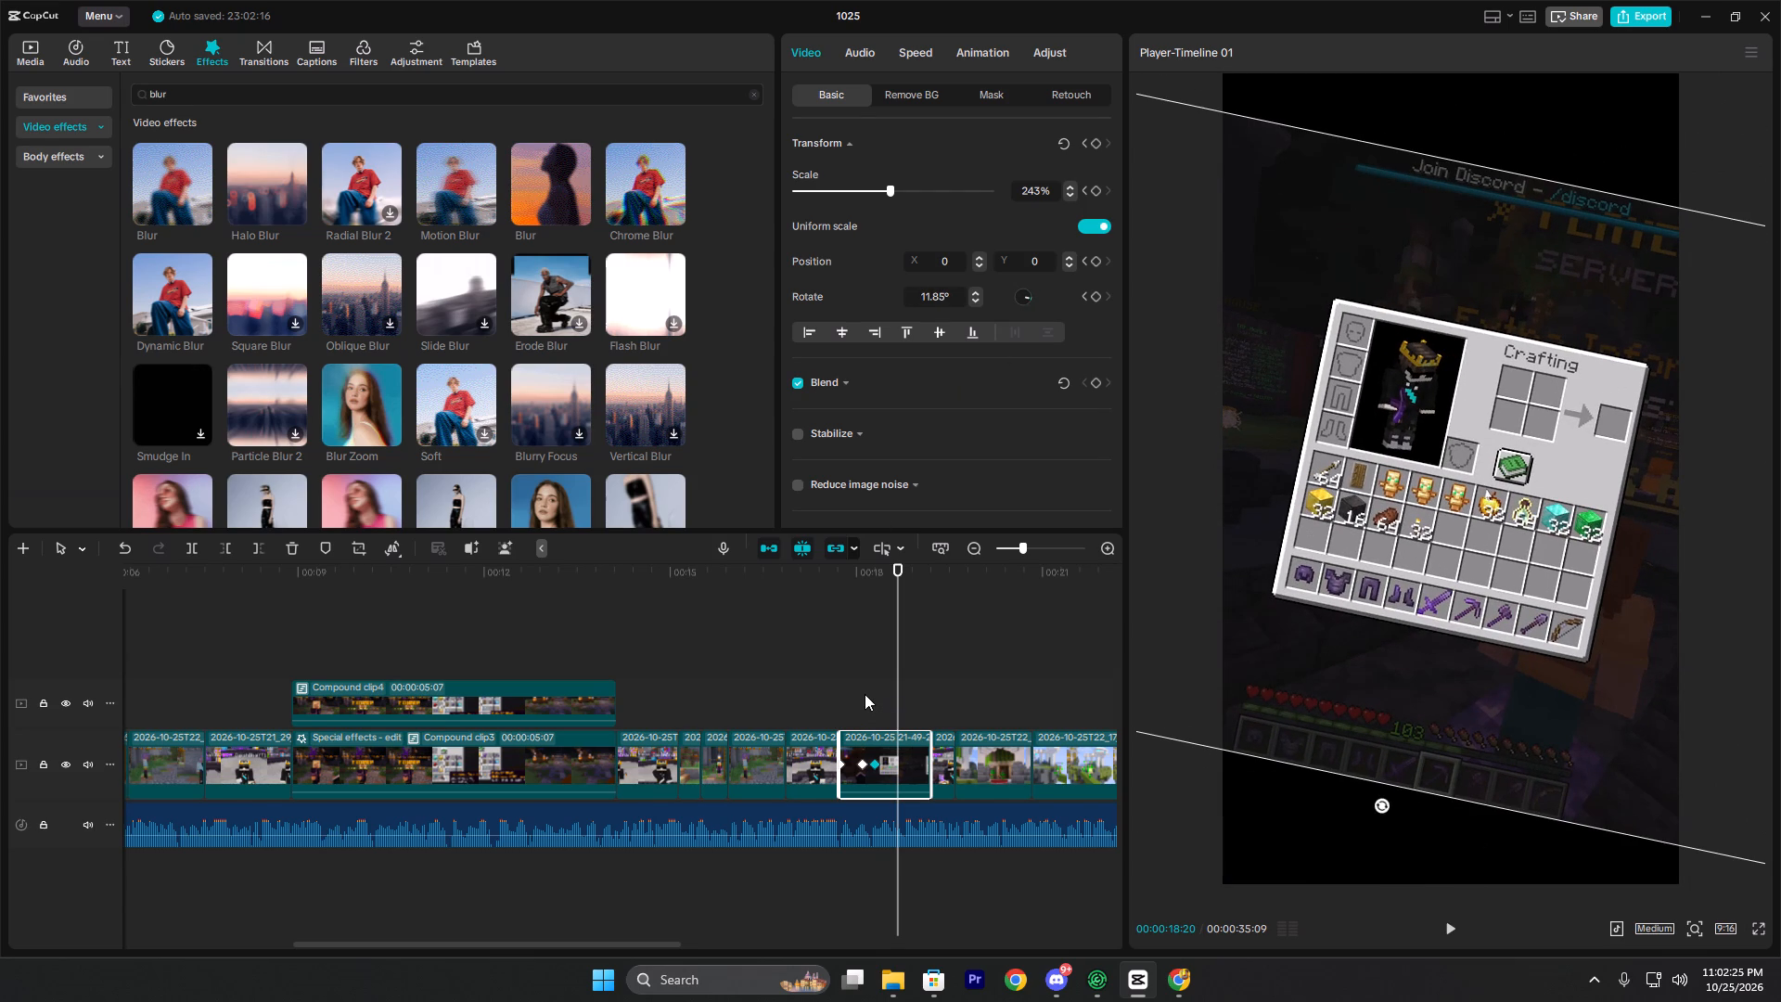
Apply the Cubic Out preset curve to the rotation keyframe at 00:00:18:20 and play the clip from its start.
{"action": "left_click", "coordinate": [896, 765]}
{"action": "right_click", "coordinate": [896, 765]}
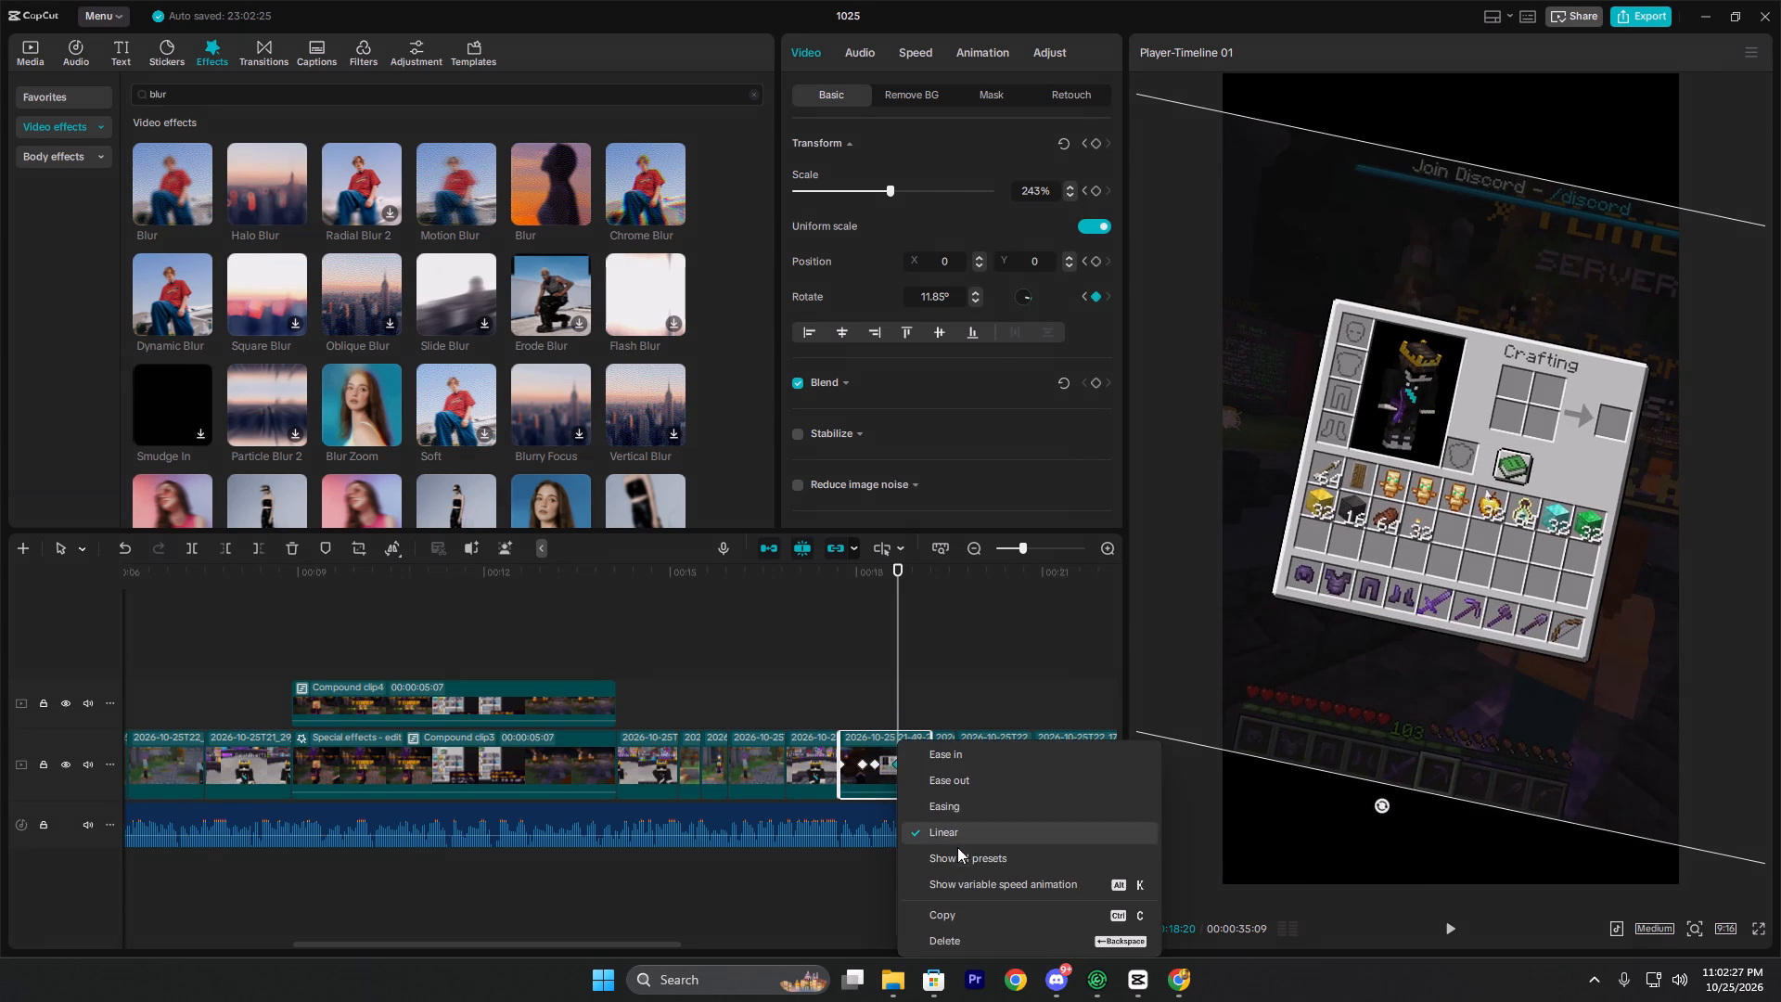
{"action": "left_click", "coordinate": [960, 852]}
{"action": "left_click", "coordinate": [1131, 816]}
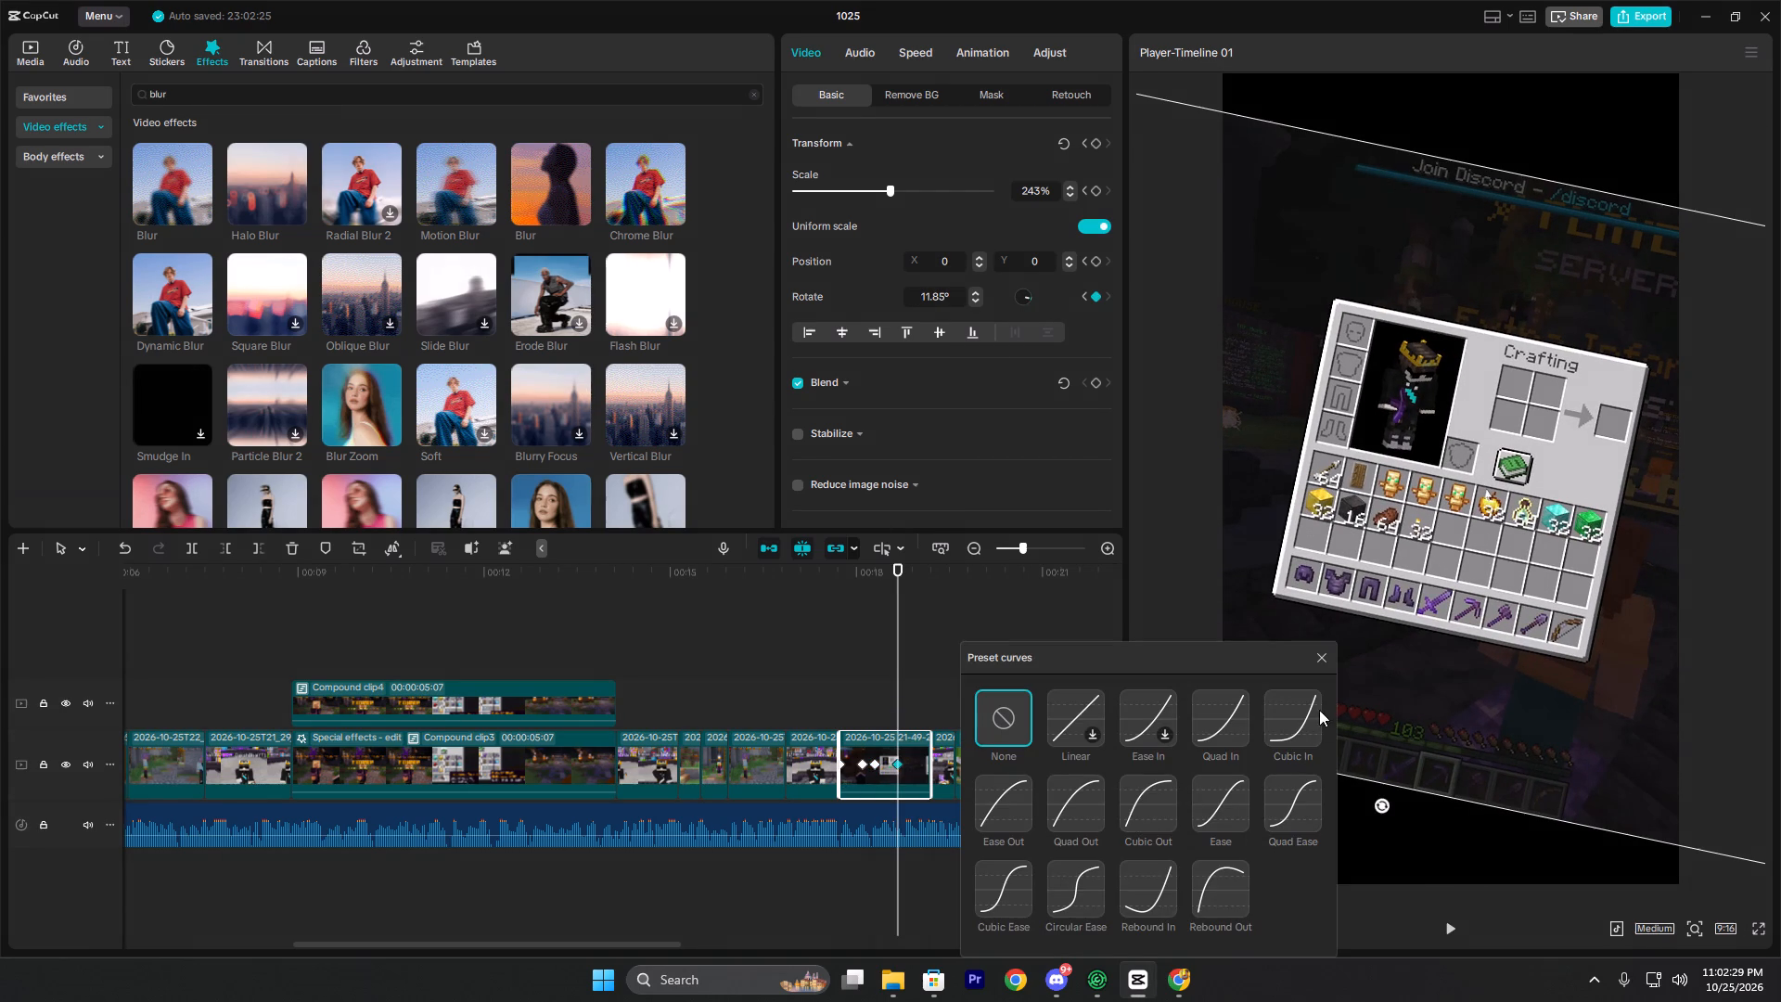
{"action": "left_click", "coordinate": [1313, 657]}
{"action": "left_click", "coordinate": [839, 711]}
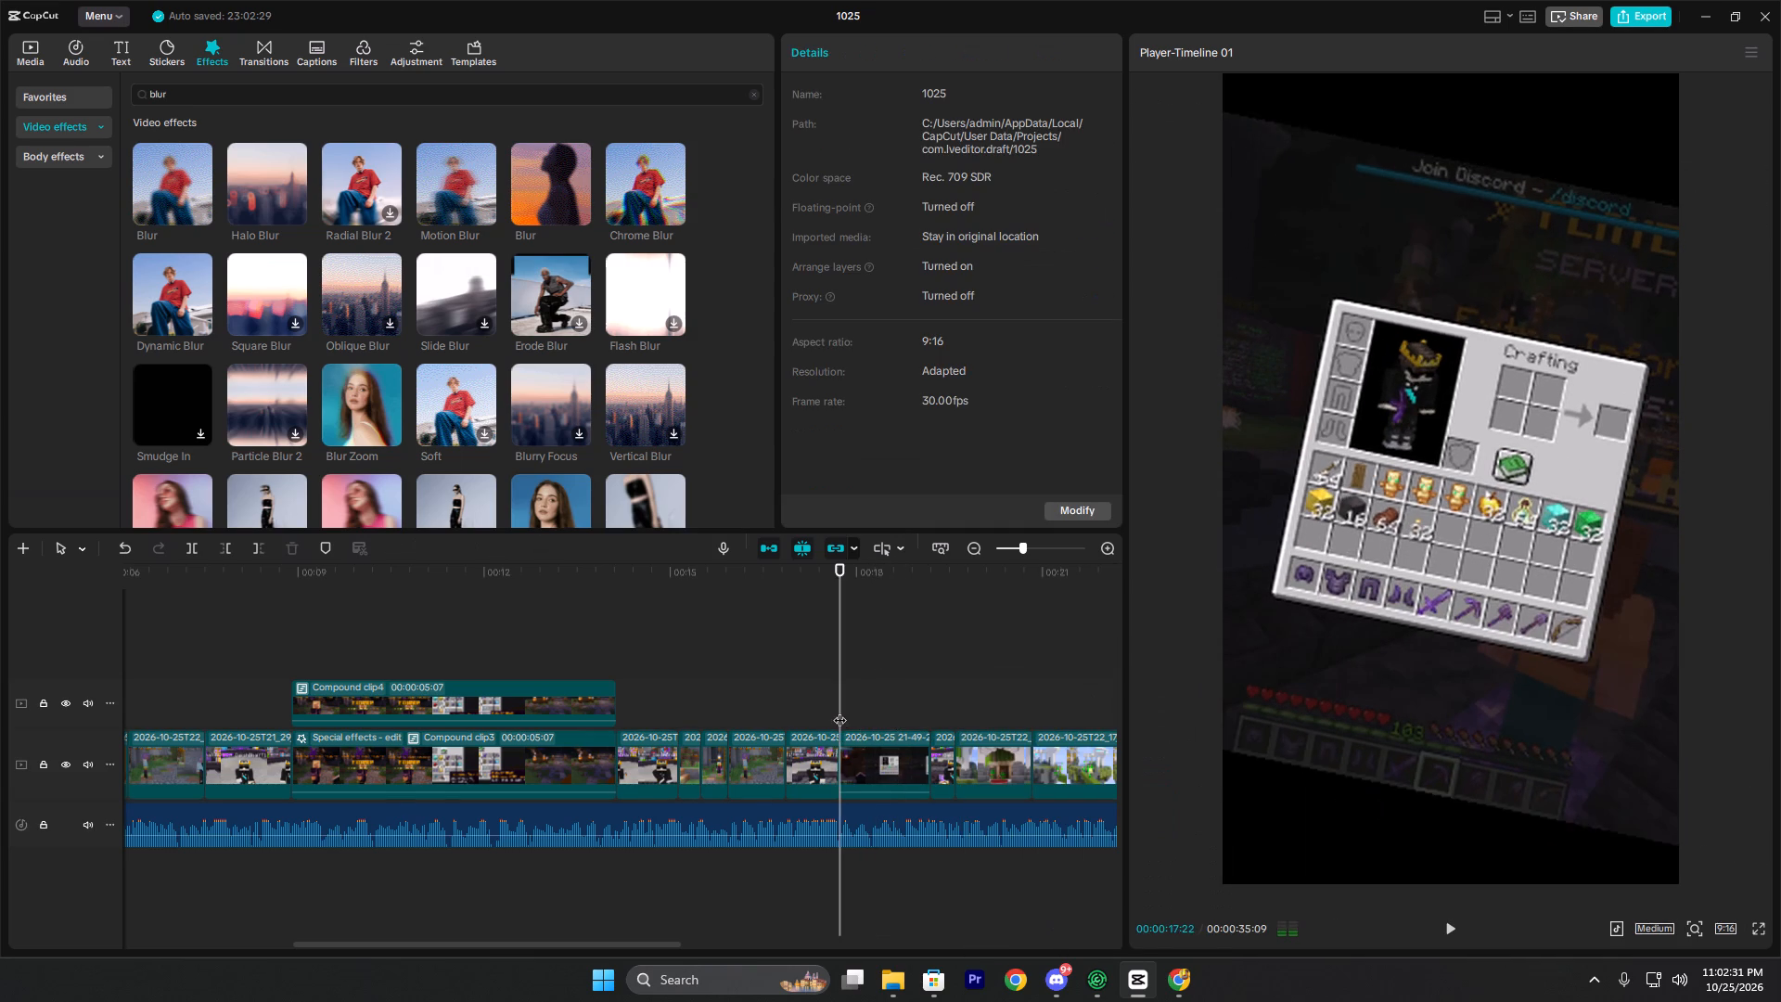
{"action": "key", "text": "space"}
{"action": "key", "text": "space"}
Add transform keyframes at 00:00:18:23 in the 21-49-23 clip and scale it up to about 353% at 00:00:19:03.
{"action": "left_click", "coordinate": [888, 739]}
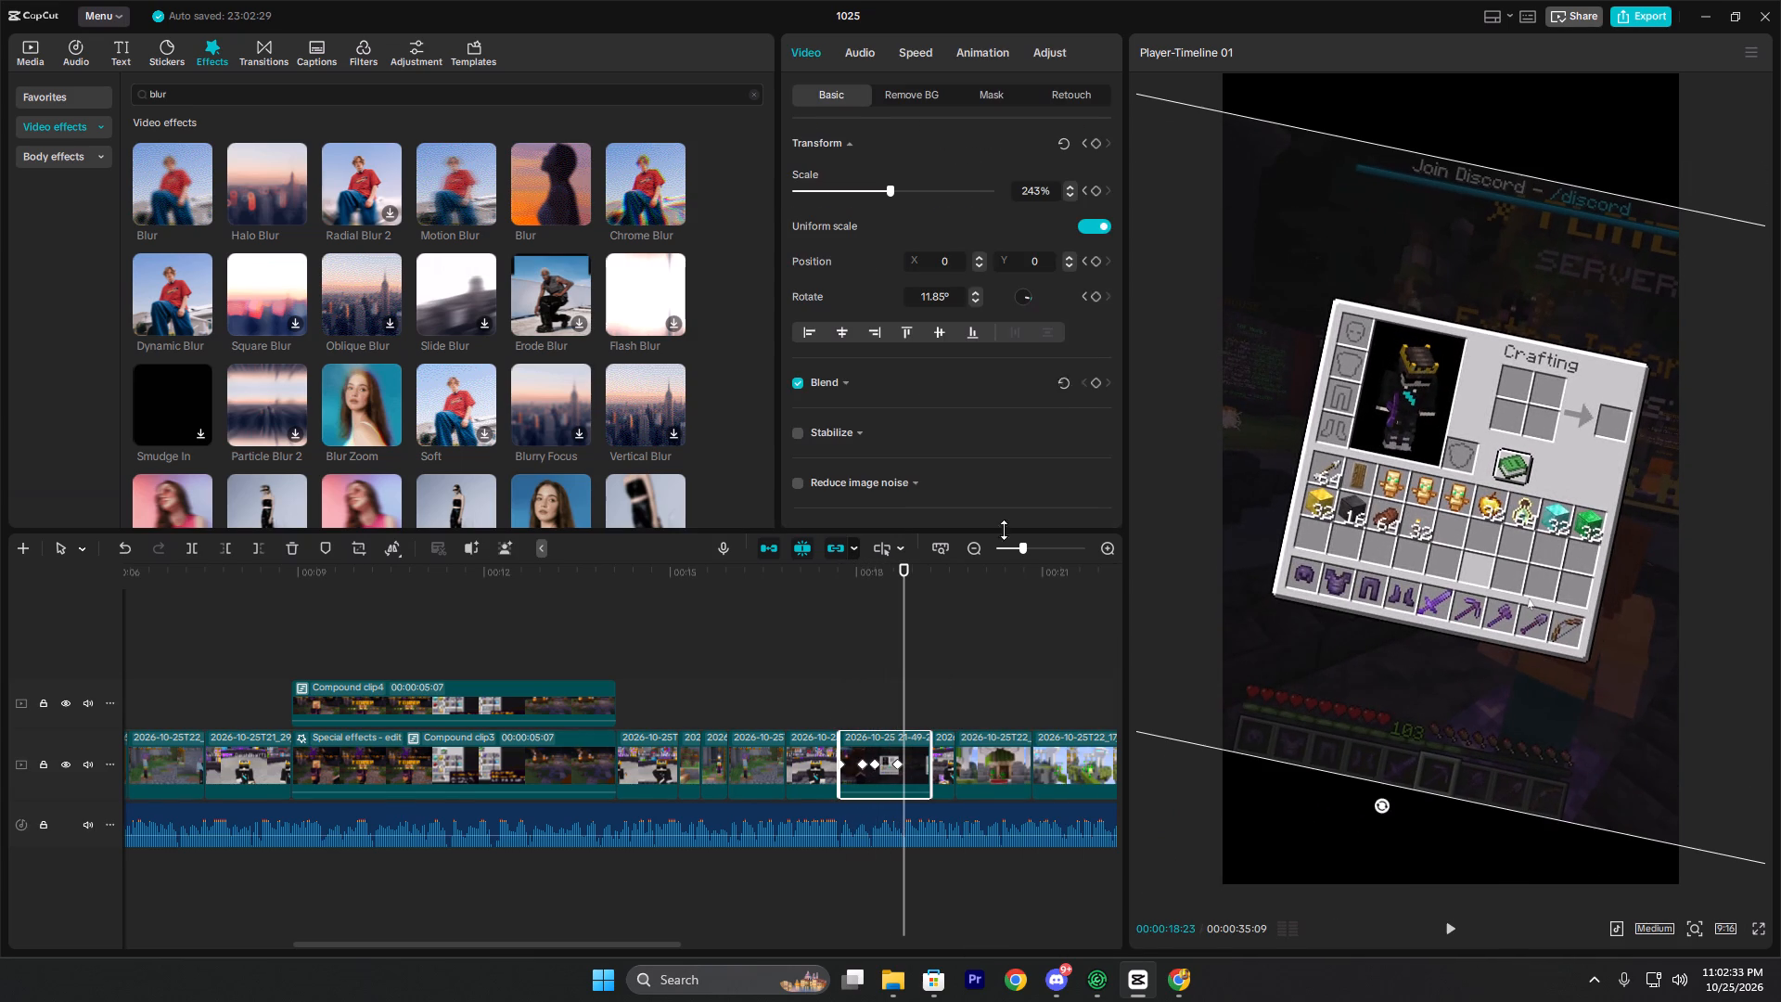
{"action": "left_click", "coordinate": [1098, 144]}
{"action": "key", "text": "space"}
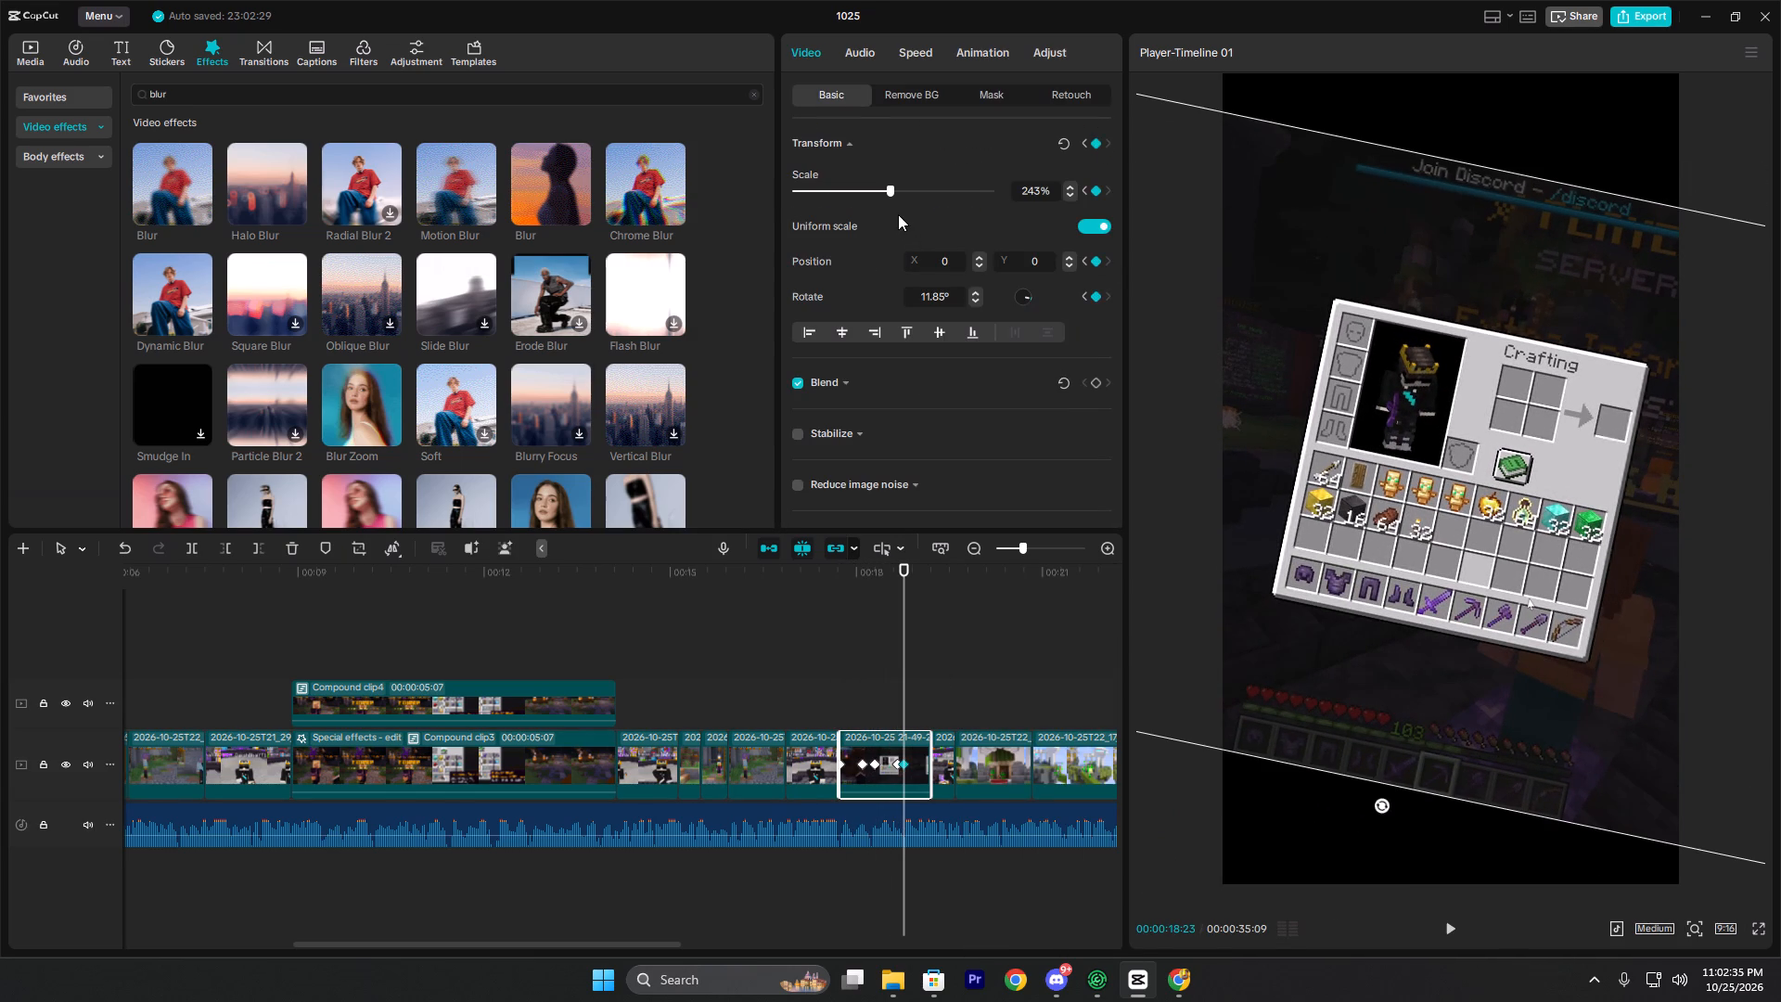
{"action": "key", "text": "space"}
{"action": "left_click_drag", "start_coordinate": [891, 193], "coordinate": [912, 195]}
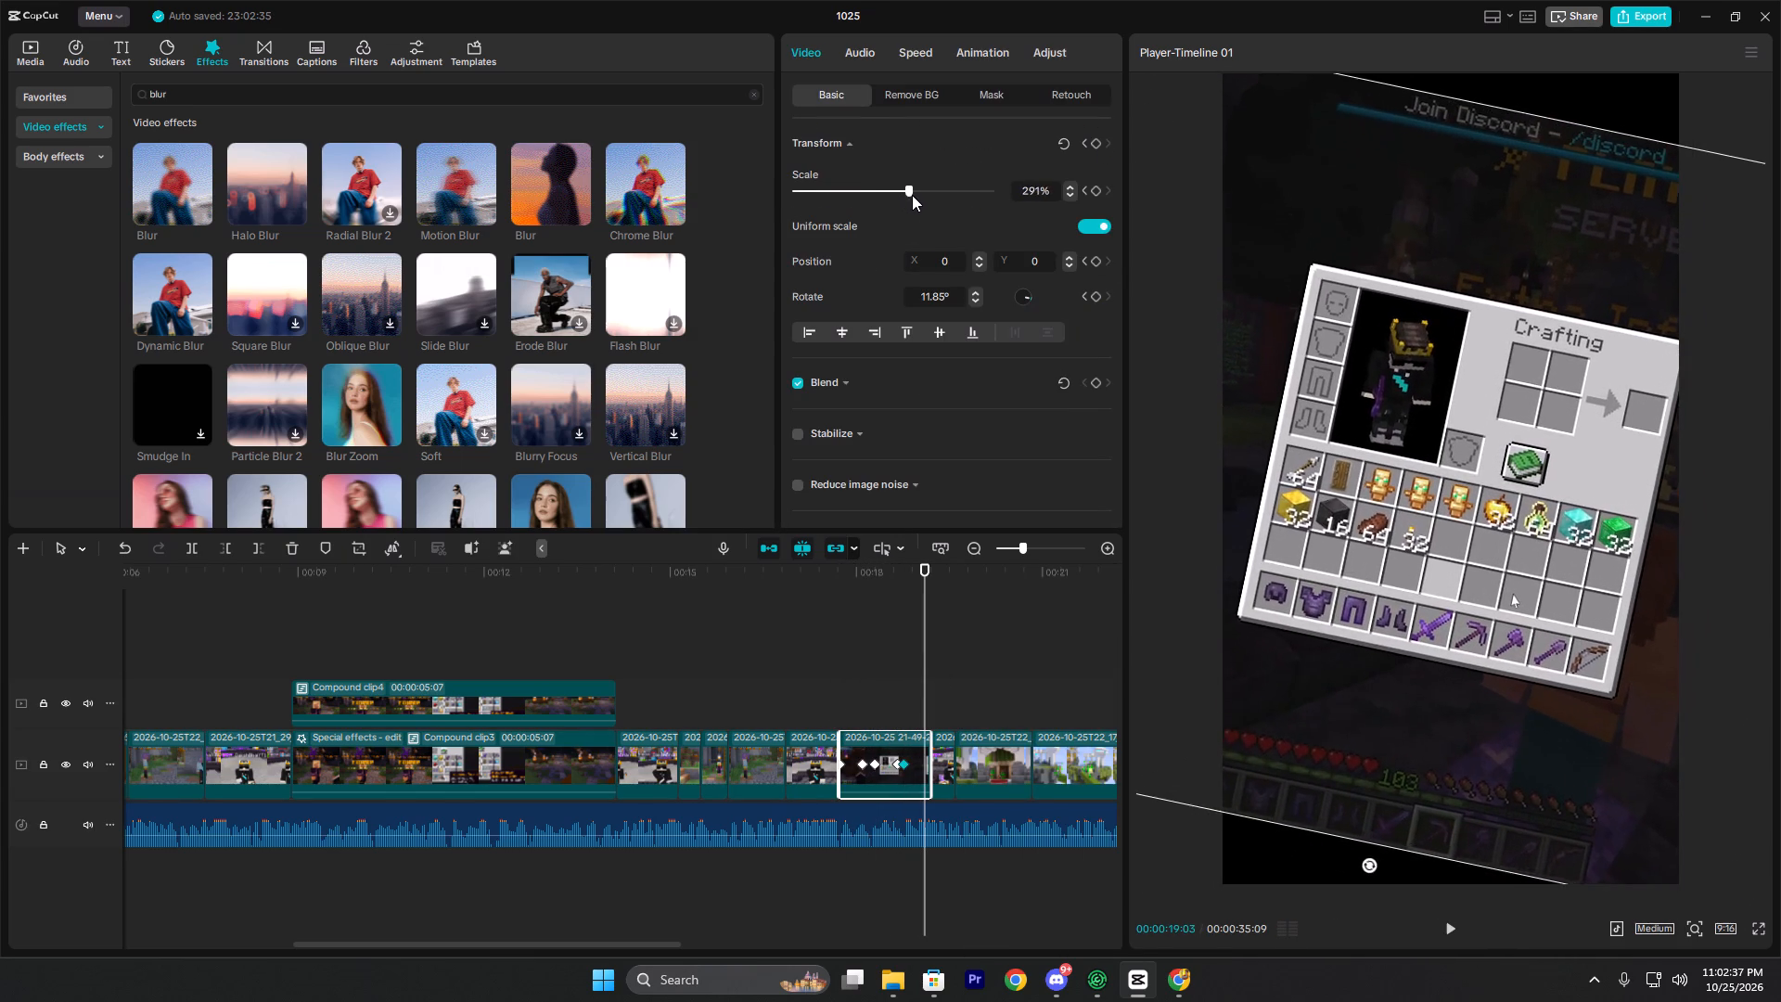
{"action": "left_click_drag", "start_coordinate": [912, 195], "coordinate": [934, 204]}
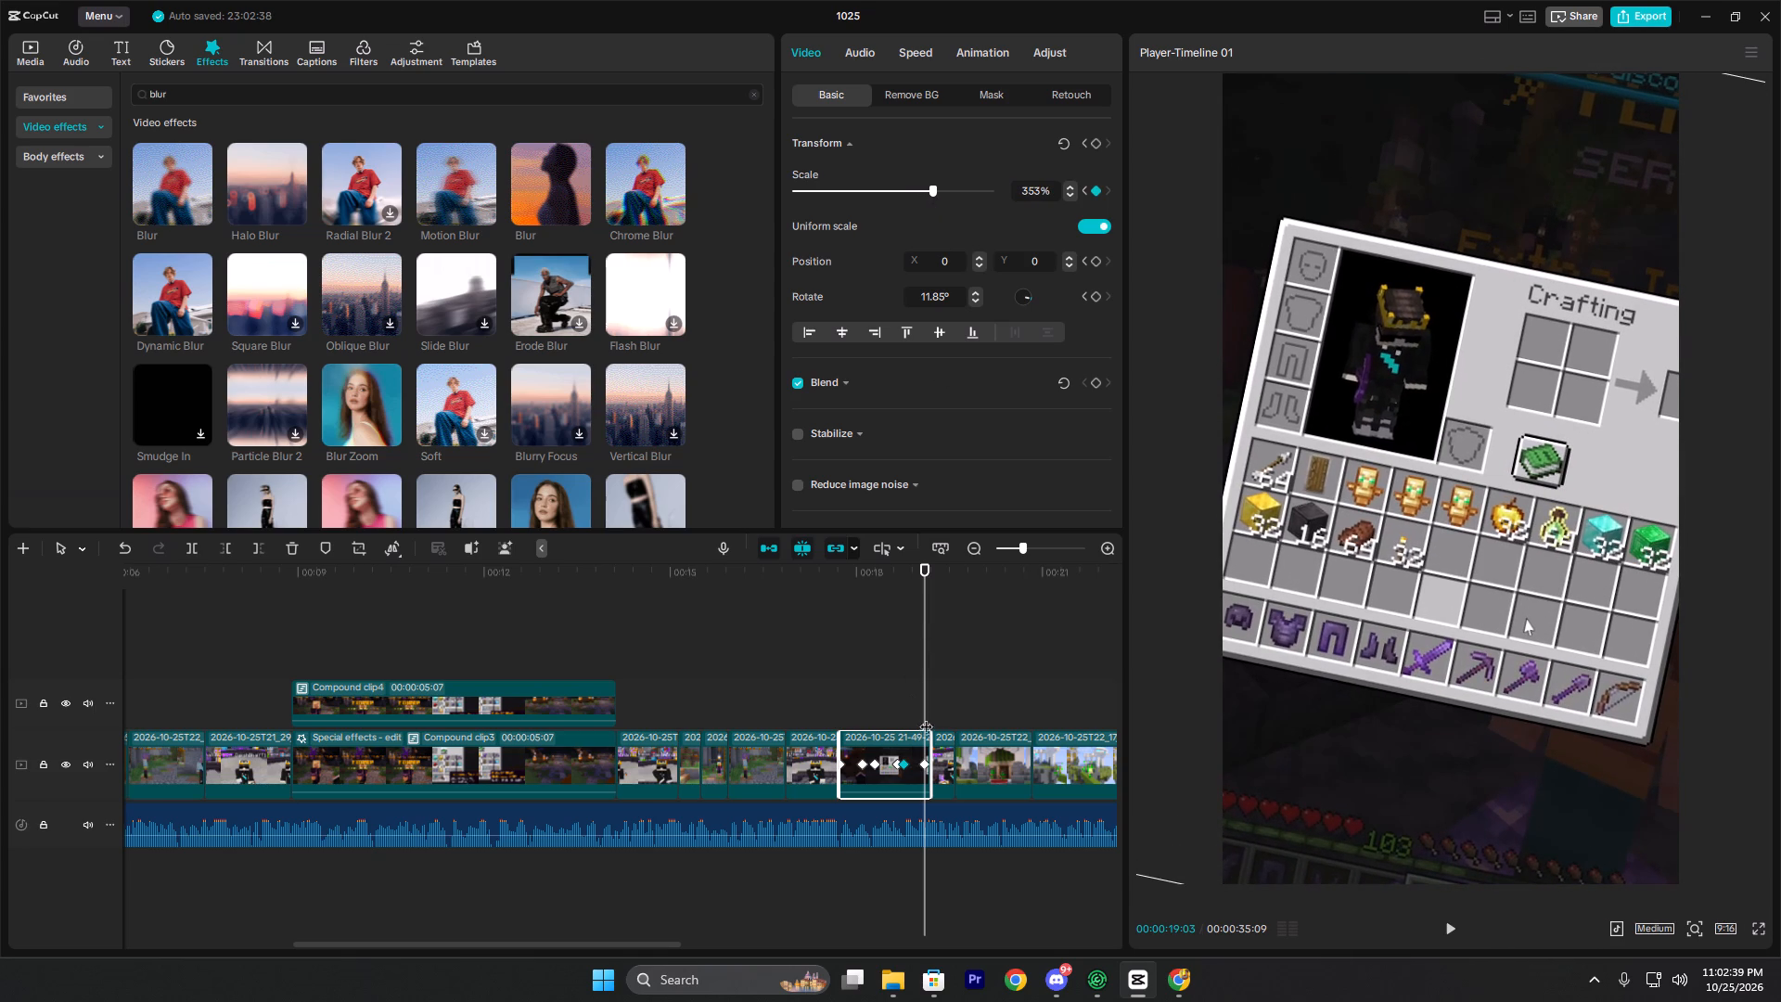
Apply the Cubic Out preset curve to the scale keyframe at 00:00:19:03 and play back the animated clip.
{"action": "left_click", "coordinate": [926, 764]}
{"action": "right_click", "coordinate": [926, 764]}
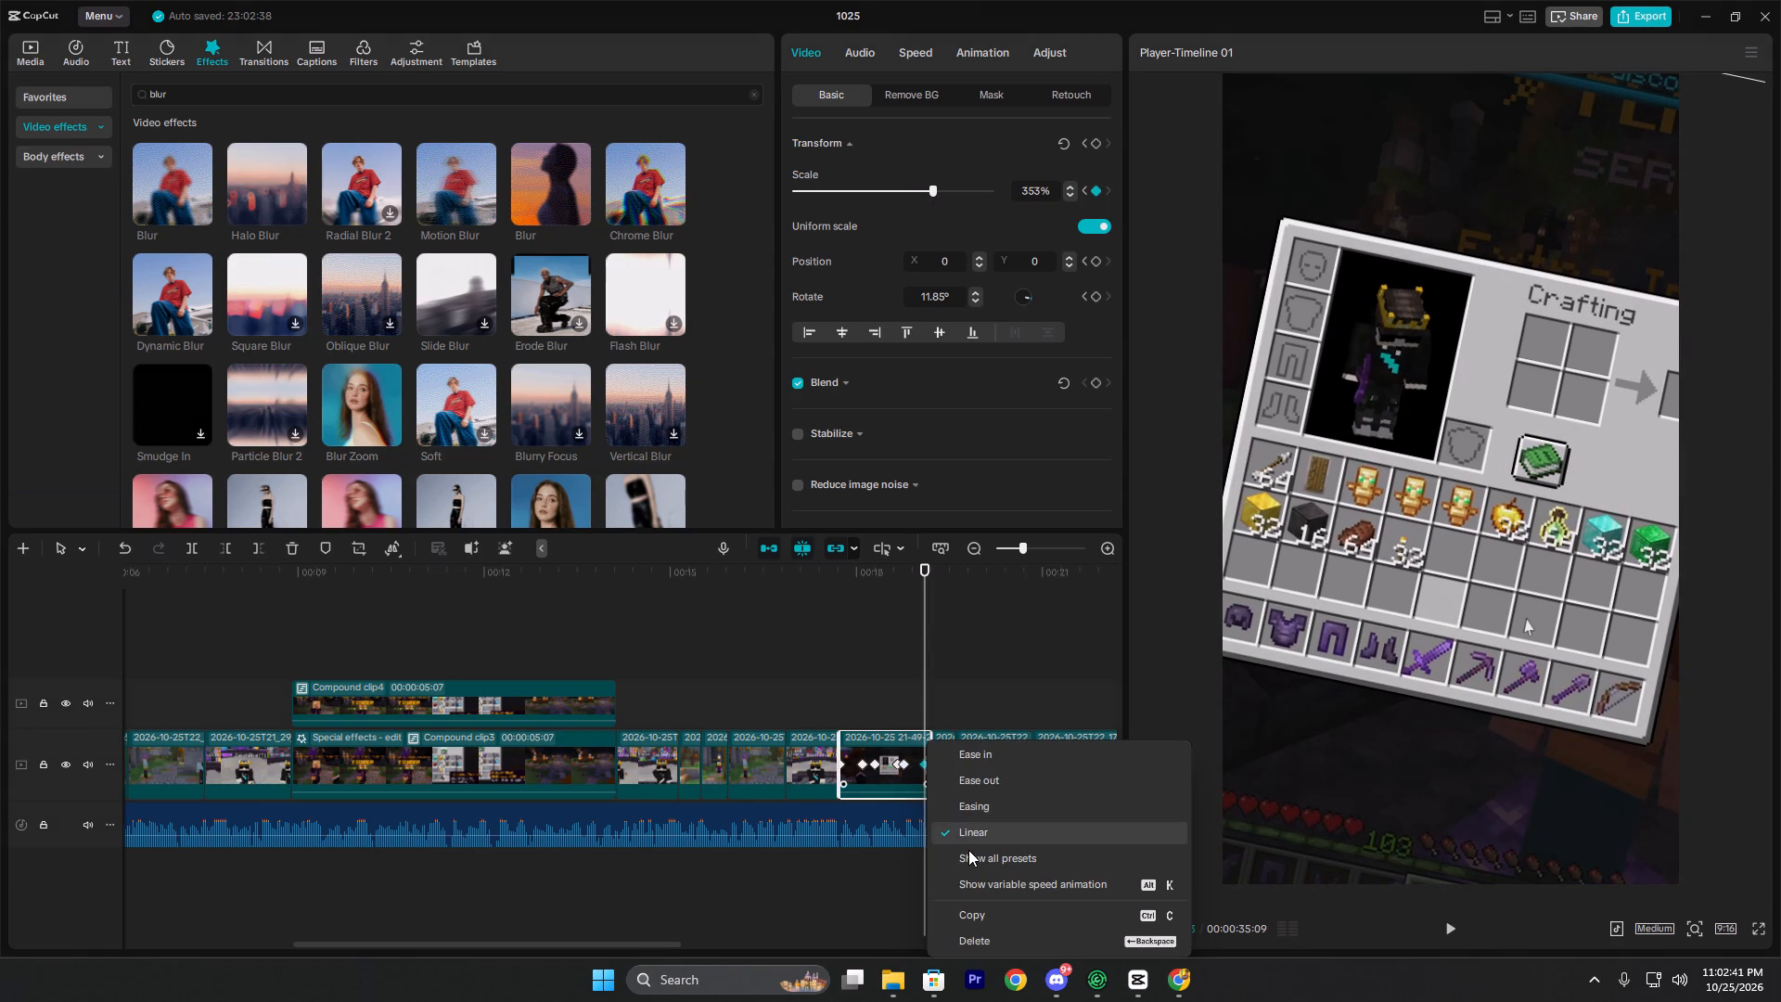
{"action": "left_click", "coordinate": [969, 851]}
{"action": "left_click", "coordinate": [1148, 806]}
{"action": "left_click", "coordinate": [1327, 652]}
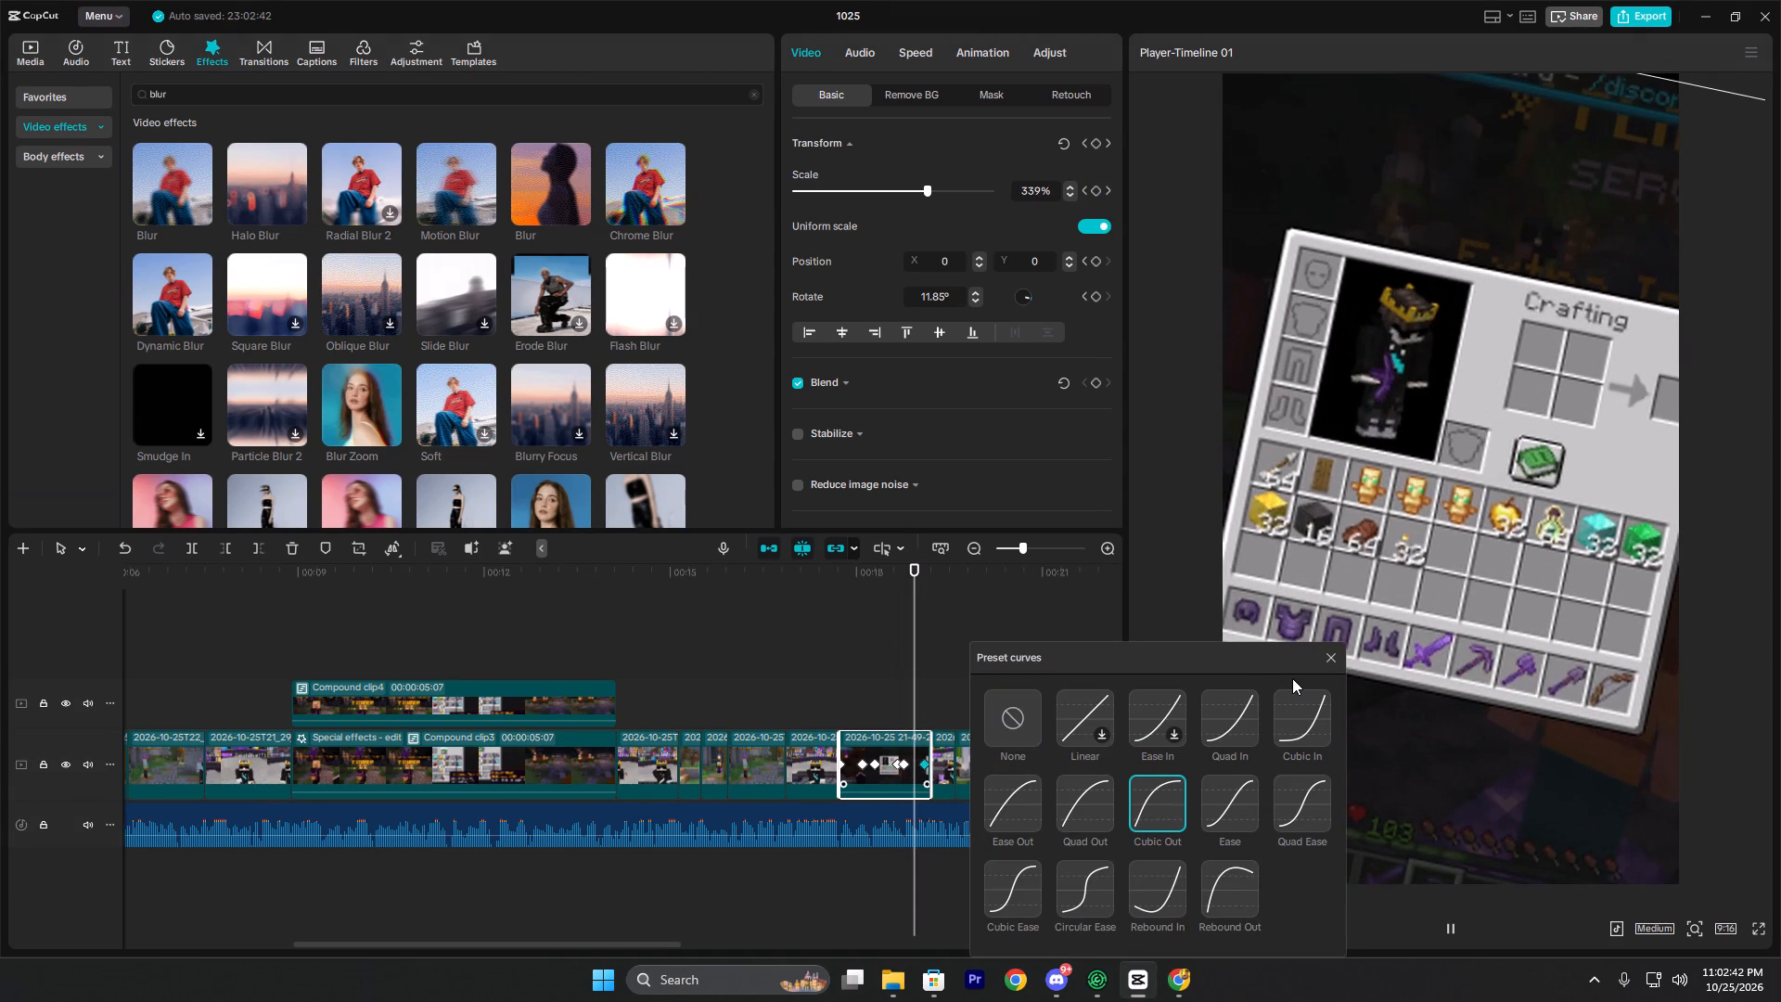
{"action": "left_click", "coordinate": [836, 697]}
{"action": "key", "text": "space"}
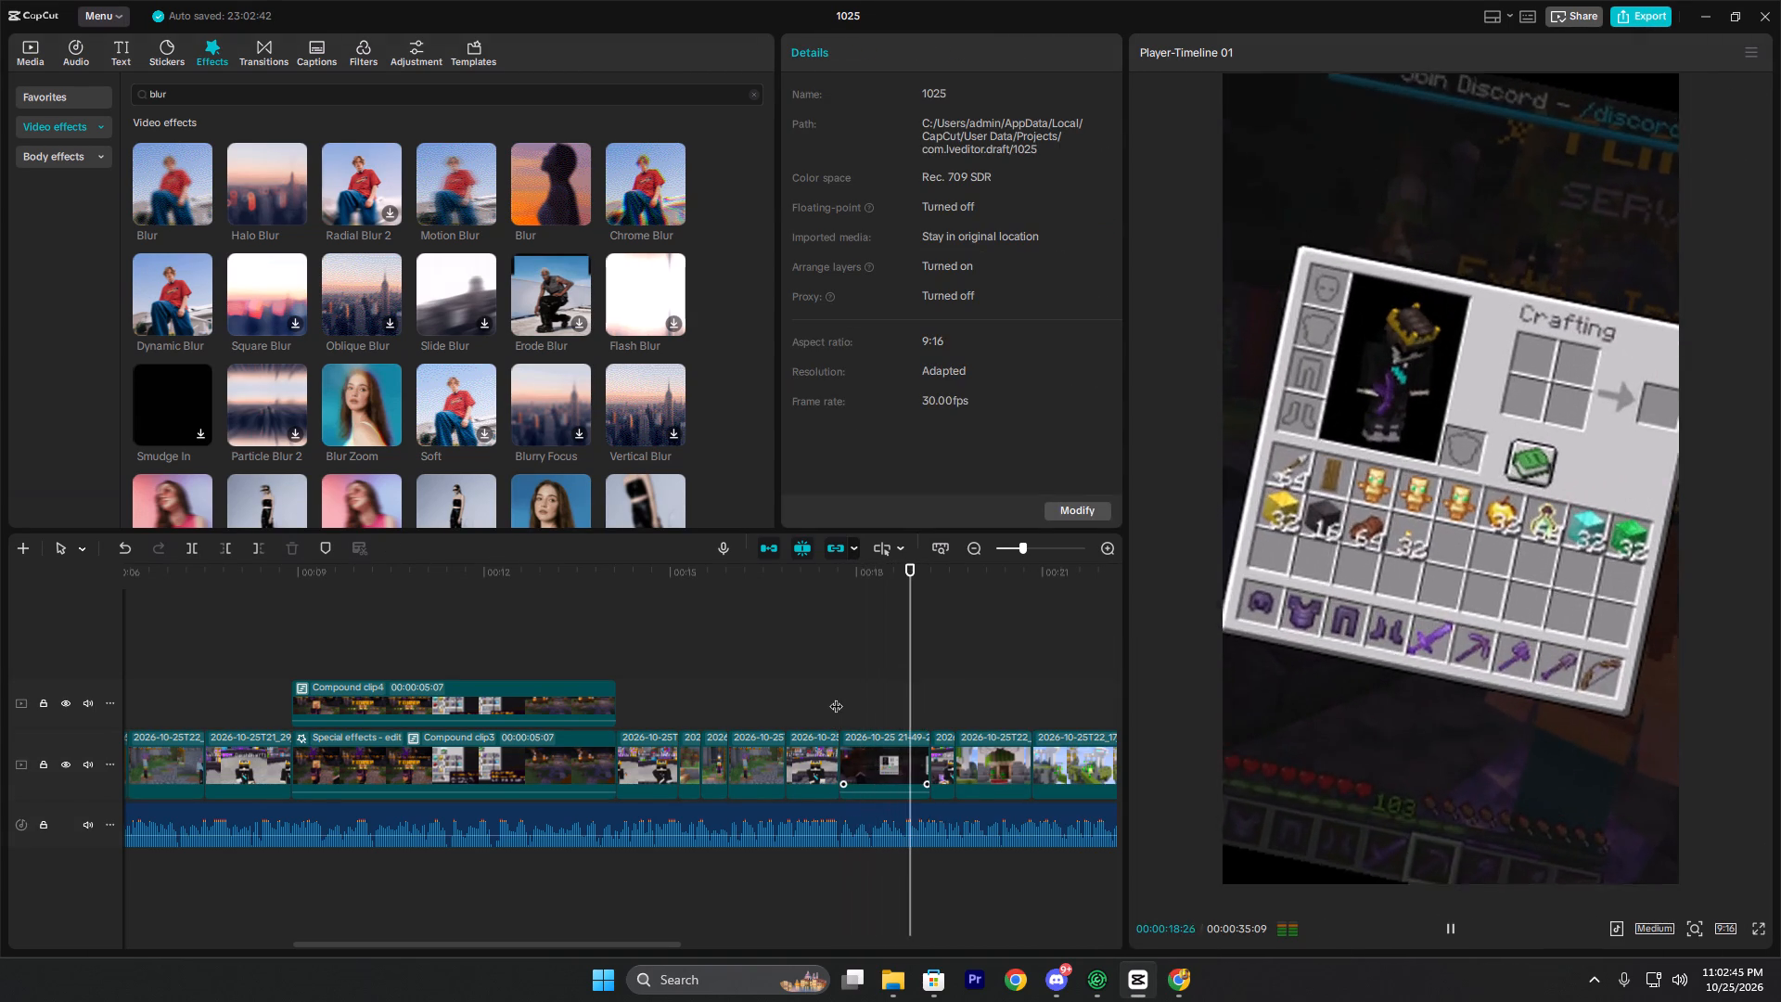
Play through the remaining timeline and review the LIFESTEAL, EARTH and SKYBLOCK clips from 00:00:27:25 for where zooms could go.
{"action": "key", "text": "space"}
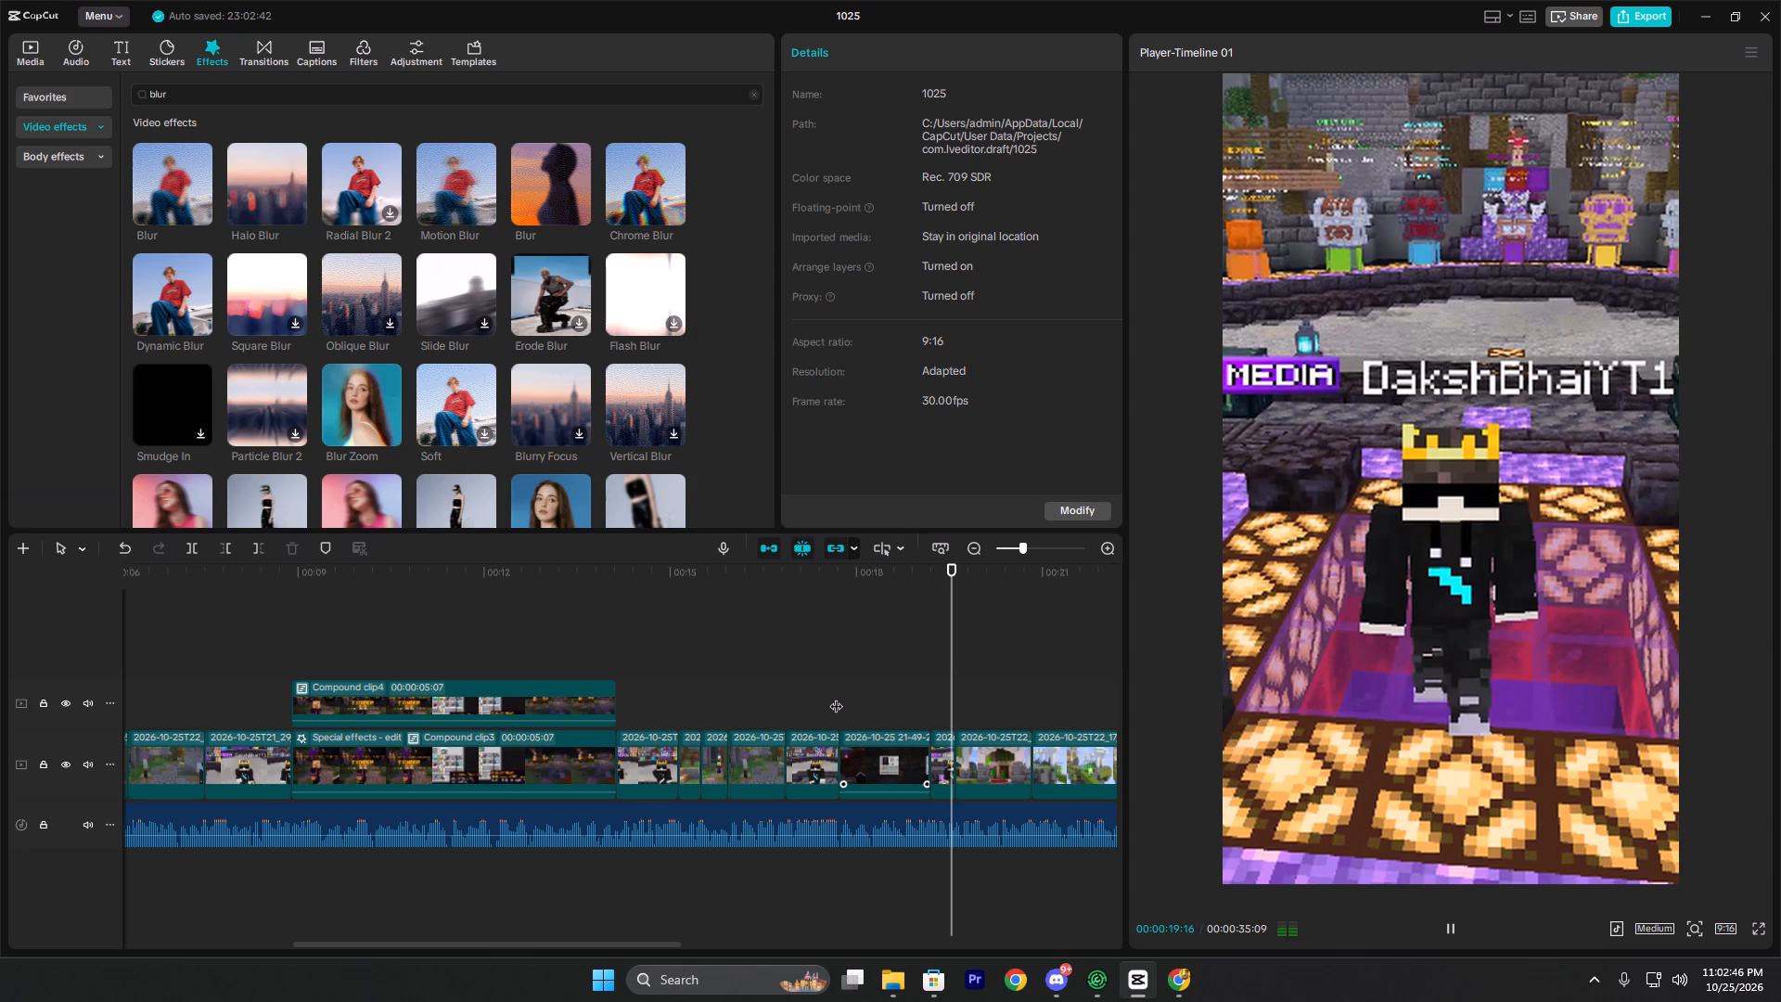
{"action": "left_click", "coordinate": [954, 700]}
{"action": "left_click", "coordinate": [930, 700]}
{"action": "key", "text": "space"}
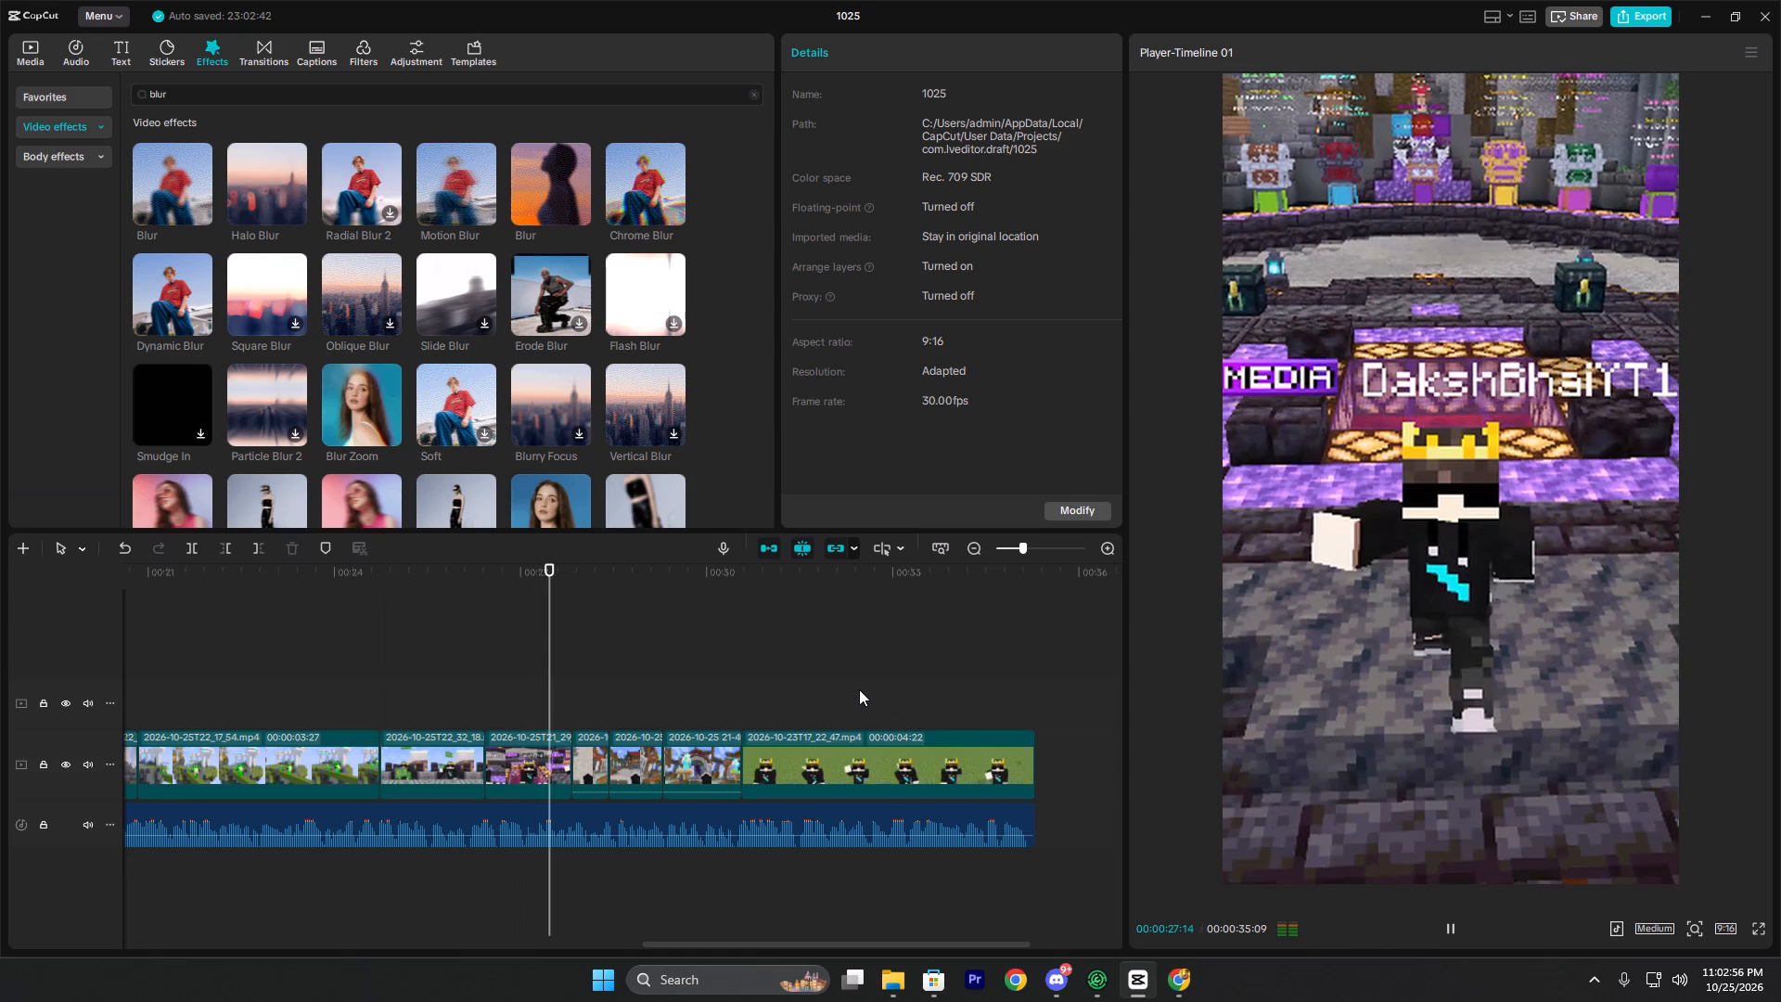
{"action": "key", "text": "space"}
{"action": "left_click_drag", "start_coordinate": [581, 713], "coordinate": [829, 686]}
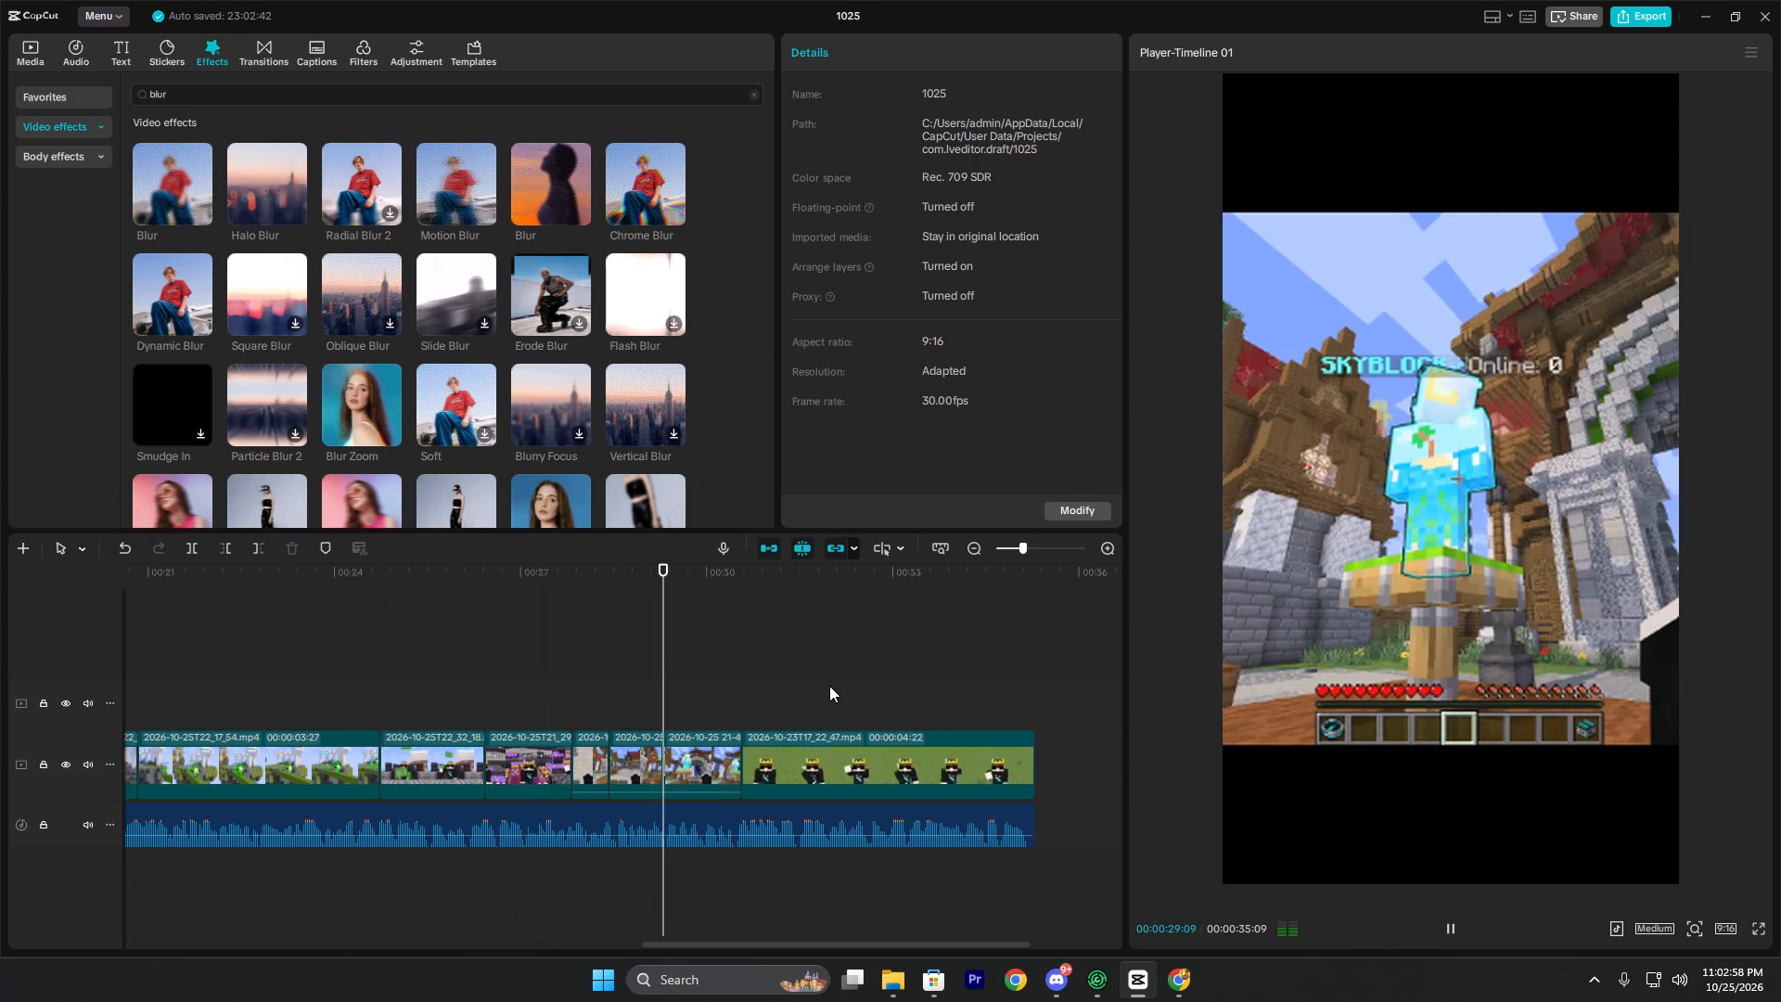
{"action": "left_click_drag", "start_coordinate": [829, 686], "coordinate": [672, 751]}
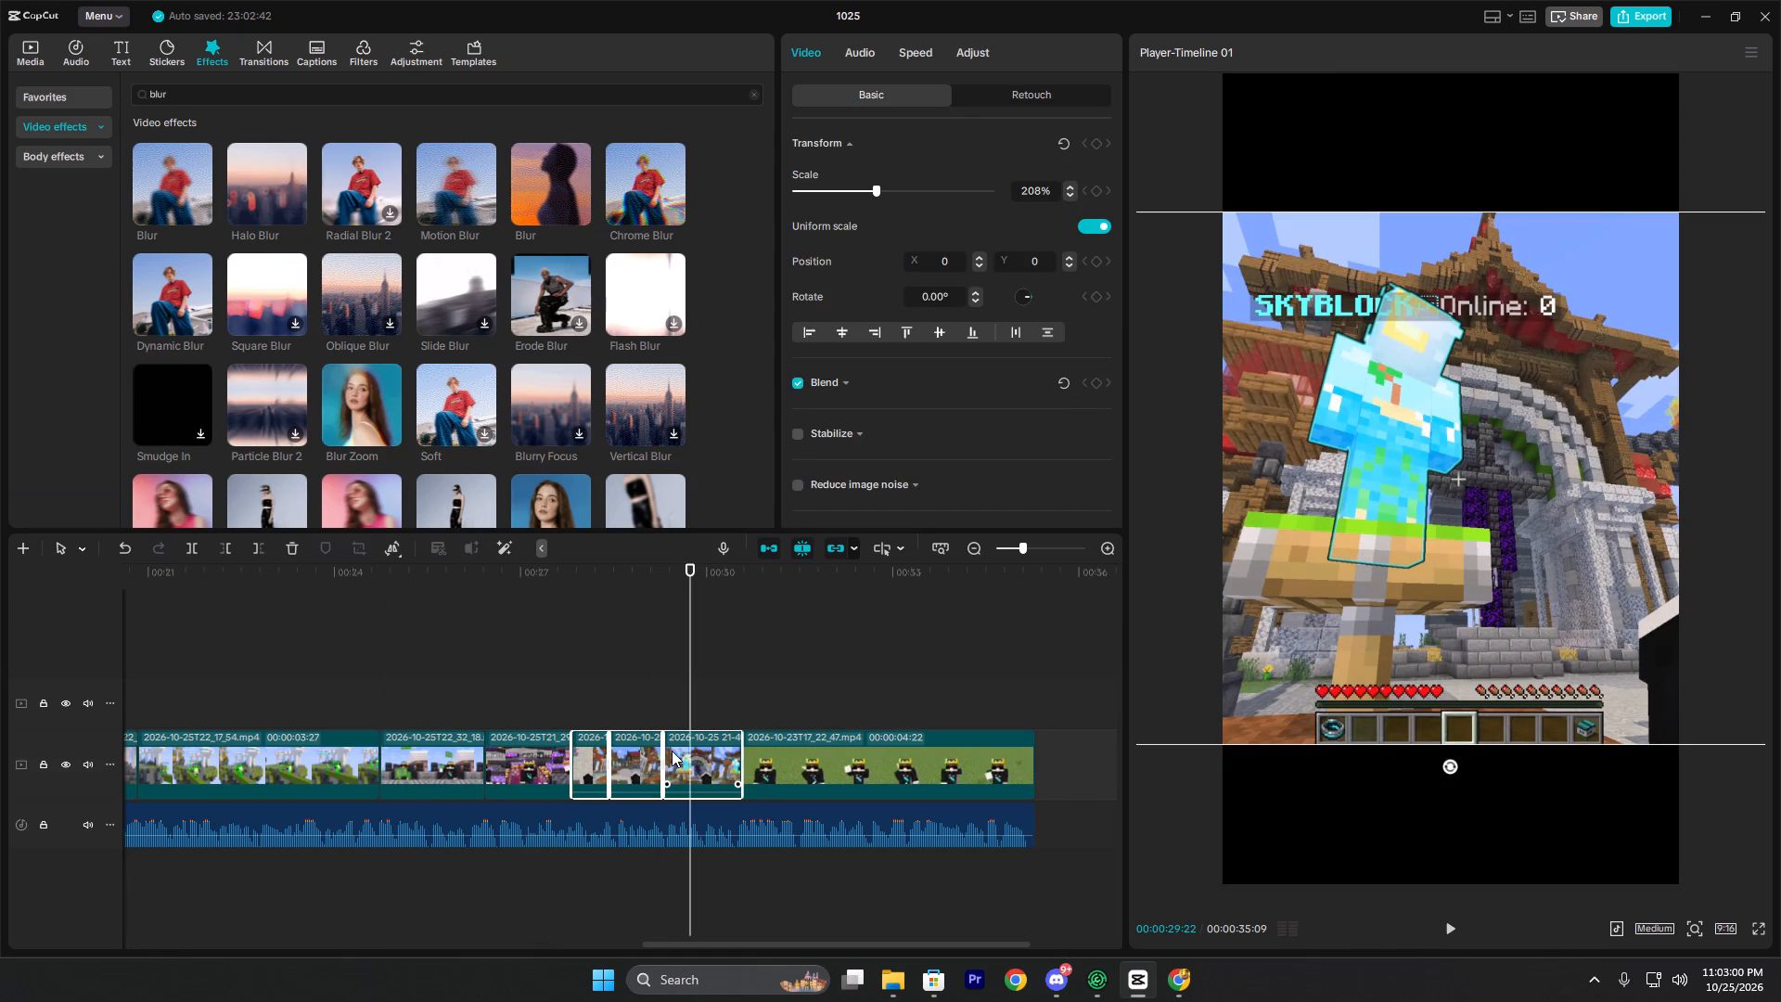
{"action": "left_click", "coordinate": [575, 687]}
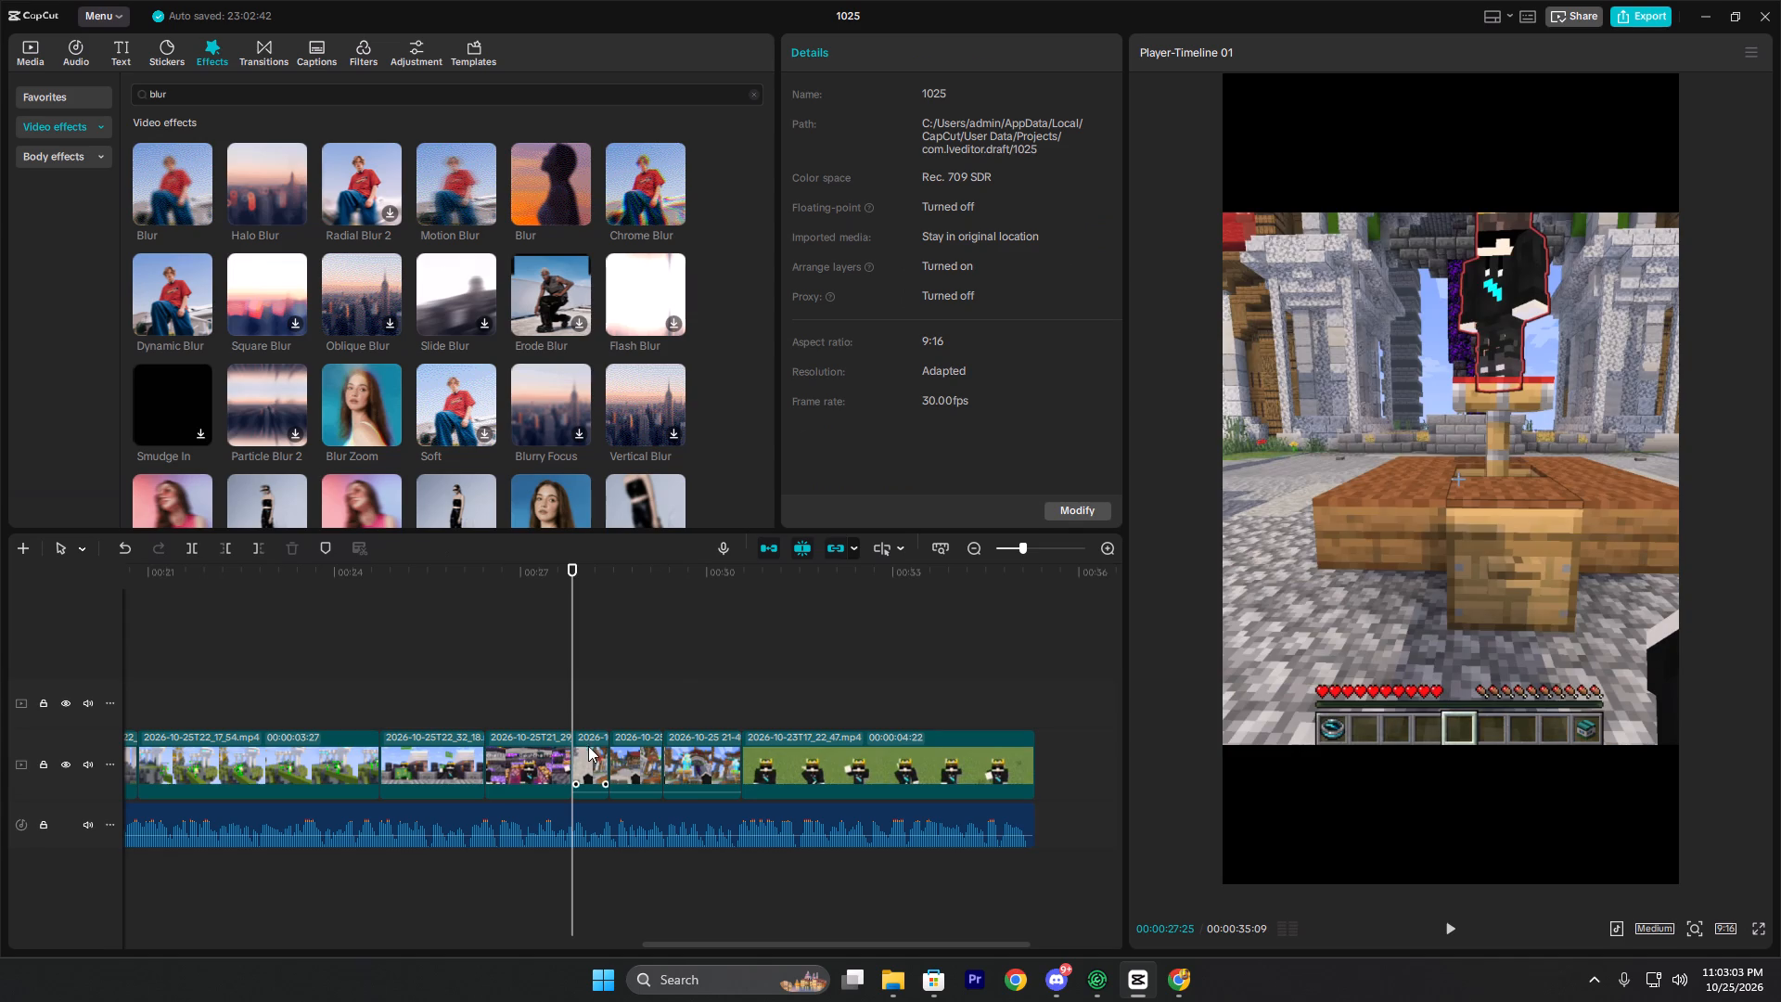
{"action": "key", "text": "space"}
{"action": "key", "text": "space"}
{"action": "key", "text": "space"}
{"action": "key", "text": "space"}
{"action": "left_click", "coordinate": [582, 726]}
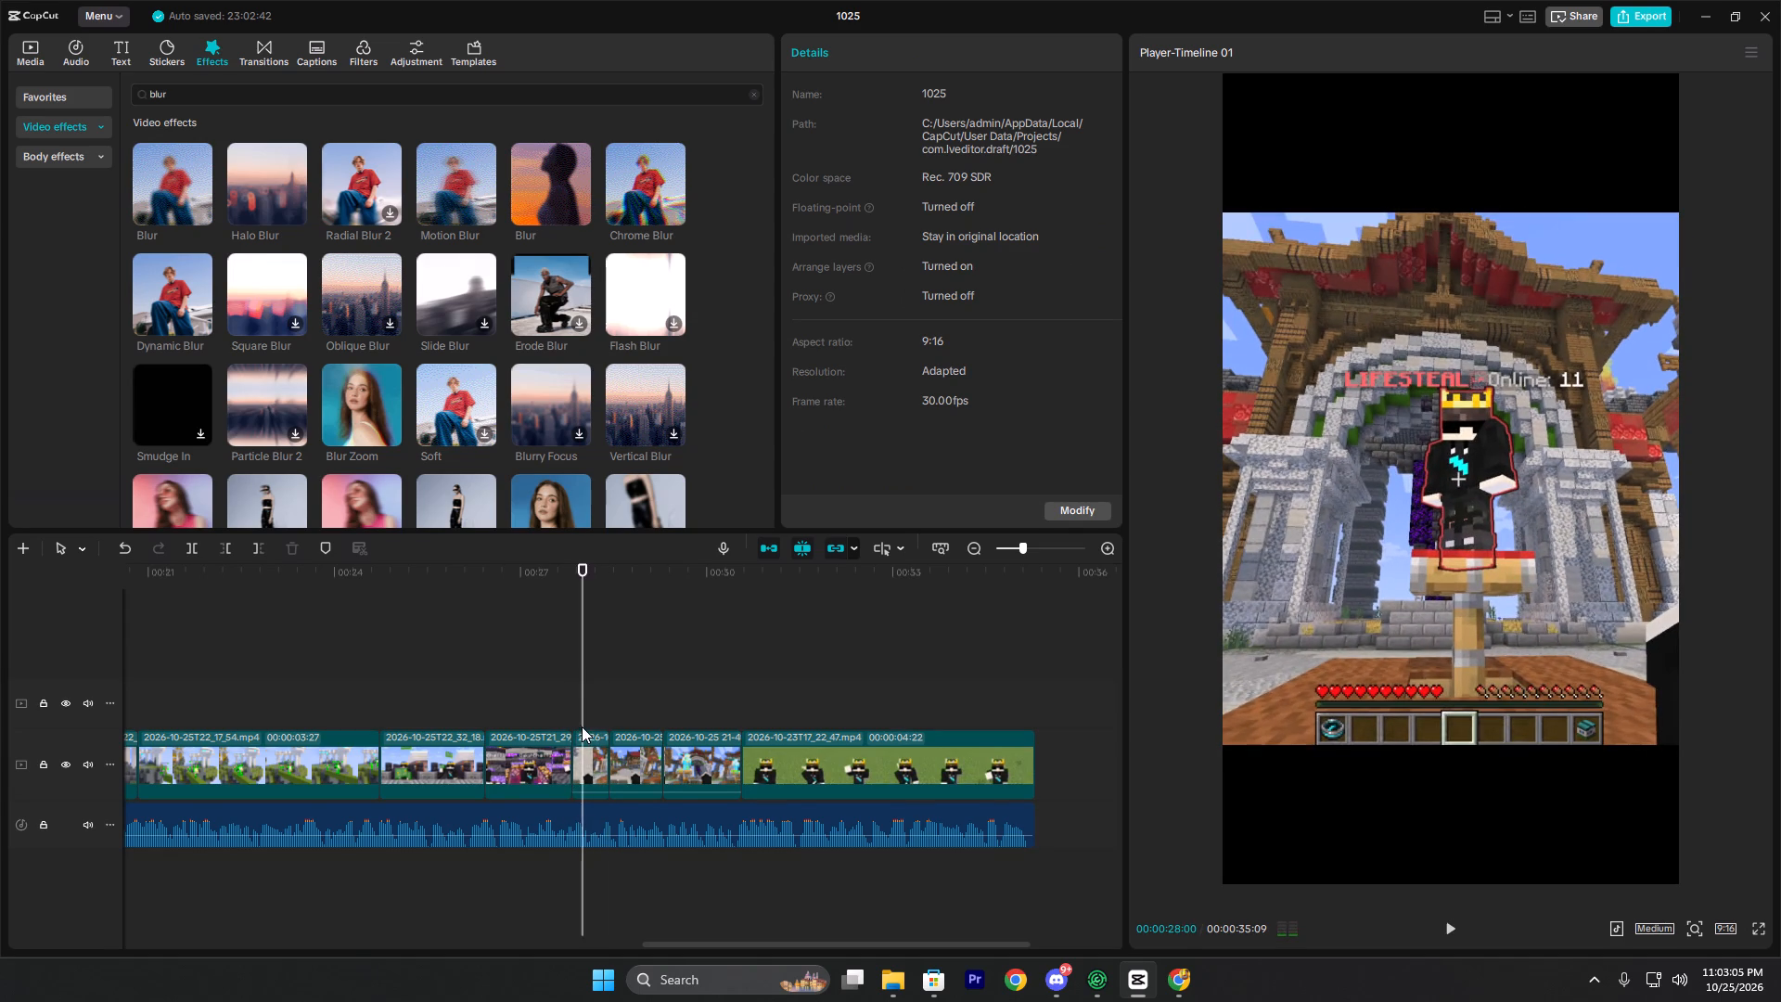
{"action": "left_click", "coordinate": [575, 710]}
{"action": "key", "text": "space"}
{"action": "key", "text": "space"}
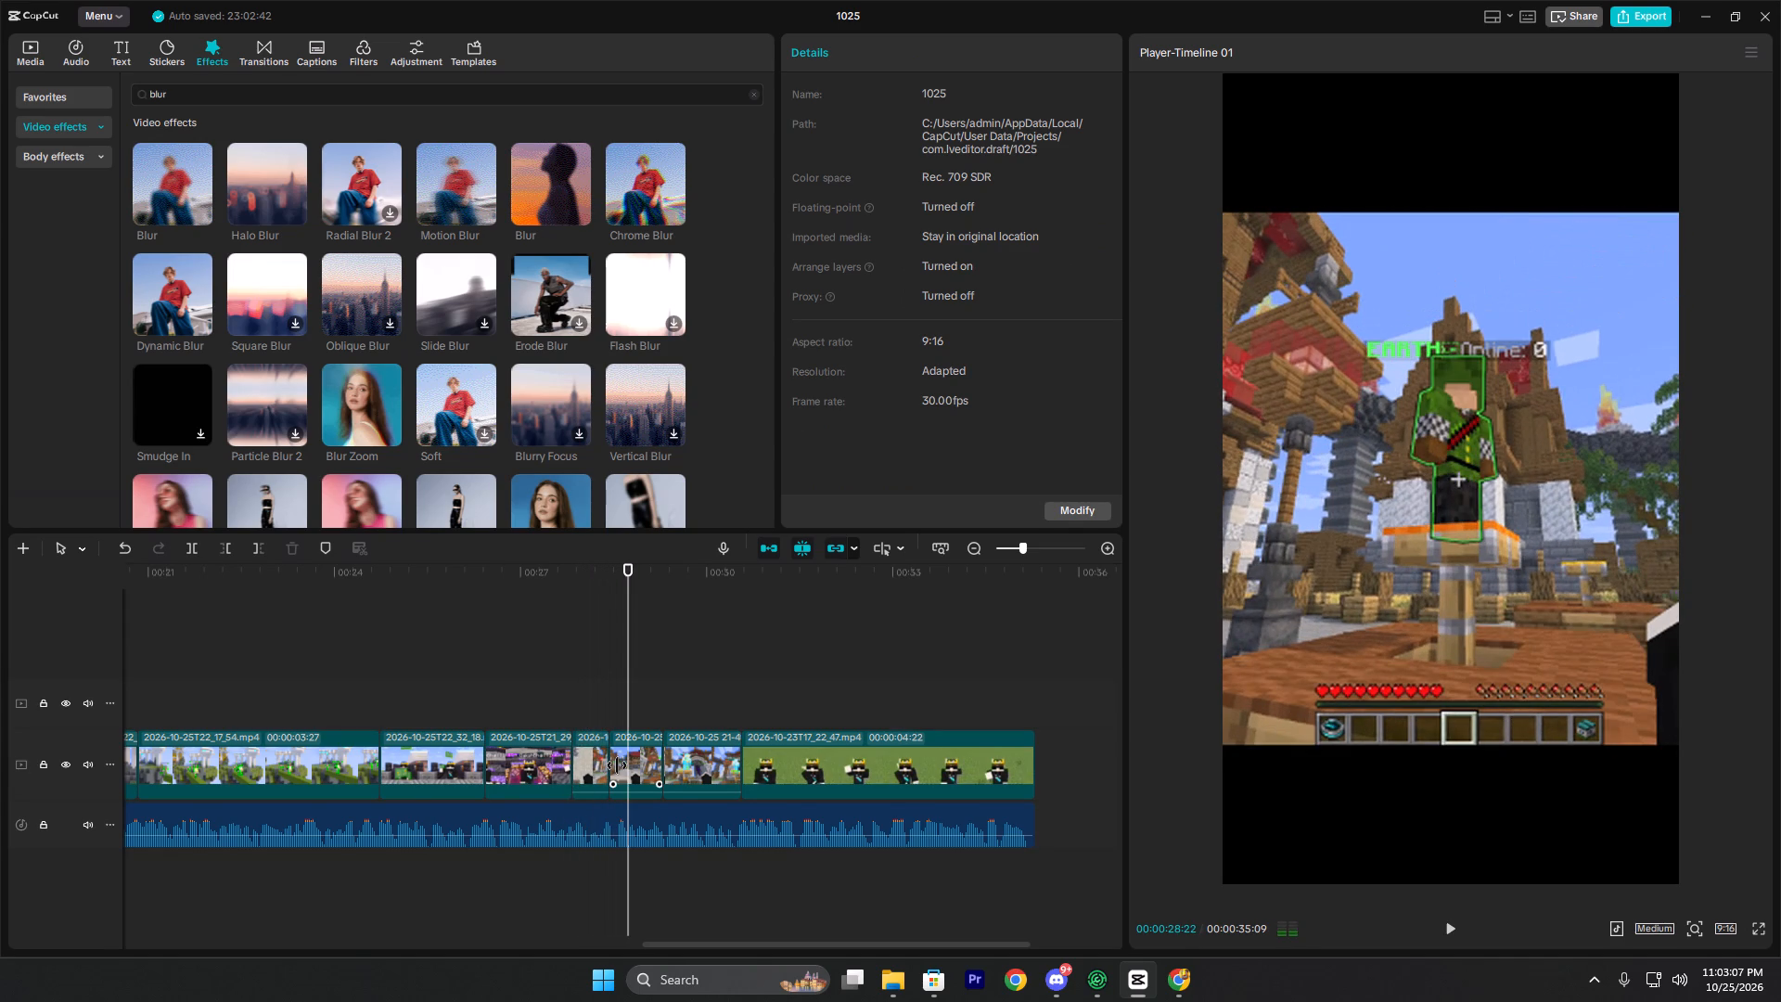
Add transform keyframes at 00:00:28:13 in the EARTH clip and scale it up to about 251% at 00:00:28:21.
{"action": "left_click", "coordinate": [612, 718]}
{"action": "left_click", "coordinate": [624, 756]}
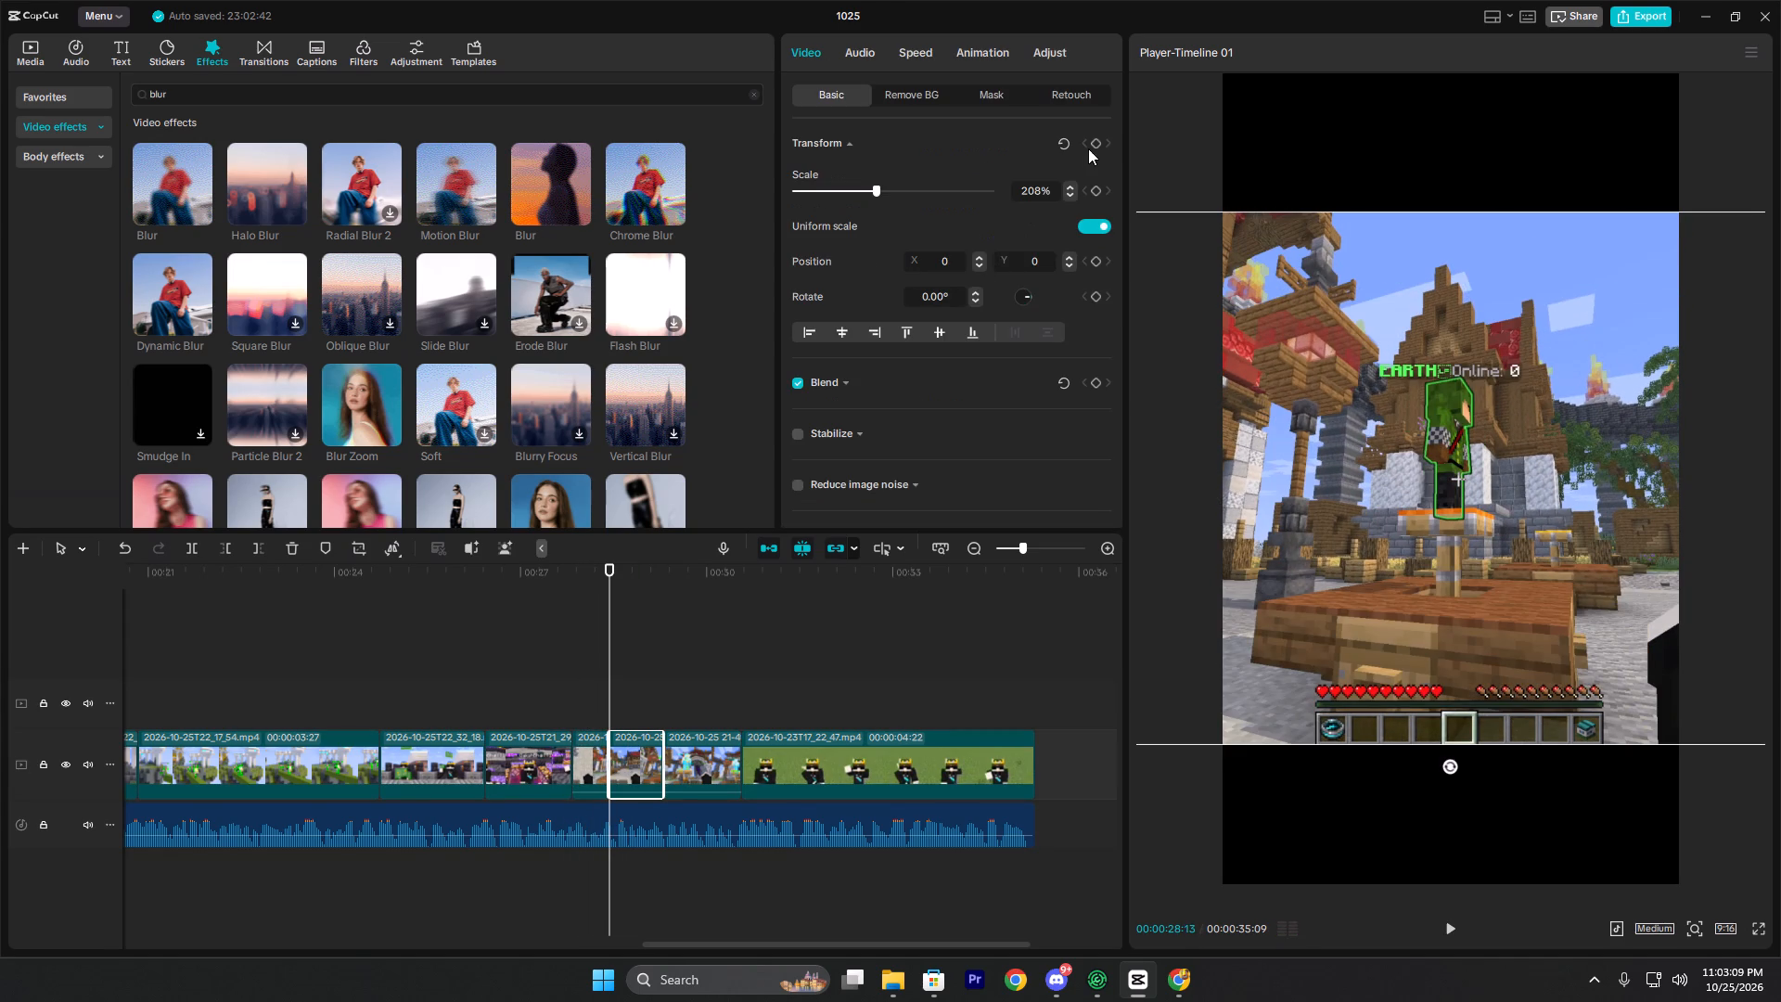
{"action": "left_click", "coordinate": [1095, 143]}
{"action": "key", "text": "space"}
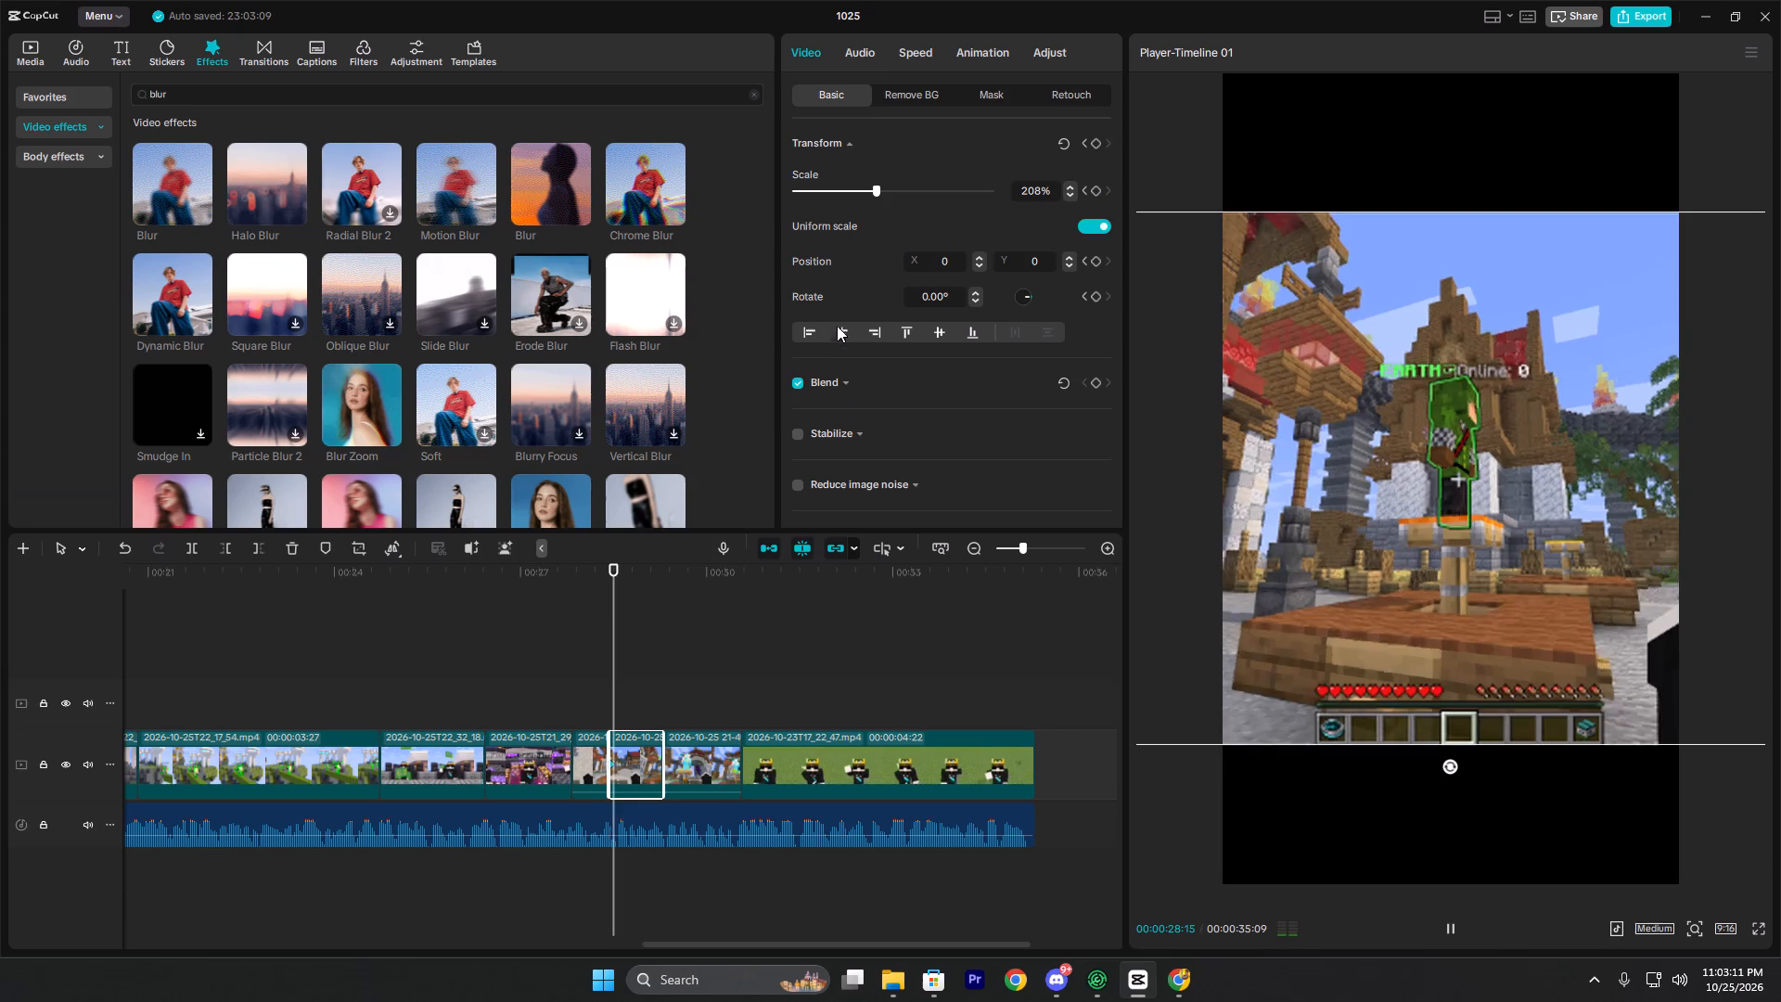
{"action": "key", "text": "space"}
{"action": "left_click", "coordinate": [887, 188]}
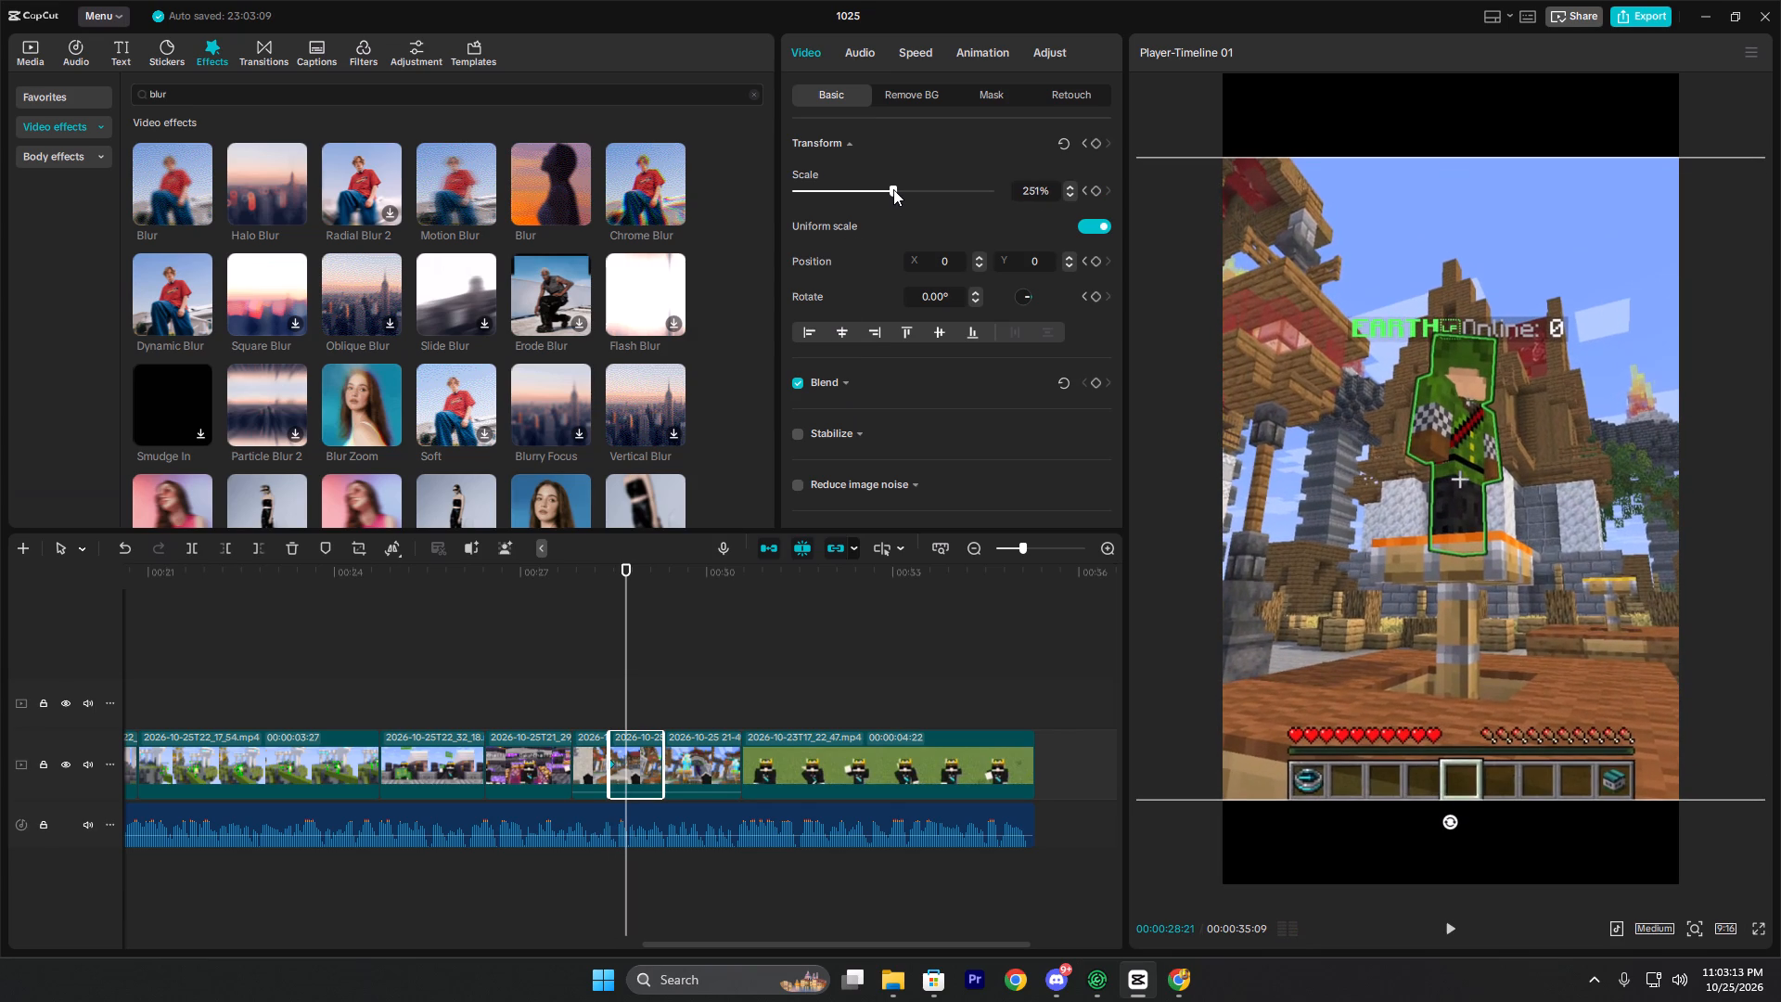
Apply the Cubic Out preset curve to the scale keyframe at 00:00:28:21 and play back the EARTH clip's zoom.
{"action": "left_click", "coordinate": [624, 764]}
{"action": "right_click", "coordinate": [624, 764]}
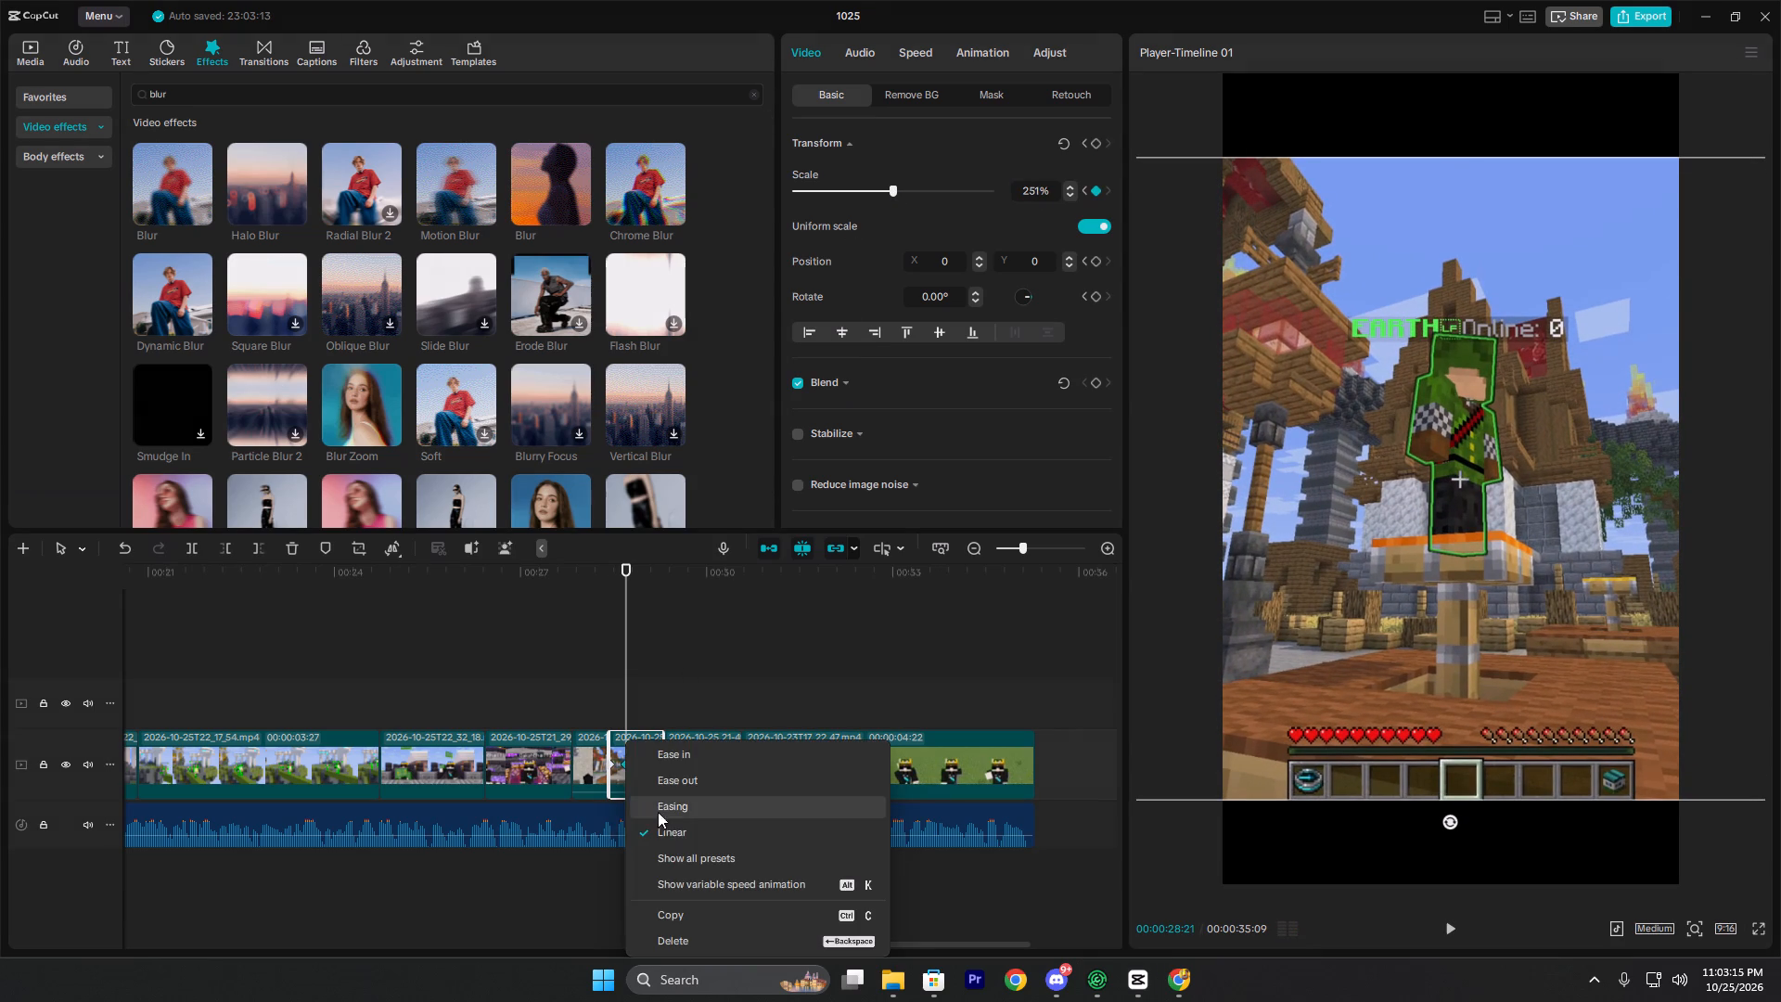
{"action": "left_click", "coordinate": [671, 846]}
{"action": "left_click", "coordinate": [830, 812]}
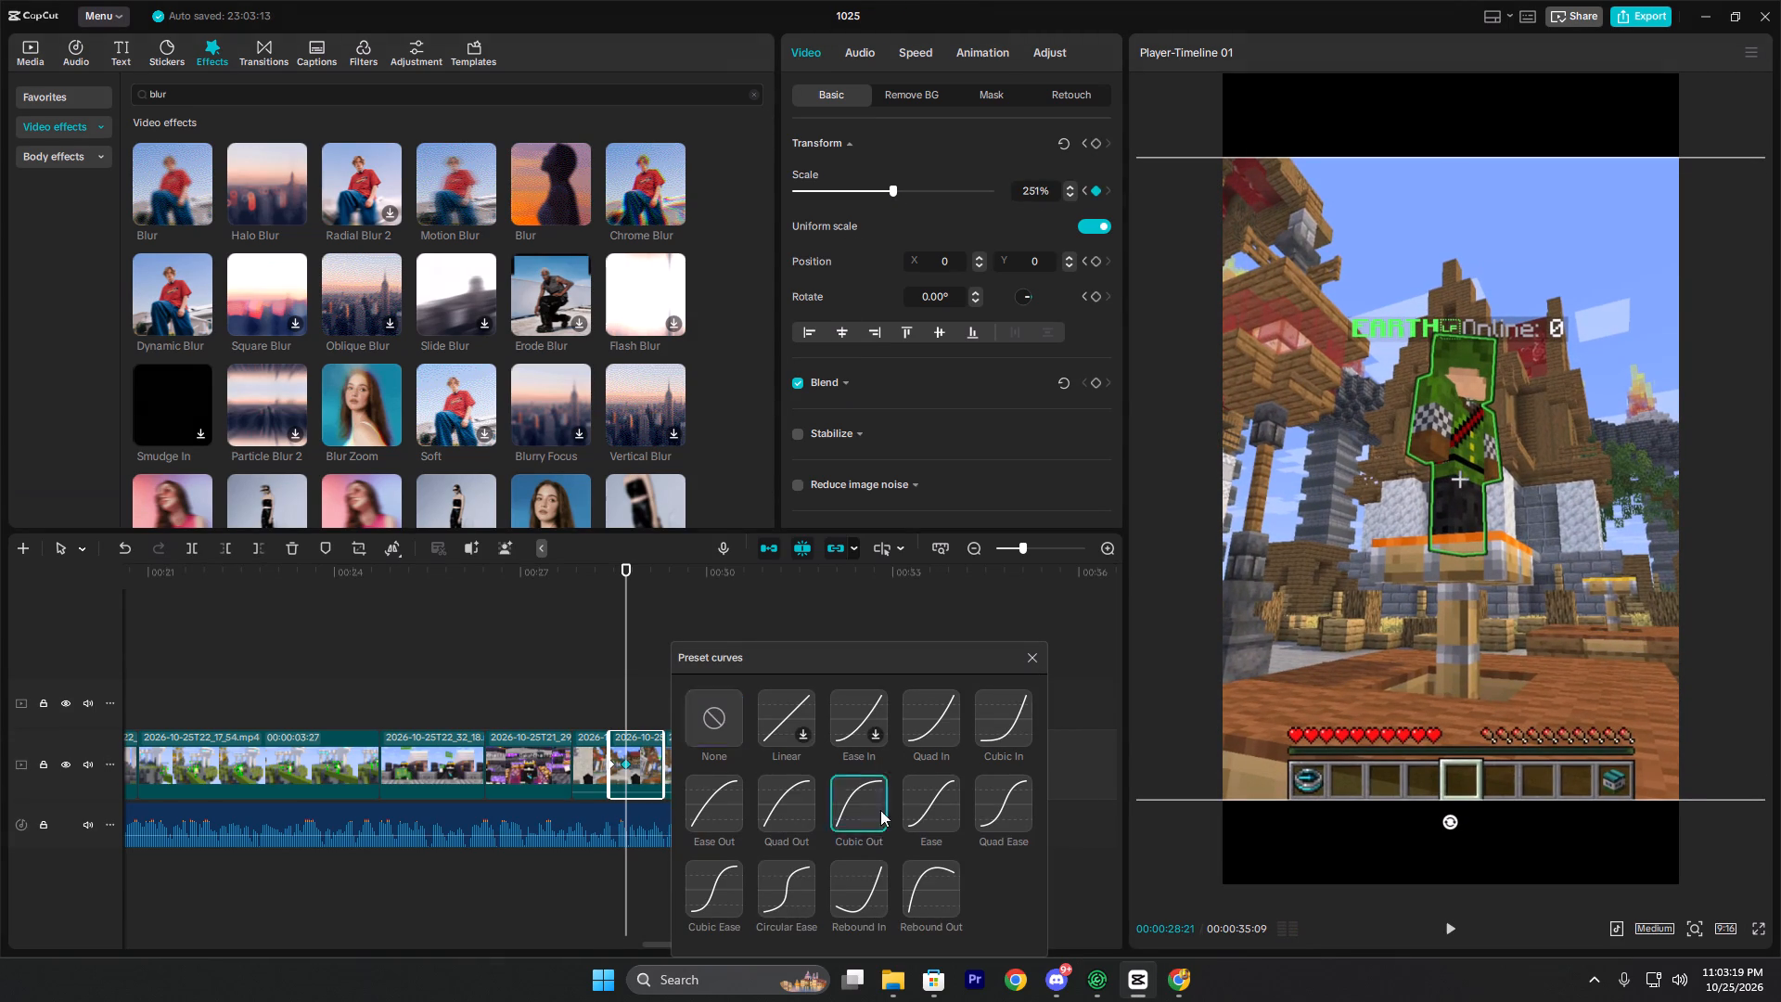
{"action": "left_click", "coordinate": [1018, 662]}
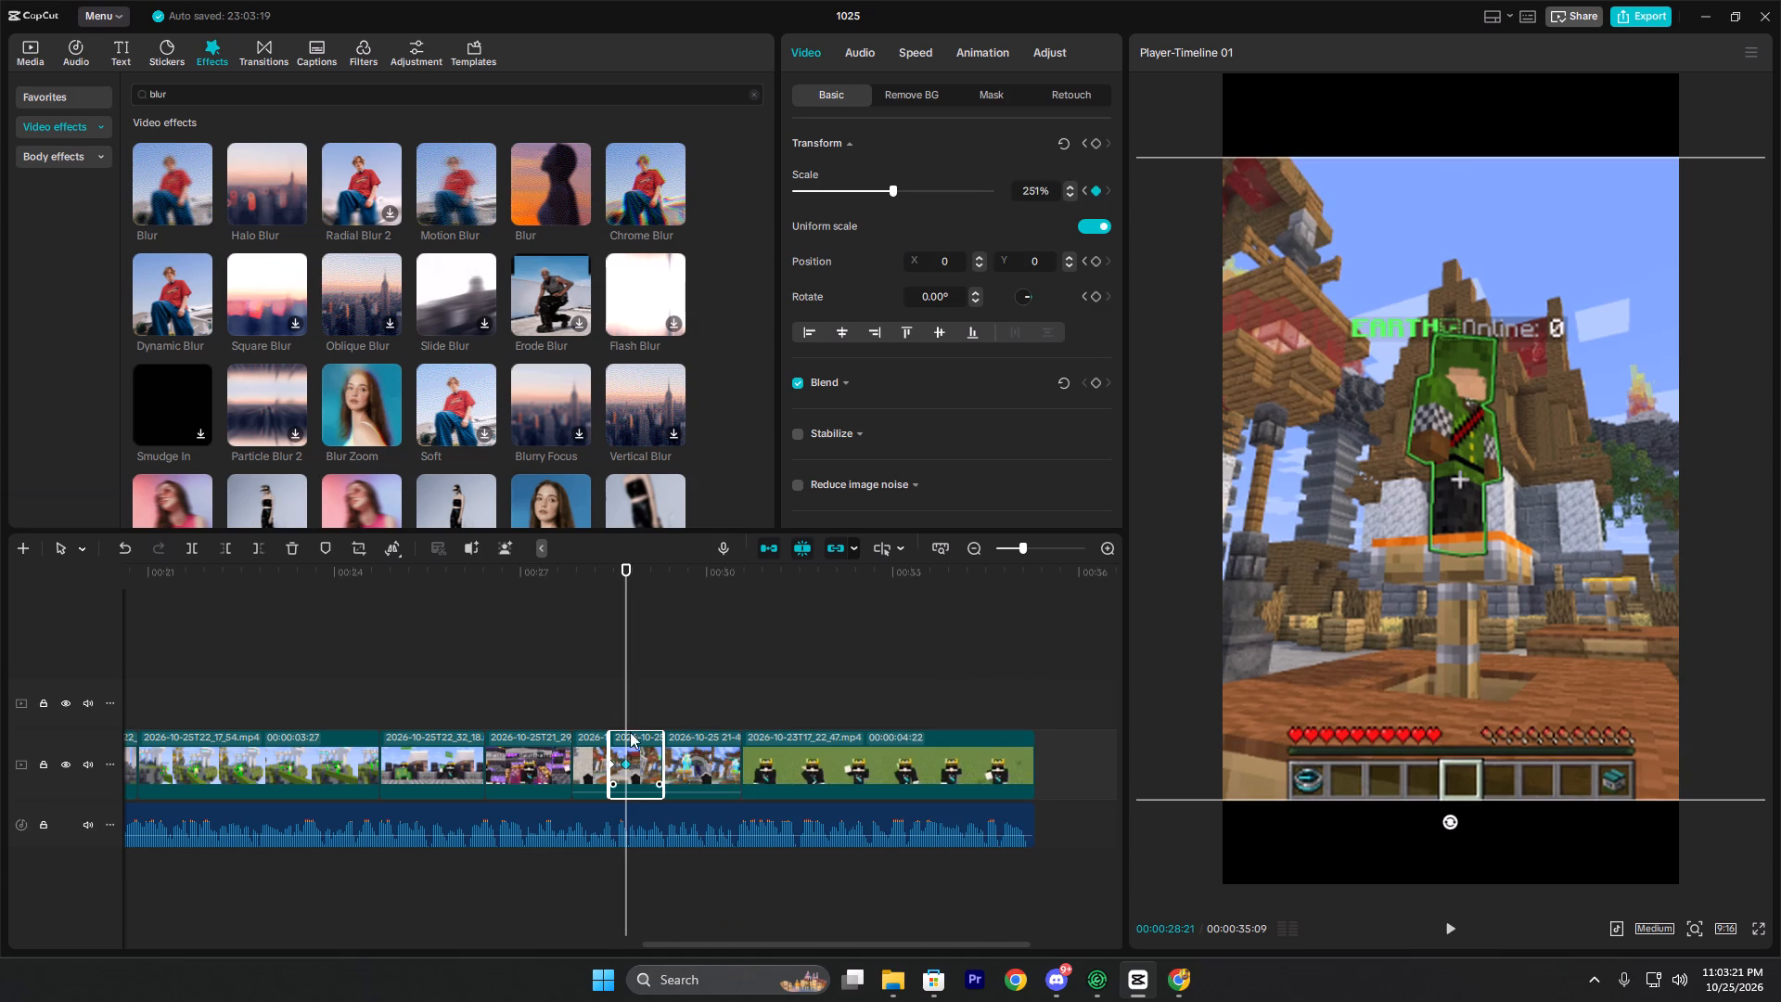
{"action": "left_click", "coordinate": [621, 718]}
{"action": "left_click", "coordinate": [613, 711]}
{"action": "key", "text": "space"}
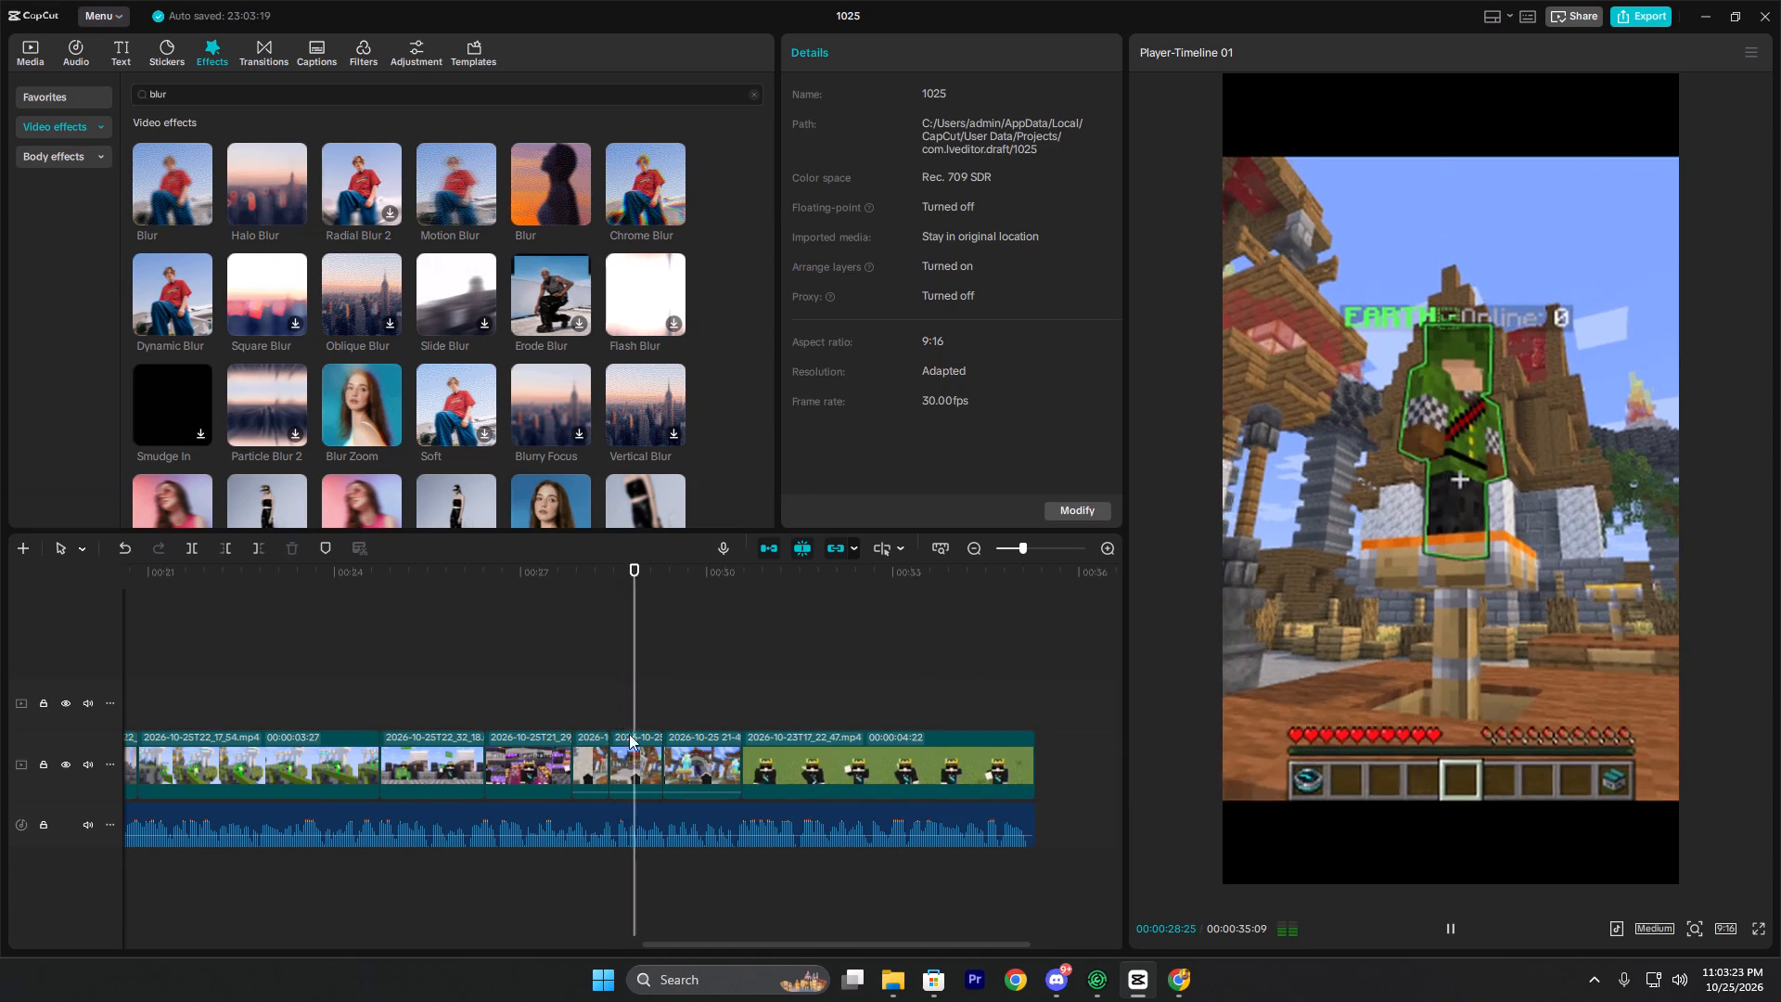
{"action": "key", "text": "space"}
{"action": "key", "text": "space"}
{"action": "key", "text": "space"}
{"action": "left_click", "coordinate": [676, 764]}
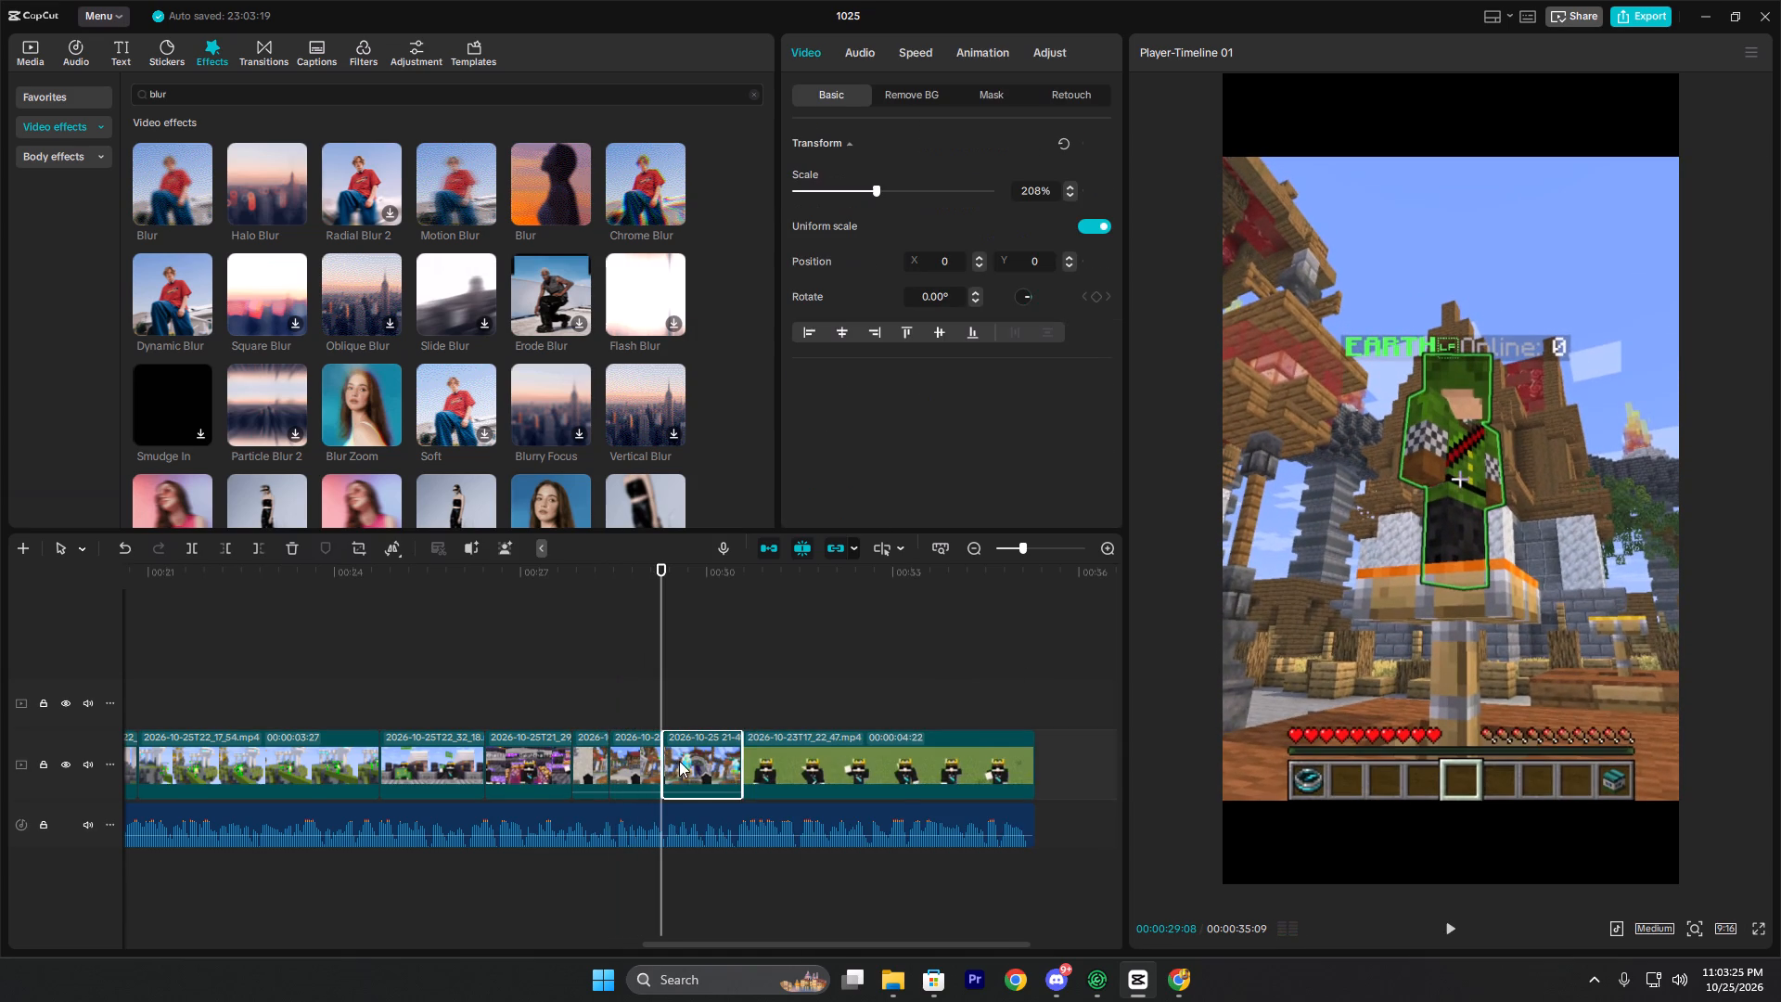
{"action": "key", "text": "space"}
{"action": "key", "text": "space"}
{"action": "left_click", "coordinate": [639, 688]}
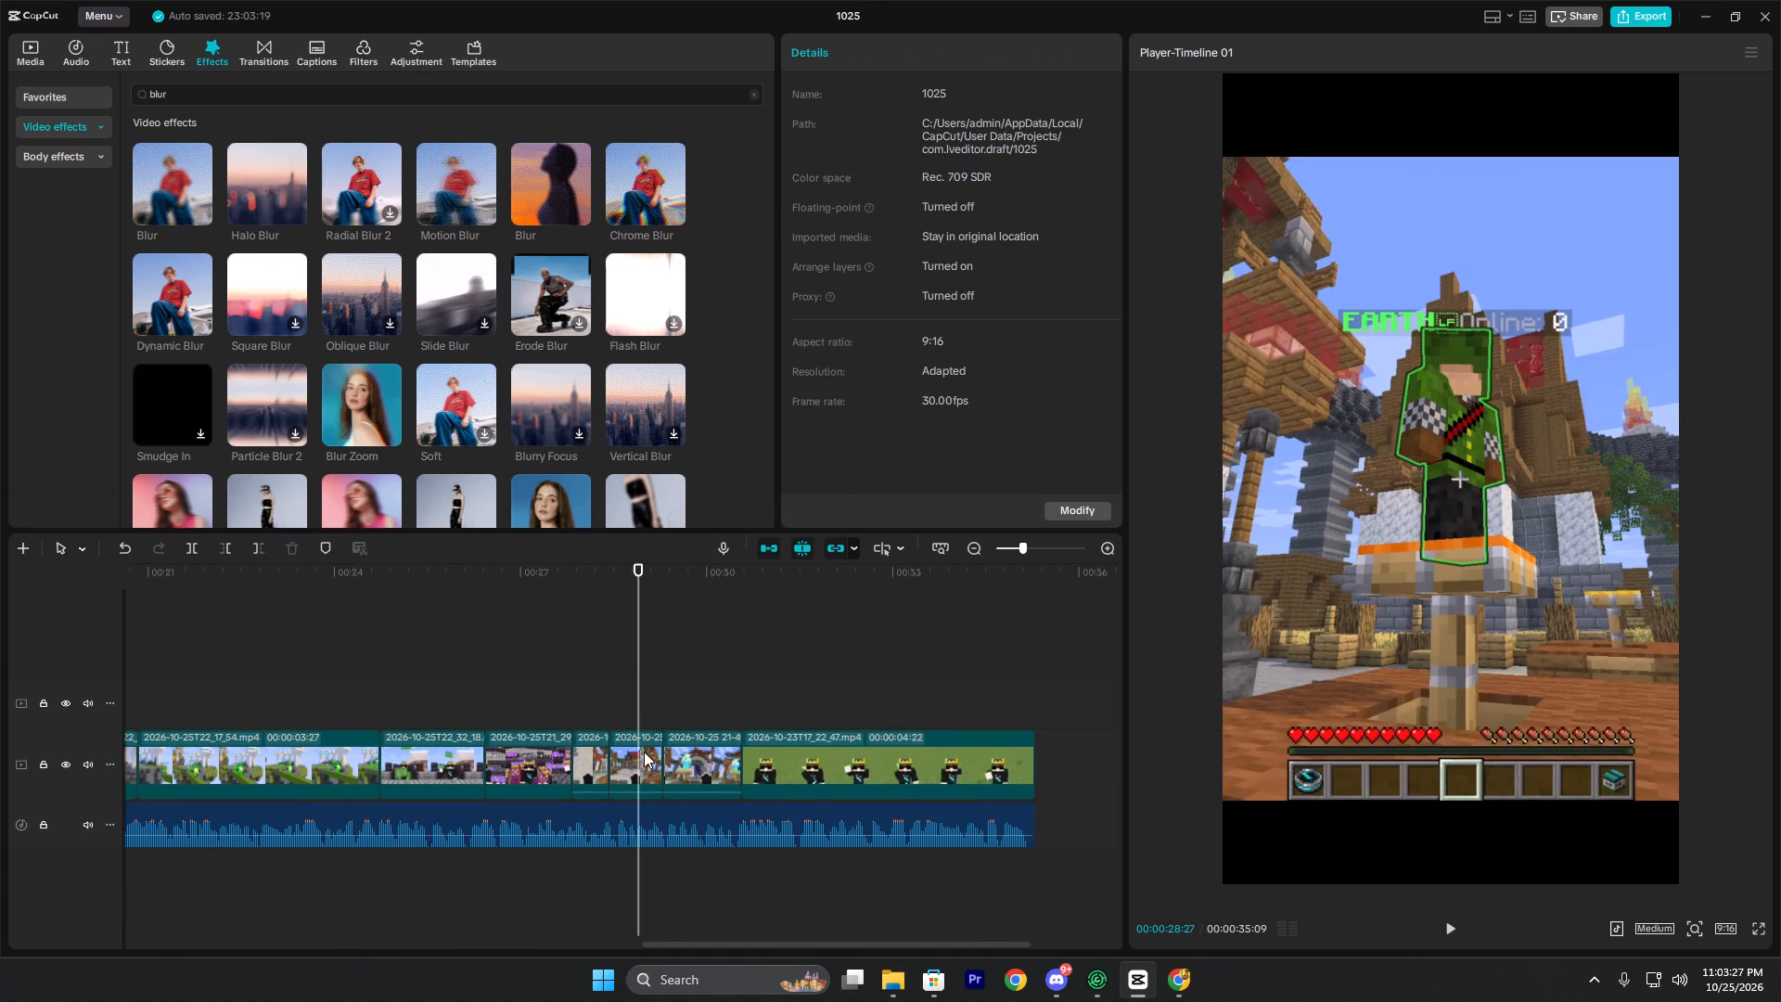
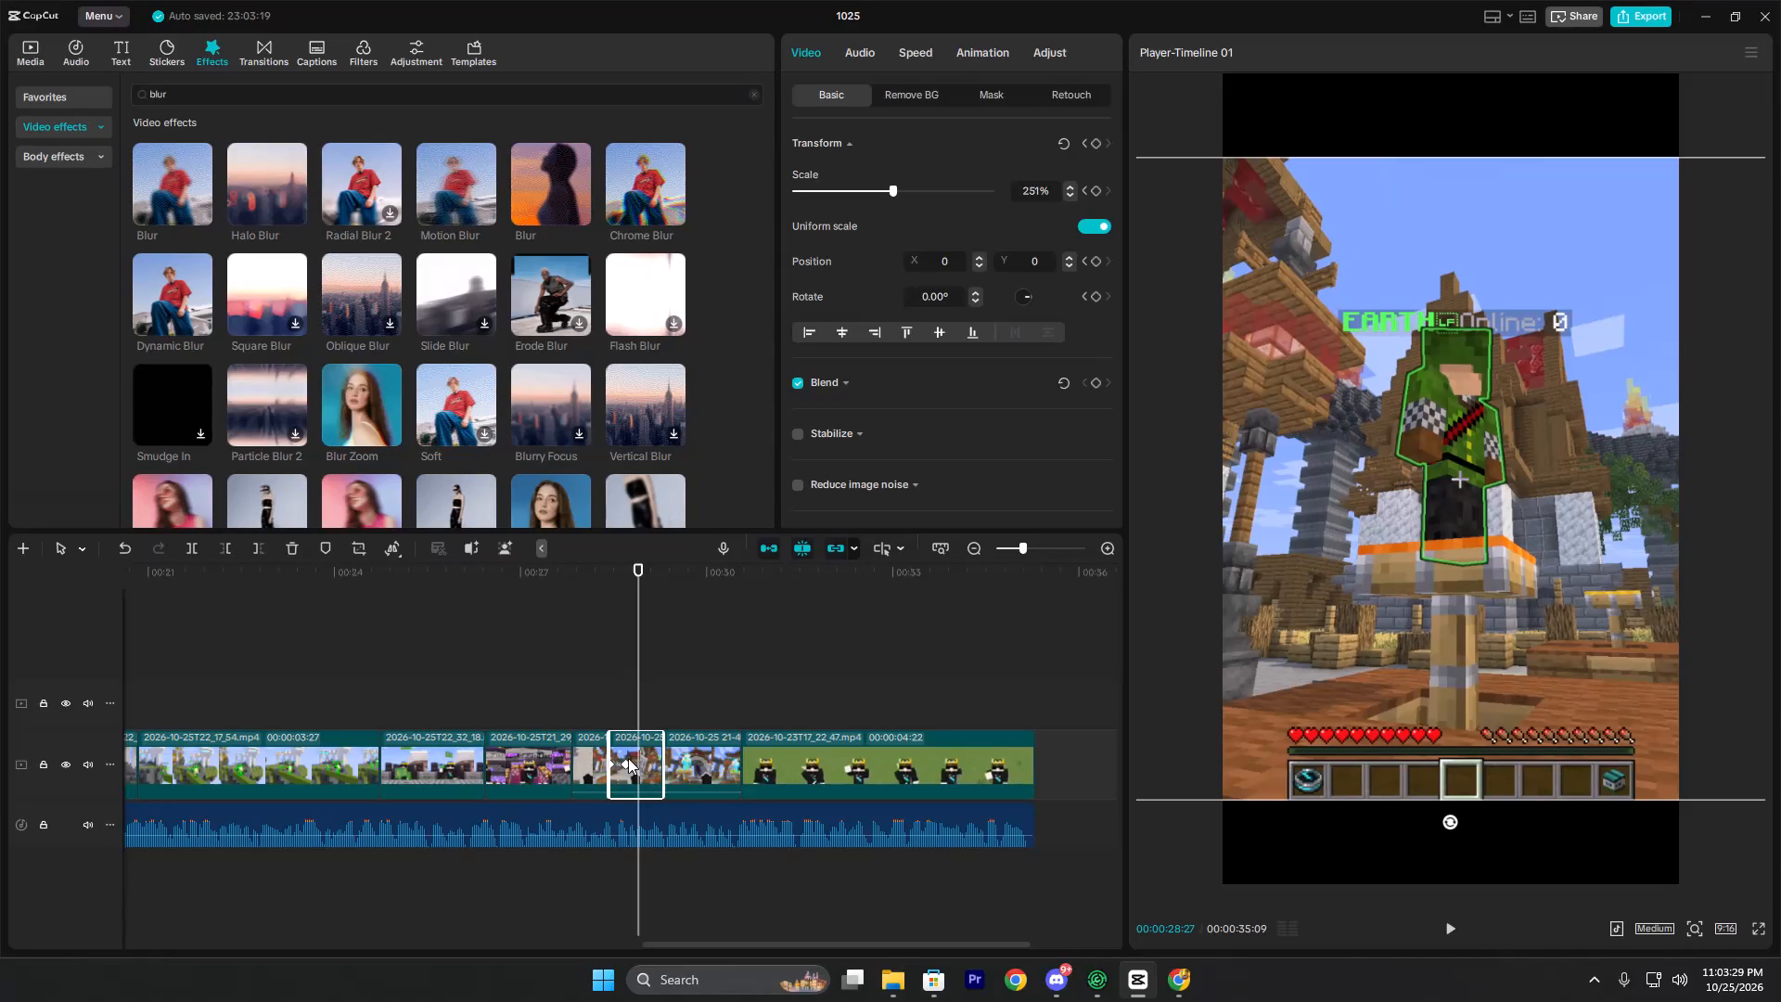
Set the SKYBLOCK clip's scale to 251%.
{"action": "left_click", "coordinate": [626, 757]}
{"action": "left_click", "coordinate": [706, 761]}
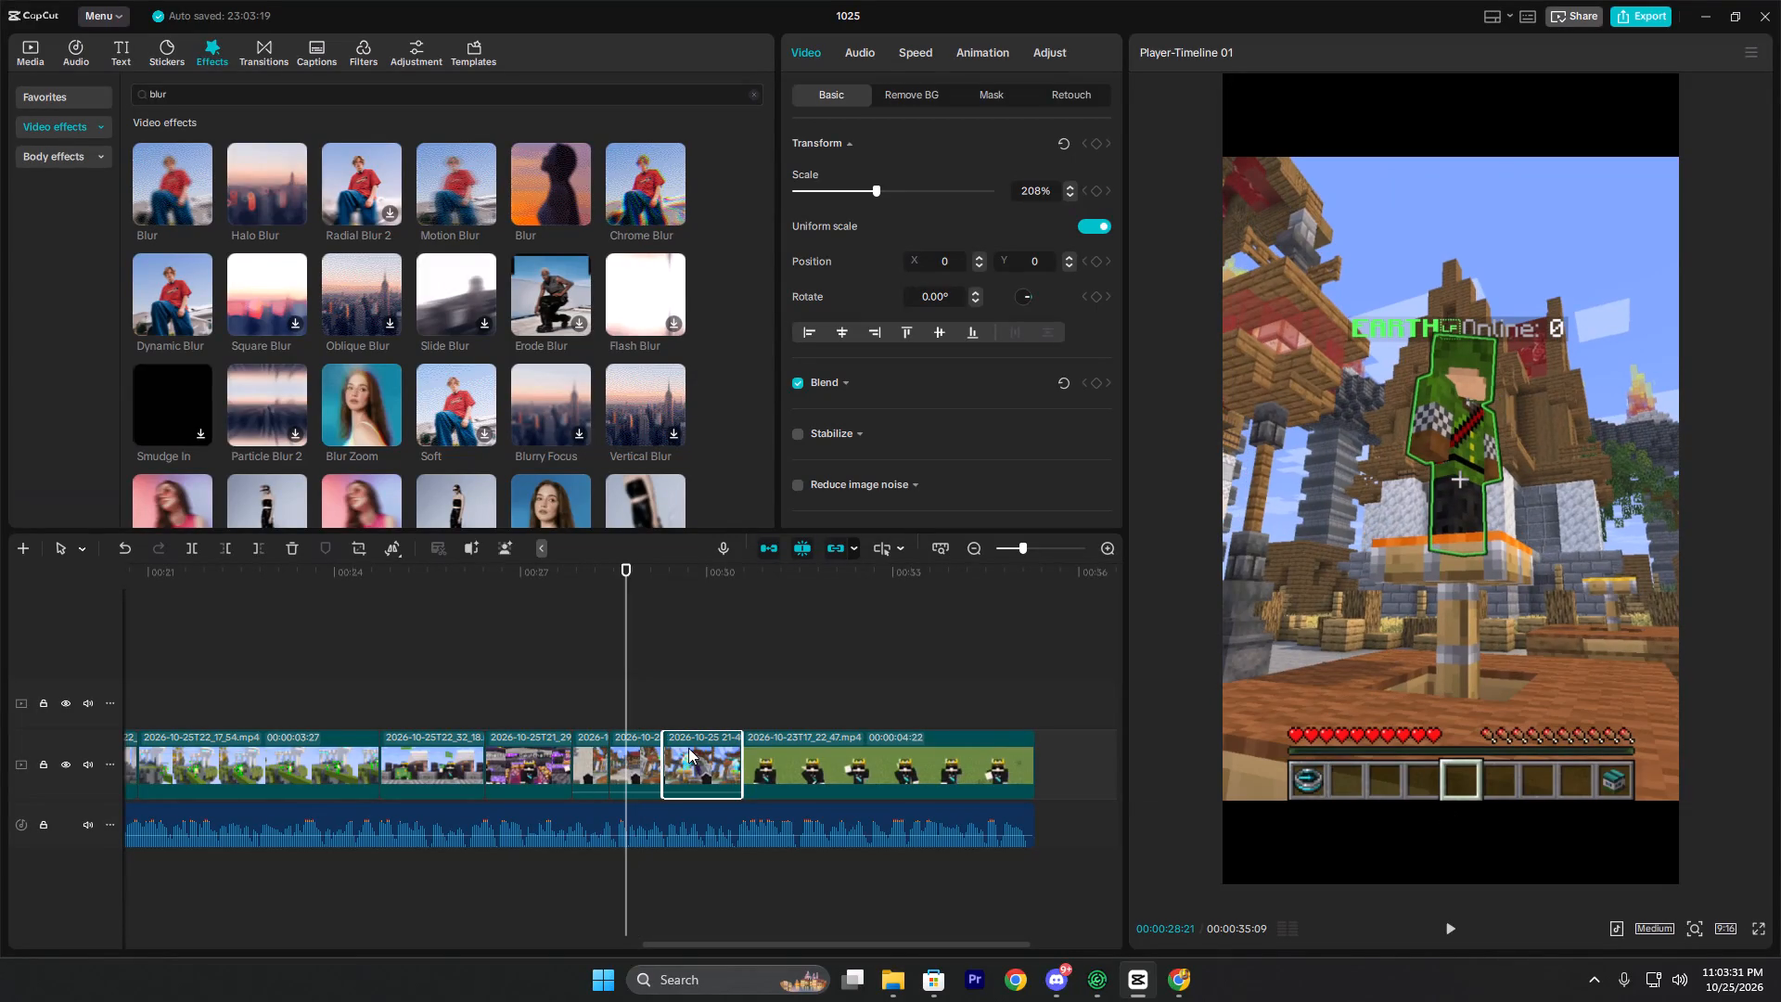
{"action": "left_click_drag", "start_coordinate": [1052, 192], "coordinate": [984, 188]}
{"action": "left_click_drag", "start_coordinate": [1038, 190], "coordinate": [949, 194]}
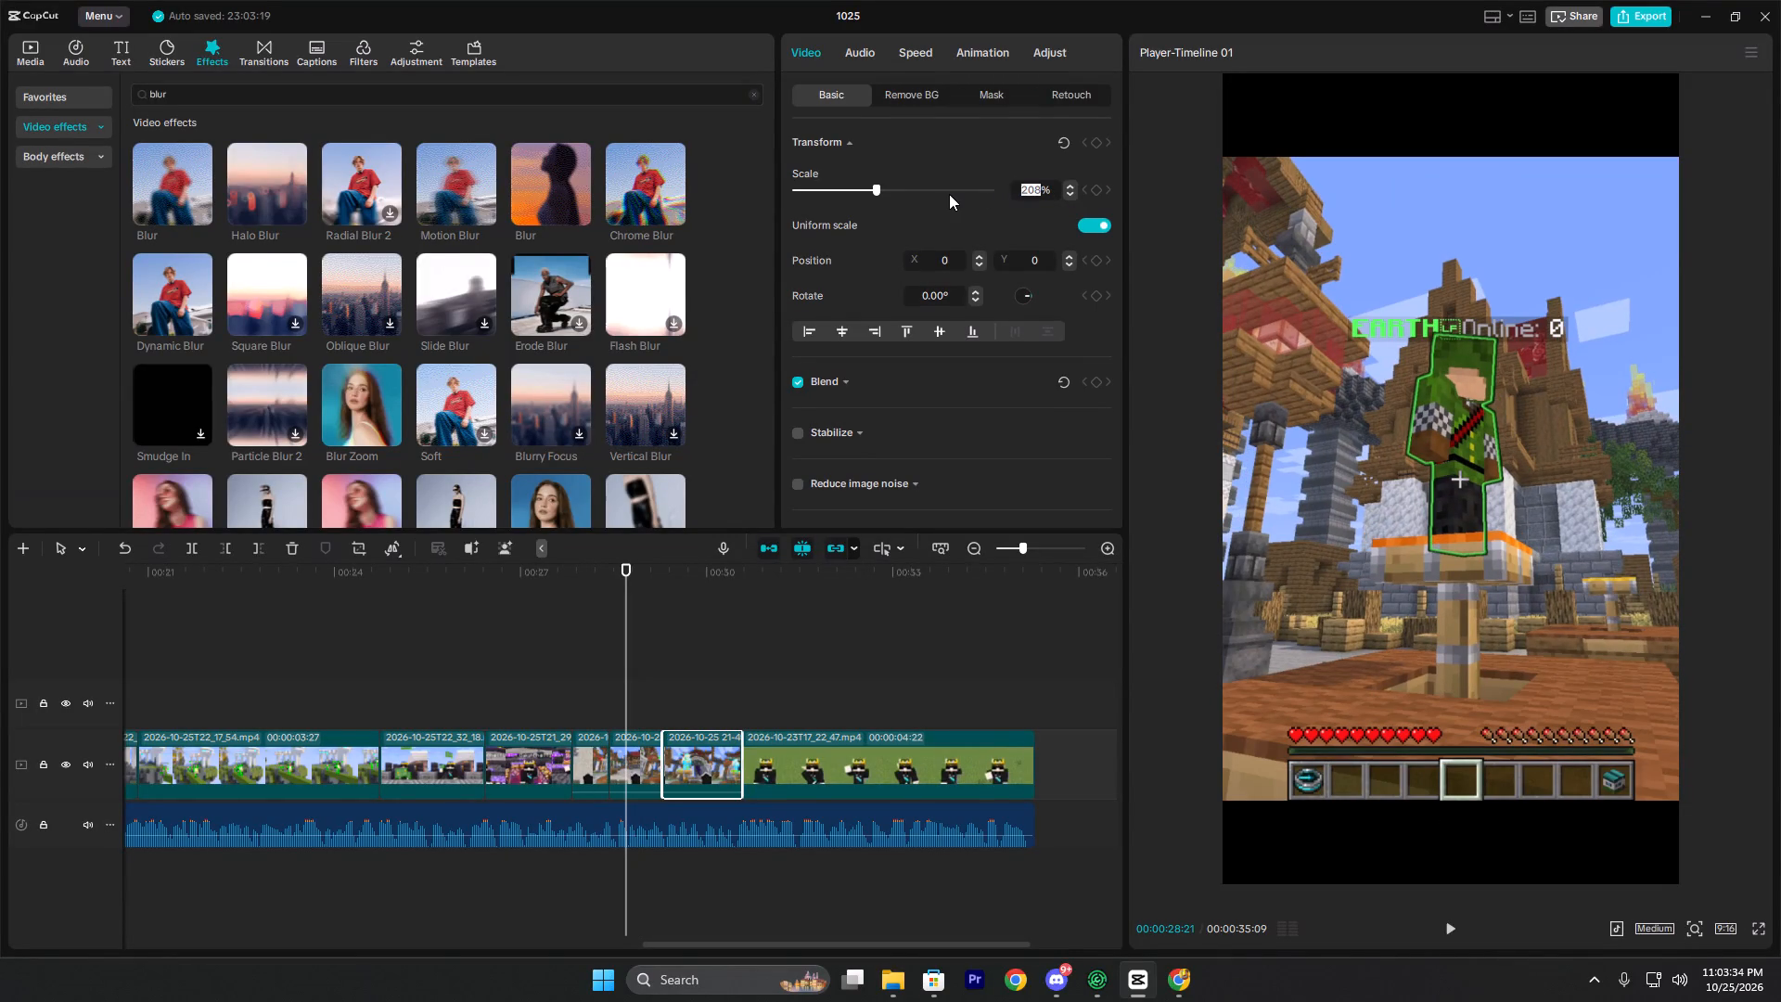
{"action": "type", "text": "251"}
{"action": "key", "text": "Return"}
Add transform keyframes at 00:00:29:13 near the start of the SKYBLOCK clip.
{"action": "left_click", "coordinate": [667, 704]}
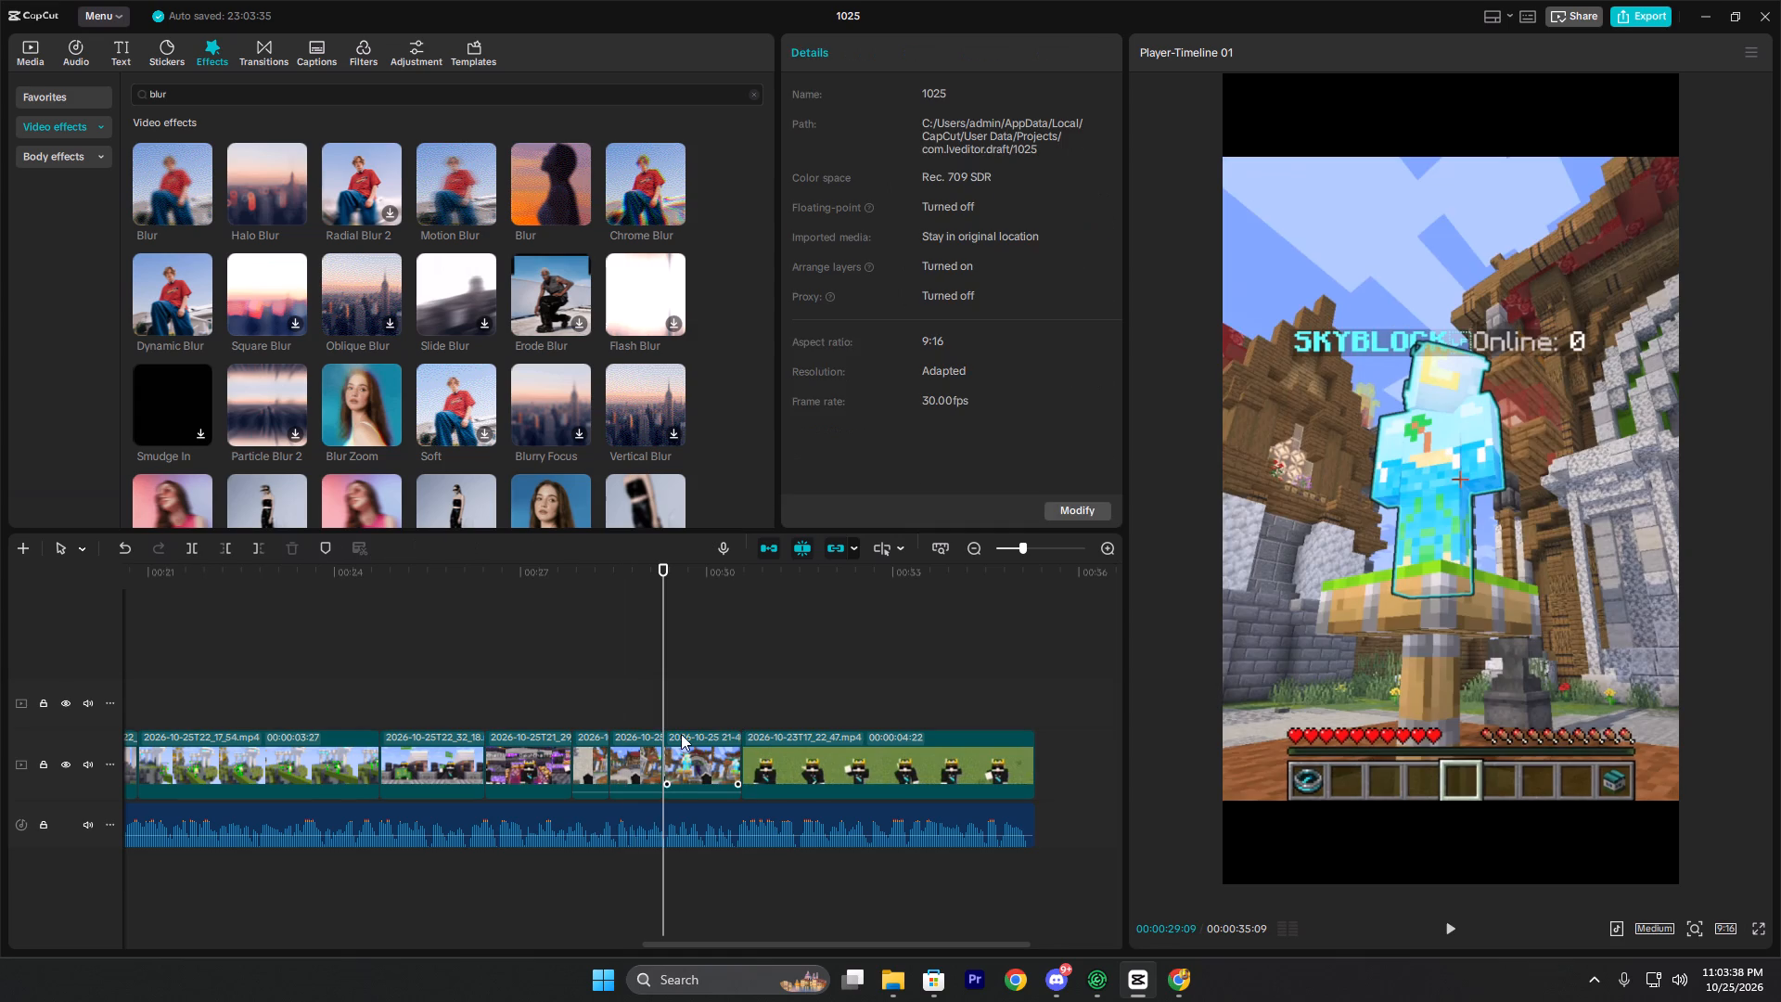
{"action": "key", "text": "space"}
{"action": "key", "text": "space"}
{"action": "double_click", "coordinate": [678, 703]}
{"action": "left_click", "coordinate": [678, 751]}
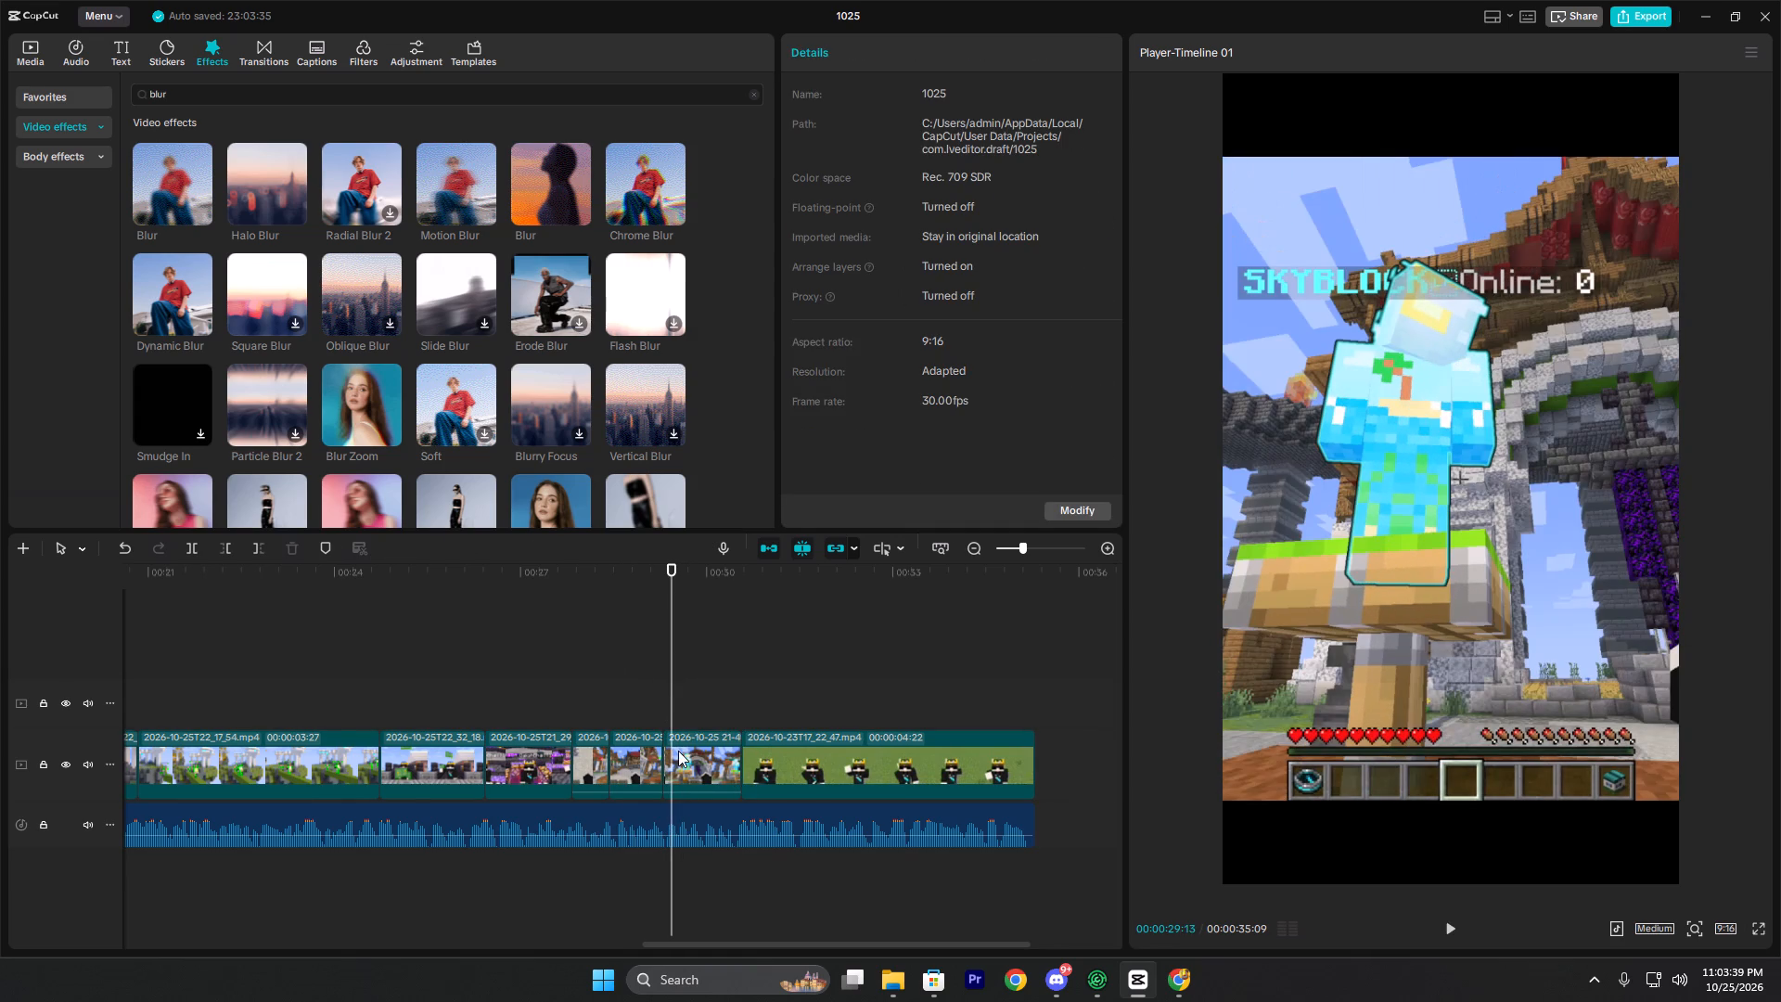
{"action": "left_click", "coordinate": [1095, 145]}
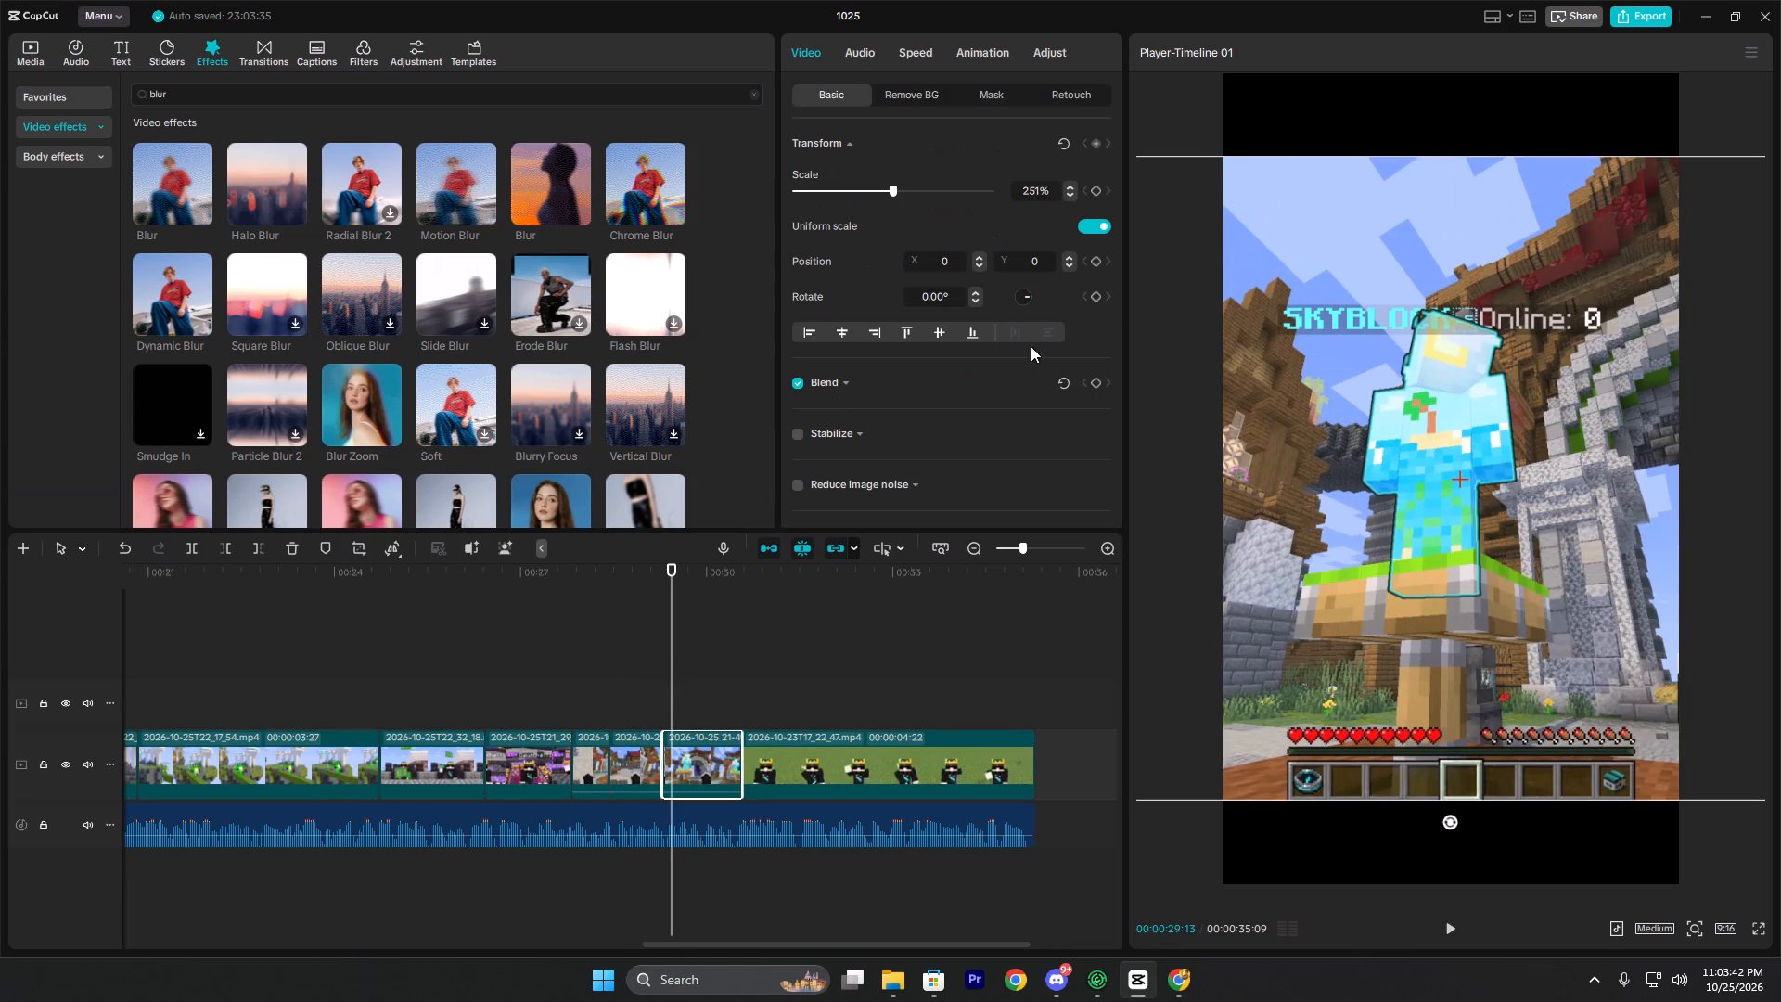
At 00:00:29:22 in the SKYBLOCK clip, scale up to about 320% and shift the picture horizontally to X 237.
{"action": "key", "text": "space"}
{"action": "key", "text": "space"}
{"action": "left_click_drag", "start_coordinate": [893, 187], "coordinate": [905, 192]}
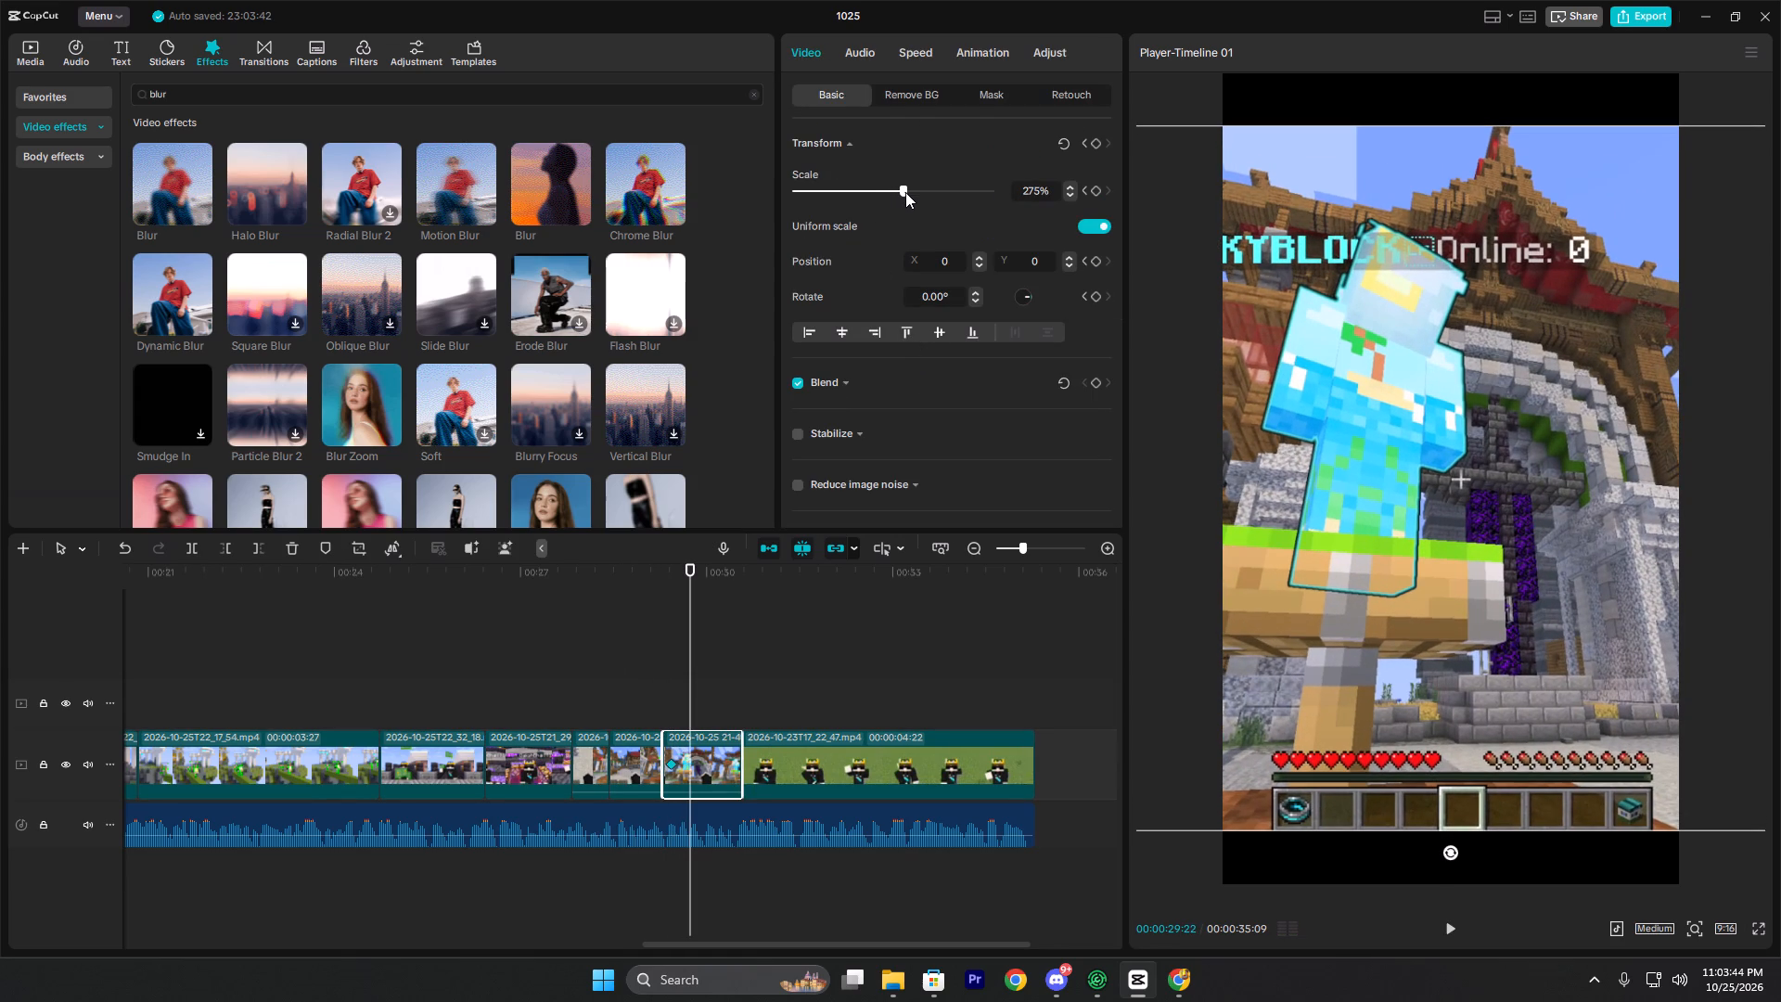
{"action": "left_click_drag", "start_coordinate": [905, 192], "coordinate": [920, 208]}
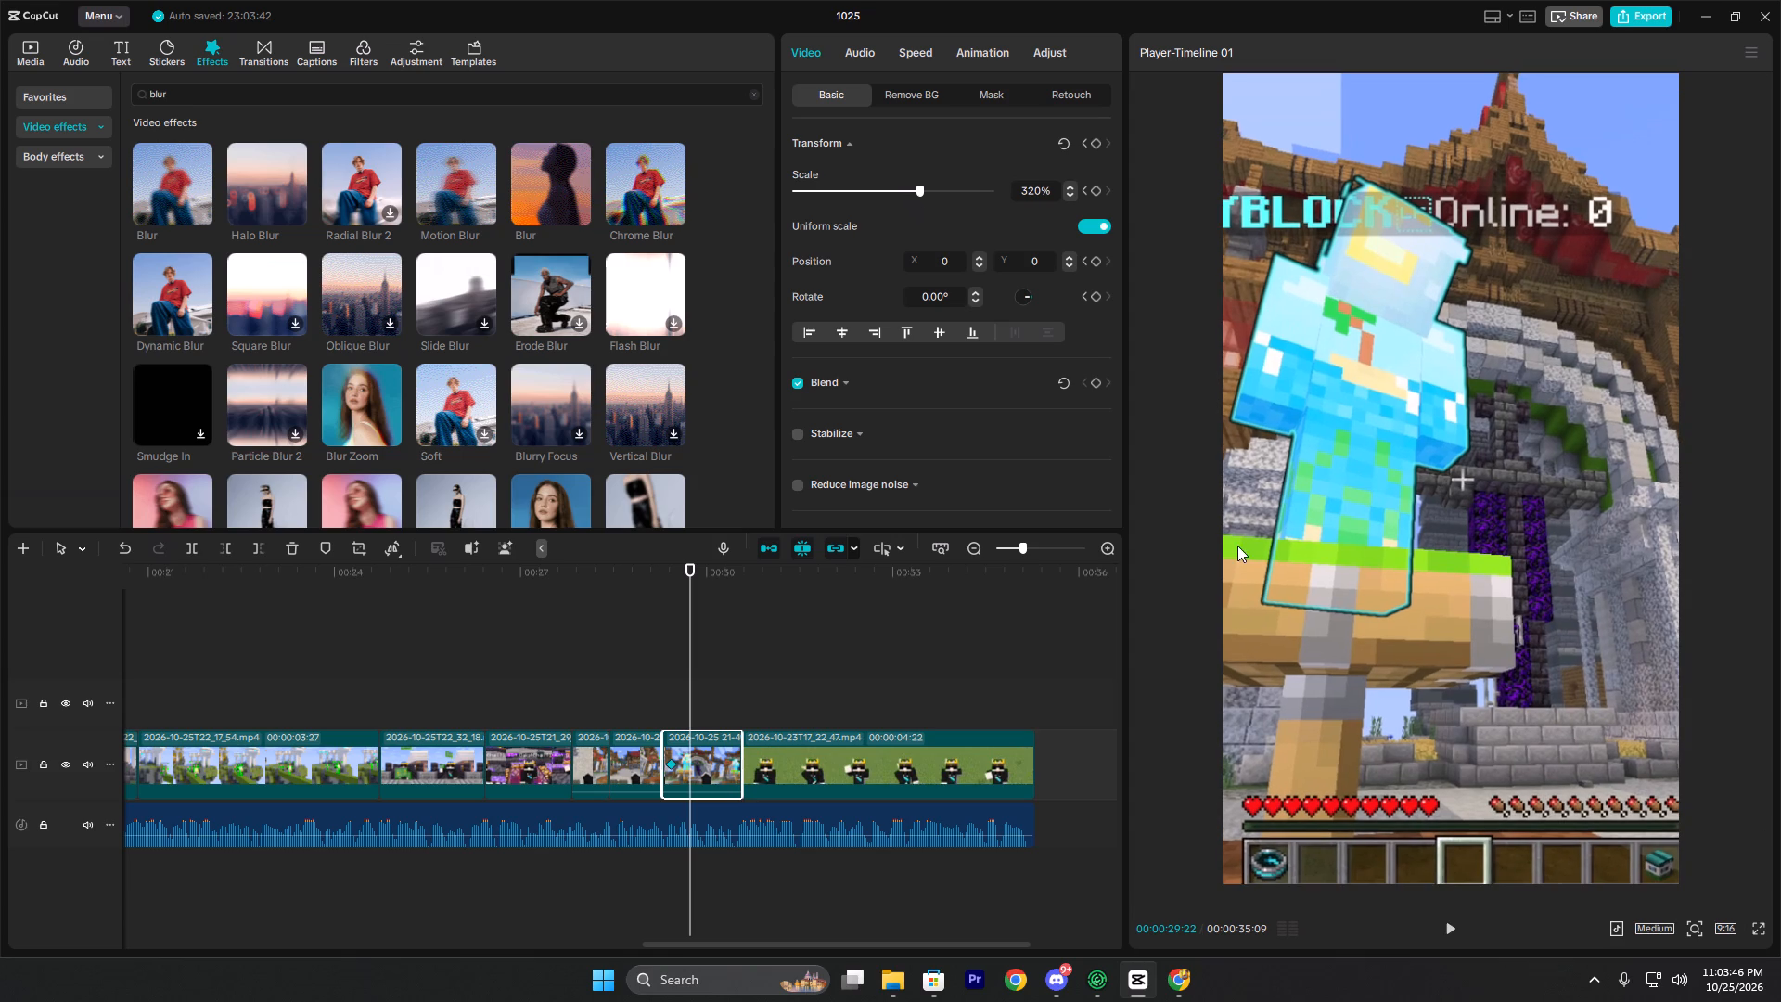
{"action": "left_click_drag", "start_coordinate": [1268, 572], "coordinate": [1279, 575]}
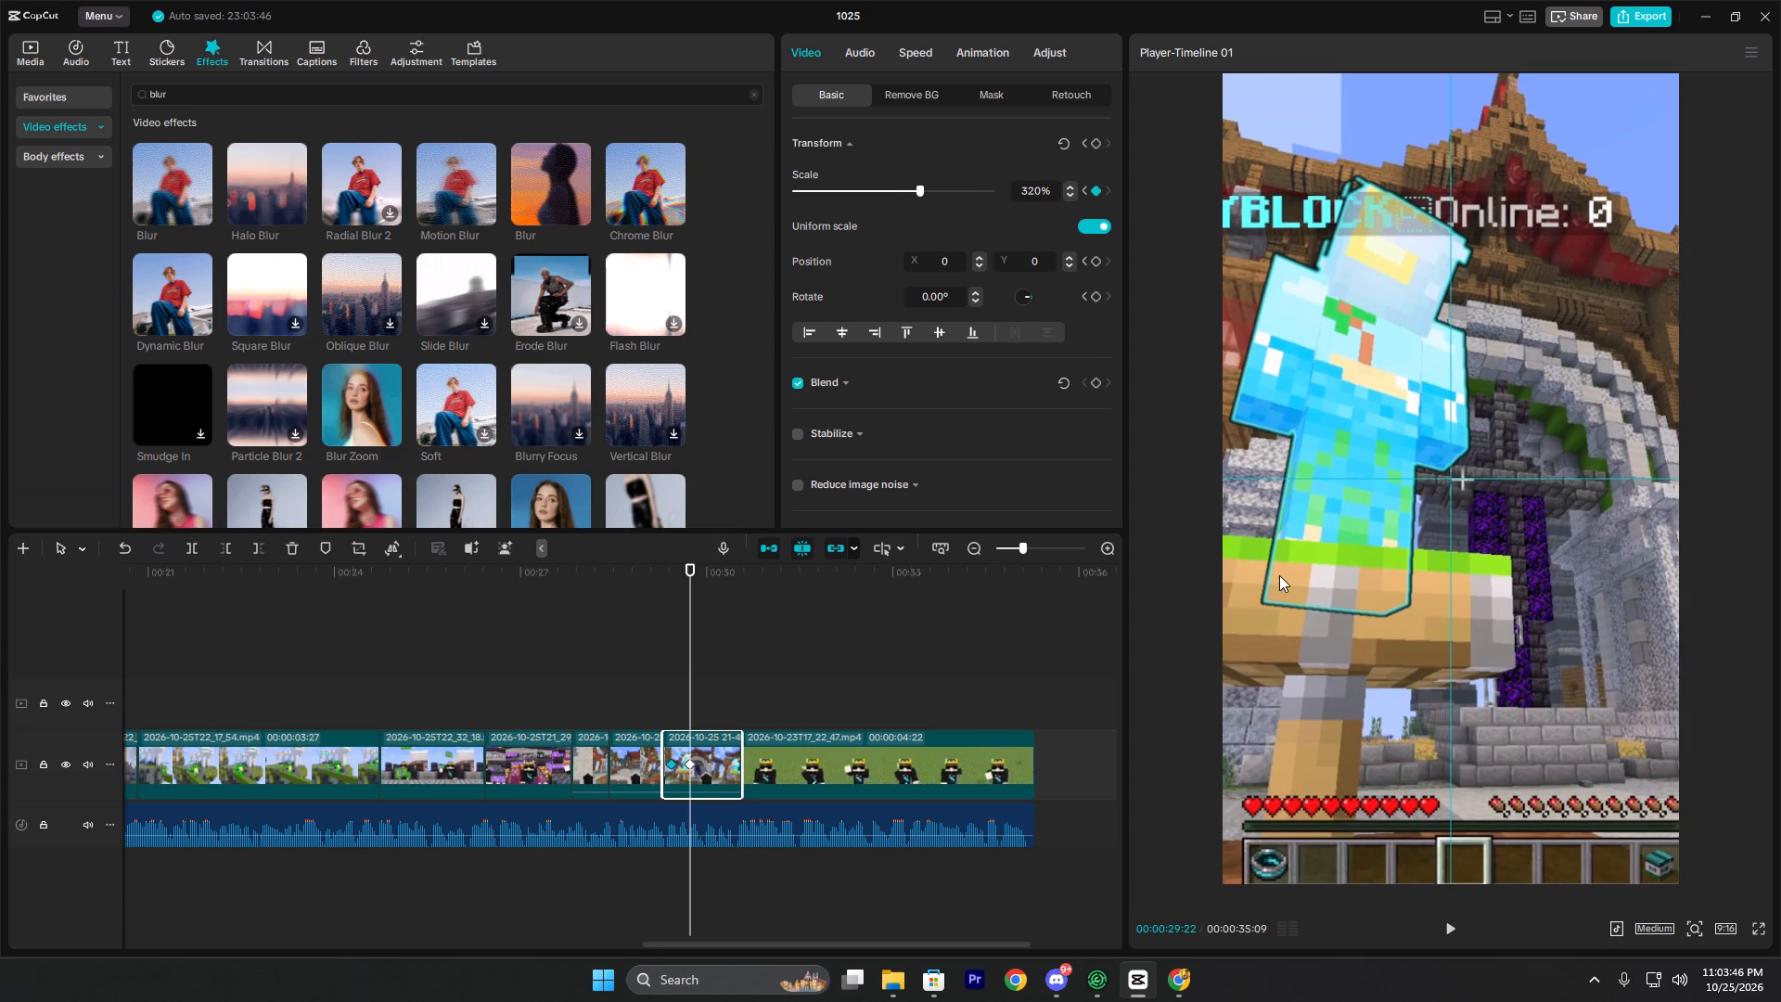
{"action": "left_click_drag", "start_coordinate": [1279, 575], "coordinate": [1318, 567]}
Apply the Cubic Out preset curve to the SKYBLOCK clip's keyframe at 00:00:29:22 and play back the zoom.
{"action": "left_click", "coordinate": [698, 763]}
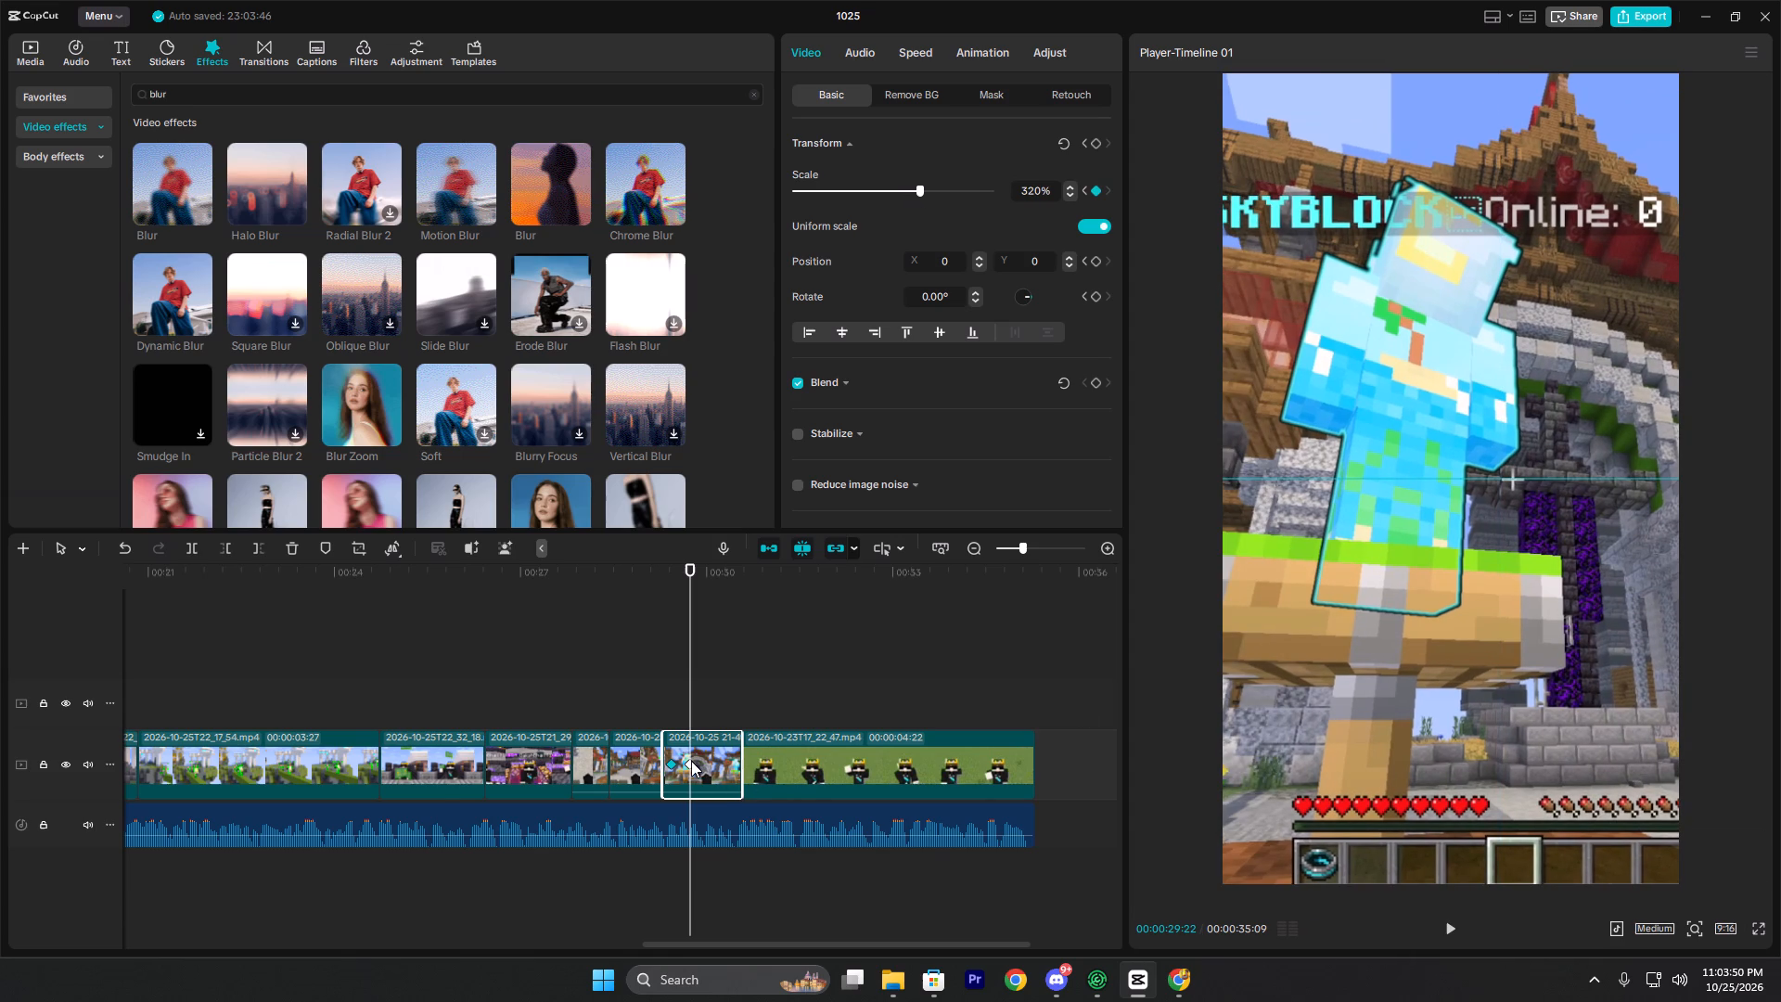
{"action": "left_click", "coordinate": [691, 761]}
{"action": "right_click", "coordinate": [691, 761]}
{"action": "left_click", "coordinate": [750, 852]}
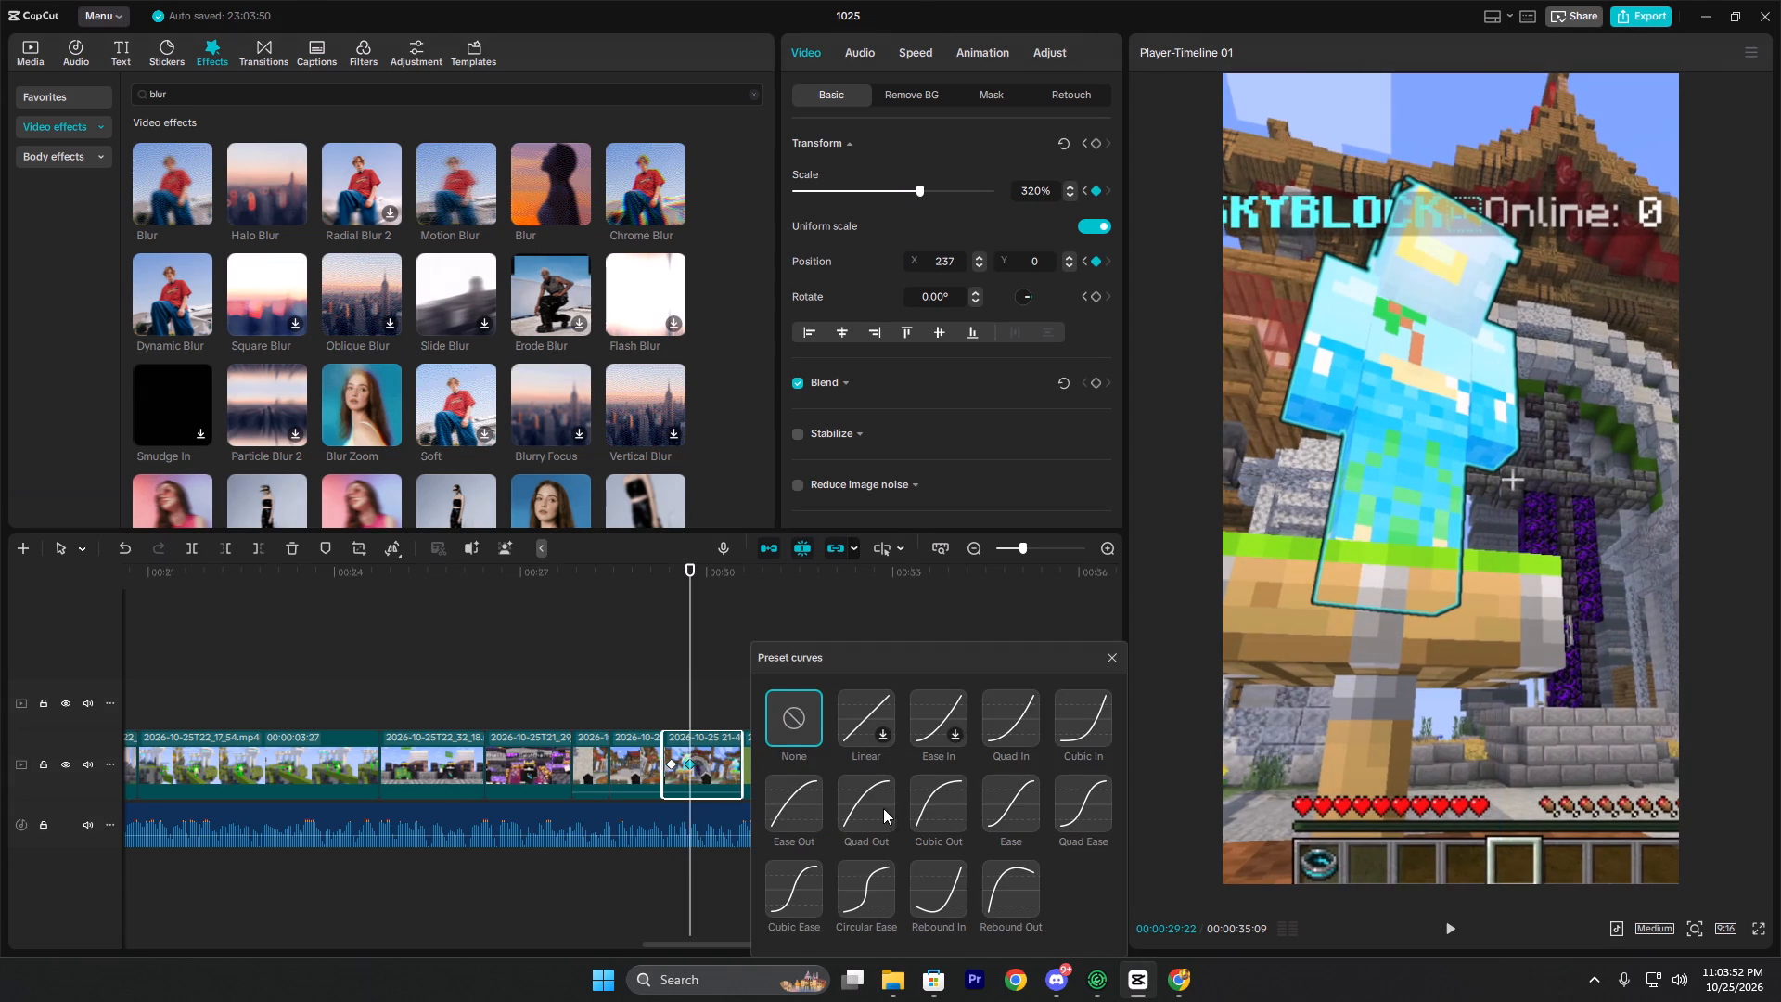
{"action": "left_click", "coordinate": [931, 794]}
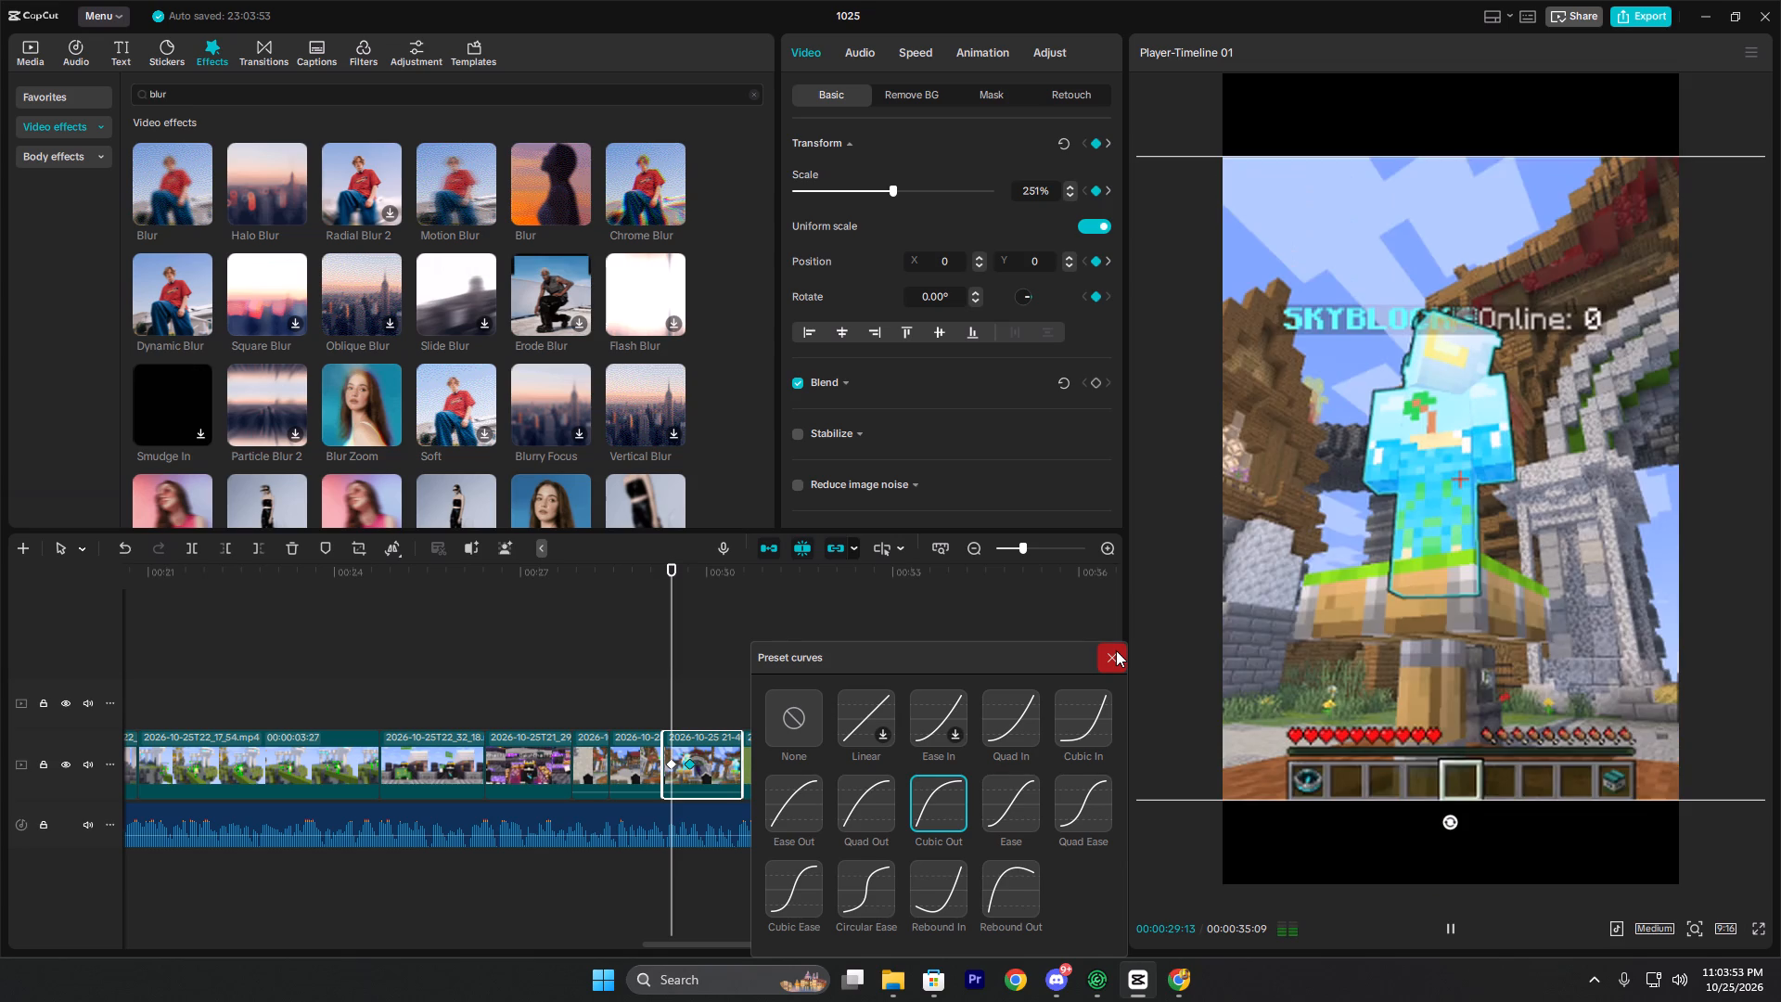
{"action": "left_click", "coordinate": [1116, 650]}
{"action": "key", "text": "space"}
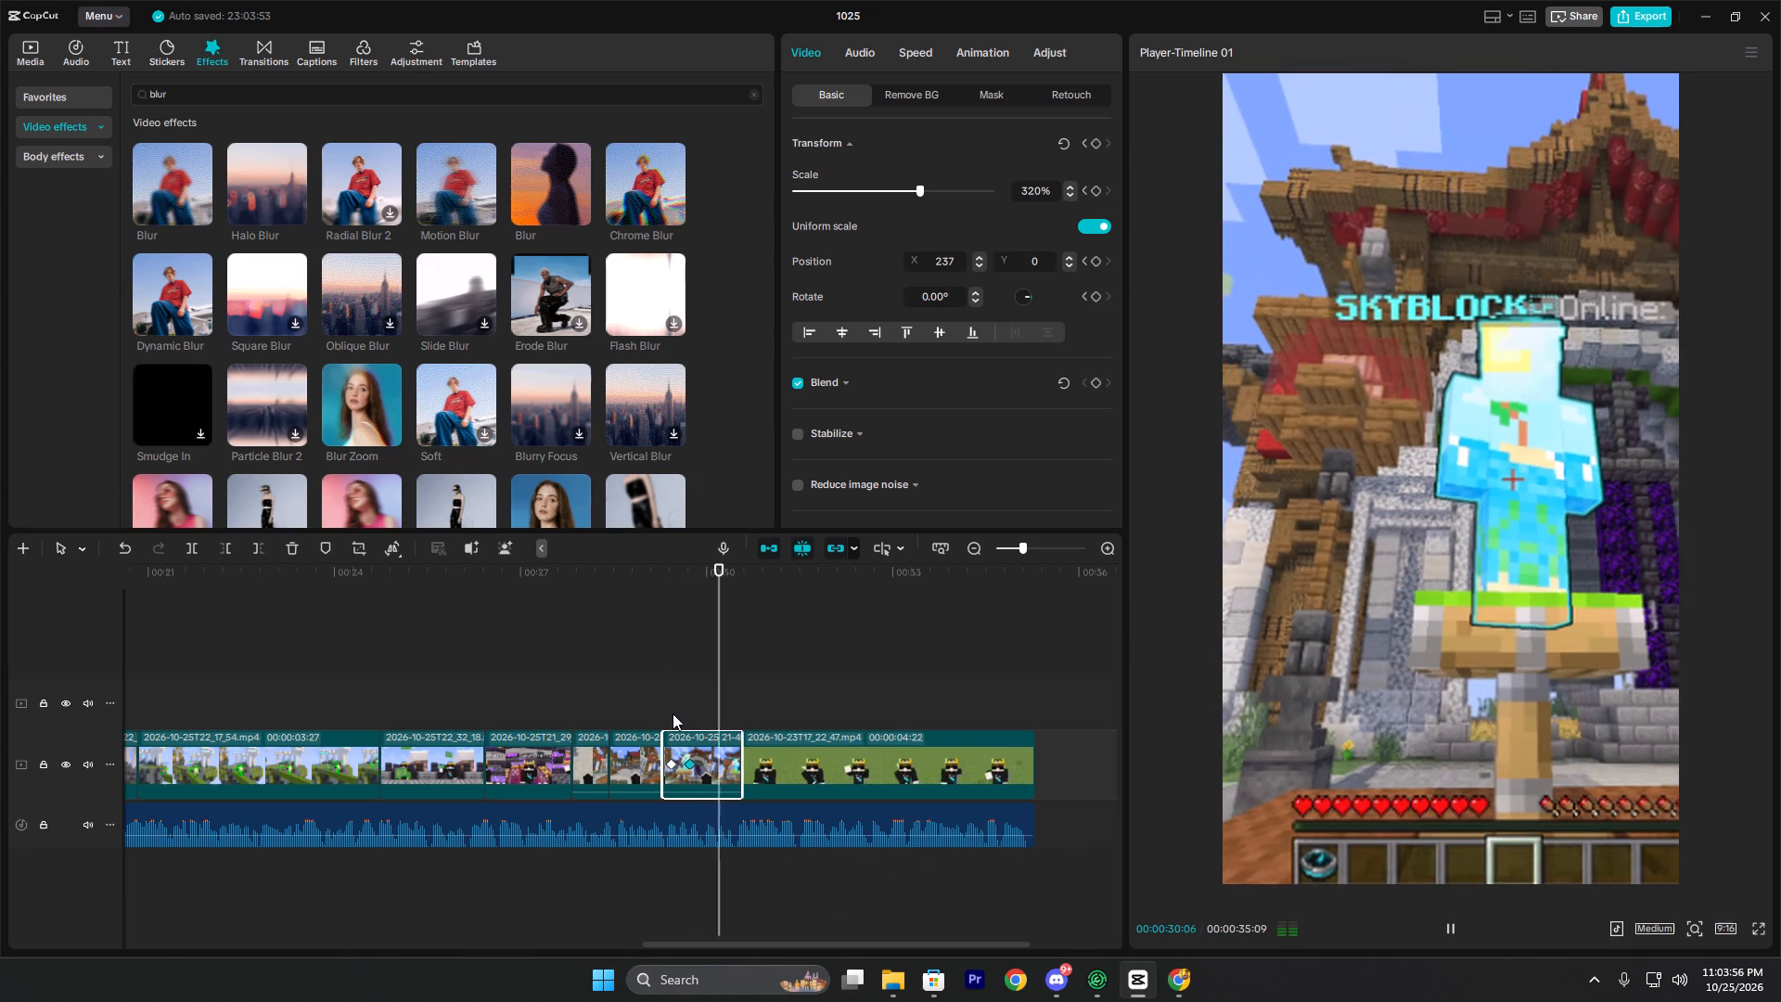
{"action": "key", "text": "space"}
Move the SKYBLOCK clip's first keyframe back to the start of the clip and play back the zoom.
{"action": "left_click", "coordinate": [673, 705]}
{"action": "left_click", "coordinate": [665, 702]}
{"action": "left_click", "coordinate": [690, 764]}
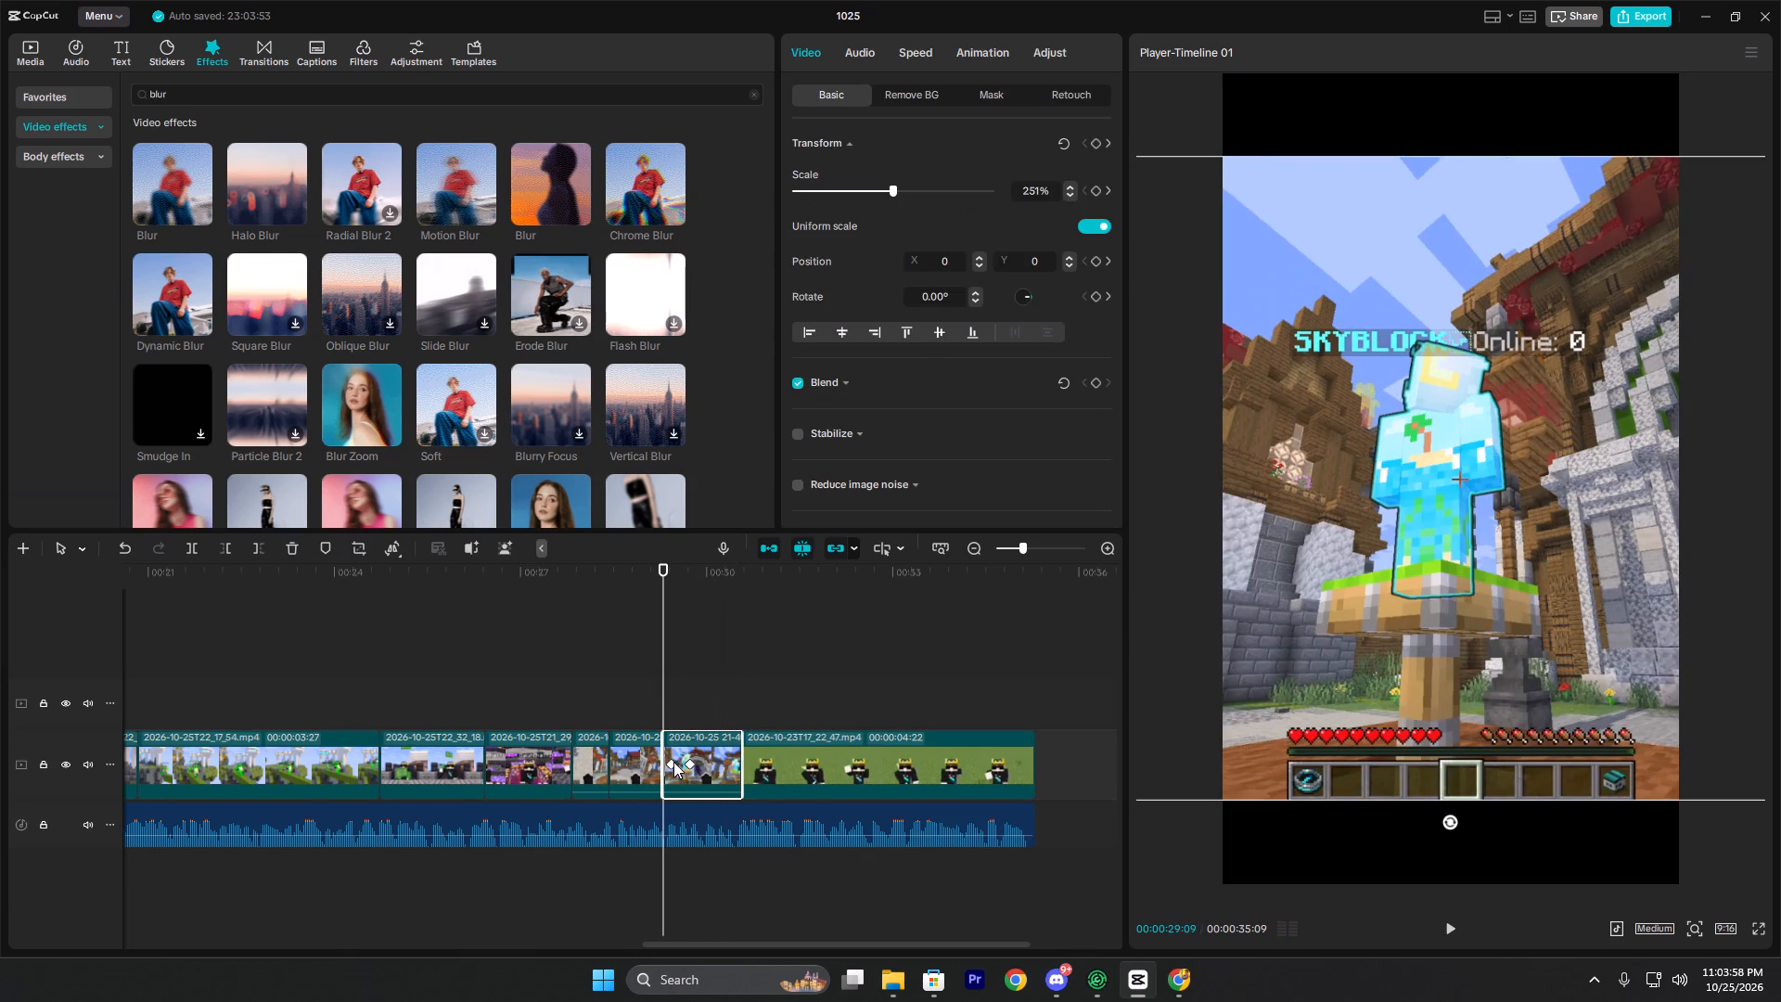
{"action": "left_click_drag", "start_coordinate": [673, 762], "coordinate": [641, 762]}
{"action": "key", "text": "space"}
{"action": "key", "text": "space"}
{"action": "left_click", "coordinate": [668, 723]}
{"action": "key", "text": "space"}
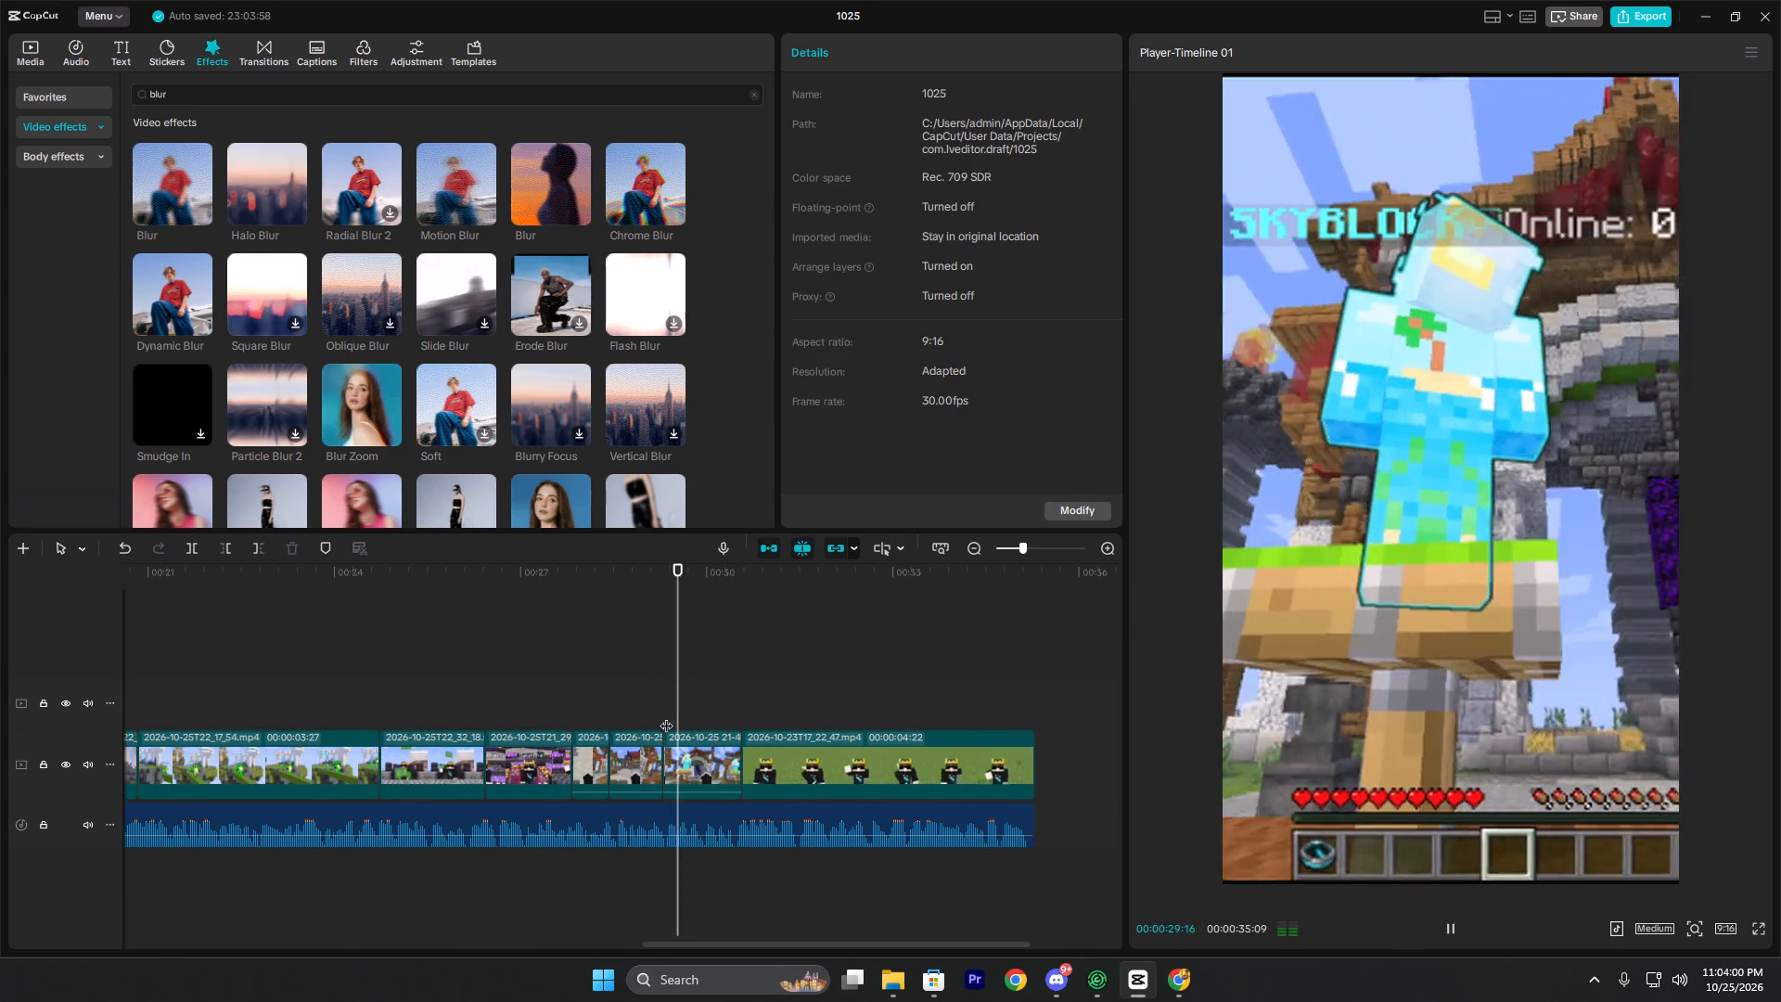
{"action": "key", "text": "space"}
{"action": "left_click", "coordinate": [666, 707]}
{"action": "key", "text": "space"}
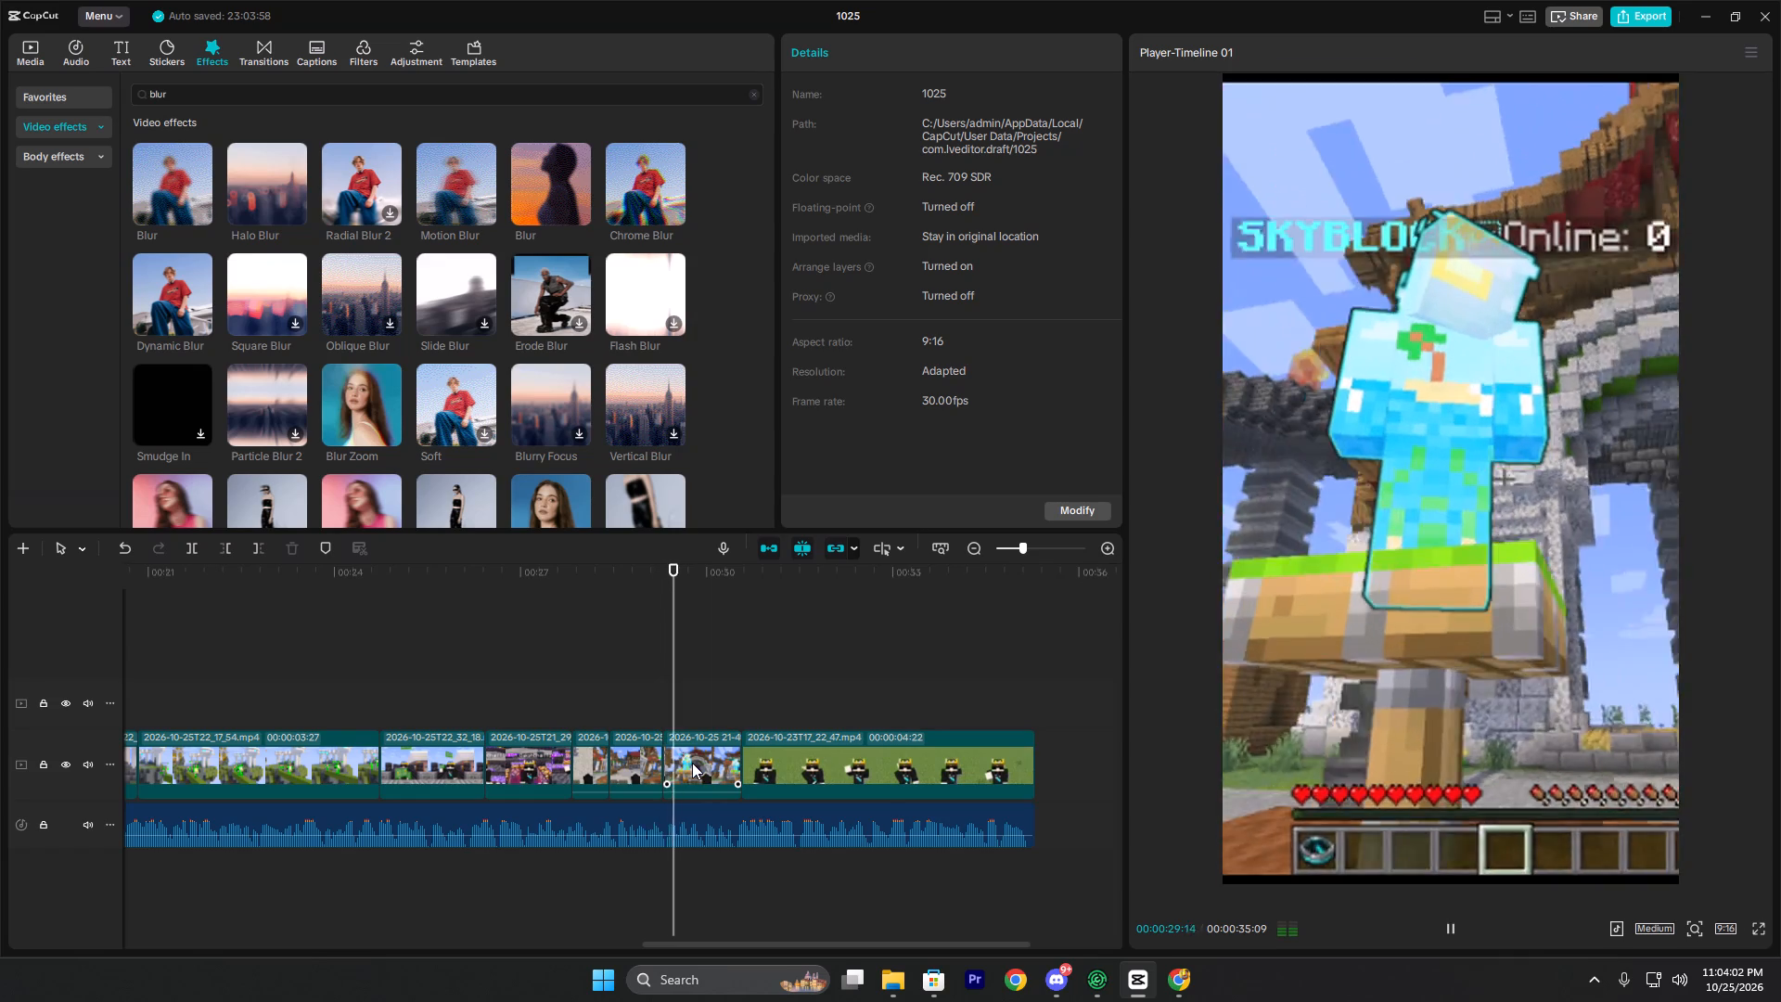
{"action": "key", "text": "space"}
Set the scale at the SKYBLOCK clip's 00:00:29:22 keyframe to 300% and play back the zoom.
{"action": "left_click", "coordinate": [695, 763]}
{"action": "left_click", "coordinate": [692, 763]}
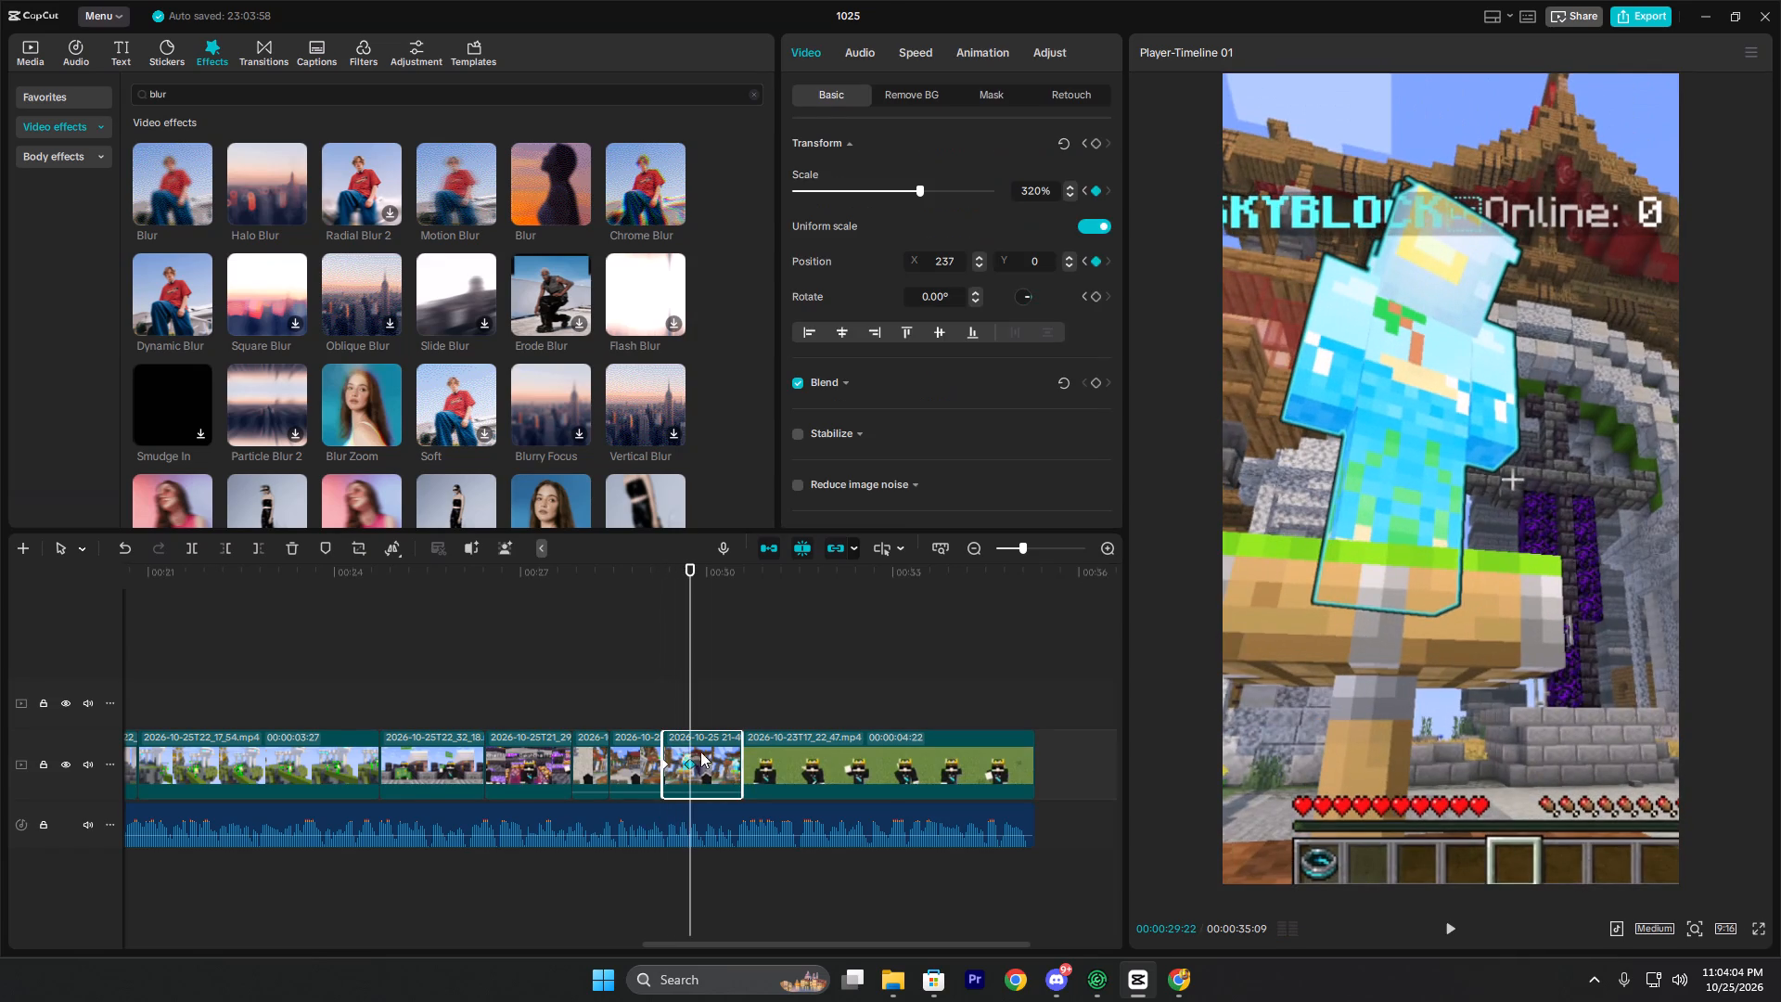
{"action": "left_click_drag", "start_coordinate": [1044, 188], "coordinate": [1011, 188]}
{"action": "type", "text": "300"}
{"action": "key", "text": "Return"}
{"action": "left_click", "coordinate": [667, 705]}
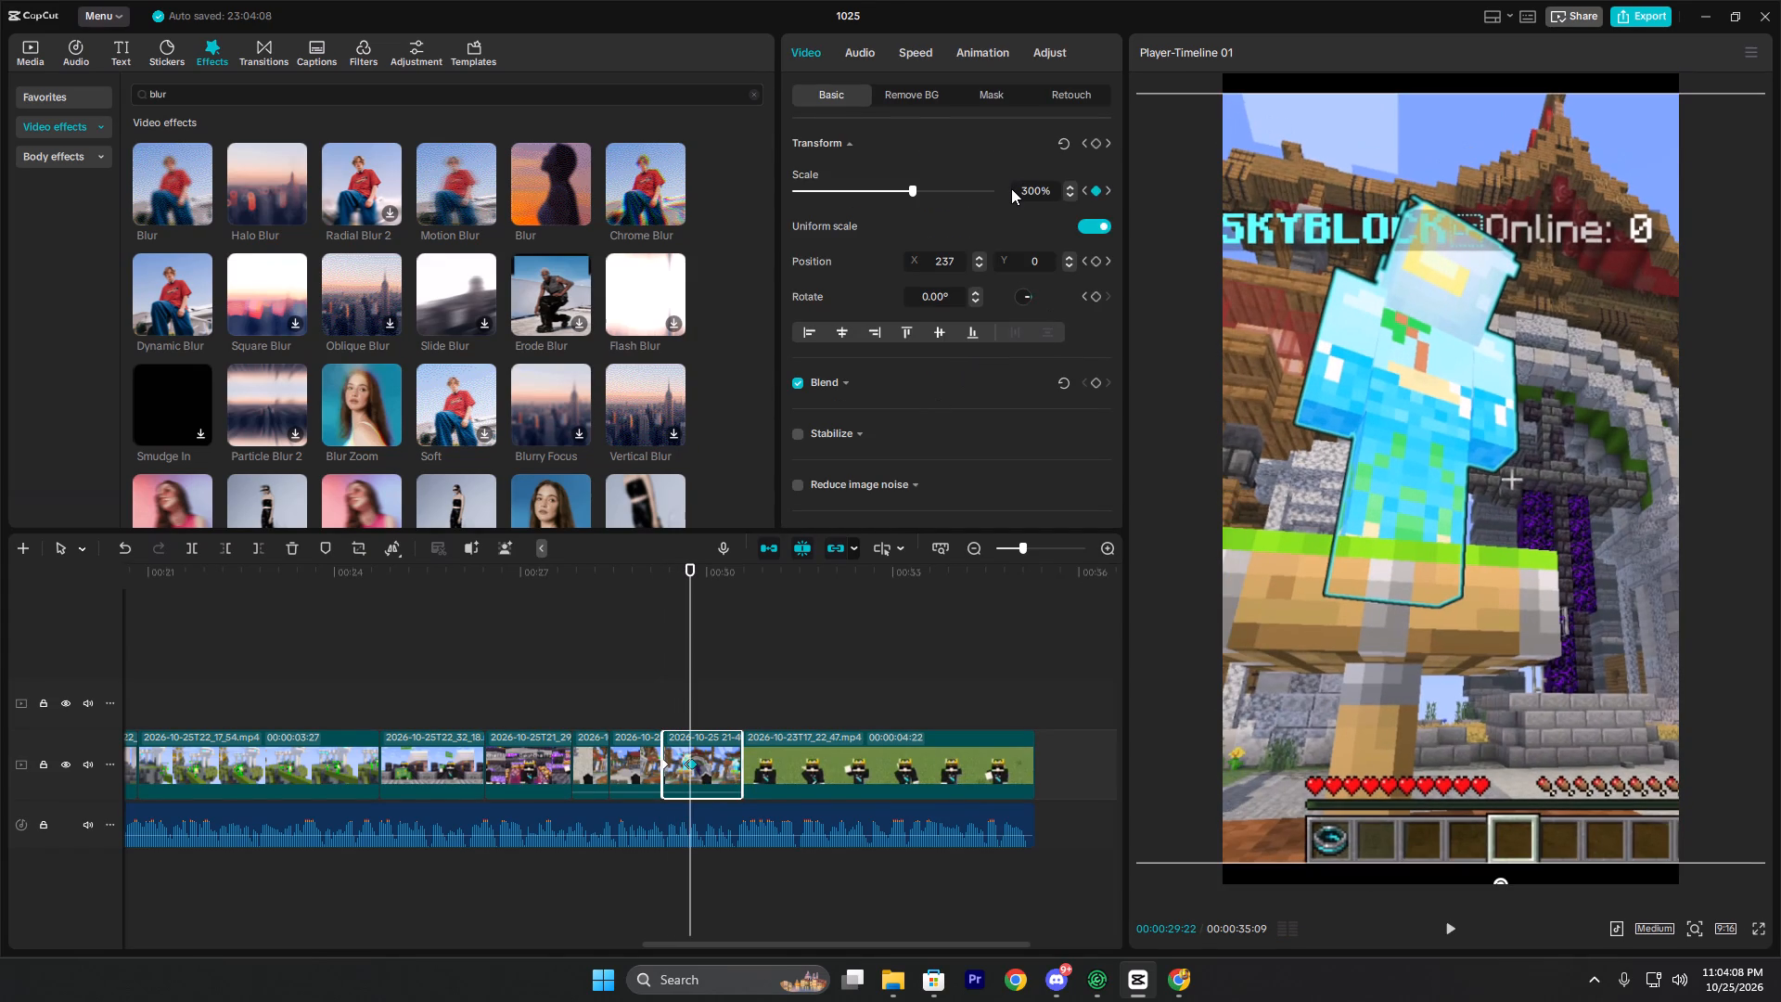
{"action": "key", "text": "space"}
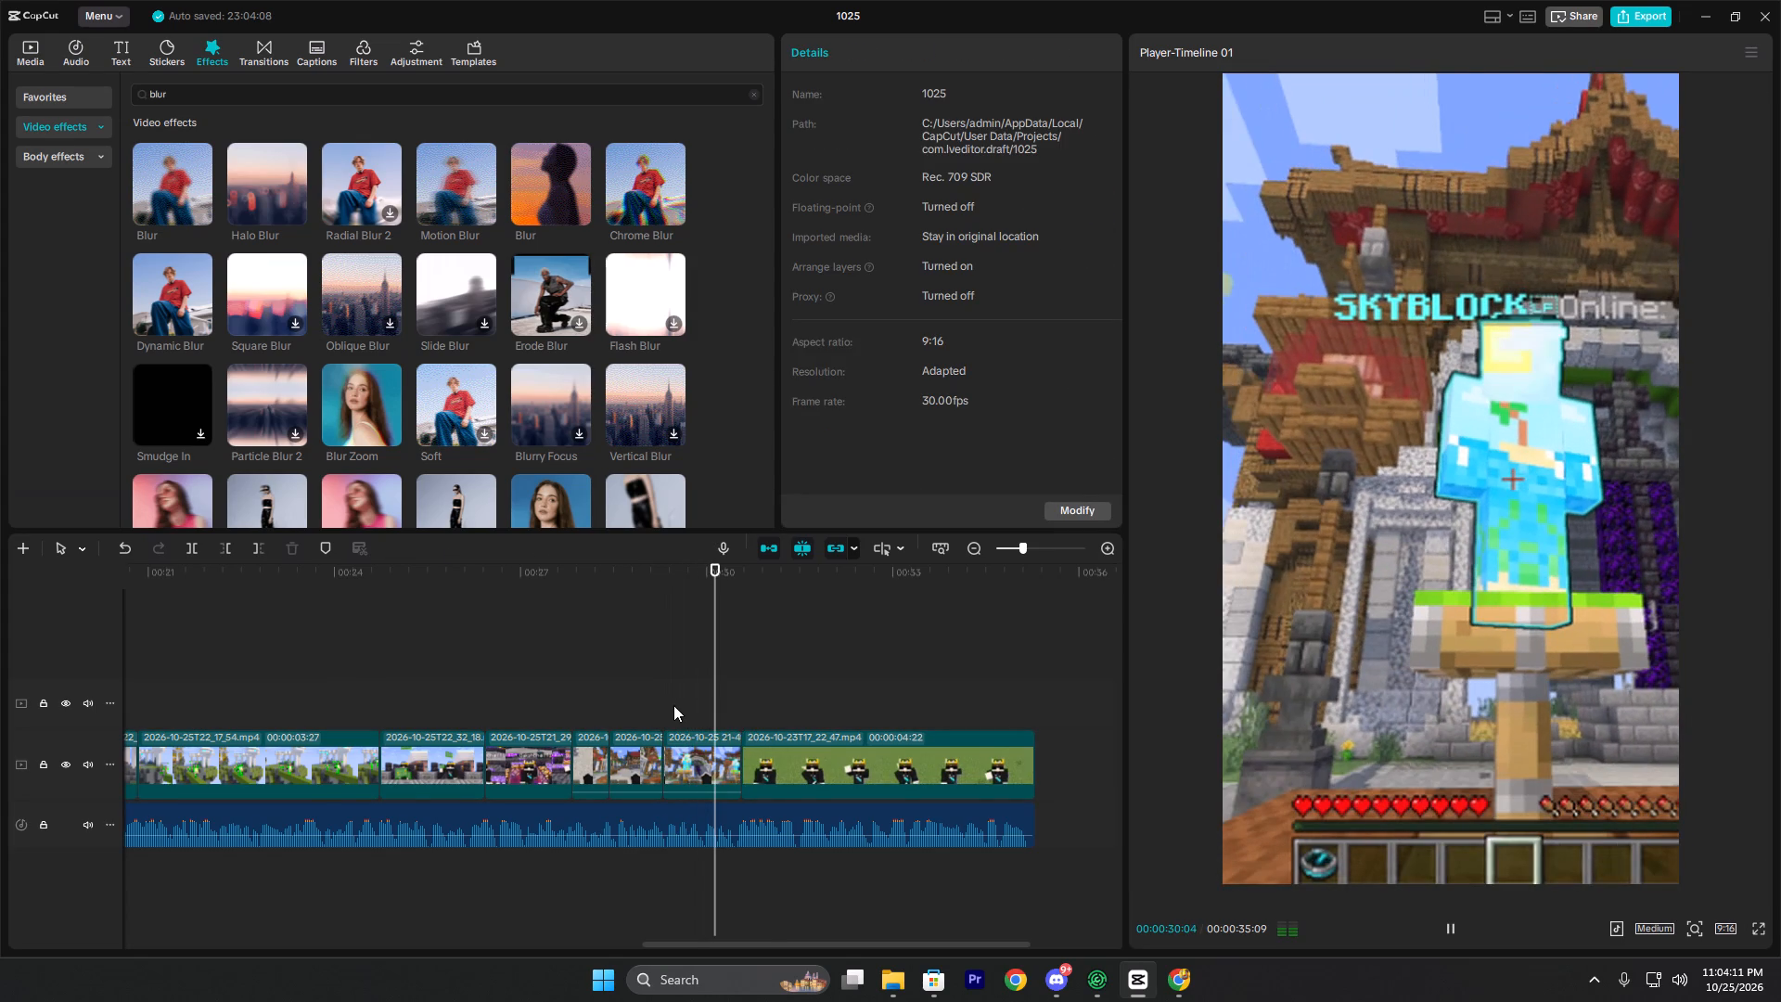
{"action": "key", "text": "space"}
Trim the beginning of the final grass-field clip up to 00:00:30:19 and play the clip through.
{"action": "left_click", "coordinate": [746, 692]}
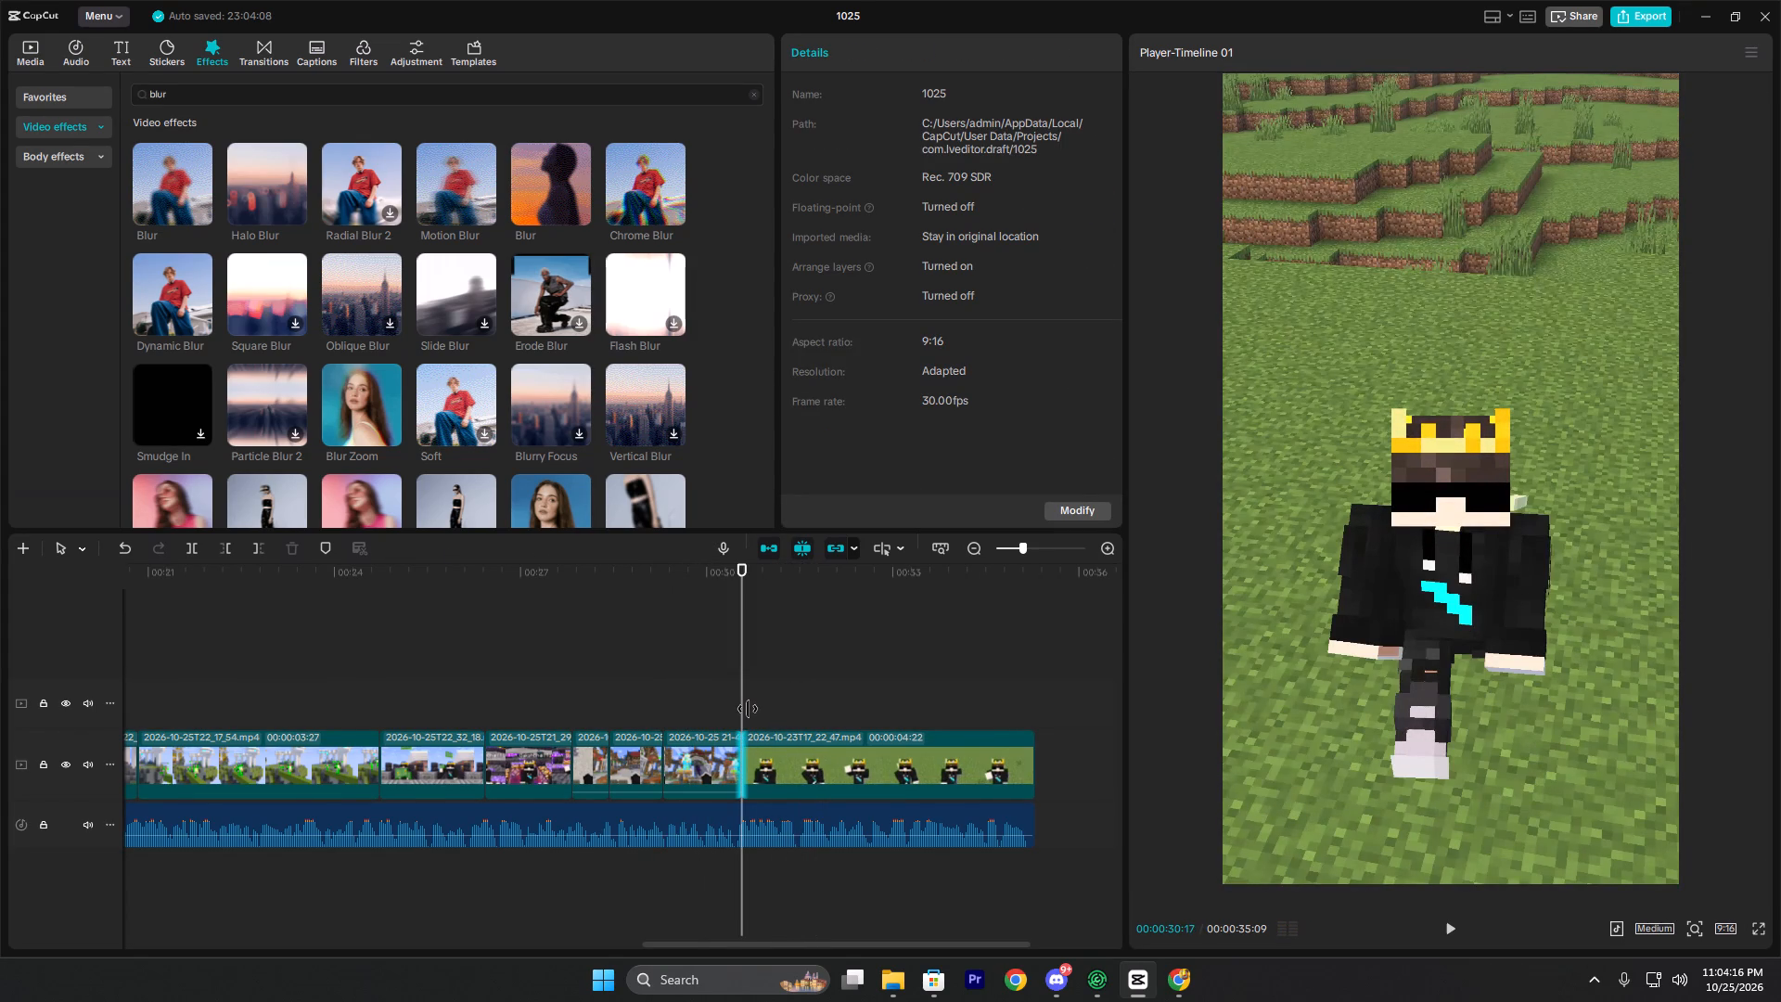
{"action": "left_click", "coordinate": [748, 709]}
{"action": "left_click", "coordinate": [737, 707]}
{"action": "key", "text": "space"}
{"action": "key", "text": "space"}
{"action": "left_click", "coordinate": [743, 702]}
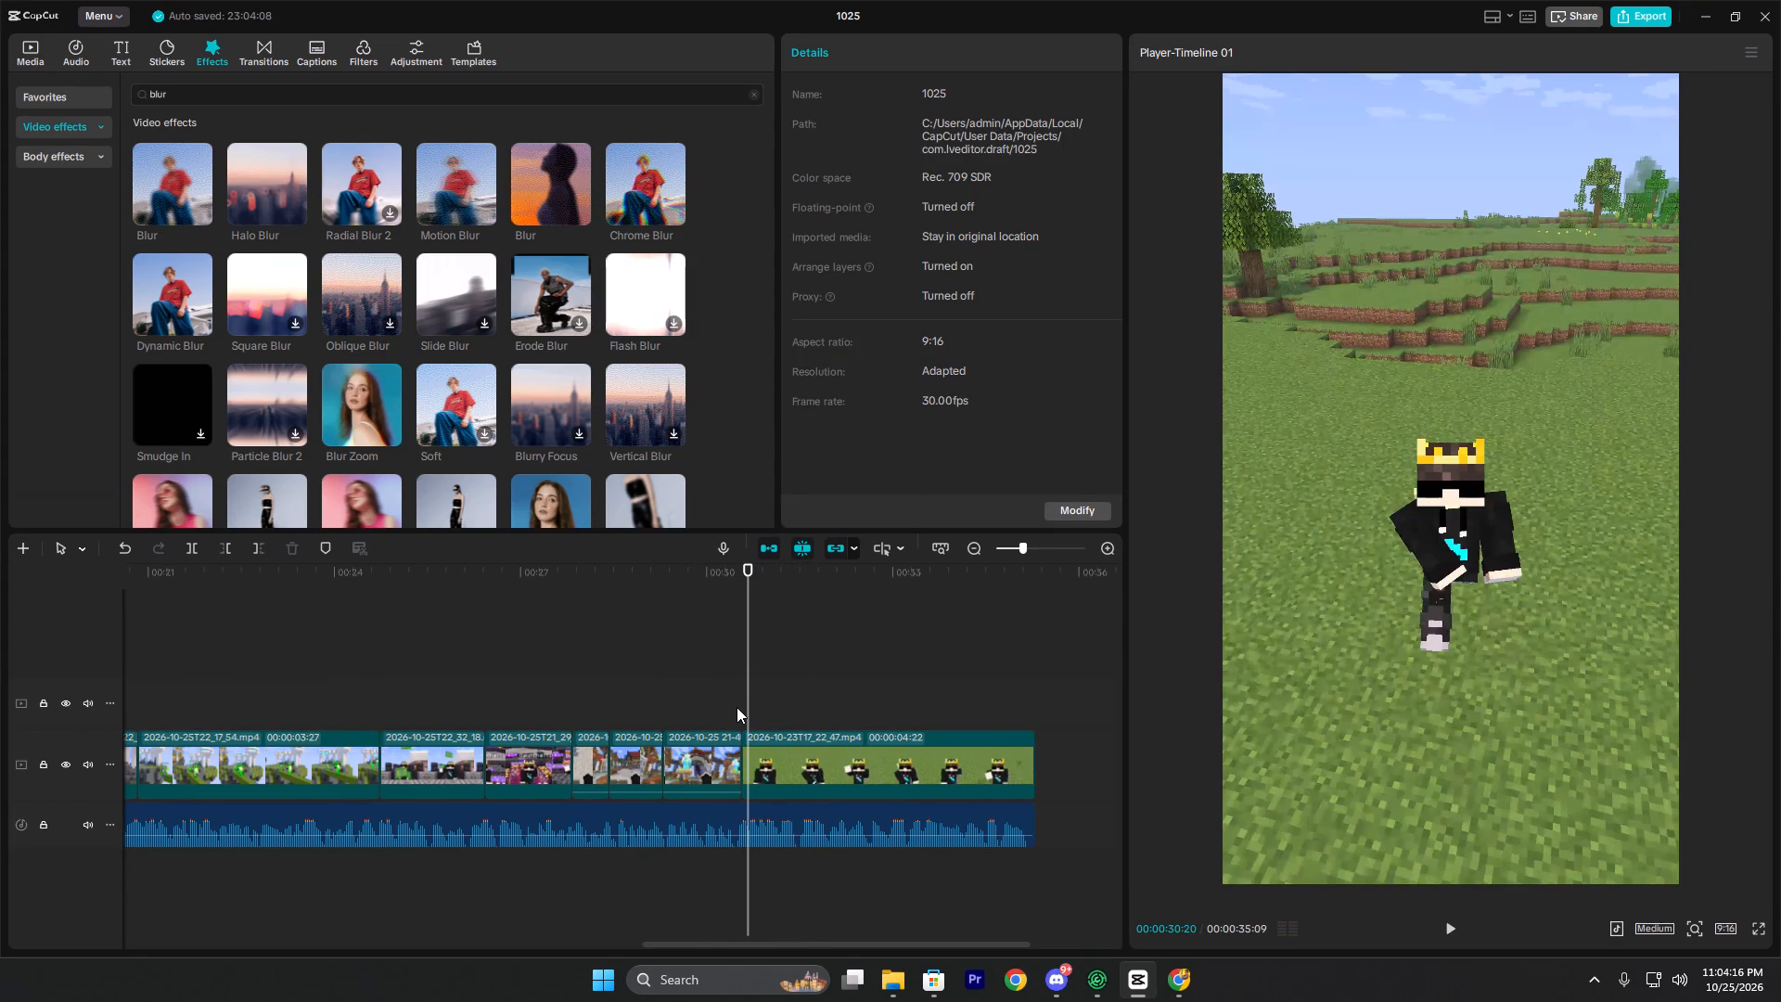
{"action": "key", "text": "Right"}
{"action": "key", "text": "Right"}
{"action": "key", "text": "q"}
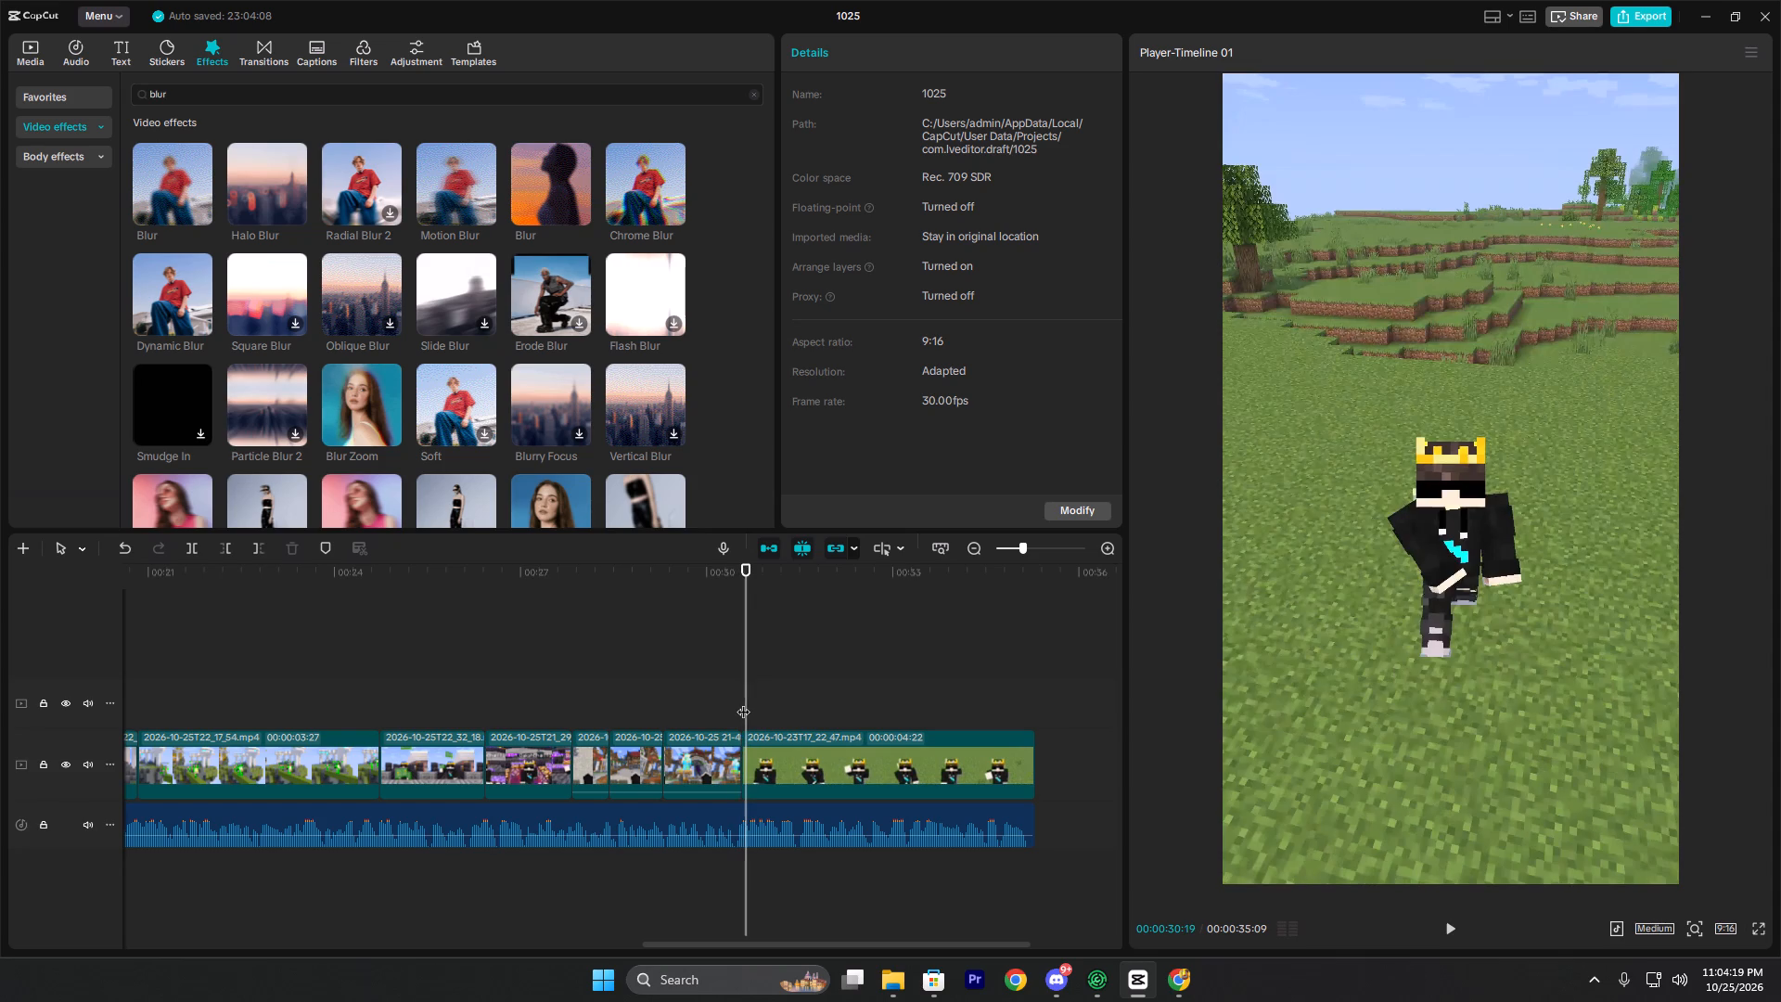
{"action": "key", "text": "space"}
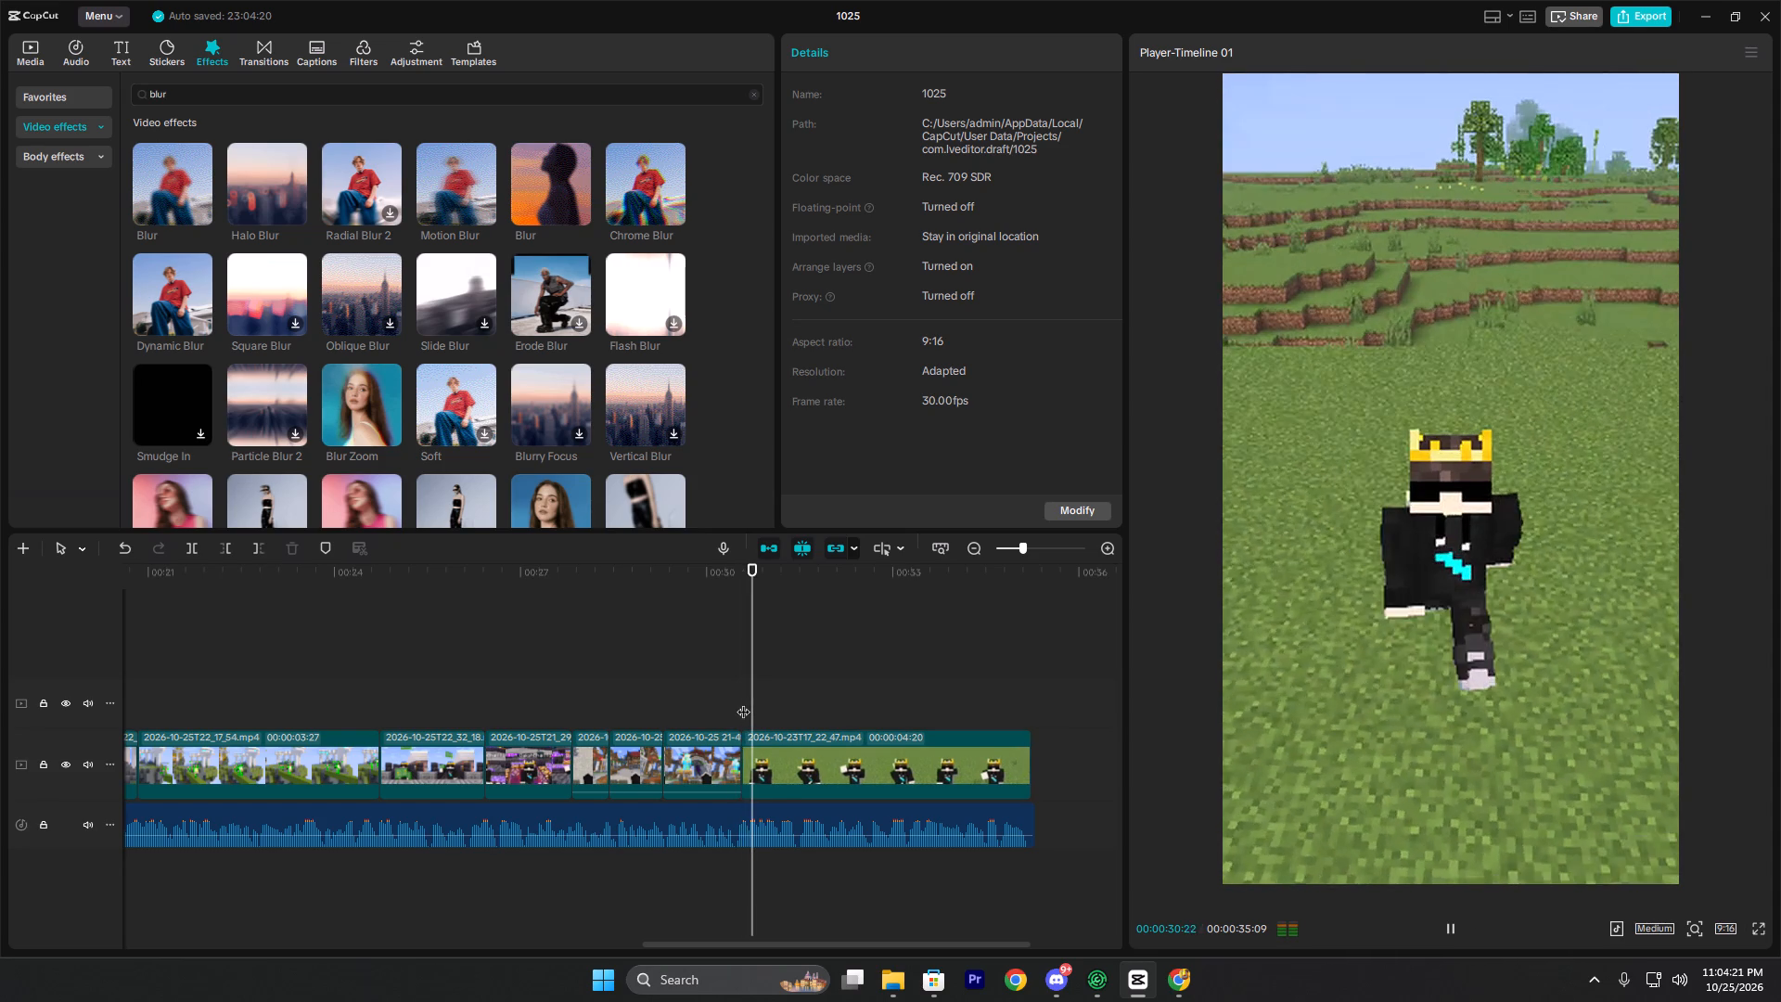
{"action": "key", "text": "space"}
Combine the LIFESTEAL, EARTH and SKYBLOCK clips into one compound clip and duplicate it onto the track above.
{"action": "left_click", "coordinate": [837, 693]}
{"action": "left_click_drag", "start_coordinate": [837, 693], "coordinate": [641, 700]}
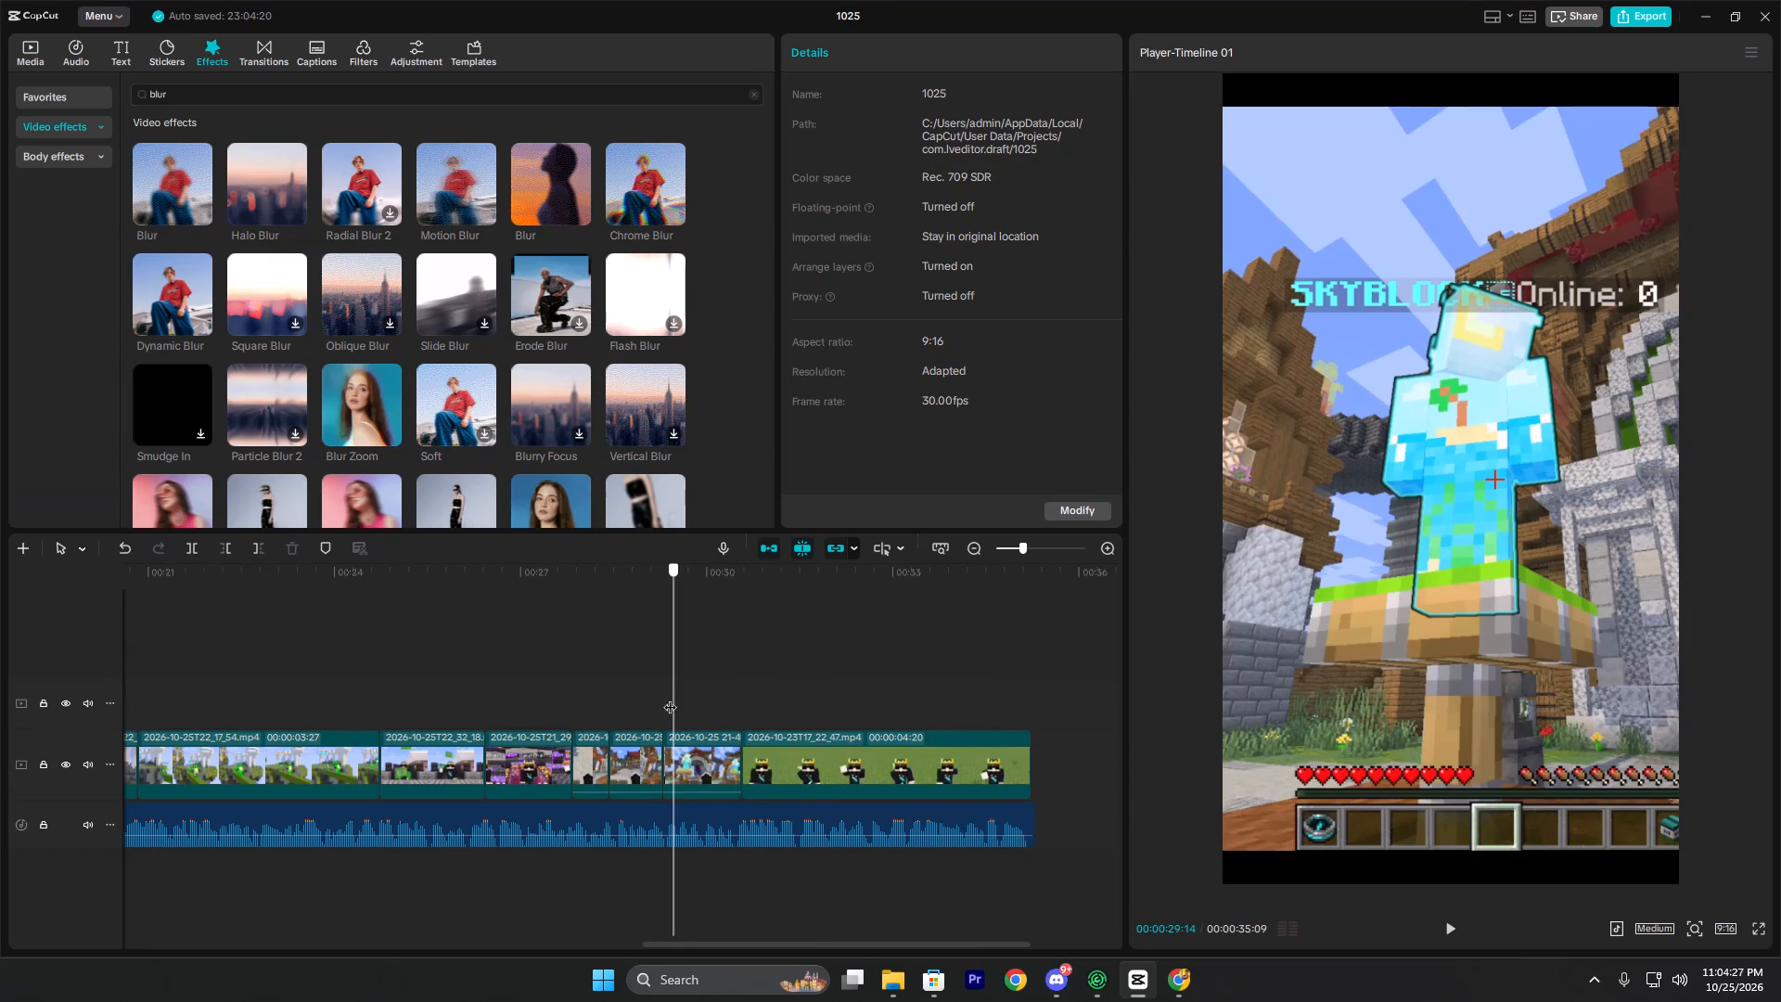
{"action": "left_click_drag", "start_coordinate": [596, 713], "coordinate": [688, 769]}
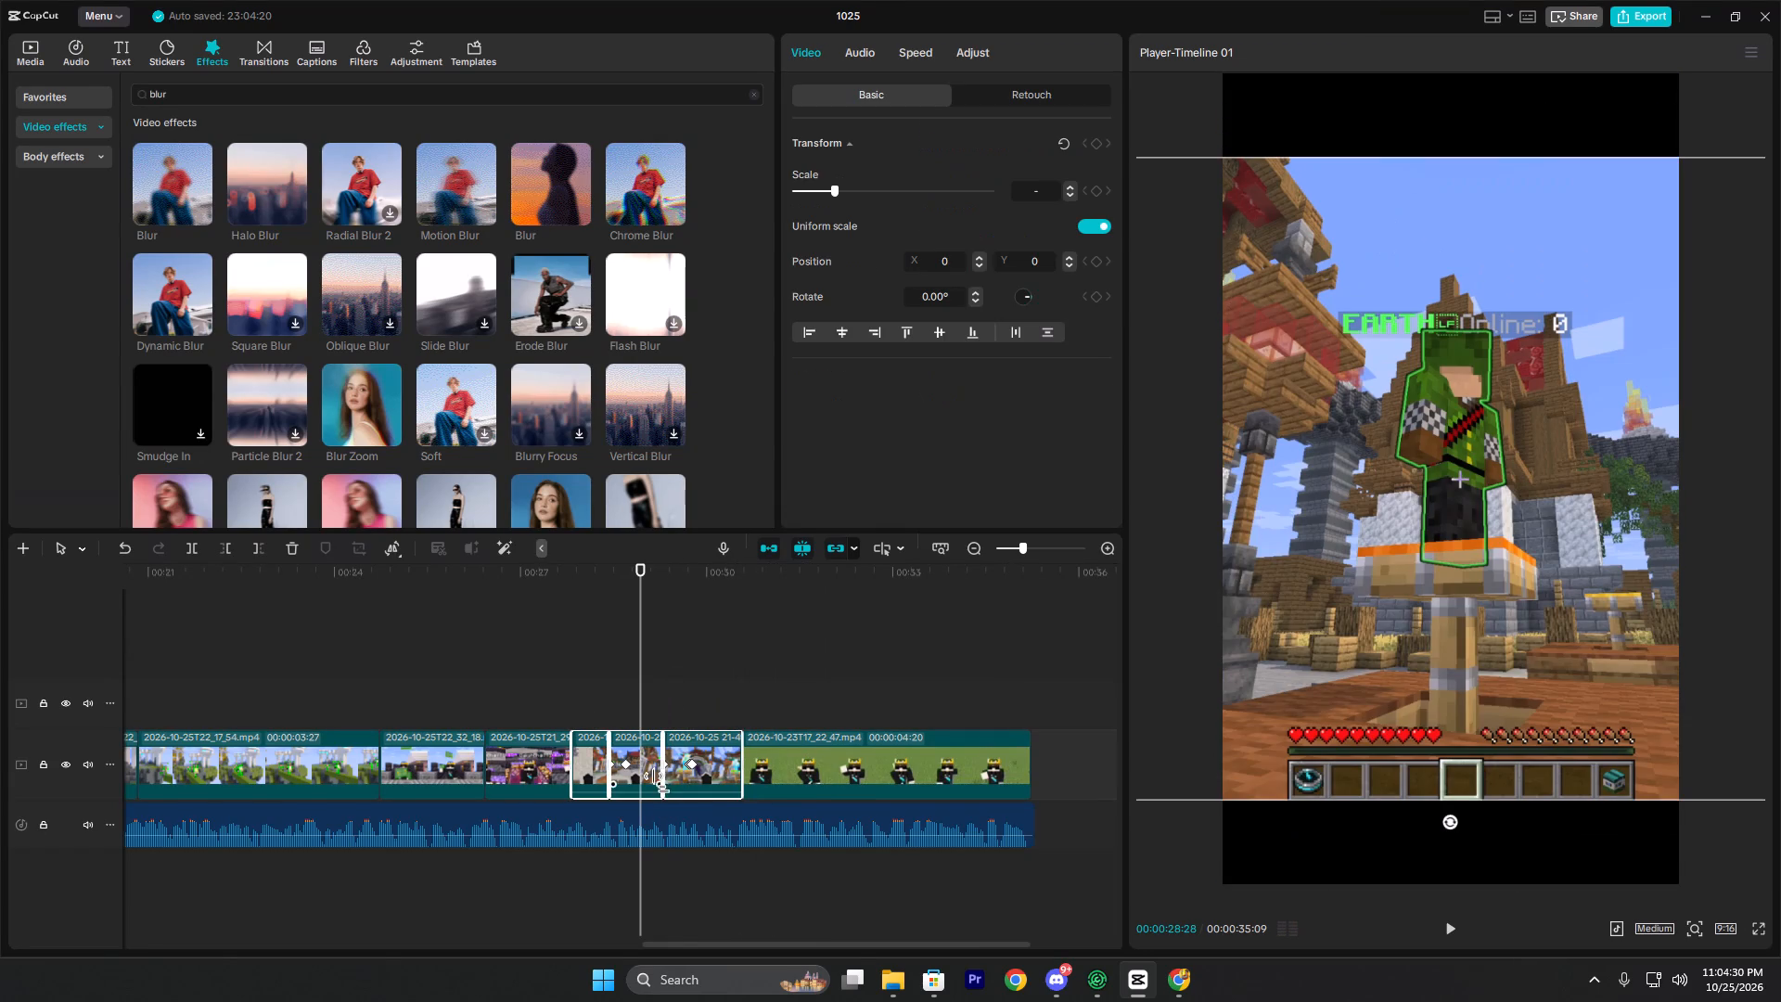
{"action": "key", "text": "alt+g"}
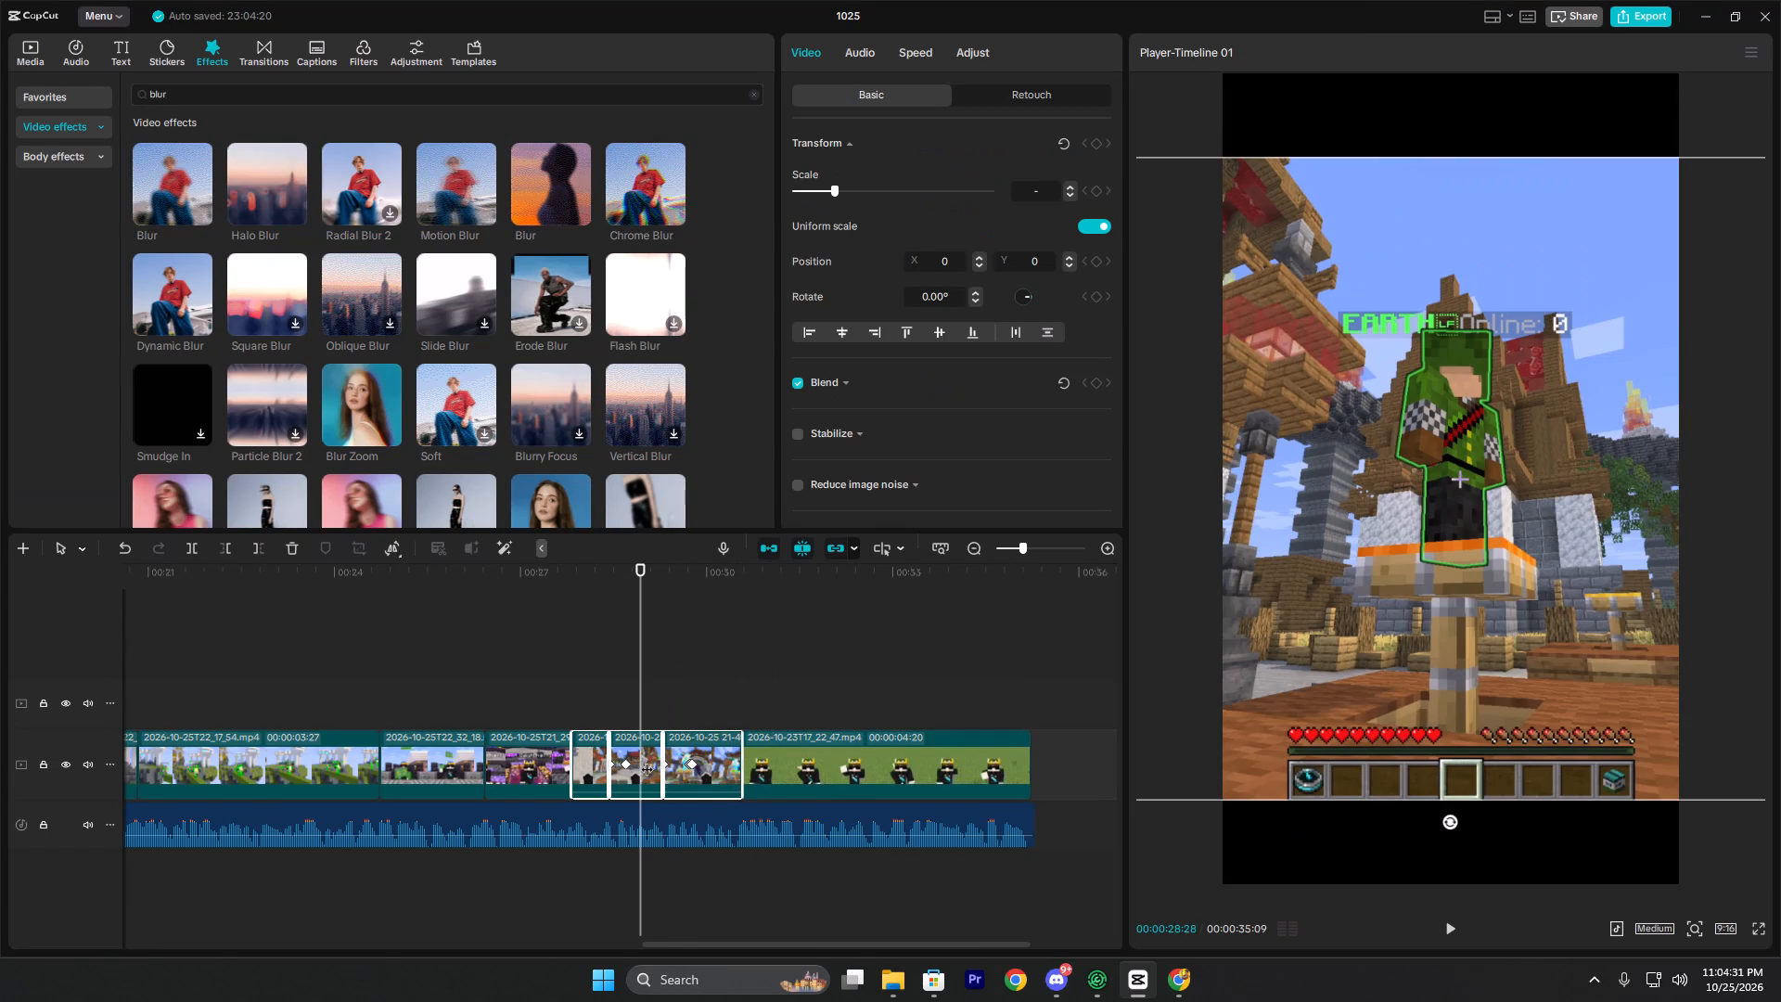
{"action": "left_click_drag", "start_coordinate": [661, 776], "coordinate": [660, 712], "text": "alt"}
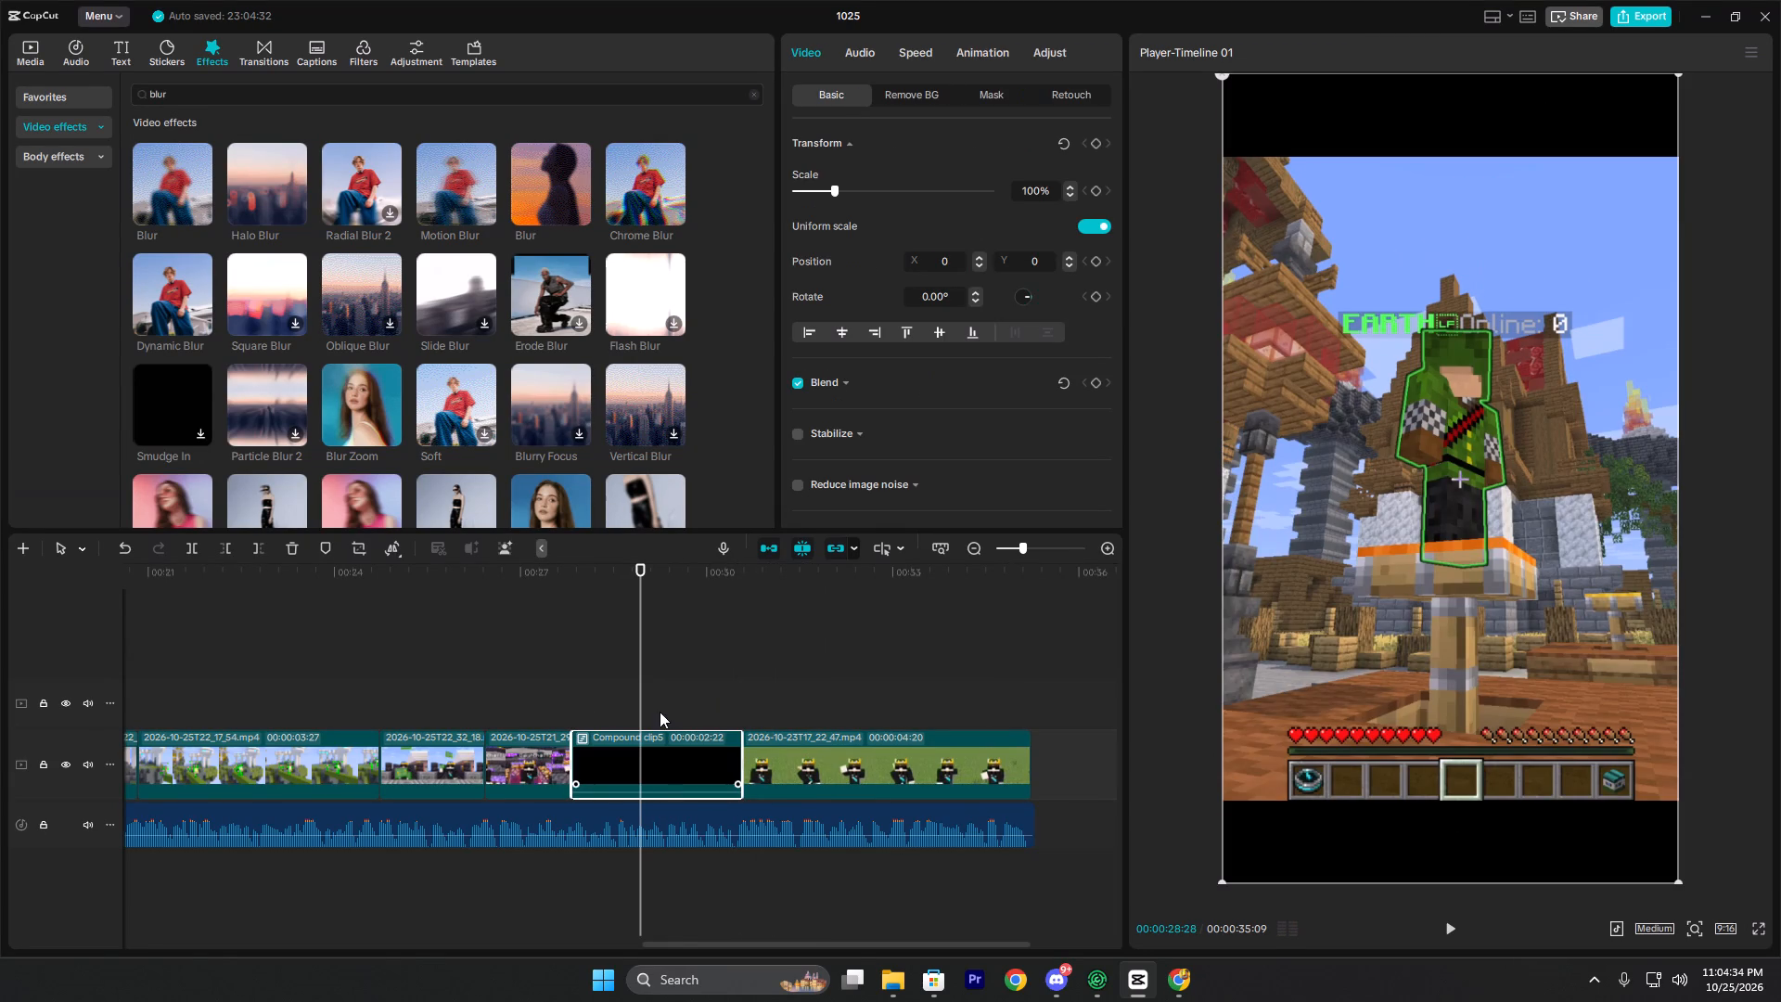
{"action": "left_click_drag", "start_coordinate": [660, 712], "coordinate": [660, 697], "text": "alt"}
Apply the first Blur video effect to the compound clip on the main track and play from its start.
{"action": "left_click", "coordinate": [634, 745]}
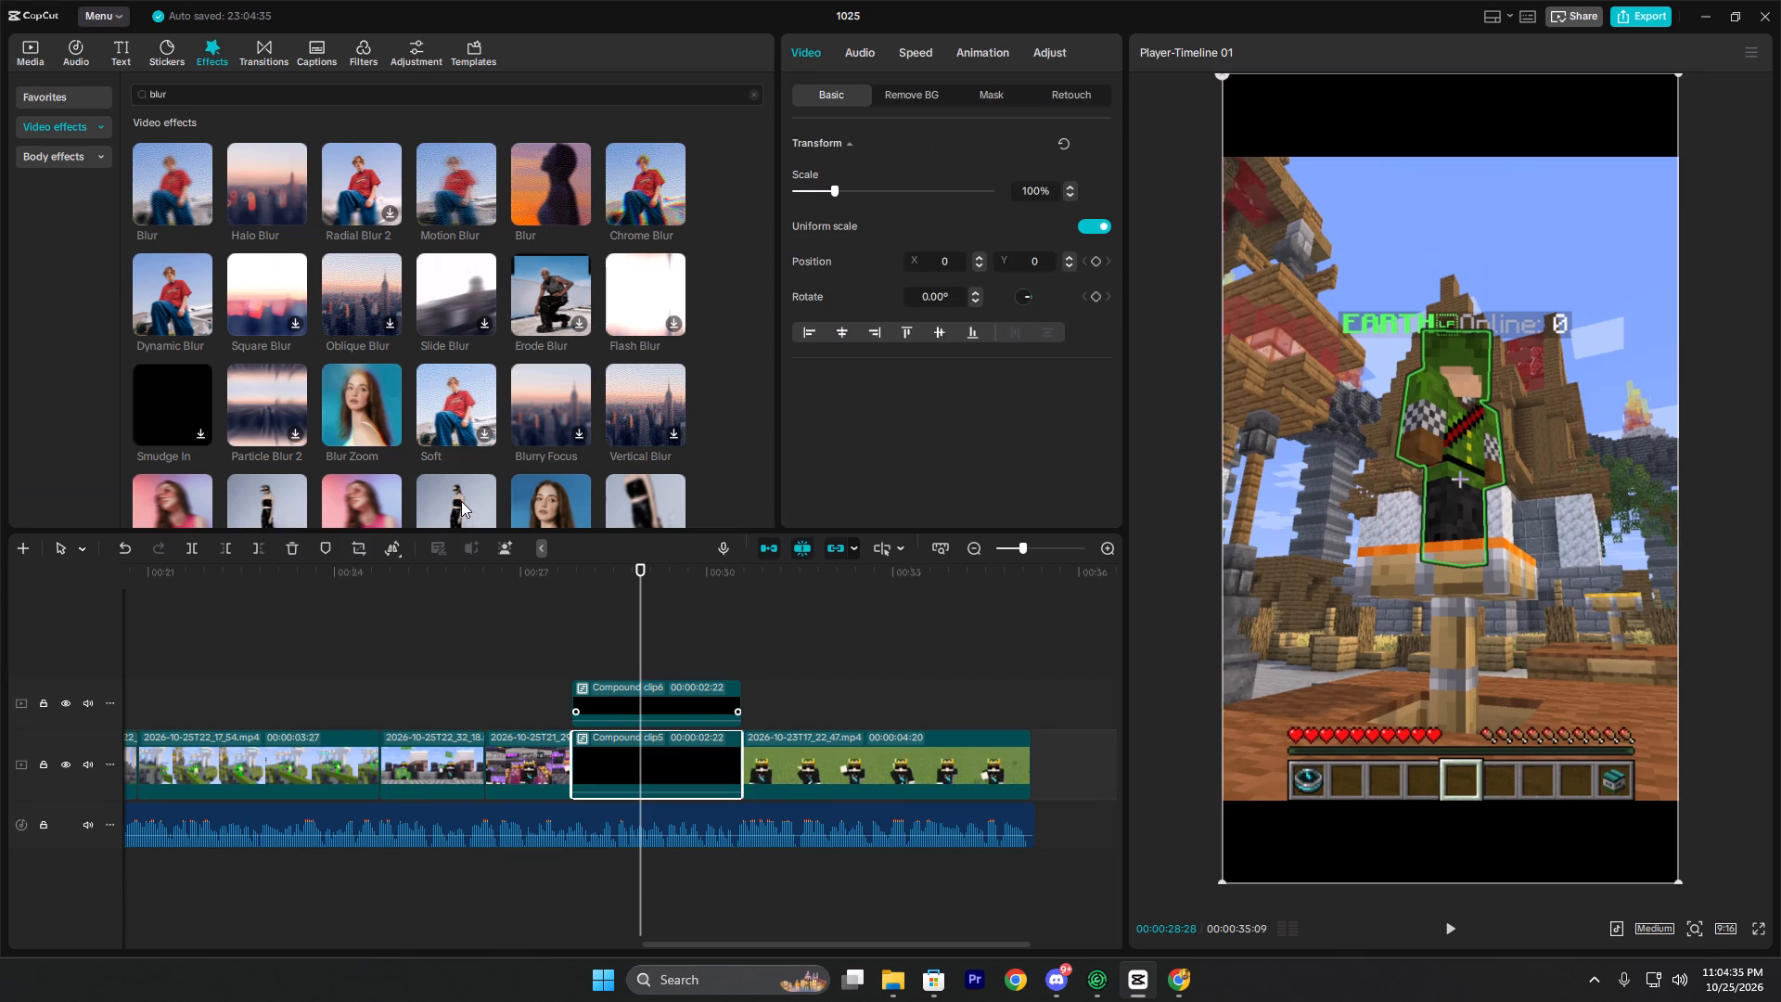
{"action": "left_click_drag", "start_coordinate": [196, 187], "coordinate": [203, 193]}
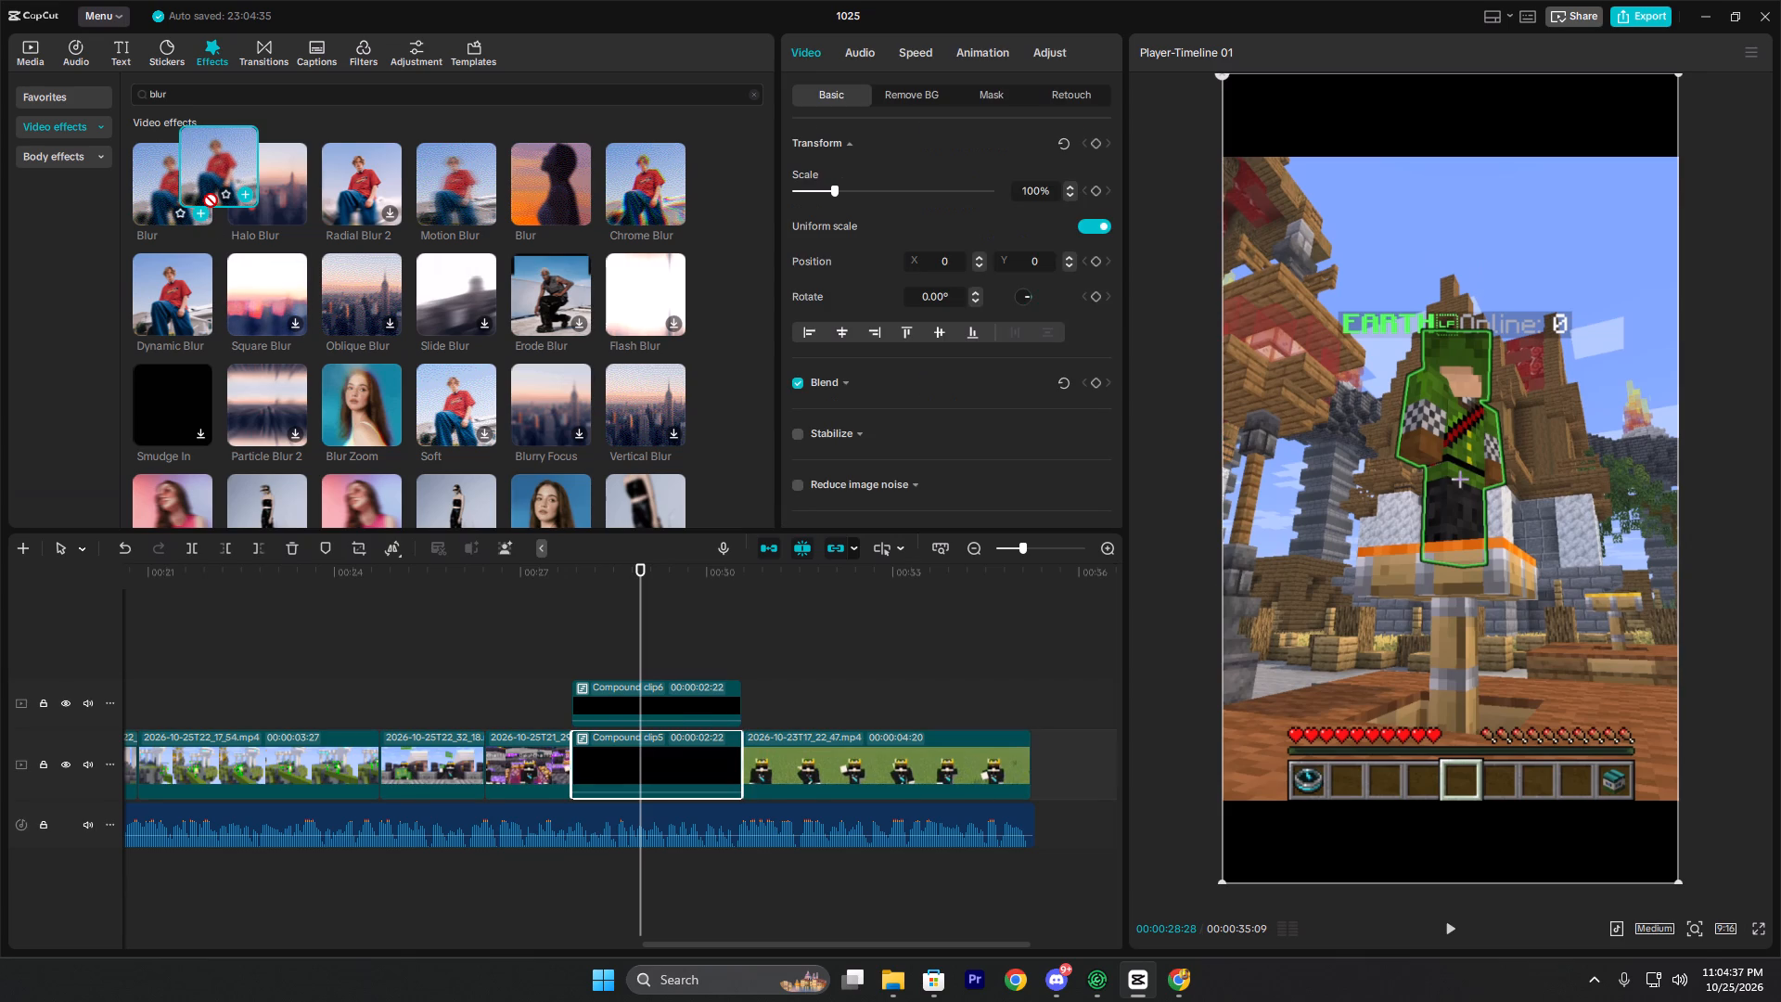
{"action": "left_click_drag", "start_coordinate": [203, 193], "coordinate": [628, 750]}
{"action": "left_click", "coordinate": [580, 650]}
{"action": "key", "text": "space"}
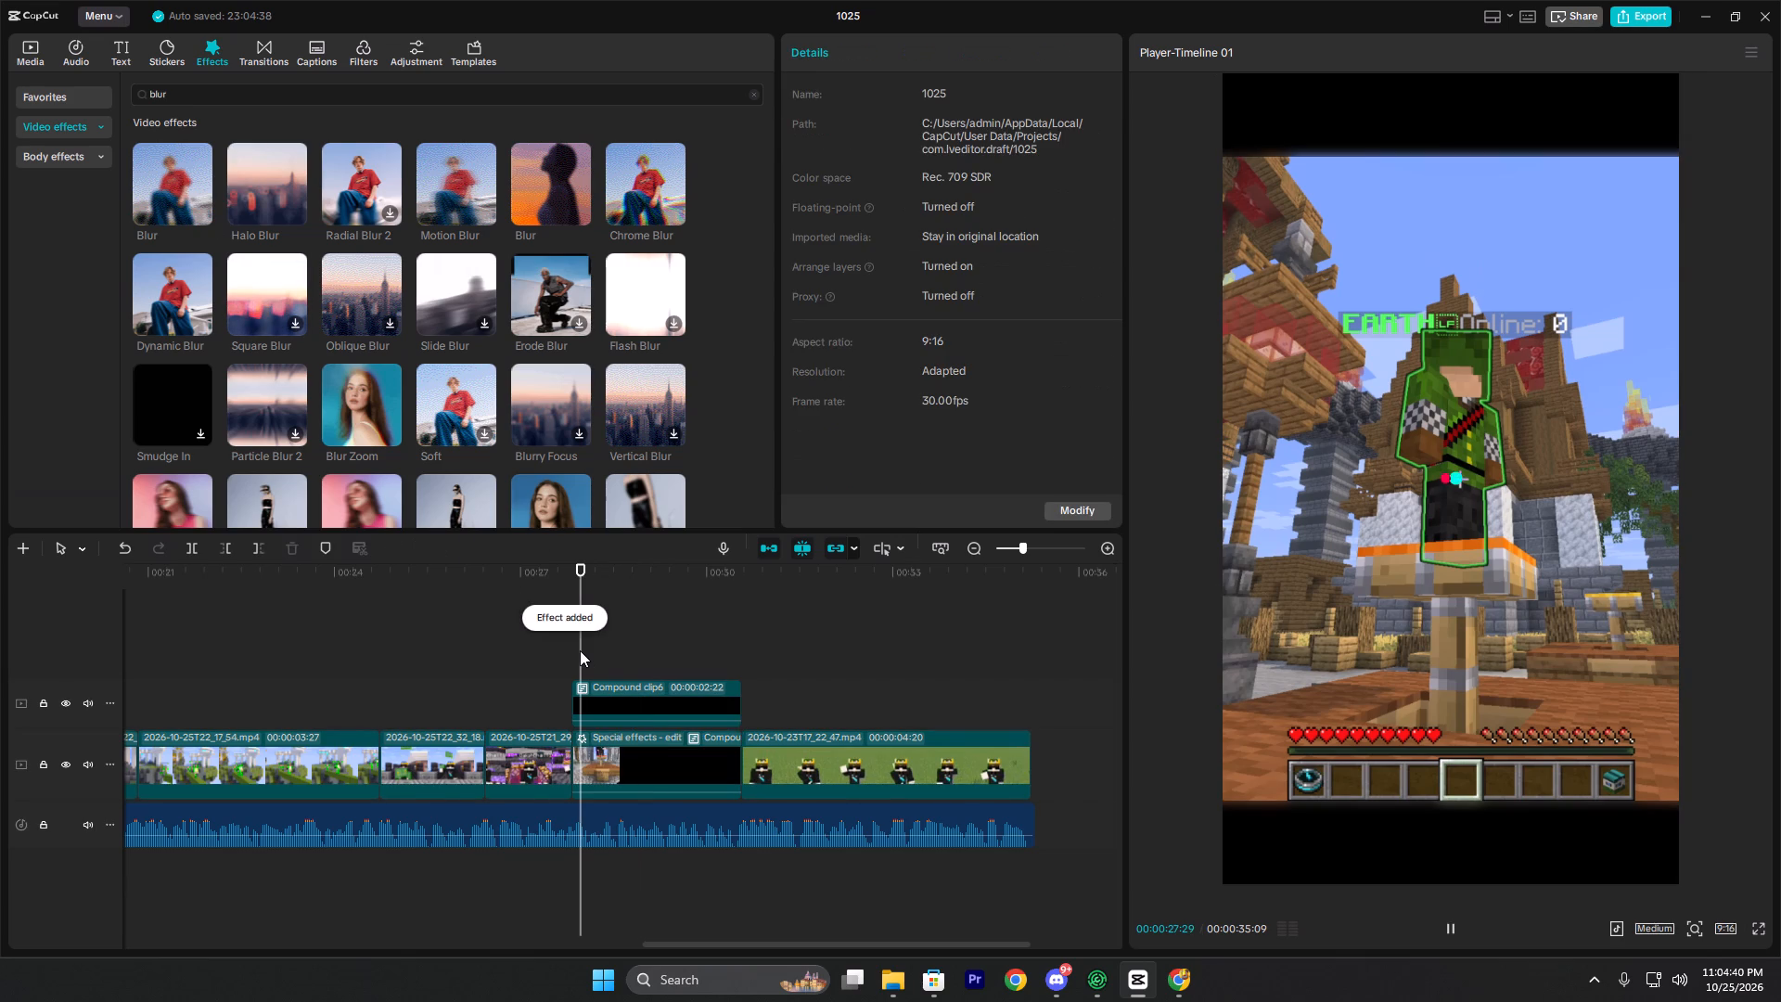
{"action": "key", "text": "space"}
Scale the blurred compound clip up to about 176% to fill the black bars and play it back.
{"action": "left_click", "coordinate": [643, 762]}
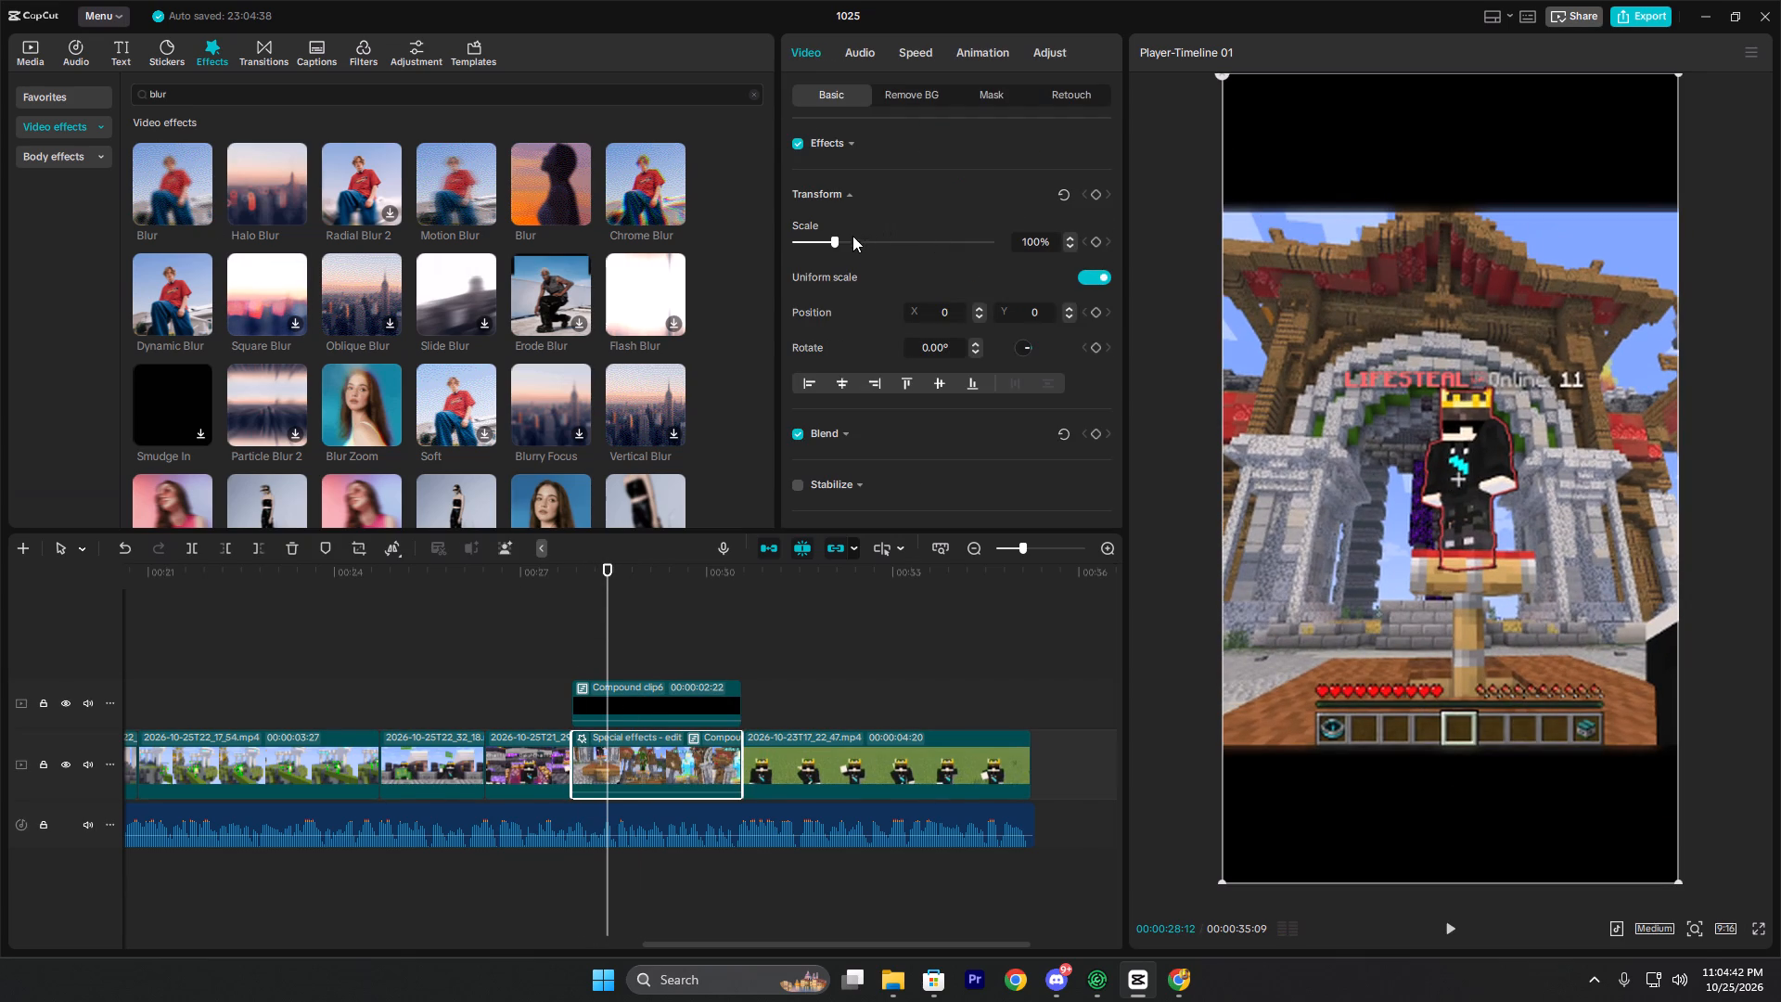
{"action": "left_click_drag", "start_coordinate": [838, 238], "coordinate": [867, 242]}
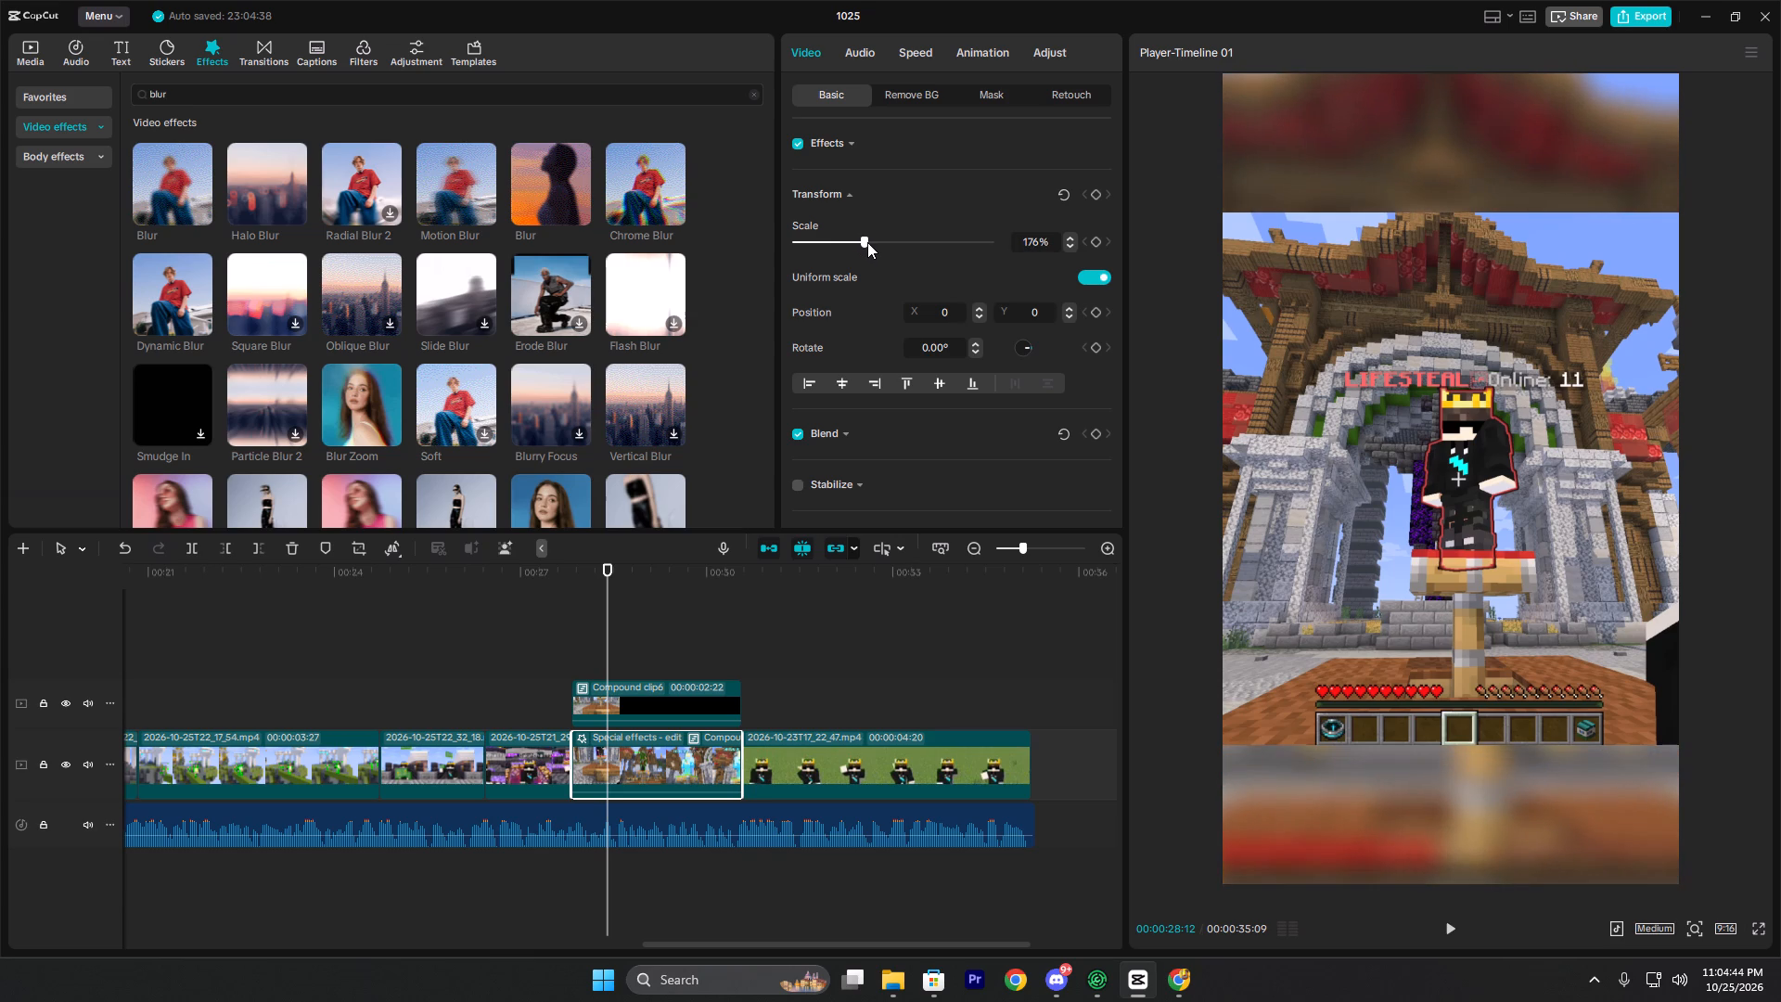
{"action": "key", "text": "space"}
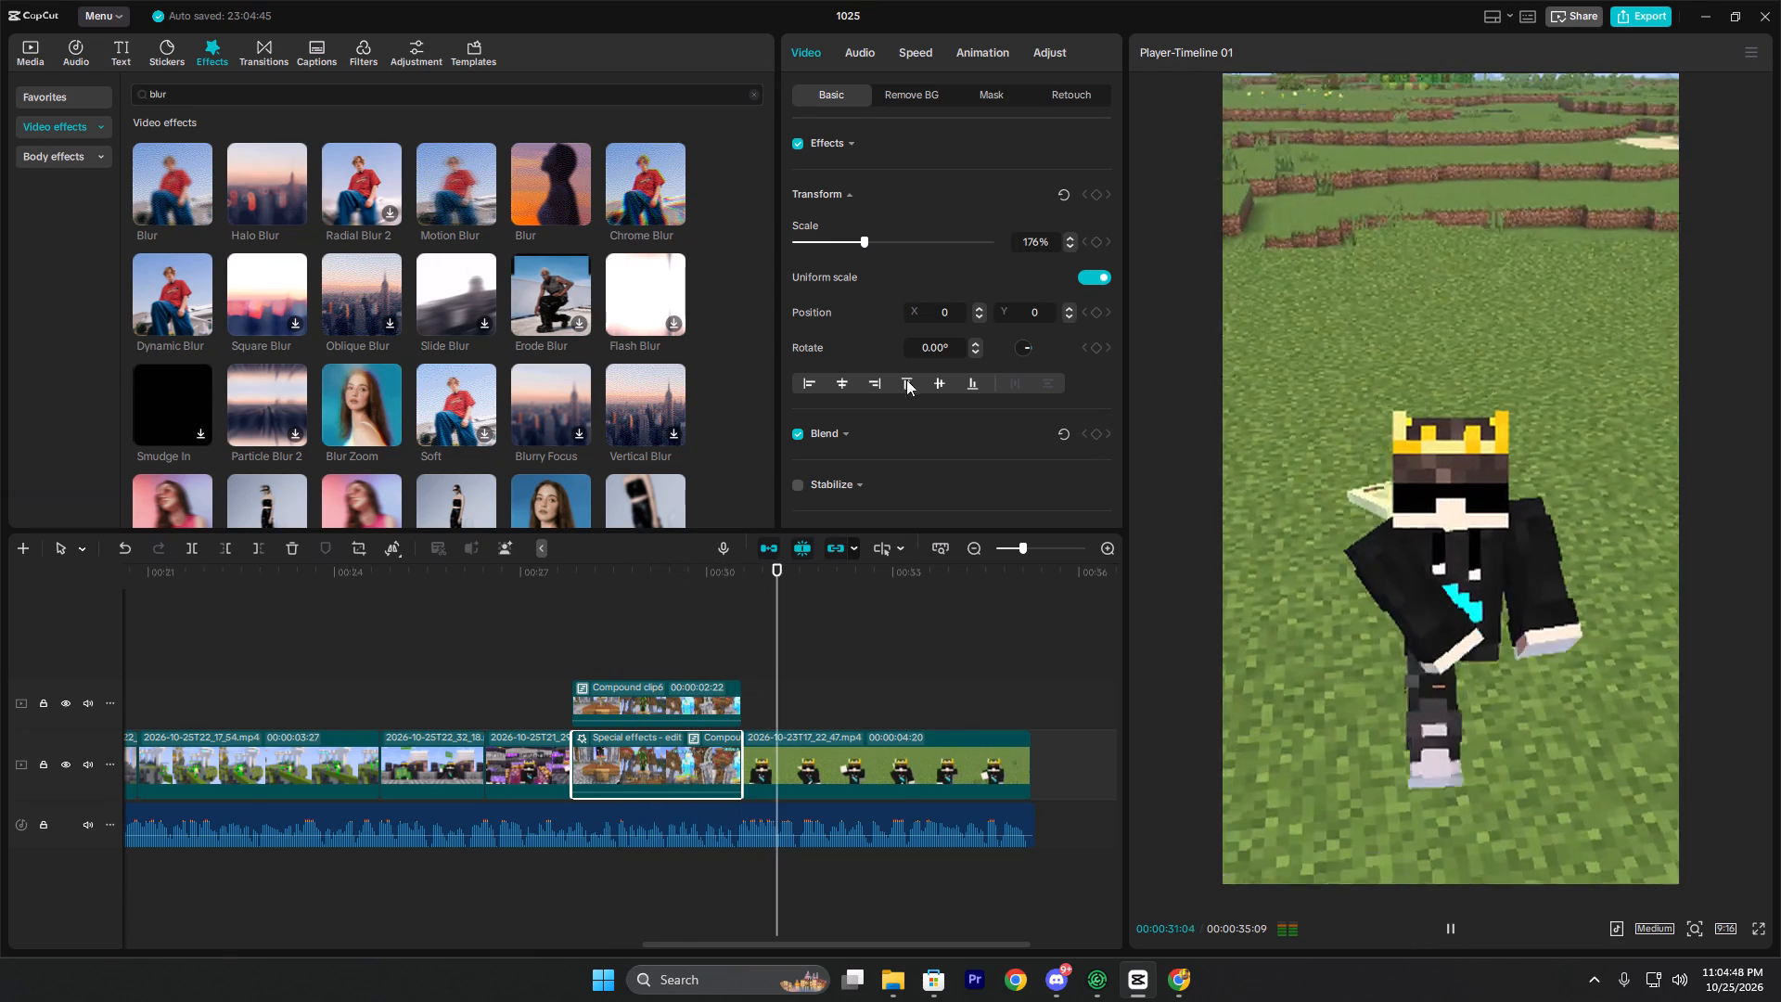
Keyframe the final grass-field clip's transform at 00:00:32:29, then scale it to 167% and rotate it to 11.31° at 00:00:33:07.
{"action": "key", "text": "space"}
{"action": "left_click", "coordinate": [866, 762]}
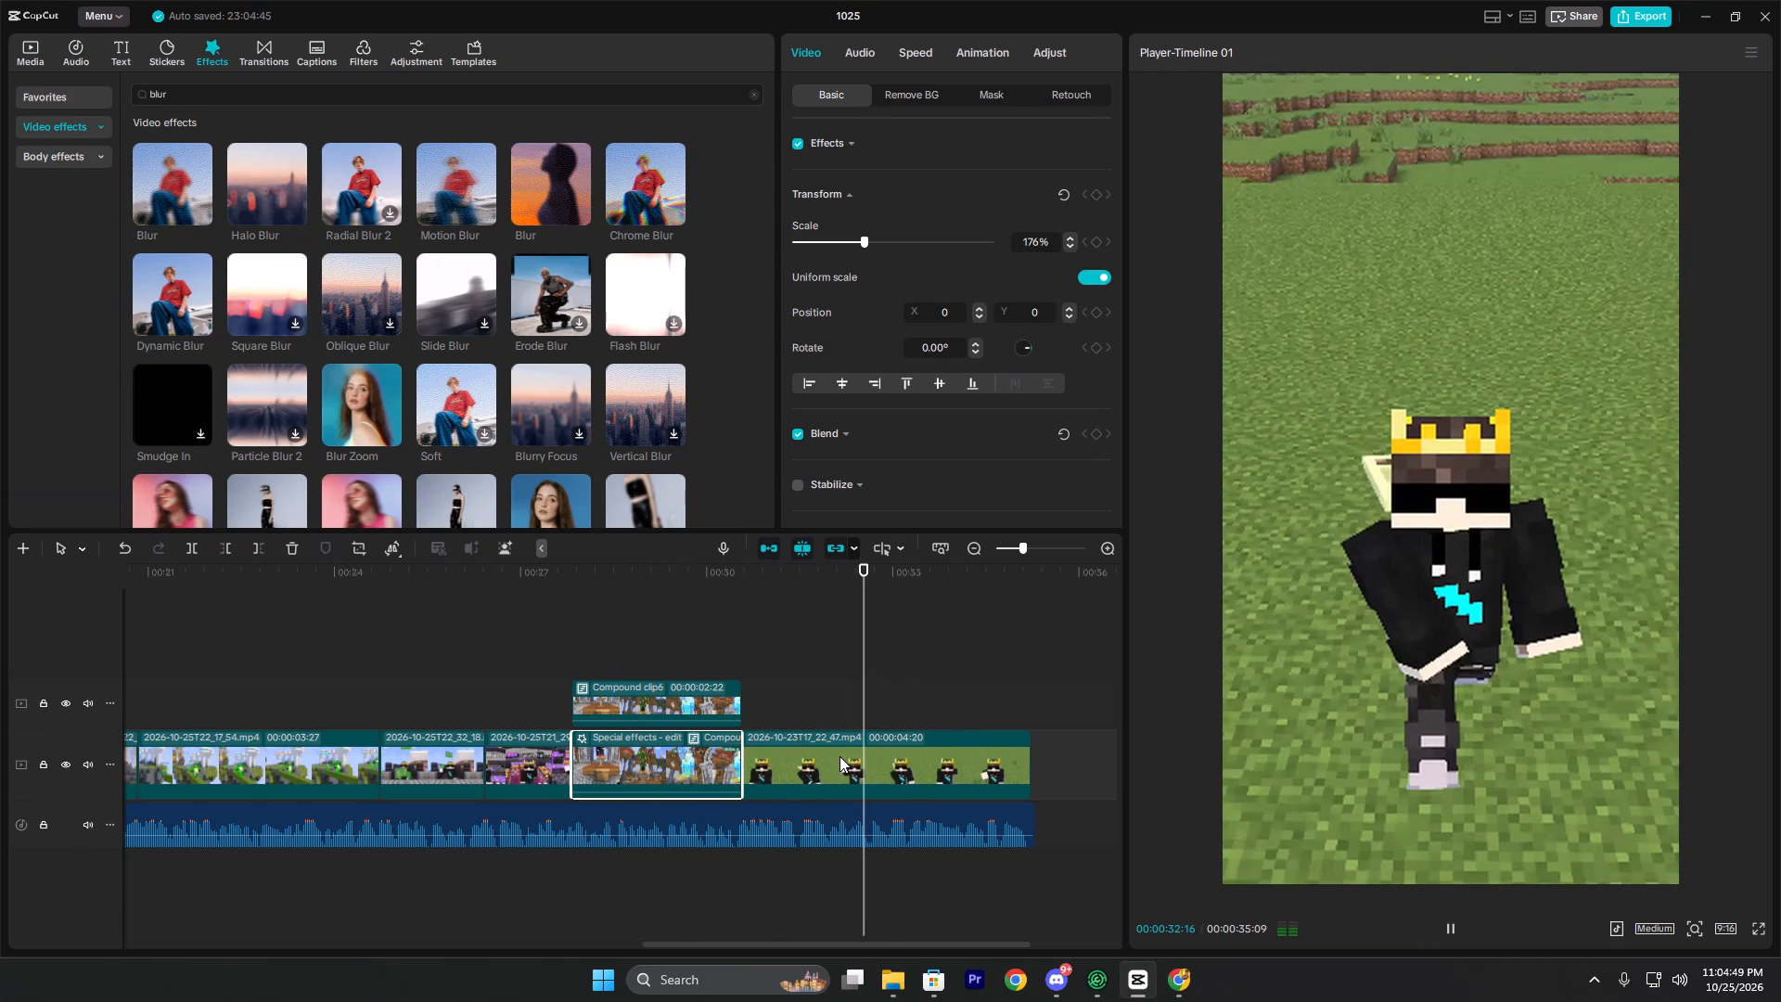
{"action": "left_click", "coordinate": [1096, 146]}
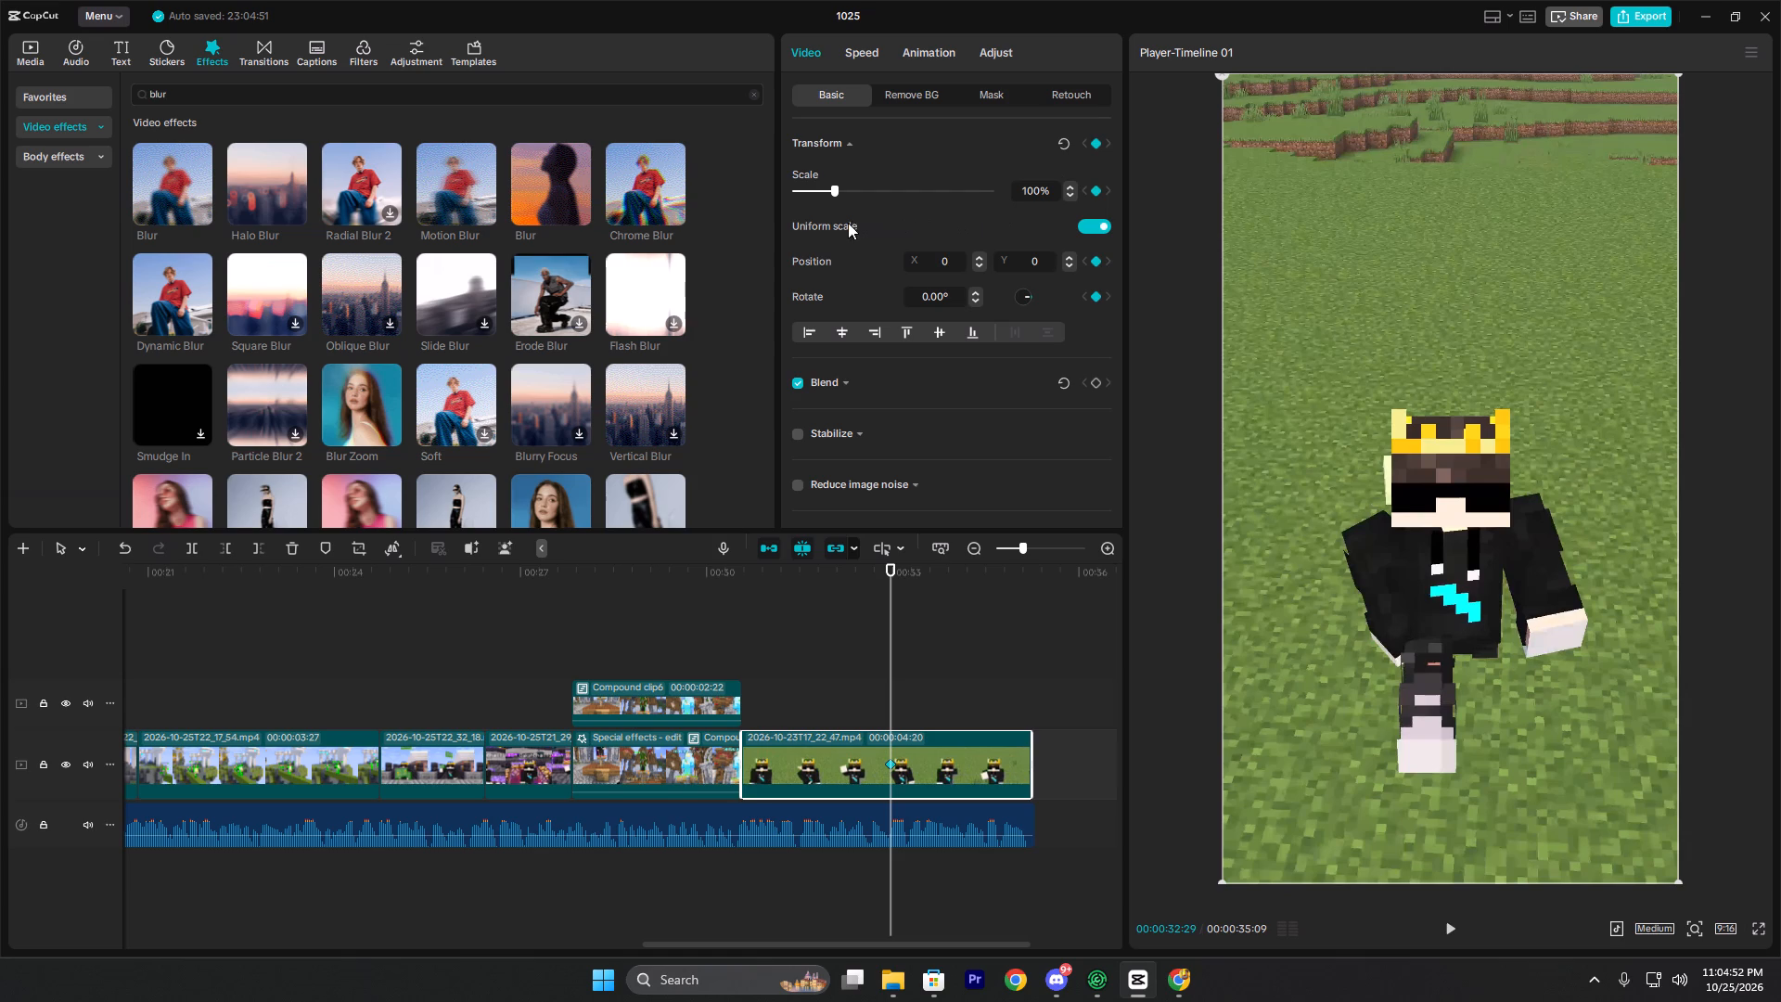
{"action": "key", "text": "space"}
{"action": "key", "text": "space"}
{"action": "left_click", "coordinate": [1028, 295]}
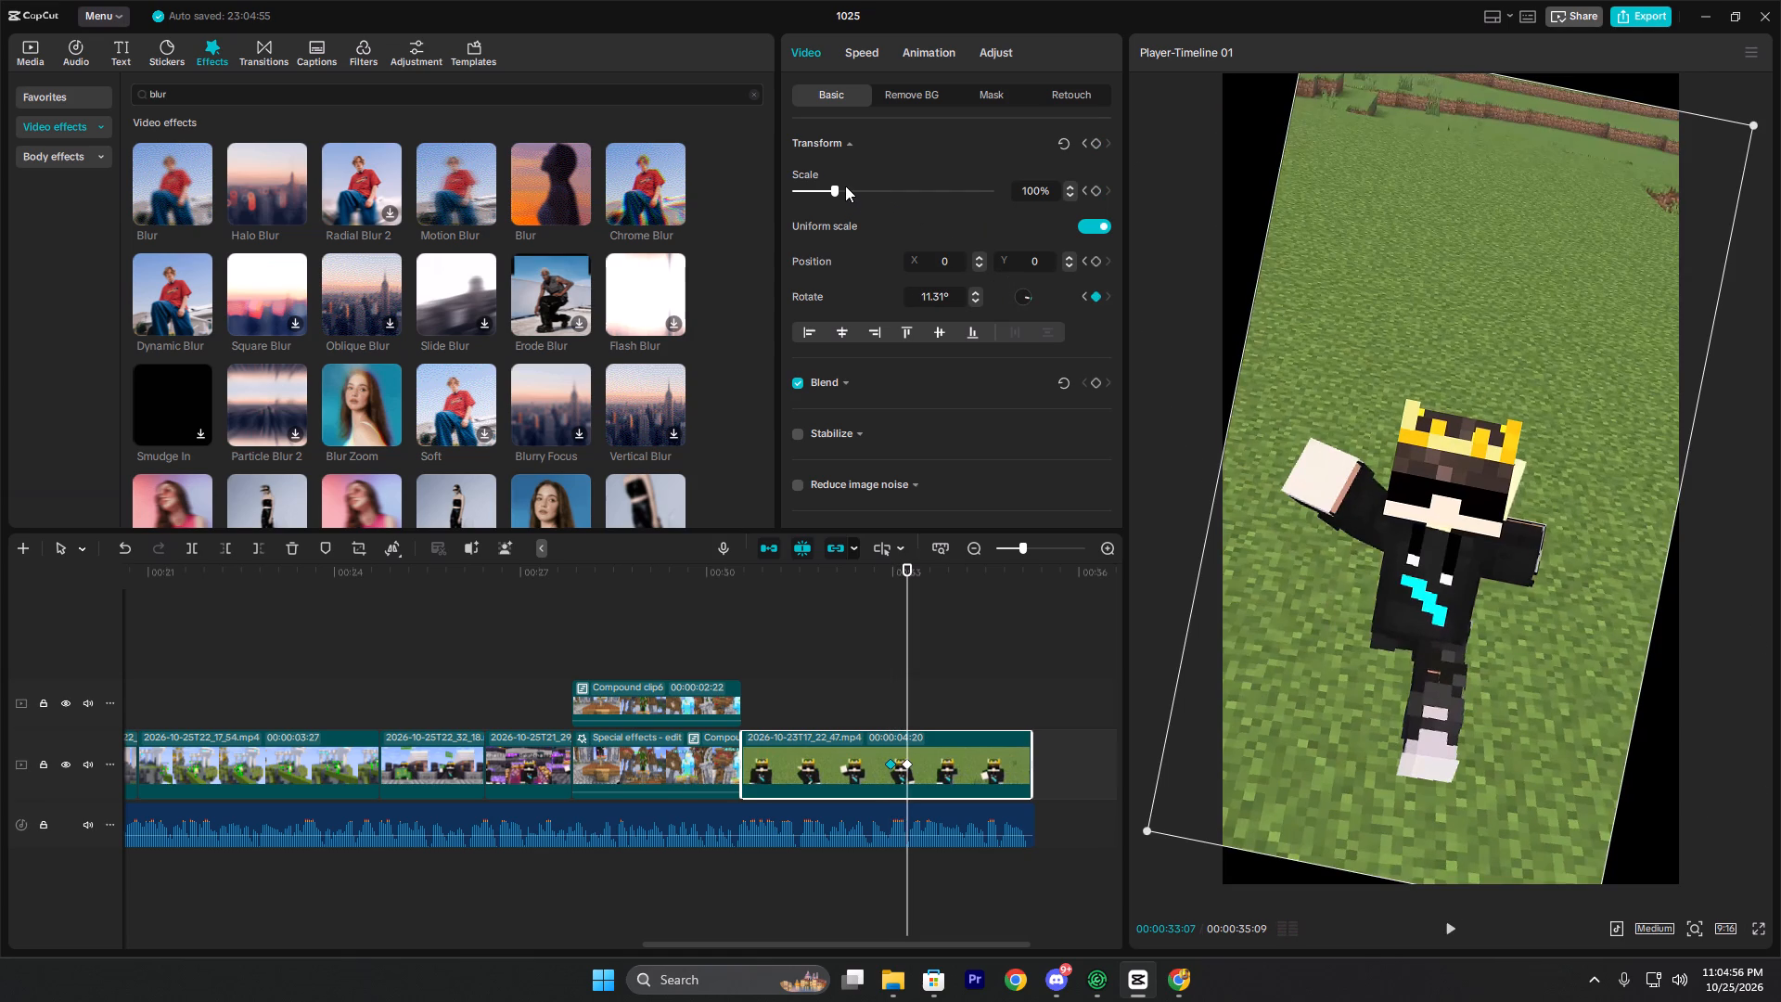
{"action": "left_click_drag", "start_coordinate": [845, 186], "coordinate": [861, 190]}
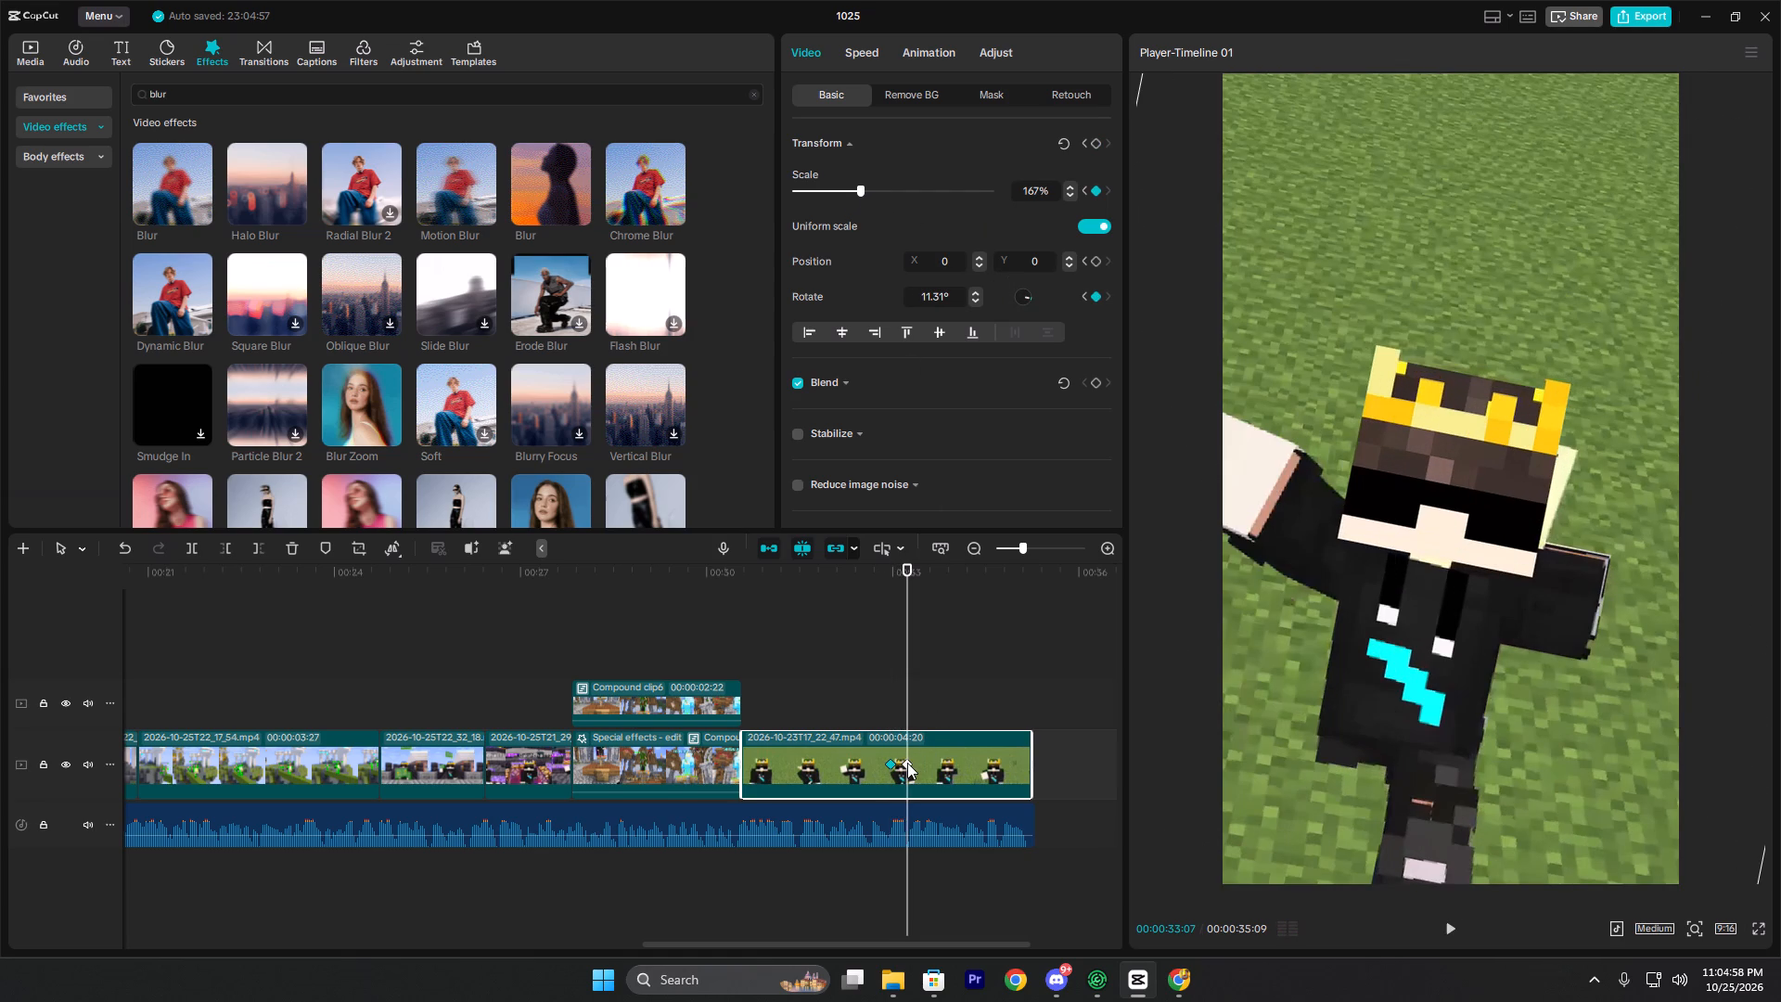
Apply the Cubic Out preset curve to the keyframe at 00:00:33:07 and play the zoom-in from 00:00:32:18.
{"action": "left_click", "coordinate": [907, 763]}
{"action": "right_click", "coordinate": [907, 763]}
{"action": "left_click", "coordinate": [938, 854]}
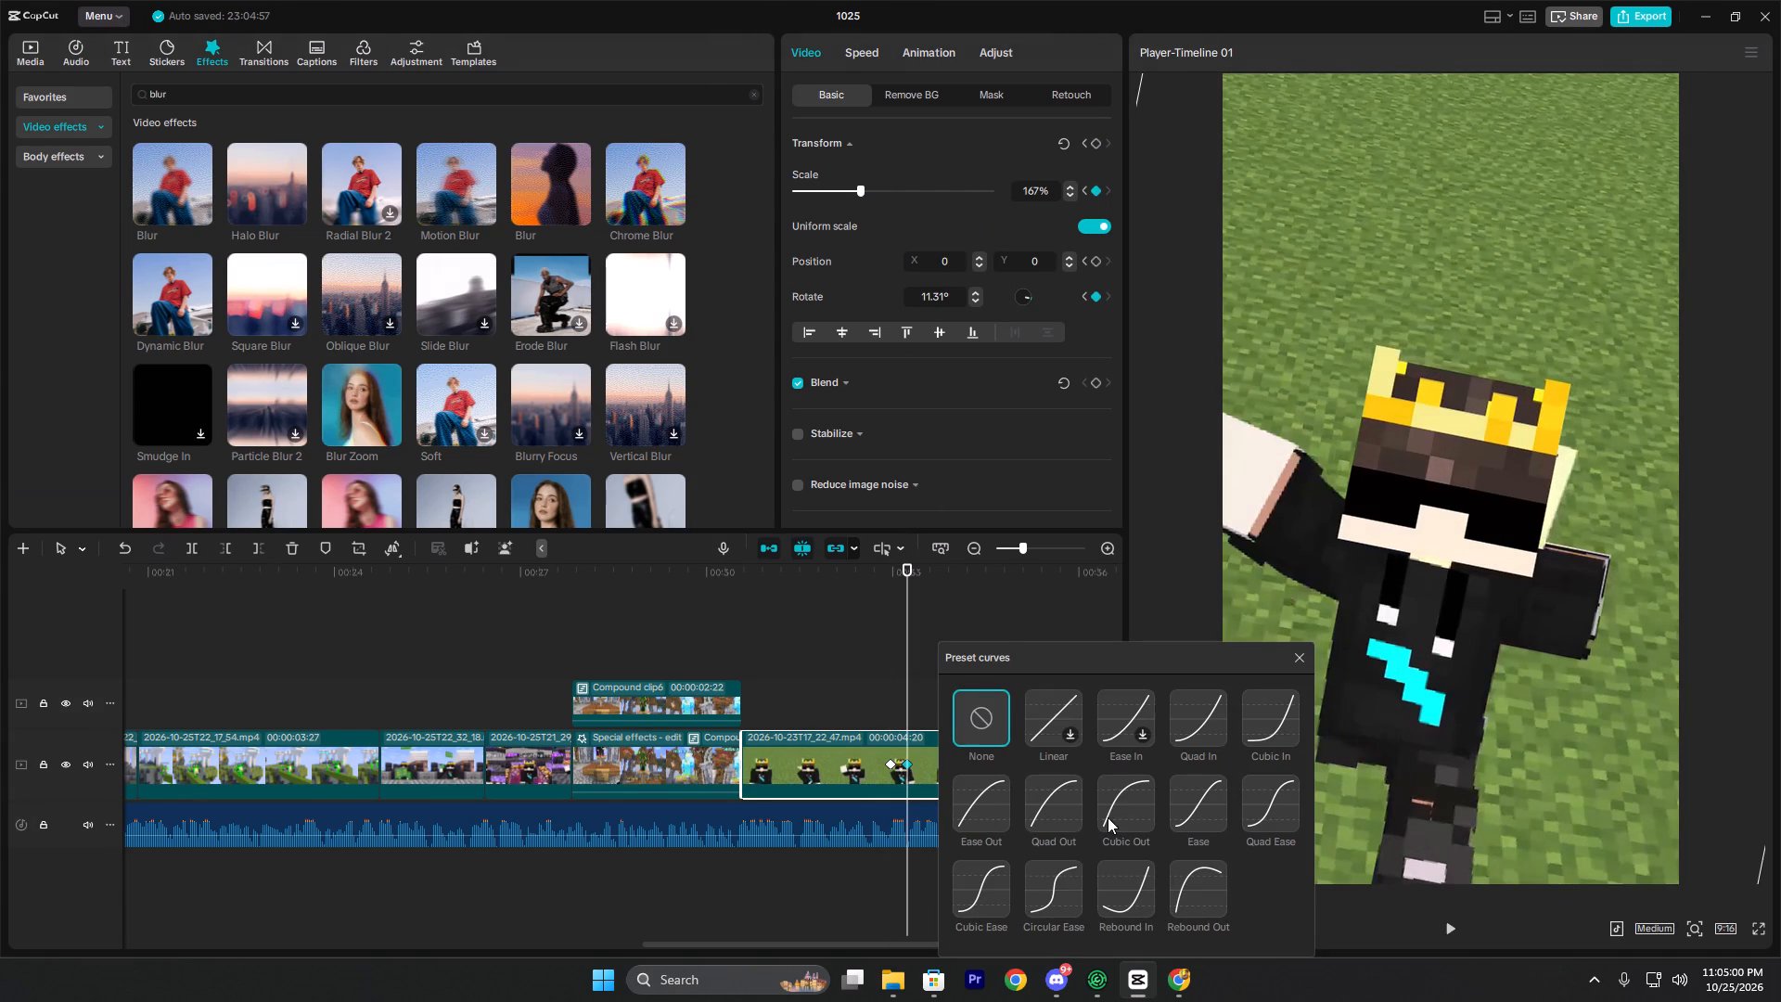
{"action": "left_click", "coordinate": [1108, 817]}
{"action": "left_click", "coordinate": [1288, 671]}
{"action": "left_click", "coordinate": [868, 698]}
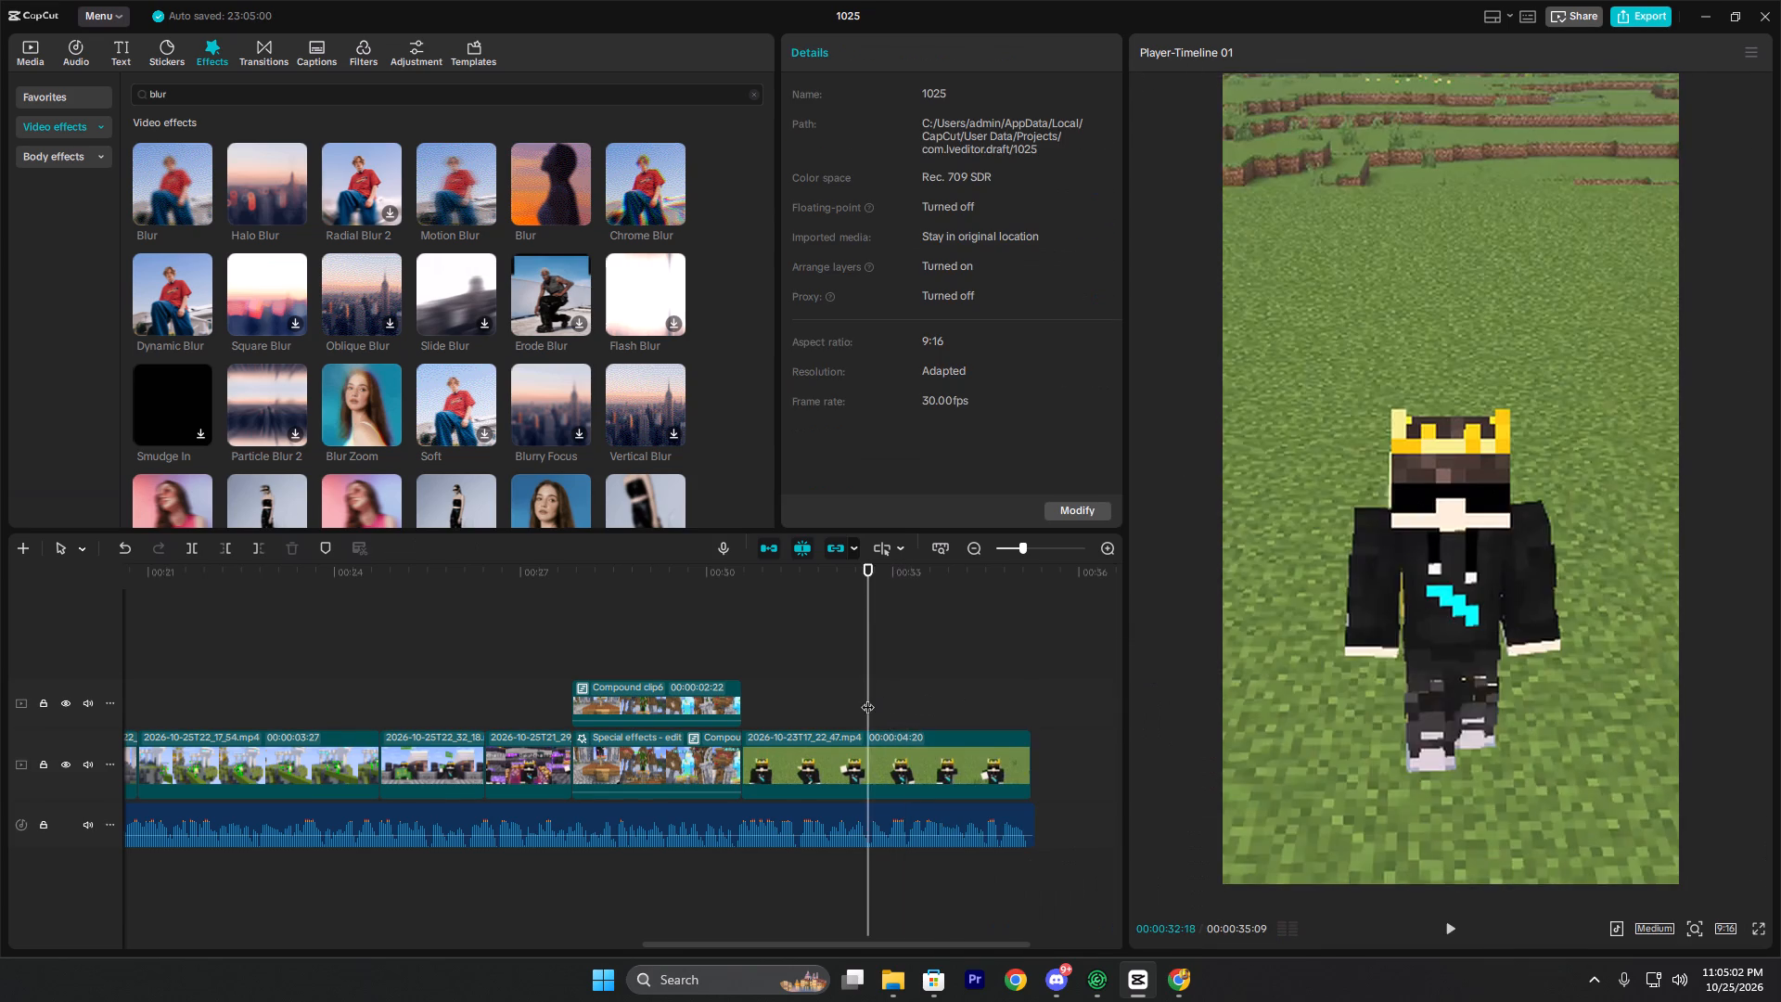
{"action": "key", "text": "space"}
{"action": "key", "text": "space"}
Add a transform keyframe to the grass-field clip at 00:00:34:10 and nudge it slightly later.
{"action": "left_click", "coordinate": [949, 752]}
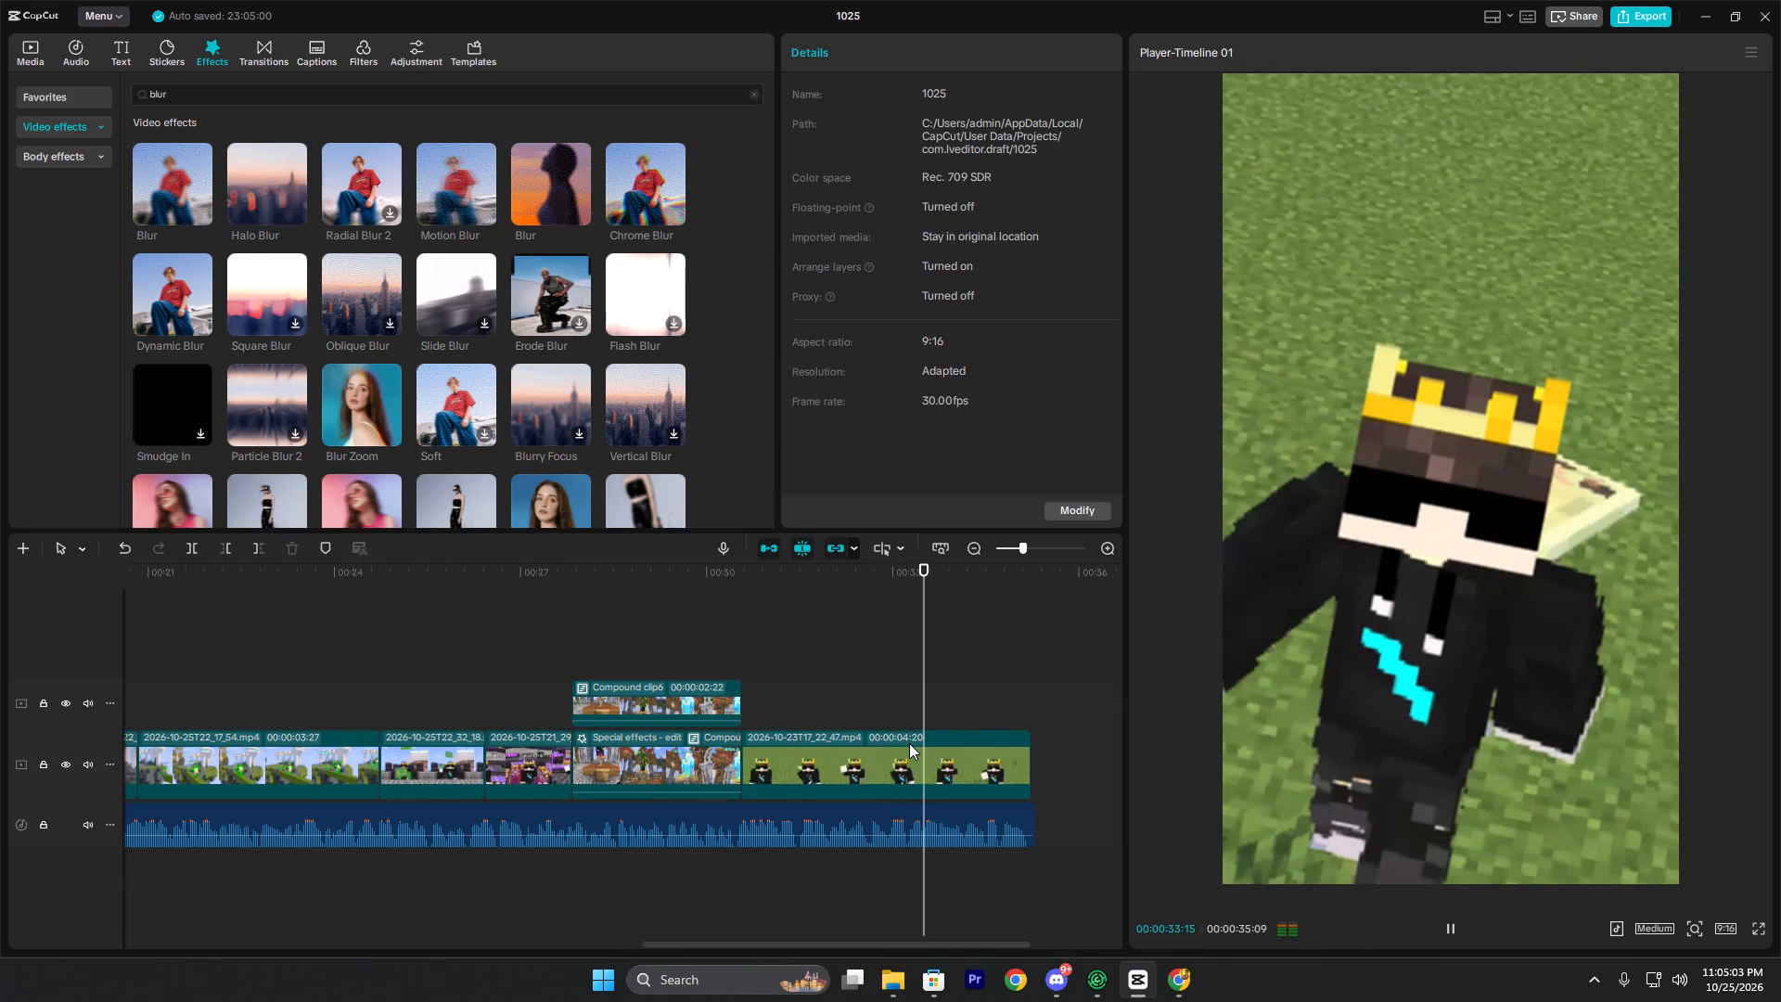
{"action": "key", "text": "space"}
{"action": "key", "text": "space"}
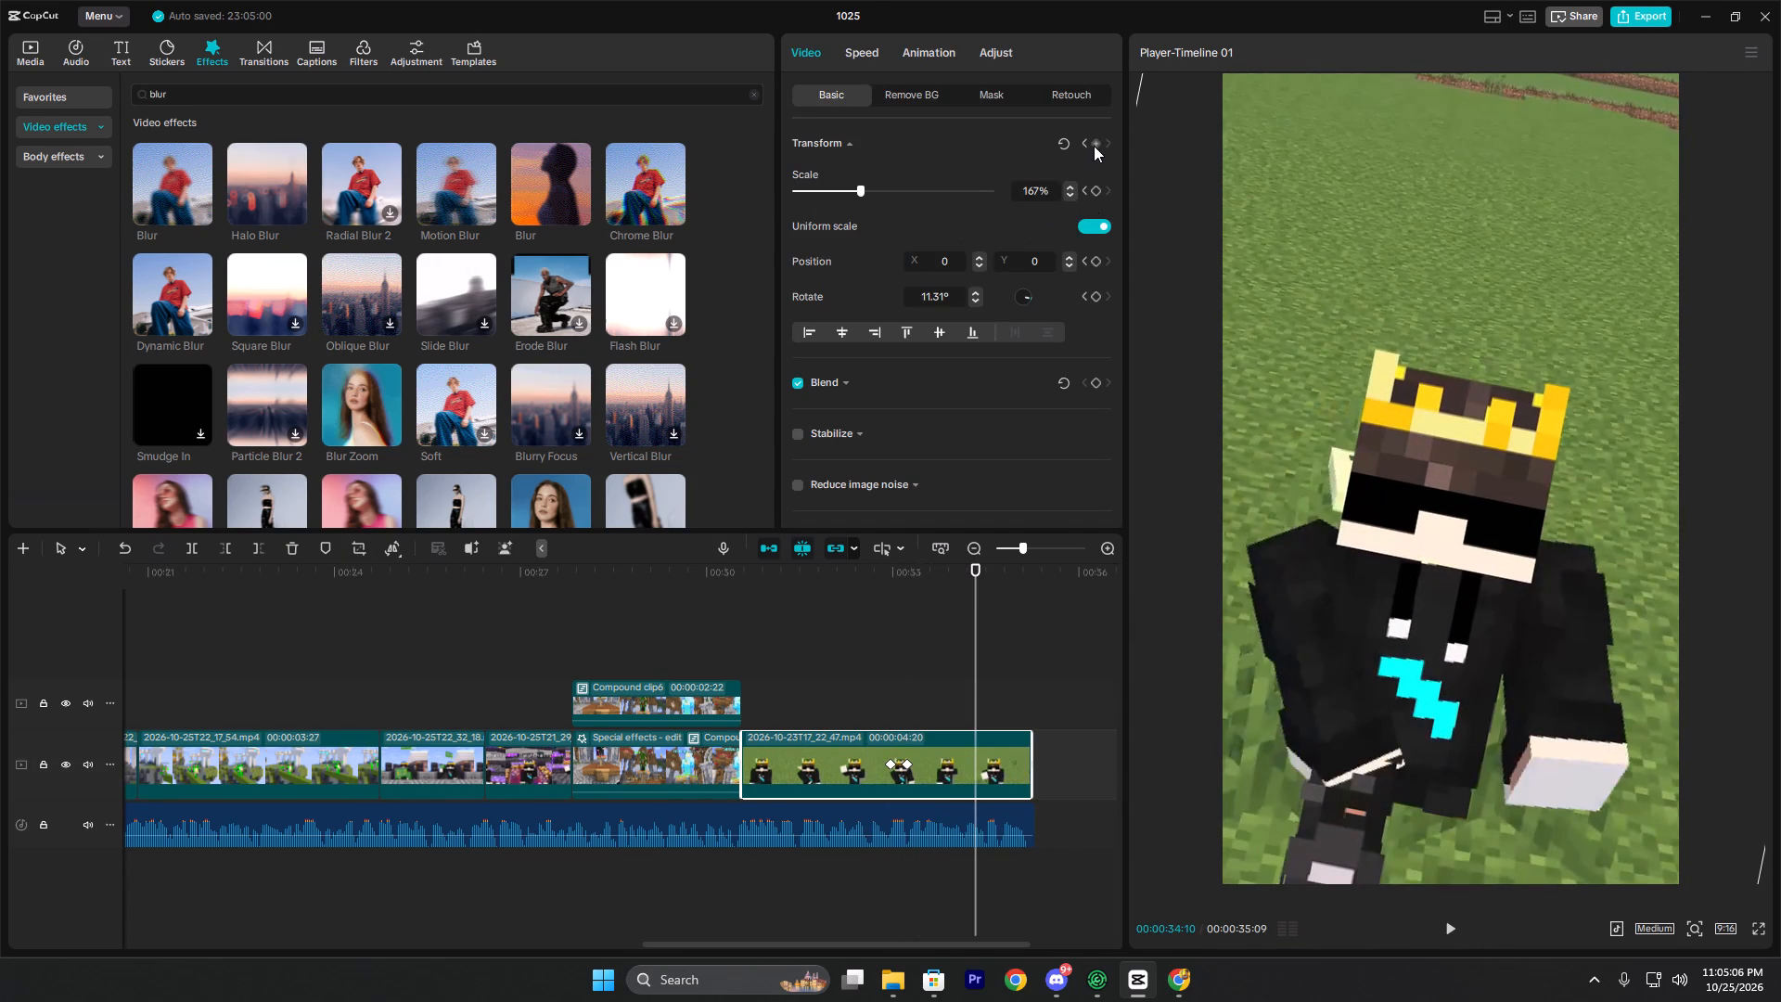
{"action": "left_click", "coordinate": [1094, 146]}
{"action": "left_click_drag", "start_coordinate": [975, 756], "coordinate": [976, 756]}
{"action": "left_click_drag", "start_coordinate": [976, 756], "coordinate": [983, 762]}
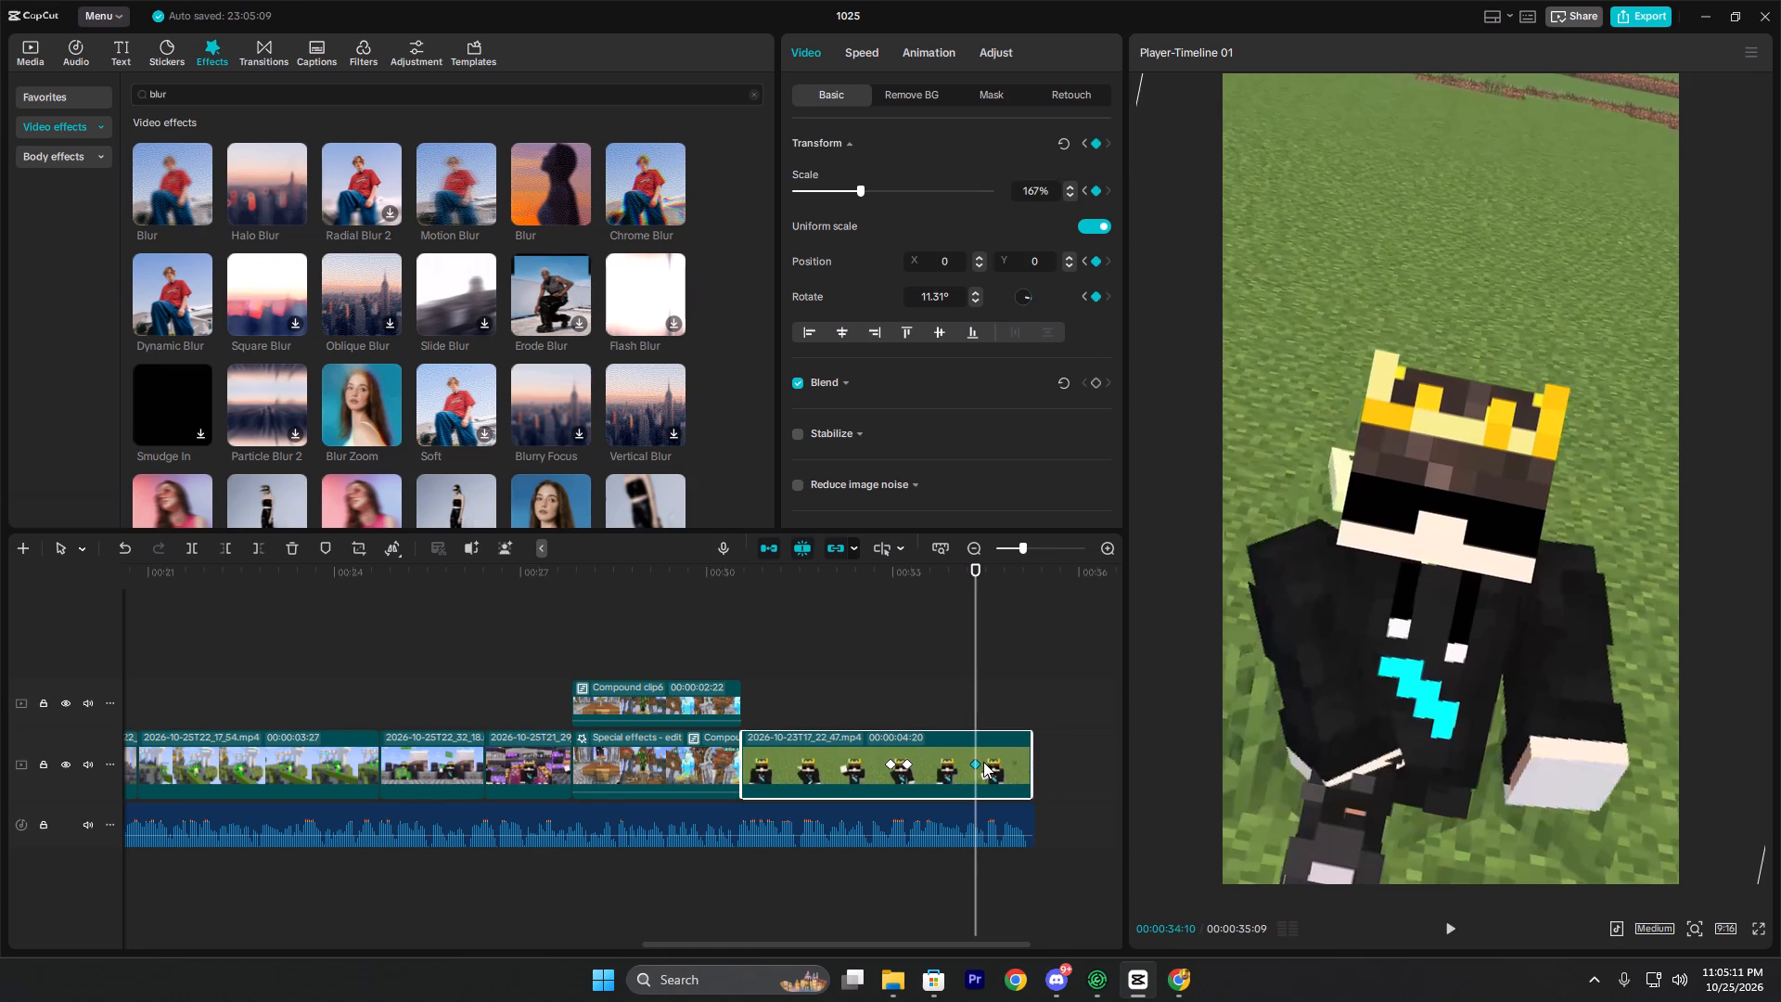
{"action": "left_click", "coordinate": [977, 762]}
Scale the grass-field clip up to 388% at 00:00:35:03 for a closing zoom and play it back.
{"action": "left_click_drag", "start_coordinate": [978, 697], "coordinate": [1024, 714]}
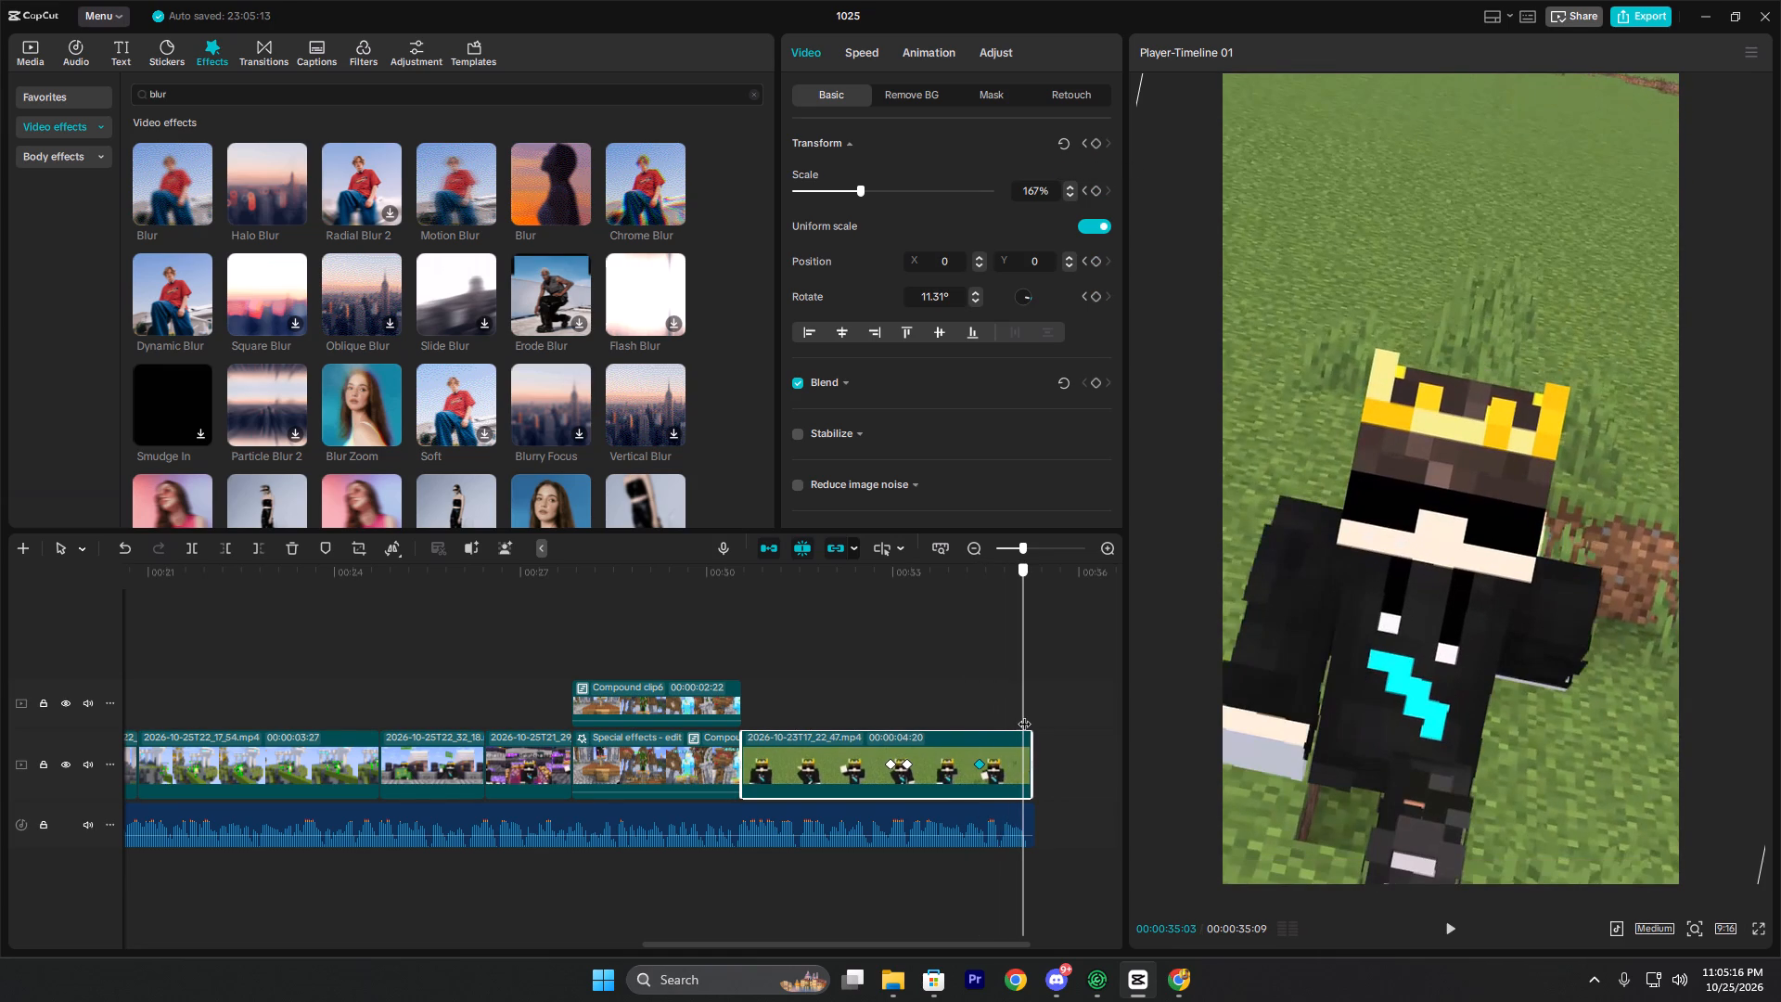
{"action": "left_click_drag", "start_coordinate": [1024, 714], "coordinate": [1024, 717]}
{"action": "left_click_drag", "start_coordinate": [865, 193], "coordinate": [947, 218]}
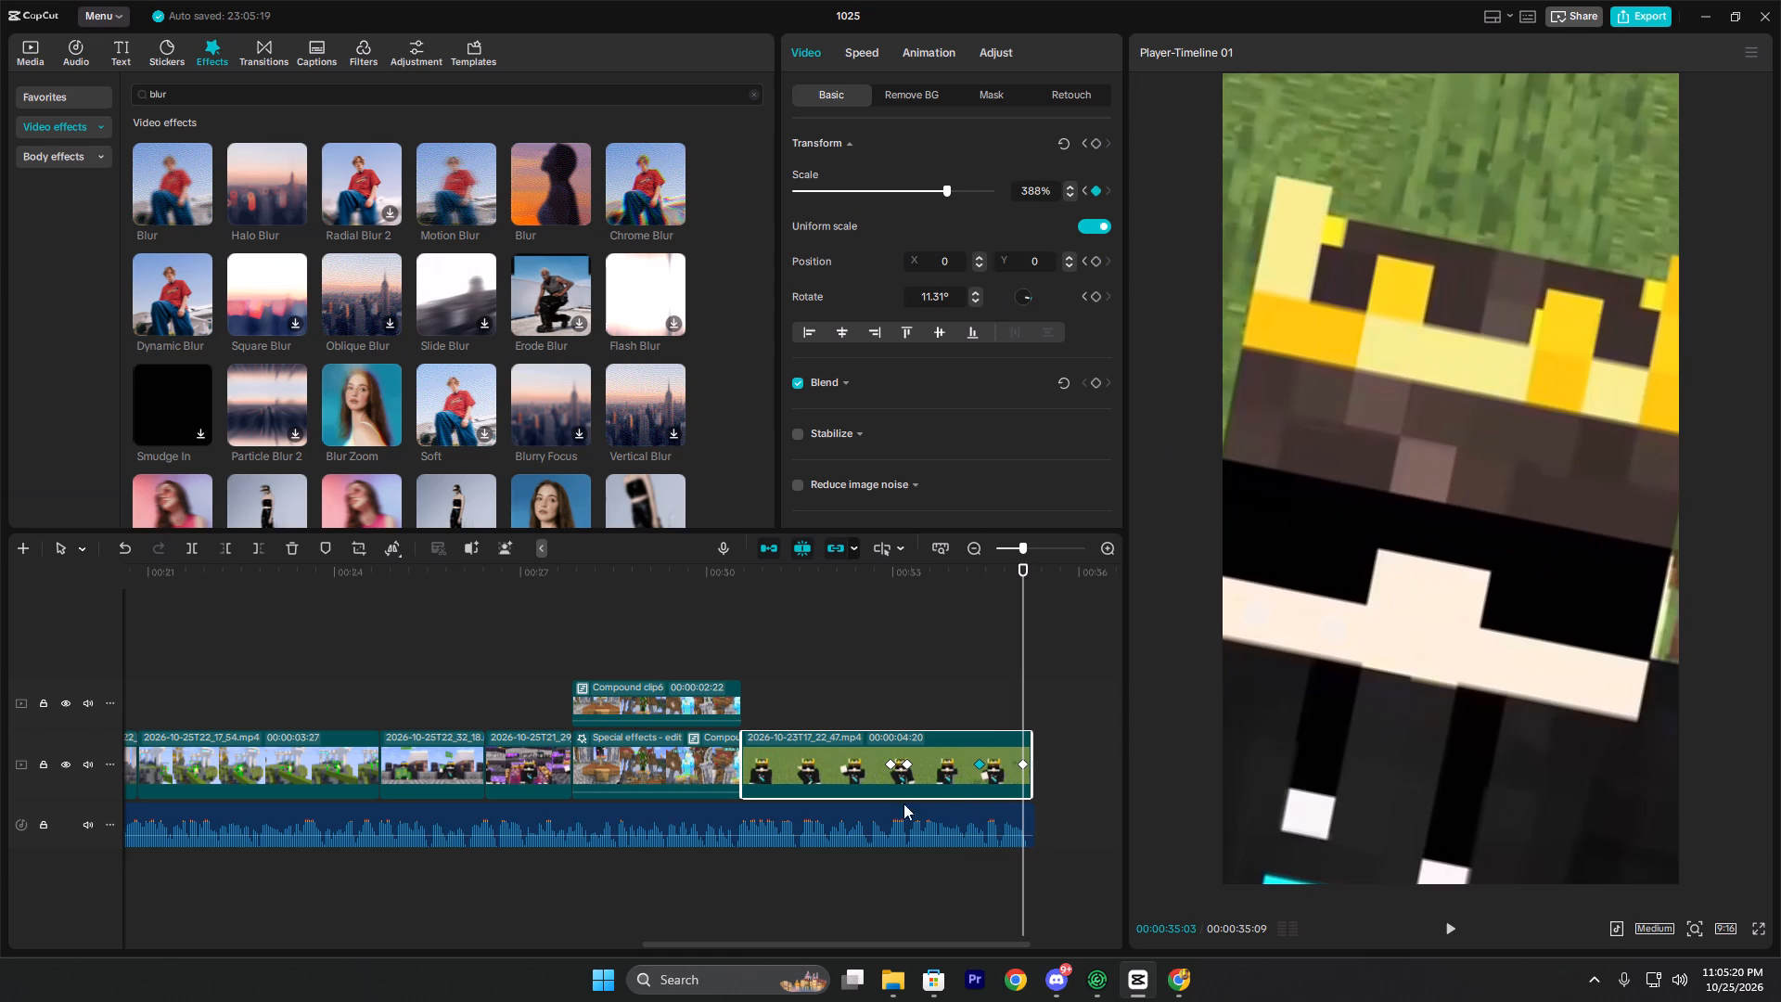
{"action": "left_click", "coordinate": [967, 690]}
{"action": "key", "text": "space"}
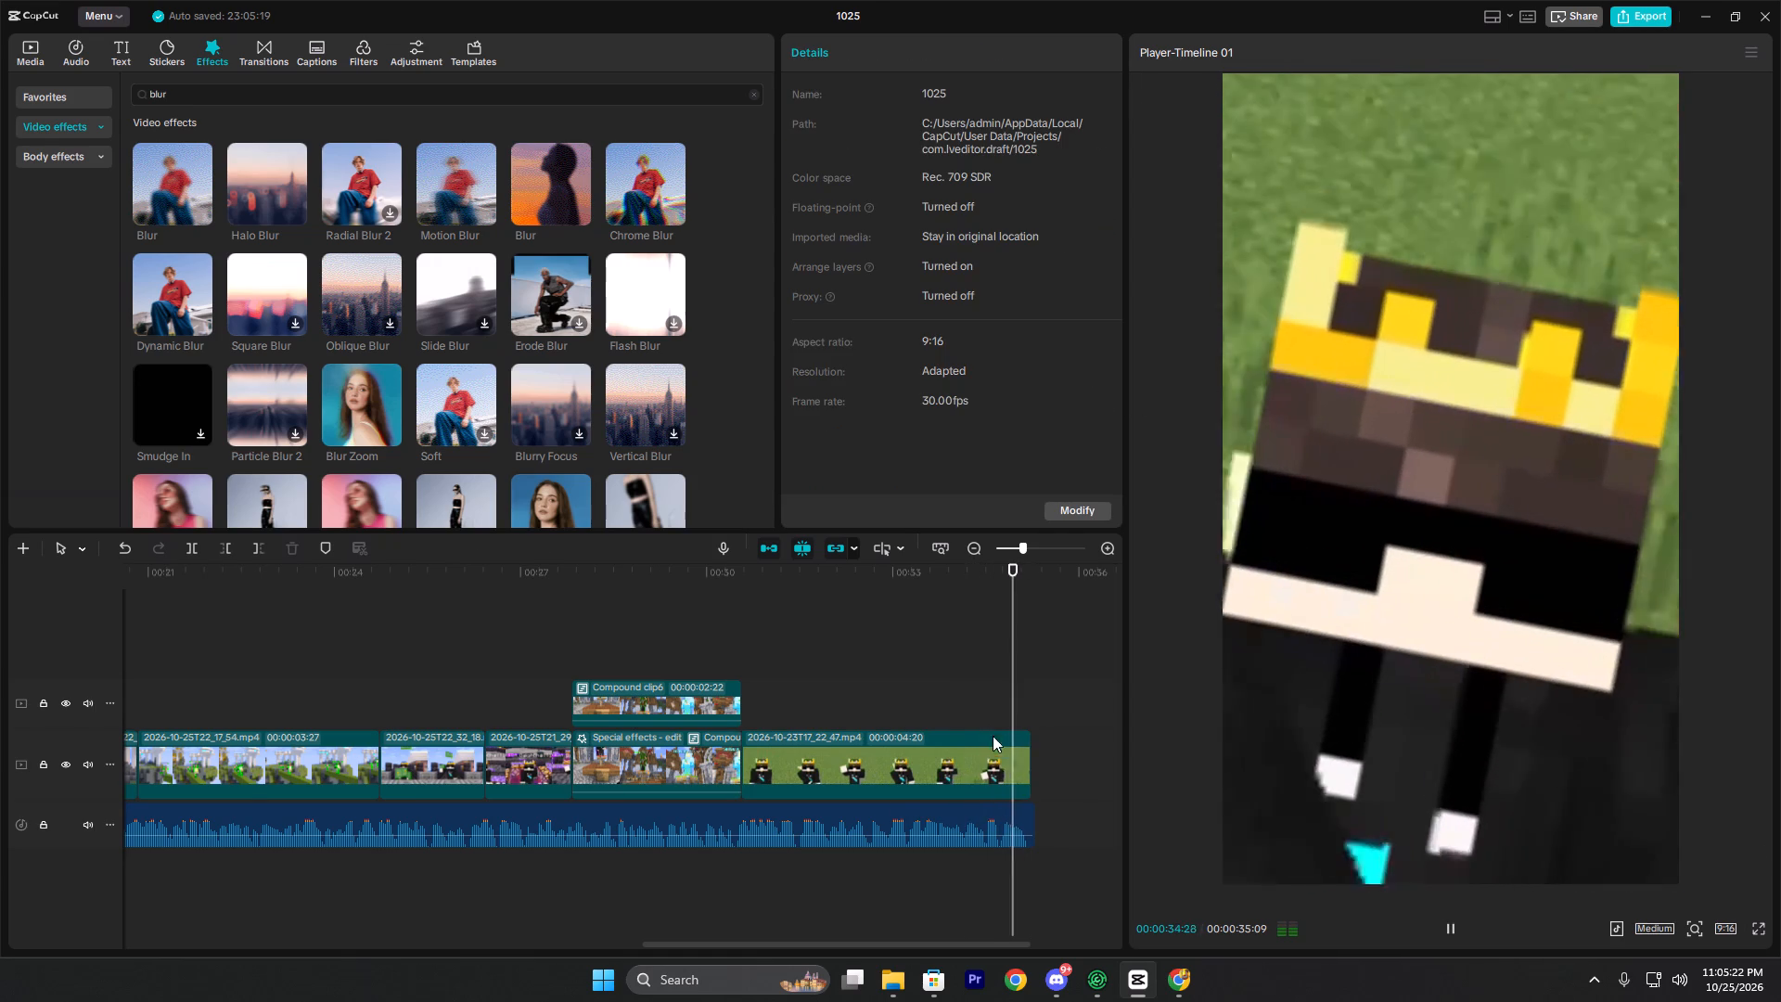
{"action": "key", "text": "space"}
Apply the Cubic Out preset curve to the clip's last keyframe at 00:00:35:03.
{"action": "left_click", "coordinate": [1008, 764]}
{"action": "left_click", "coordinate": [1019, 764]}
{"action": "right_click", "coordinate": [1019, 764]}
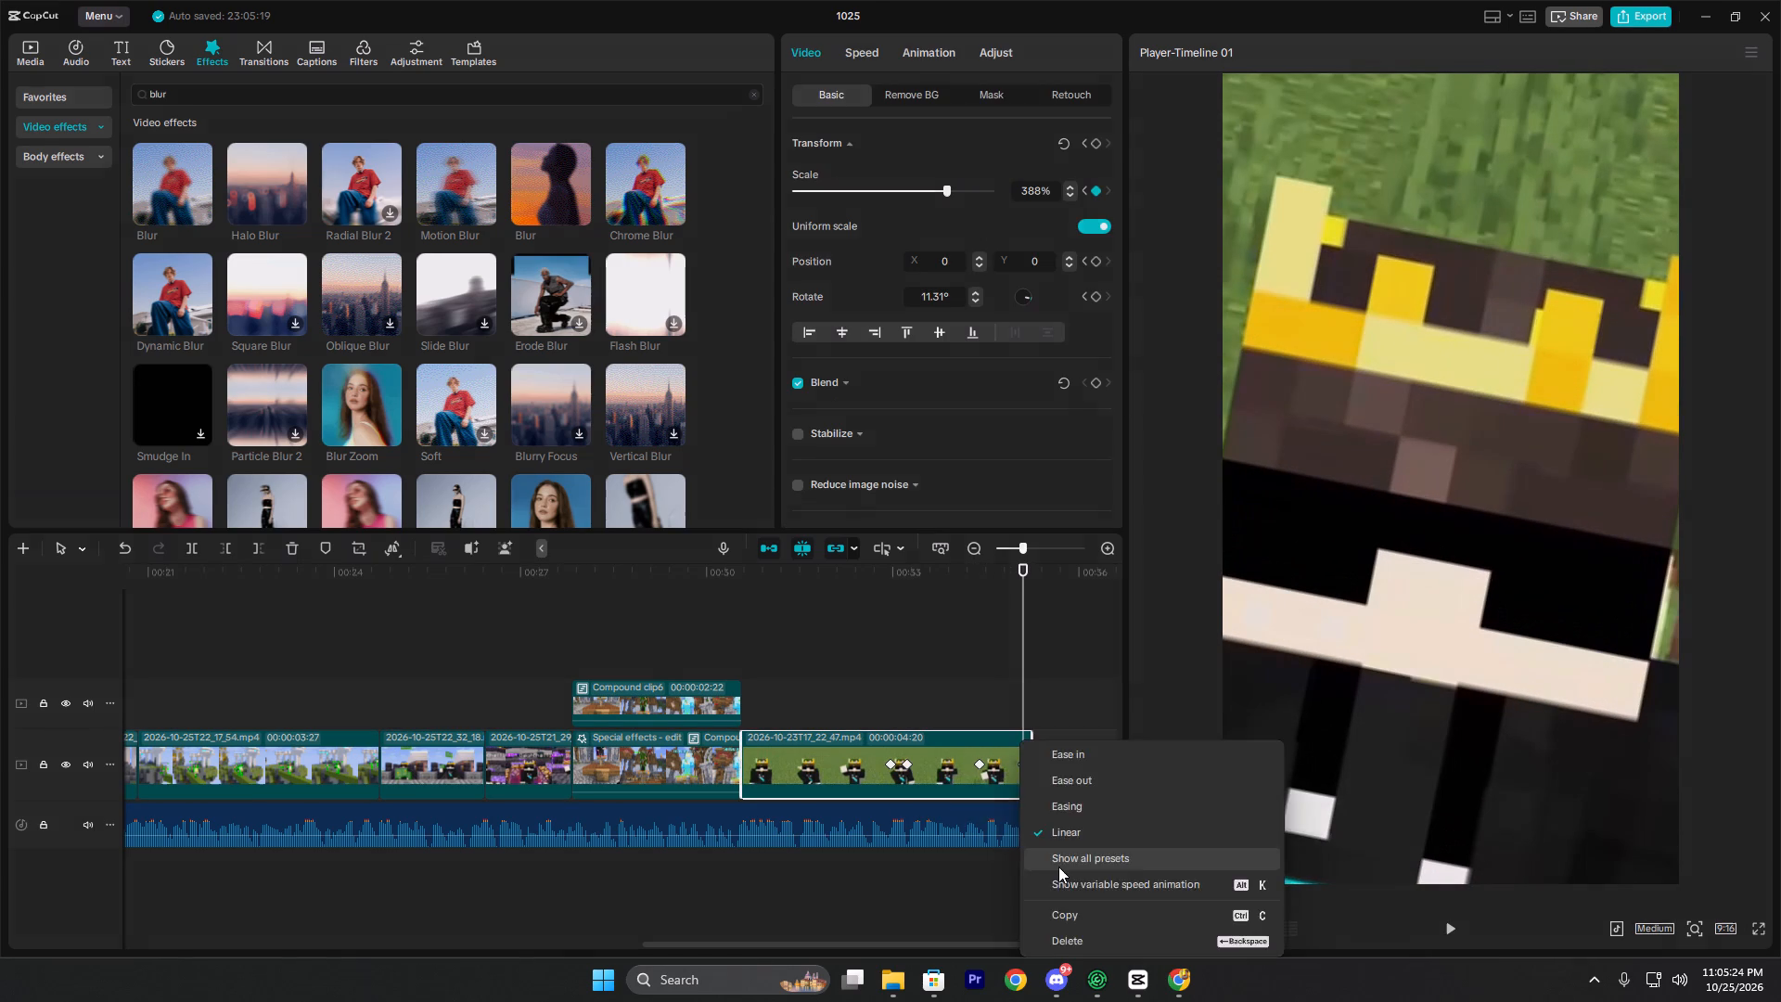
{"action": "left_click", "coordinate": [1058, 867]}
{"action": "left_click", "coordinate": [1234, 818]}
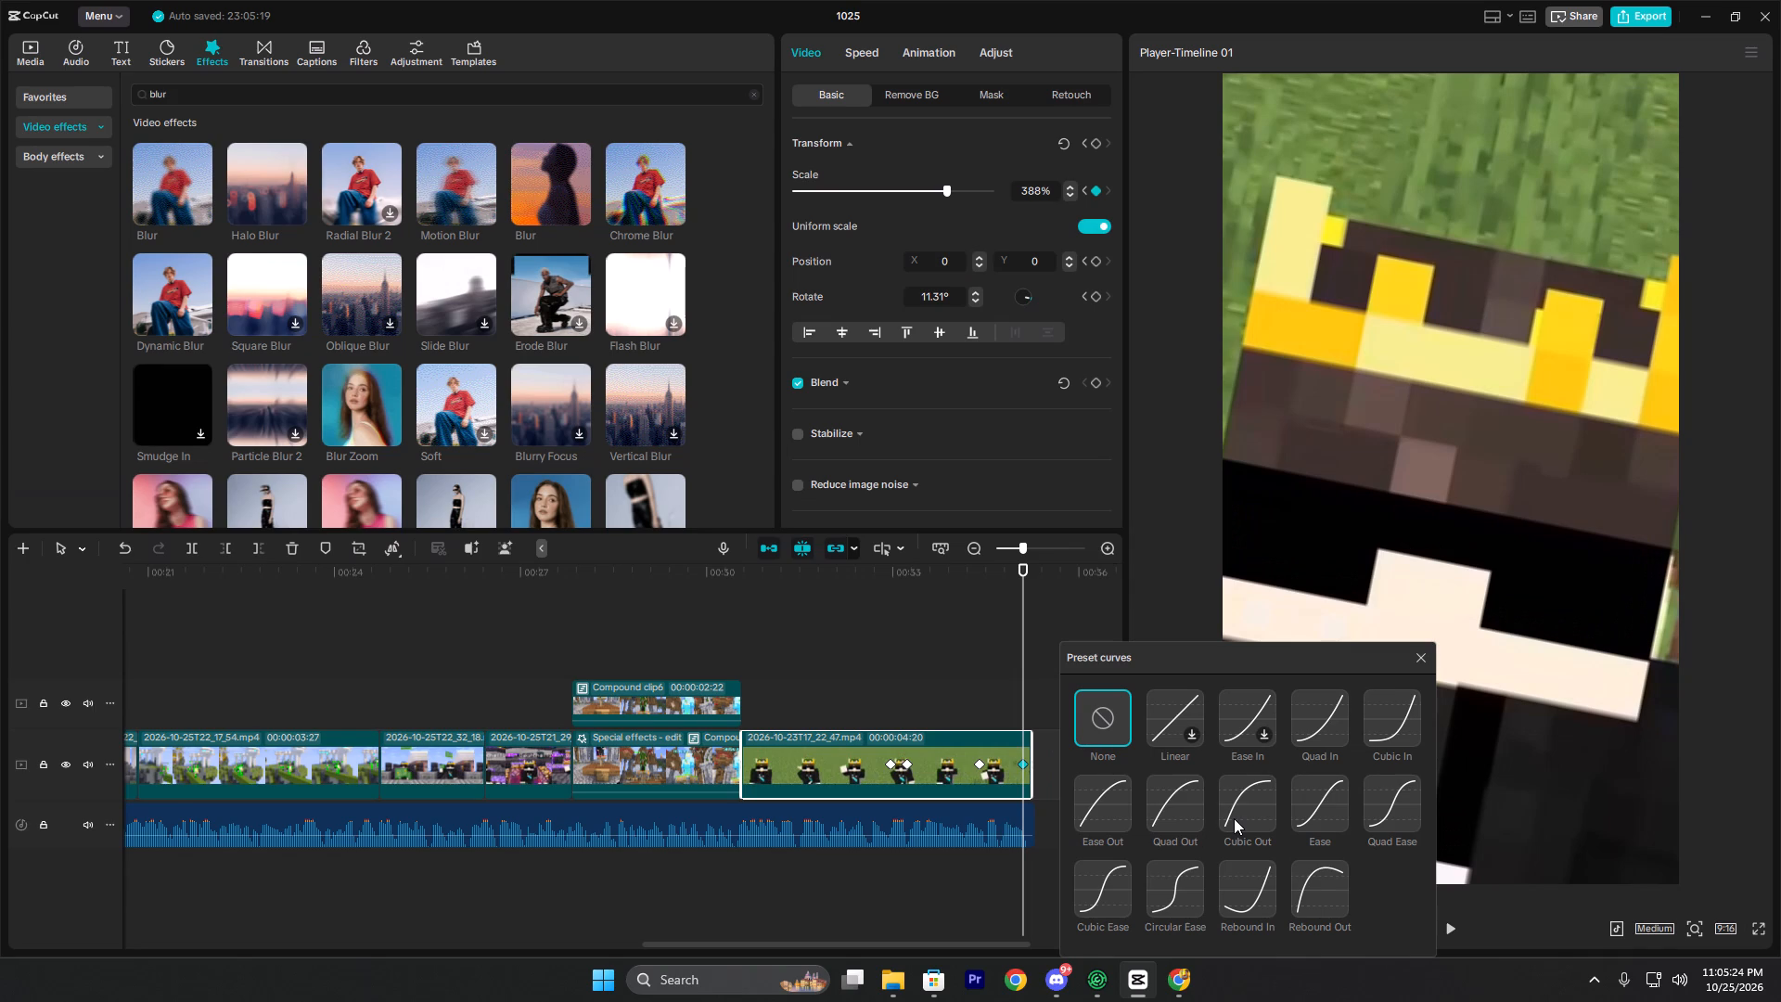
{"action": "left_click", "coordinate": [1419, 650]}
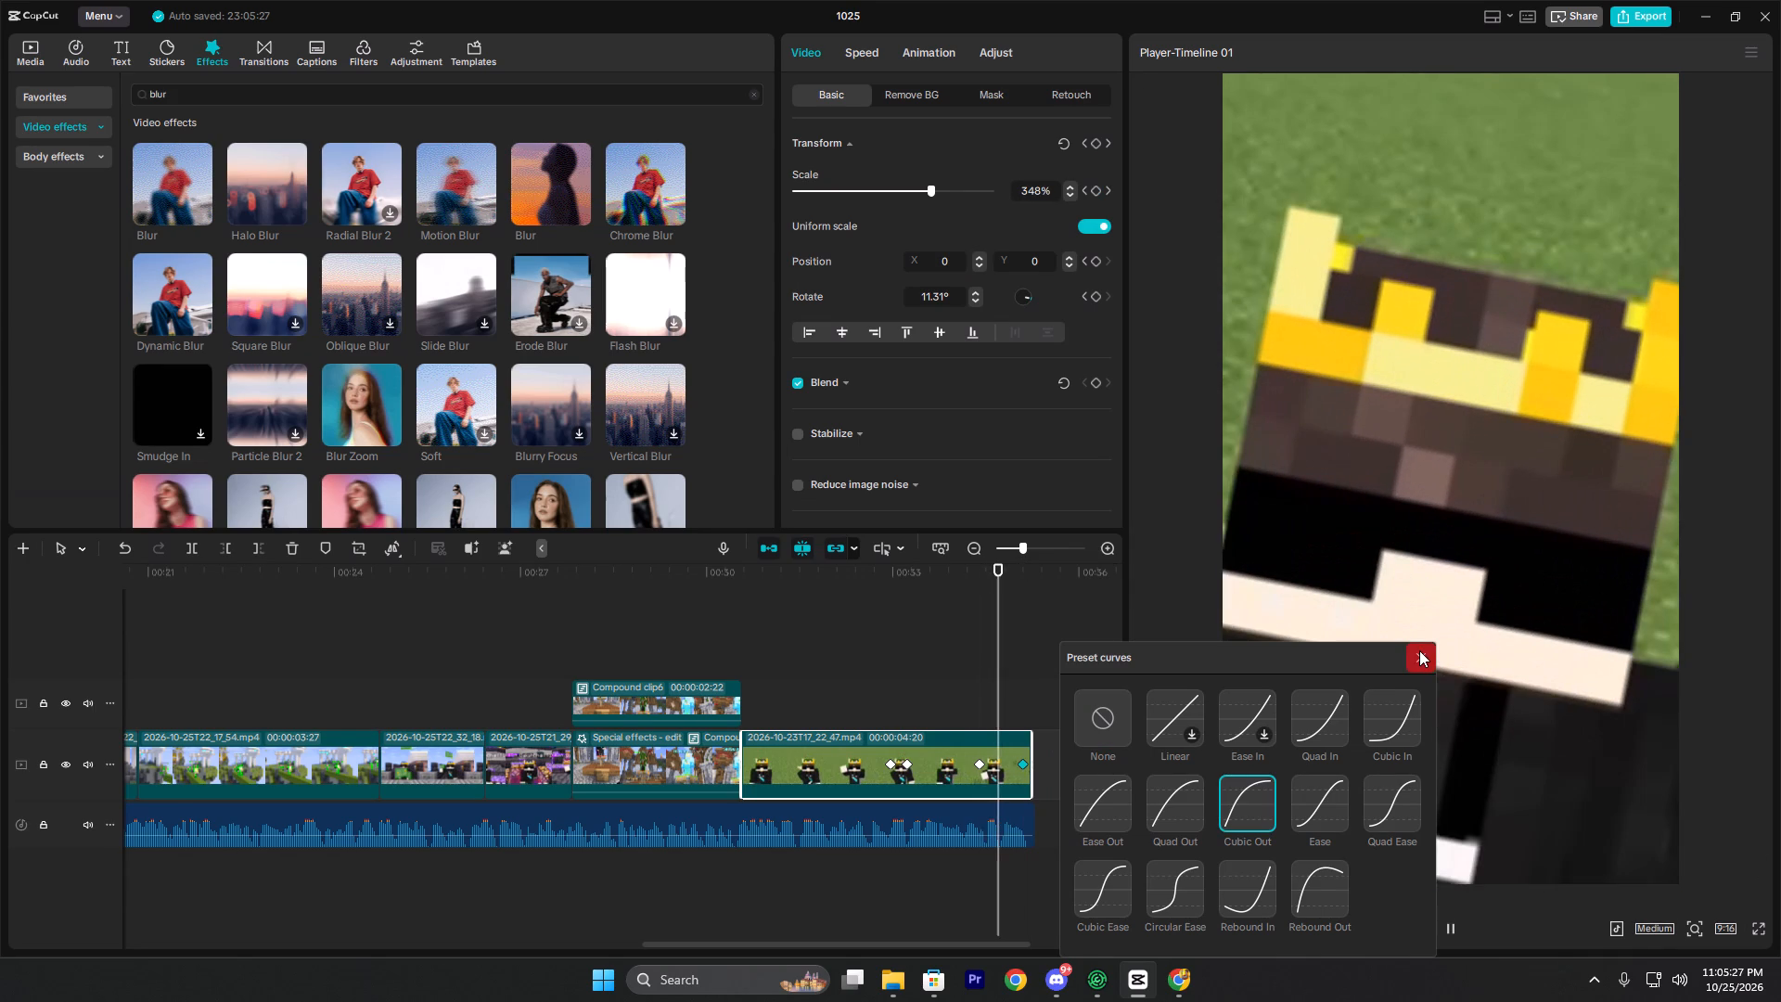
Shift the closing zoom's starting keyframe later, closer to the last keyframe, and play the ending back.
{"action": "left_click_drag", "start_coordinate": [981, 764], "coordinate": [1003, 766]}
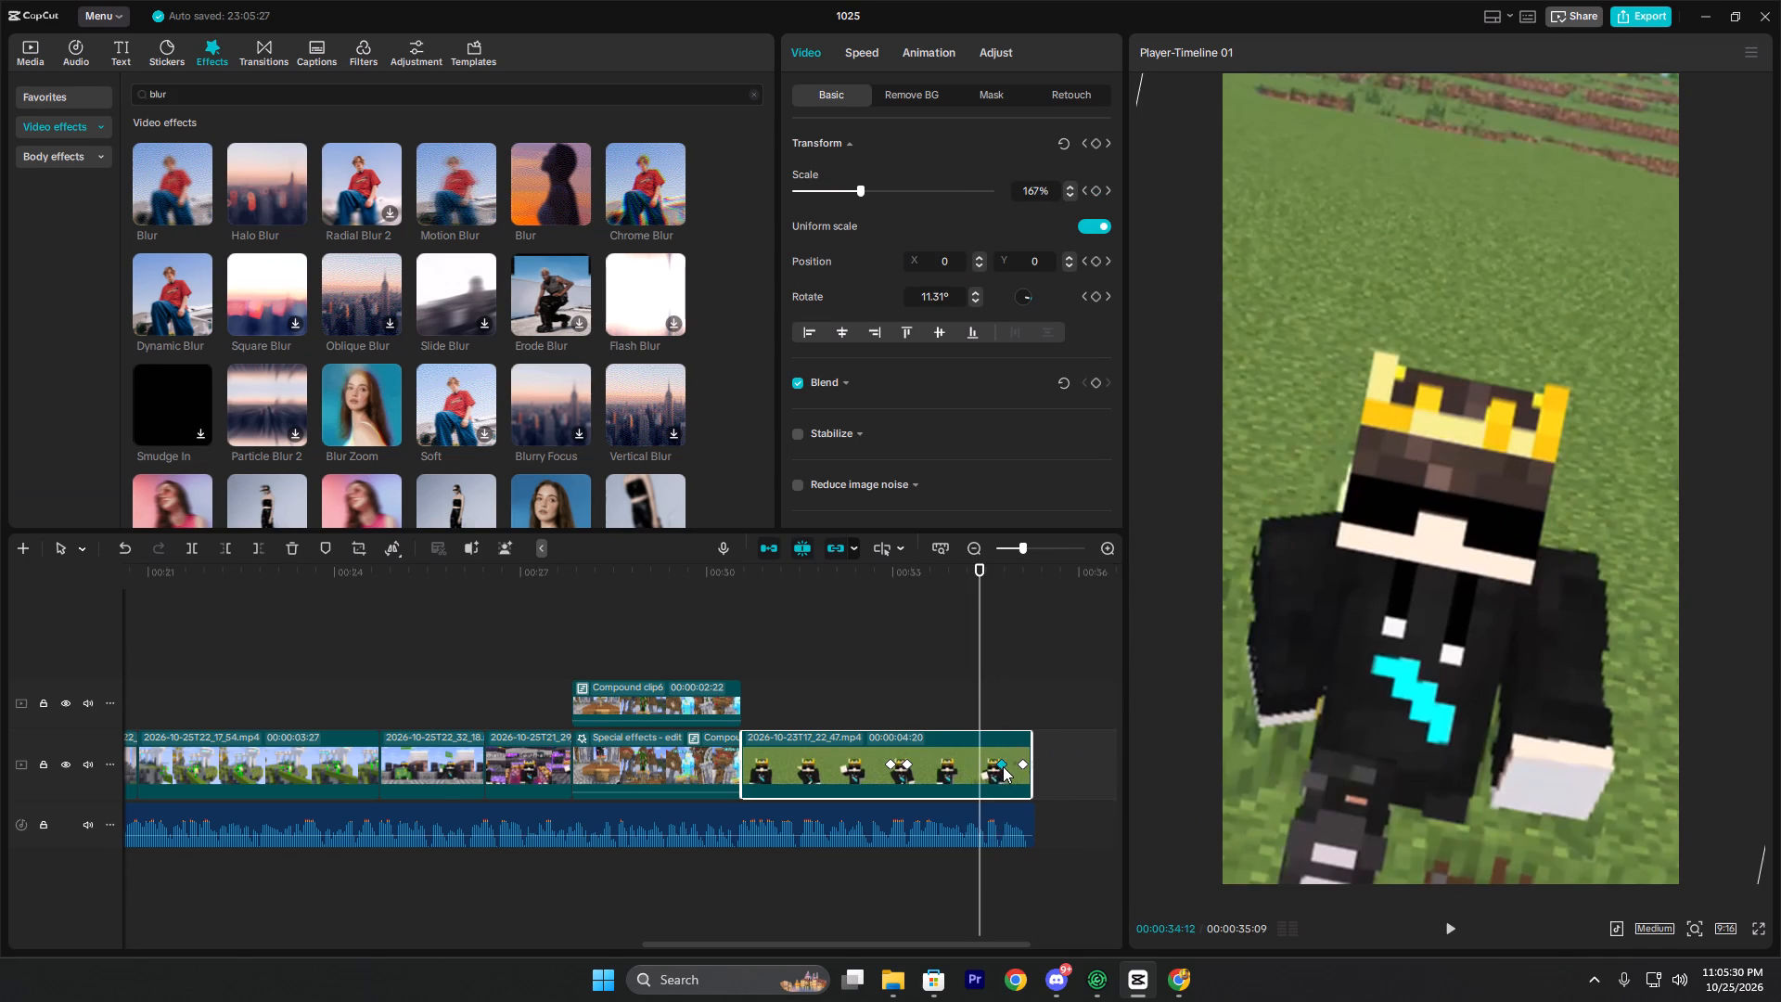
{"action": "left_click_drag", "start_coordinate": [1003, 766], "coordinate": [1006, 769]}
{"action": "left_click", "coordinate": [973, 714]}
{"action": "key", "text": "space"}
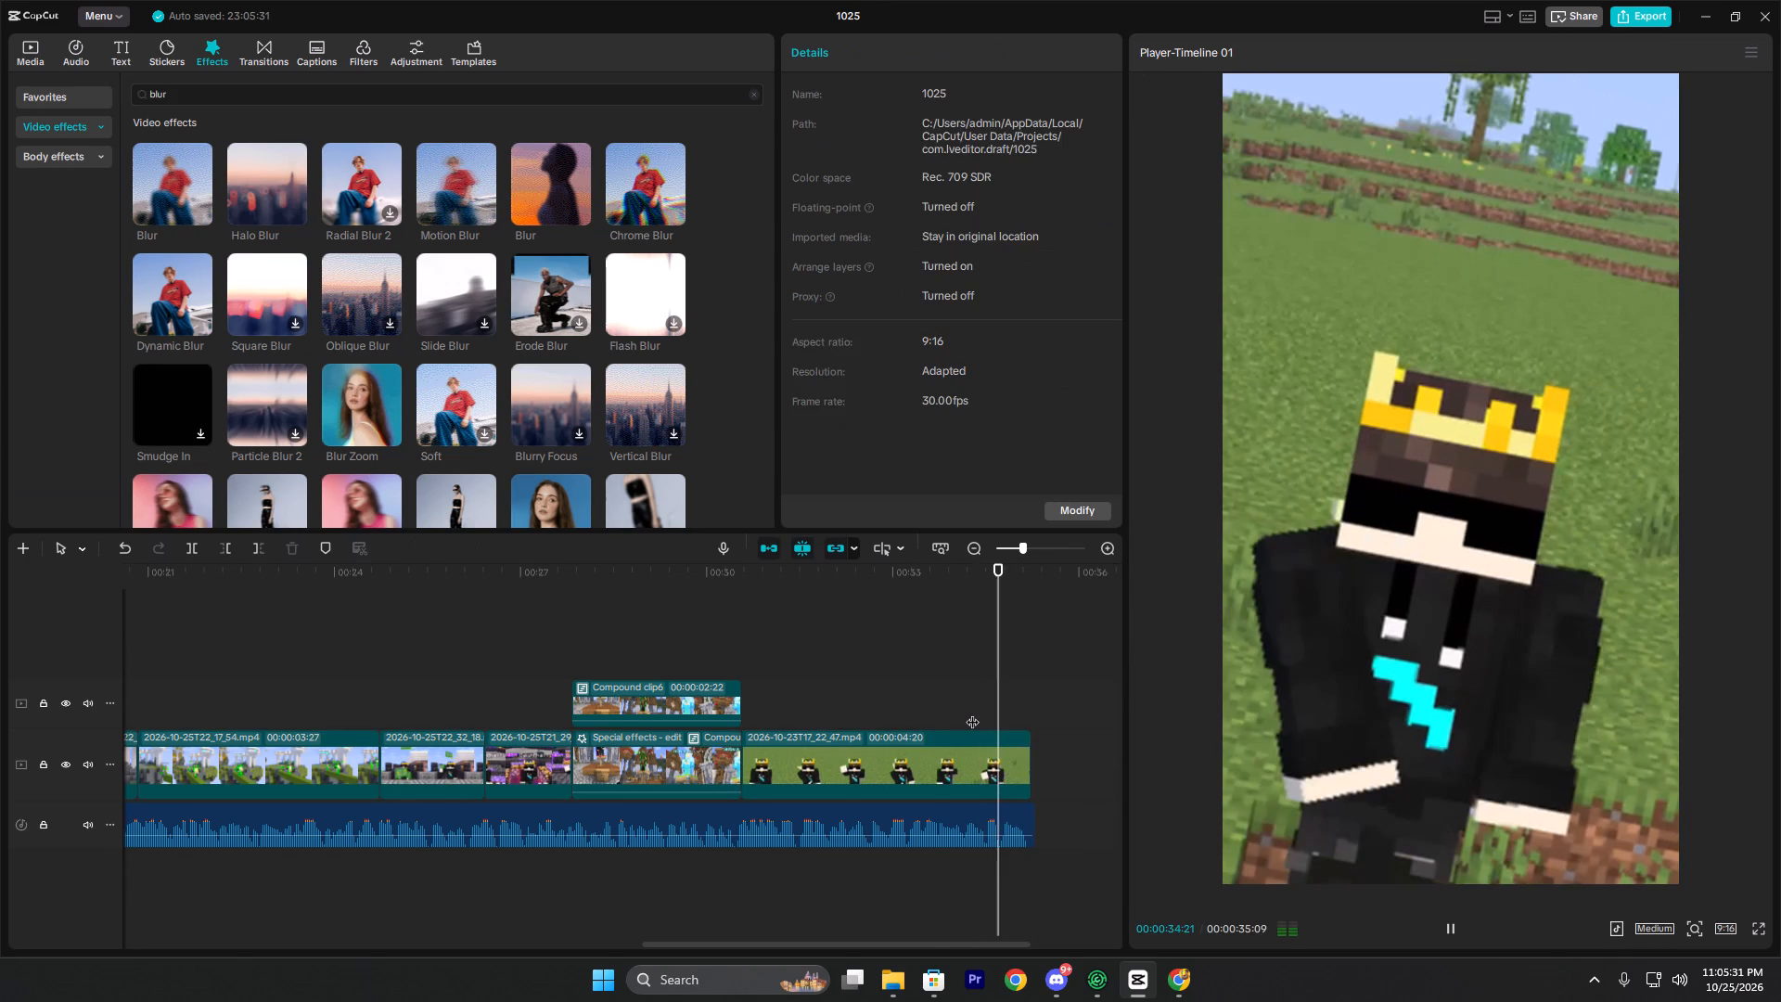
{"action": "key", "text": "space"}
{"action": "left_click", "coordinate": [934, 691]}
{"action": "key", "text": "space"}
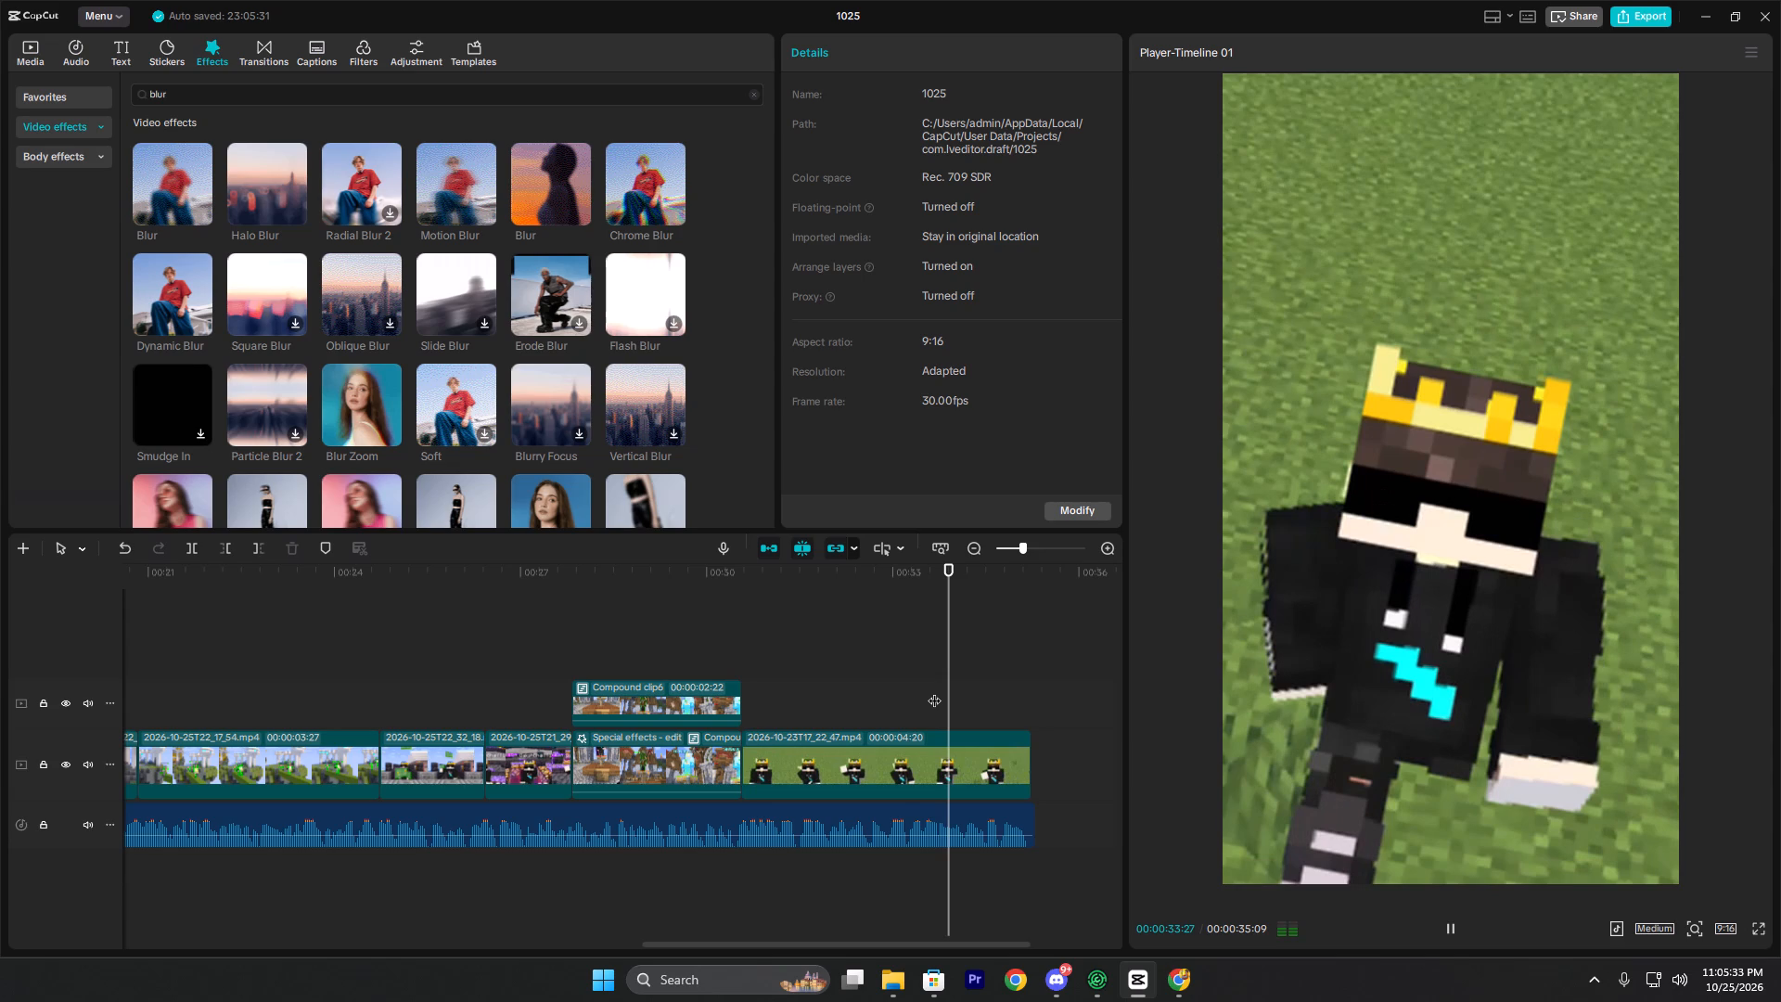
{"action": "key", "text": "space"}
Play the short from its beginning to check the edit for clips that still show black bars.
{"action": "scroll", "coordinate": [975, 736], "scroll_direction": "down", "scroll_amount": 11, "text": "ctrl"}
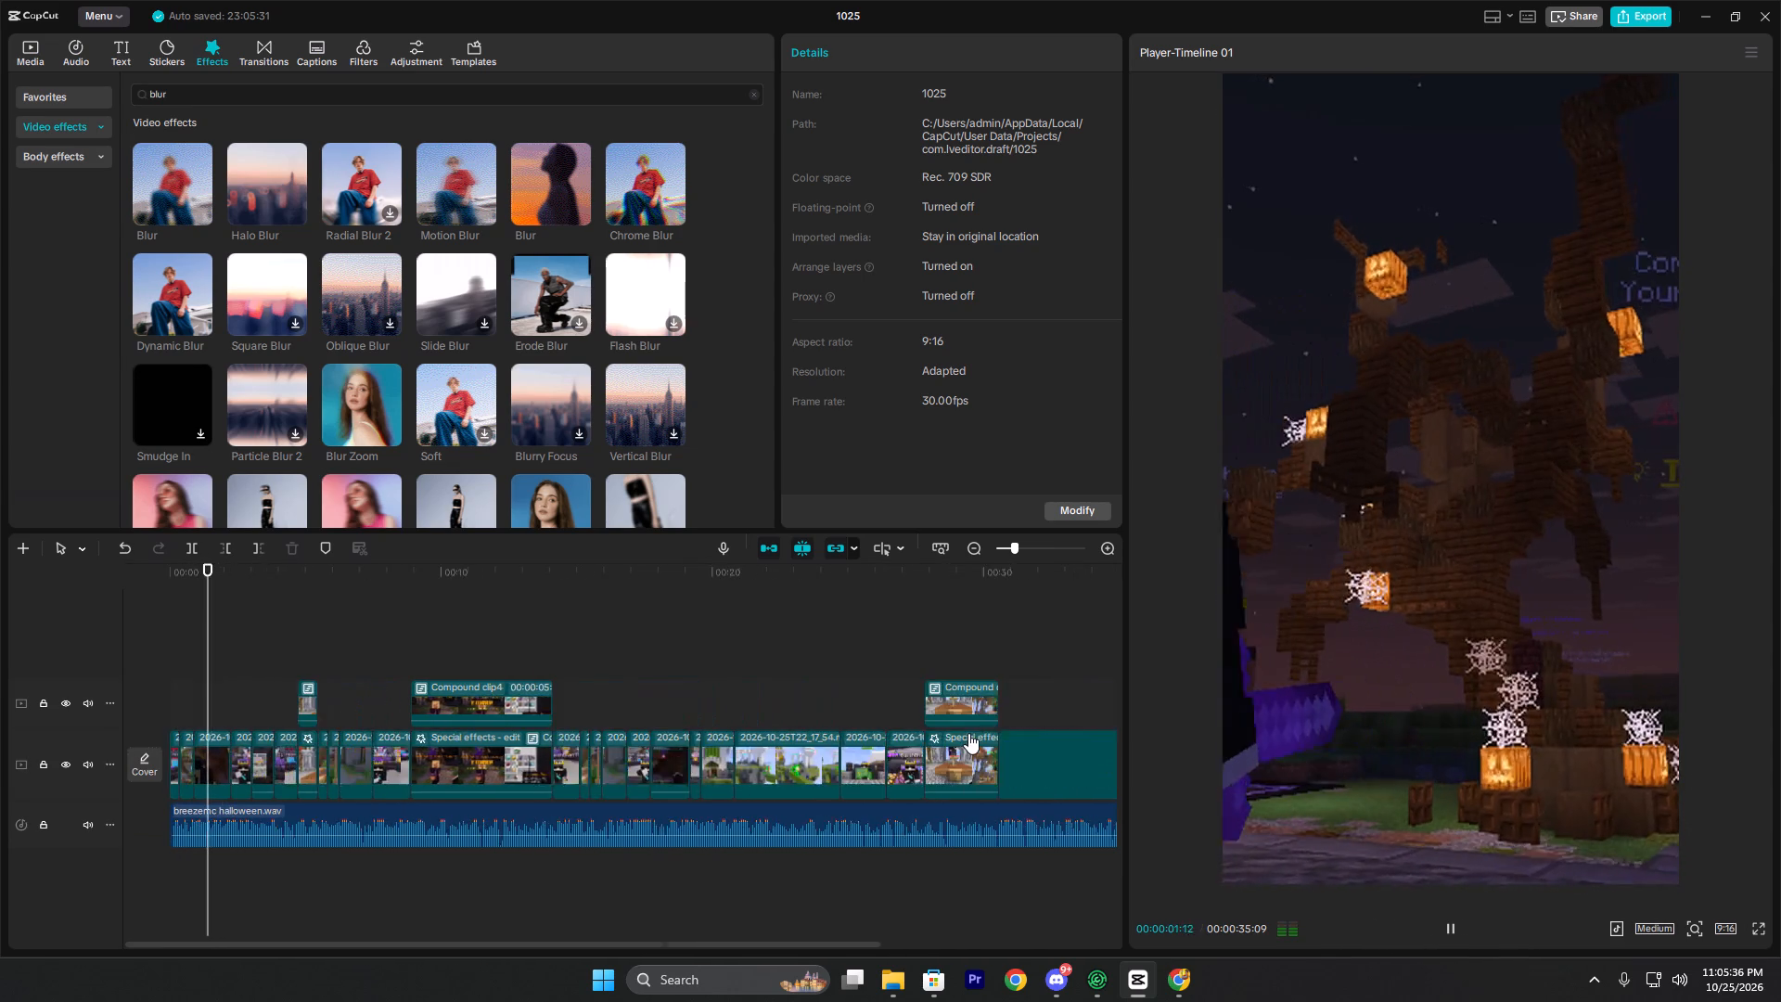
{"action": "scroll", "coordinate": [968, 733], "scroll_direction": "down", "scroll_amount": 5, "text": "ctrl"}
{"action": "scroll", "coordinate": [785, 718], "scroll_direction": "up", "scroll_amount": 10, "text": "ctrl"}
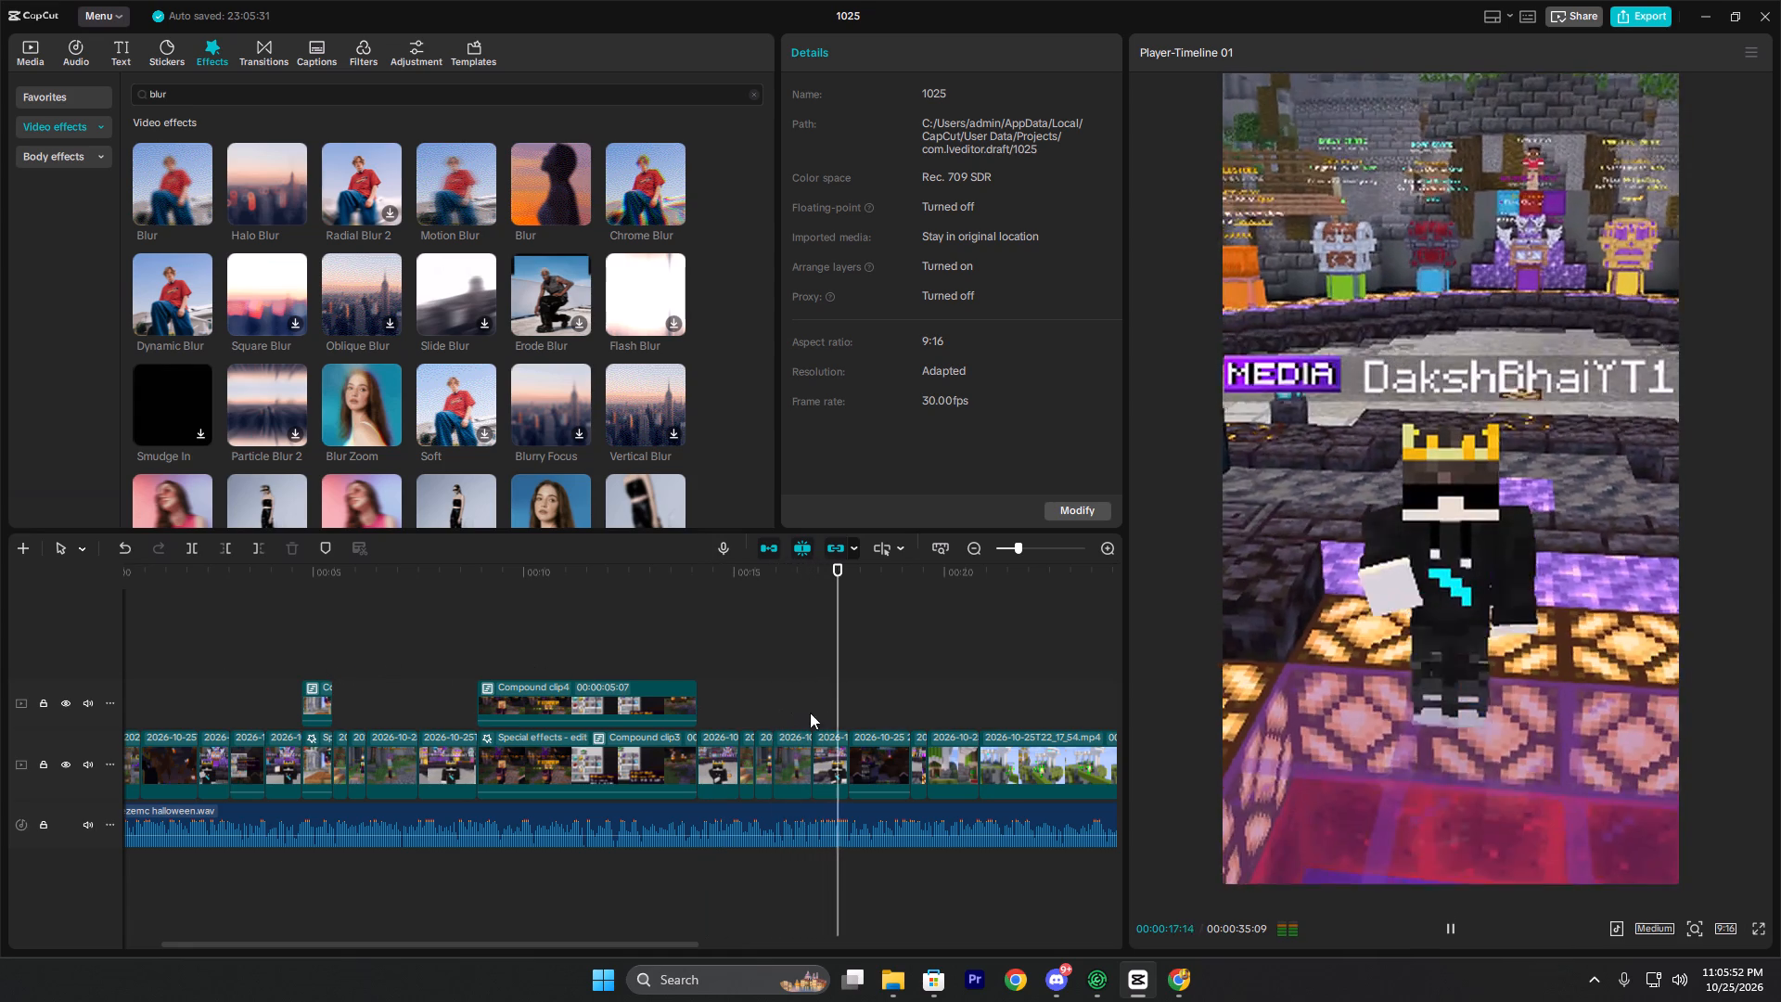
{"action": "scroll", "coordinate": [852, 719], "scroll_direction": "down", "scroll_amount": 4, "text": "ctrl"}
{"action": "scroll", "coordinate": [765, 730], "scroll_direction": "up", "scroll_amount": 5}
{"action": "key", "text": "space"}
Turn the tilted inventory clip at 00:00:18:12 into a compound clip and duplicate it onto the track above.
{"action": "left_click", "coordinate": [708, 705]}
{"action": "left_click", "coordinate": [706, 756]}
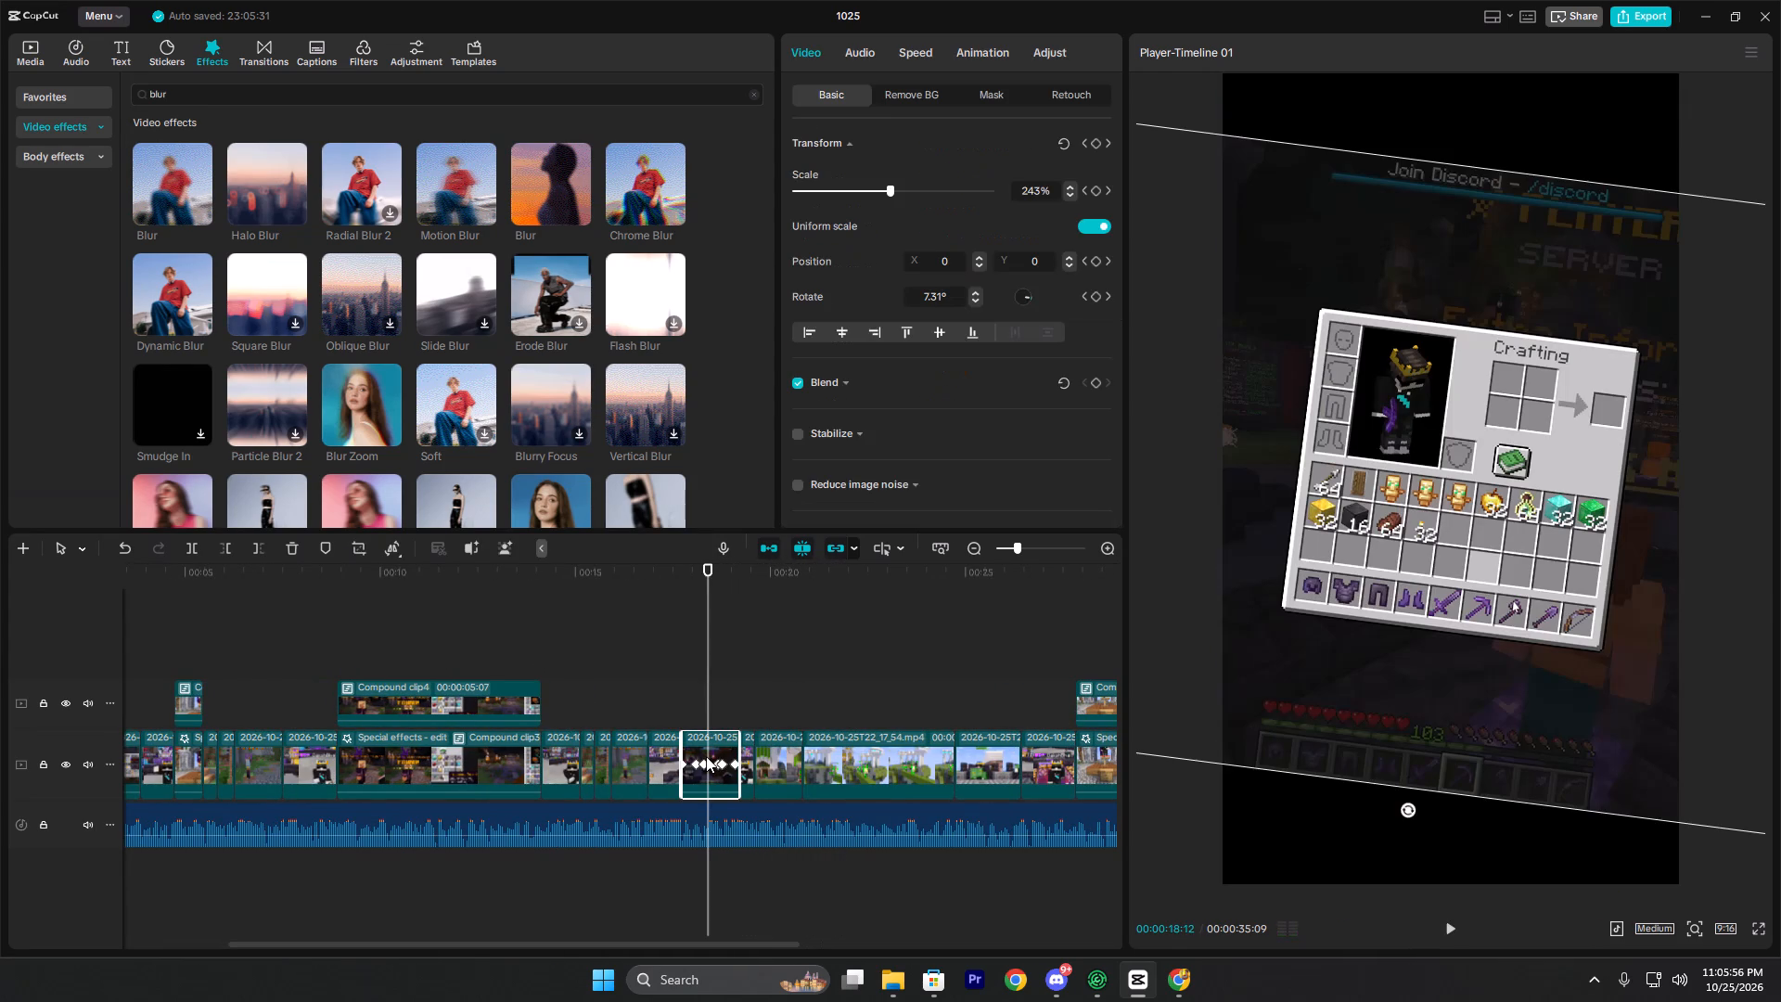
{"action": "key", "text": "alt+g"}
{"action": "left_click_drag", "start_coordinate": [712, 764], "coordinate": [714, 726], "text": "alt"}
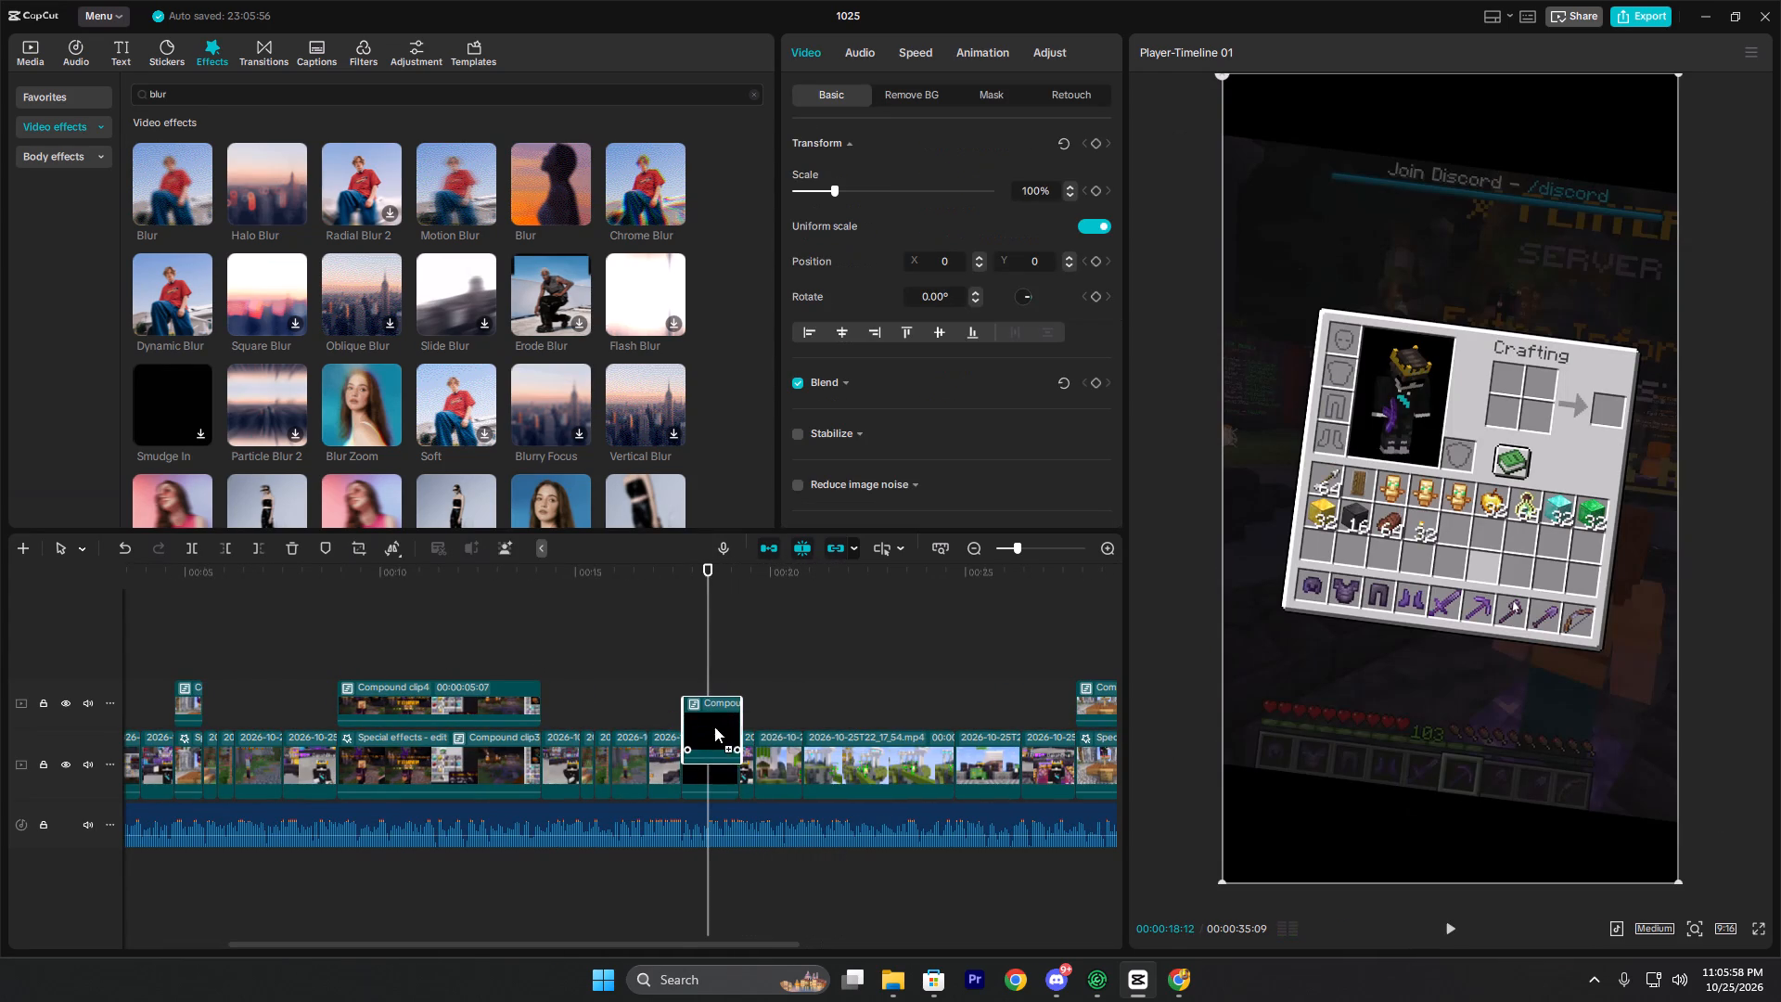
{"action": "left_click_drag", "start_coordinate": [714, 726], "coordinate": [714, 708], "text": "alt"}
{"action": "left_click", "coordinate": [708, 767]}
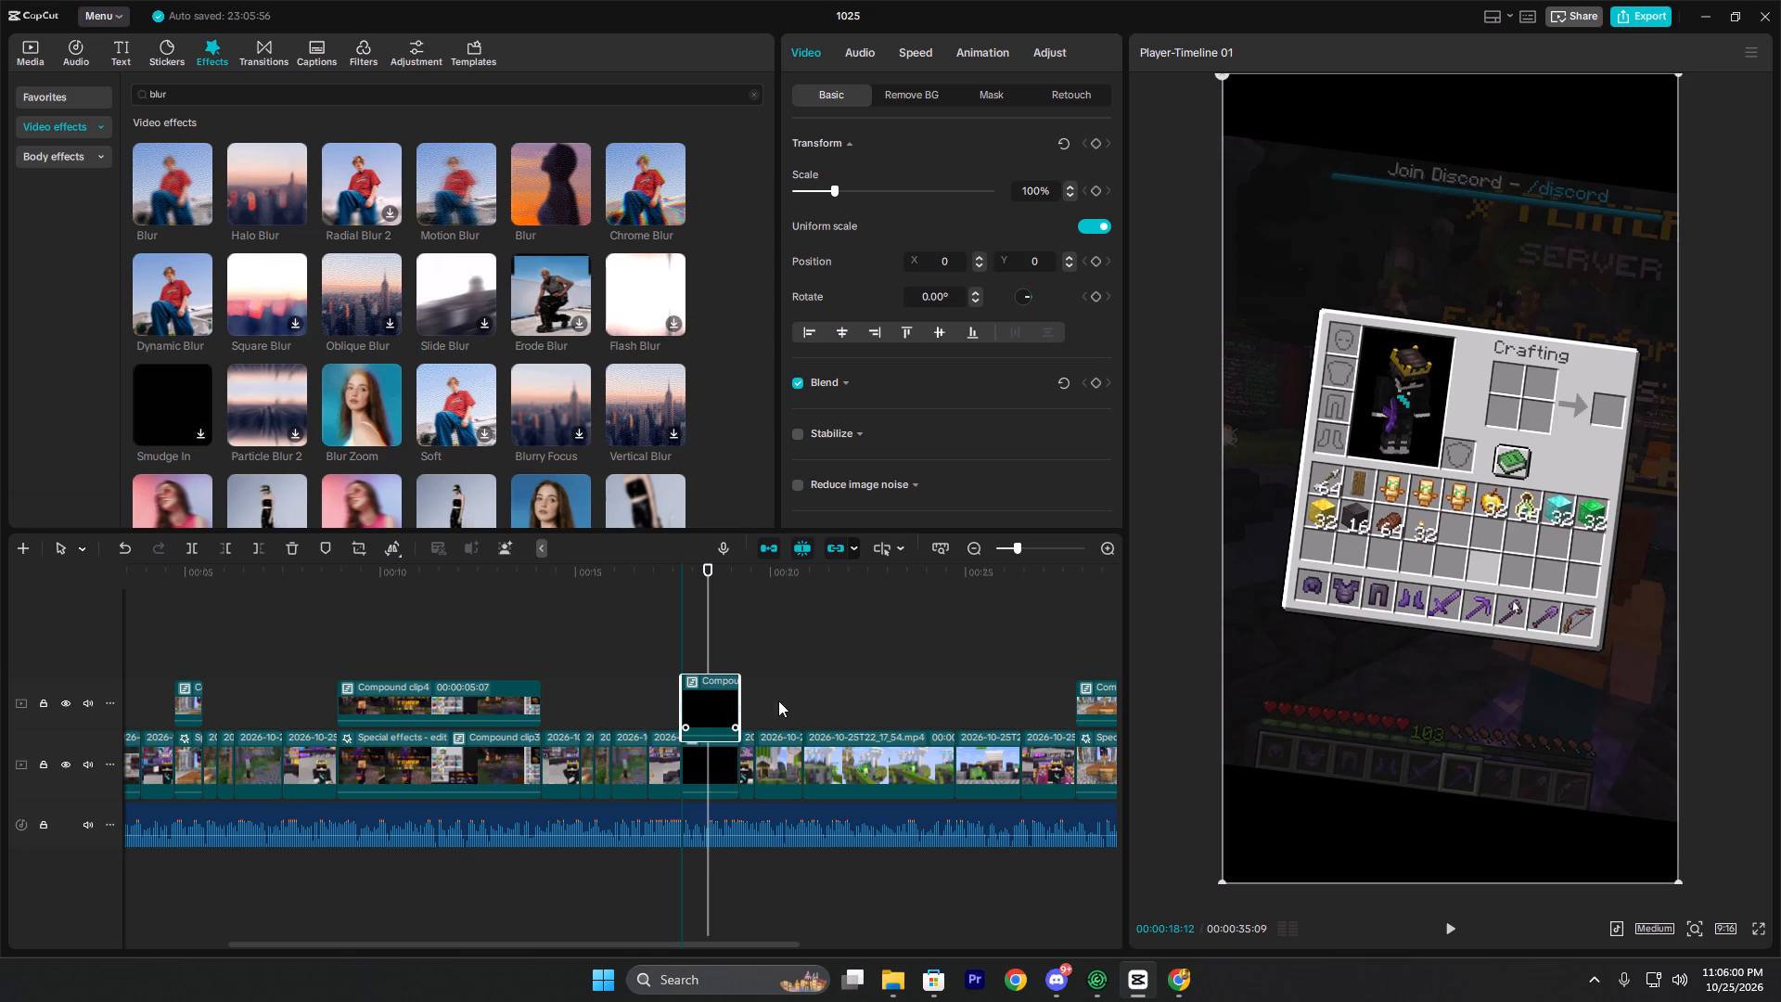
Fill the inventory clip's black bars by scaling its main-track copy to 167% with the first Blur effect, and play to the end.
{"action": "left_click_drag", "start_coordinate": [840, 185], "coordinate": [859, 193]}
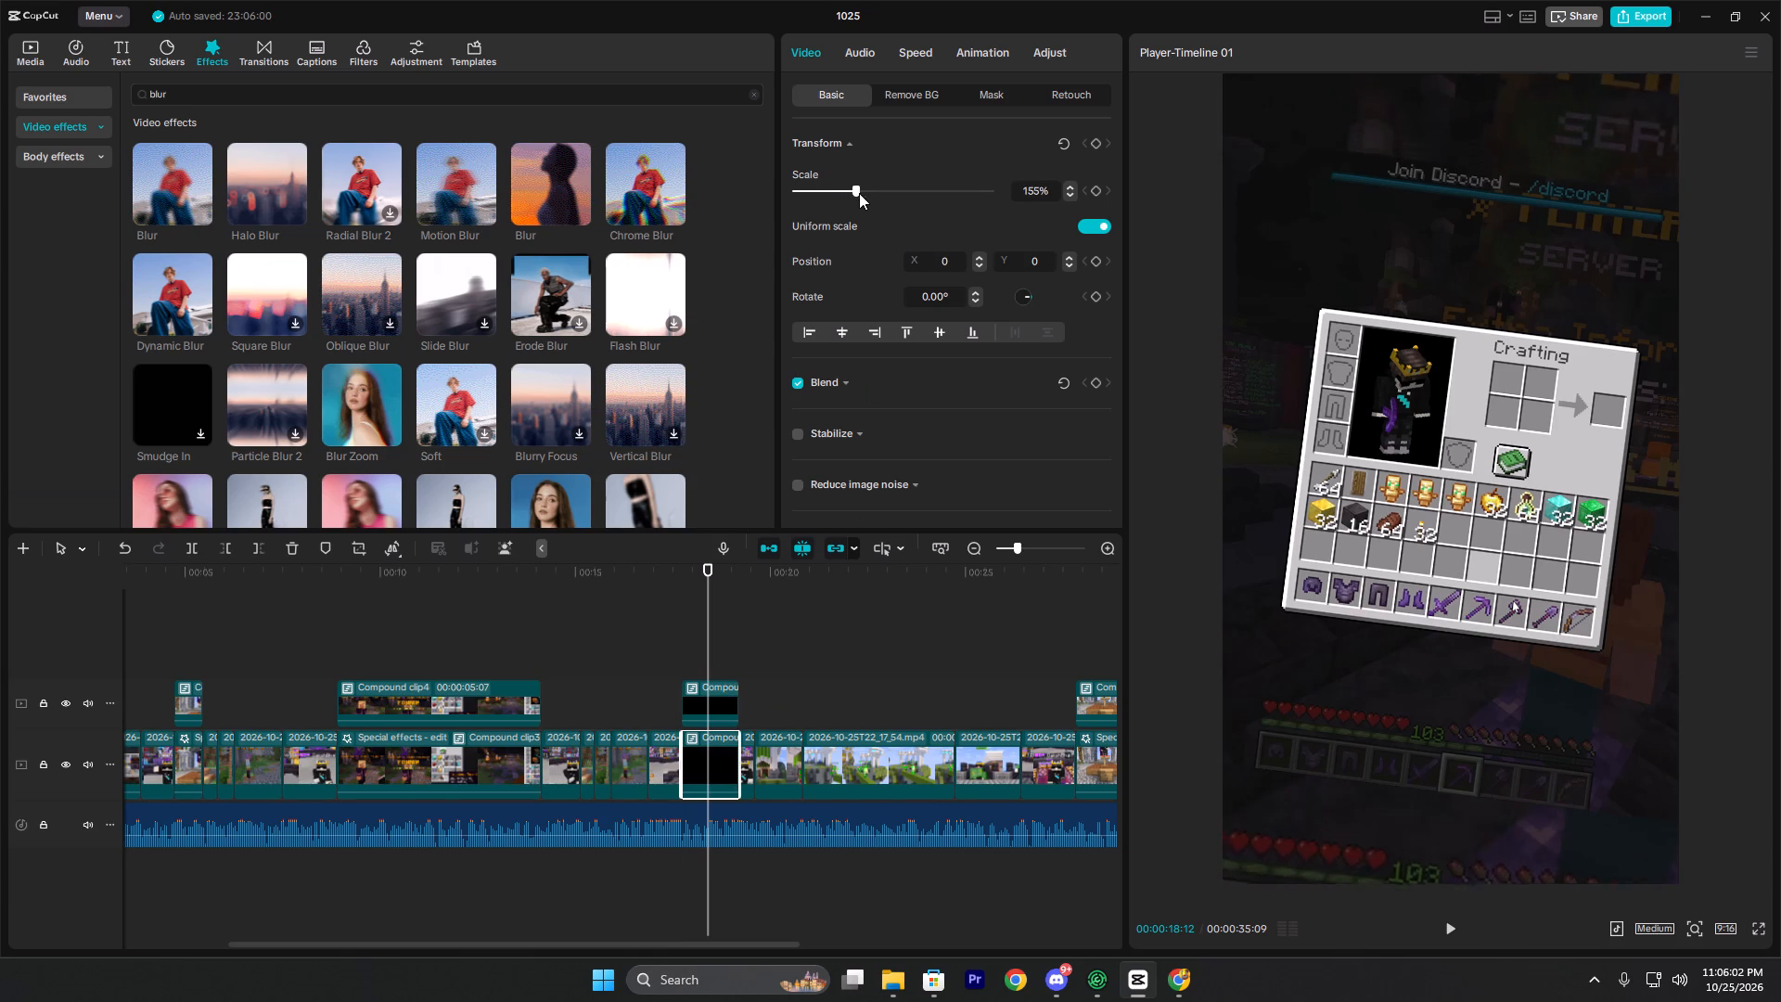
{"action": "left_click_drag", "start_coordinate": [859, 193], "coordinate": [861, 194]}
{"action": "left_click_drag", "start_coordinate": [155, 186], "coordinate": [447, 572]}
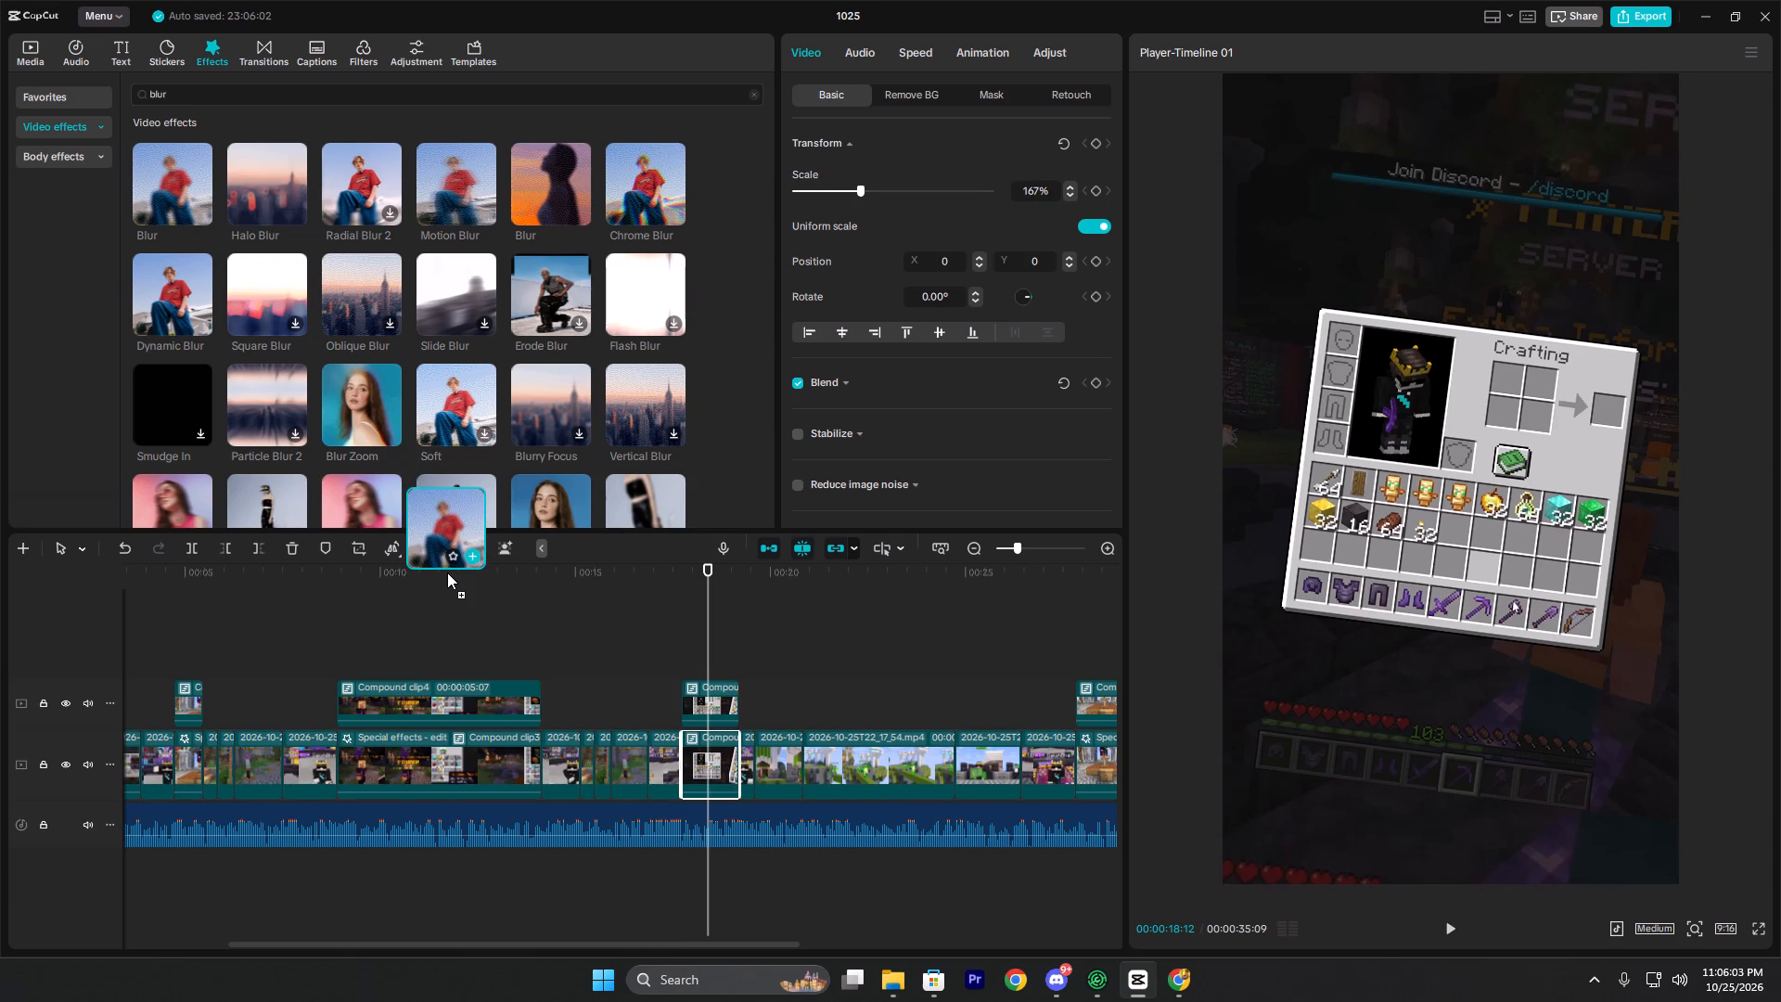
{"action": "left_click_drag", "start_coordinate": [447, 572], "coordinate": [685, 769]}
{"action": "left_click", "coordinate": [696, 662]}
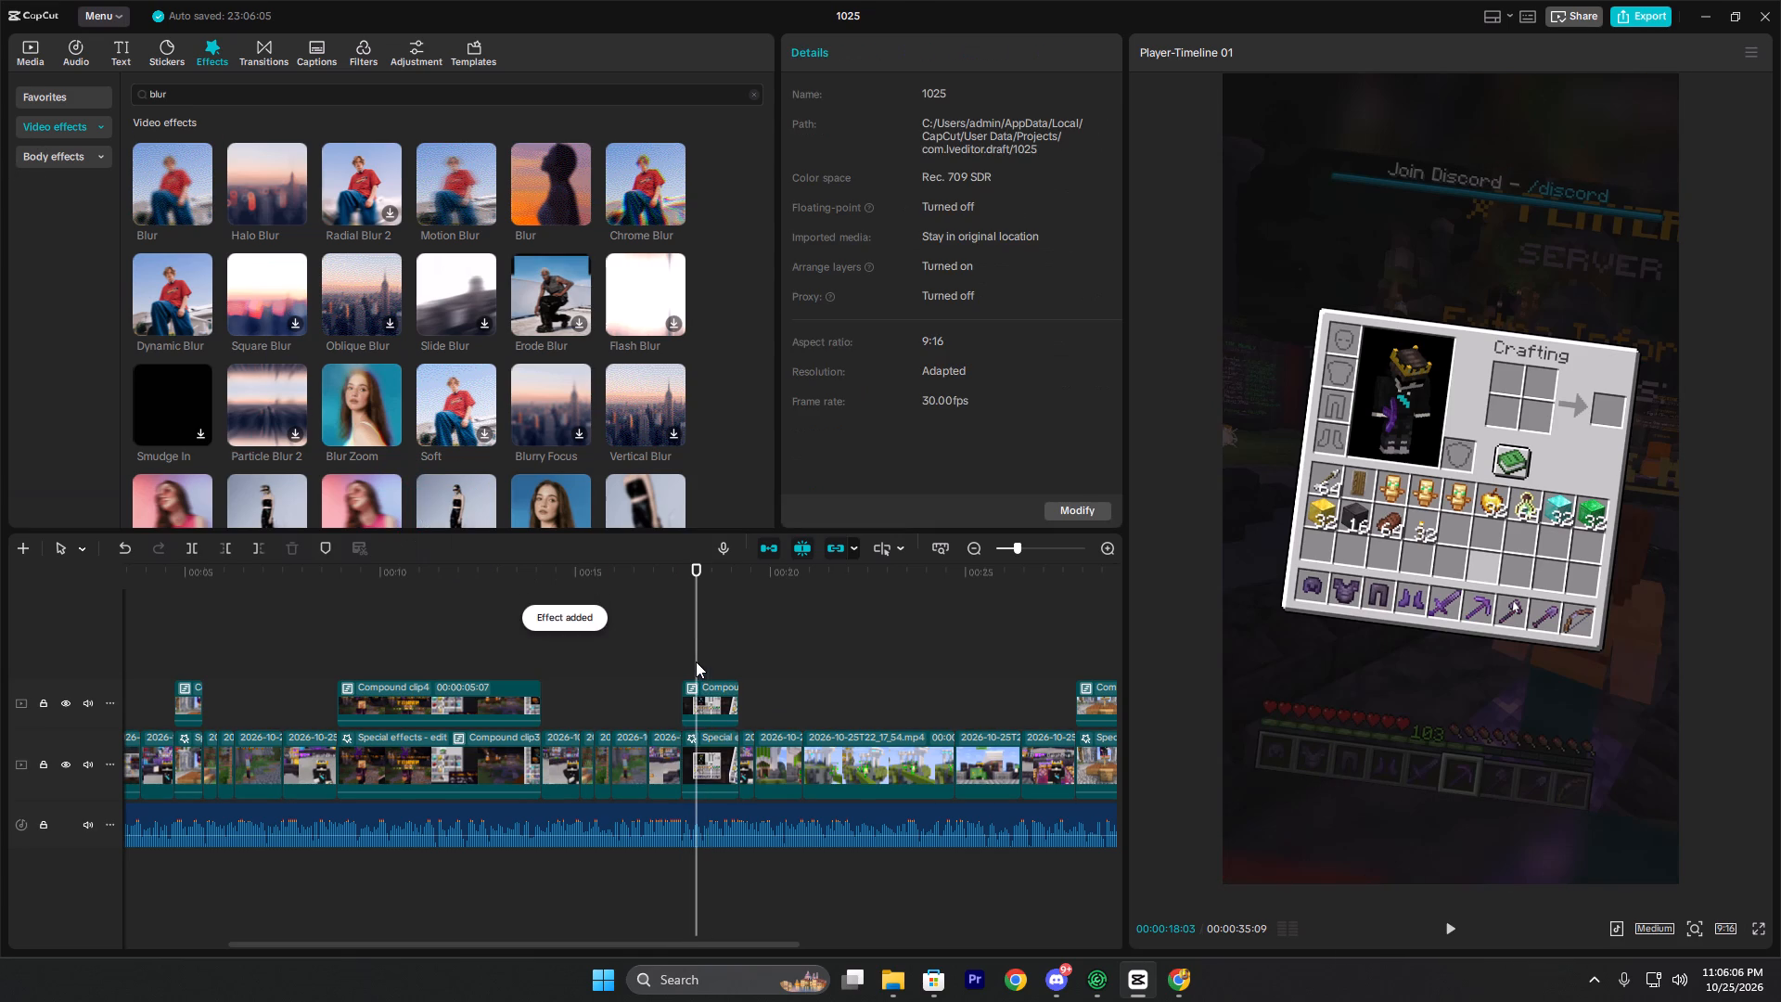
{"action": "key", "text": "space"}
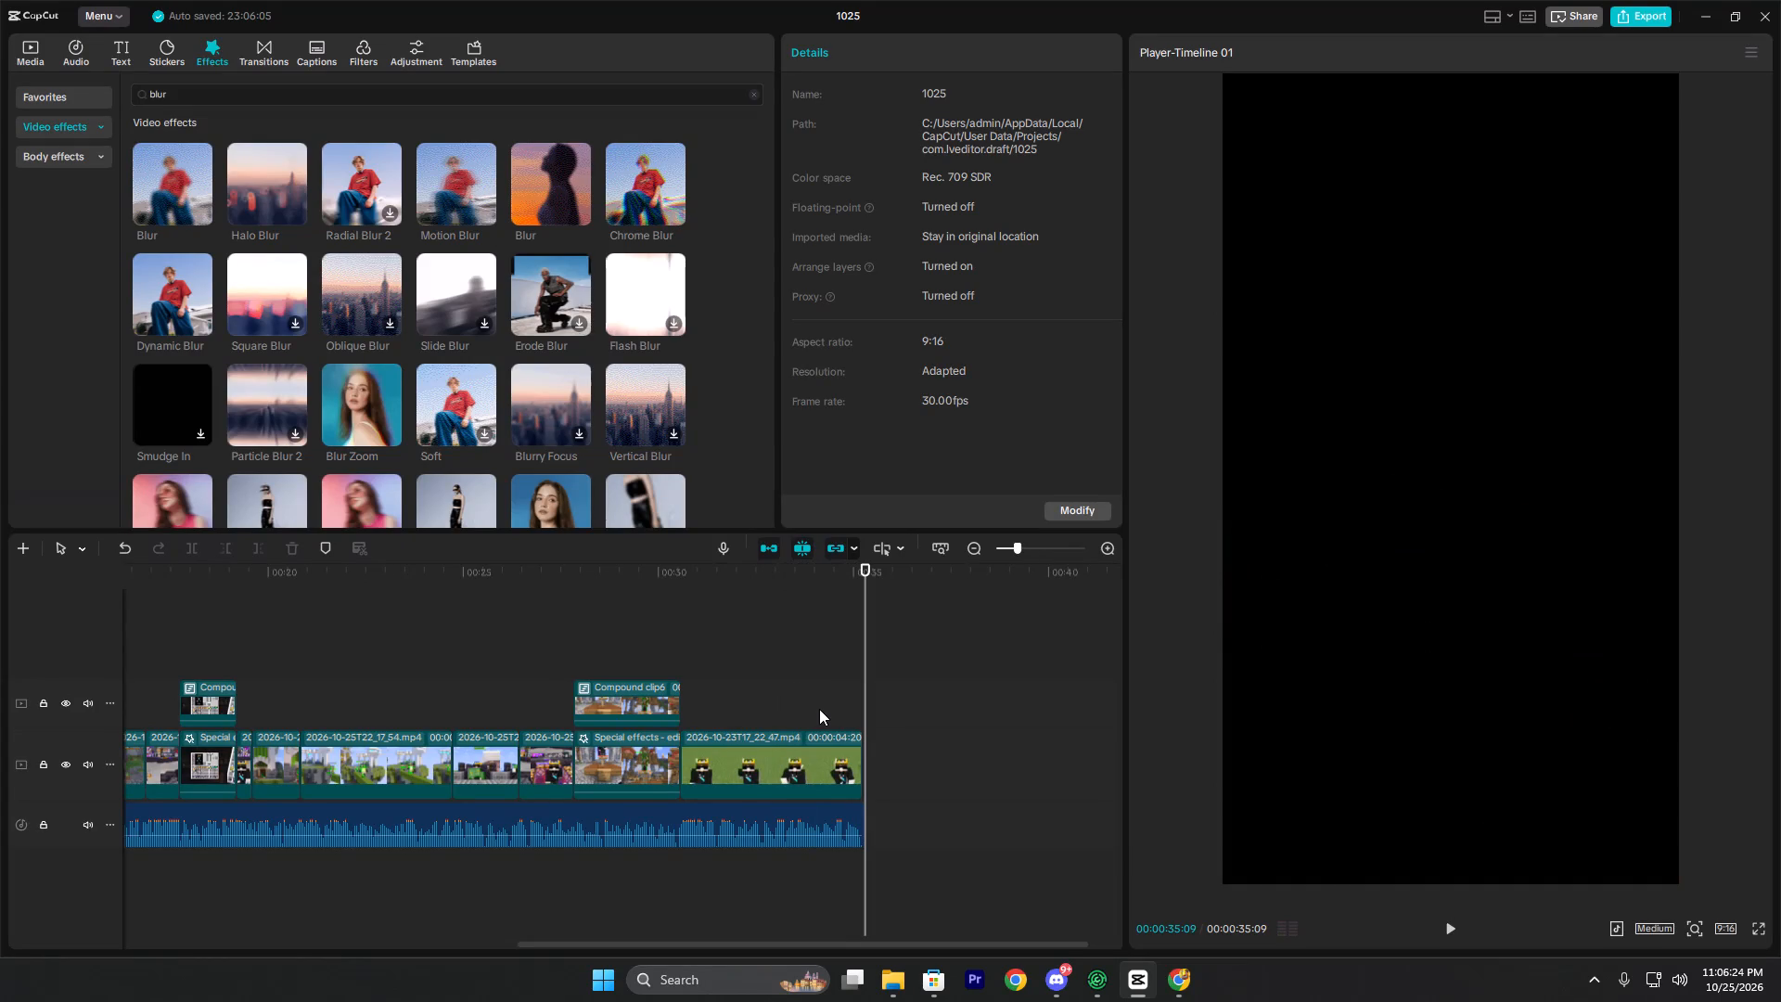
Move the closing zoom's two keyframes on the grass-field clip earlier, with the last one at about 00:00:34:22.
{"action": "left_click", "coordinate": [819, 709]}
{"action": "left_click", "coordinate": [834, 755]}
{"action": "left_click_drag", "start_coordinate": [846, 764], "coordinate": [829, 759]}
{"action": "left_click_drag", "start_coordinate": [854, 766], "coordinate": [843, 764]}
{"action": "double_click", "coordinate": [843, 764]}
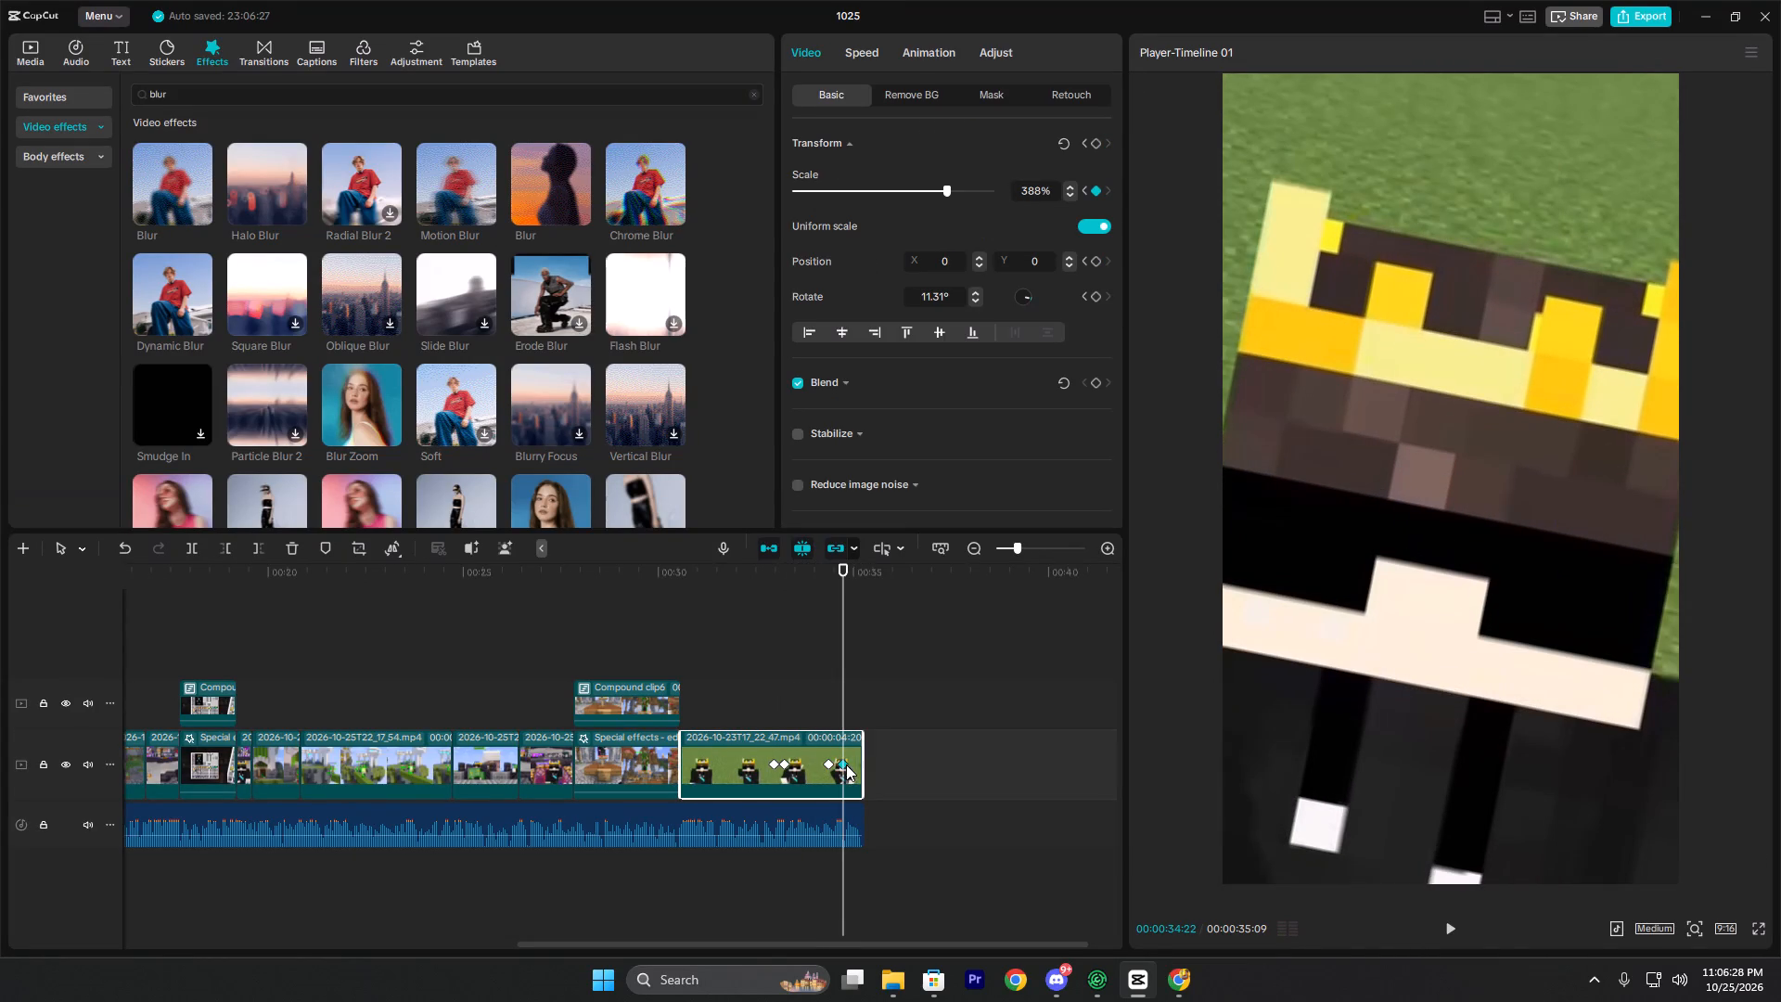
Set the grass-field clip's scale to 300% at 00:00:34:22 and play the closing zoom back.
{"action": "left_click", "coordinate": [913, 187]}
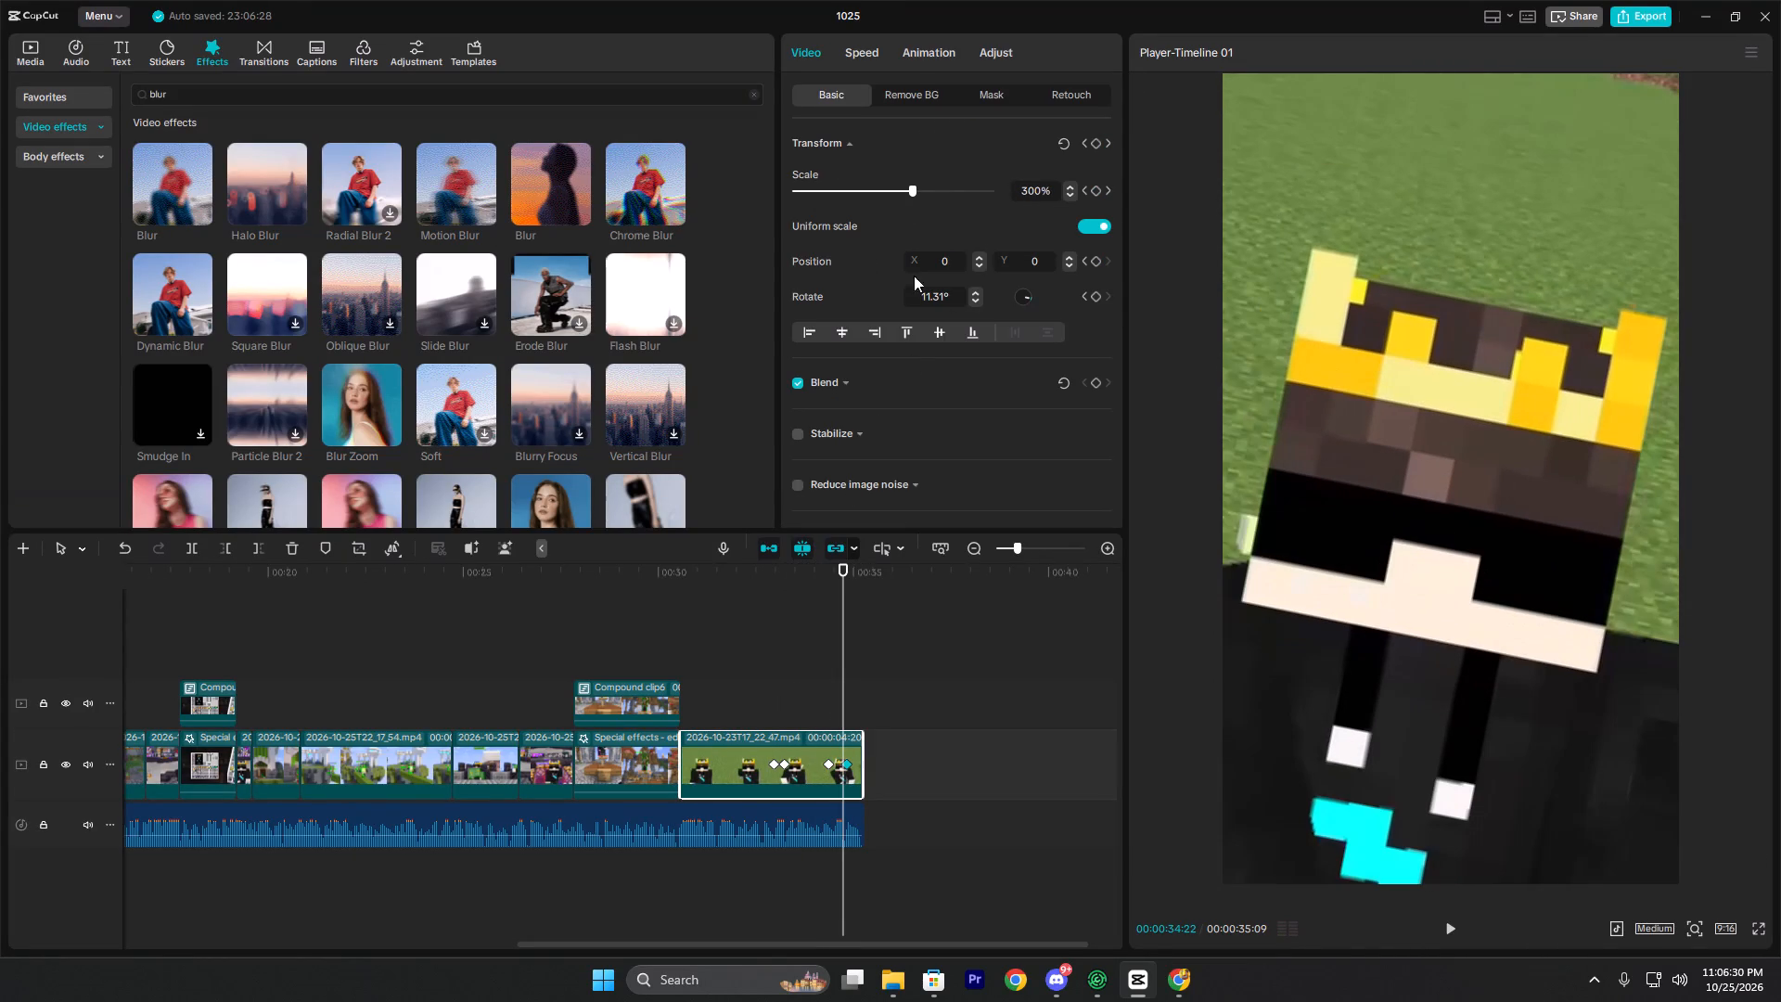
{"action": "left_click", "coordinate": [832, 674]}
{"action": "key", "text": "space"}
{"action": "key", "text": "space"}
{"action": "left_click", "coordinate": [832, 674]}
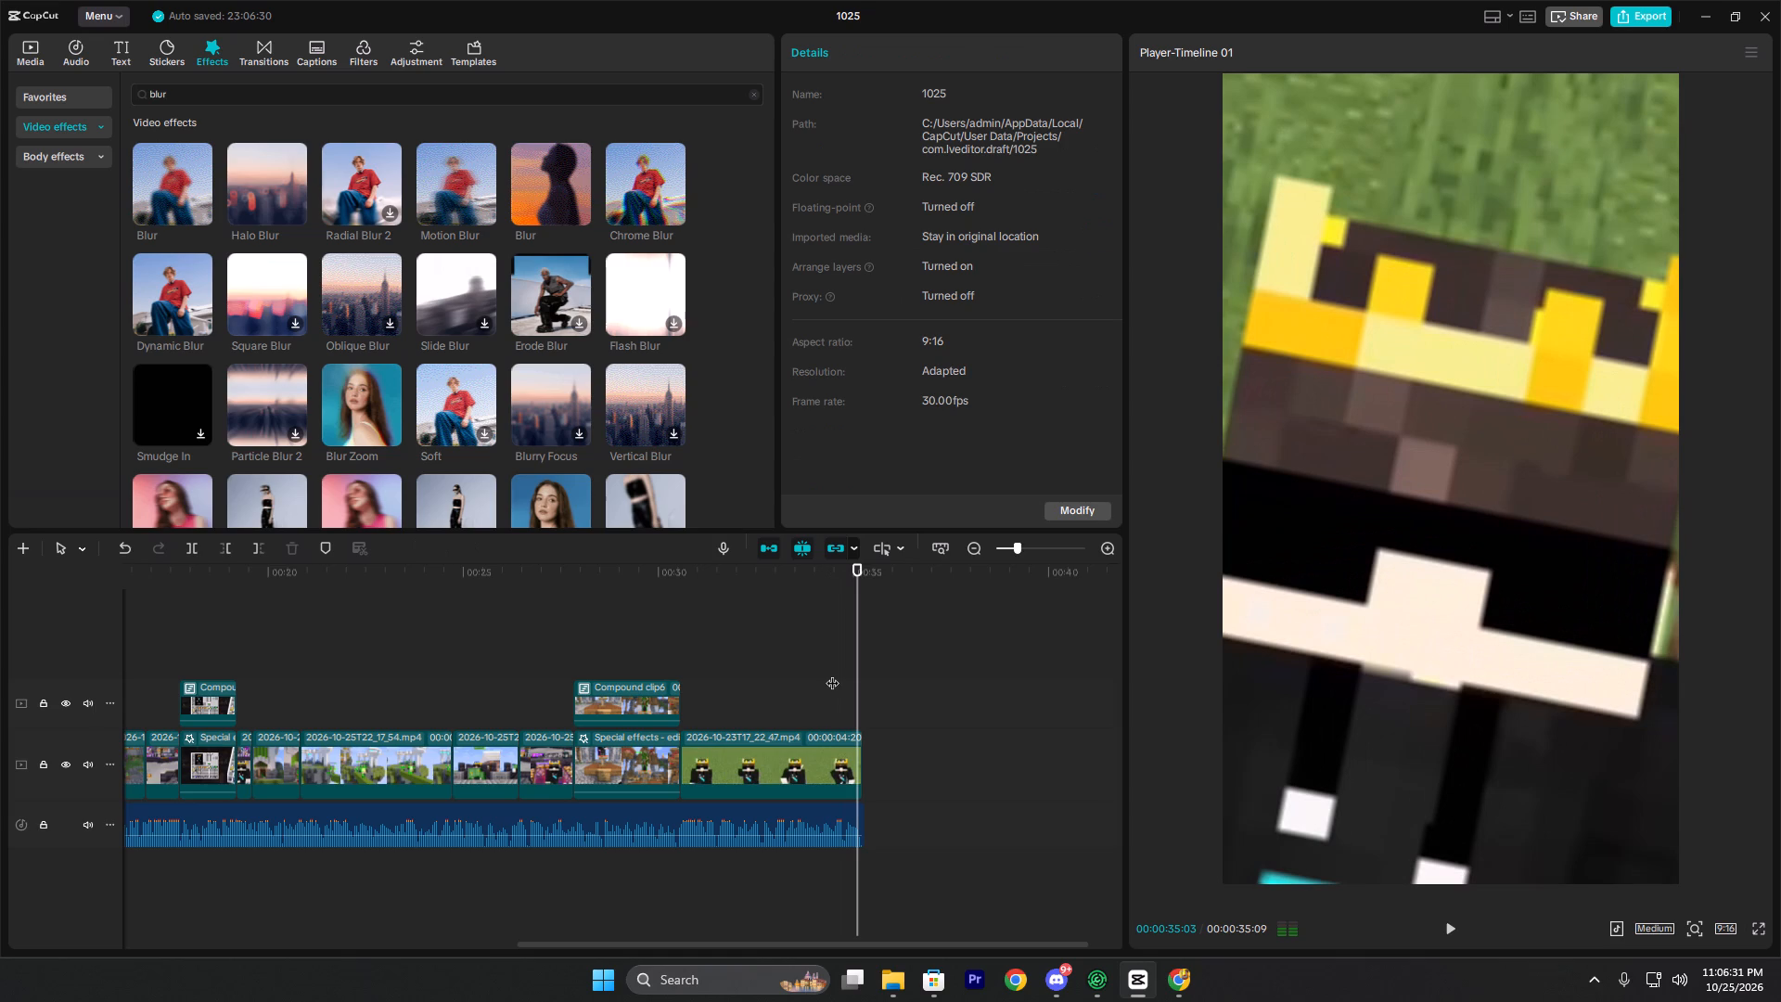
{"action": "key", "text": "space"}
{"action": "key", "text": "space"}
{"action": "left_click", "coordinate": [828, 694]}
{"action": "left_click", "coordinate": [836, 760]}
Delete the closing zoom's keyframes at the end of the grass-field clip and play the ending back.
{"action": "left_click", "coordinate": [840, 771]}
{"action": "left_click", "coordinate": [843, 765]}
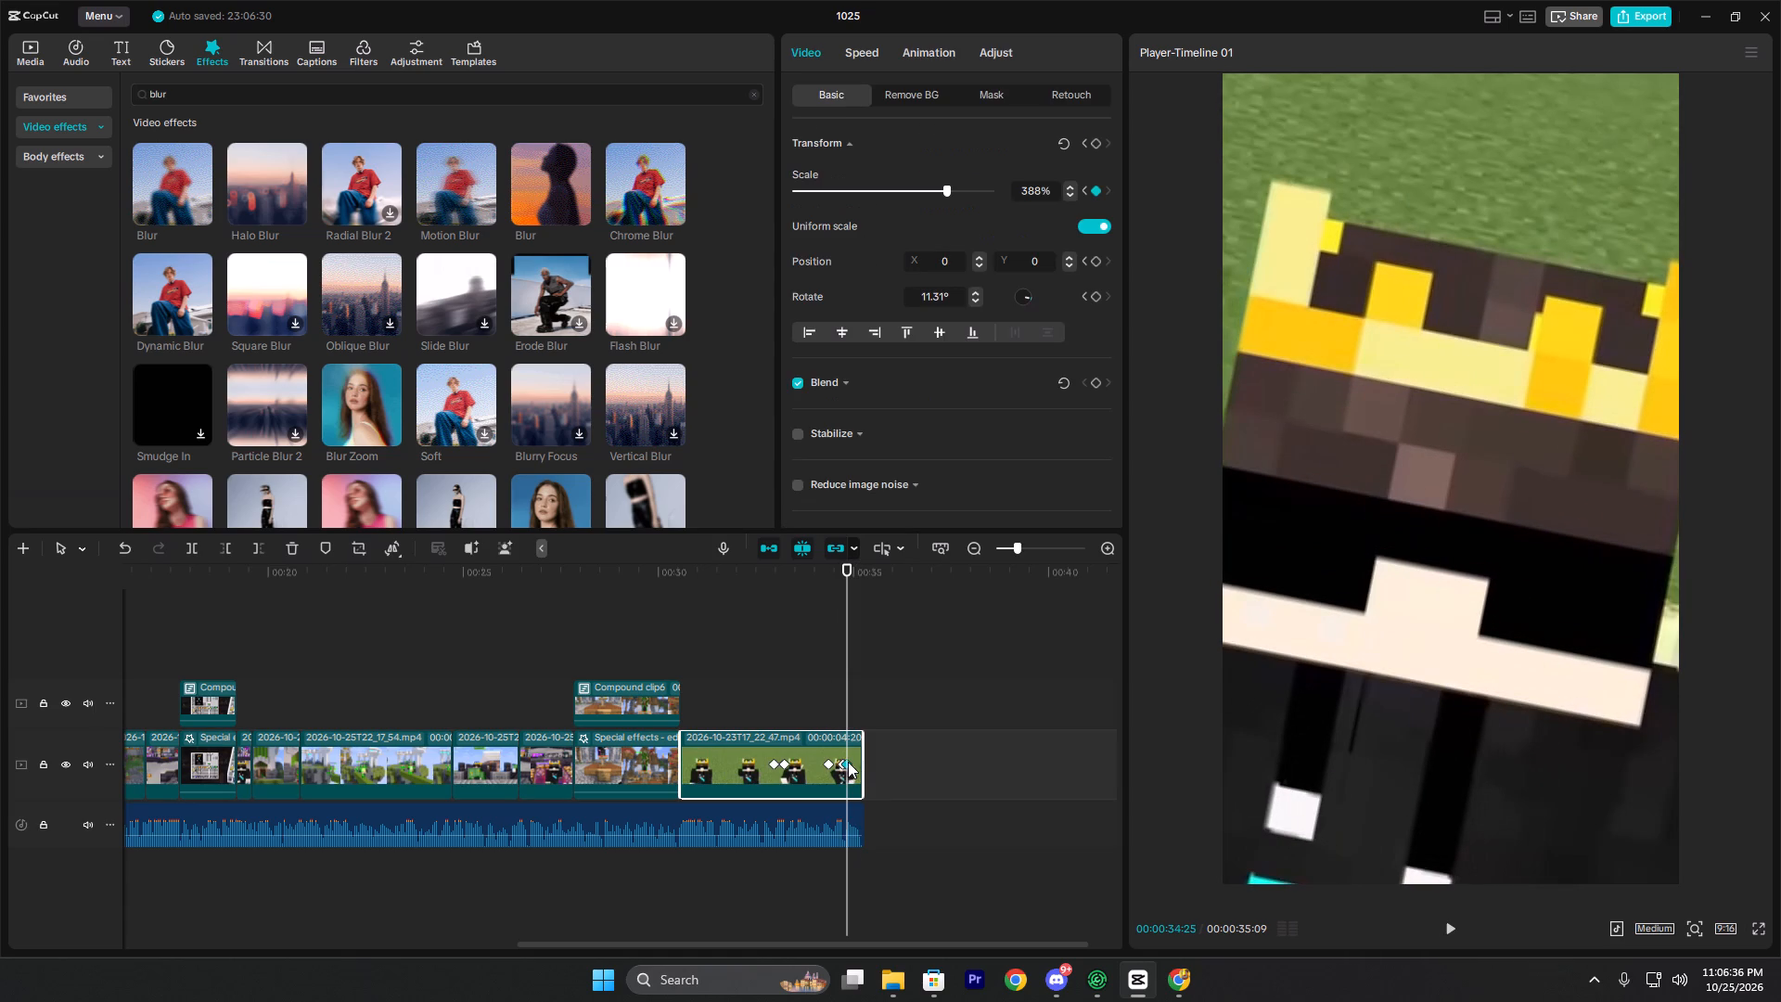
{"action": "key", "text": "BackSpace"}
{"action": "left_click", "coordinate": [846, 762]}
{"action": "key", "text": "BackSpace"}
{"action": "left_click", "coordinate": [829, 764]}
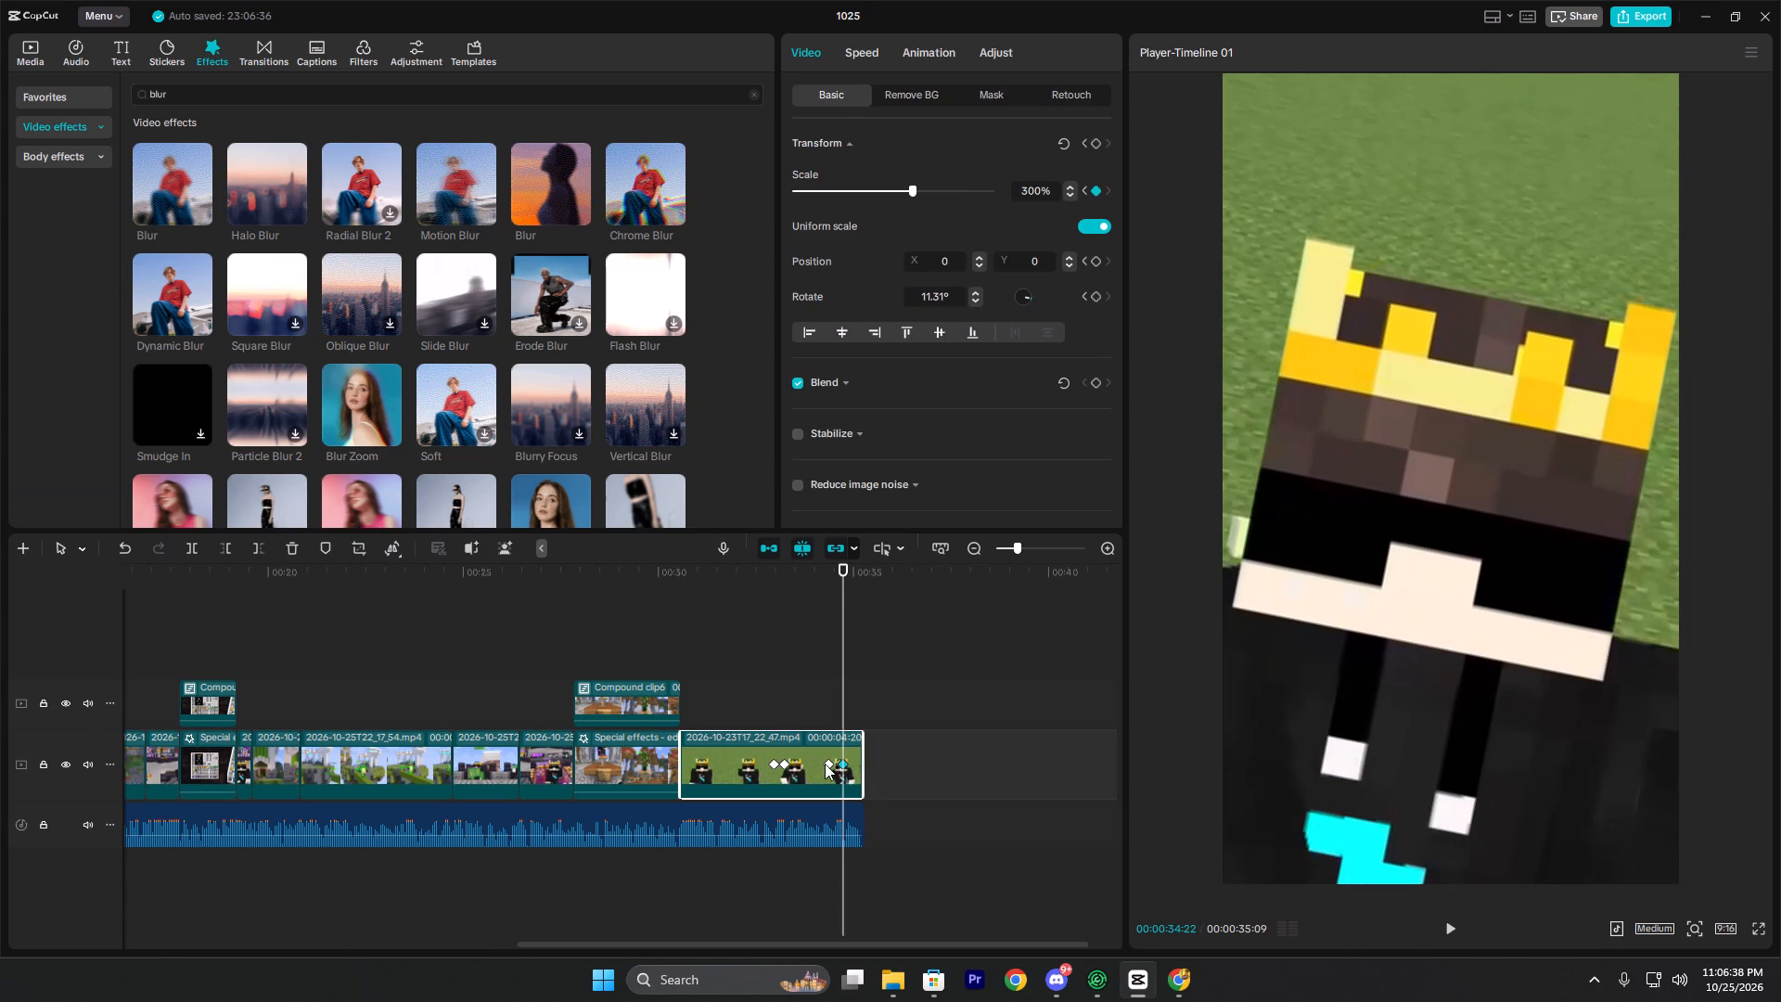
{"action": "key", "text": "BackSpace"}
{"action": "left_click", "coordinate": [737, 707]}
{"action": "key", "text": "space"}
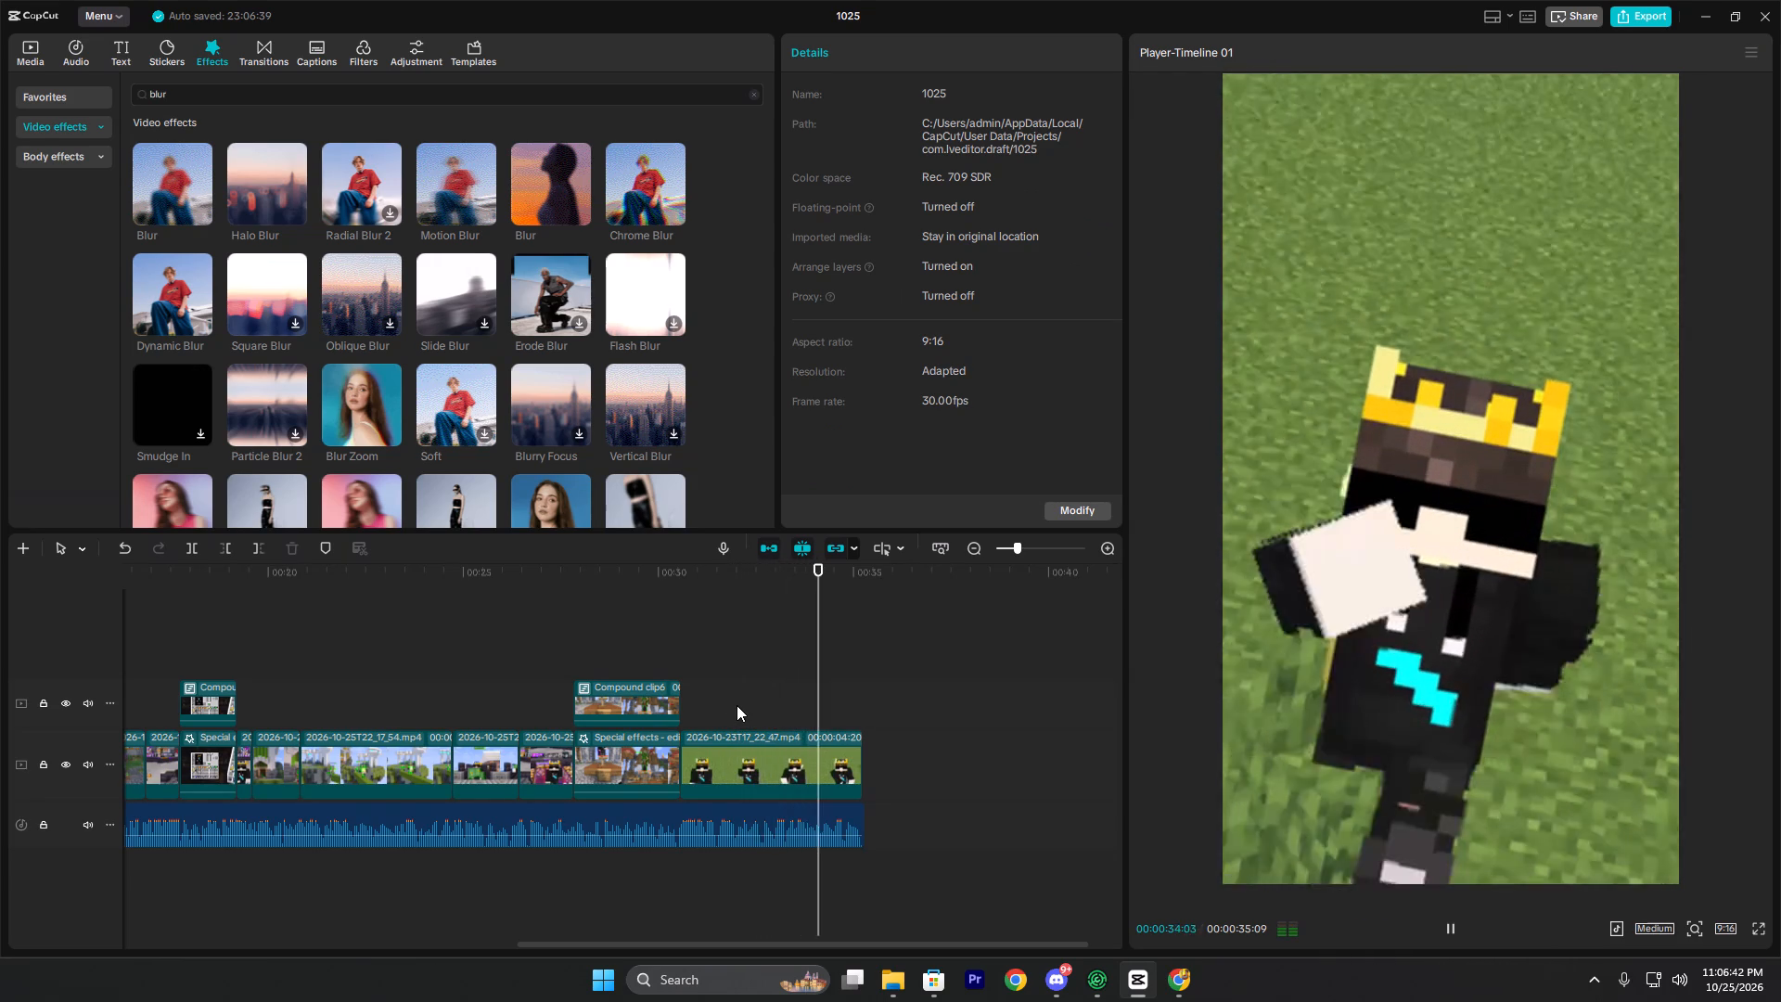
{"action": "key", "text": "space"}
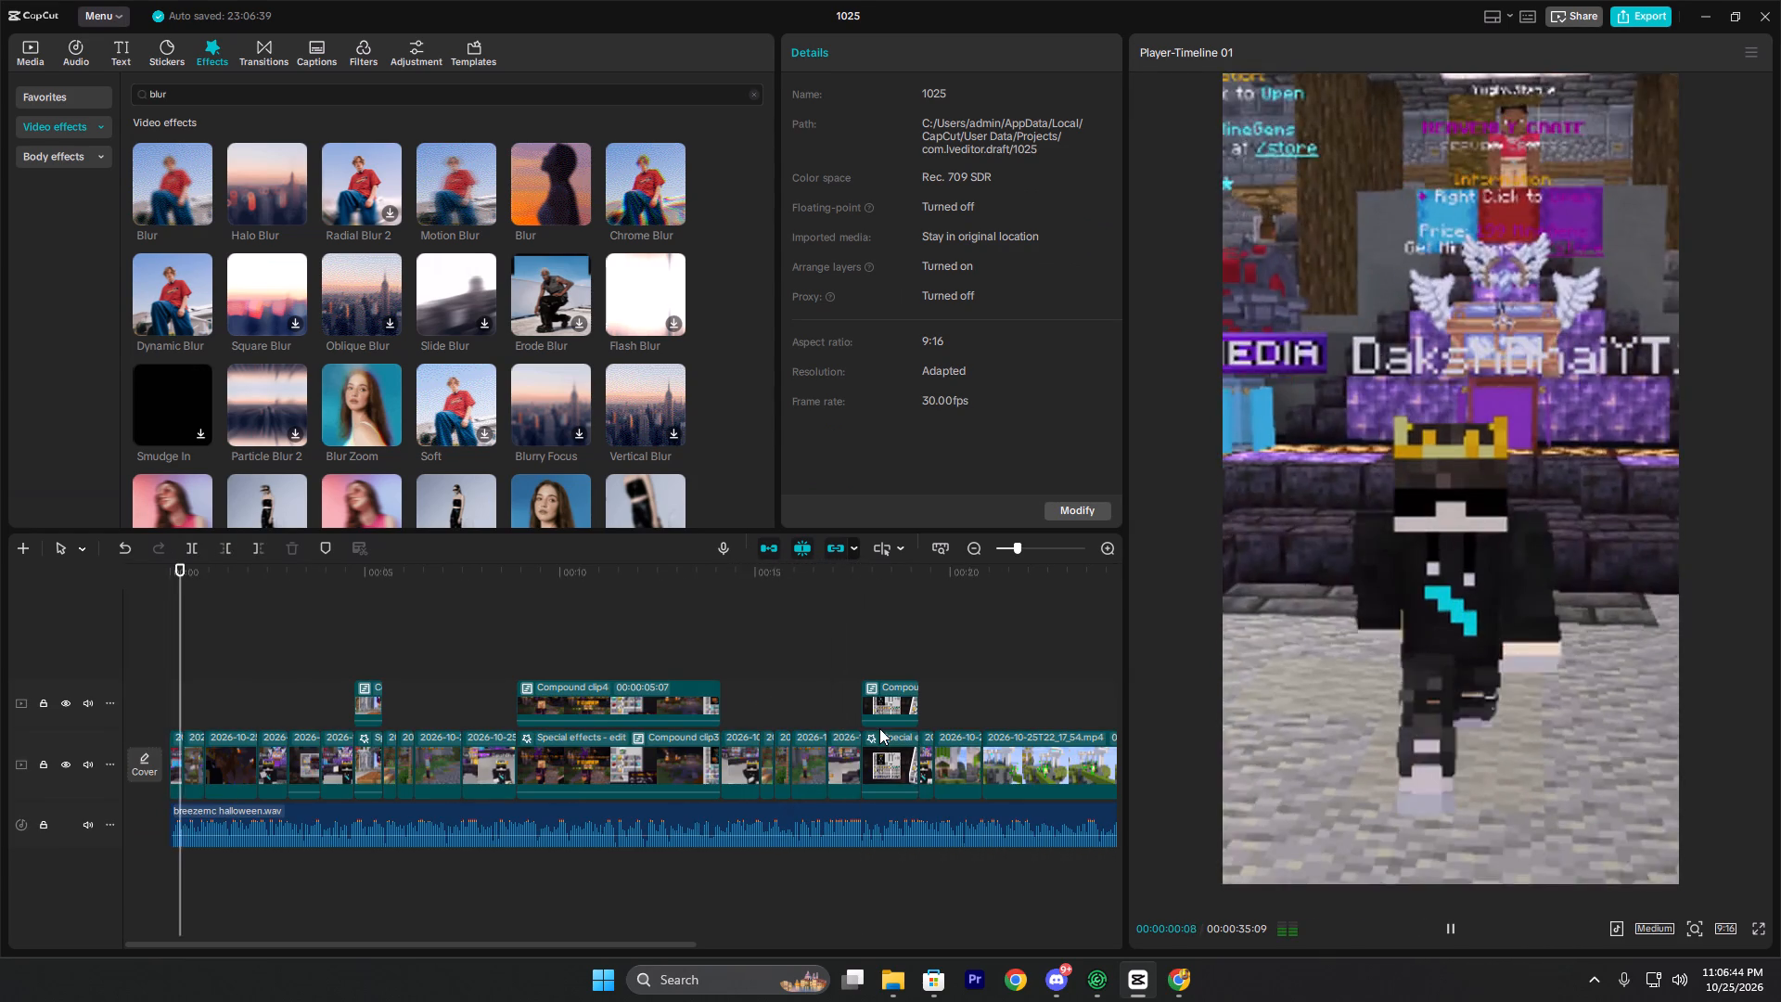
Play the opening and trim off the beginning of the second clip on the main track.
{"action": "key", "text": "space"}
{"action": "left_click", "coordinate": [177, 669]}
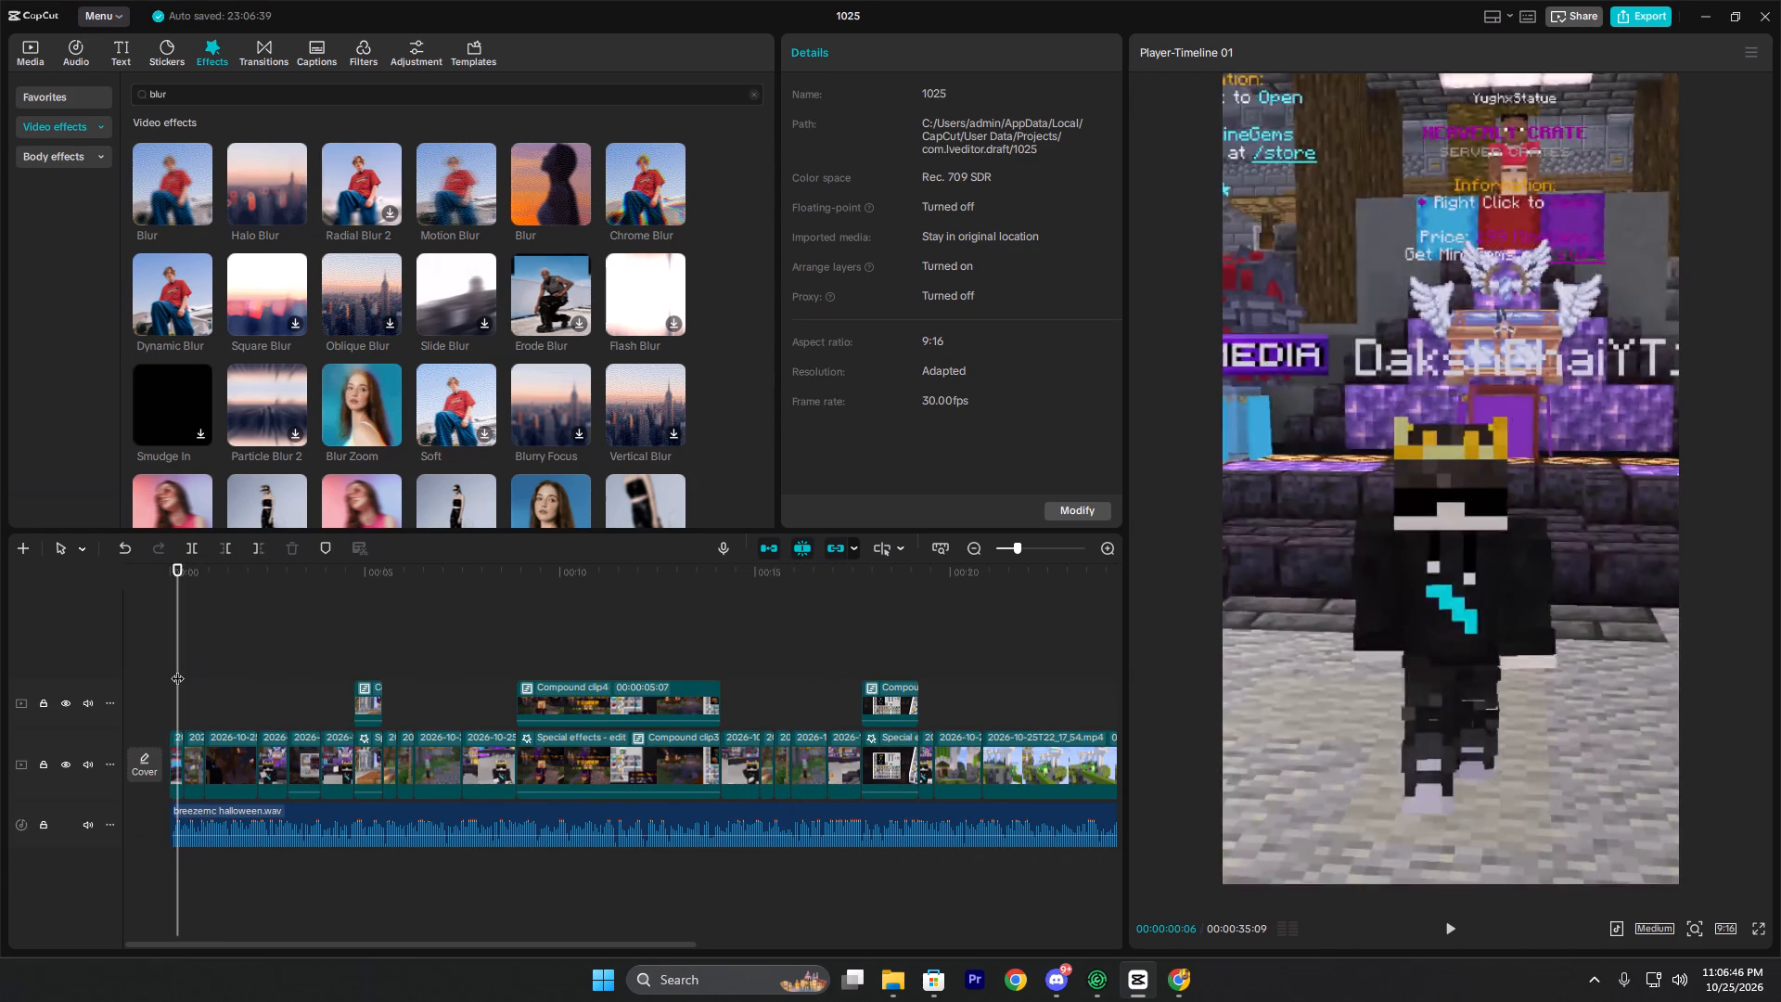
{"action": "key", "text": "space"}
{"action": "key", "text": "space"}
{"action": "scroll", "coordinate": [196, 713], "scroll_direction": "up", "scroll_amount": 2, "text": "ctrl"}
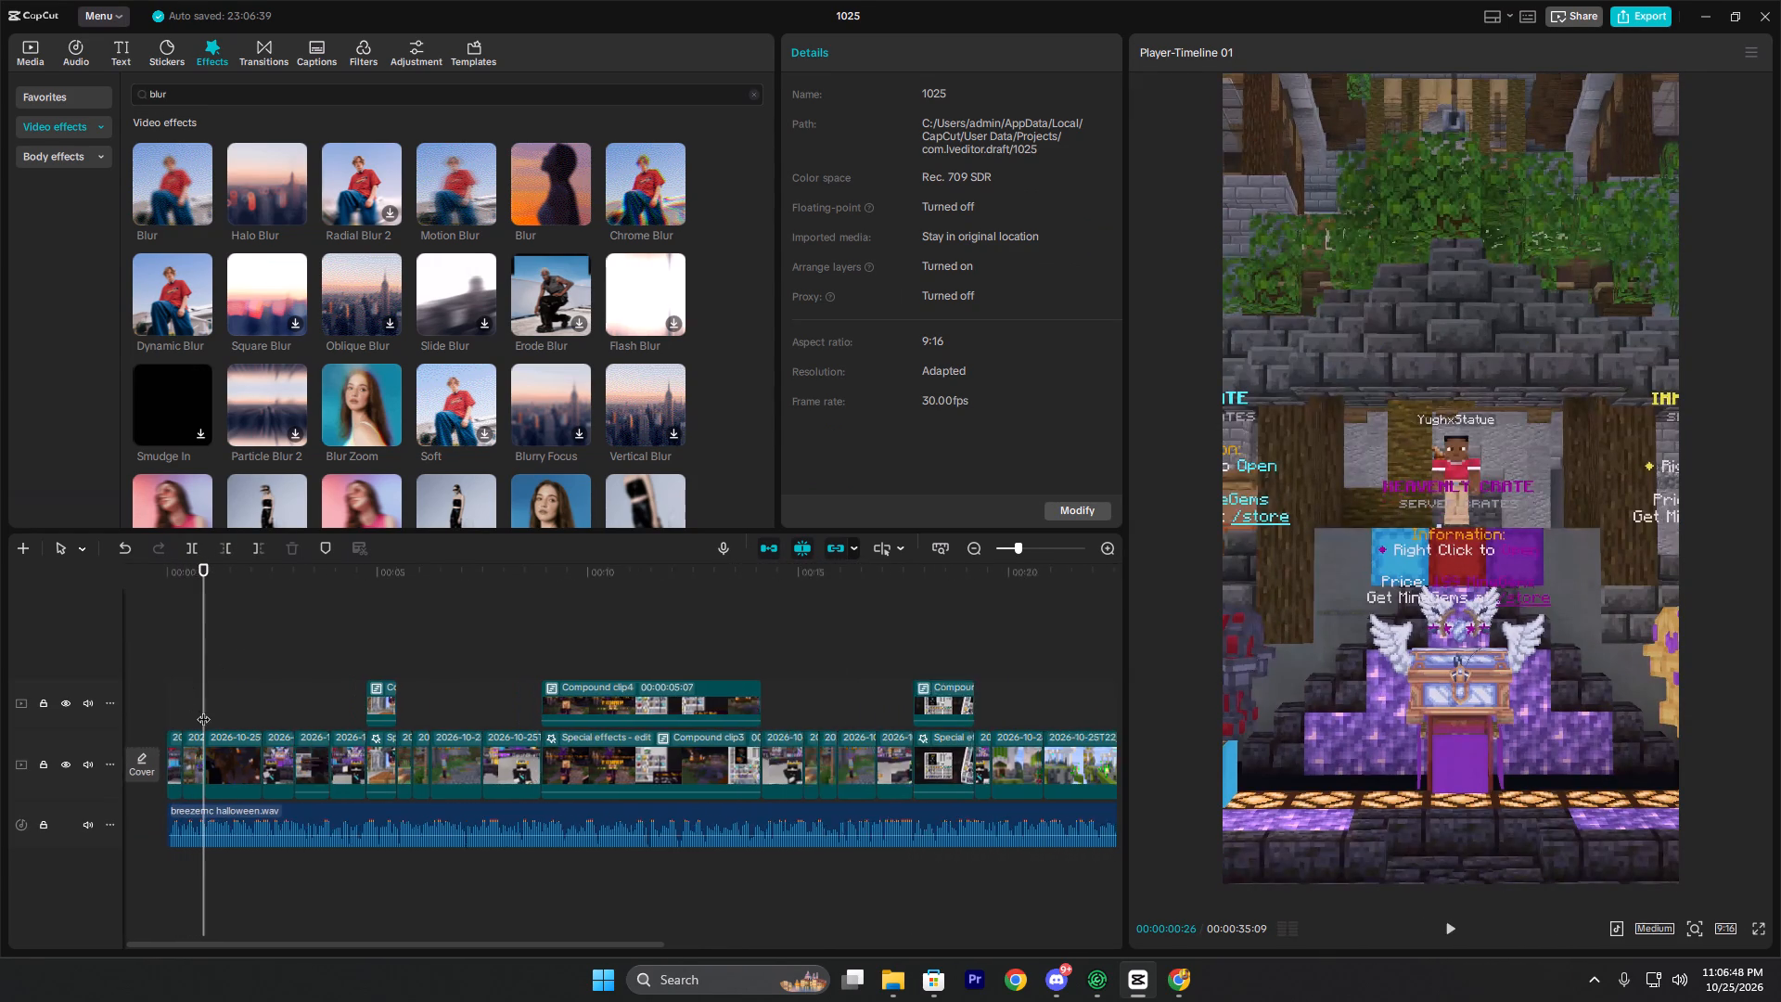
{"action": "scroll", "coordinate": [203, 710], "scroll_direction": "up", "scroll_amount": 6, "text": "ctrl"}
{"action": "left_click", "coordinate": [180, 706]}
{"action": "key", "text": "space"}
{"action": "key", "text": "space"}
{"action": "type", "text": "q"}
Extend the end of the second clip to about 00:00:00:24 and play the opening back.
{"action": "left_click", "coordinate": [178, 753]}
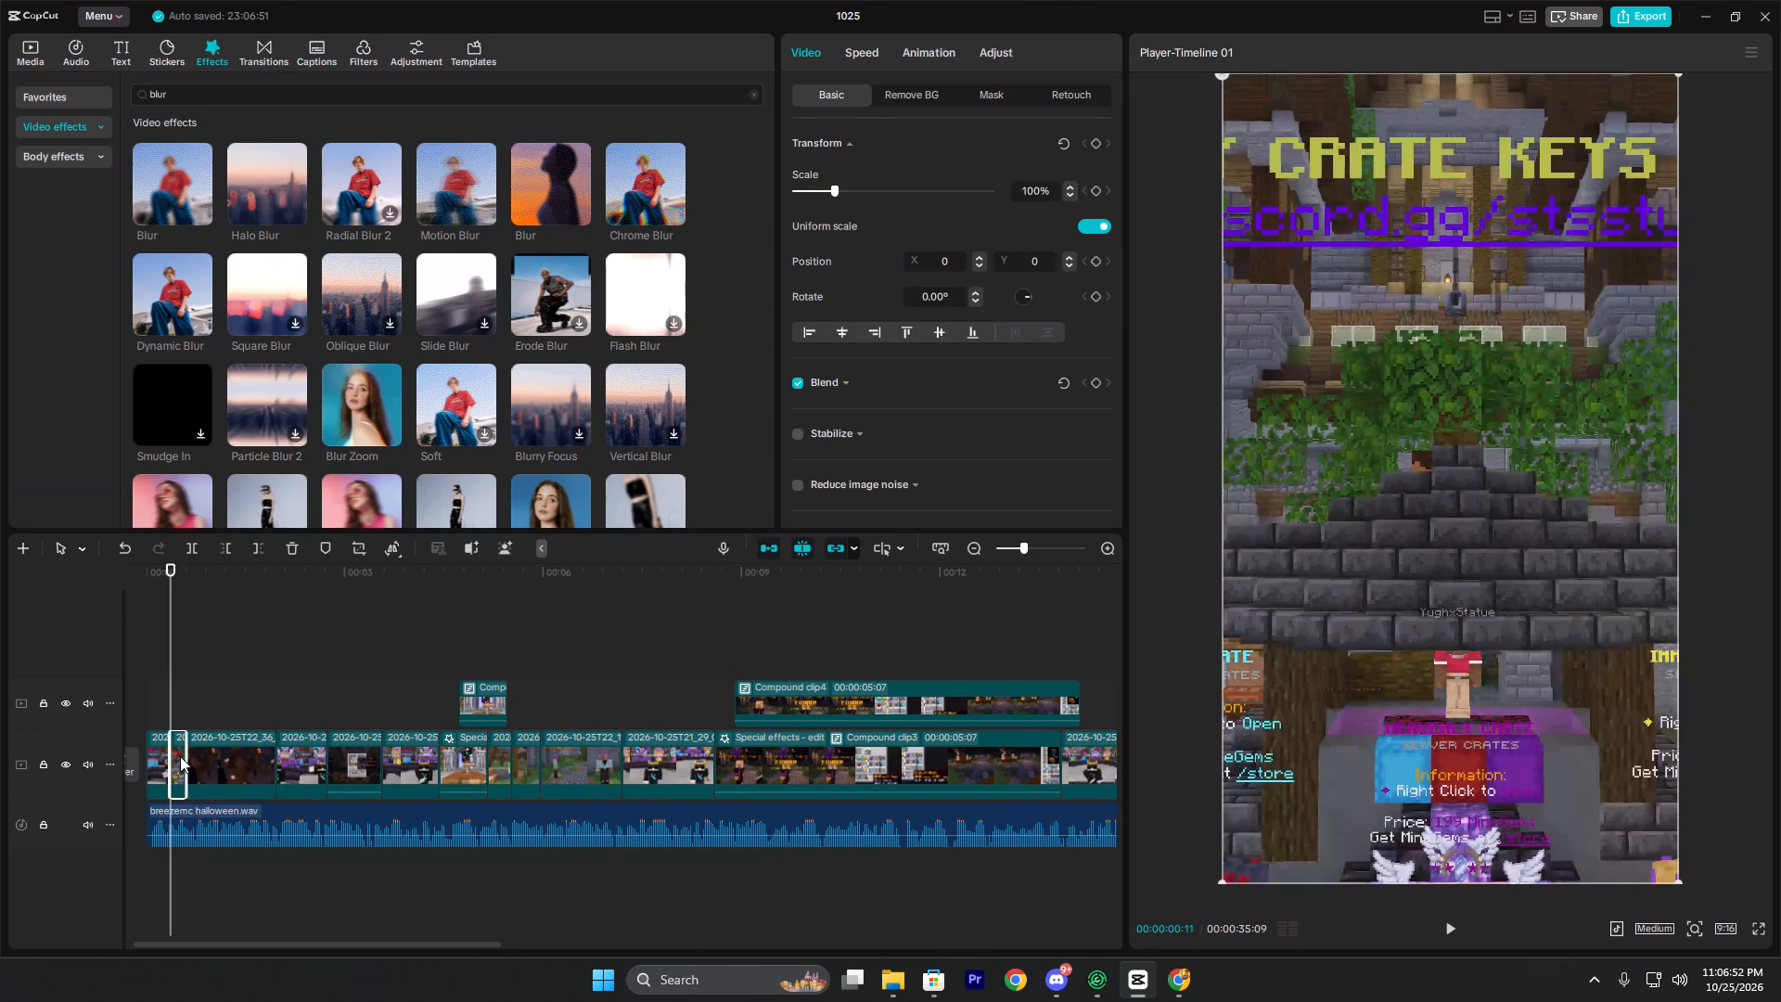
{"action": "key", "text": "space"}
{"action": "key", "text": "space"}
{"action": "left_click_drag", "start_coordinate": [186, 756], "coordinate": [193, 759]}
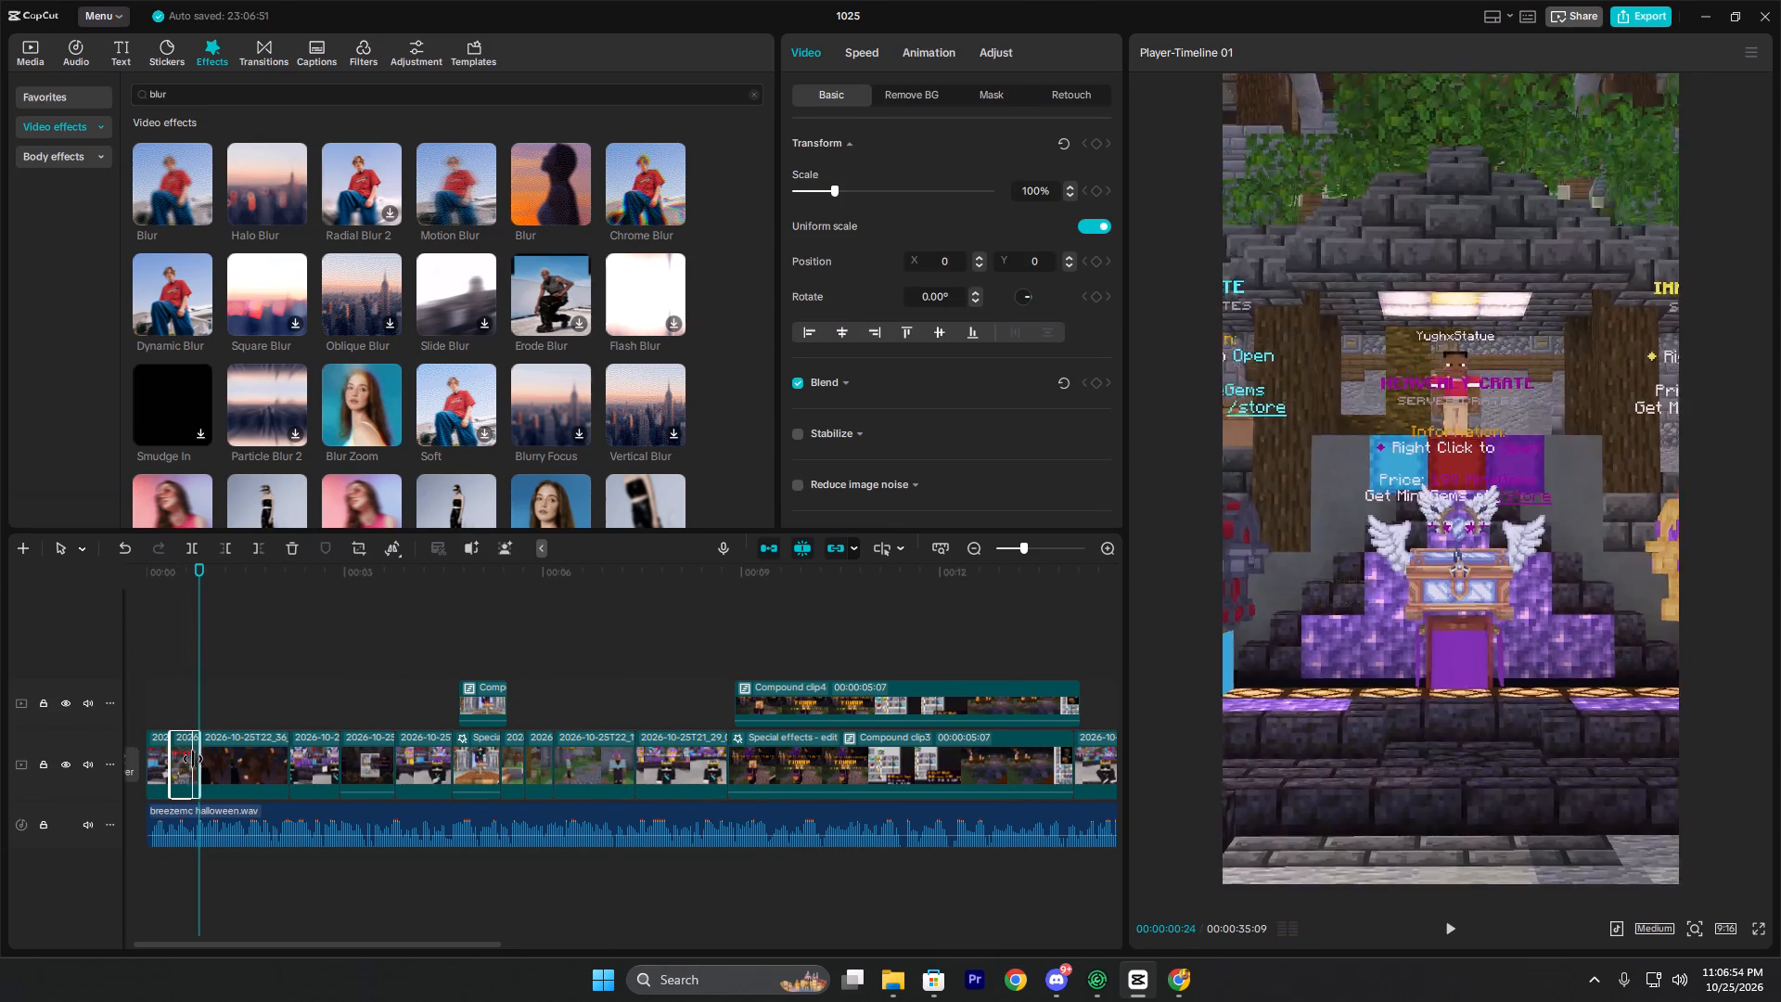
{"action": "left_click_drag", "start_coordinate": [193, 759], "coordinate": [196, 760]}
{"action": "left_click", "coordinate": [170, 710]}
{"action": "key", "text": "space"}
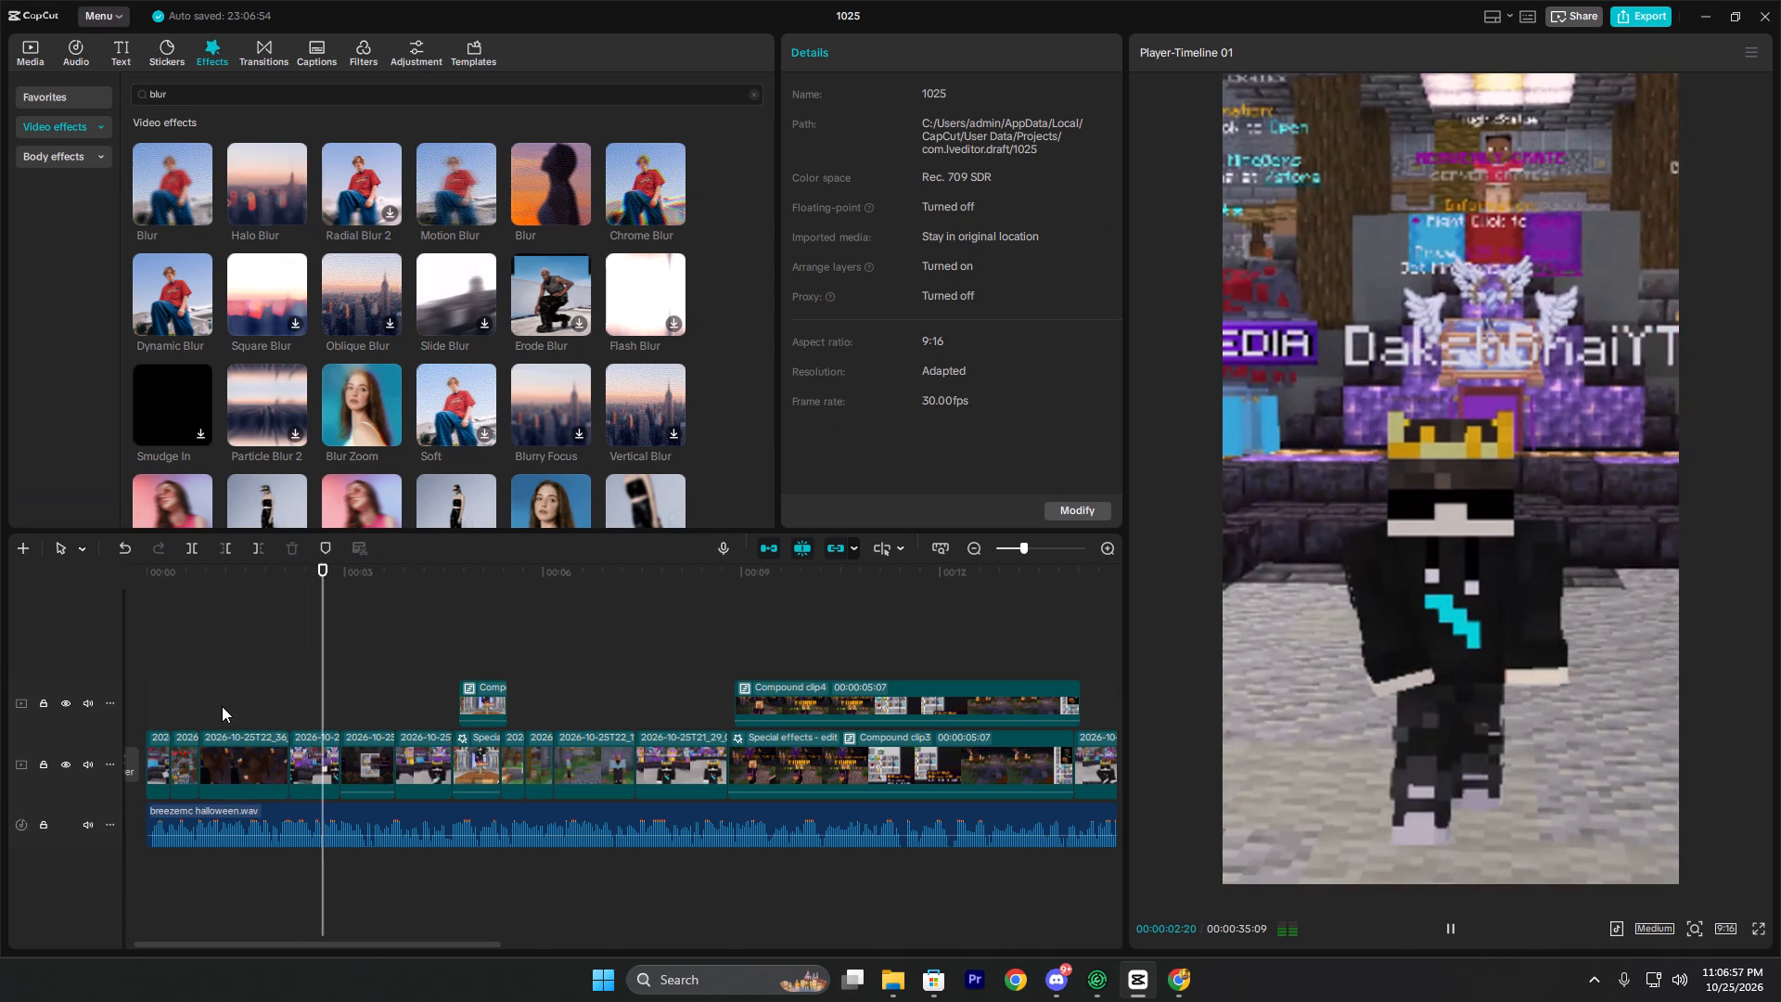
{"action": "key", "text": "space"}
Shift the first short compound clip on the upper track earlier, in line with its blurred main-track copy.
{"action": "left_click", "coordinate": [369, 717]}
{"action": "left_click", "coordinate": [378, 751]}
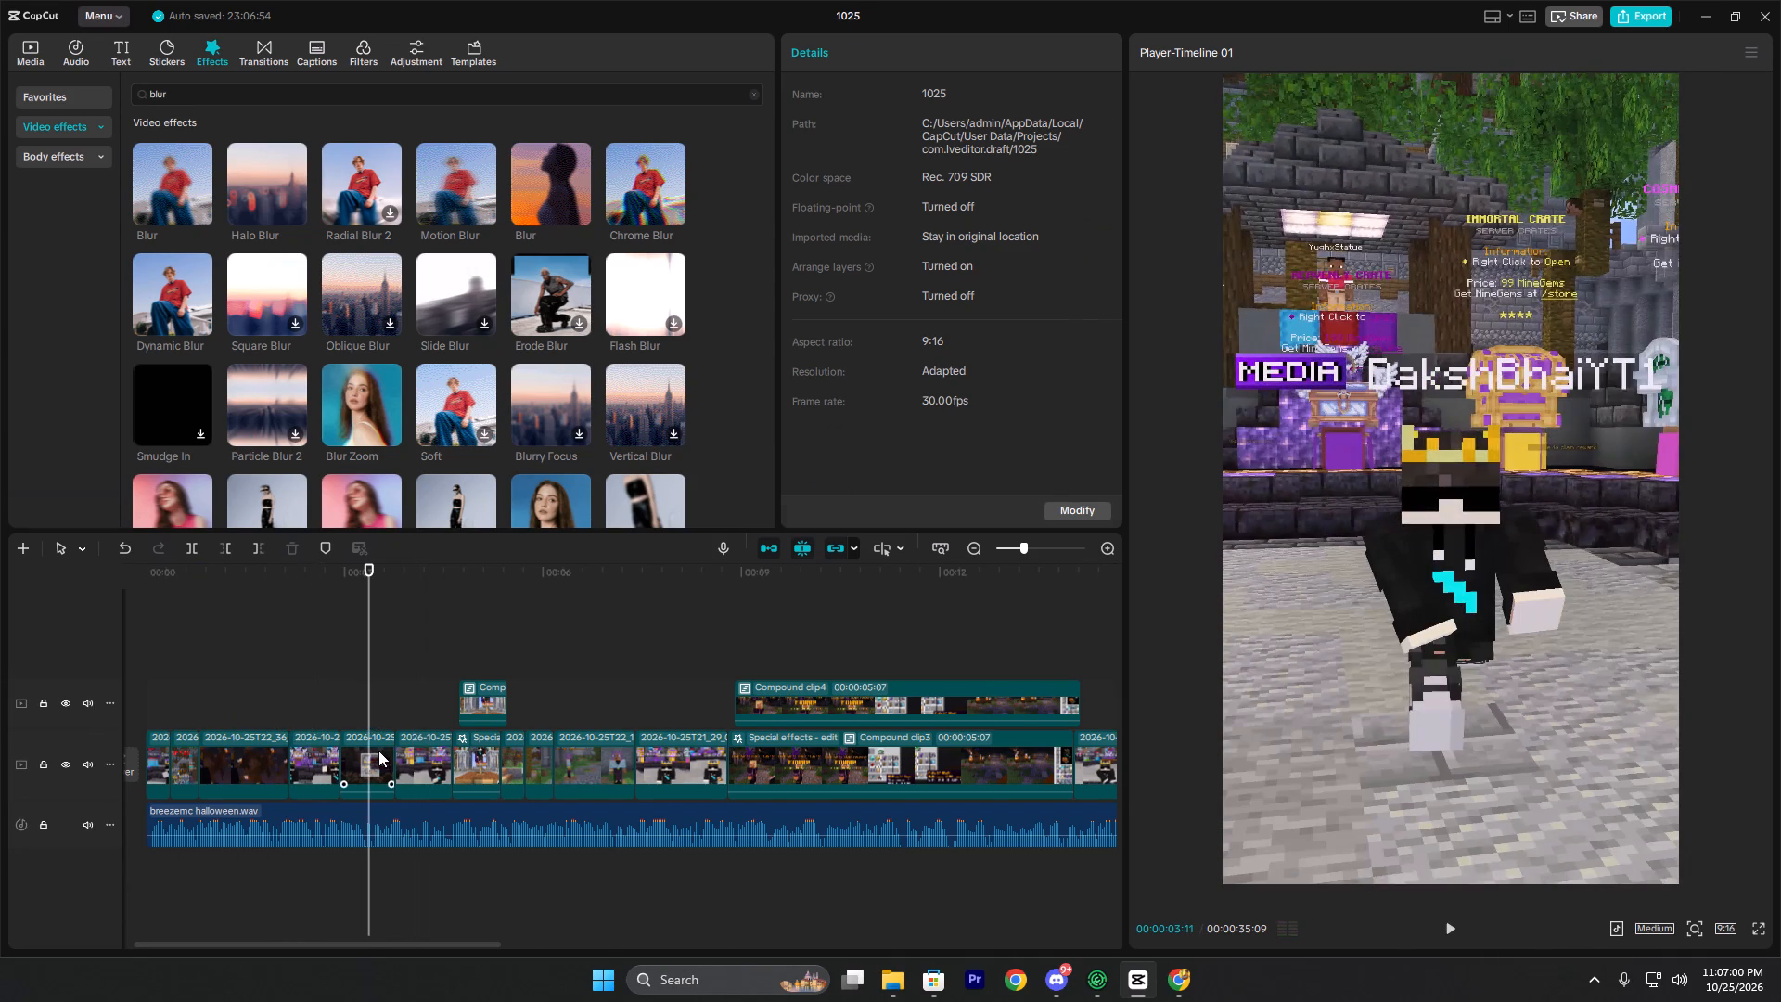
{"action": "left_click", "coordinate": [507, 697]}
{"action": "left_click_drag", "start_coordinate": [494, 698], "coordinate": [490, 698]}
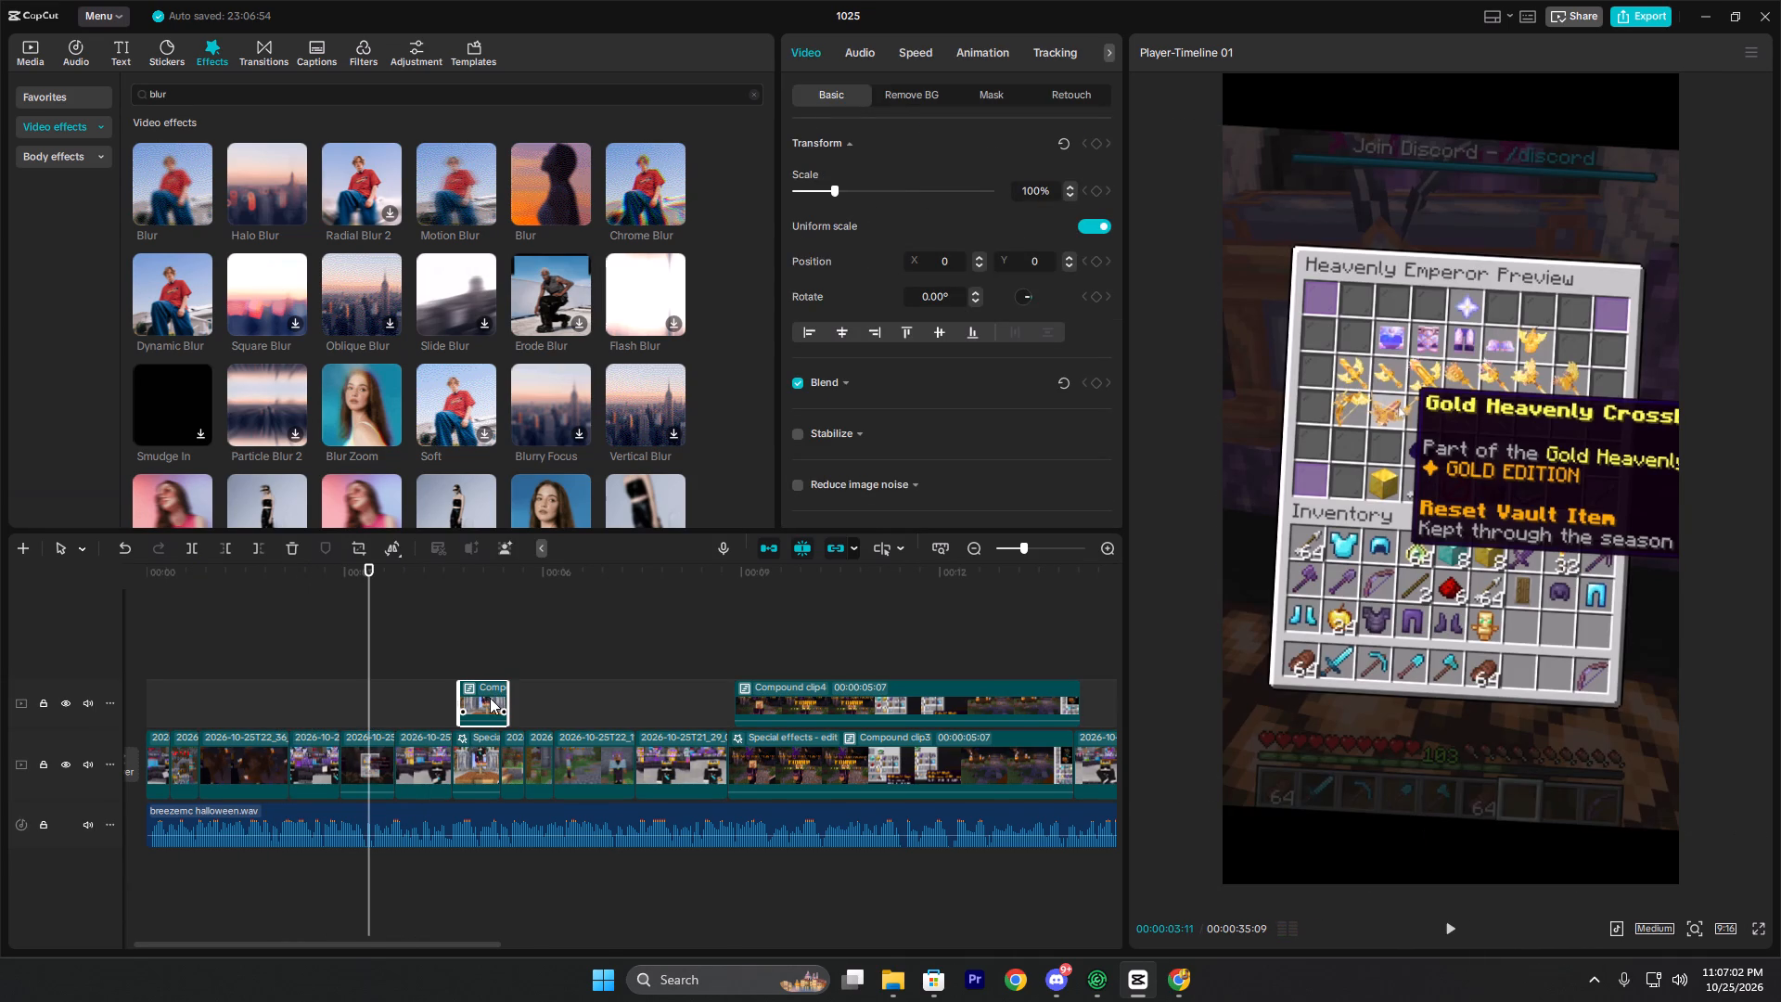
{"action": "left_click_drag", "start_coordinate": [490, 698], "coordinate": [486, 697]}
Turn the Heavenly Emperor Preview clip at 00:00:03:11 into a compound clip and duplicate it onto the track above.
{"action": "left_click", "coordinate": [378, 745]}
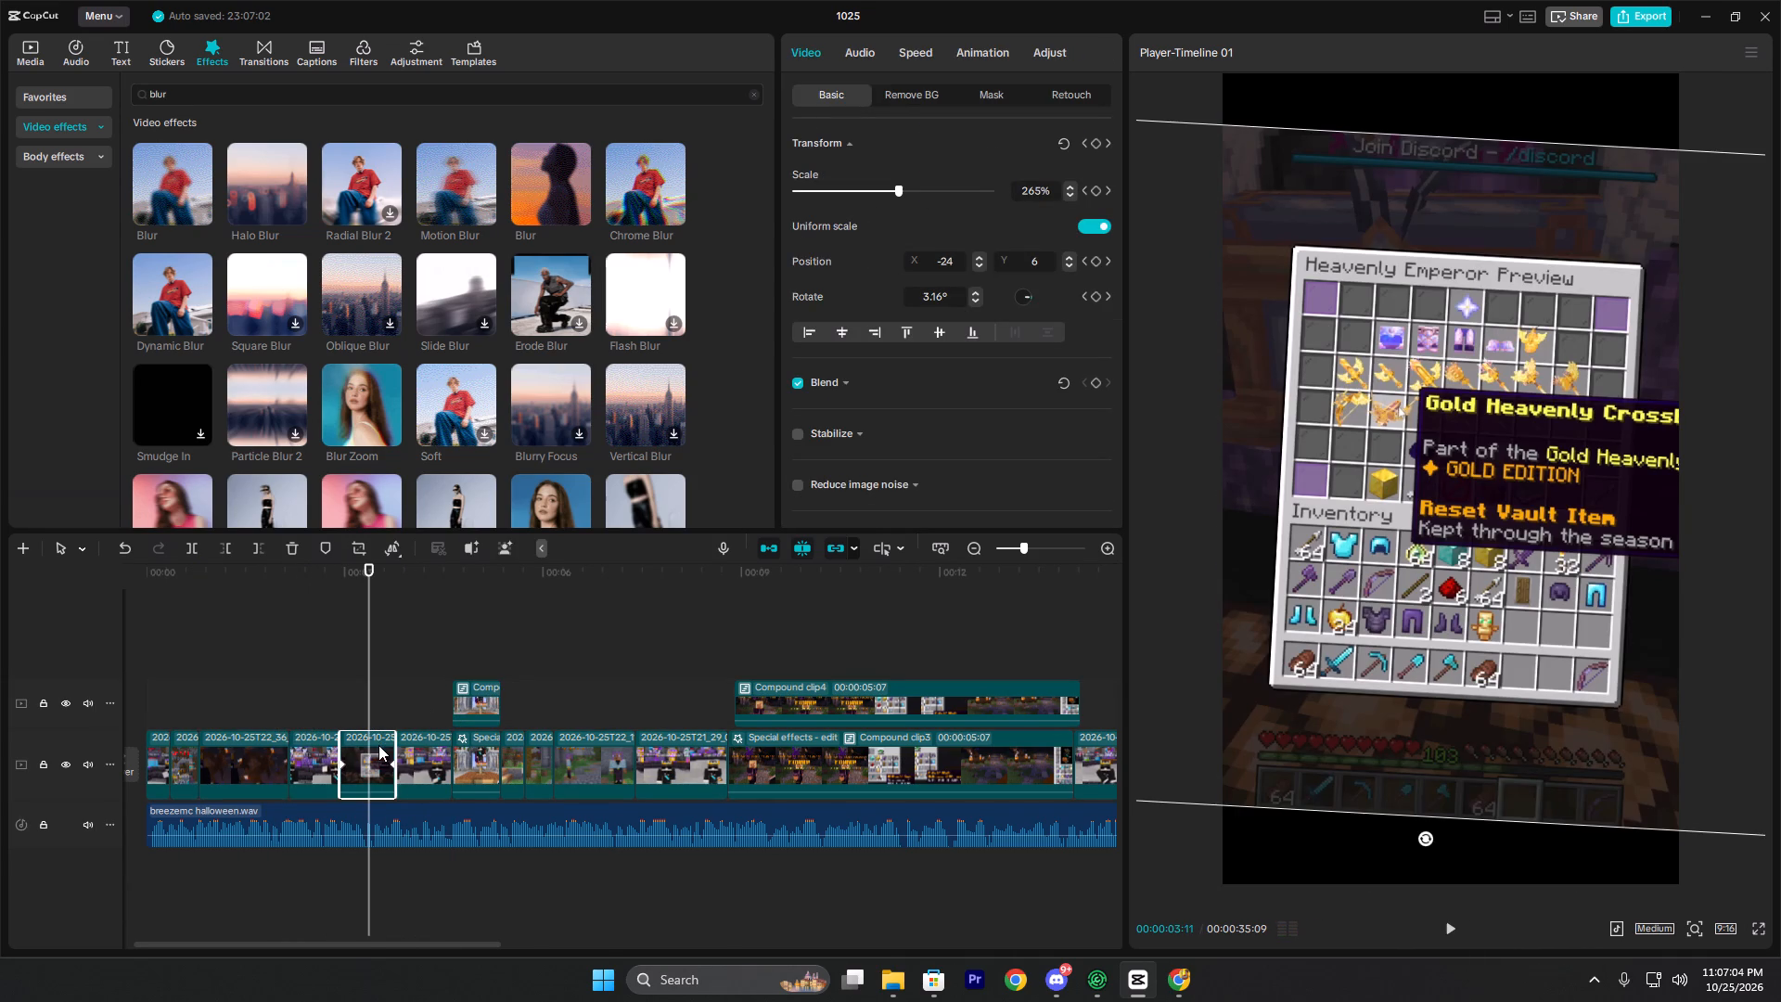
{"action": "key", "text": "alt+g"}
{"action": "left_click_drag", "start_coordinate": [365, 762], "coordinate": [376, 720], "text": "alt"}
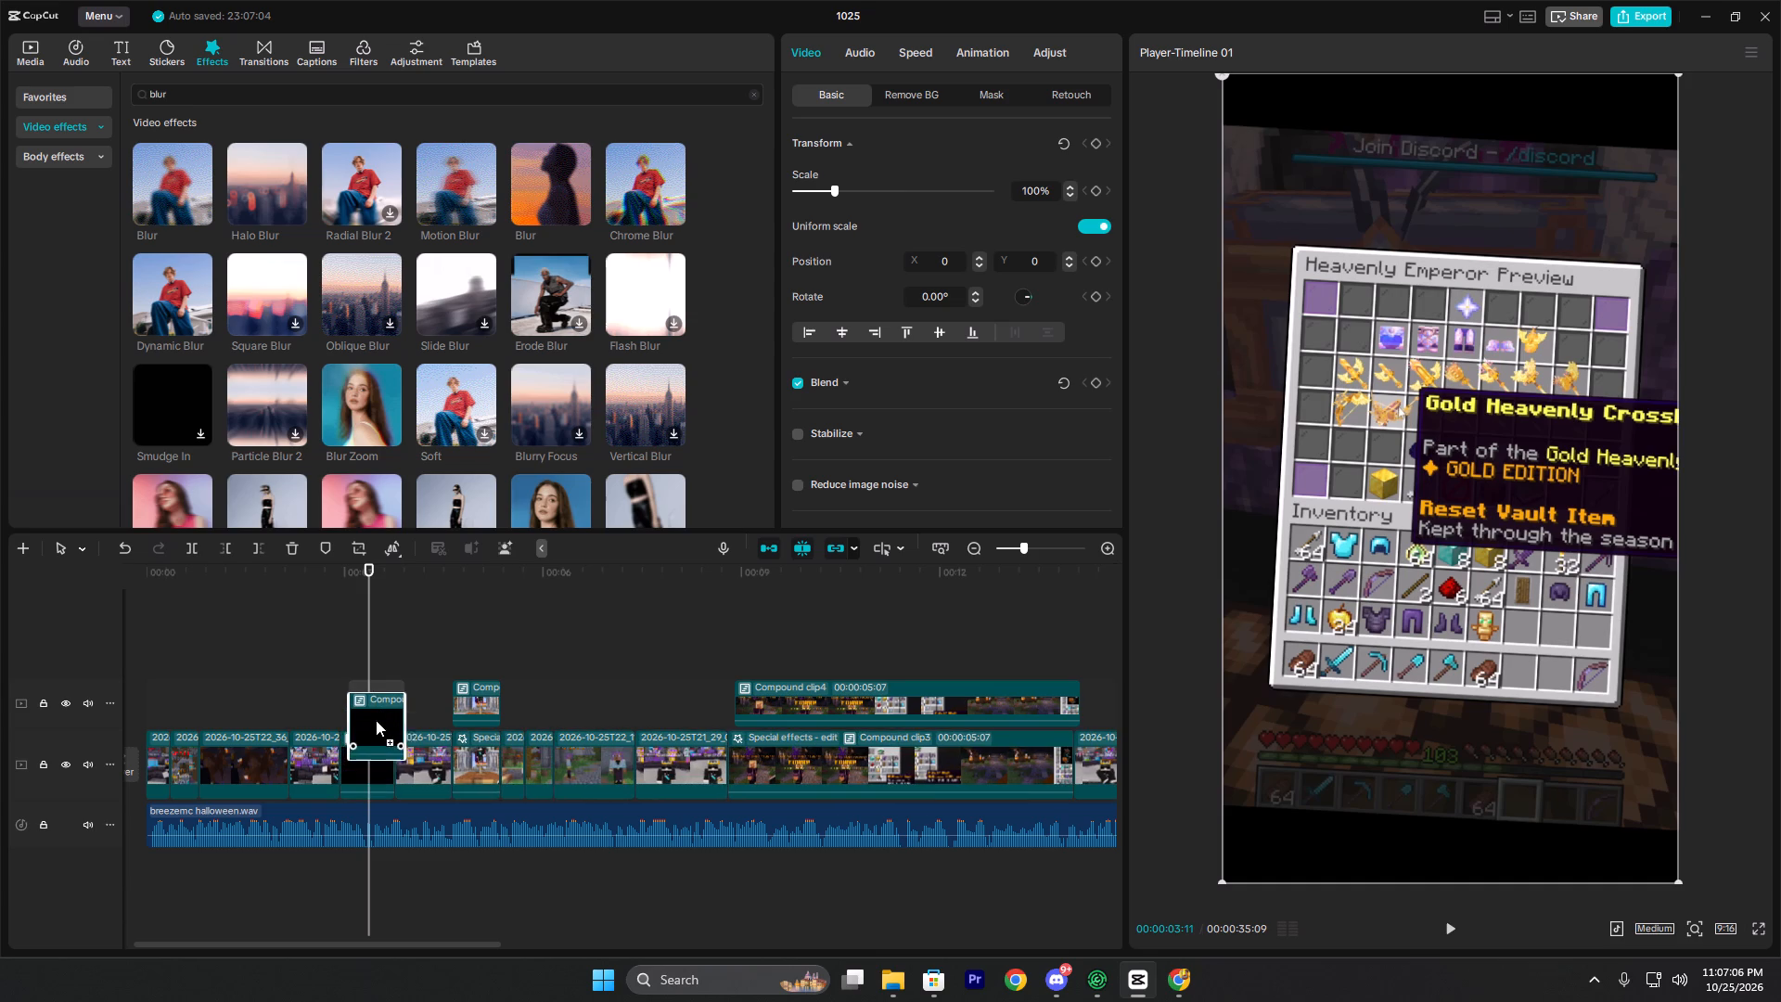
{"action": "left_click_drag", "start_coordinate": [376, 720], "coordinate": [365, 700], "text": "alt"}
Fill the preview clip's black bars by scaling its main-track copy to 133% with the first Blur effect, and play it back.
{"action": "left_click", "coordinate": [367, 760]}
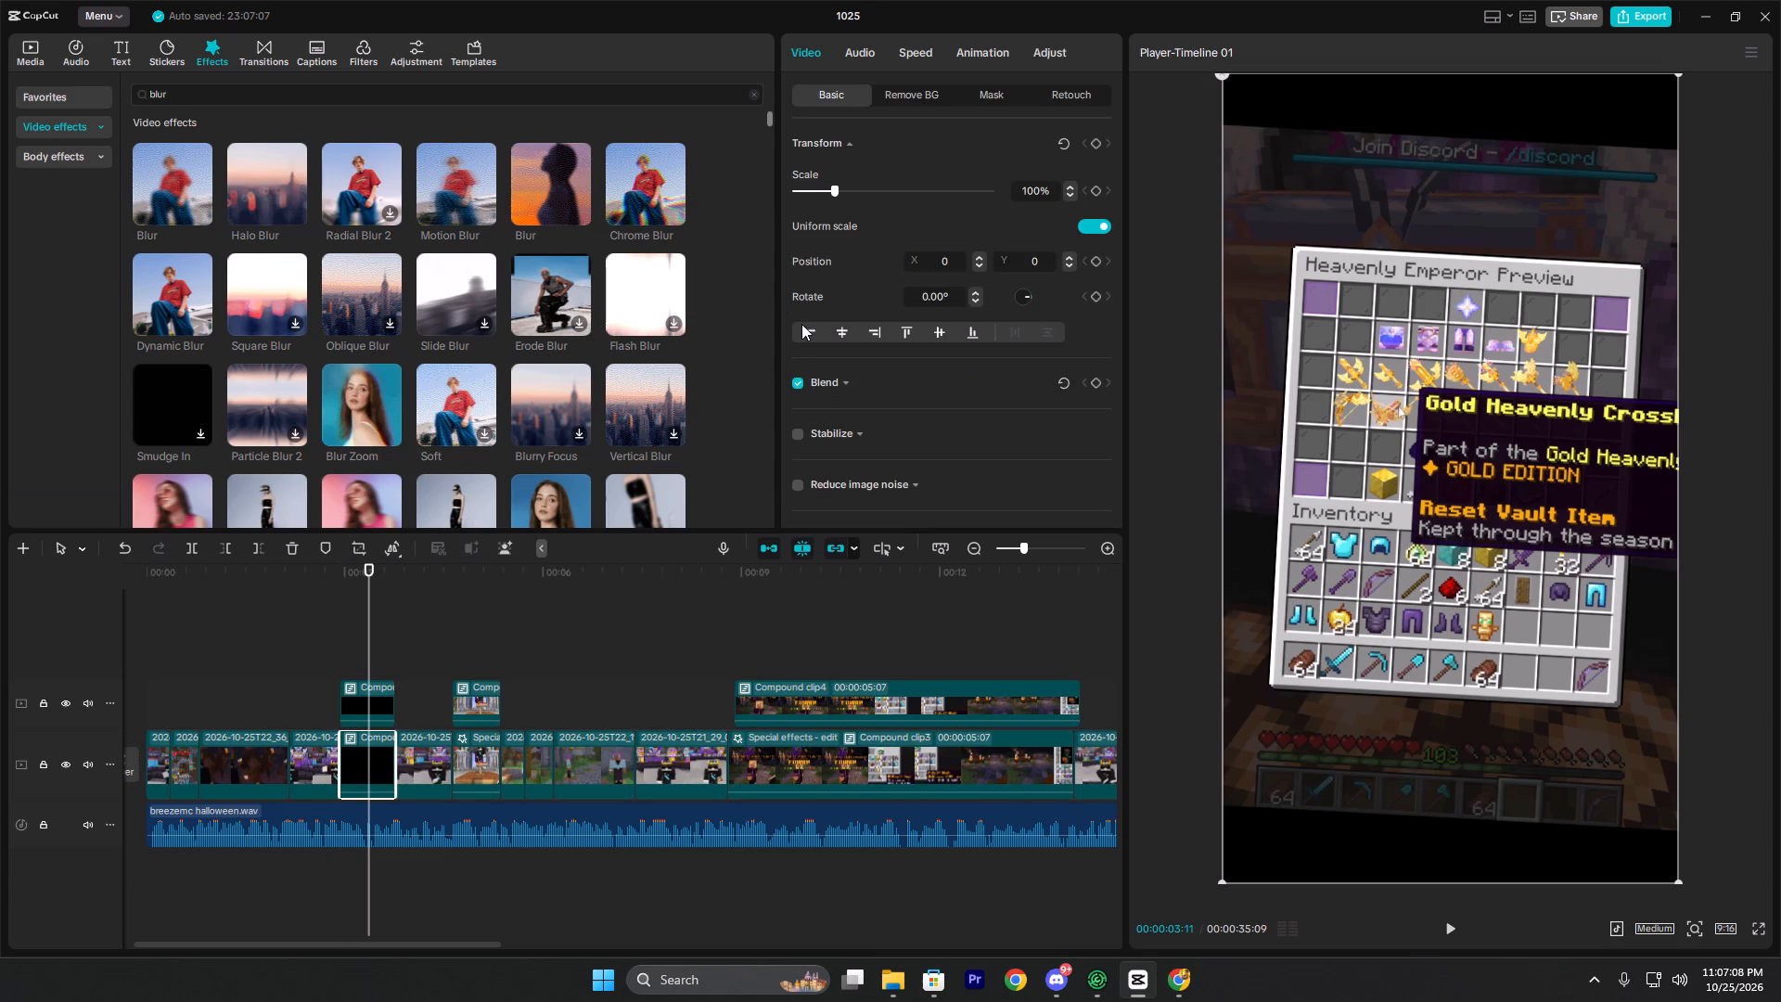
{"action": "left_click_drag", "start_coordinate": [835, 186], "coordinate": [846, 188]}
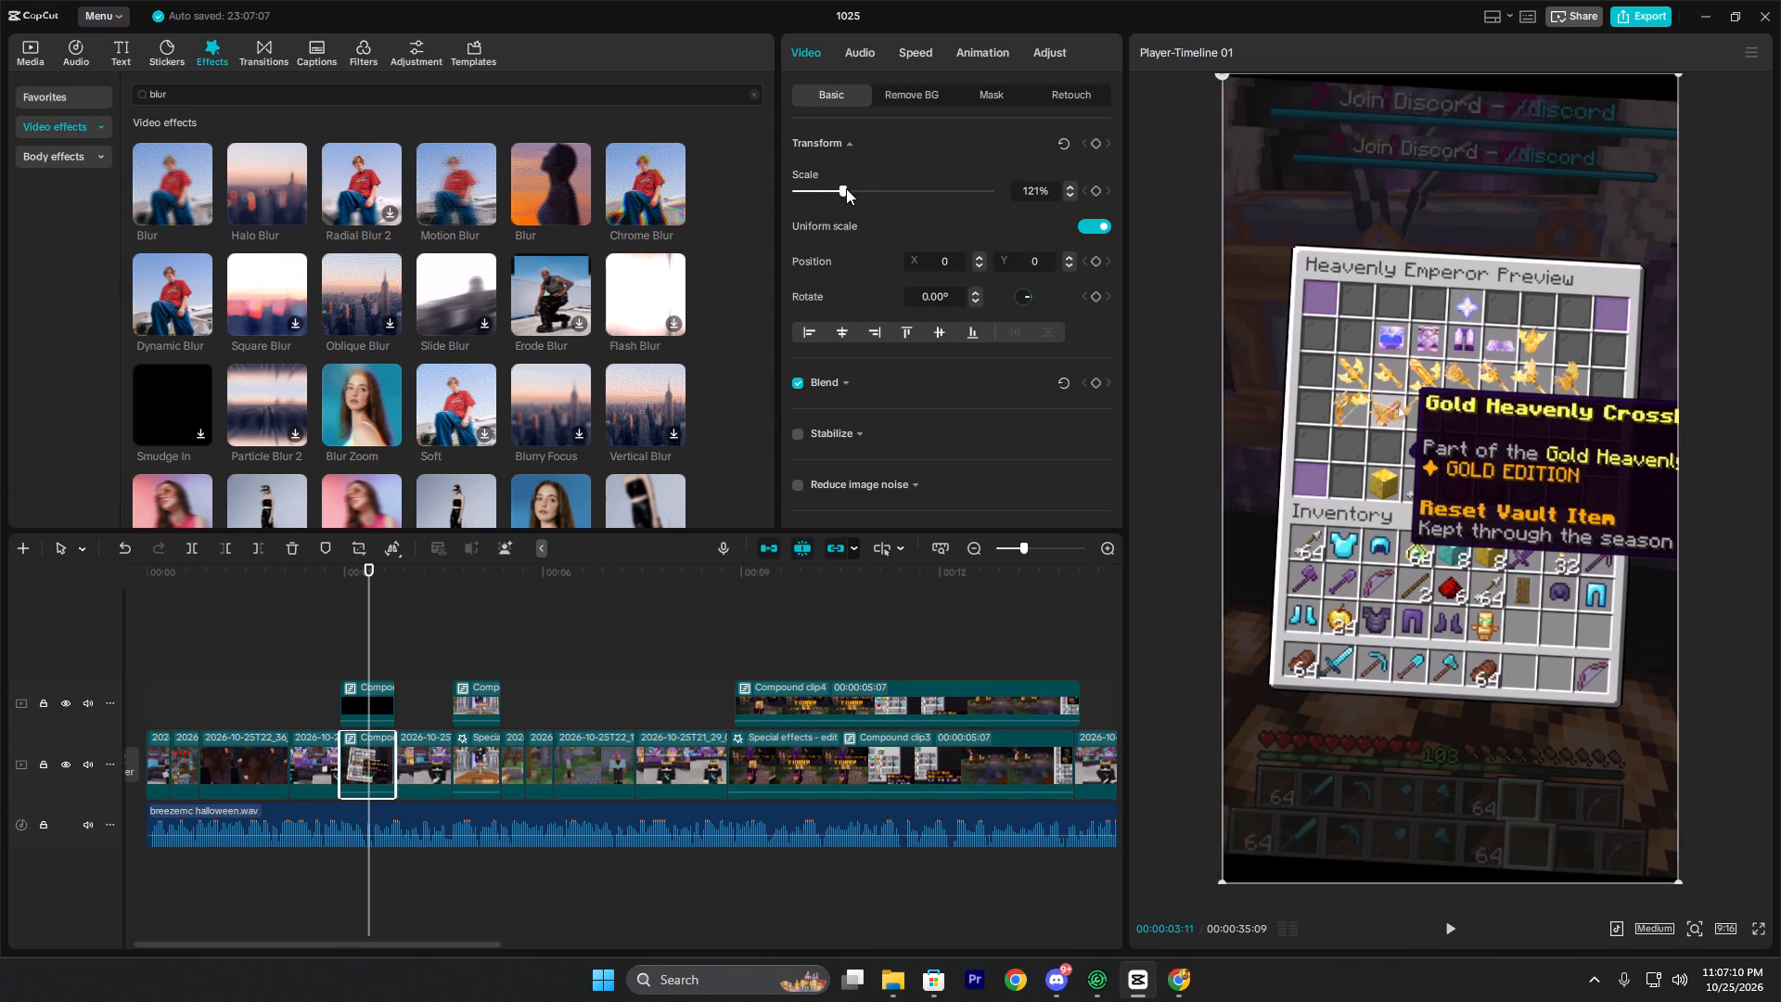
{"action": "left_click_drag", "start_coordinate": [846, 188], "coordinate": [848, 189]}
{"action": "left_click_drag", "start_coordinate": [171, 185], "coordinate": [378, 727]}
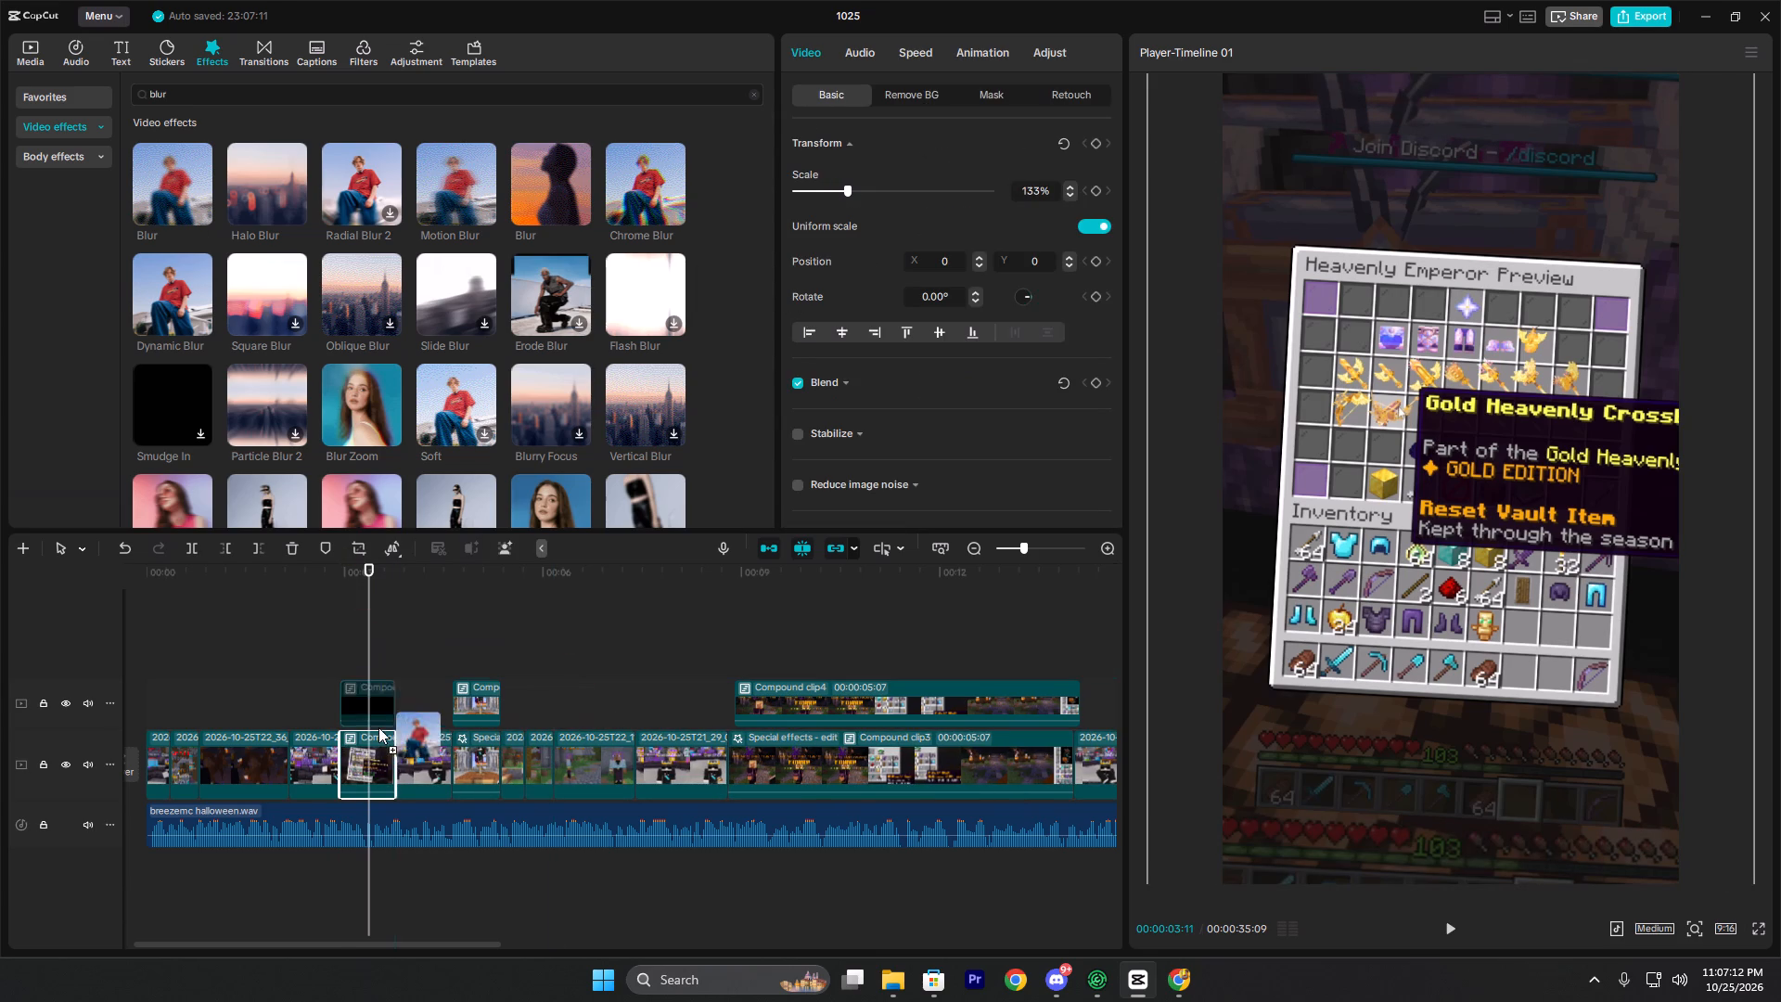
{"action": "left_click_drag", "start_coordinate": [378, 727], "coordinate": [378, 739]}
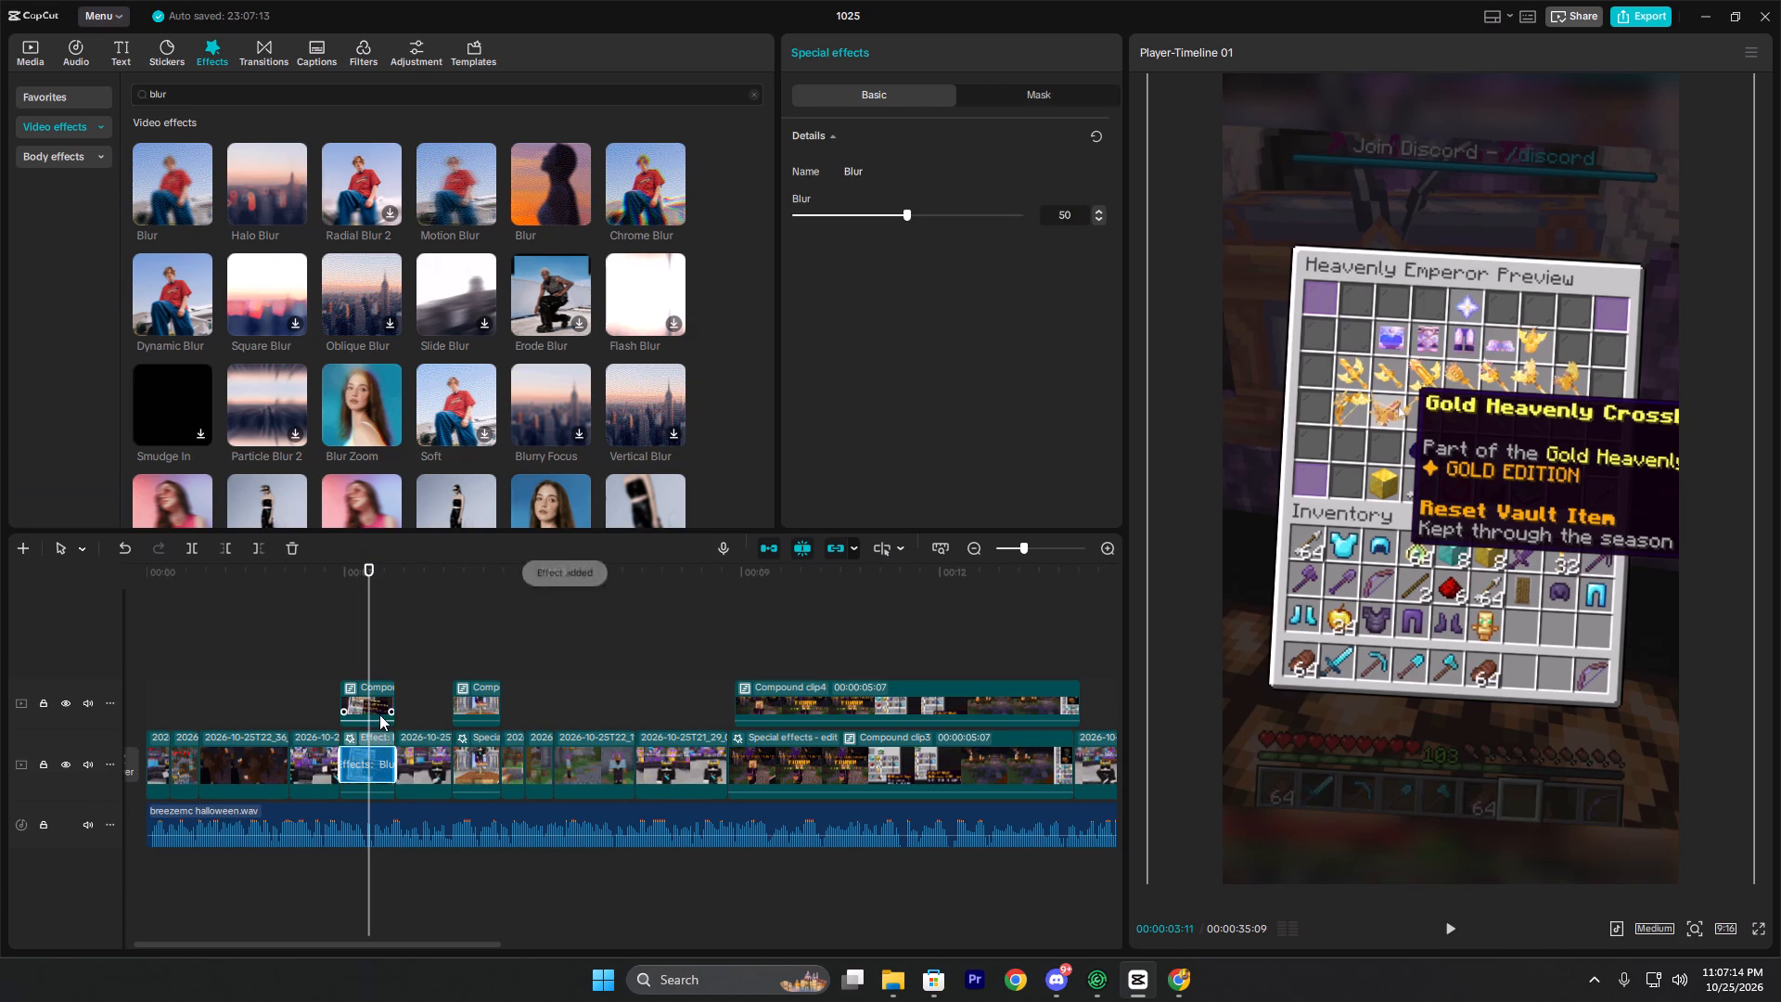
{"action": "key", "text": "space"}
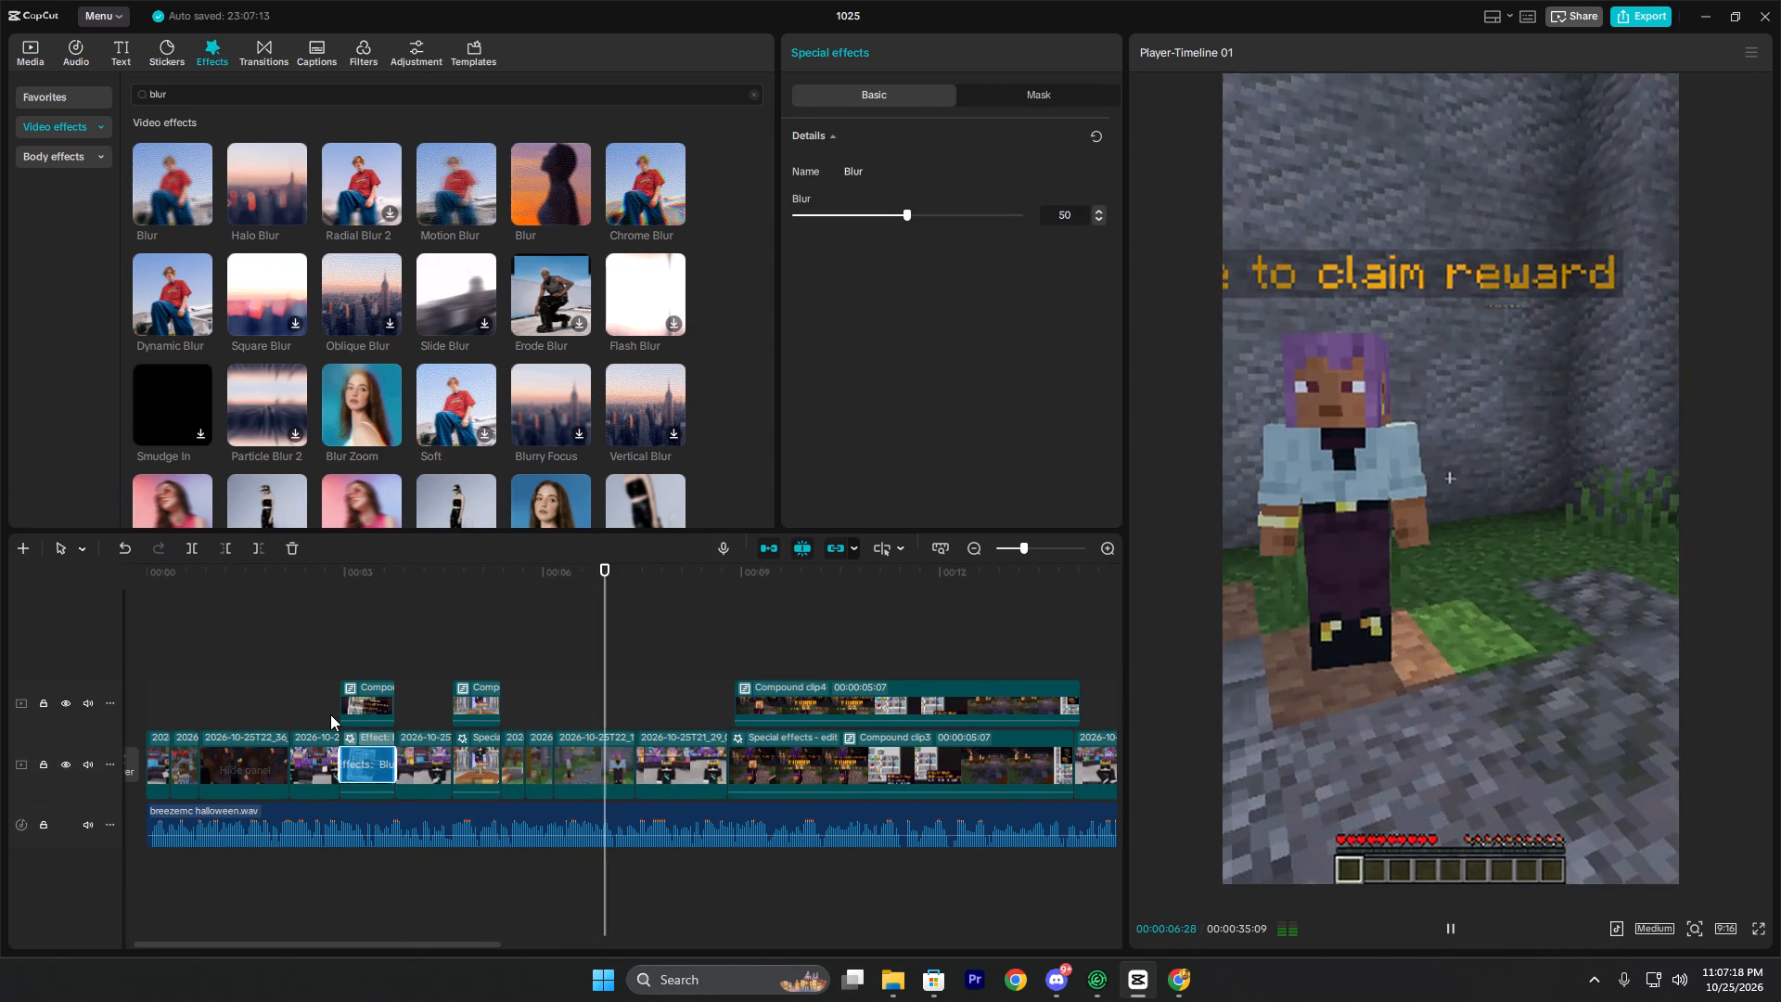
{"action": "key", "text": "space"}
Replay the short from the start to about 00:00:09 to check the opening cuts and blurred backgrounds.
{"action": "left_click", "coordinate": [275, 683]}
{"action": "left_click_drag", "start_coordinate": [275, 683], "coordinate": [124, 707]}
{"action": "key", "text": "space"}
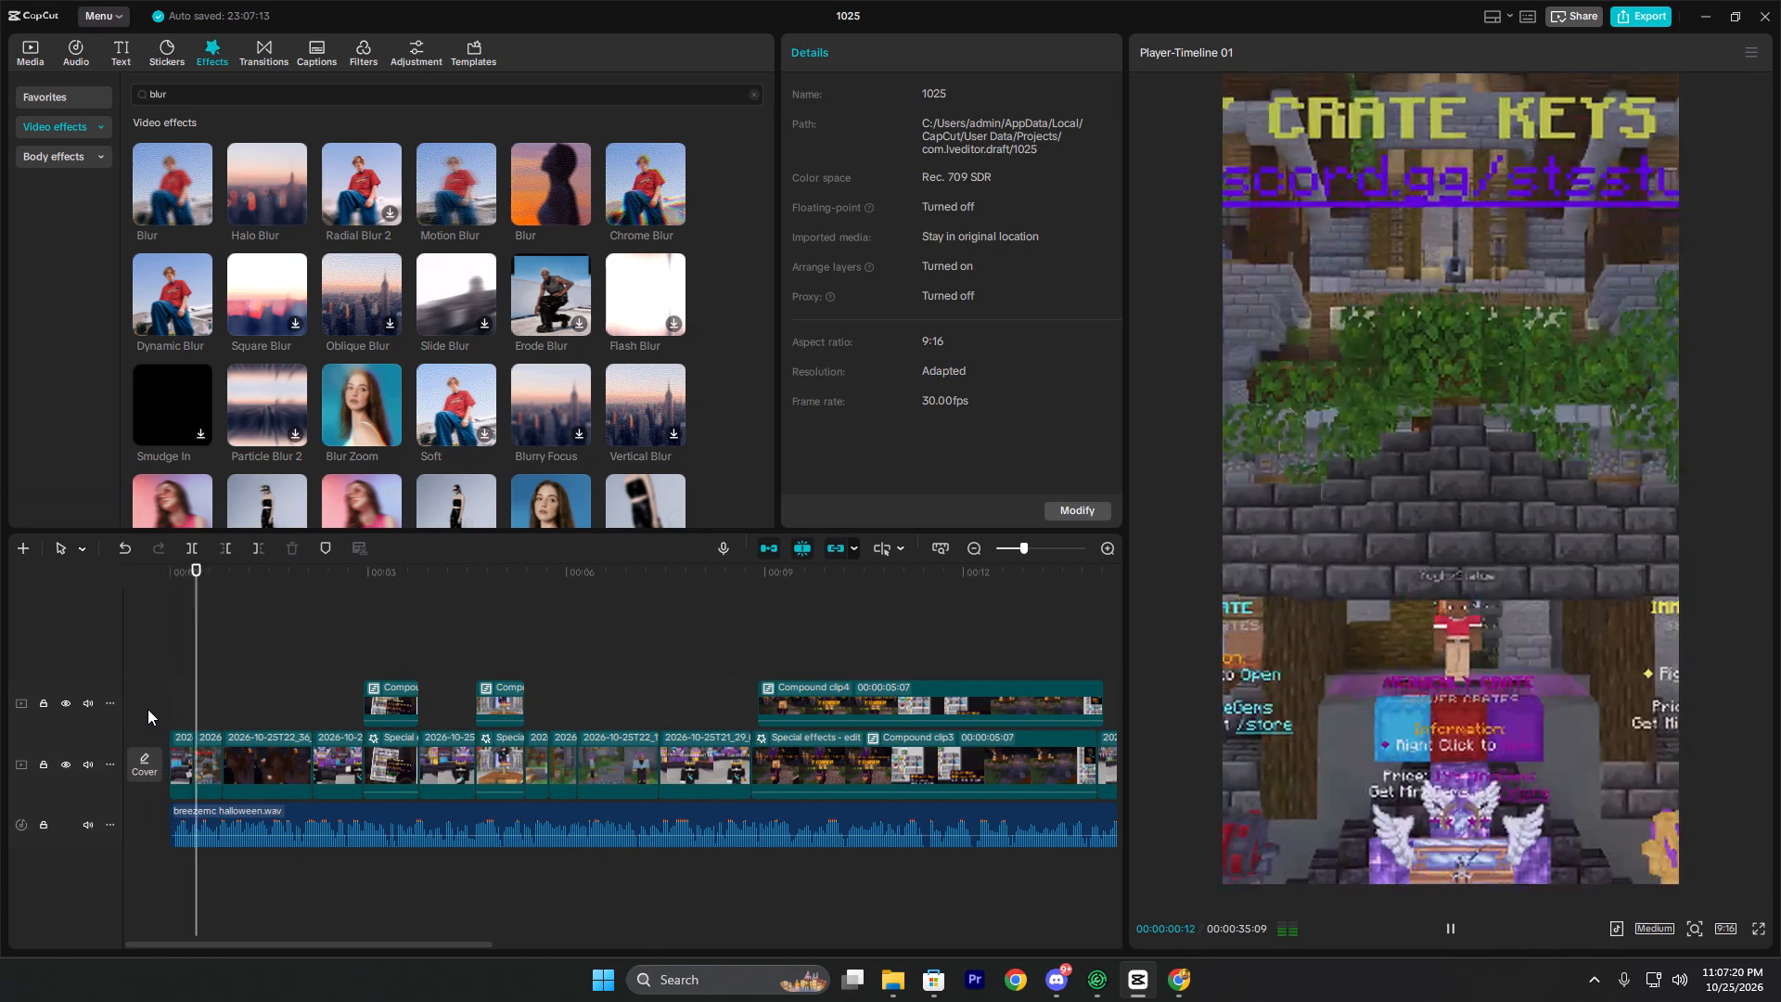
{"action": "key", "text": "space"}
{"action": "left_click", "coordinate": [151, 704]}
{"action": "key", "text": "space"}
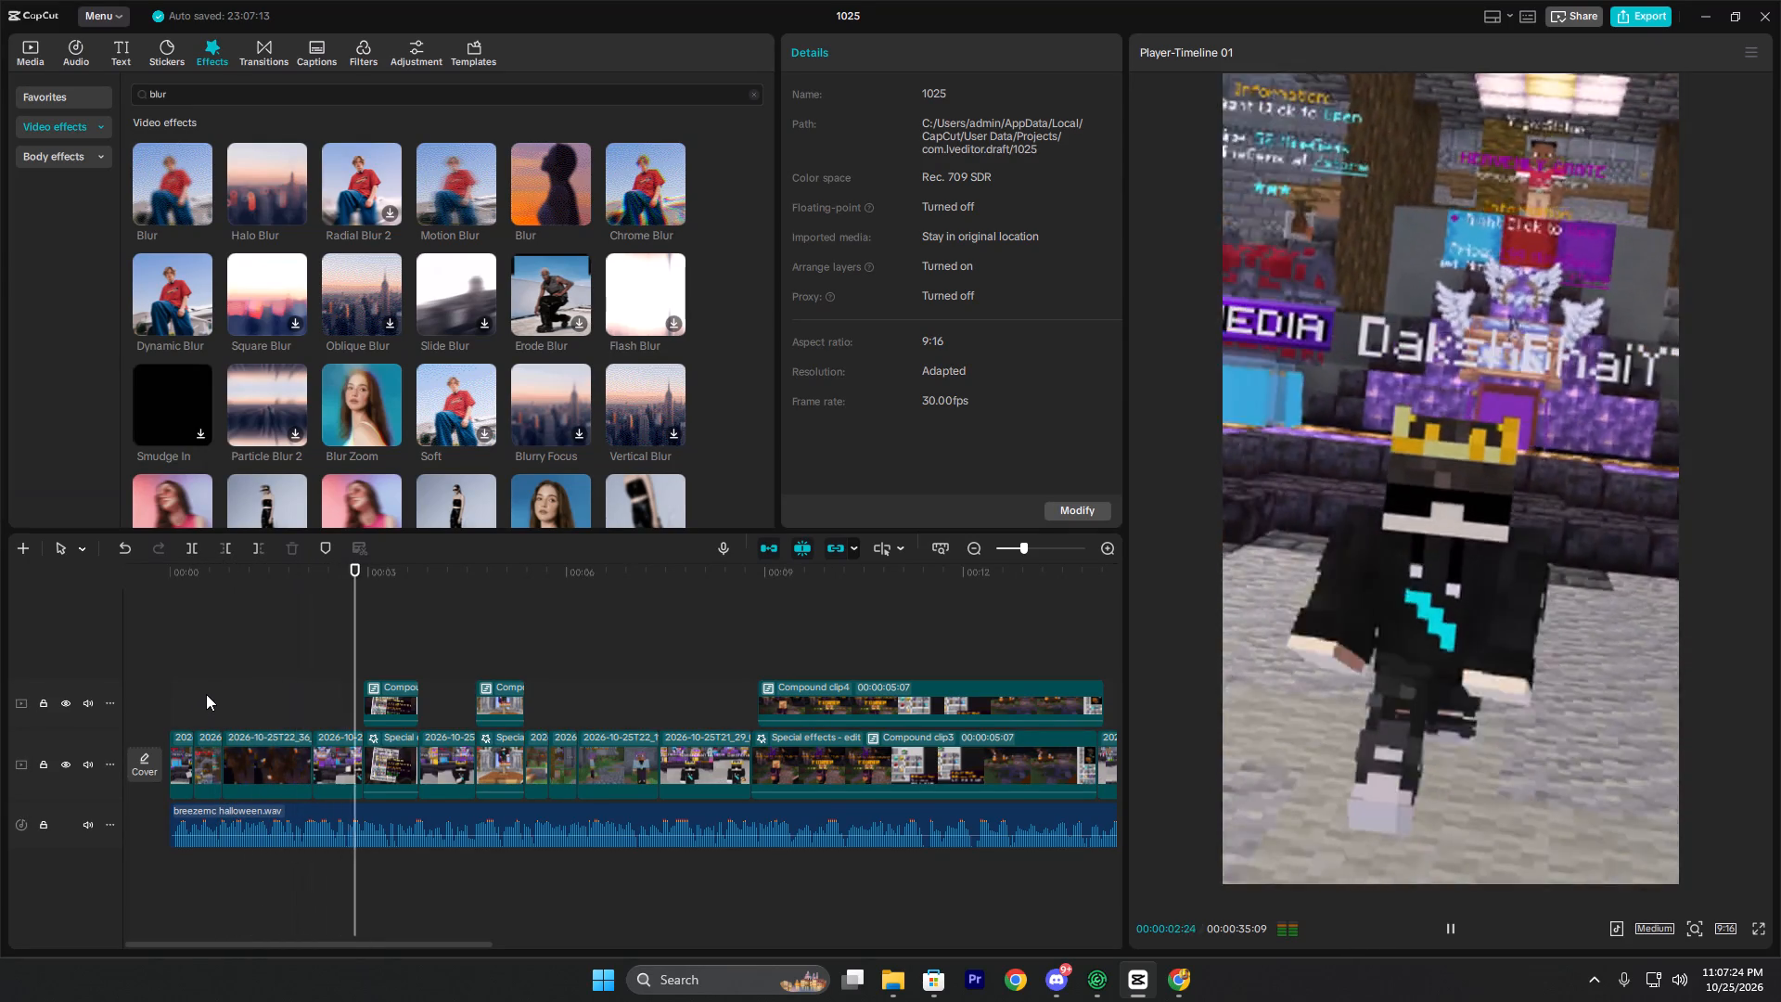
{"action": "key", "text": "space"}
{"action": "key", "text": "space"}
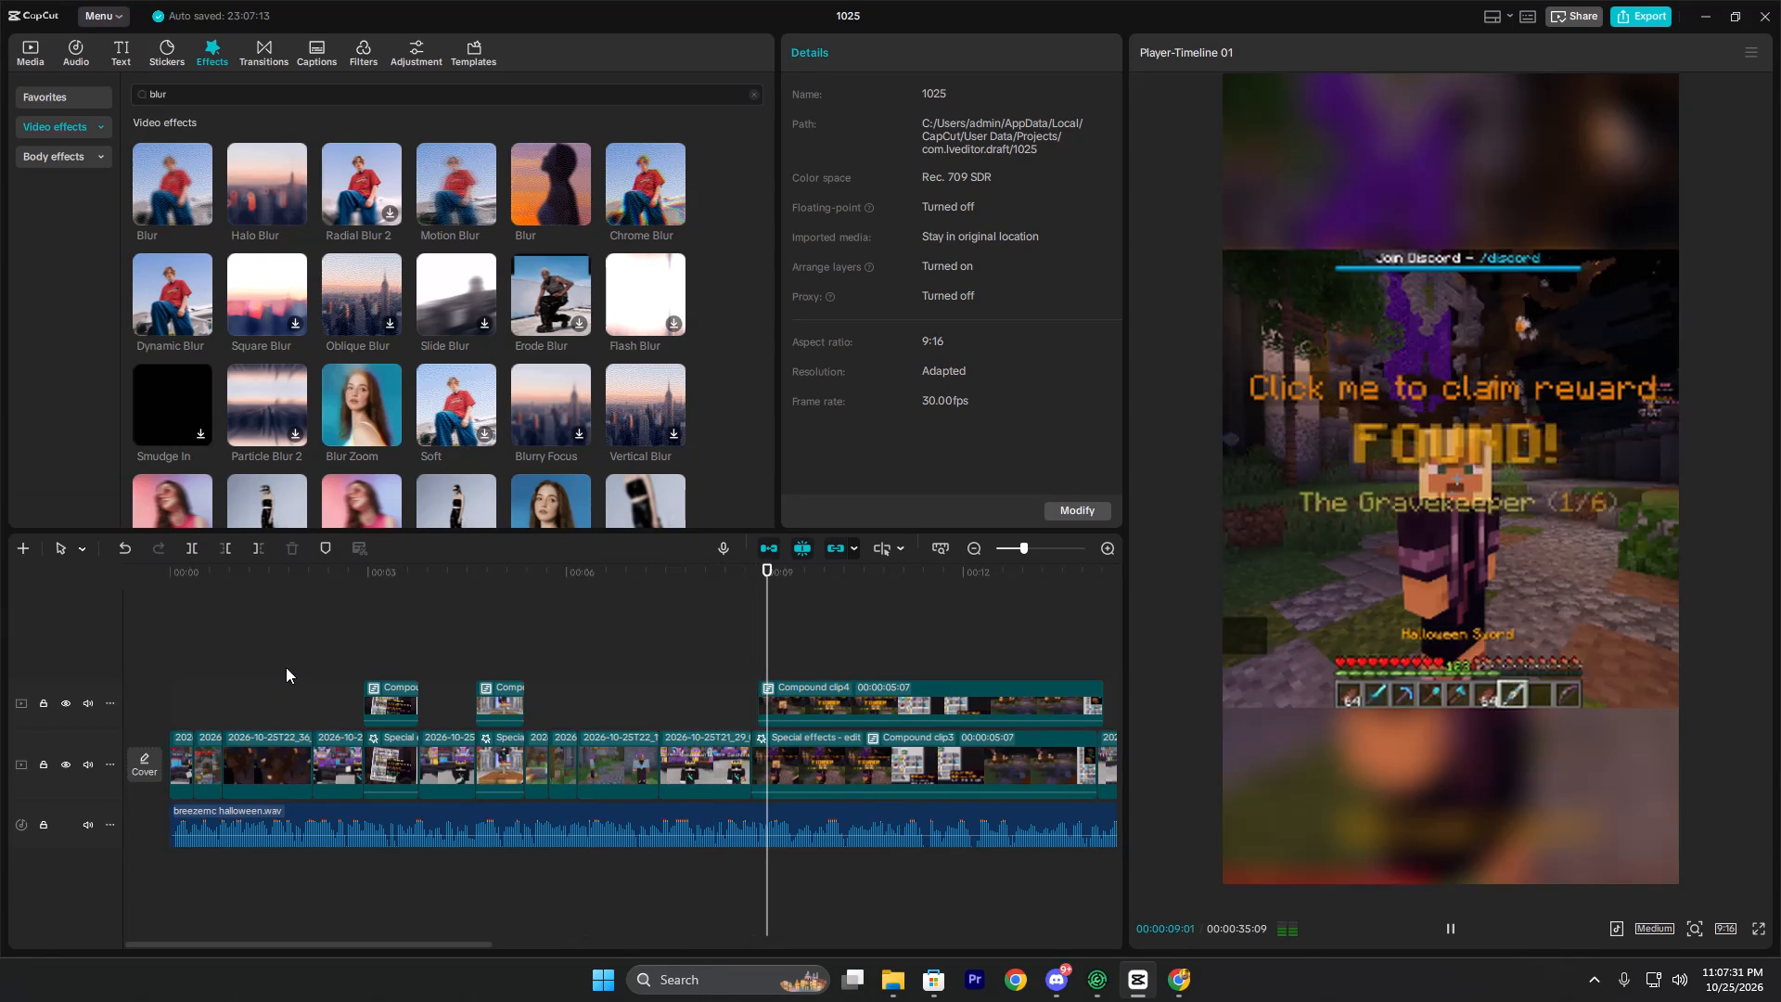
{"action": "key", "text": "space"}
Move Compound clip4 on the upper track slightly earlier, in line with the start of its blurred main-track copy.
{"action": "left_click", "coordinate": [738, 659]}
{"action": "left_click", "coordinate": [780, 698]}
{"action": "left_click", "coordinate": [784, 696]}
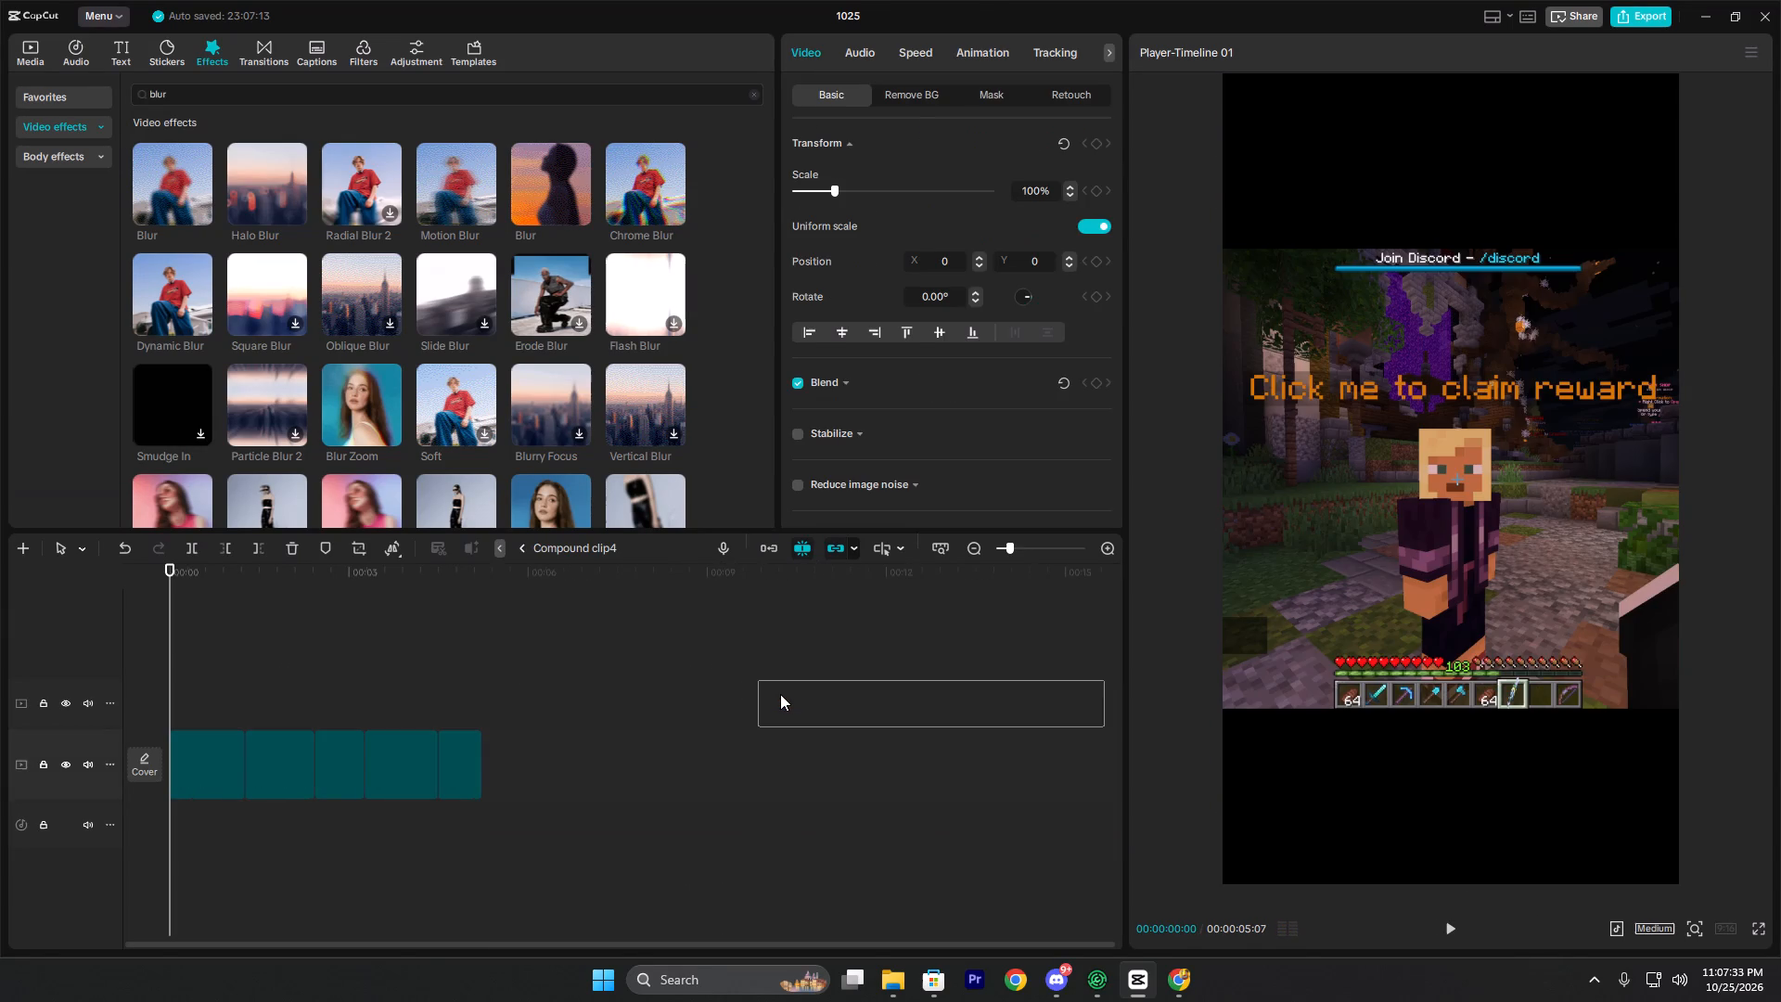
{"action": "left_click", "coordinate": [522, 544]}
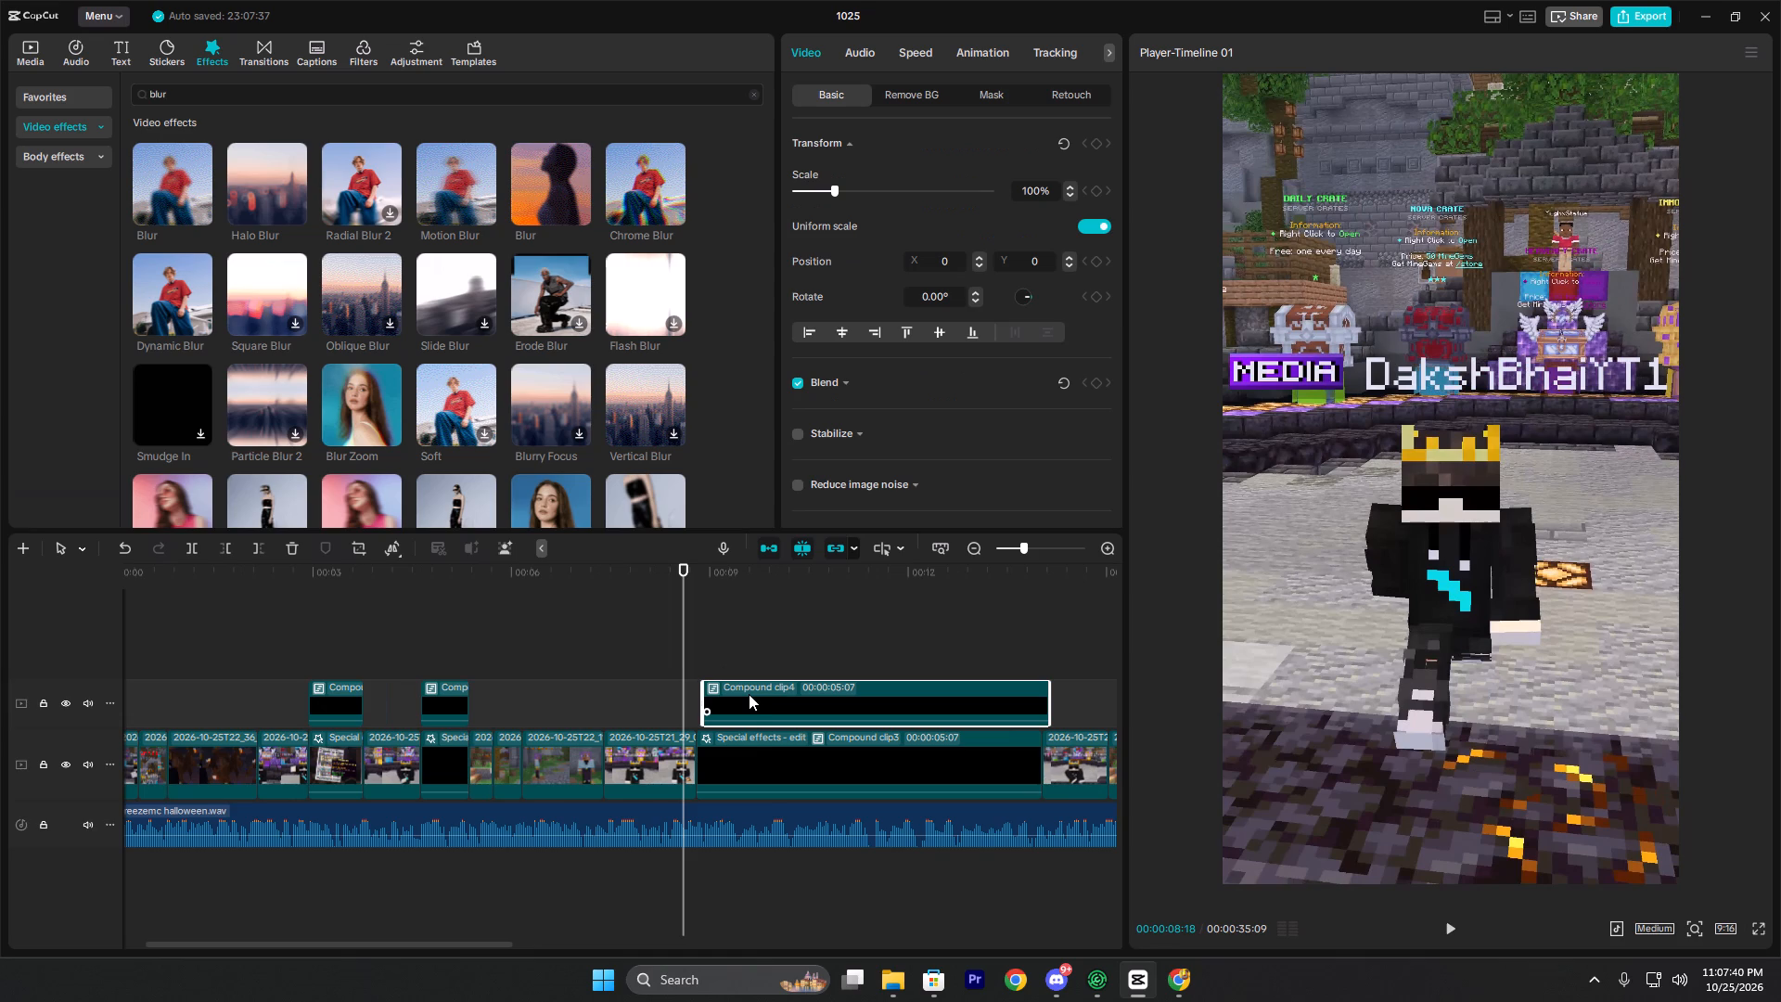
{"action": "left_click", "coordinate": [747, 702]}
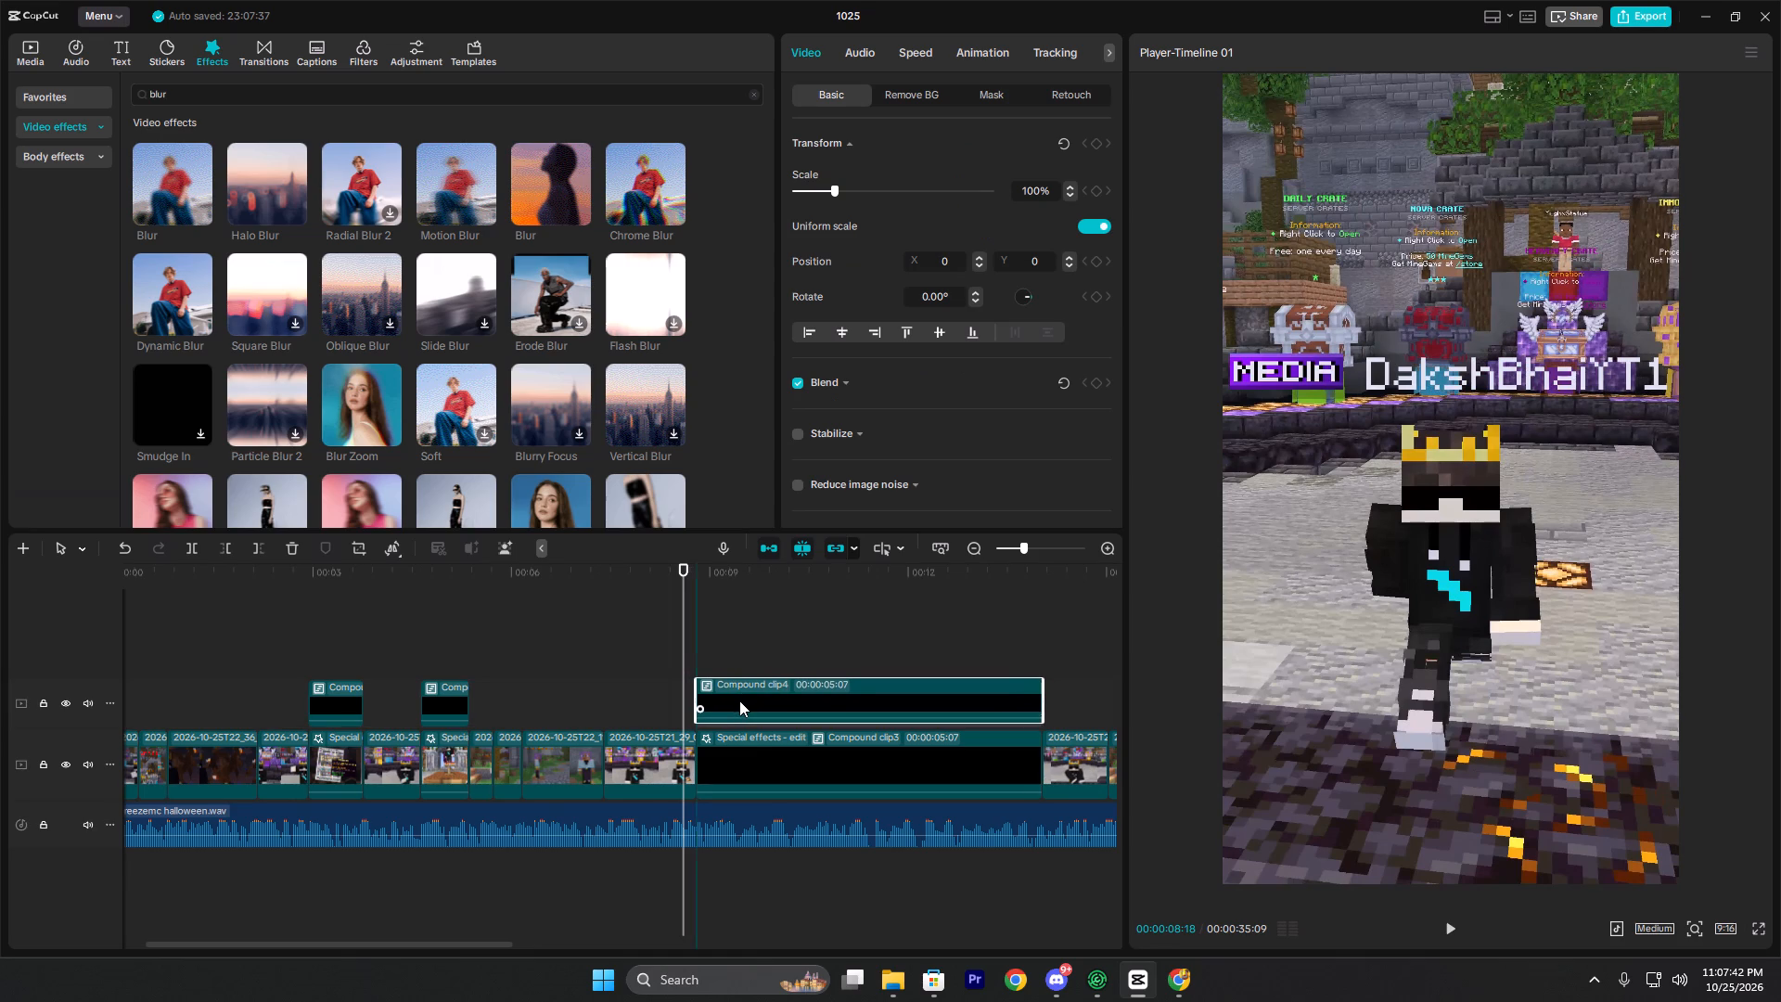
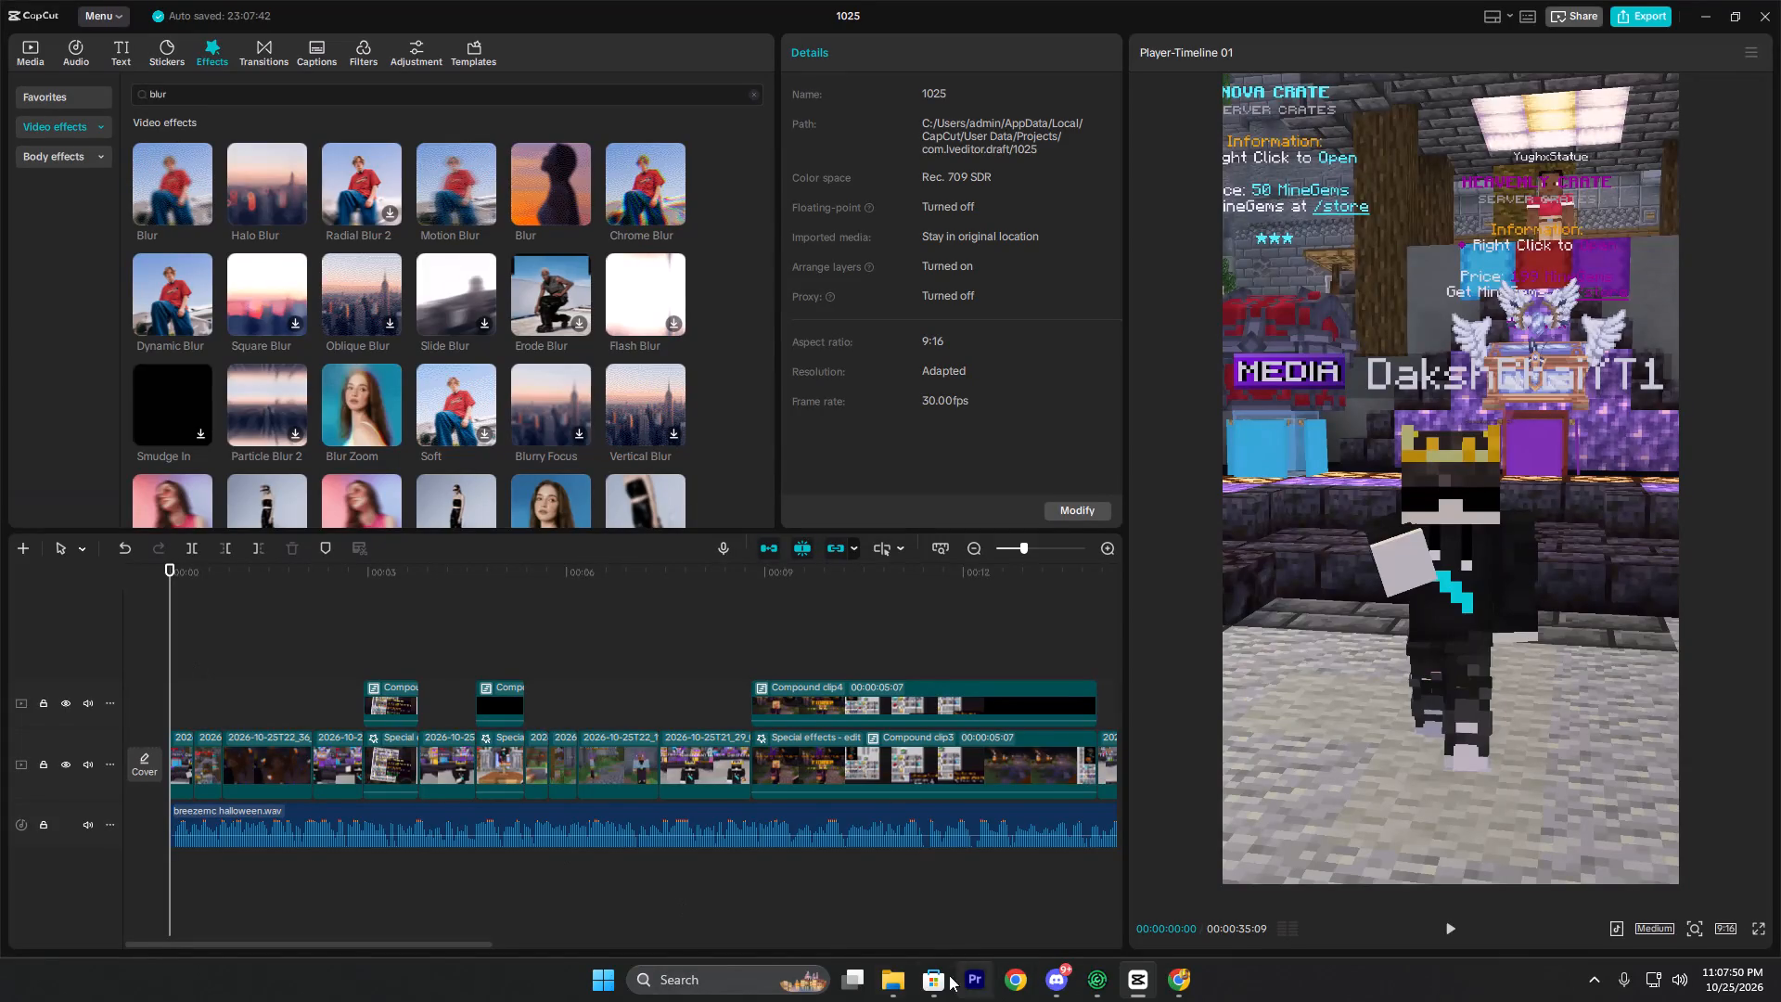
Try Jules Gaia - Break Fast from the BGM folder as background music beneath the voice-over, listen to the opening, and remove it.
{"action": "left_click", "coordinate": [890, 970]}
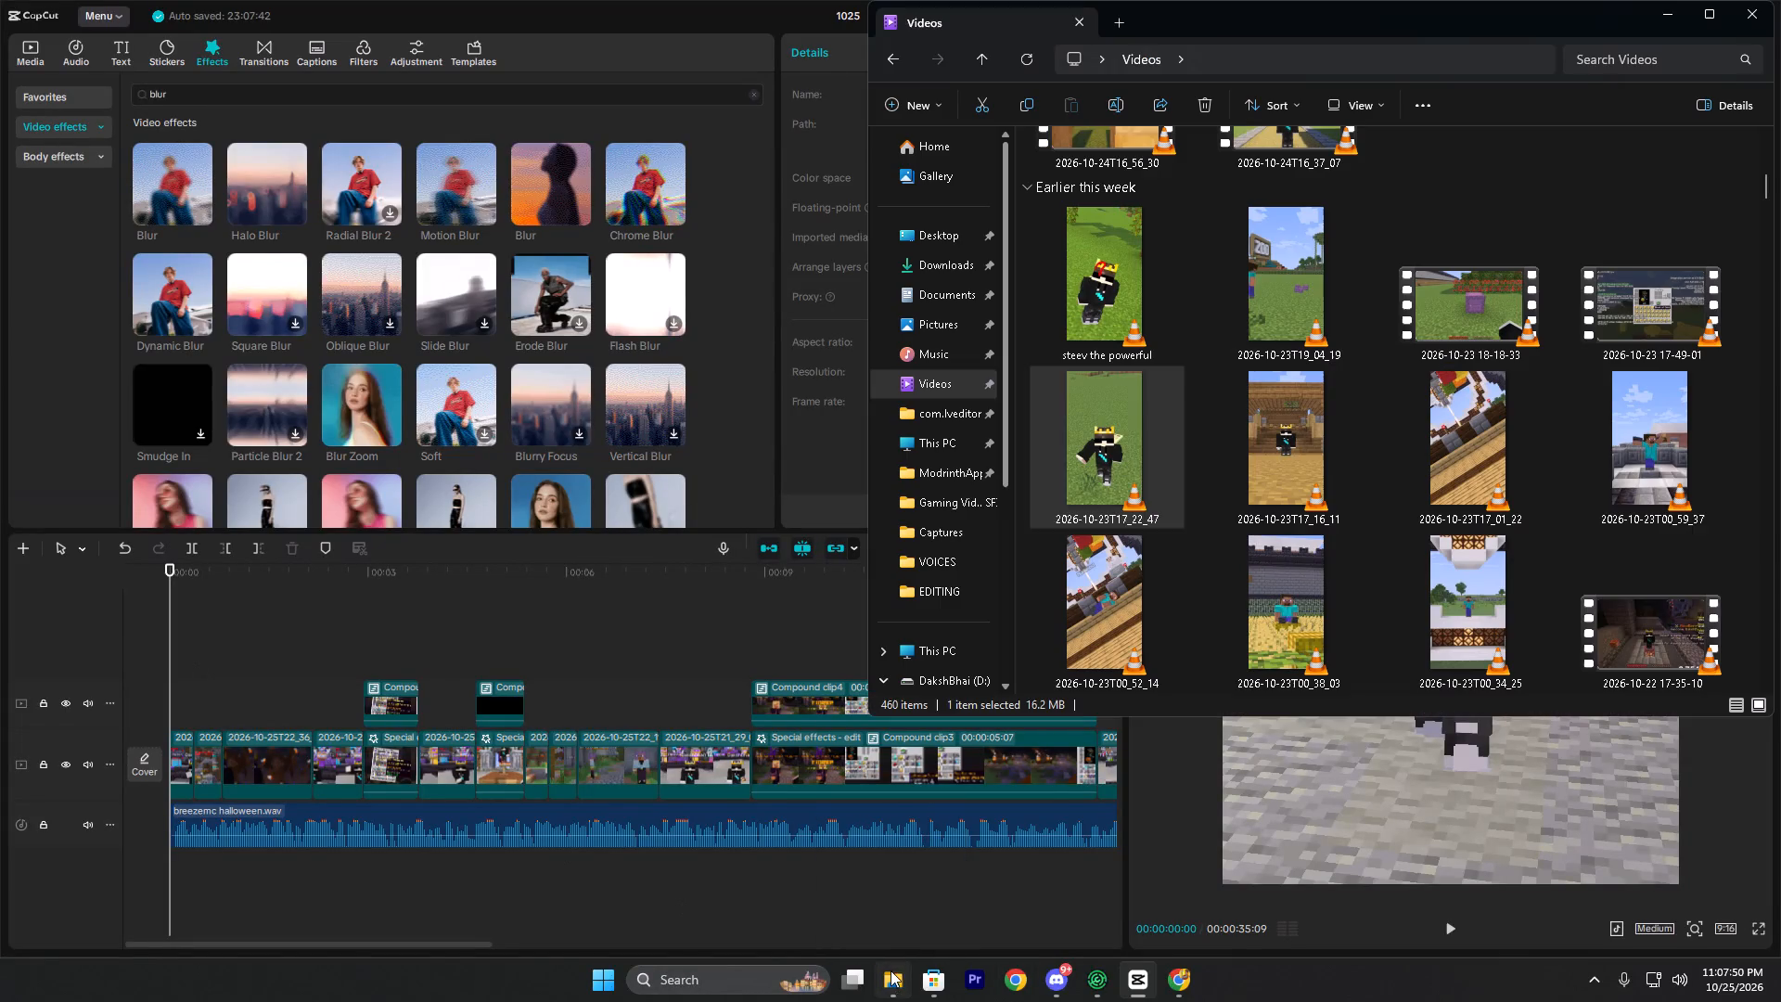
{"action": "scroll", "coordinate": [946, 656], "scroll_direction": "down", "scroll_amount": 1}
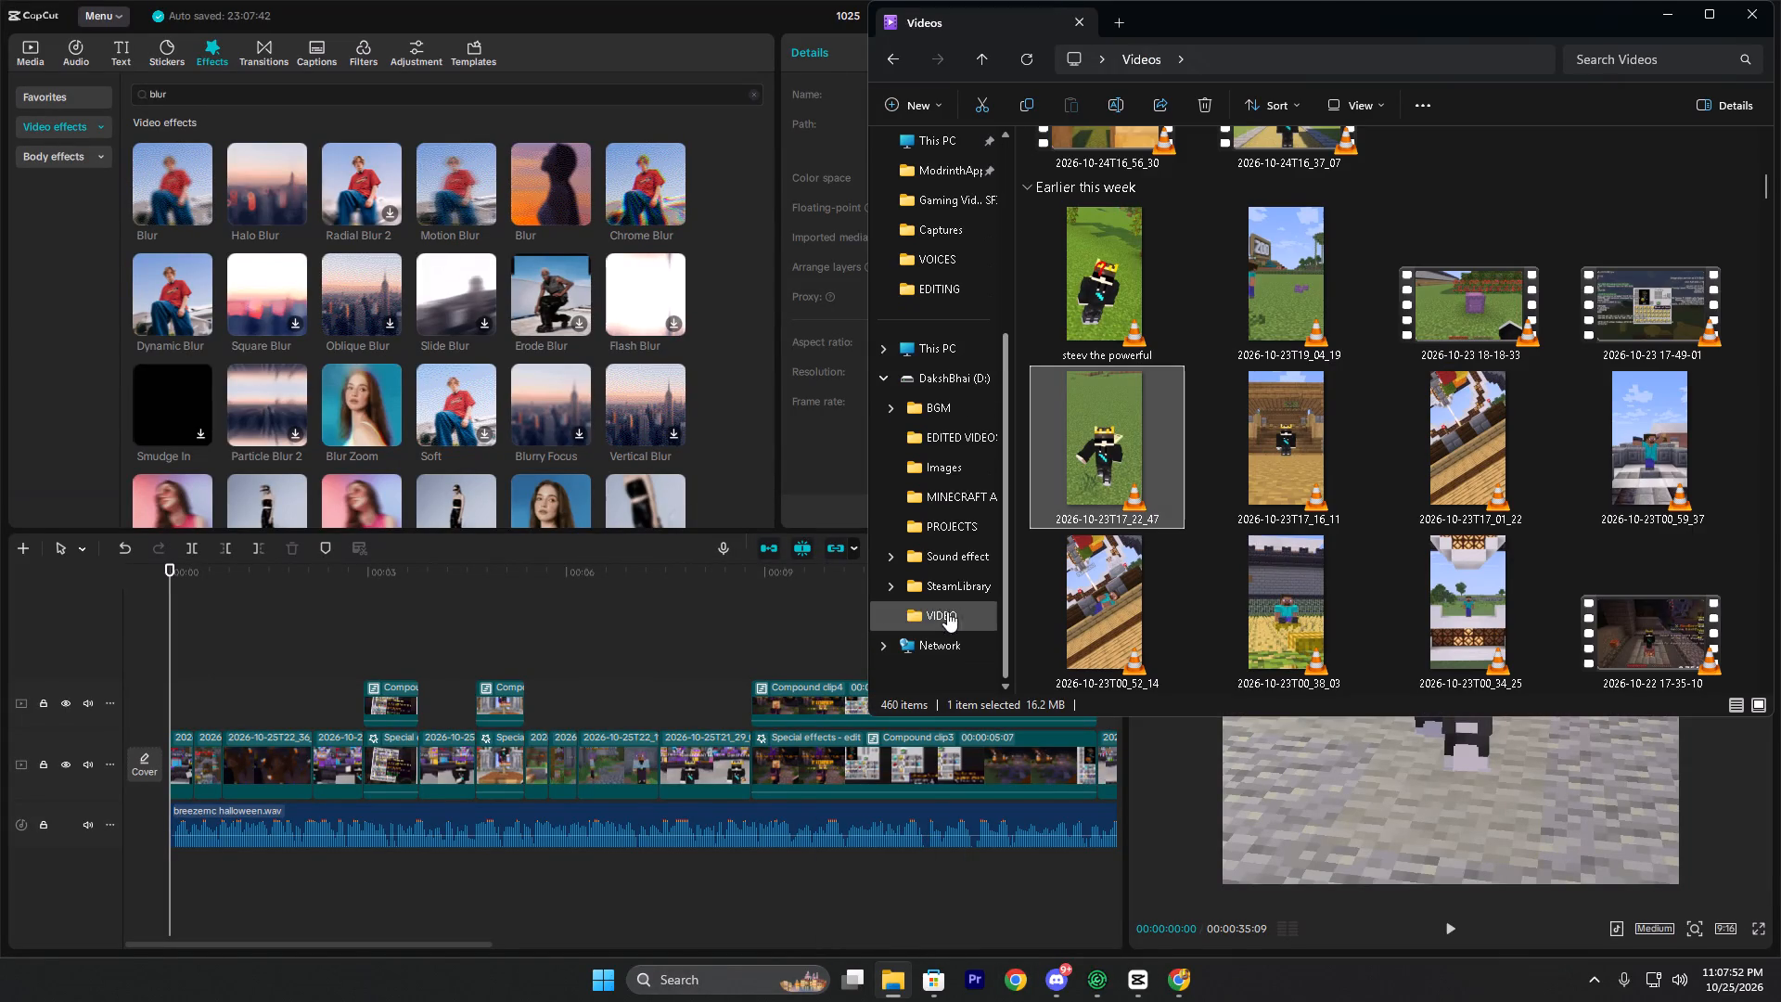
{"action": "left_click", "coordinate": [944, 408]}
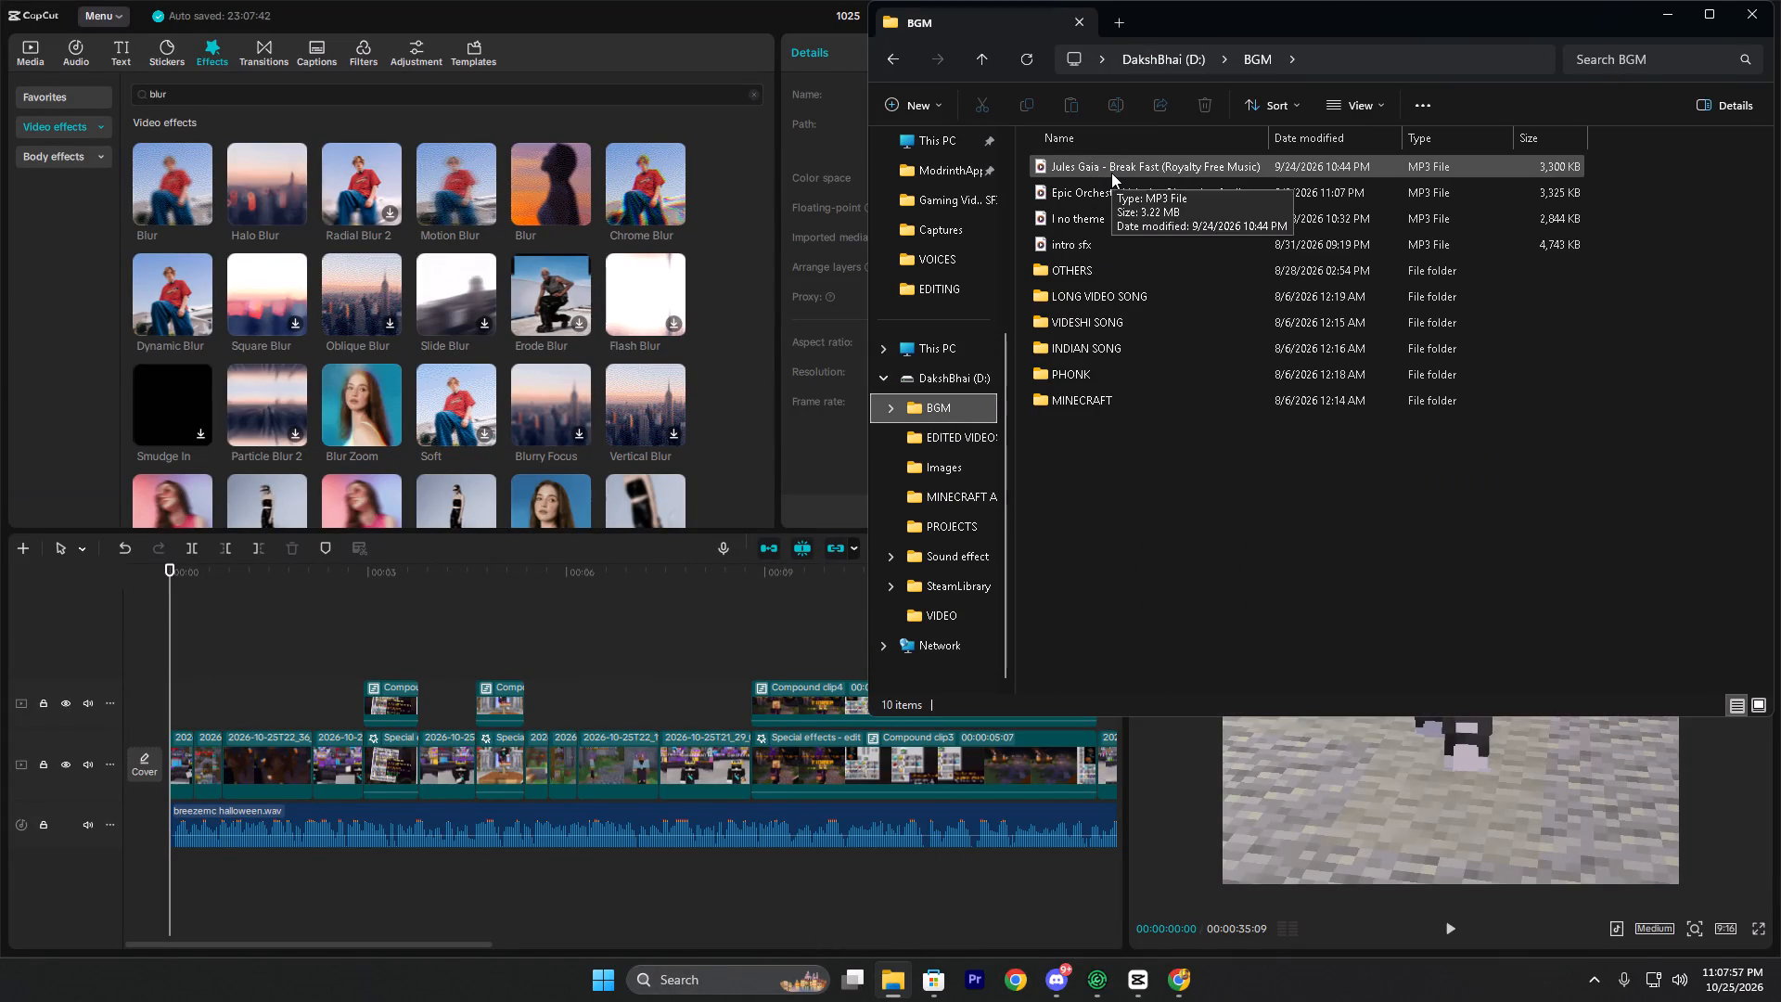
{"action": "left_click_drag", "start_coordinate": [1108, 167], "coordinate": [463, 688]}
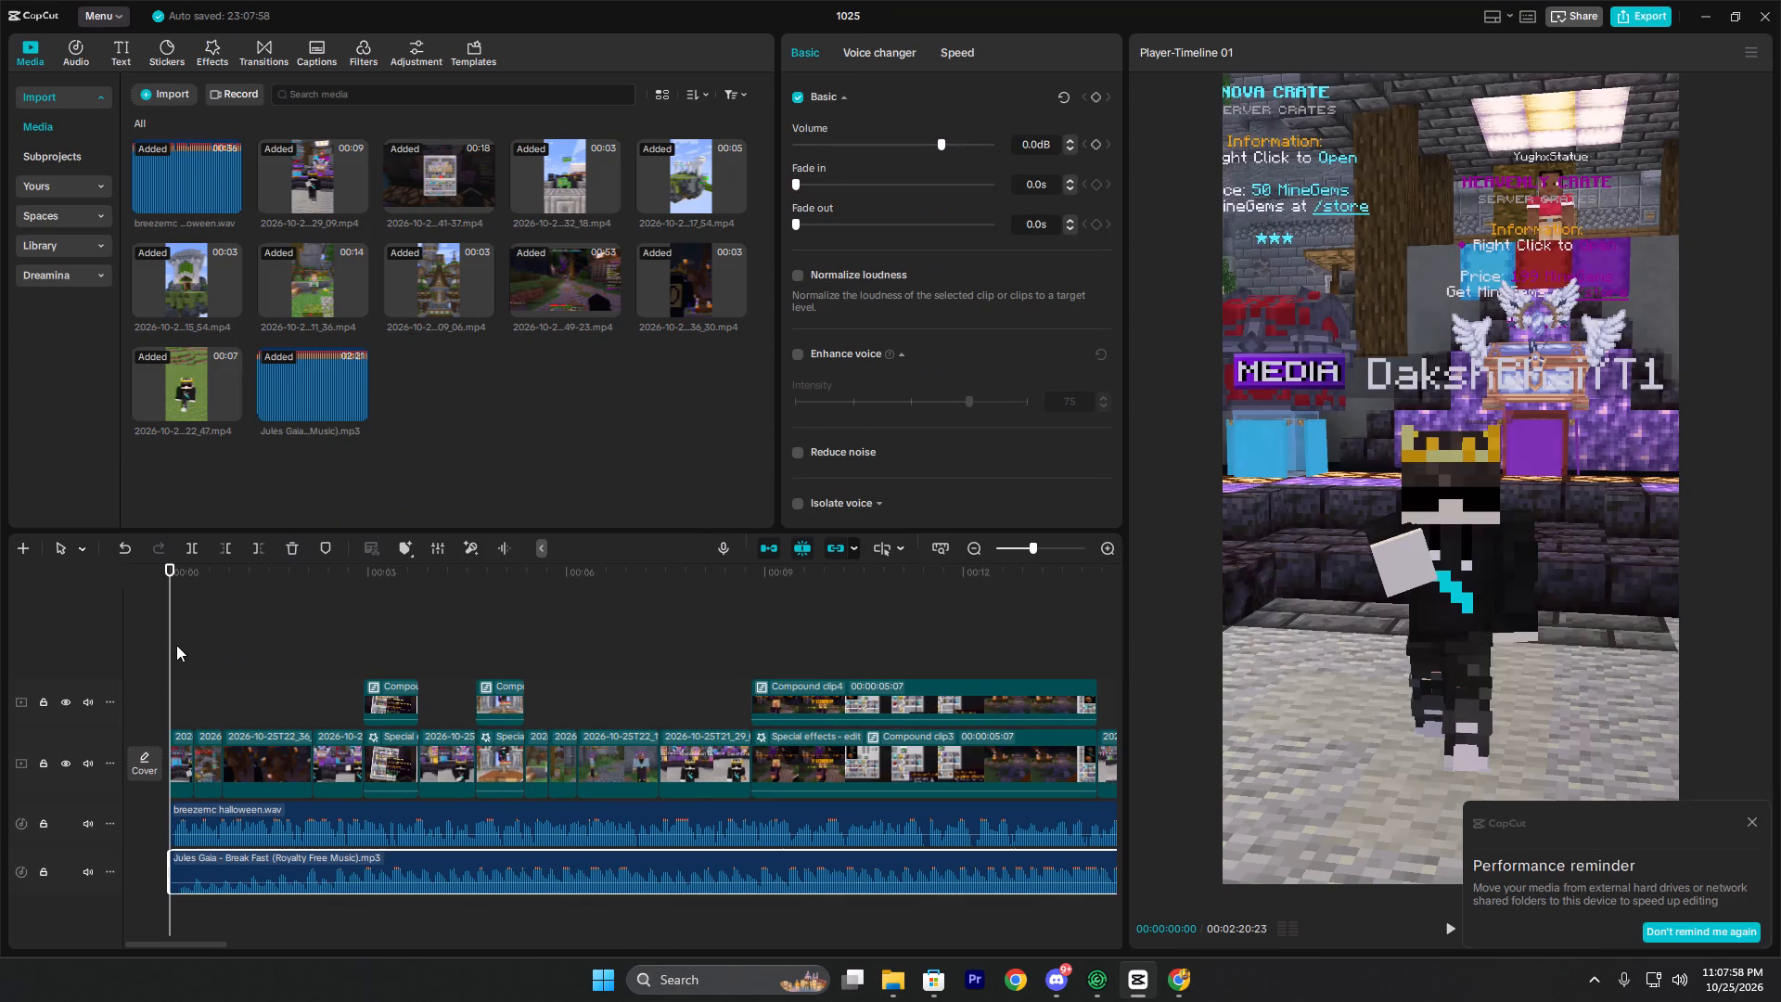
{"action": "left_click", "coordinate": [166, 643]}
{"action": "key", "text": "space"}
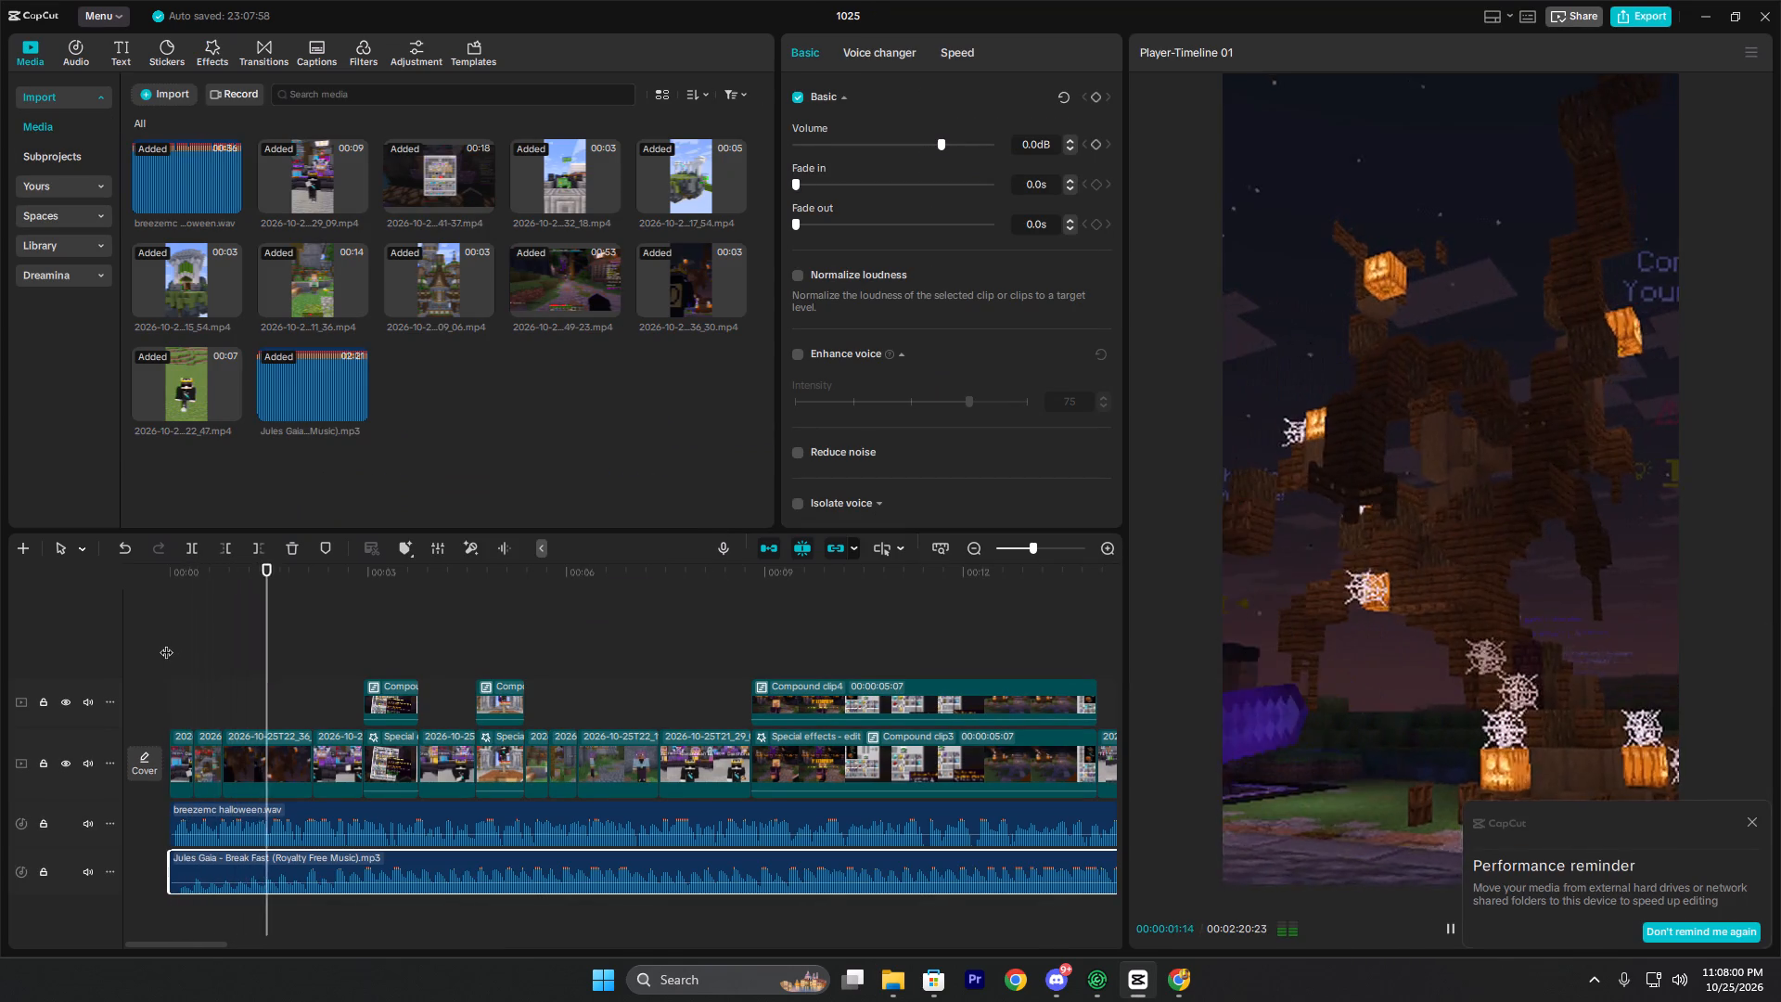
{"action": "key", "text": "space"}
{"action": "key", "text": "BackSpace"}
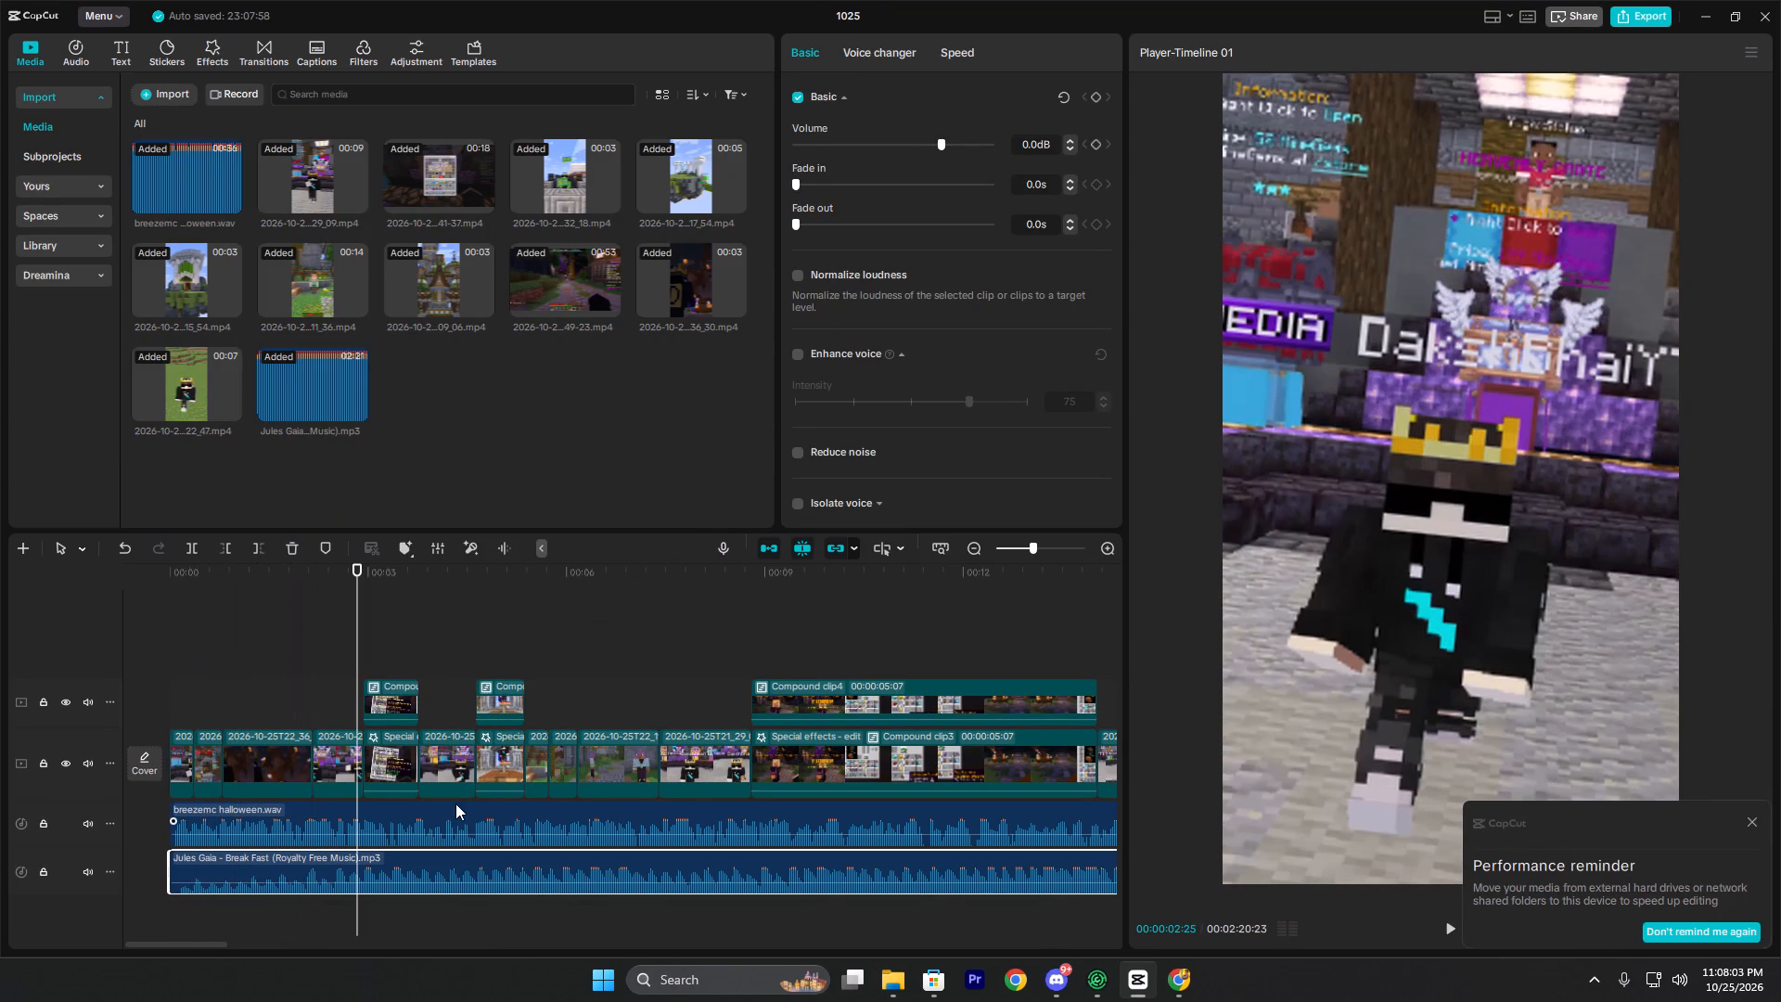
Switch to YouTube in Chrome and search for halloween.
{"action": "left_click", "coordinate": [1176, 958]}
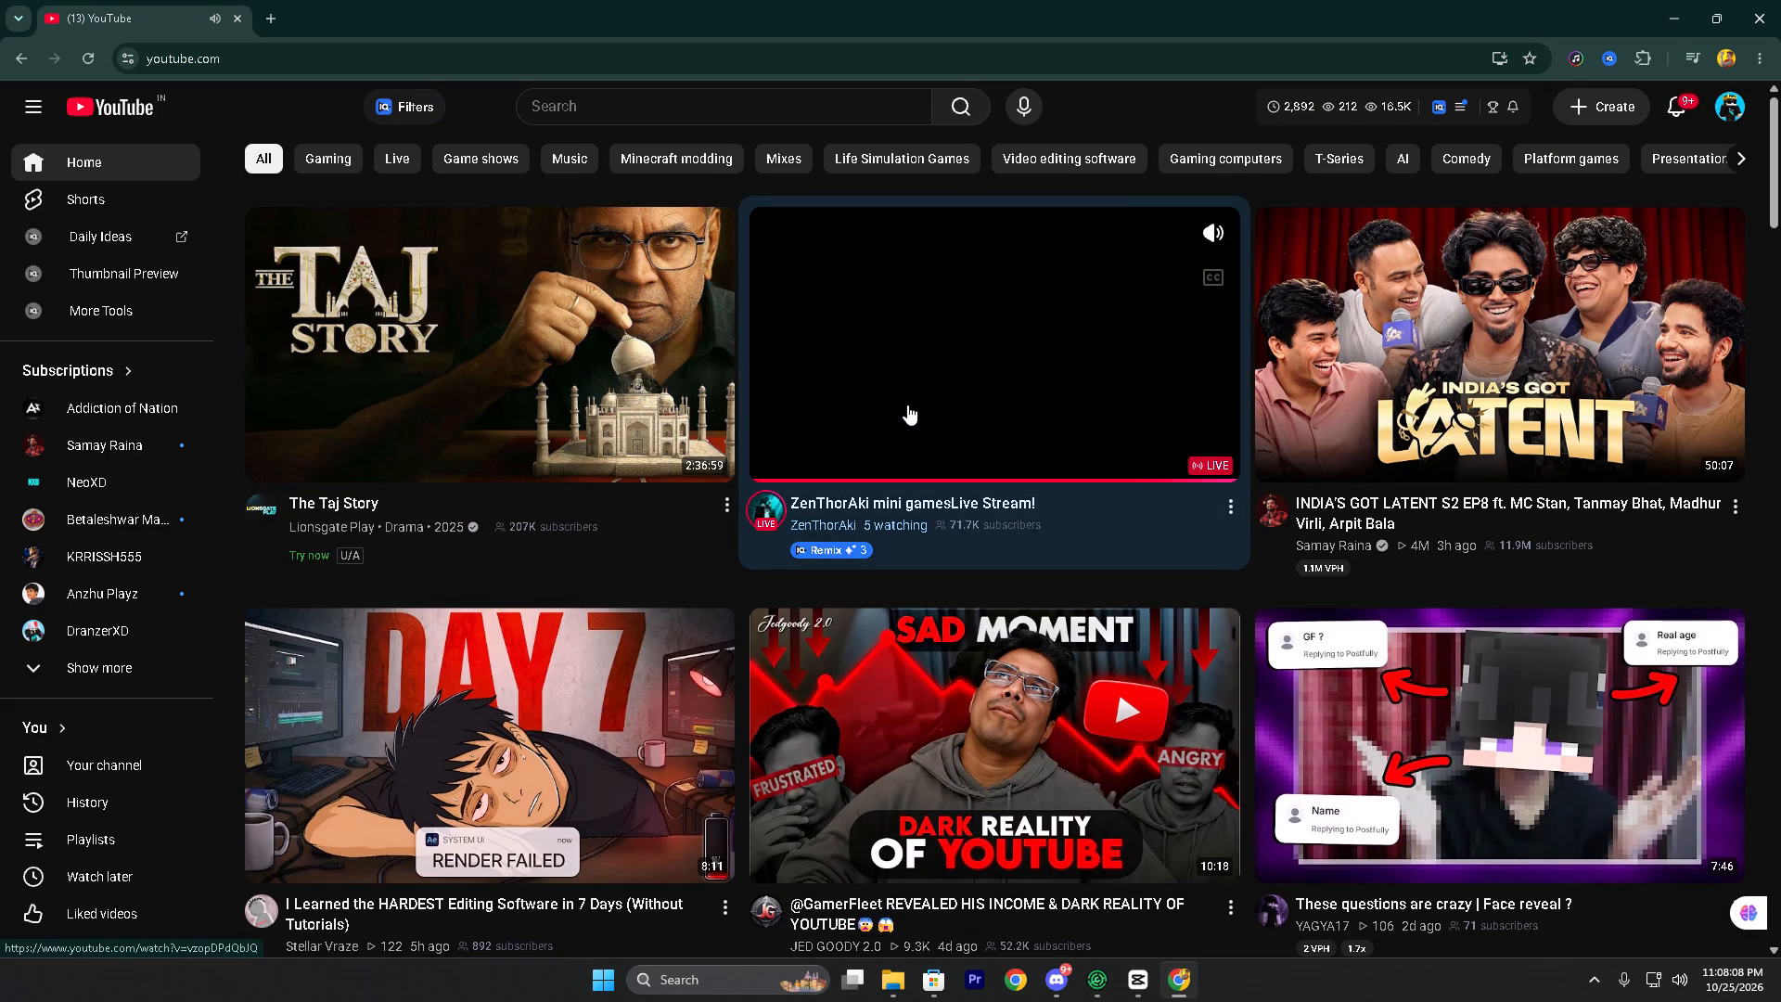
{"action": "left_click", "coordinate": [907, 405]}
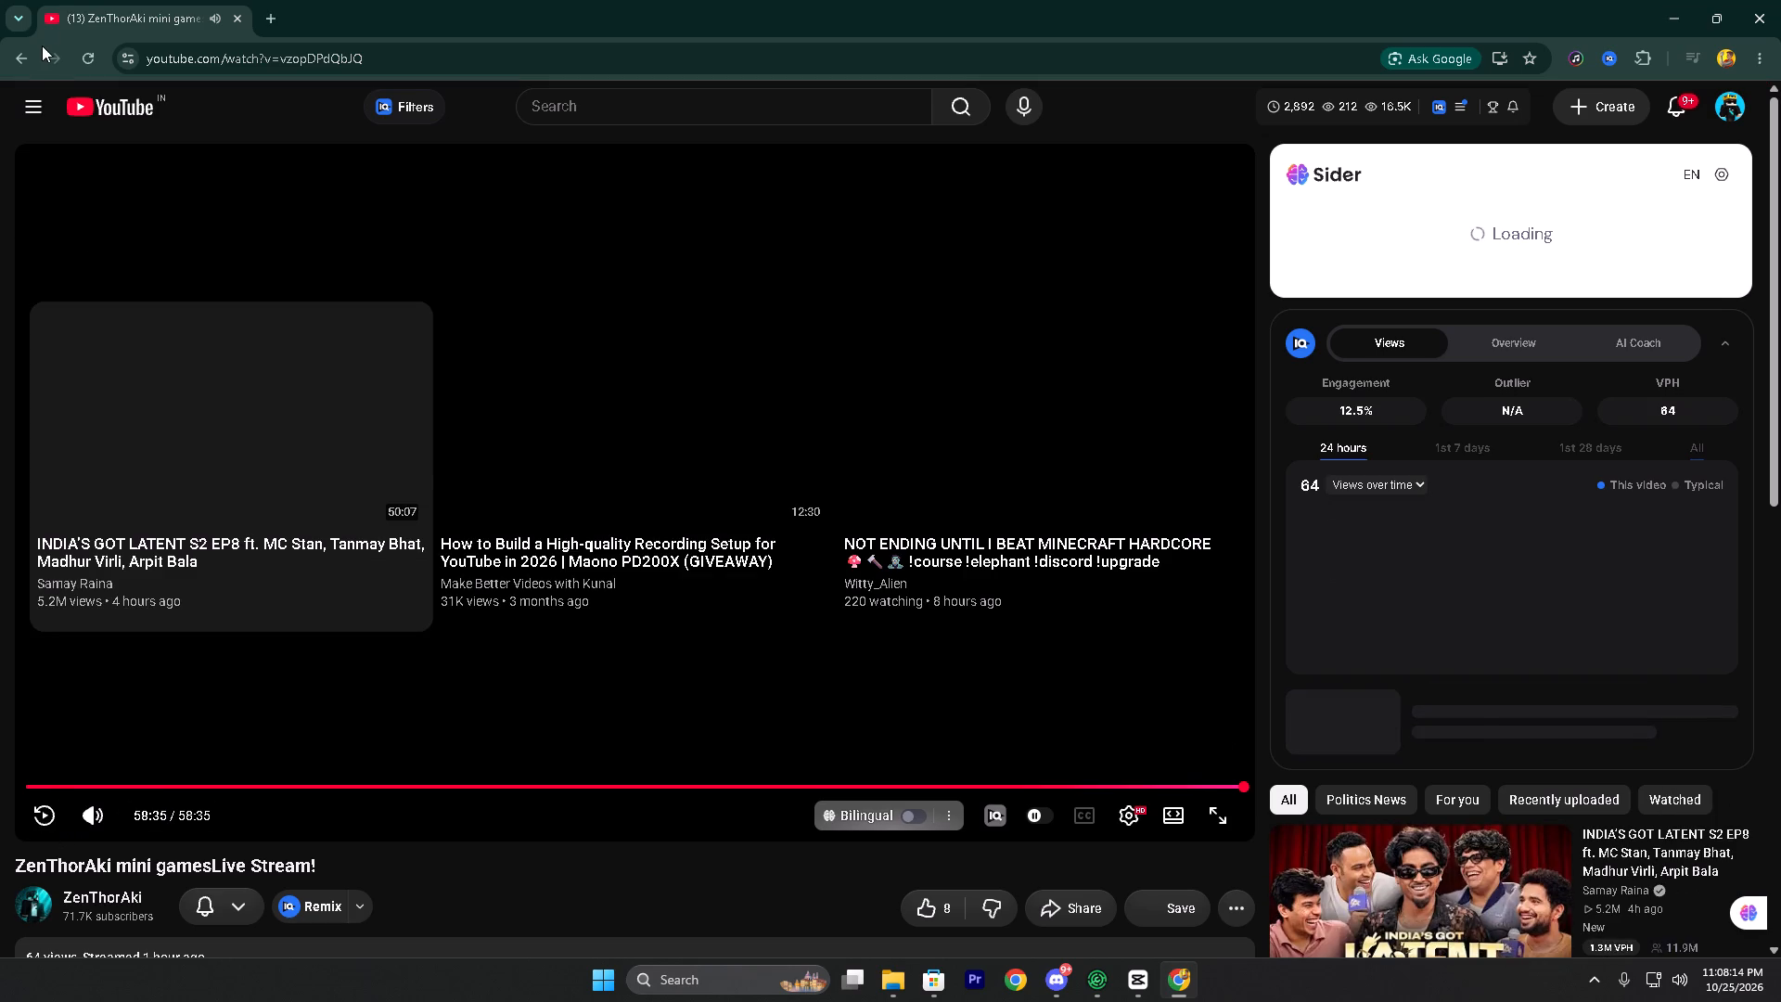
{"action": "left_click", "coordinate": [31, 56]}
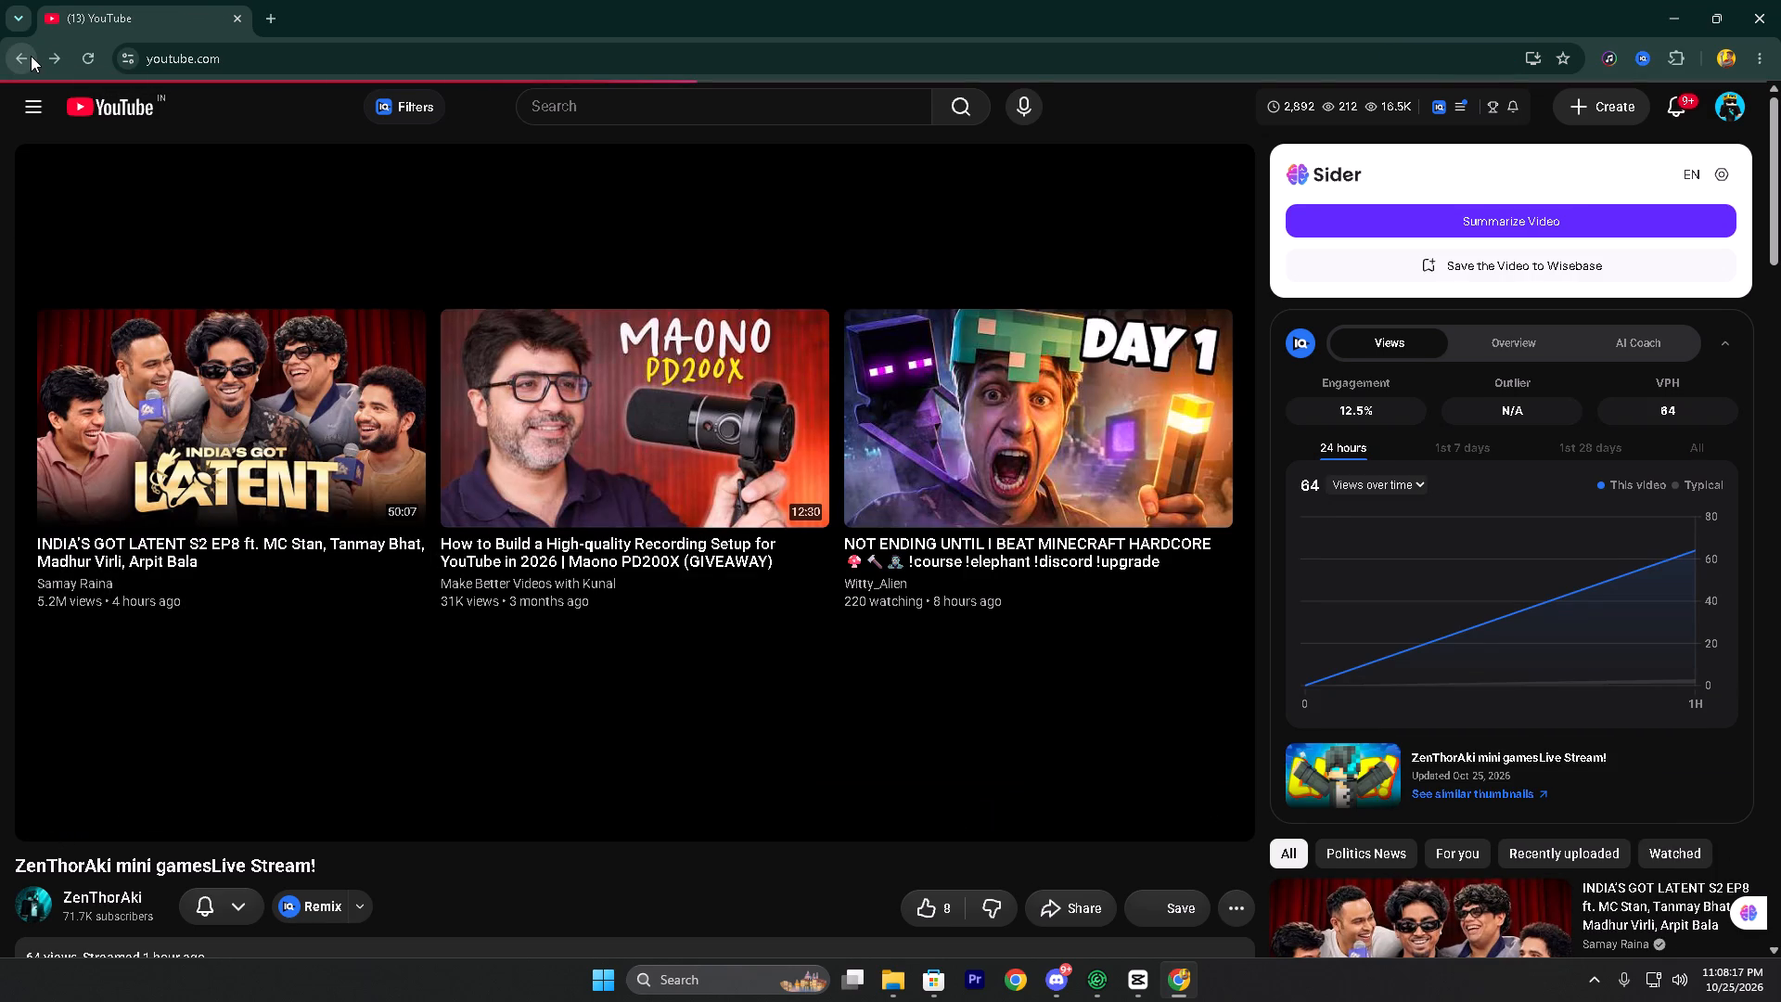
{"action": "left_click", "coordinate": [579, 114]}
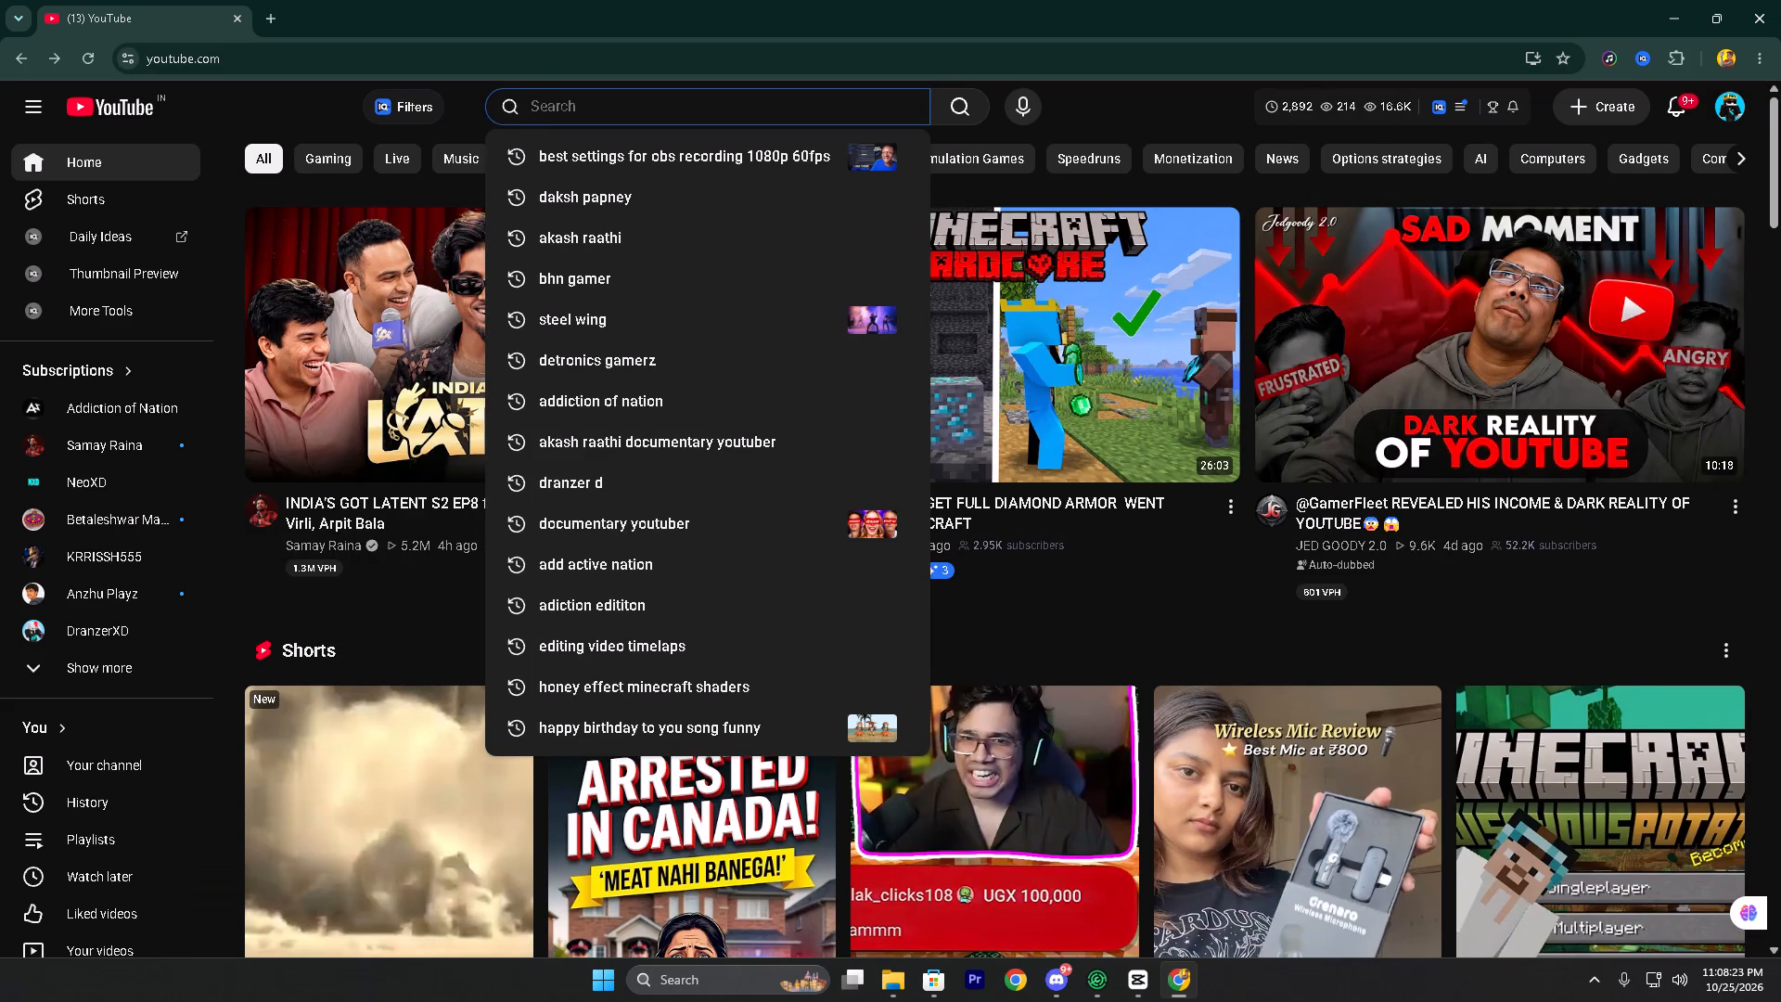
{"action": "type", "text": "halloww"}
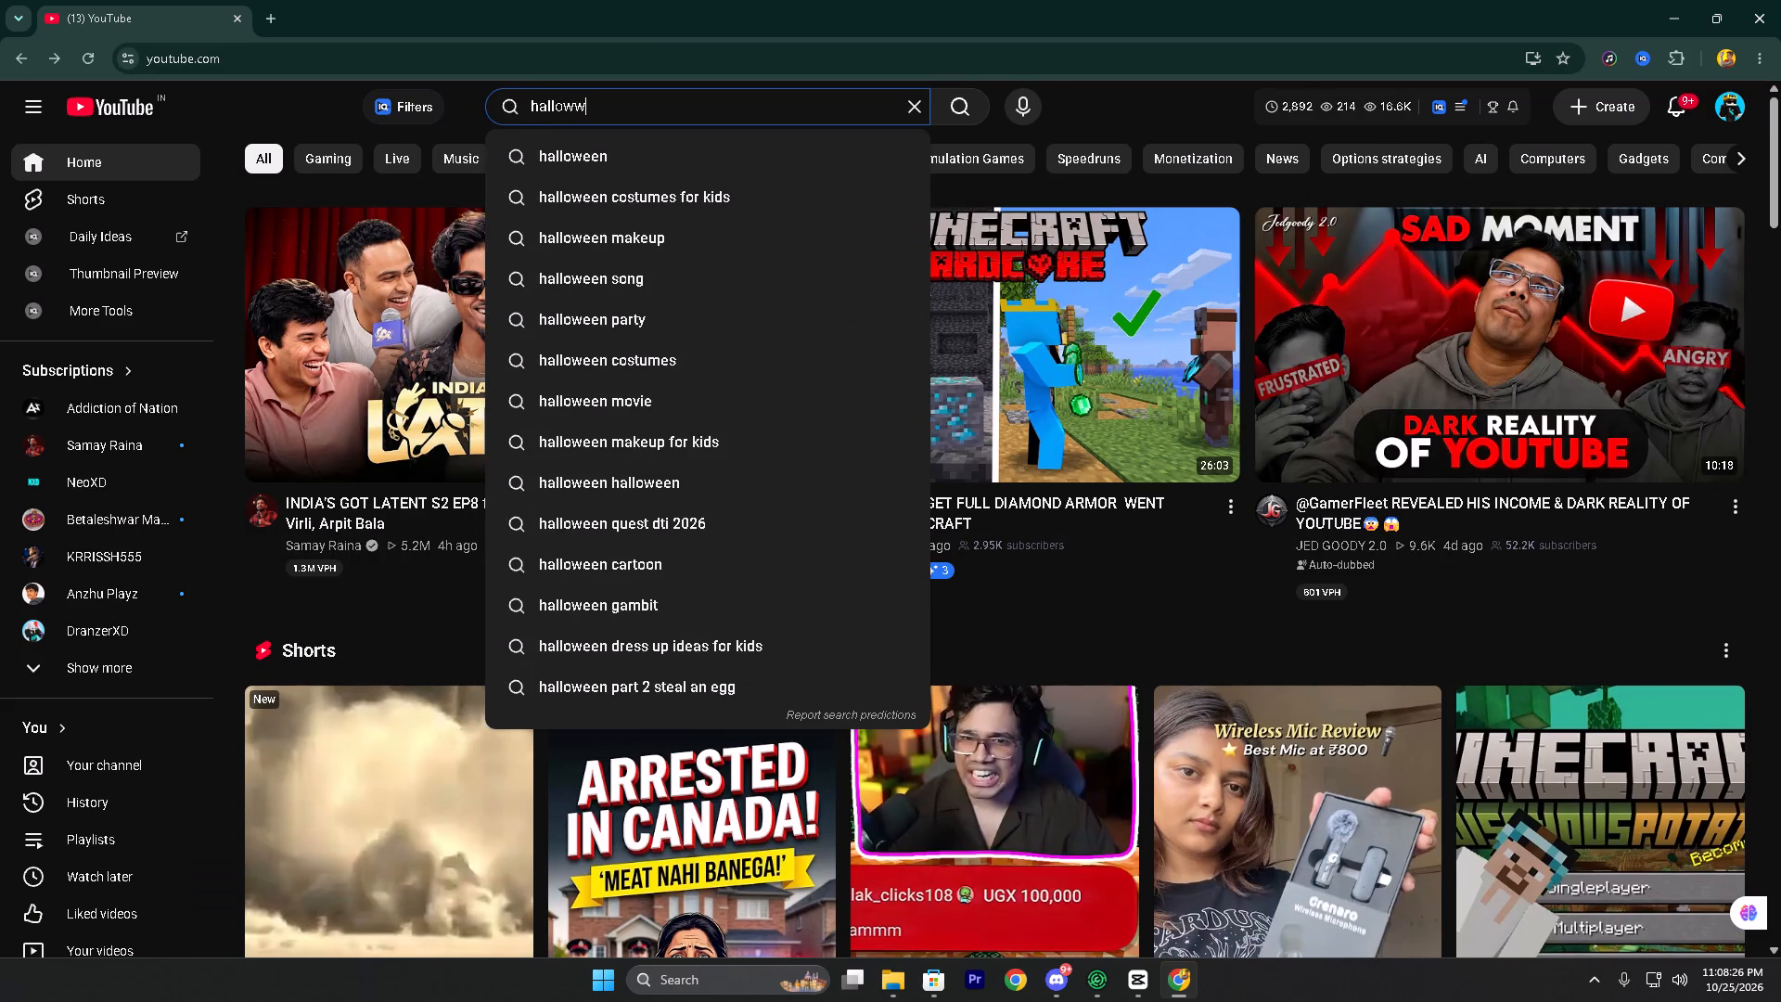
{"action": "left_click", "coordinate": [632, 140]}
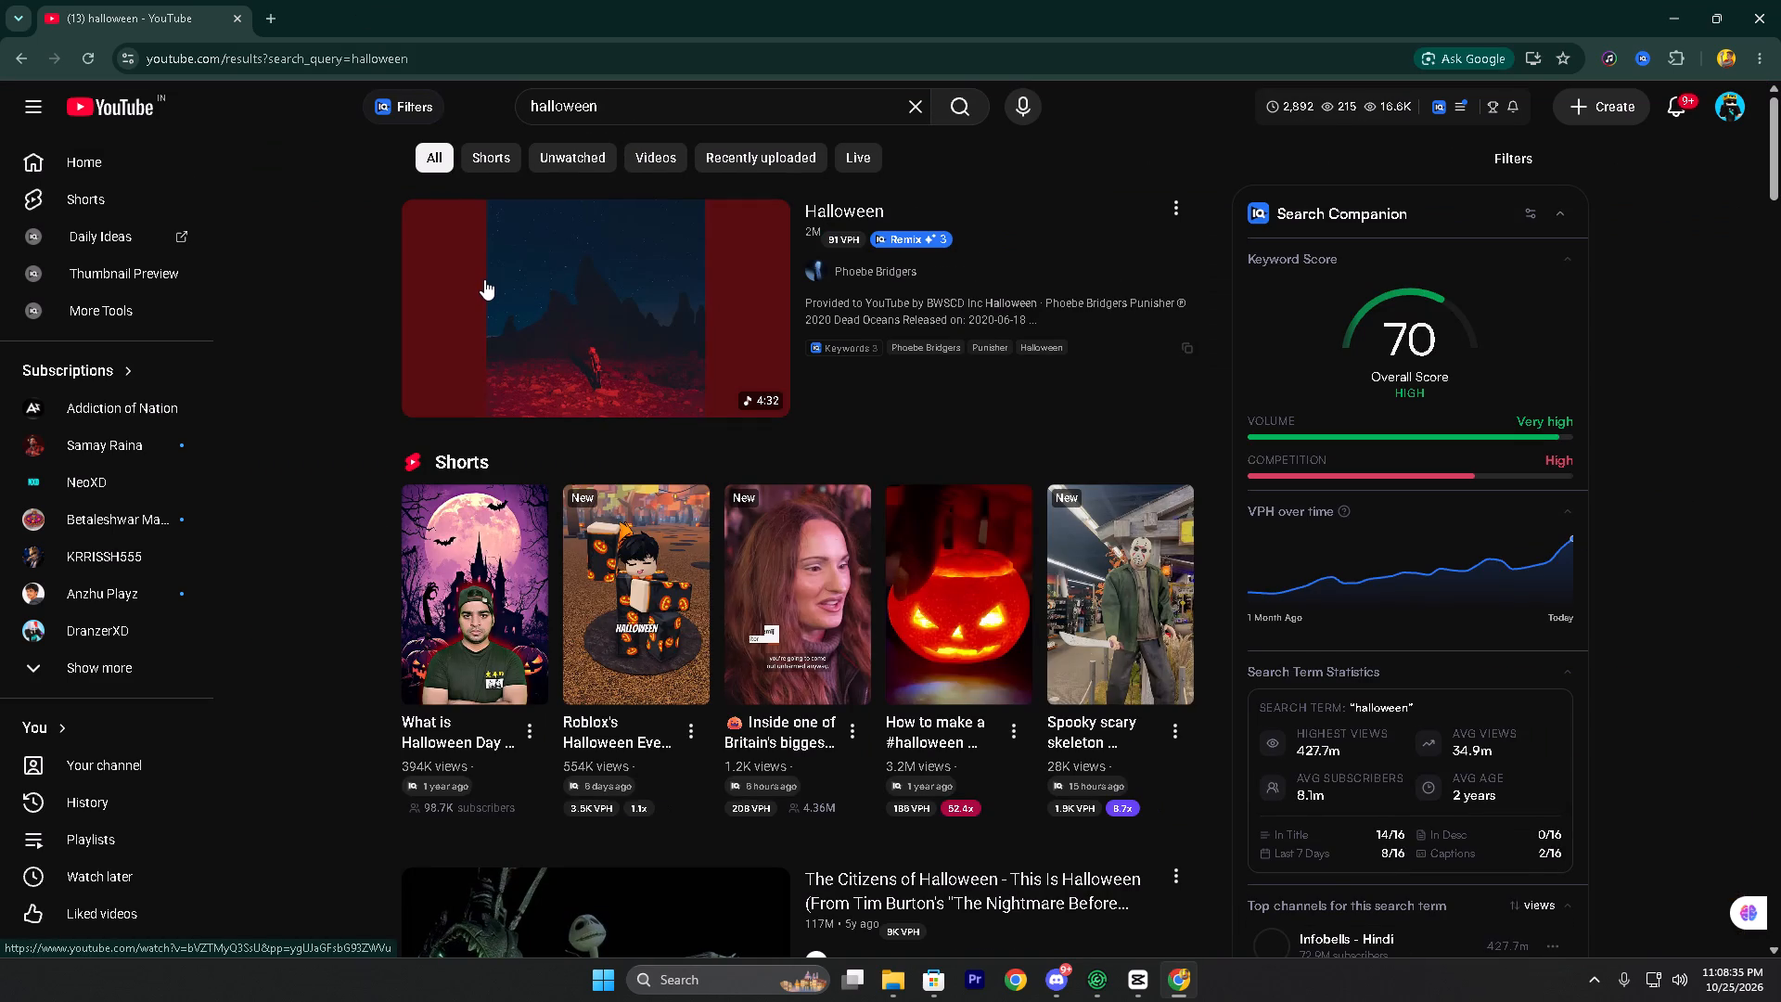
Search YouTube for "halloween song", browse the results for background music, close the results page and return to CapCut.
{"action": "left_click", "coordinate": [620, 102]}
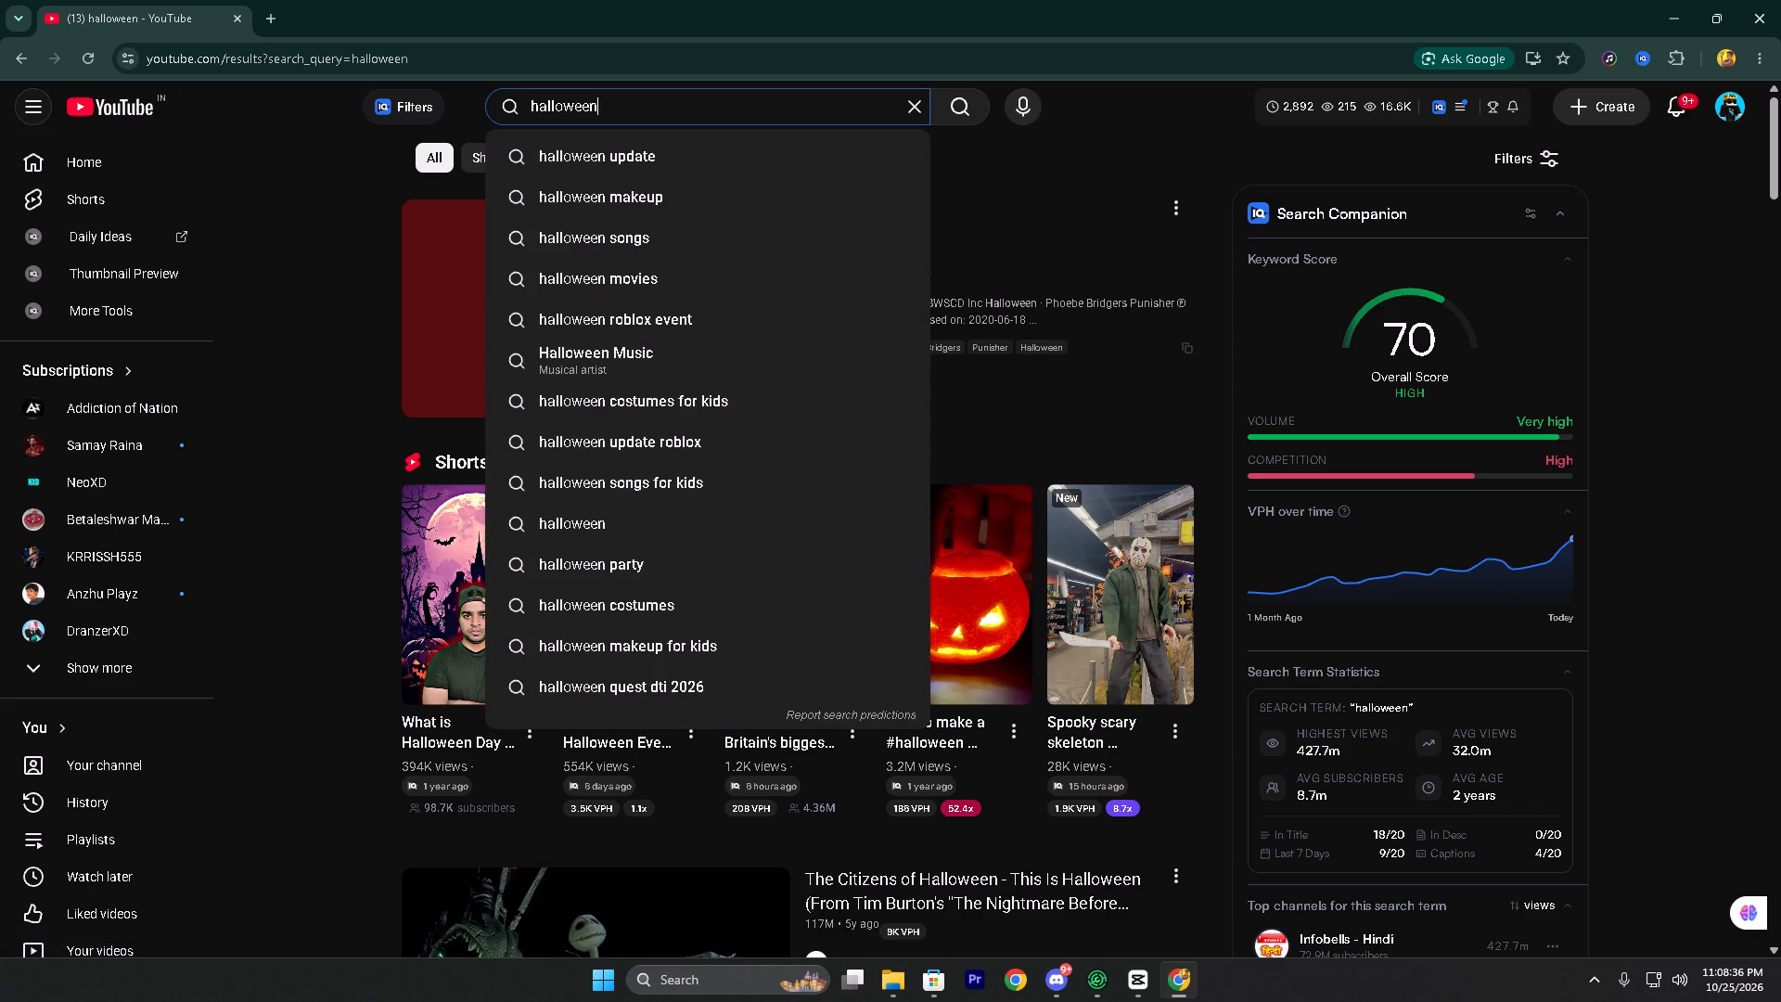
{"action": "key", "text": "space"}
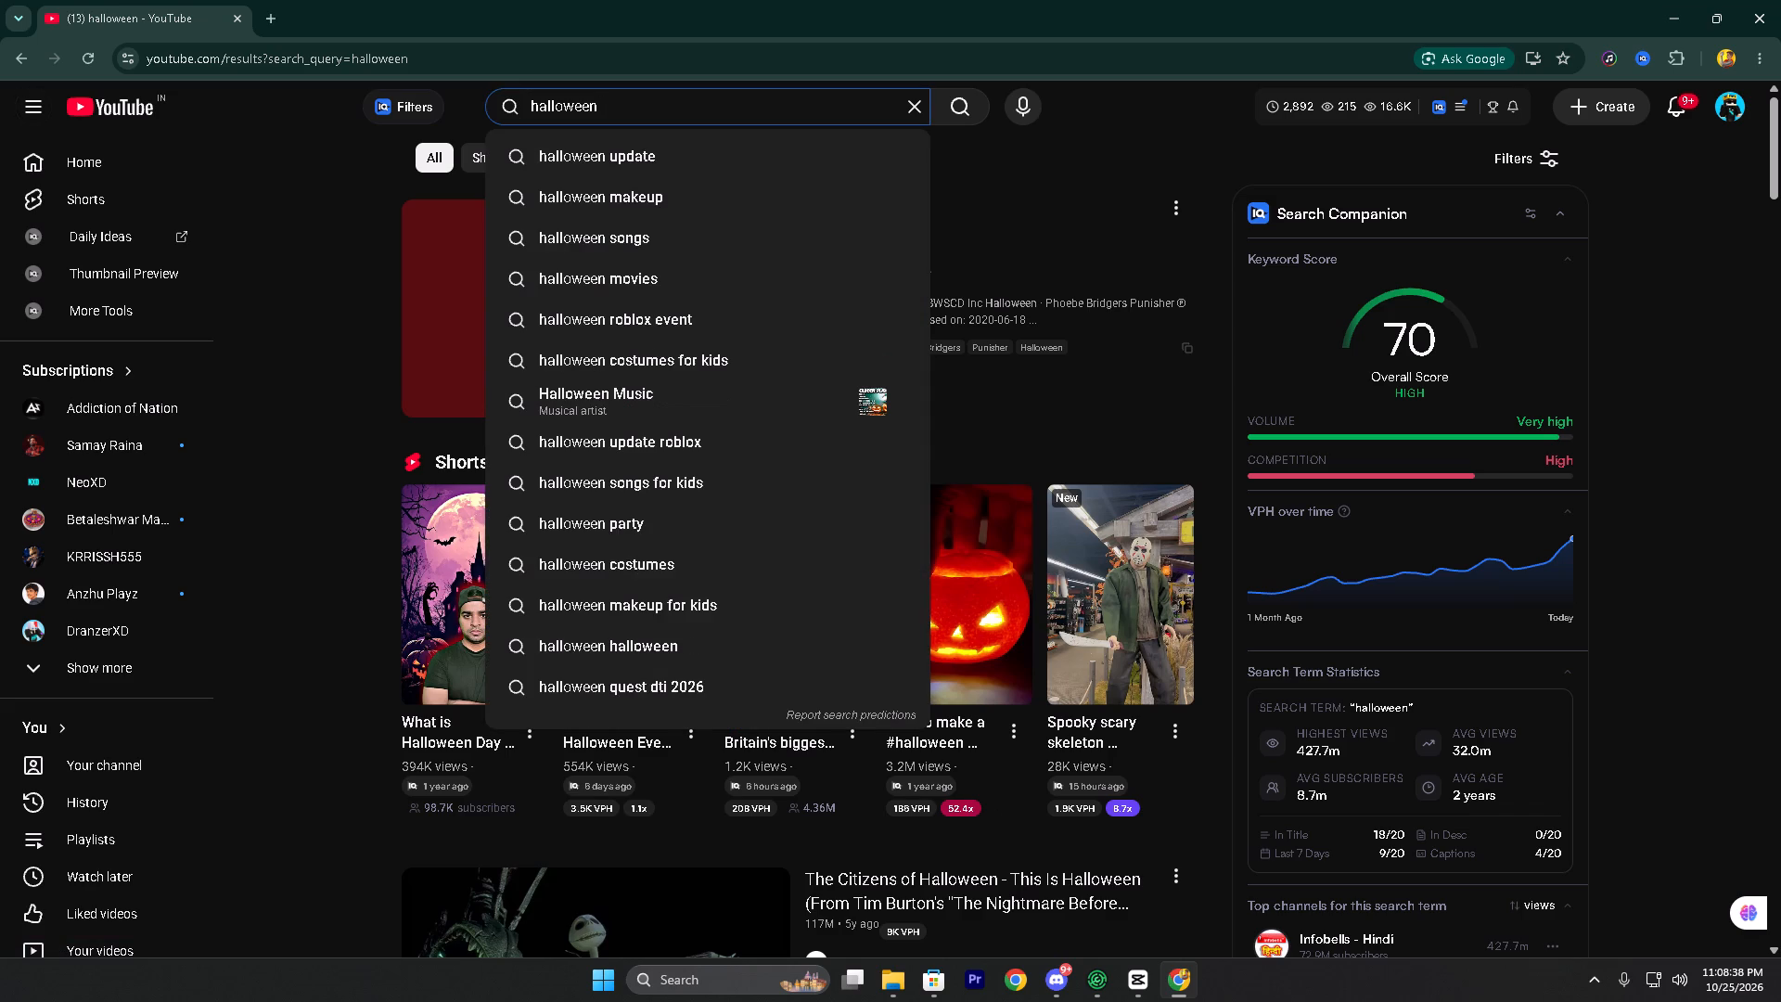
{"action": "type", "text": "song"}
{"action": "key", "text": "Return"}
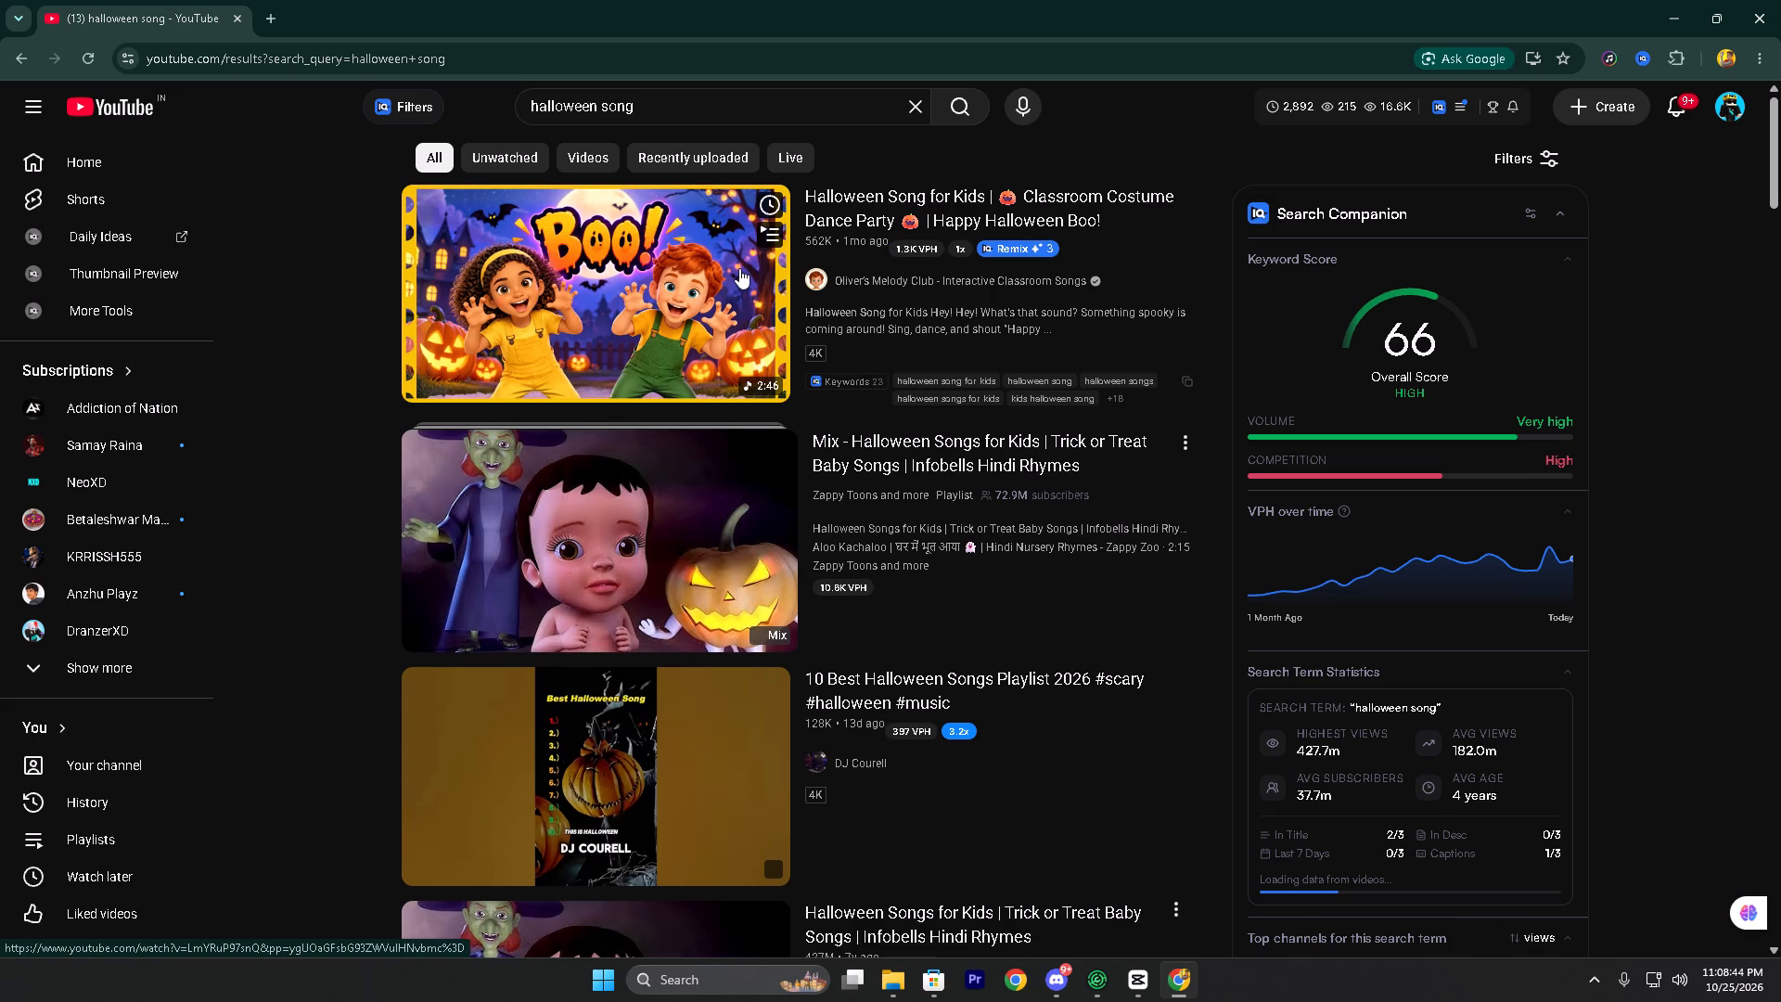
{"action": "scroll", "coordinate": [727, 288], "scroll_direction": "down", "scroll_amount": 5}
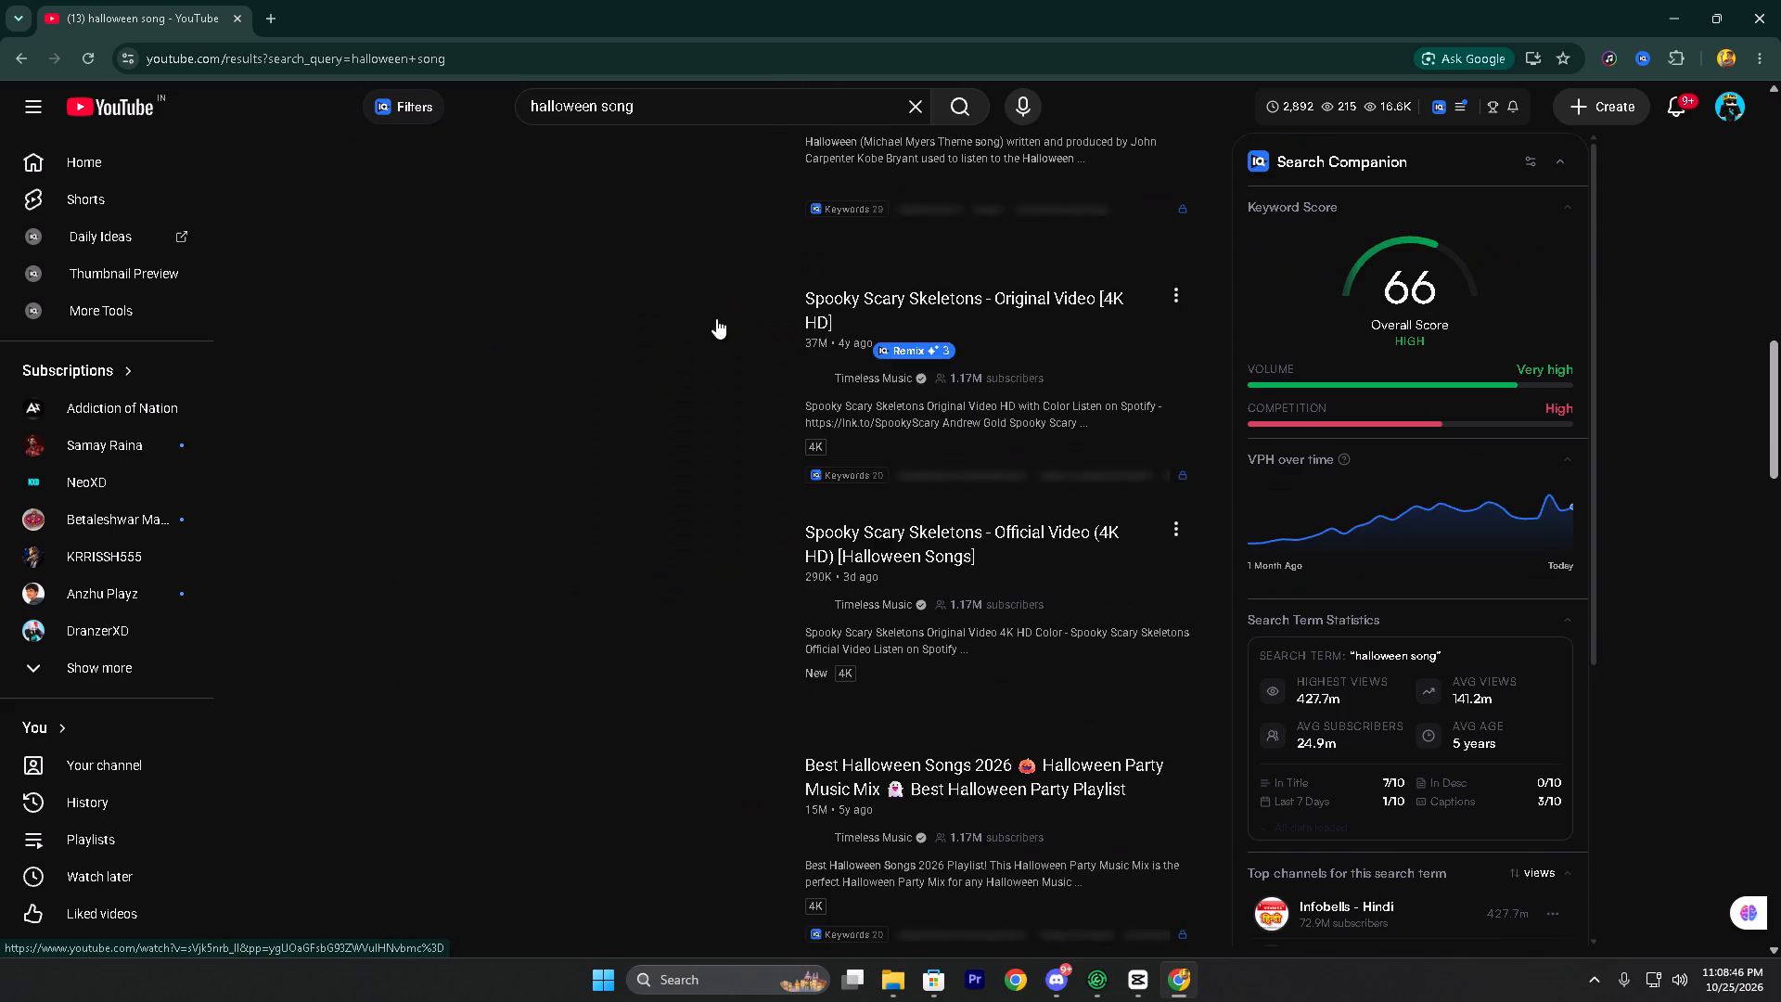
{"action": "scroll", "coordinate": [716, 365], "scroll_direction": "down", "scroll_amount": 2}
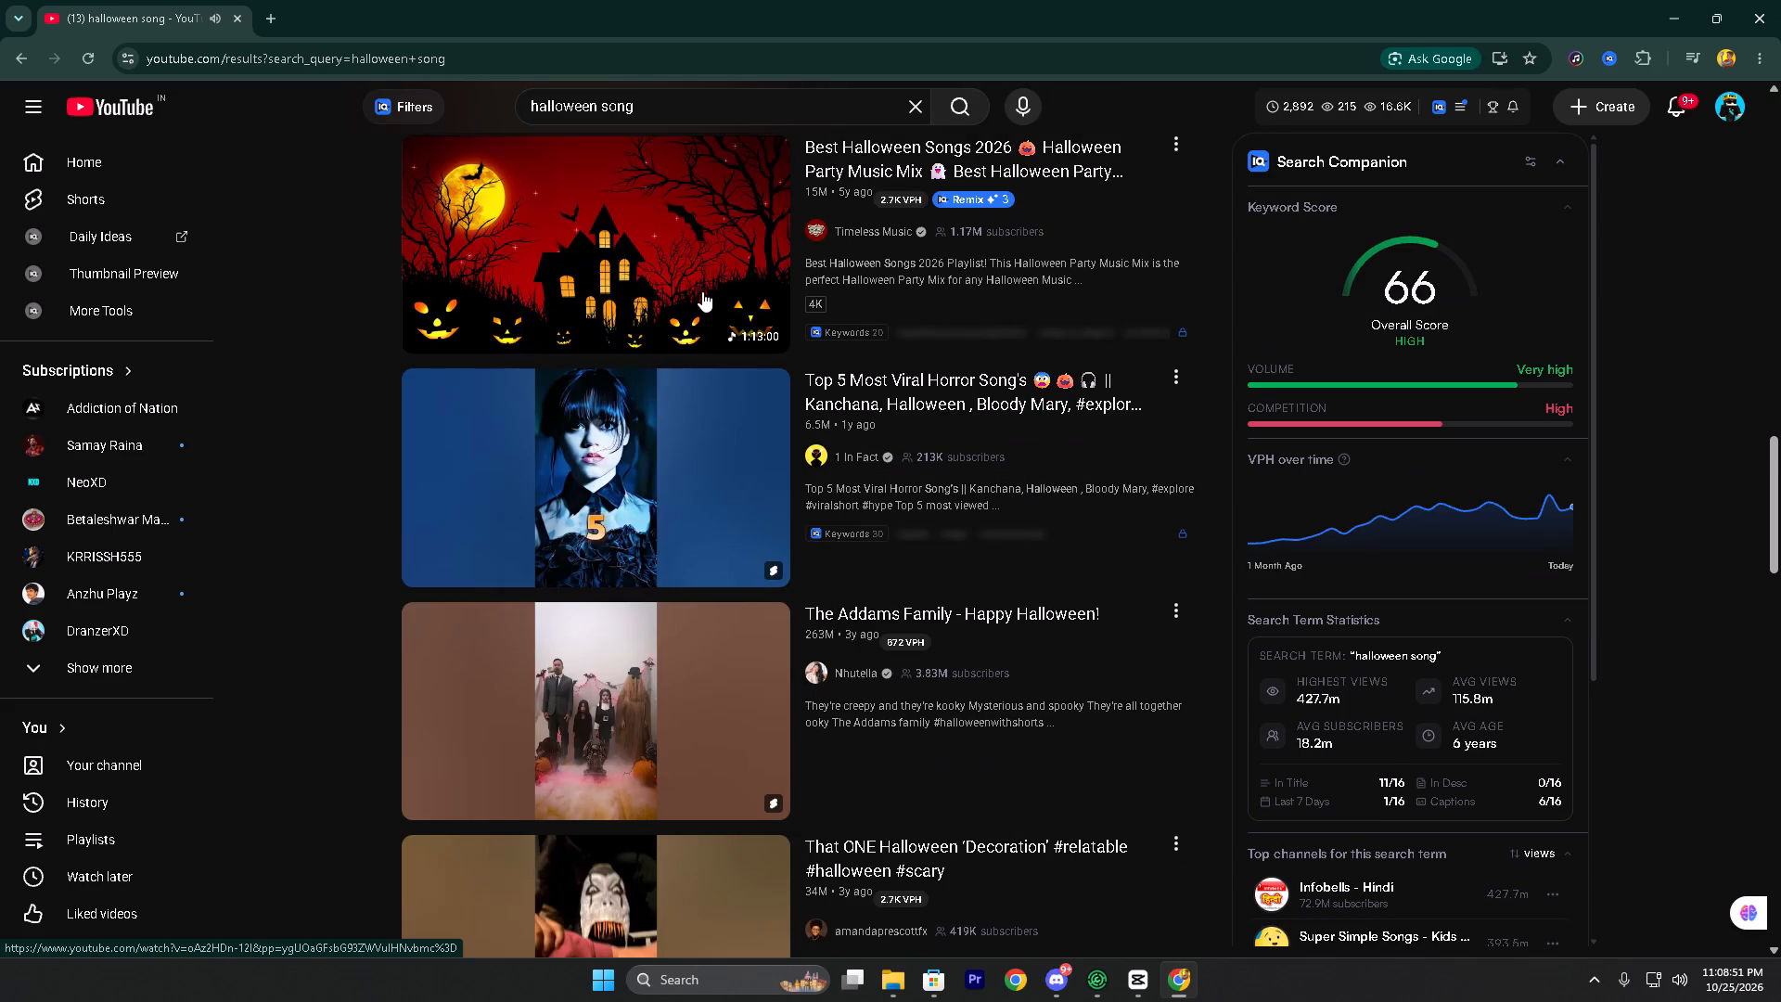
{"action": "scroll", "coordinate": [707, 290], "scroll_direction": "down", "scroll_amount": 2}
{"action": "scroll", "coordinate": [693, 290], "scroll_direction": "up", "scroll_amount": 3}
{"action": "scroll", "coordinate": [526, 212], "scroll_direction": "up", "scroll_amount": 3}
{"action": "left_click", "coordinate": [275, 8]}
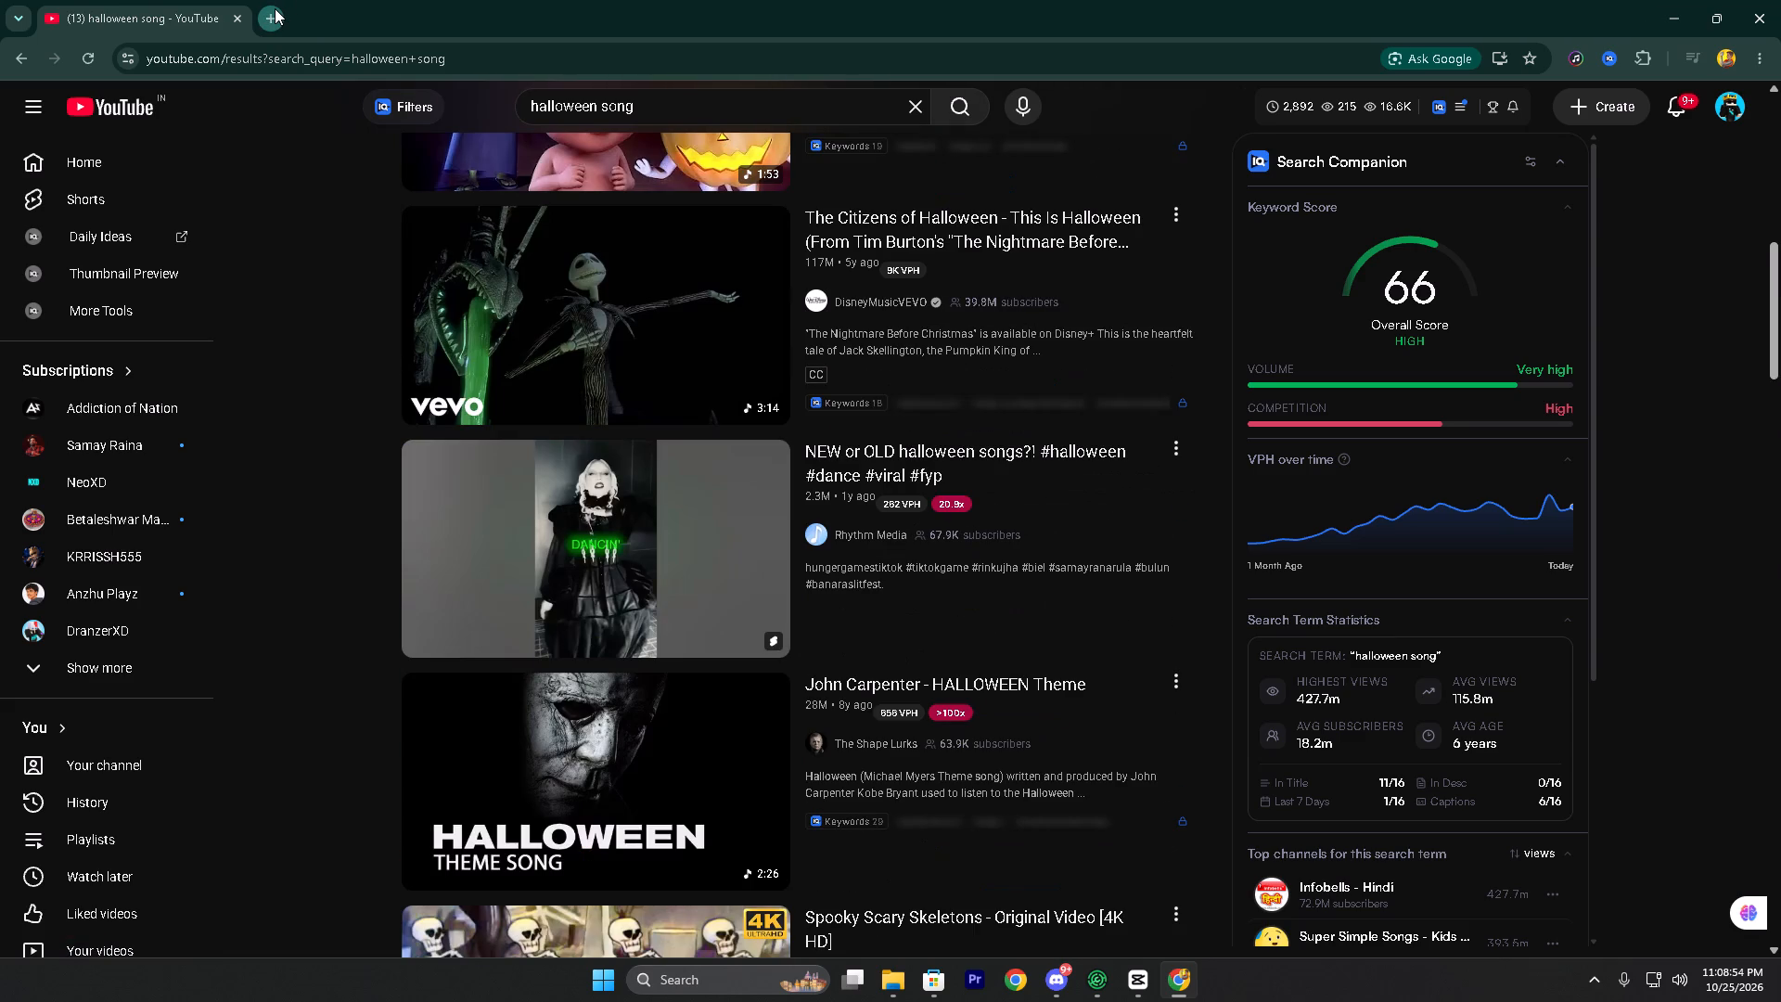
{"action": "left_click", "coordinate": [234, 16]}
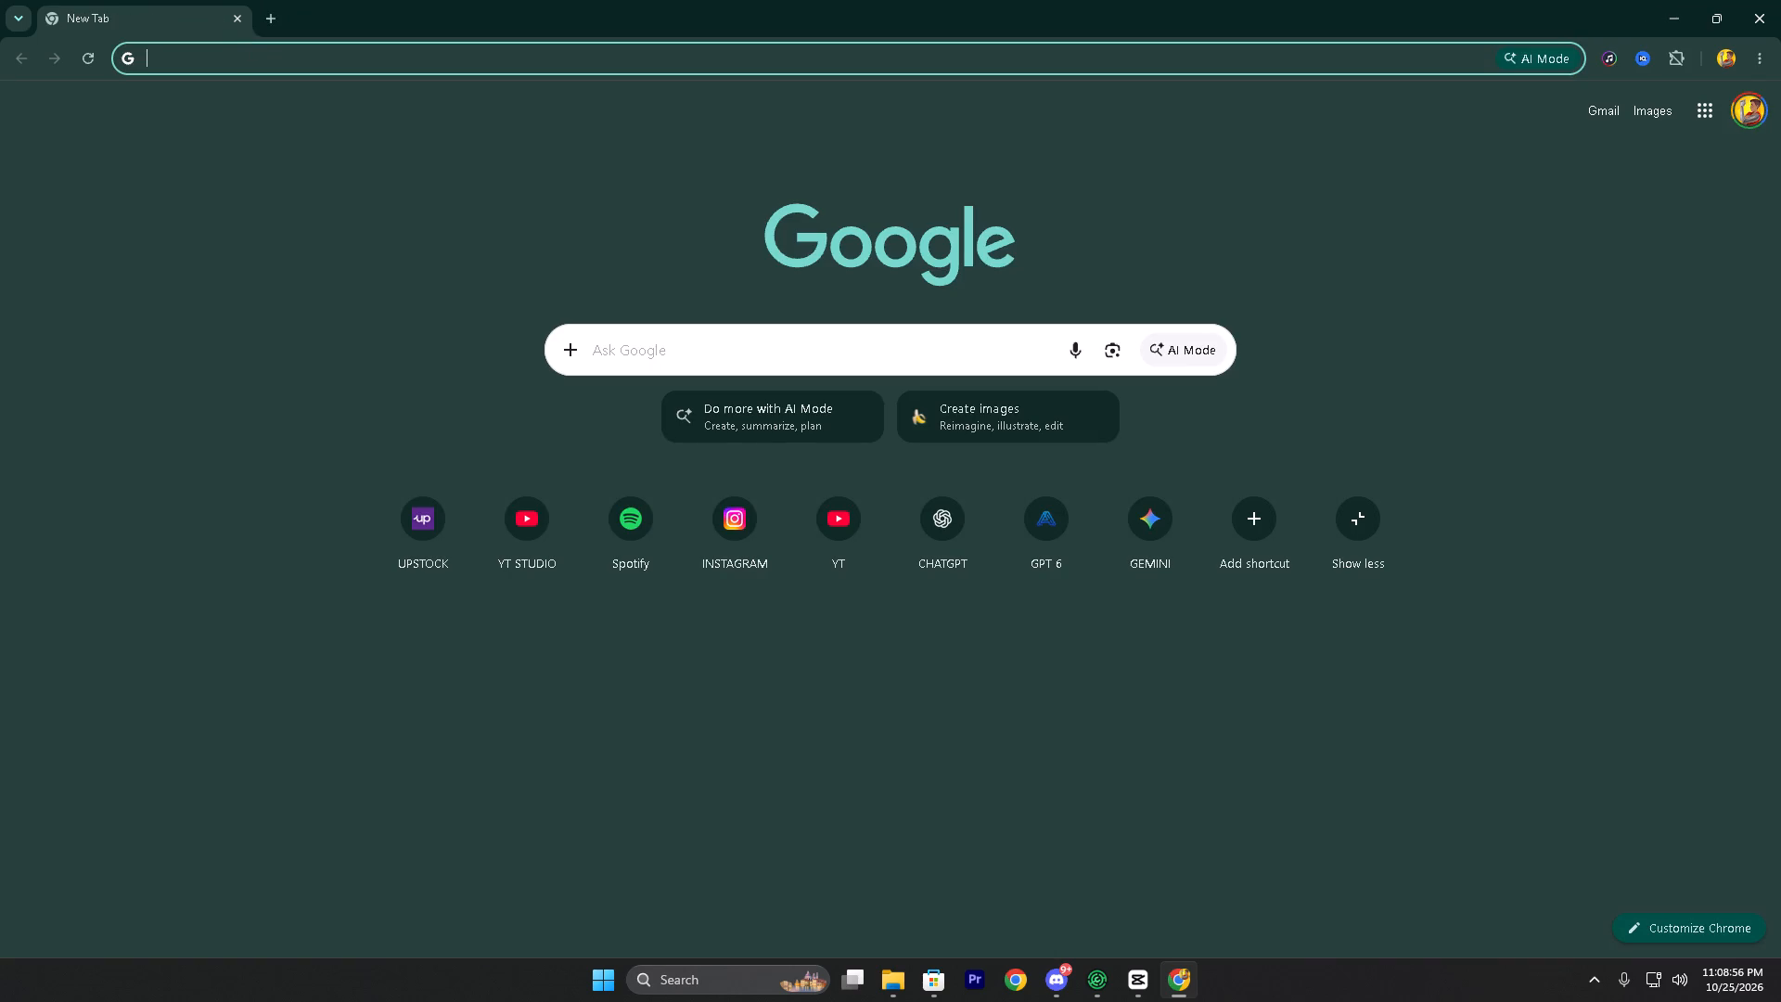
{"action": "left_click", "coordinate": [254, 49]}
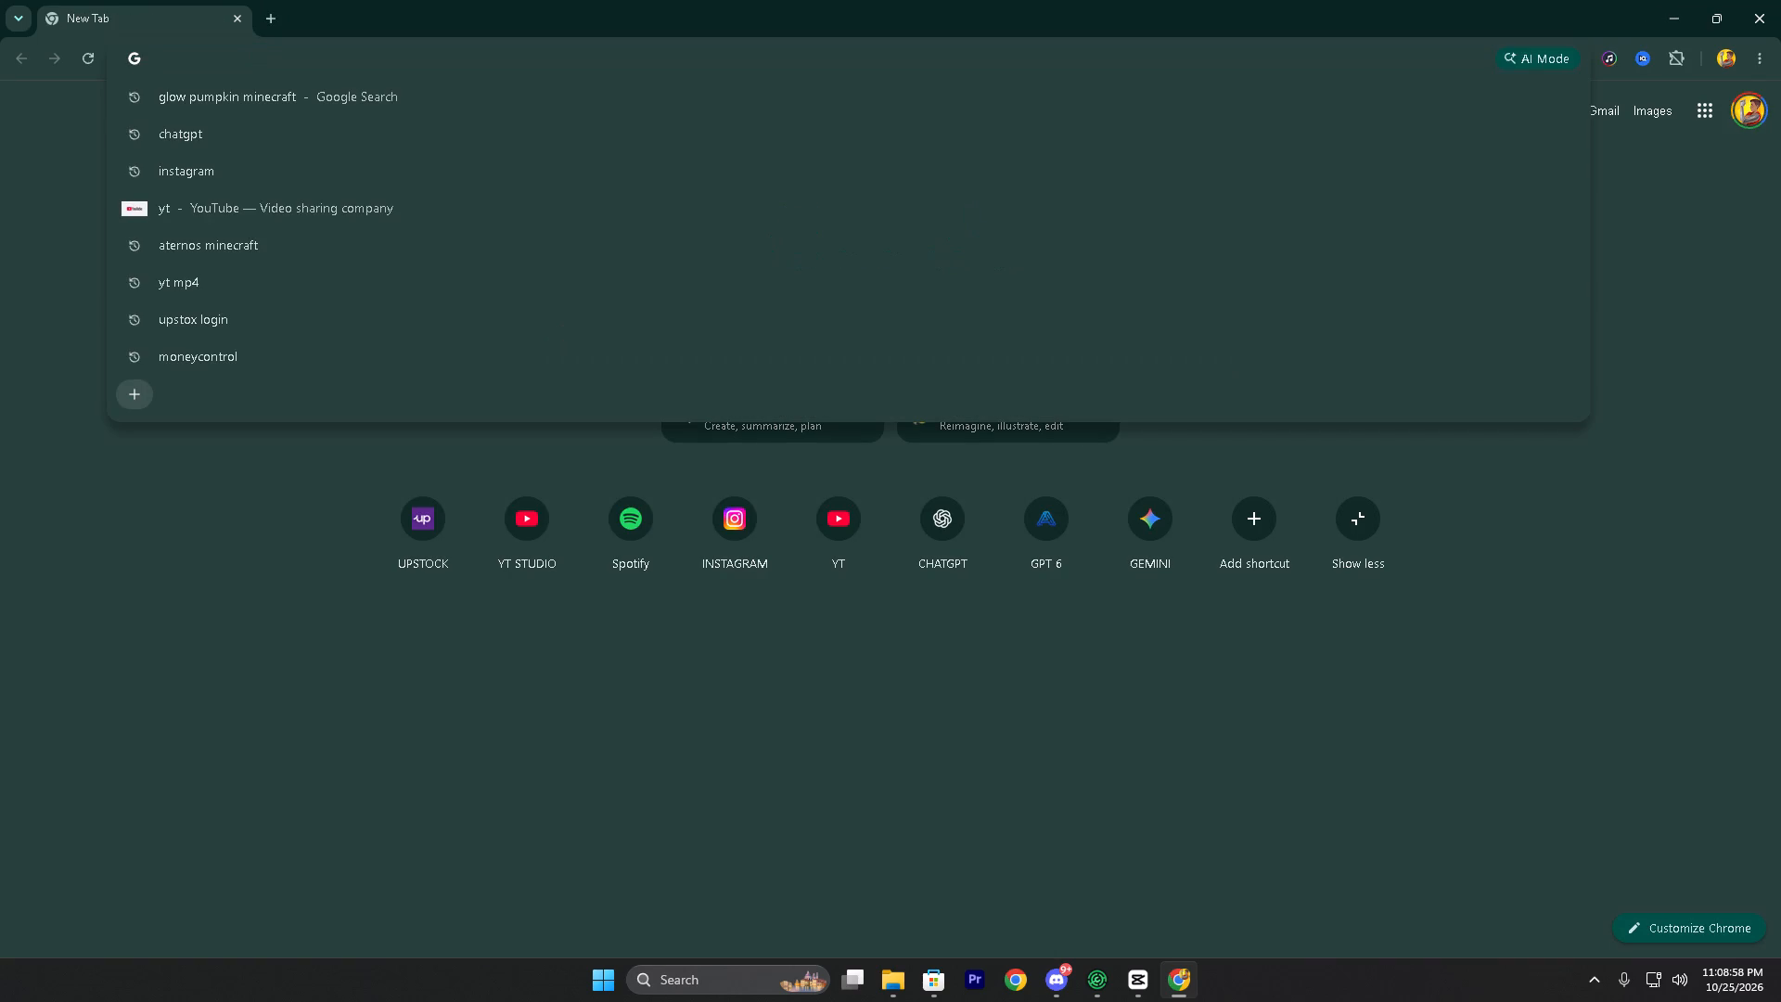
{"action": "left_click", "coordinate": [1147, 983]}
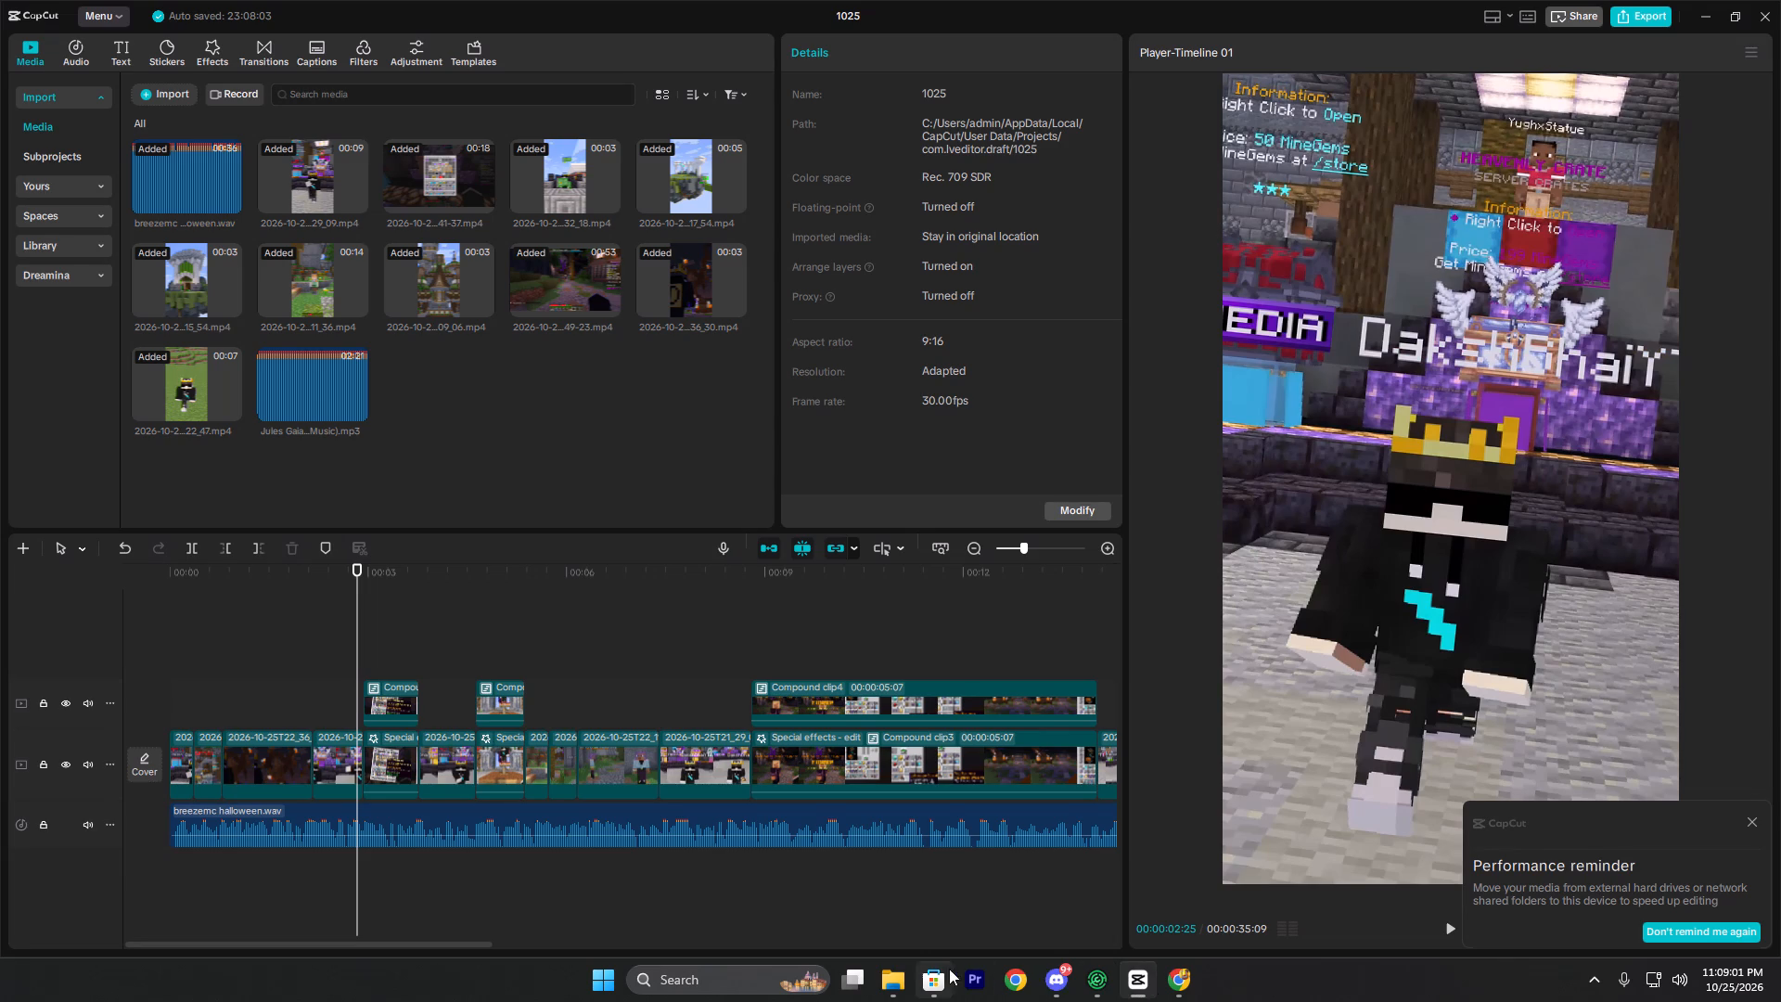
Add 10. Creator from the Downloads folder as background music on the track beneath the voice-over, starting at 00:00.
{"action": "left_click", "coordinate": [897, 978]}
{"action": "scroll", "coordinate": [923, 321], "scroll_direction": "up", "scroll_amount": 2}
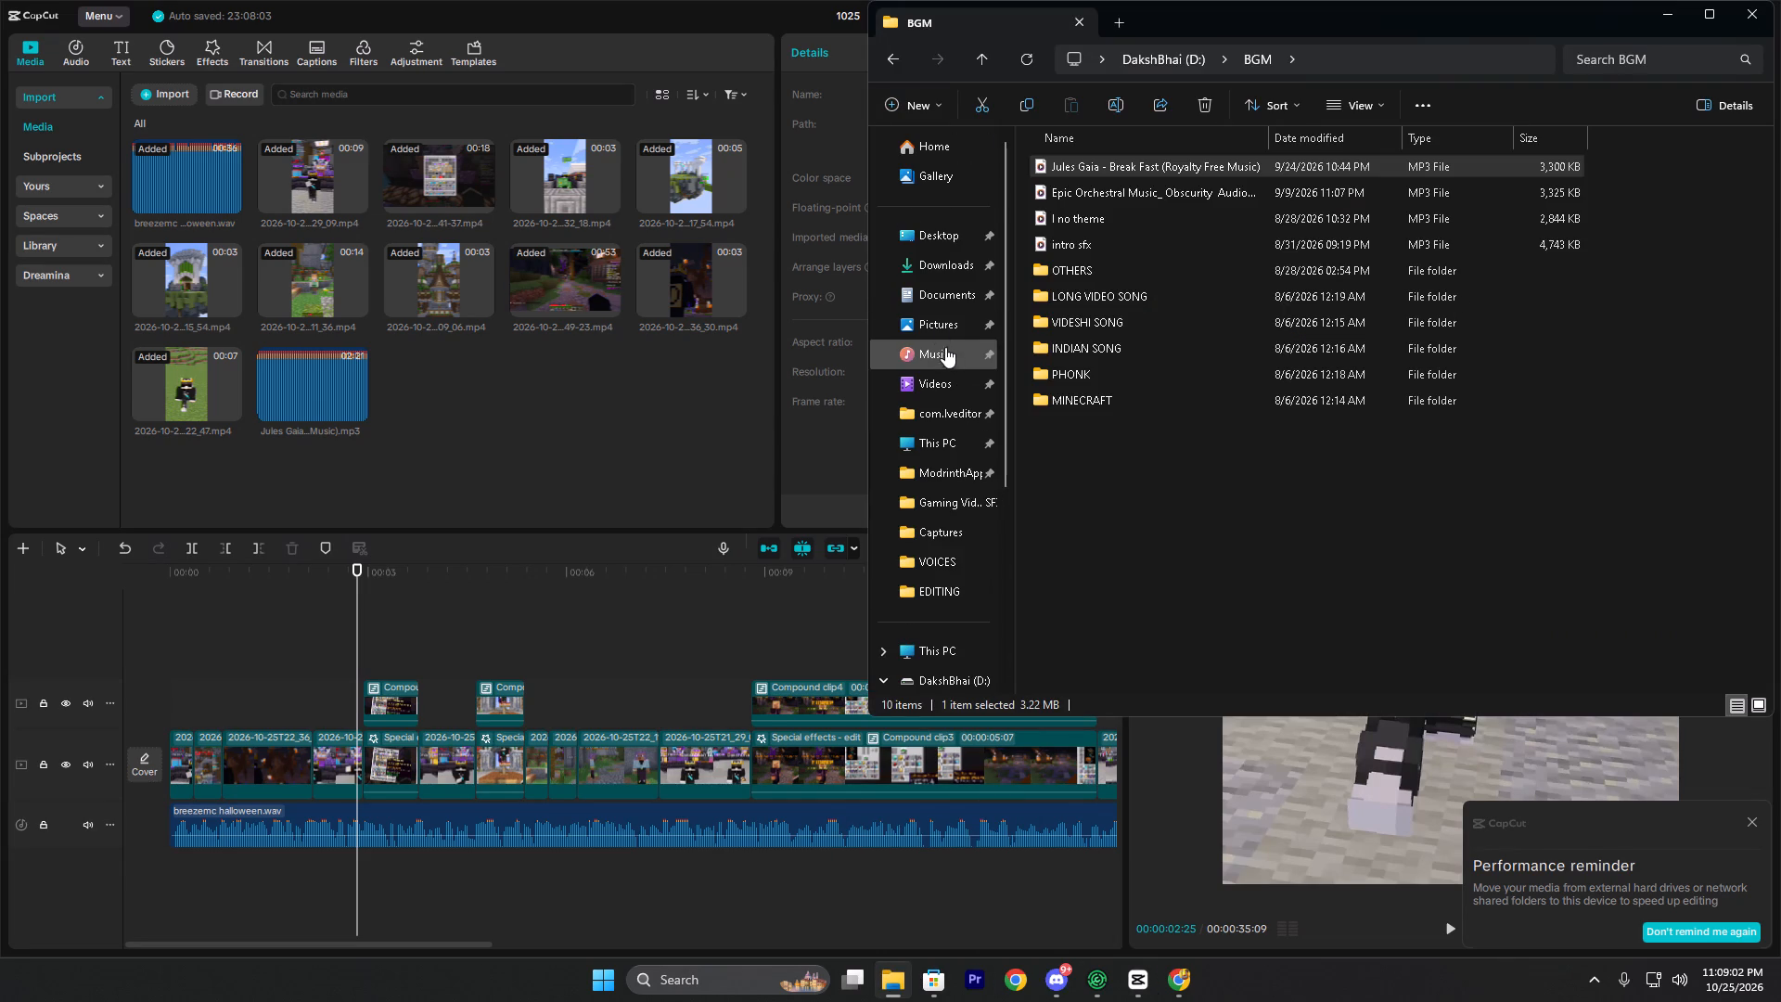
{"action": "left_click", "coordinate": [899, 250]}
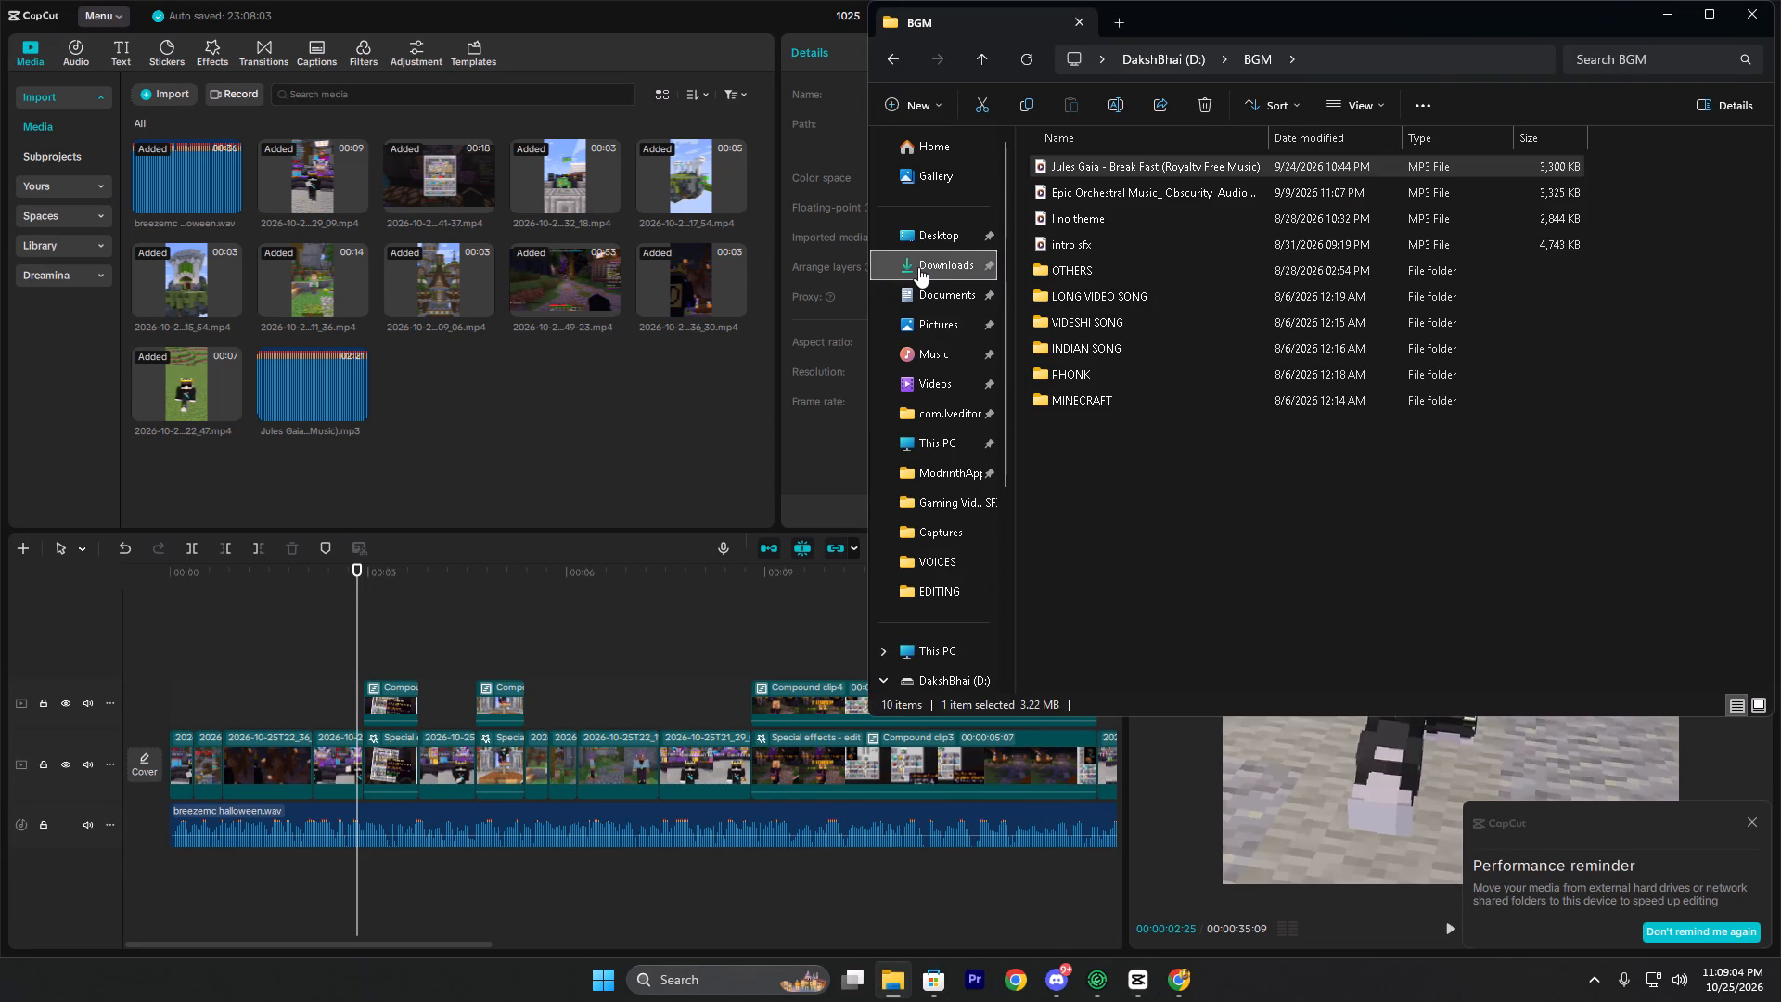
{"action": "left_click", "coordinate": [918, 267]}
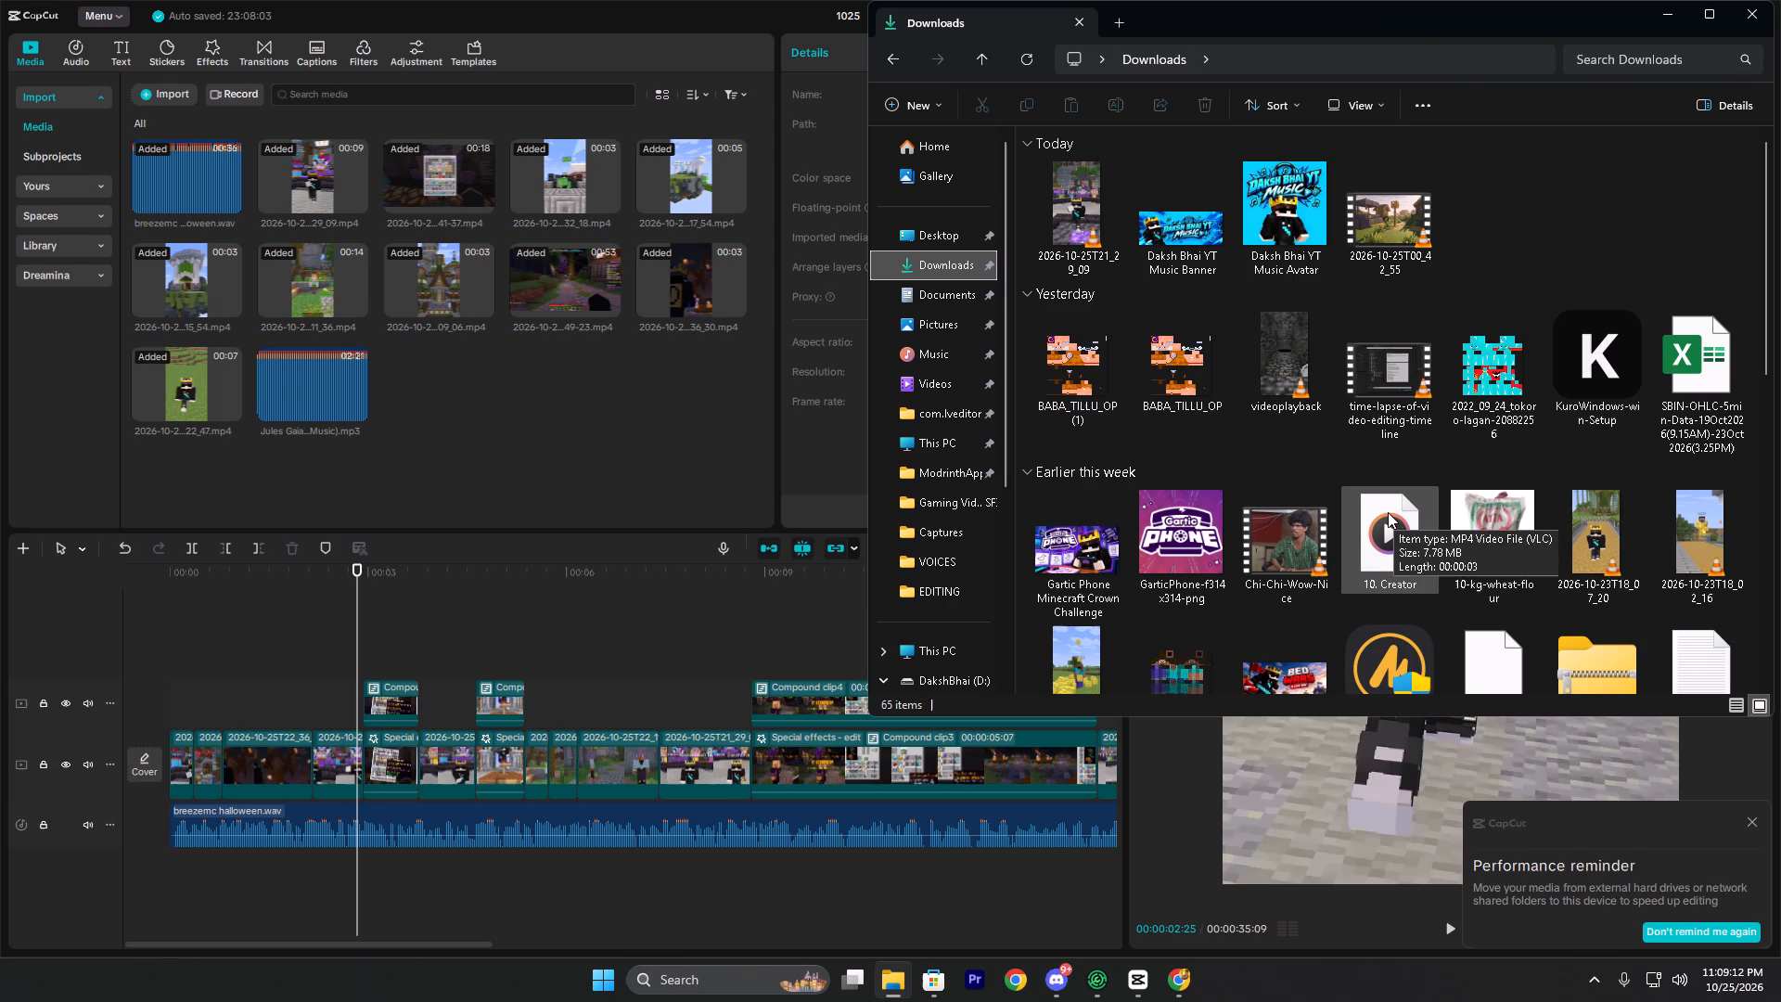
{"action": "right_click", "coordinate": [1207, 521]}
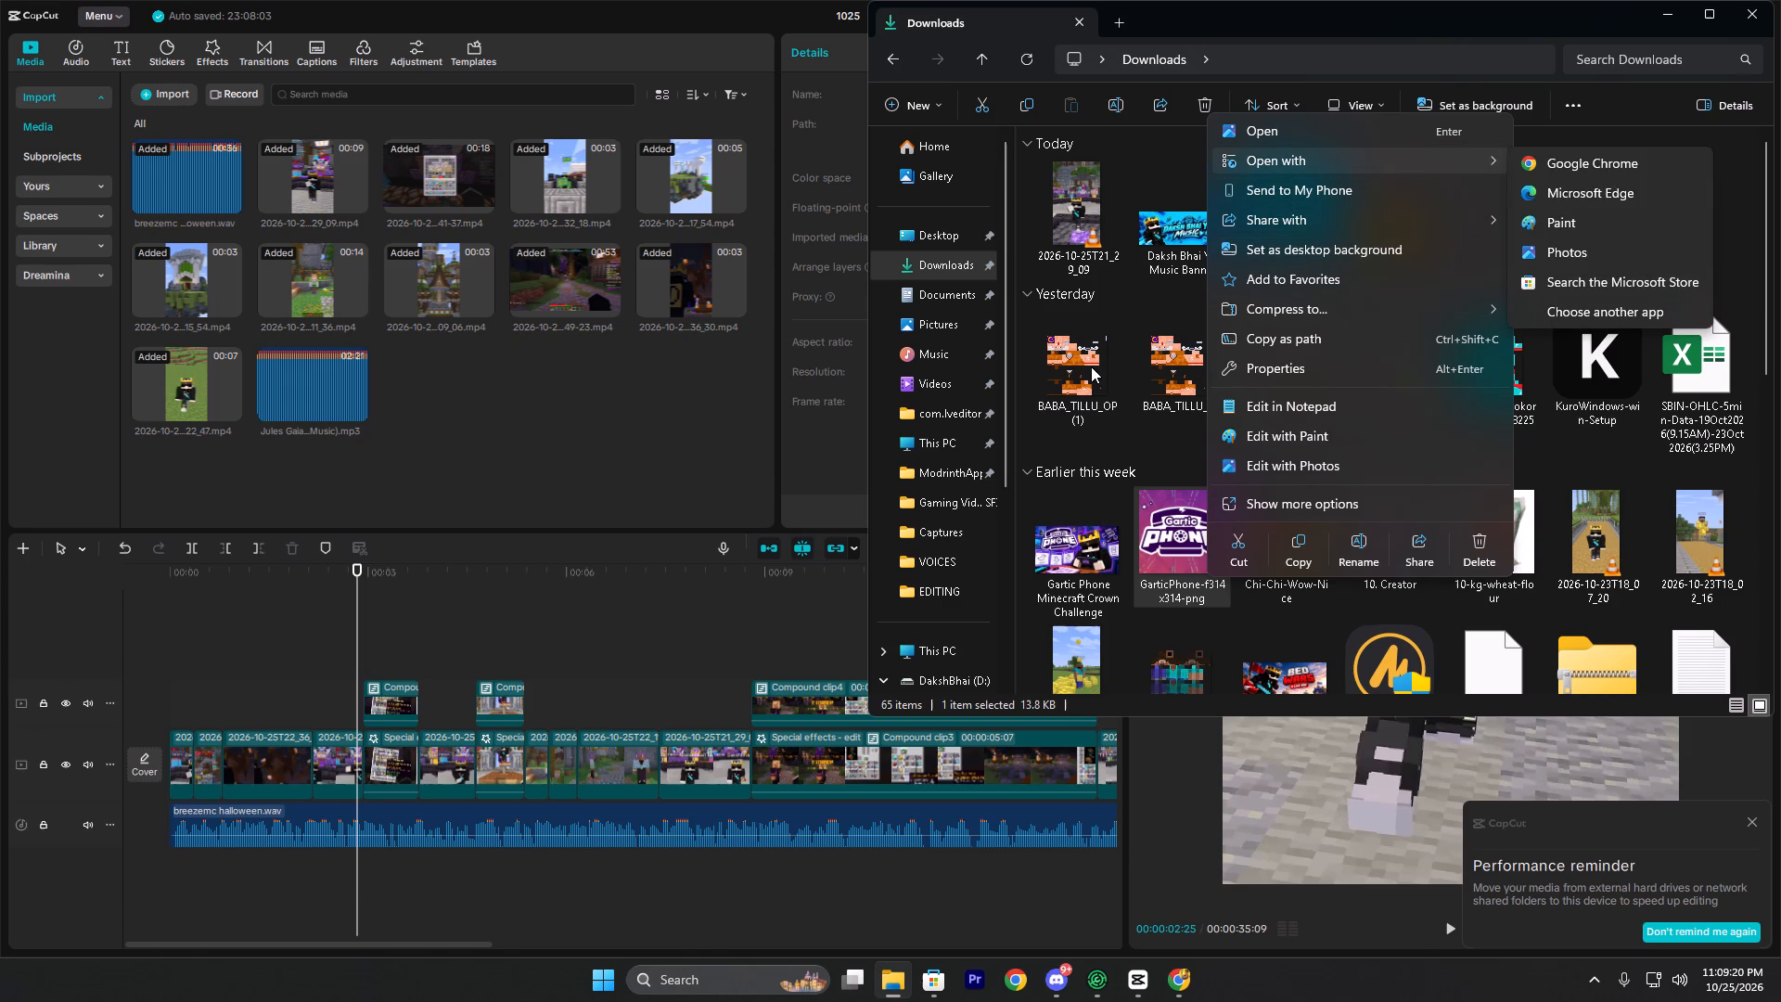
{"action": "left_click", "coordinate": [1573, 249]}
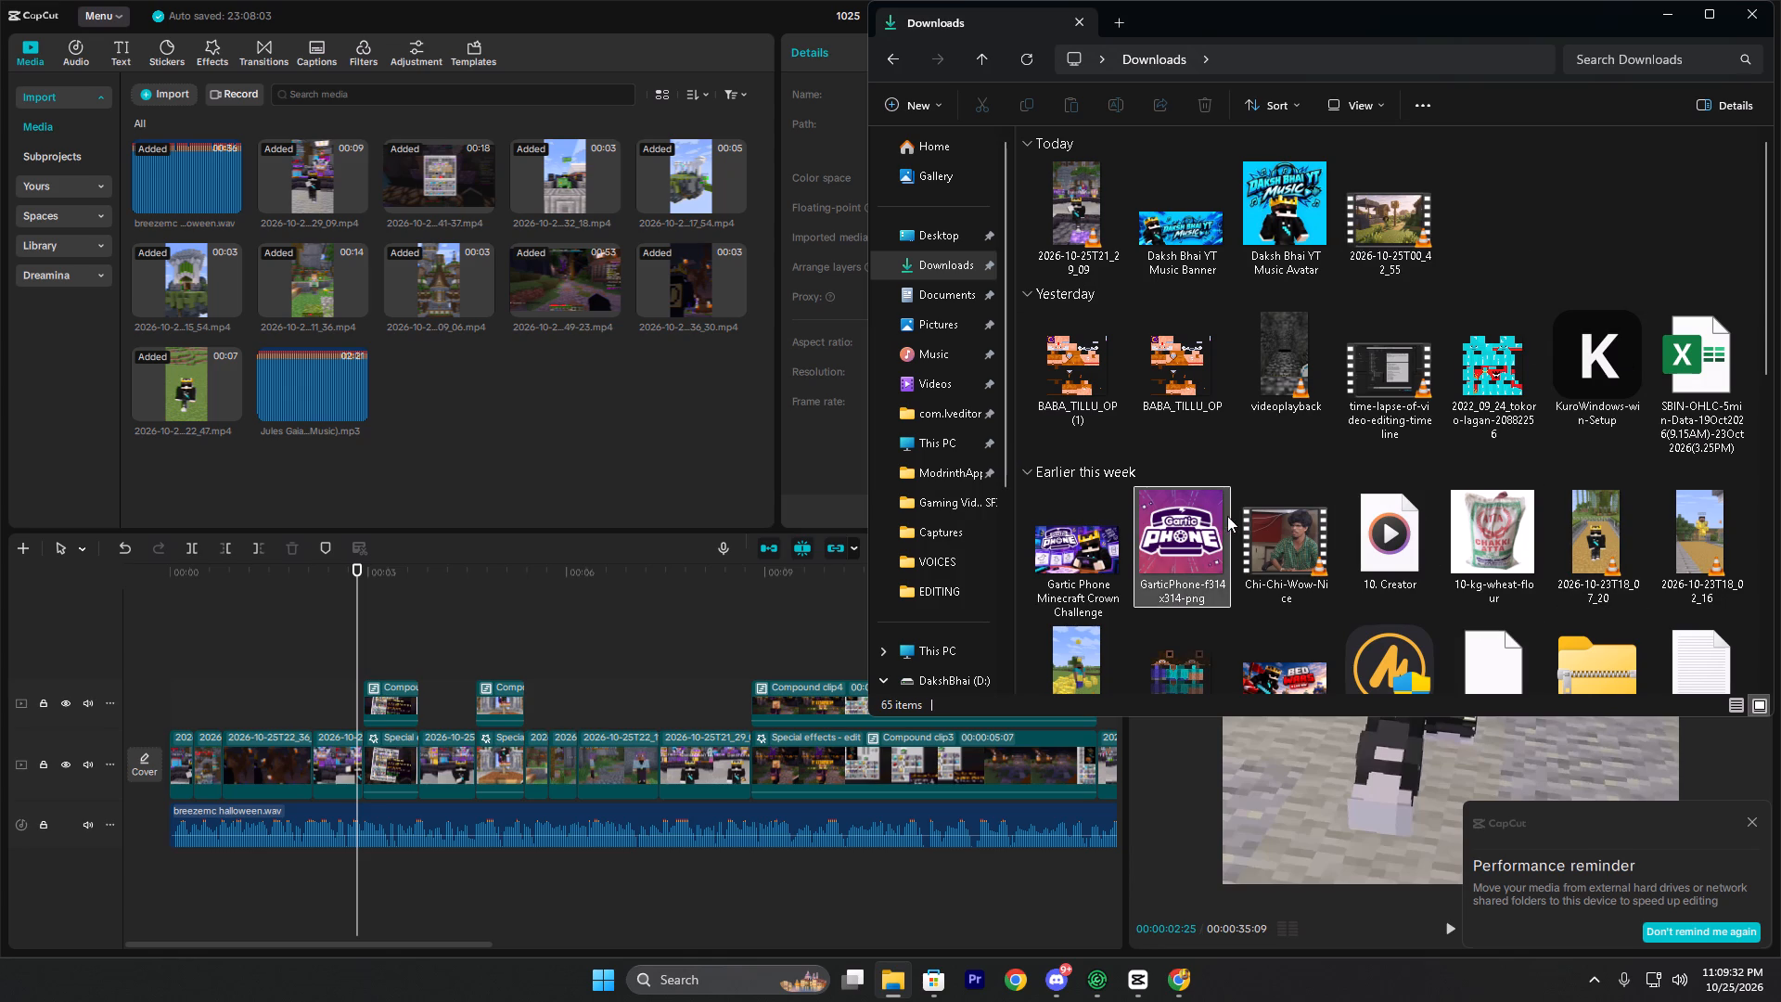
{"action": "left_click_drag", "start_coordinate": [1361, 552], "coordinate": [561, 700]}
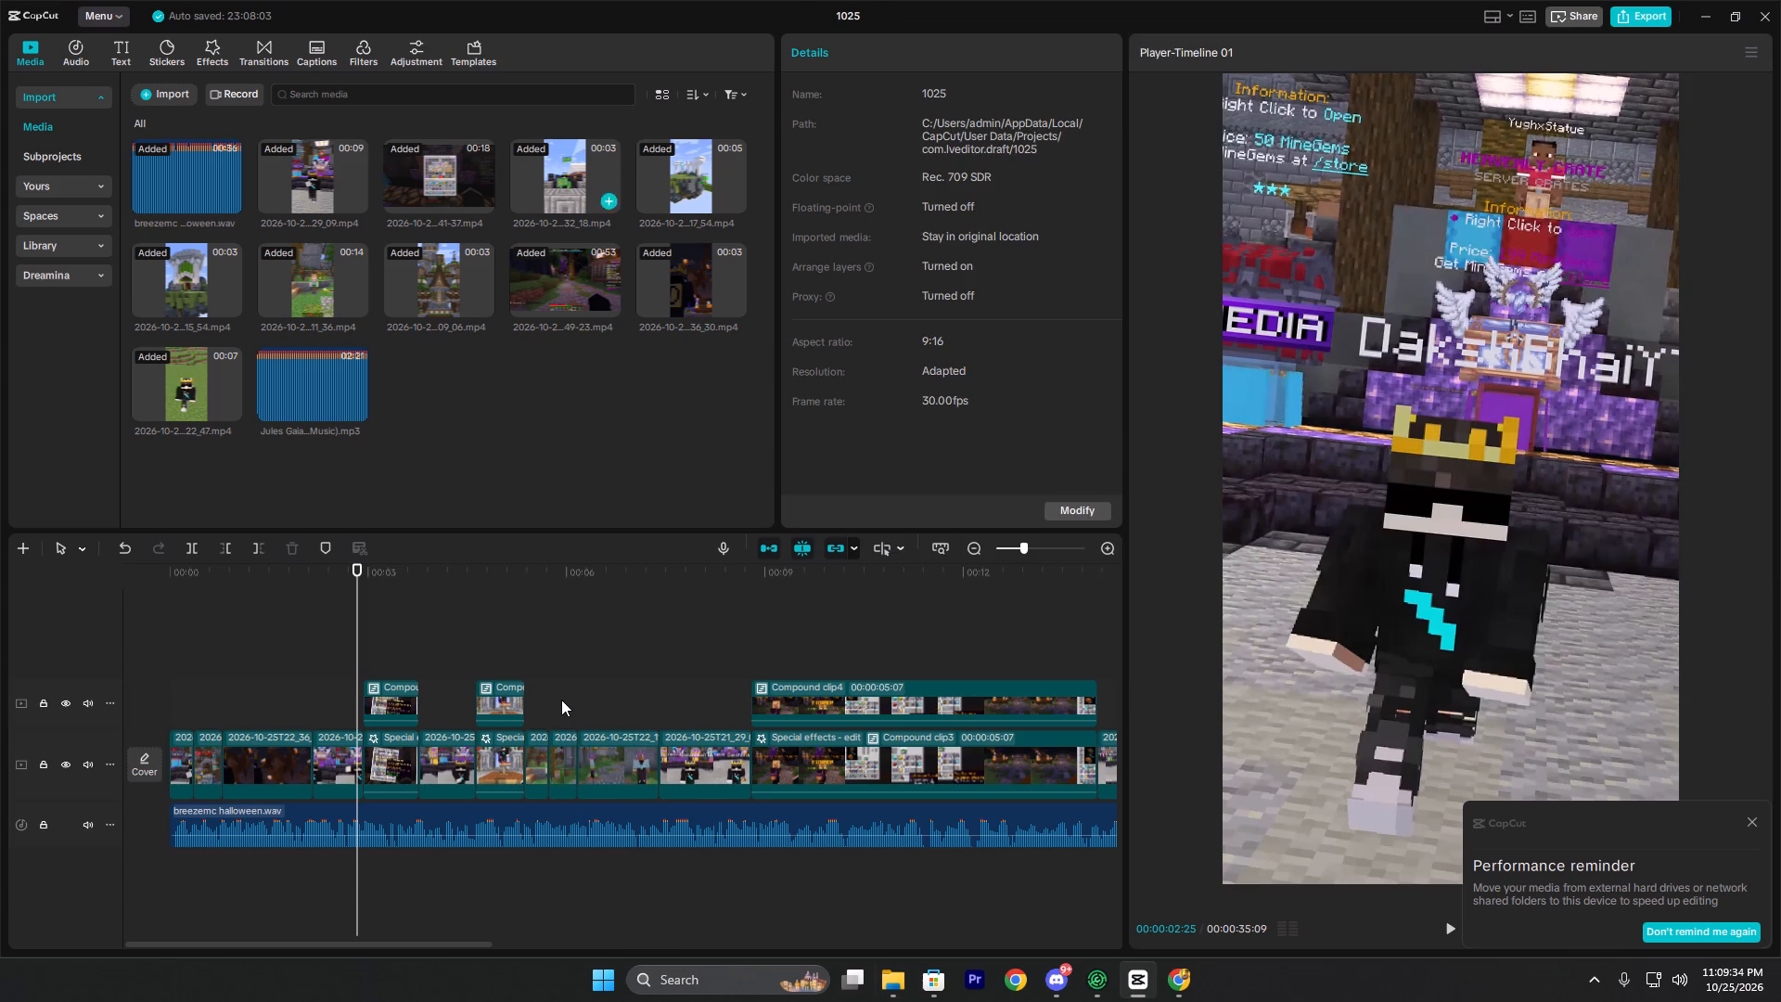
{"action": "left_click", "coordinate": [483, 879]}
{"action": "left_click_drag", "start_coordinate": [482, 879], "coordinate": [272, 892]}
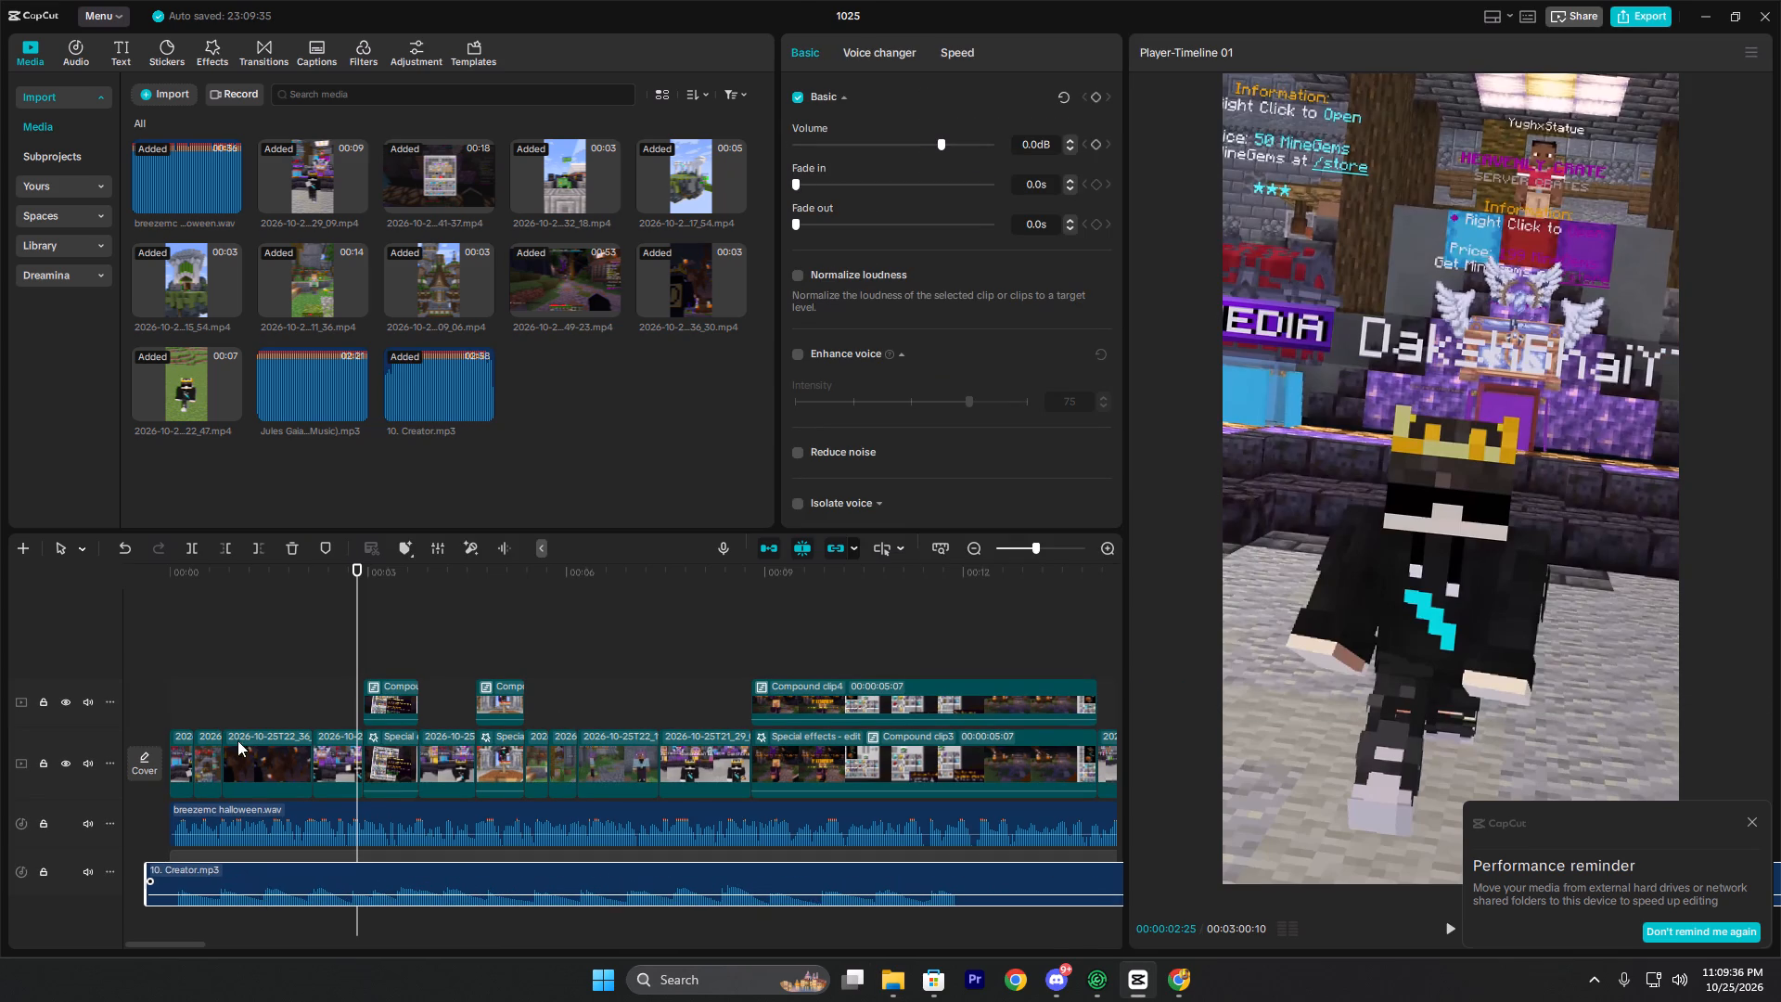
Play the timeline from the start and listen to how 10. Creator sits beneath the voice-over.
{"action": "left_click", "coordinate": [204, 686]}
{"action": "left_click", "coordinate": [170, 666]}
{"action": "key", "text": "space"}
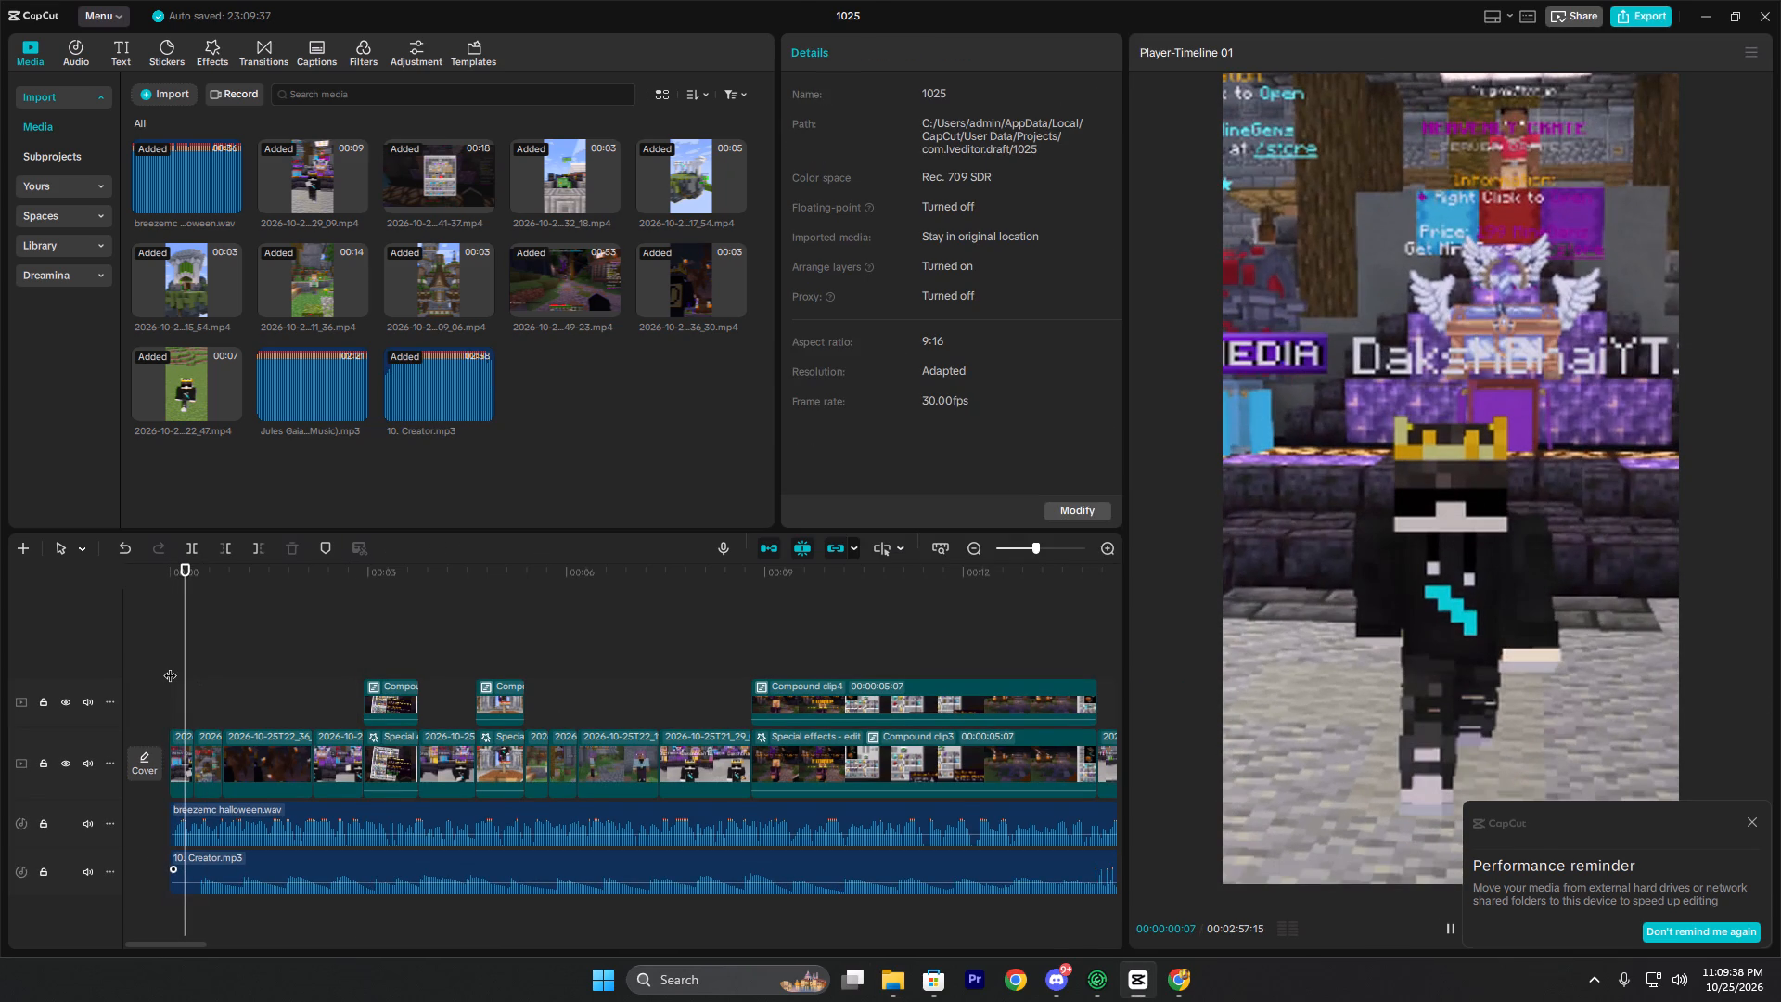
{"action": "key", "text": "space"}
{"action": "key", "text": "space"}
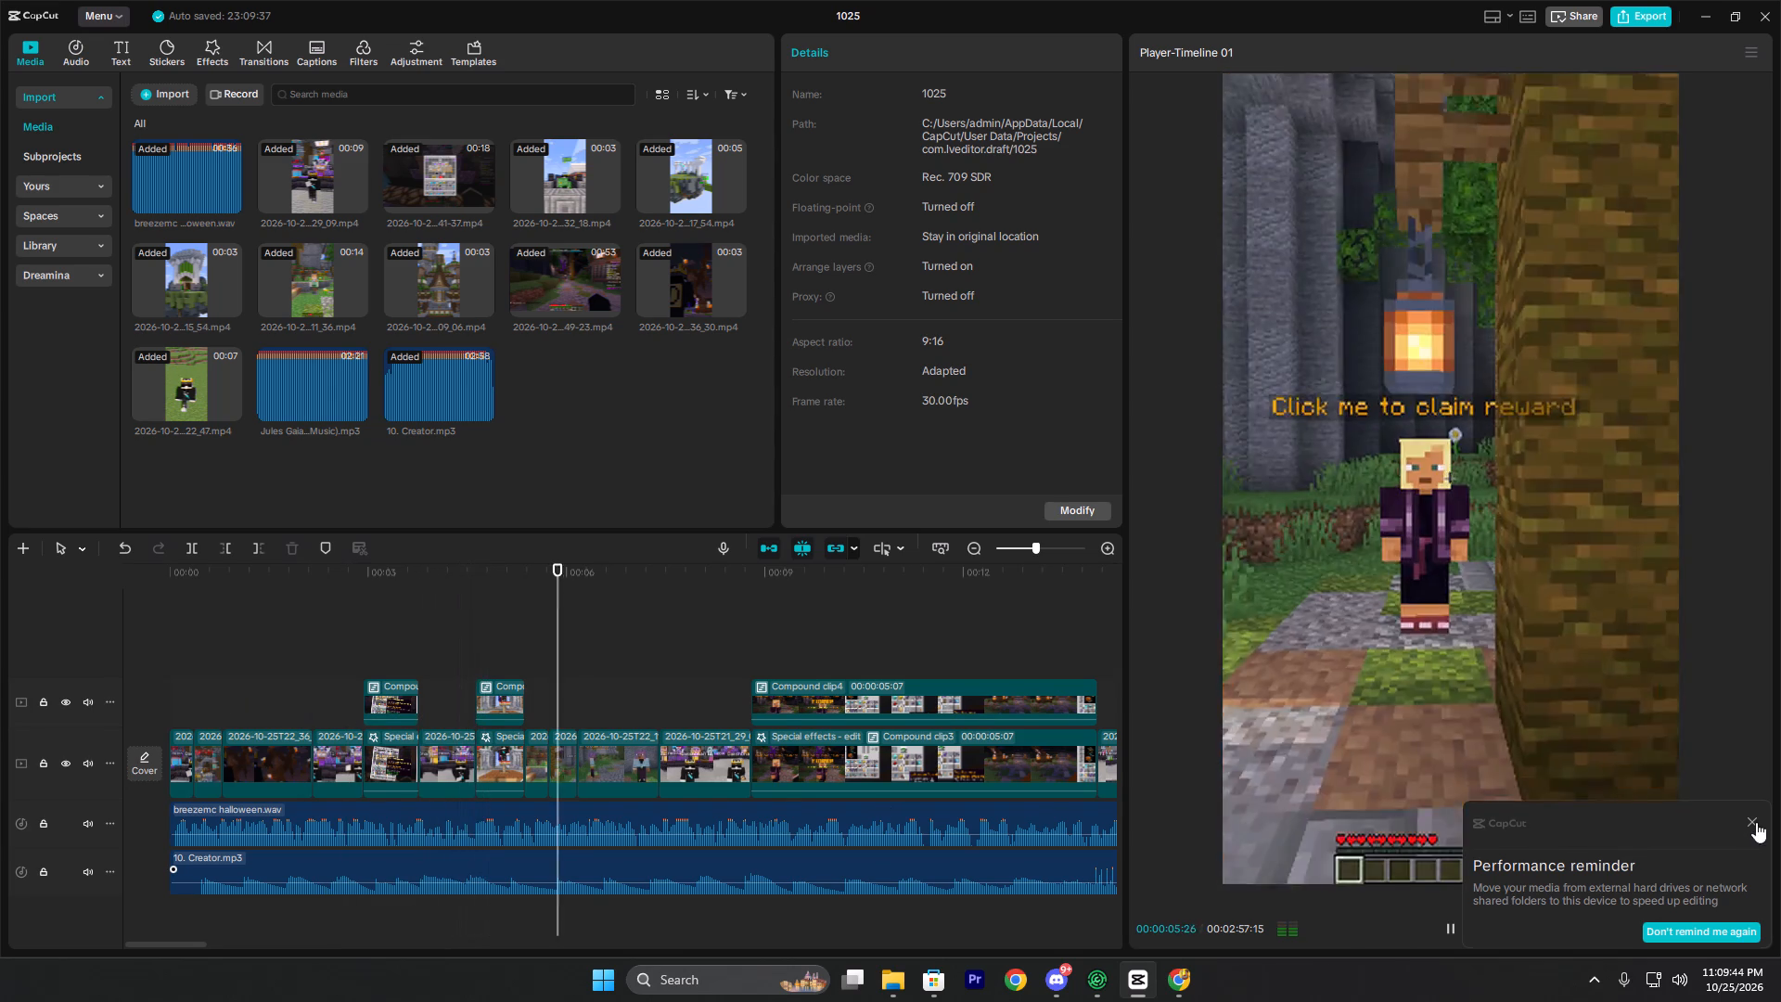
{"action": "left_click", "coordinate": [1756, 822]}
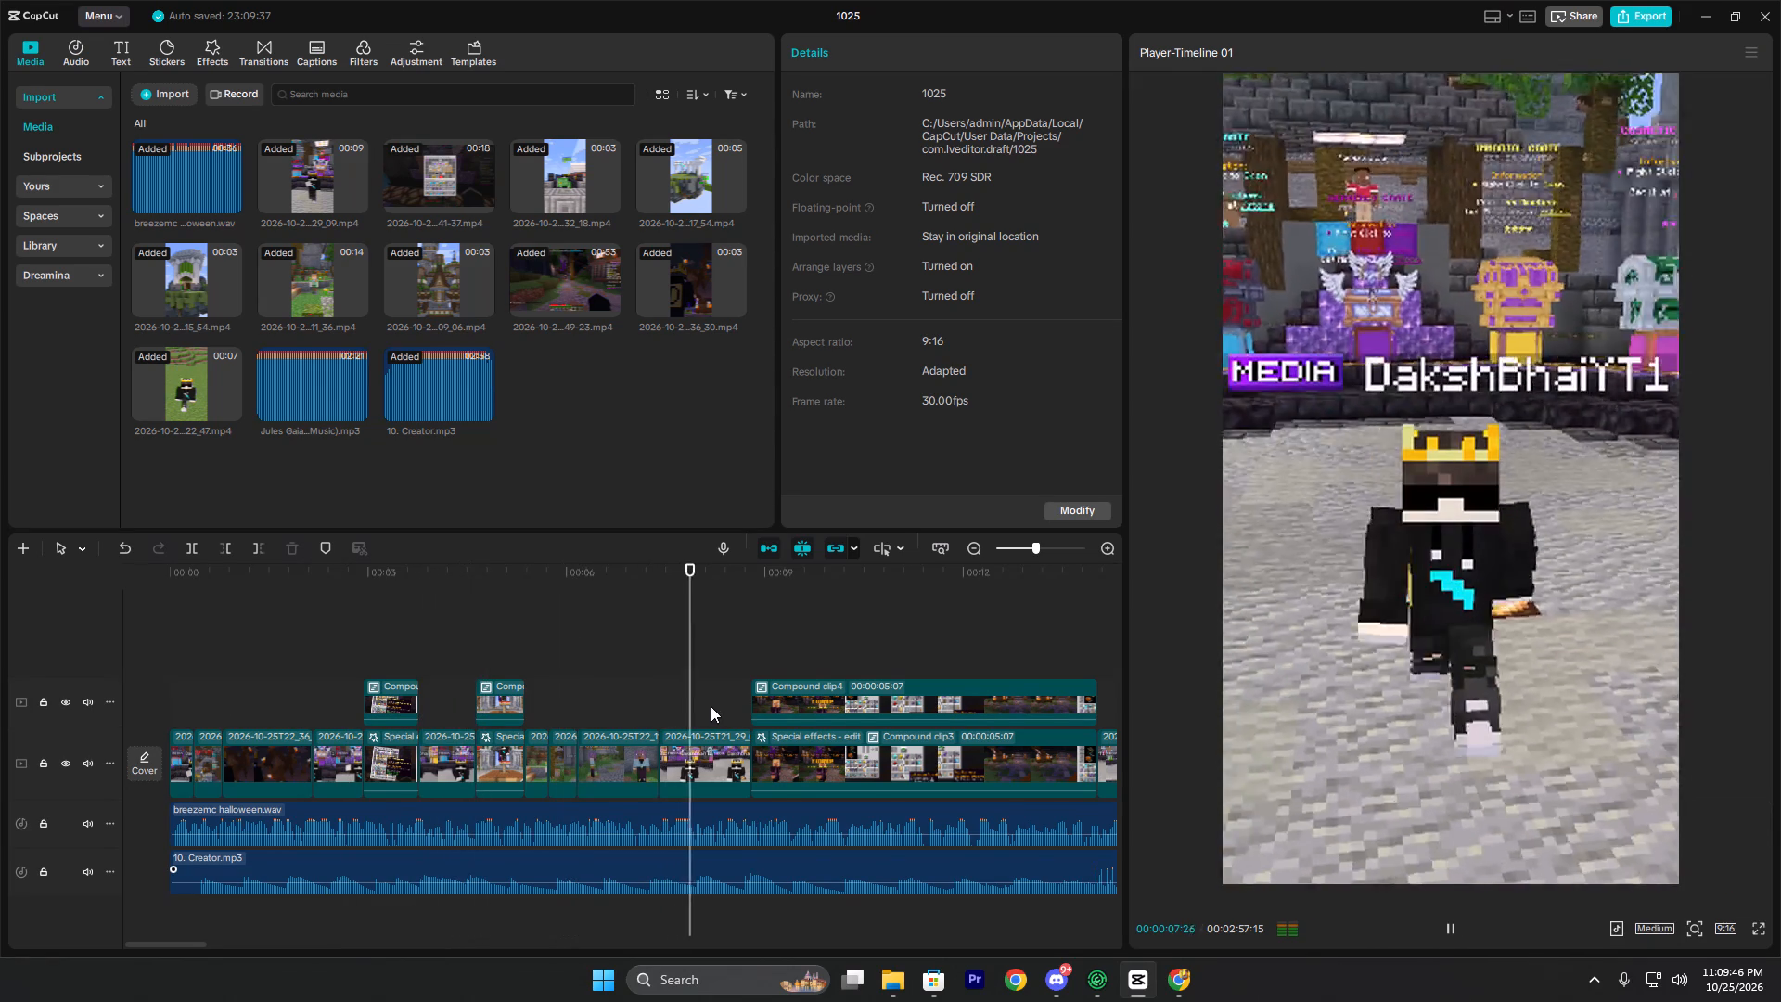
{"action": "scroll", "coordinate": [964, 775], "scroll_direction": "down", "scroll_amount": 10, "text": "ctrl"}
{"action": "scroll", "coordinate": [888, 749], "scroll_direction": "down", "scroll_amount": 3, "text": "ctrl"}
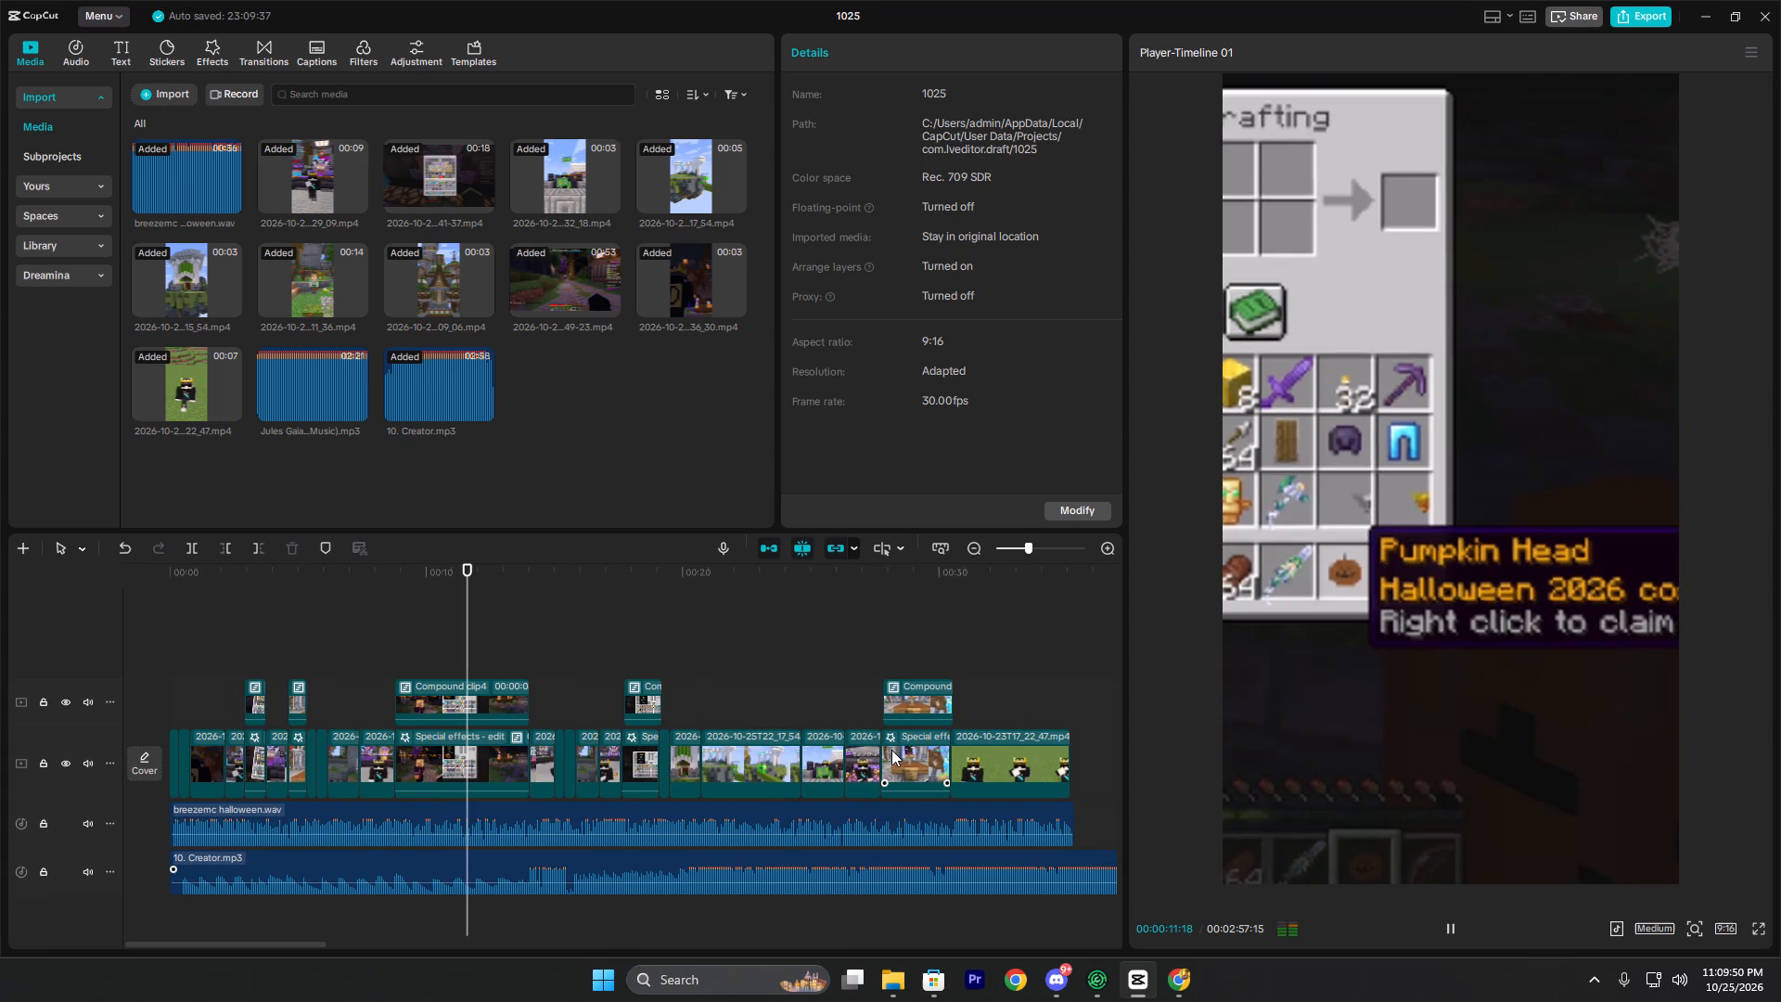
{"action": "scroll", "coordinate": [870, 748], "scroll_direction": "up", "scroll_amount": 5, "text": "ctrl"}
{"action": "scroll", "coordinate": [870, 748], "scroll_direction": "down", "scroll_amount": 3, "text": "ctrl"}
{"action": "scroll", "coordinate": [858, 739], "scroll_direction": "up", "scroll_amount": 3, "text": "ctrl"}
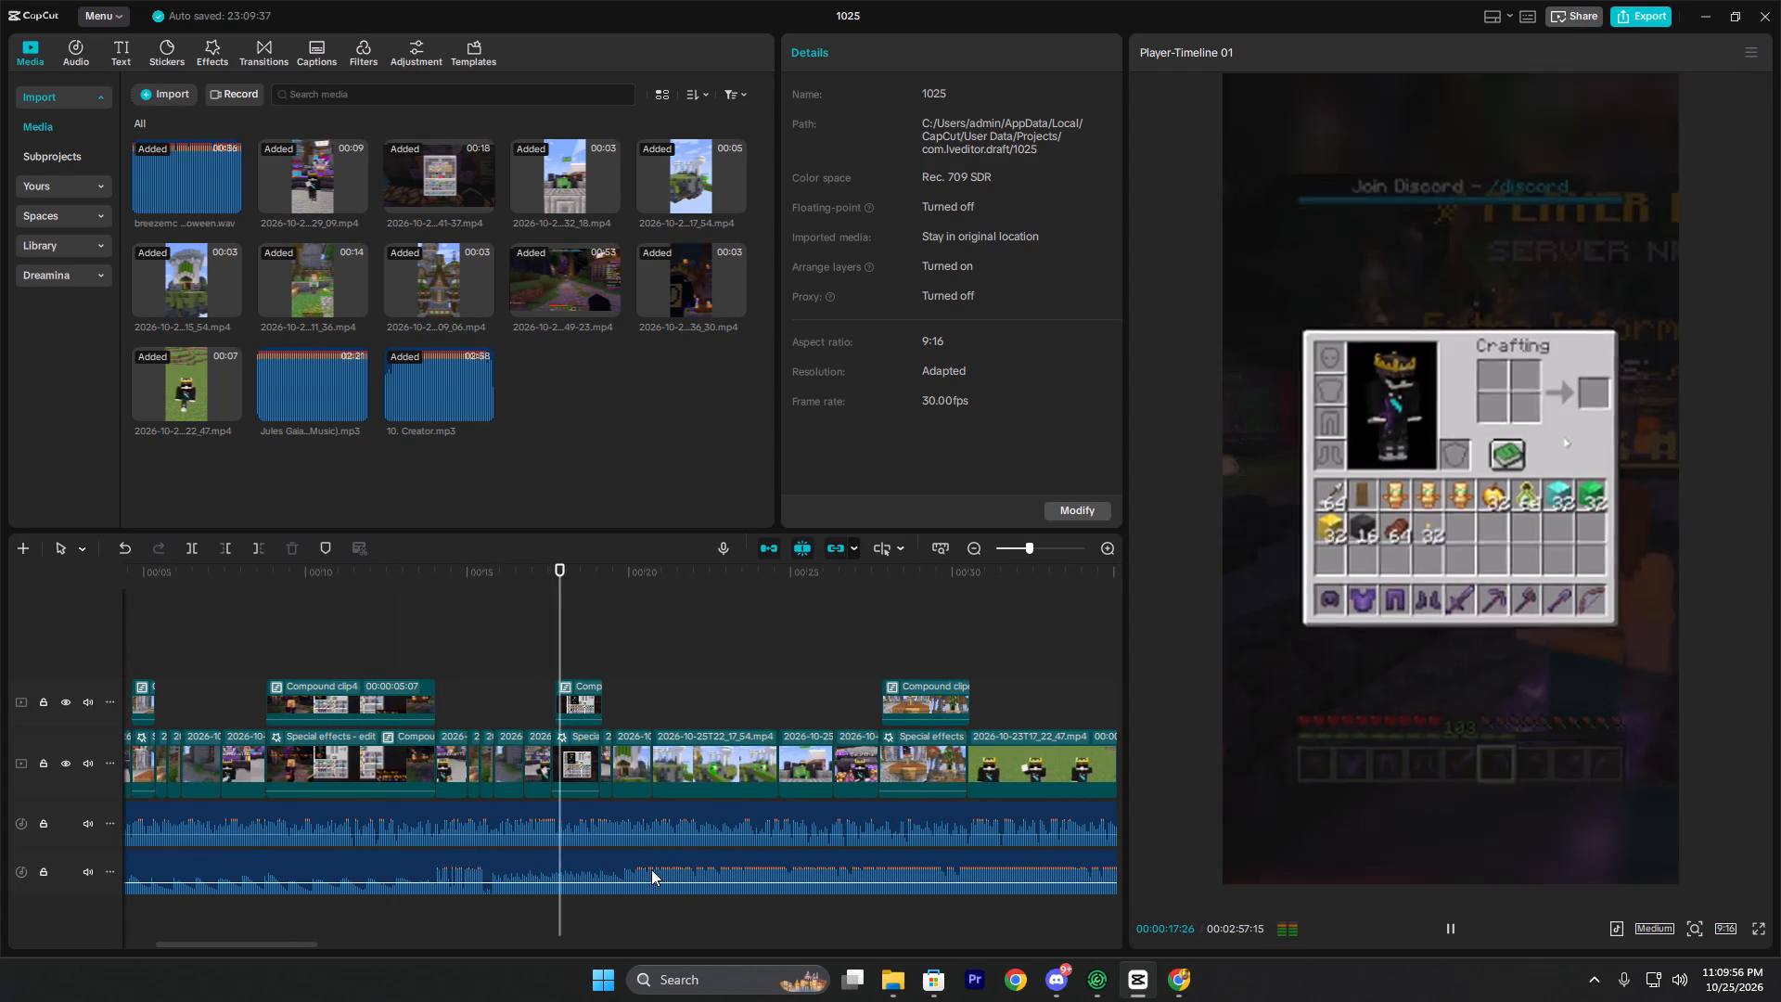
{"action": "scroll", "coordinate": [651, 869], "scroll_direction": "up", "scroll_amount": 2, "text": "ctrl"}
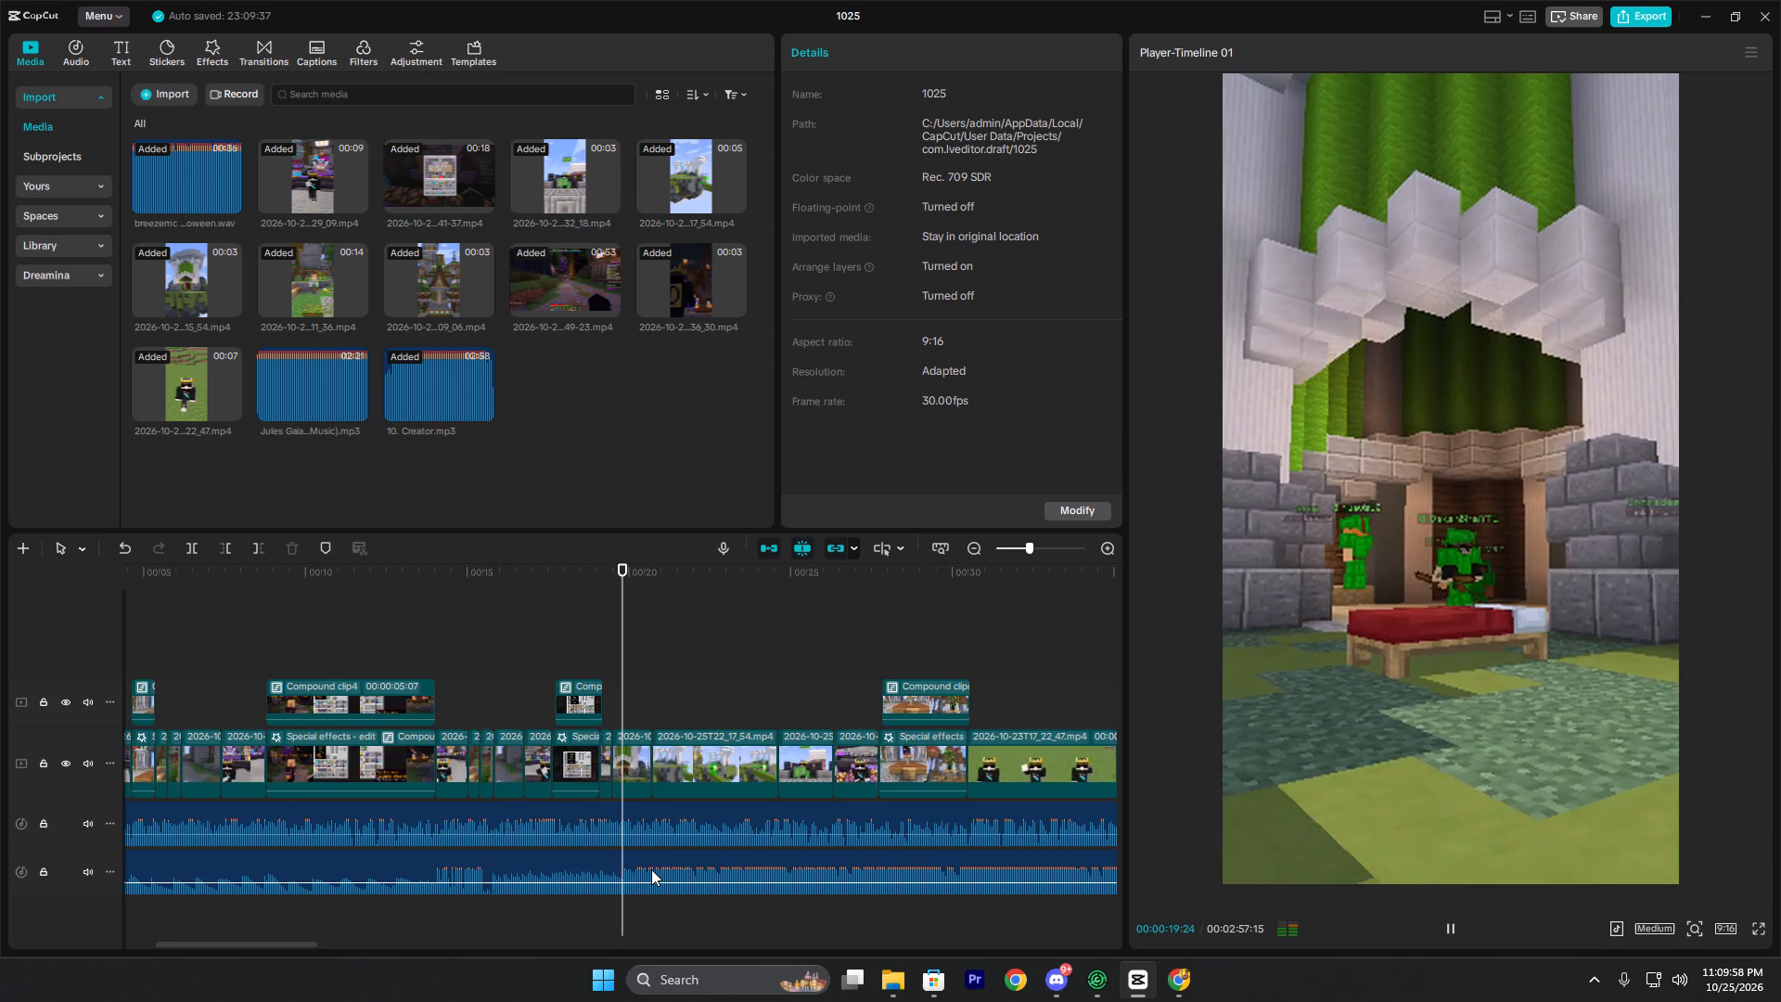
Shift the overlay compound clip at about 17 seconds slightly earlier, aligning it with the special effects clip beneath.
{"action": "scroll", "coordinate": [651, 869], "scroll_direction": "up", "scroll_amount": 5, "text": "ctrl"}
{"action": "key", "text": "space"}
{"action": "left_click", "coordinate": [551, 701]}
{"action": "left_click_drag", "start_coordinate": [542, 702], "coordinate": [535, 702]}
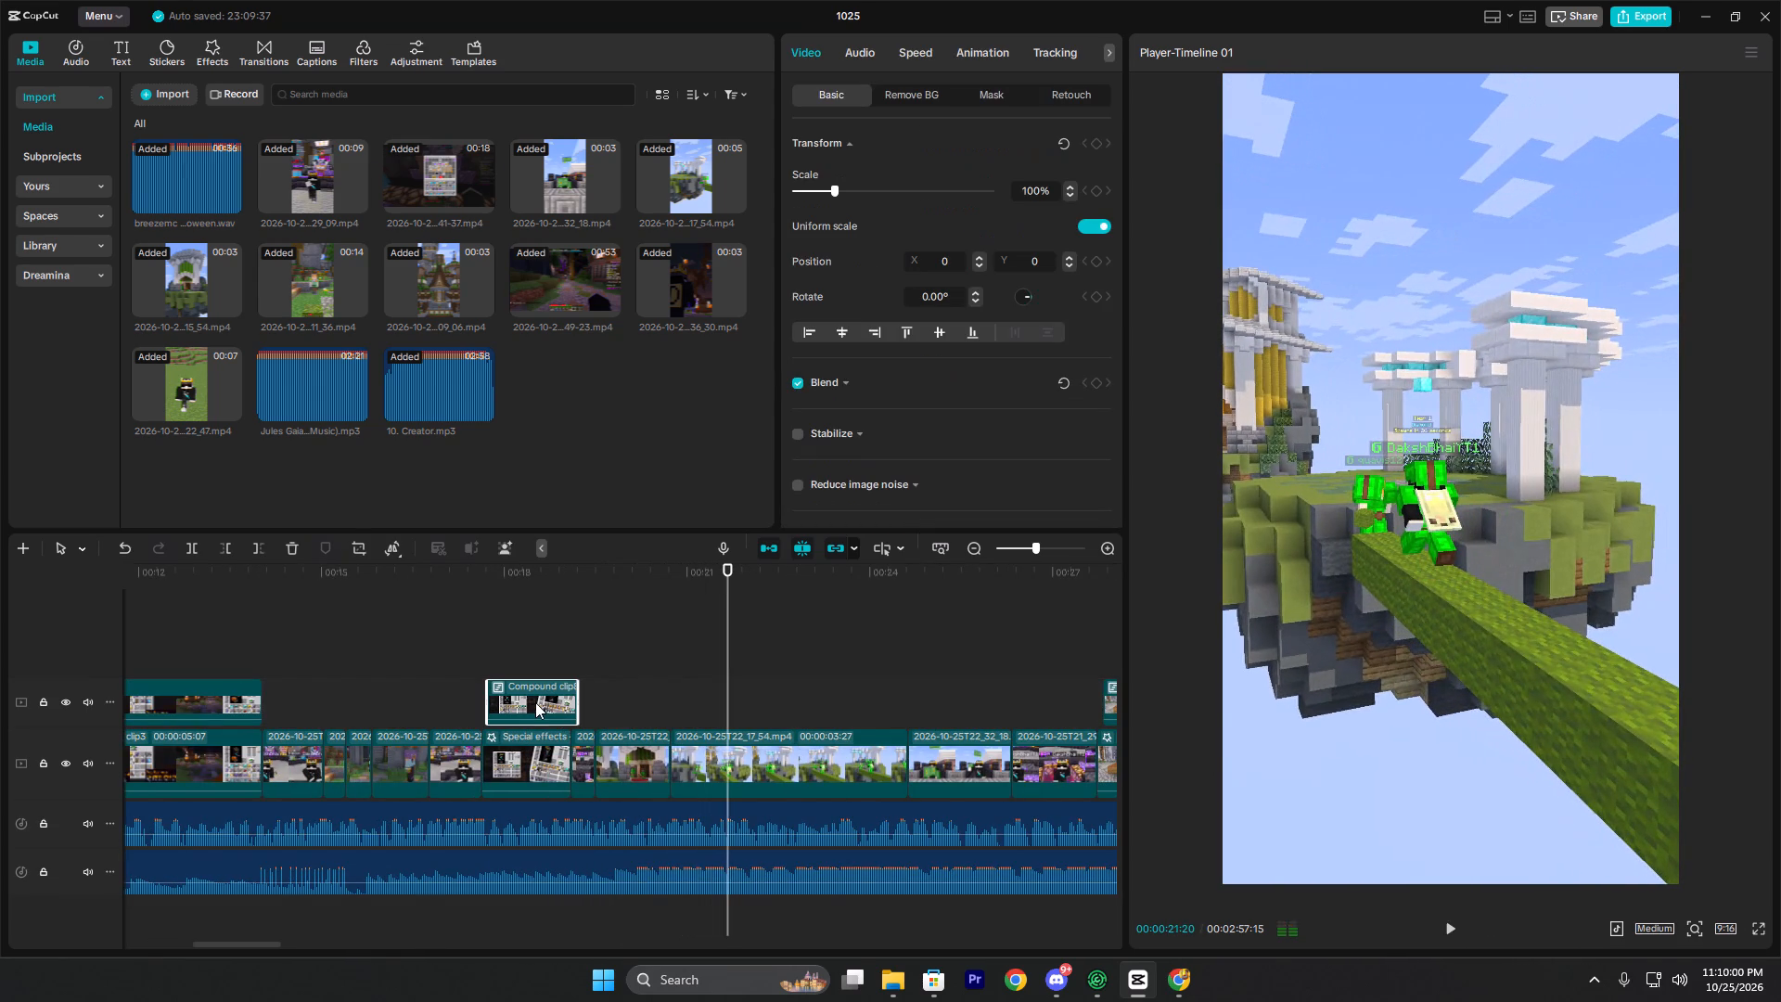
{"action": "left_click_drag", "start_coordinate": [535, 702], "coordinate": [532, 700]}
Set the volume of the 10. Creator background music to -15.0 dB.
{"action": "key", "text": "space"}
{"action": "scroll", "coordinate": [927, 861], "scroll_direction": "down", "scroll_amount": 4, "text": "ctrl"}
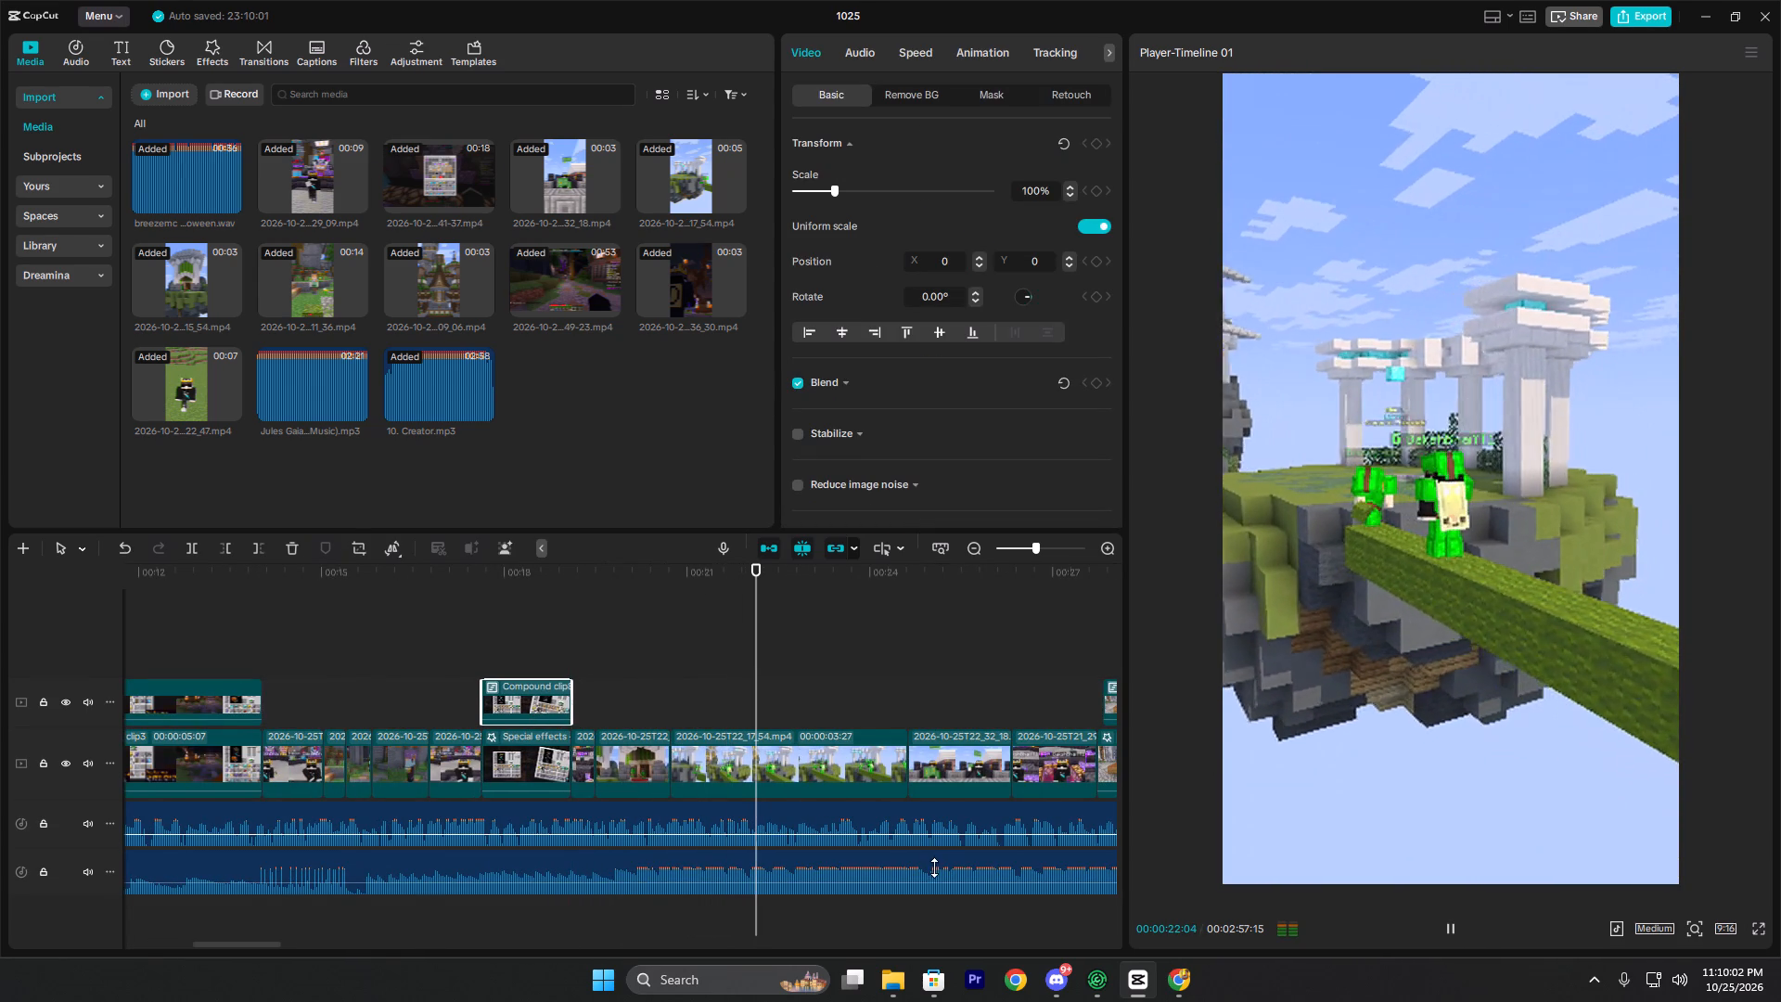
{"action": "scroll", "coordinate": [935, 865], "scroll_direction": "down", "scroll_amount": 3, "text": "ctrl"}
{"action": "scroll", "coordinate": [792, 821], "scroll_direction": "down", "scroll_amount": 3, "text": "ctrl"}
{"action": "scroll", "coordinate": [852, 734], "scroll_direction": "down", "scroll_amount": 3}
{"action": "scroll", "coordinate": [868, 763], "scroll_direction": "down", "scroll_amount": 4, "text": "ctrl"}
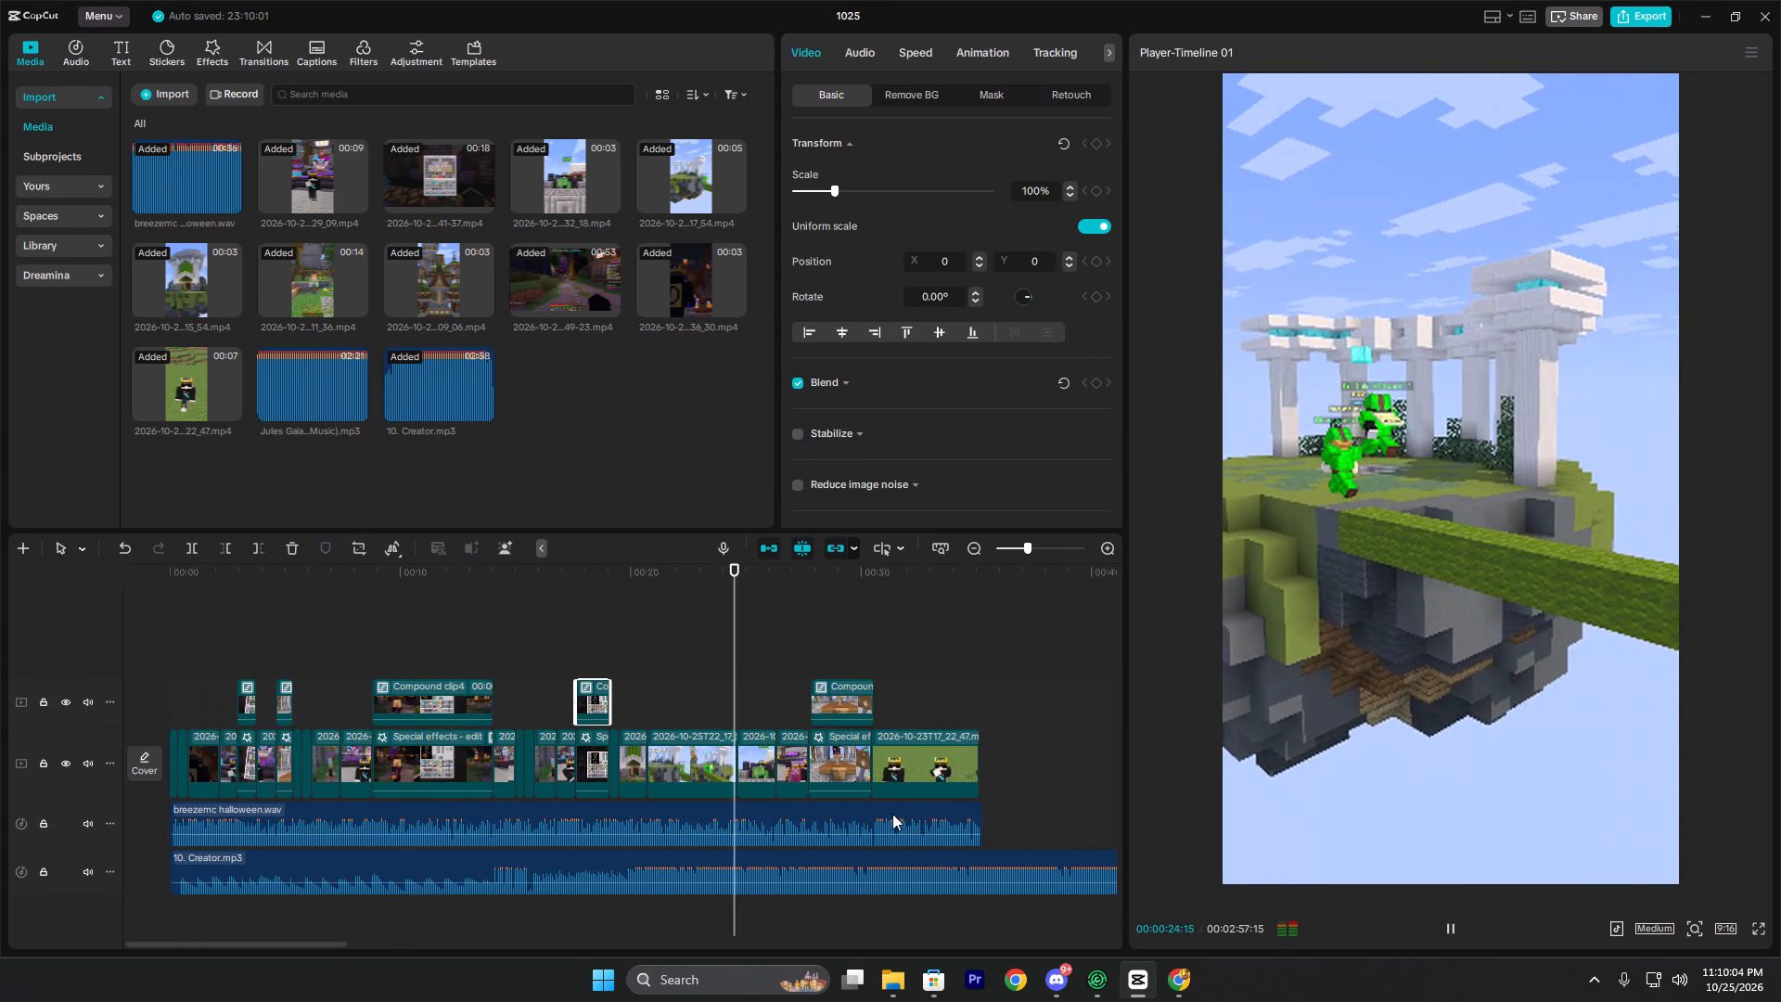
{"action": "left_click", "coordinate": [902, 872]}
{"action": "left_click", "coordinate": [895, 139]}
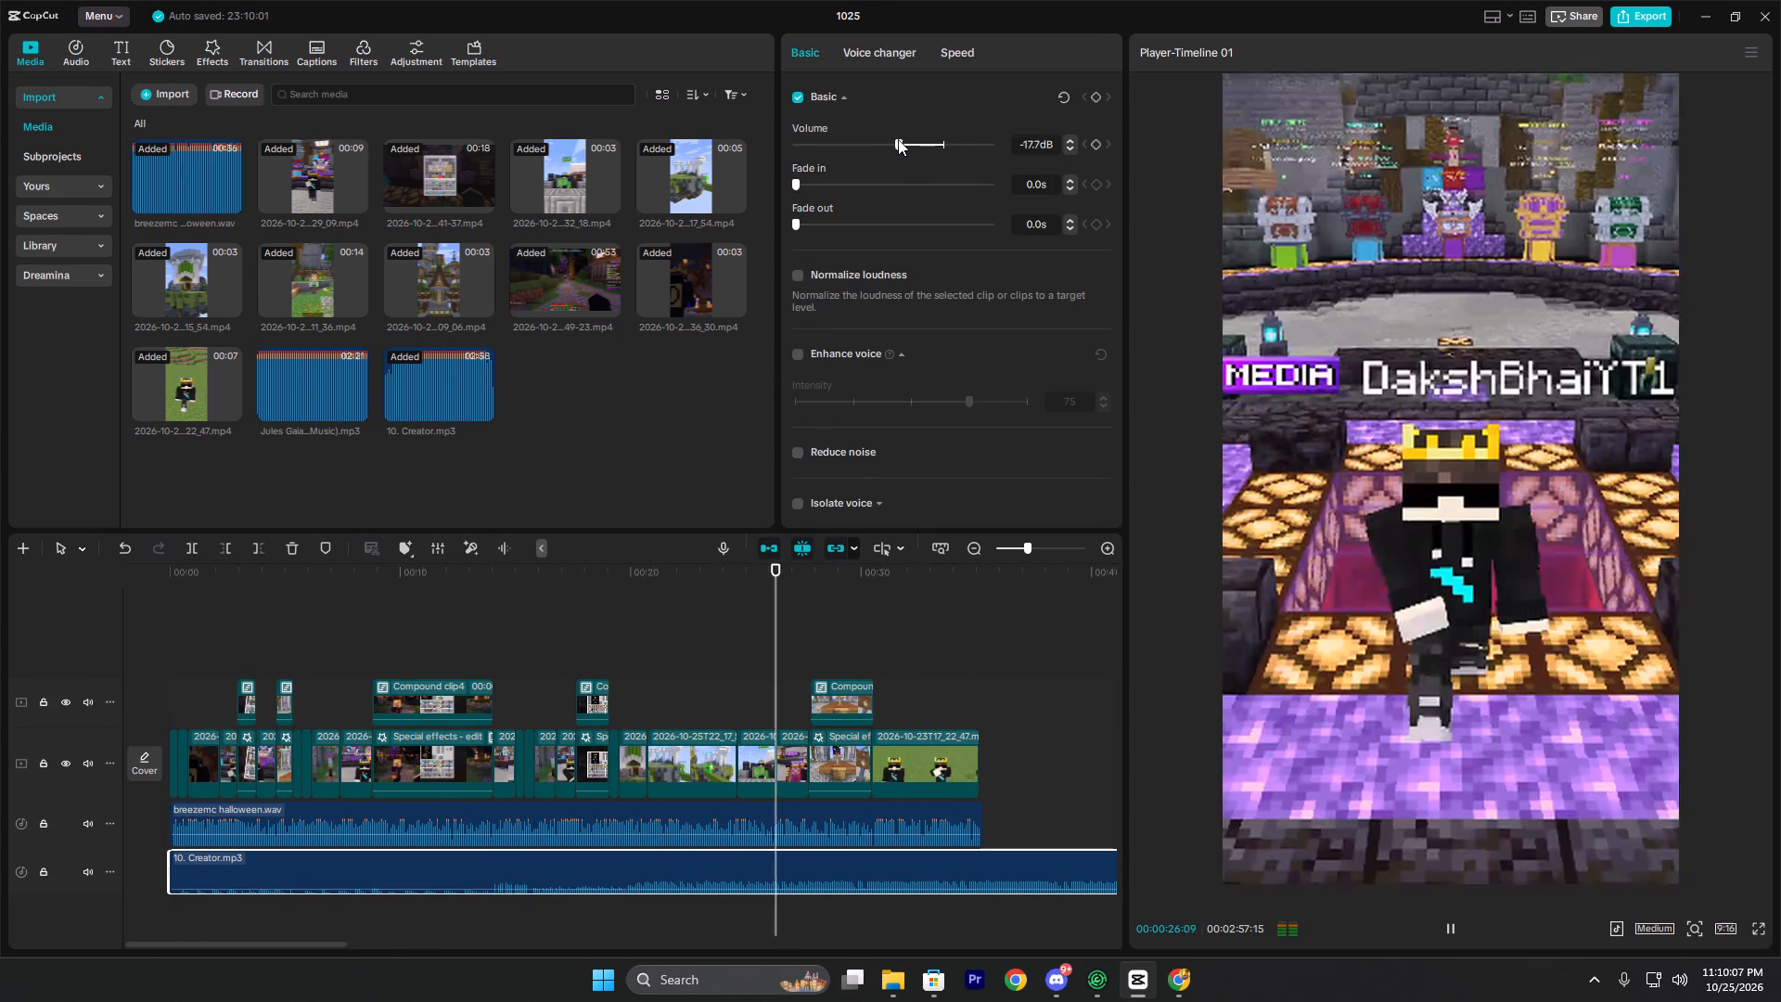
{"action": "double_click", "coordinate": [901, 139]}
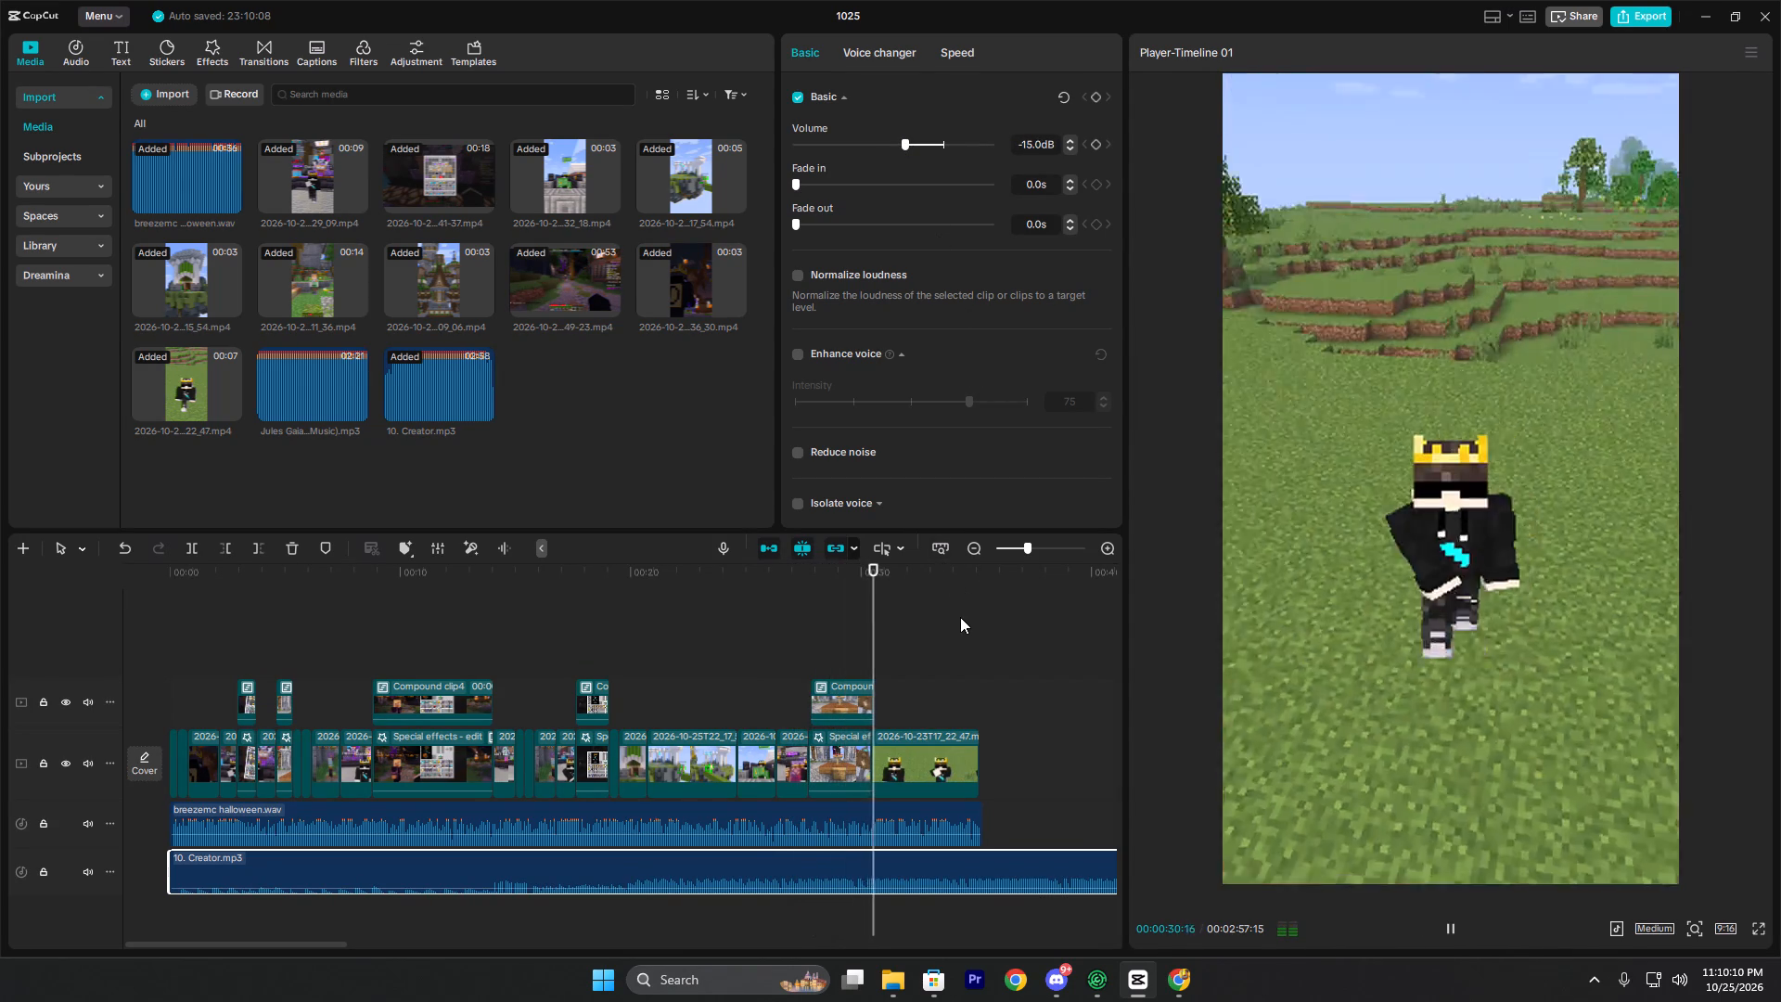
Move the overlay compound clip at about 28 seconds slightly earlier so it starts with the special effects clip beneath.
{"action": "key", "text": "space"}
{"action": "left_click", "coordinate": [837, 649]}
{"action": "key", "text": "space"}
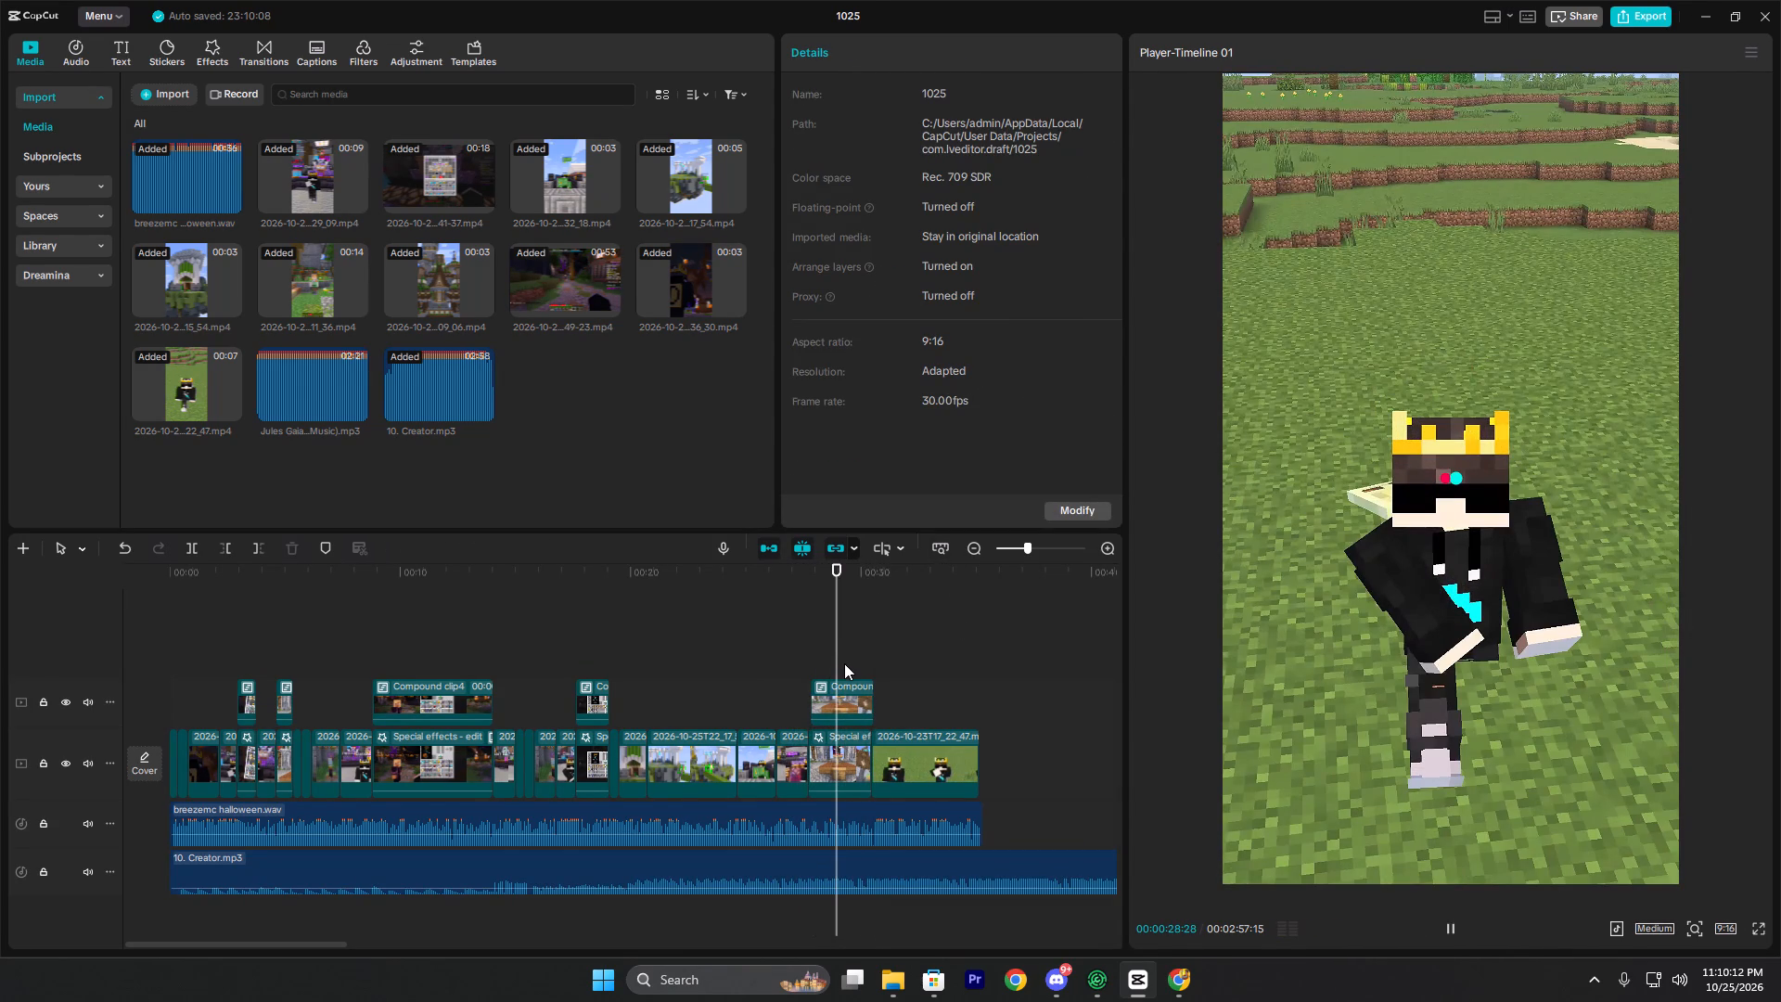
{"action": "key", "text": "space"}
{"action": "left_click", "coordinate": [842, 697]}
{"action": "left_click", "coordinate": [841, 692]}
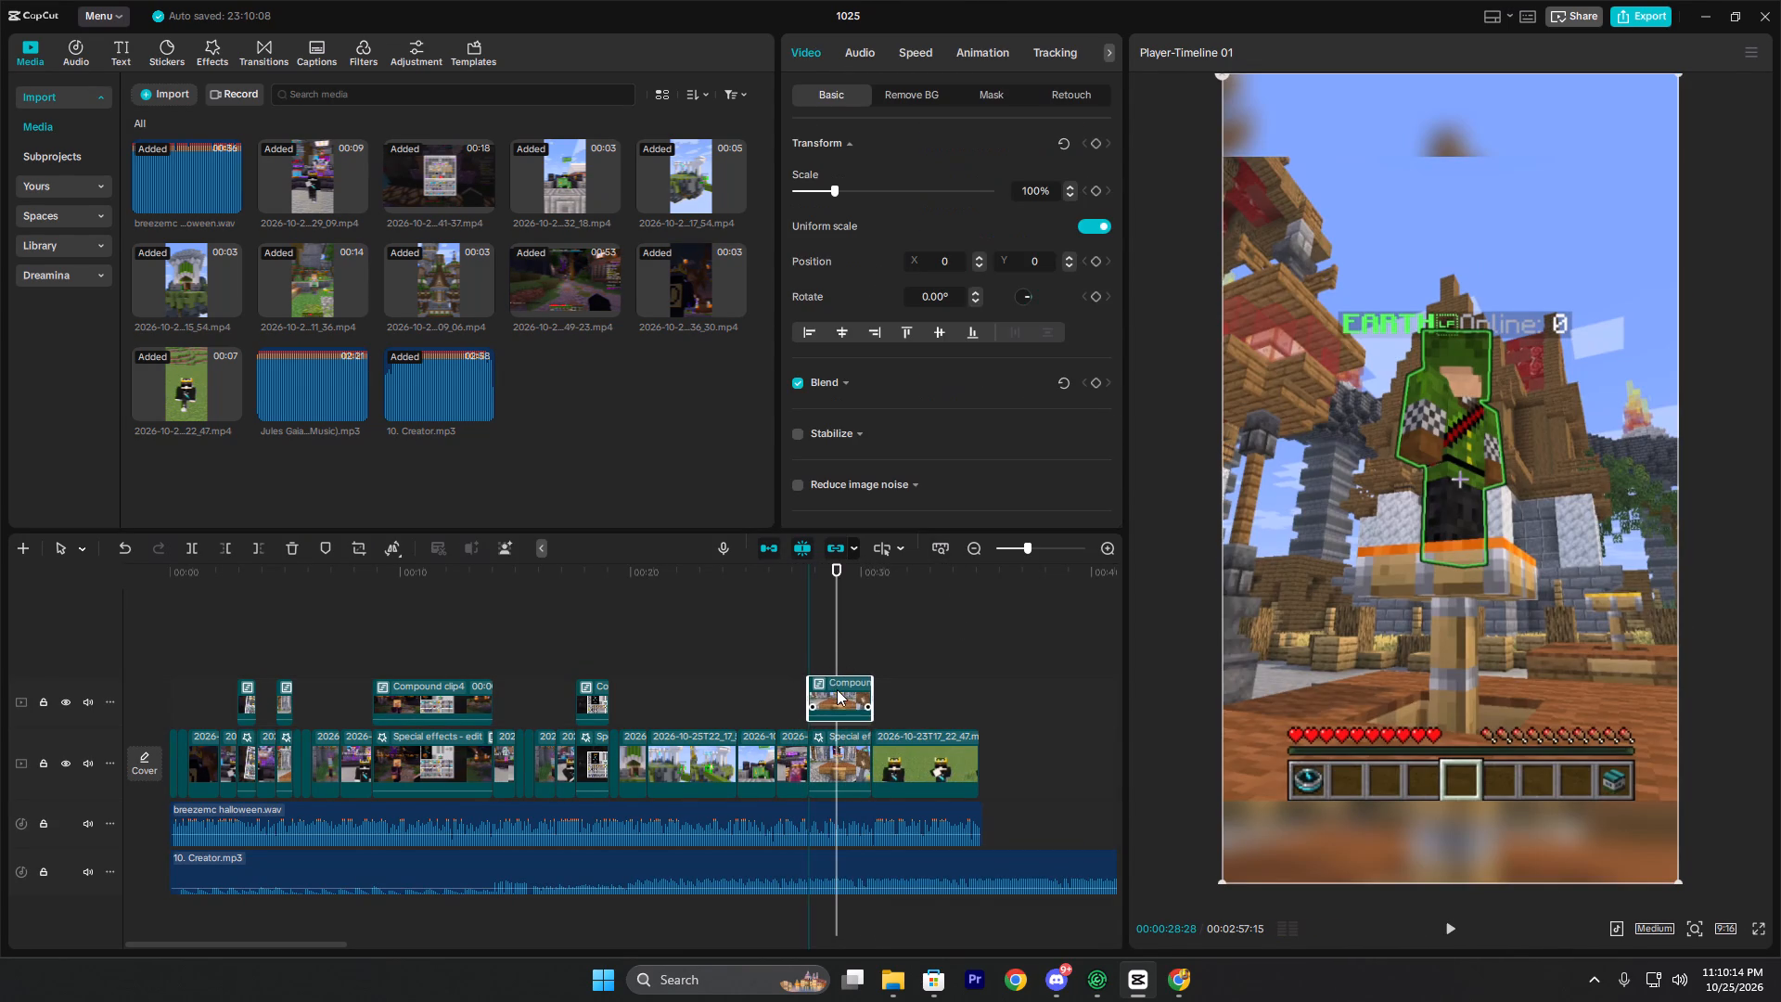
Review the ending and trim the background music's end to the end of the video and voice-over, at 00:00:35:04.
{"action": "key", "text": "space"}
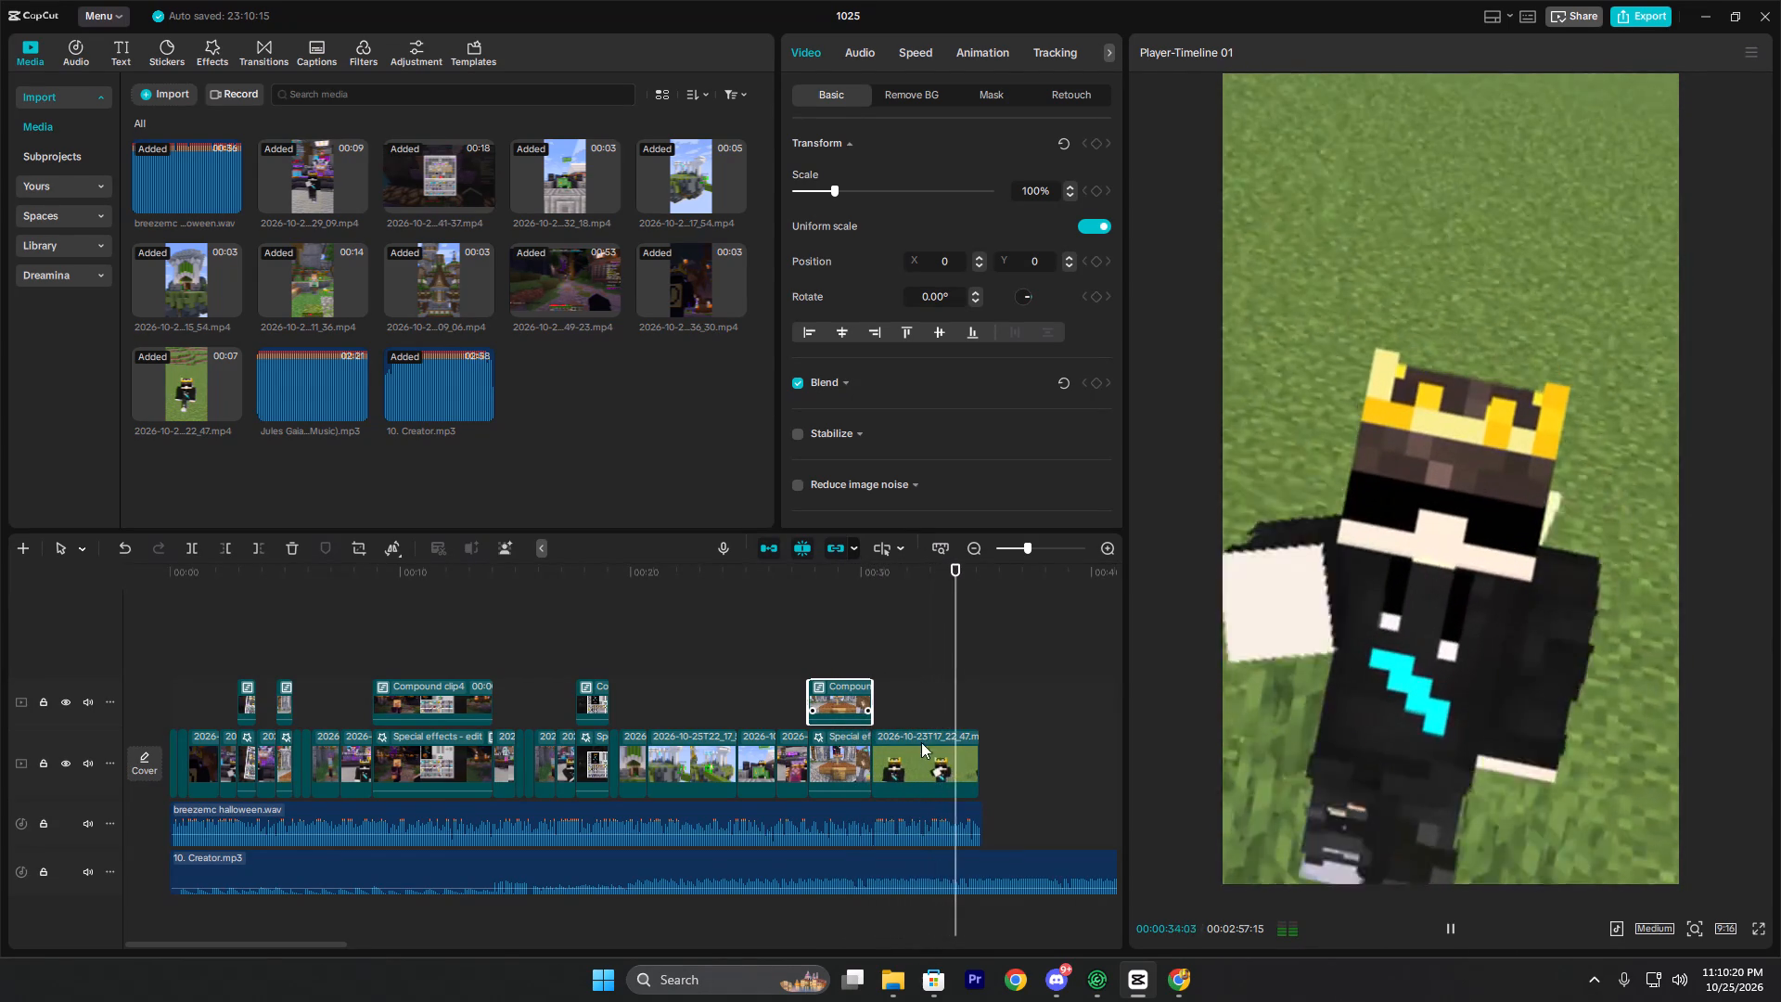
{"action": "key", "text": "space"}
{"action": "left_click", "coordinate": [976, 693]}
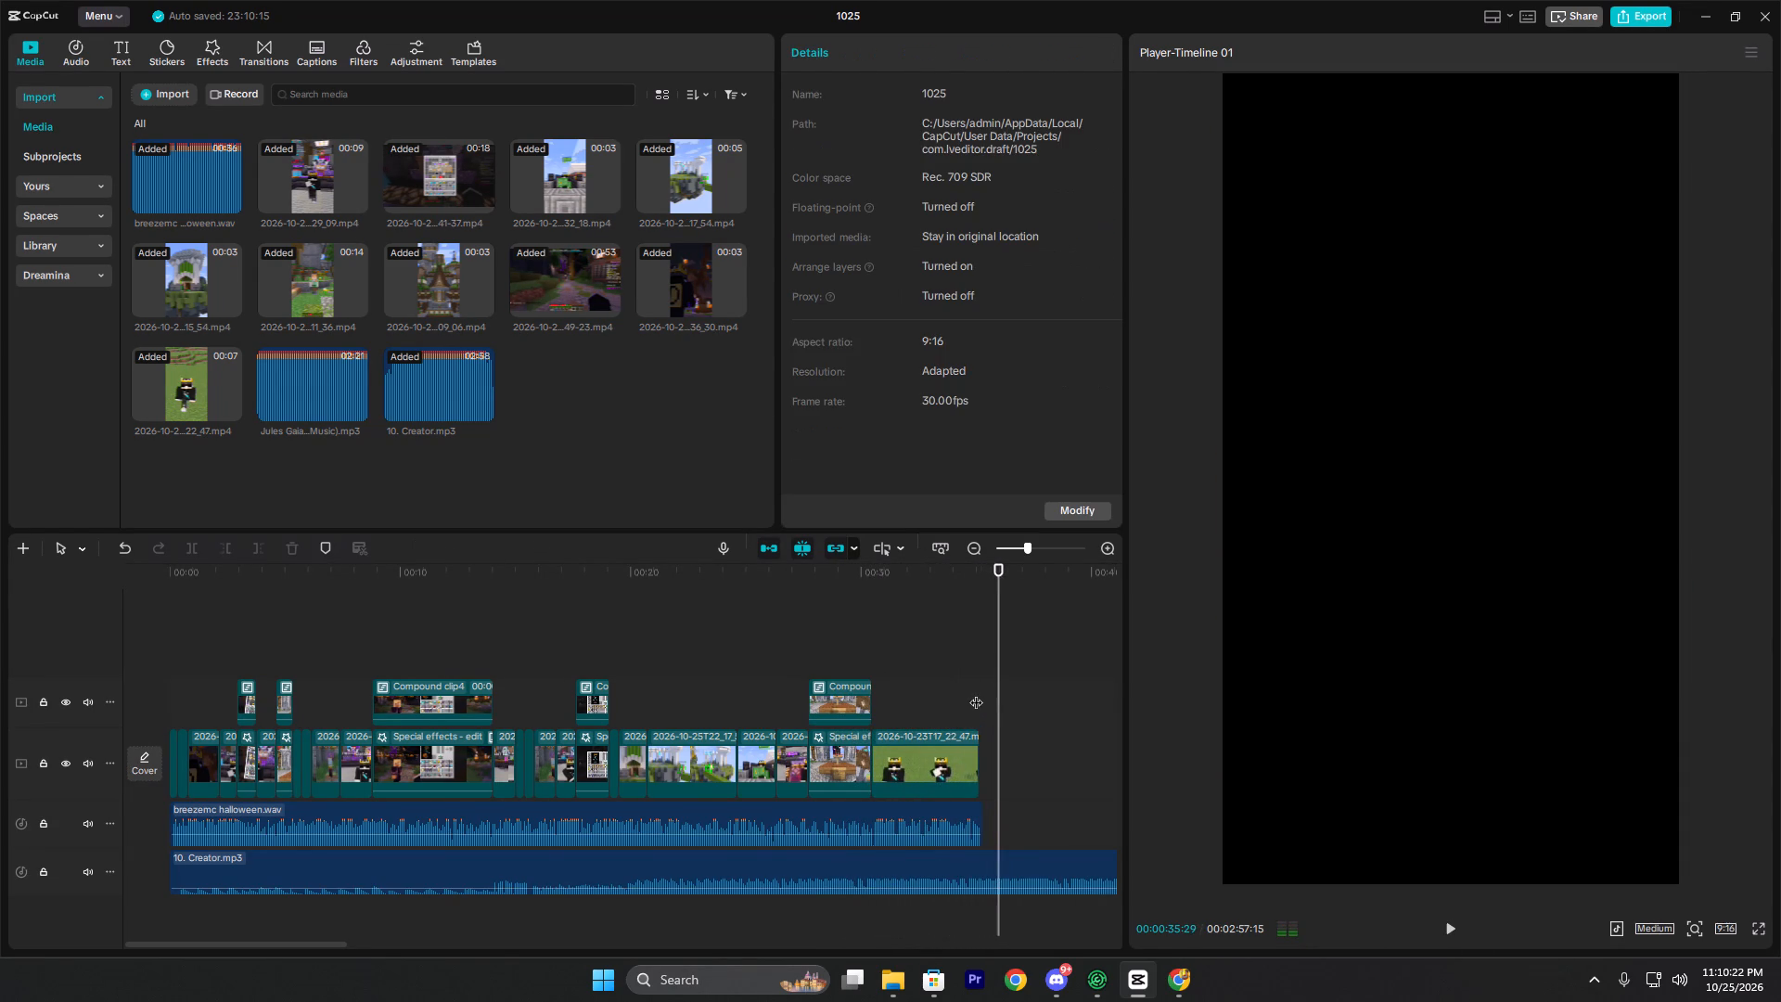
{"action": "left_click", "coordinate": [980, 893]}
{"action": "key", "text": "w"}
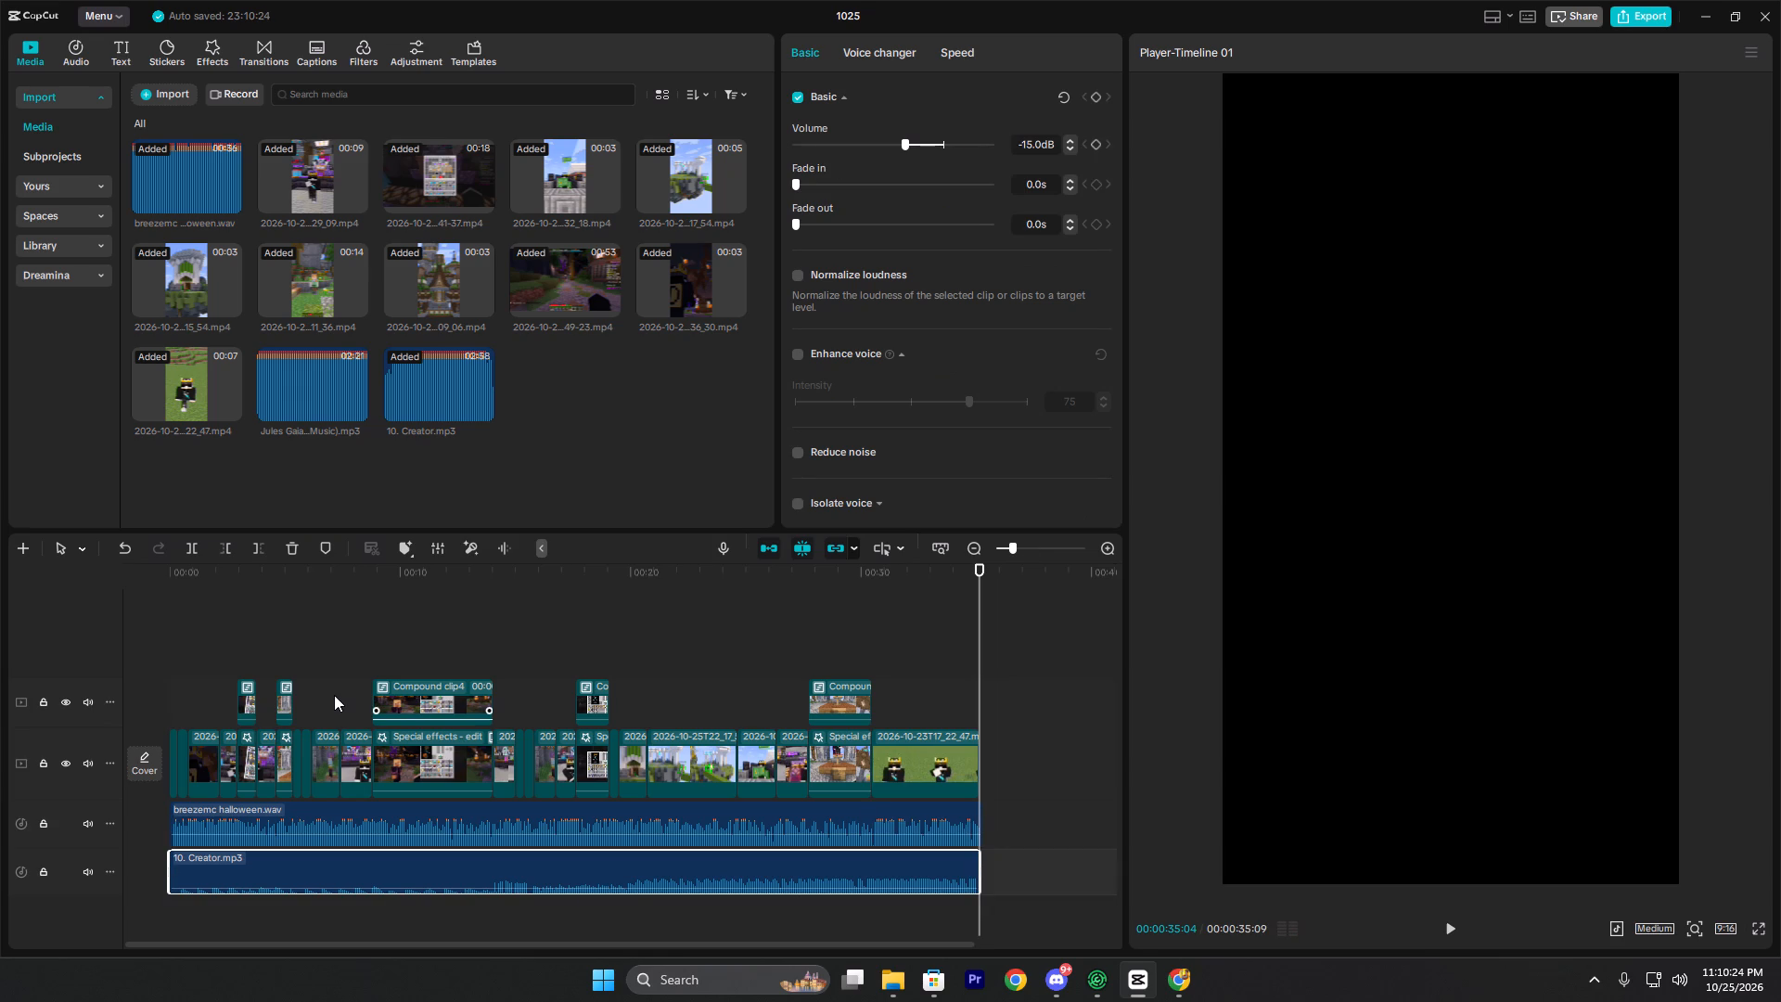
Cut the first 11 frames off the background music and move it back to start at 00:00.
{"action": "left_click", "coordinate": [182, 658]}
{"action": "left_click_drag", "start_coordinate": [182, 657], "coordinate": [170, 658]}
{"action": "key", "text": "space"}
{"action": "scroll", "coordinate": [271, 790], "scroll_direction": "up", "scroll_amount": 8}
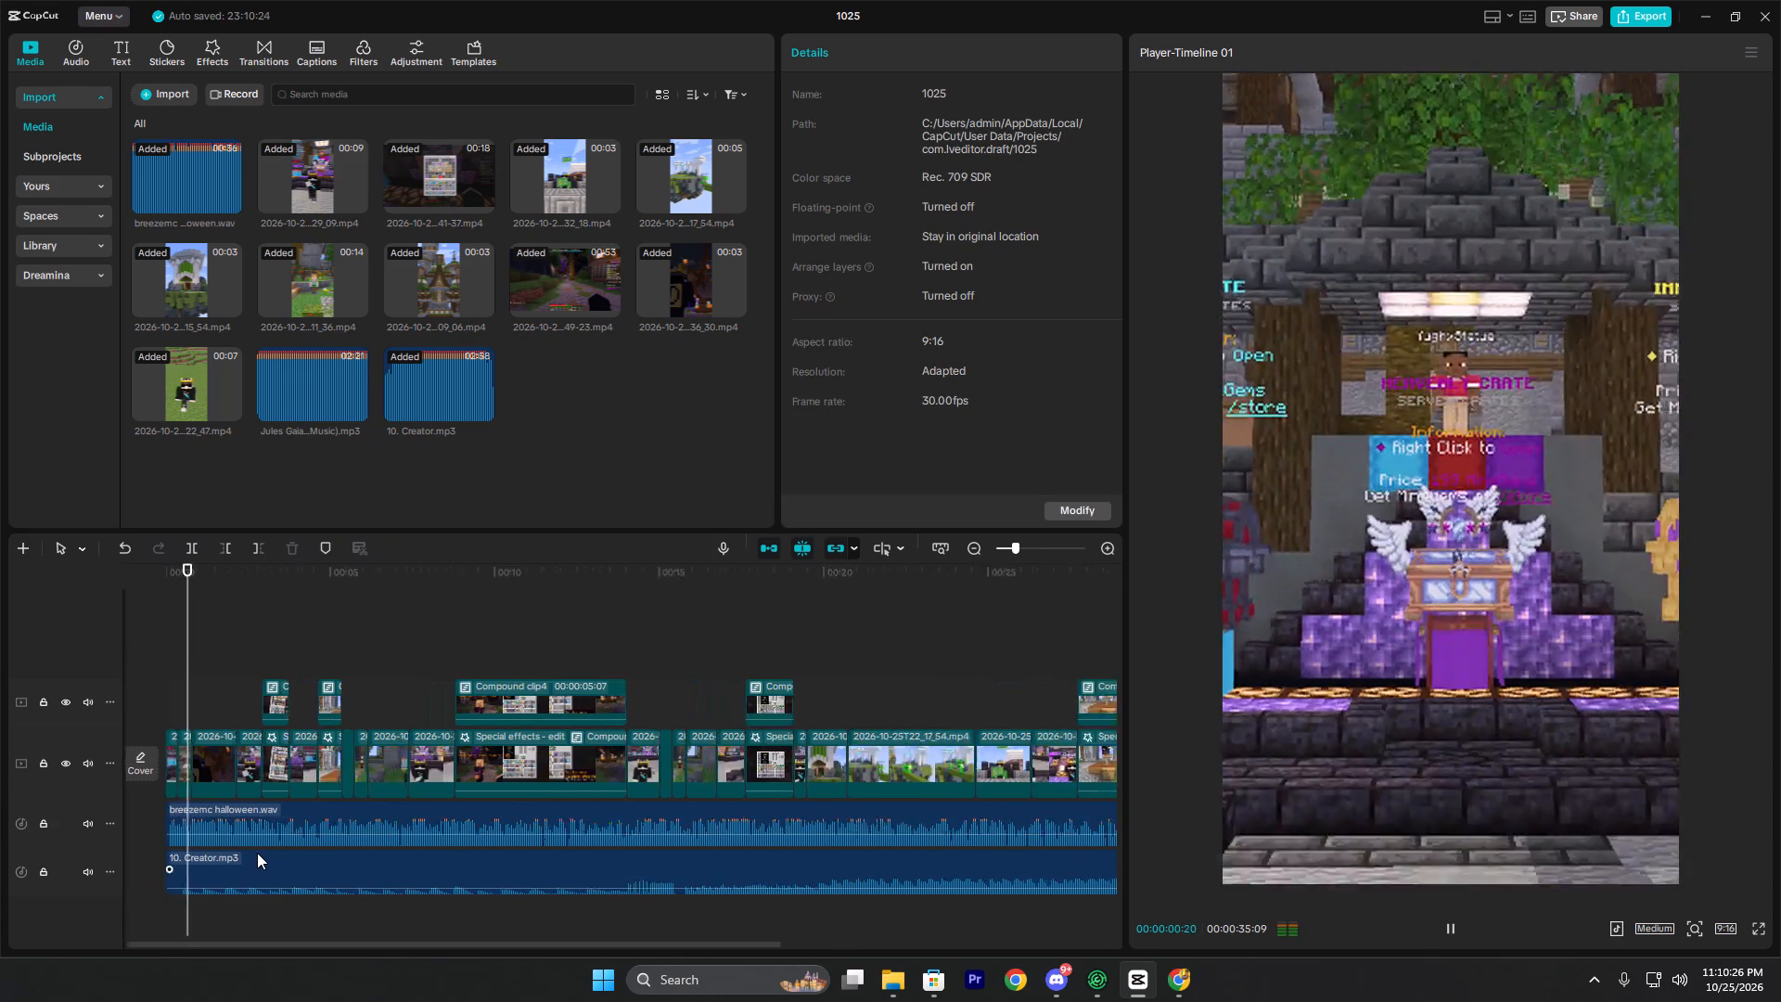
{"action": "scroll", "coordinate": [257, 853], "scroll_direction": "up", "scroll_amount": 1}
{"action": "key", "text": "space"}
{"action": "left_click", "coordinate": [173, 675]}
{"action": "left_click_drag", "start_coordinate": [173, 675], "coordinate": [152, 682]}
{"action": "scroll", "coordinate": [199, 761], "scroll_direction": "up", "scroll_amount": 9, "text": "ctrl"}
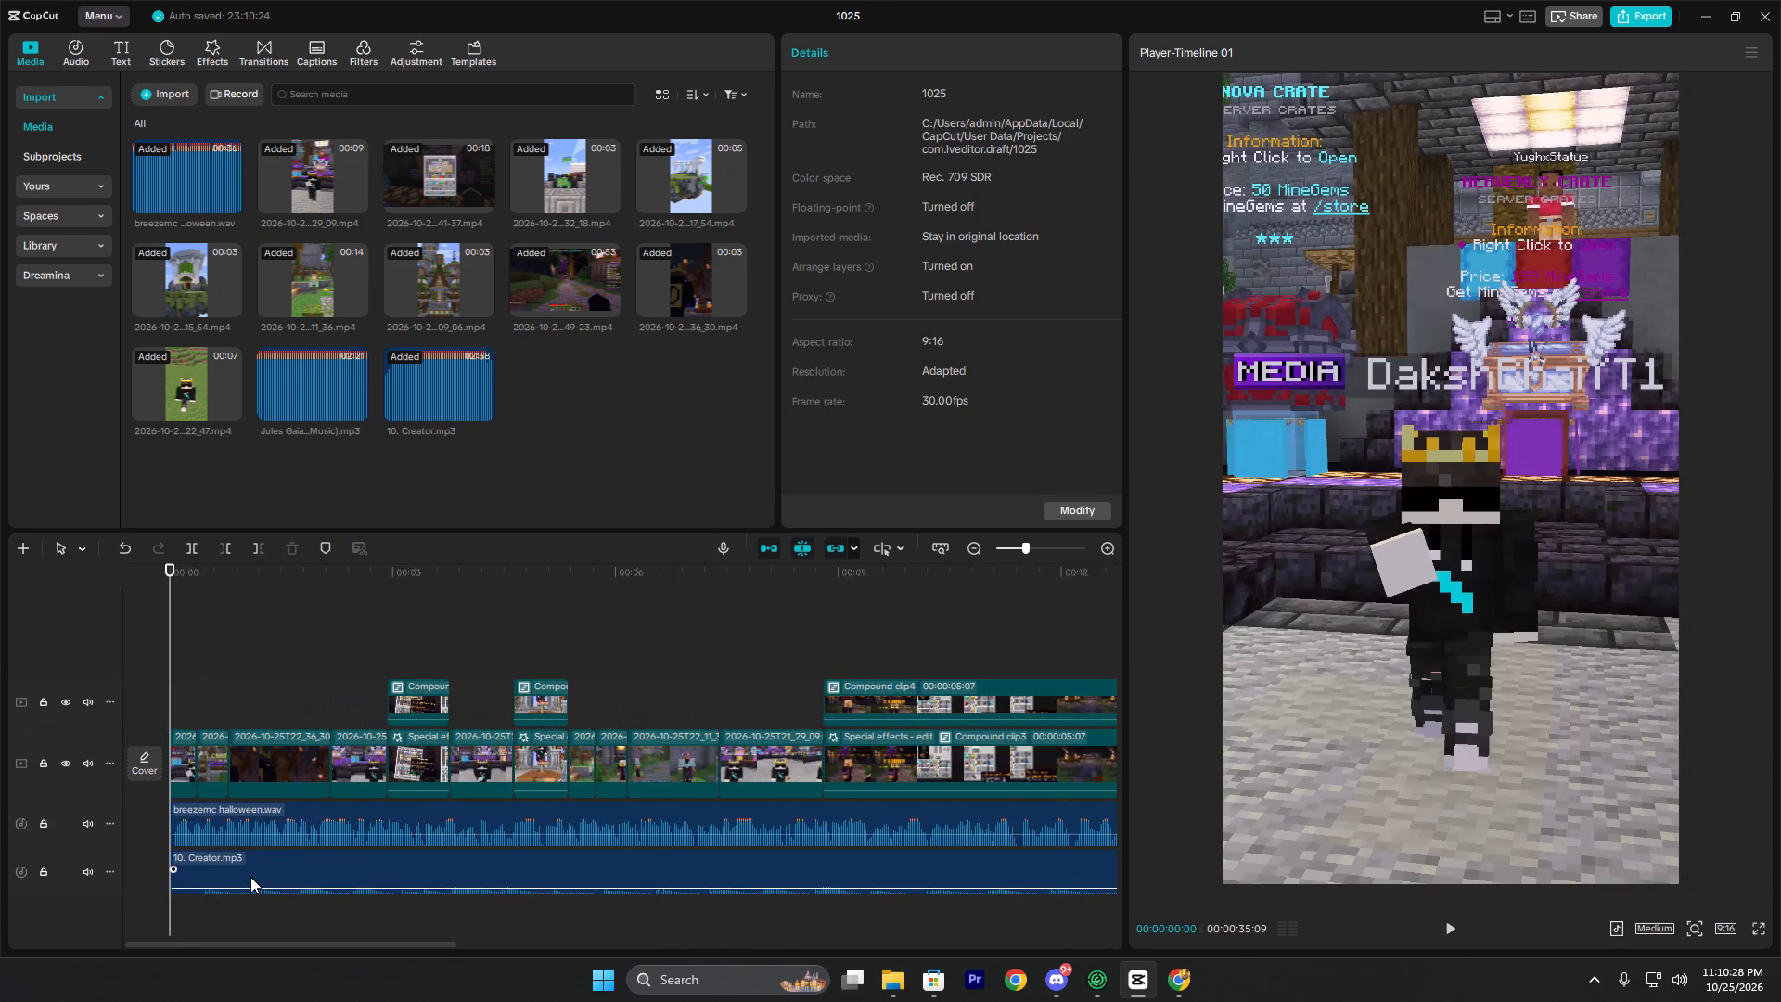
{"action": "scroll", "coordinate": [251, 877], "scroll_direction": "up", "scroll_amount": 4, "text": "ctrl"}
{"action": "left_click", "coordinate": [183, 607]}
{"action": "left_click_drag", "start_coordinate": [183, 607], "coordinate": [200, 607]}
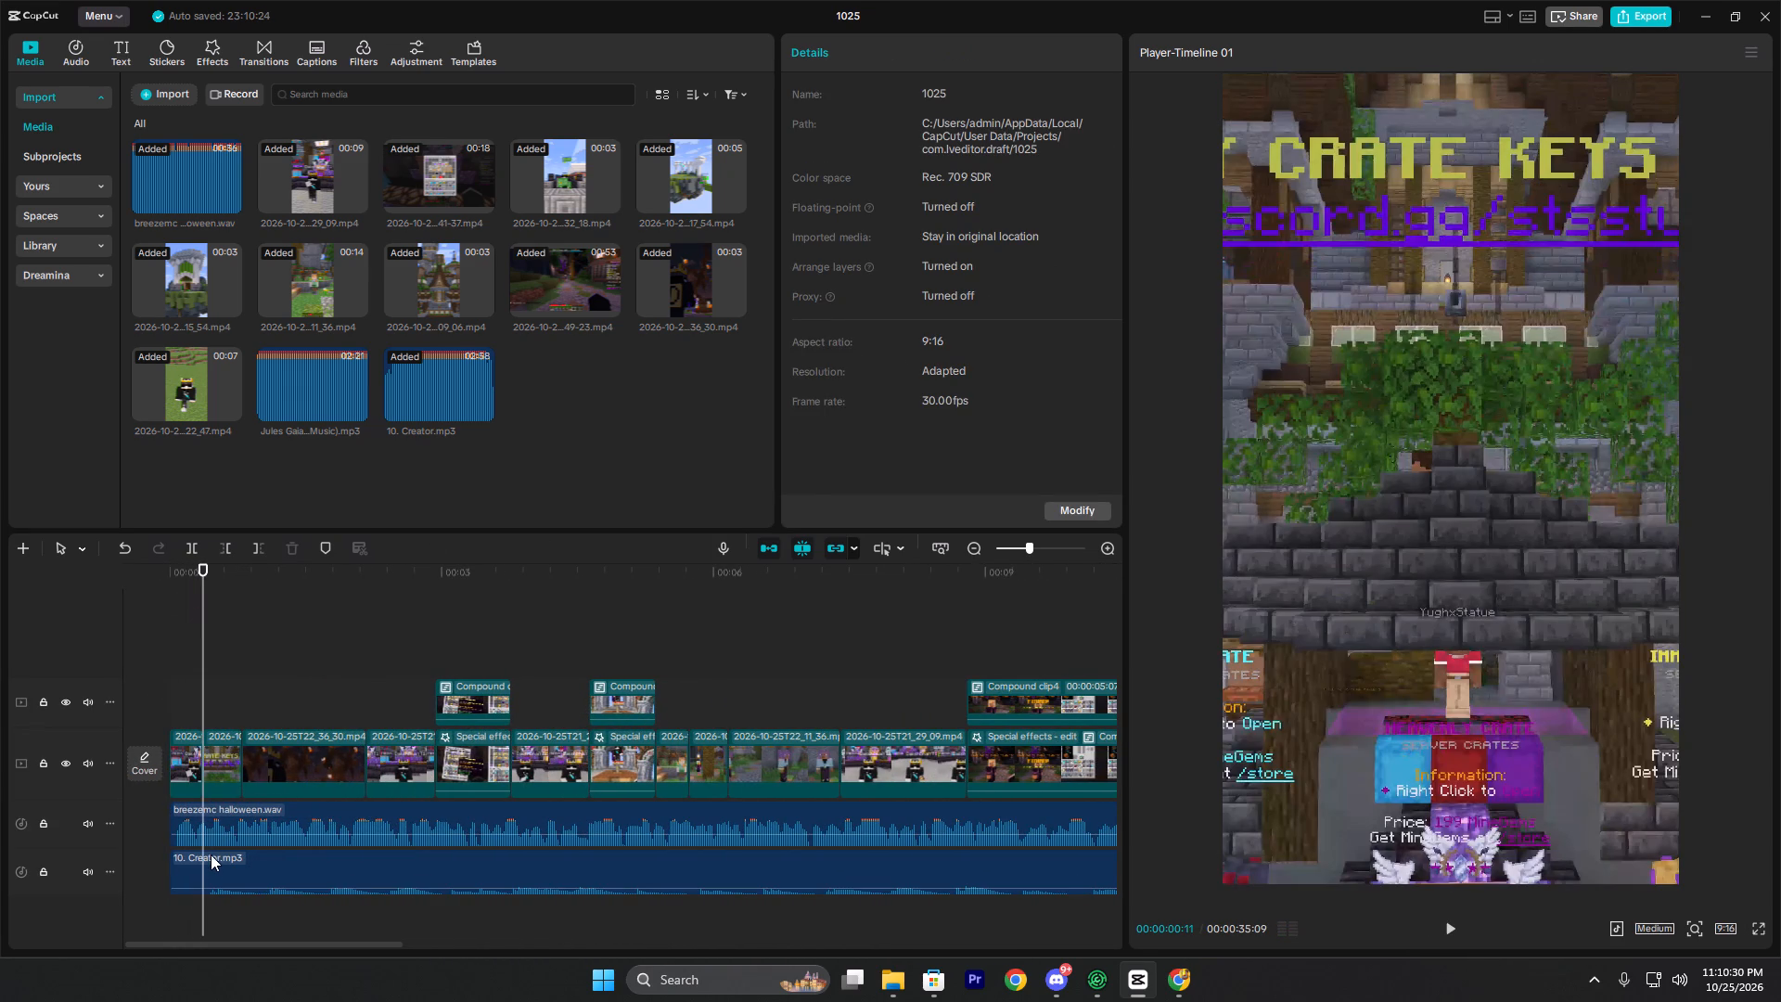
{"action": "left_click", "coordinate": [211, 863]}
{"action": "key", "text": "q"}
{"action": "left_click_drag", "start_coordinate": [240, 865], "coordinate": [154, 861]}
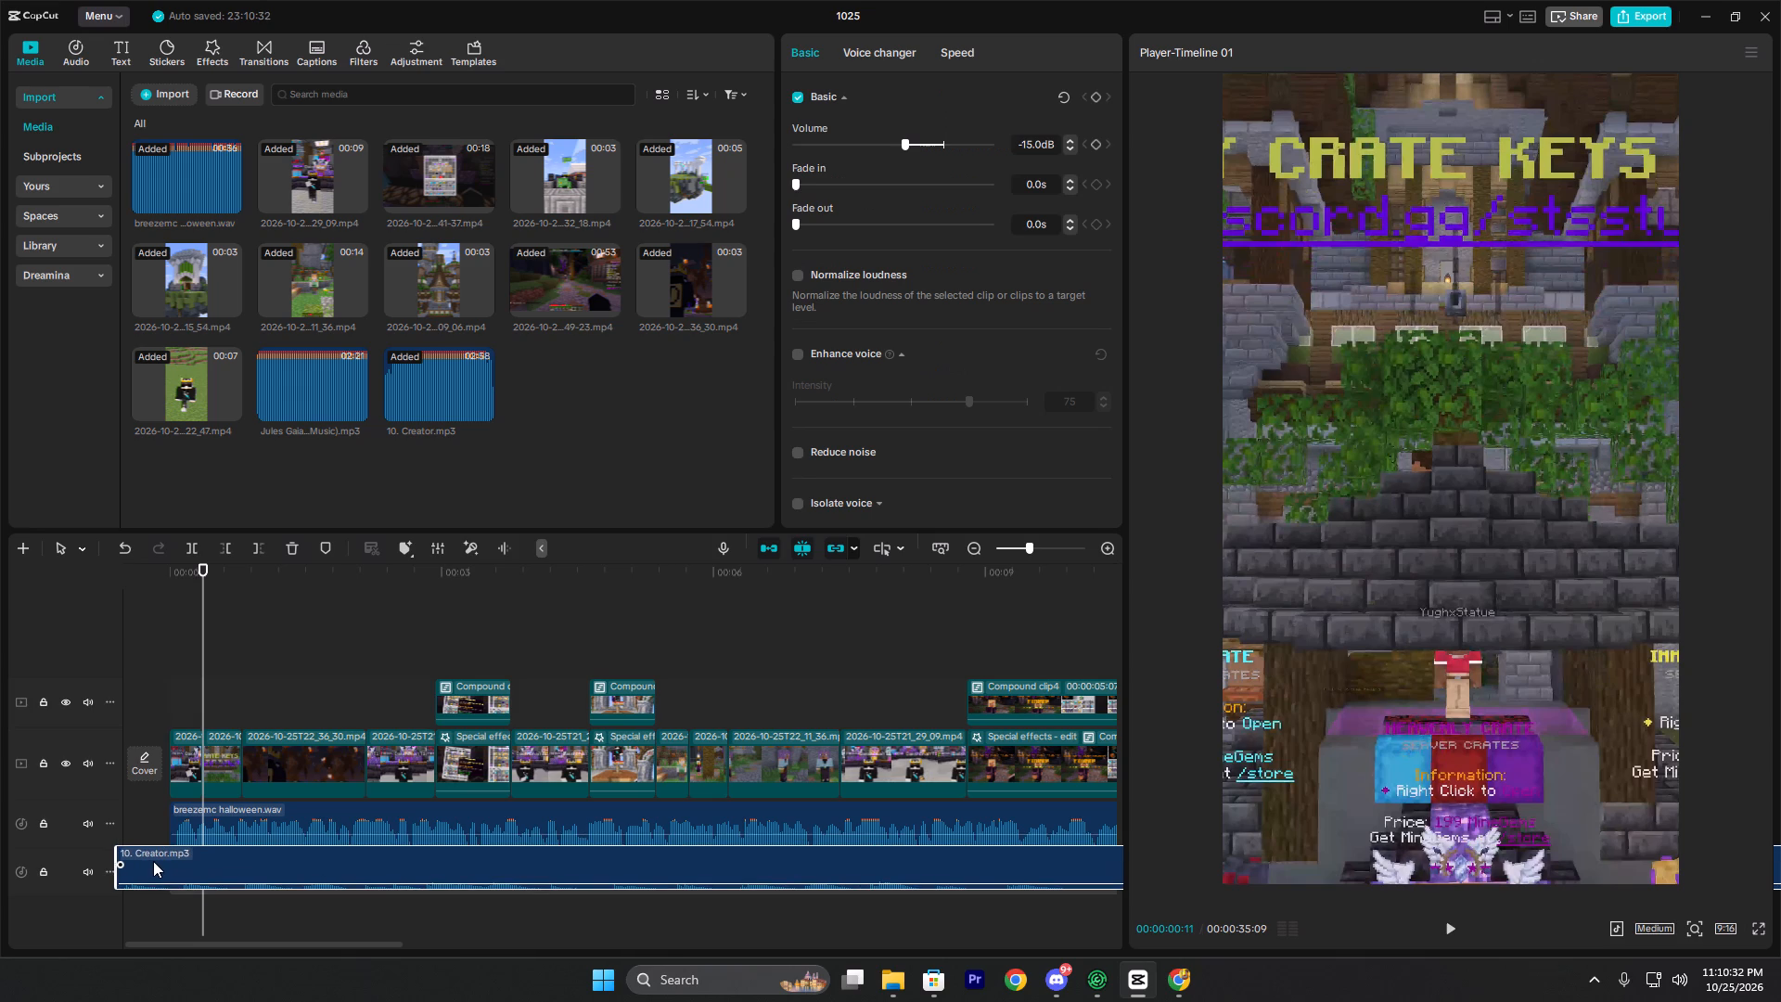
Listen to the trimmed music and split it at 00:00:15:04, undoing any stray paste.
{"action": "triple_click", "coordinate": [173, 672]}
{"action": "key", "text": "space"}
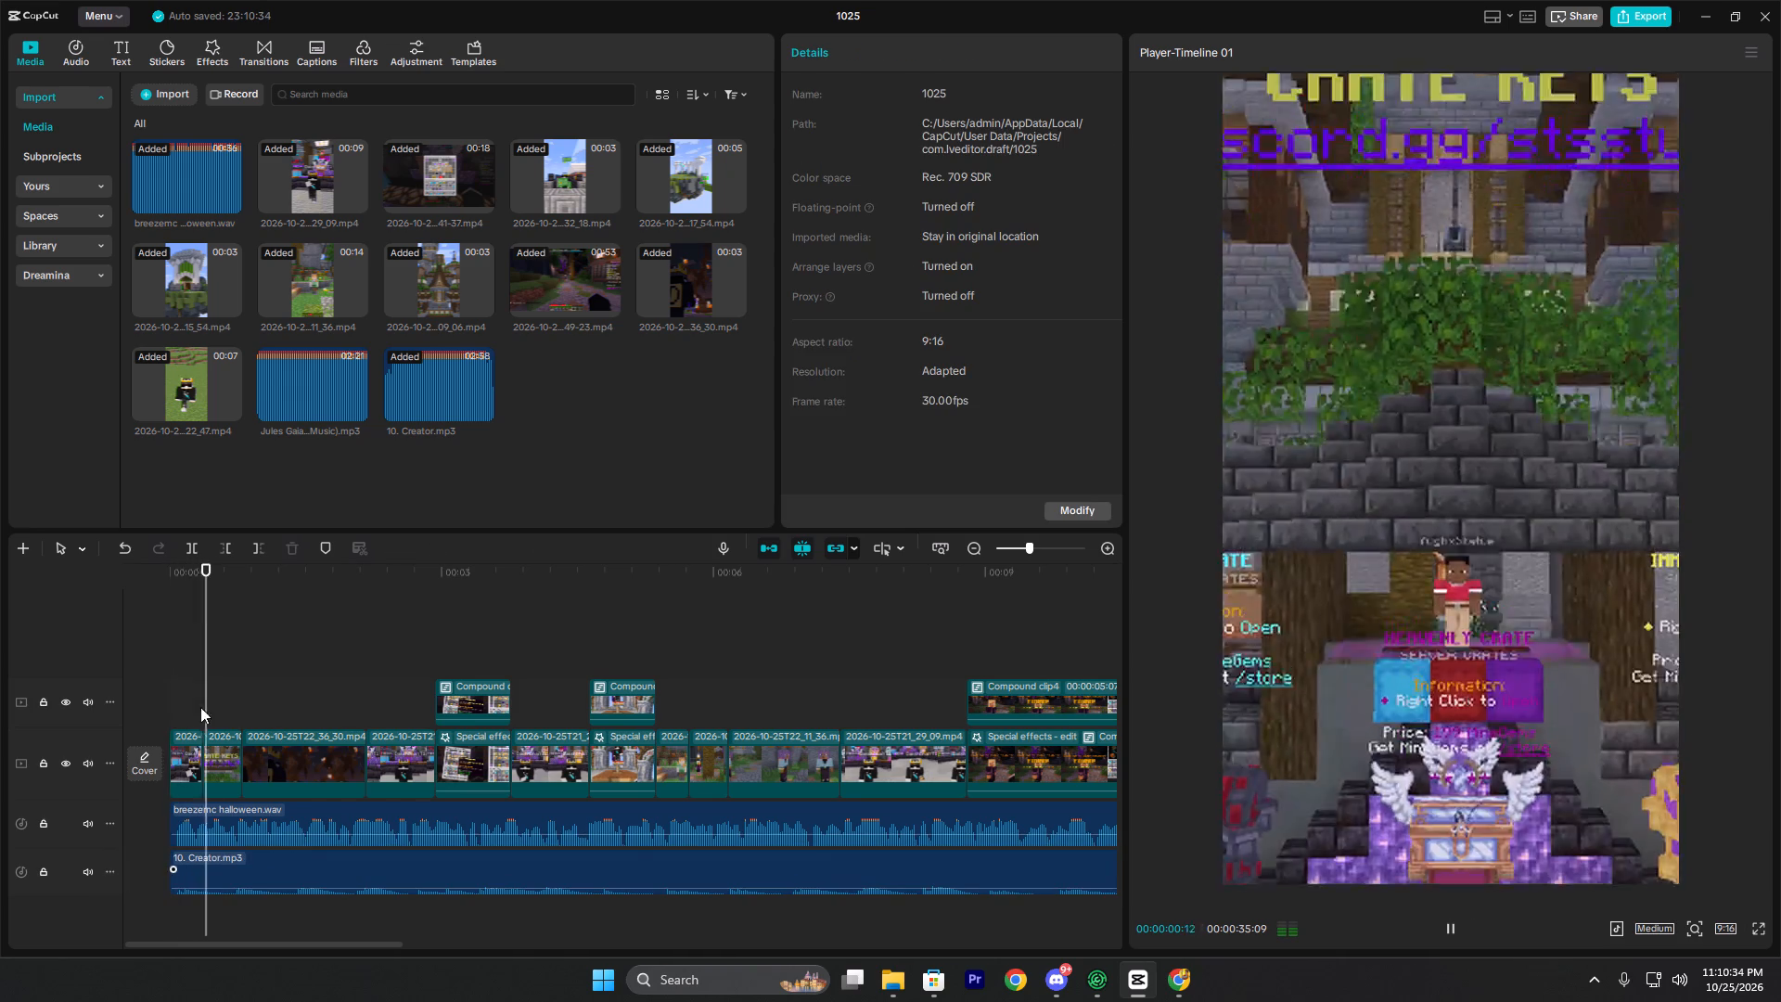
{"action": "scroll", "coordinate": [590, 875], "scroll_direction": "down", "scroll_amount": 9, "text": "ctrl"}
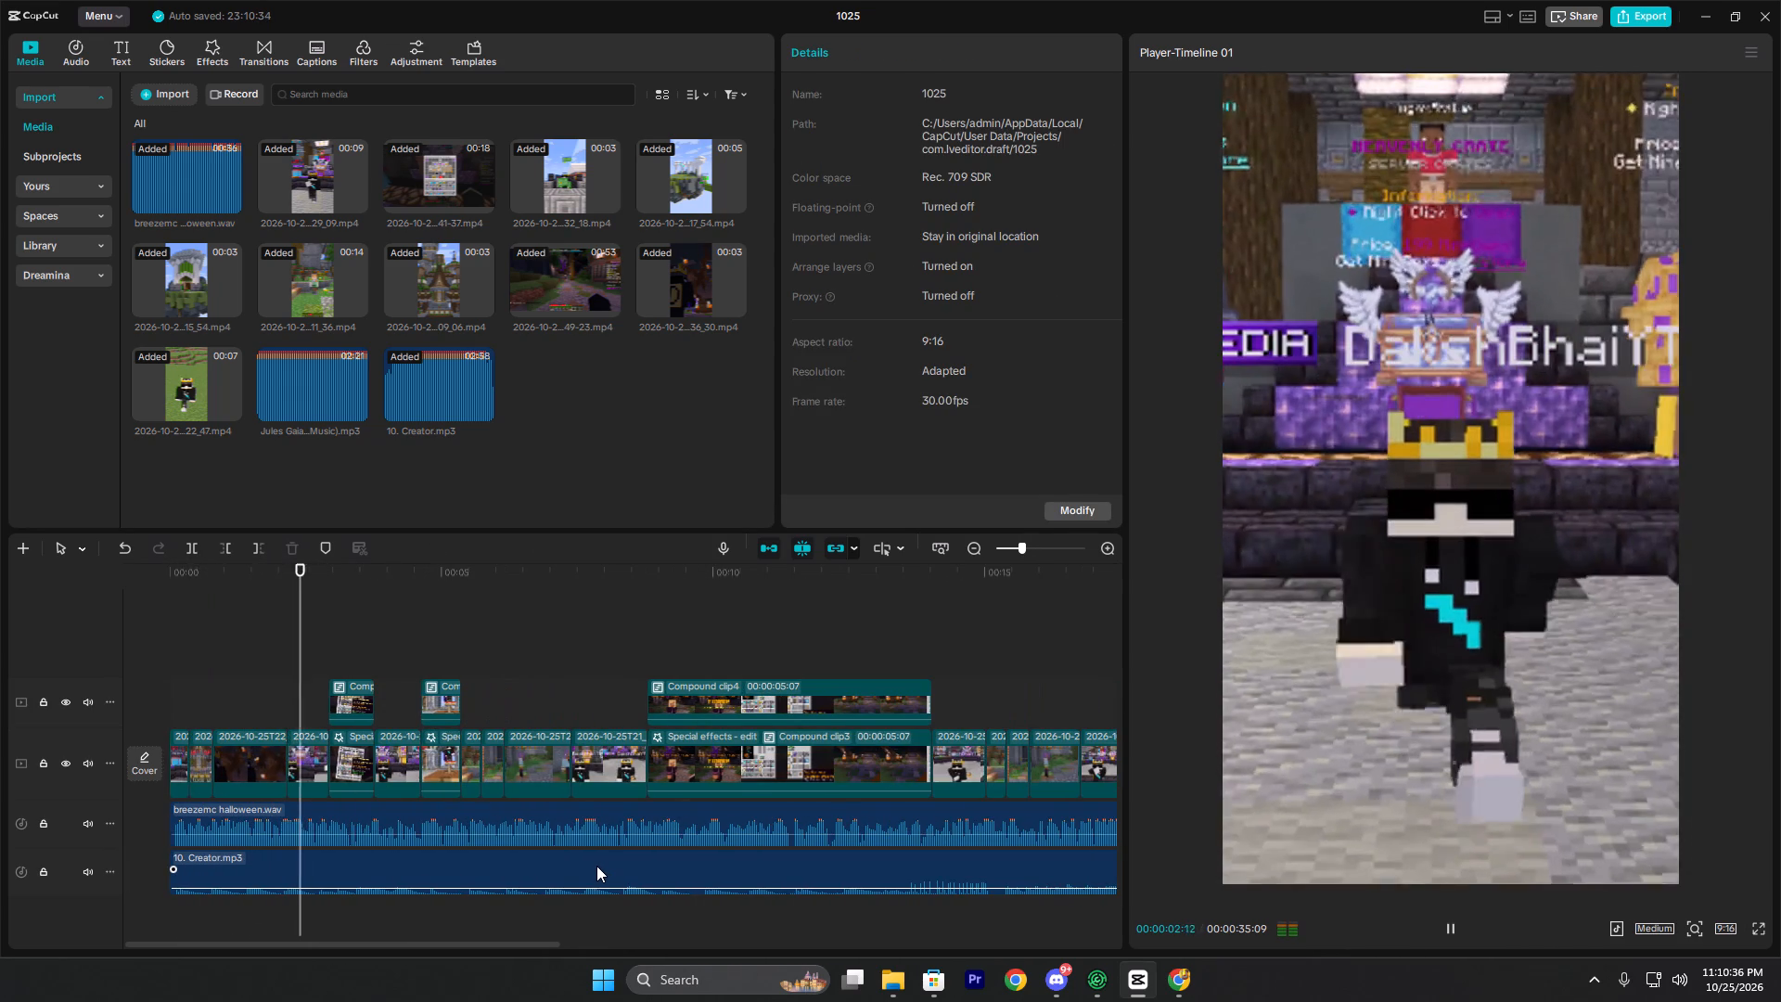
{"action": "scroll", "coordinate": [584, 866], "scroll_direction": "down", "scroll_amount": 1, "text": "ctrl"}
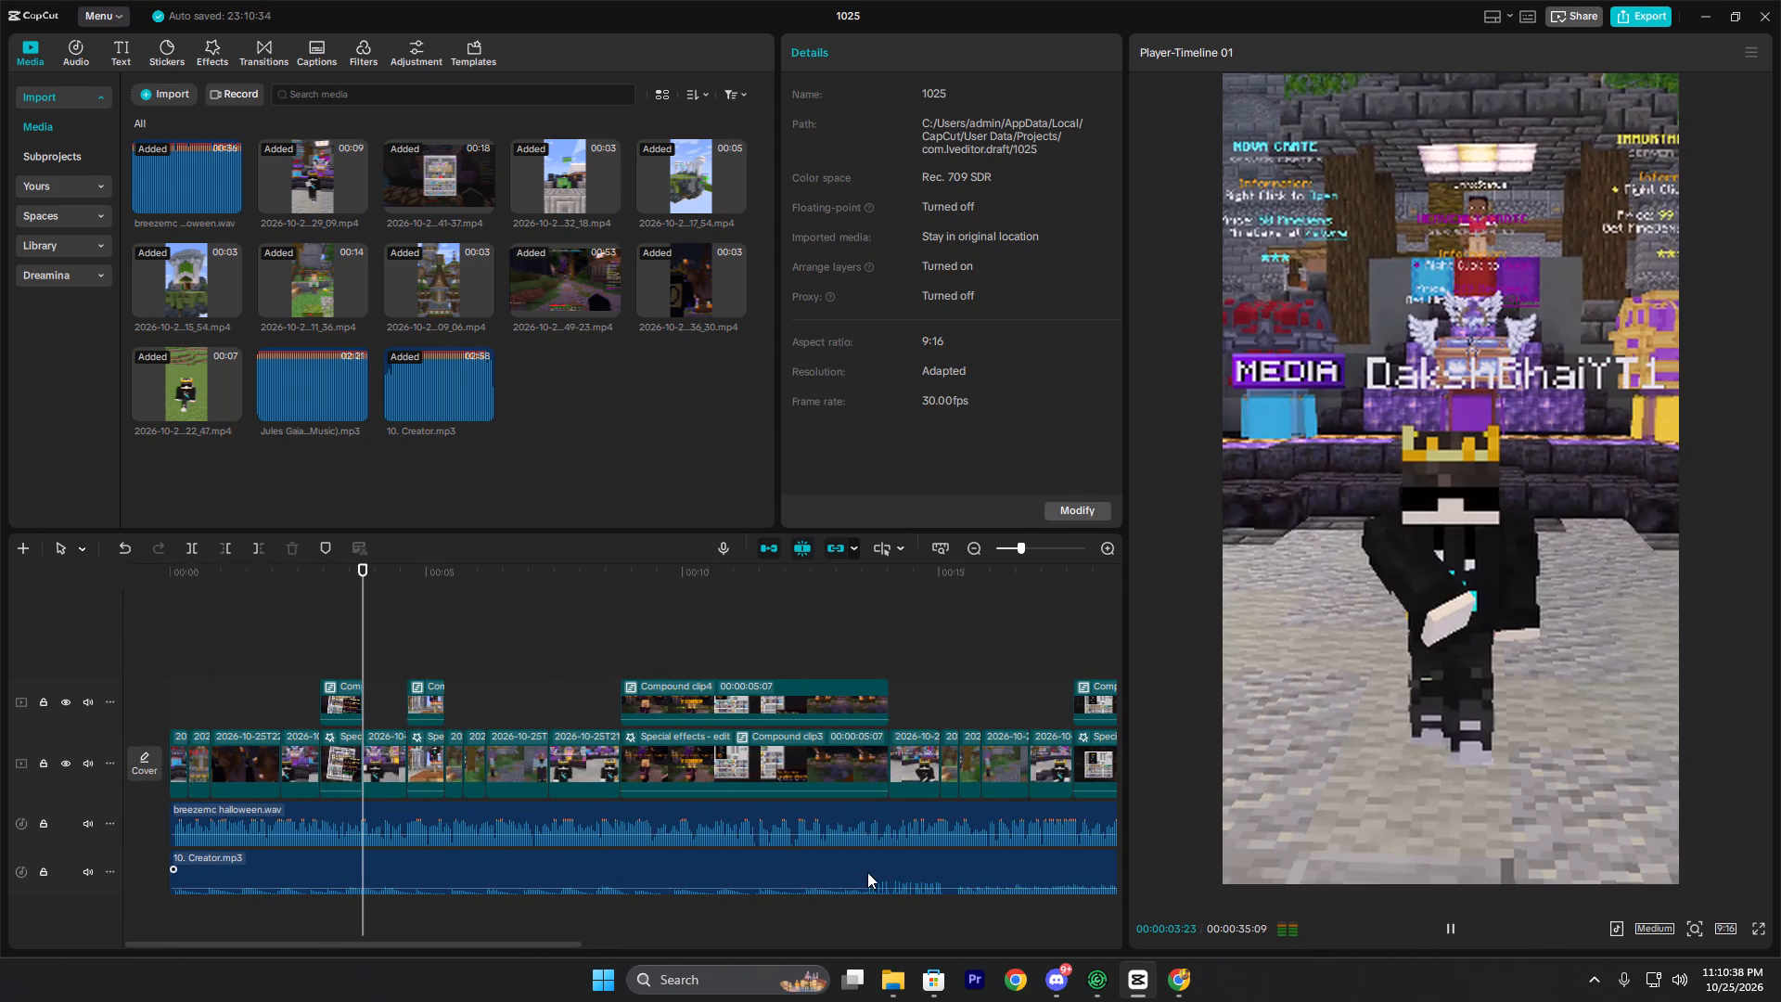
{"action": "left_click", "coordinate": [870, 662]}
{"action": "key", "text": "space"}
{"action": "key", "text": "space"}
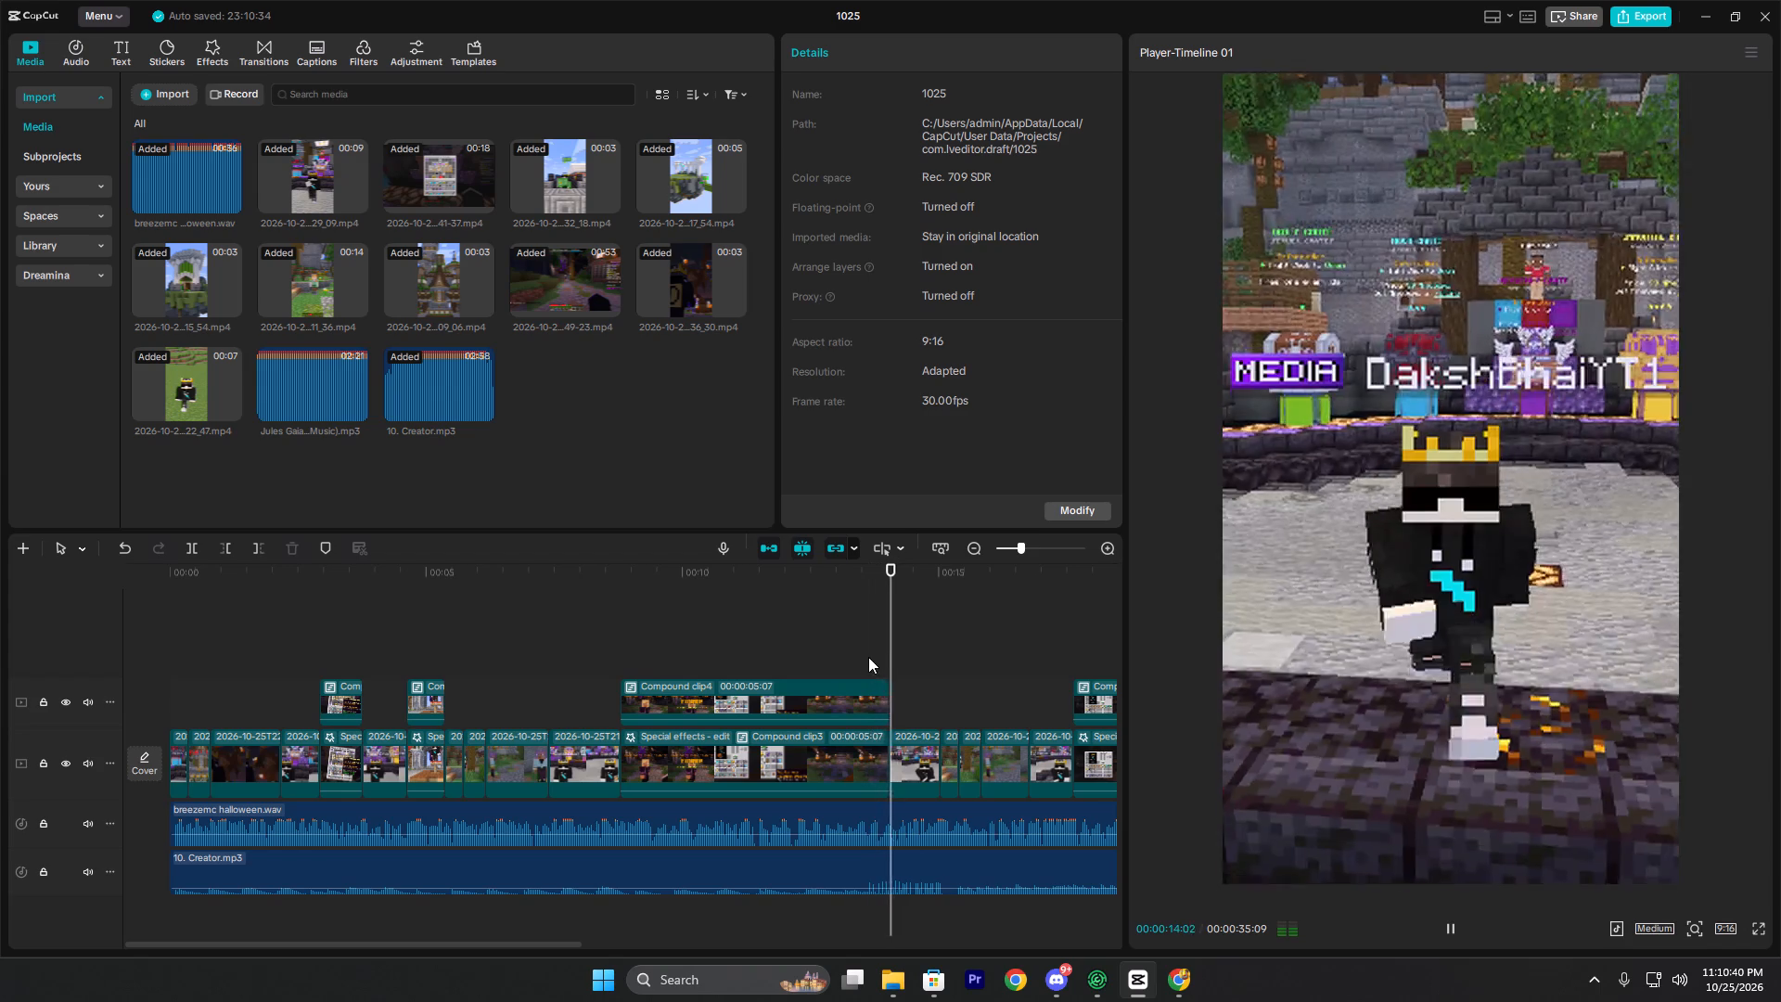
{"action": "key", "text": "space"}
{"action": "left_click", "coordinate": [947, 867]}
{"action": "key", "text": "ctrl+b"}
{"action": "key", "text": "ctrl+v"}
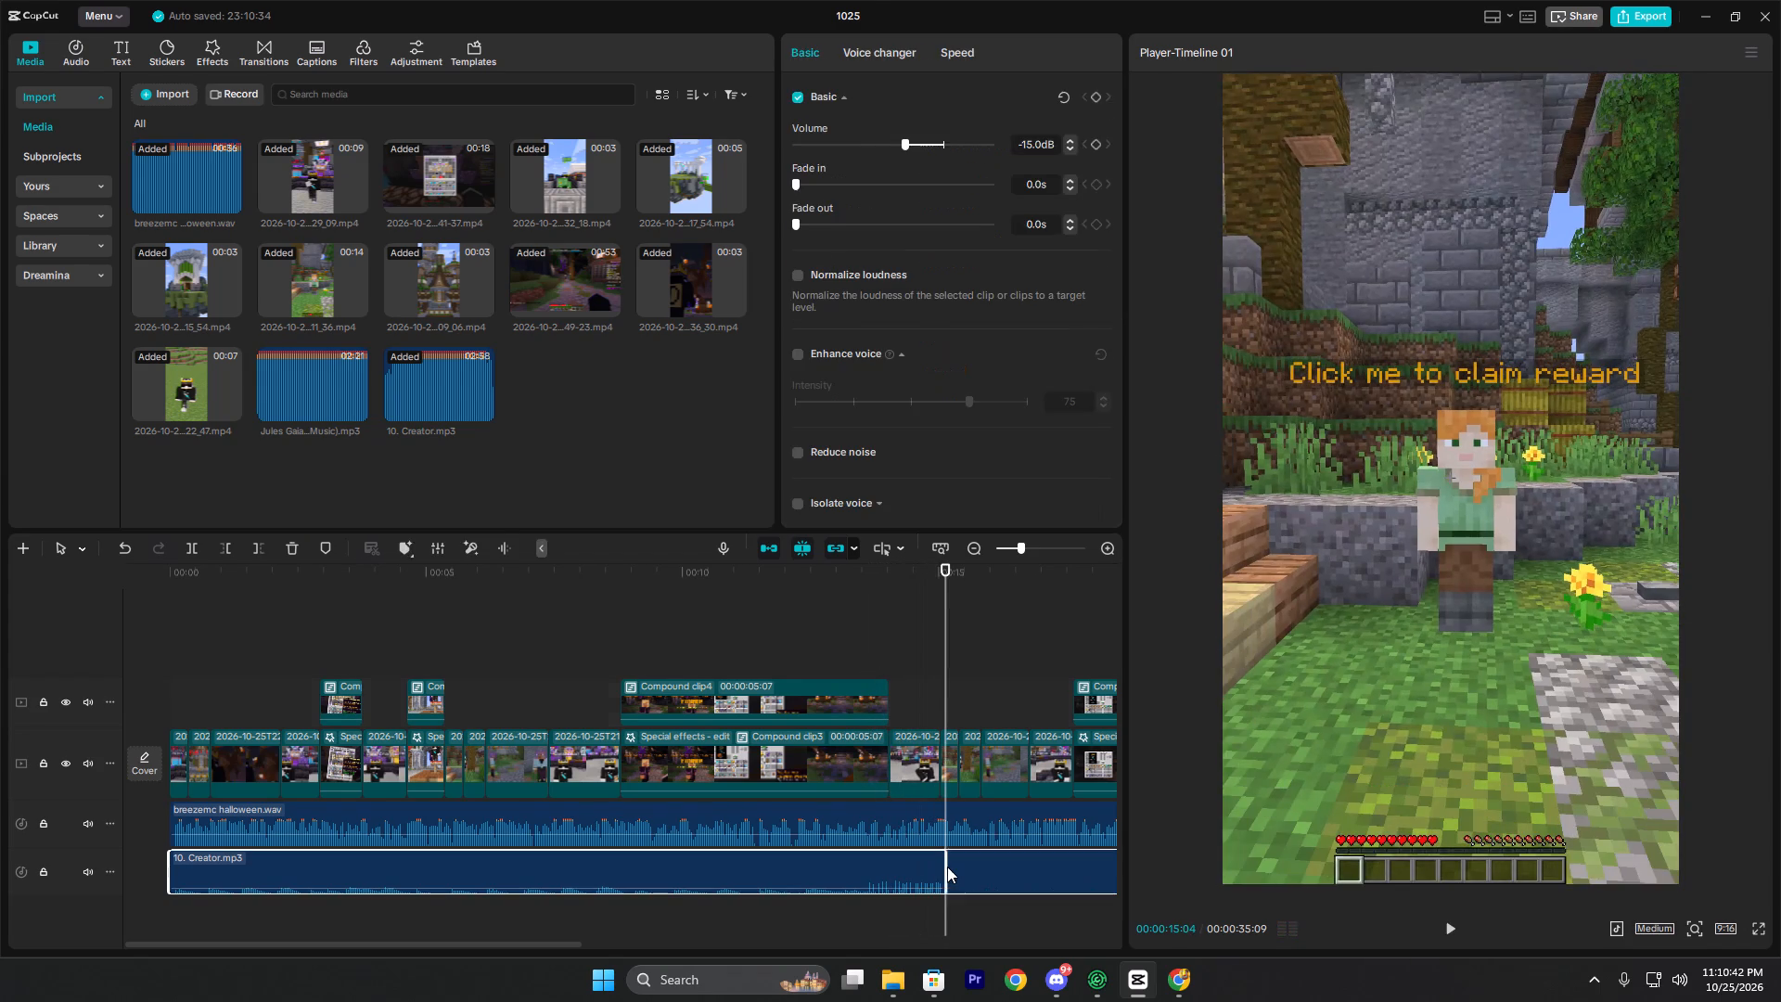
{"action": "key", "text": "ctrl+z"}
Raise the volume of the first music segment to -4.8 dB while listening to it from the start.
{"action": "left_click", "coordinate": [849, 863]}
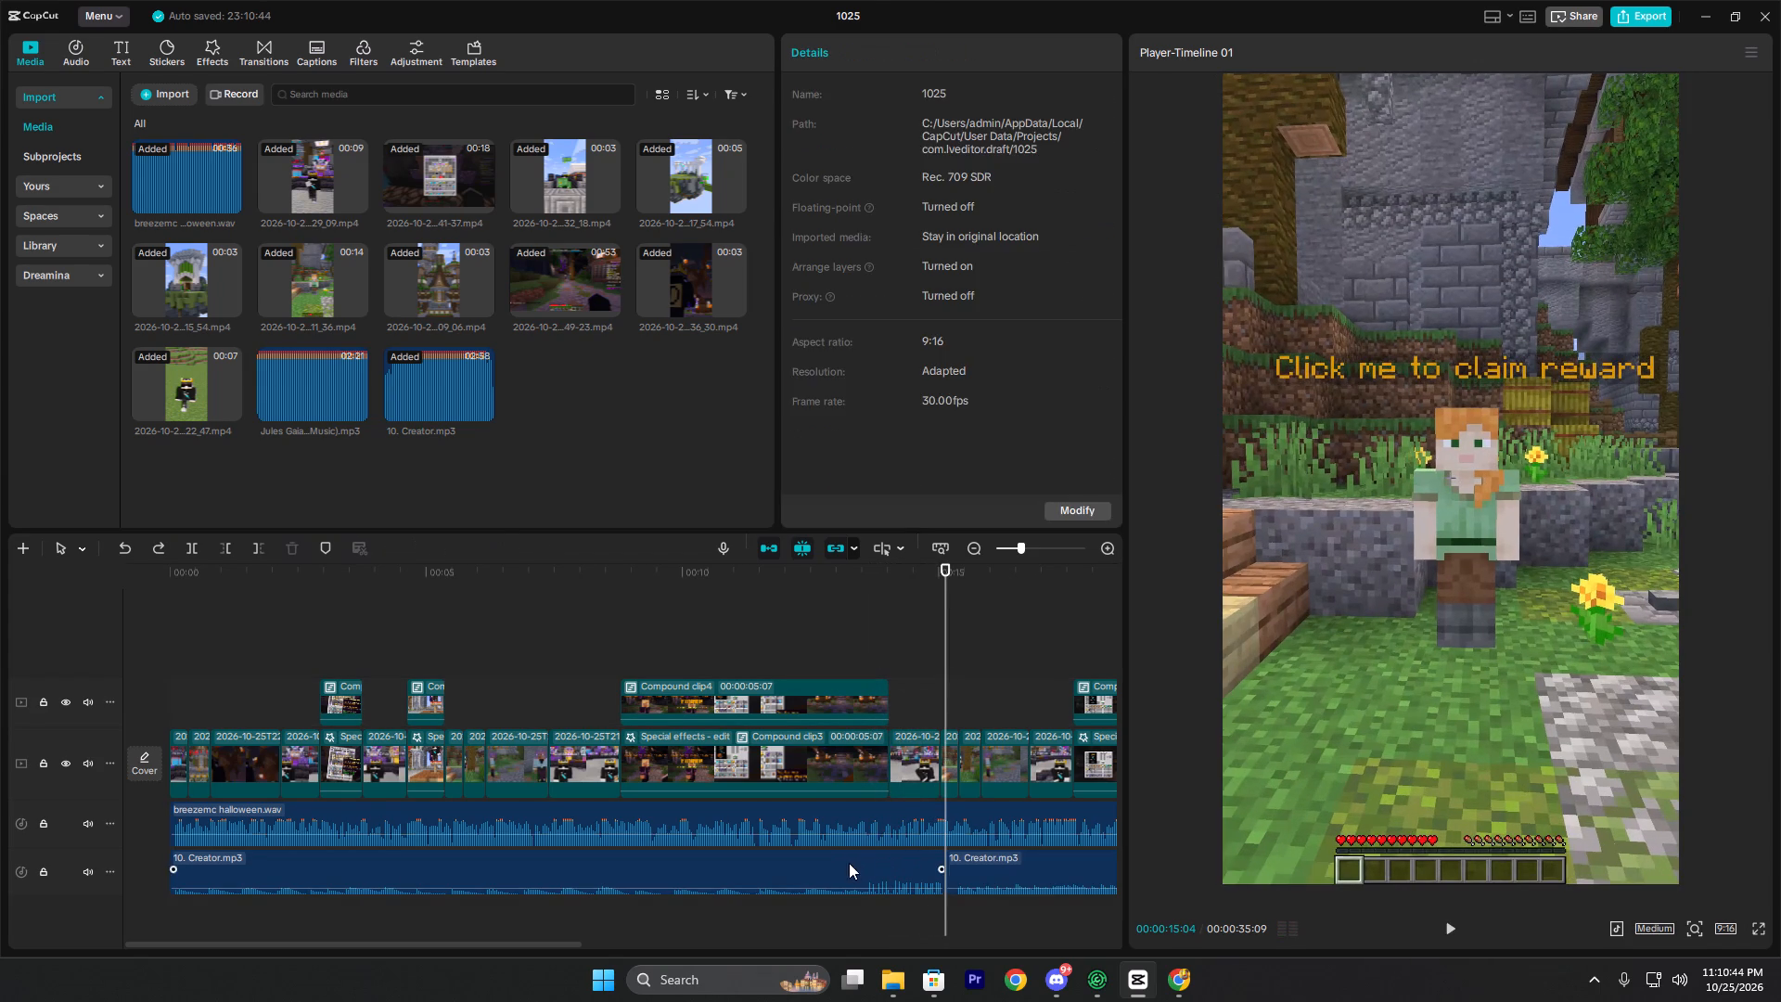
{"action": "left_click_drag", "start_coordinate": [903, 145], "coordinate": [916, 146]}
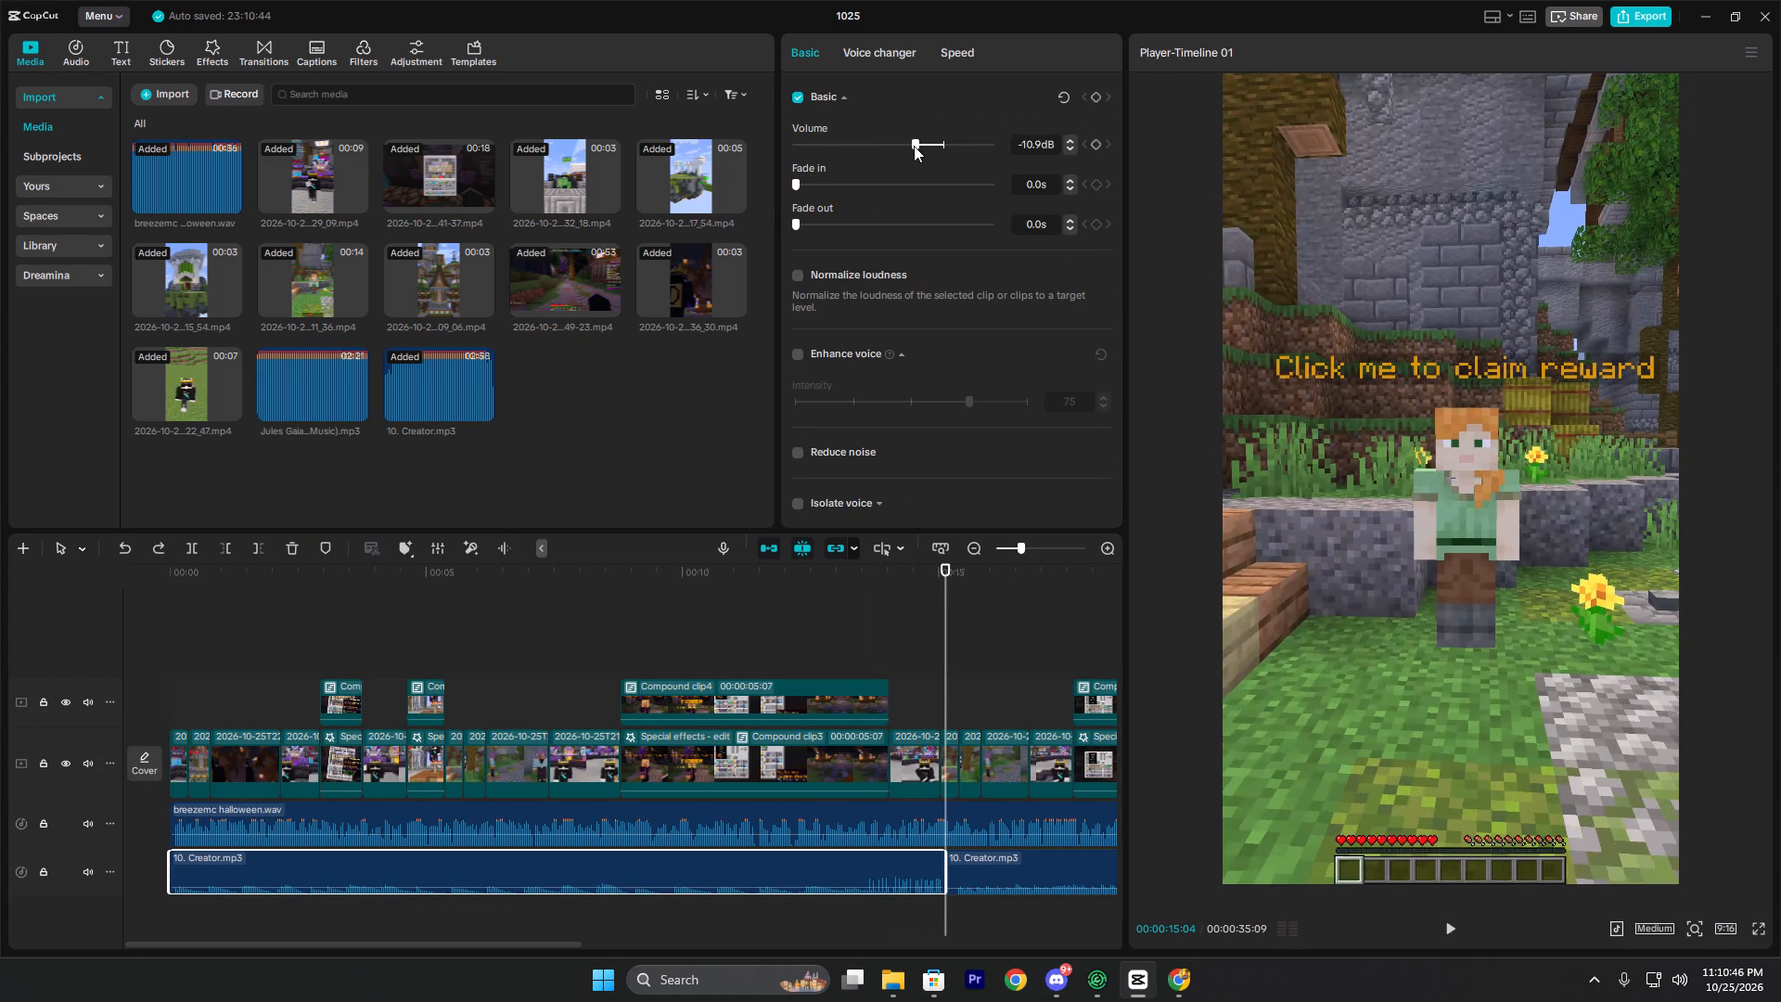
{"action": "double_click", "coordinate": [174, 669]}
{"action": "double_click", "coordinate": [166, 666]}
{"action": "key", "text": "space"}
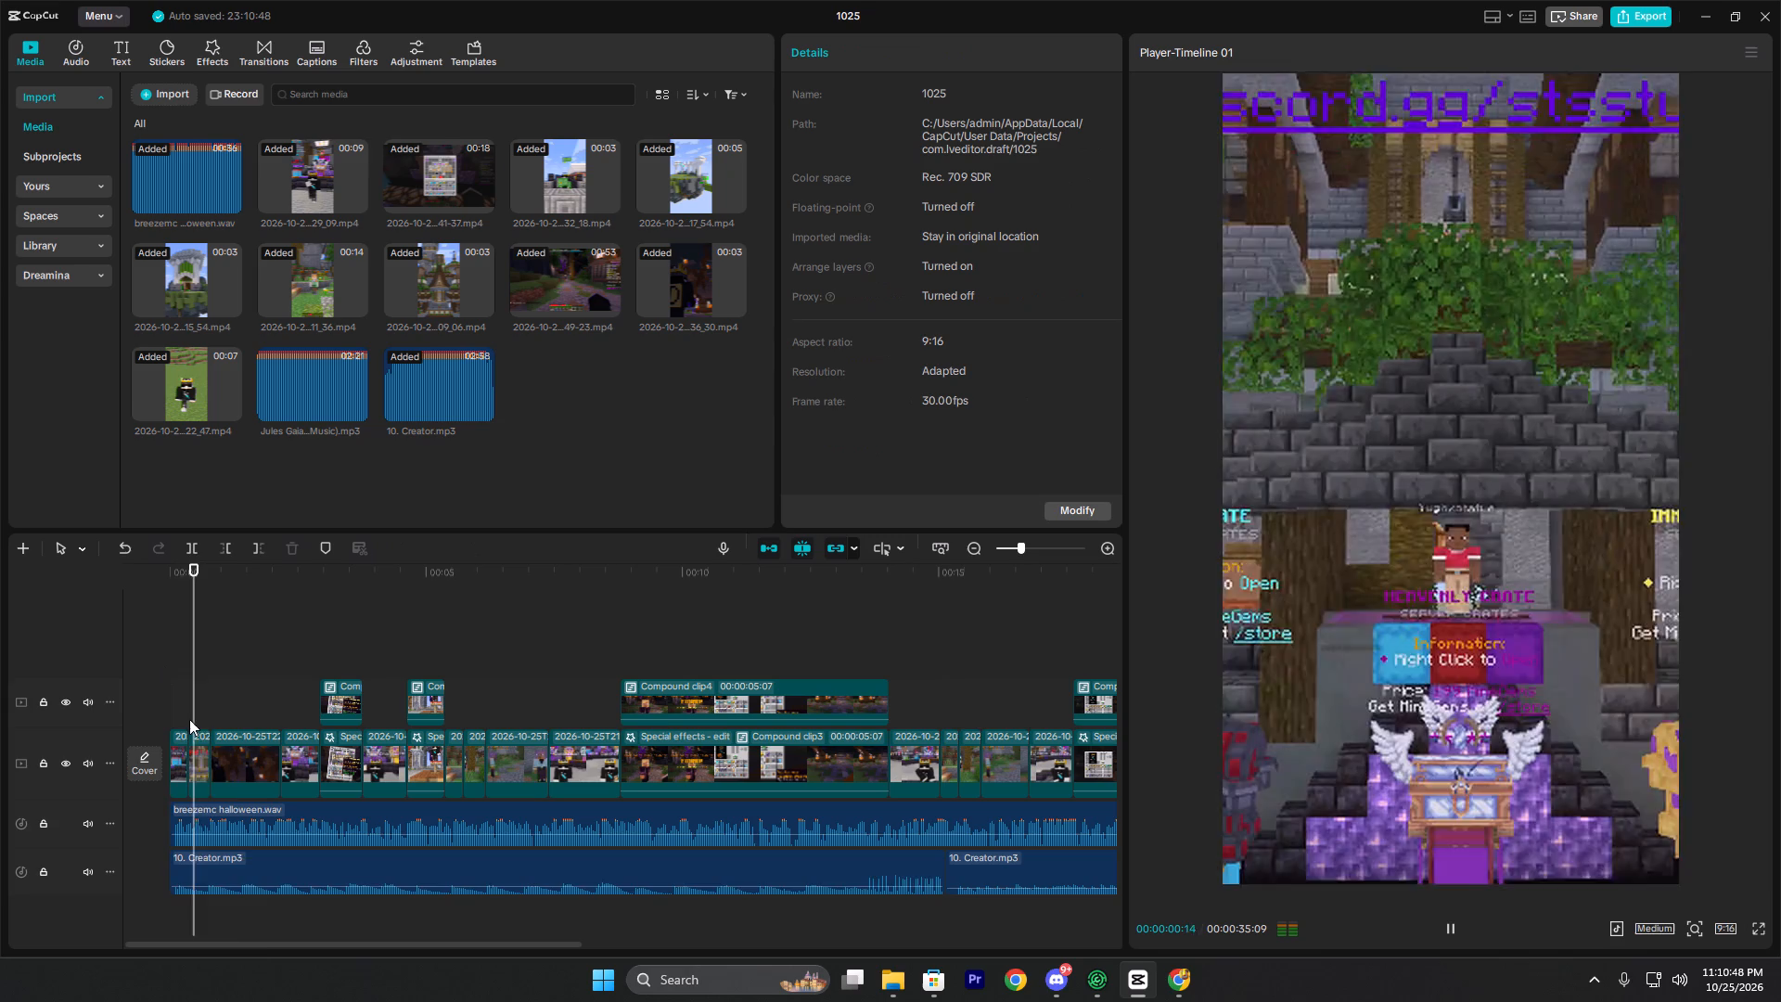
{"action": "left_click", "coordinate": [295, 857]}
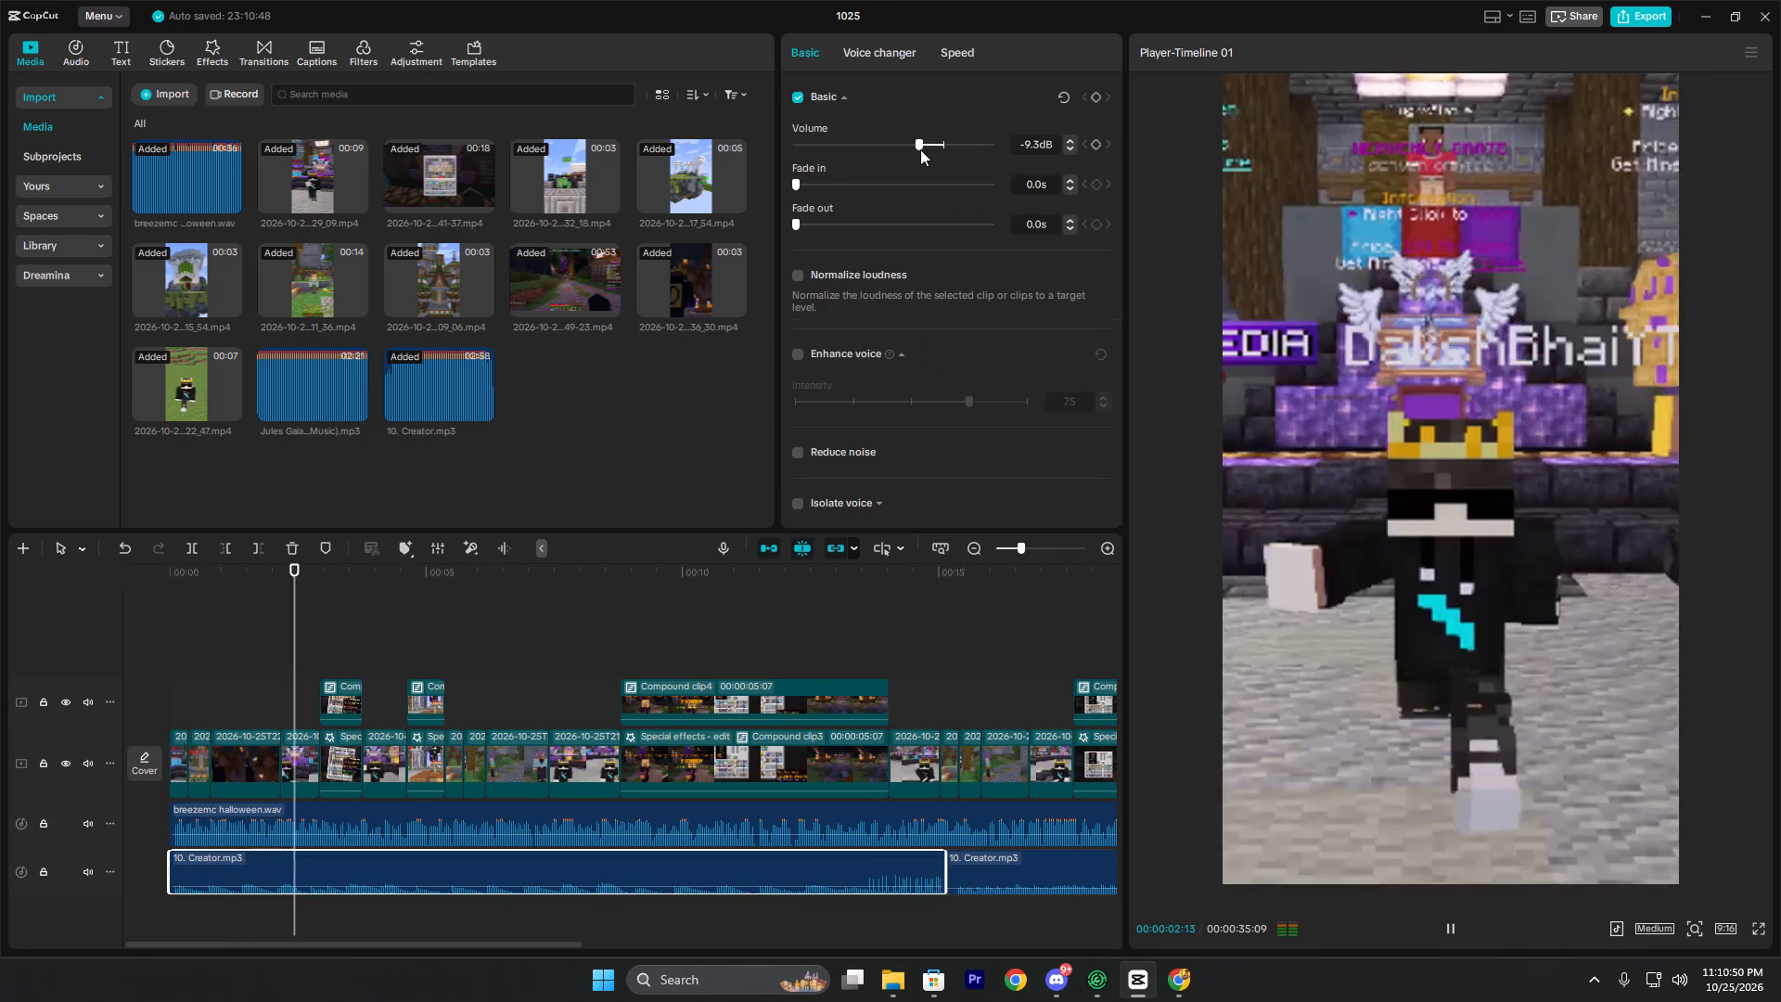
{"action": "left_click", "coordinate": [920, 146]}
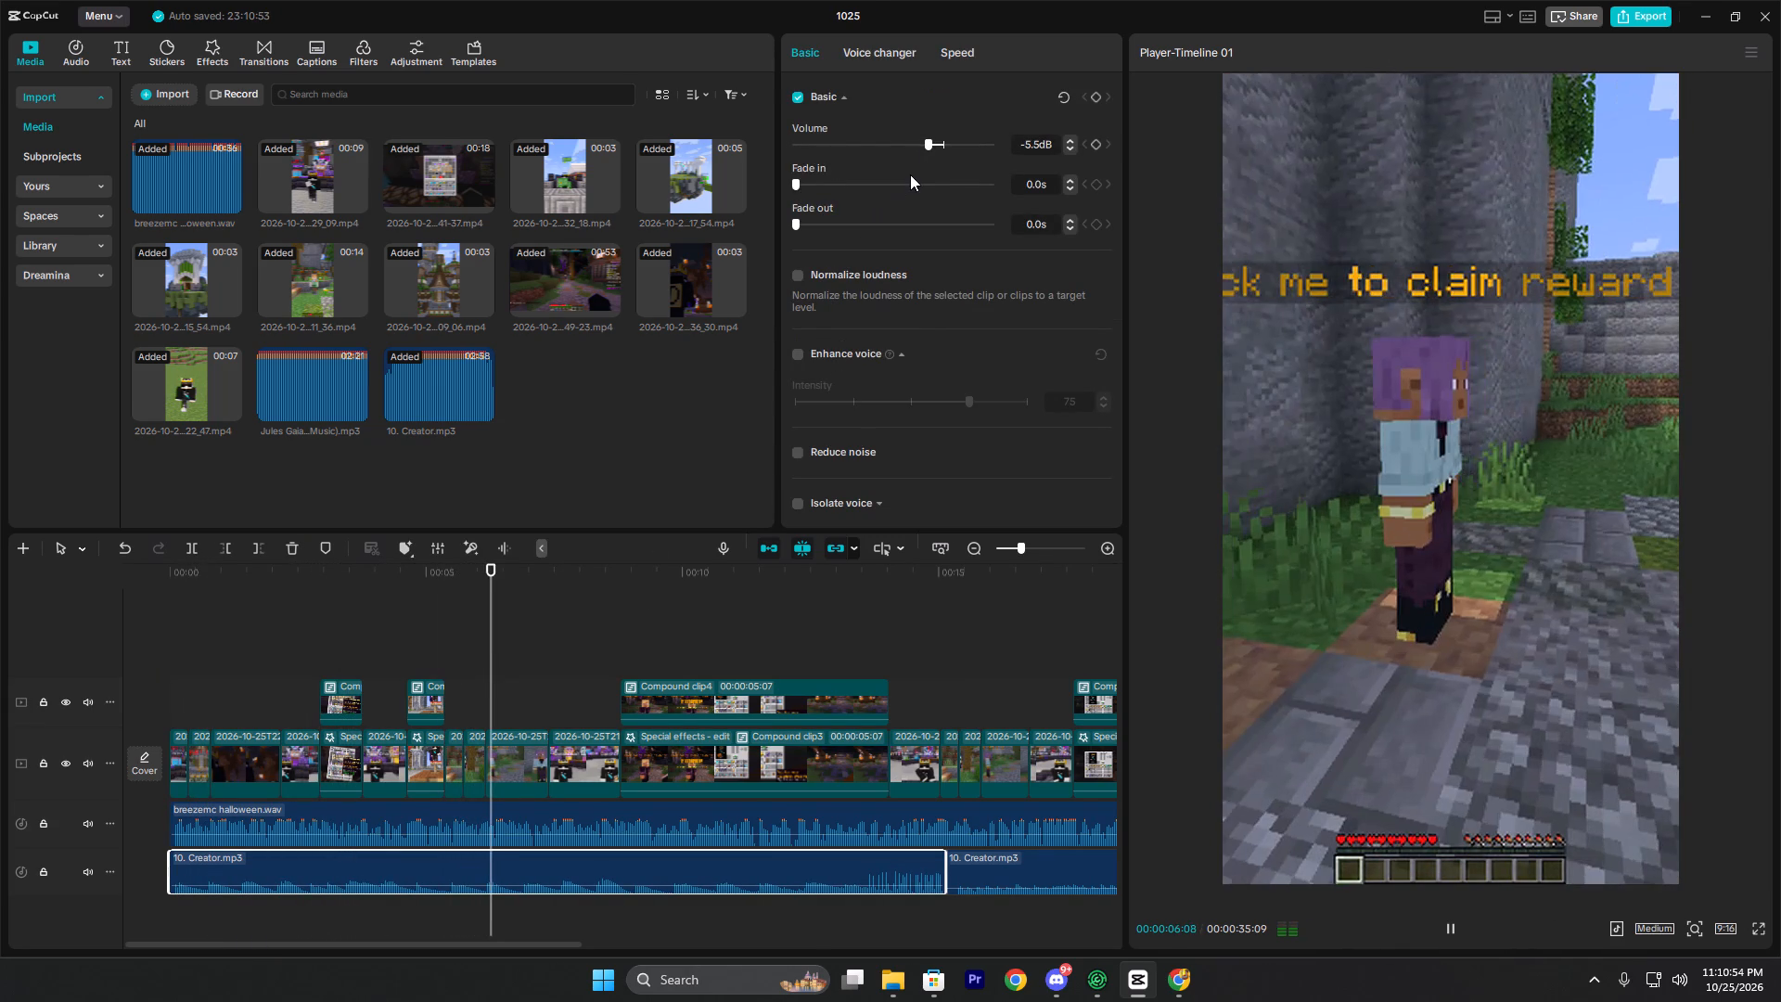
{"action": "left_click", "coordinate": [929, 148]}
{"action": "left_click", "coordinate": [927, 145]}
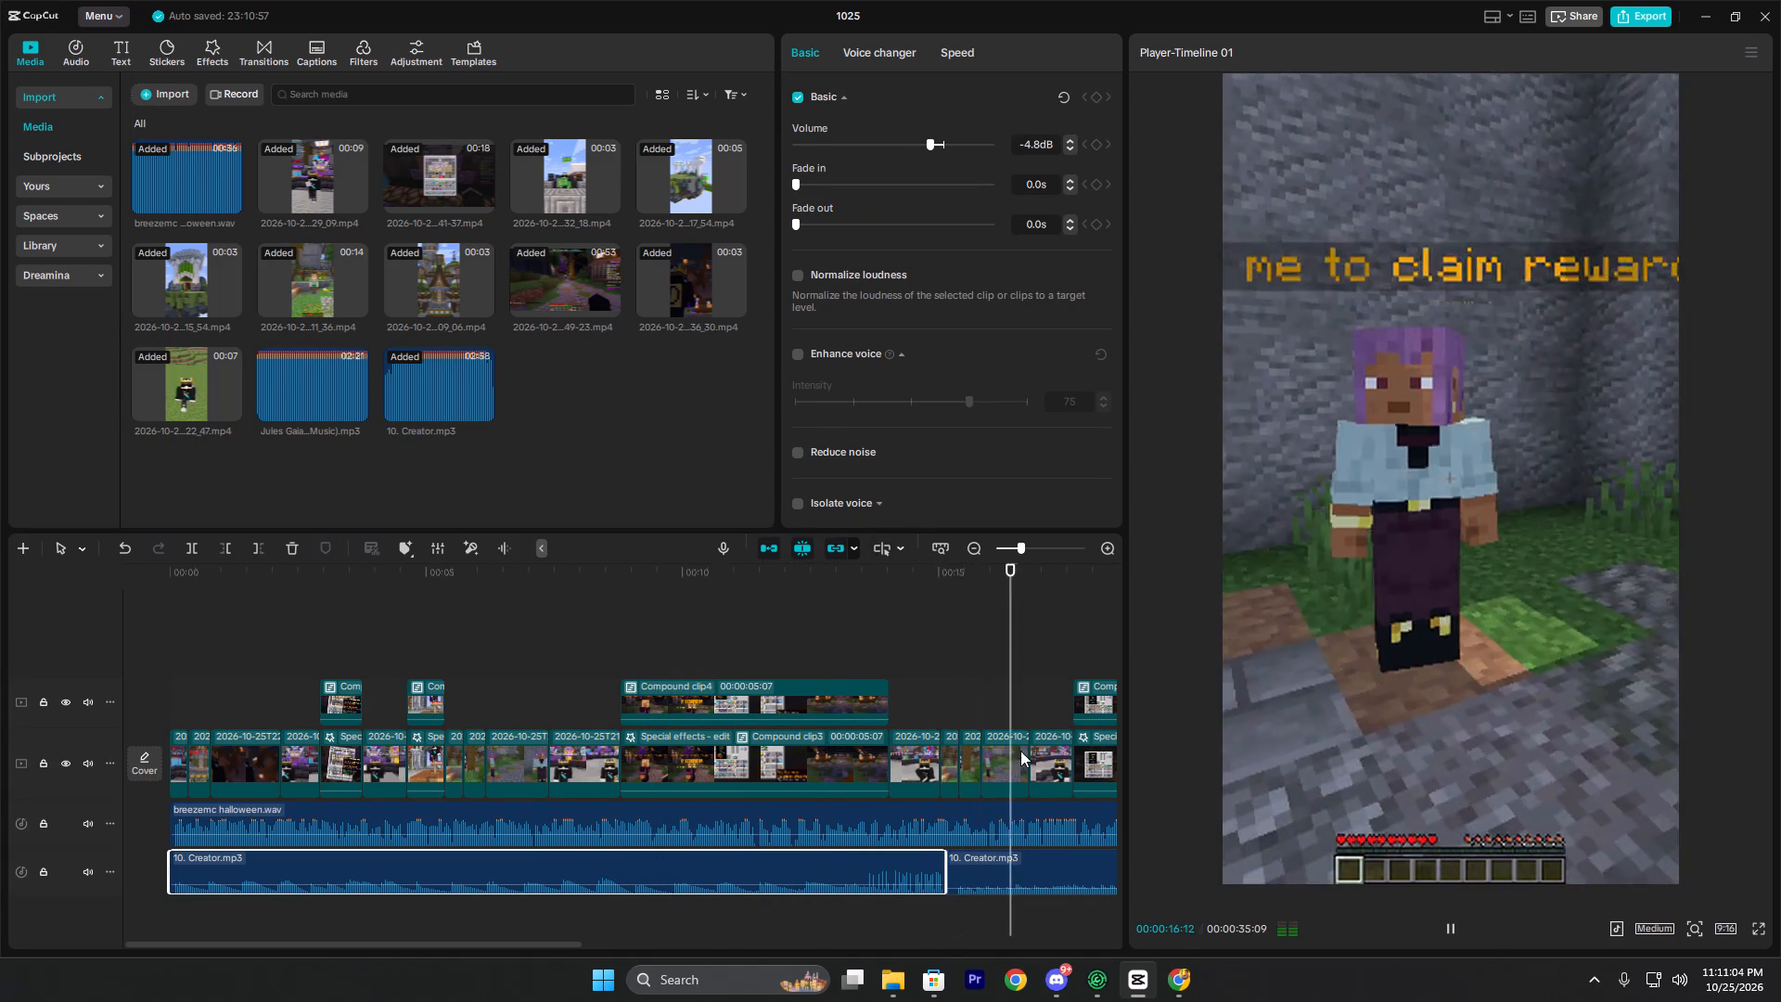
Set the volume of the second music segment to -13.5 dB while listening to it under the voice-over.
{"action": "left_click", "coordinate": [1053, 869]}
{"action": "left_click", "coordinate": [907, 146]}
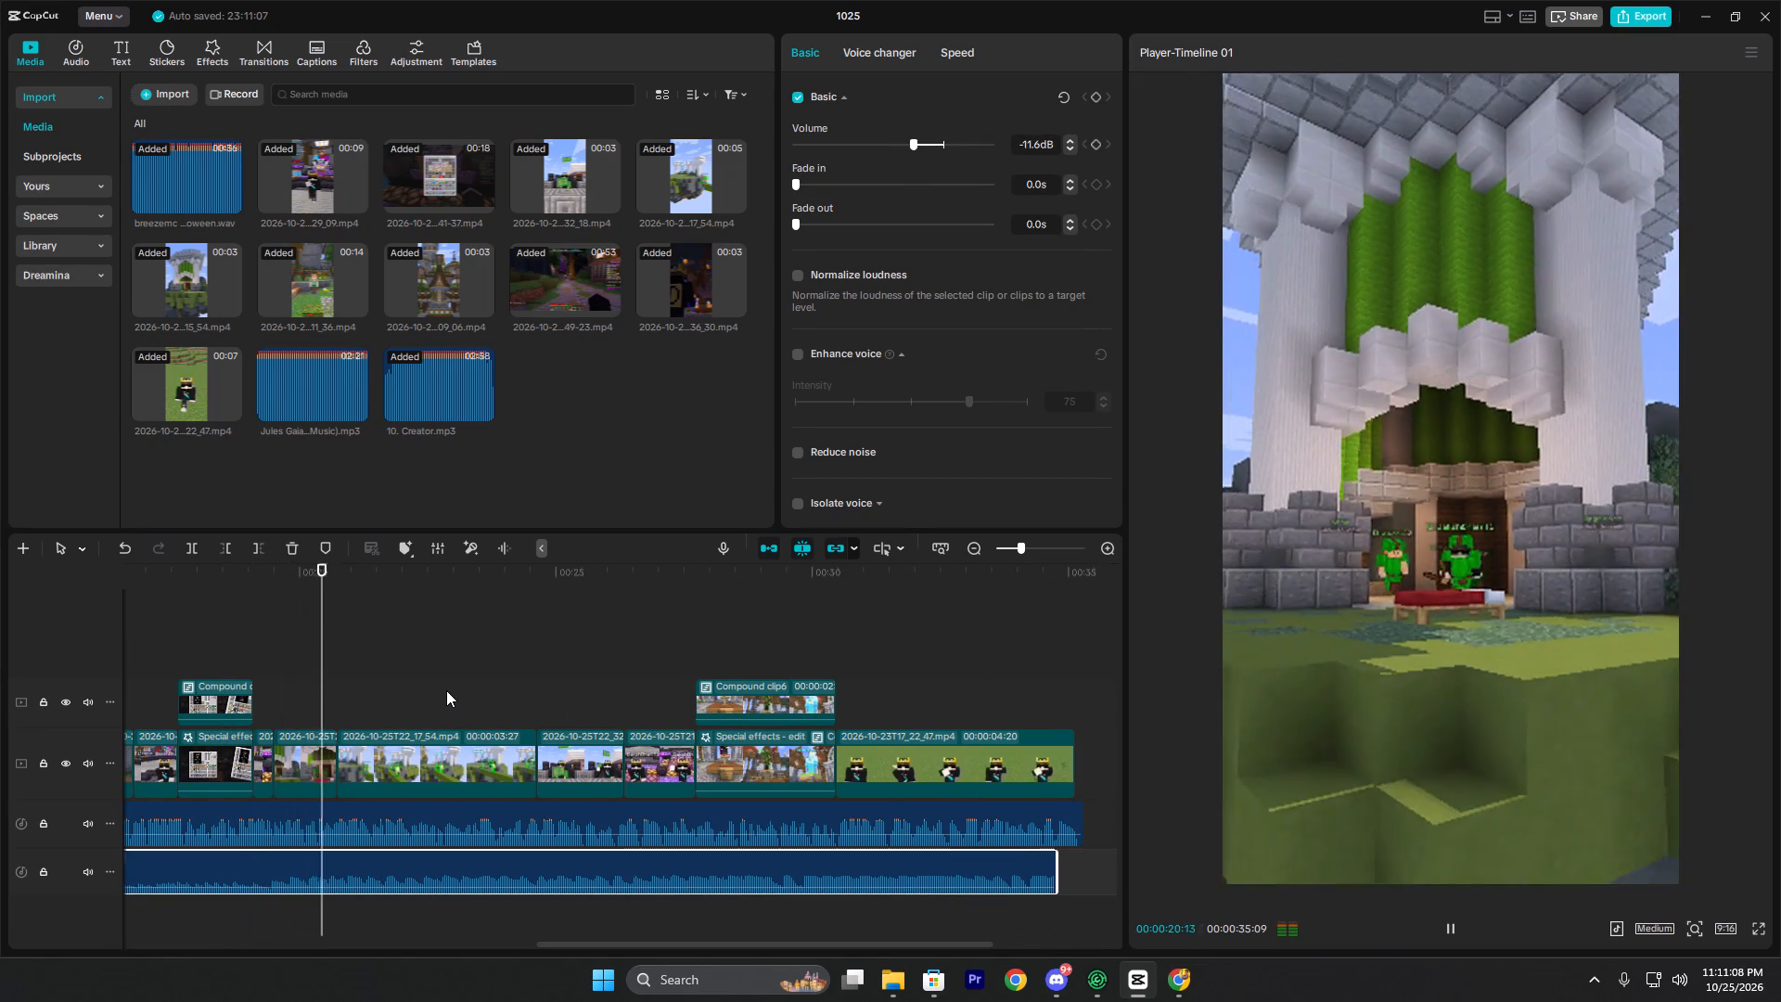
{"action": "triple_click", "coordinate": [913, 144]}
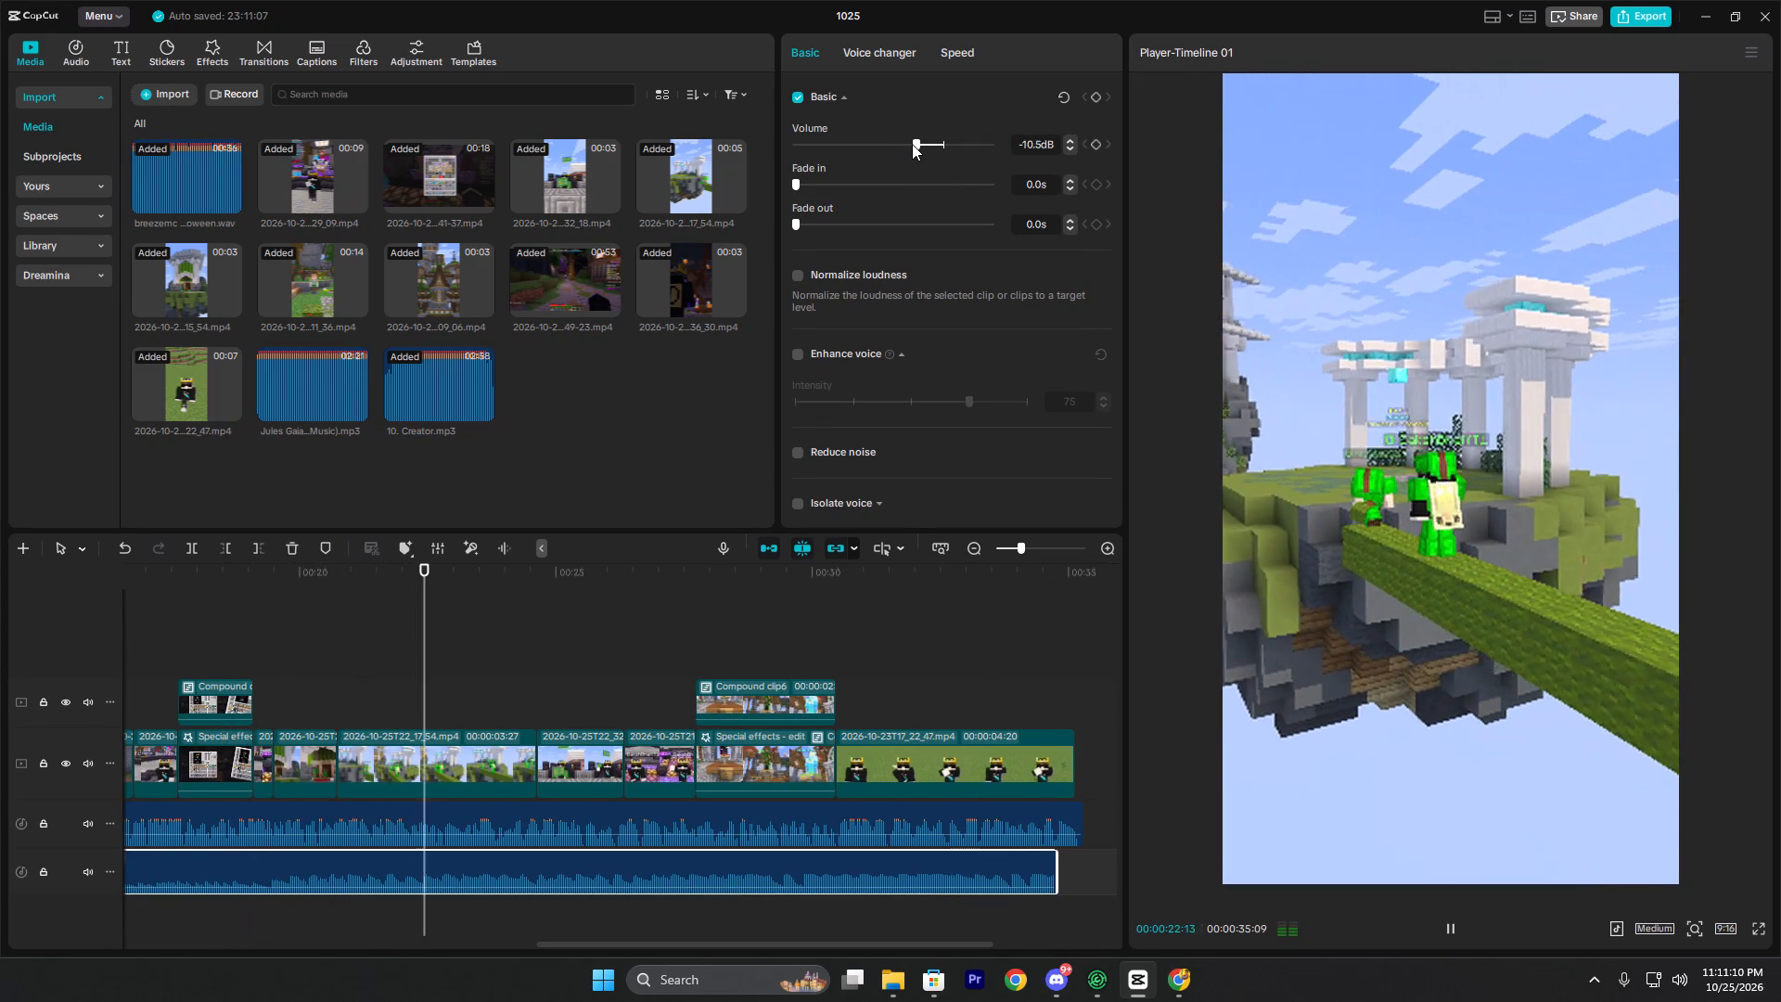
{"action": "triple_click", "coordinate": [912, 144]}
{"action": "left_click", "coordinate": [908, 144]}
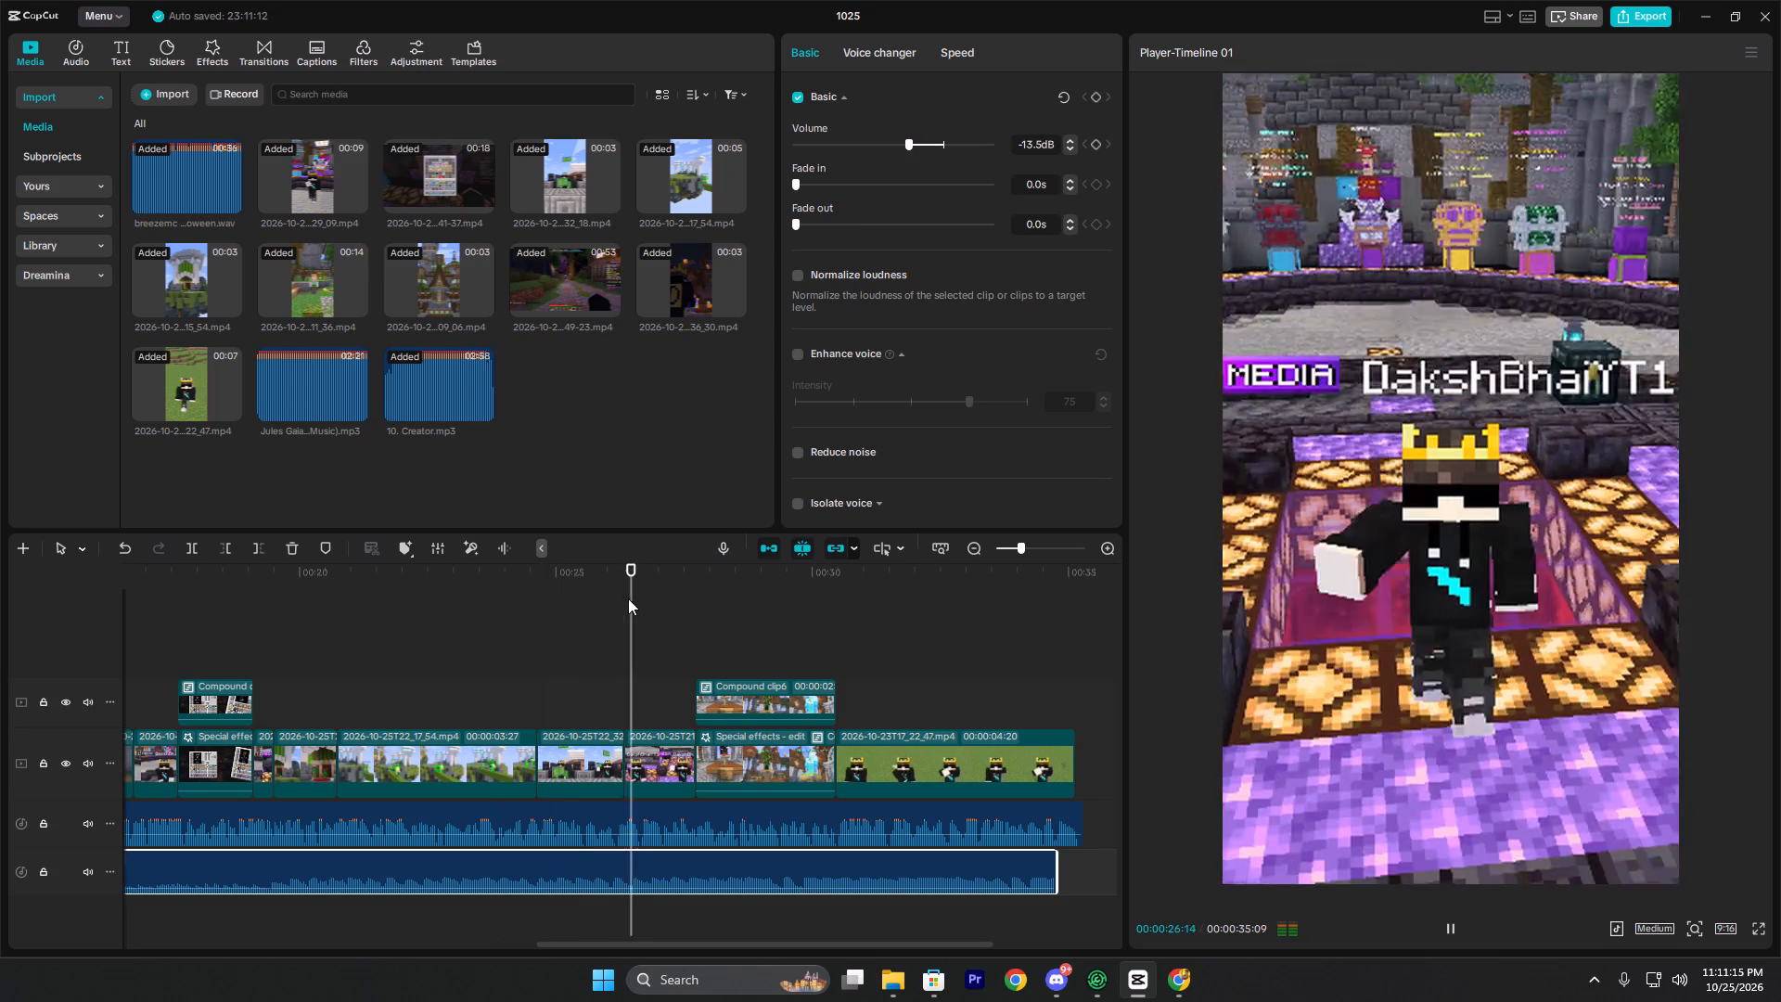
{"action": "key", "text": "space"}
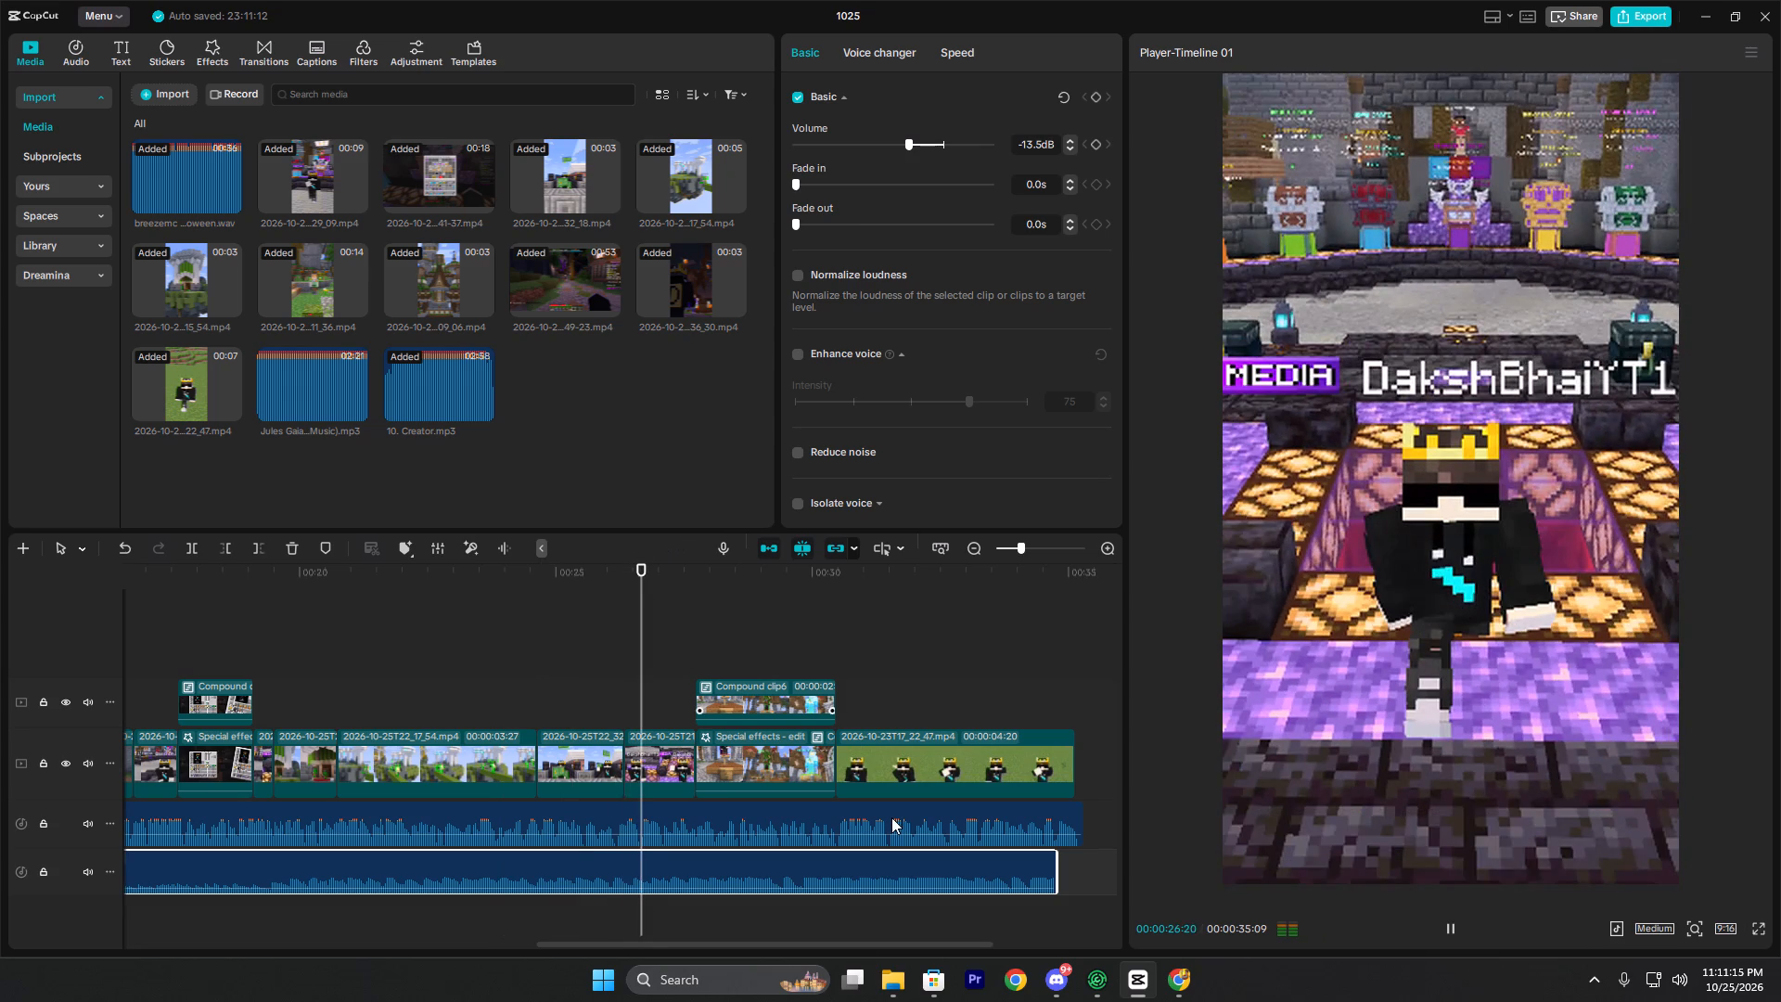
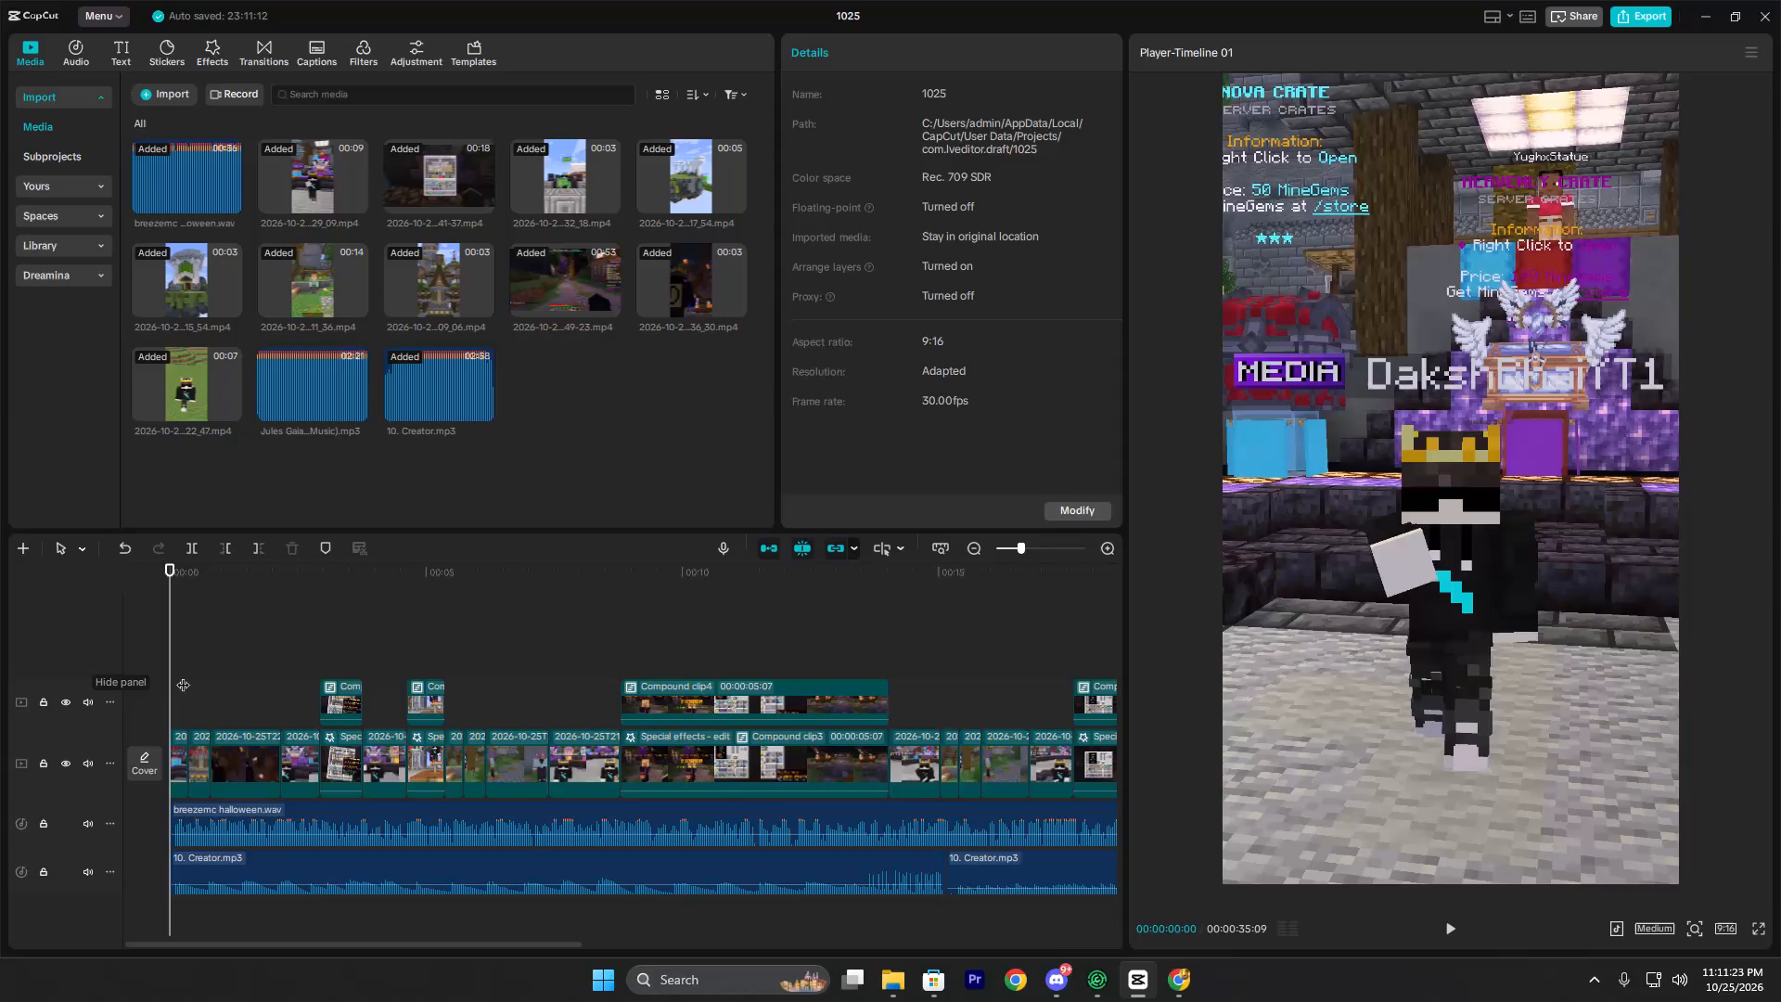
Play the opening seconds of the timeline repeatedly to check the first short clips against the voice-over and music.
{"action": "key", "text": "space"}
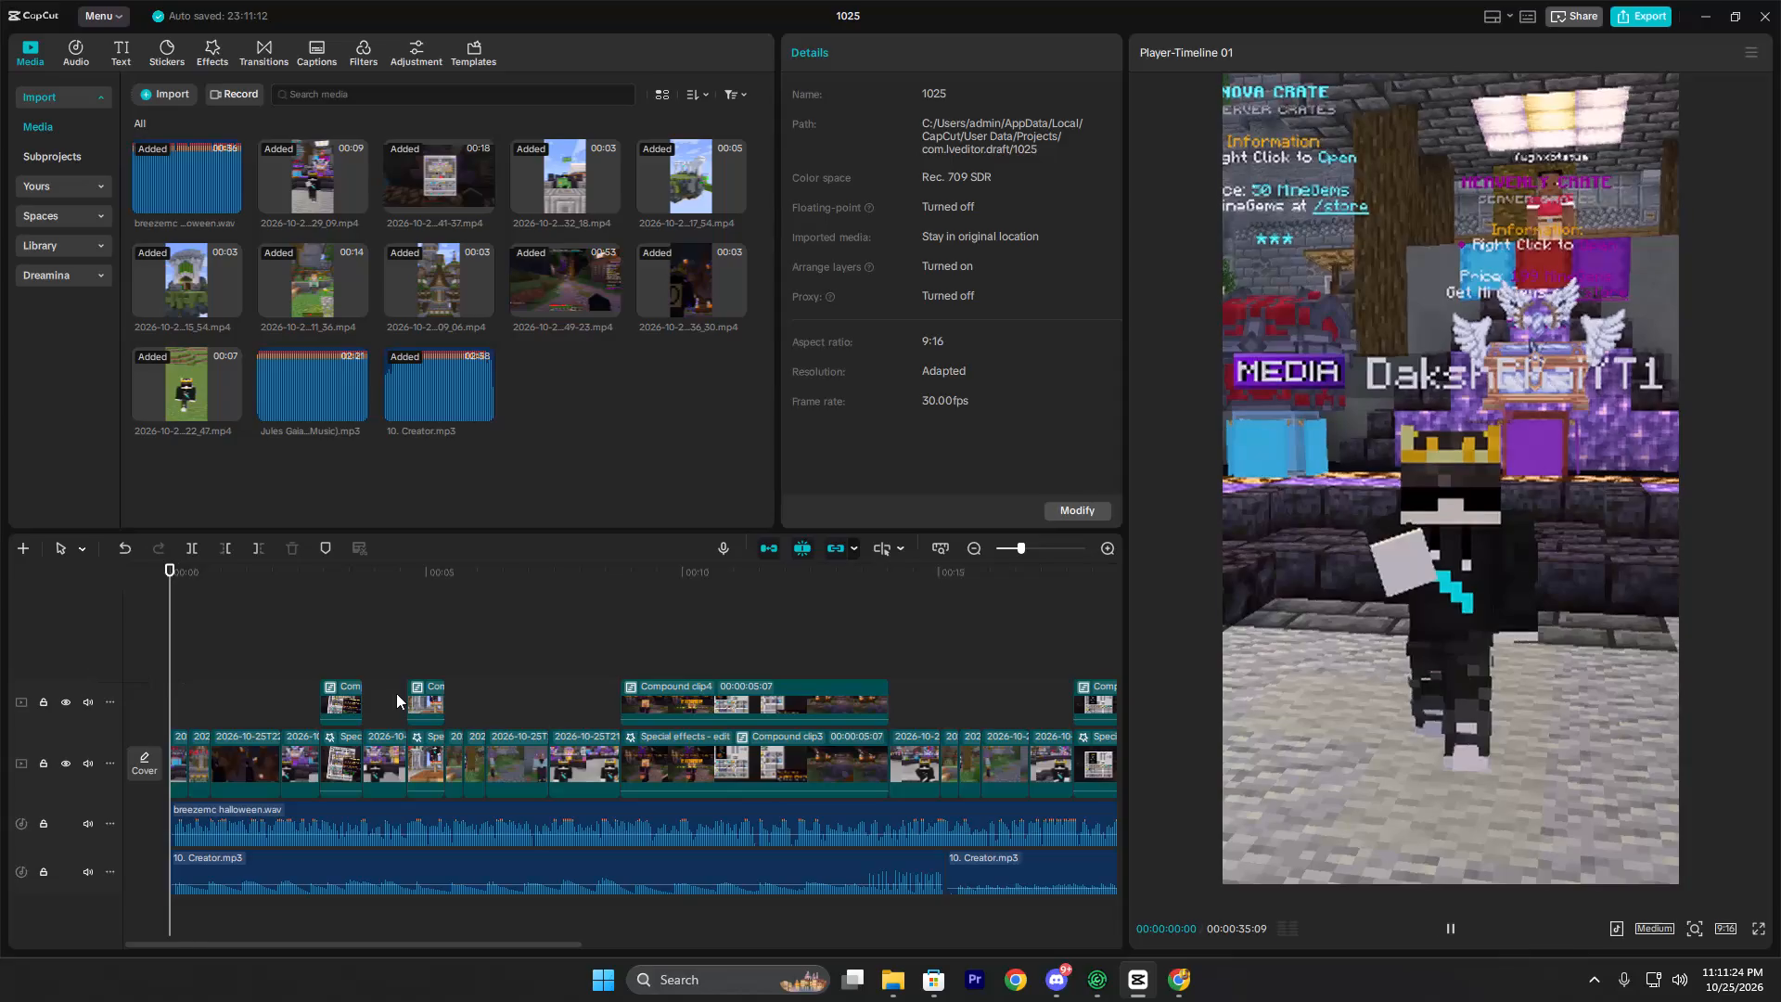
{"action": "key", "text": "space"}
{"action": "left_click", "coordinate": [190, 690]}
{"action": "left_click_drag", "start_coordinate": [188, 691], "coordinate": [174, 697]}
{"action": "key", "text": "space"}
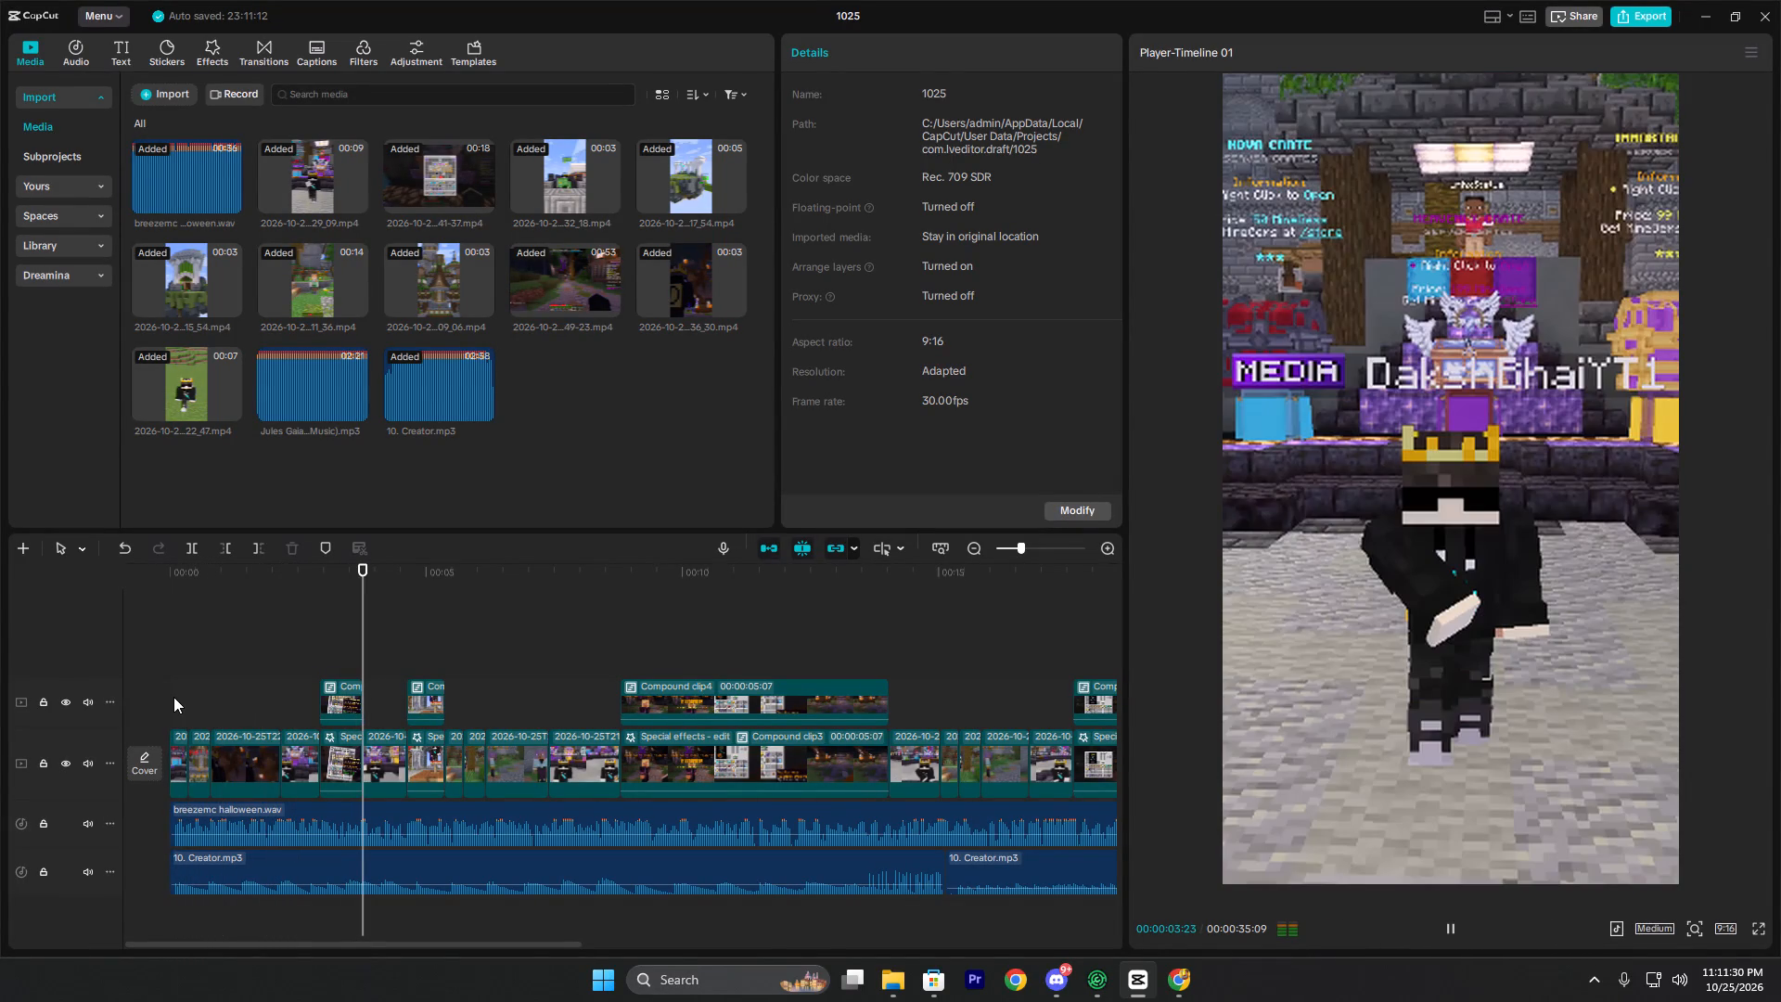
{"action": "key", "text": "space"}
{"action": "double_click", "coordinate": [173, 697]}
{"action": "key", "text": "space"}
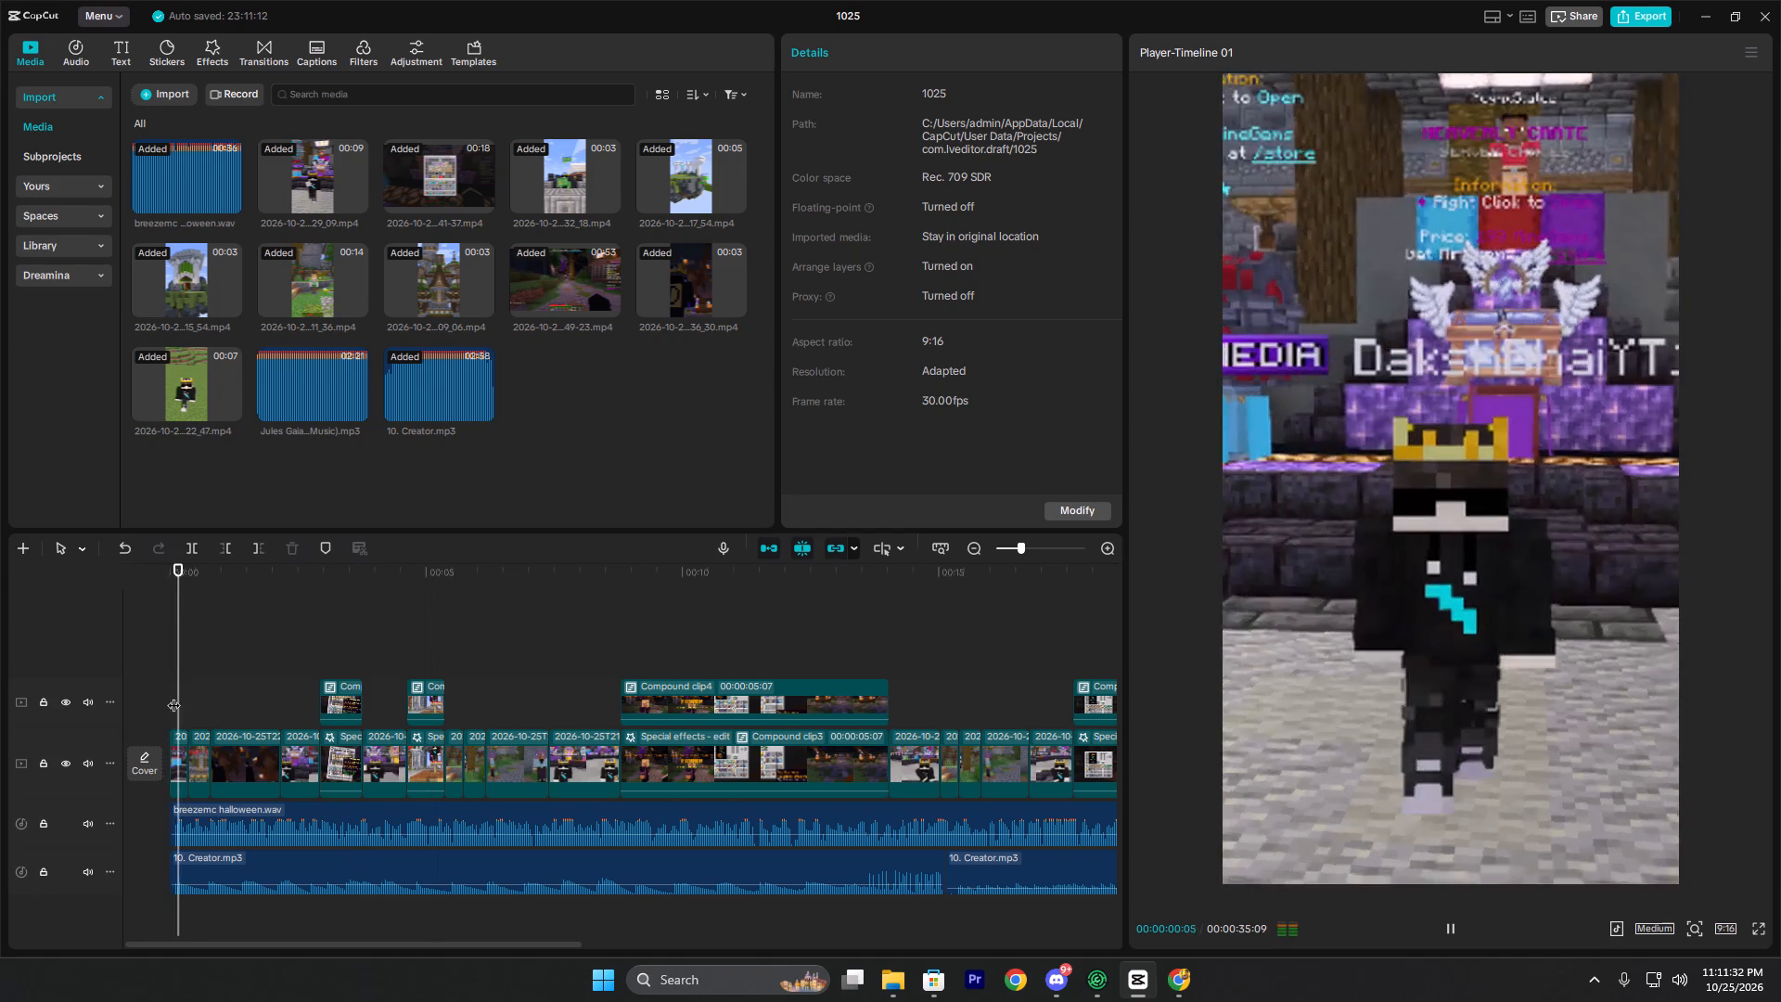
{"action": "key", "text": "space"}
{"action": "left_click", "coordinate": [173, 696]}
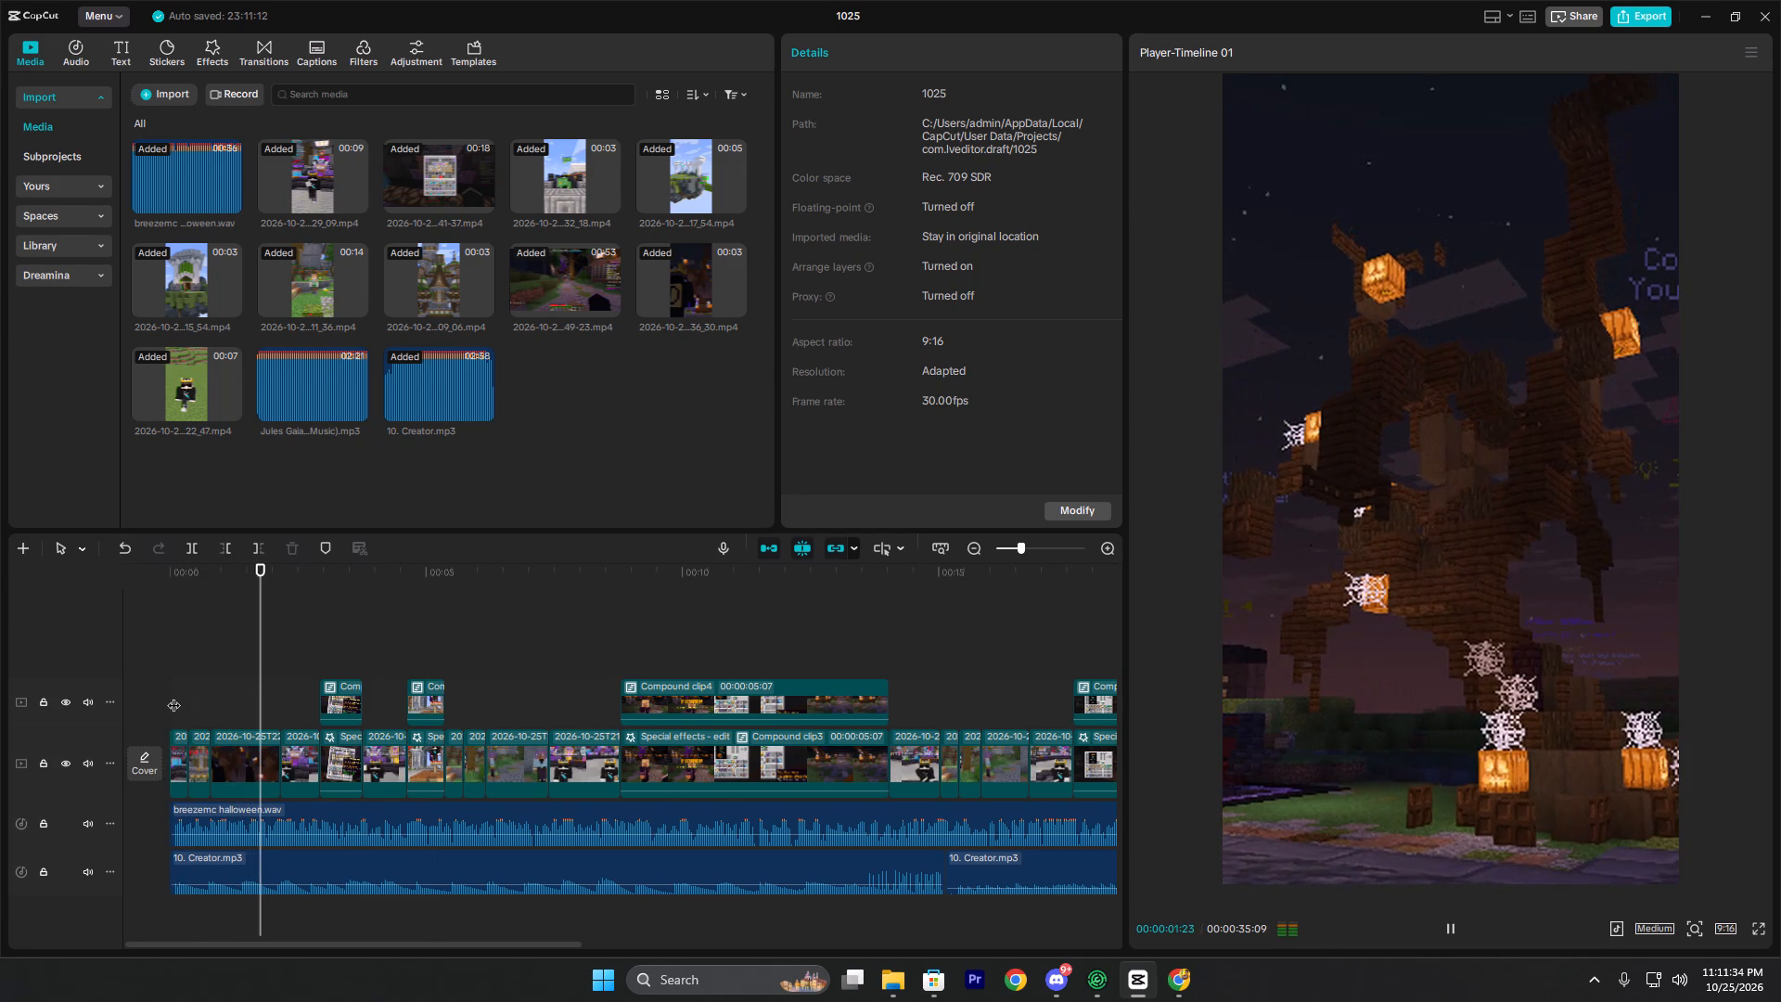
{"action": "key", "text": "space"}
{"action": "key", "text": "space"}
{"action": "key", "text": "space"}
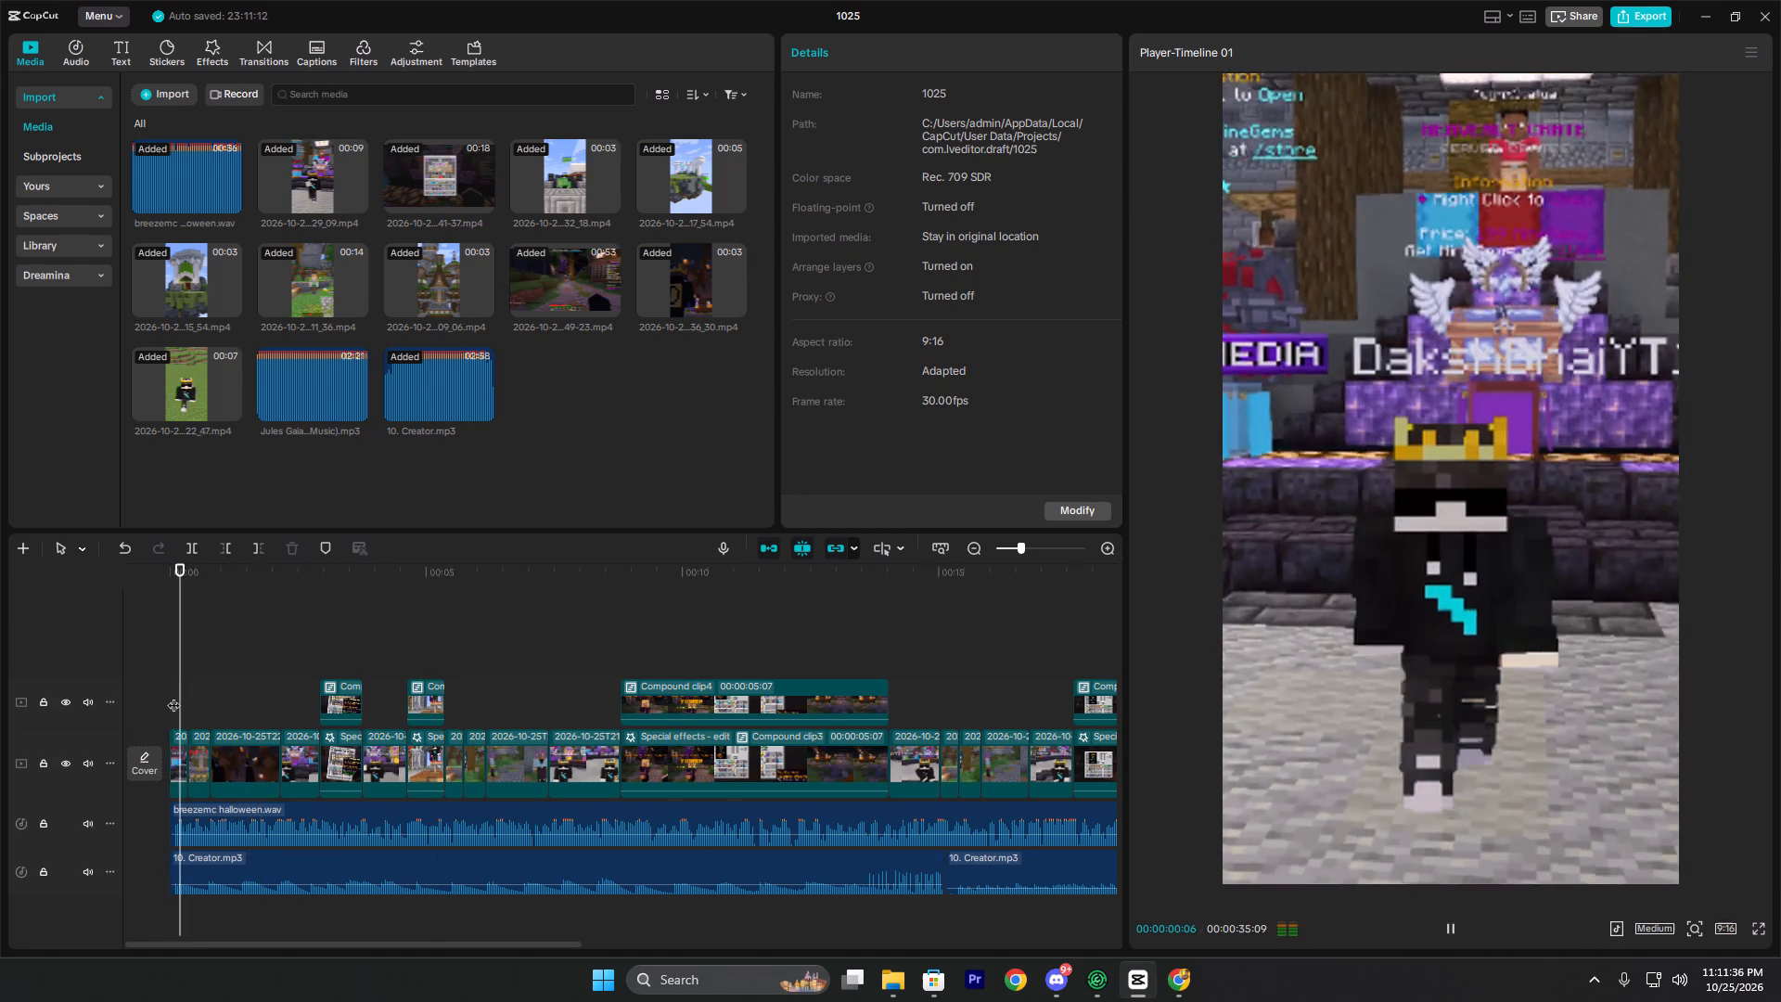
{"action": "key", "text": "space"}
{"action": "key", "text": "space"}
{"action": "key", "text": "space"}
{"action": "key", "text": "space"}
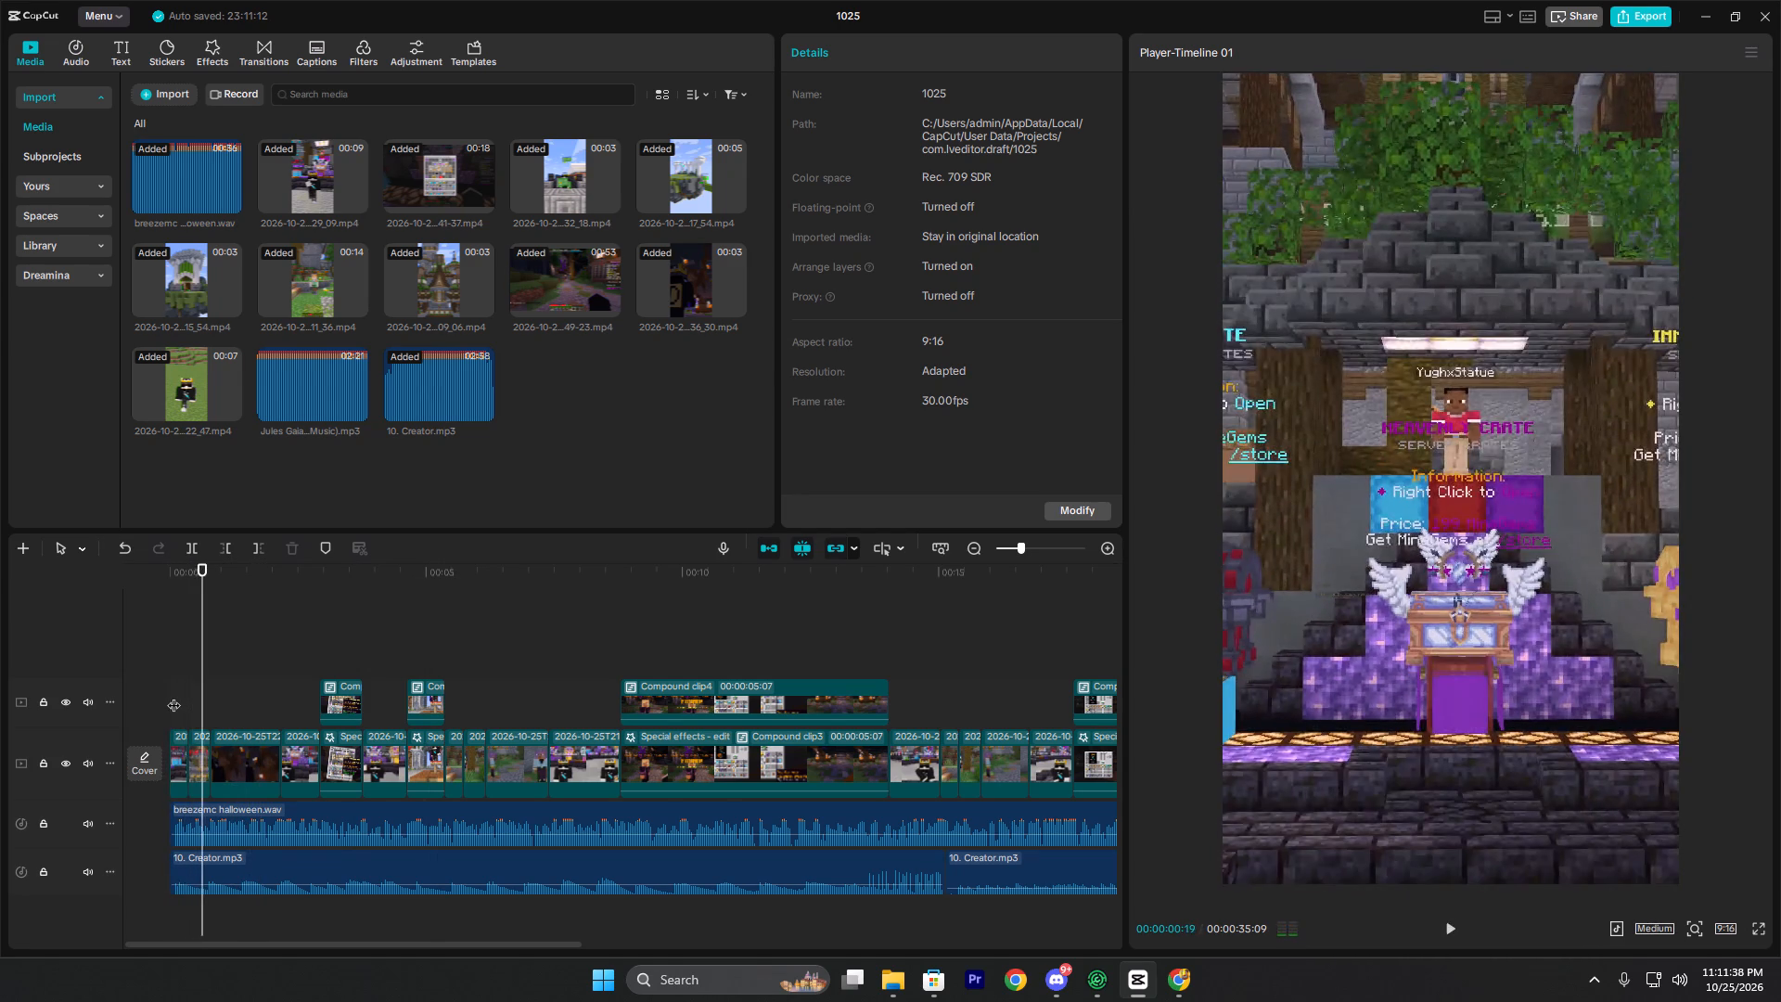
{"action": "key", "text": "space"}
{"action": "left_click", "coordinate": [173, 696]}
{"action": "key", "text": "space"}
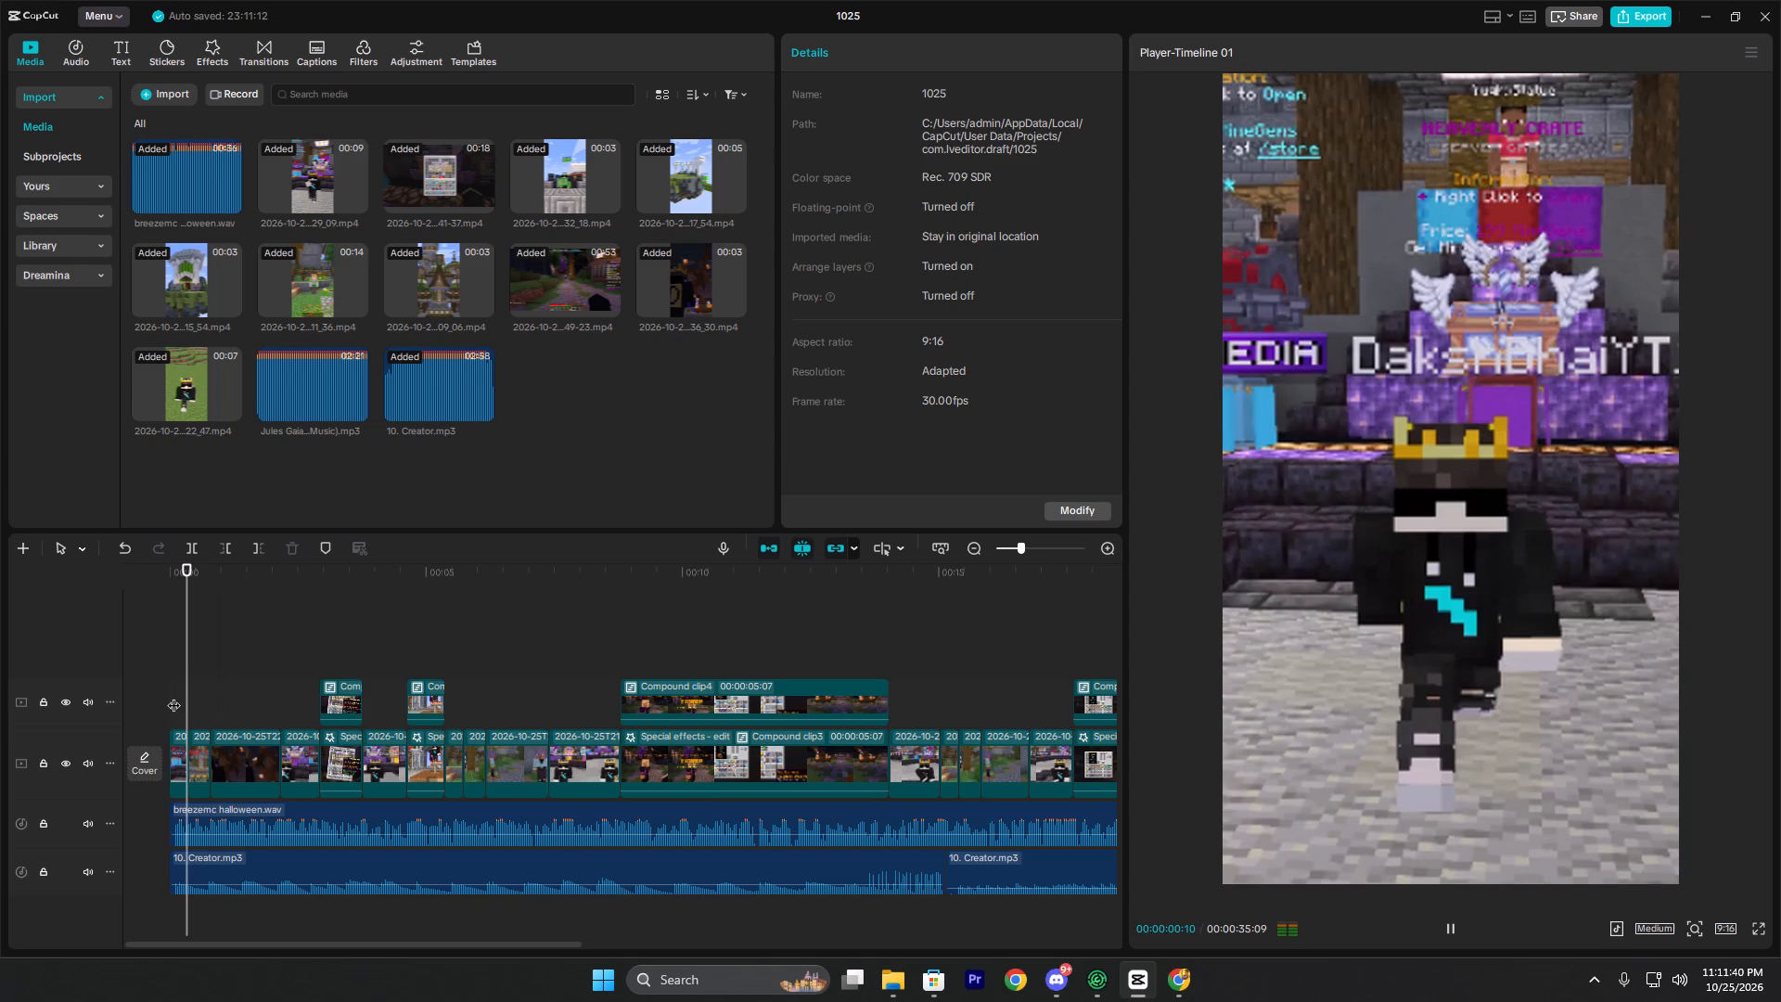
{"action": "key", "text": "space"}
{"action": "key", "text": "space"}
{"action": "double_click", "coordinate": [174, 692]}
{"action": "key", "text": "space"}
{"action": "key", "text": "space"}
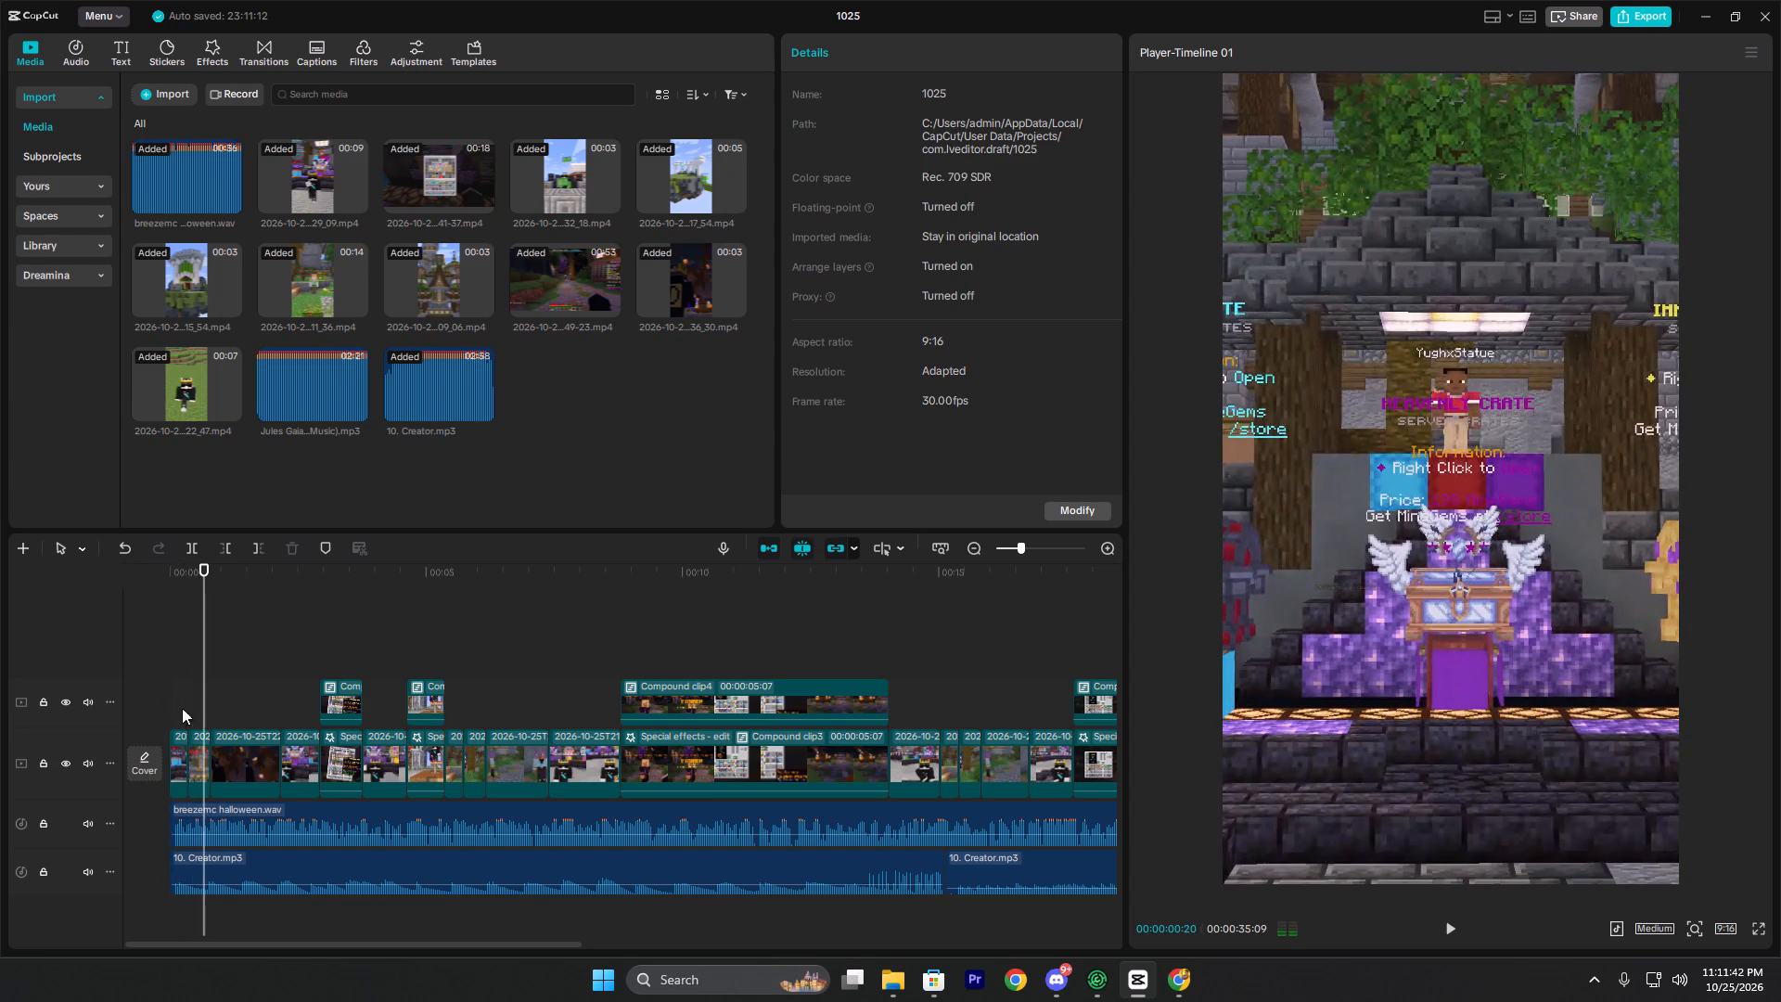
With the main track magnet off, delete the second short clip and extend the first clip to fill its gap.
{"action": "left_click", "coordinate": [202, 748]}
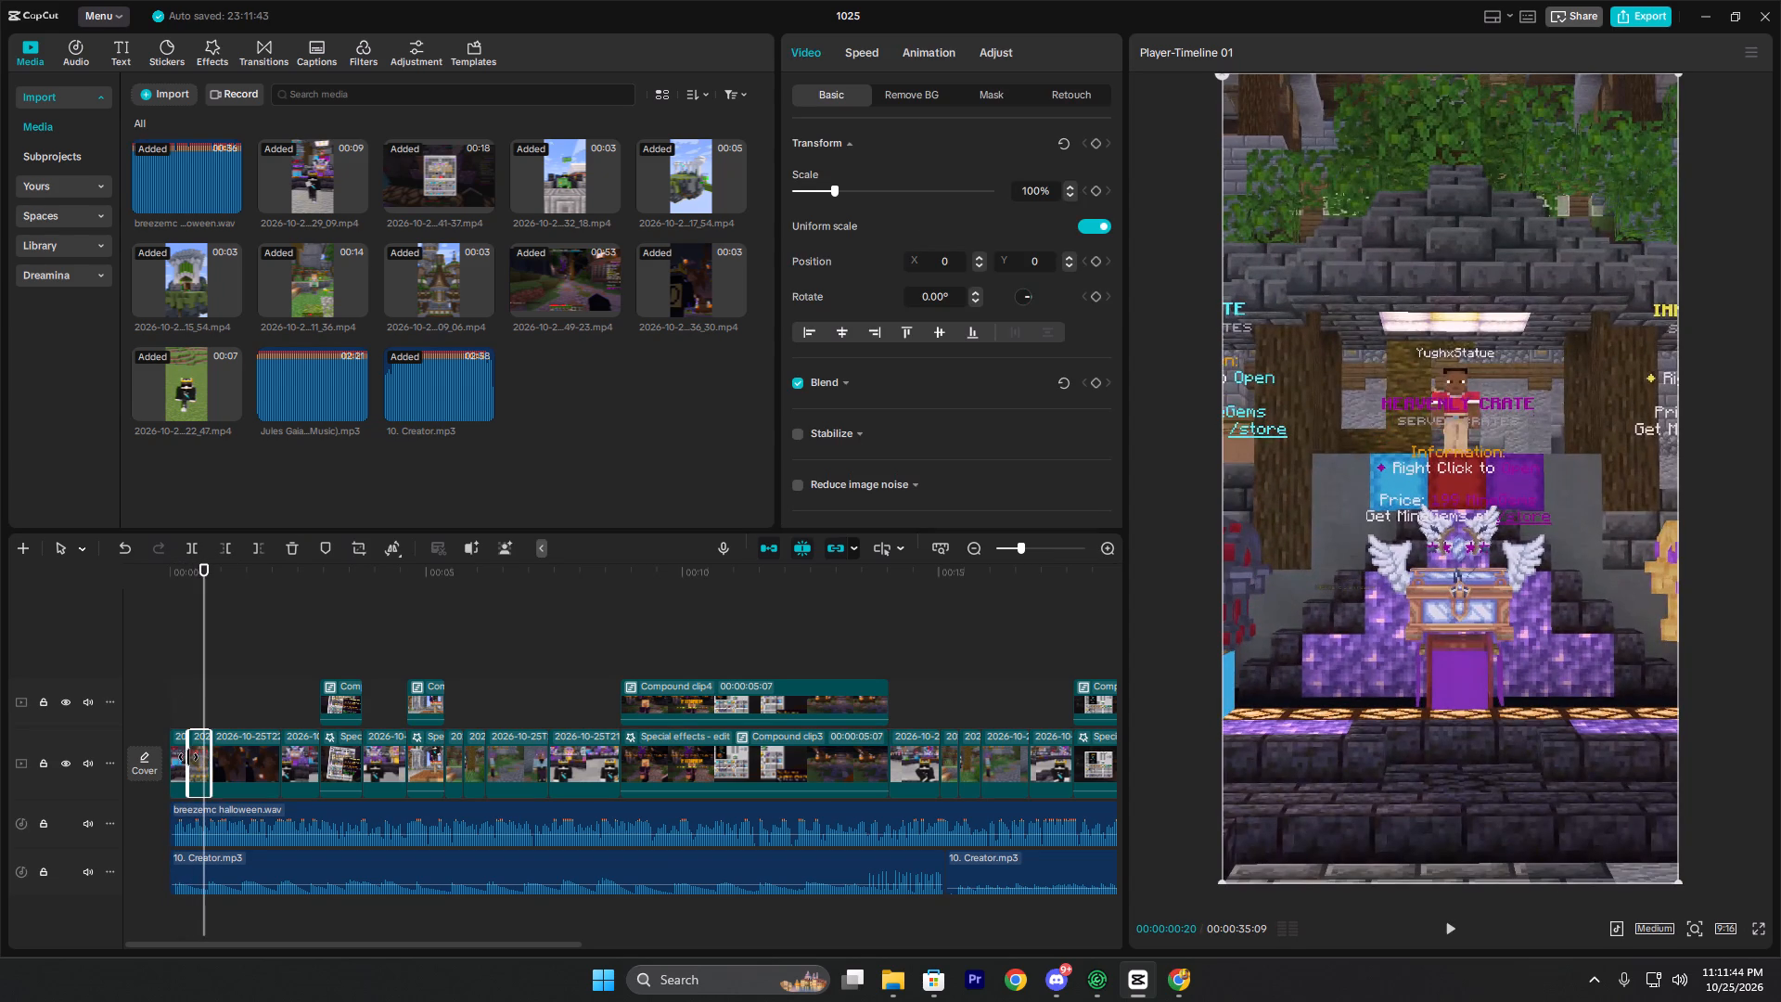
{"action": "left_click", "coordinate": [768, 550]}
{"action": "key", "text": "BackSpace"}
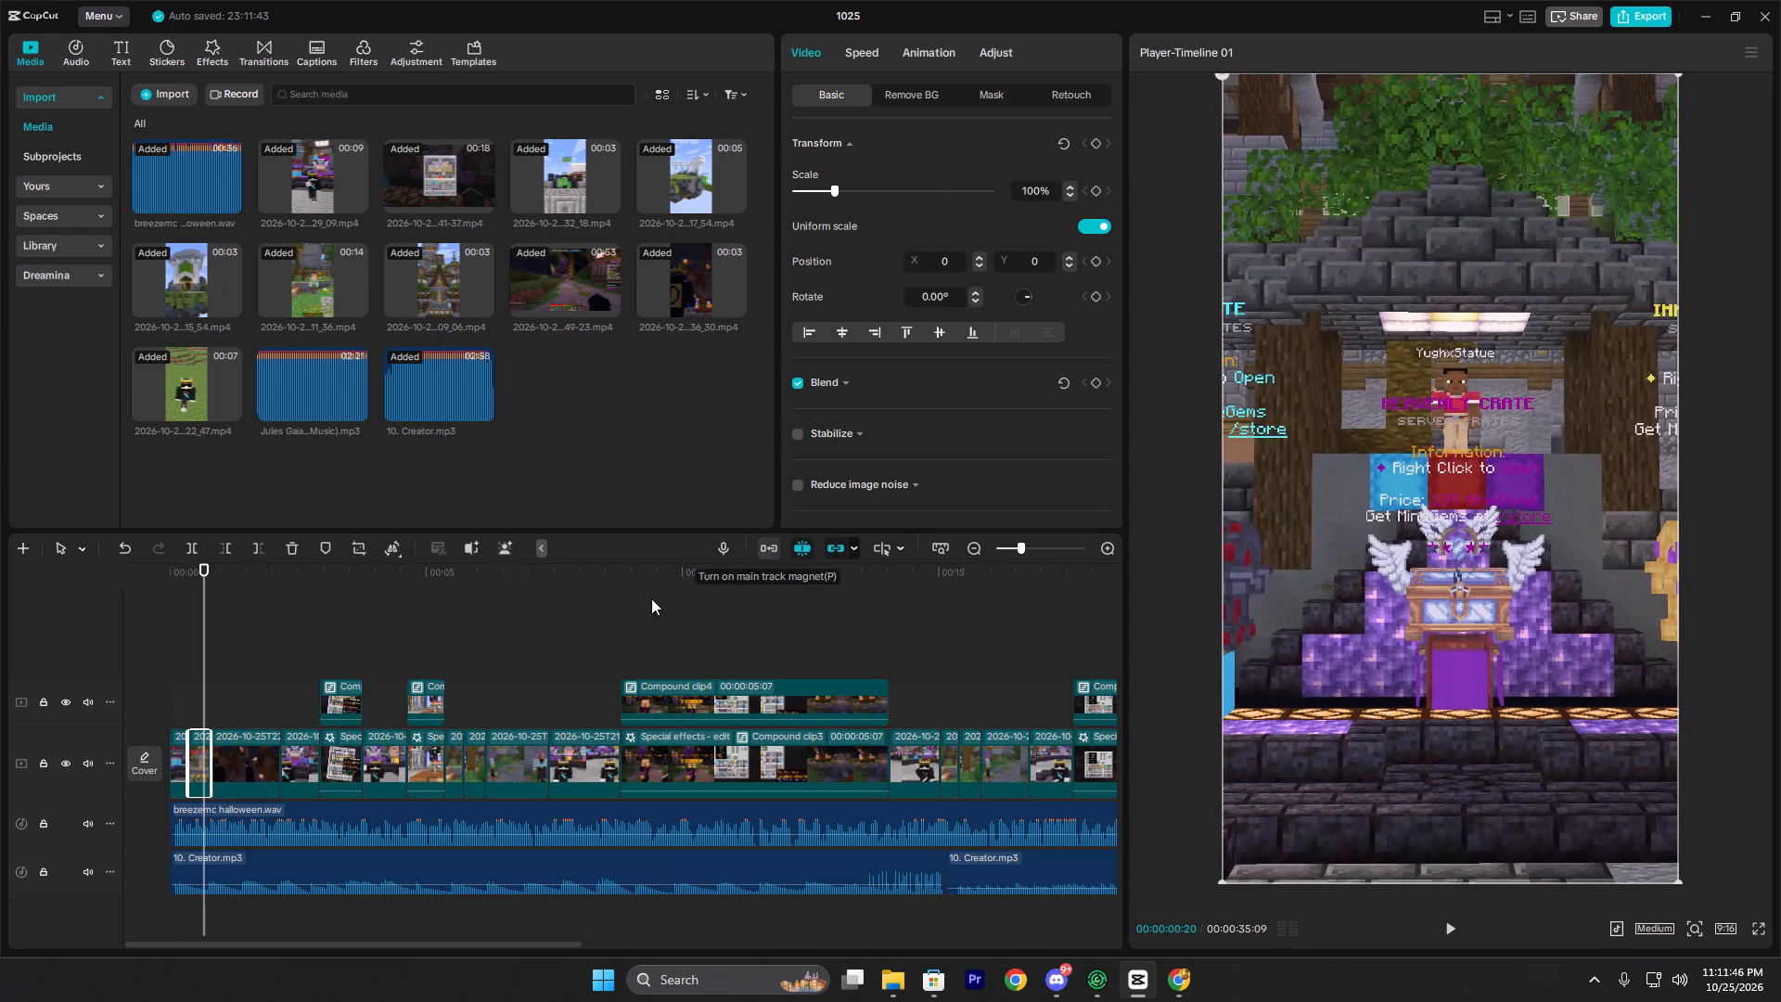
{"action": "left_click", "coordinate": [182, 758]}
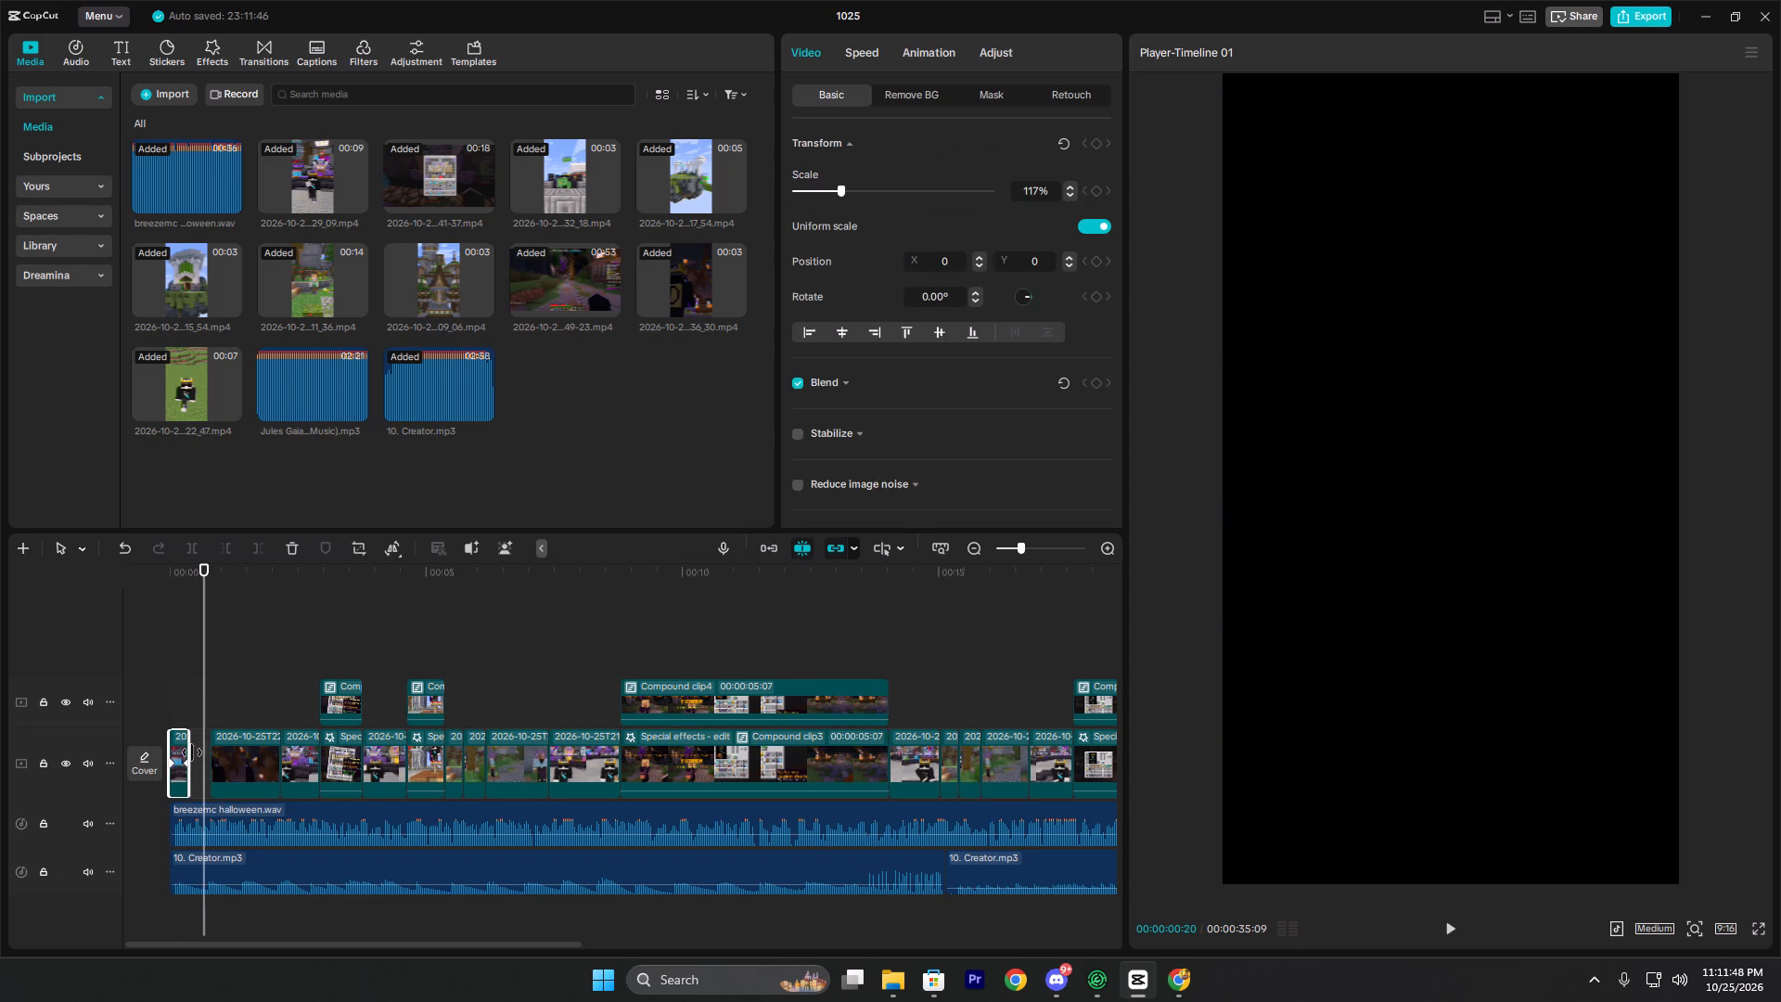
{"action": "left_click_drag", "start_coordinate": [192, 752], "coordinate": [218, 750]}
Play the first few seconds from the start to review the extended opening clip with the voice-over.
{"action": "left_click", "coordinate": [171, 701]}
{"action": "key", "text": "space"}
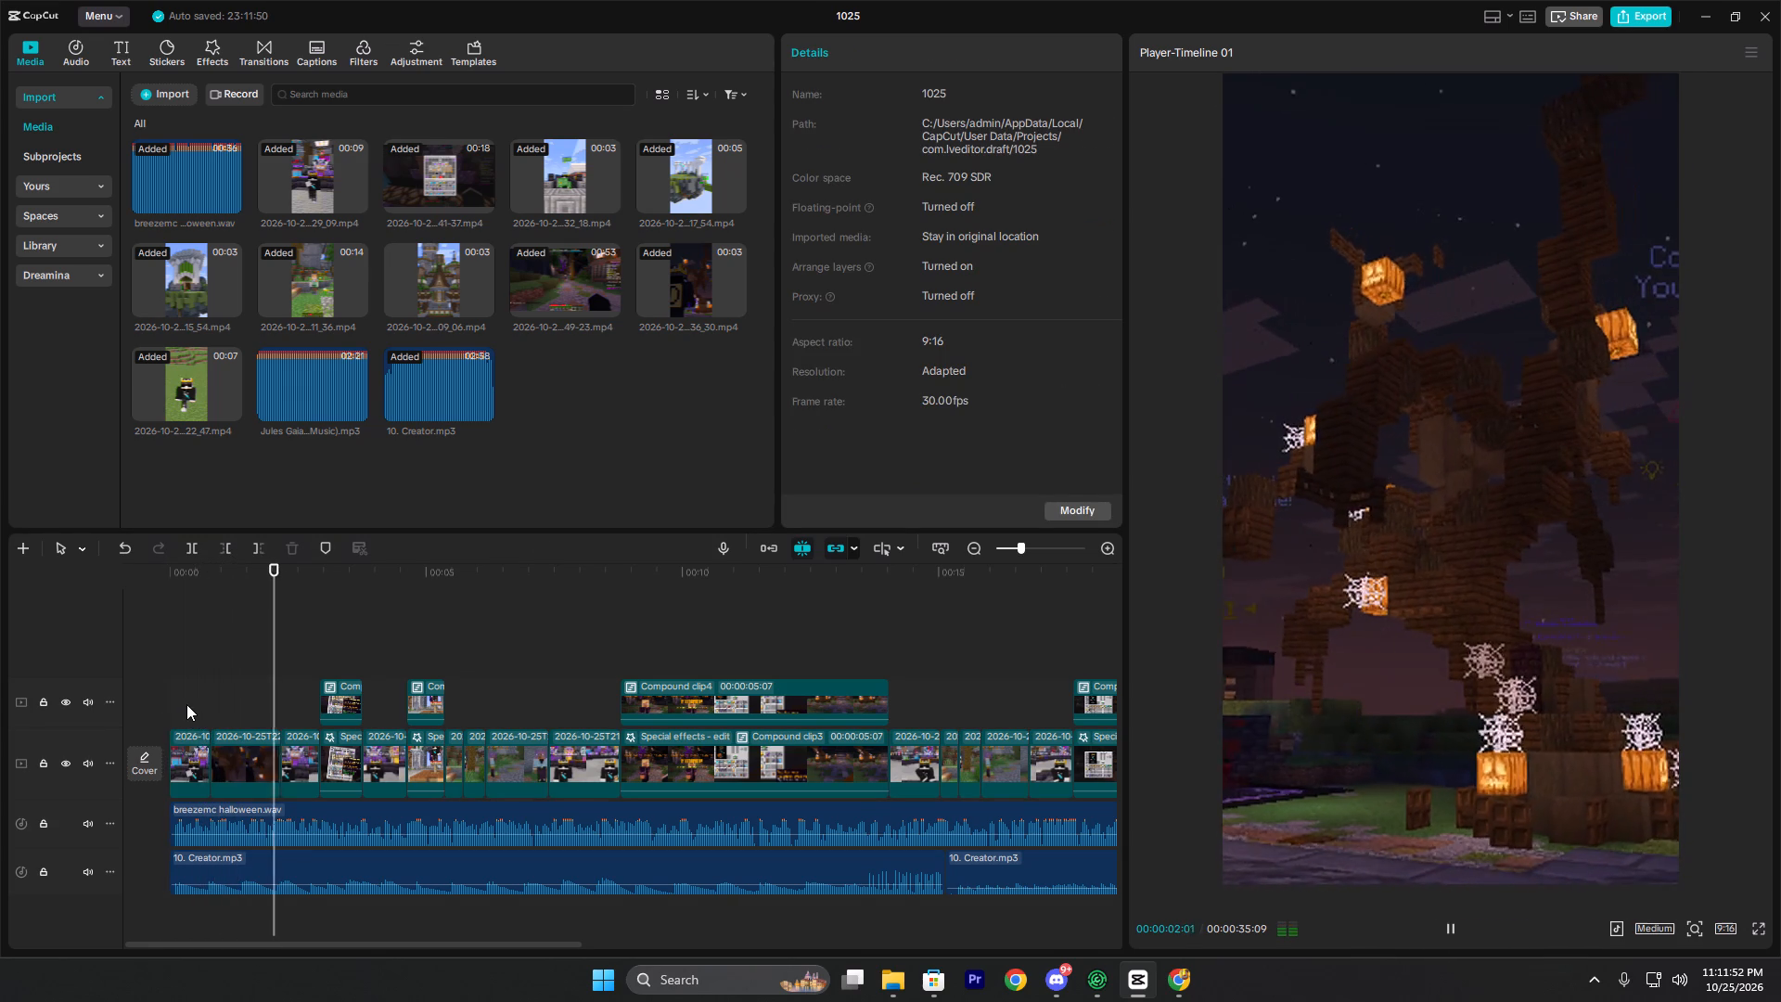
{"action": "key", "text": "space"}
{"action": "key", "text": "space"}
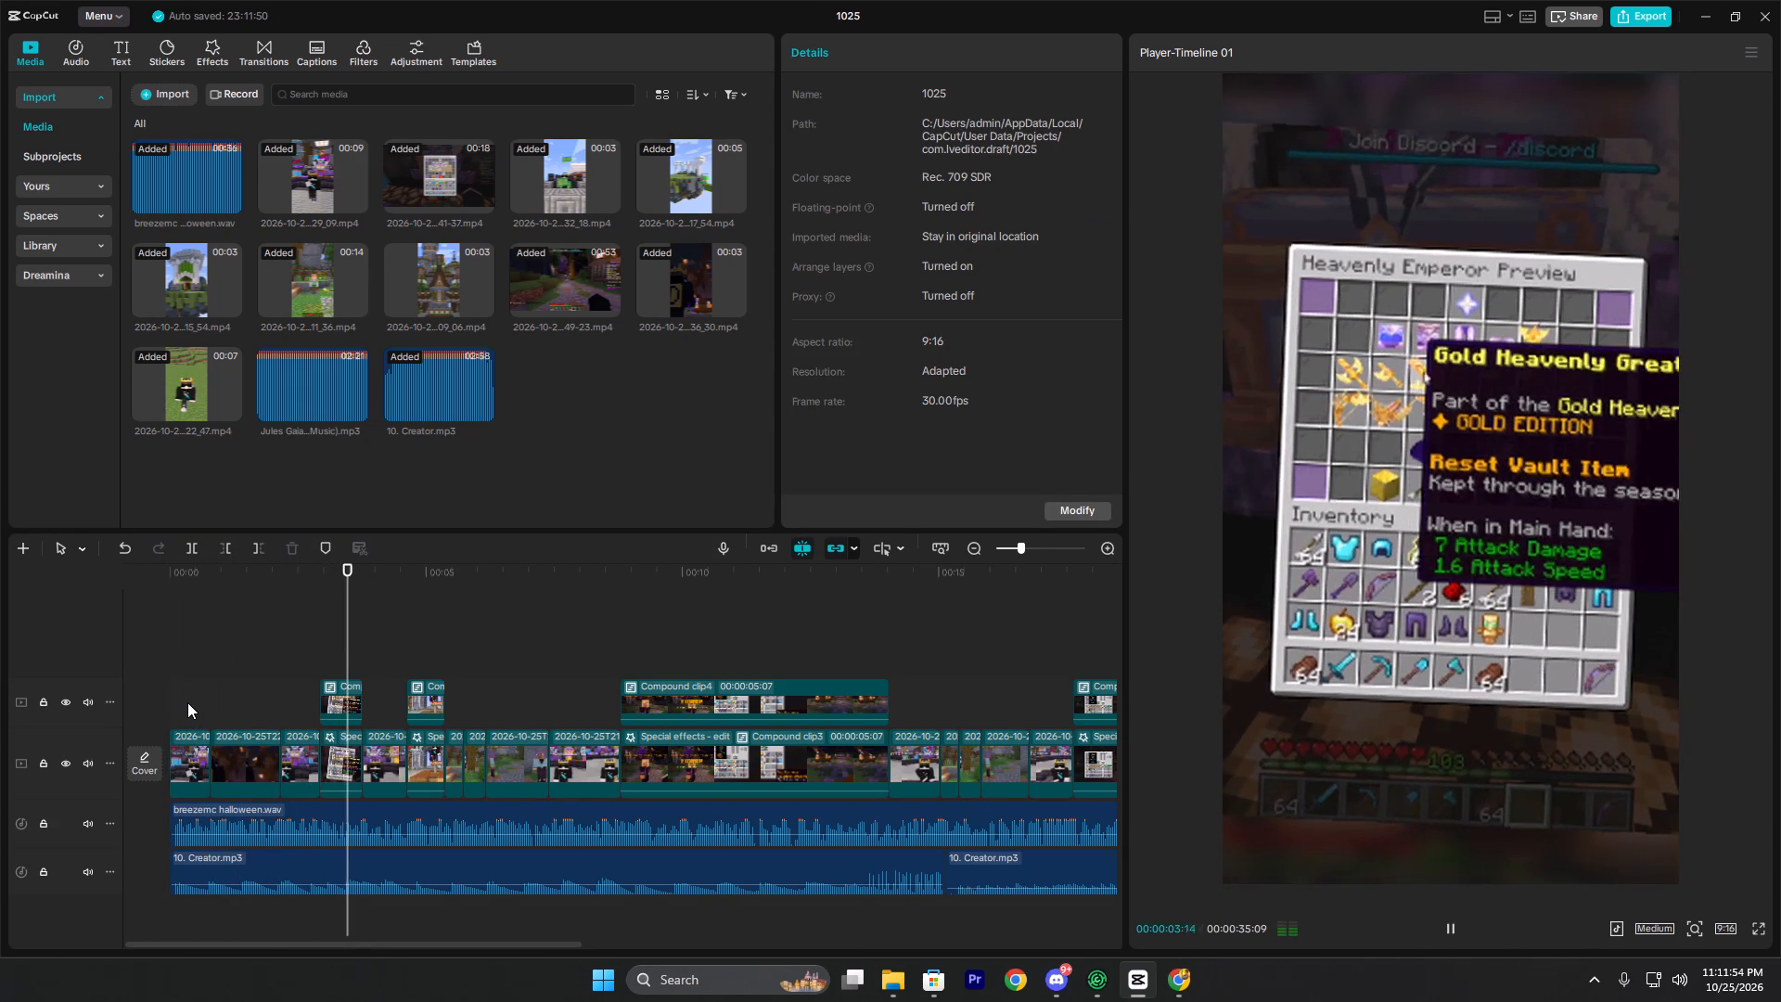
{"action": "key", "text": "space"}
{"action": "left_click", "coordinate": [187, 702]}
{"action": "left_click_drag", "start_coordinate": [187, 702], "coordinate": [170, 703]}
Add a default text clip at 00:00:00:11 above the video clips and change its wording to "Breezemc".
{"action": "key", "text": "space"}
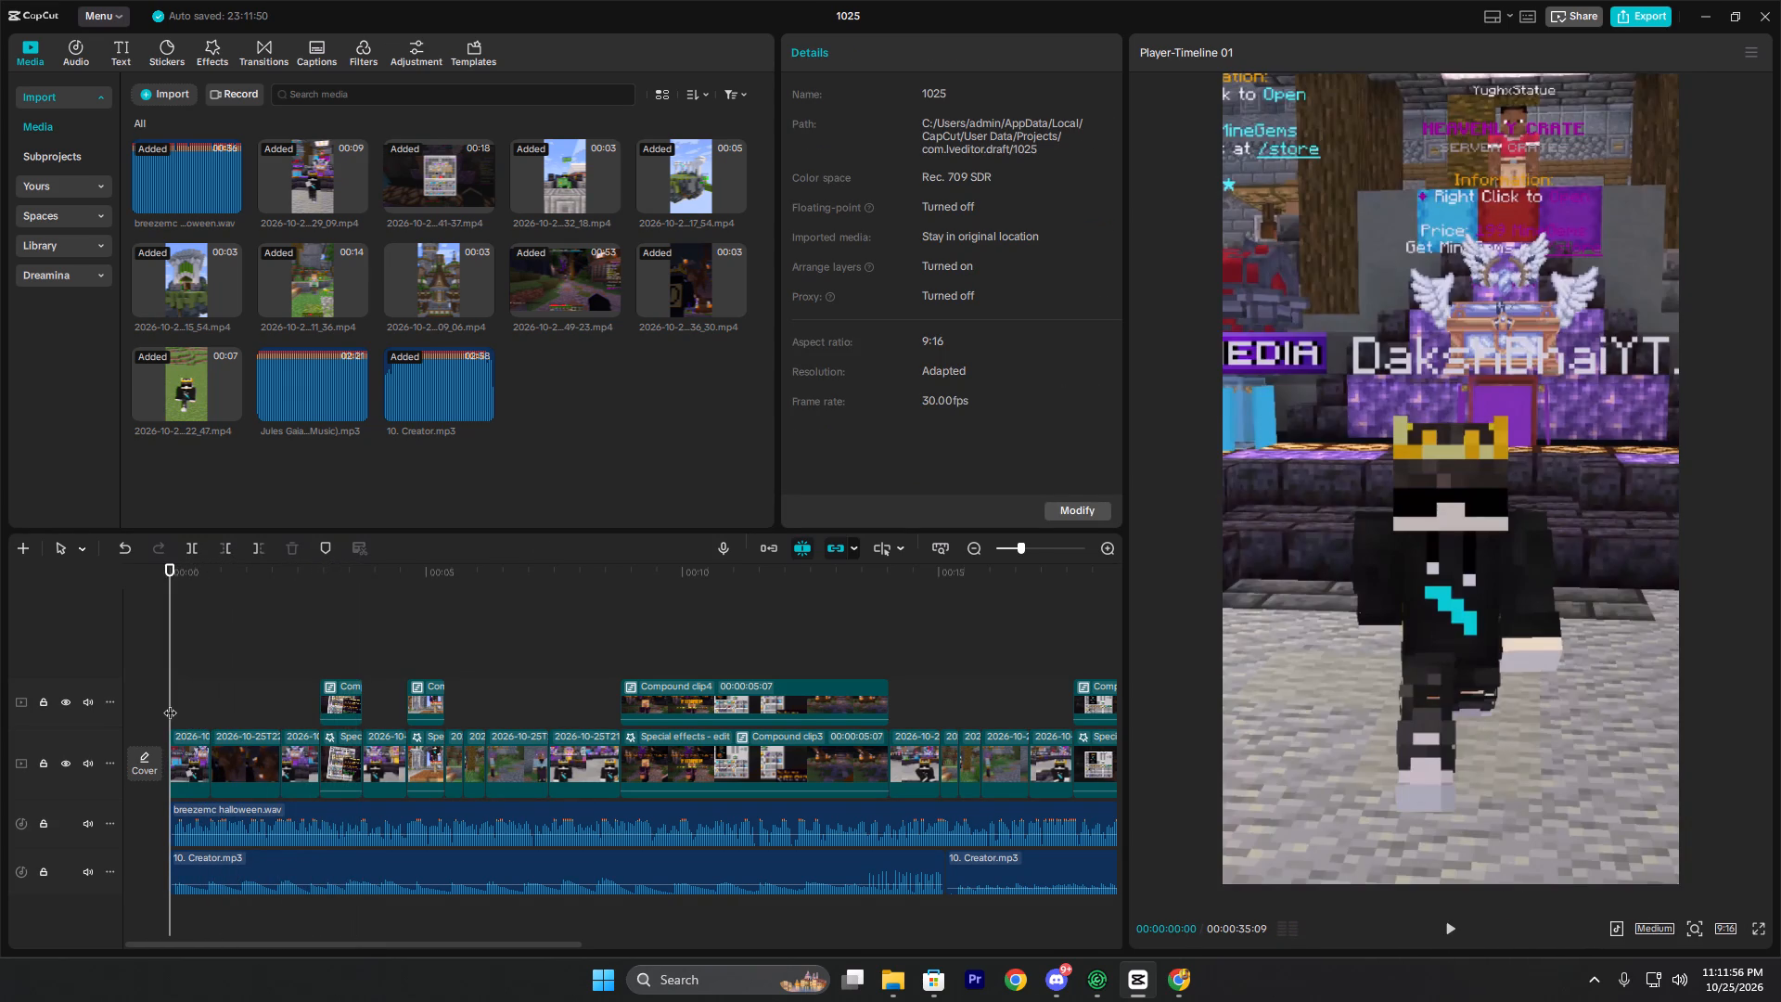
{"action": "key", "text": "space"}
{"action": "left_click", "coordinate": [115, 61]}
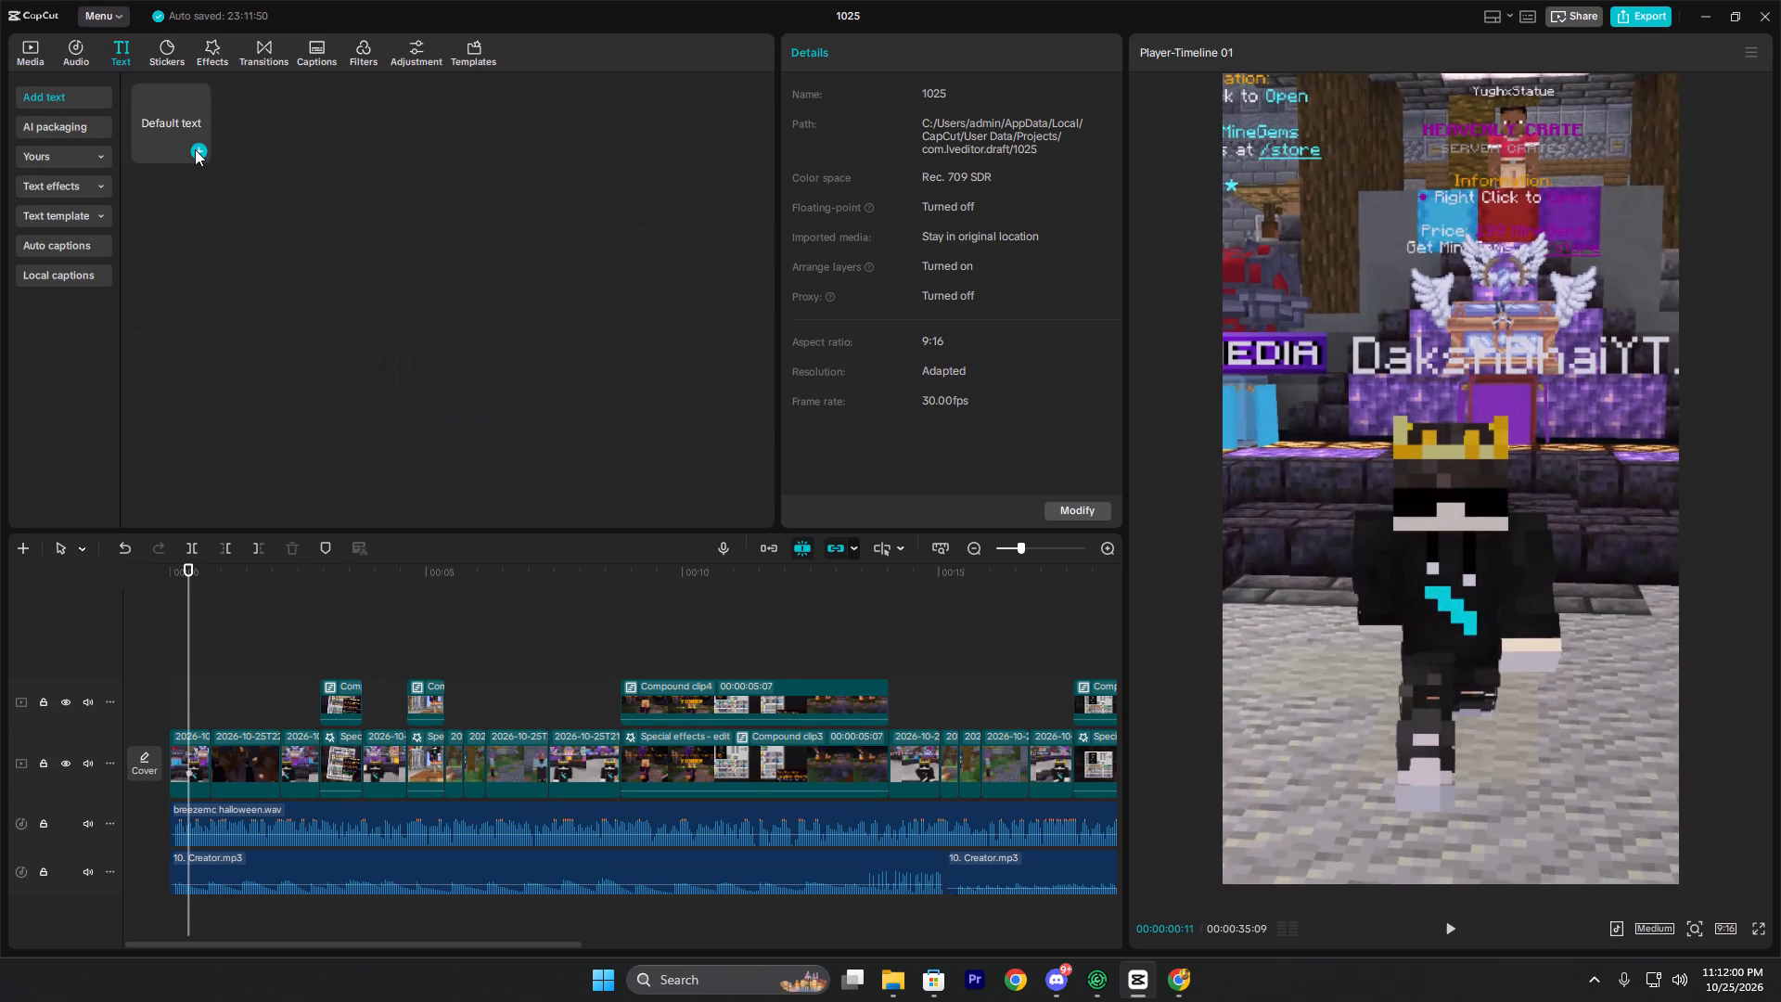
{"action": "left_click", "coordinate": [195, 149]}
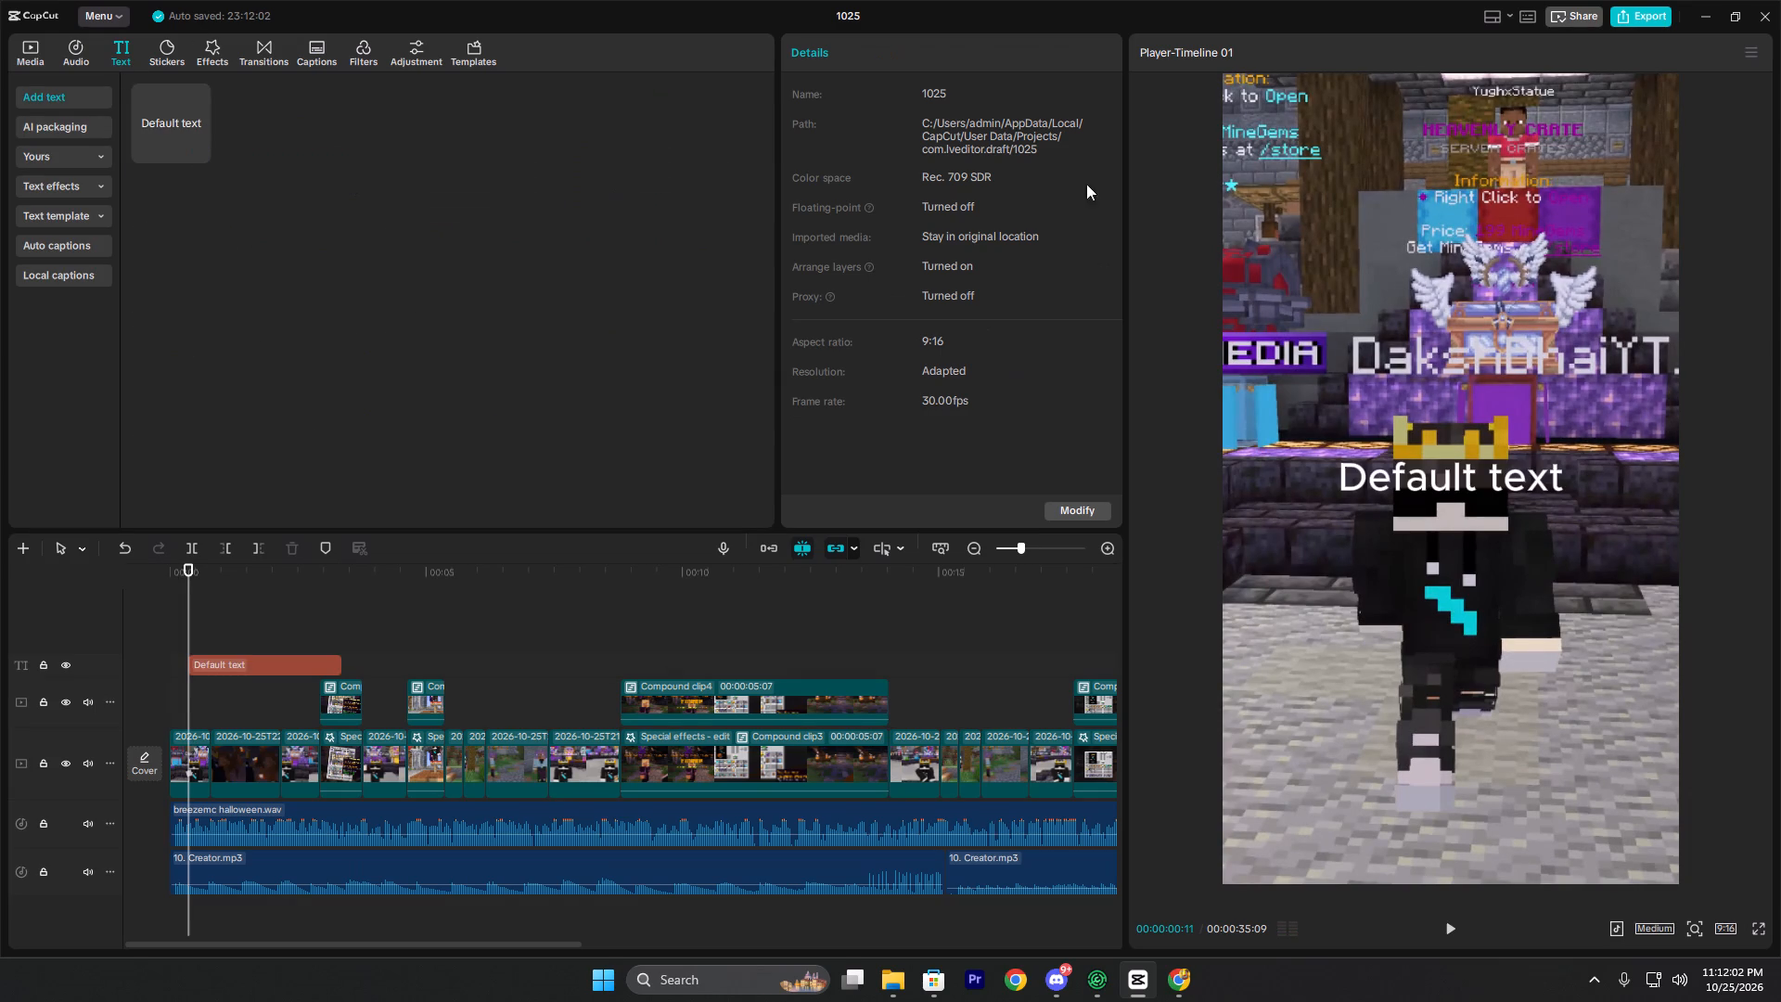
{"action": "left_click", "coordinate": [301, 658]}
{"action": "left_click_drag", "start_coordinate": [886, 138], "coordinate": [665, 128]}
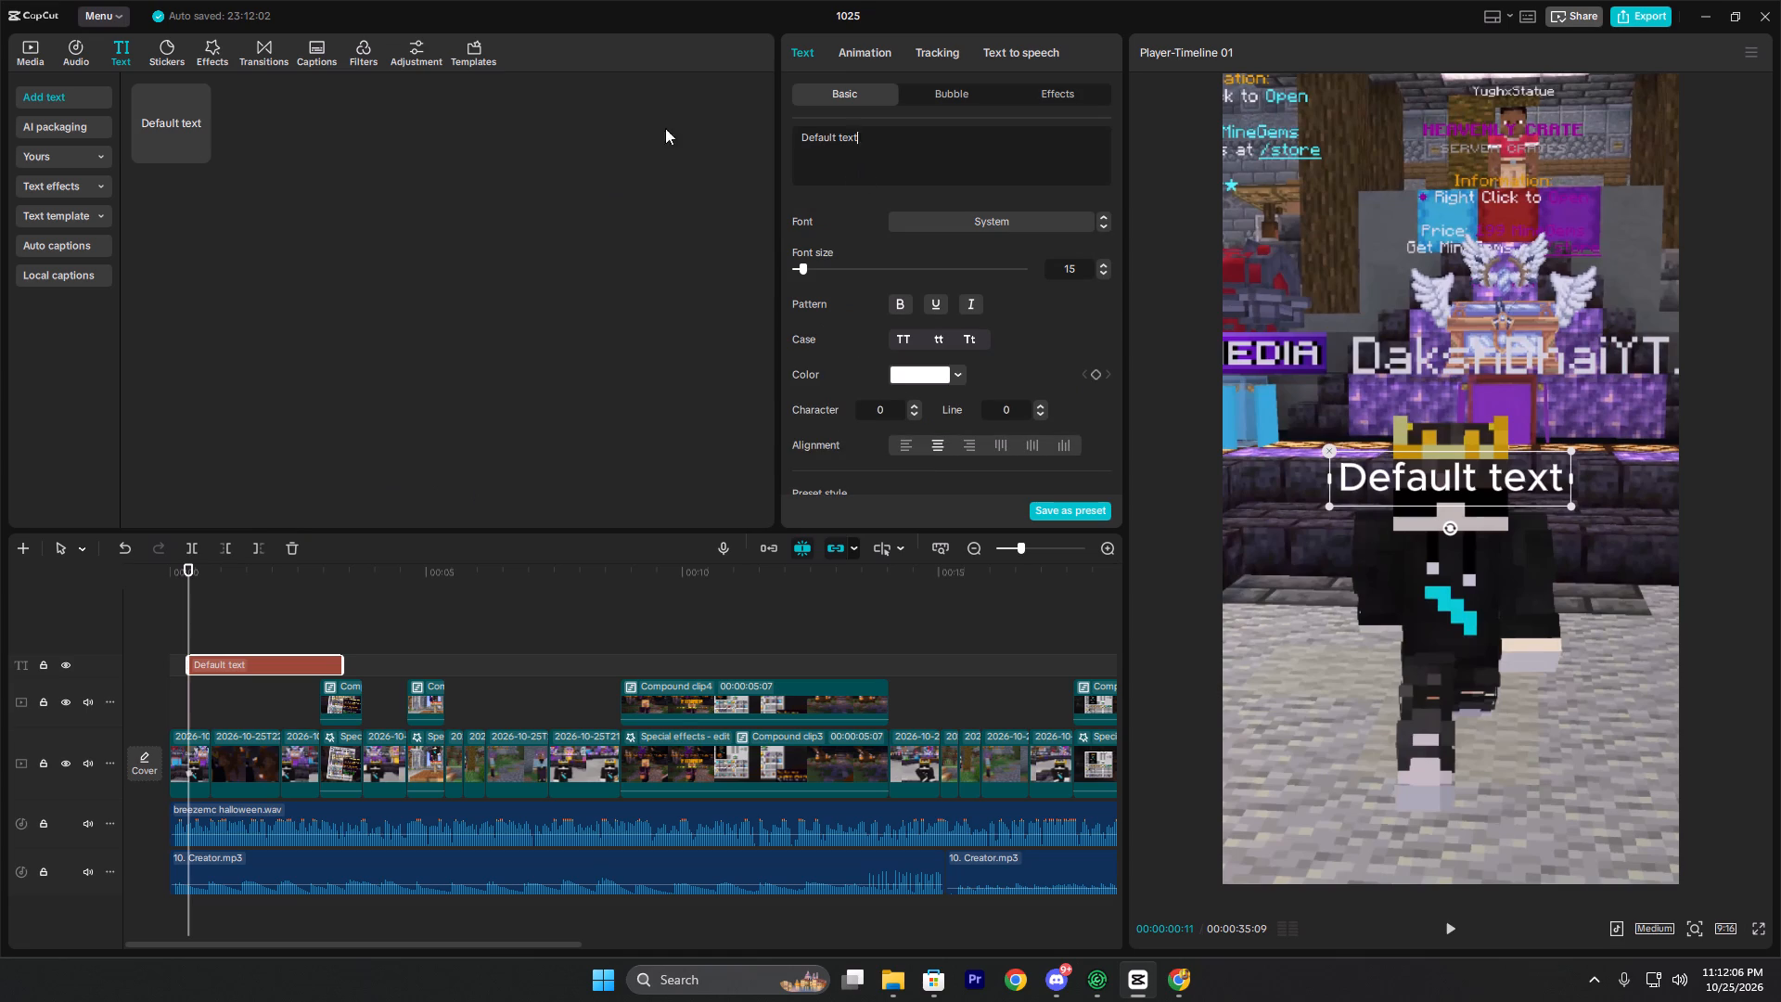
{"action": "left_click_drag", "start_coordinate": [665, 128], "coordinate": [588, 115]}
{"action": "type", "text": "Breezemc"}
Set the Breezemc text's font to Komika Axis.
{"action": "left_click", "coordinate": [963, 232]}
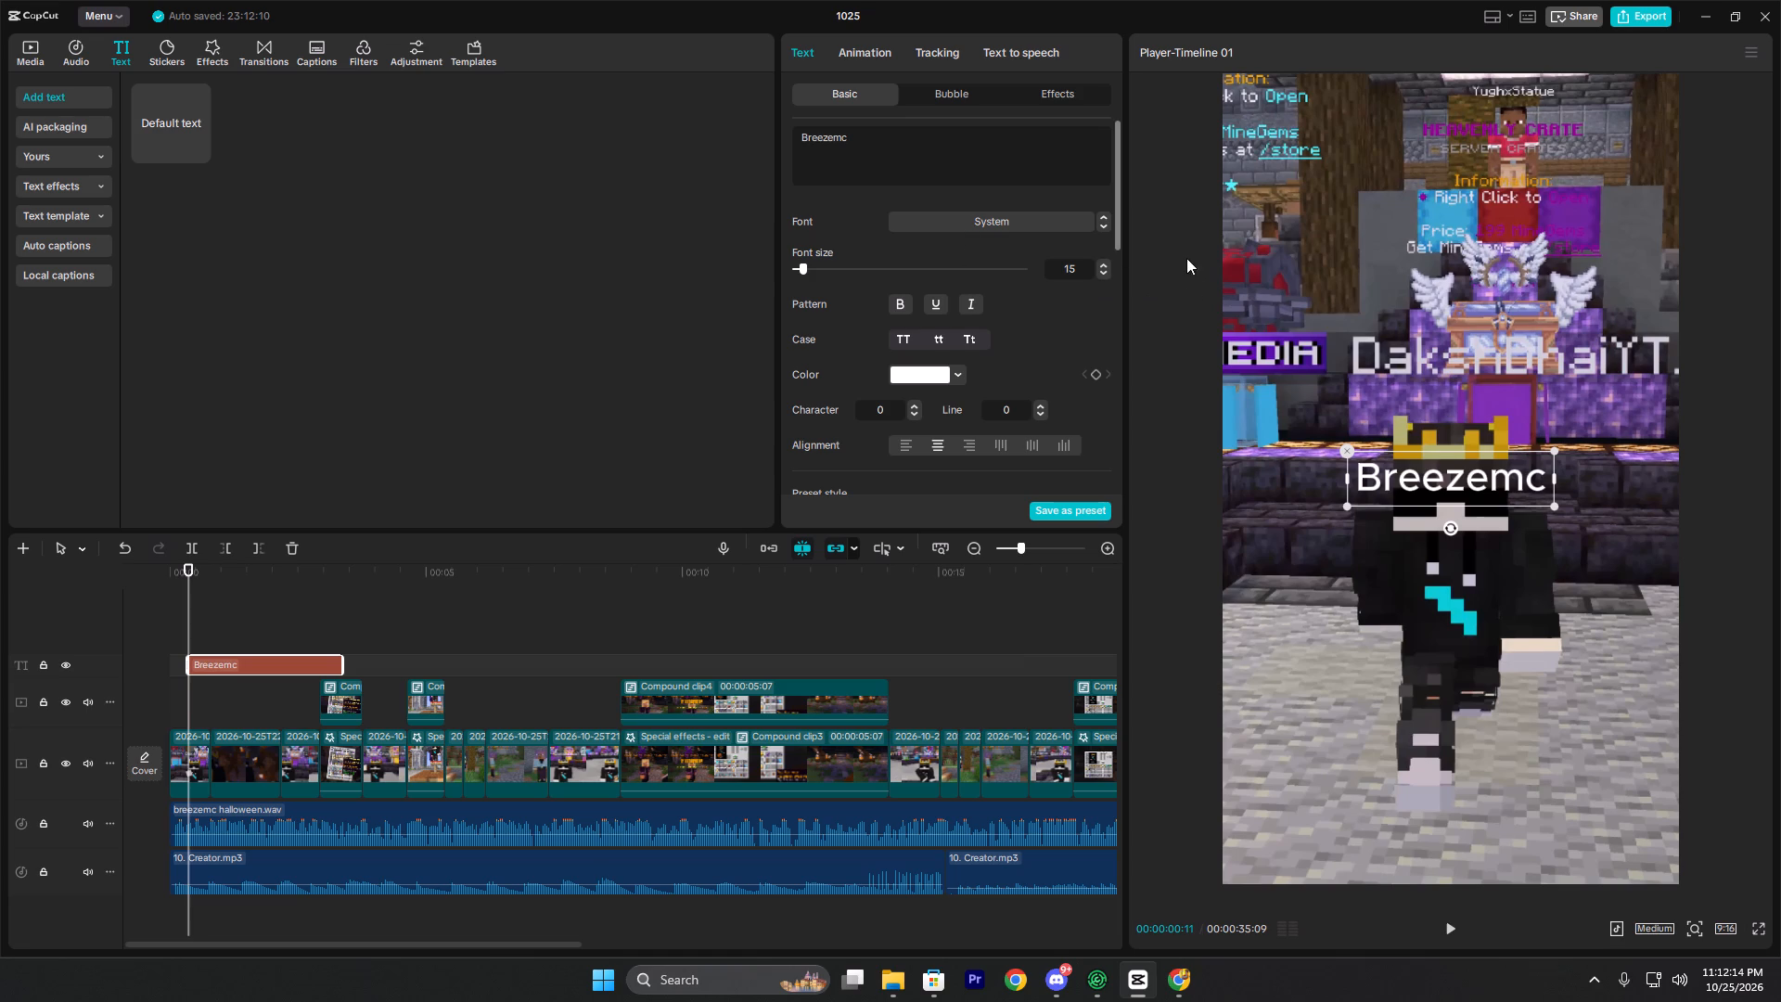
{"action": "left_click", "coordinate": [961, 216]}
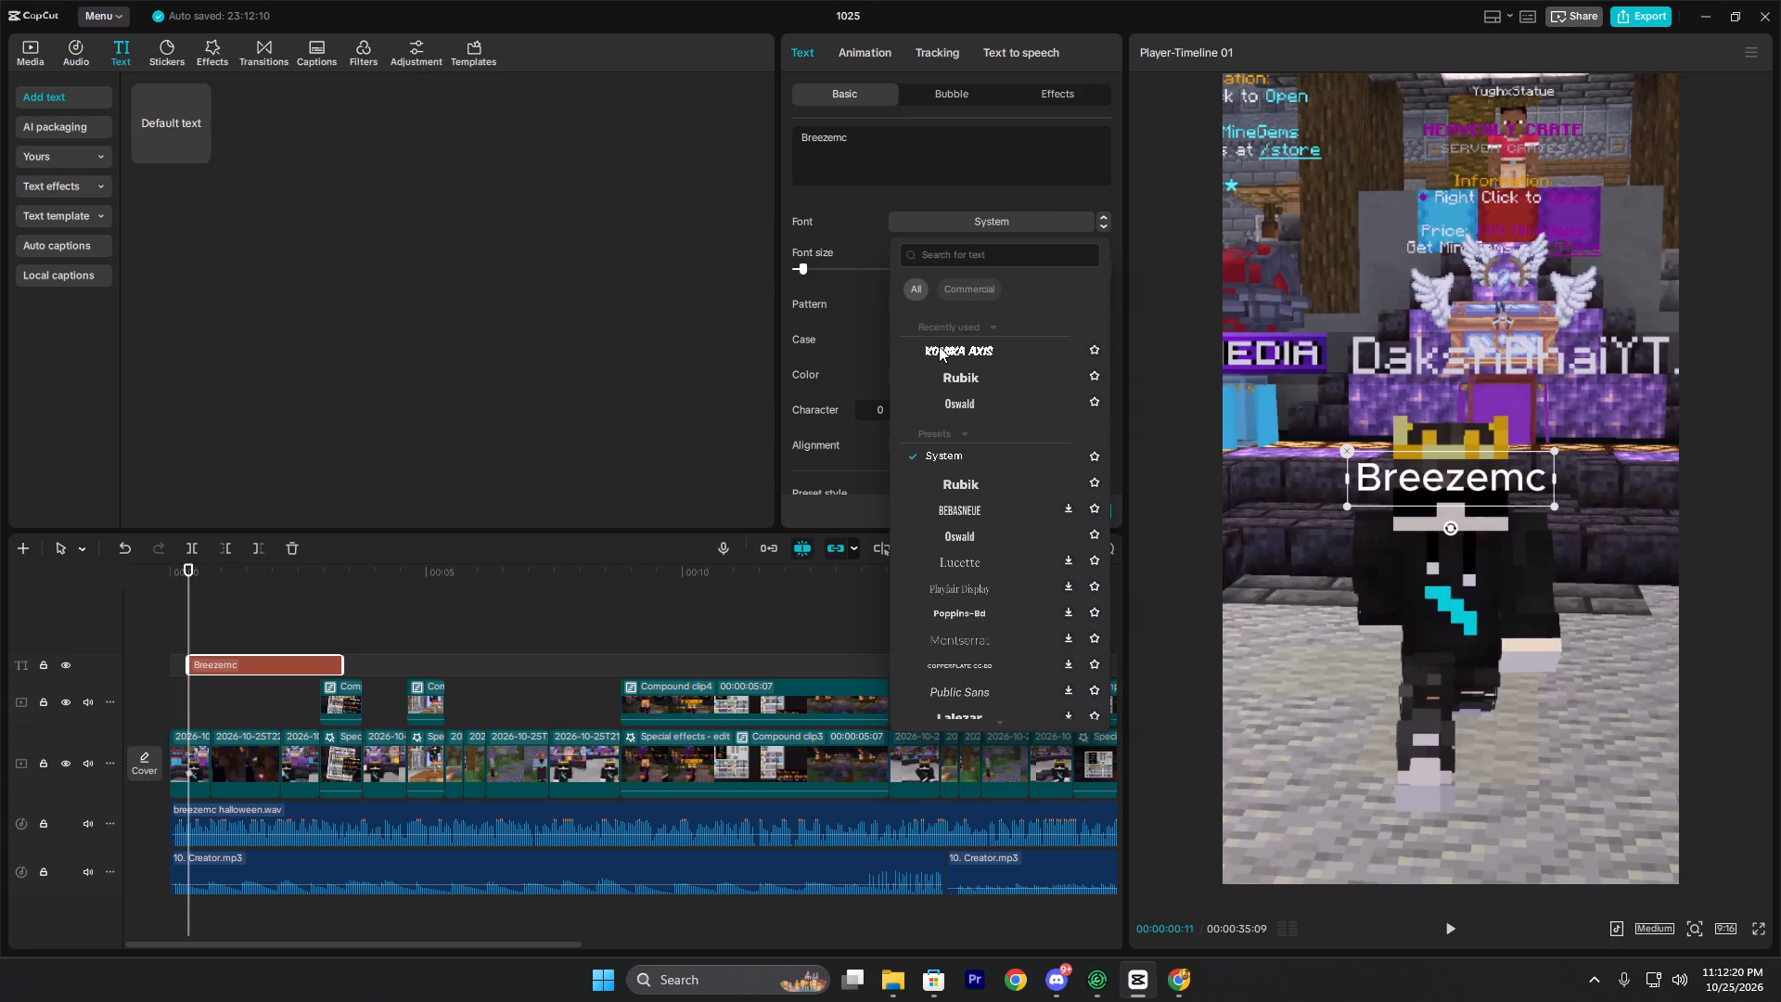
{"action": "left_click", "coordinate": [951, 345]}
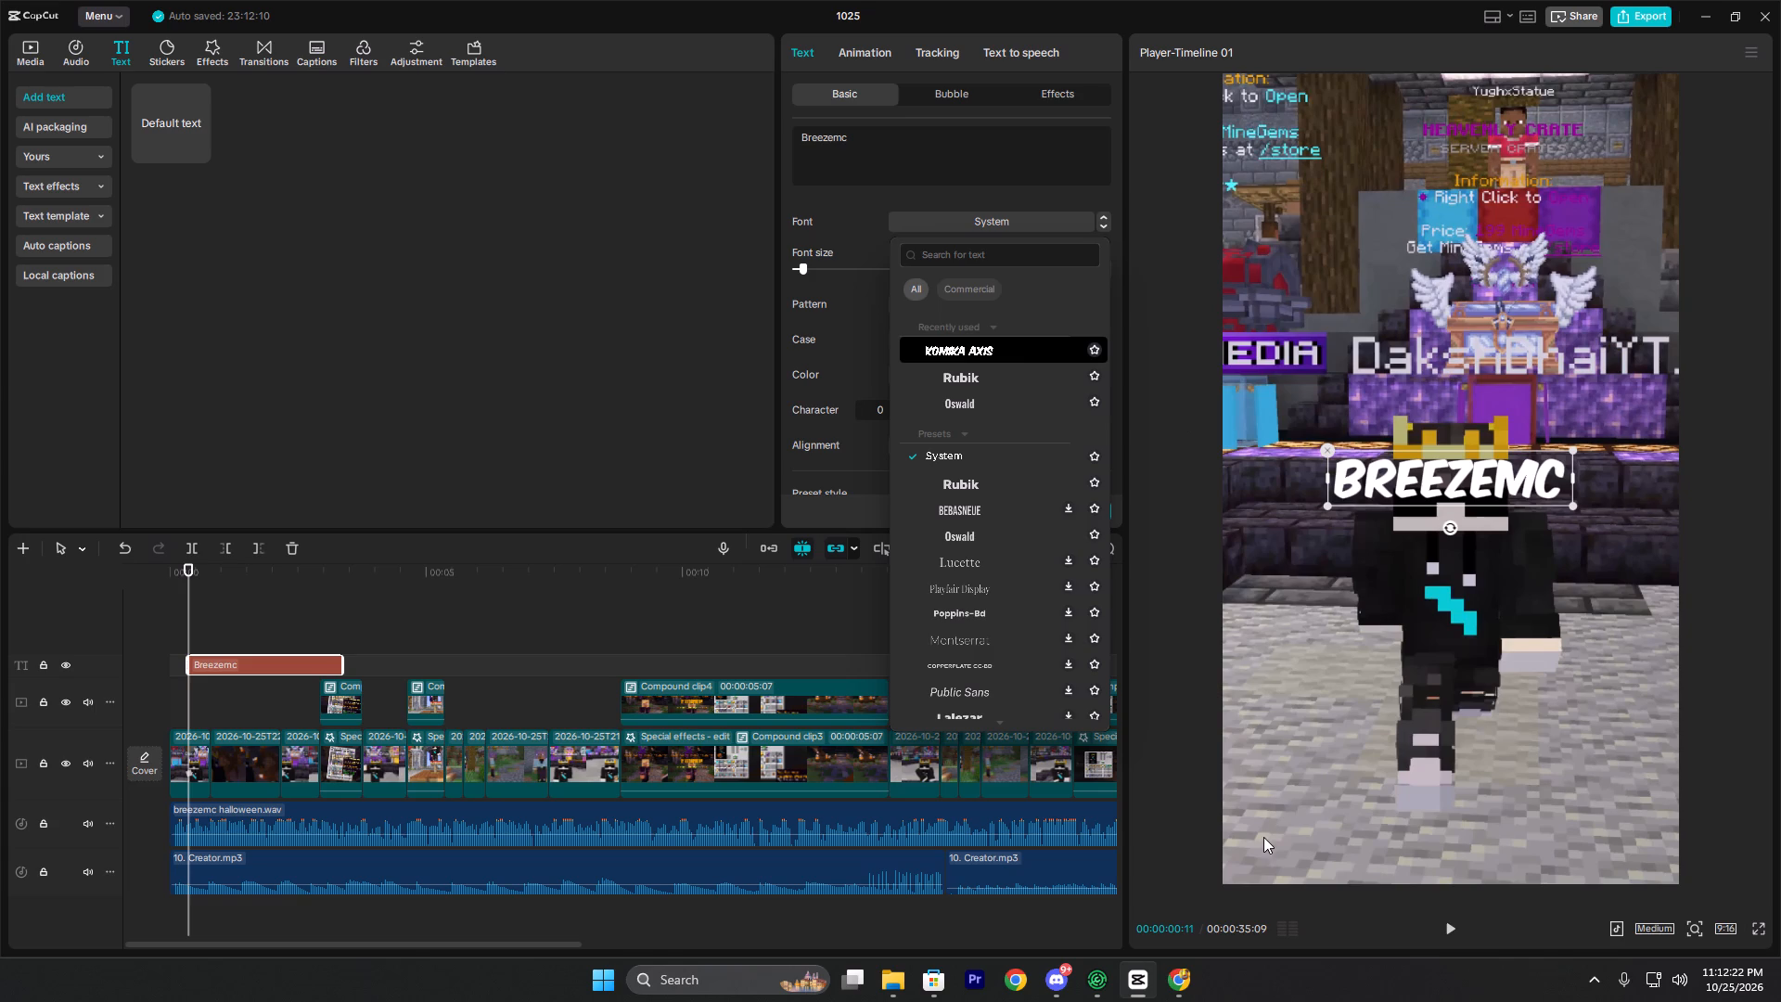
Switch to Chrome, search for "color wheel canva" and open Canva's Color wheel page.
{"action": "left_click", "coordinate": [1173, 978]}
{"action": "left_click", "coordinate": [666, 341]}
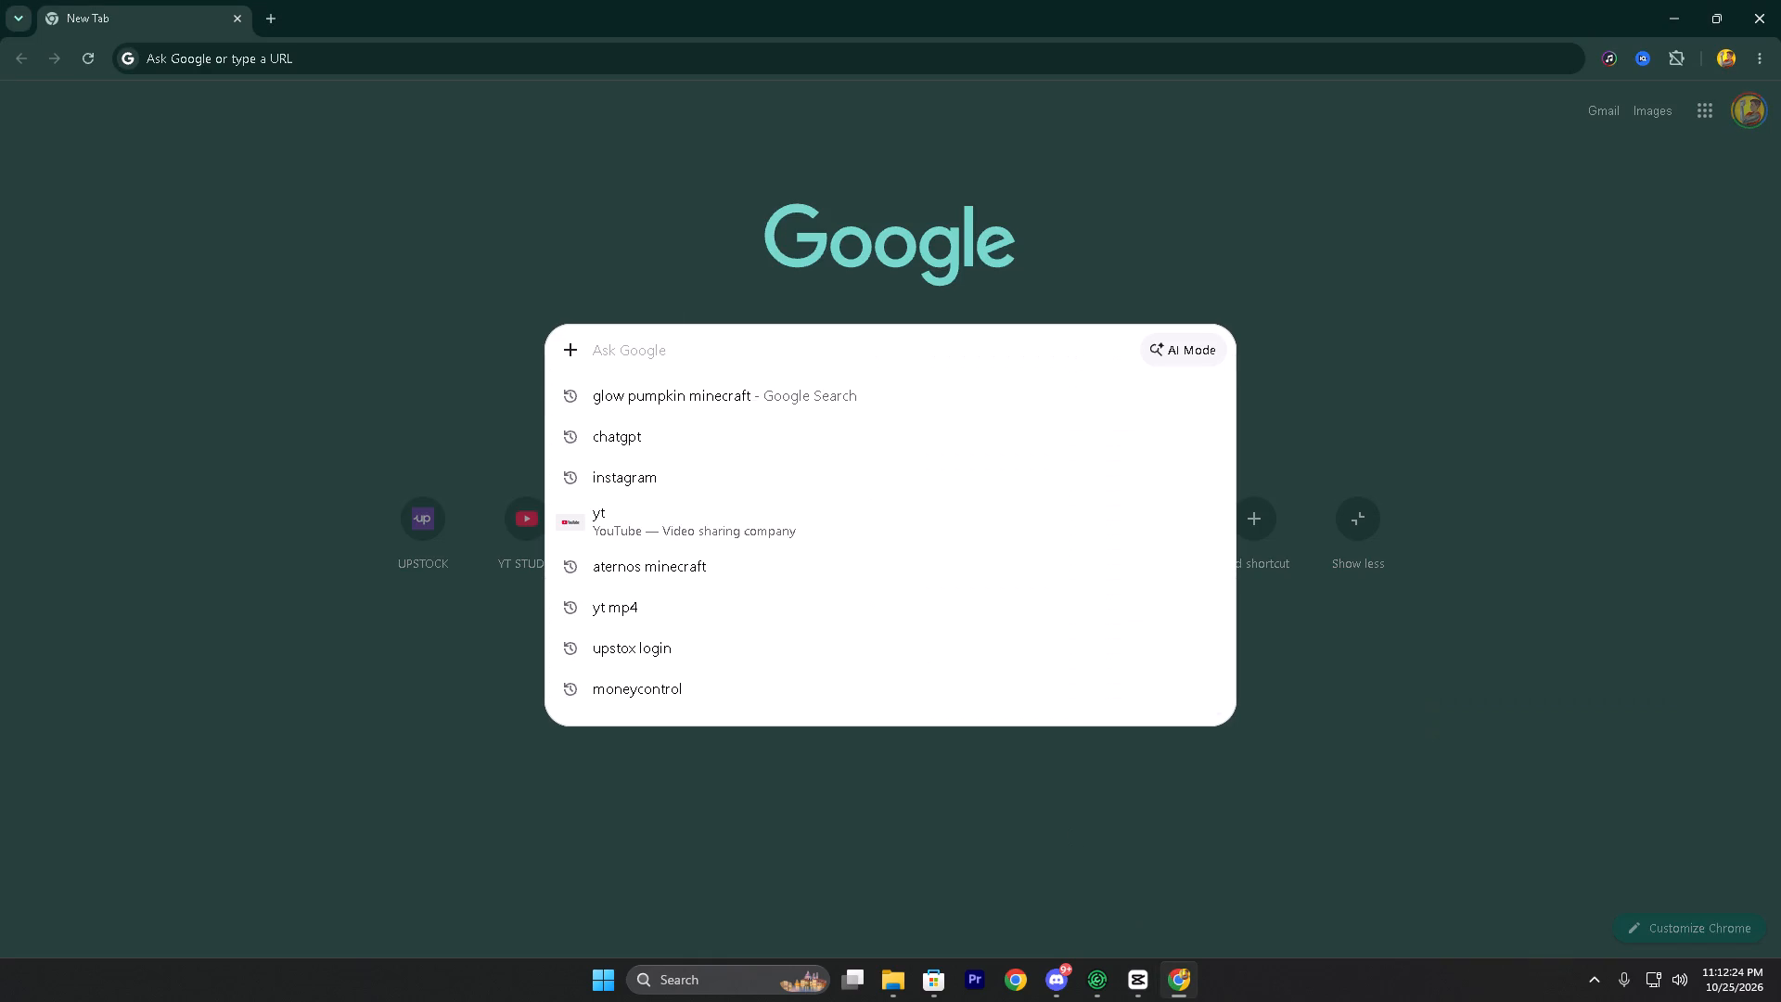
{"action": "key", "text": "c"}
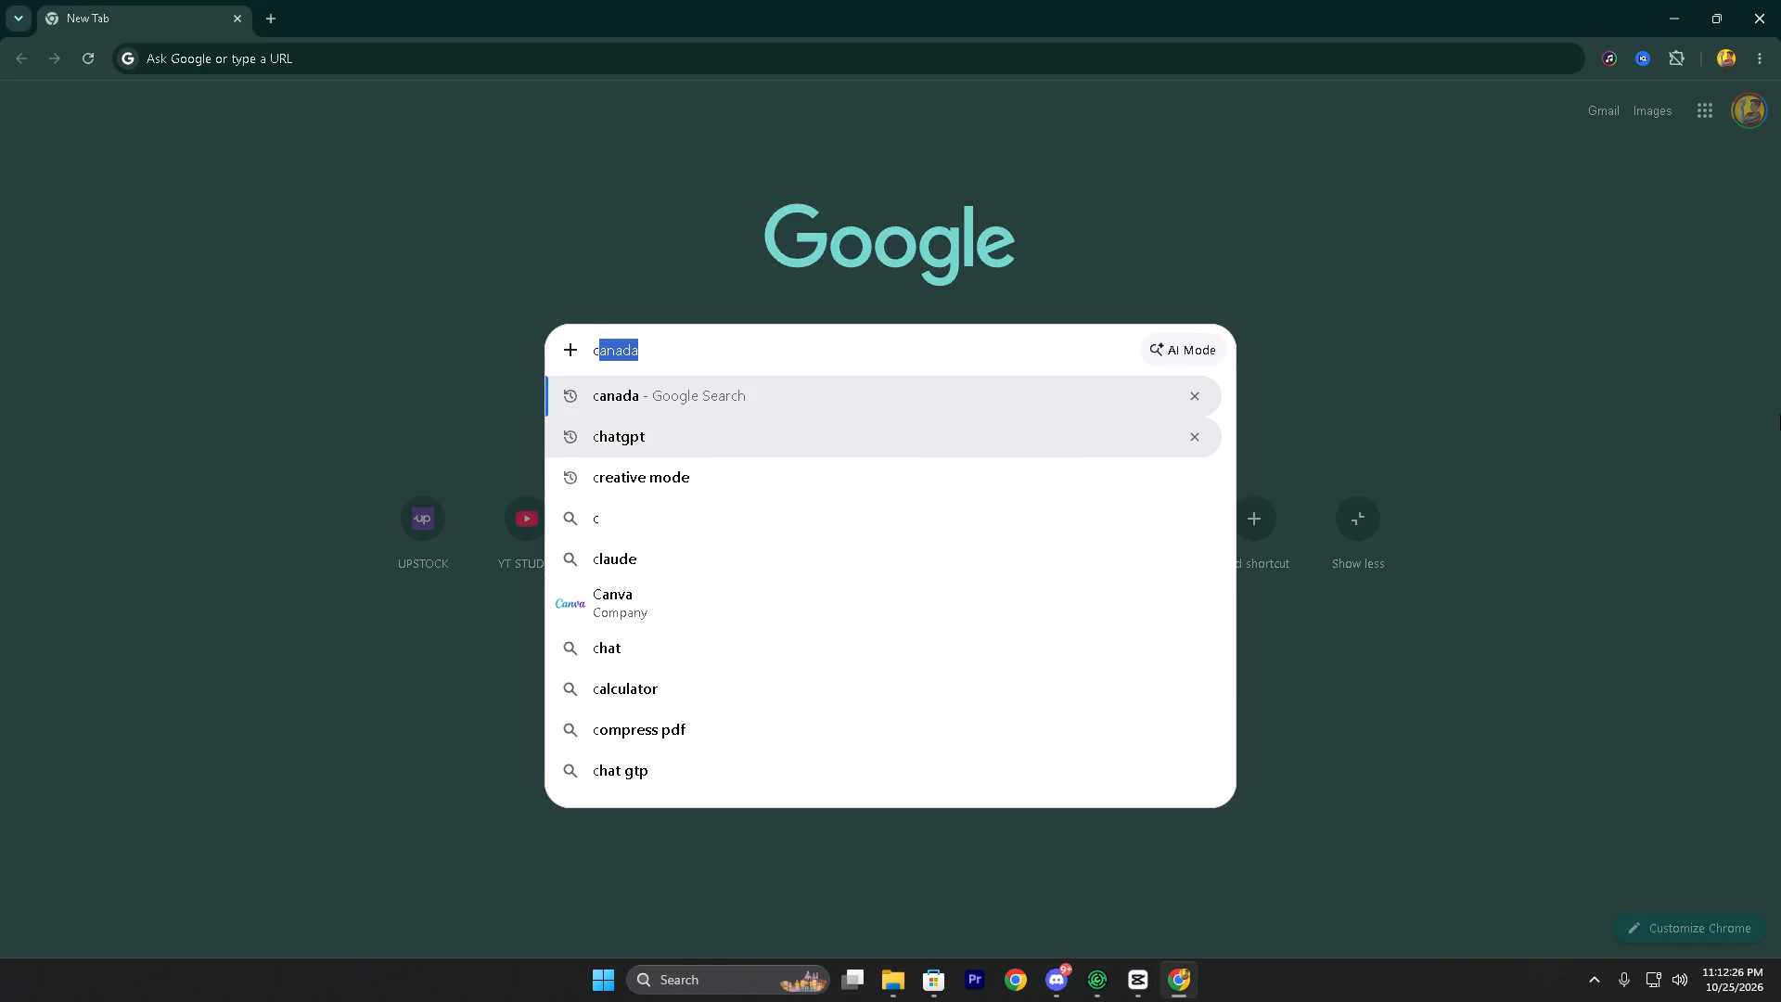
{"action": "type", "text": "pl"}
{"action": "key", "text": "BackSpace"}
{"action": "key", "text": "BackSpace"}
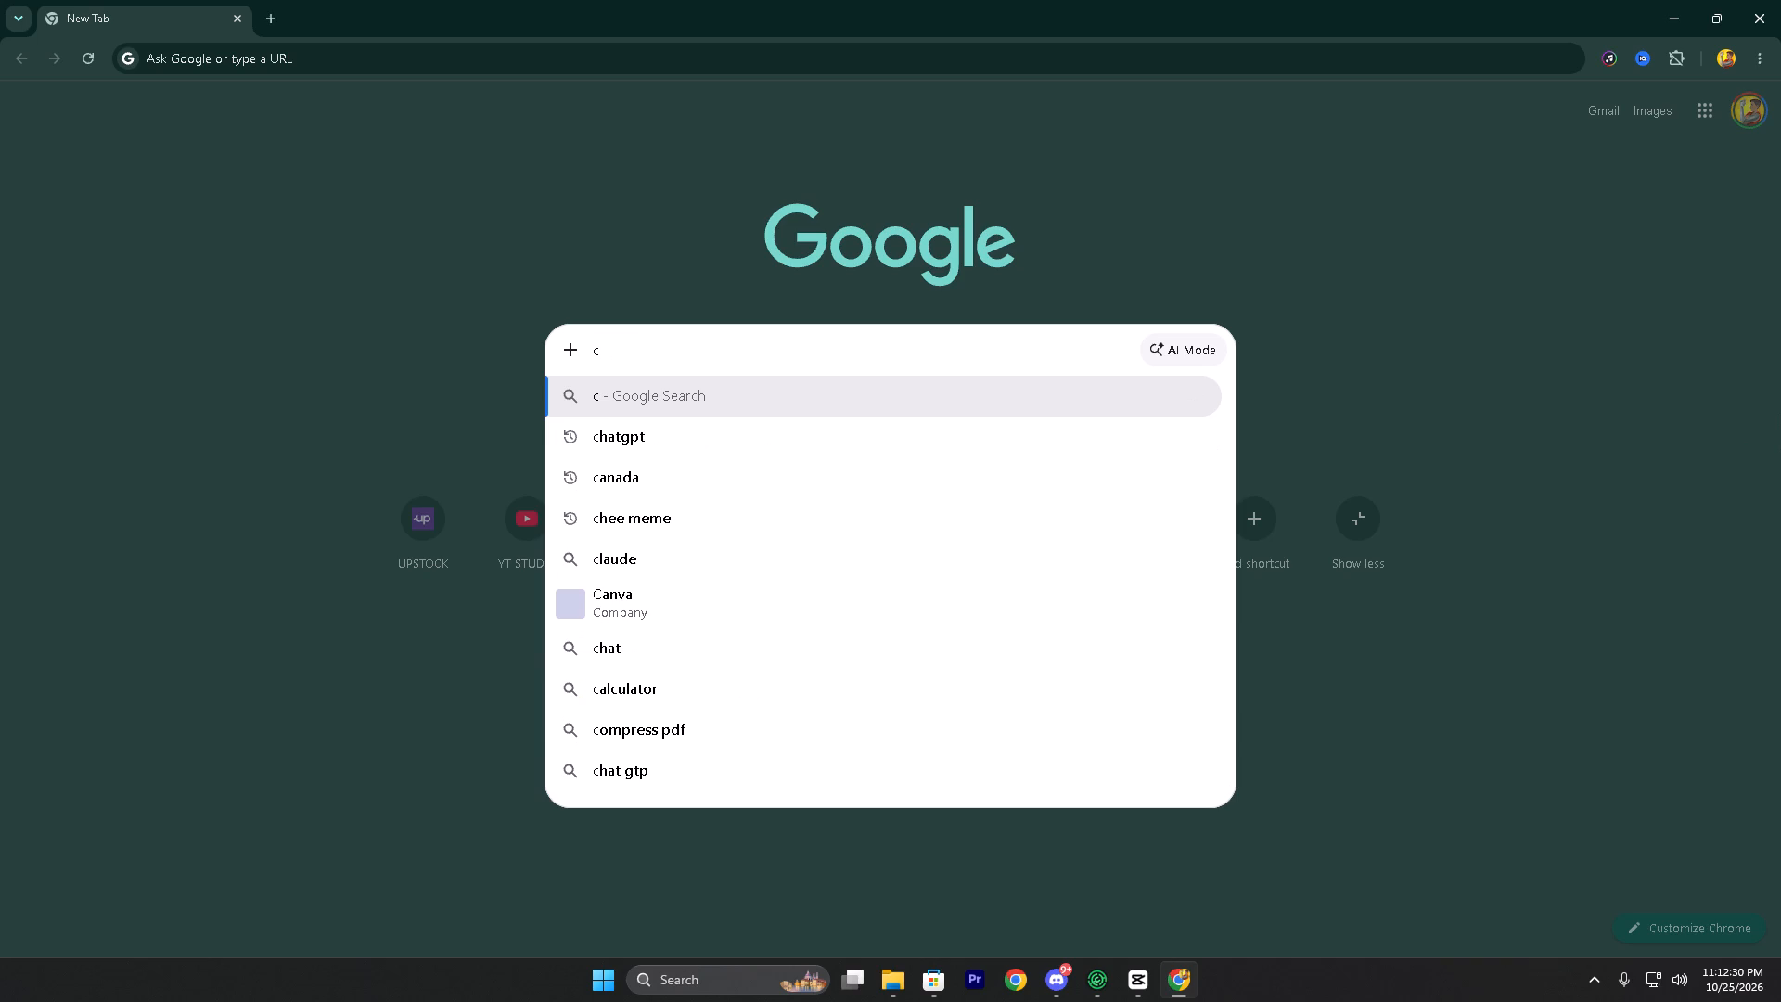
{"action": "type", "text": "olor"}
{"action": "key", "text": "space"}
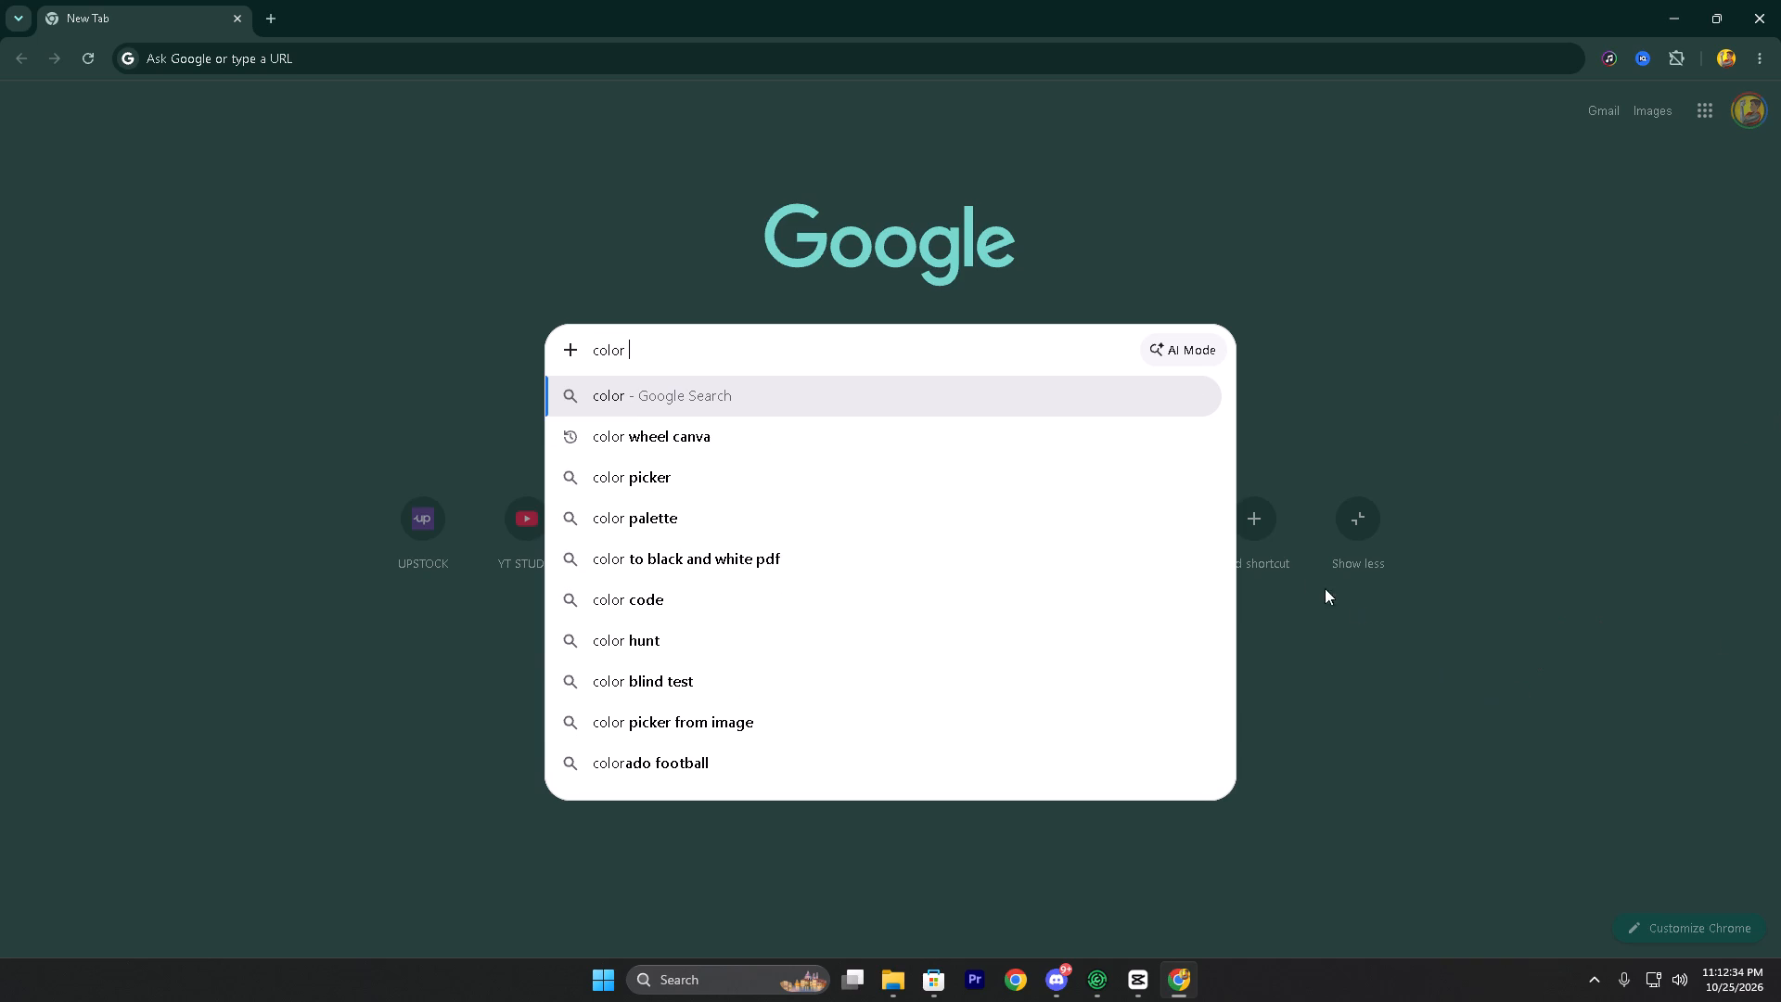
{"action": "left_click", "coordinate": [653, 434]}
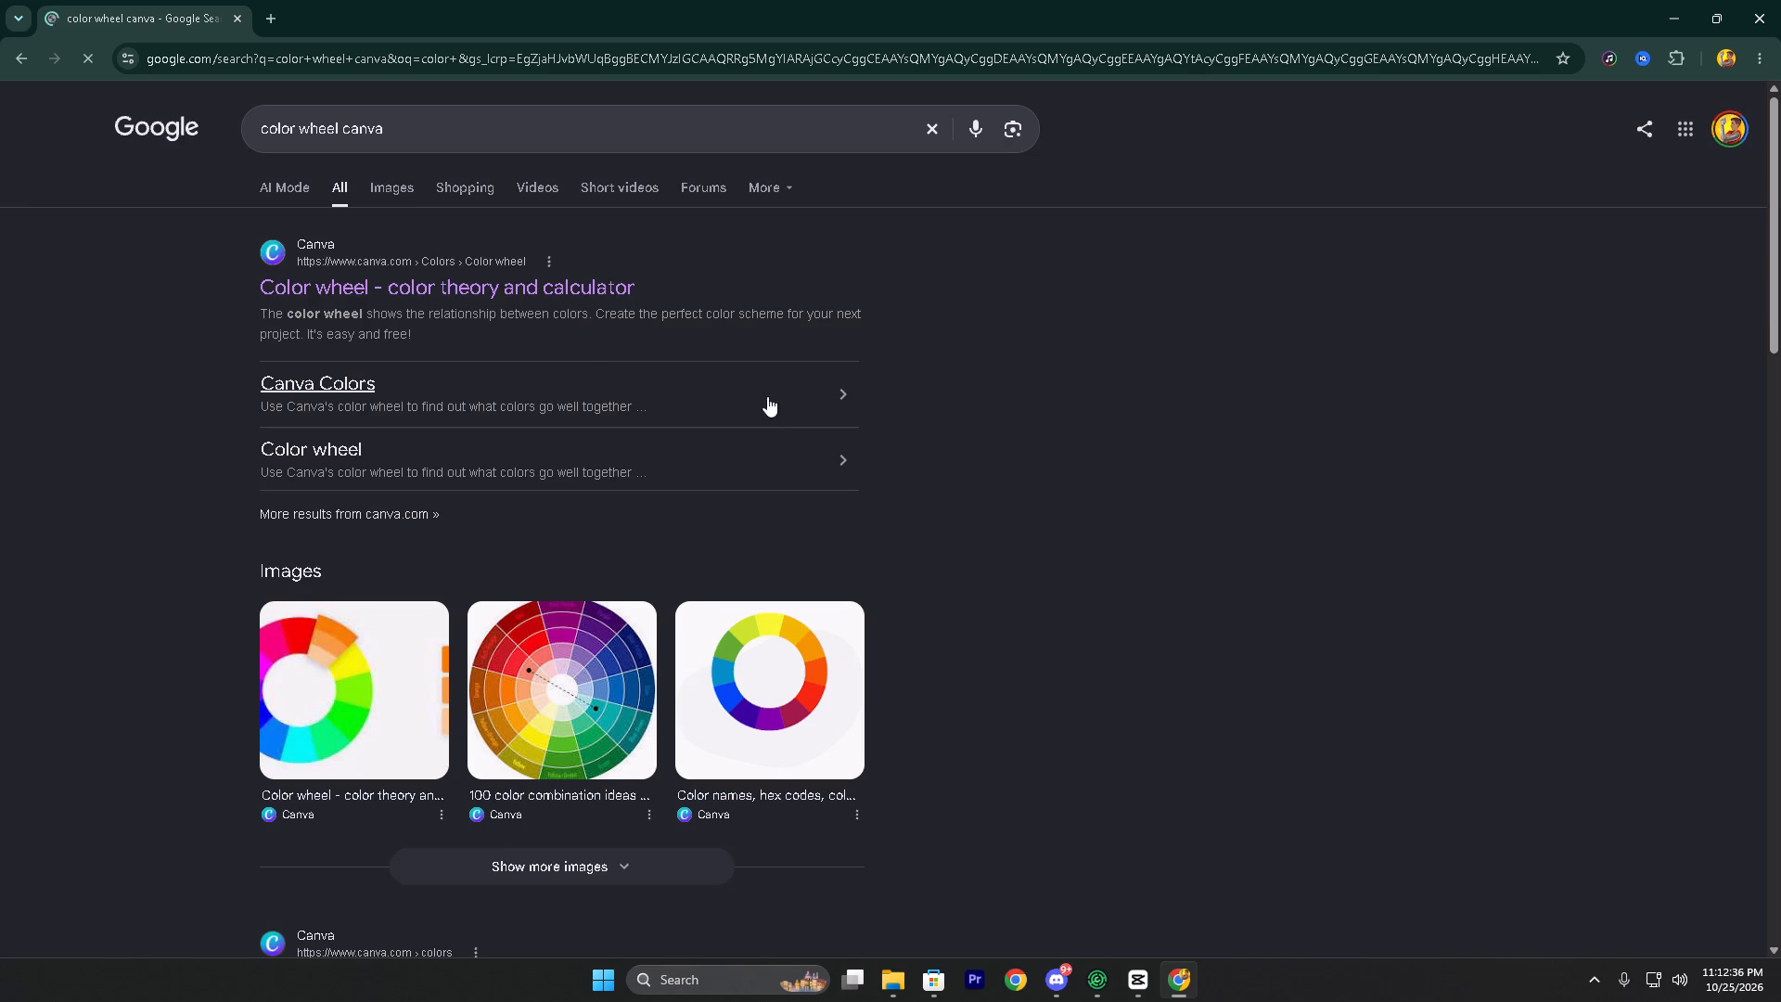
{"action": "left_click", "coordinate": [504, 280]}
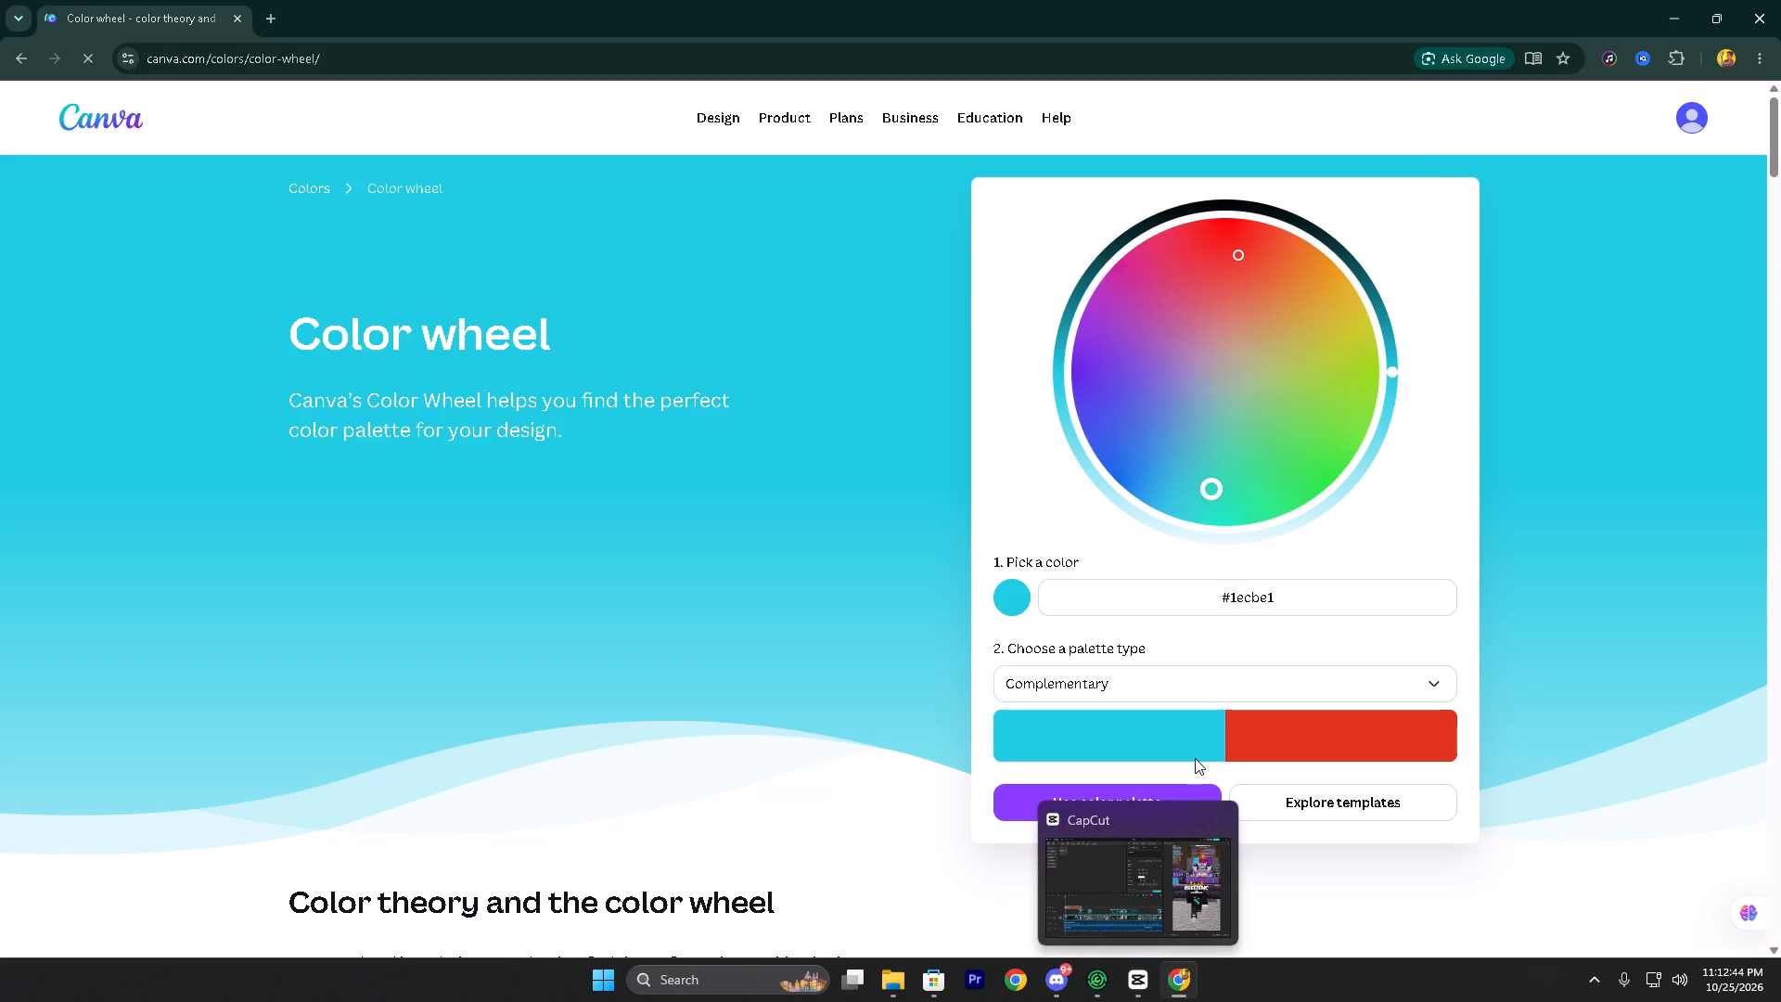
Try several hues on the color wheel and settle on purple #8b30cf to find its complementary colour.
{"action": "left_click_drag", "start_coordinate": [1211, 492], "coordinate": [1201, 414]}
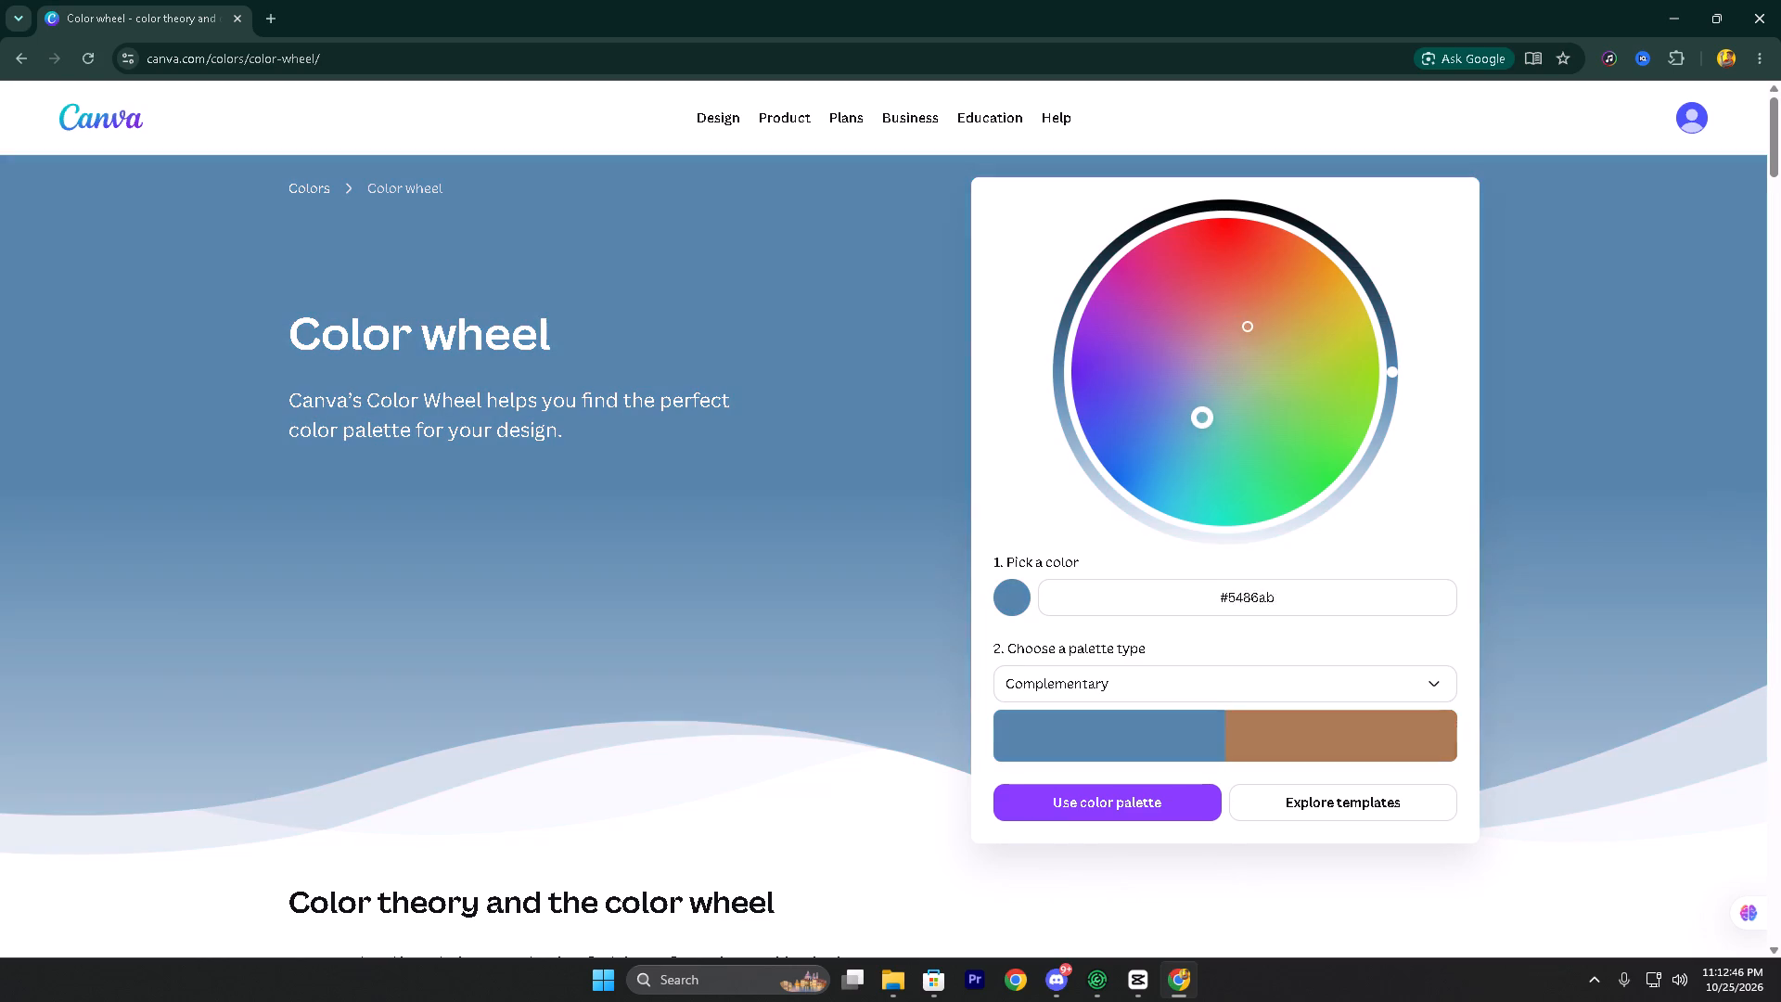
{"action": "left_click_drag", "start_coordinate": [1201, 414], "coordinate": [1150, 392]}
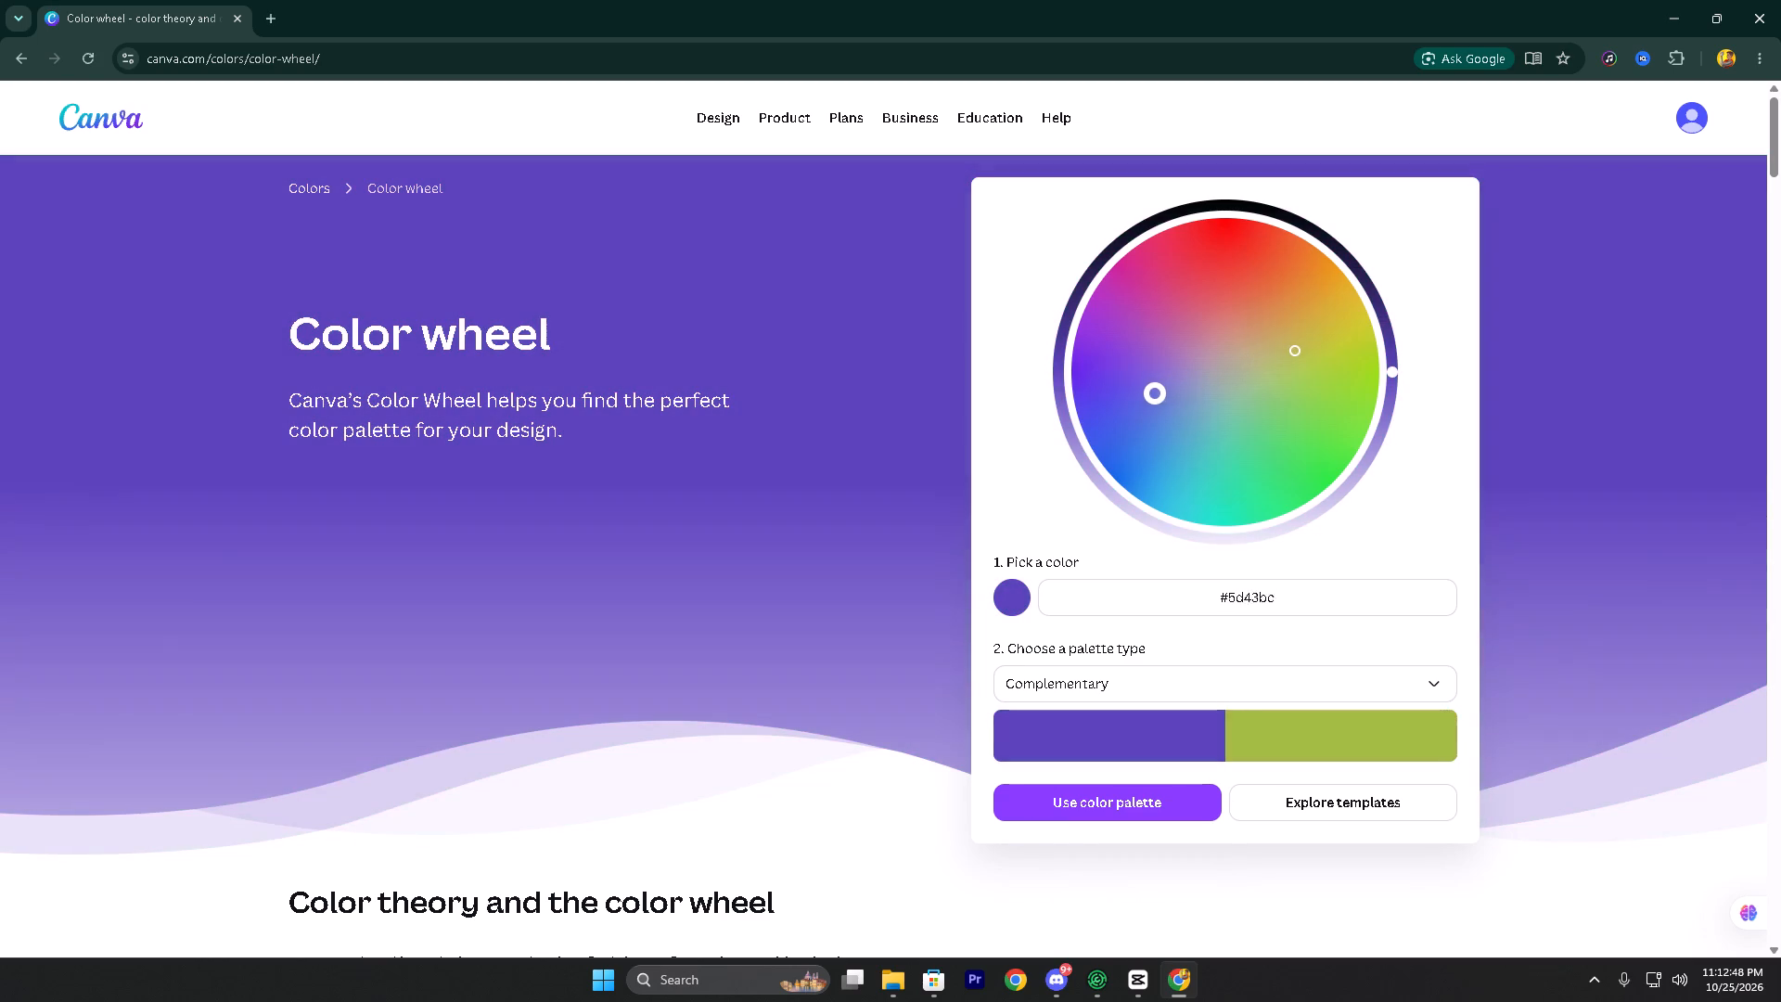
{"action": "left_click_drag", "start_coordinate": [1150, 392], "coordinate": [1134, 410]}
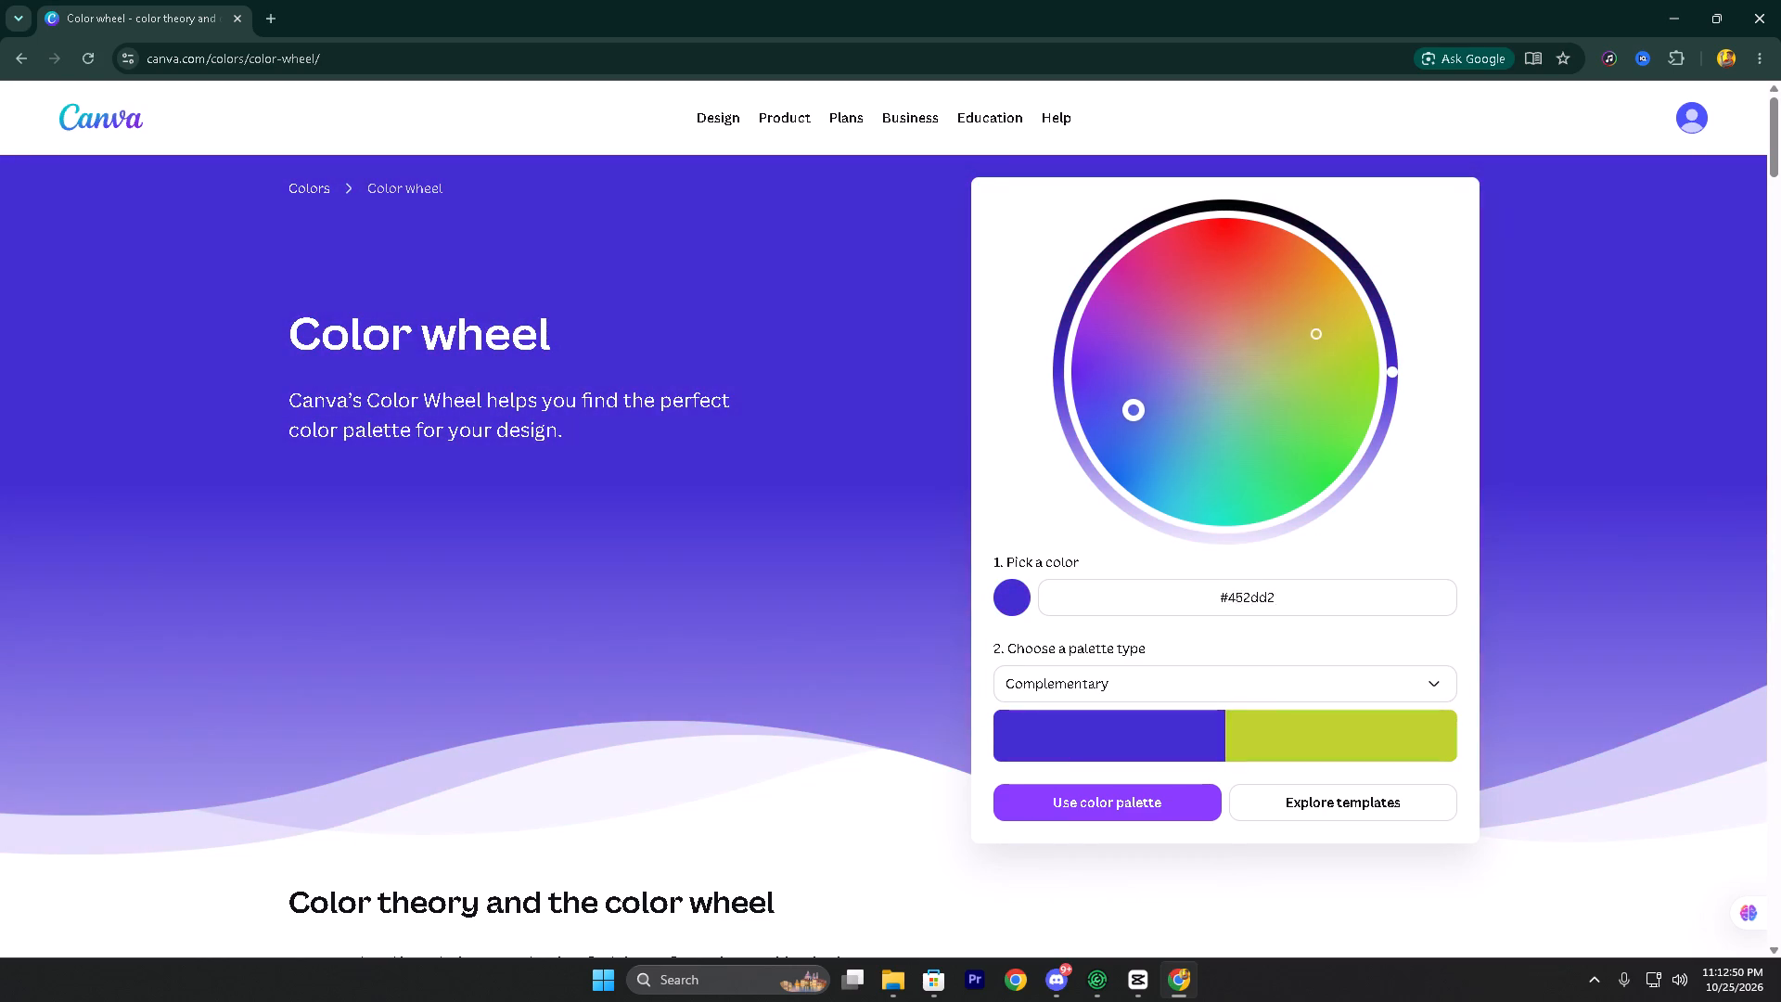
{"action": "left_click_drag", "start_coordinate": [1134, 410], "coordinate": [1195, 284]}
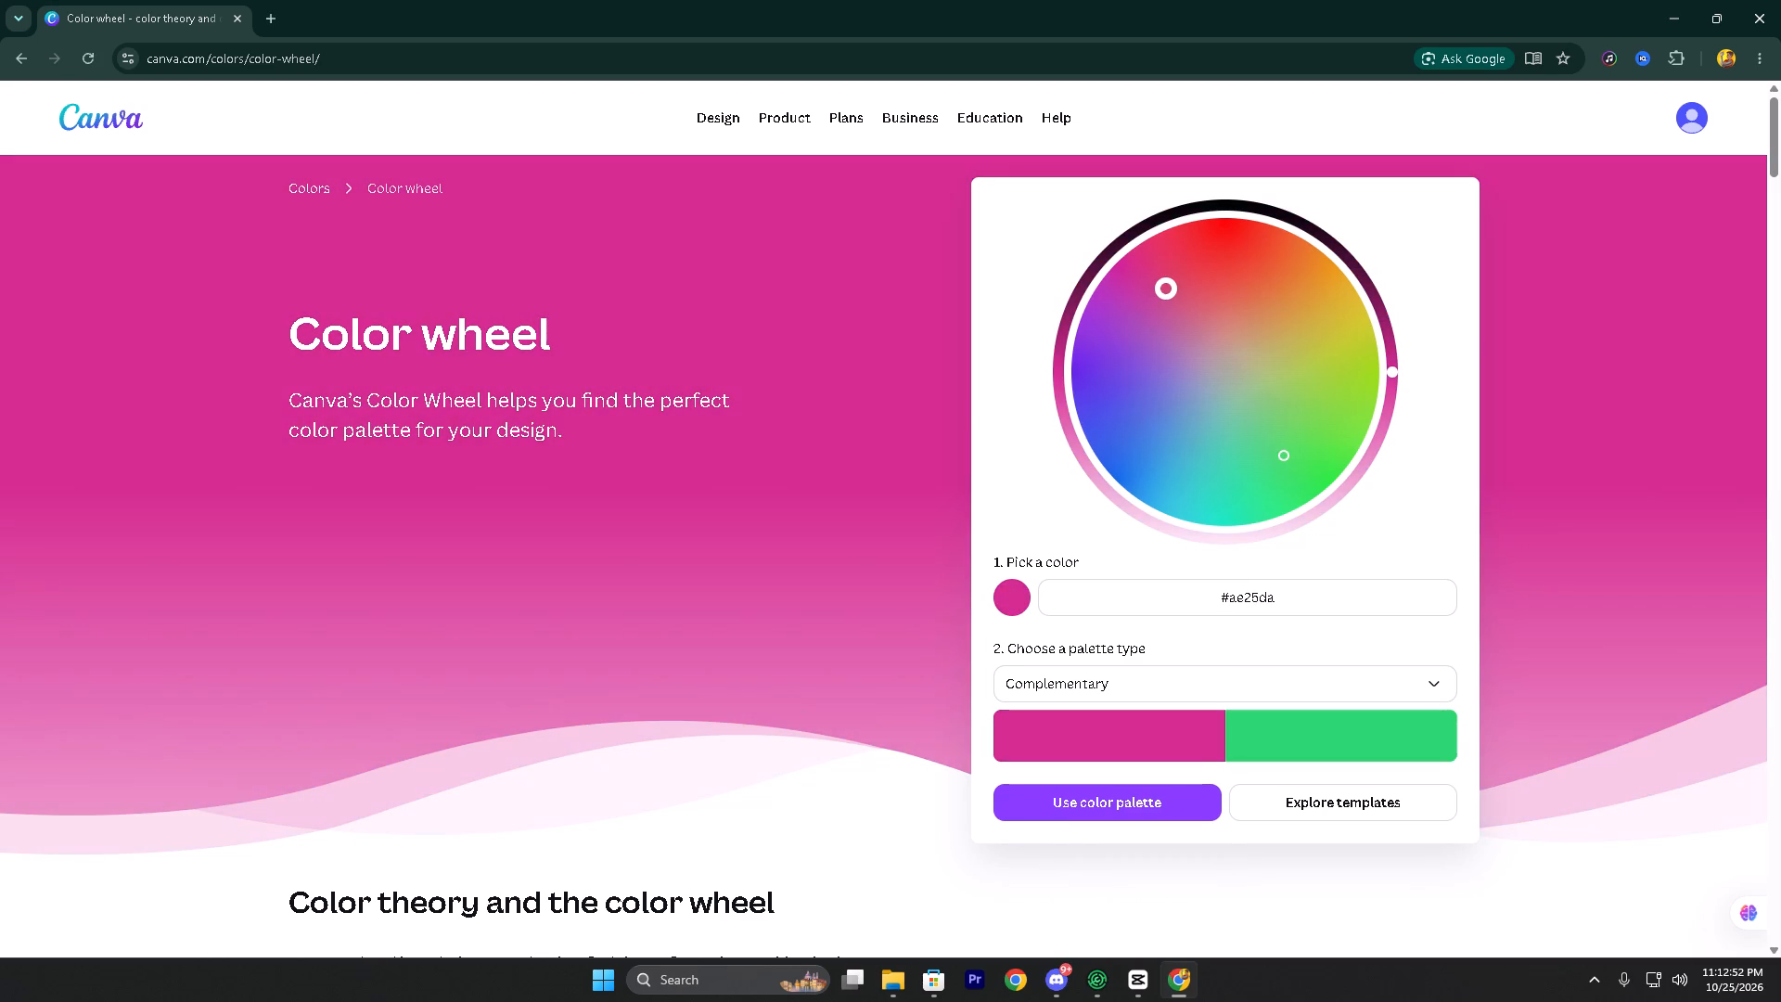
{"action": "left_click_drag", "start_coordinate": [1195, 284], "coordinate": [1129, 365]}
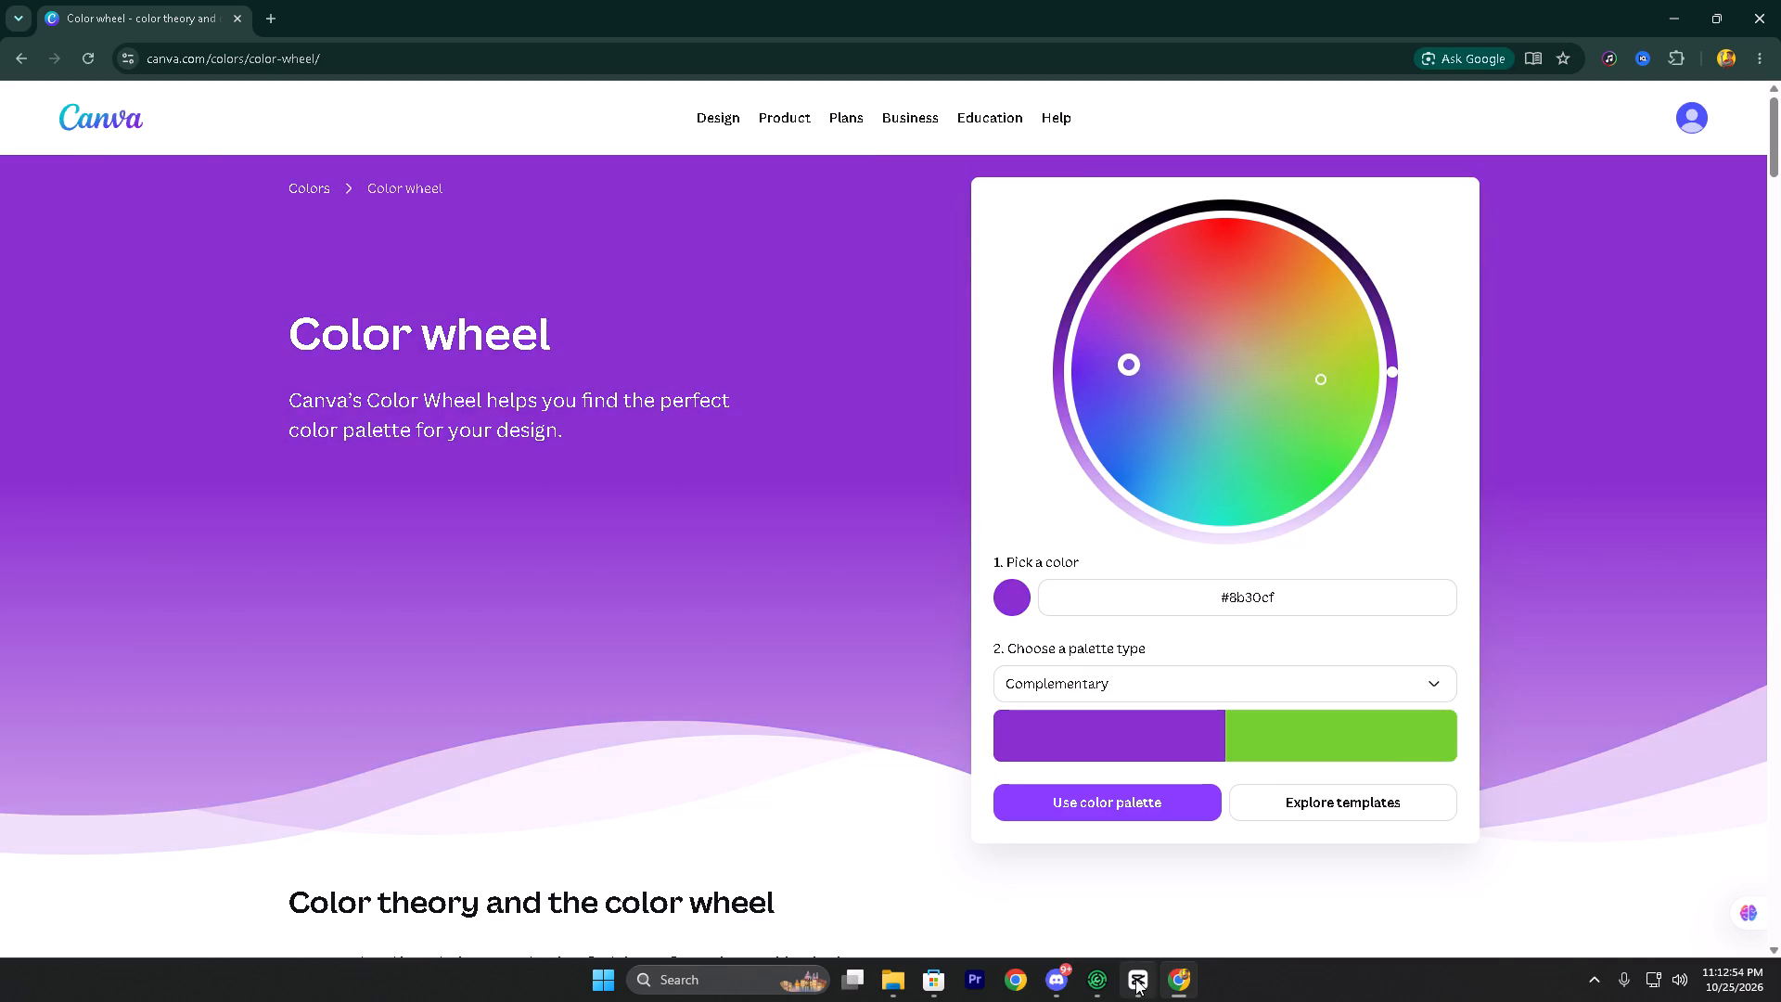
Switch back to CapCut and set the Breezemc text's fill colour to bright green 5CFF00.
{"action": "left_click", "coordinate": [1135, 979]}
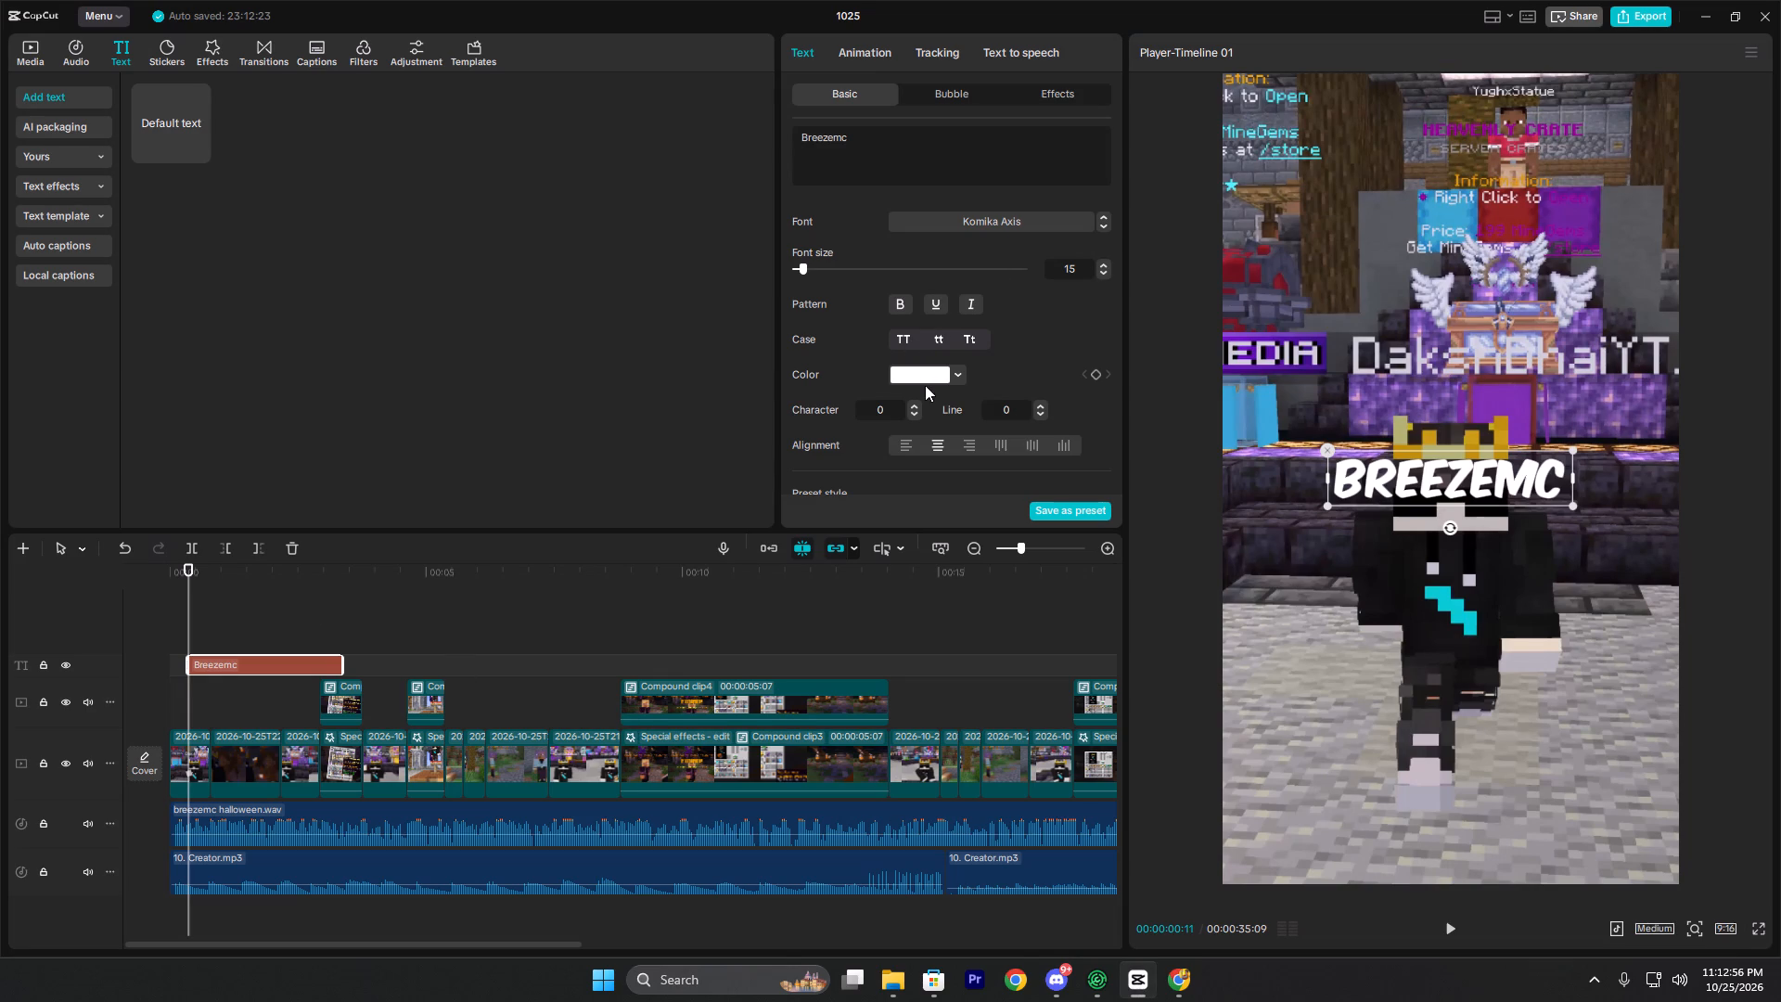
{"action": "left_click", "coordinate": [925, 385]}
{"action": "left_click", "coordinate": [931, 369]}
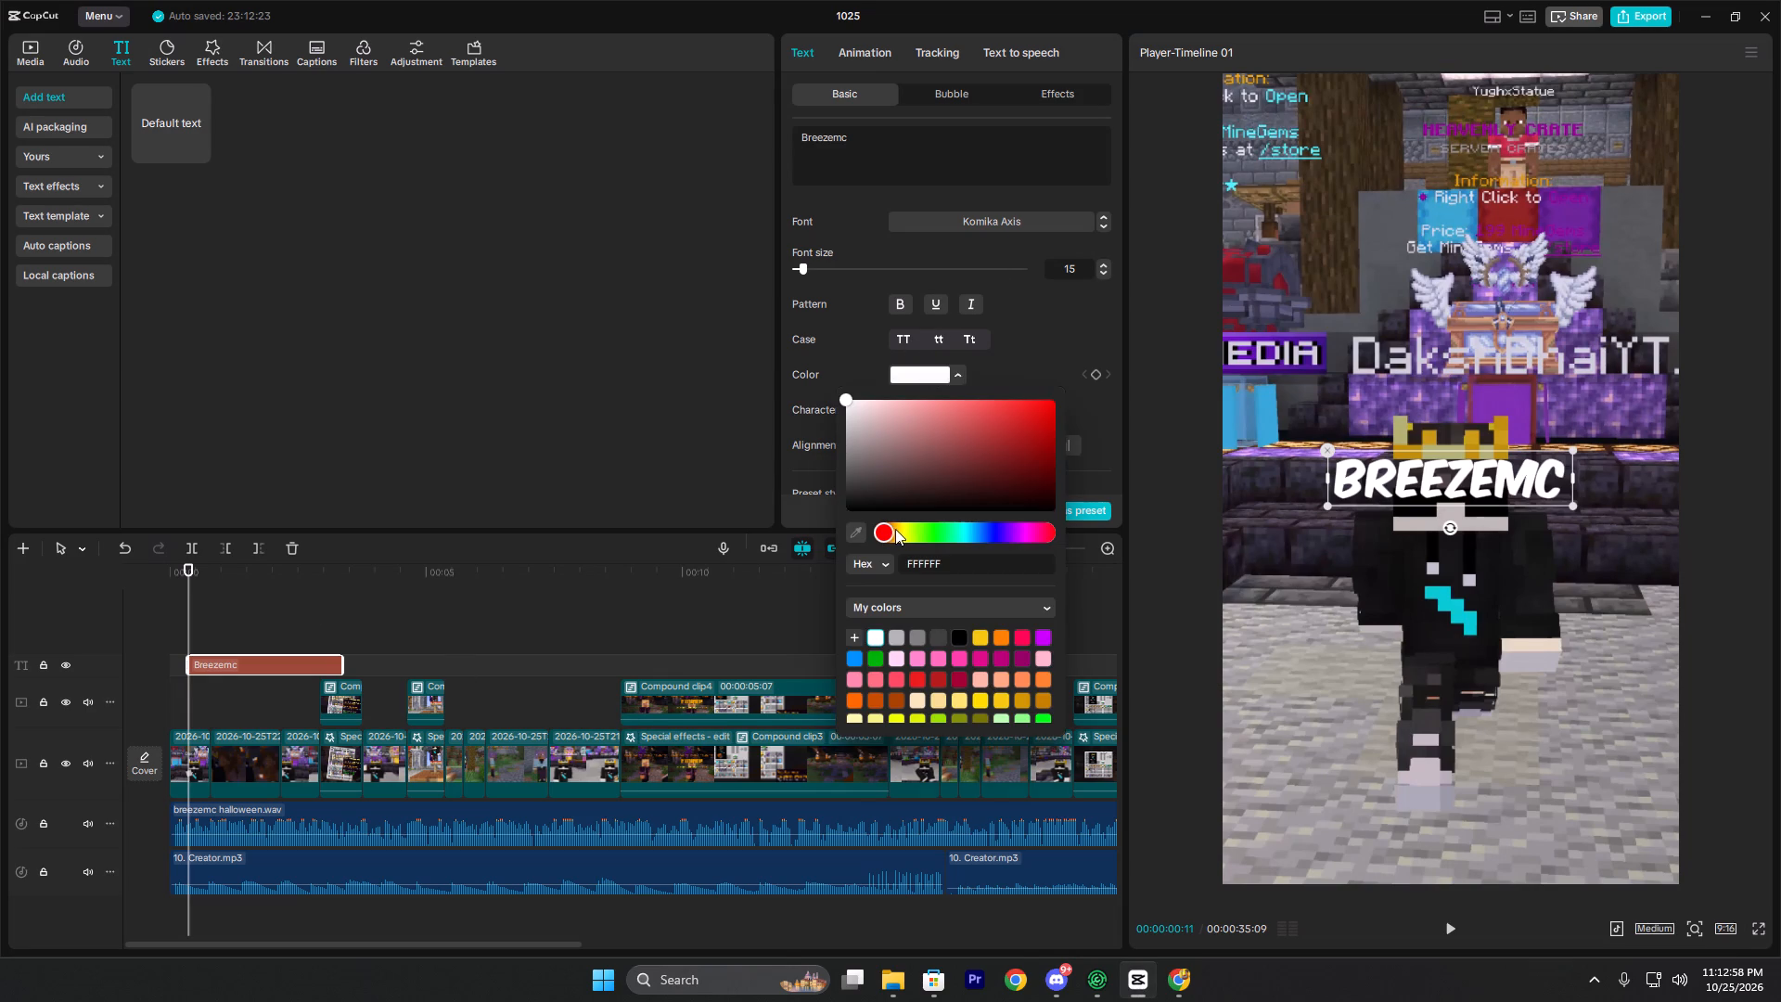
{"action": "left_click_drag", "start_coordinate": [890, 529], "coordinate": [928, 525]}
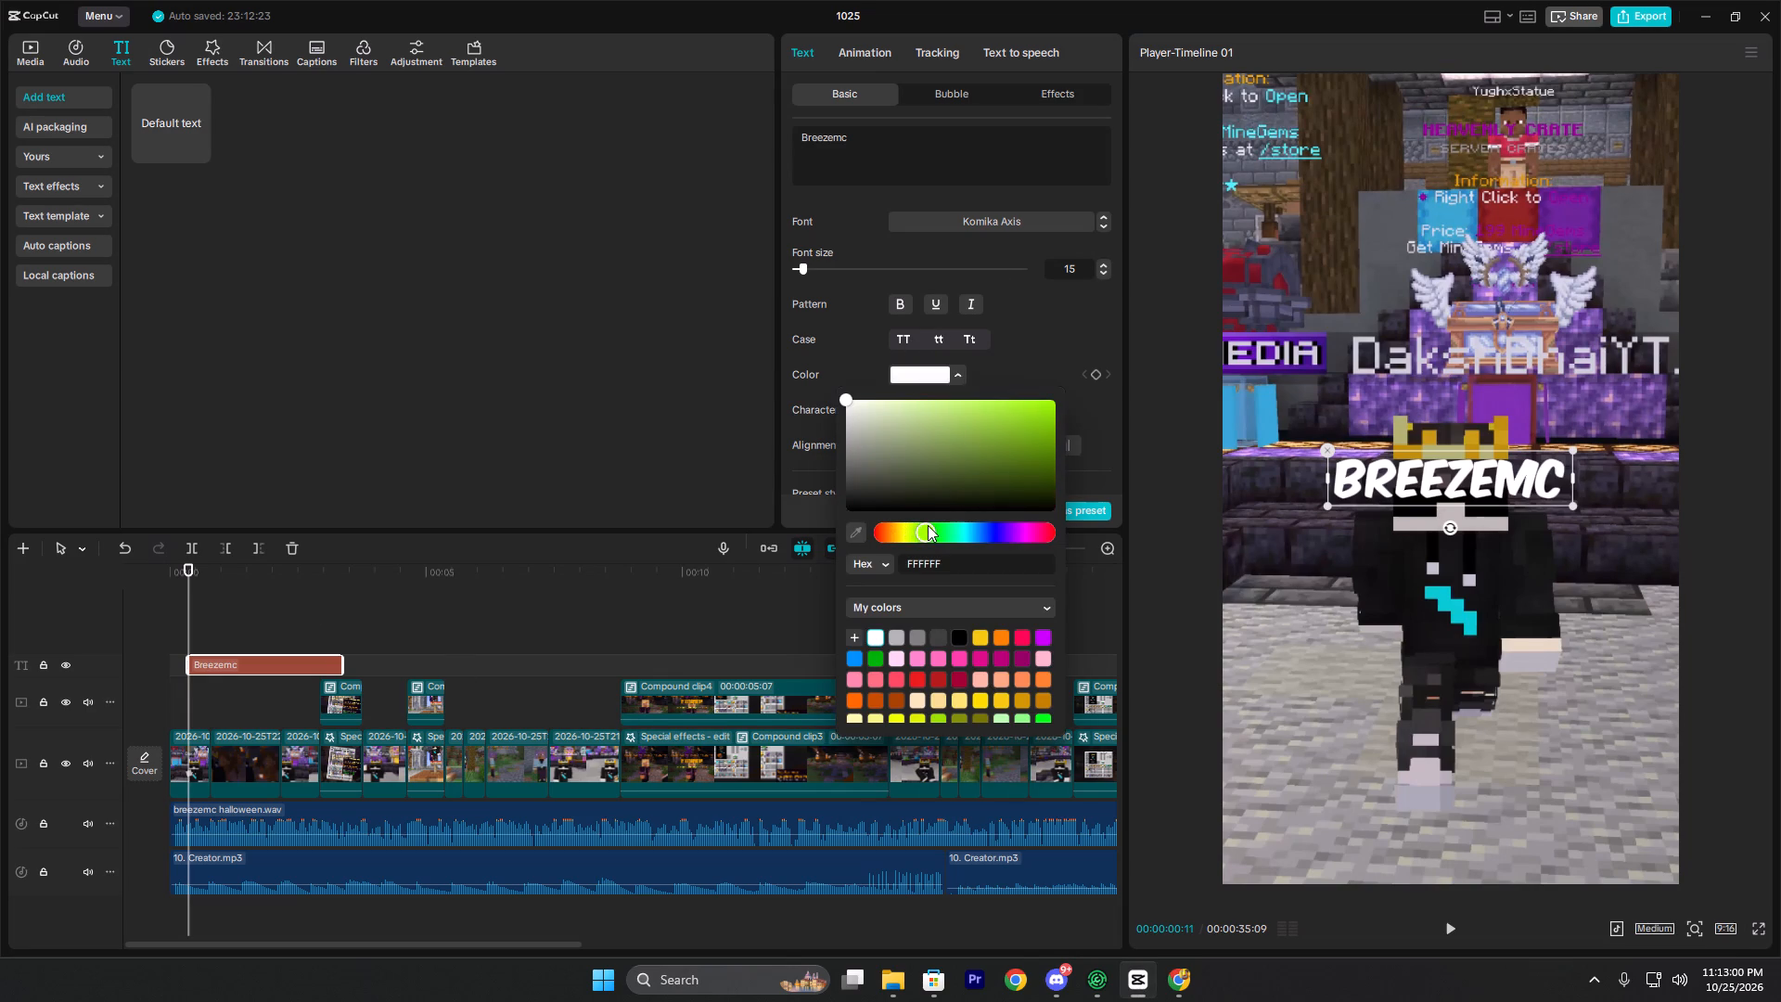
{"action": "left_click_drag", "start_coordinate": [928, 525], "coordinate": [934, 522]}
{"action": "left_click_drag", "start_coordinate": [960, 443], "coordinate": [1167, 358]}
Move the Breezemc text up above the character's crown, horizontally centred at X 0 and Y 569.
{"action": "left_click_drag", "start_coordinate": [1421, 469], "coordinate": [1449, 310]}
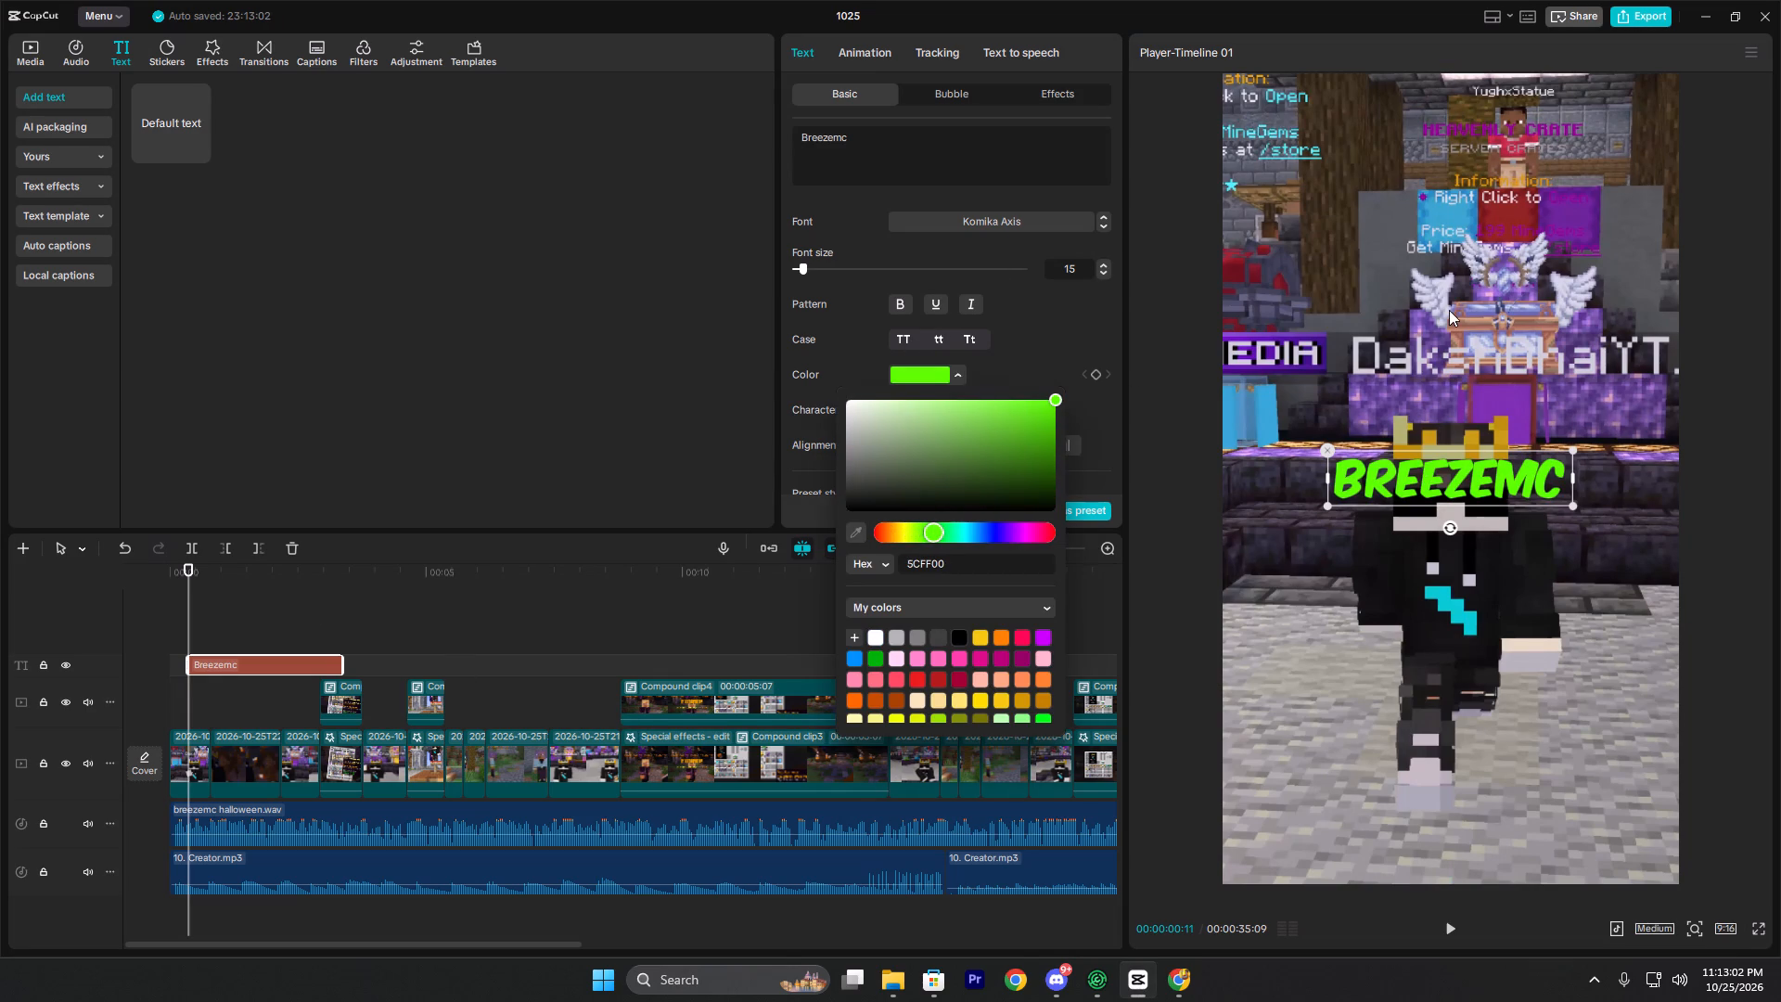
{"action": "left_click_drag", "start_coordinate": [1449, 310], "coordinate": [1419, 349]}
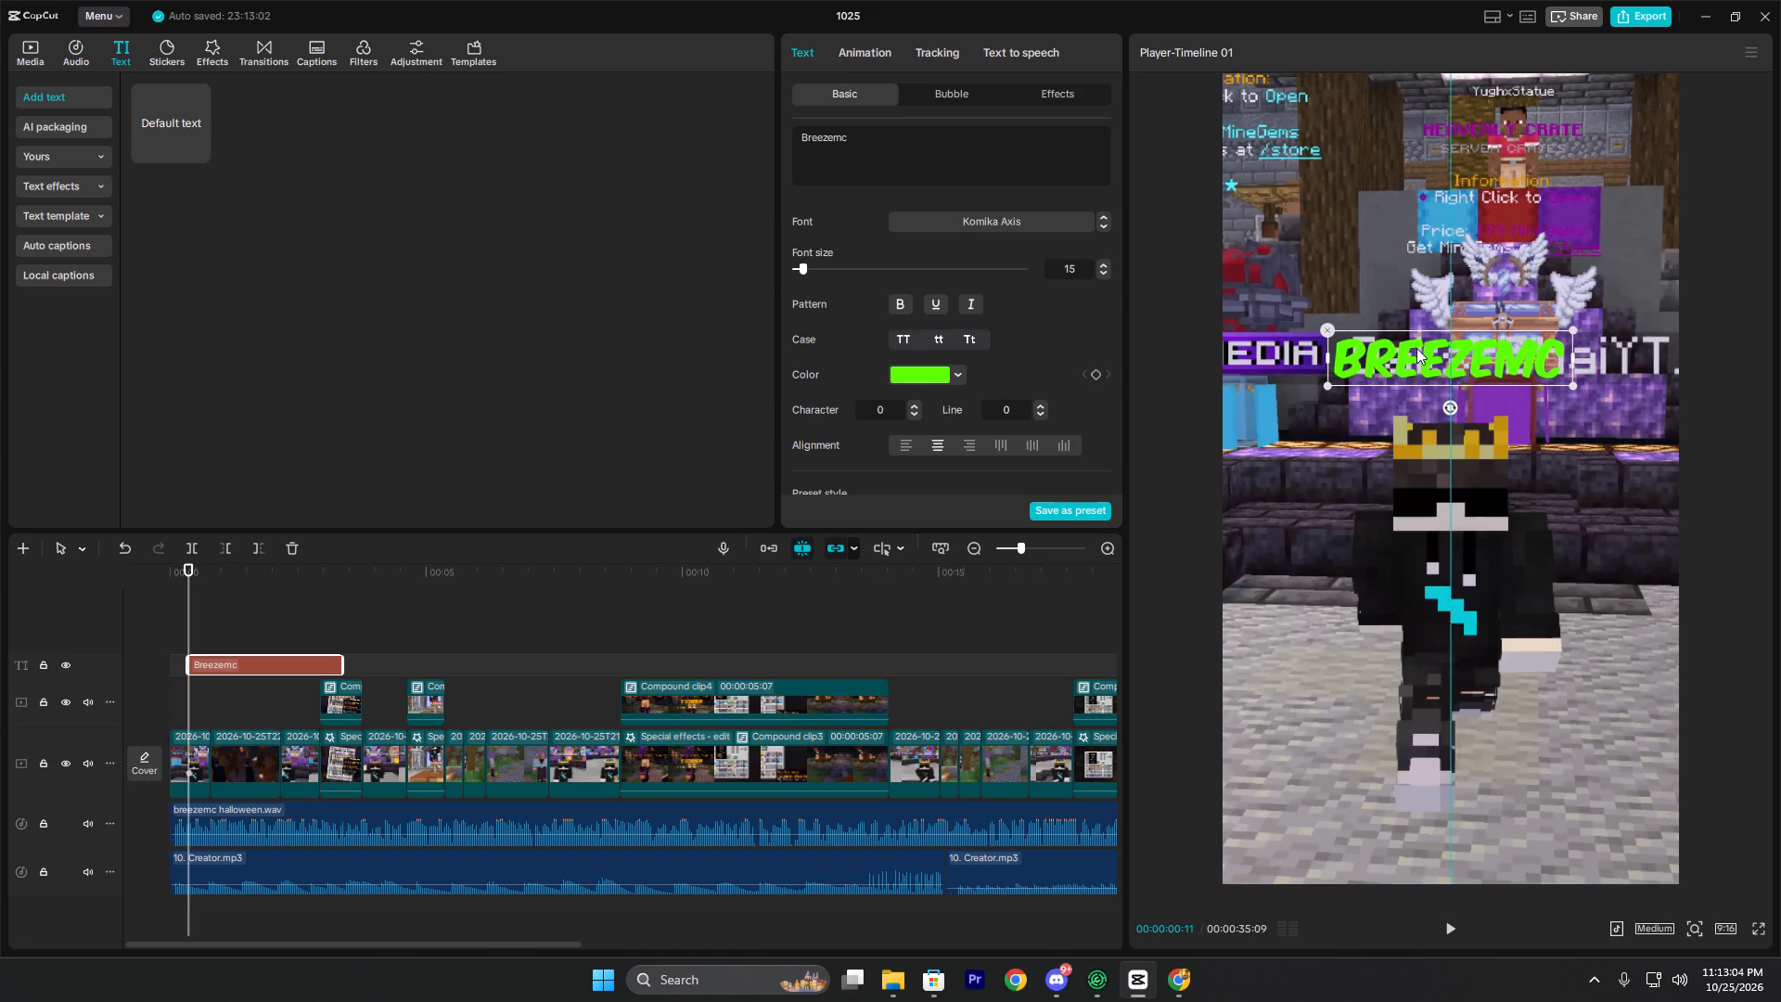
Add a black stroke with a thickness of 36 to the Breezemc text.
{"action": "scroll", "coordinate": [944, 350], "scroll_direction": "down", "scroll_amount": 5}
{"action": "scroll", "coordinate": [840, 390], "scroll_direction": "down", "scroll_amount": 3}
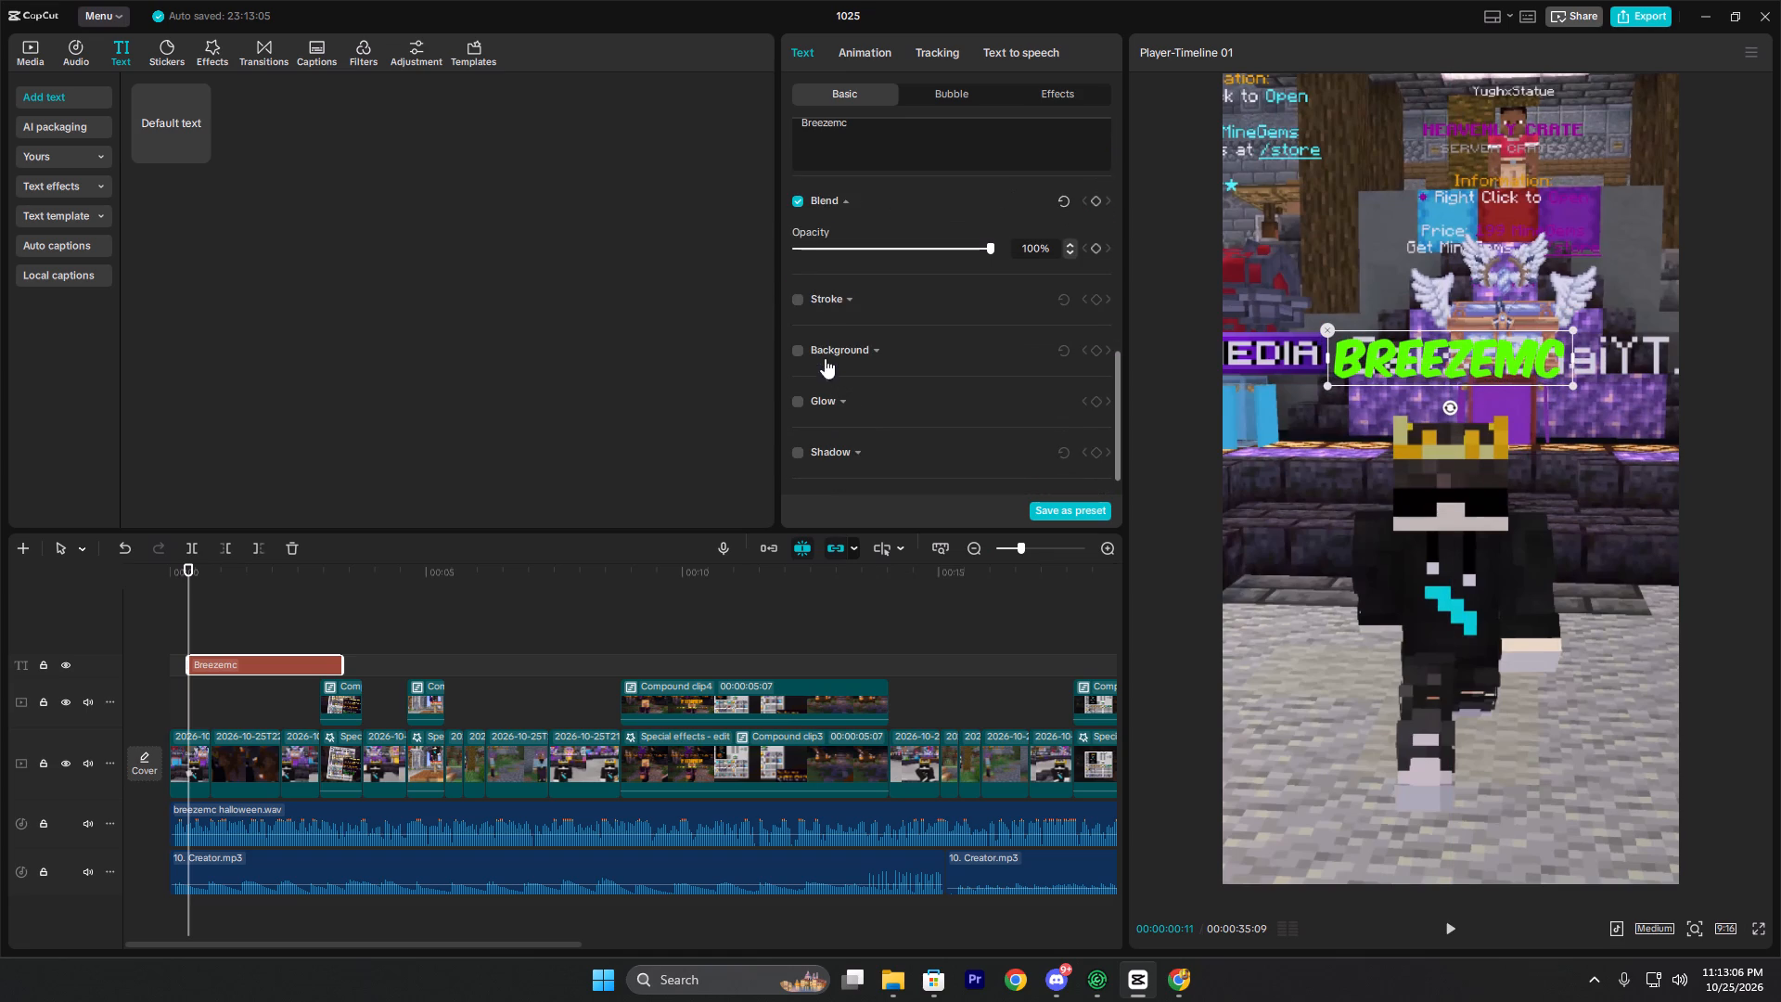
{"action": "left_click", "coordinate": [800, 300]}
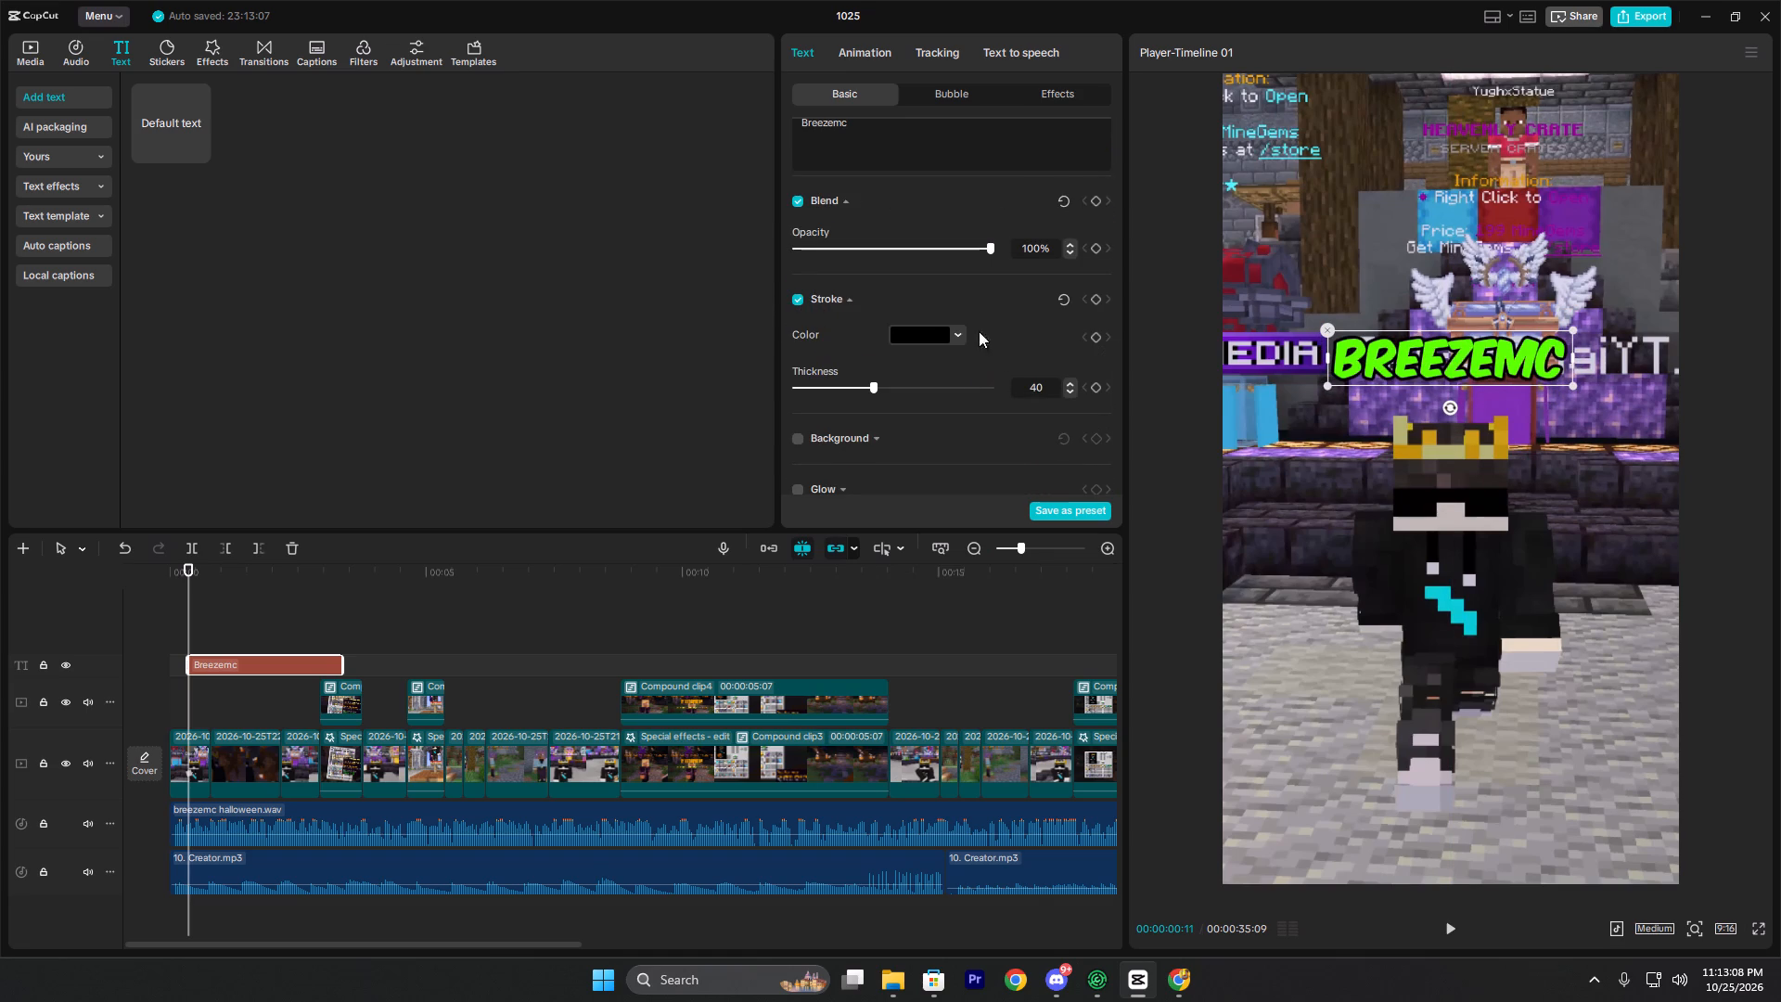
{"action": "left_click_drag", "start_coordinate": [861, 385], "coordinate": [866, 377]}
{"action": "scroll", "coordinate": [821, 463], "scroll_direction": "down", "scroll_amount": 1}
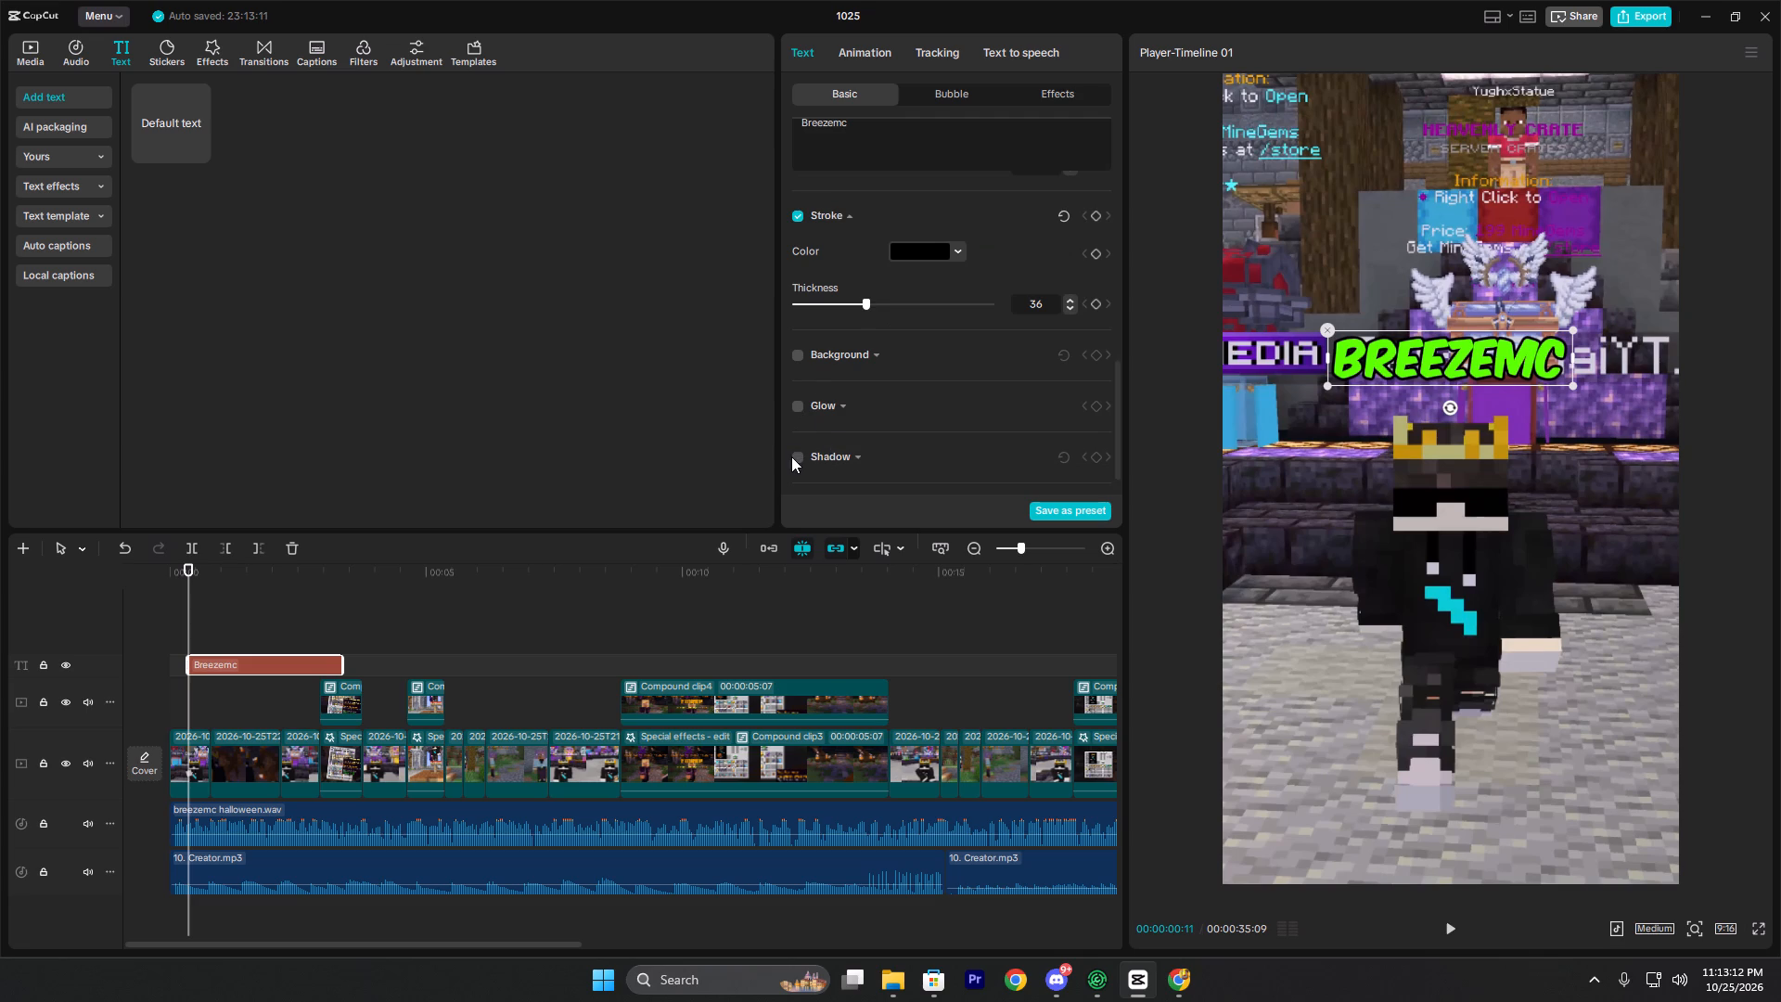
Enable a shadow on the Breezemc text and set its colour to white FFFFFF.
{"action": "left_click", "coordinate": [794, 458]}
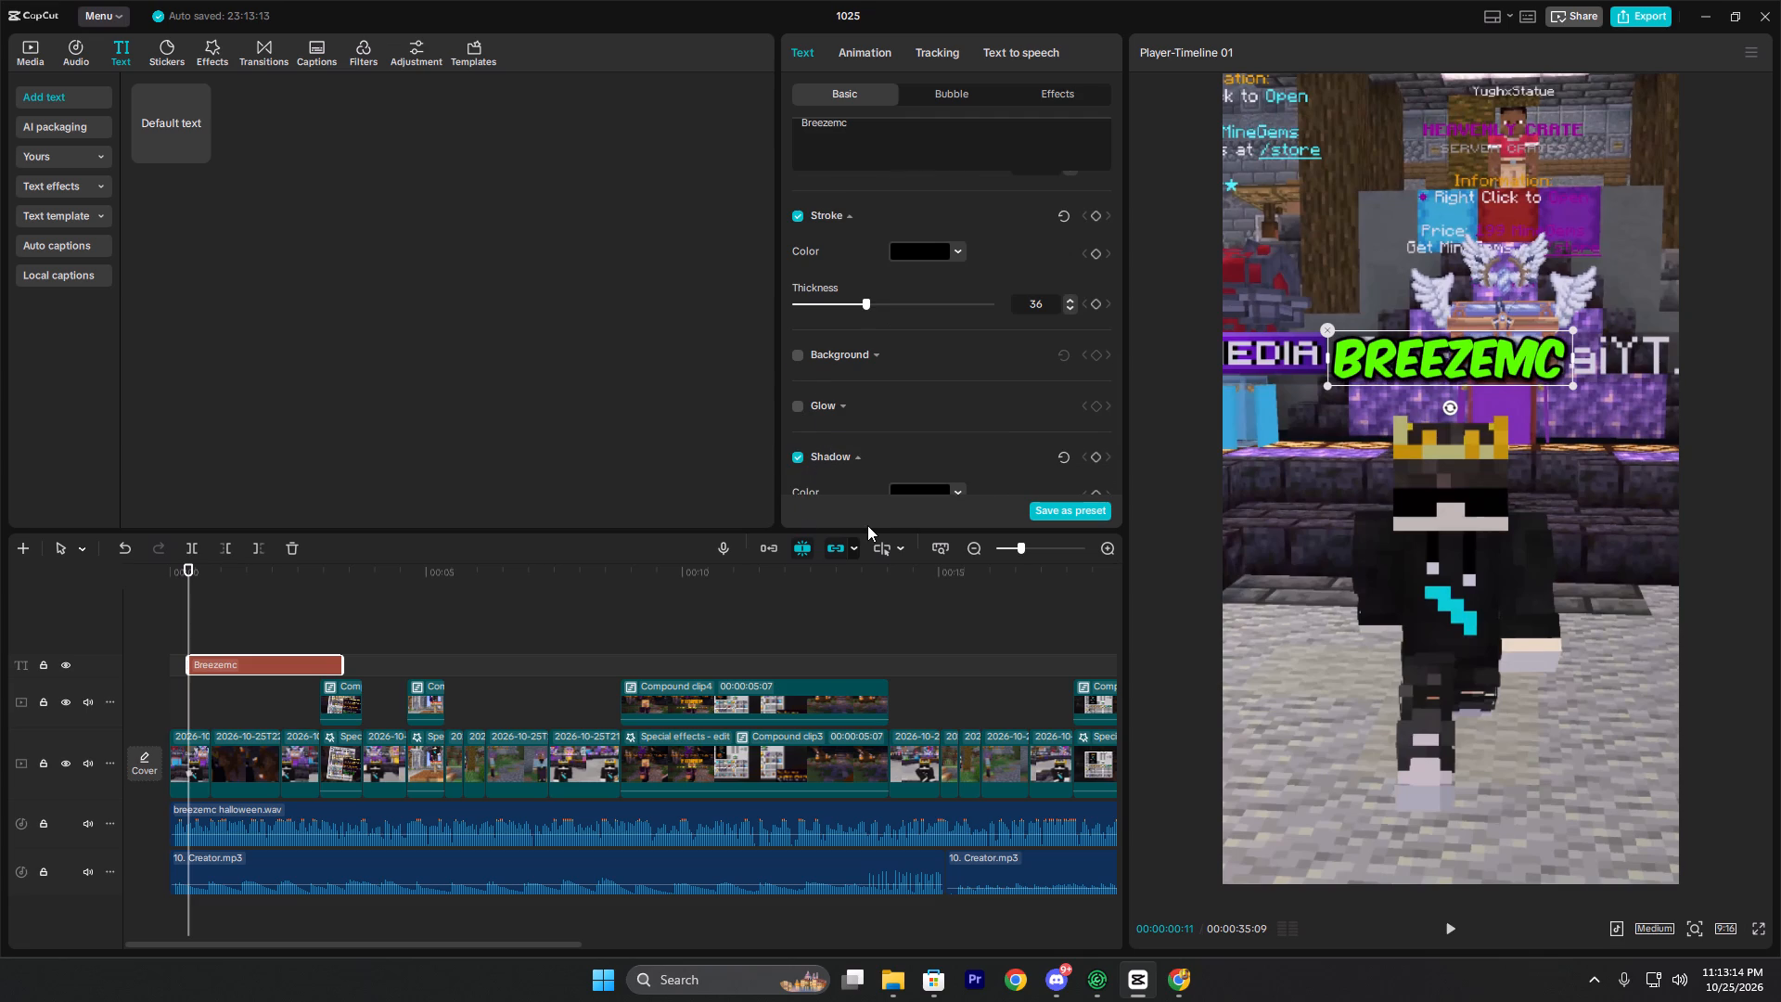
{"action": "scroll", "coordinate": [1012, 387], "scroll_direction": "down", "scroll_amount": 1}
{"action": "left_click", "coordinate": [946, 405]}
{"action": "left_click_drag", "start_coordinate": [923, 497], "coordinate": [840, 430]}
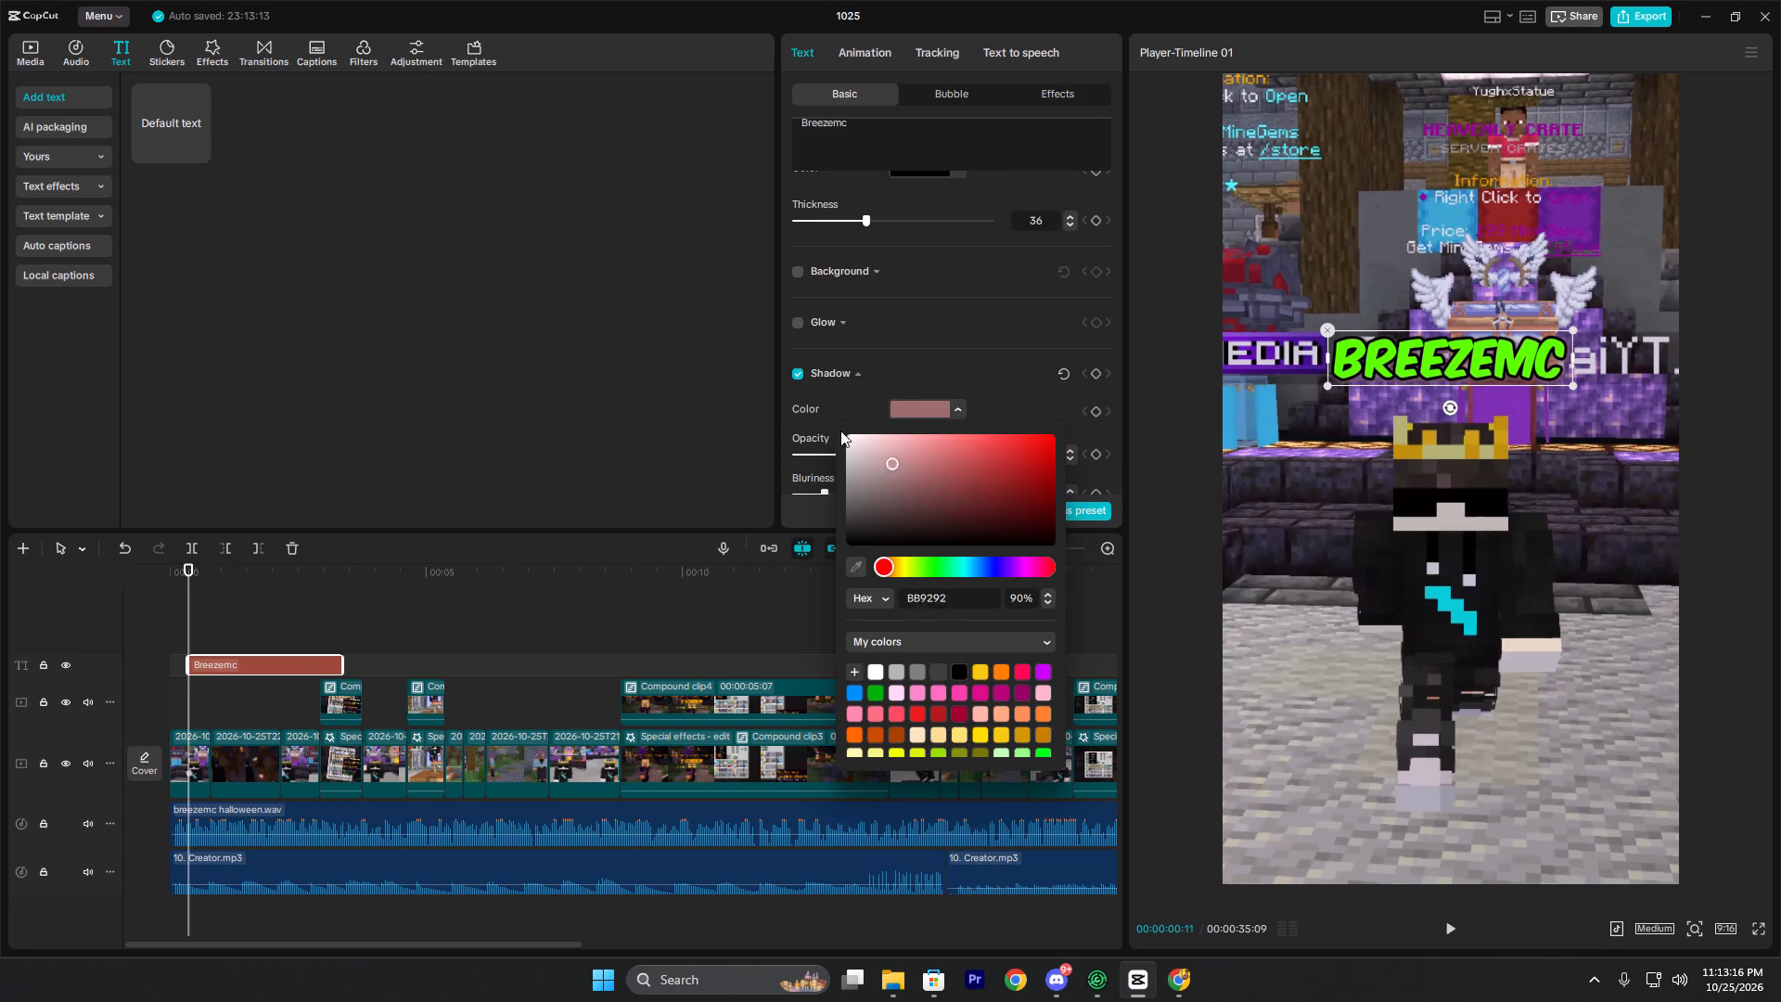
{"action": "left_click_drag", "start_coordinate": [840, 430], "coordinate": [759, 389]}
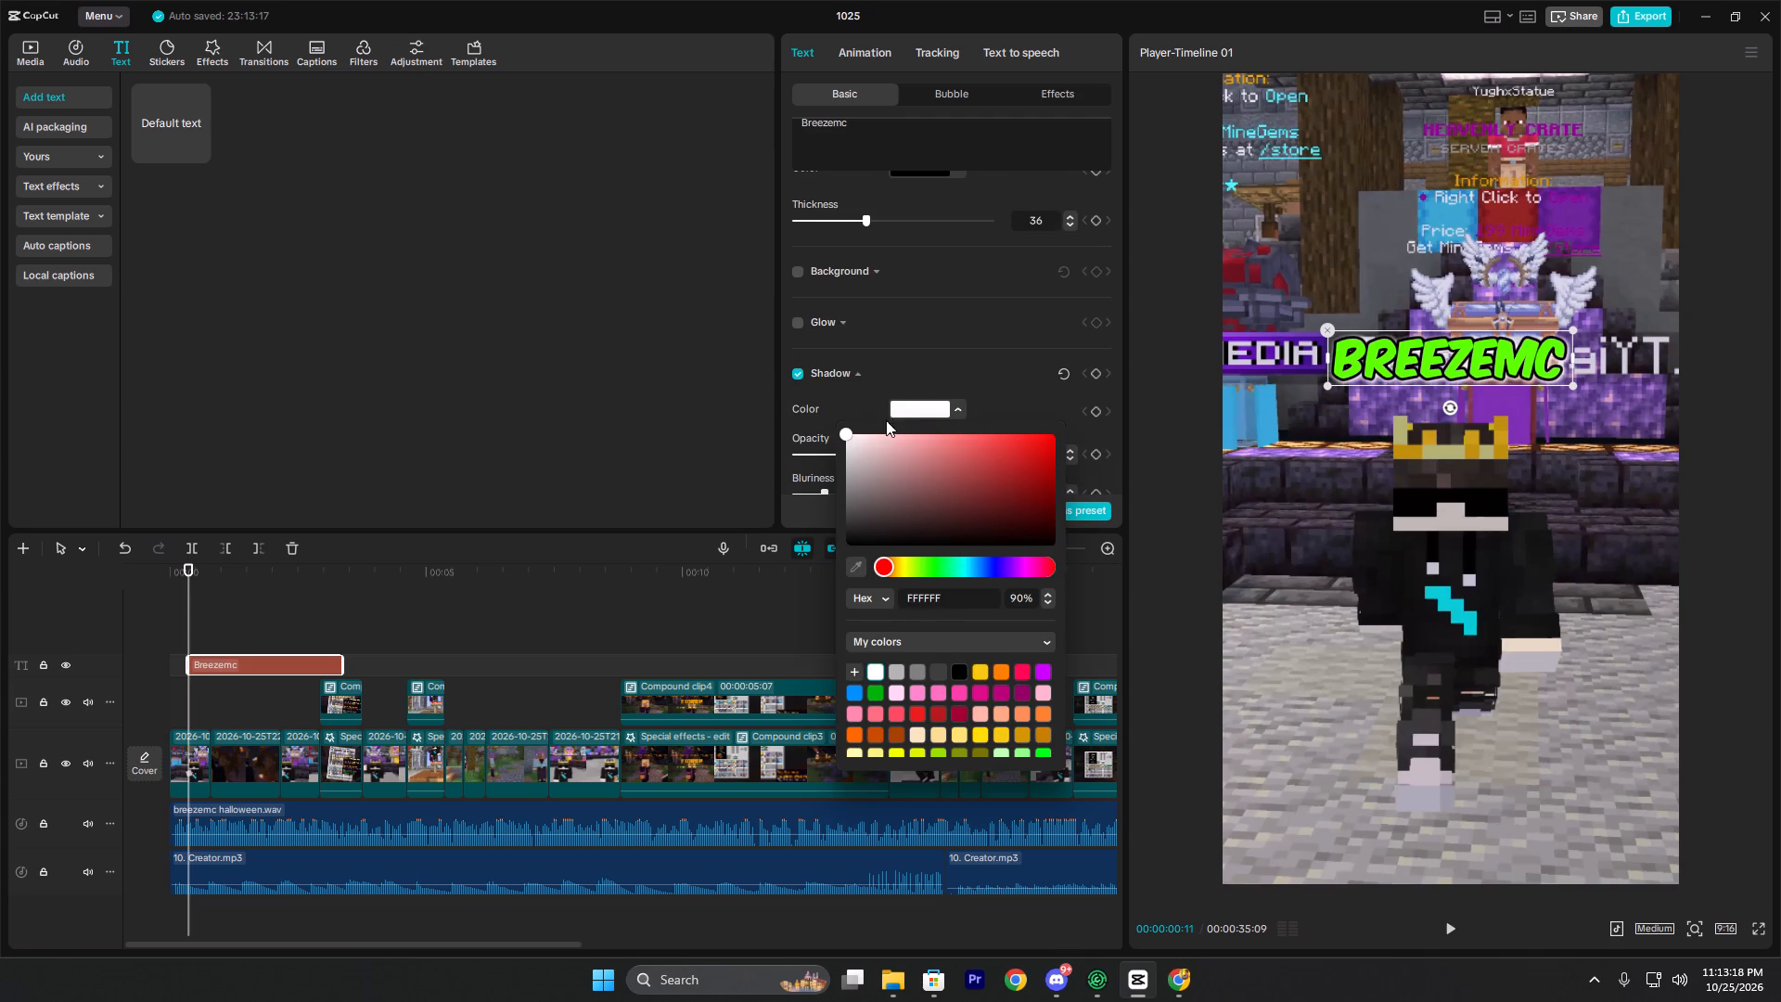
{"action": "left_click", "coordinate": [976, 383]}
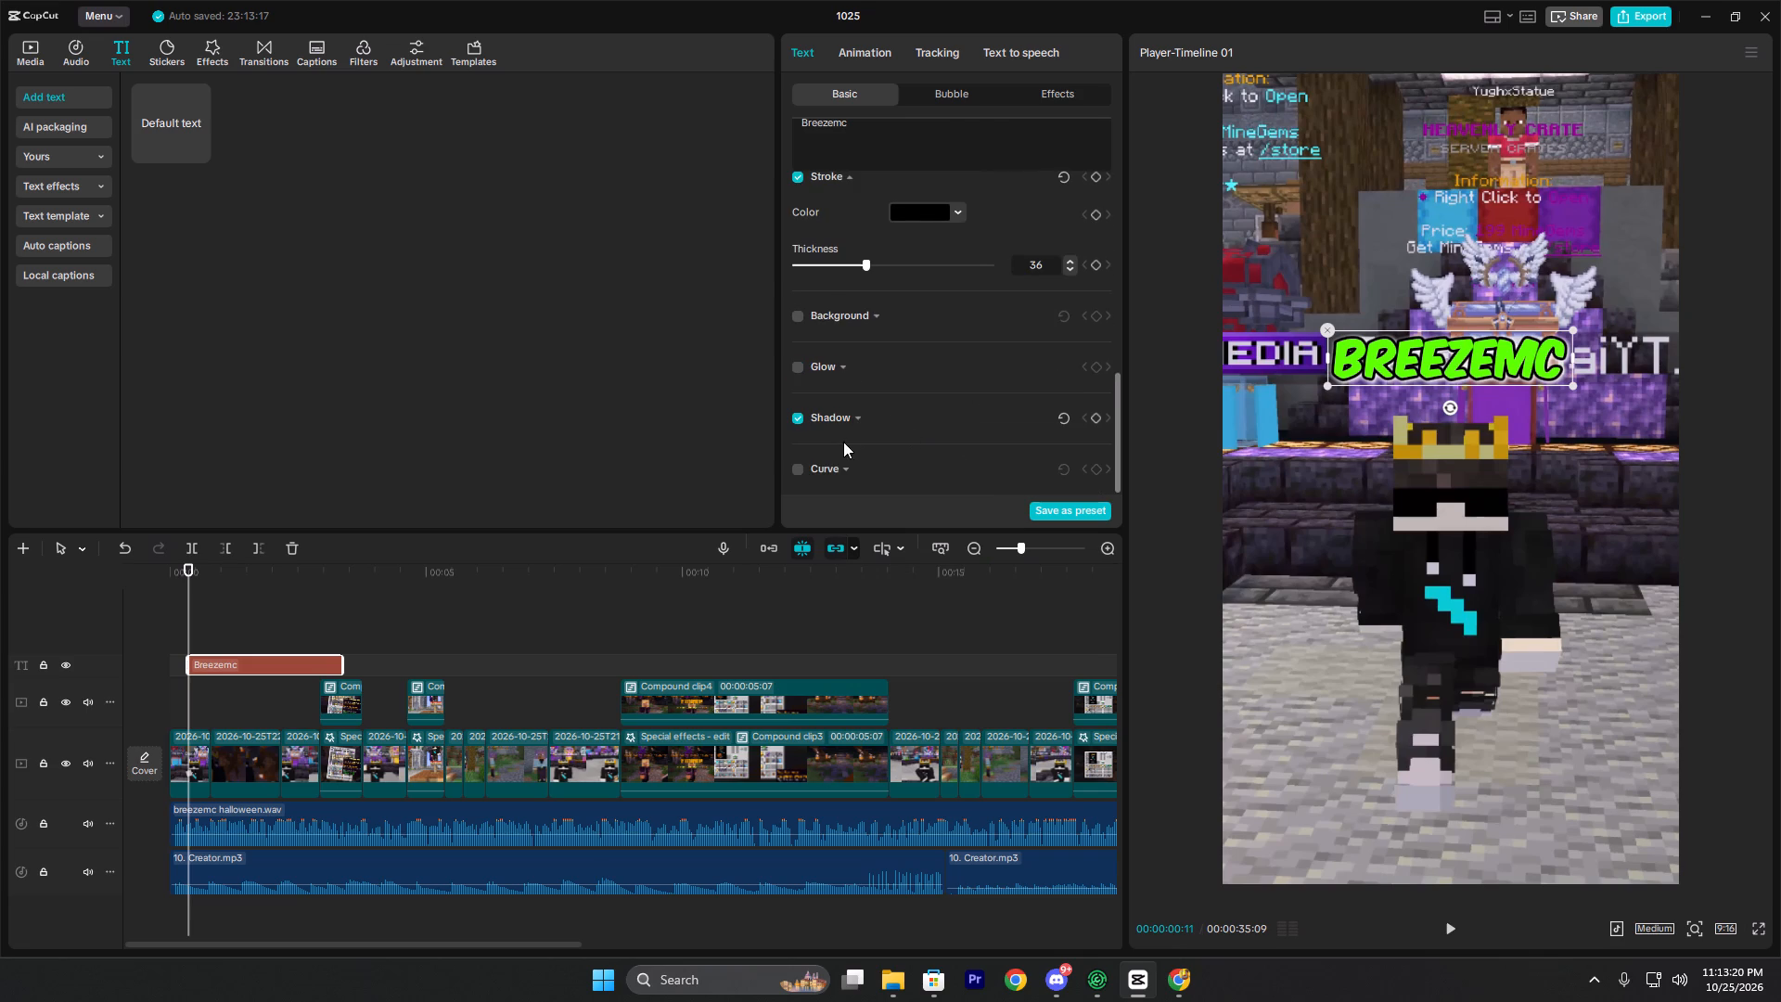
Set the Breezemc text's shadow to an angle of 135°, a distance of 9 and a blurriness of 12%.
{"action": "left_click", "coordinate": [858, 426]}
{"action": "scroll", "coordinate": [885, 443], "scroll_direction": "down", "scroll_amount": 2}
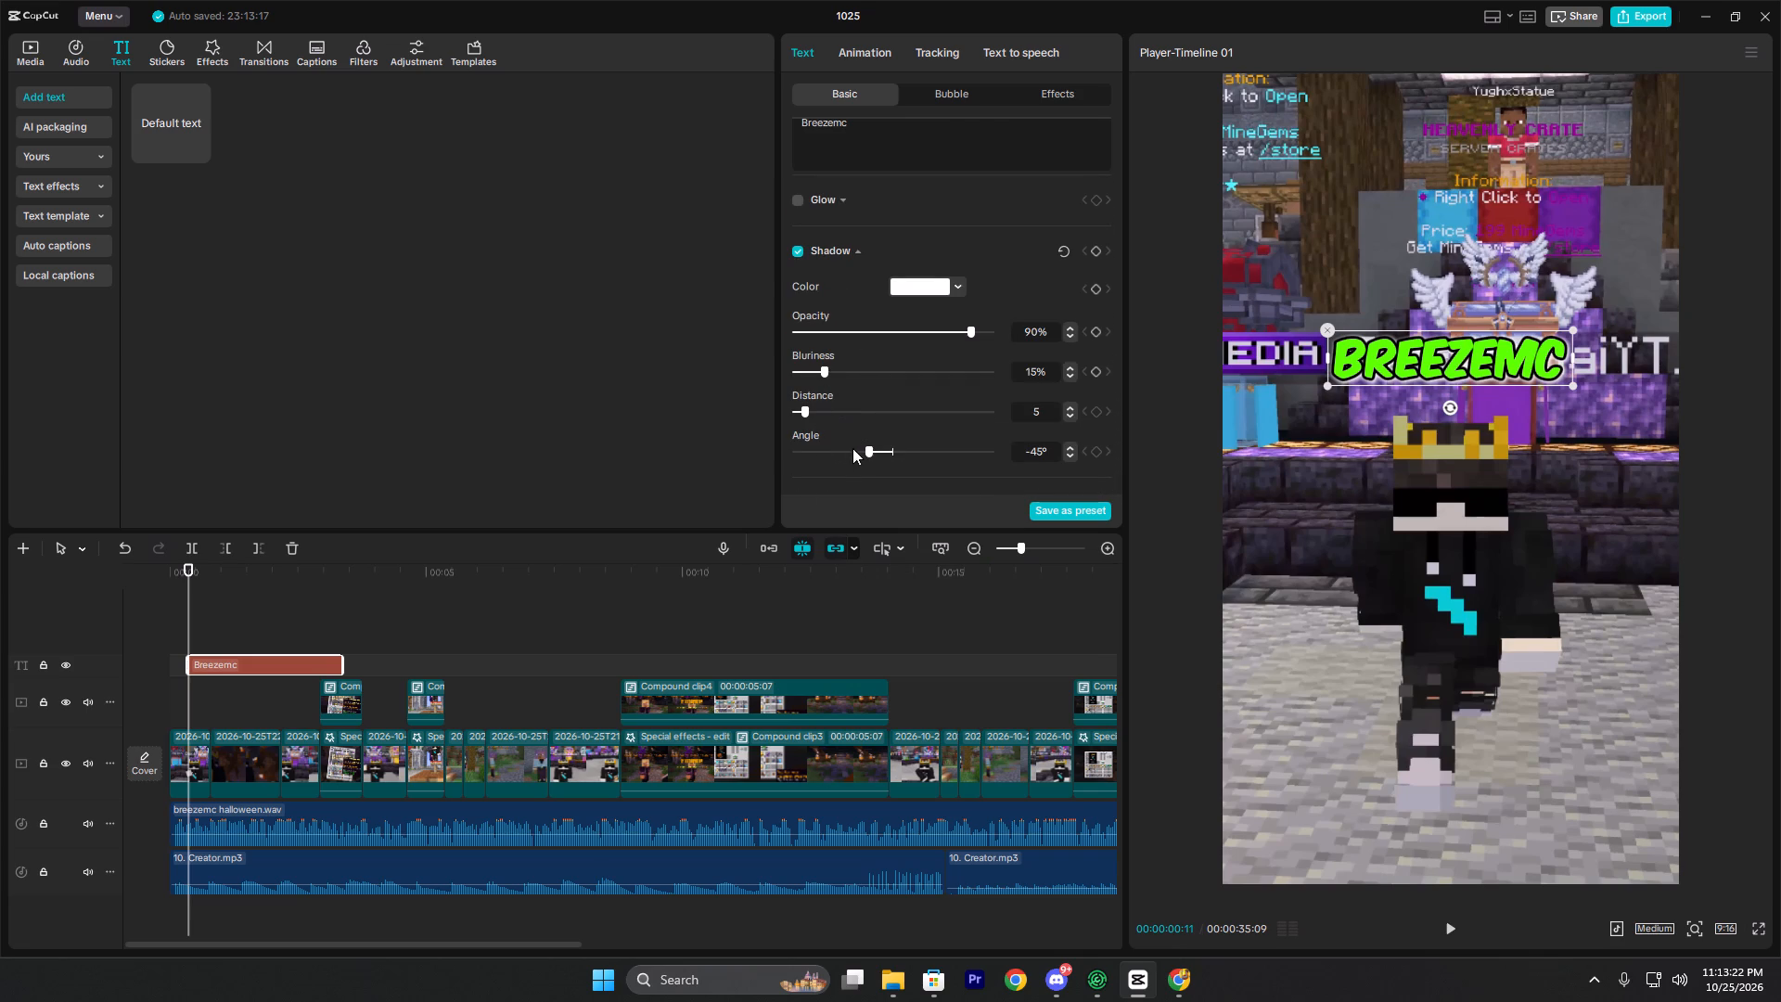
{"action": "left_click_drag", "start_coordinate": [866, 448], "coordinate": [867, 450]}
{"action": "left_click_drag", "start_coordinate": [867, 450], "coordinate": [888, 445]}
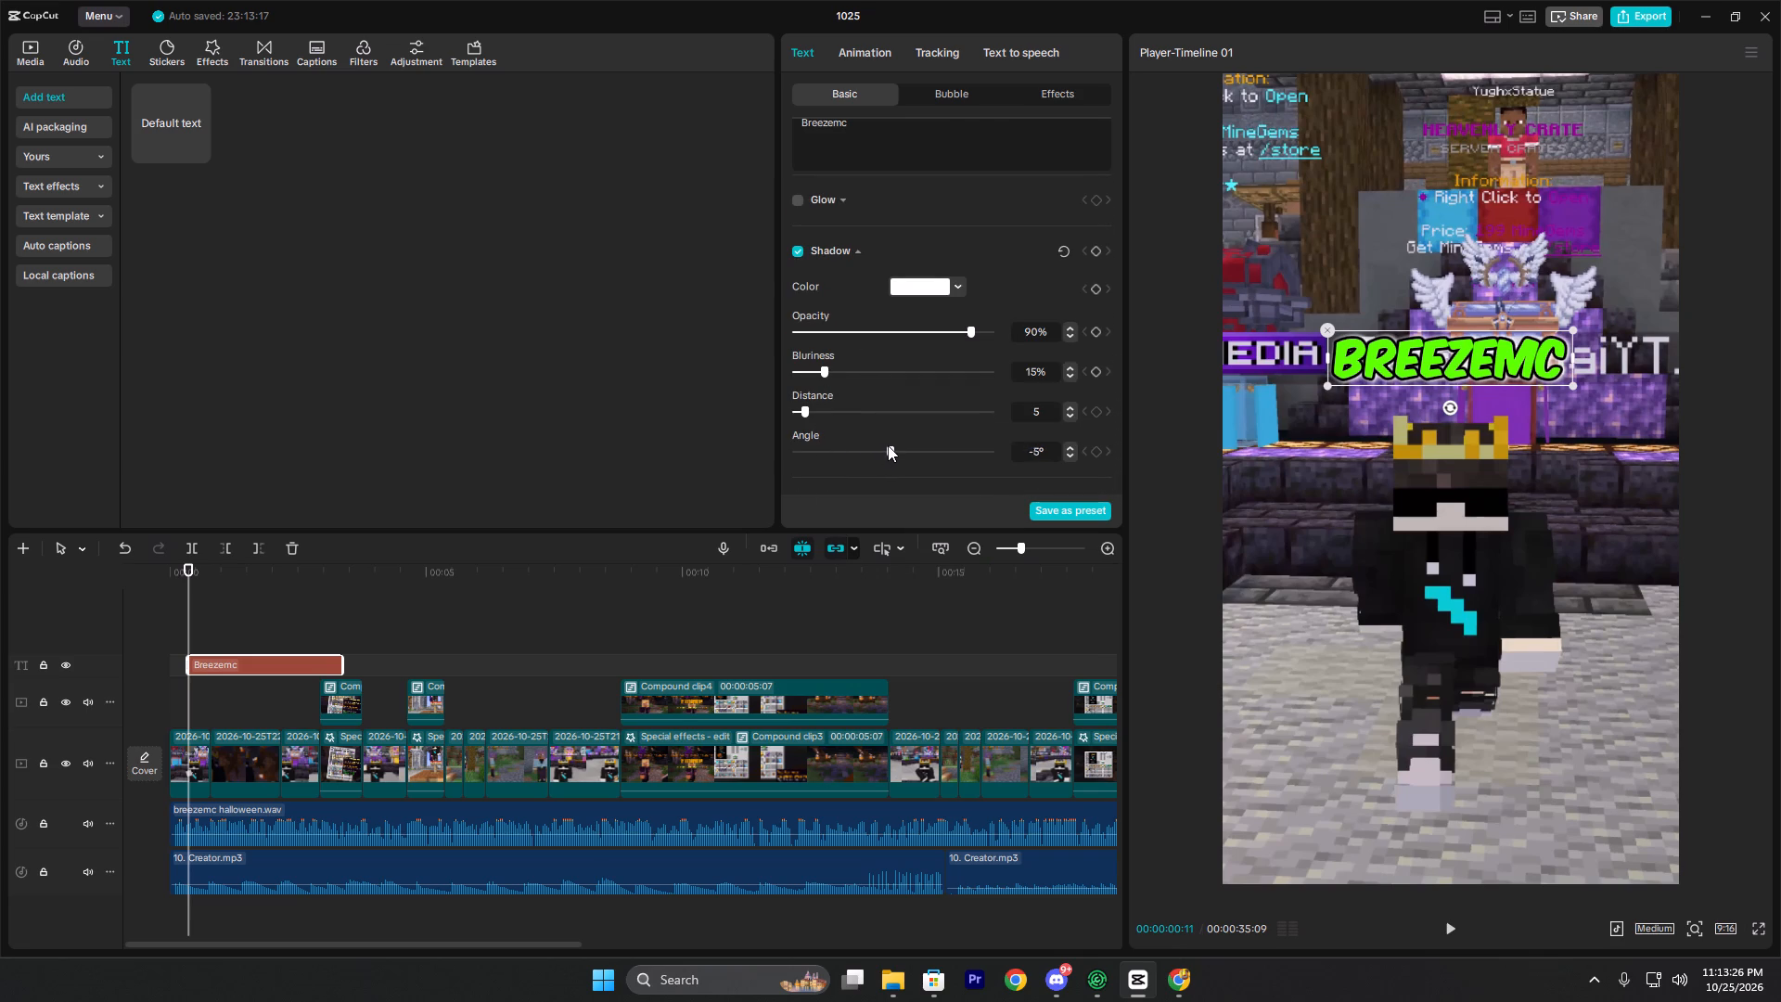
{"action": "left_click_drag", "start_coordinate": [888, 445], "coordinate": [957, 451]}
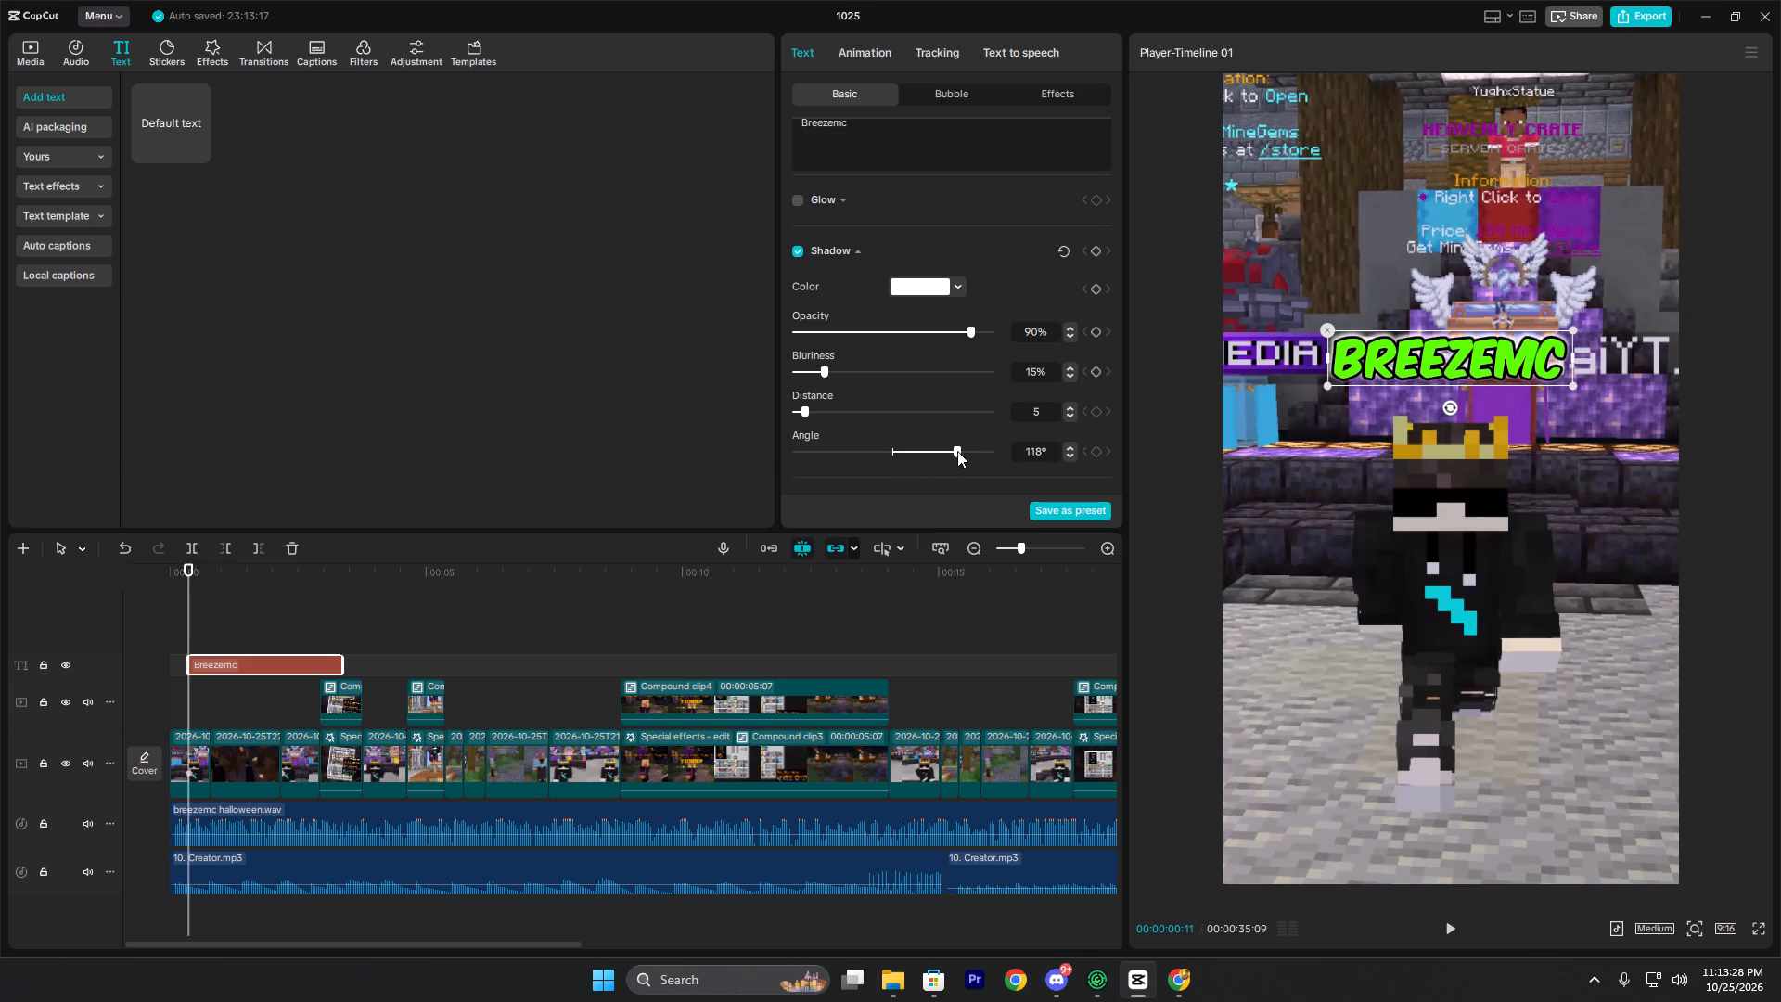
{"action": "left_click_drag", "start_coordinate": [957, 451], "coordinate": [963, 462]}
{"action": "left_click_drag", "start_coordinate": [810, 408], "coordinate": [814, 418]}
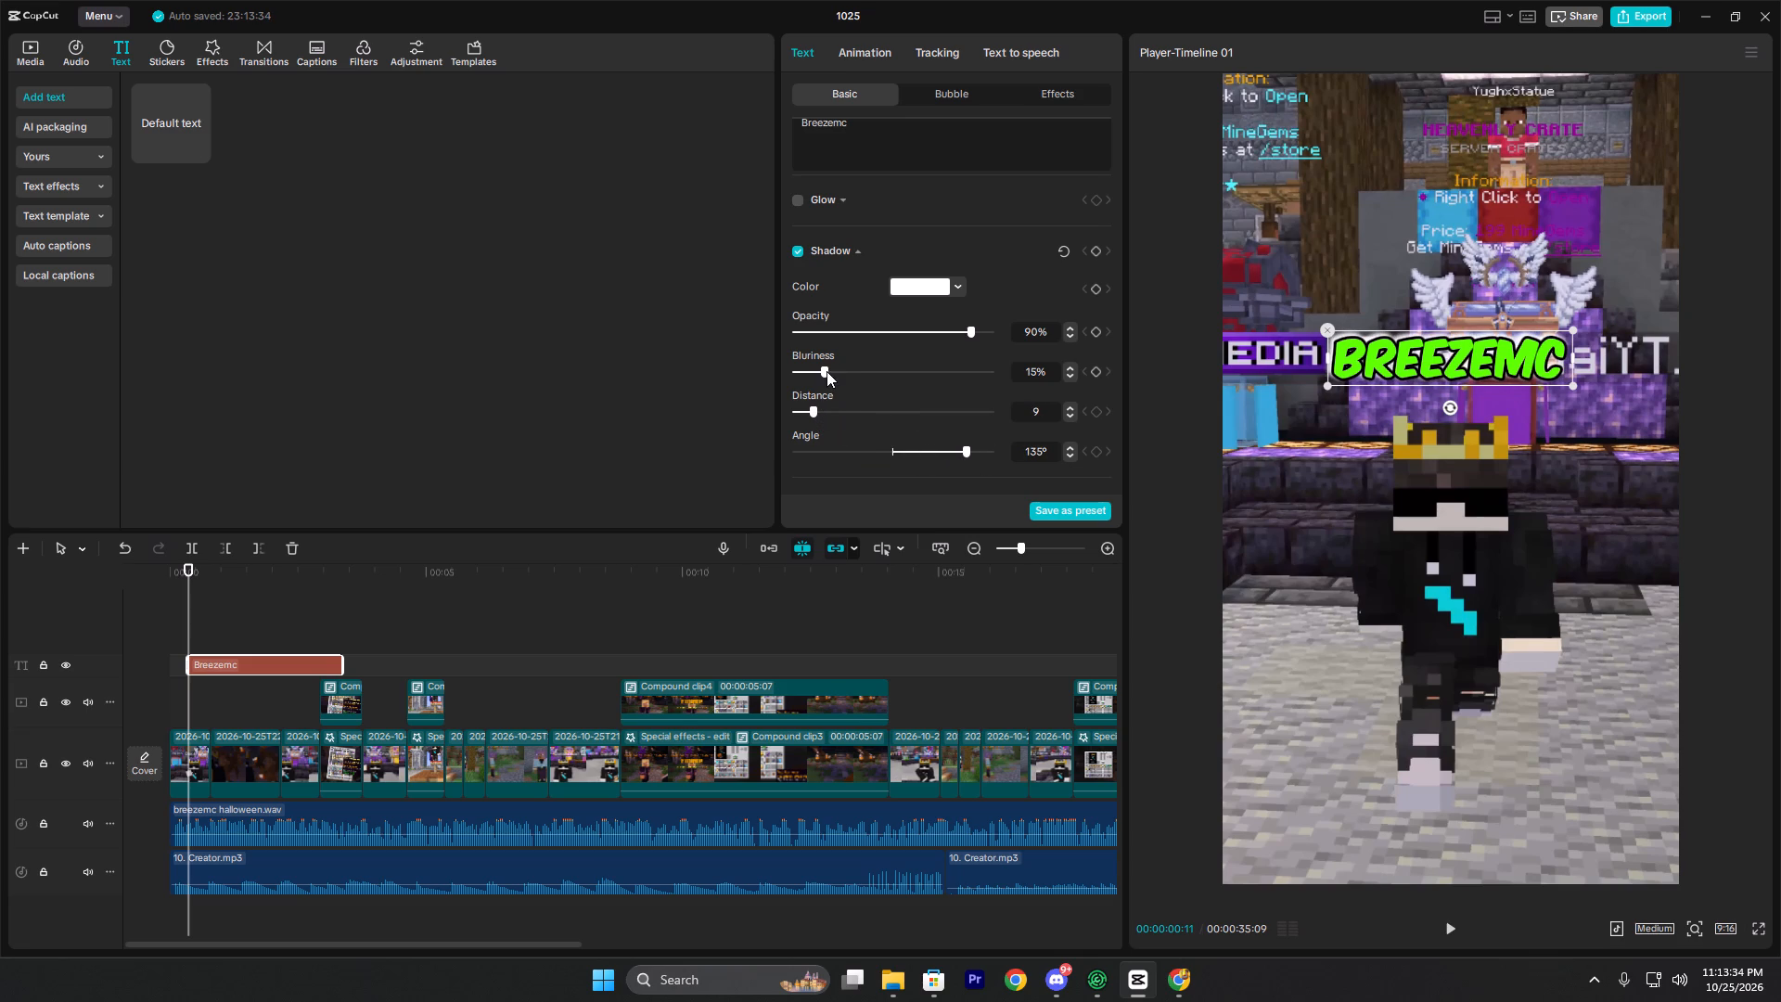
{"action": "left_click_drag", "start_coordinate": [826, 371], "coordinate": [934, 385]}
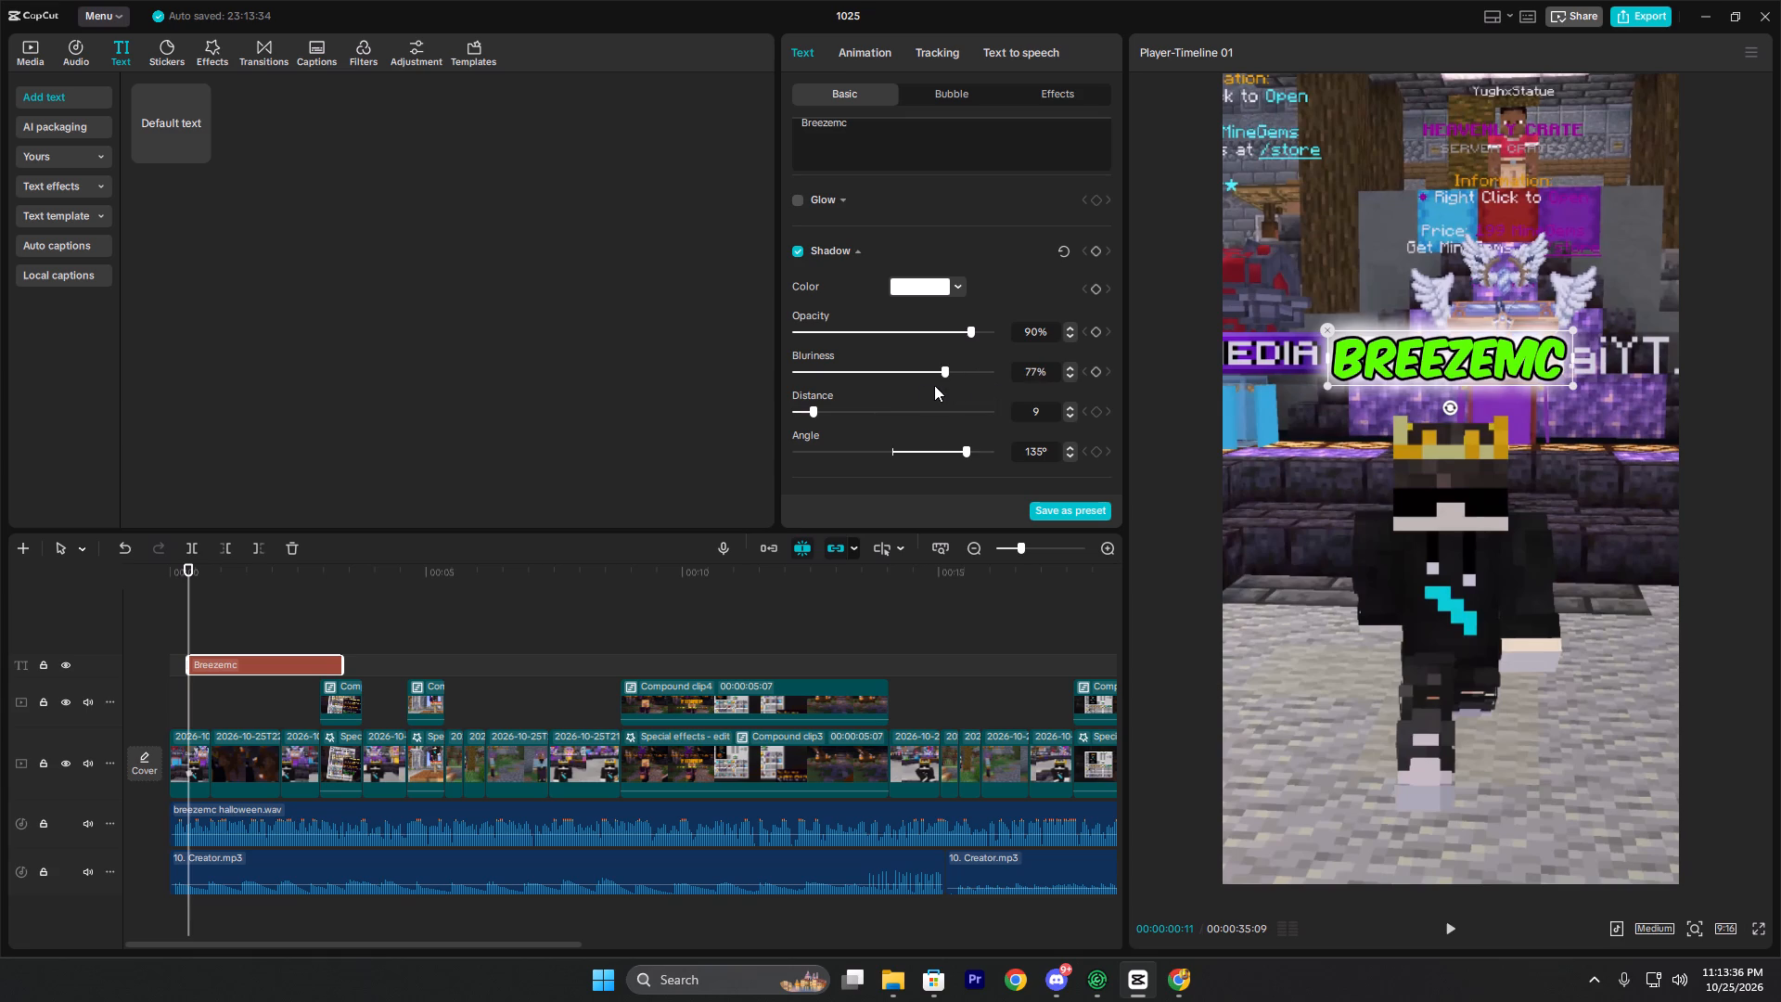
{"action": "left_click_drag", "start_coordinate": [934, 385], "coordinate": [860, 407]}
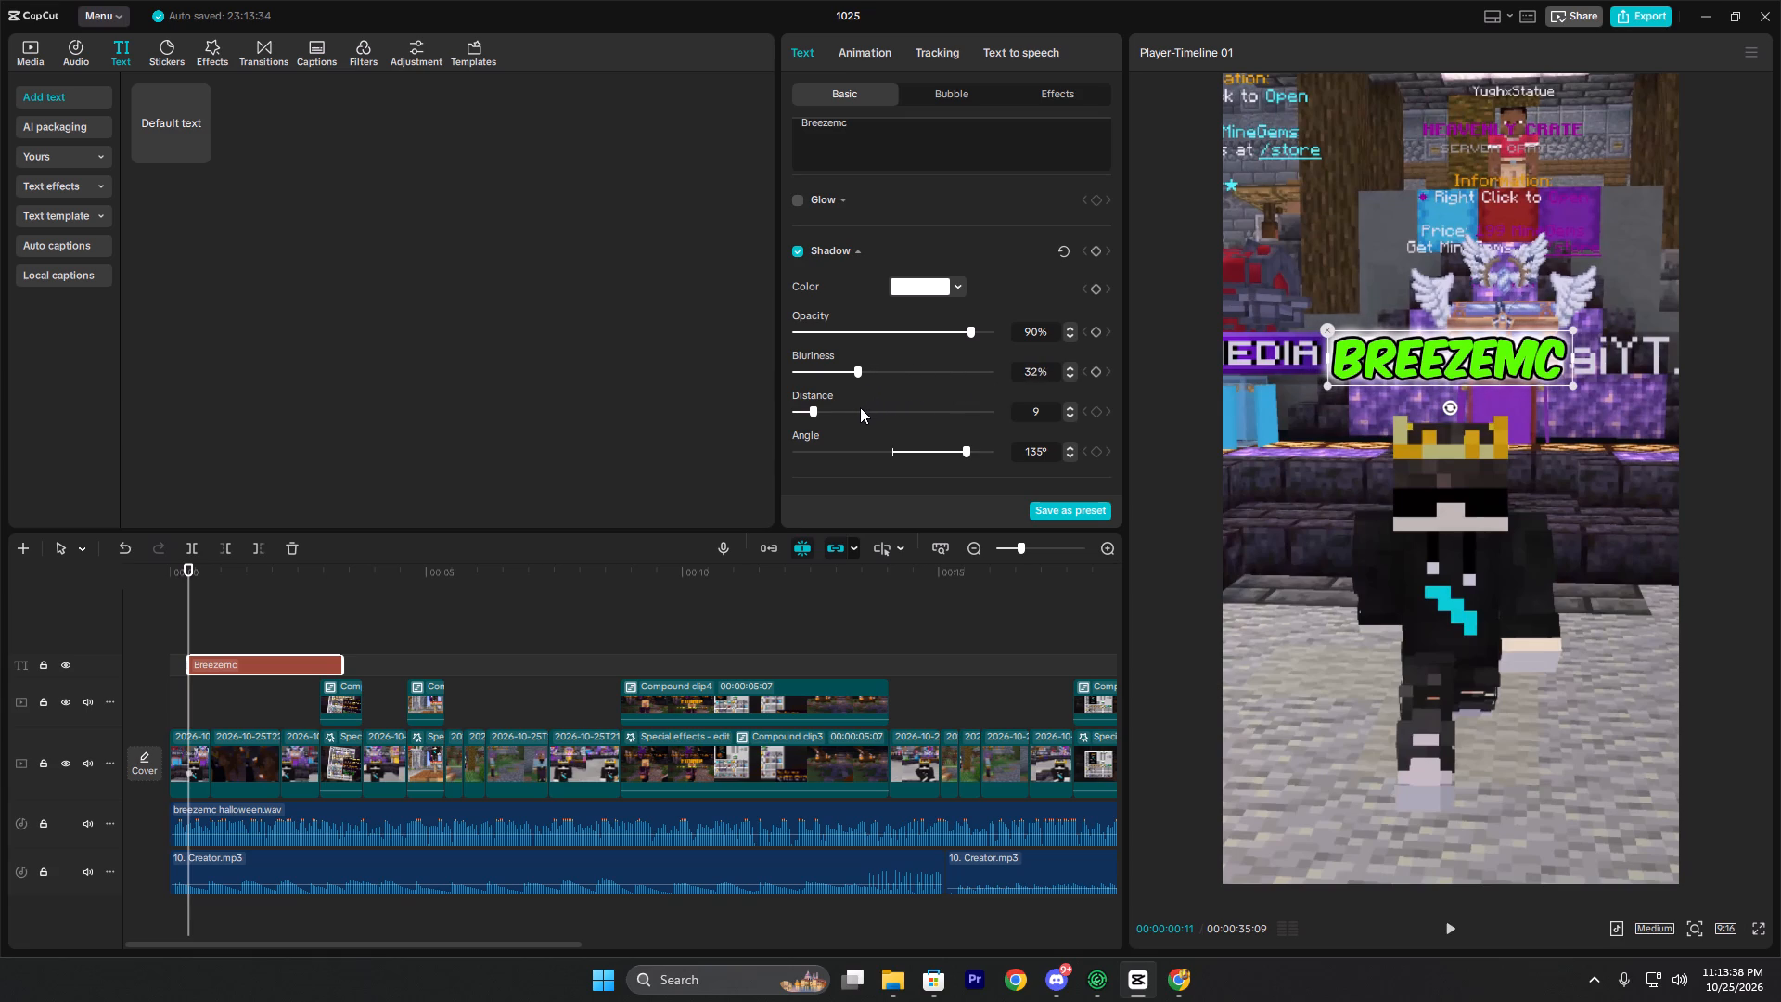
{"action": "left_click_drag", "start_coordinate": [860, 407], "coordinate": [835, 412]}
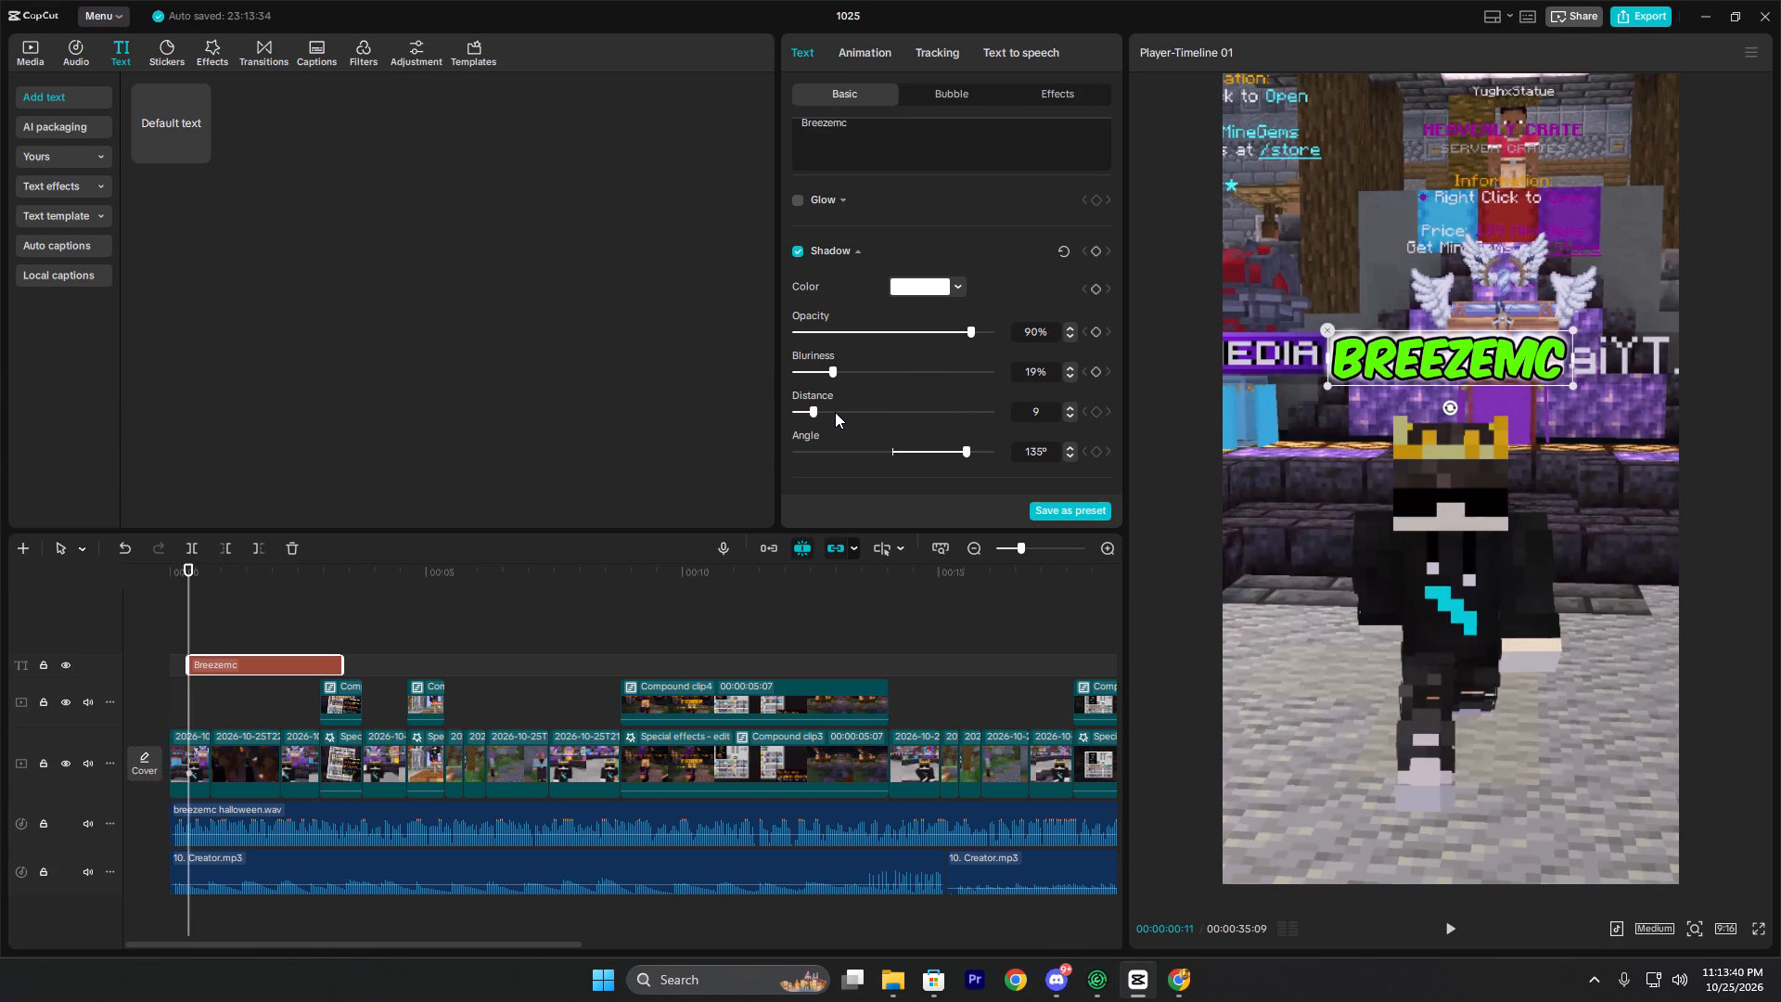
{"action": "left_click_drag", "start_coordinate": [835, 412], "coordinate": [821, 418]}
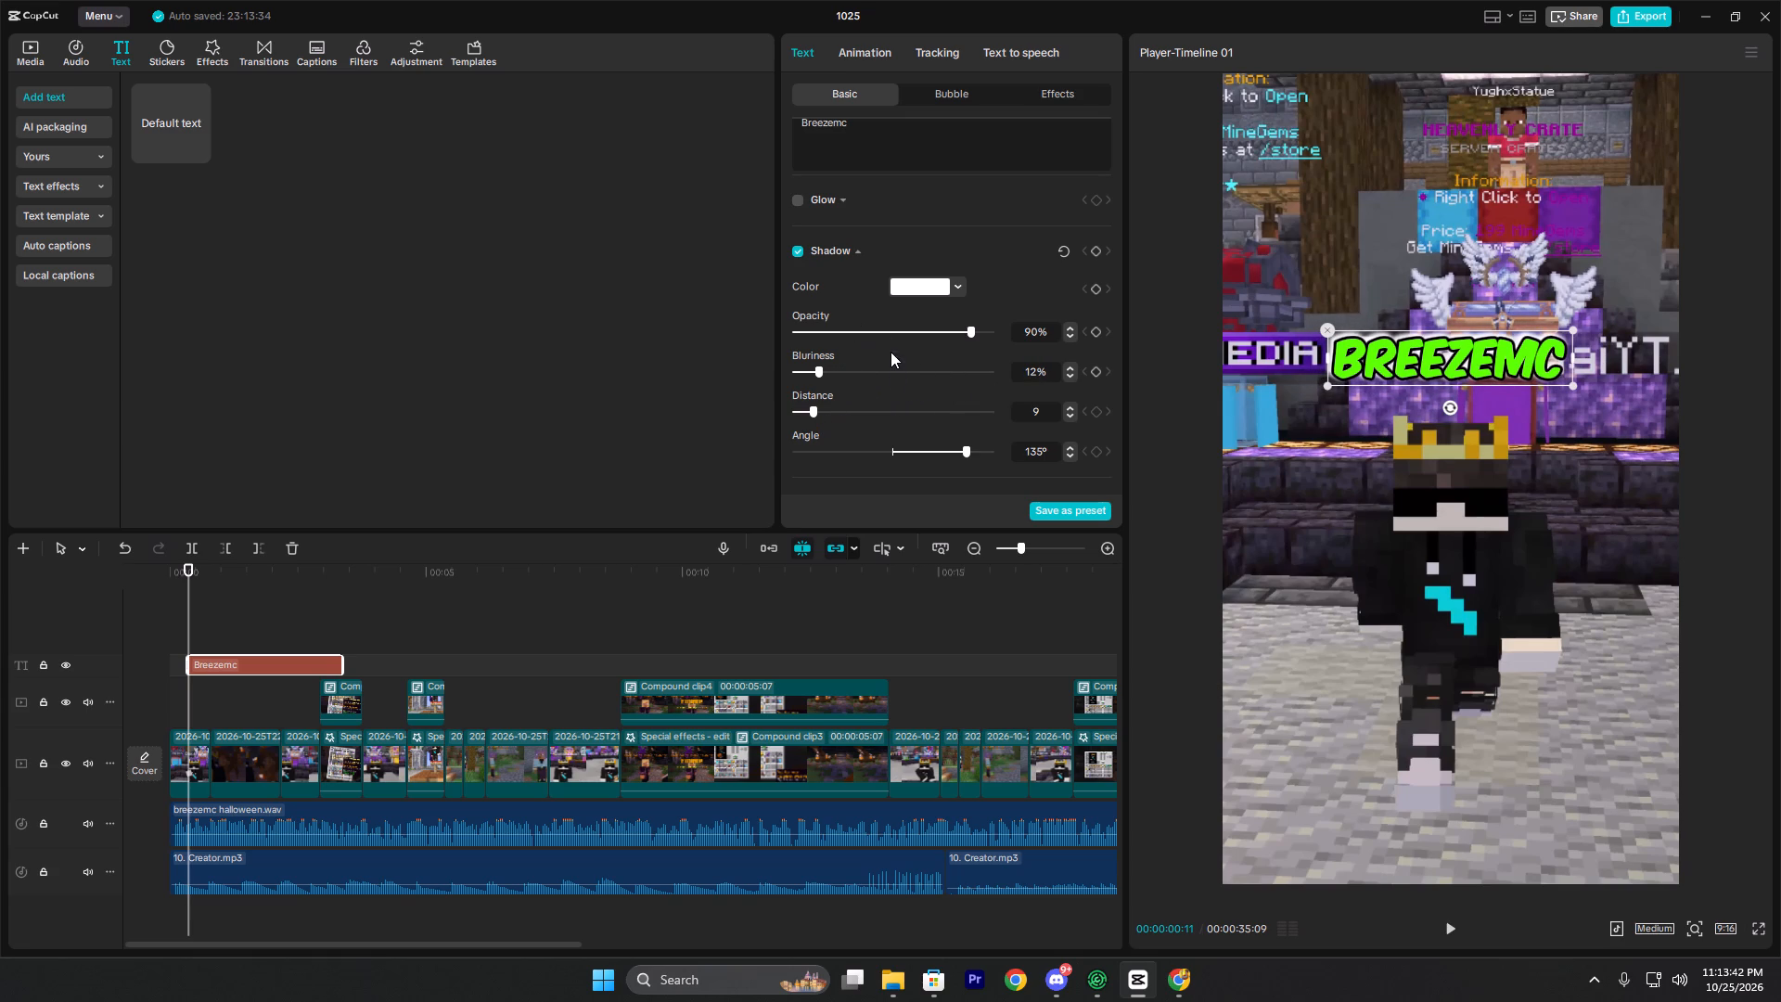
{"action": "scroll", "coordinate": [948, 317], "scroll_direction": "down", "scroll_amount": 5}
{"action": "scroll", "coordinate": [864, 417], "scroll_direction": "up", "scroll_amount": 5}
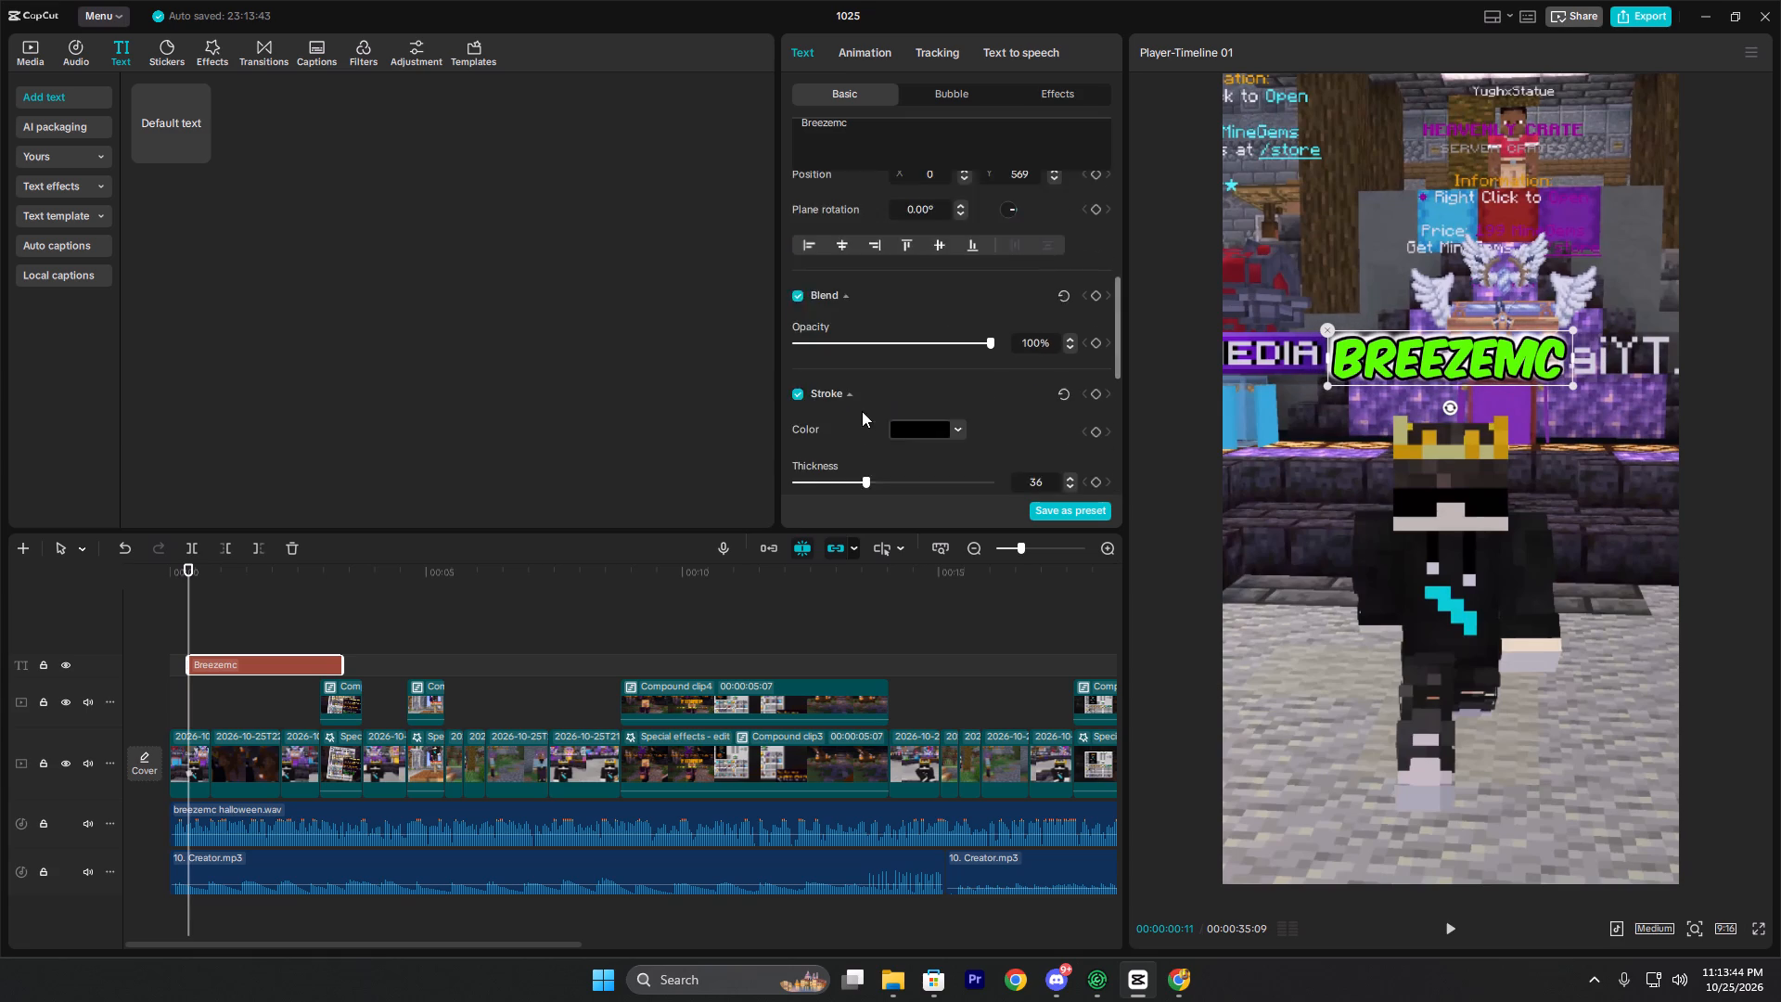
{"action": "scroll", "coordinate": [862, 411], "scroll_direction": "up", "scroll_amount": 5}
Play back the opening and shift the Breezemc text clip earlier so it starts at 00:00:00:07.
{"action": "left_click", "coordinate": [186, 636]}
{"action": "left_click_drag", "start_coordinate": [185, 633], "coordinate": [149, 630]}
{"action": "key", "text": "space"}
{"action": "left_click", "coordinate": [170, 617]}
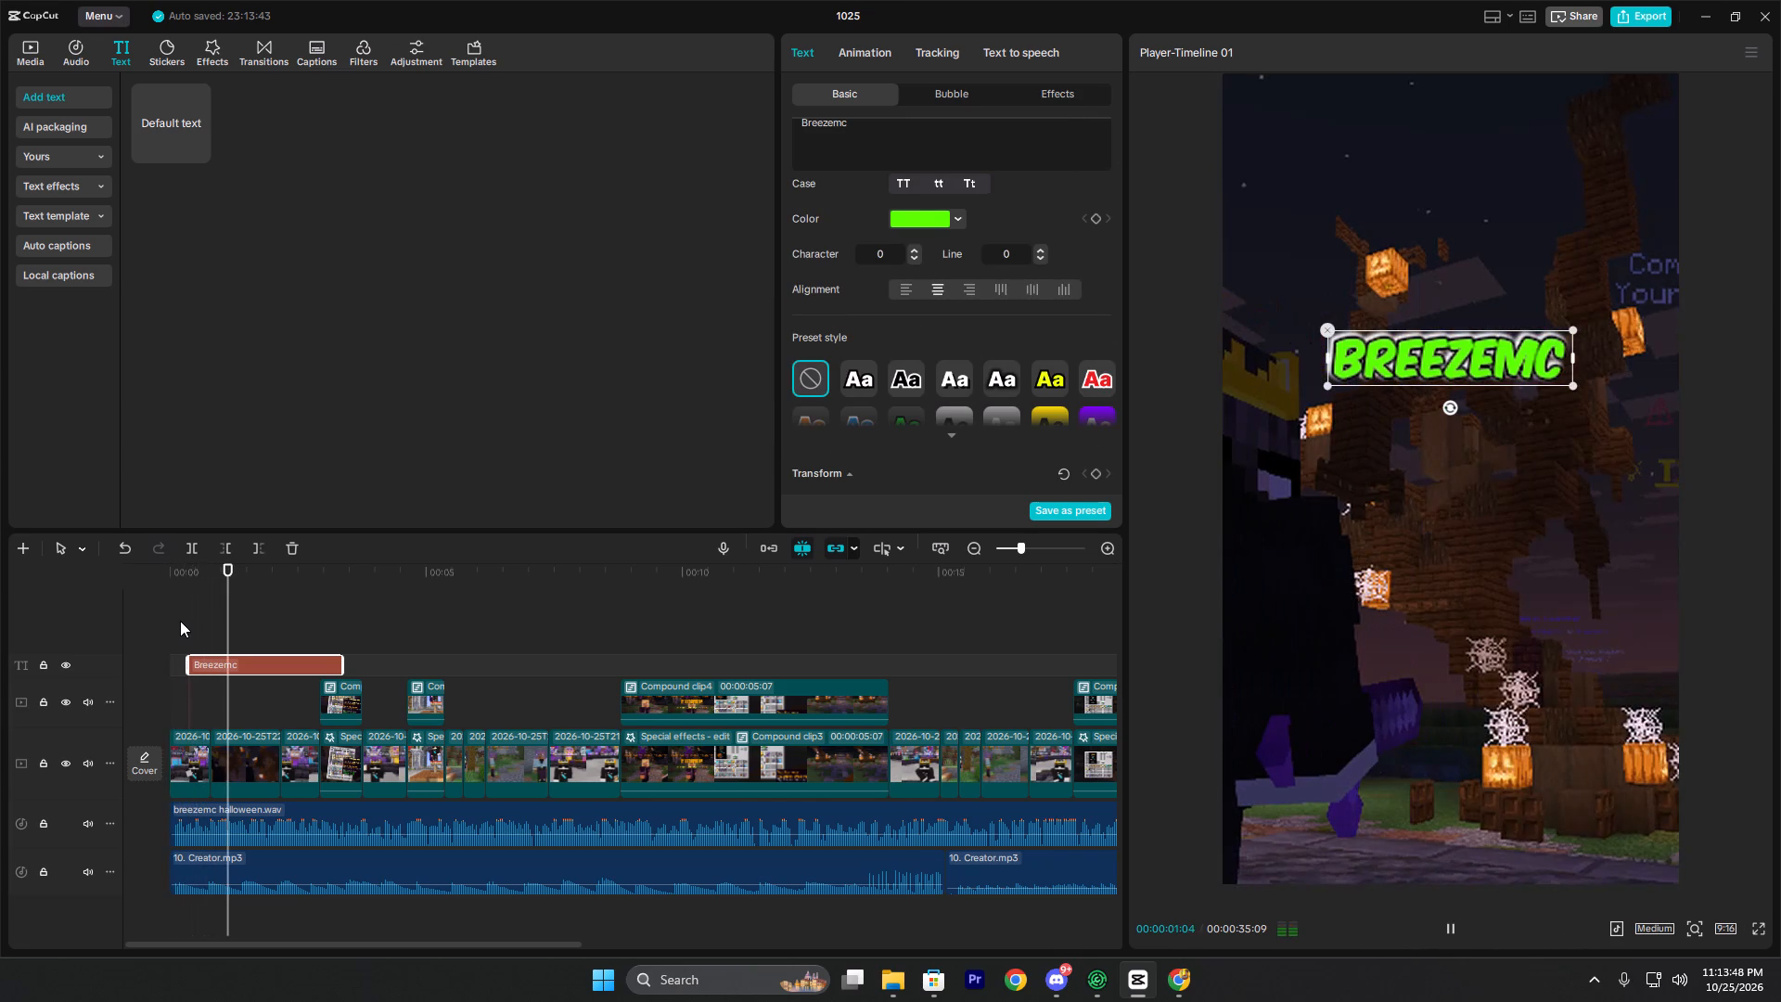
{"action": "key", "text": "space"}
{"action": "key", "text": "space"}
{"action": "double_click", "coordinate": [219, 662]}
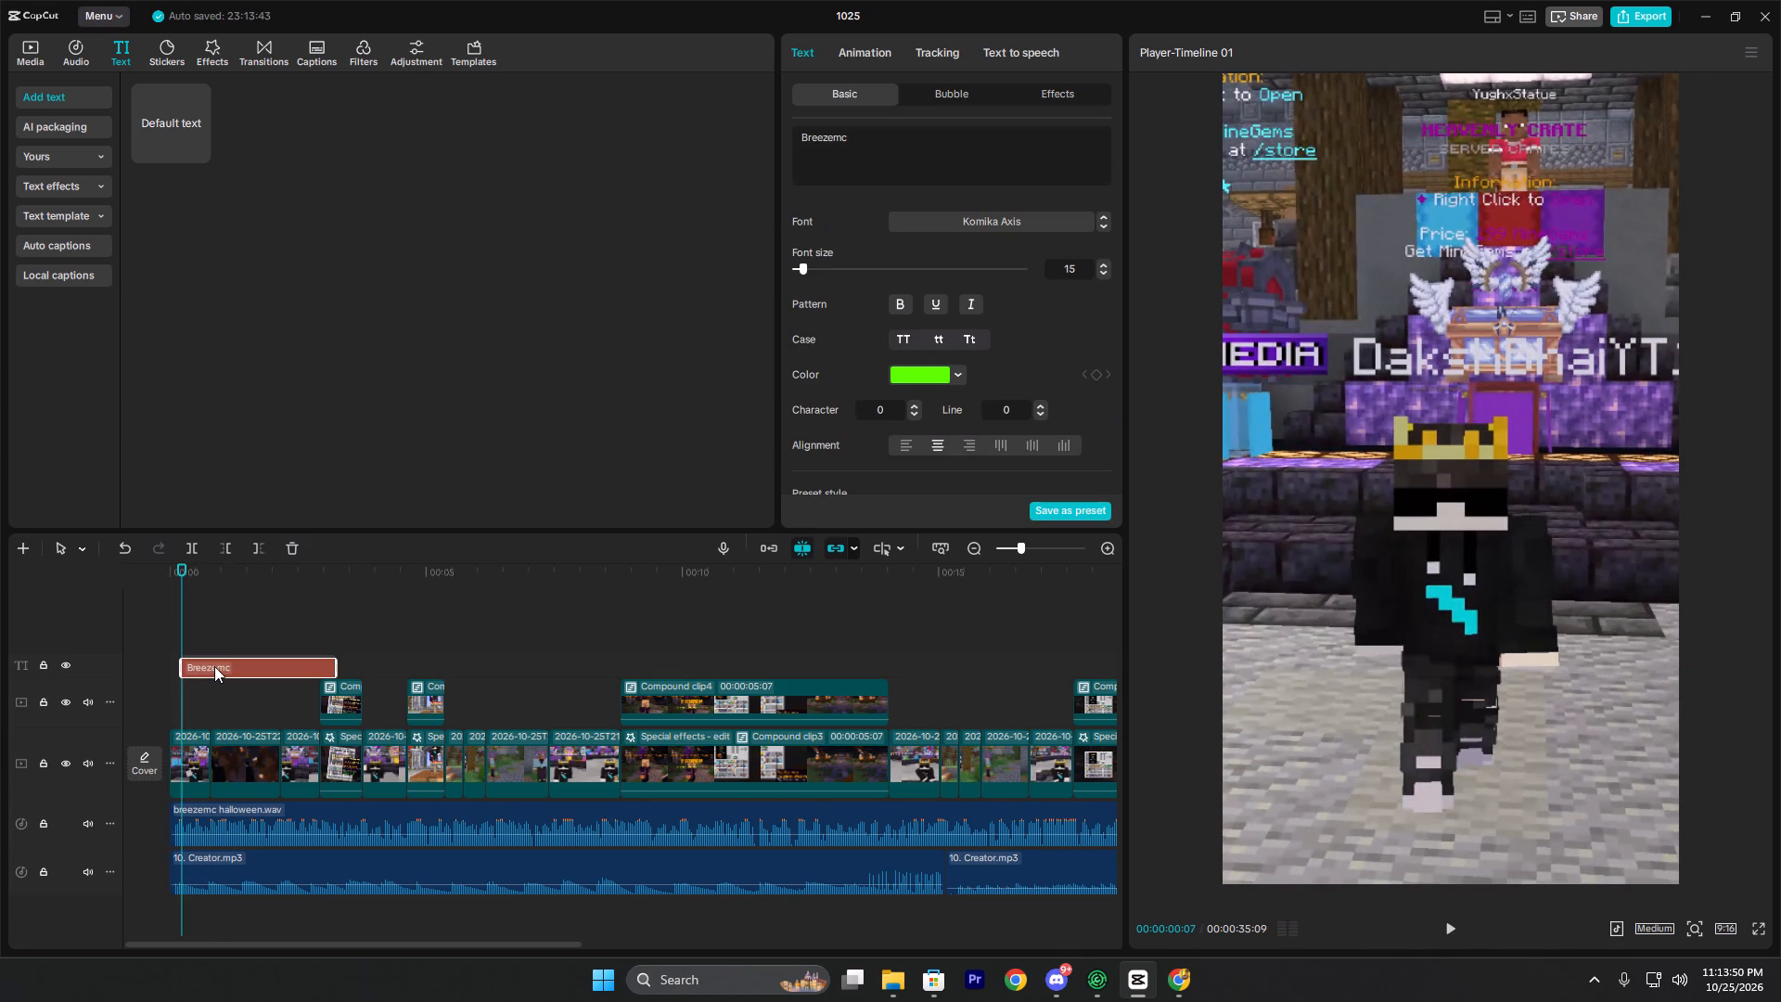
Play the voice-over under the Breezemc caption and trim the text clip's end to 00:00:00:23.
{"action": "key", "text": "space"}
{"action": "key", "text": "space"}
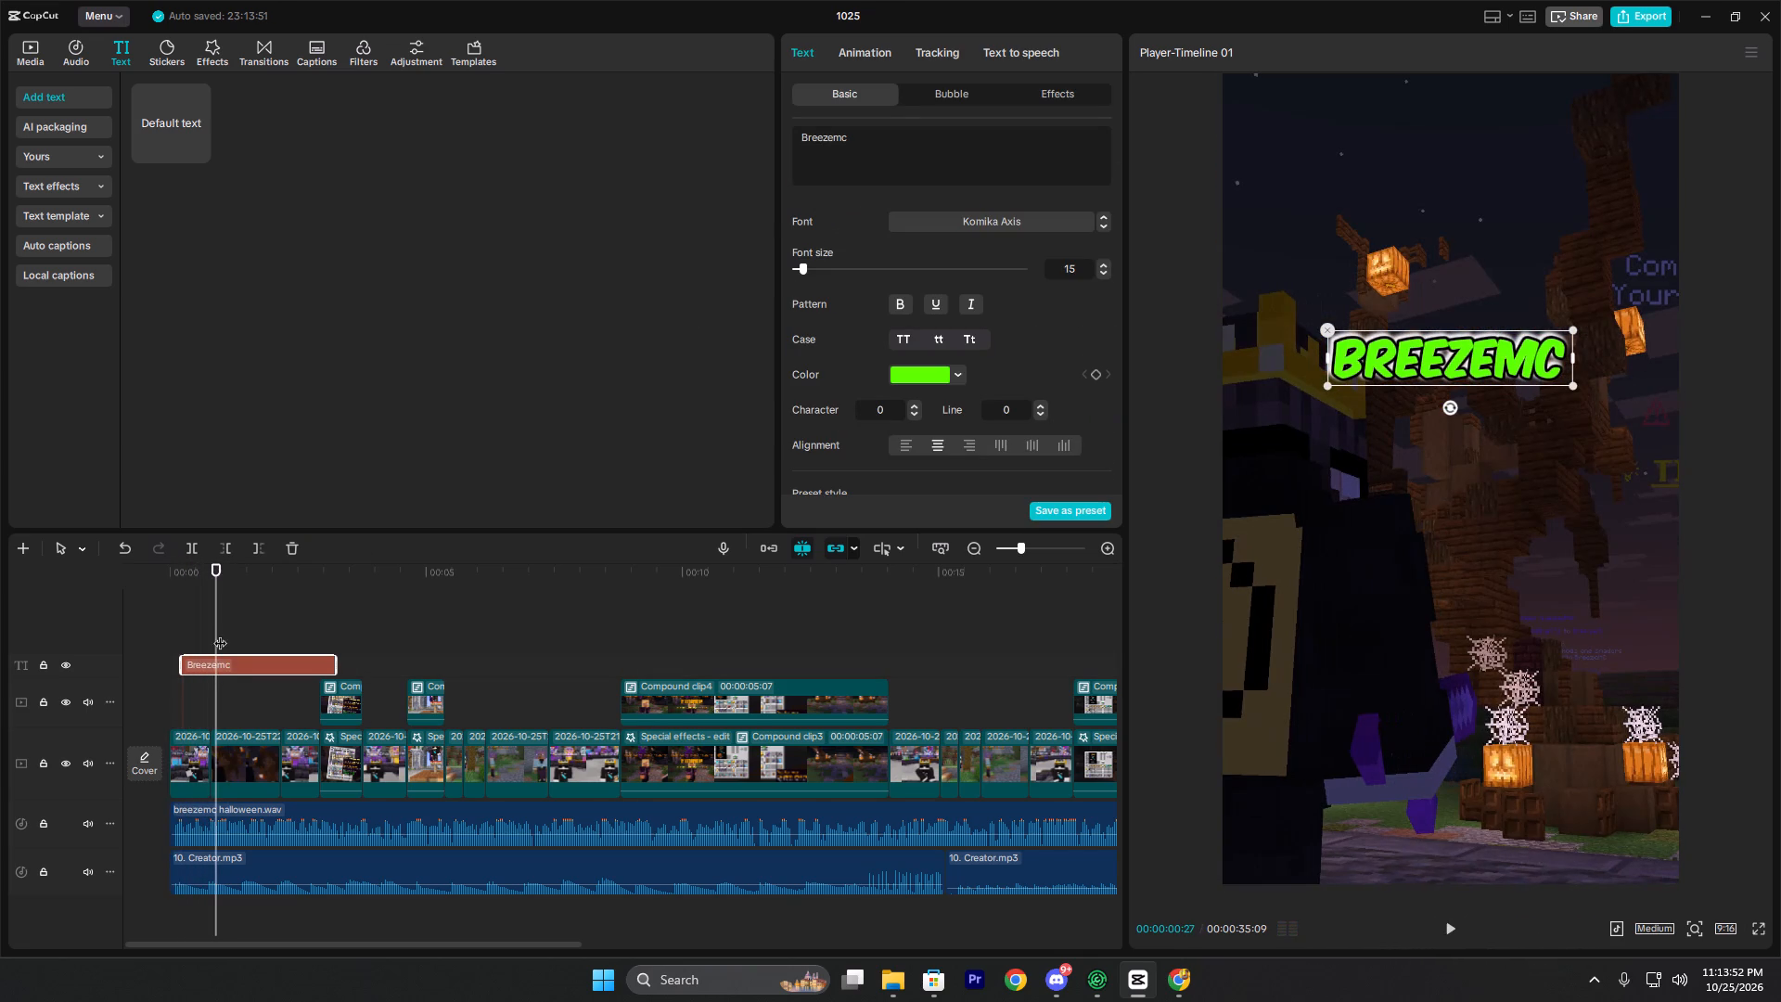
{"action": "left_click", "coordinate": [217, 635]}
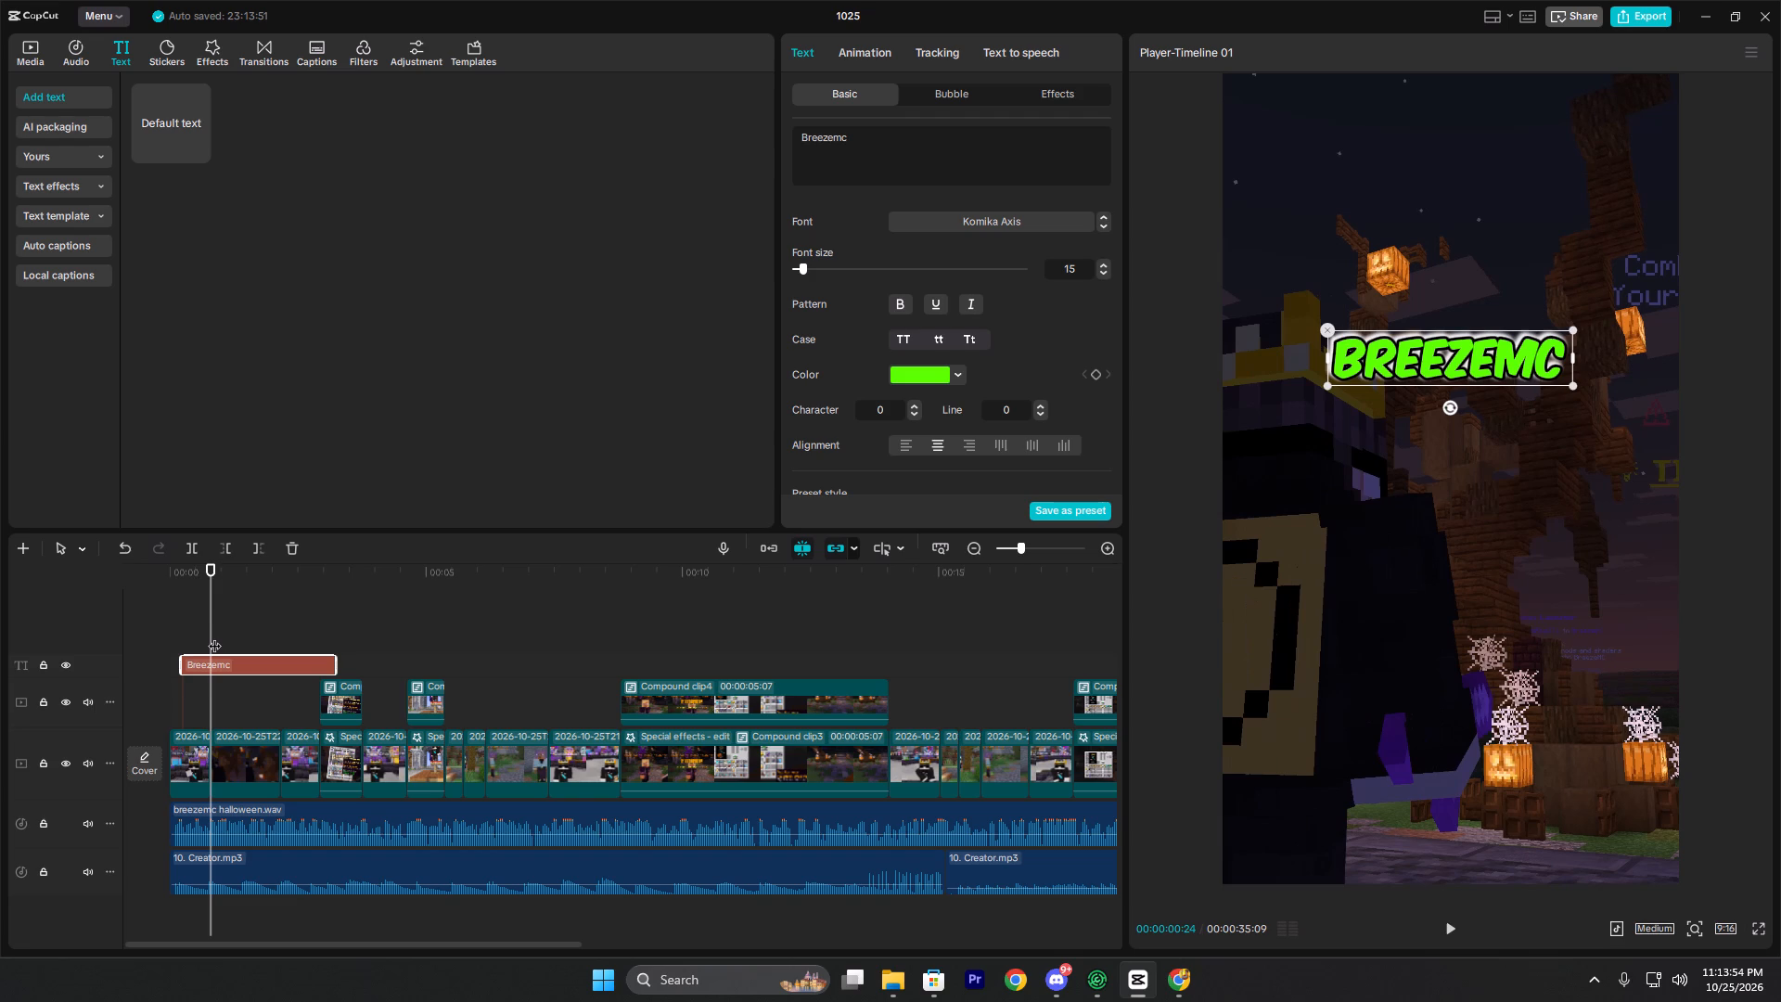
{"action": "key", "text": "Left"}
{"action": "key", "text": "w"}
Turn off uniform scale, set the Breezemc text's scale width and height to 1%, and add a Transform keyframe at 00:00:00:07.
{"action": "scroll", "coordinate": [175, 679], "scroll_direction": "up", "scroll_amount": 4, "text": "ctrl"}
{"action": "left_click", "coordinate": [166, 630]}
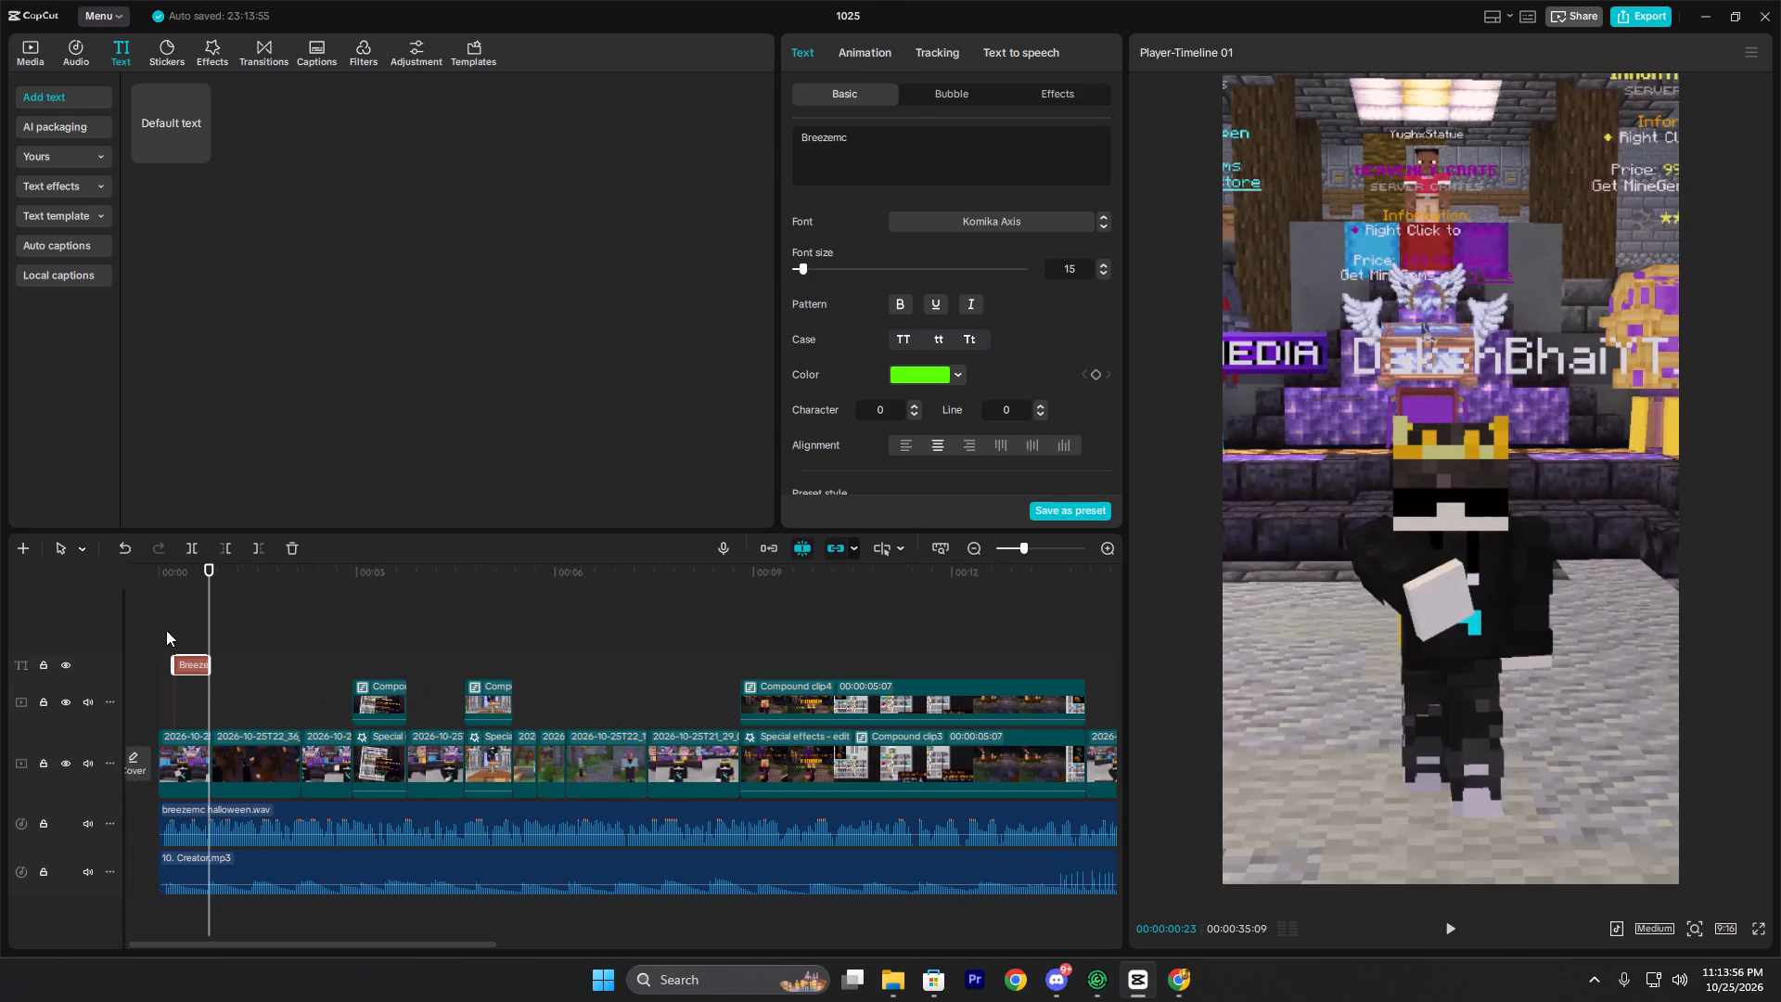
{"action": "left_click_drag", "start_coordinate": [166, 630], "coordinate": [157, 634]}
{"action": "key", "text": "space"}
{"action": "key", "text": "space"}
{"action": "left_click", "coordinate": [199, 658]}
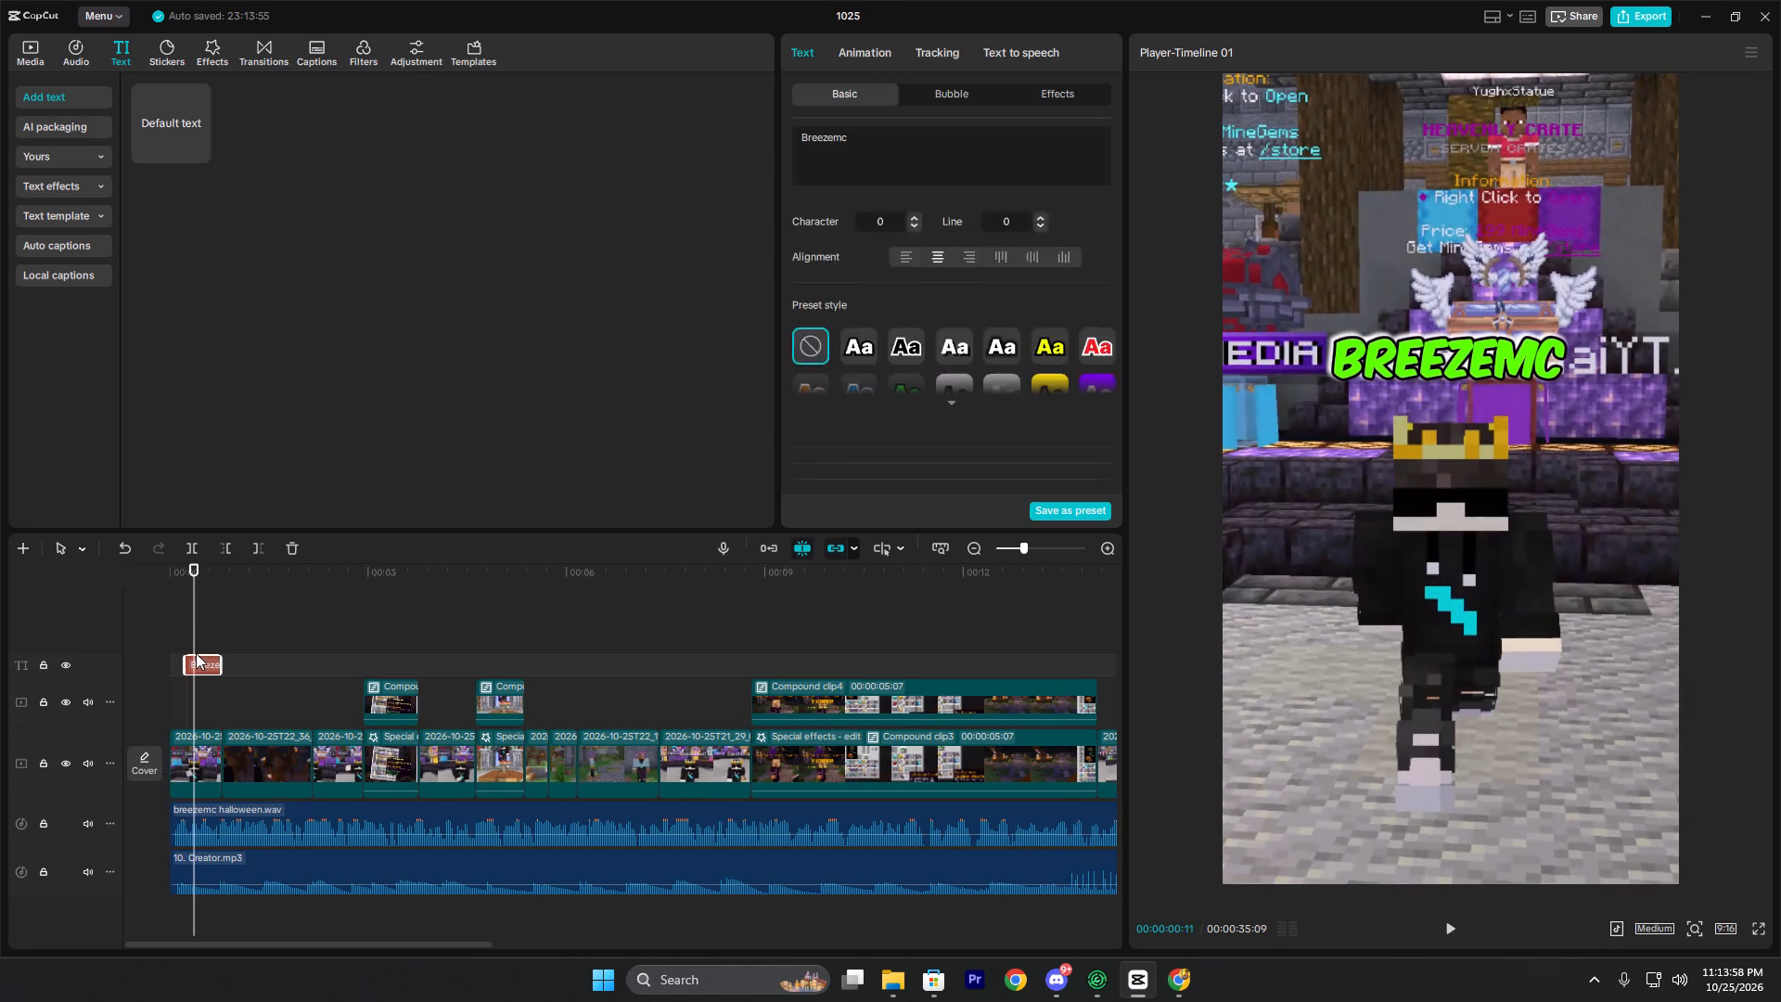
{"action": "left_click", "coordinate": [189, 639]}
{"action": "scroll", "coordinate": [193, 636], "scroll_direction": "up", "scroll_amount": 16, "text": "ctrl"}
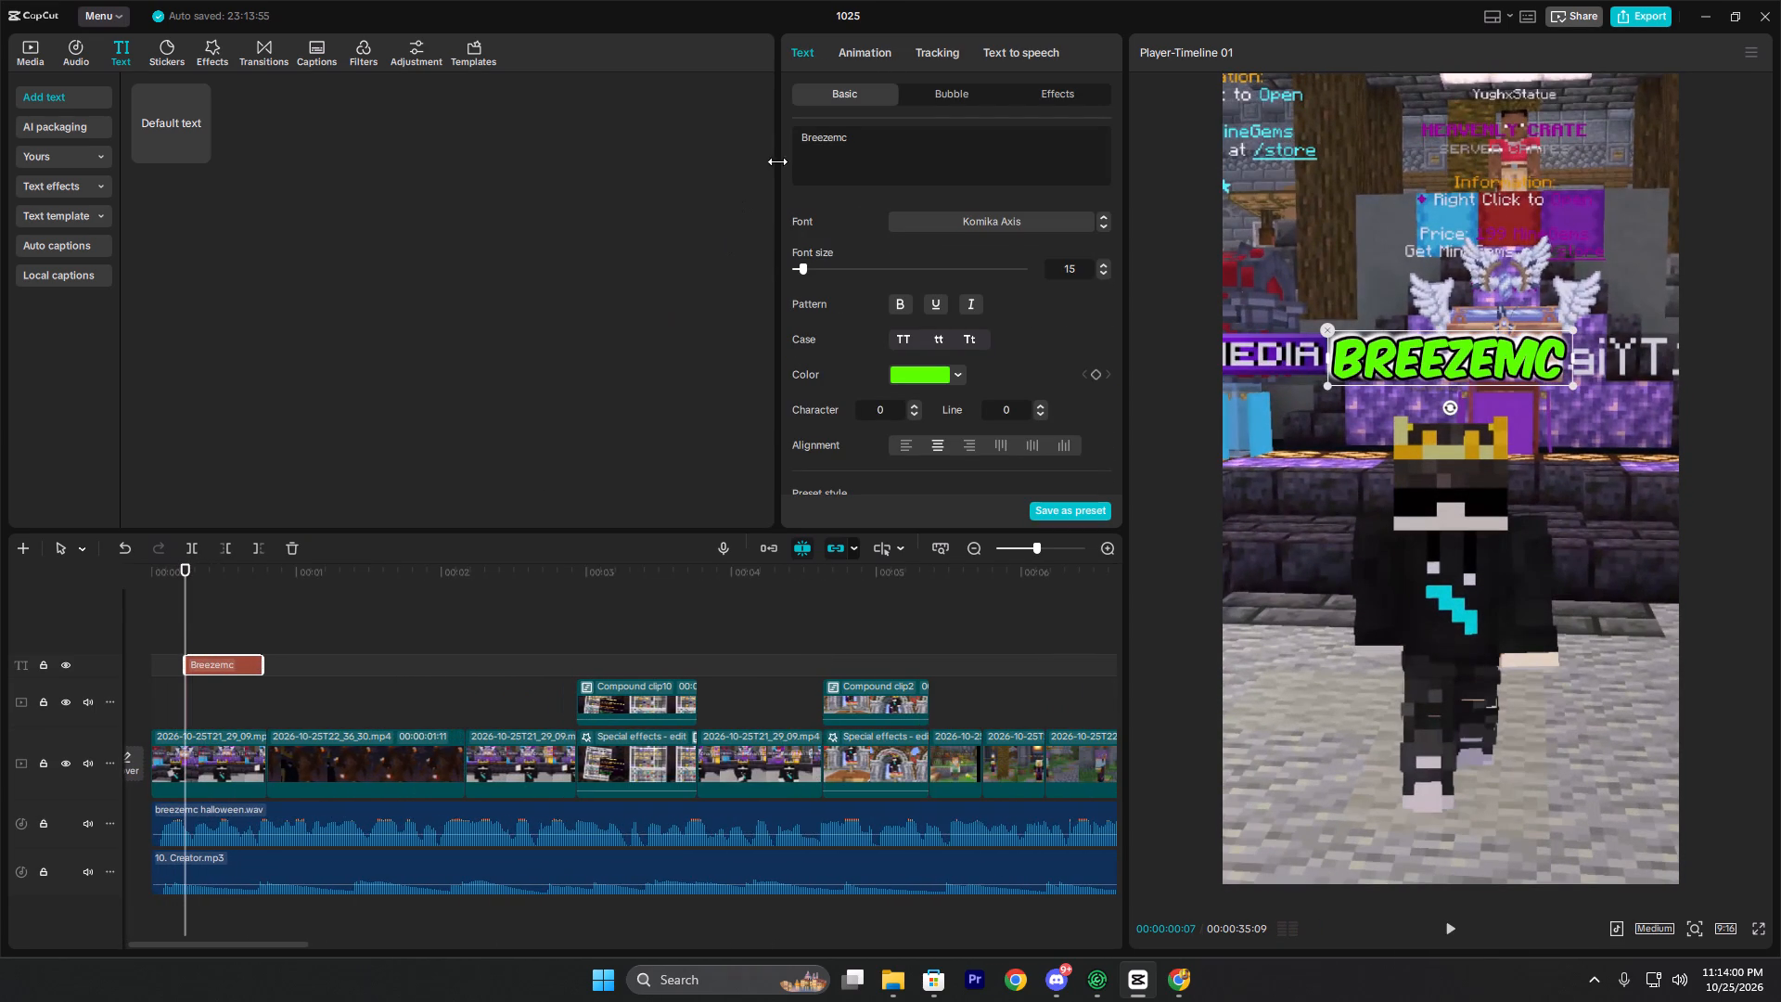
{"action": "scroll", "coordinate": [879, 353], "scroll_direction": "down", "scroll_amount": 4}
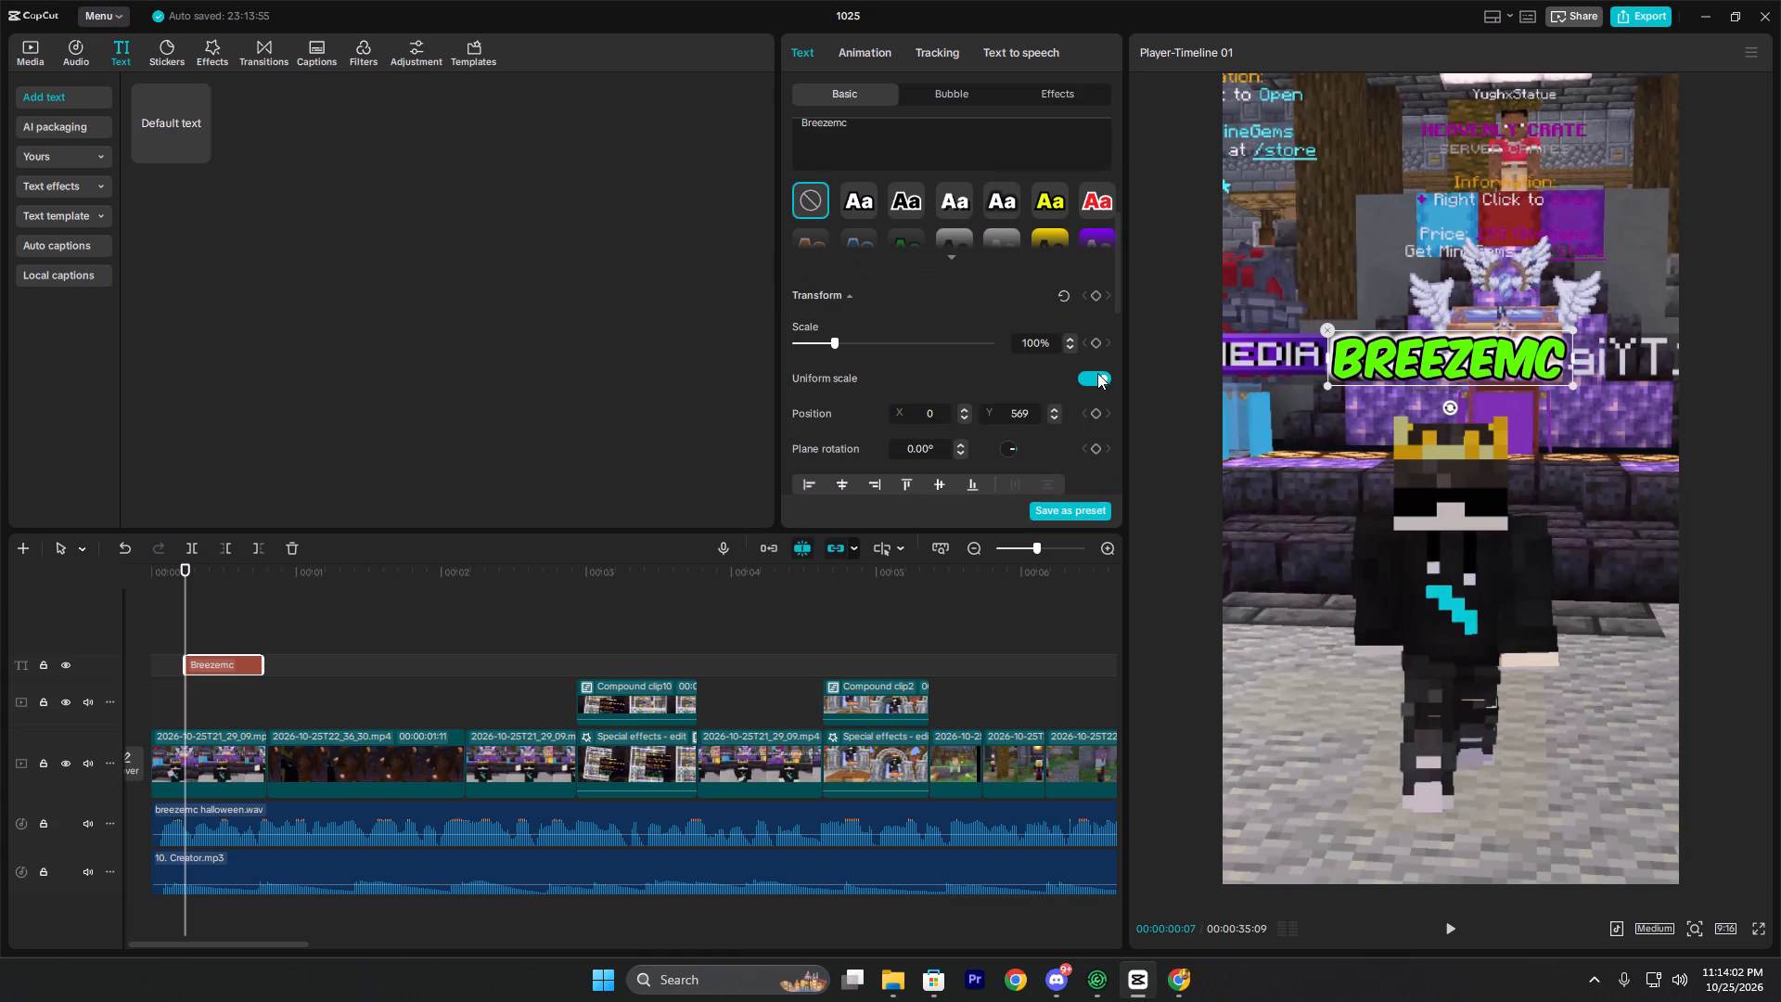
{"action": "left_click", "coordinate": [1097, 373]}
{"action": "left_click_drag", "start_coordinate": [829, 340], "coordinate": [730, 340]}
{"action": "left_click_drag", "start_coordinate": [832, 387], "coordinate": [782, 391]}
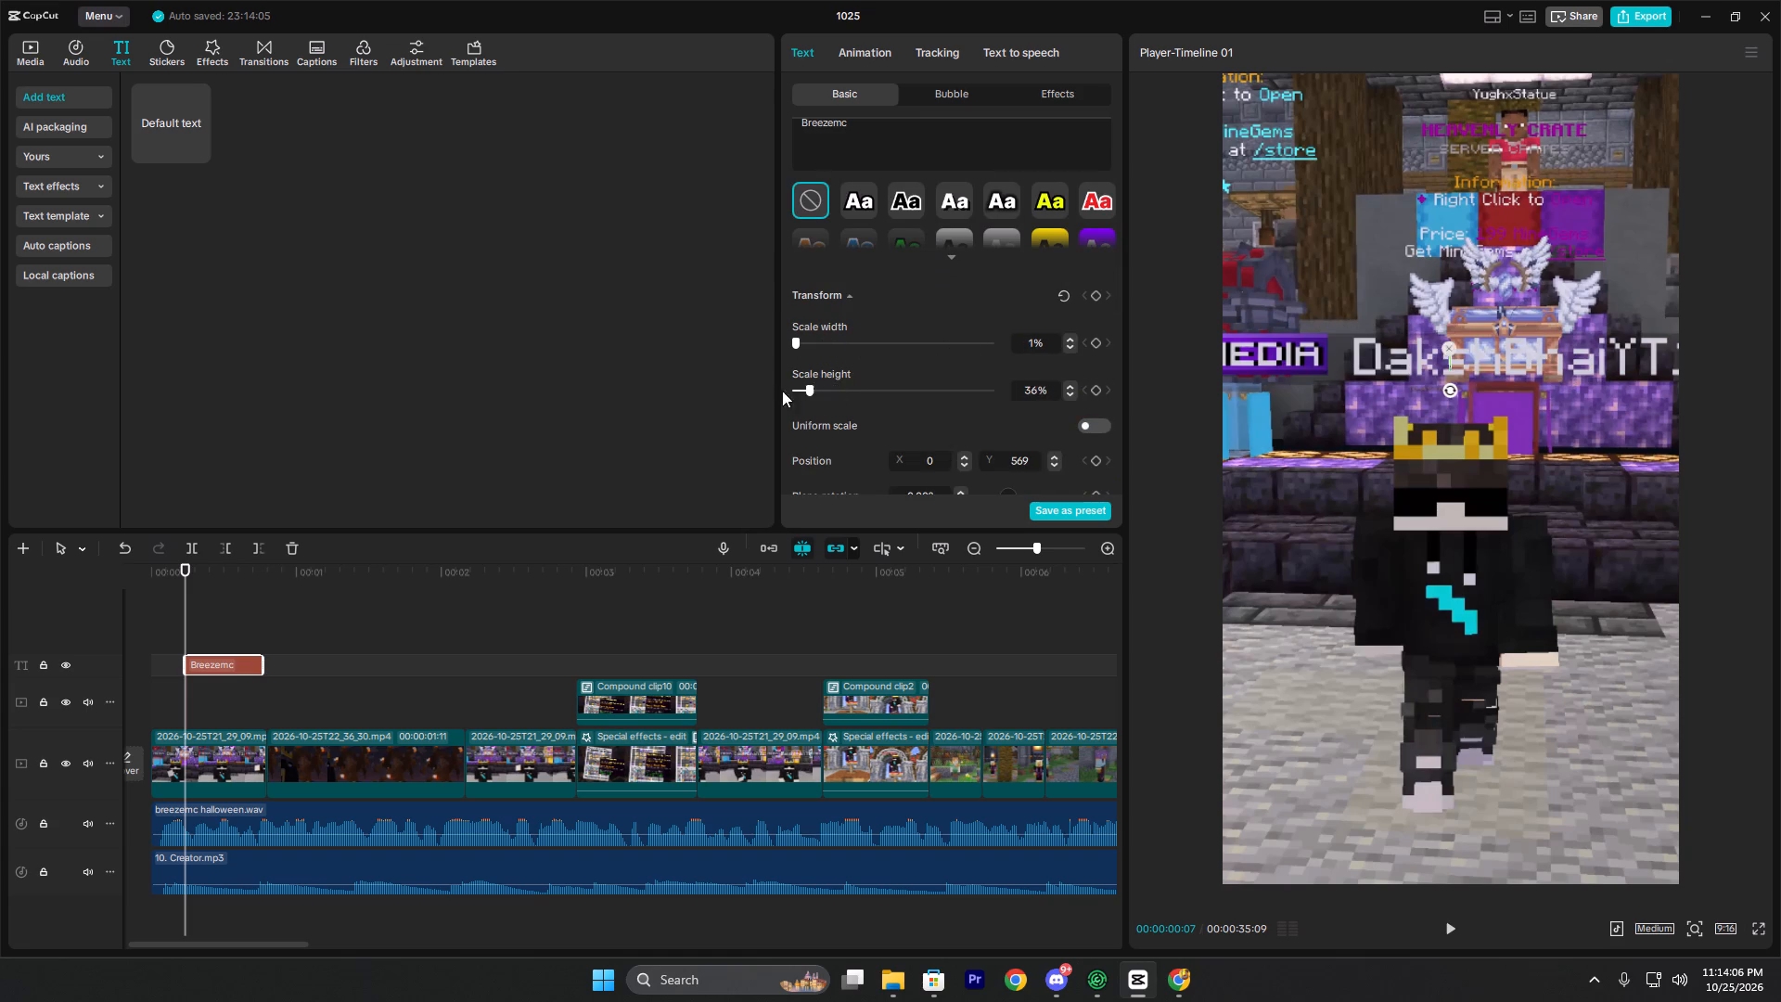
{"action": "left_click_drag", "start_coordinate": [782, 391], "coordinate": [689, 383]}
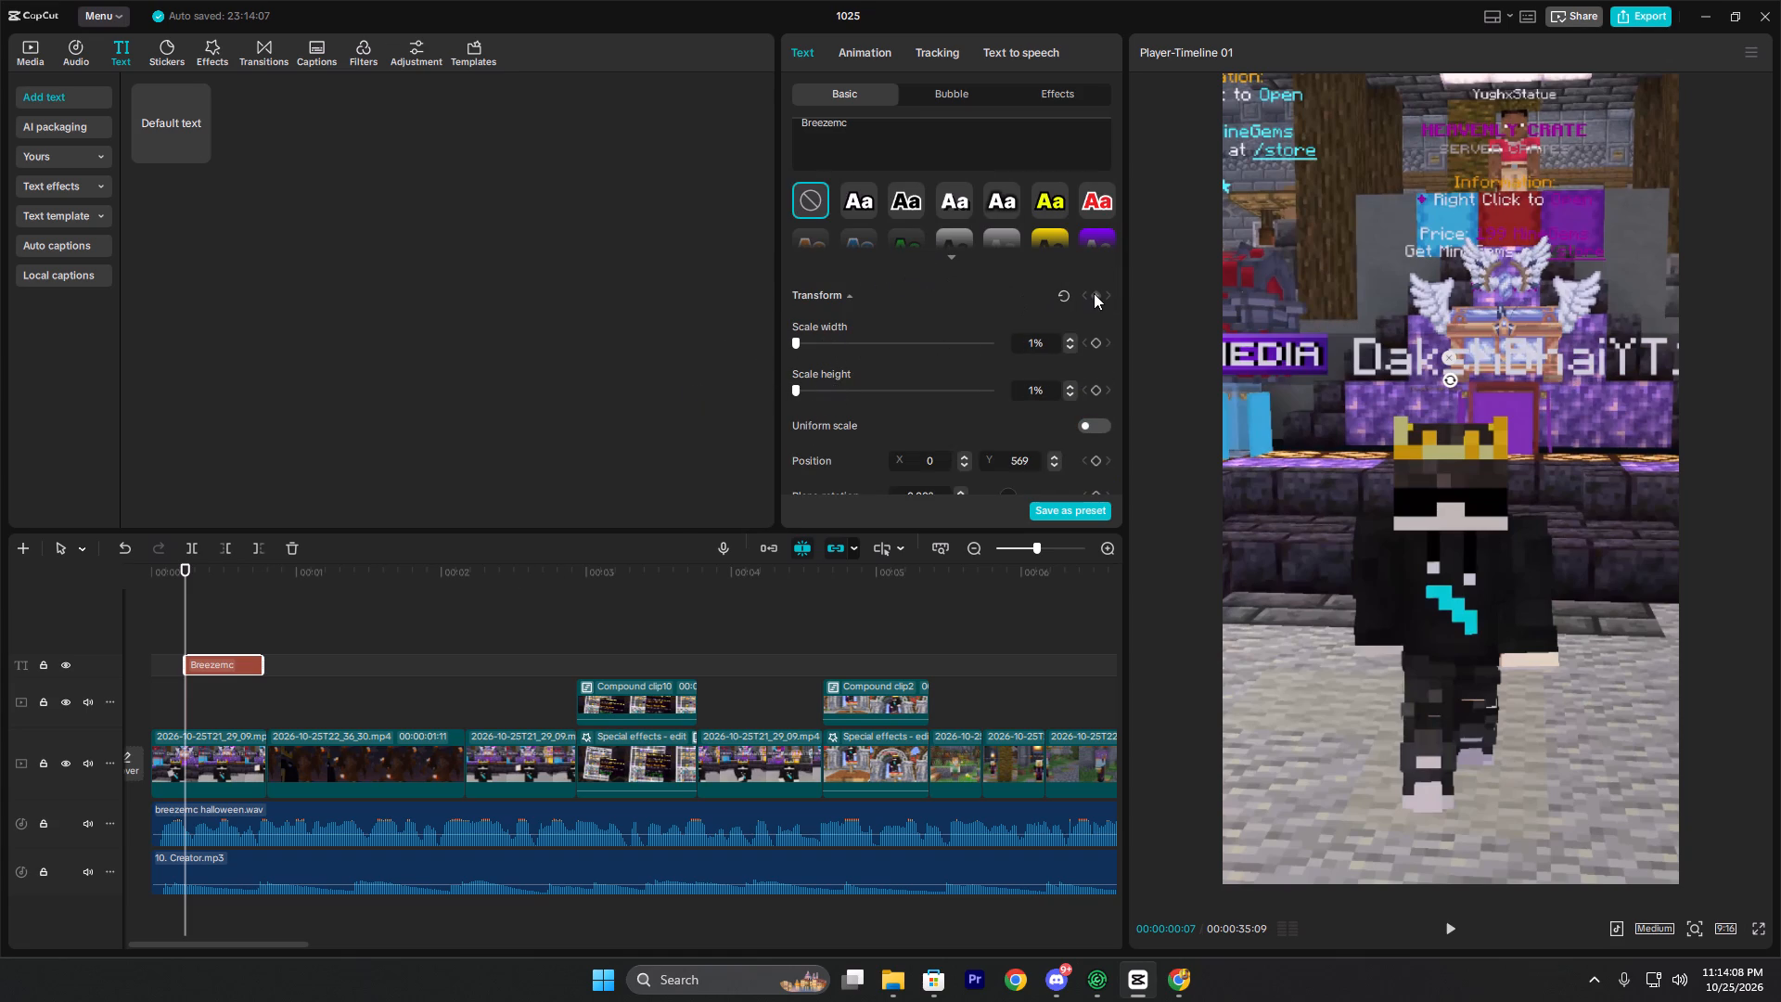
{"action": "left_click", "coordinate": [1094, 293]}
Keyframe the Breezemc text at 00:00:00:18 with a scale width of 108% and a scale height of 101%, and play it back.
{"action": "key", "text": "space"}
{"action": "key", "text": "space"}
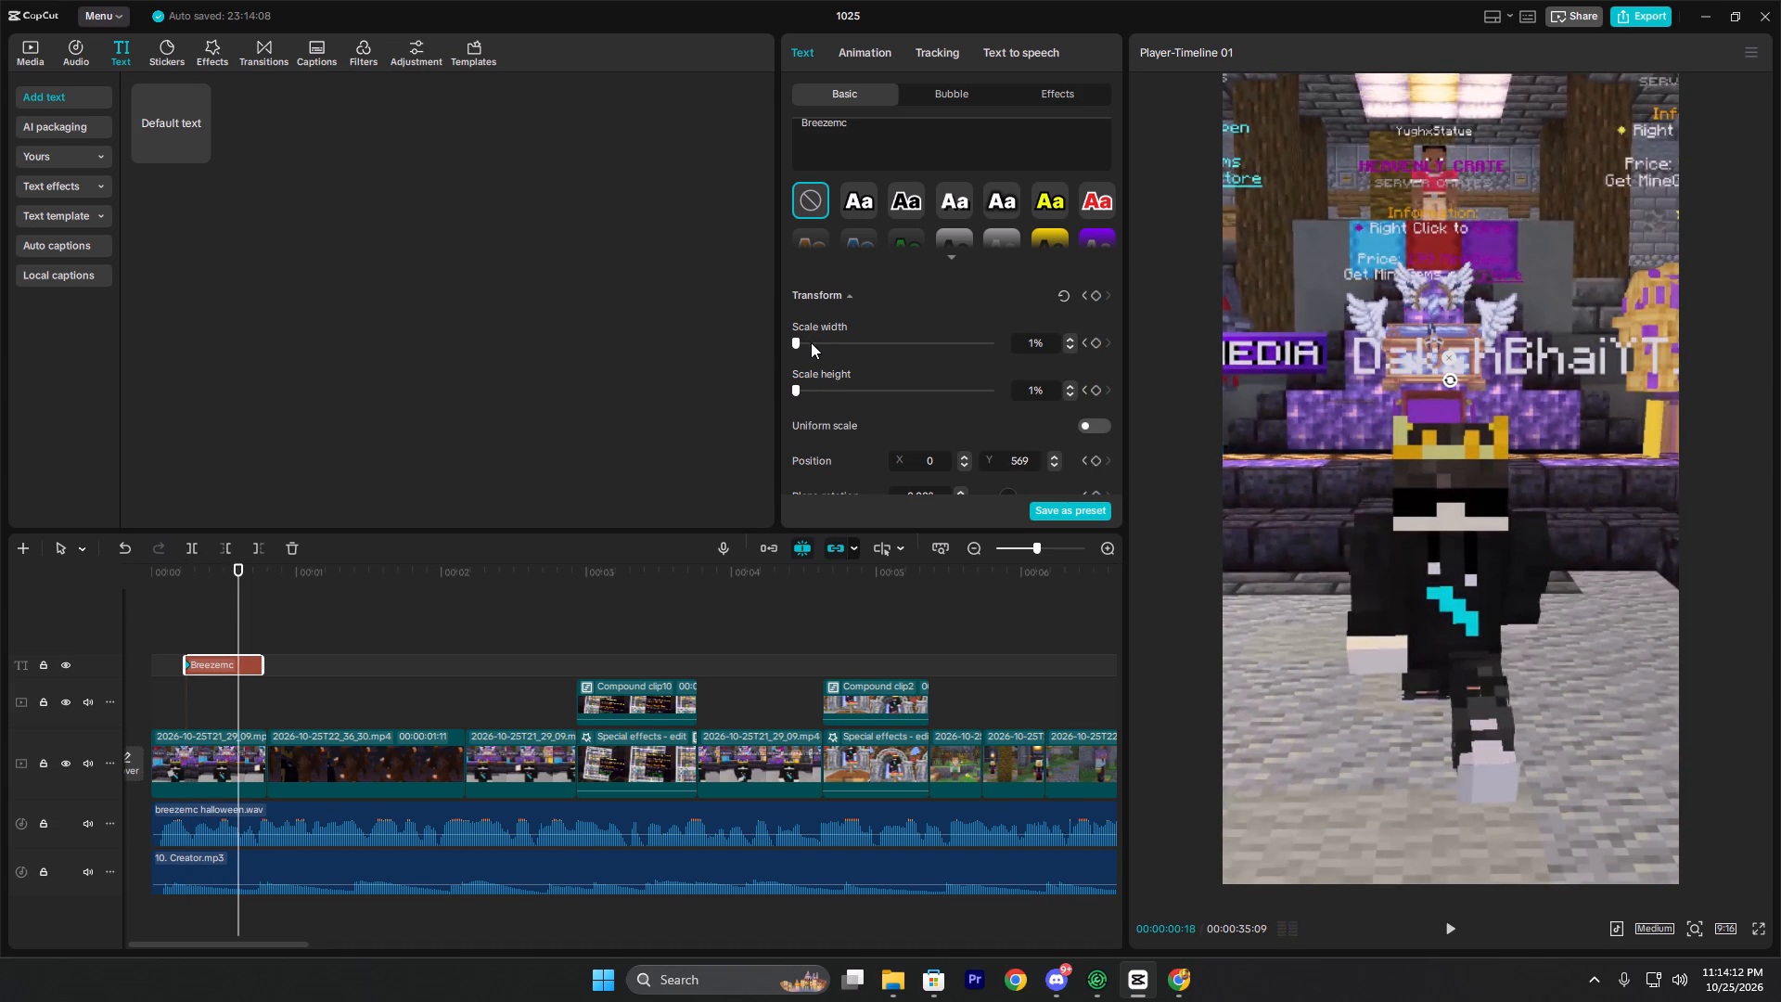
{"action": "left_click_drag", "start_coordinate": [811, 342], "coordinate": [838, 345]}
{"action": "left_click_drag", "start_coordinate": [800, 390], "coordinate": [814, 389]}
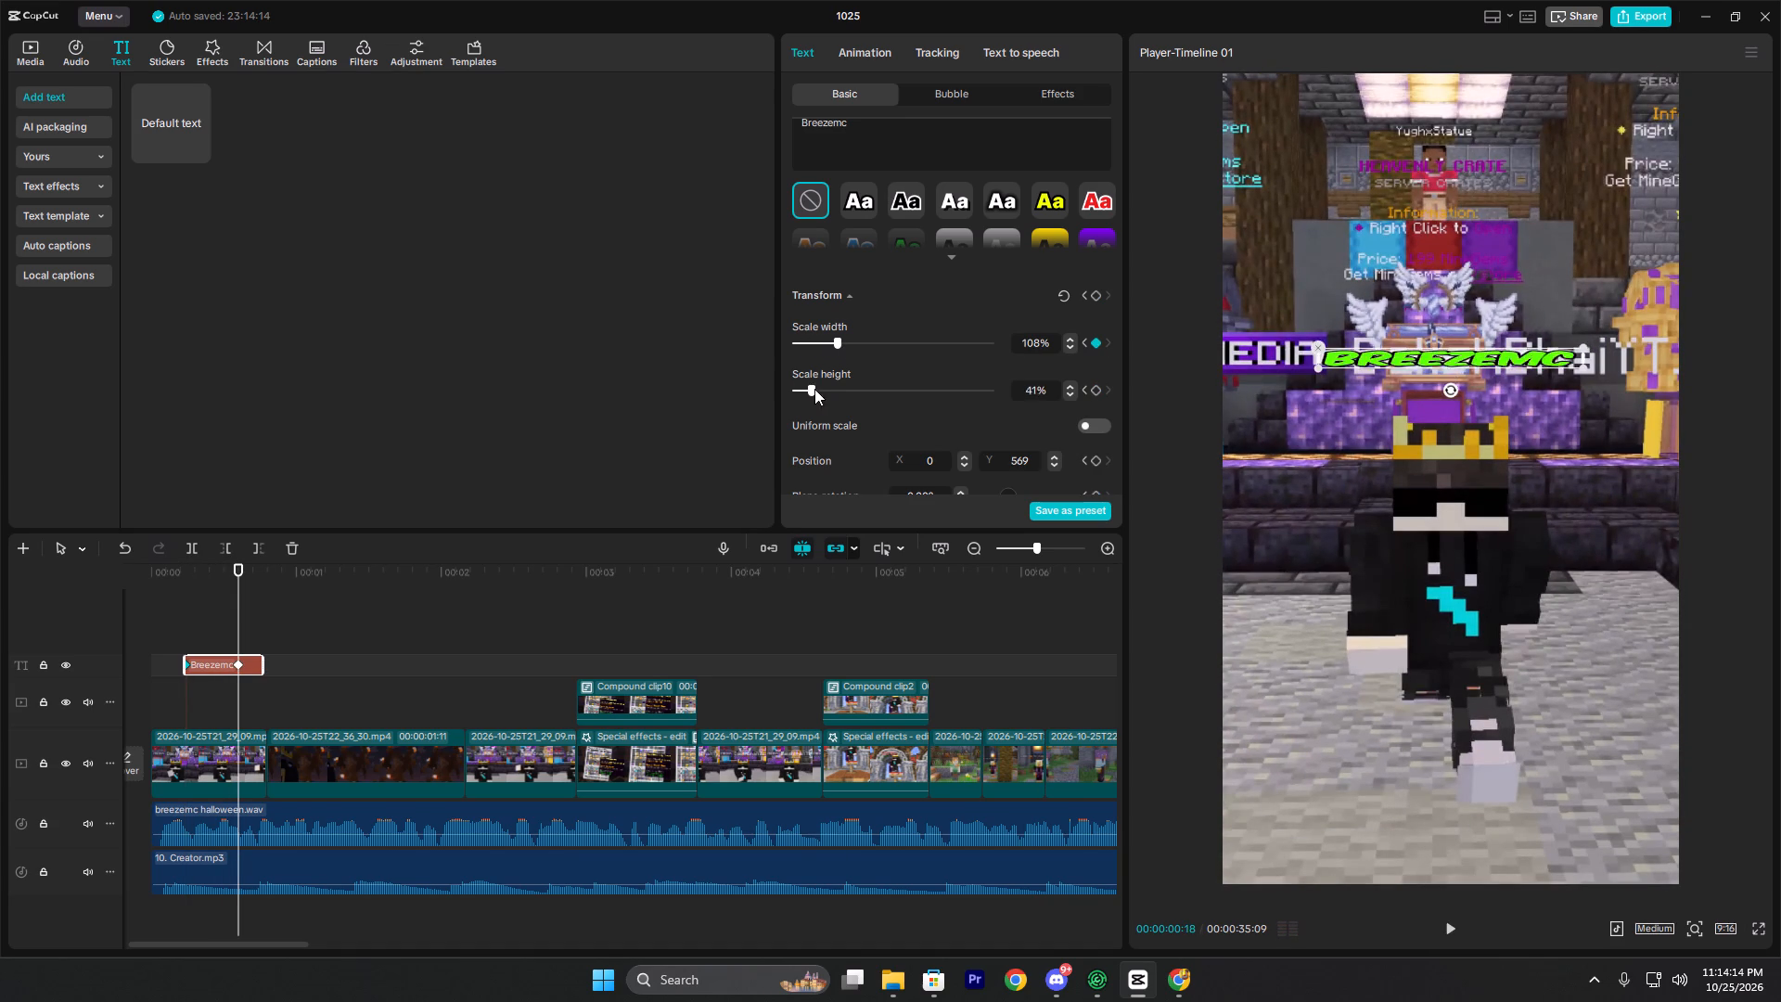
{"action": "left_click_drag", "start_coordinate": [814, 389], "coordinate": [838, 393]}
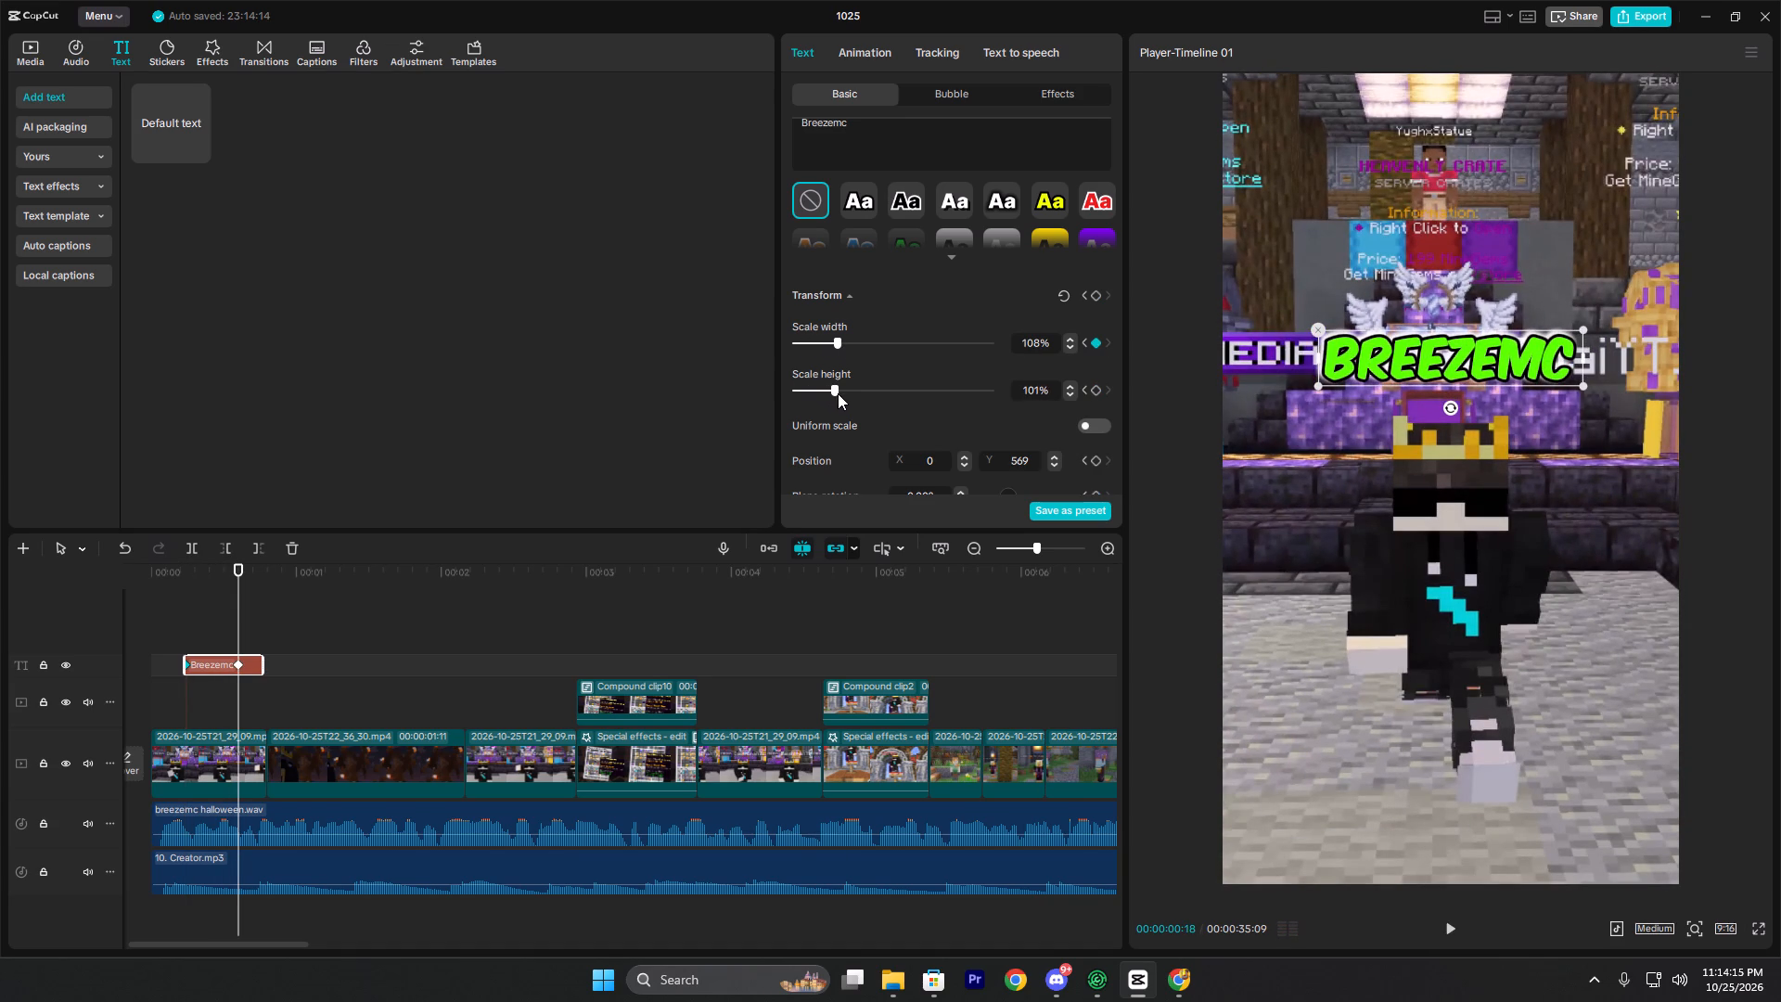
{"action": "left_click", "coordinate": [188, 633]}
{"action": "key", "text": "space"}
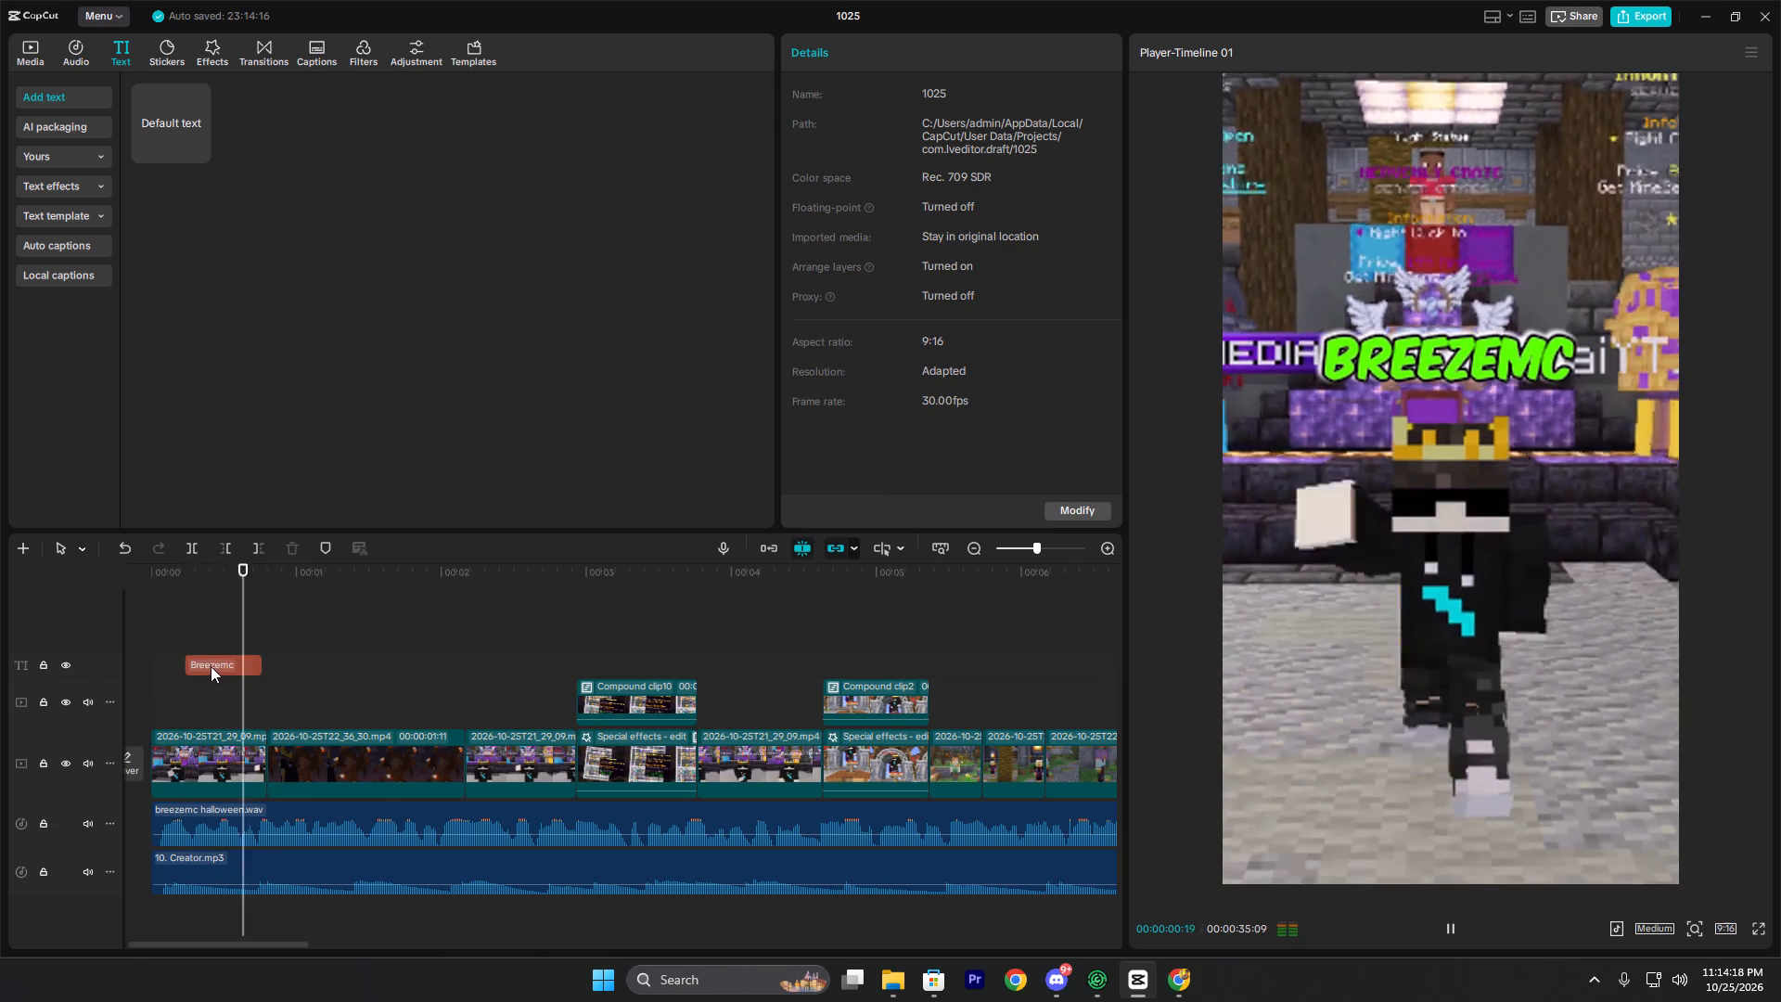
{"action": "key", "text": "space"}
Apply the Cubic Out preset curve to the Breezemc text's scale animation.
{"action": "left_click", "coordinate": [211, 667]}
{"action": "left_click", "coordinate": [232, 662]}
{"action": "right_click", "coordinate": [232, 662]}
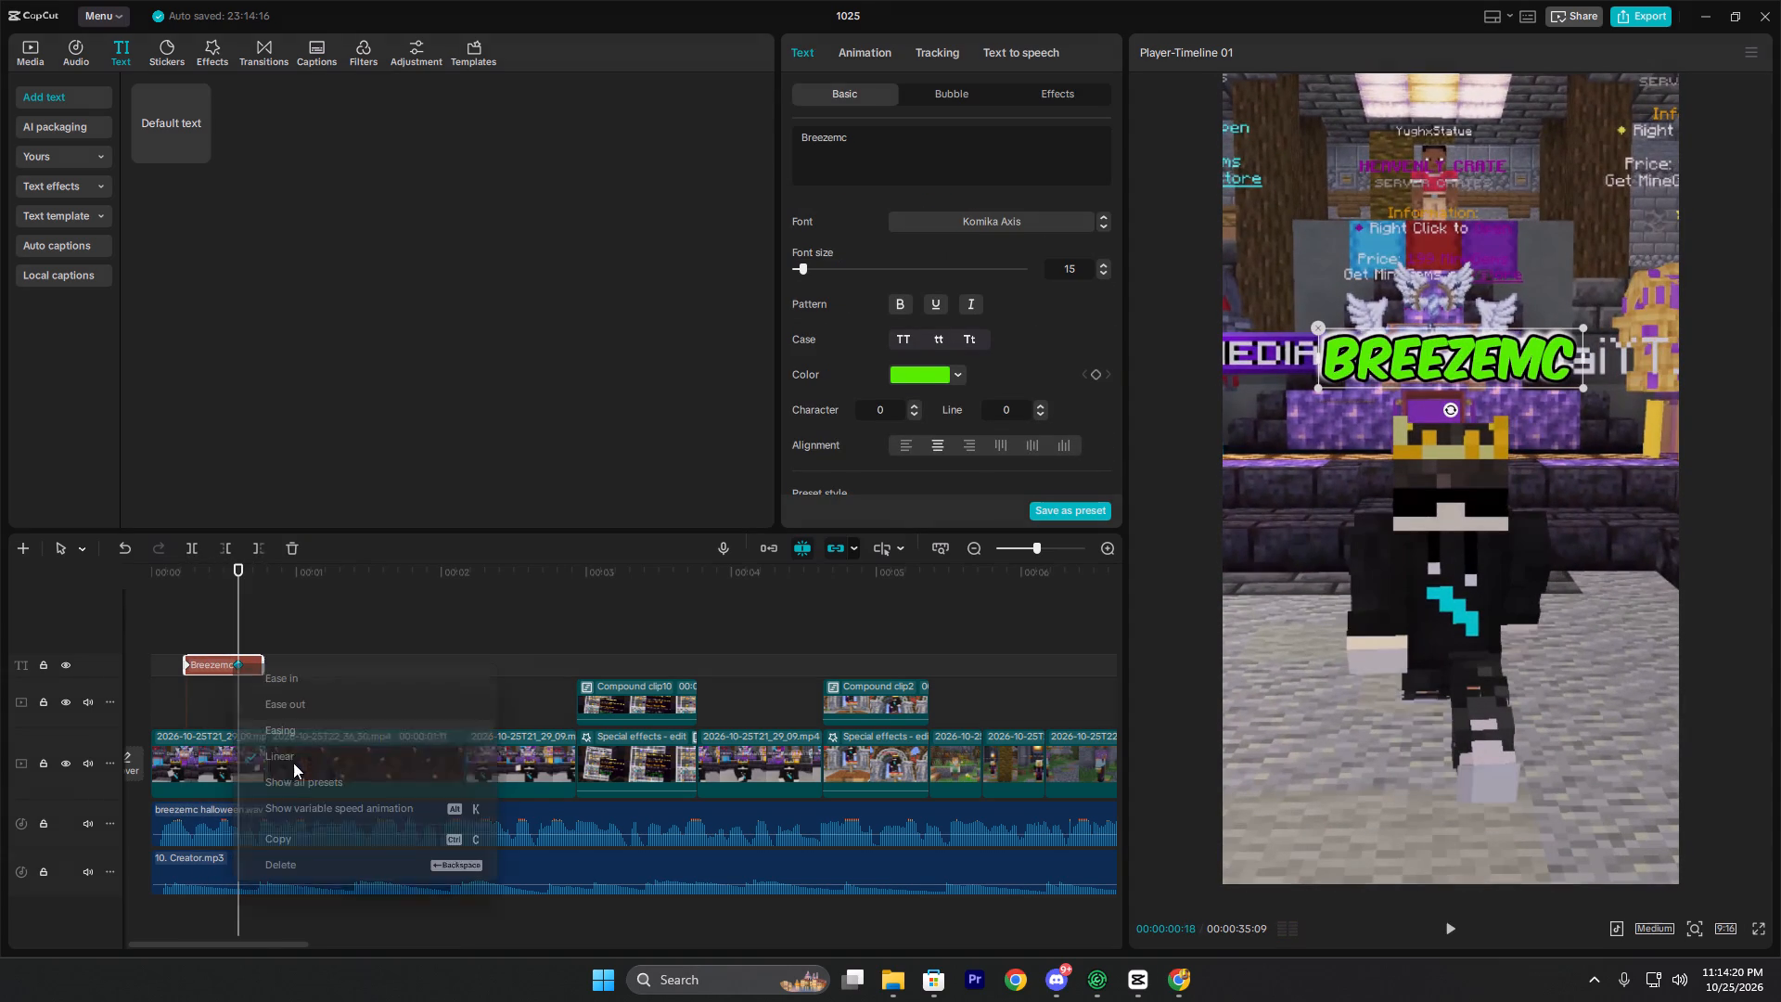
{"action": "left_click", "coordinate": [314, 778]}
{"action": "left_click", "coordinate": [504, 794]}
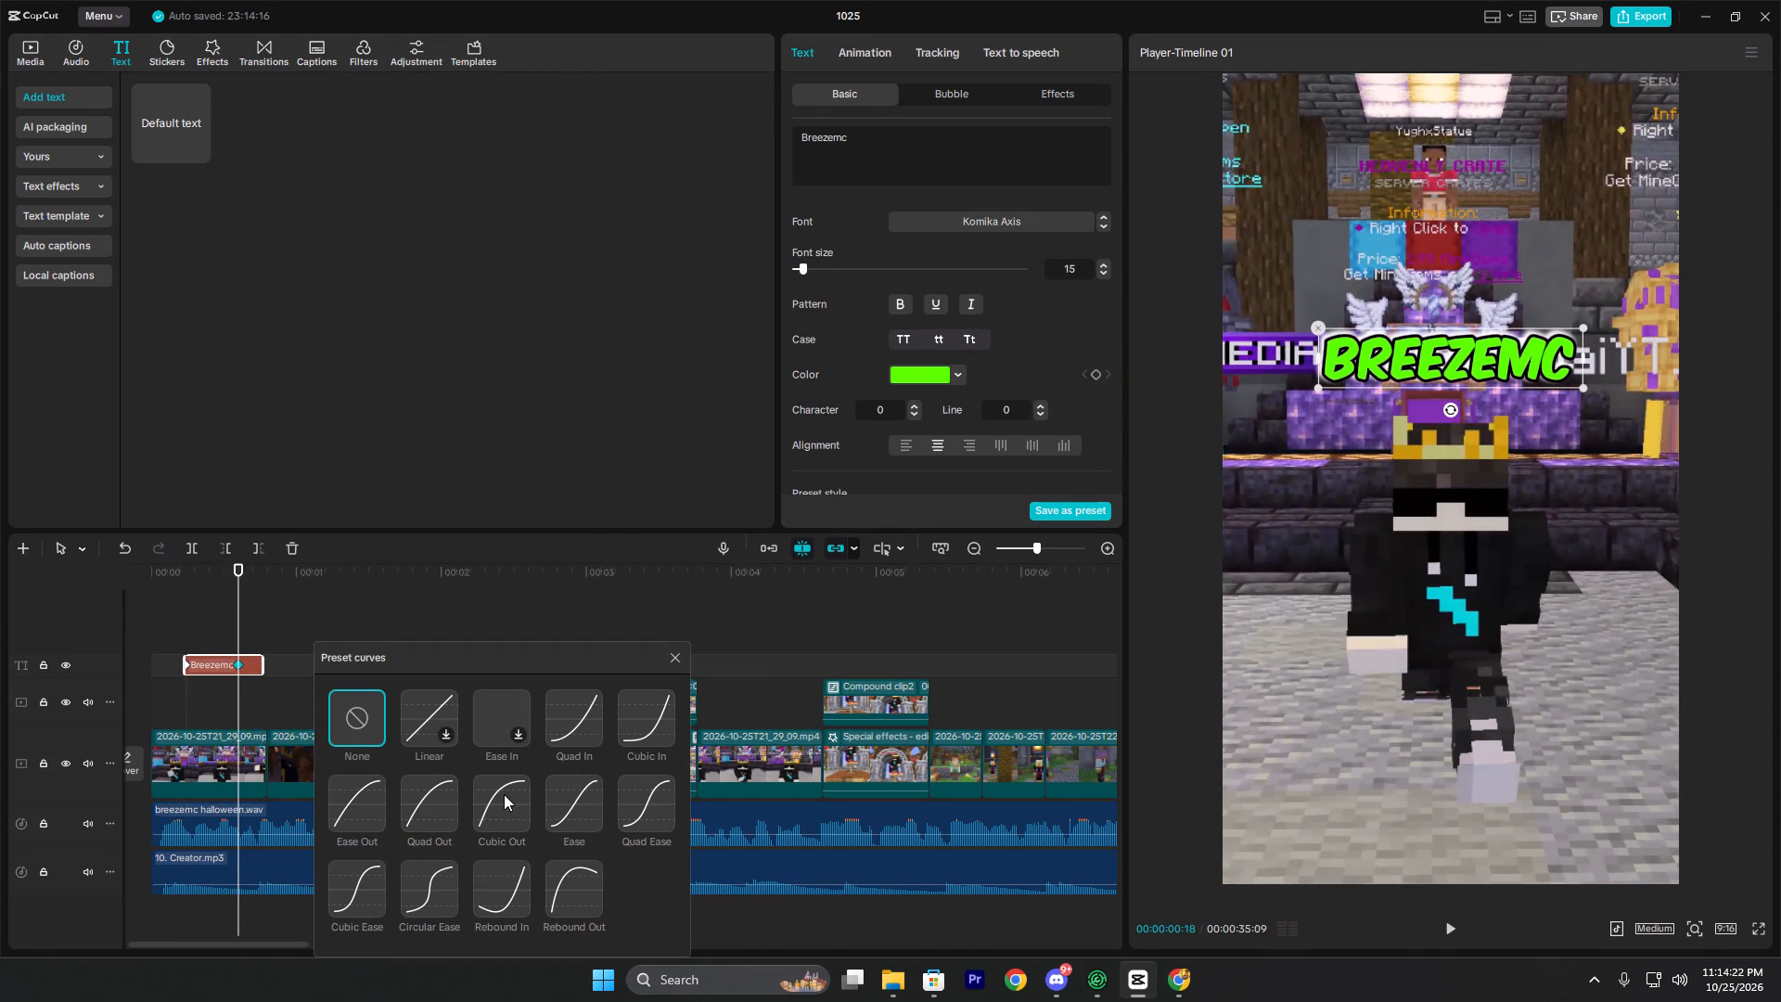
{"action": "left_click", "coordinate": [671, 659]}
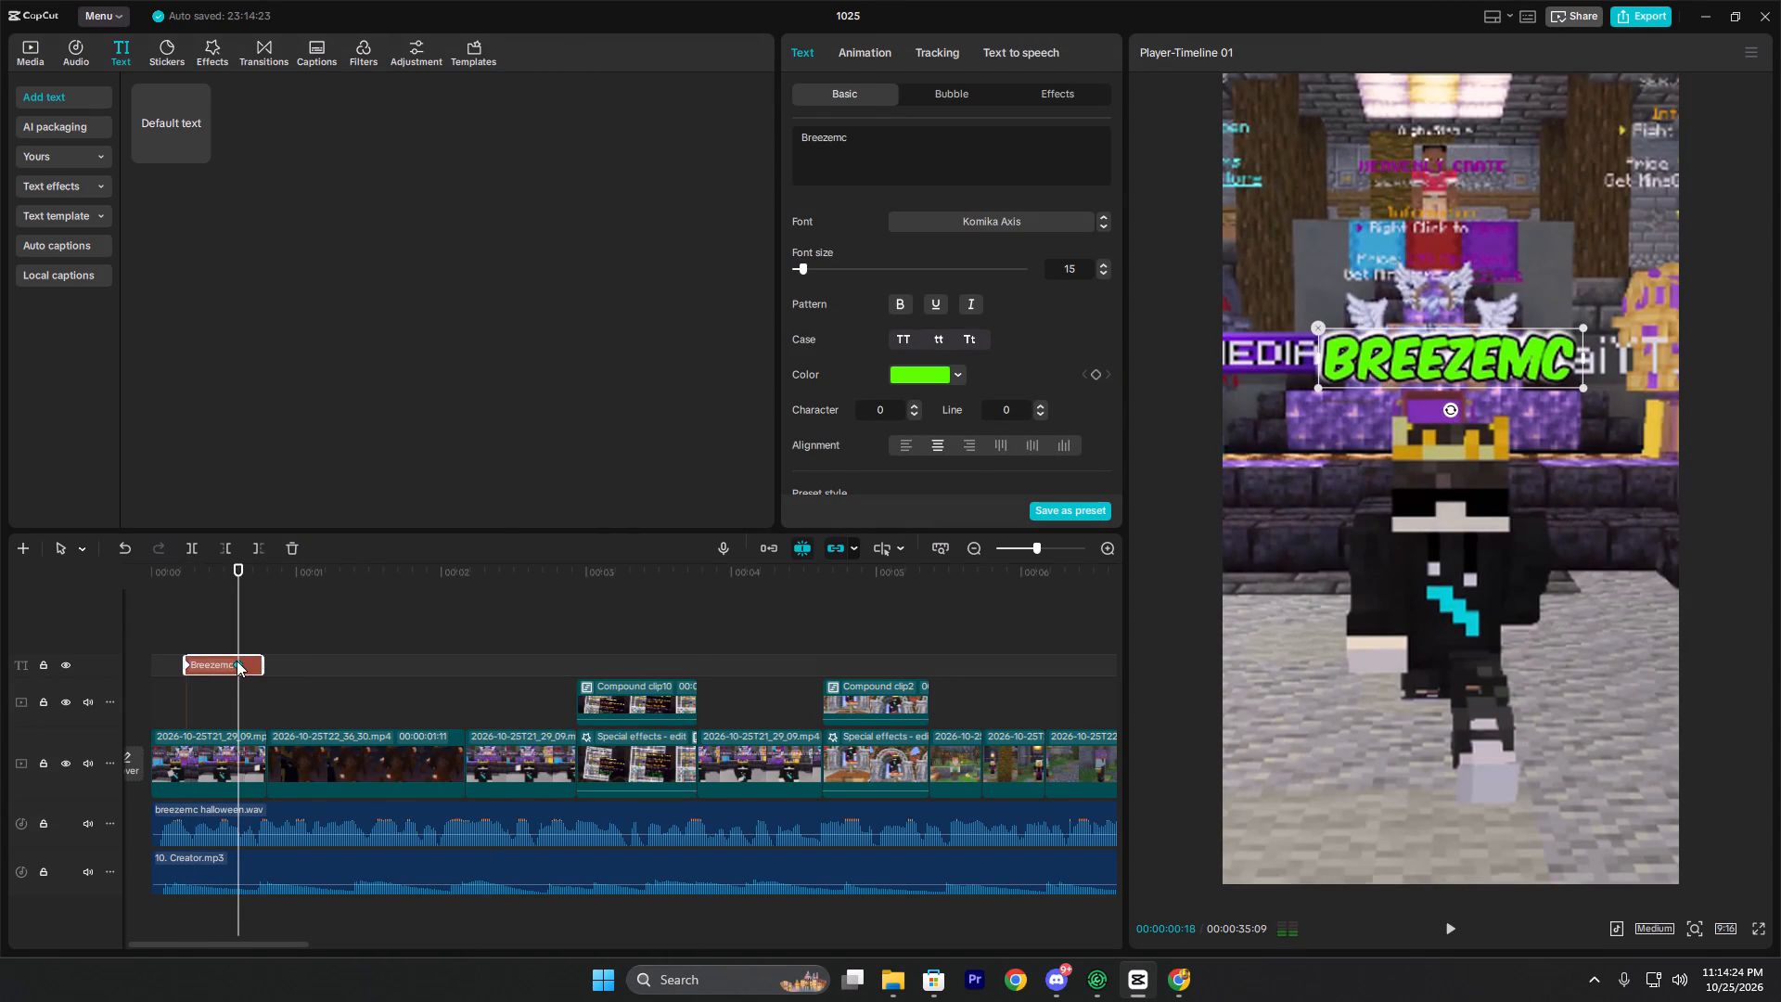
Retime the Breezemc text's second scale keyframe slightly earlier than 00:00:00:18, playing back the pop-in between adjustments.
{"action": "left_click_drag", "start_coordinate": [237, 662], "coordinate": [214, 662]}
{"action": "left_click", "coordinate": [190, 636]}
{"action": "key", "text": "space"}
{"action": "key", "text": "space"}
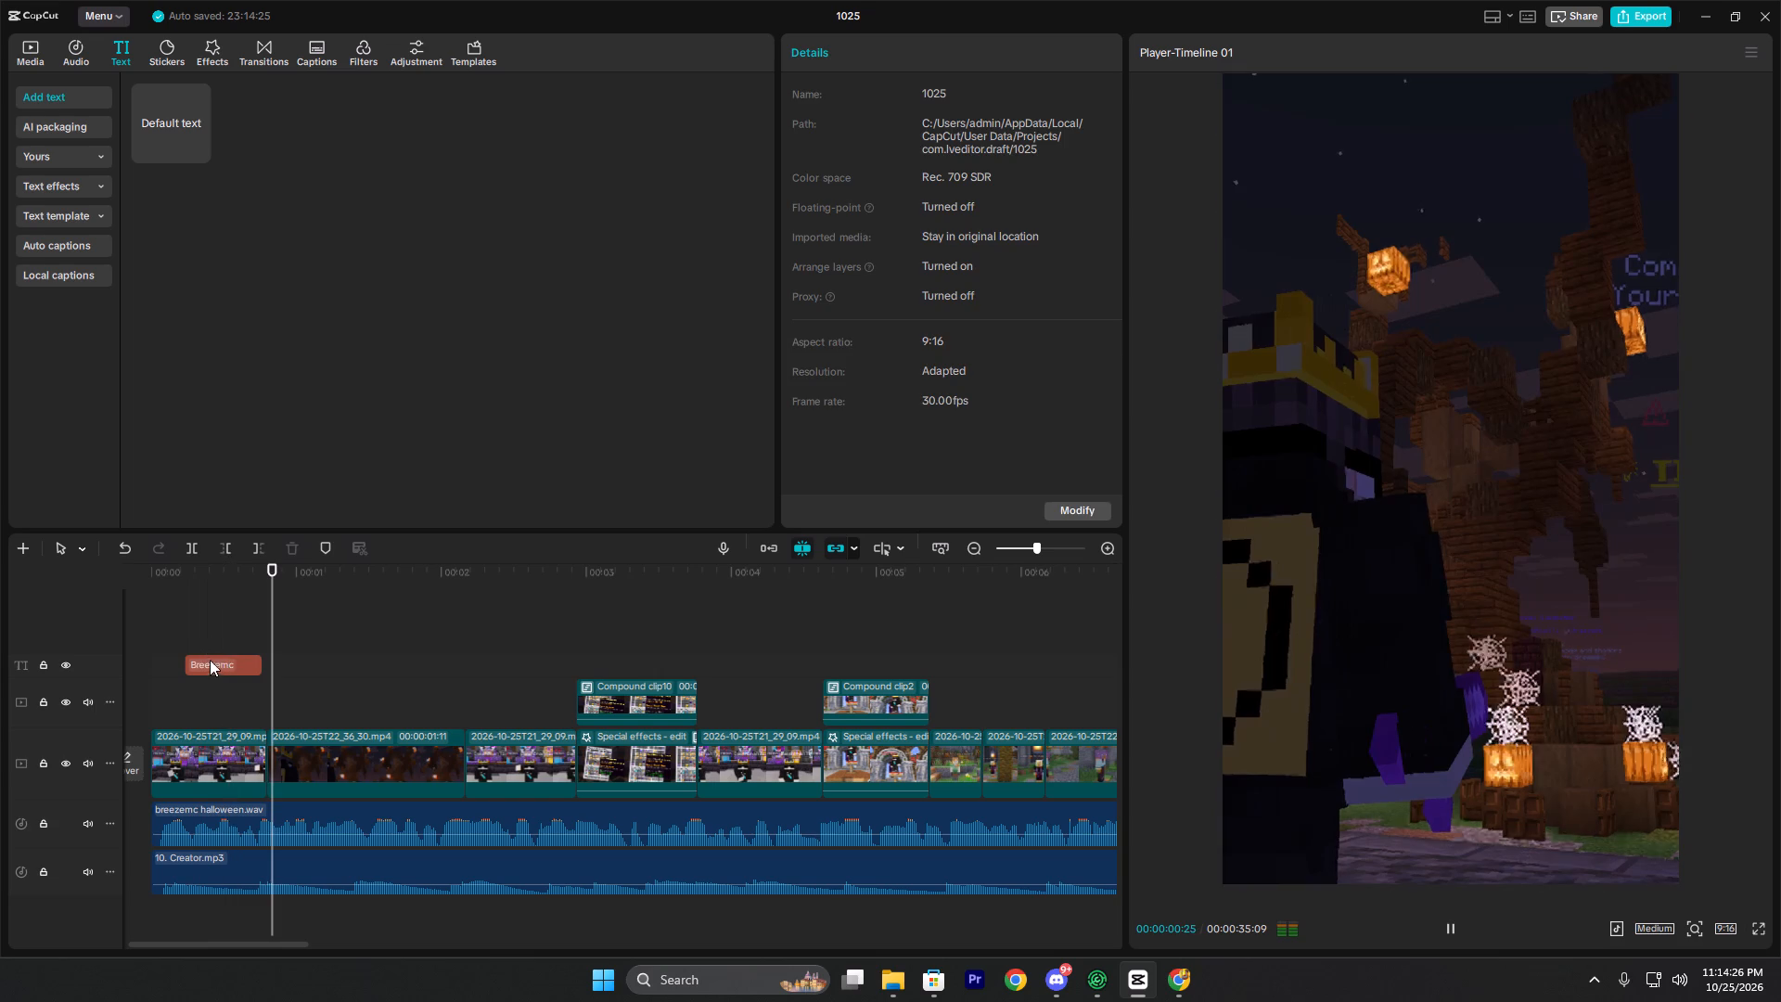
{"action": "left_click", "coordinate": [210, 661]}
{"action": "left_click_drag", "start_coordinate": [216, 662], "coordinate": [231, 664]}
Replay the Breezemc caption's pop-in several times to check its animation speed against the voice-over.
{"action": "left_click", "coordinate": [203, 634]}
{"action": "left_click", "coordinate": [193, 635]}
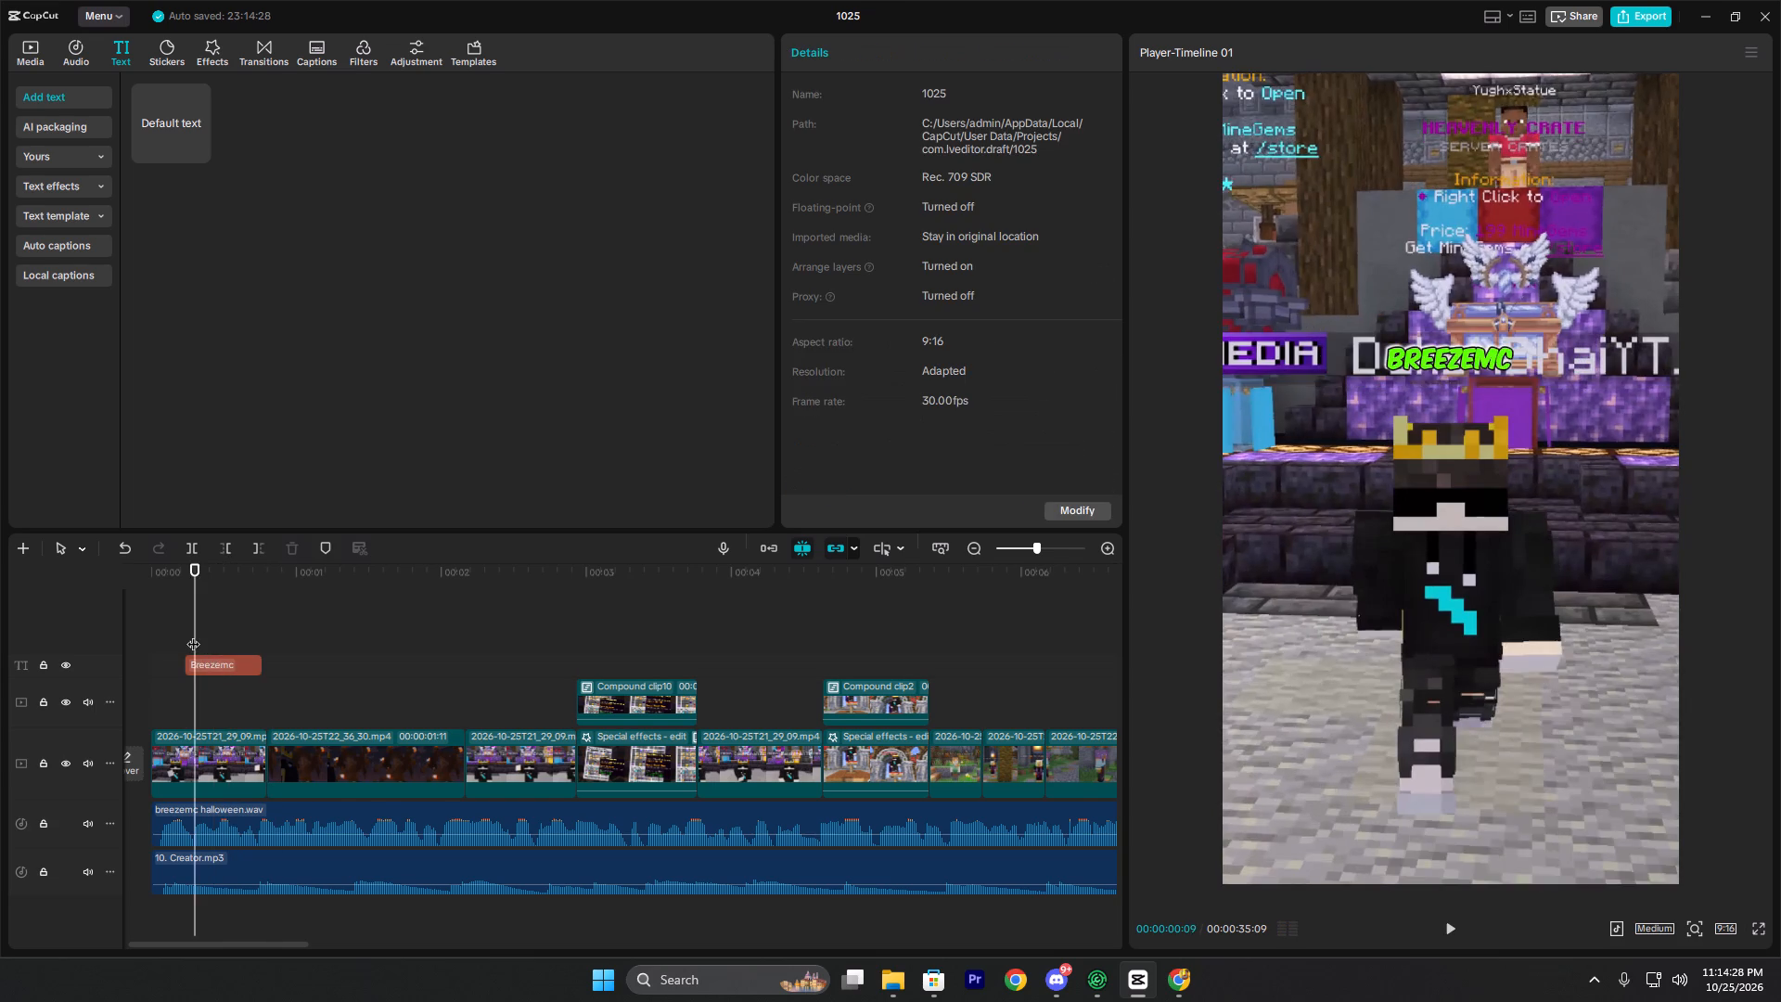
{"action": "key", "text": "space"}
{"action": "key", "text": "space"}
{"action": "left_click", "coordinate": [189, 632]}
{"action": "key", "text": "space"}
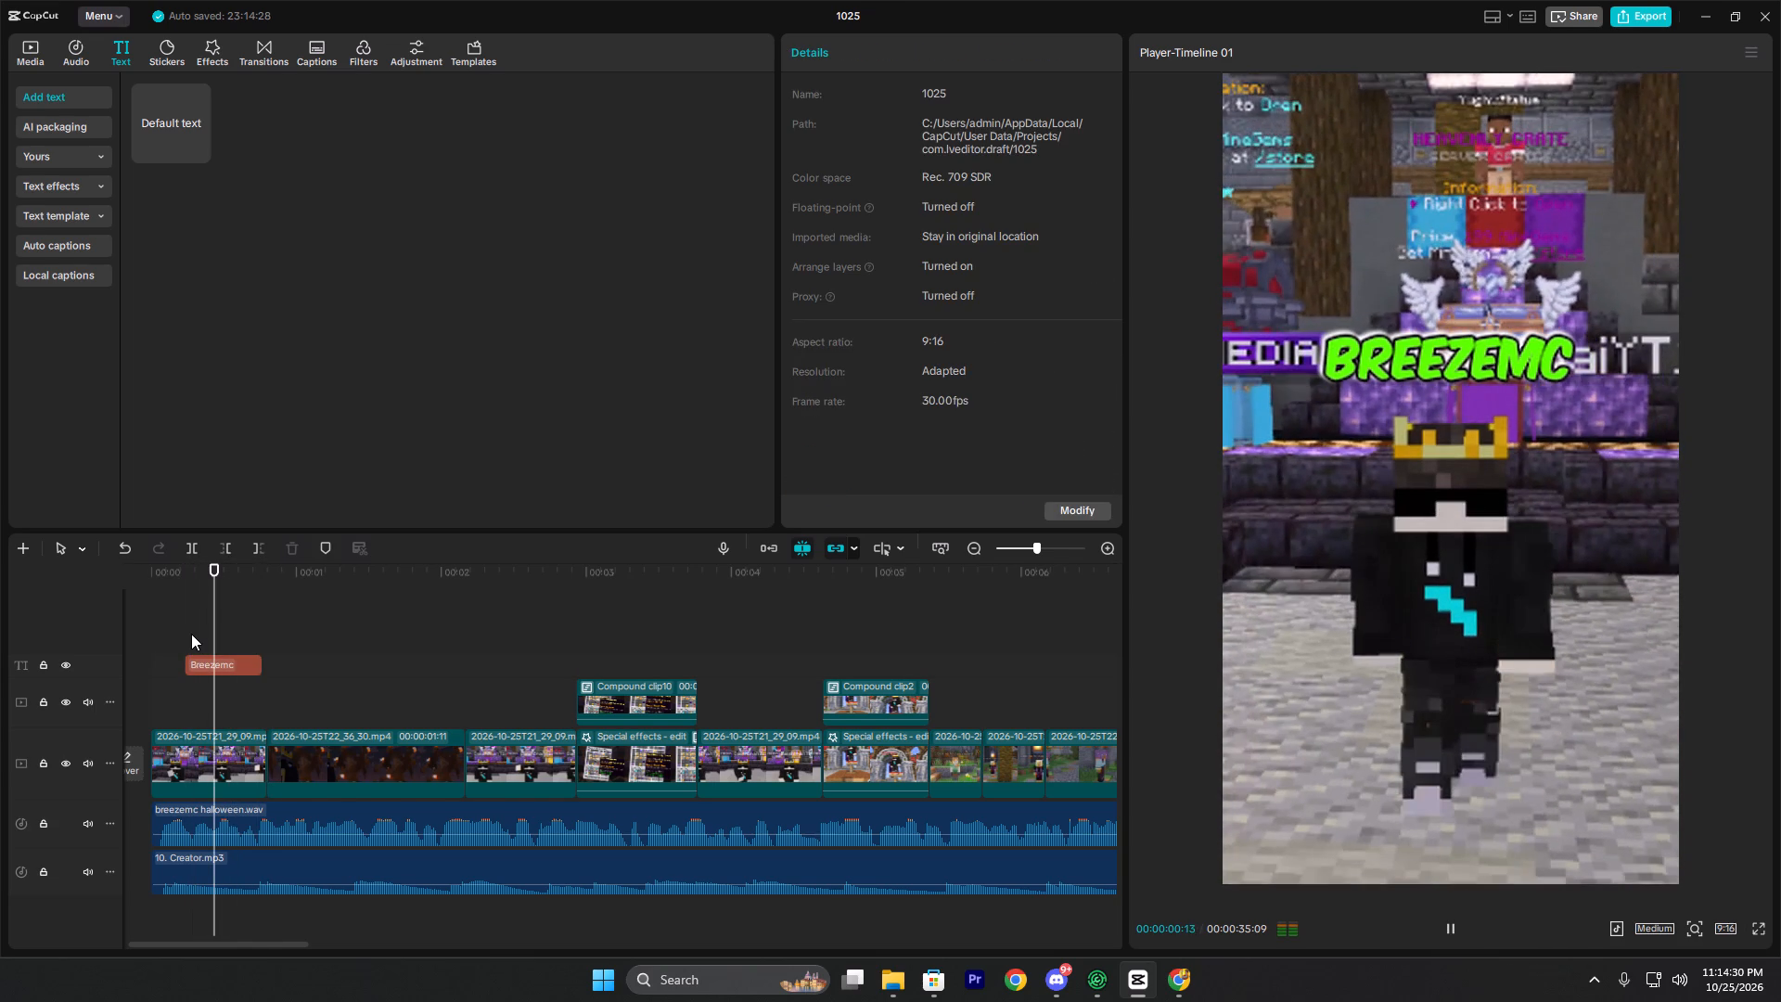
{"action": "key", "text": "space"}
{"action": "left_click", "coordinate": [207, 629]}
{"action": "key", "text": "space"}
{"action": "key", "text": "space"}
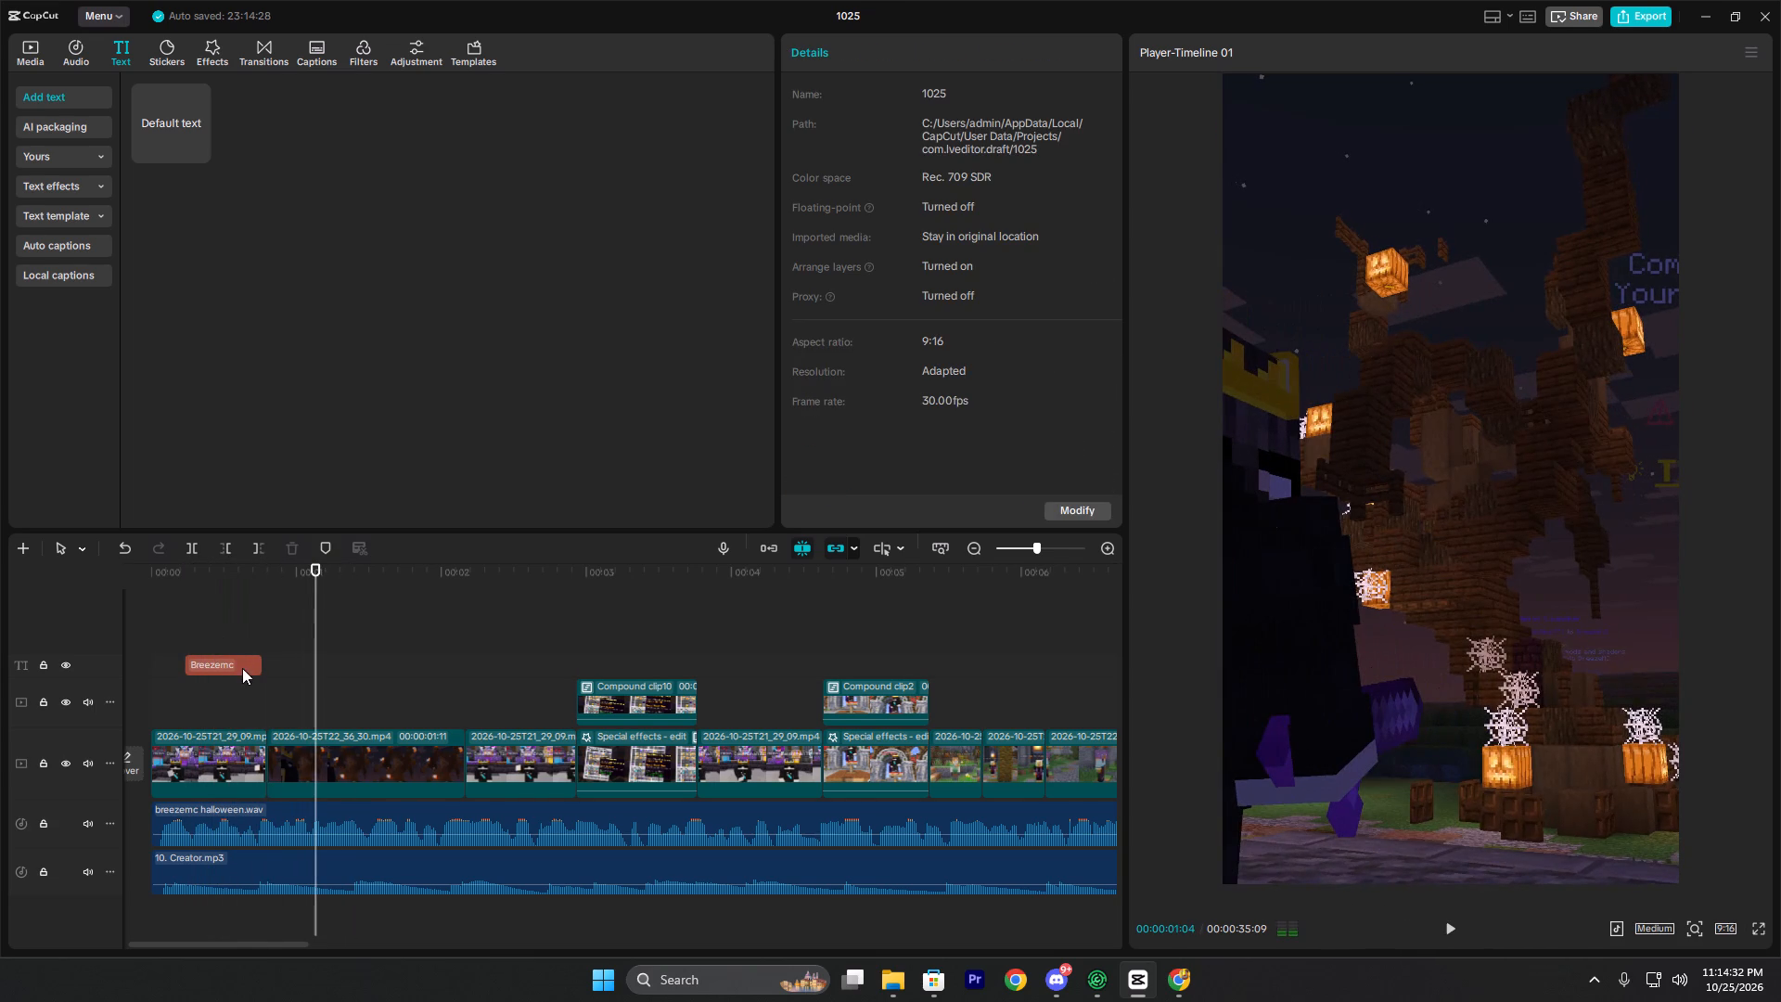
Extend the Breezemc text clip's end to 00:00:00:24, at the first cut, and play the opening.
{"action": "left_click", "coordinate": [247, 662]}
{"action": "left_click", "coordinate": [259, 662]}
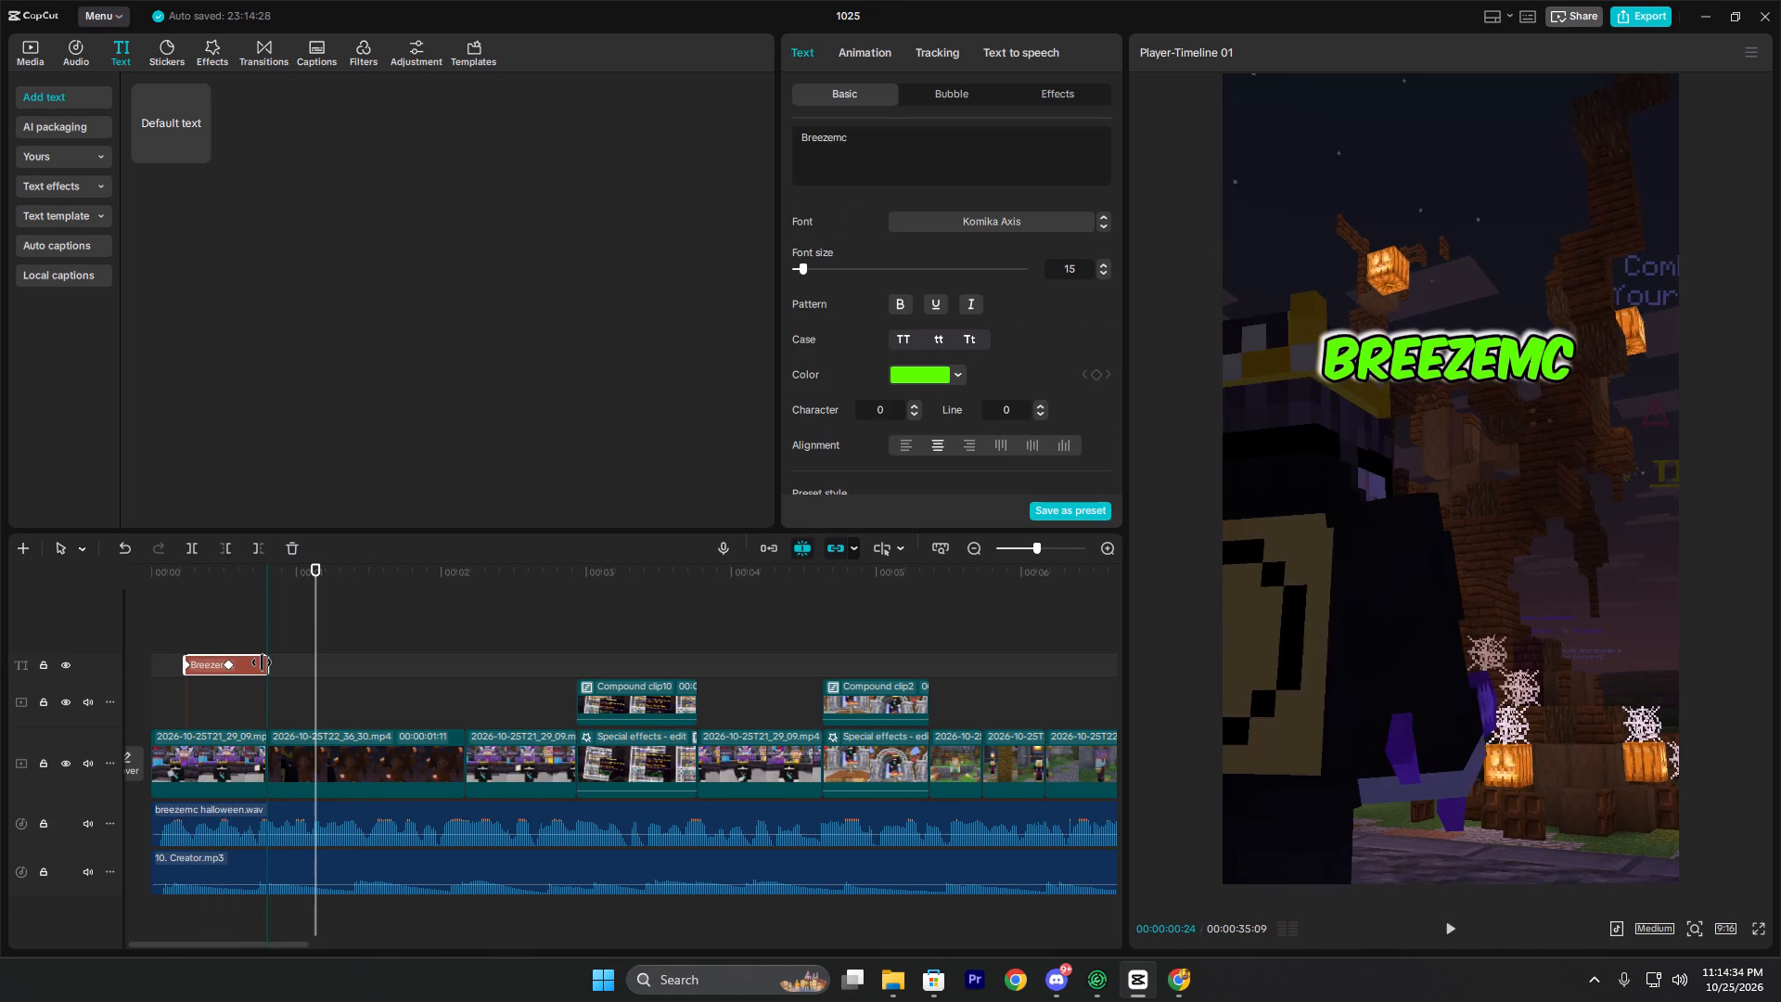
{"action": "left_click", "coordinate": [178, 612]}
{"action": "key", "text": "space"}
{"action": "key", "text": "space"}
{"action": "left_click", "coordinate": [183, 617]}
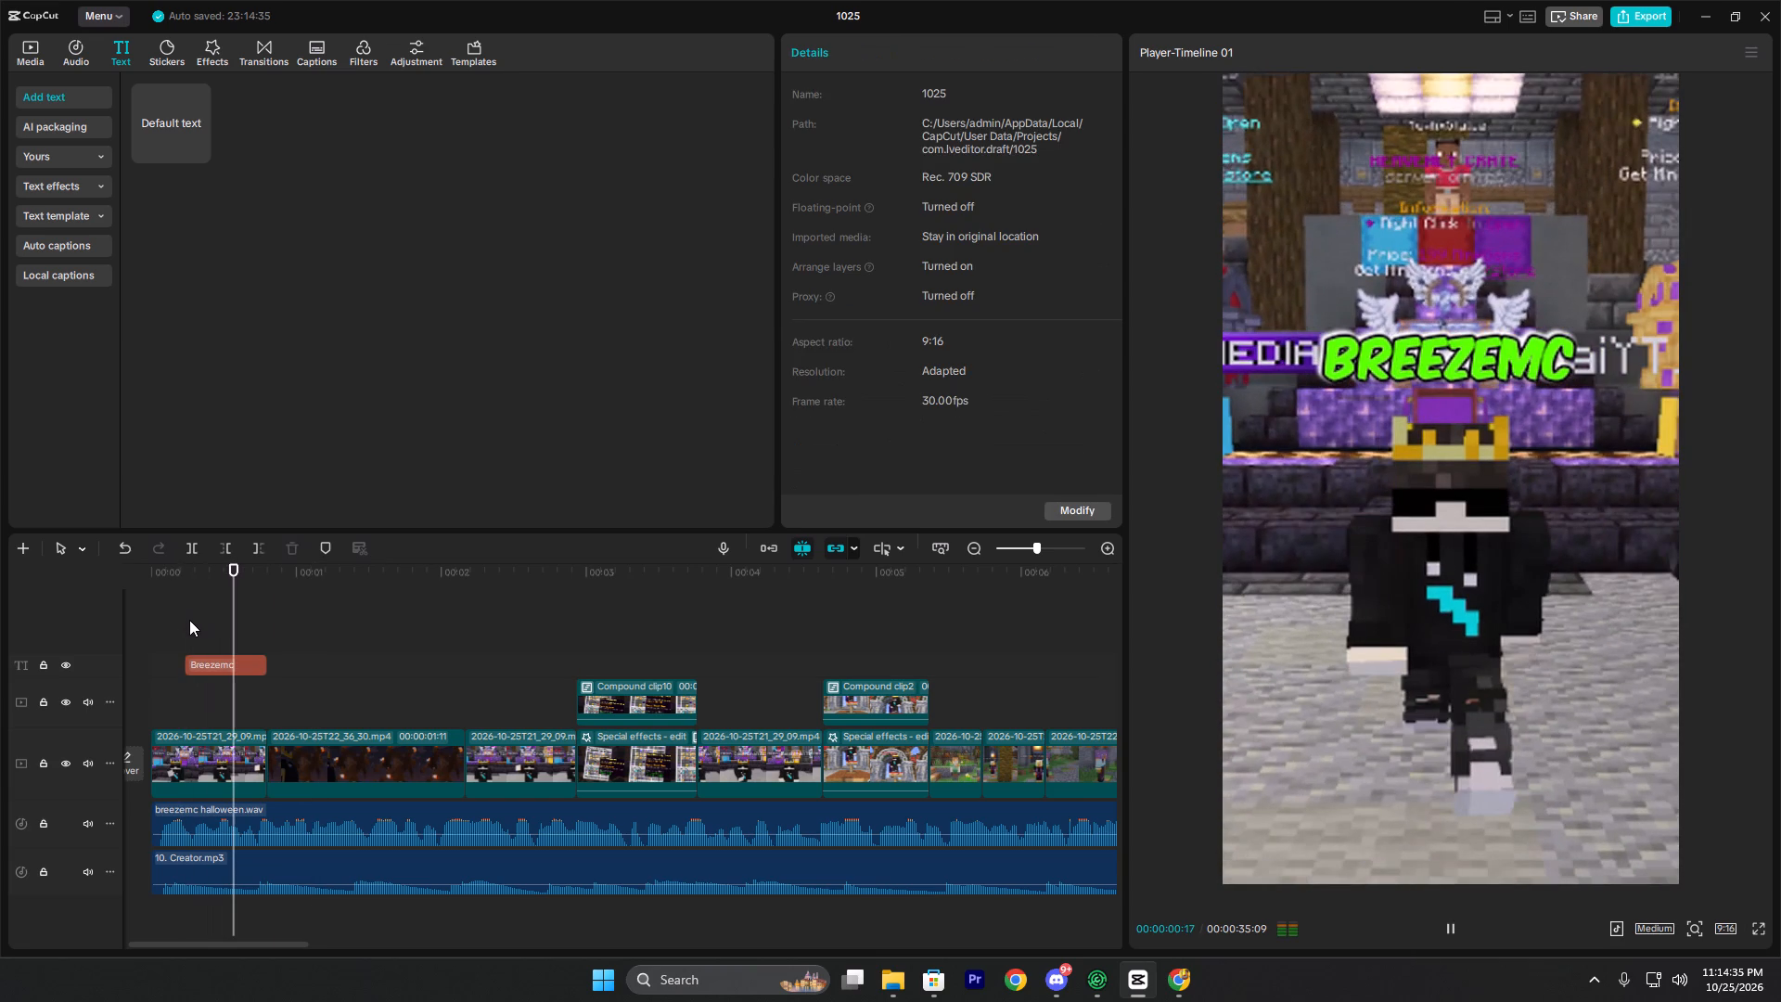
{"action": "key", "text": "space"}
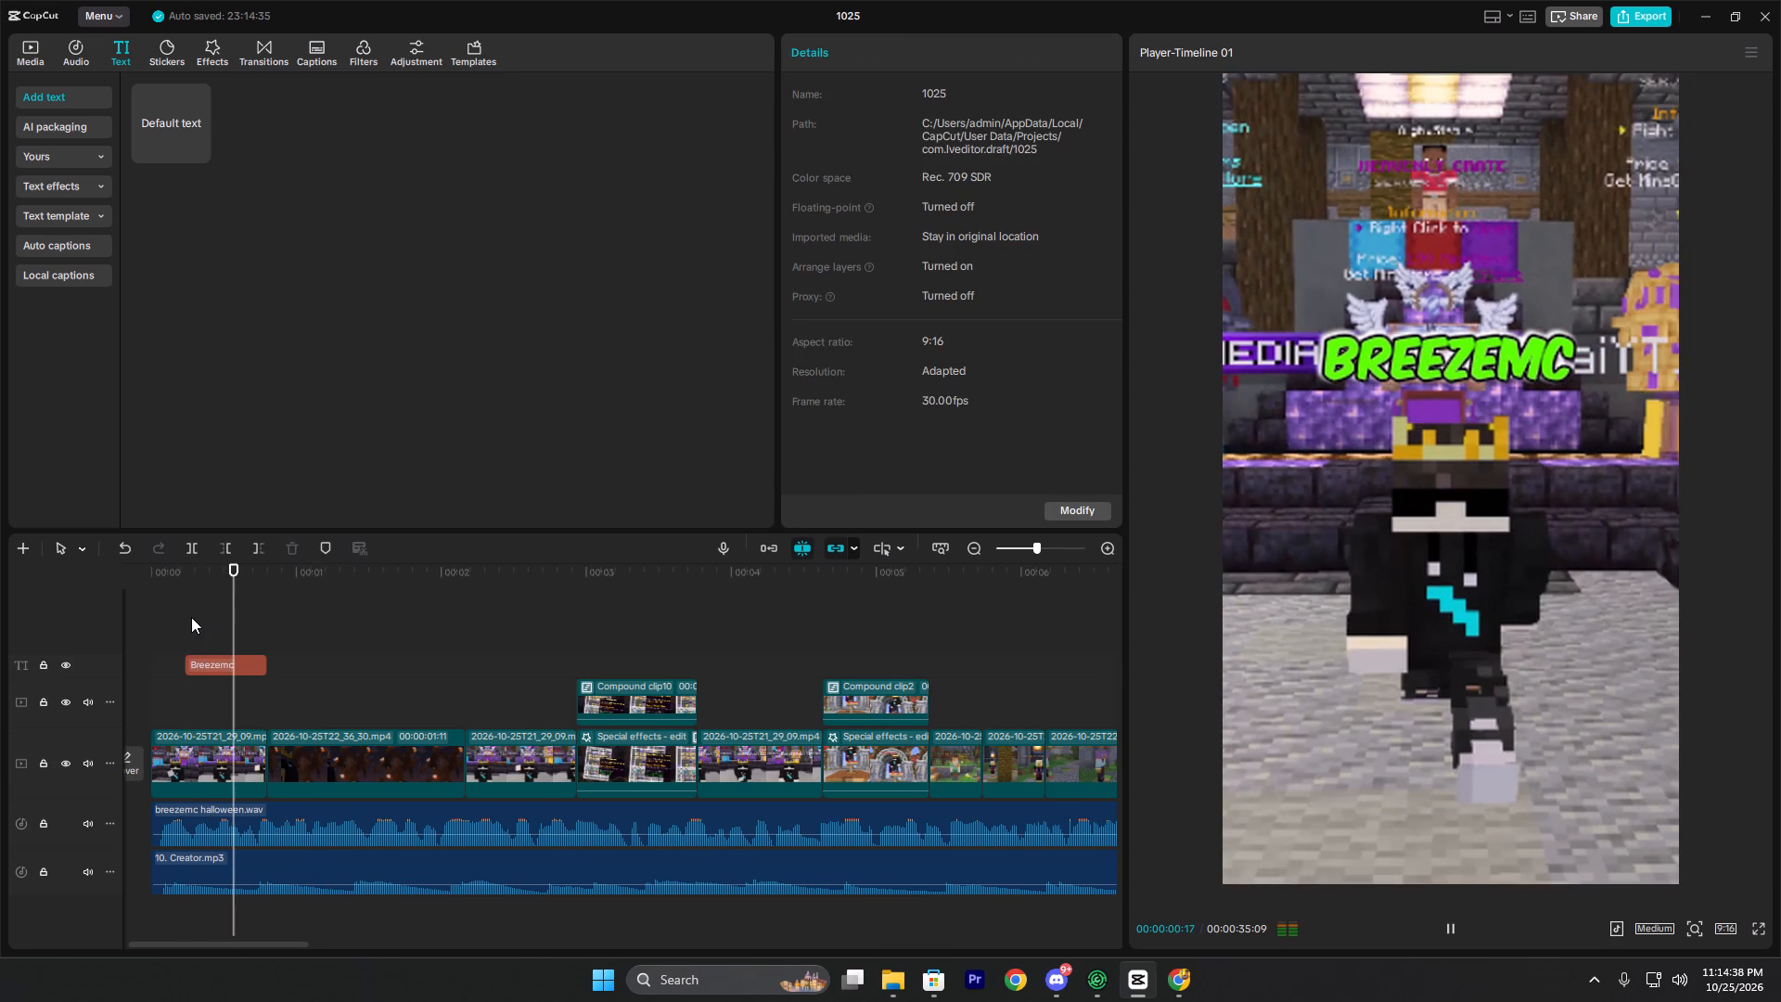
{"action": "key", "text": "space"}
Search the transitions library for glitch and preview the Glitch transition.
{"action": "left_click", "coordinate": [212, 47]}
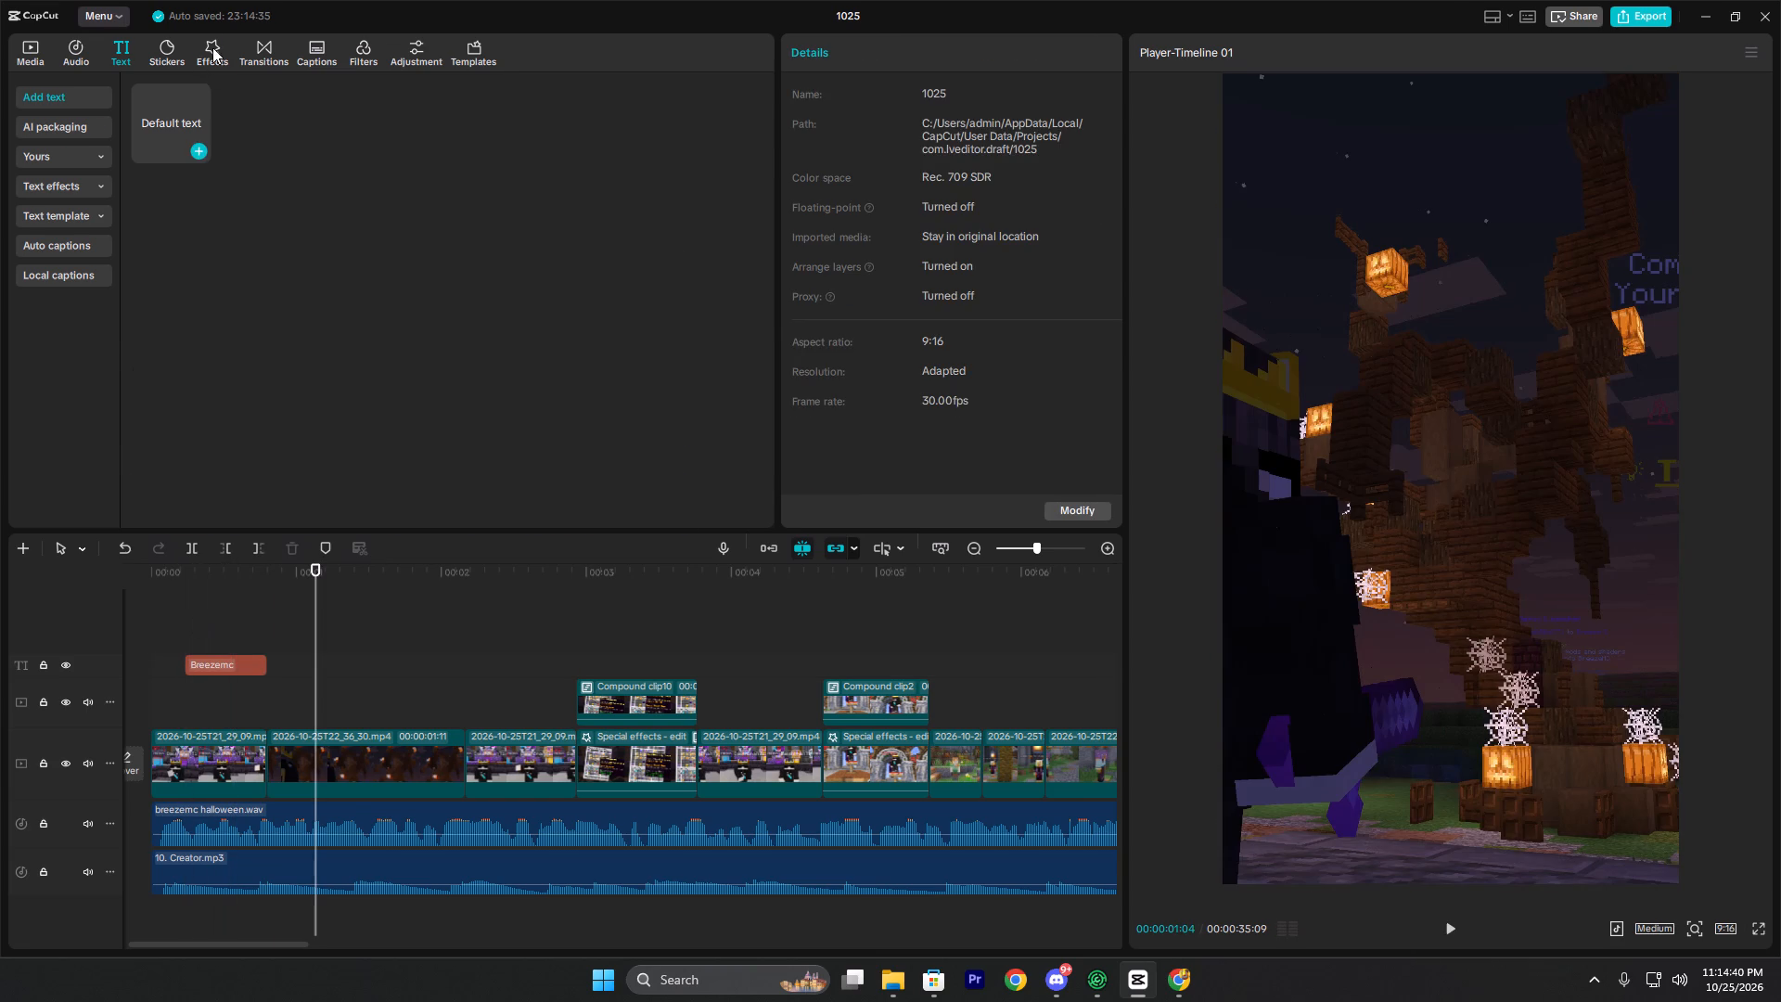
{"action": "left_click", "coordinate": [279, 58]}
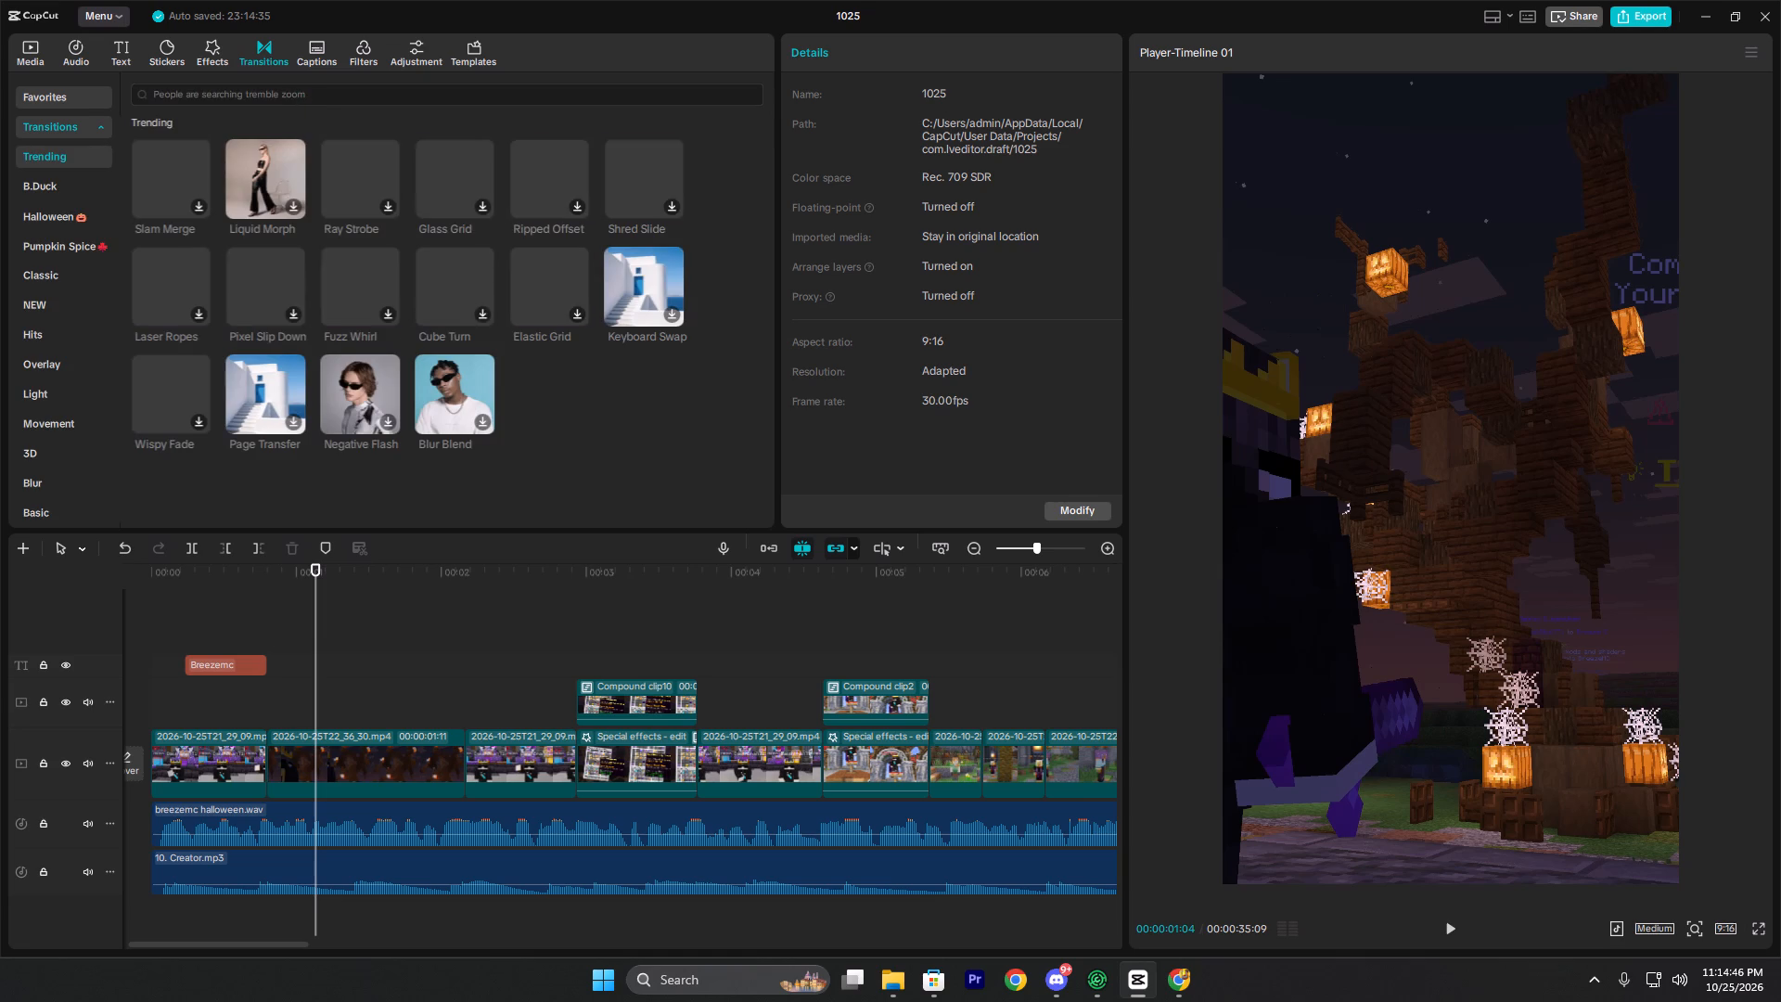
{"action": "left_click", "coordinate": [278, 98]}
{"action": "left_click", "coordinate": [257, 137]}
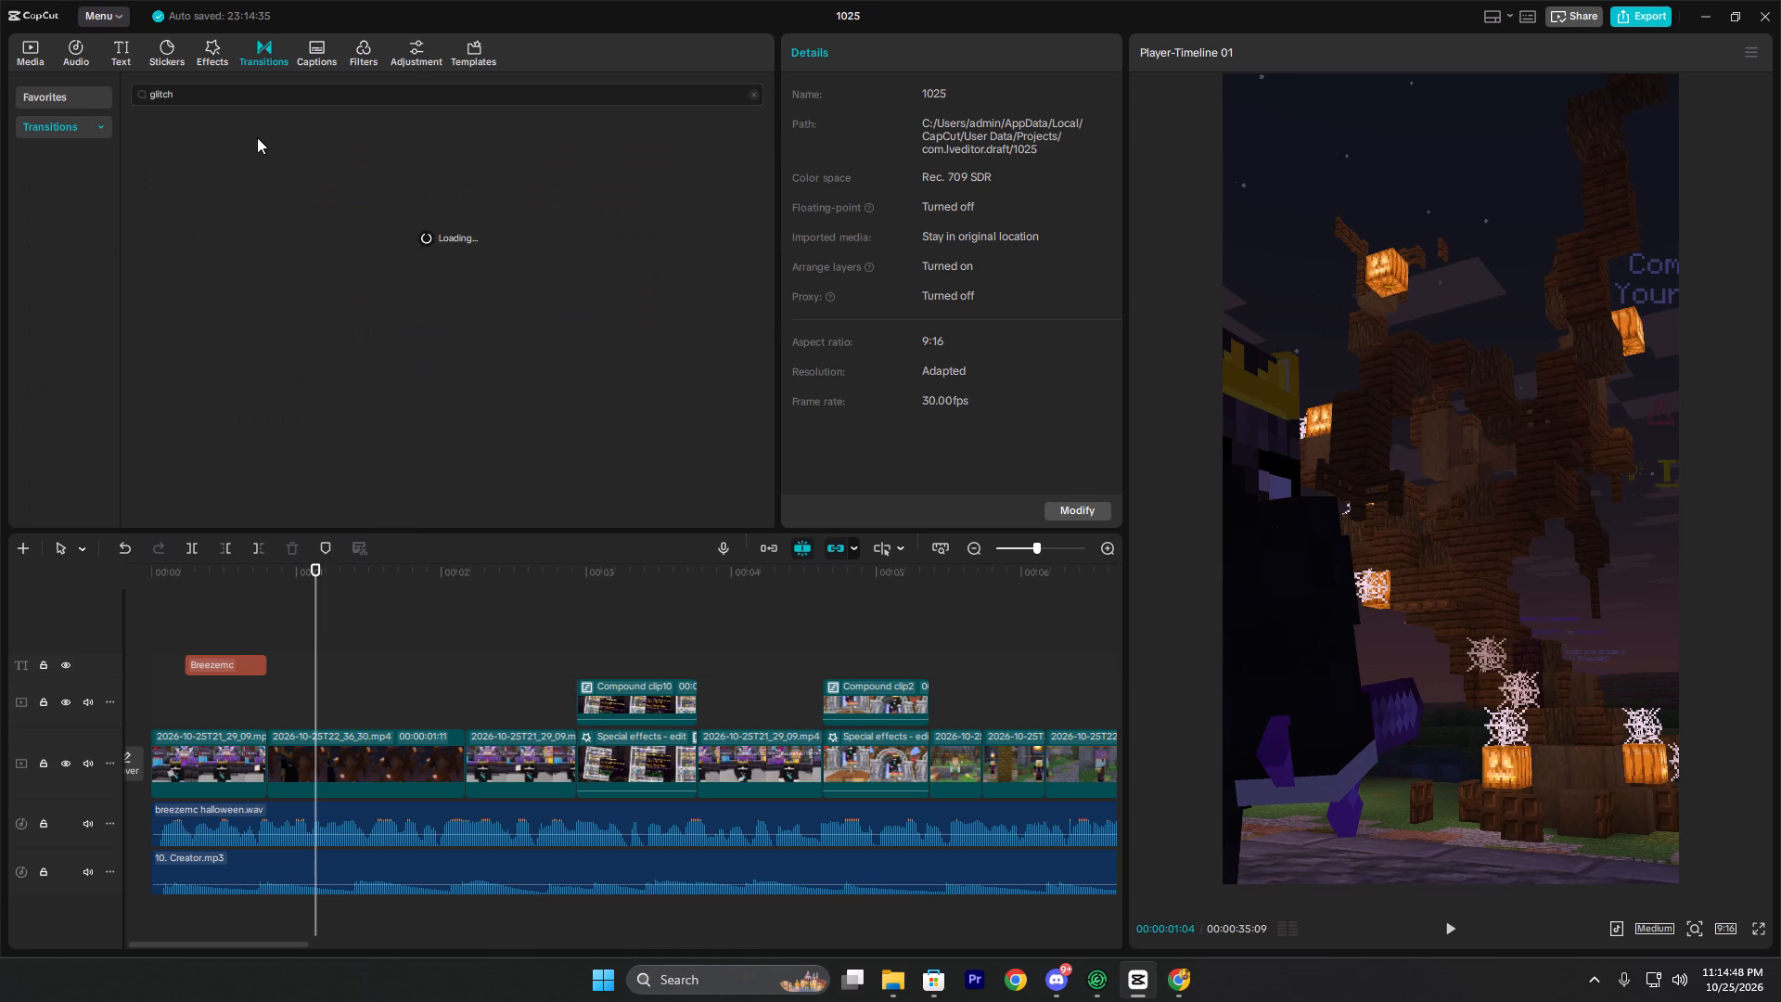
{"action": "left_click", "coordinate": [179, 166]}
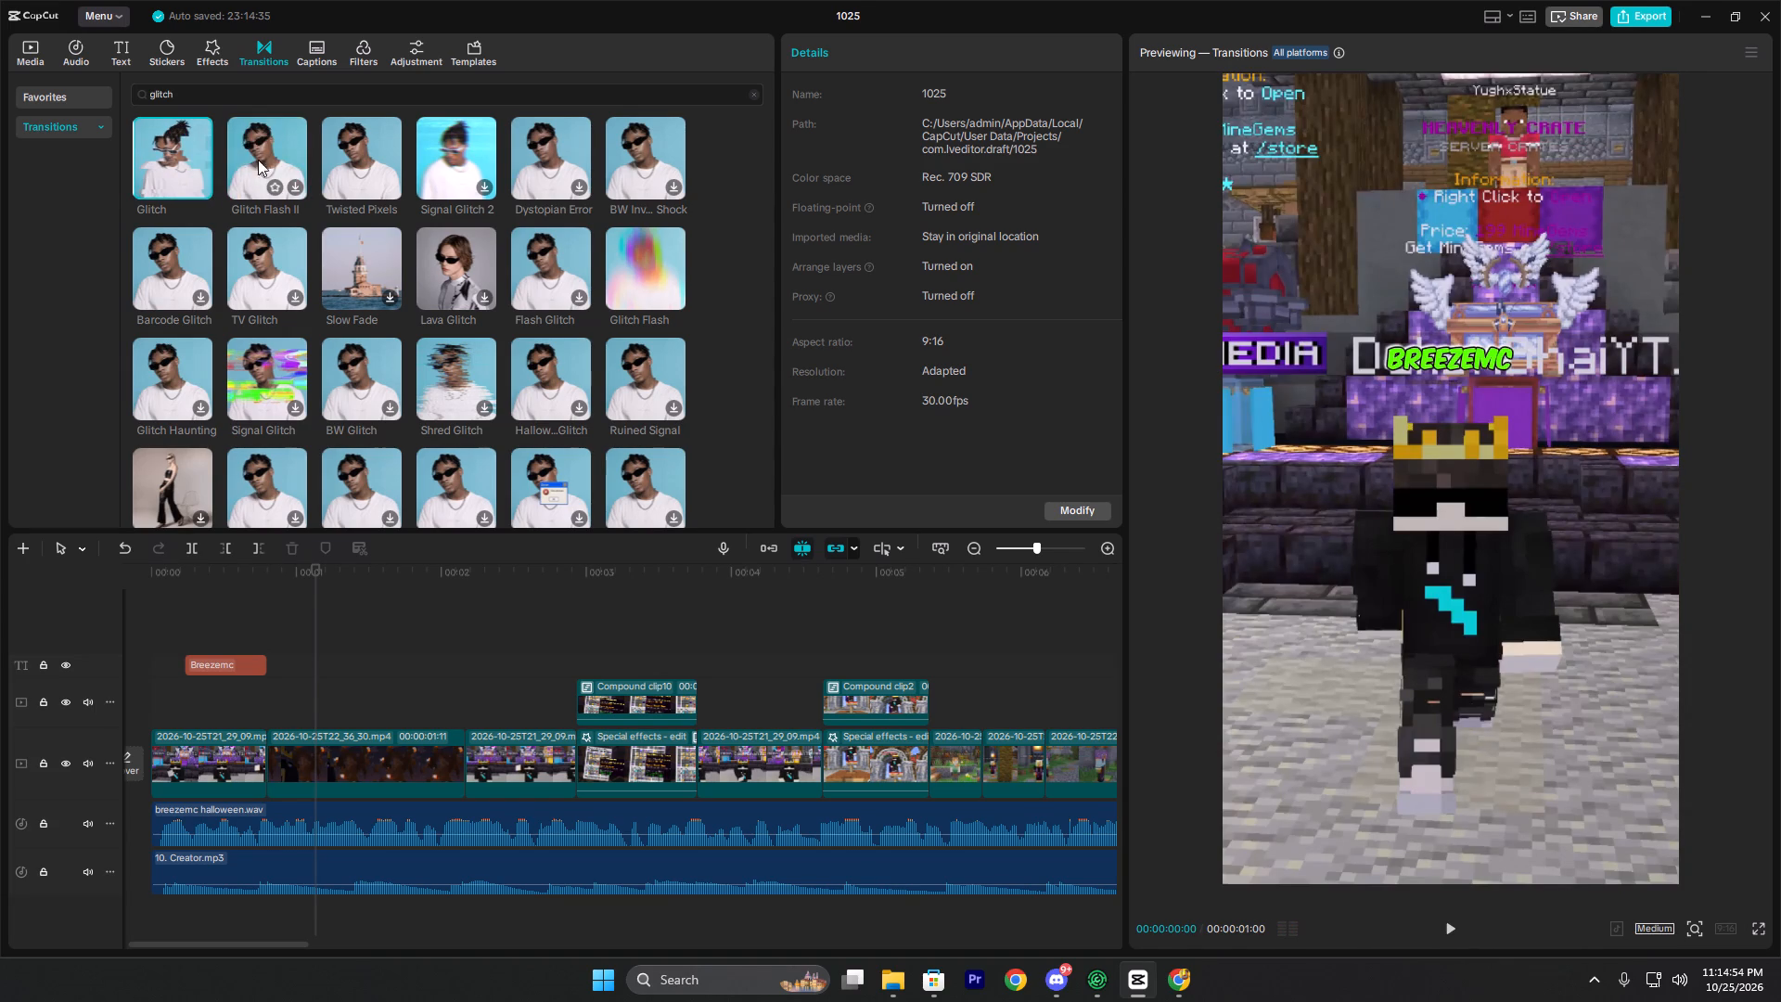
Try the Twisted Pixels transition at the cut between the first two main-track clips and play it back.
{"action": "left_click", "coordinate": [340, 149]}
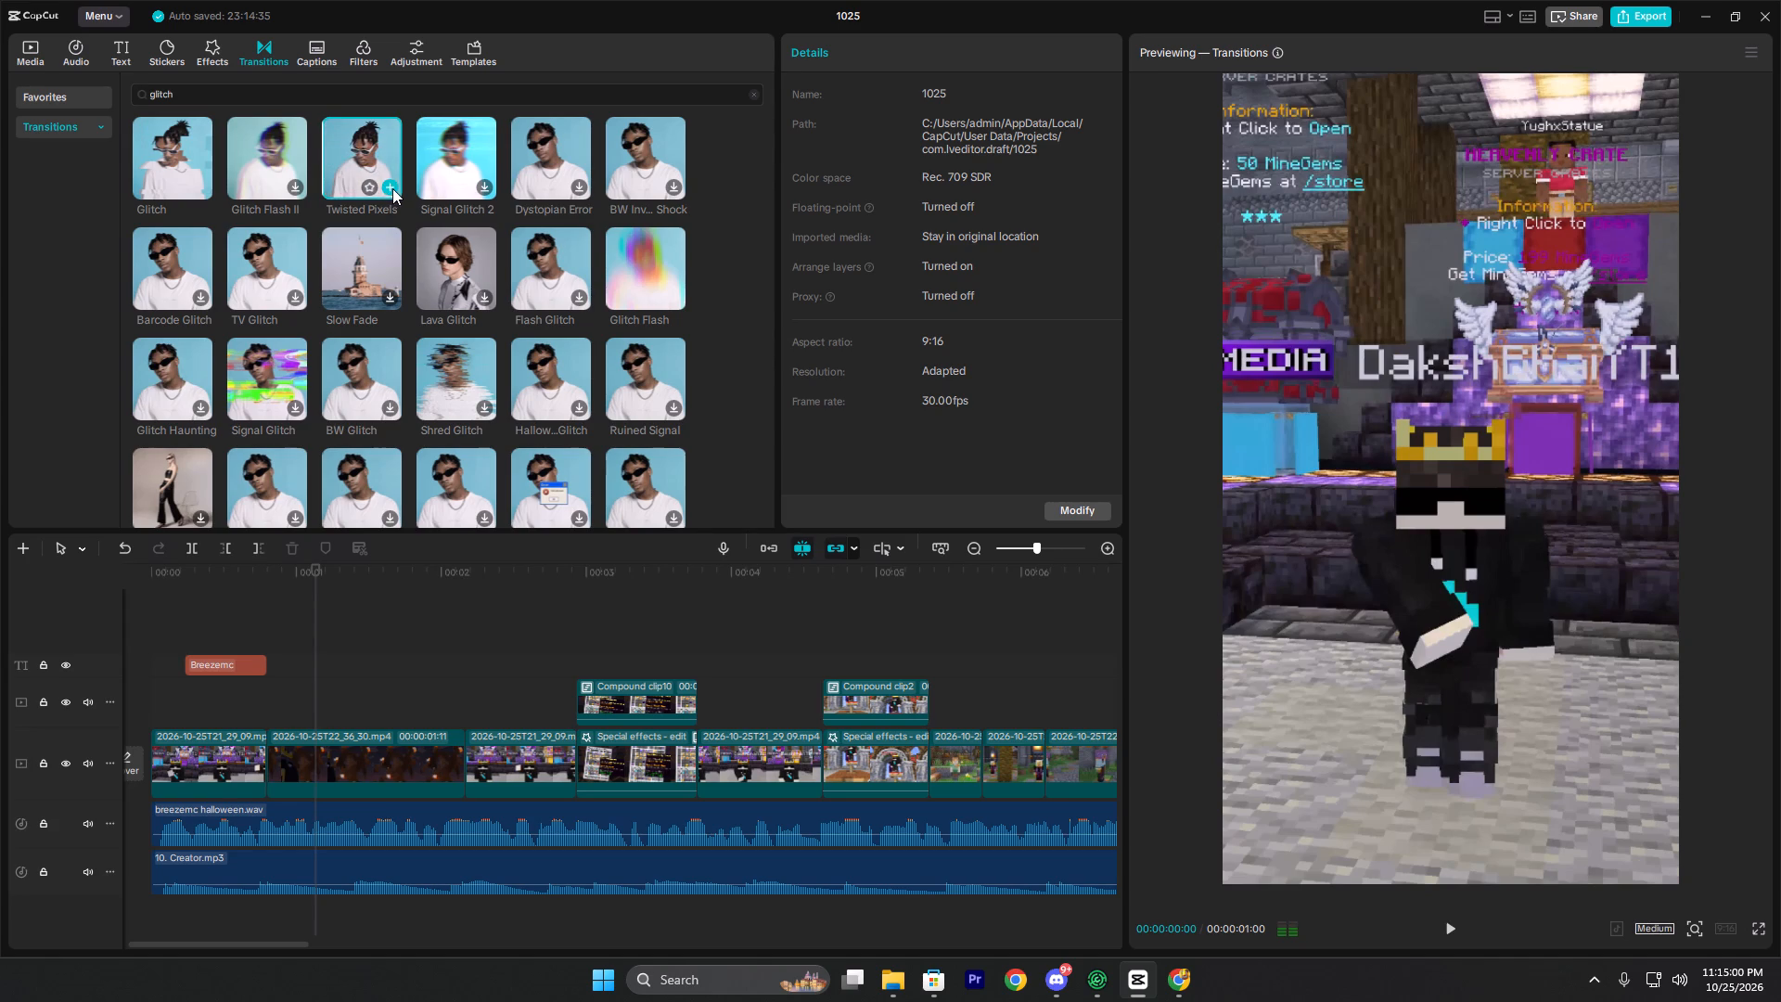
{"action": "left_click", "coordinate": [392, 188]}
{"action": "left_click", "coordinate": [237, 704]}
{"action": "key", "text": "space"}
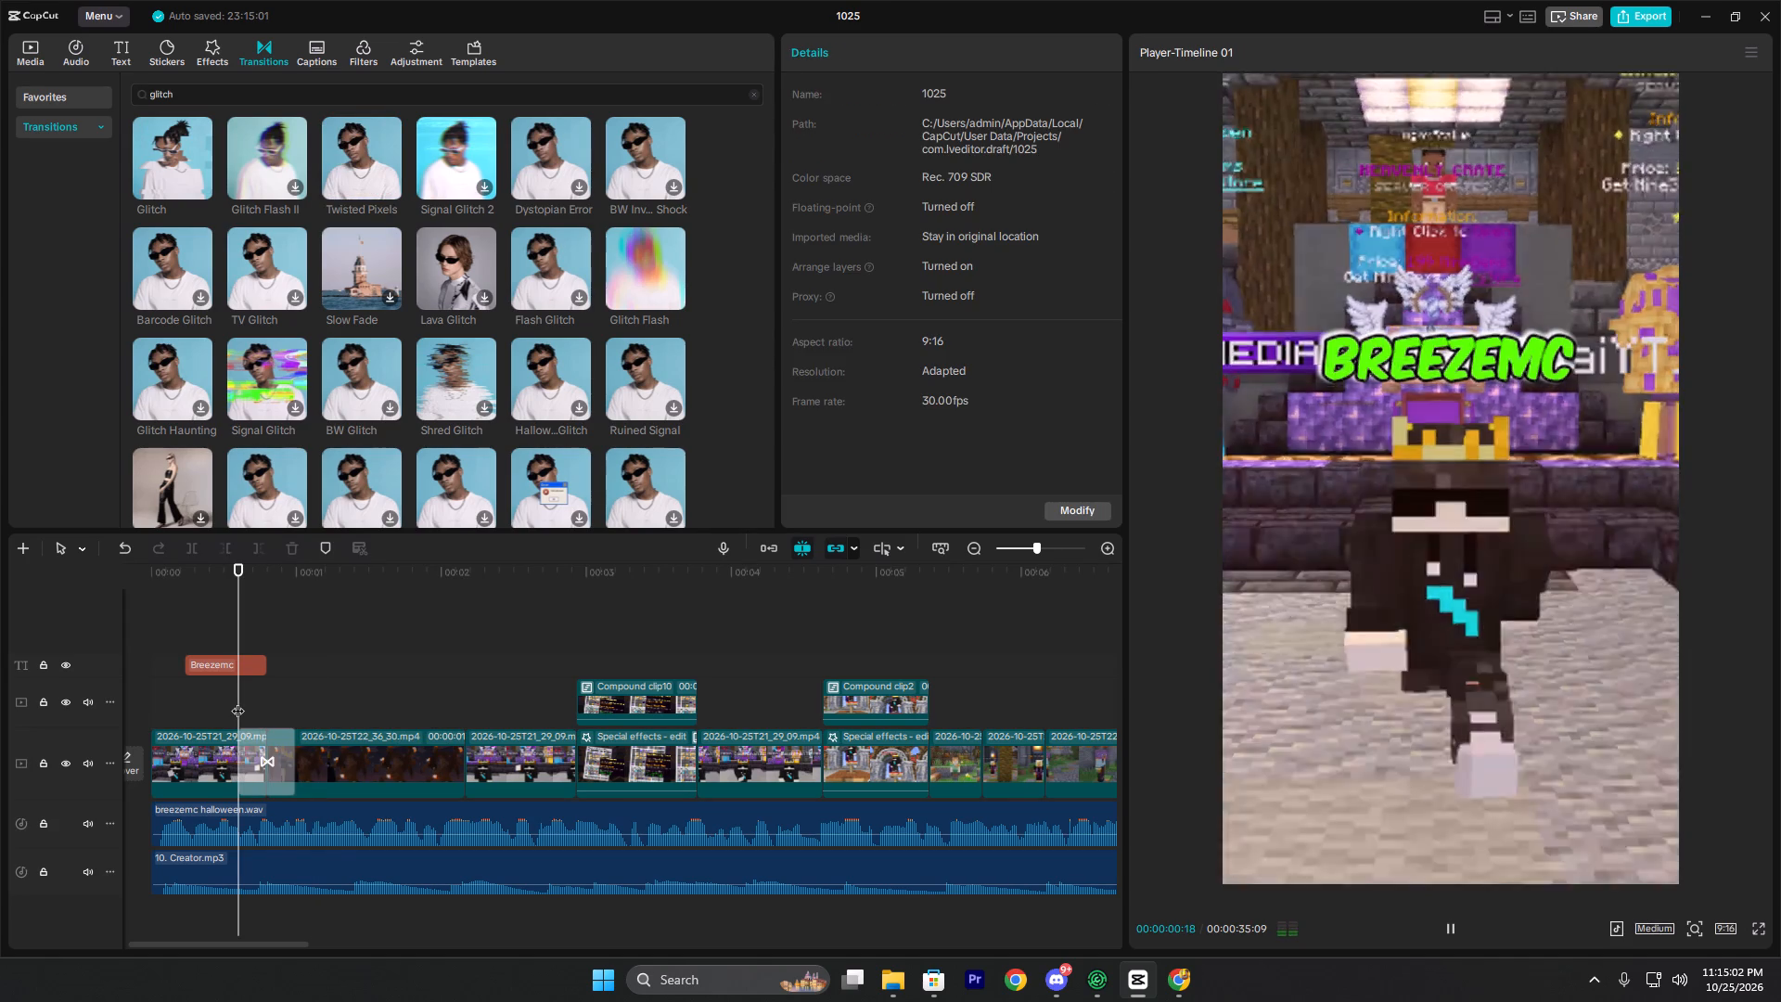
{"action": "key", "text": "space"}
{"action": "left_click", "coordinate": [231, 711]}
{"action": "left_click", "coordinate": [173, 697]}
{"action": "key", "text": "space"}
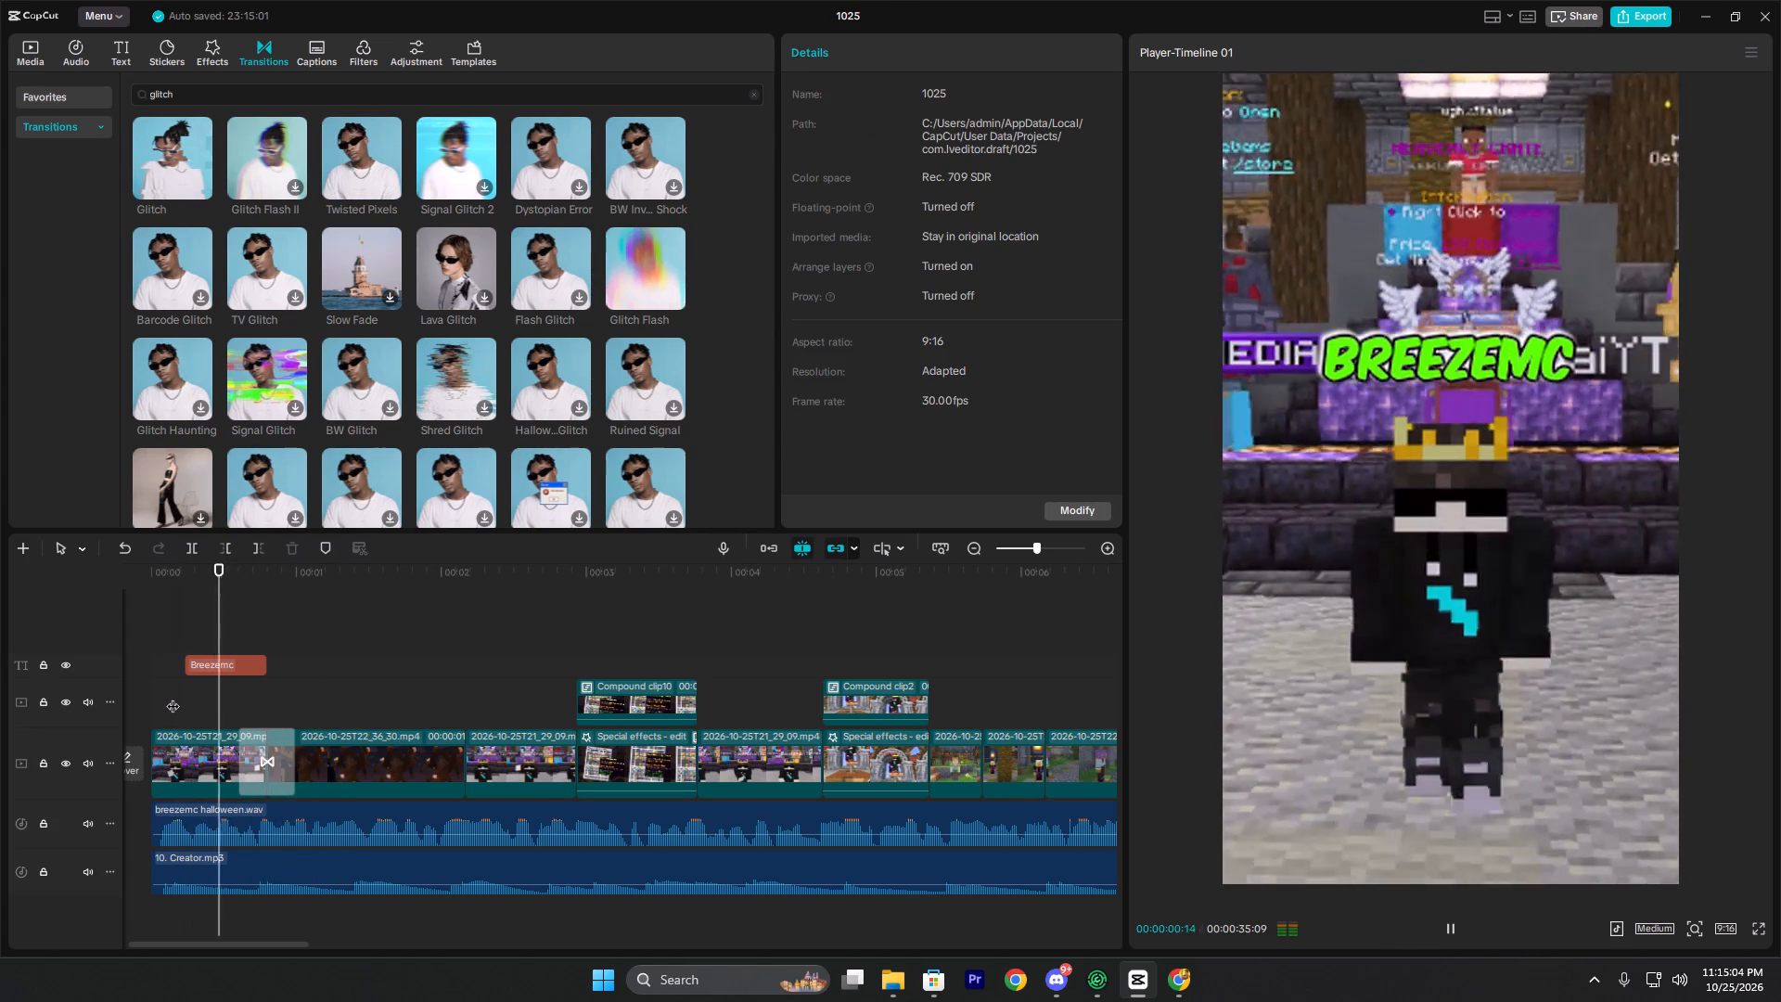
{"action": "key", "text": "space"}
Replace the Twisted Pixels transition at the first cut with the Glitch transition and play it back.
{"action": "left_click", "coordinate": [246, 744]}
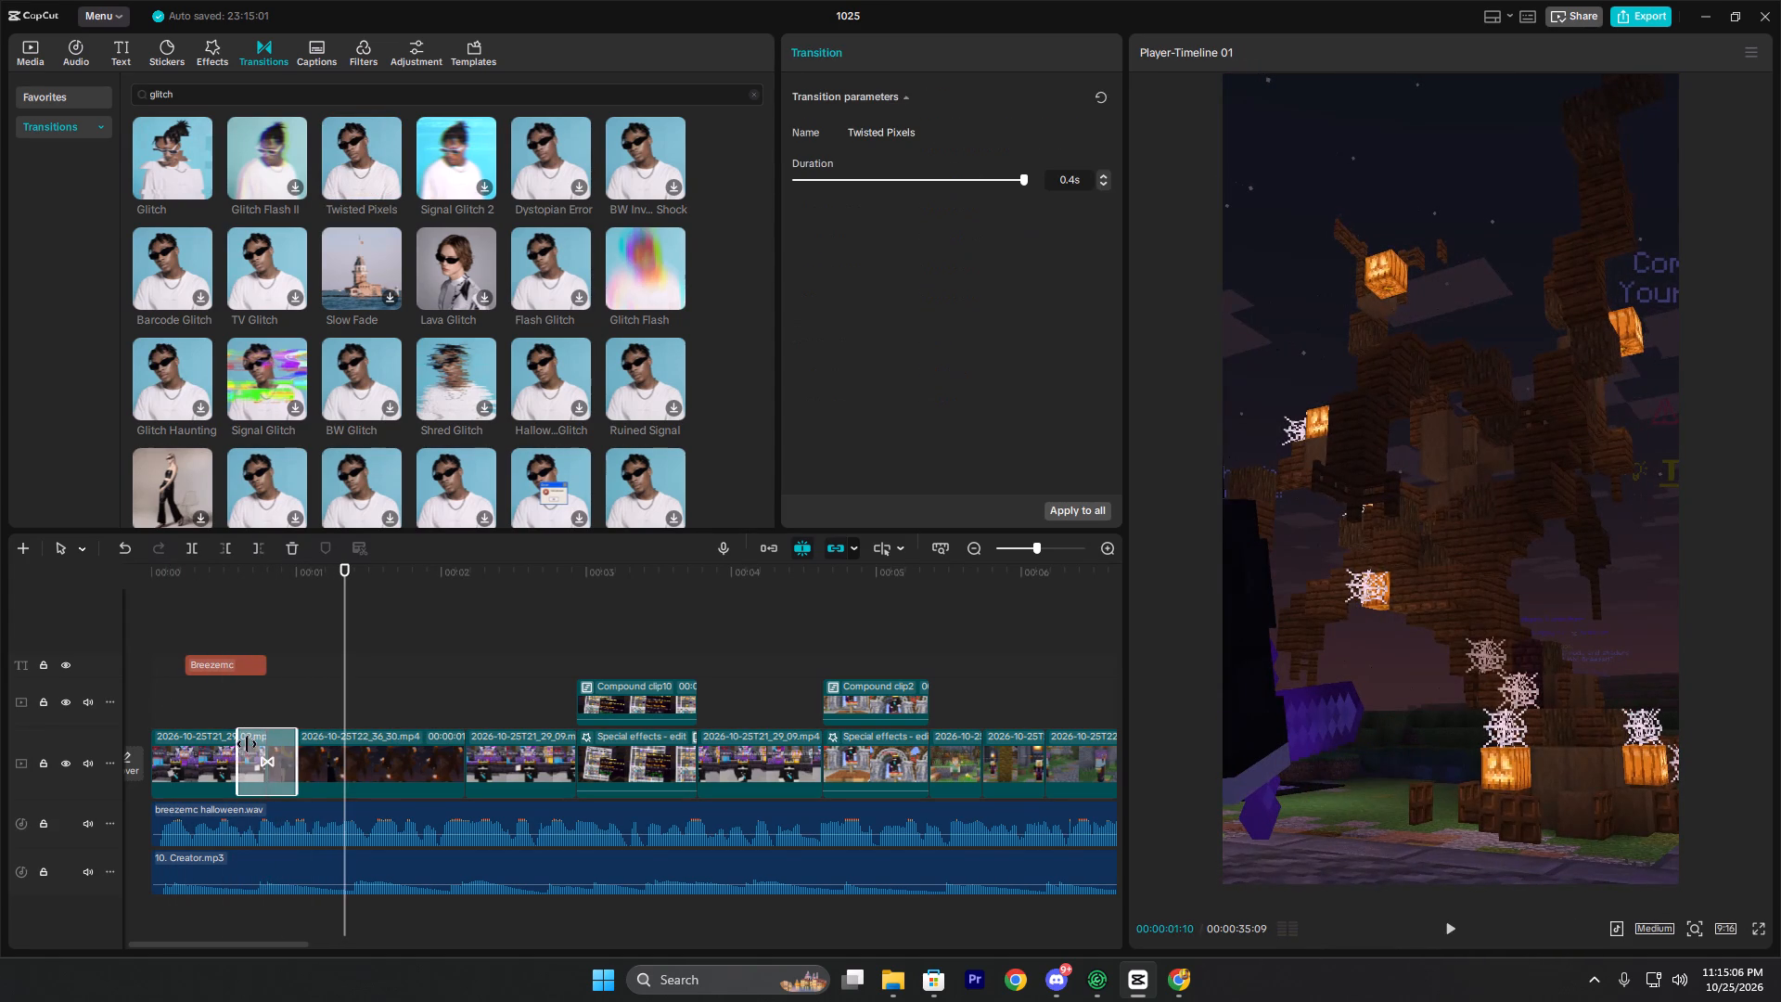
{"action": "key", "text": "BackSpace"}
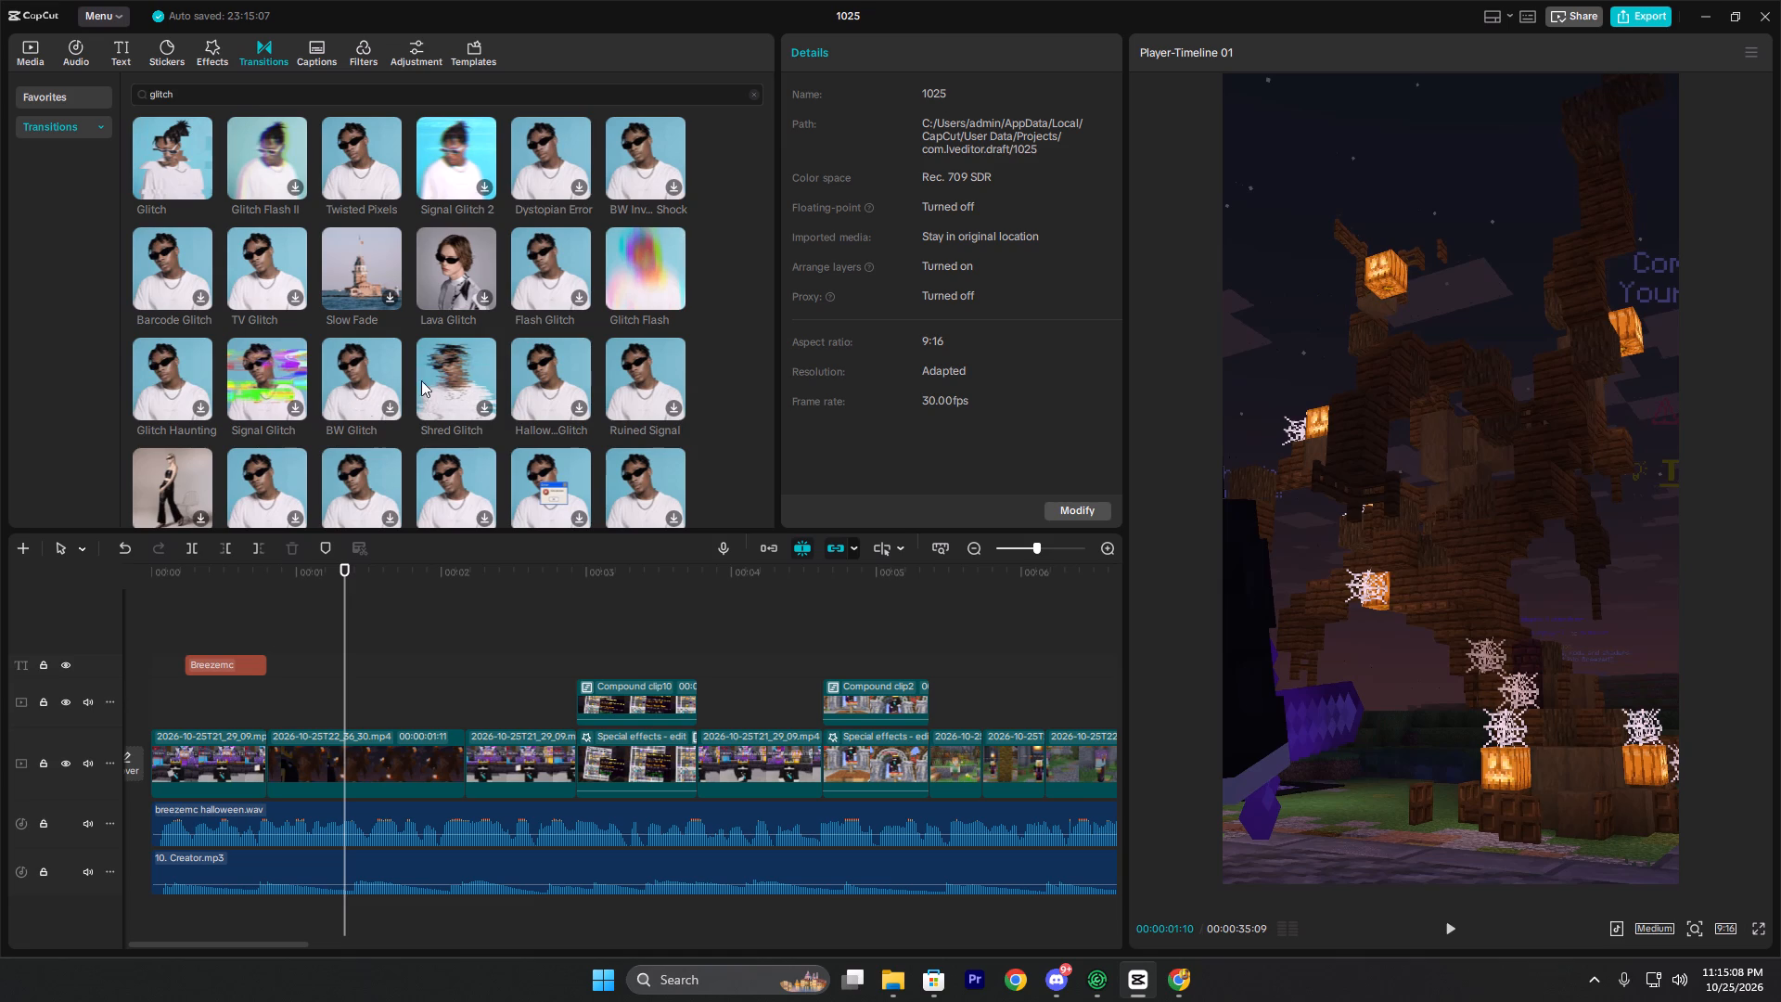
{"action": "left_click", "coordinate": [194, 187]}
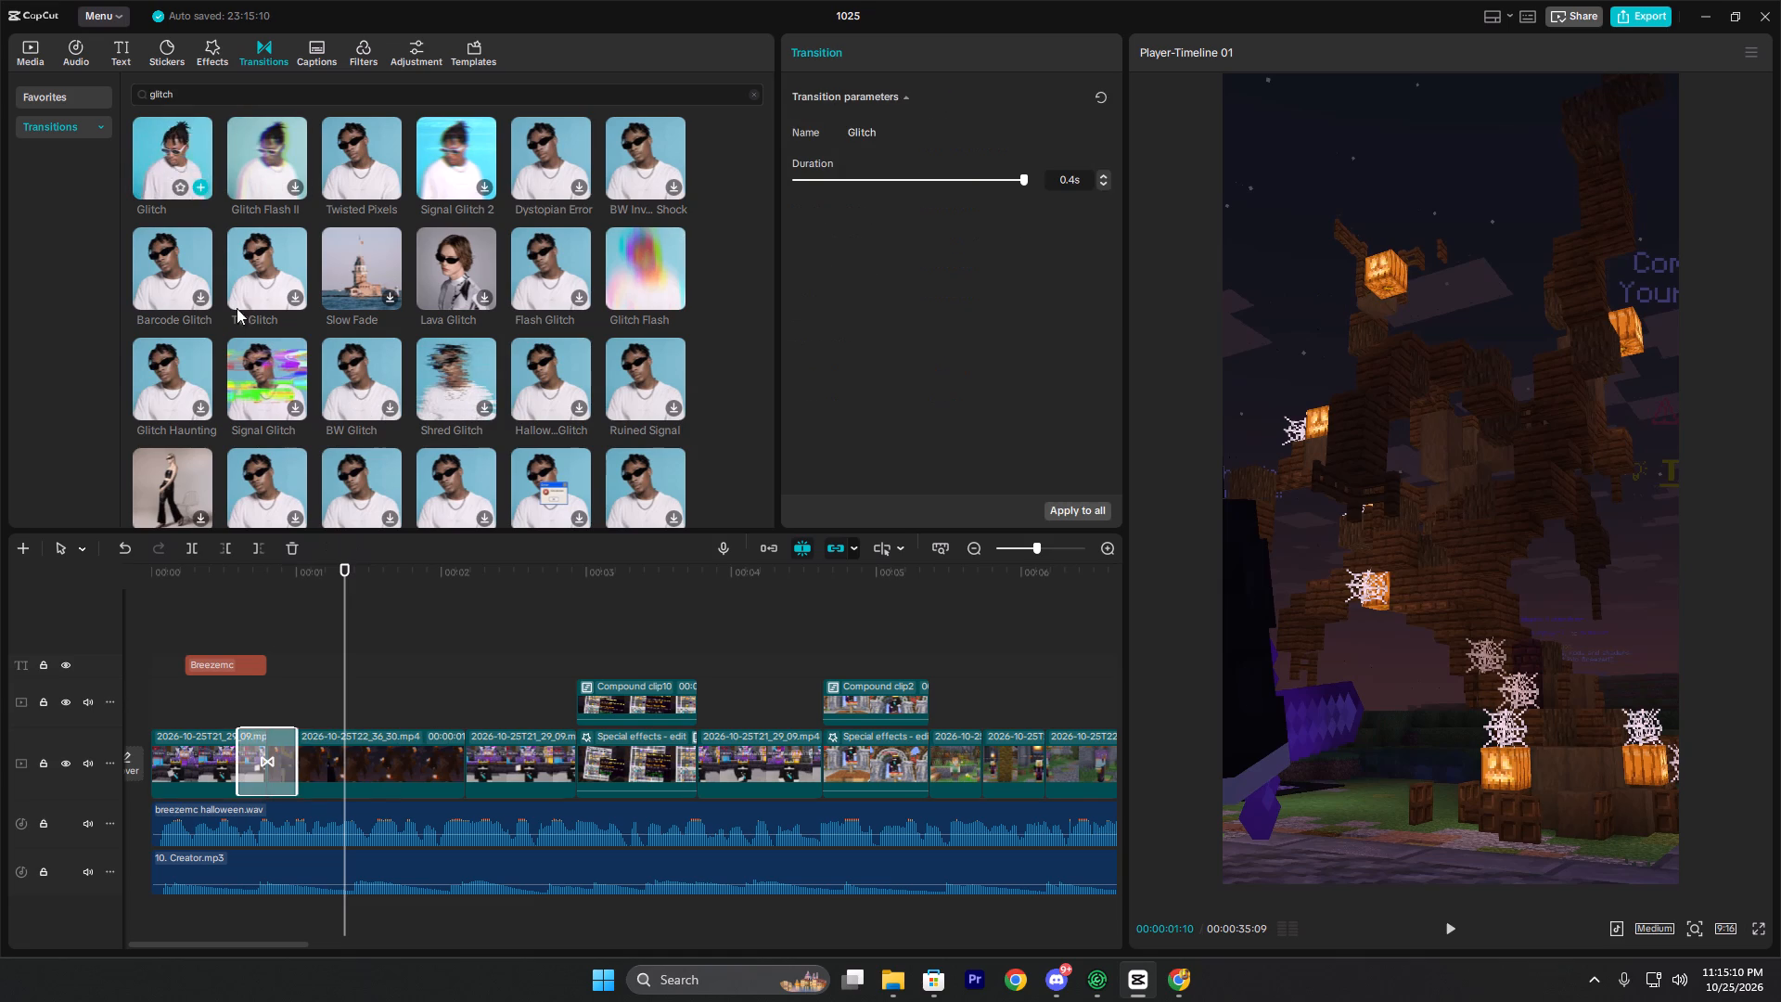
{"action": "left_click", "coordinate": [236, 601]}
{"action": "key", "text": "space"}
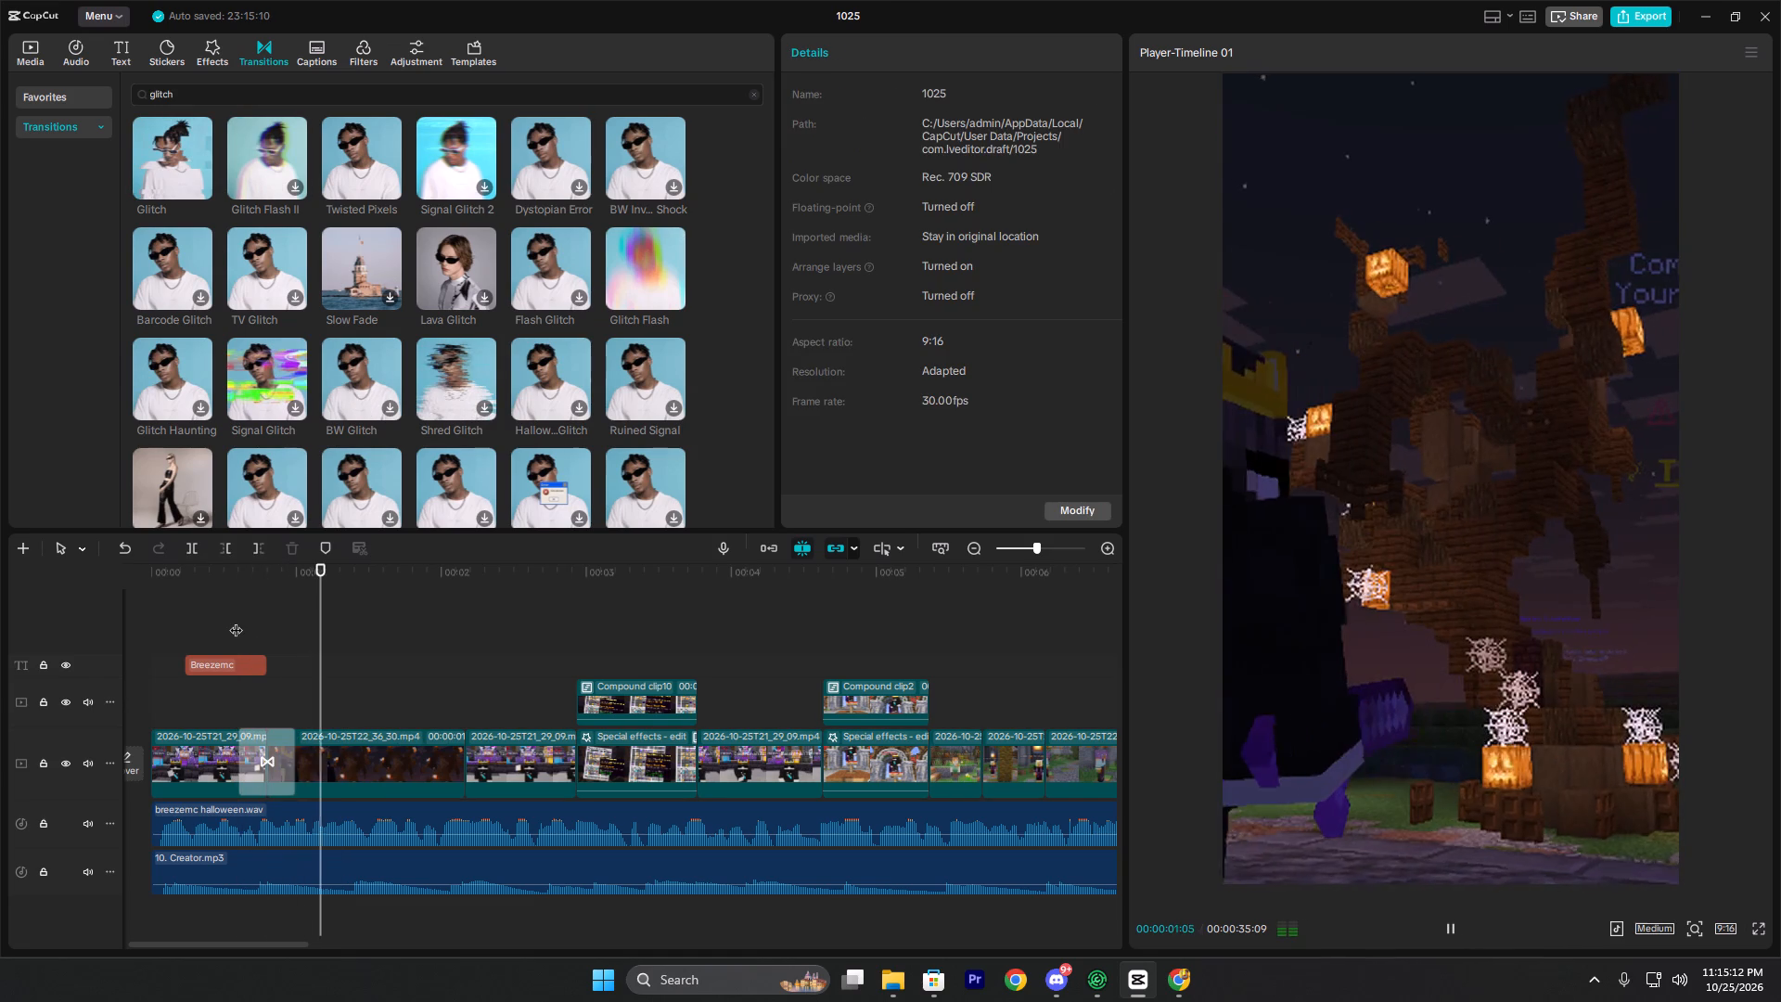
{"action": "key", "text": "space"}
{"action": "left_click", "coordinate": [235, 621]}
{"action": "key", "text": "space"}
{"action": "key", "text": "space"}
Search the audio library for glitch sound effect and add Glitch sound that matches the sound logo(1192372) at 00:00:00:24.
{"action": "left_click", "coordinate": [248, 619]}
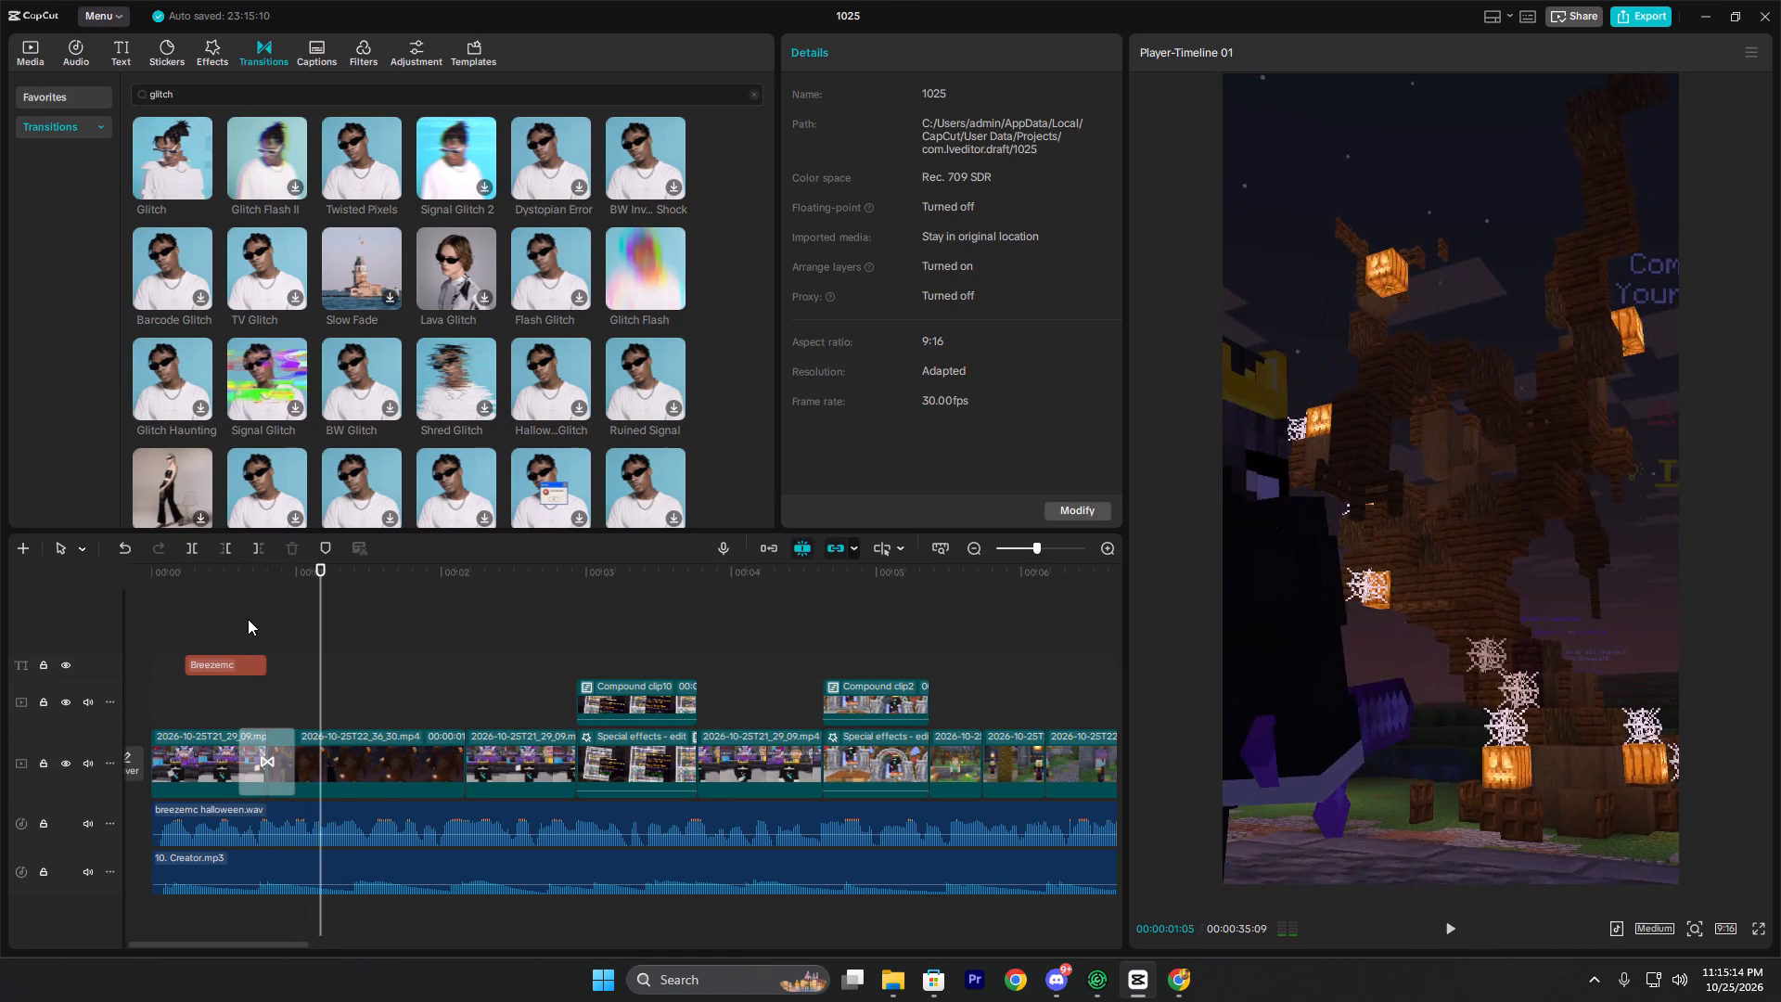
{"action": "left_click_drag", "start_coordinate": [248, 619], "coordinate": [263, 620]}
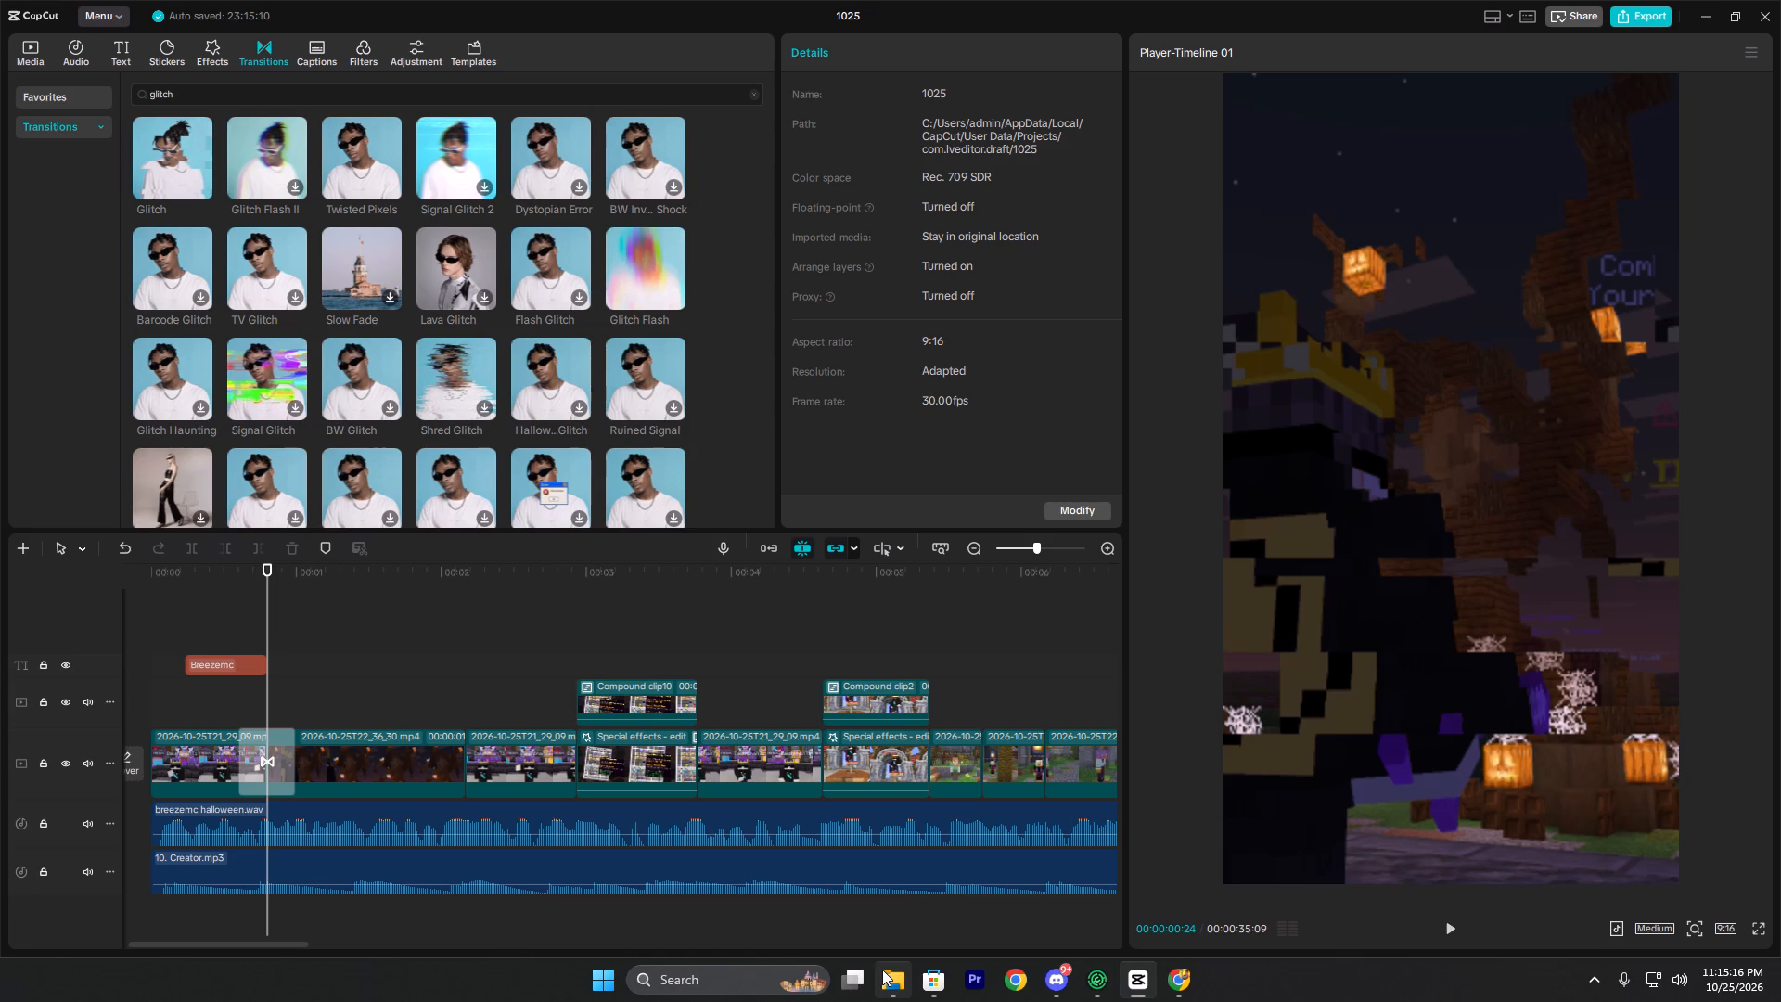
{"action": "left_click", "coordinate": [69, 35]}
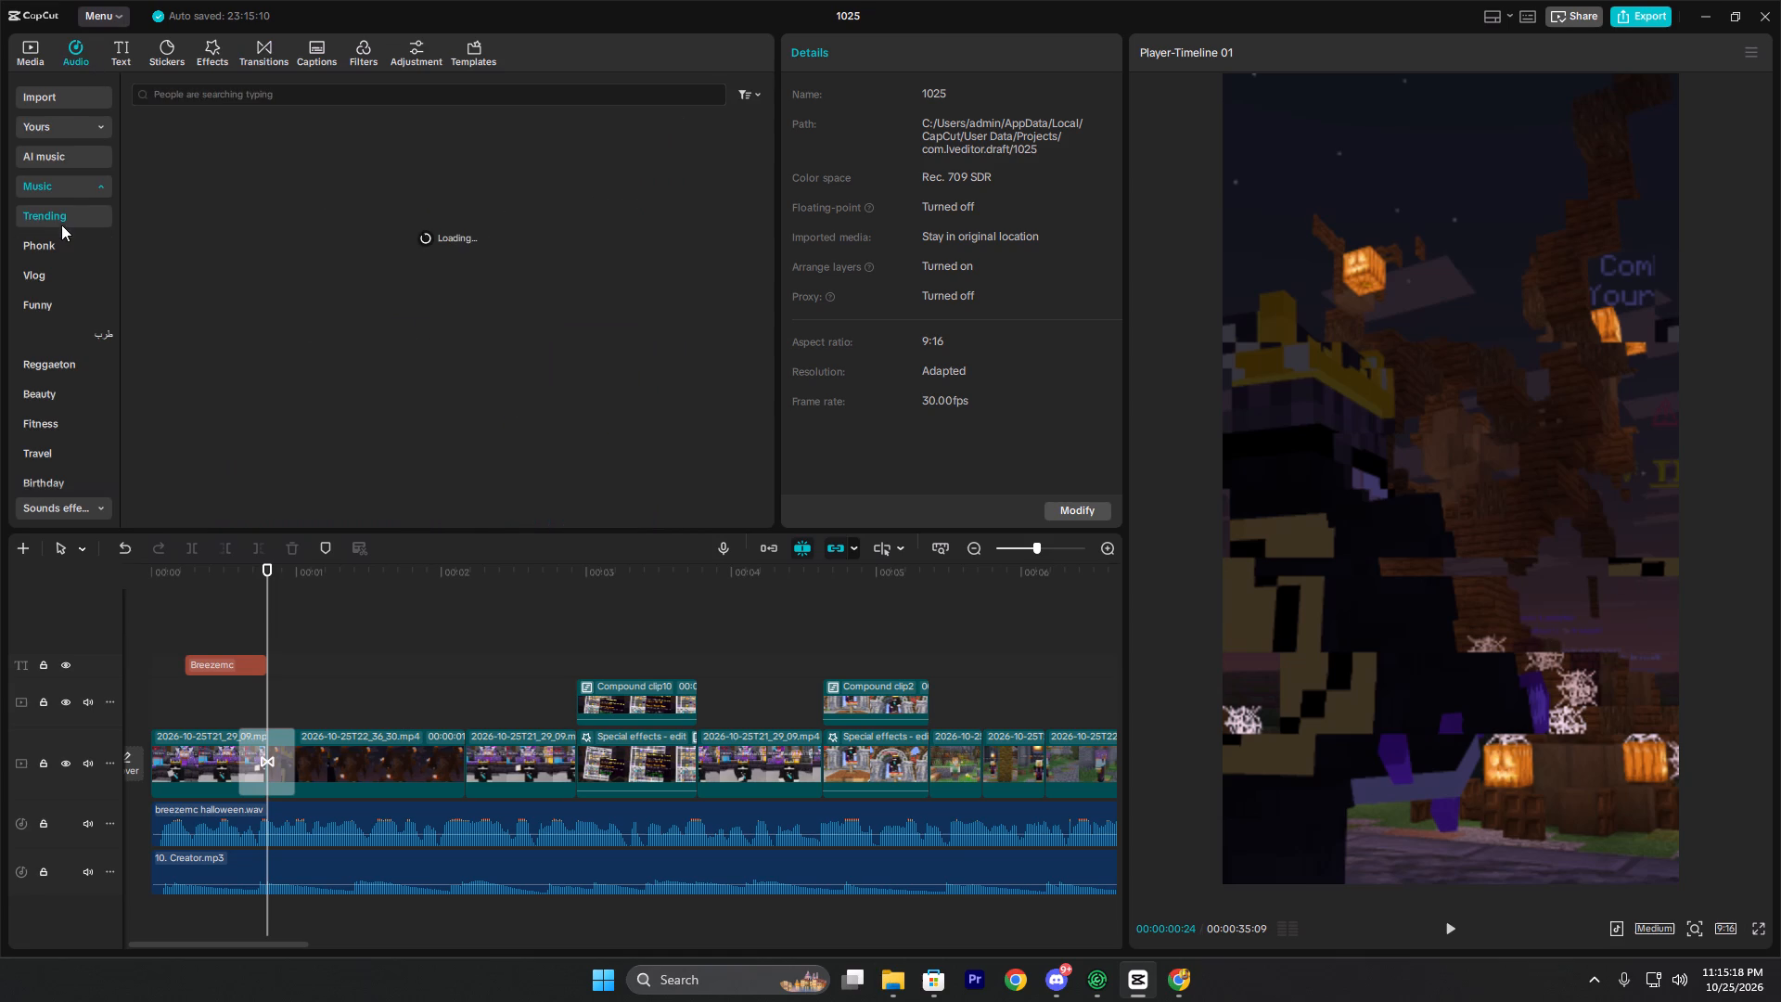
{"action": "left_click", "coordinate": [193, 82]}
{"action": "left_click", "coordinate": [196, 88]}
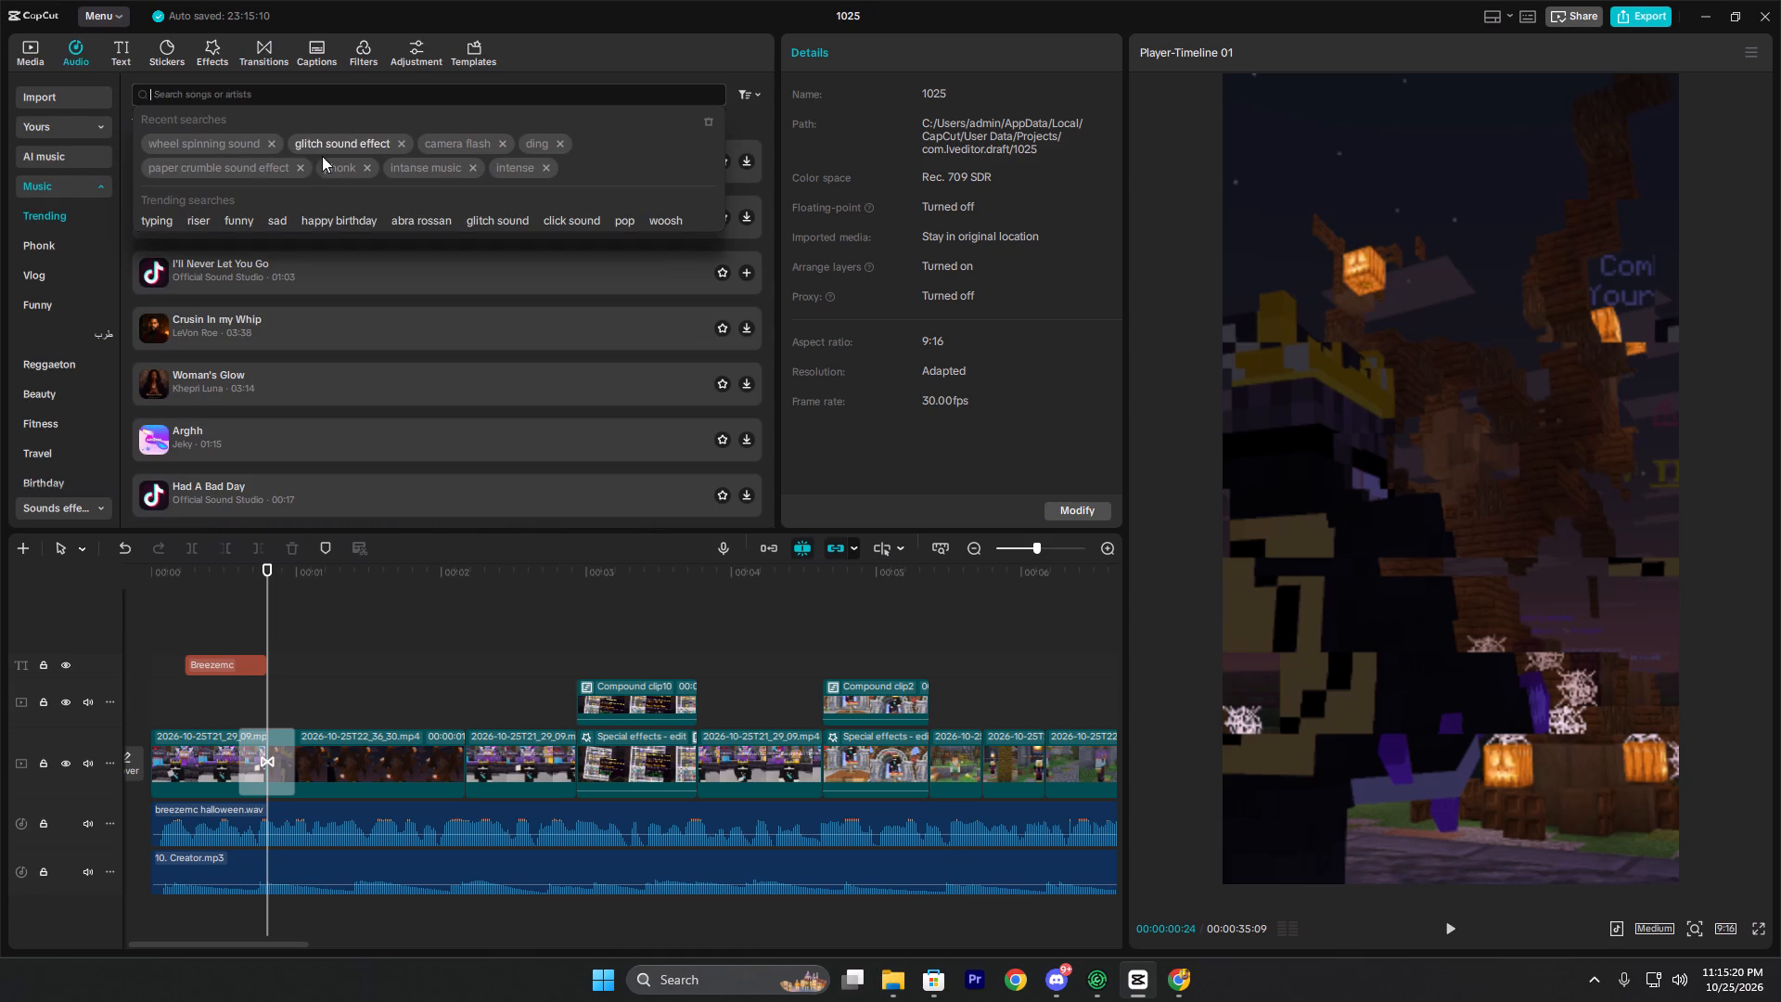
{"action": "left_click", "coordinate": [322, 143]}
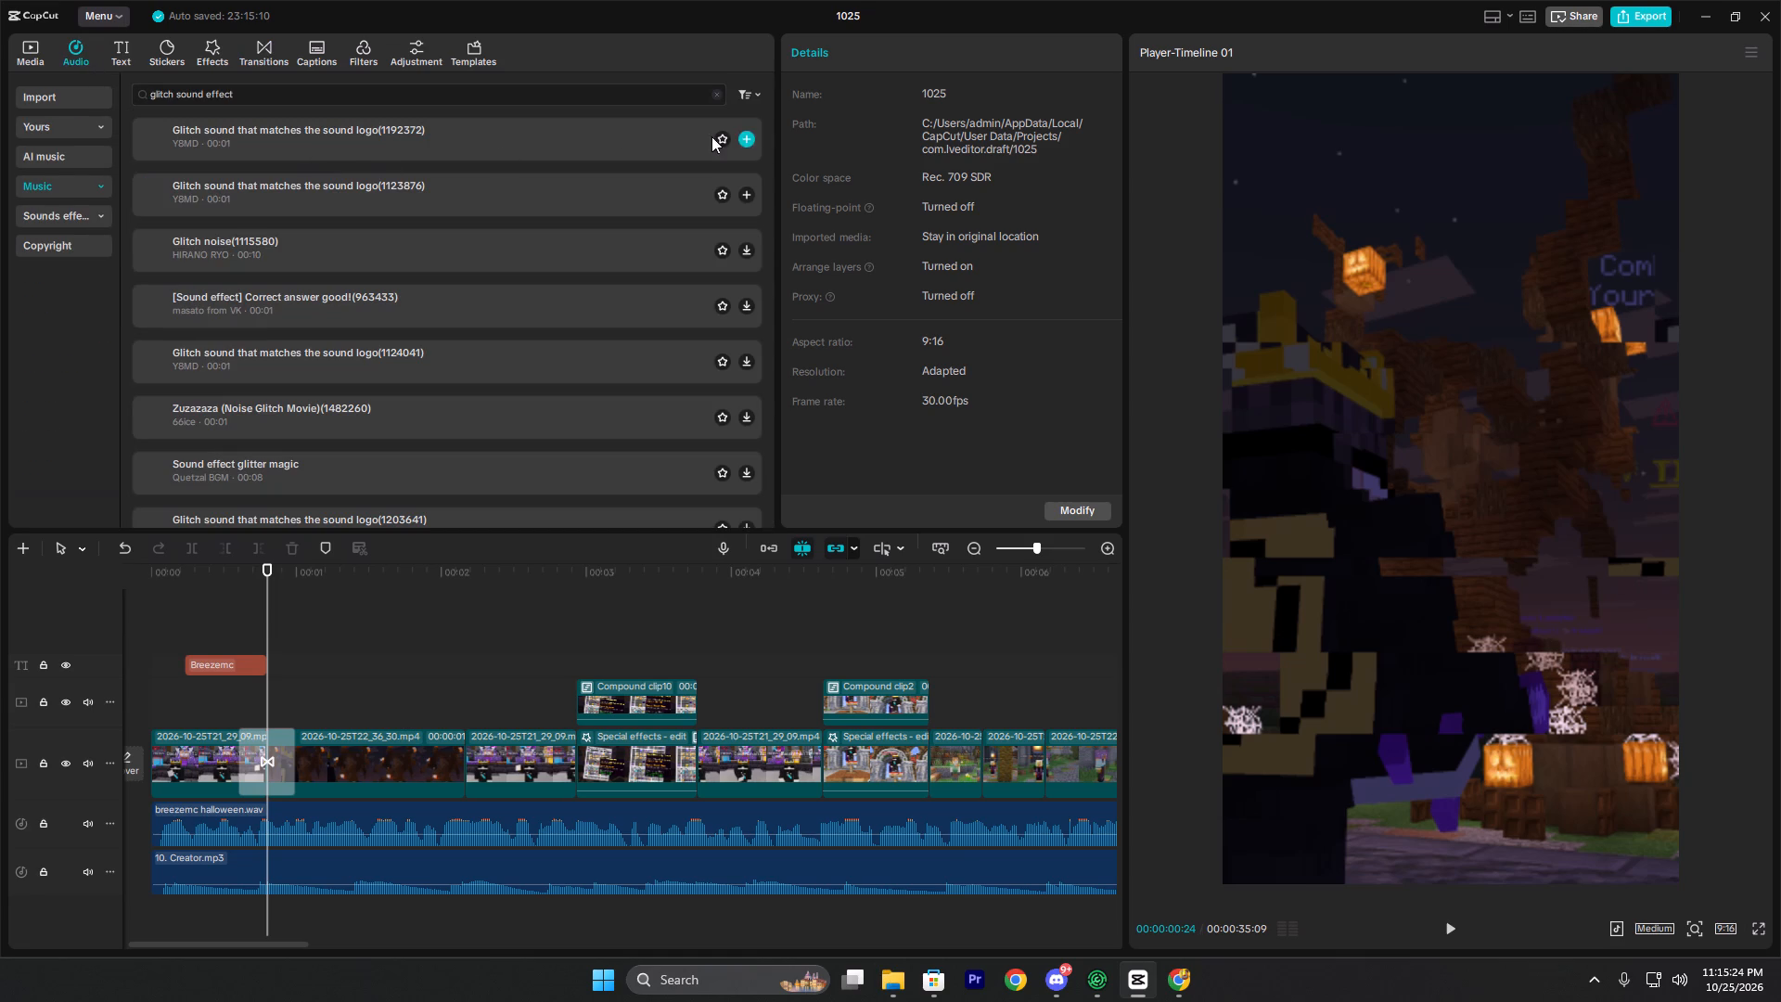
{"action": "left_click", "coordinate": [748, 140]}
{"action": "scroll", "coordinate": [270, 868], "scroll_direction": "down", "scroll_amount": 2}
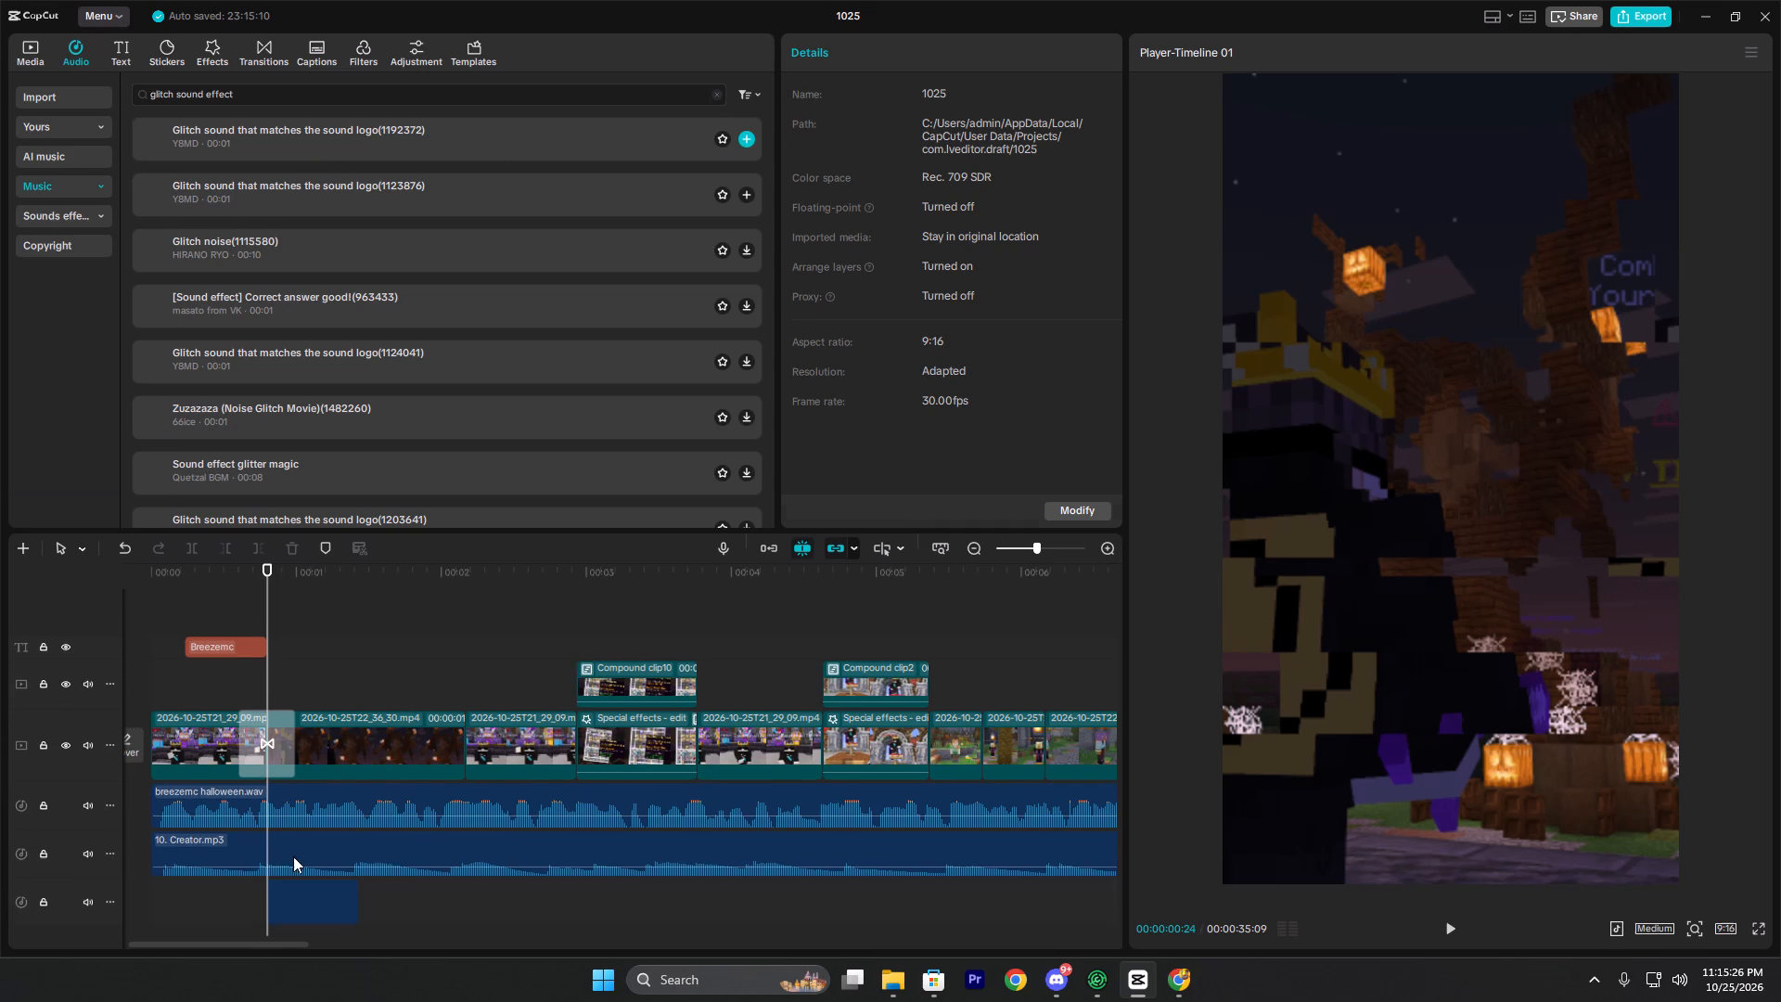
Shift the glitch sound clip earlier so it starts with the Glitch transition at the first cut, and play it back.
{"action": "scroll", "coordinate": [293, 856], "scroll_direction": "down", "scroll_amount": 1}
{"action": "left_click_drag", "start_coordinate": [307, 865], "coordinate": [274, 869]}
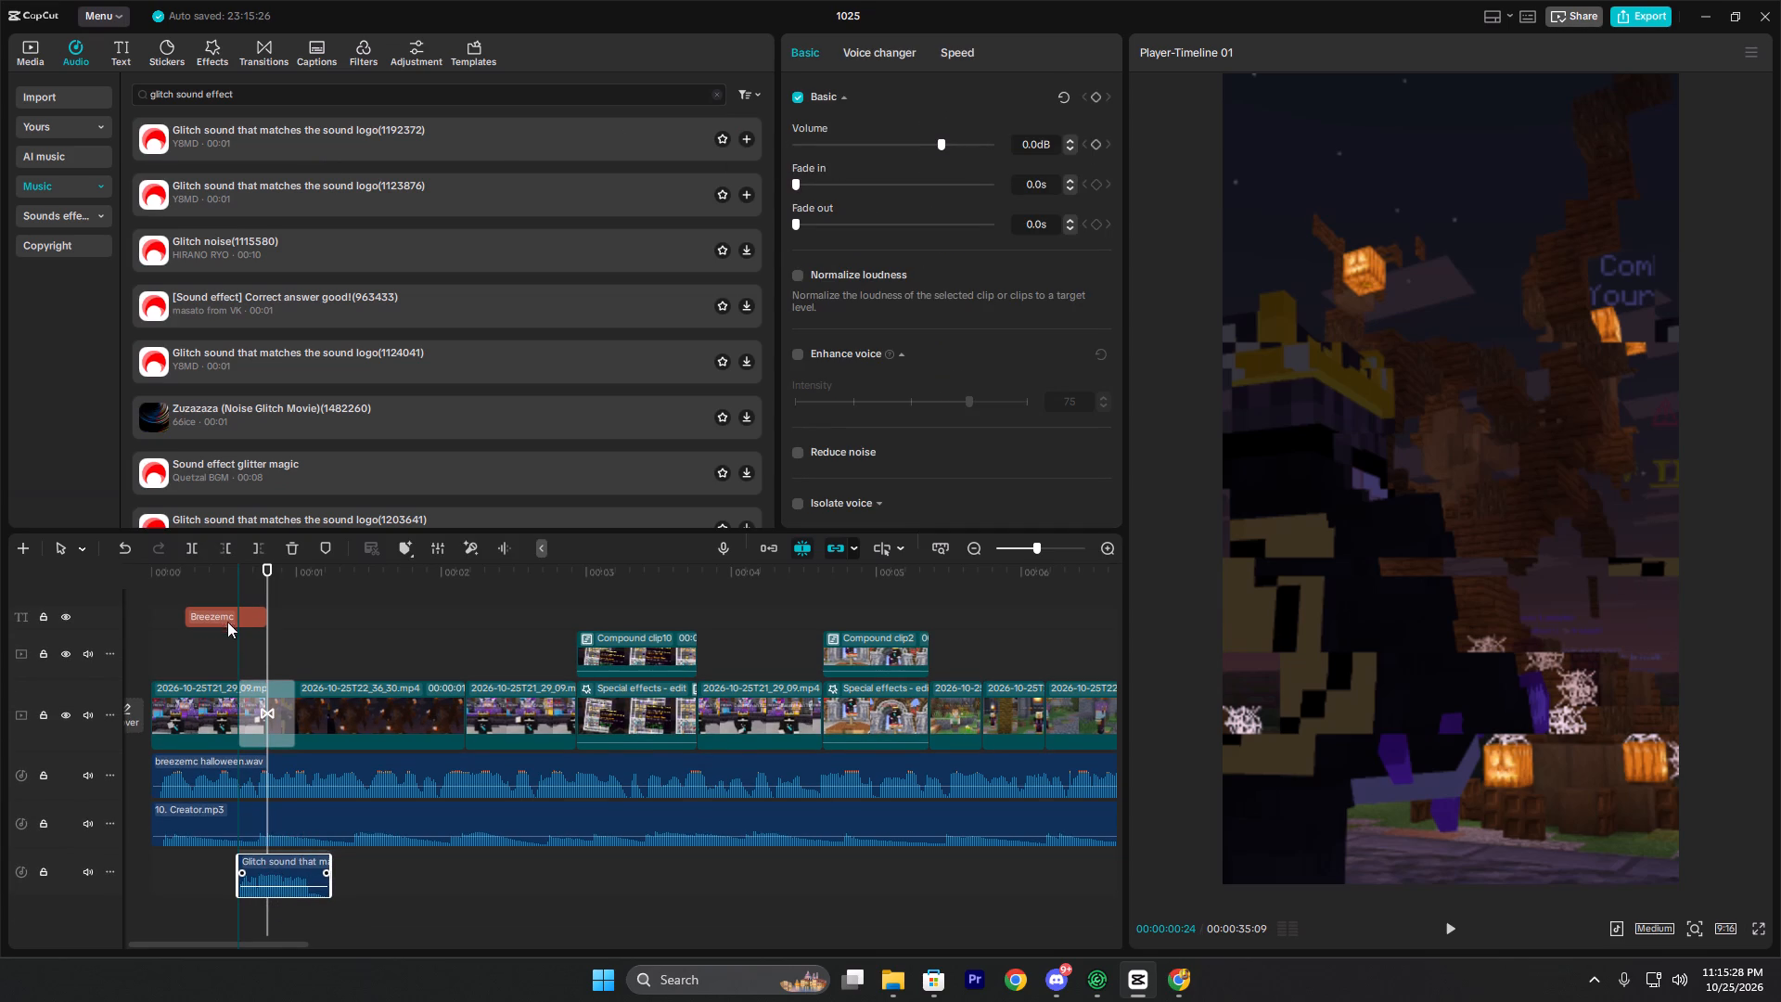
{"action": "left_click", "coordinate": [228, 659]}
{"action": "key", "text": "space"}
{"action": "key", "text": "space"}
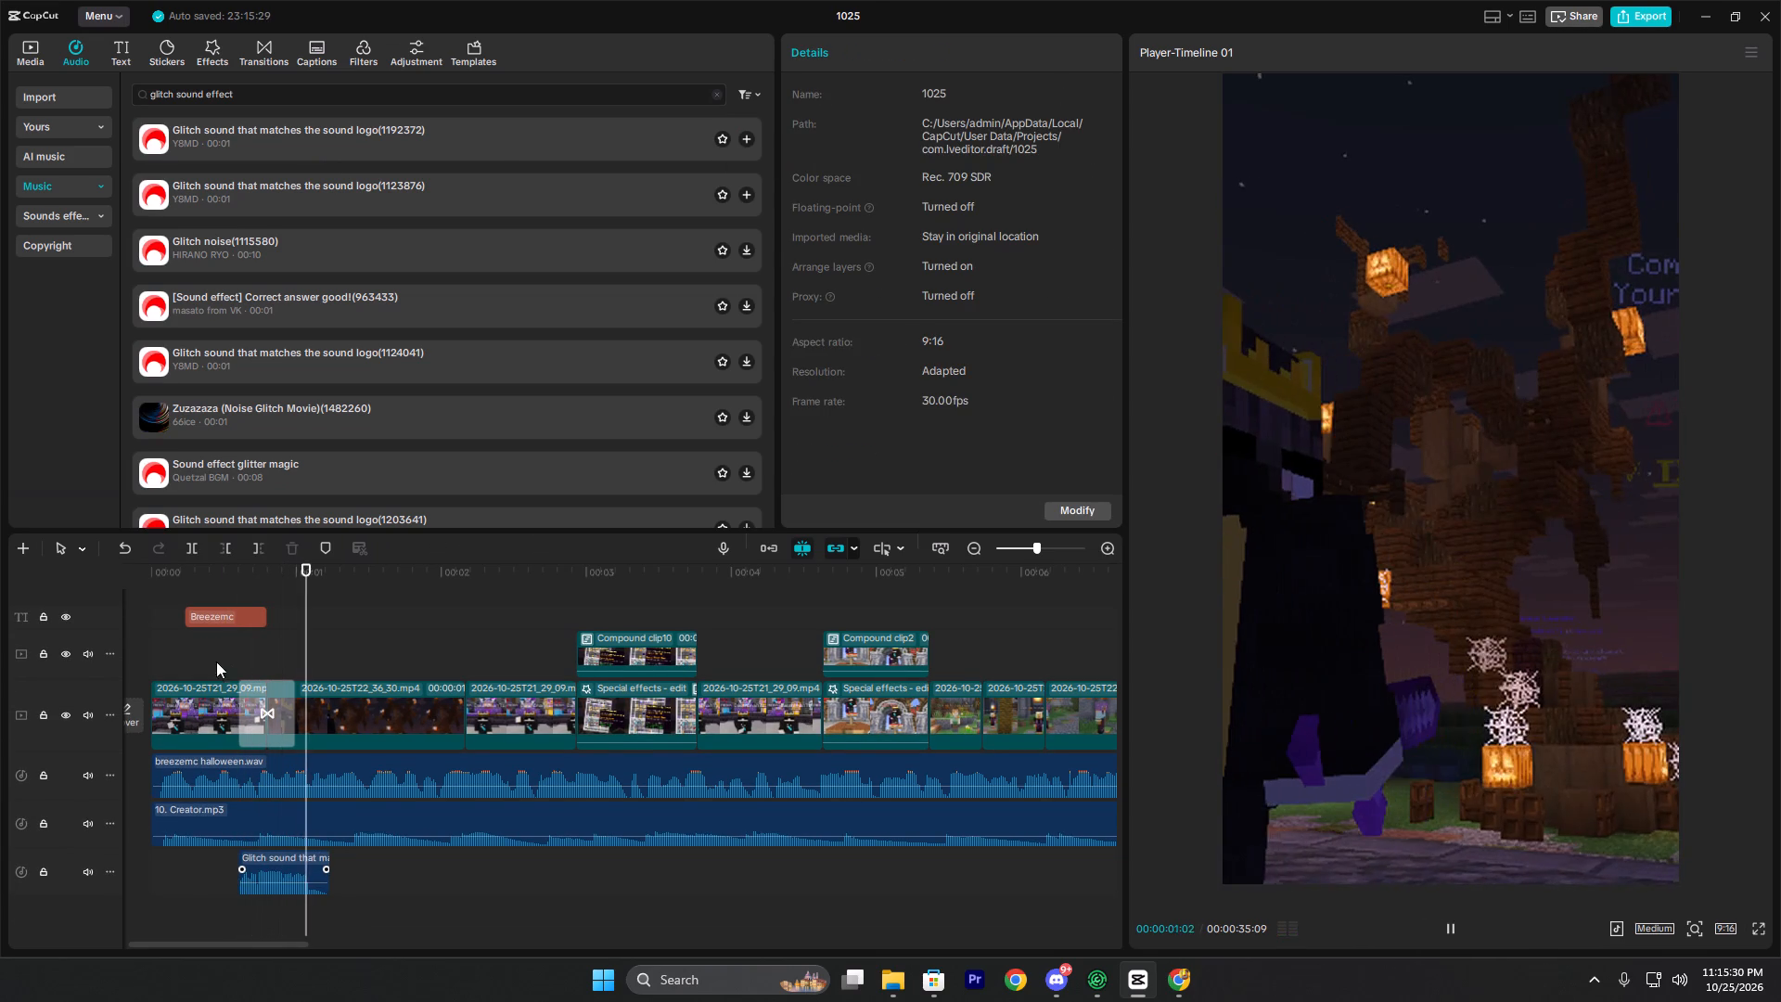
{"action": "left_click", "coordinate": [188, 654]}
{"action": "key", "text": "space"}
{"action": "key", "text": "space"}
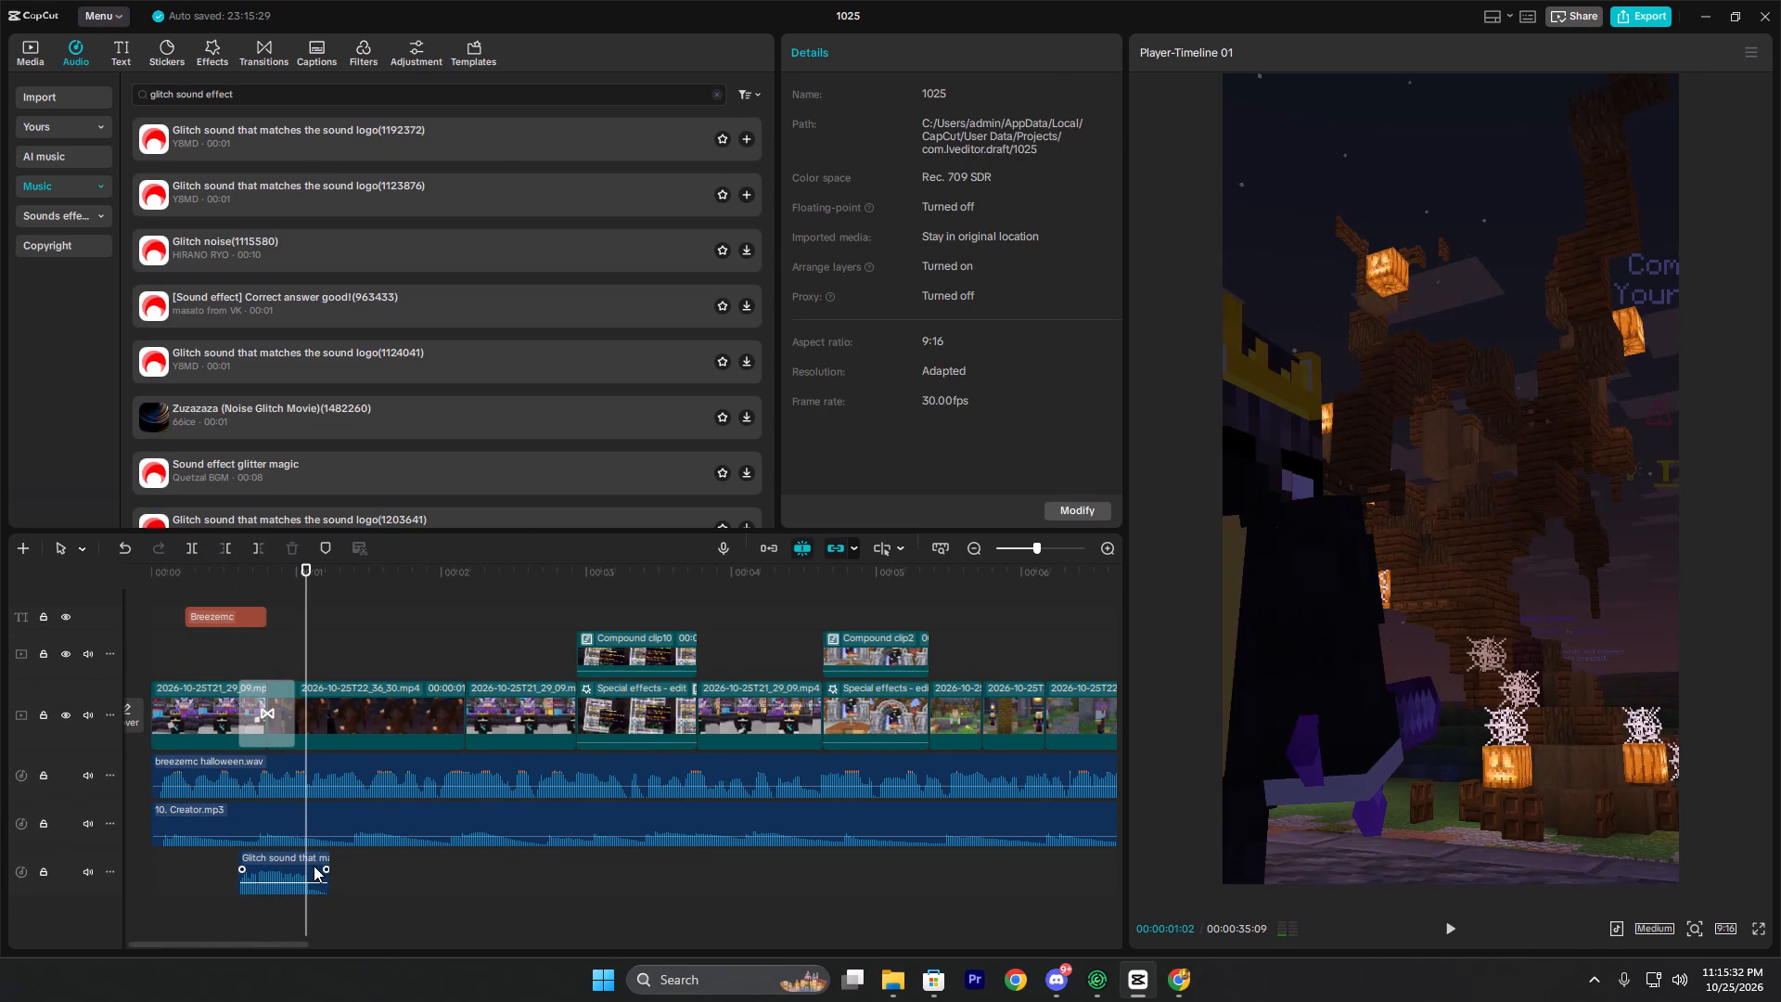
Lower the glitch sound clip's volume below 0 dB and return to the transition for playback.
{"action": "left_click", "coordinate": [314, 866]}
{"action": "left_click", "coordinate": [907, 142]}
{"action": "left_click", "coordinate": [237, 663]}
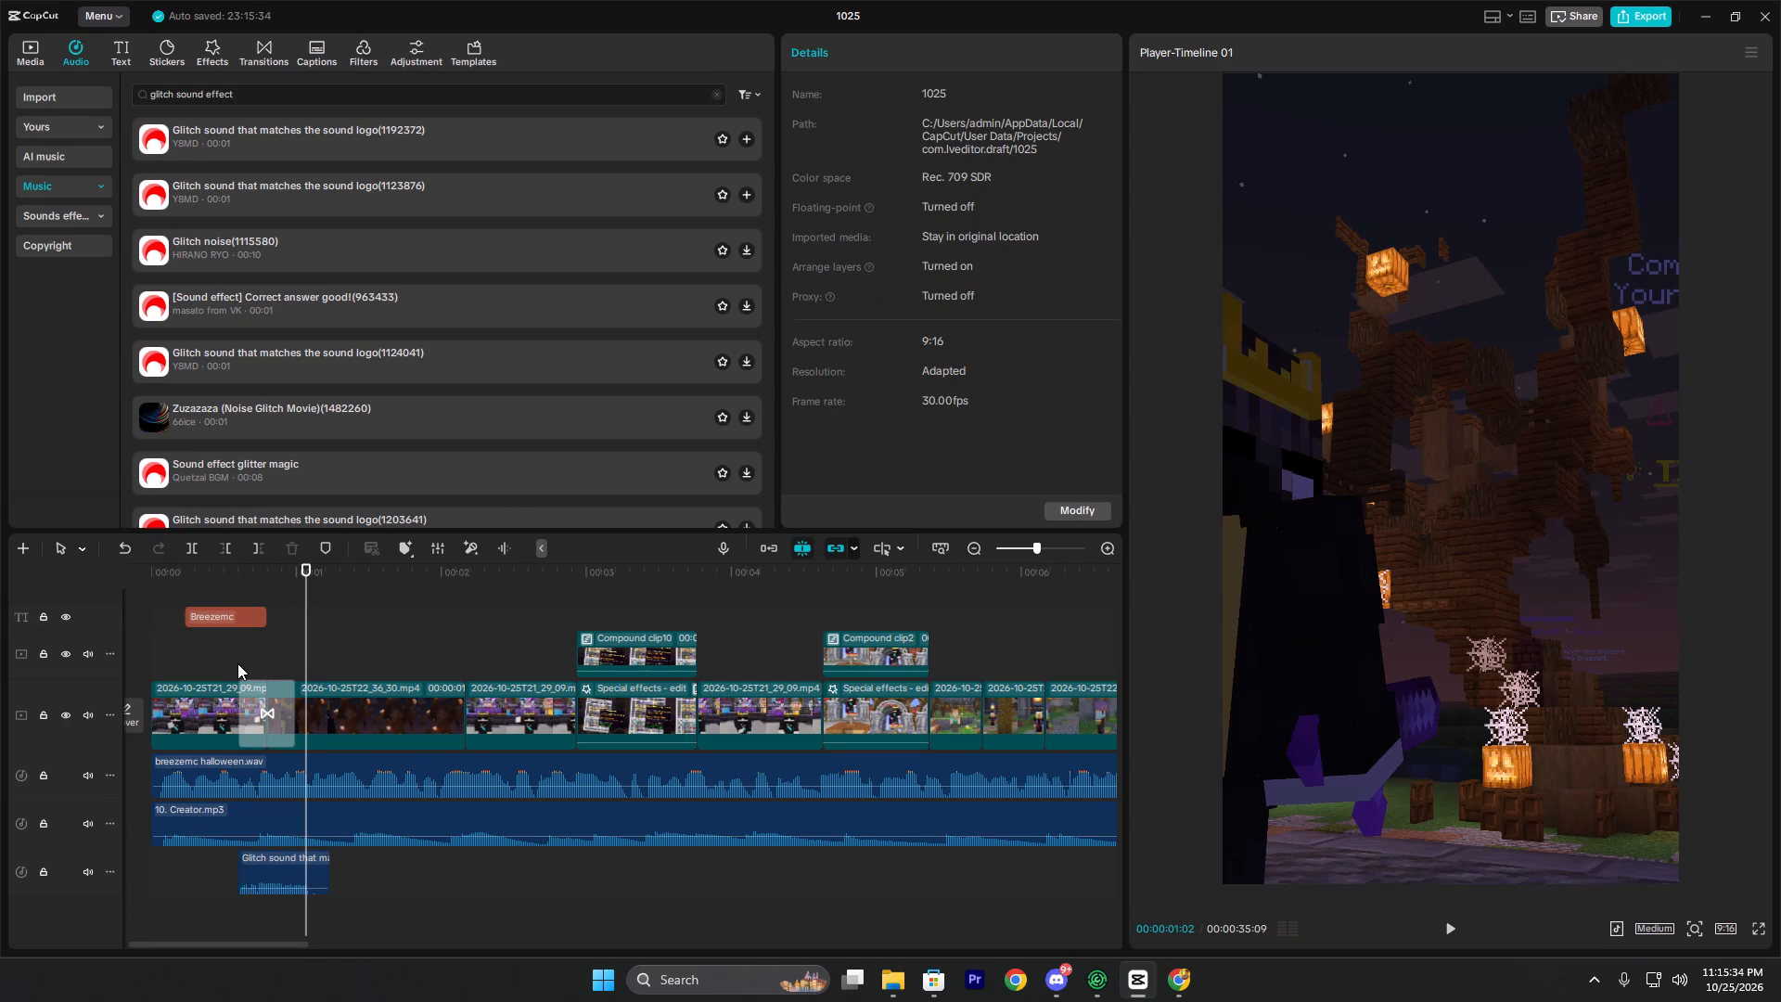
Play back the Glitch transition and the second clip with its glitch sound, stopping at 00:00:01:17.
{"action": "key", "text": "space"}
{"action": "key", "text": "space"}
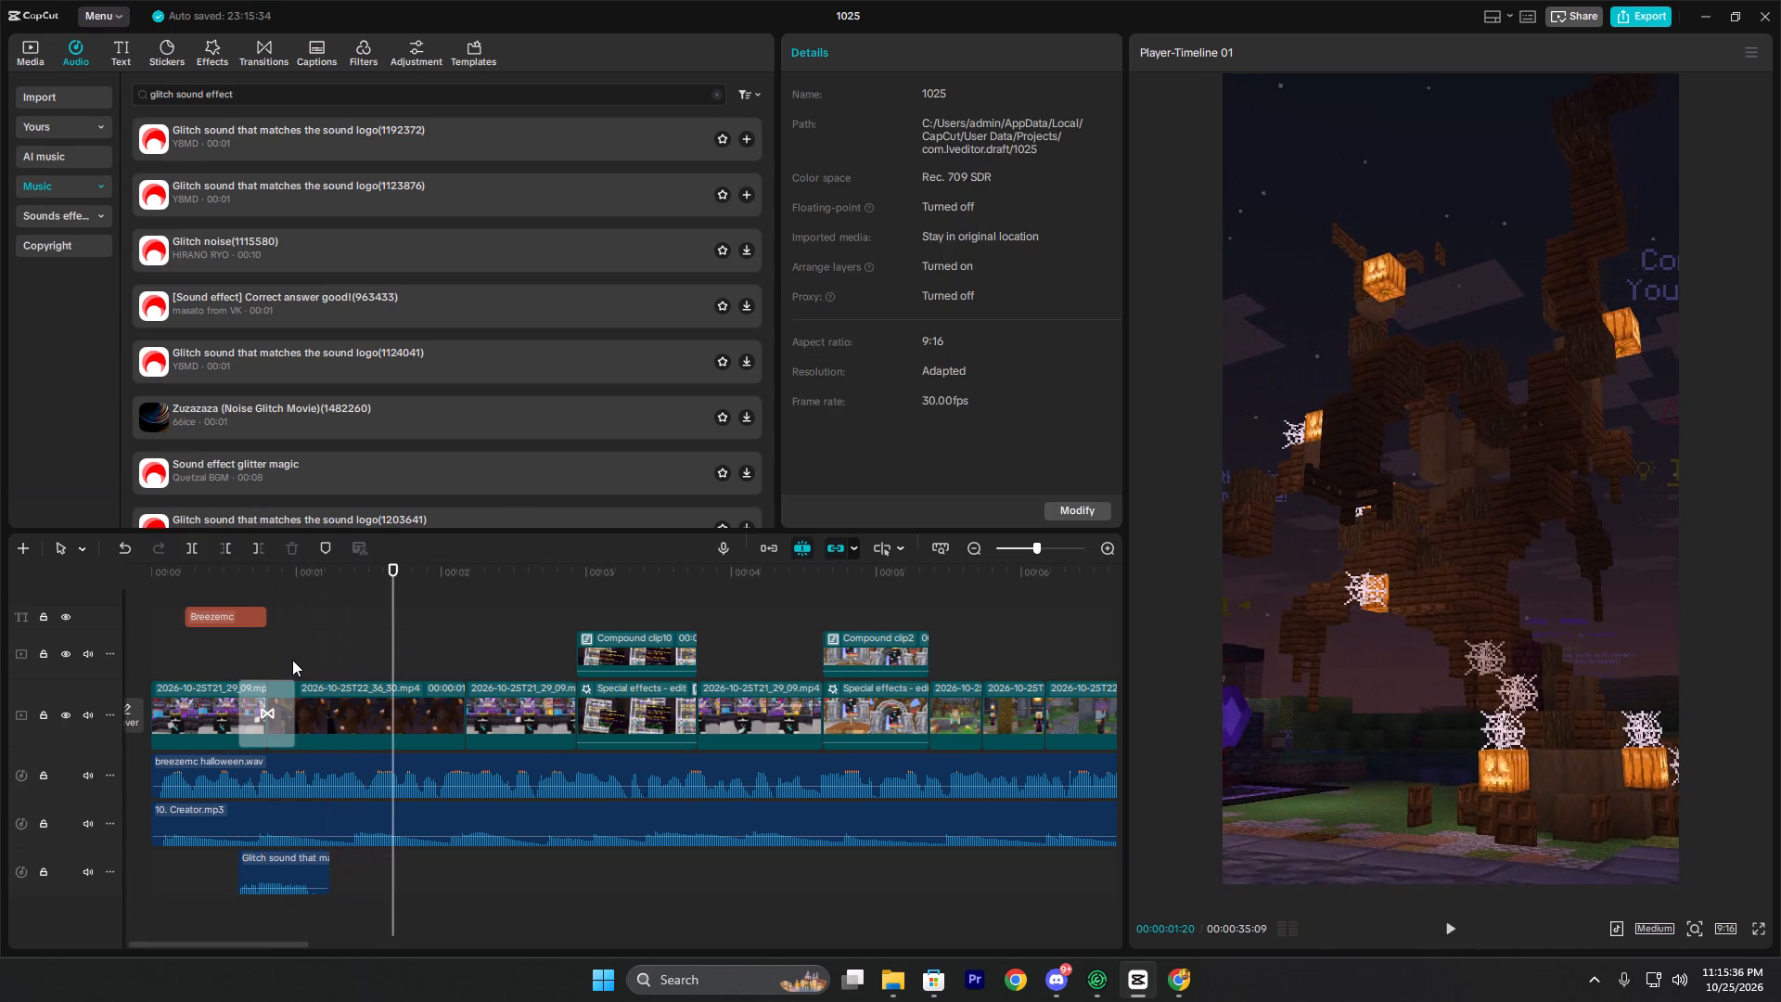
{"action": "left_click", "coordinate": [292, 660]}
{"action": "key", "text": "space"}
{"action": "key", "text": "space"}
{"action": "key", "text": "space"}
{"action": "key", "text": "space"}
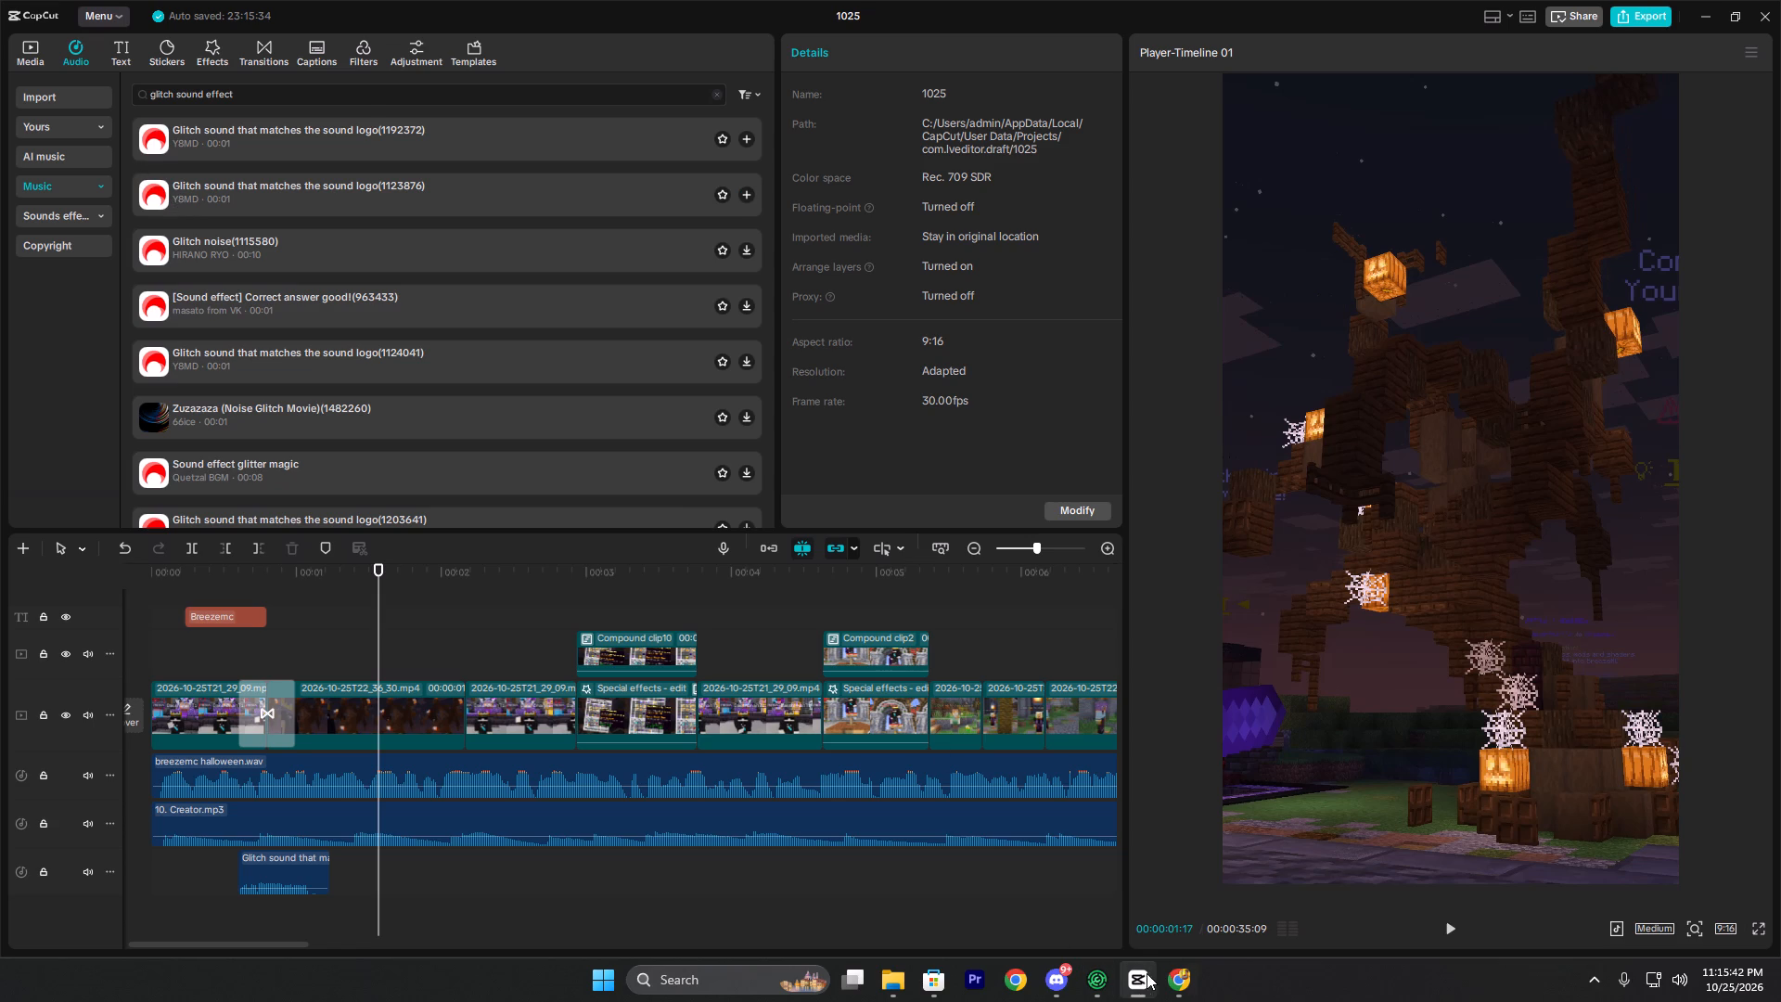
Switch to Chrome and search the web for hit damage sound effect minecraft.
{"action": "left_click", "coordinate": [1173, 975]}
{"action": "left_click", "coordinate": [264, 15]}
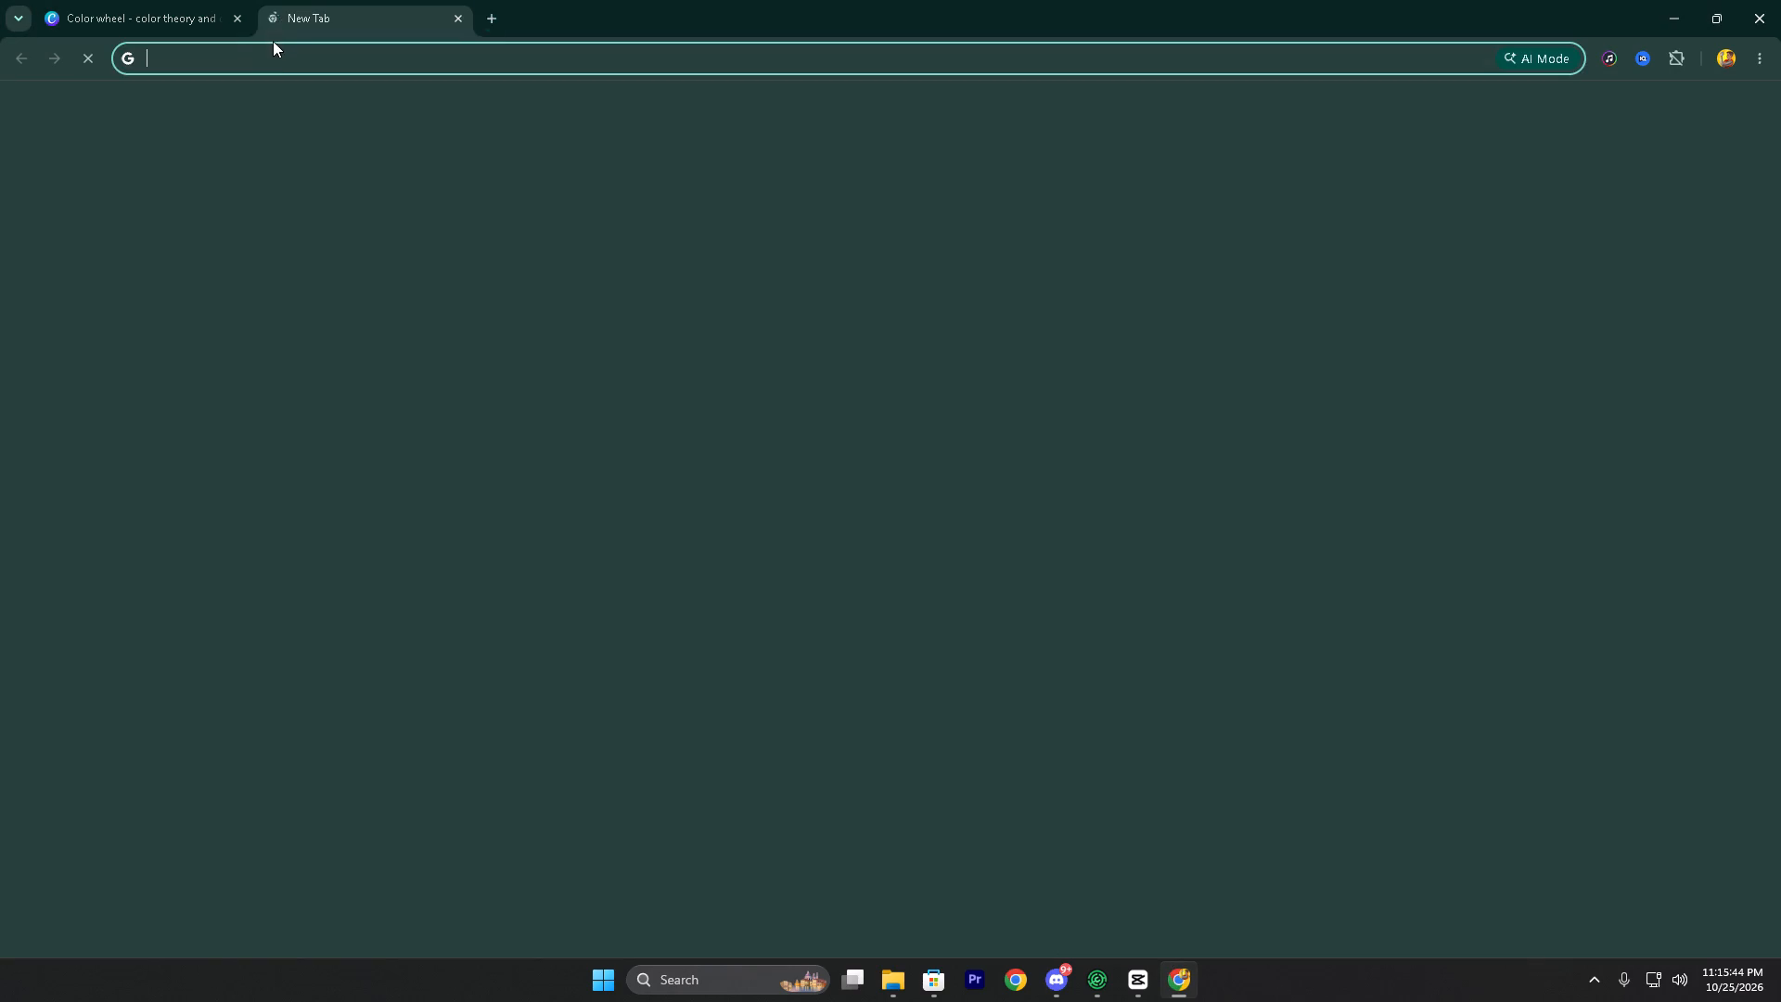
{"action": "left_click", "coordinate": [276, 46]}
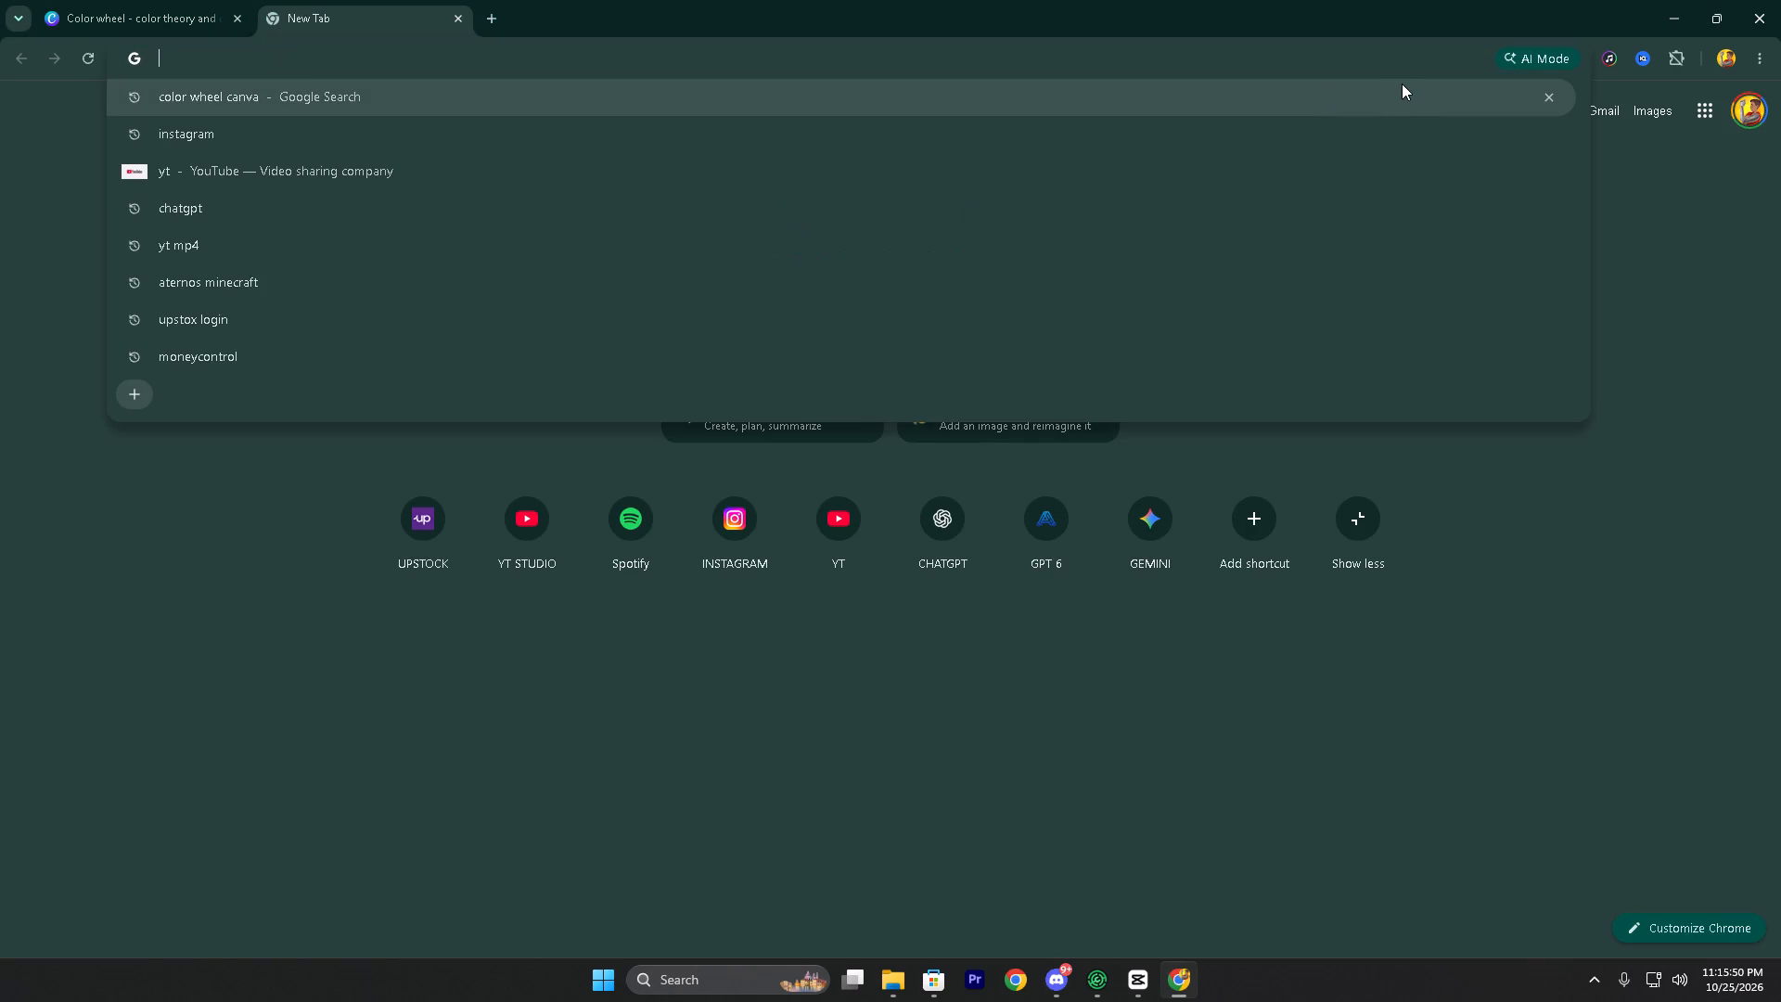
{"action": "key", "text": "h"}
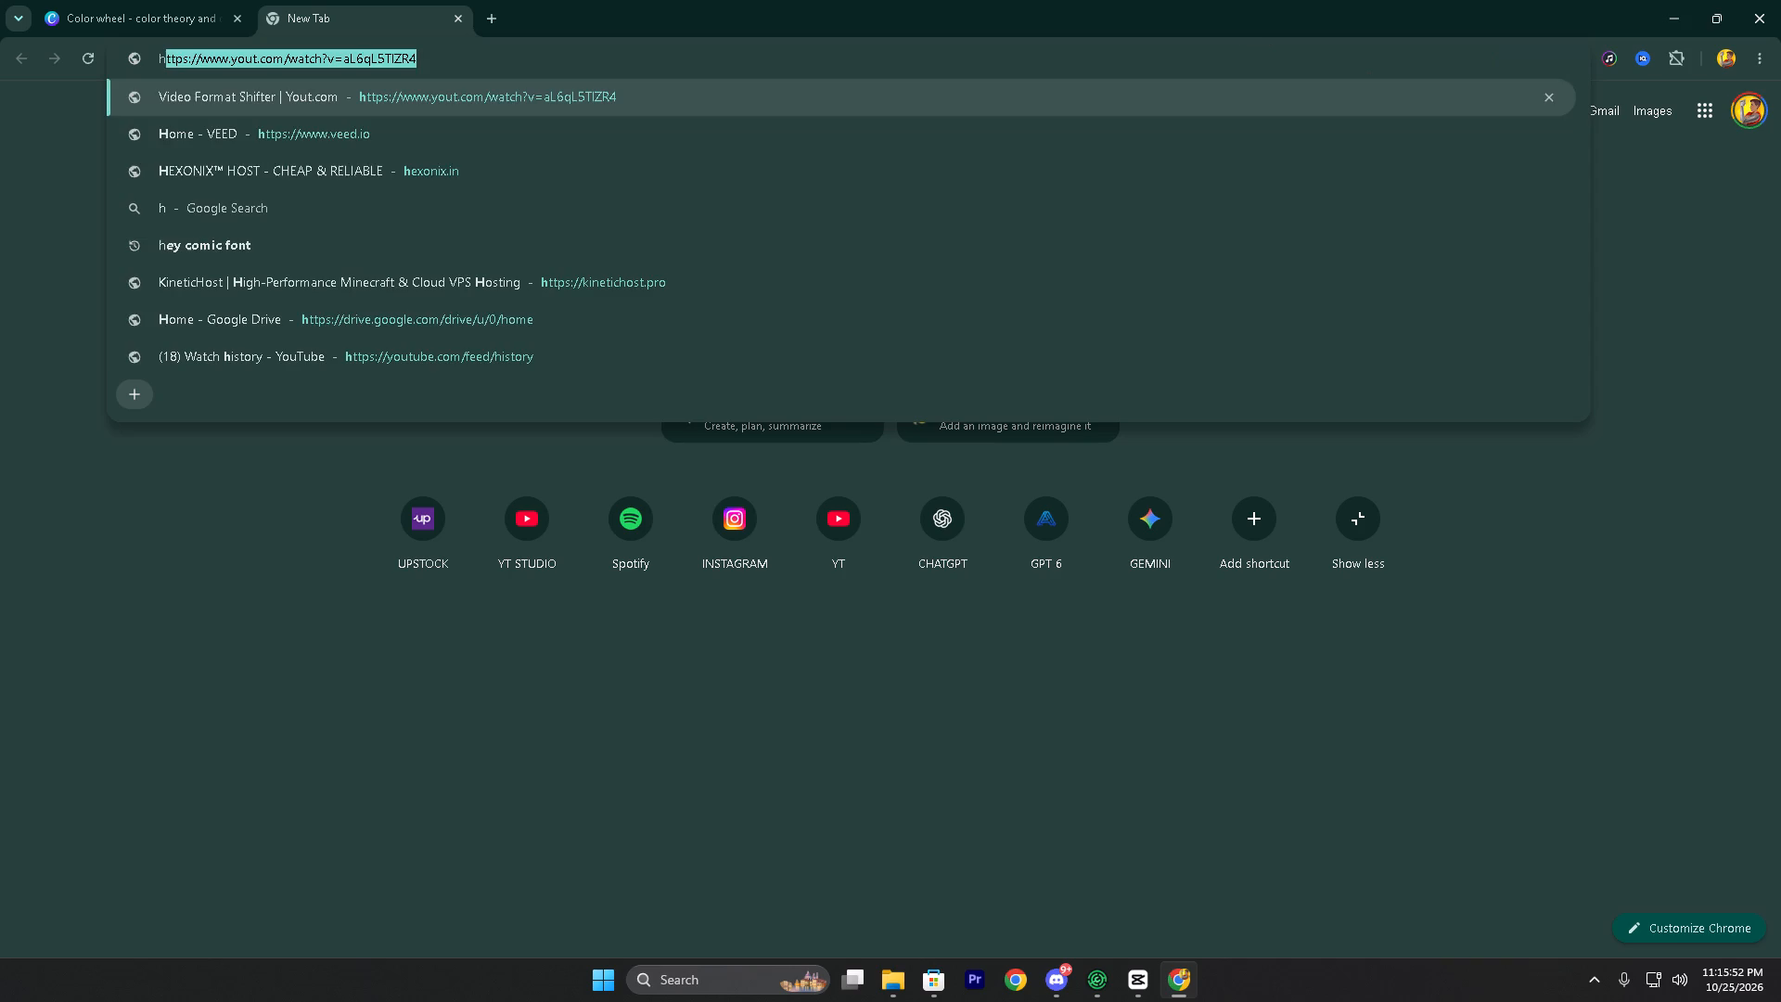
{"action": "type", "text": "it"}
{"action": "key", "text": "space"}
{"action": "type", "text": "dam"}
{"action": "key", "text": "a"}
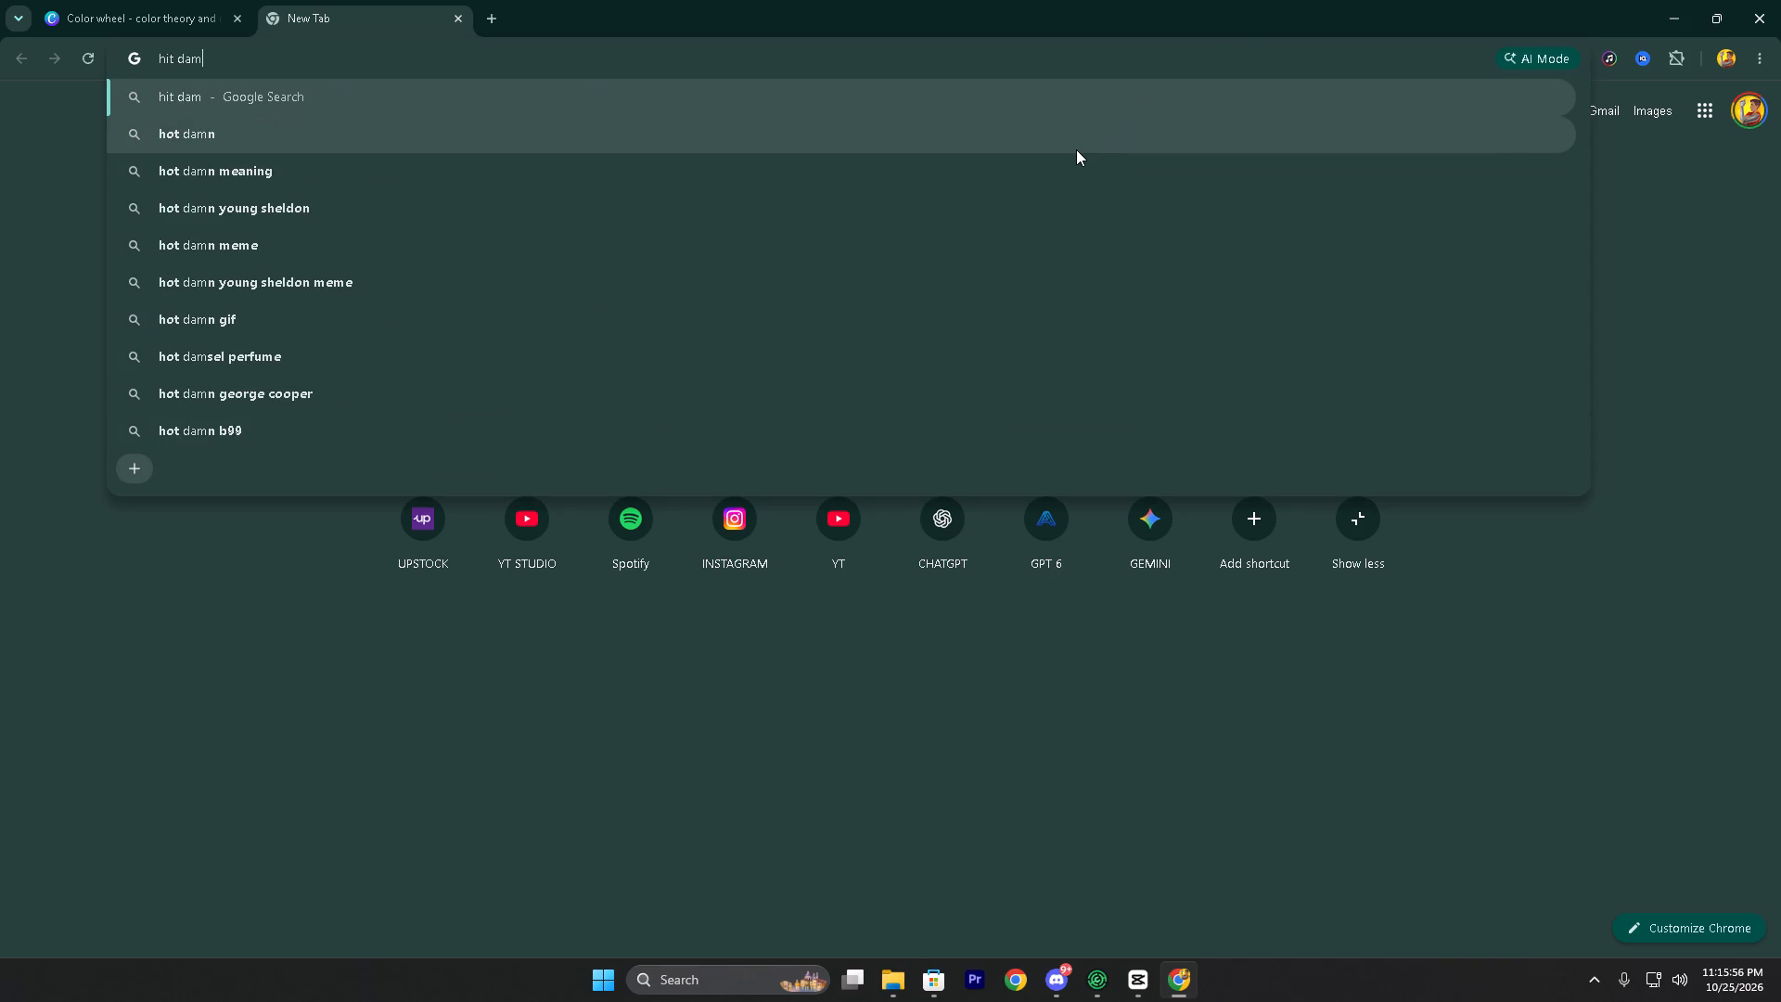
{"action": "left_click", "coordinate": [924, 180]}
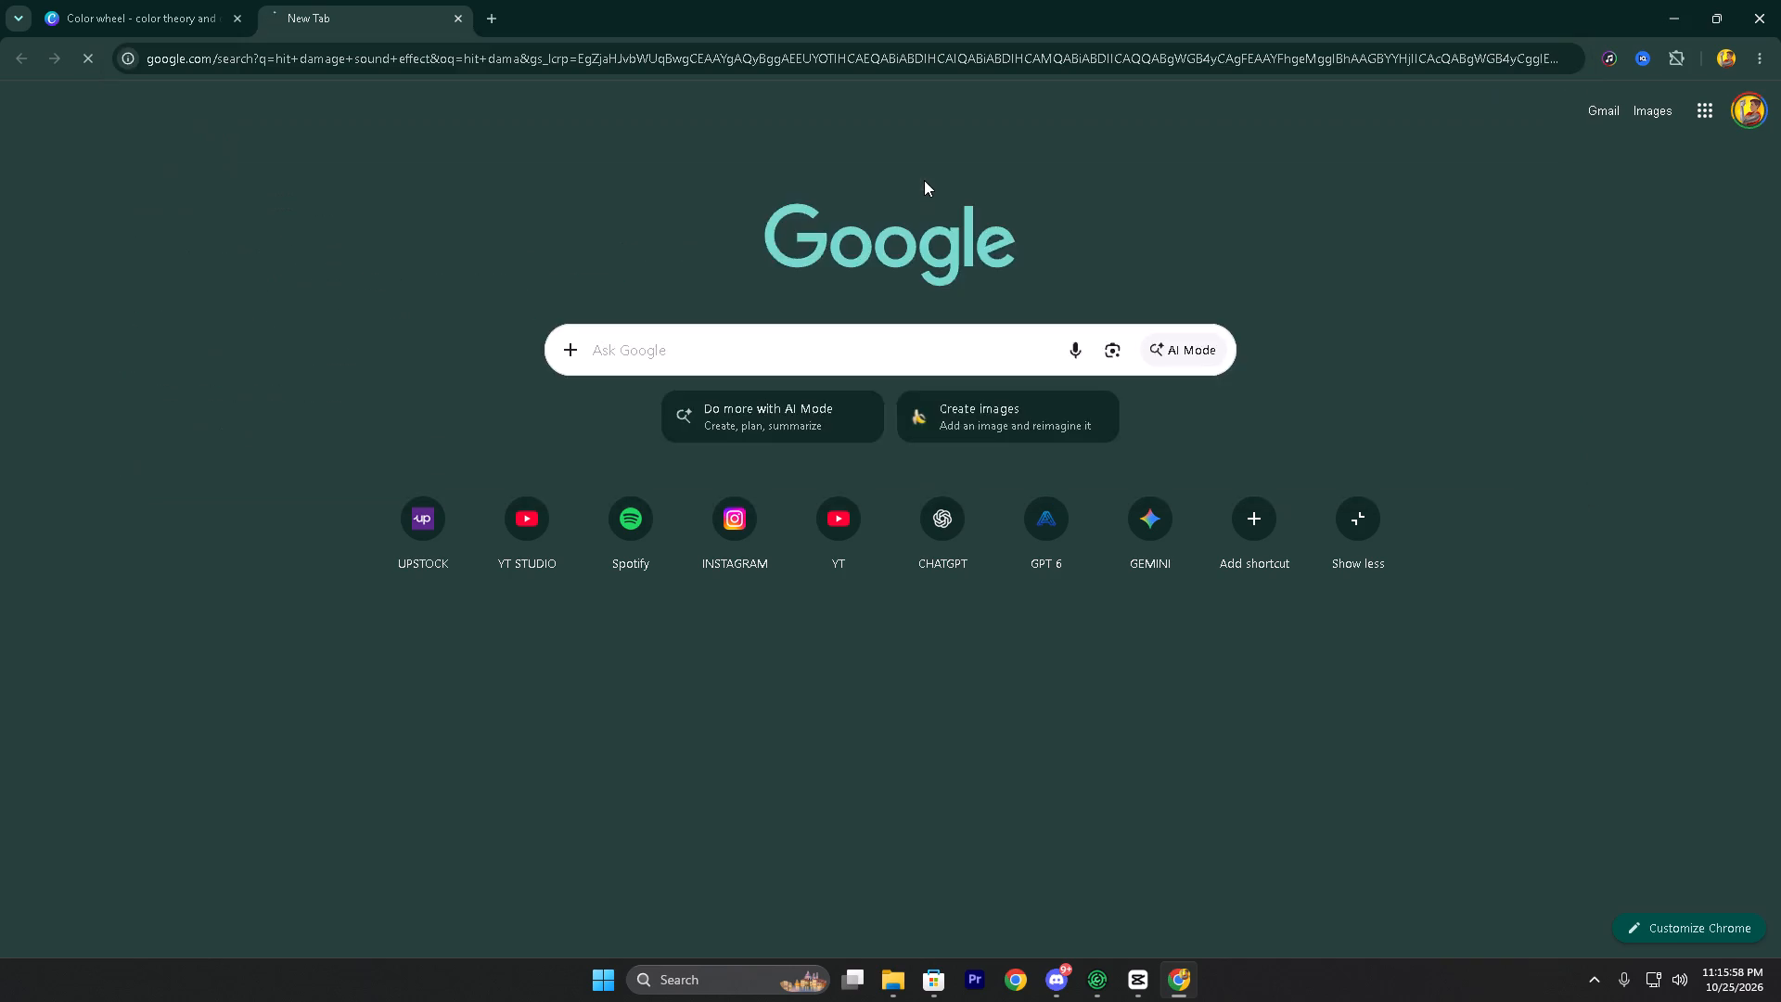
{"action": "left_click", "coordinate": [557, 118]}
{"action": "key", "text": "space"}
{"action": "type", "text": "min"}
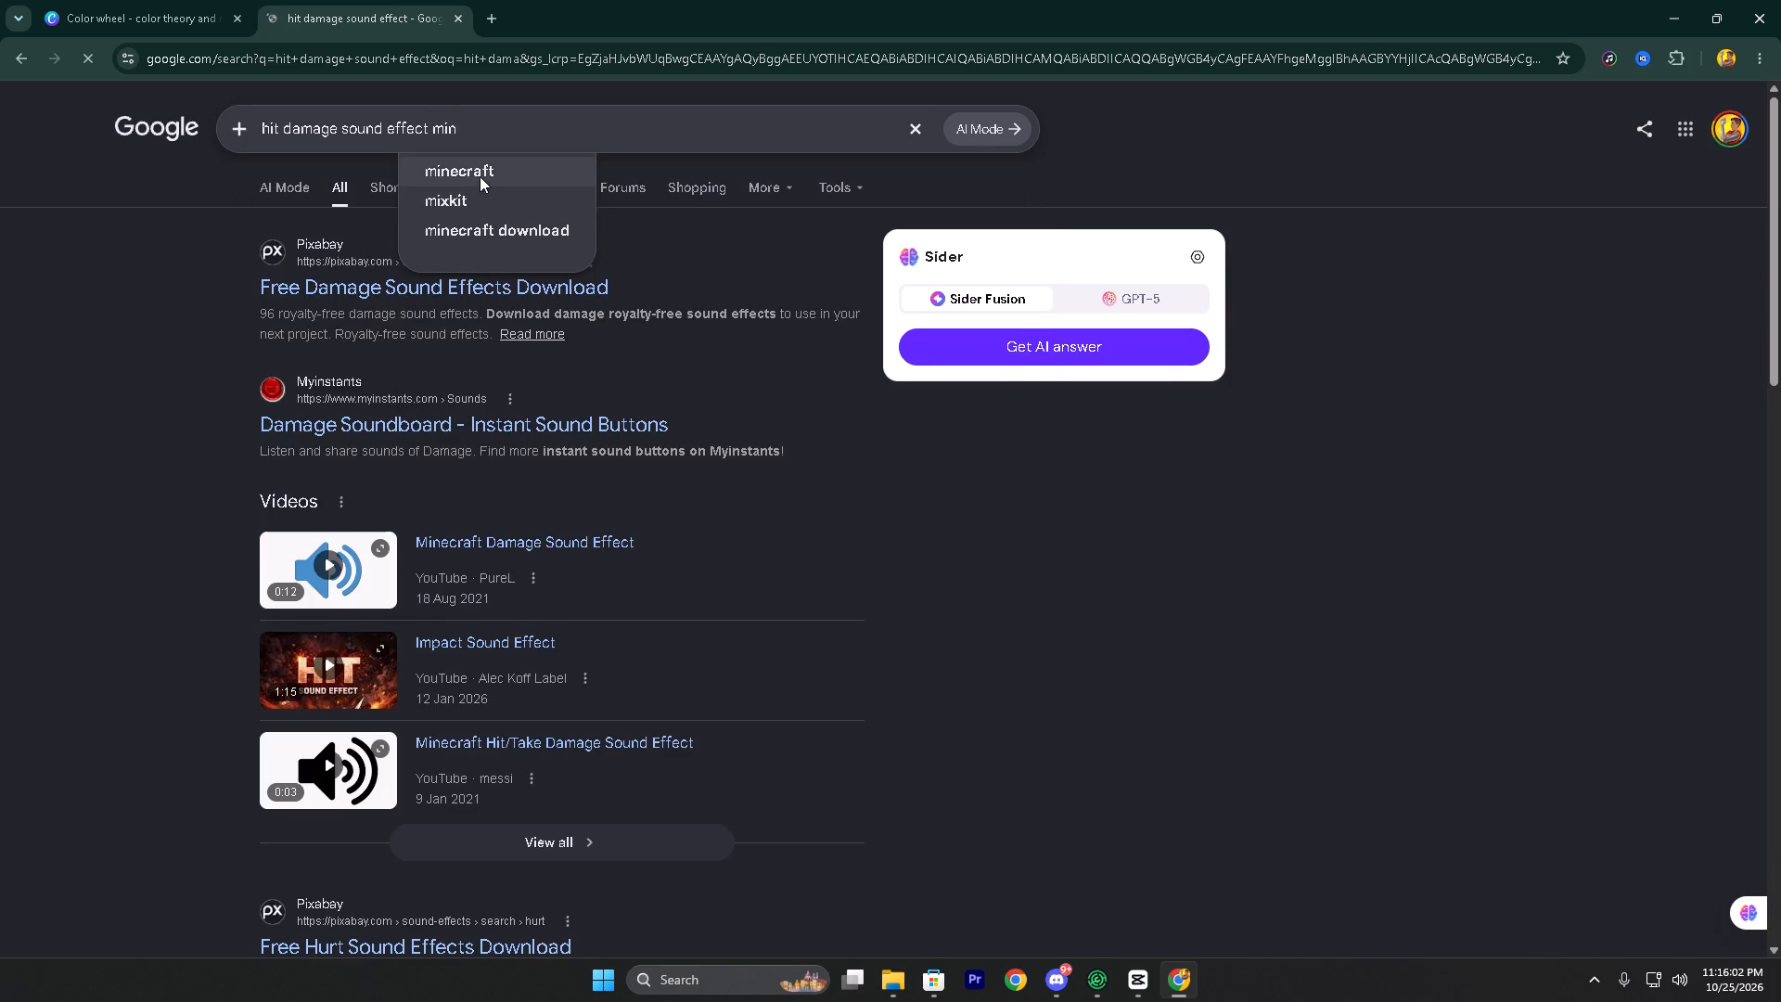
{"action": "left_click", "coordinate": [480, 176]}
Preview the Minecraft Damage sound and suggested sounds on Myinstants, and return to the search results.
{"action": "left_click", "coordinate": [437, 294]}
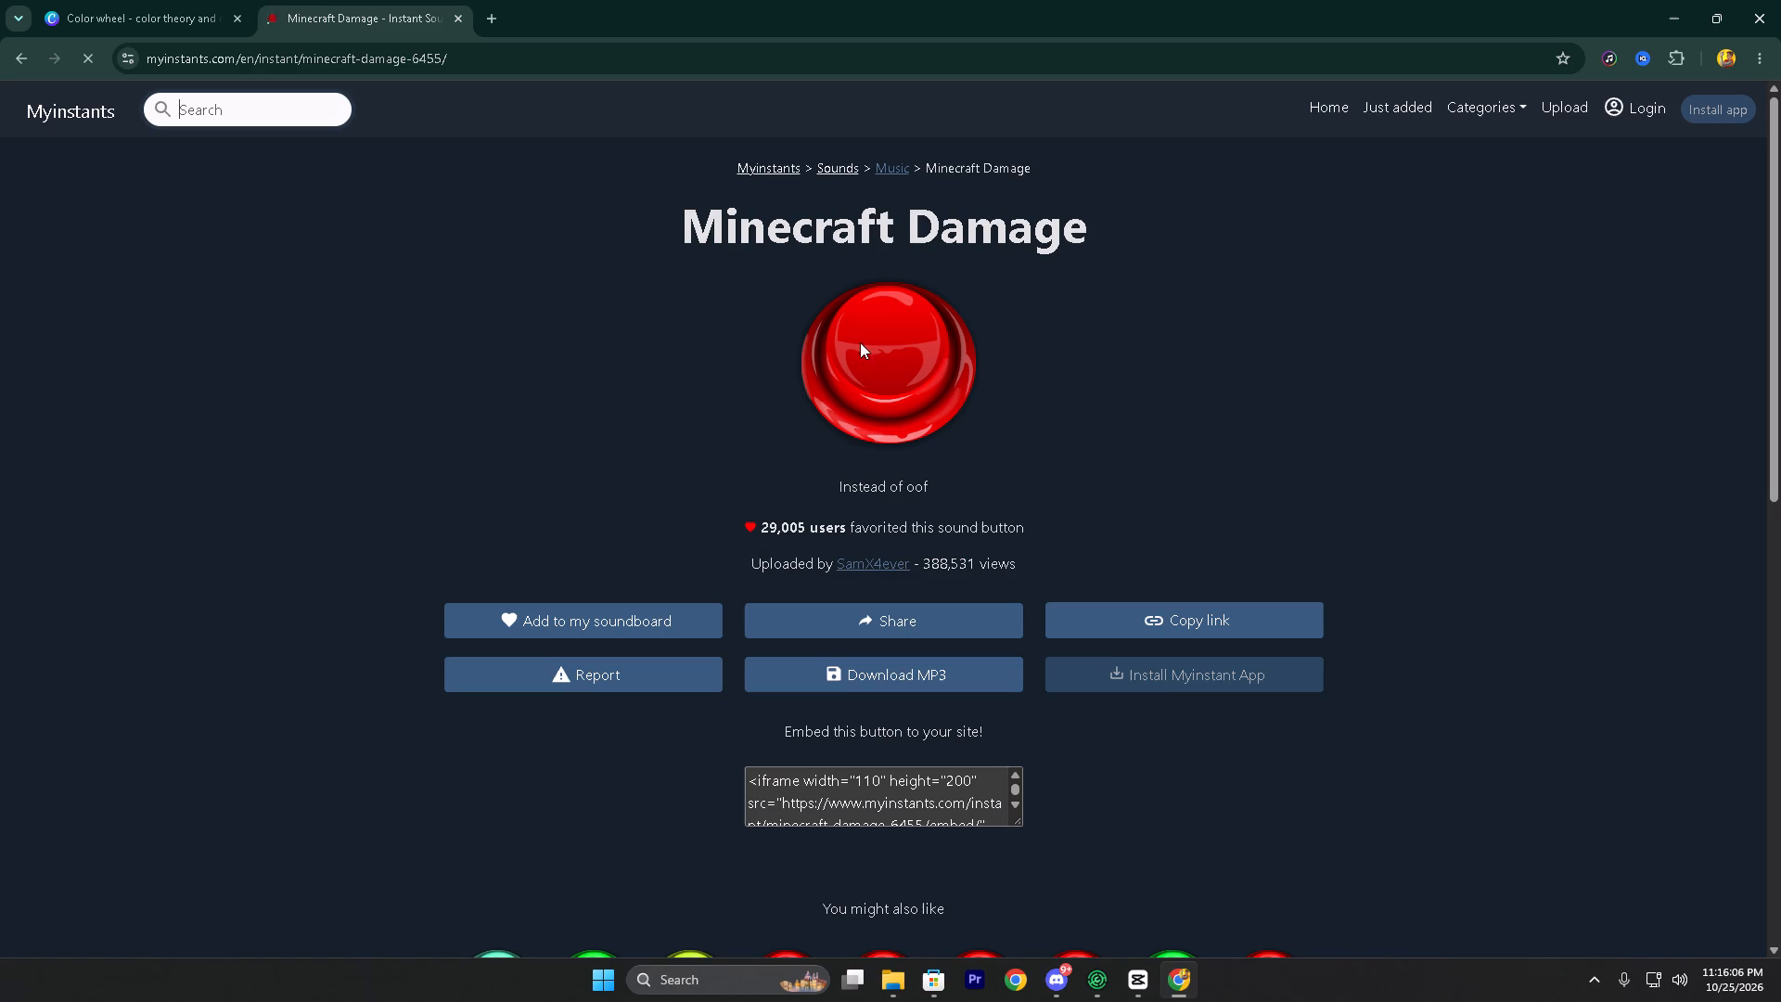
{"action": "left_click", "coordinate": [1000, 346]}
{"action": "left_click", "coordinate": [856, 354]}
{"action": "scroll", "coordinate": [850, 361], "scroll_direction": "down", "scroll_amount": 2}
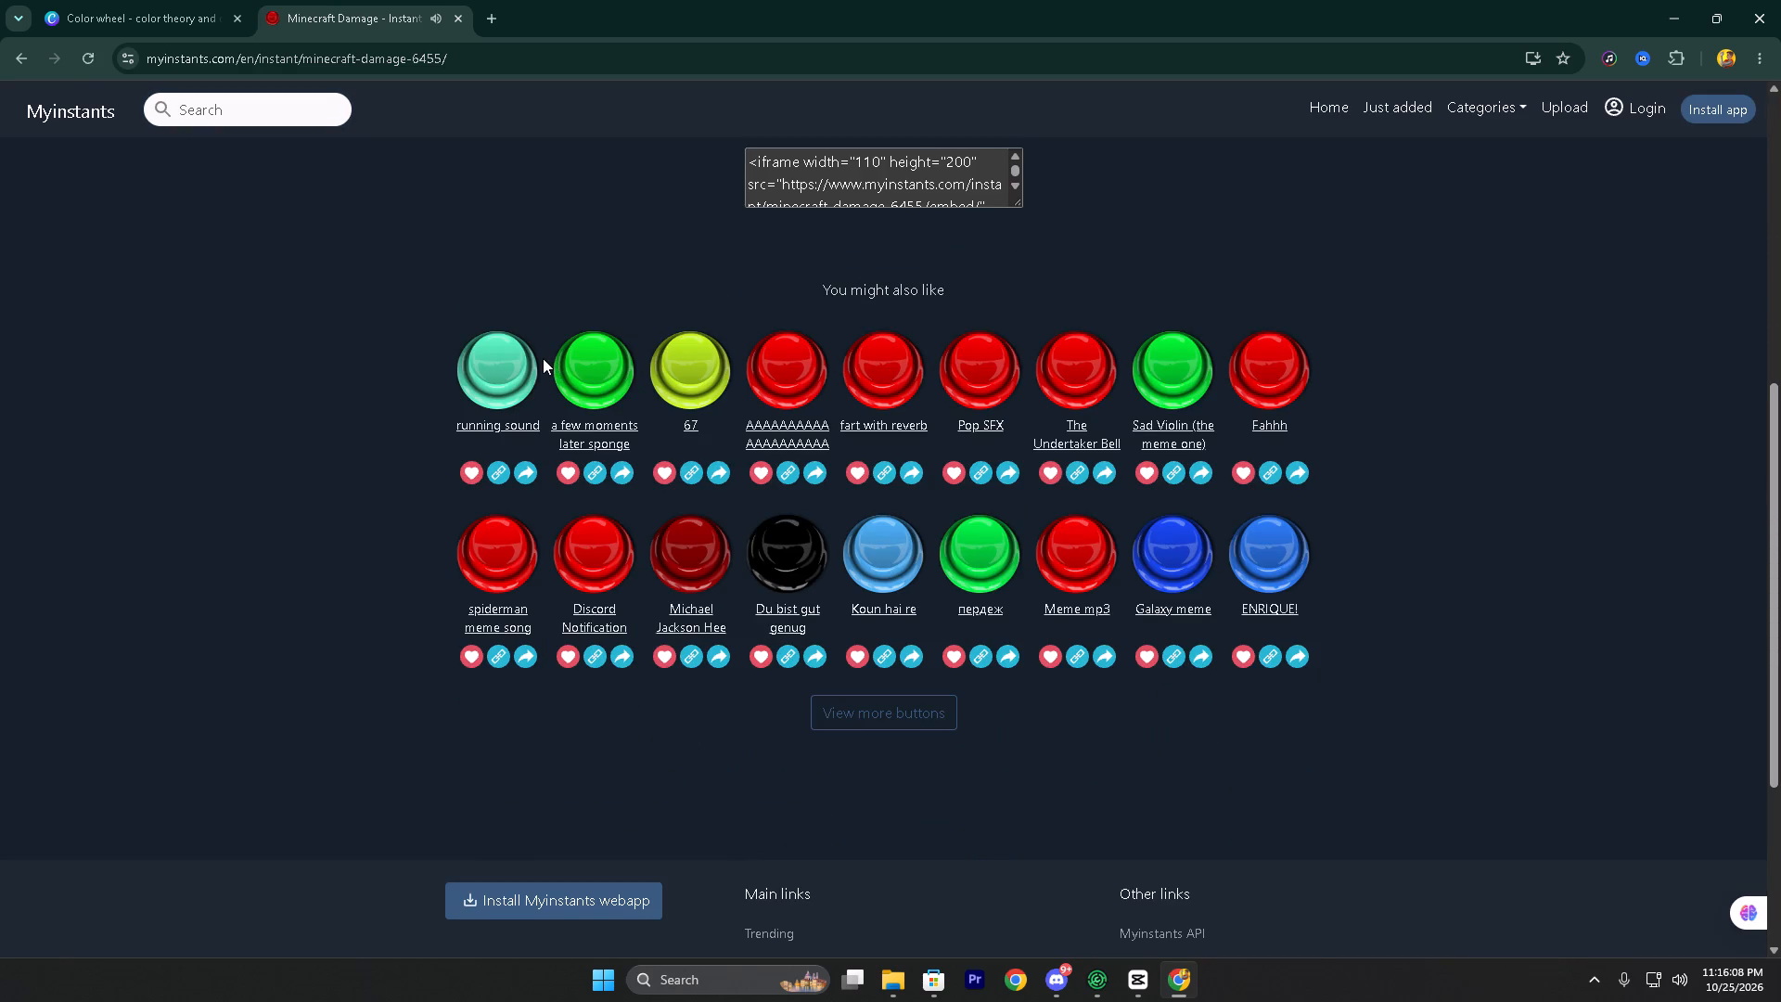
{"action": "left_click", "coordinate": [531, 358]}
{"action": "left_click", "coordinate": [578, 352]}
{"action": "left_click", "coordinate": [671, 344]}
{"action": "left_click", "coordinate": [14, 55]}
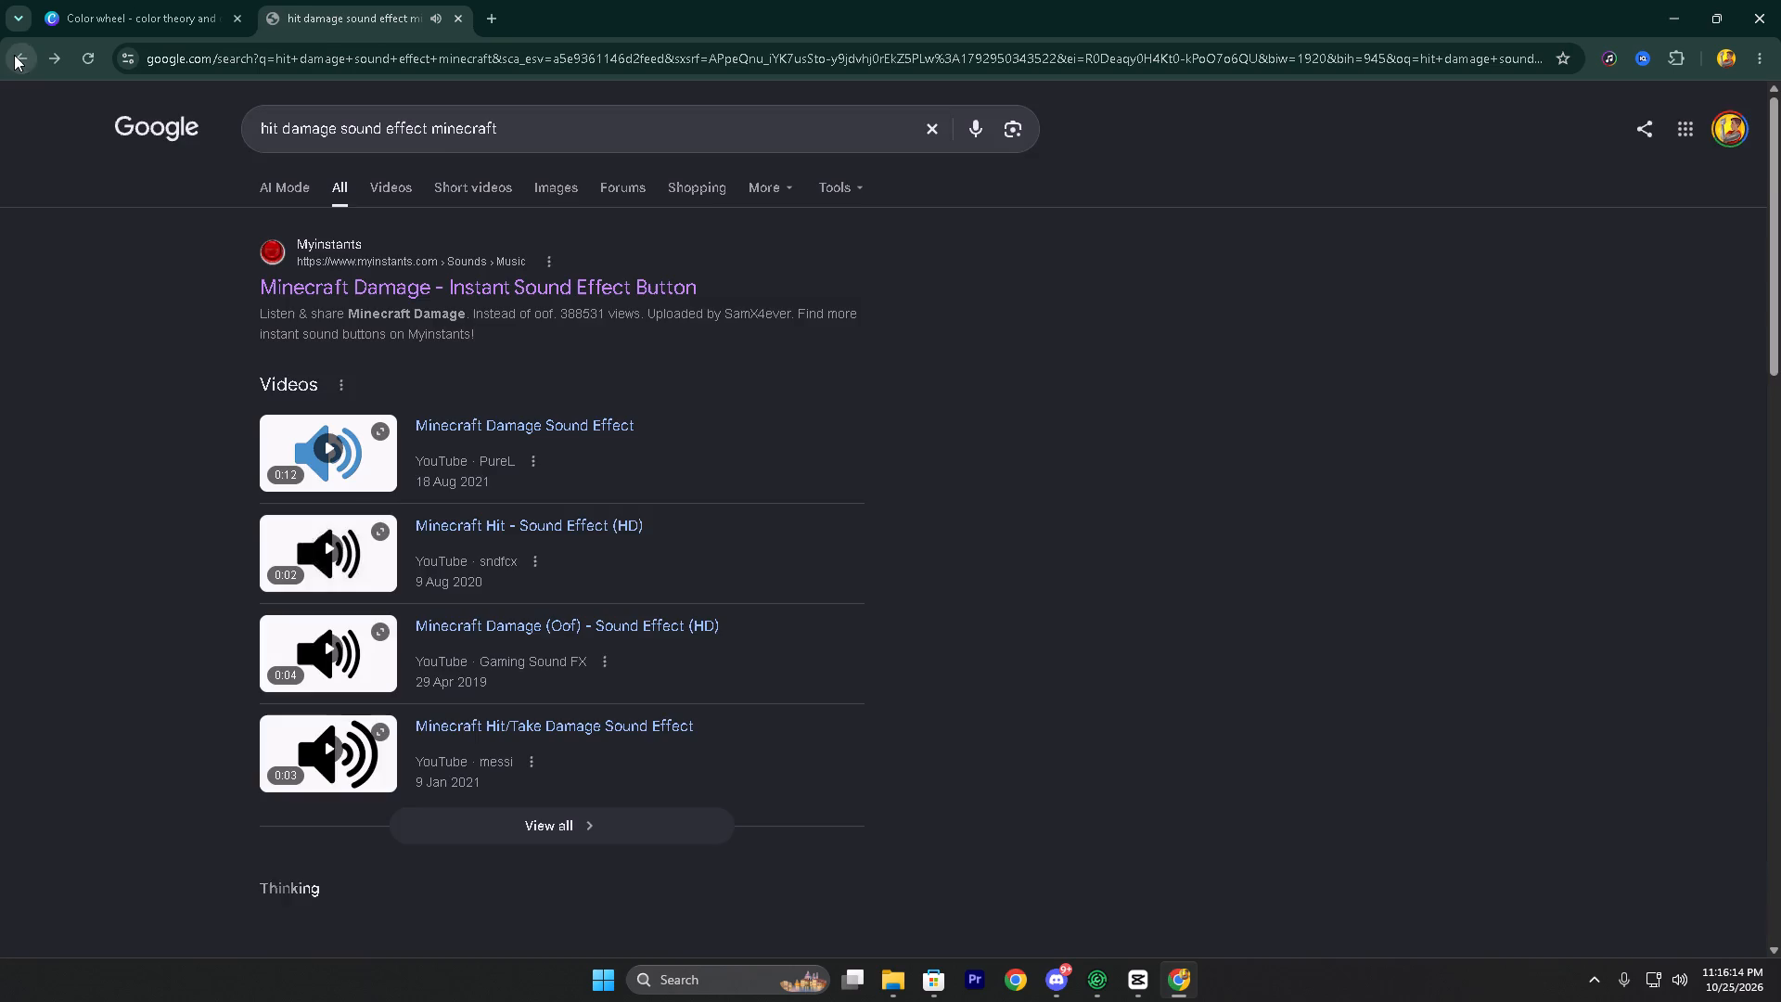
Open the Minecraft Wiki's Generic mob sounds category and audition its first-row sounds, replaying the three critical attack files.
{"action": "scroll", "coordinate": [419, 470], "scroll_direction": "down", "scroll_amount": 4}
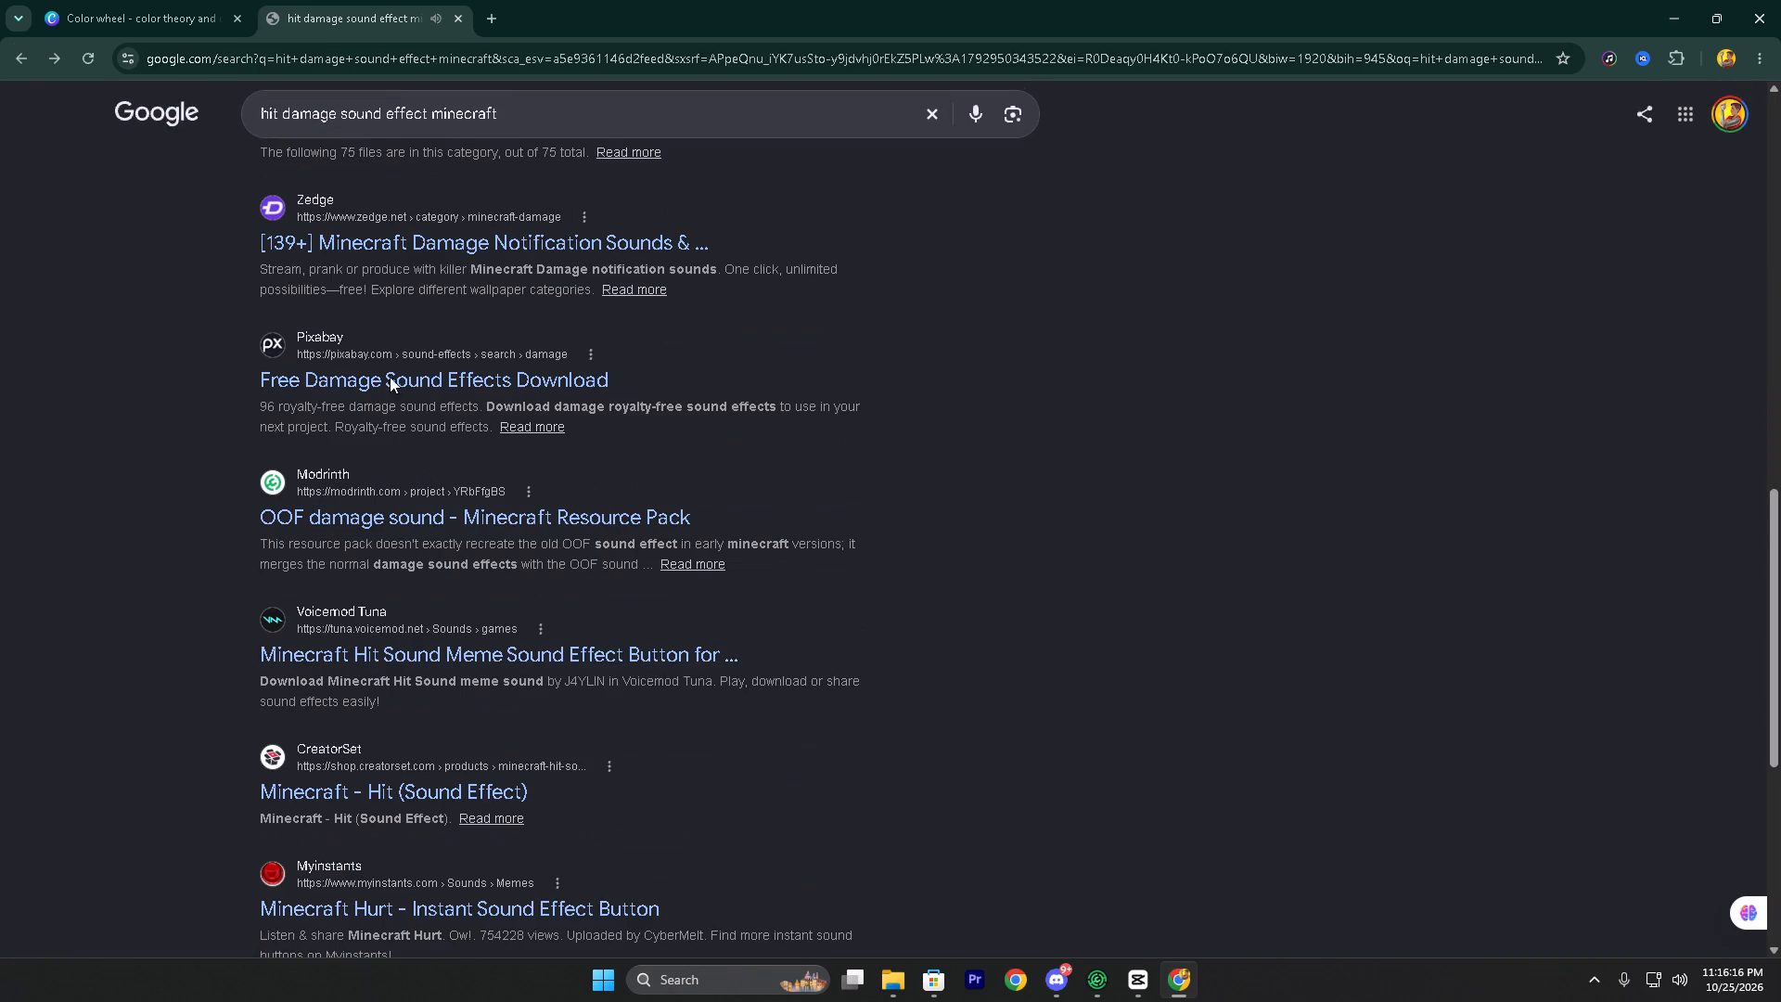
{"action": "scroll", "coordinate": [384, 321], "scroll_direction": "up", "scroll_amount": 1}
{"action": "left_click", "coordinate": [390, 414]}
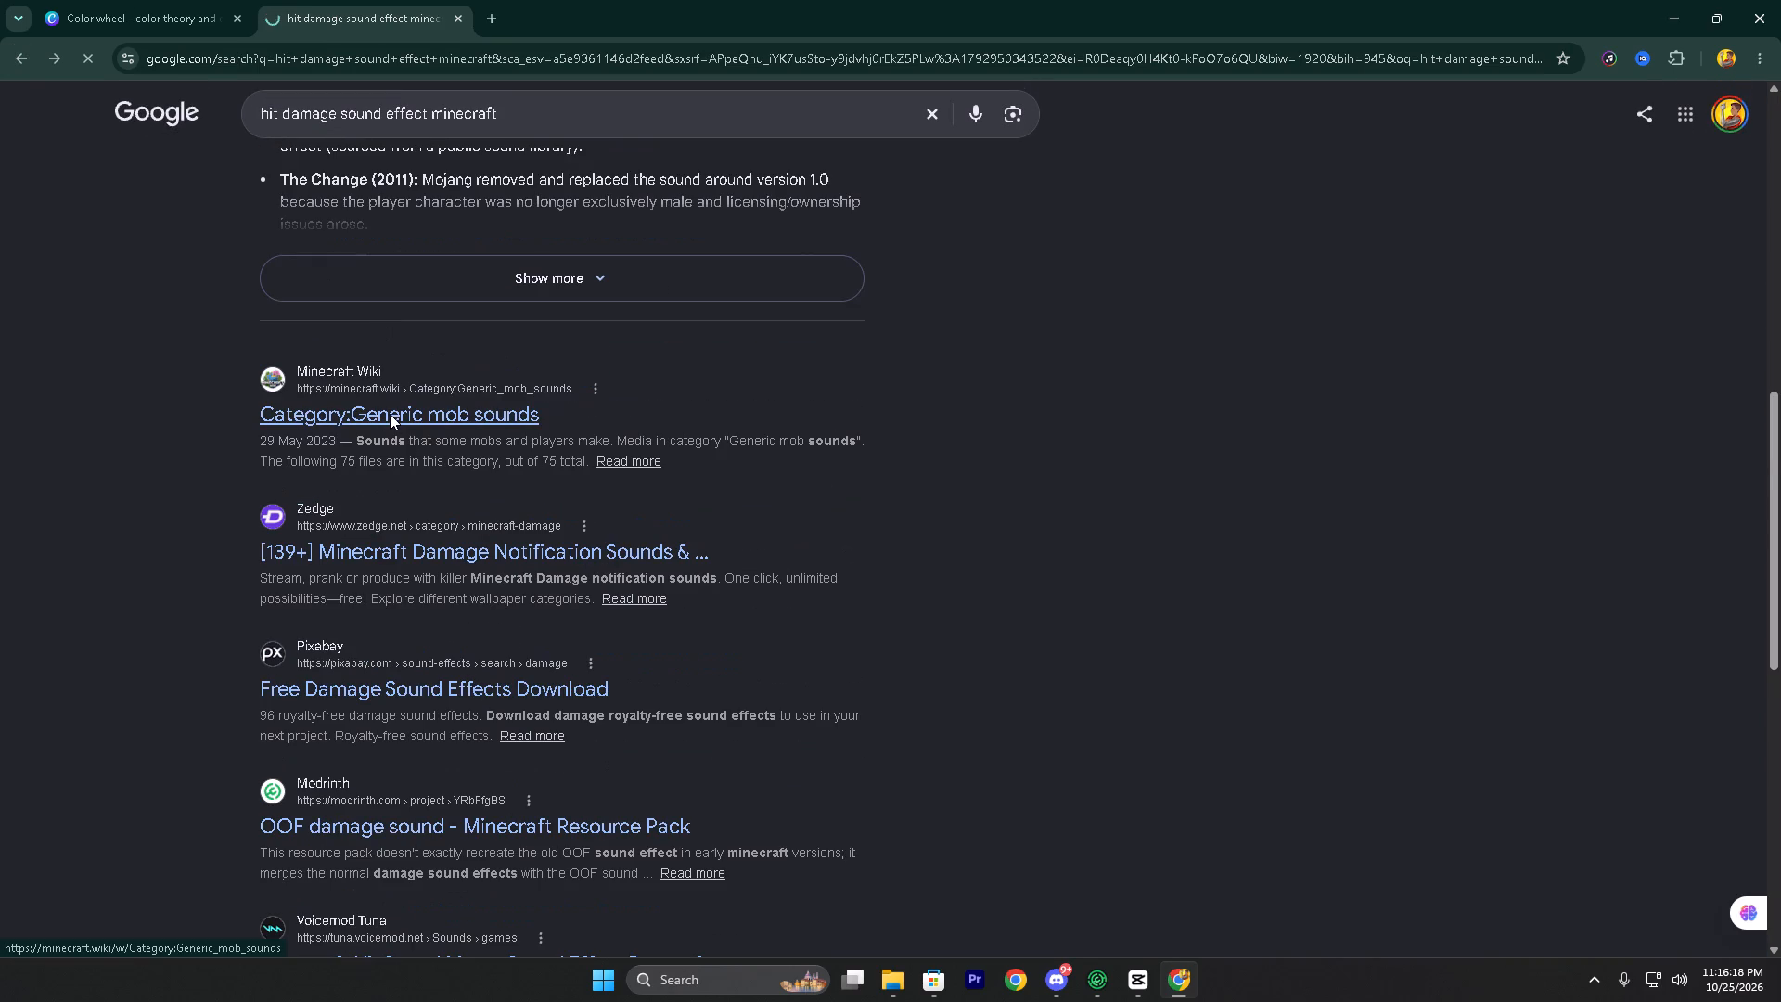
{"action": "left_click", "coordinate": [412, 654]}
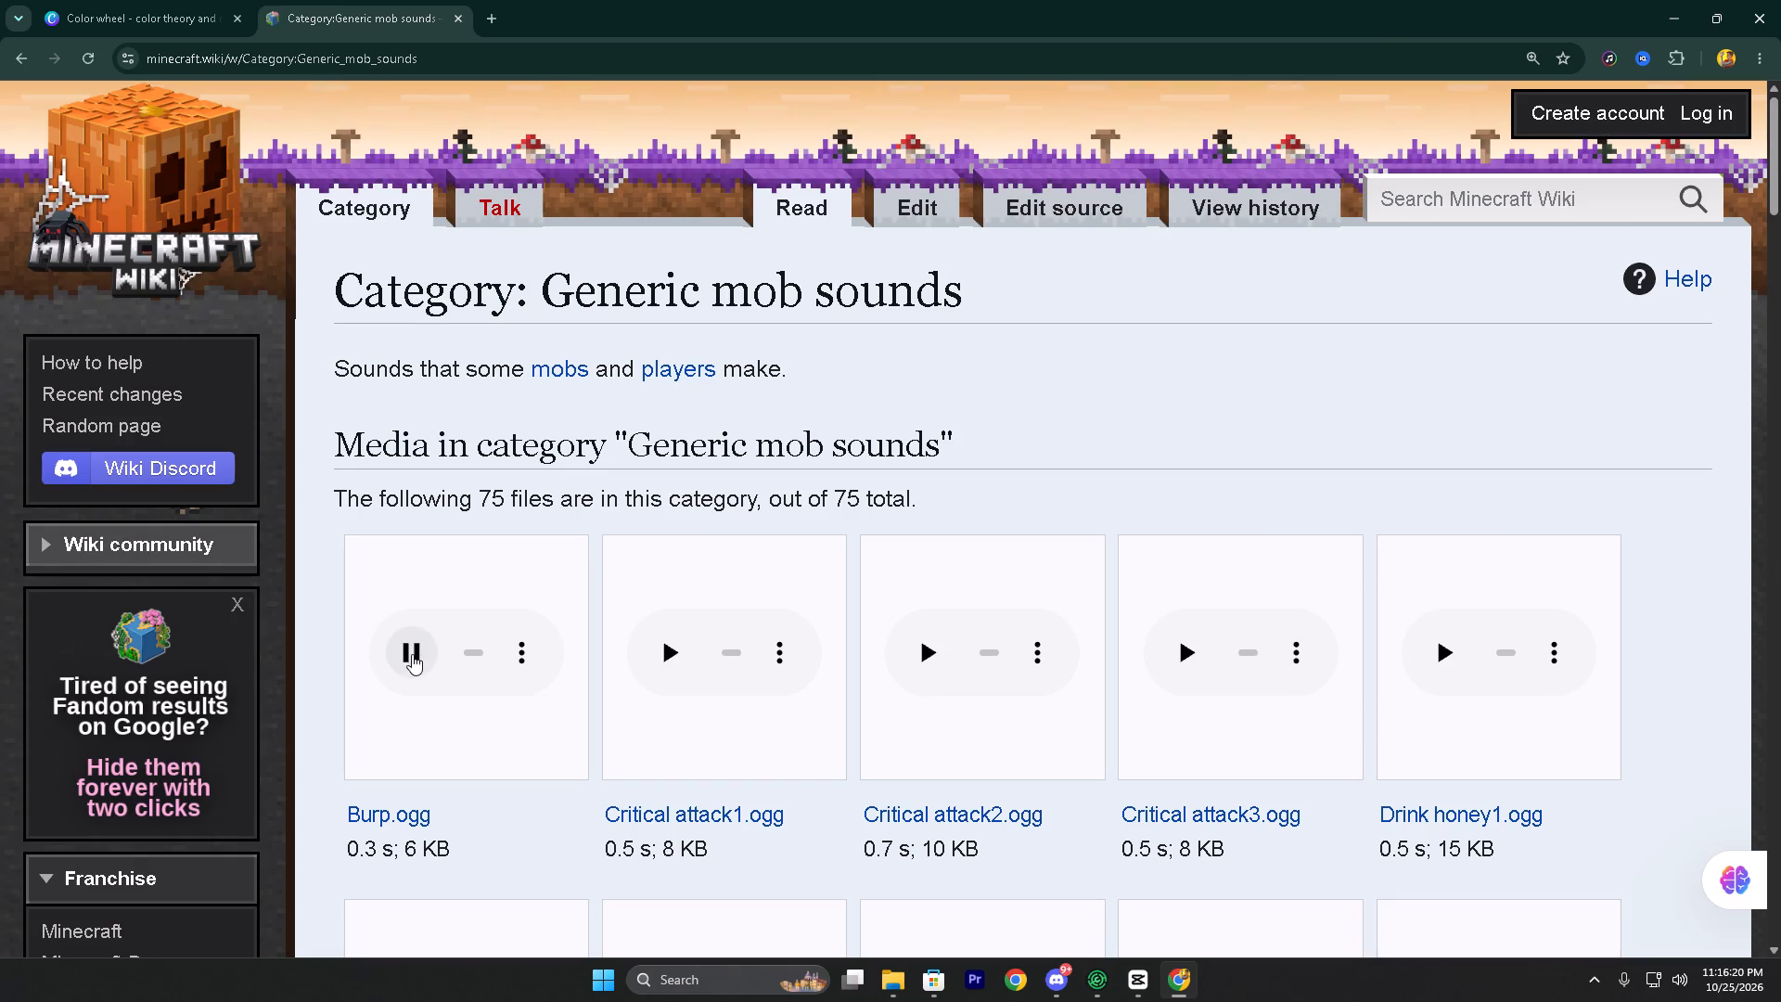
{"action": "left_click", "coordinate": [659, 657]}
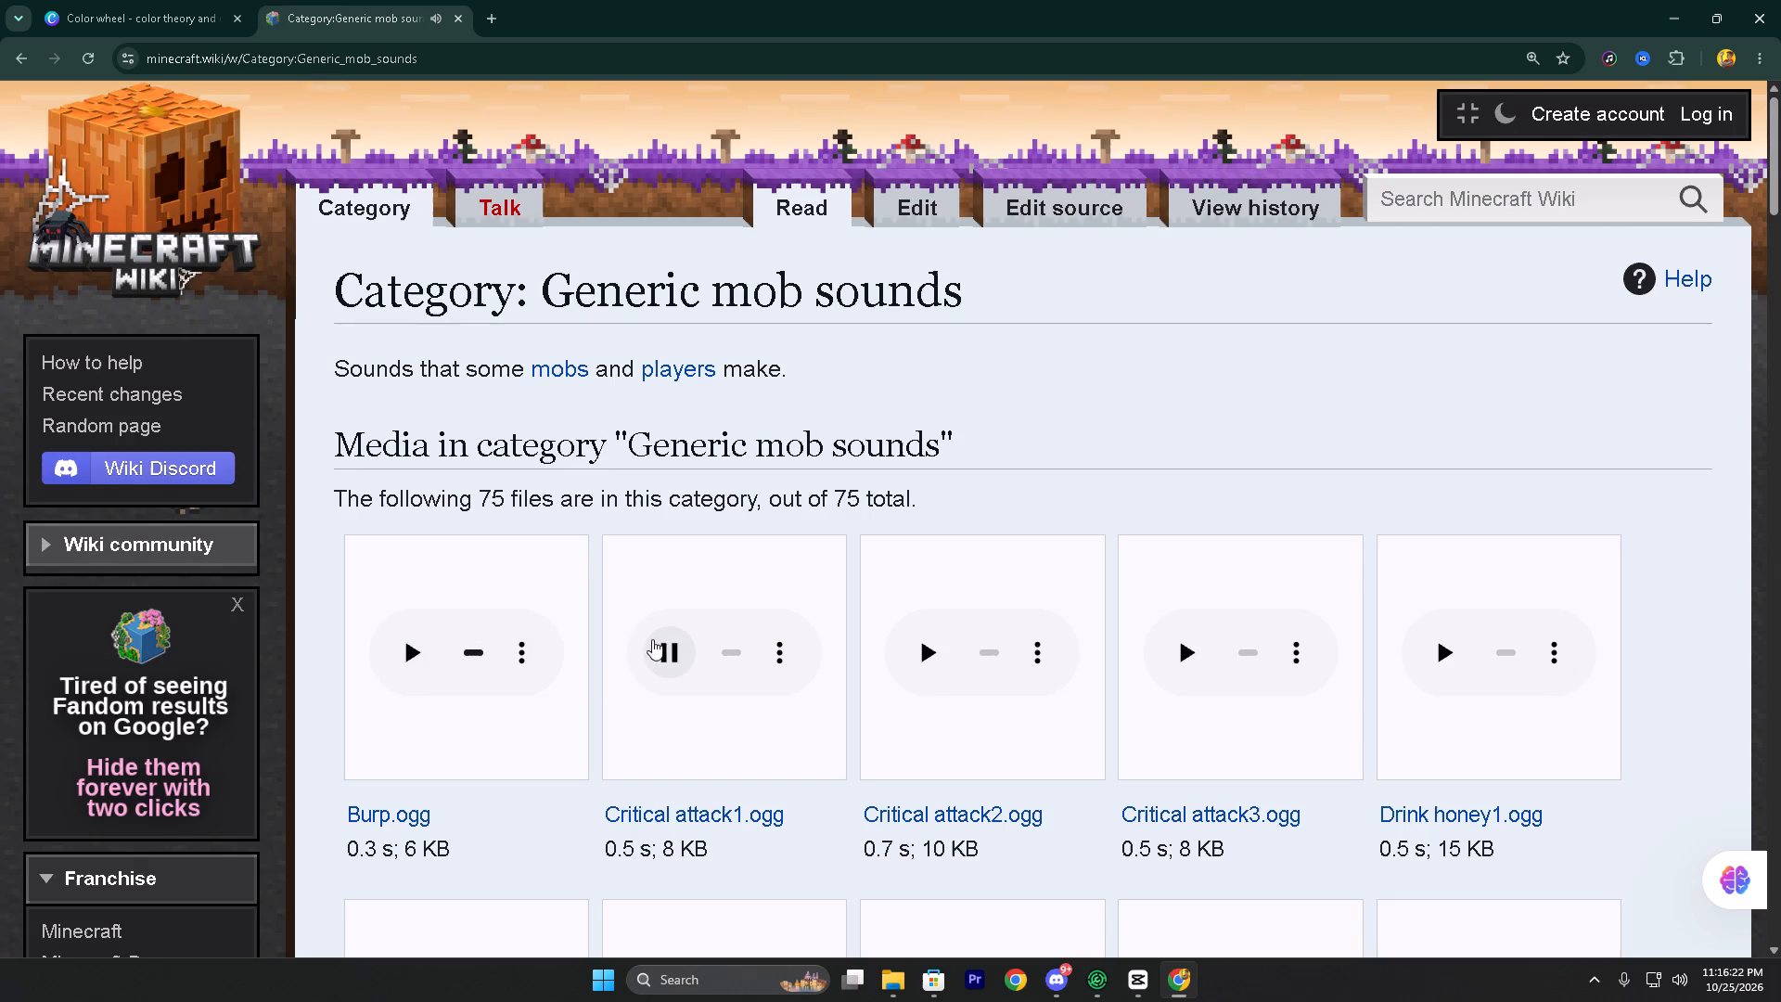
{"action": "left_click", "coordinate": [939, 662]}
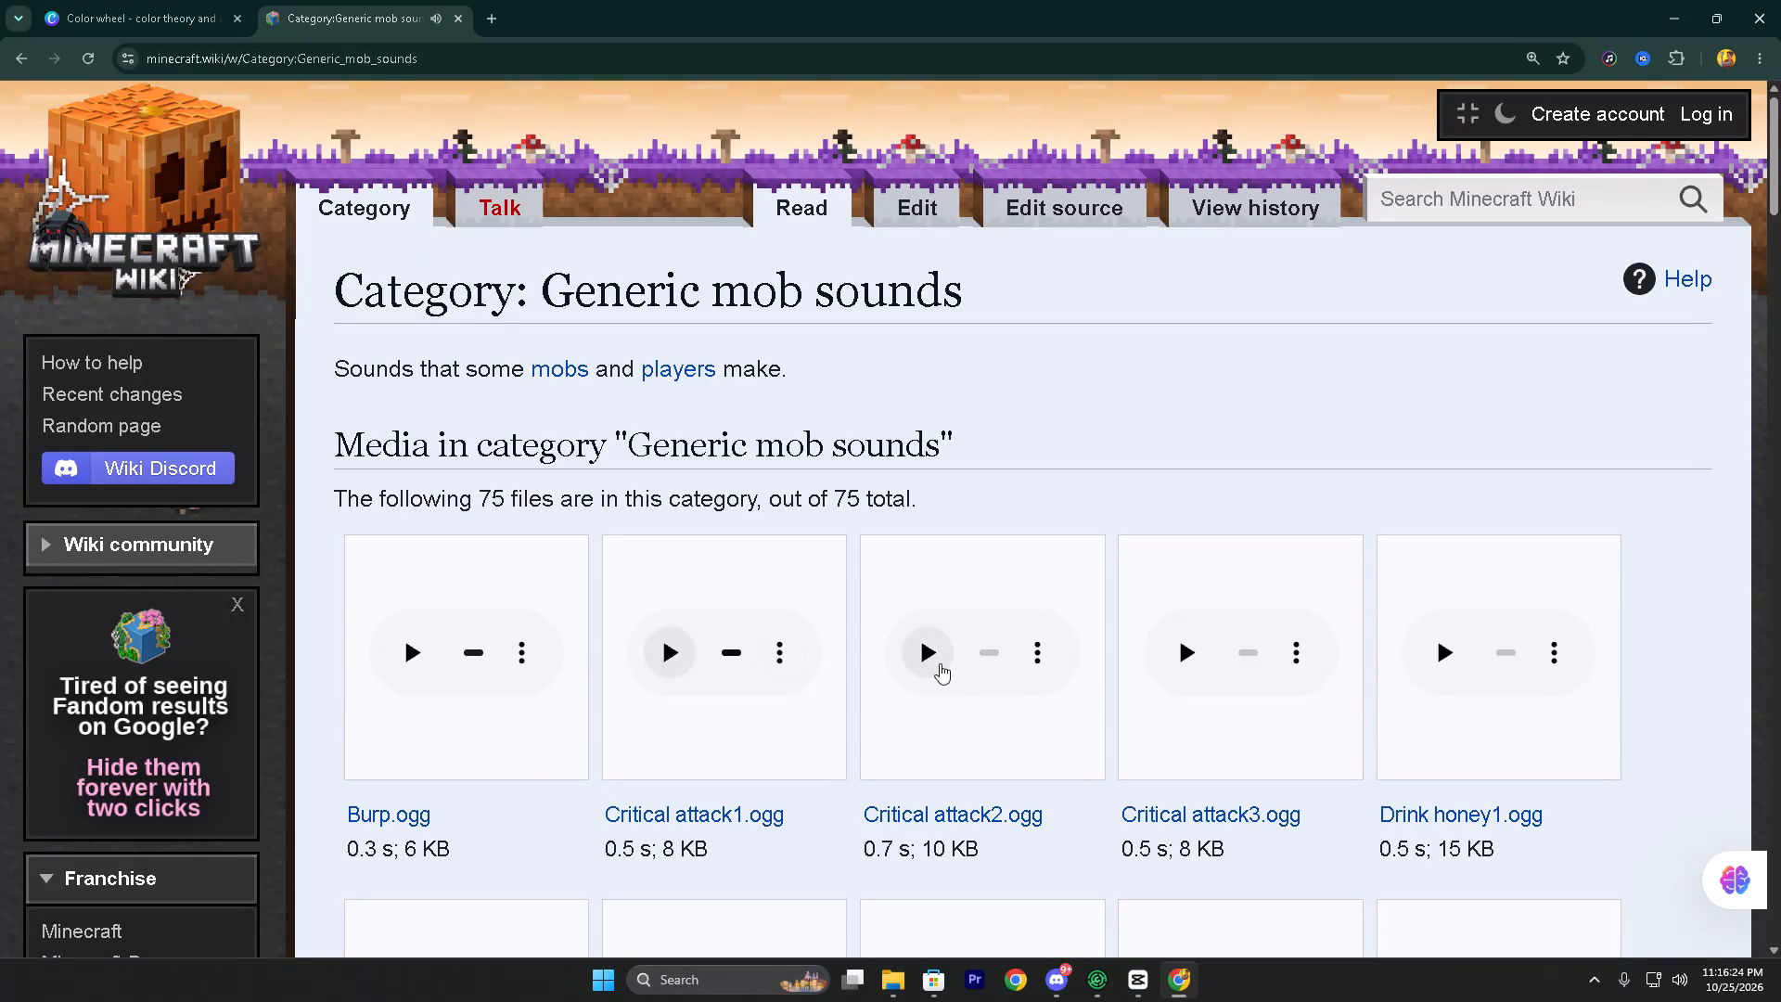
{"action": "left_click", "coordinate": [1201, 658]}
{"action": "left_click", "coordinate": [1433, 659]}
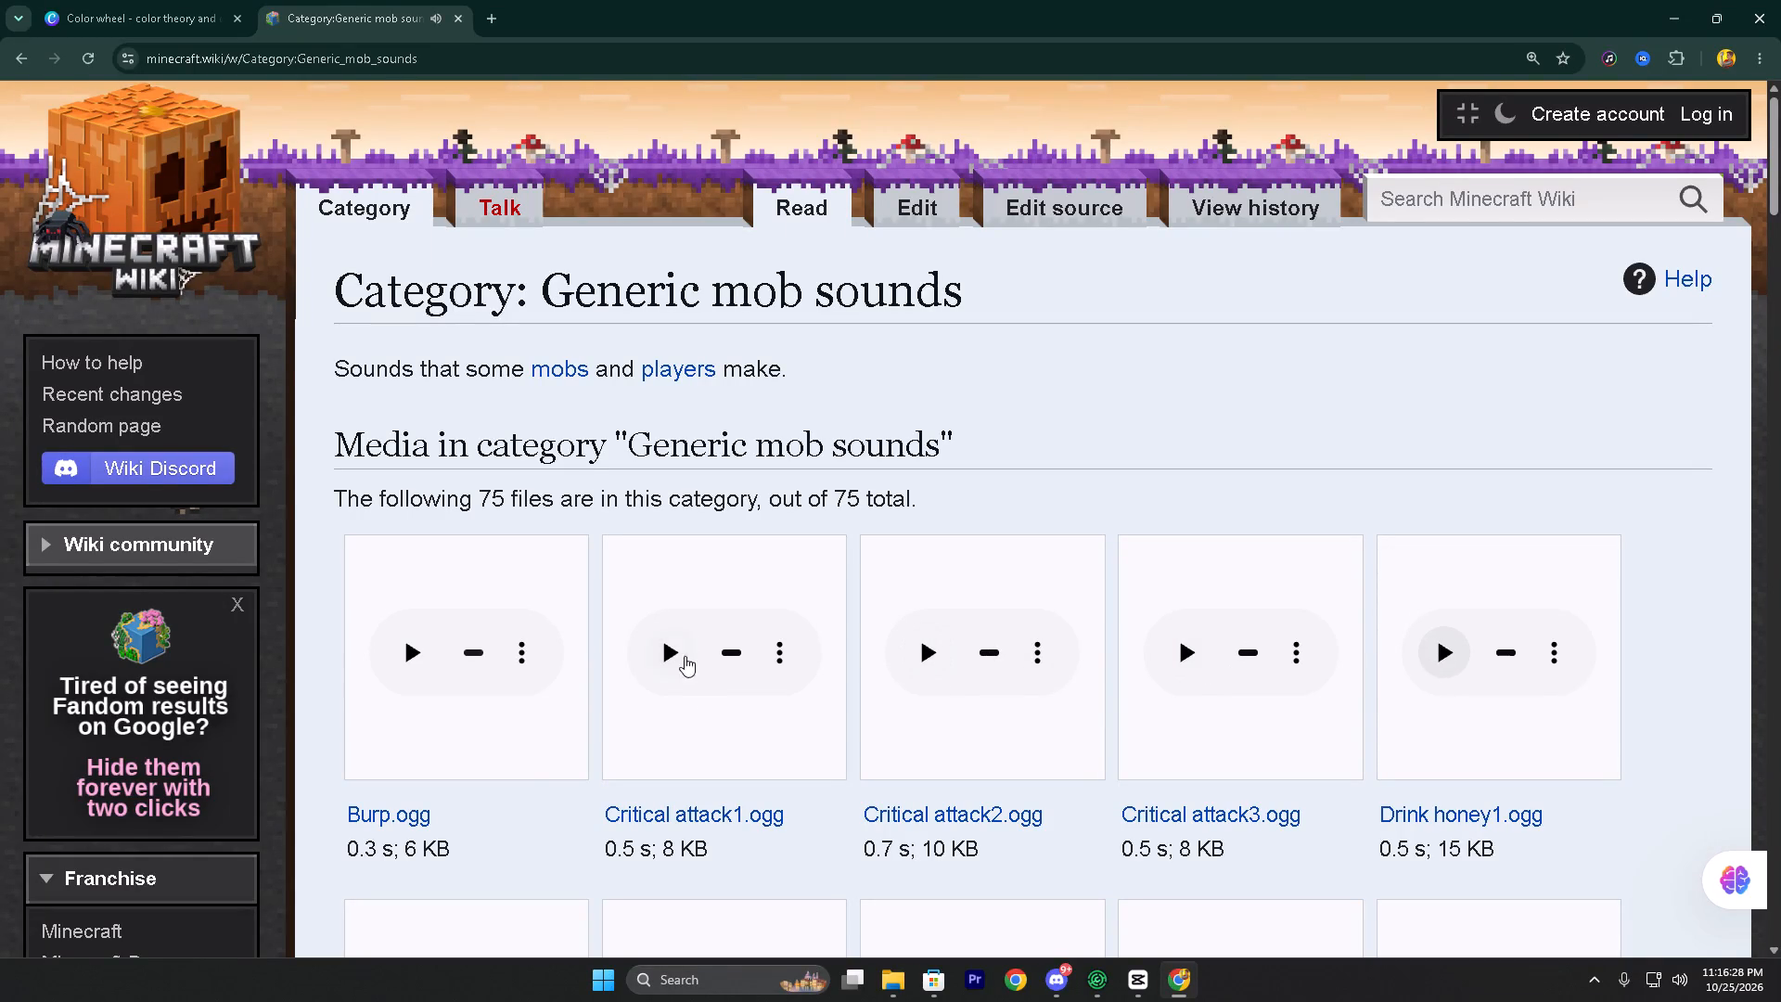
{"action": "left_click", "coordinate": [675, 662]}
{"action": "left_click", "coordinate": [925, 668]}
{"action": "left_click", "coordinate": [1201, 651]}
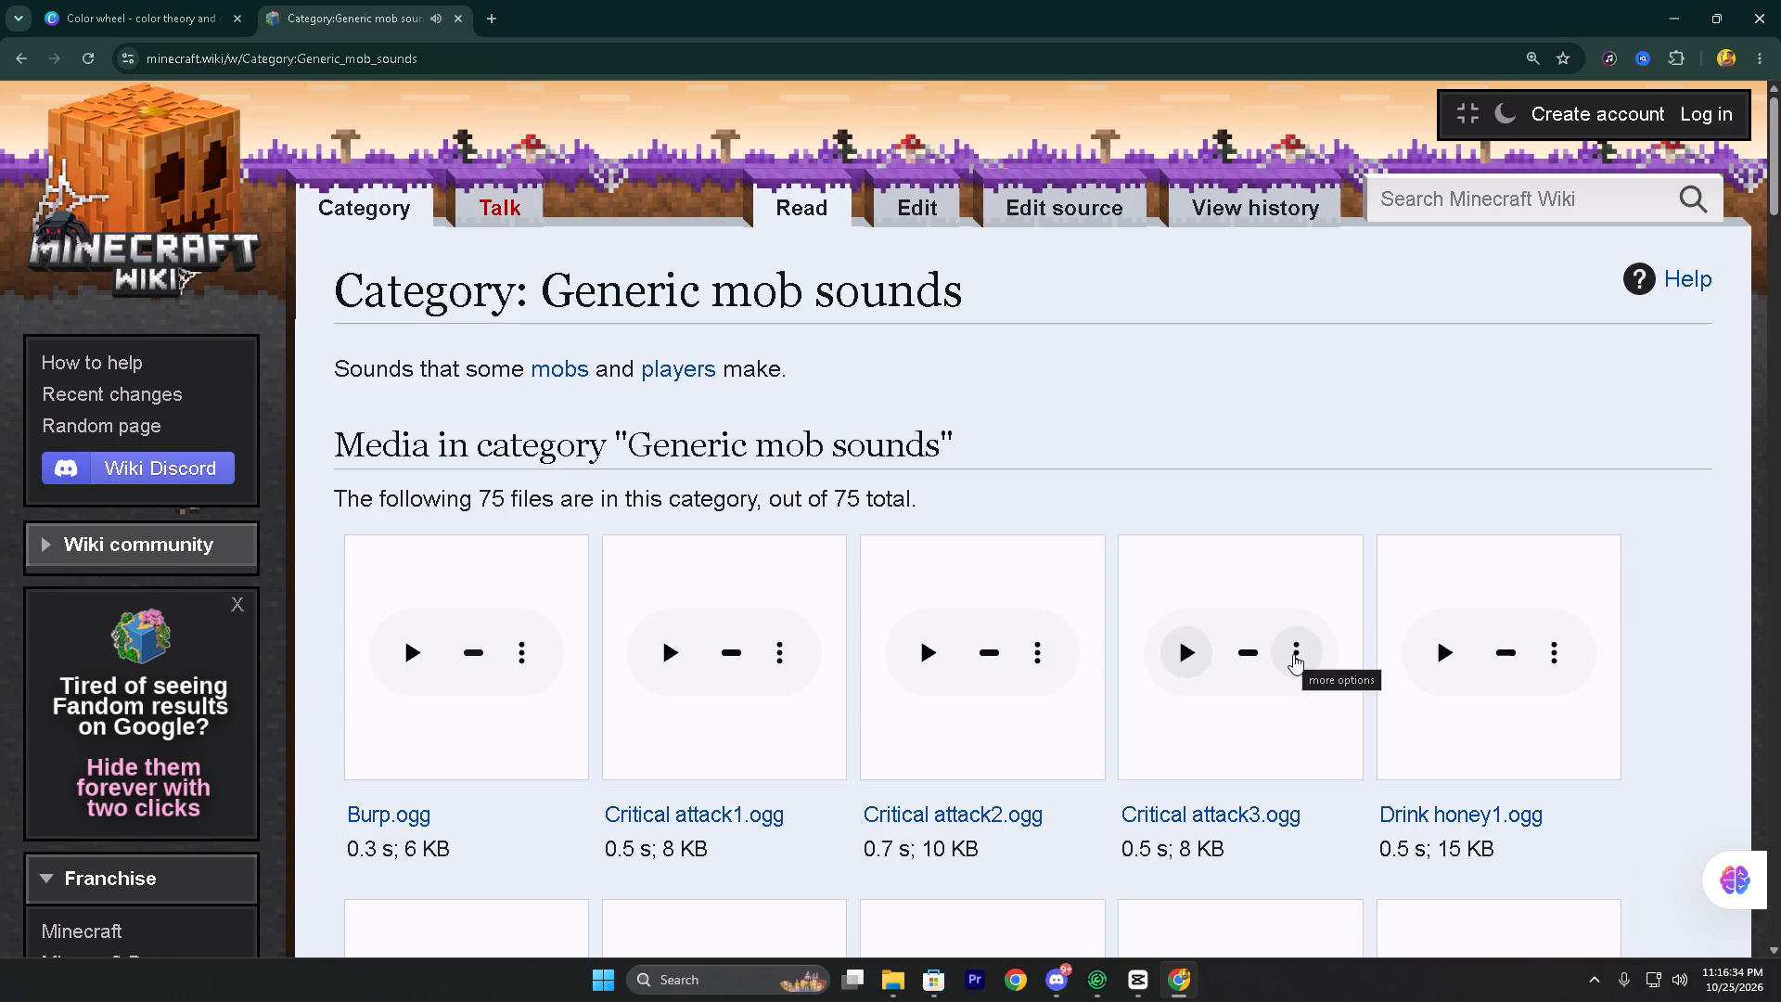
Download Critical attack3.ogg and add it to CapCut's sound effect track, after the glitch sound, at 00:00:01:17.
{"action": "left_click", "coordinate": [1293, 649]}
{"action": "left_click", "coordinate": [1116, 510]}
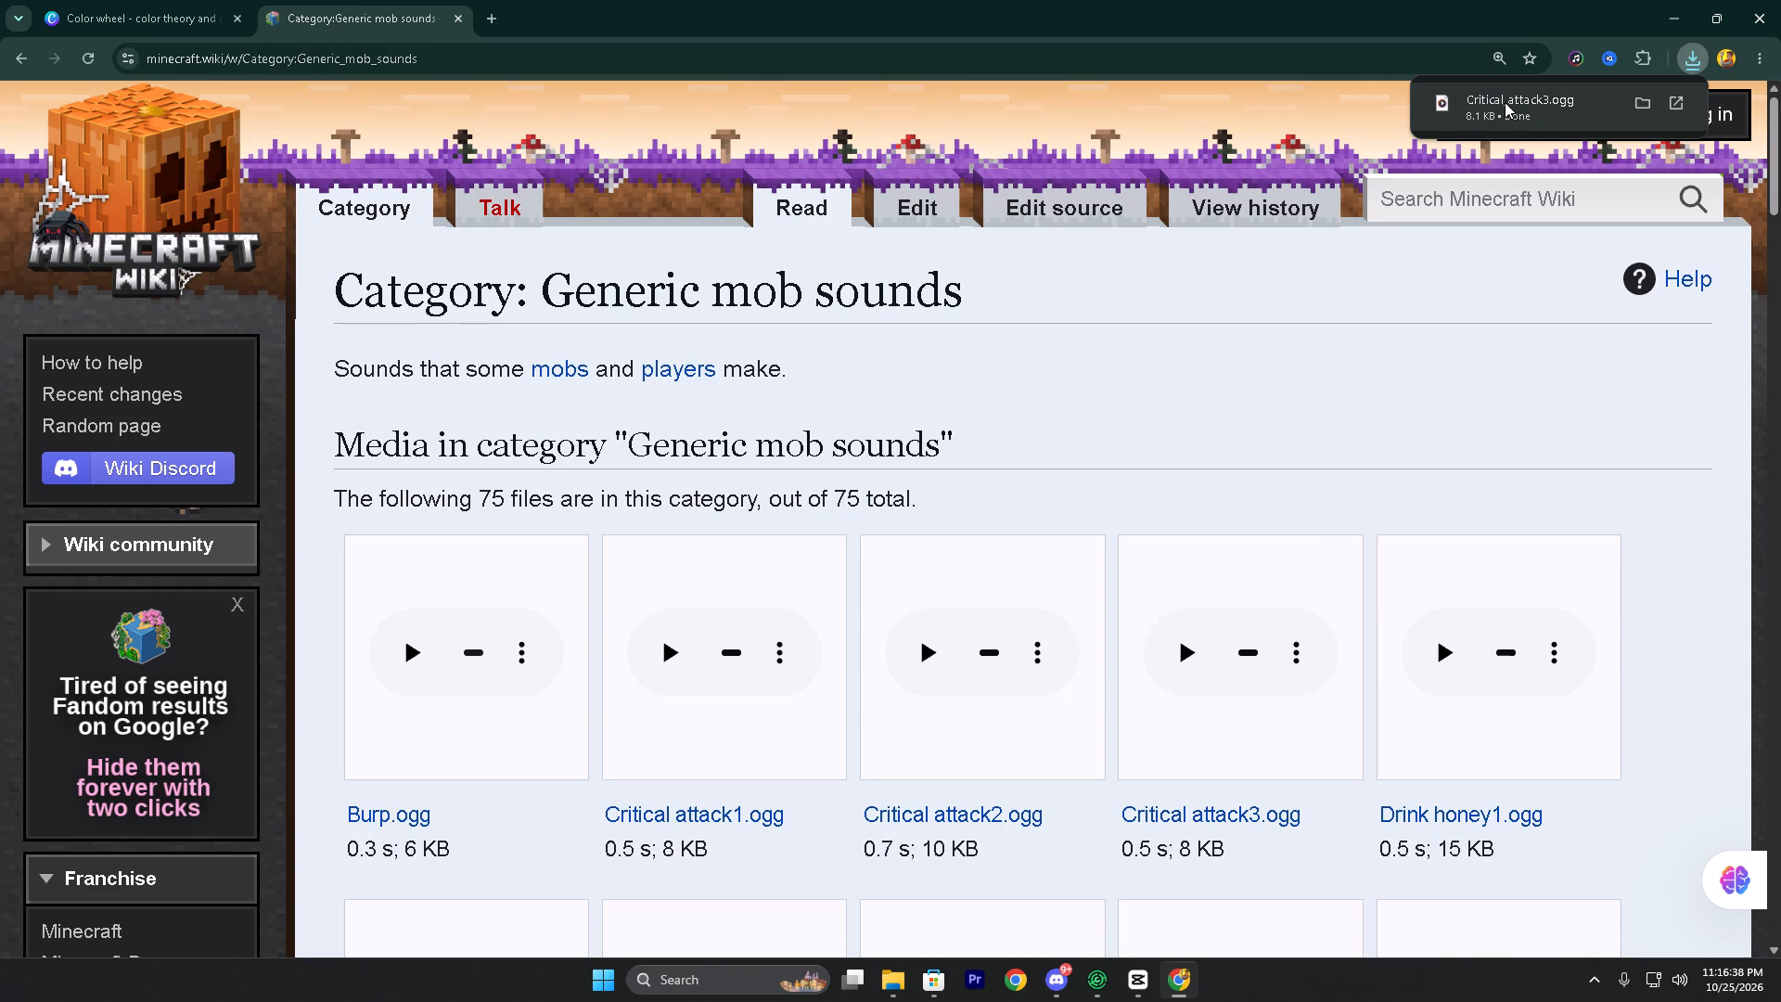
{"action": "left_click_drag", "start_coordinate": [1505, 102], "coordinate": [841, 753]}
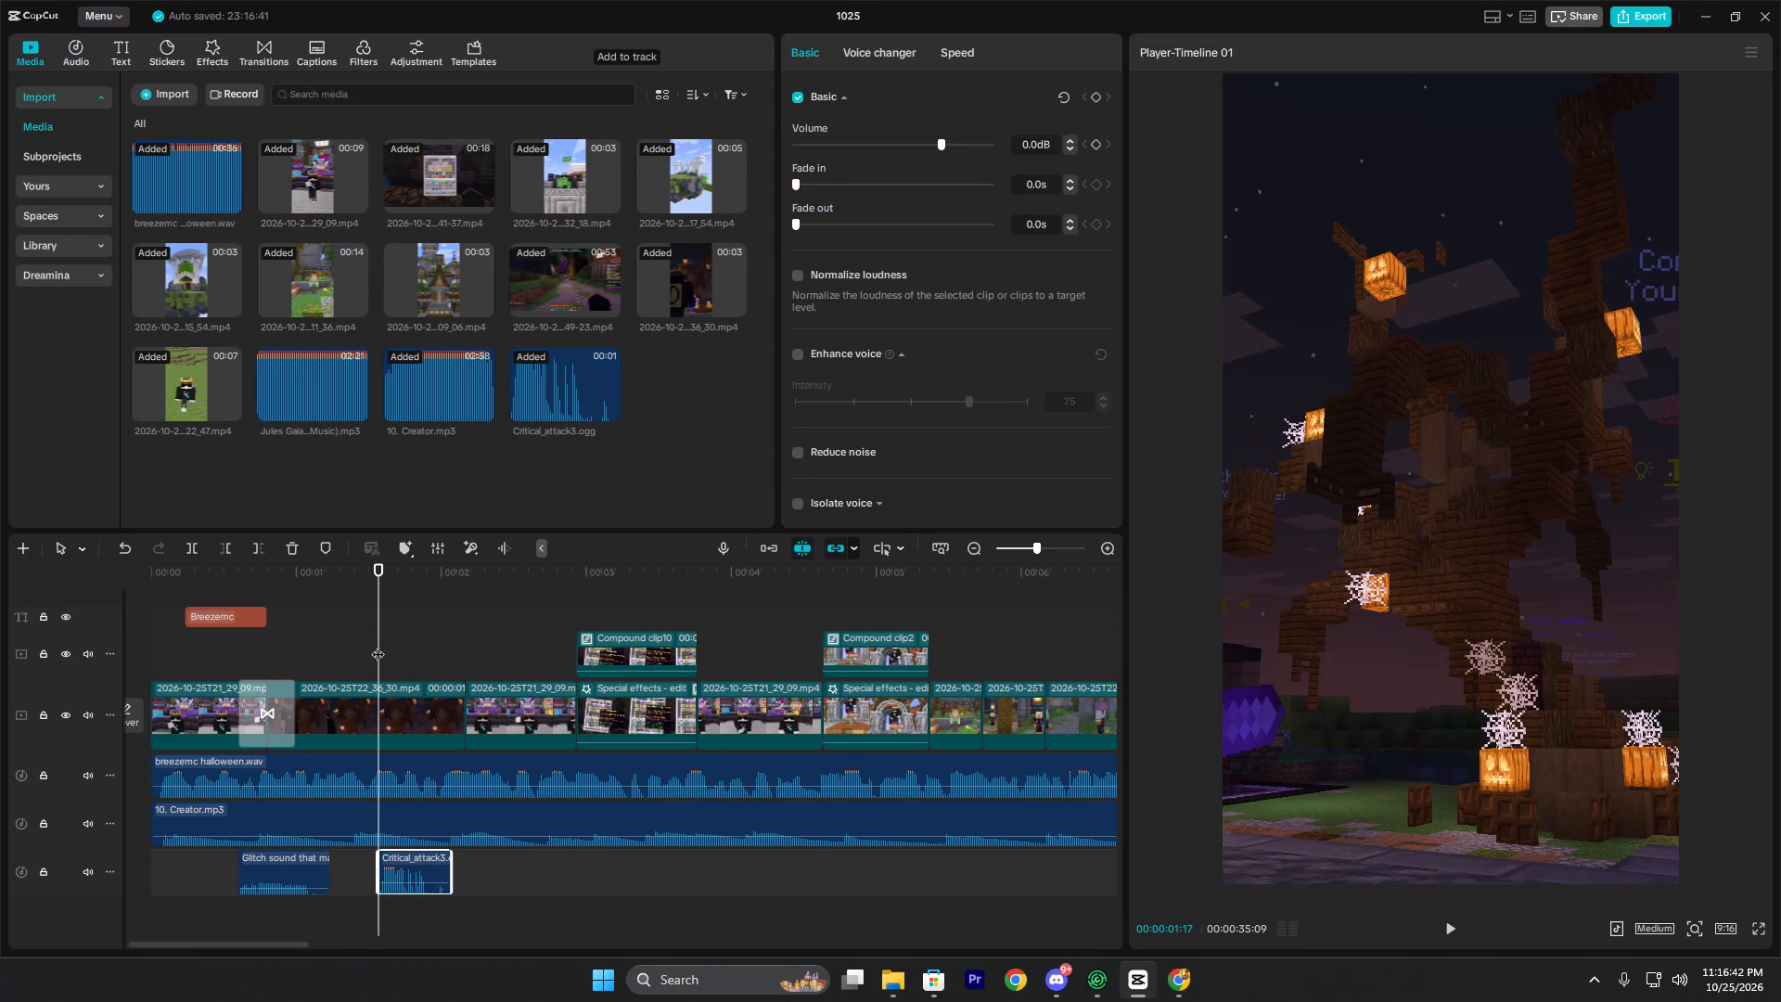
Play back the second clip to check the timing of the critical attack sound.
{"action": "left_click", "coordinate": [378, 645]}
{"action": "key", "text": "space"}
{"action": "key", "text": "space"}
{"action": "left_click", "coordinate": [311, 658]}
{"action": "key", "text": "space"}
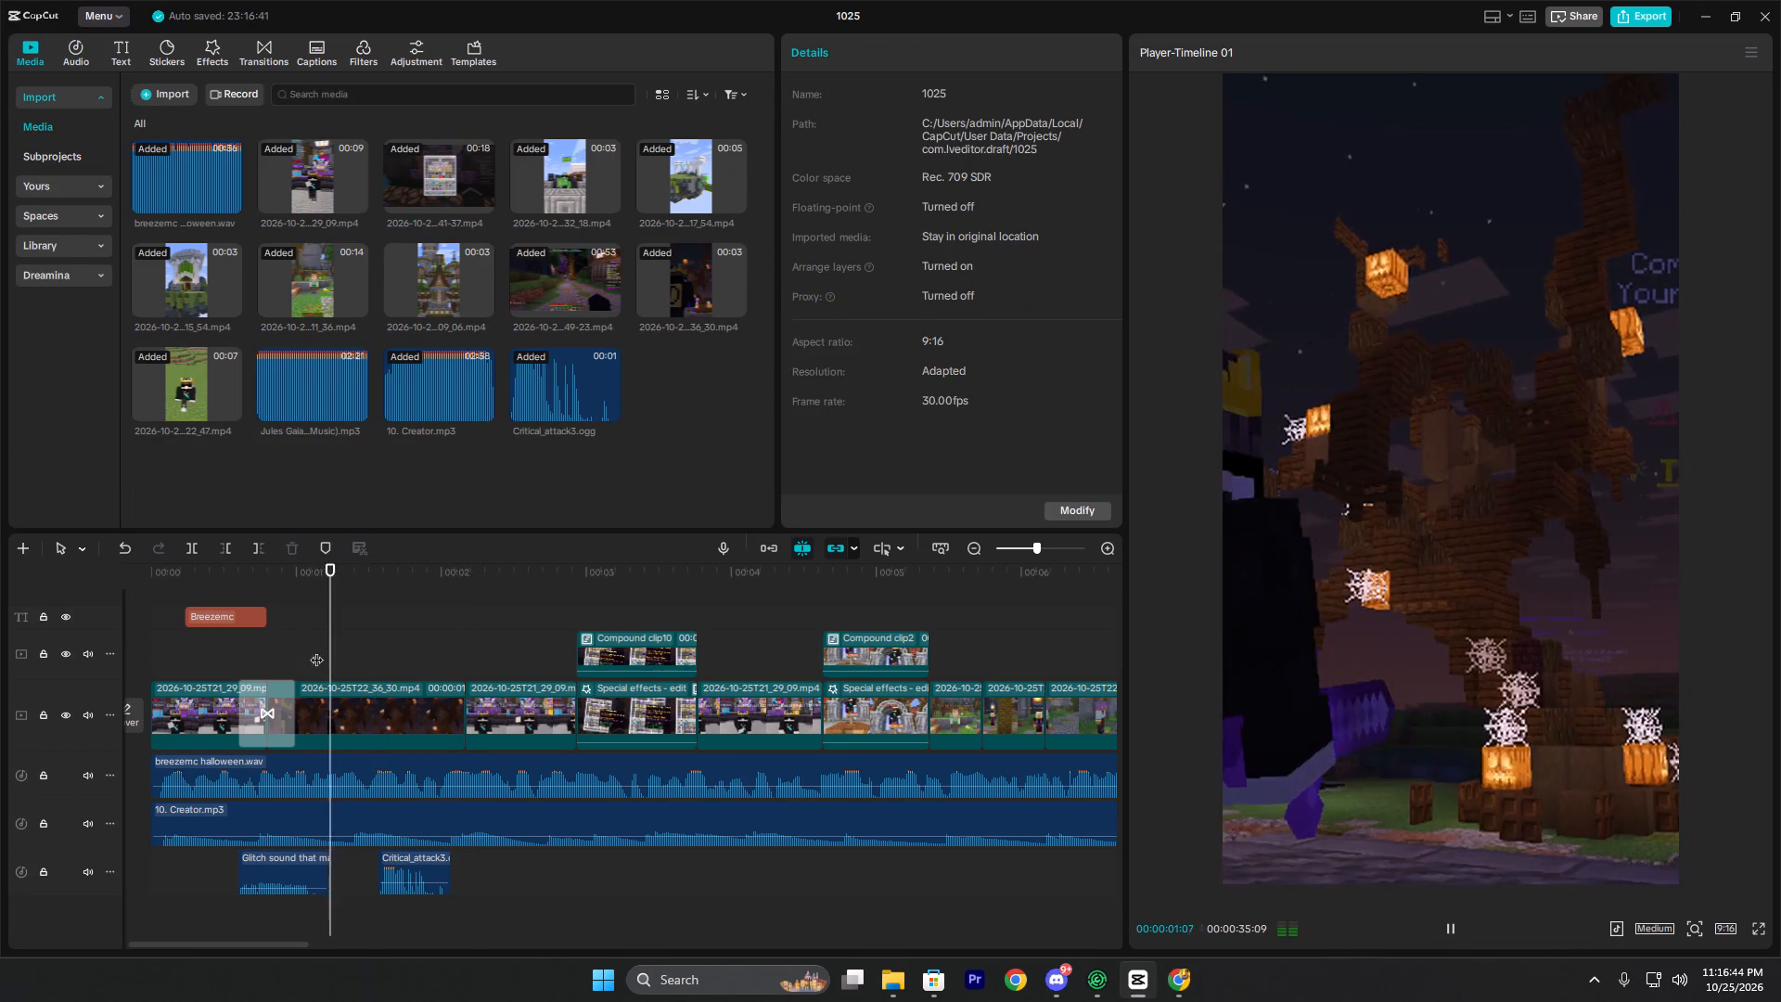
{"action": "key", "text": "space"}
{"action": "left_click", "coordinate": [376, 663]}
{"action": "left_click", "coordinate": [344, 657]}
{"action": "left_click", "coordinate": [312, 653]}
Replay the opening from the start of the timeline to check the Breezemc caption's timing against the voice-over.
{"action": "left_click", "coordinate": [221, 639]}
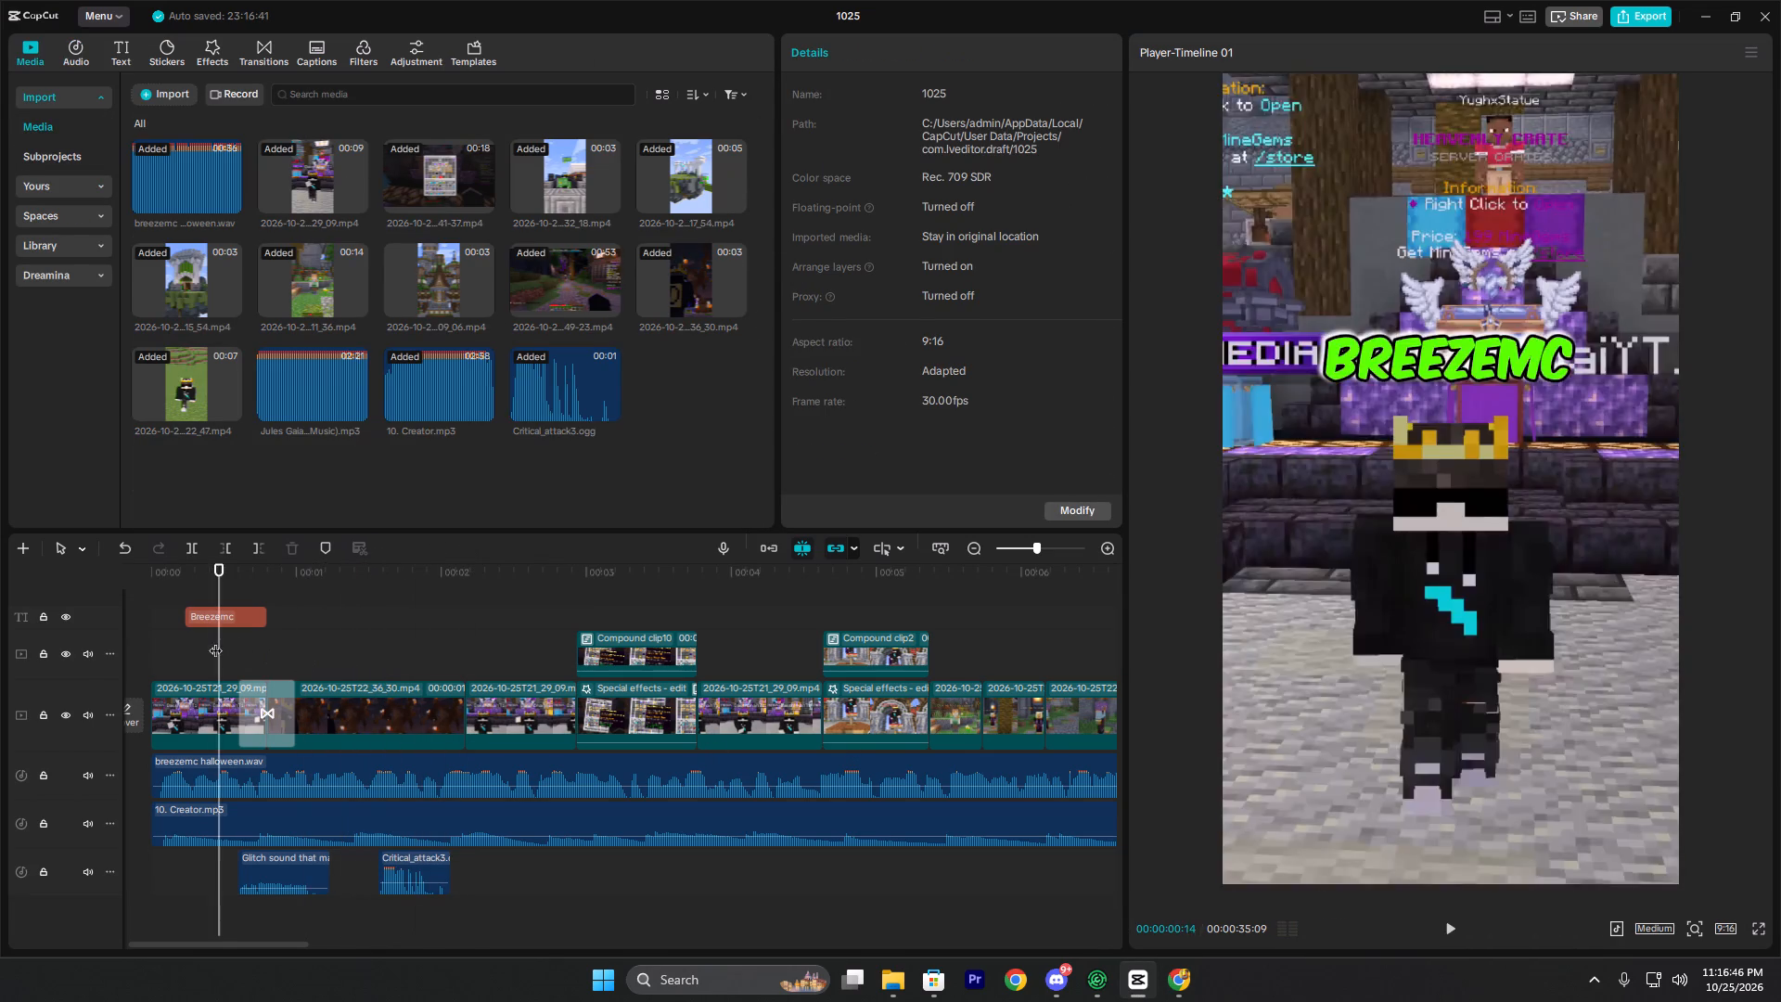
{"action": "left_click_drag", "start_coordinate": [215, 641], "coordinate": [102, 669]}
{"action": "key", "text": "space"}
{"action": "key", "text": "space"}
{"action": "left_click", "coordinate": [190, 665]}
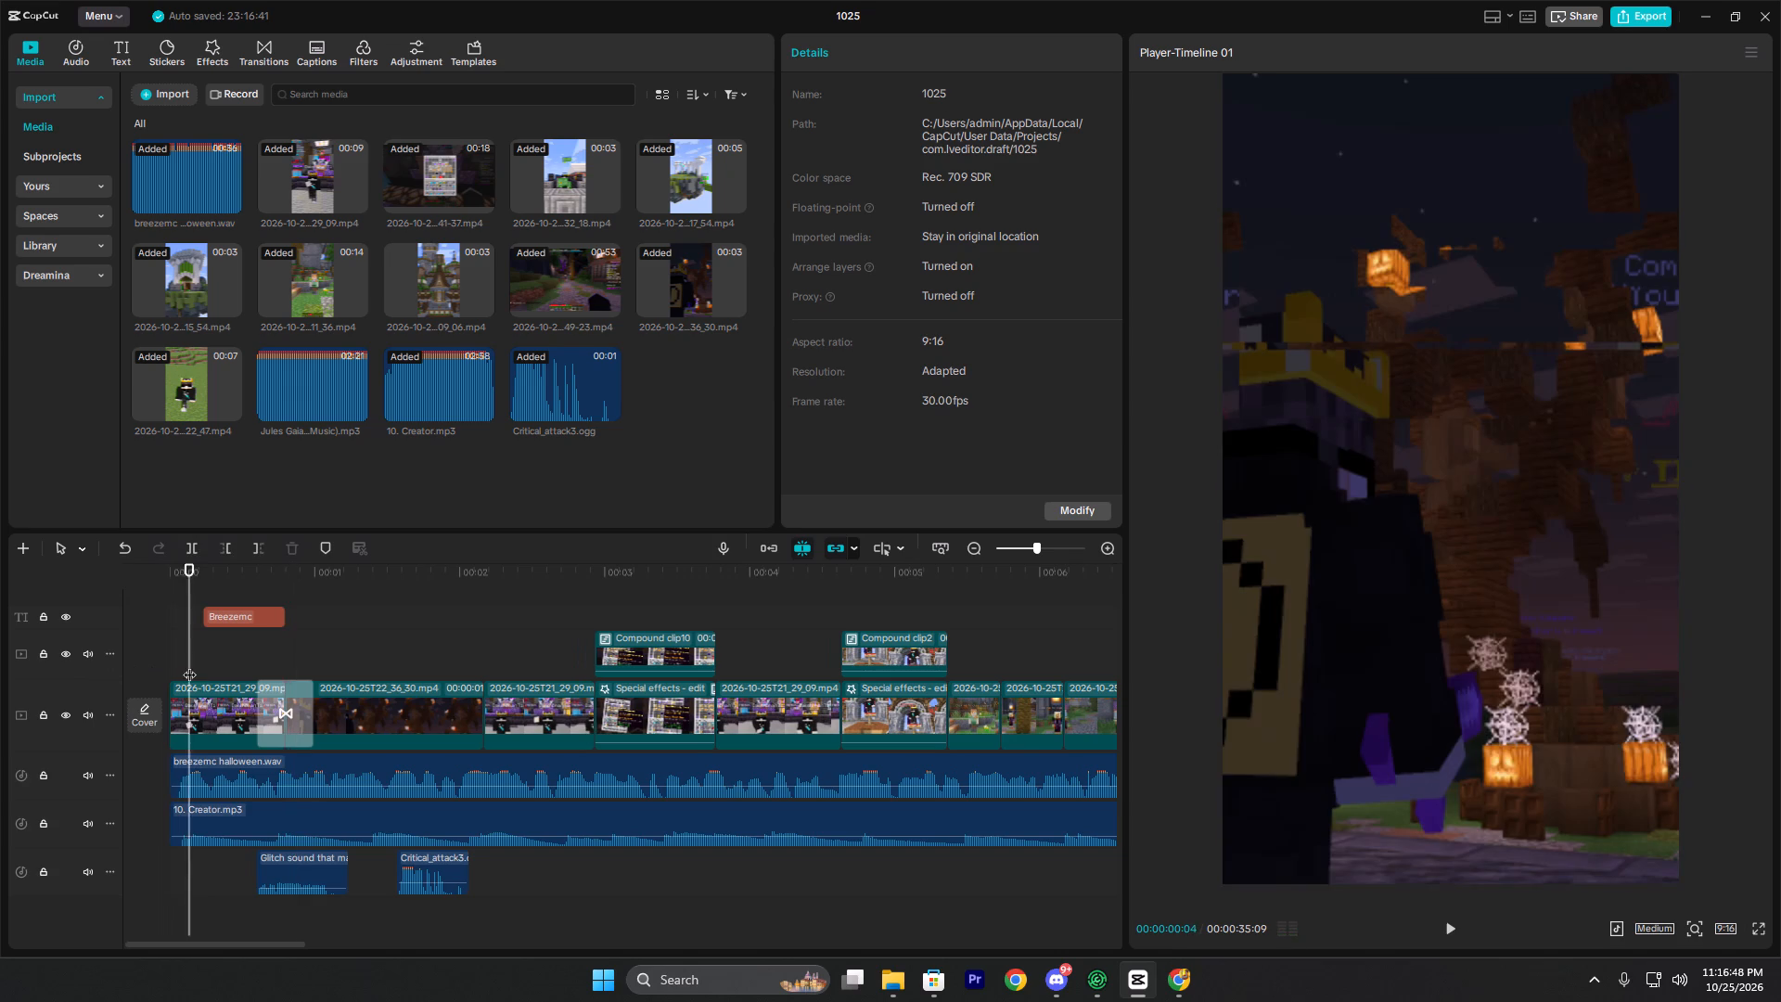
{"action": "left_click_drag", "start_coordinate": [189, 665], "coordinate": [149, 665]}
{"action": "key", "text": "space"}
{"action": "key", "text": "space"}
{"action": "key", "text": "space"}
{"action": "key", "text": "space"}
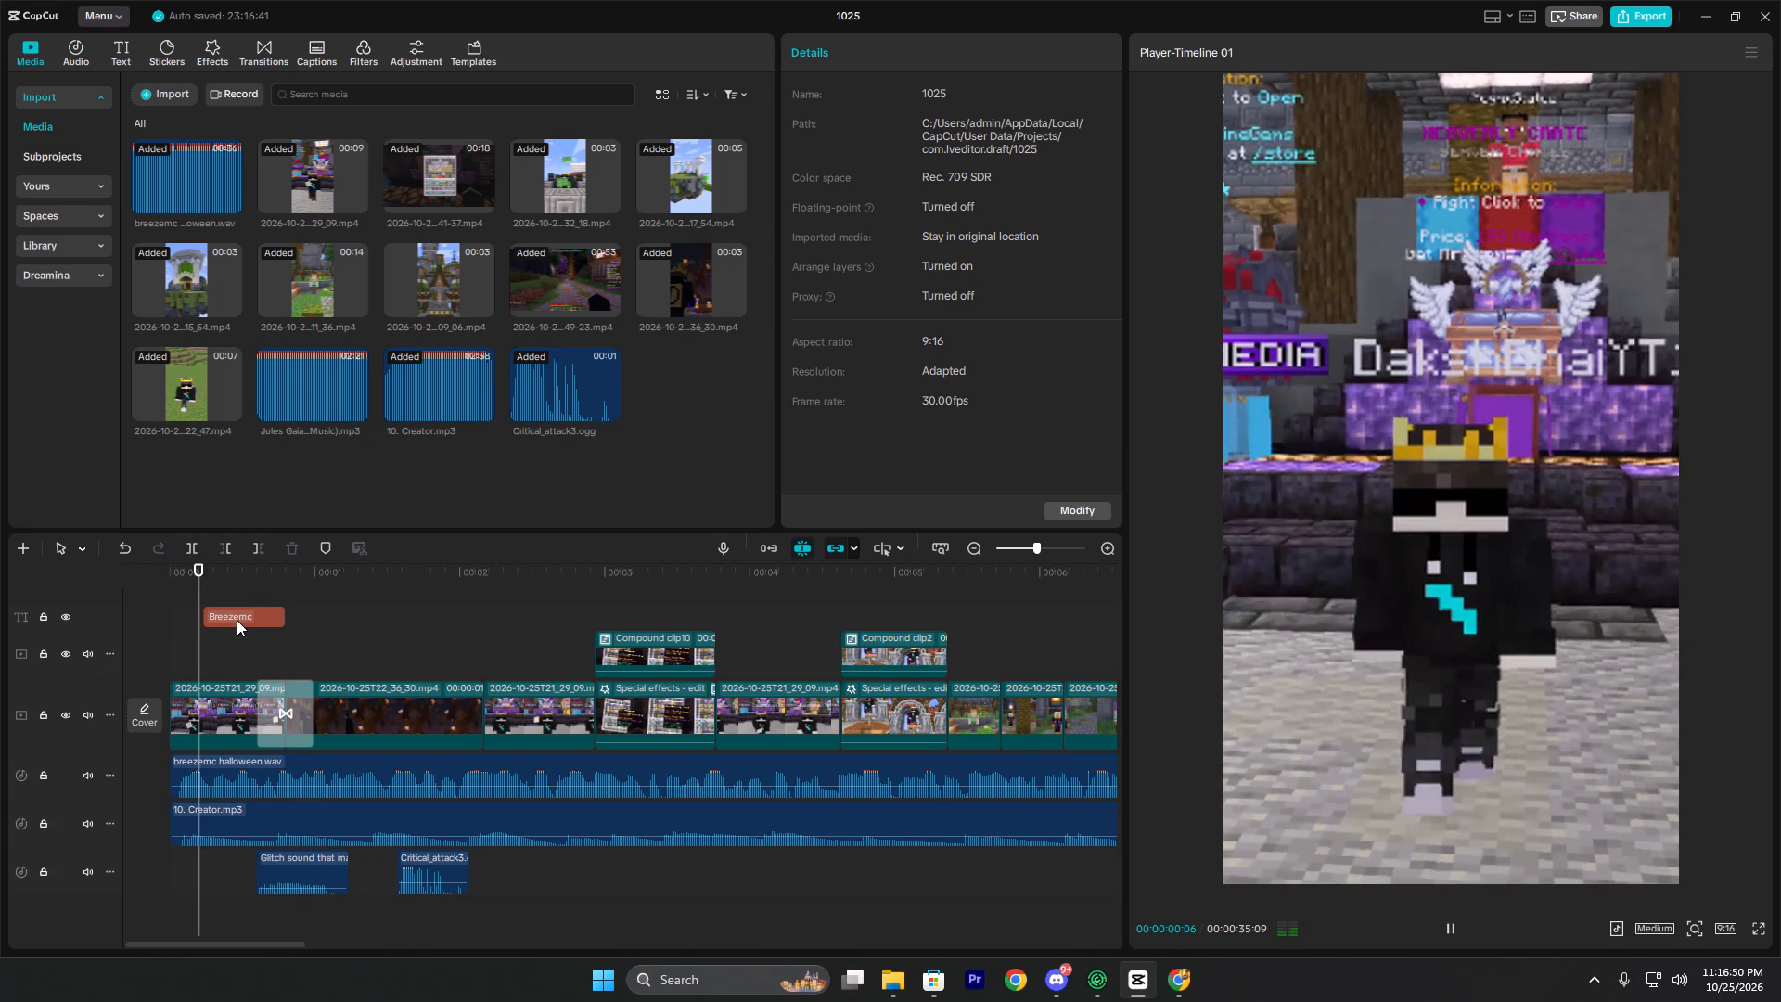
{"action": "key", "text": "space"}
{"action": "key", "text": "space"}
{"action": "key", "text": "space"}
{"action": "key", "text": "space"}
Move the Breezemc caption earlier to start at about 00:00:00:05, with its end still over the Glitch transition.
{"action": "left_click", "coordinate": [237, 615]}
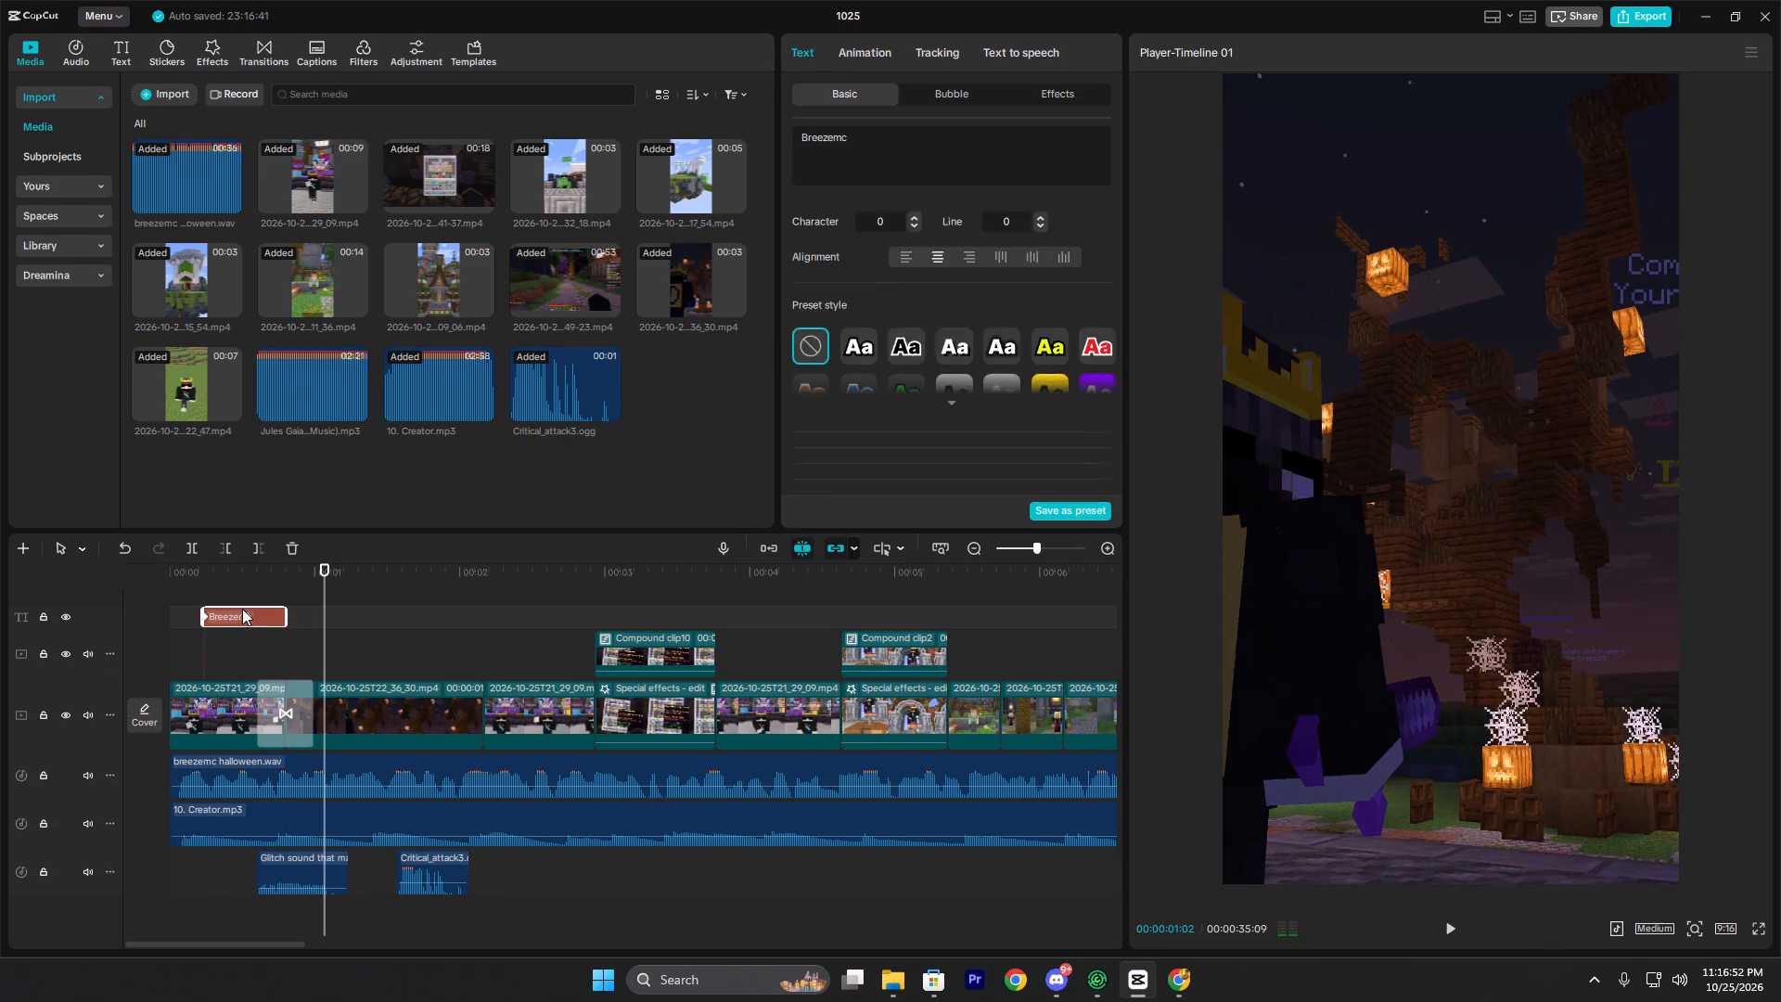
{"action": "left_click_drag", "start_coordinate": [266, 616], "coordinate": [257, 616]}
{"action": "left_click", "coordinate": [276, 612]}
{"action": "left_click", "coordinate": [158, 597]}
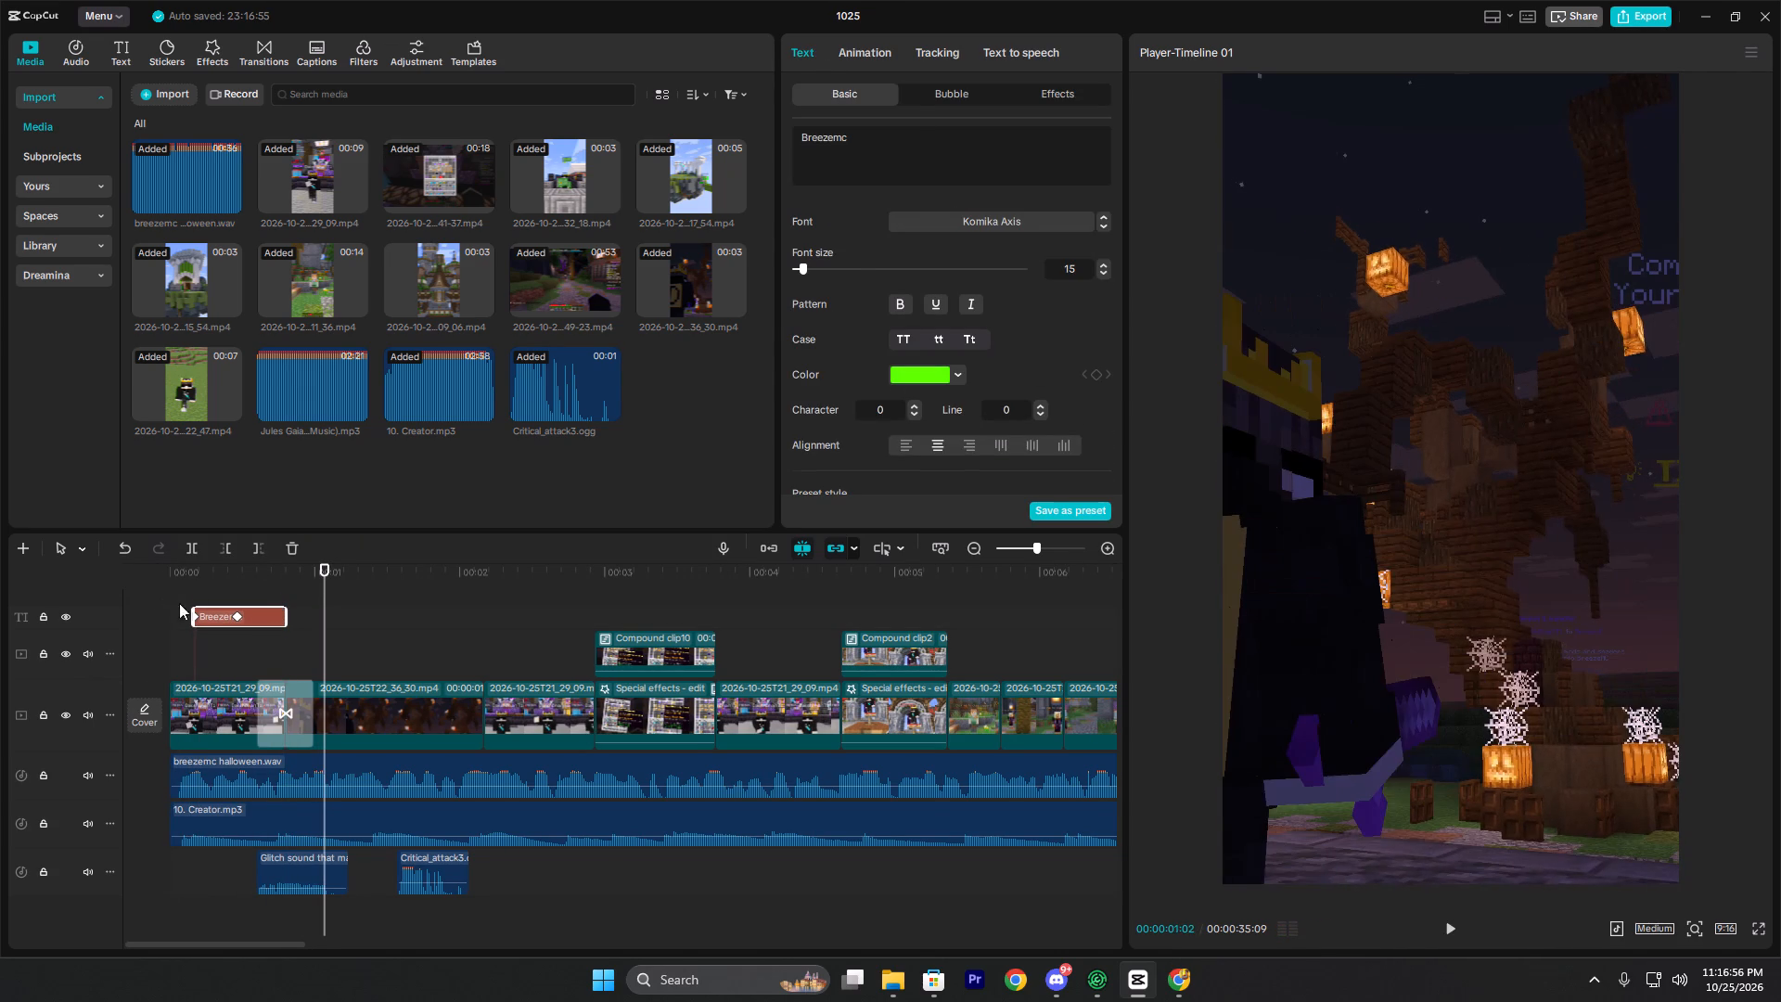
Play the opening repeatedly from the timeline start to check the retimed Breezemc caption through the Glitch transition.
{"action": "left_click", "coordinate": [179, 603]}
{"action": "key", "text": "space"}
{"action": "key", "text": "space"}
{"action": "key", "text": "space"}
{"action": "key", "text": "space"}
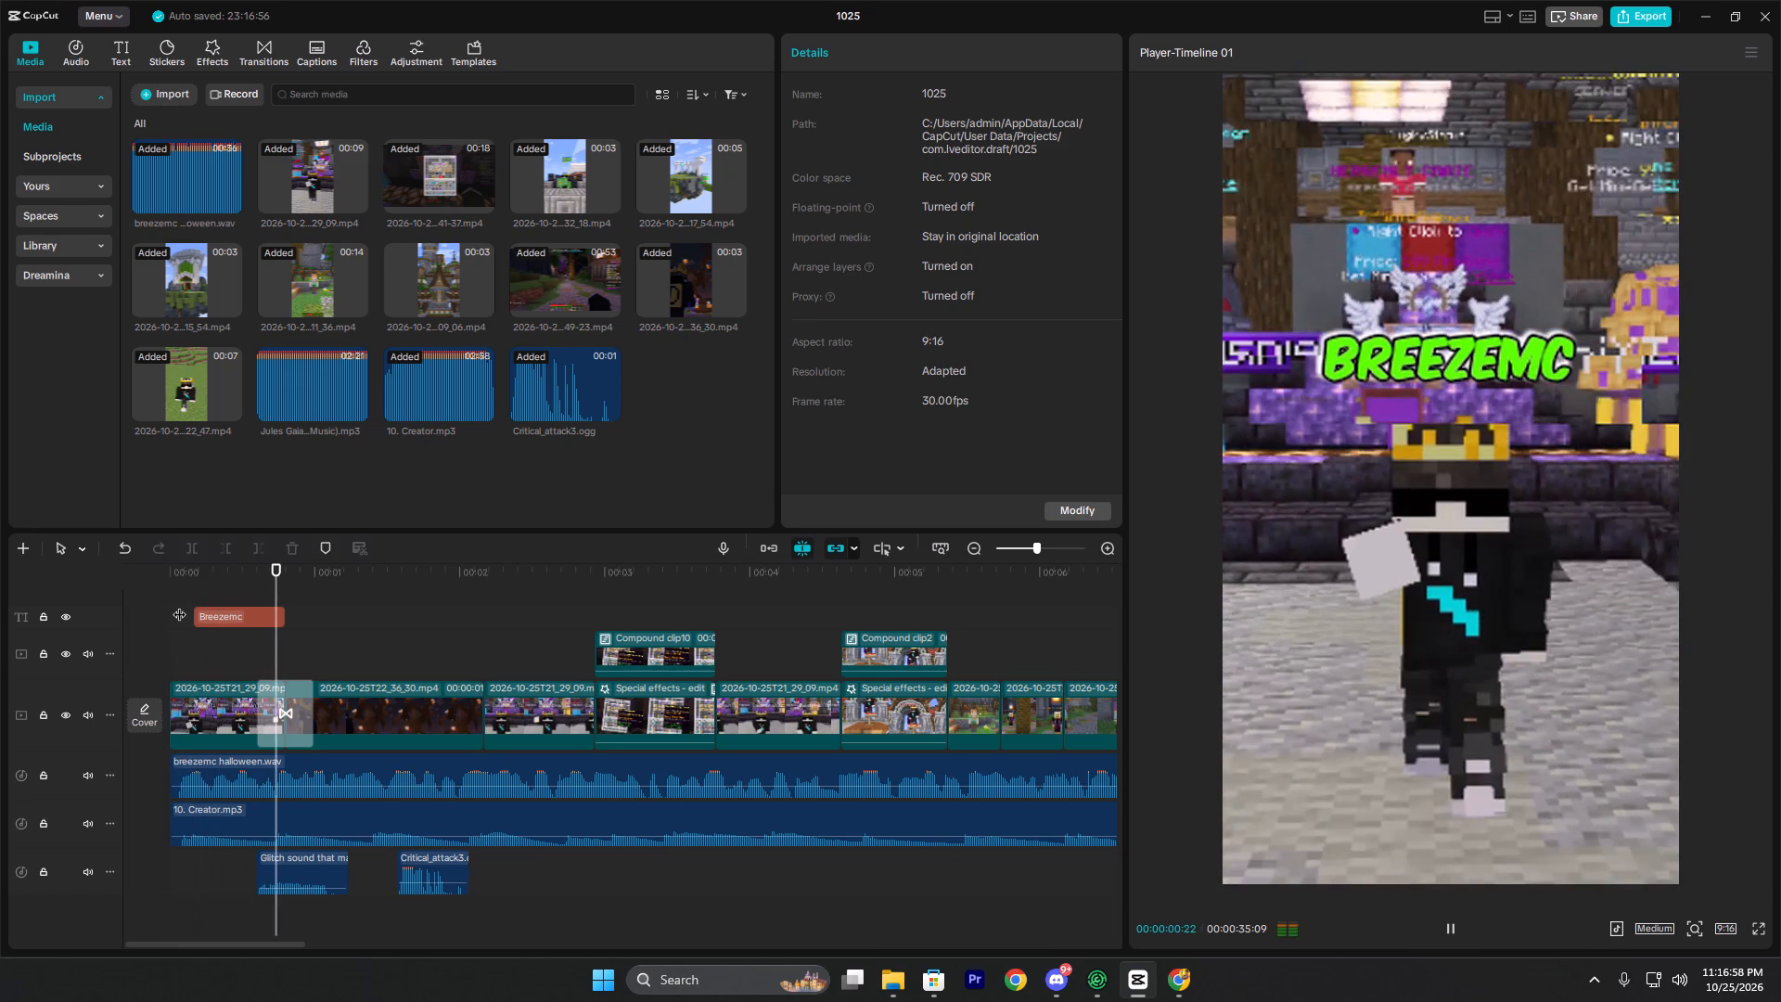
{"action": "left_click", "coordinate": [179, 605]}
{"action": "left_click_drag", "start_coordinate": [179, 605], "coordinate": [162, 607]}
{"action": "key", "text": "space"}
{"action": "key", "text": "space"}
{"action": "left_click", "coordinate": [160, 602]}
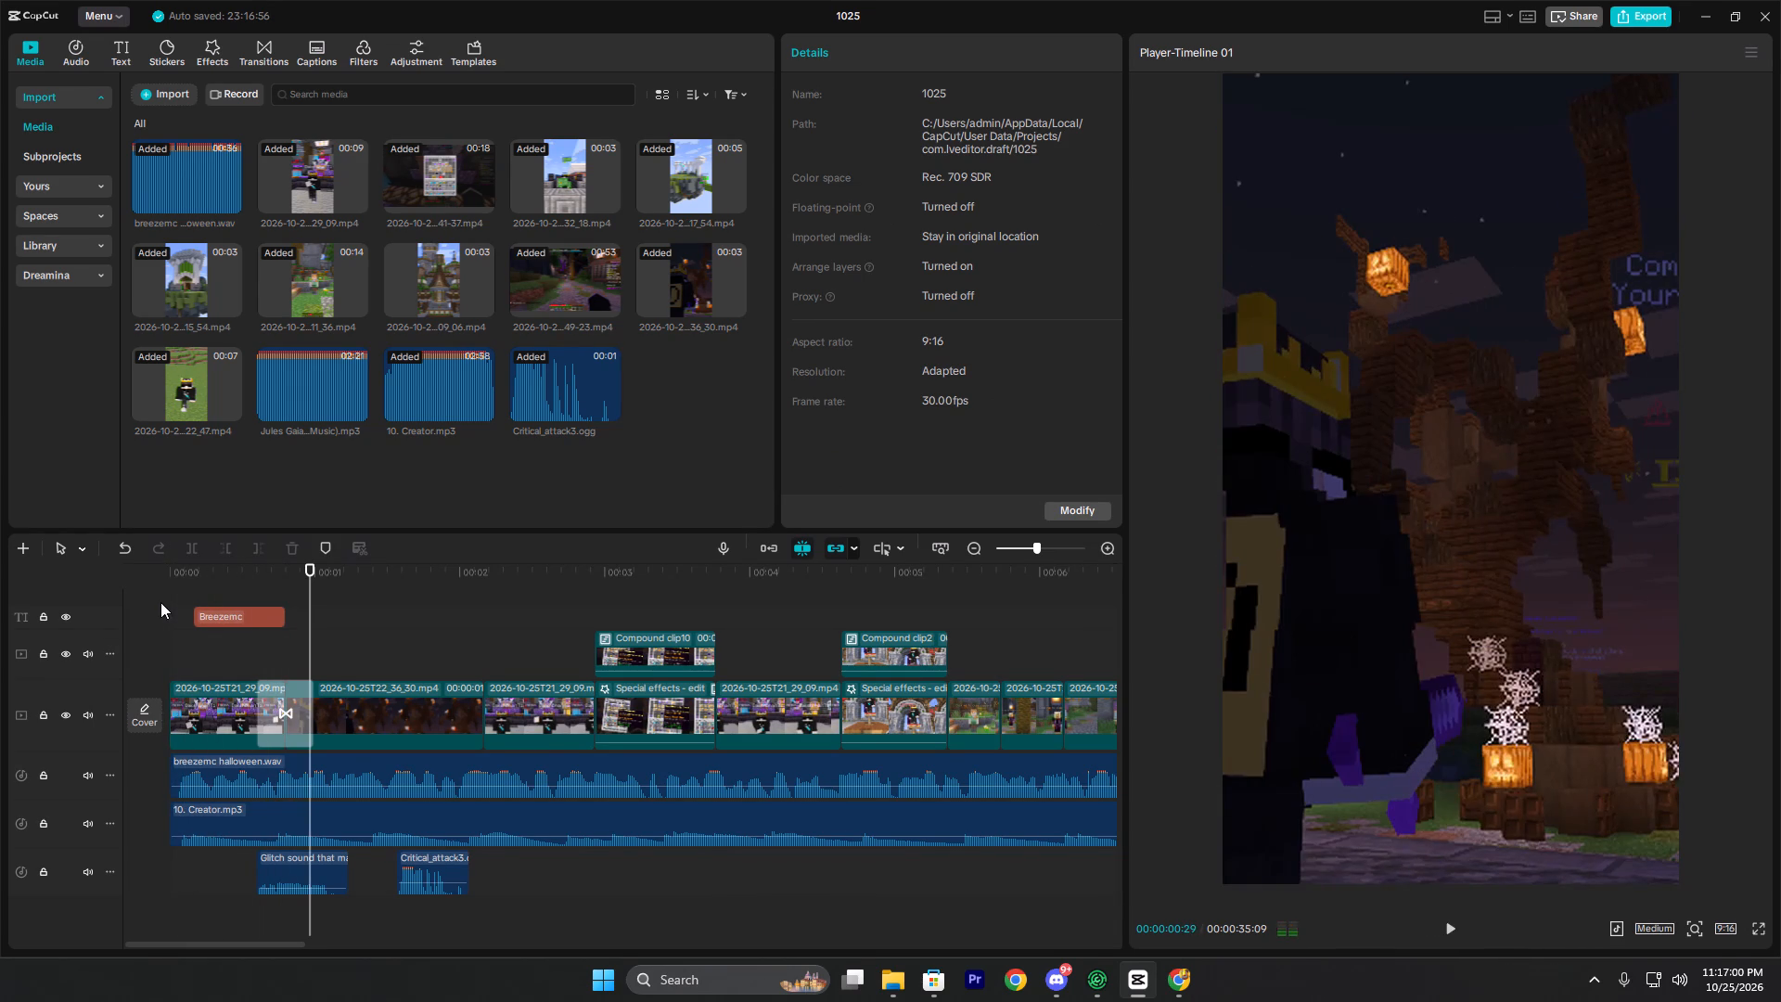
{"action": "left_click", "coordinate": [173, 609]}
{"action": "left_click_drag", "start_coordinate": [173, 609], "coordinate": [162, 611]}
{"action": "key", "text": "space"}
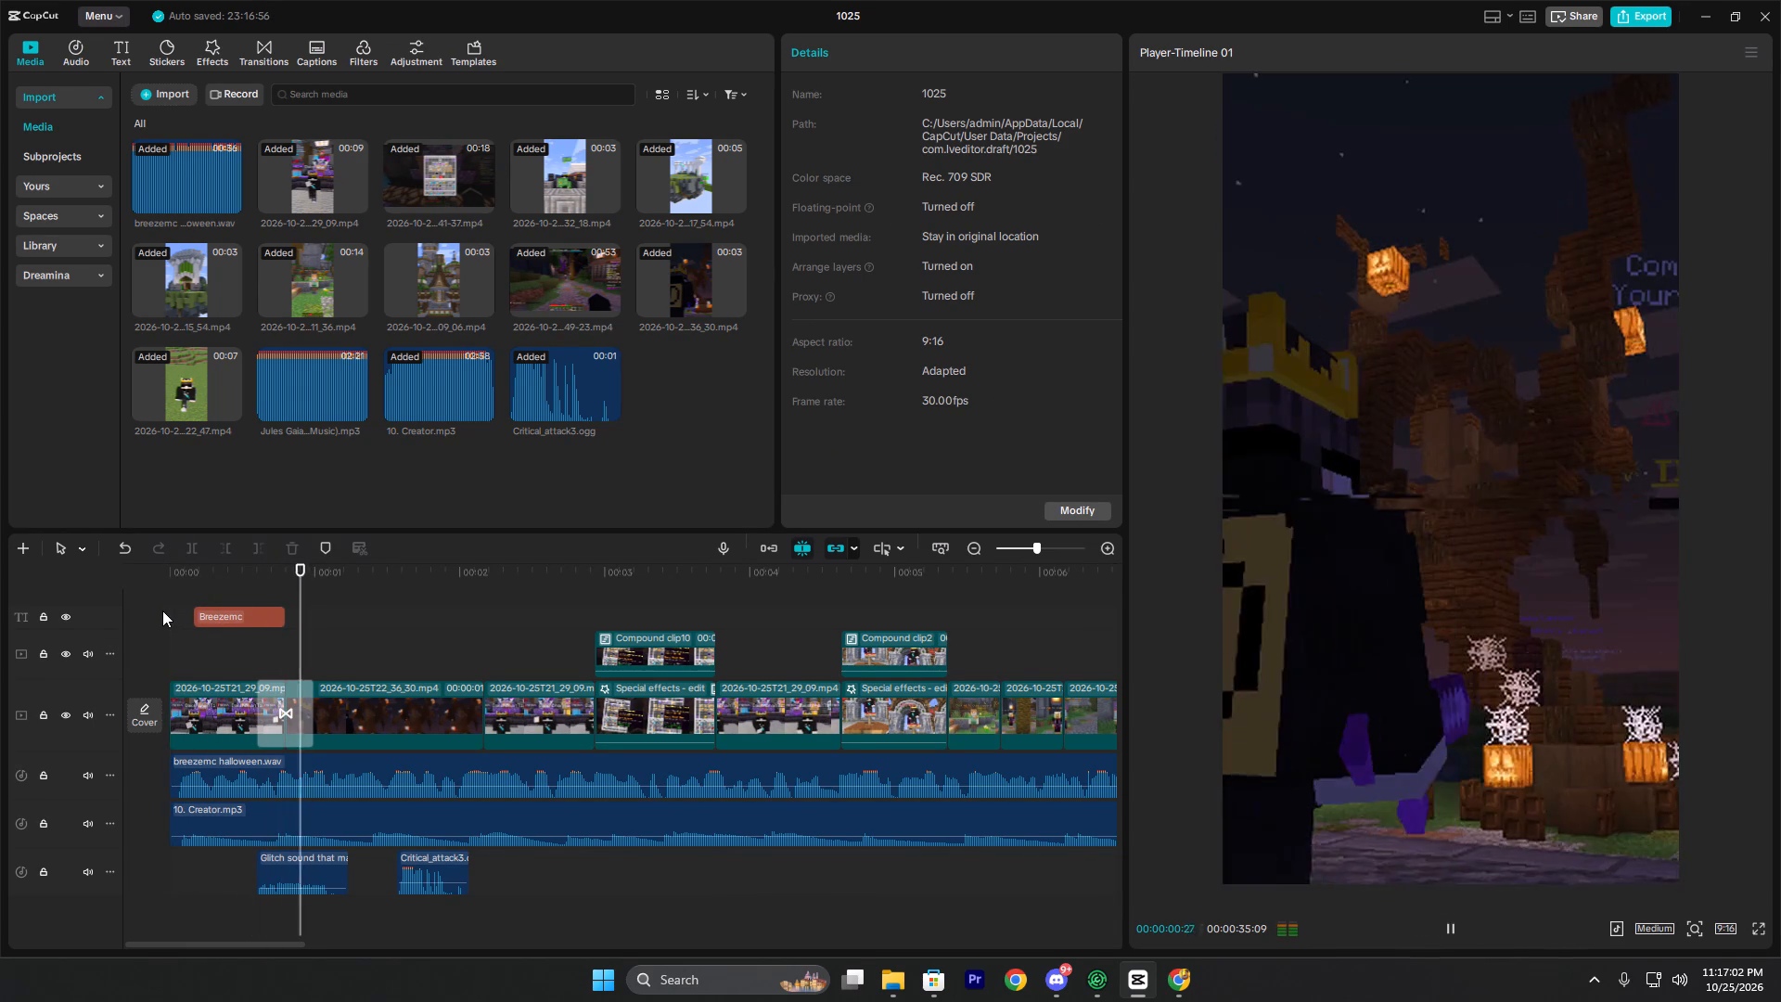
{"action": "key", "text": "space"}
{"action": "key", "text": "space"}
Add the Breast Twitch sound from the Sound effect > Gaming Vid.. SFX folder to a new audio track at 00:00:00:05.
{"action": "left_click", "coordinate": [162, 610]}
{"action": "left_click", "coordinate": [177, 609]}
{"action": "left_click_drag", "start_coordinate": [177, 609], "coordinate": [187, 607]}
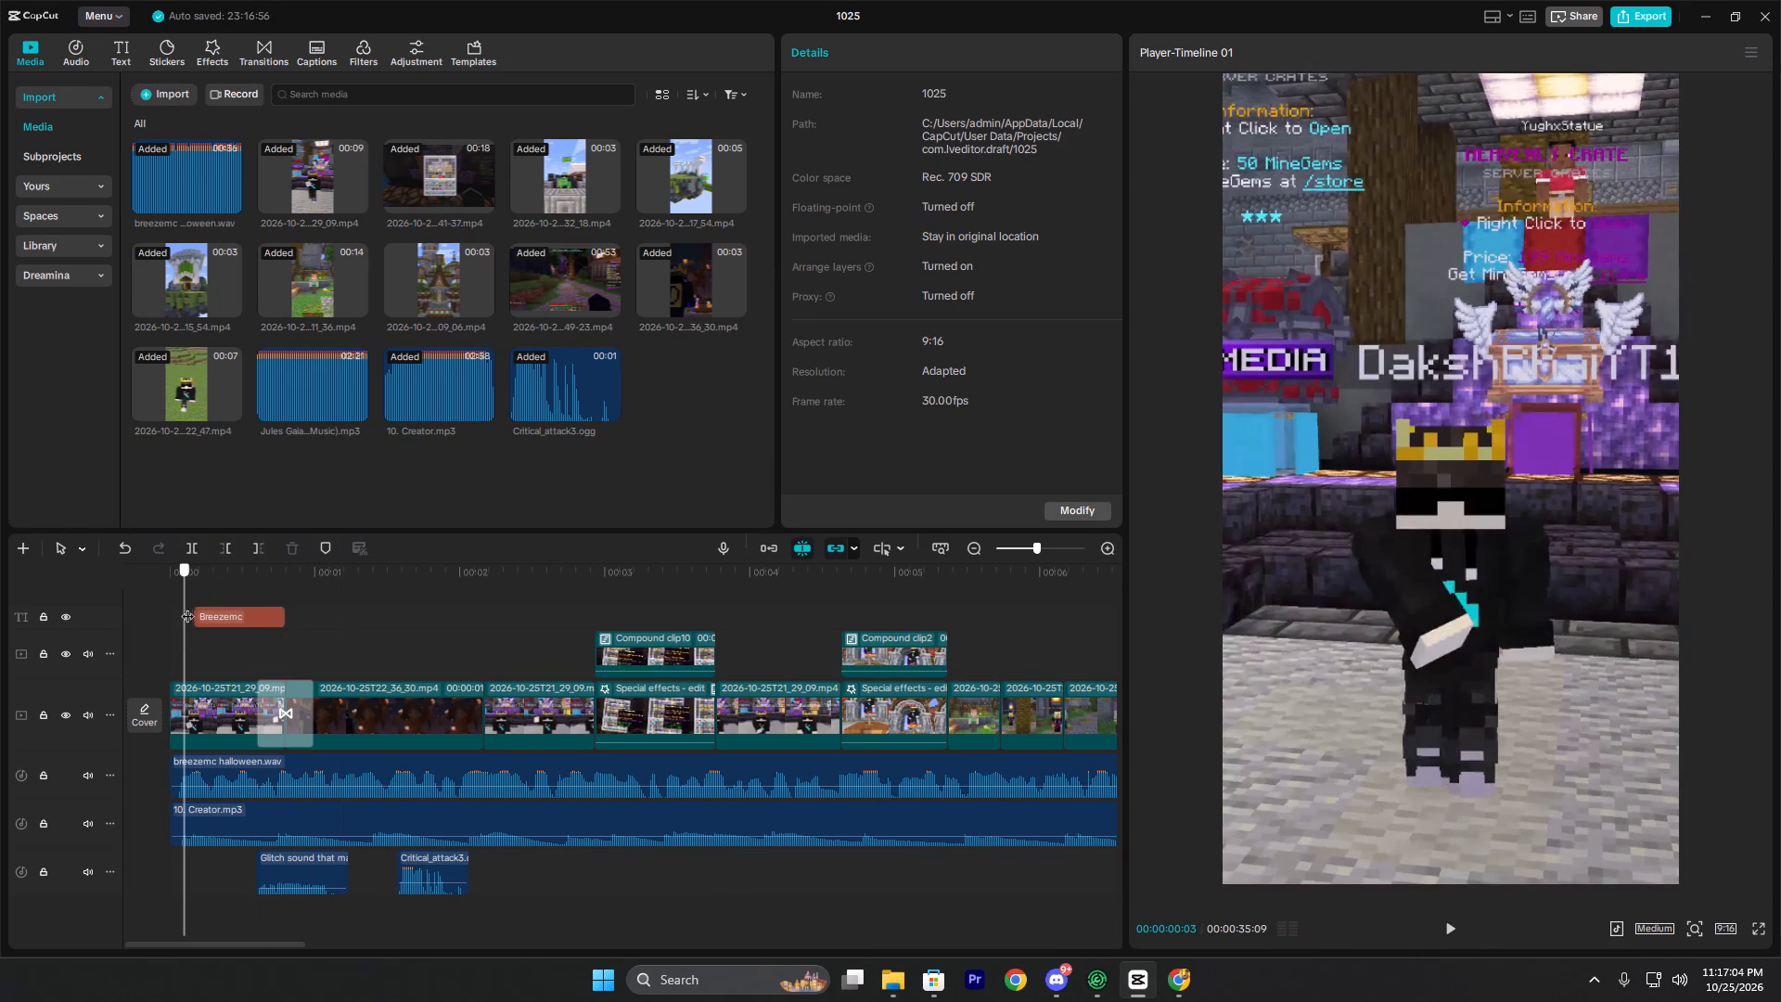
{"action": "left_click_drag", "start_coordinate": [187, 607], "coordinate": [192, 608]}
{"action": "left_click", "coordinate": [892, 974]}
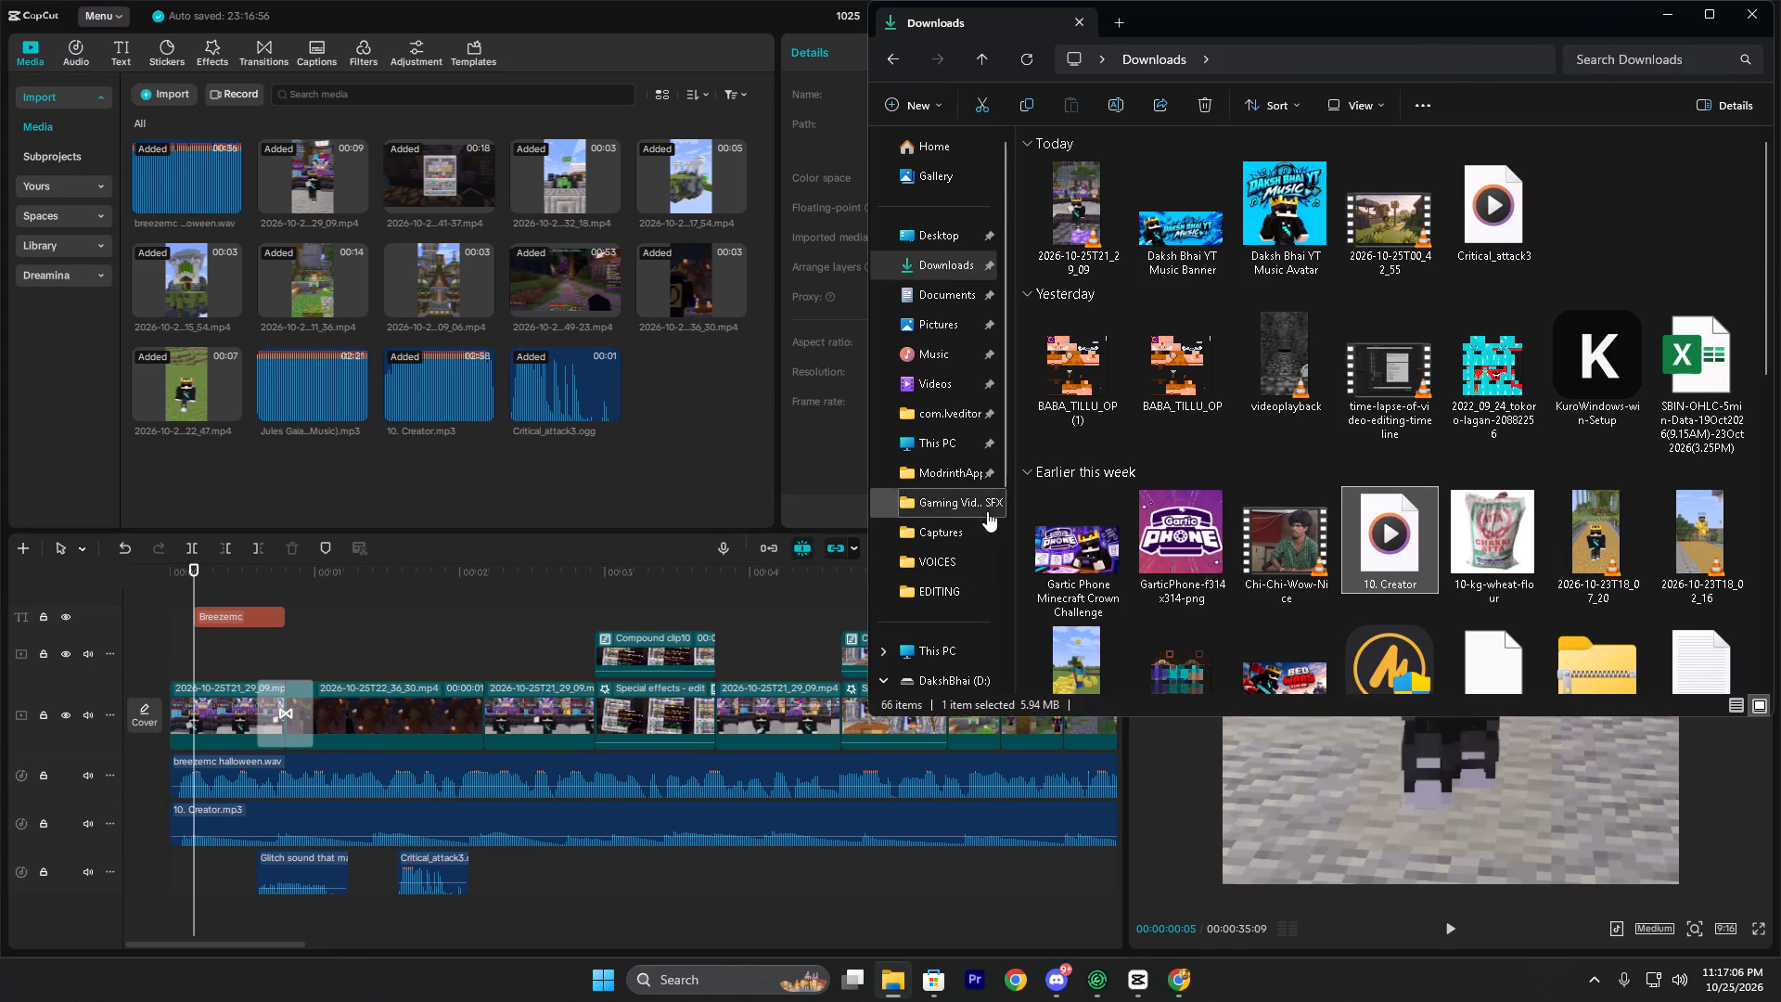
{"action": "scroll", "coordinate": [934, 649], "scroll_direction": "down", "scroll_amount": 3}
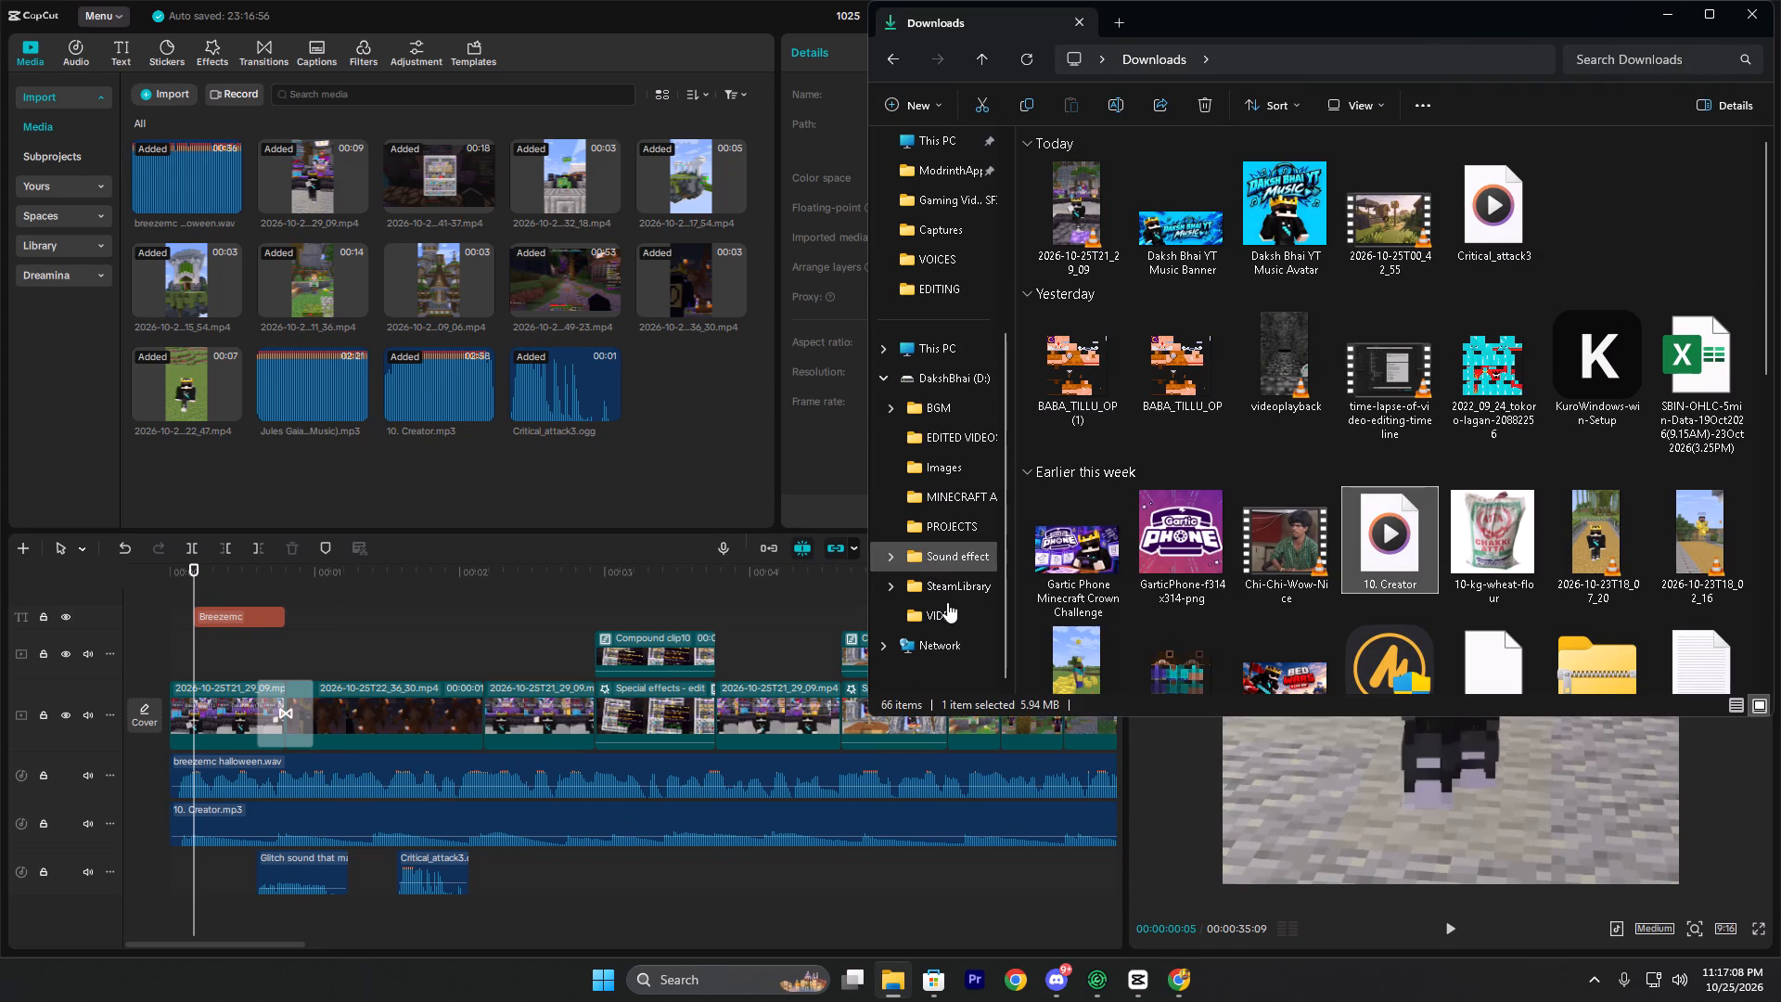
{"action": "left_click", "coordinate": [947, 602]}
{"action": "left_click", "coordinate": [949, 559]}
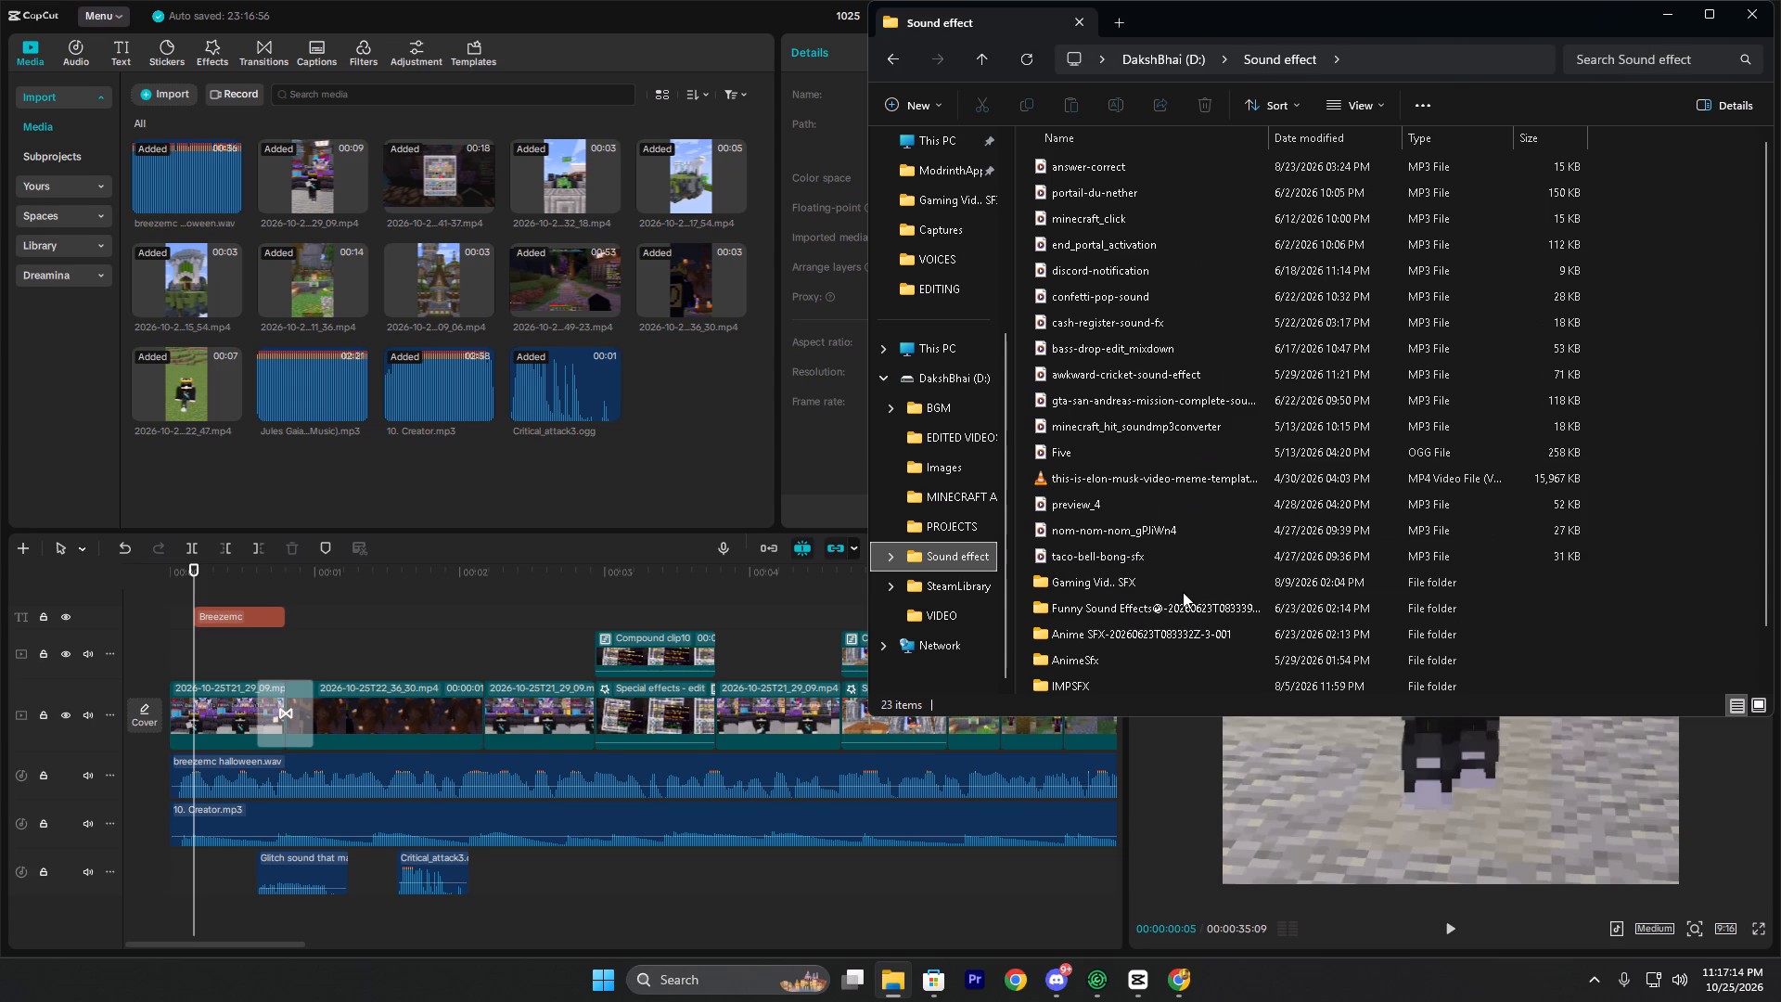
{"action": "double_click", "coordinate": [1125, 585]}
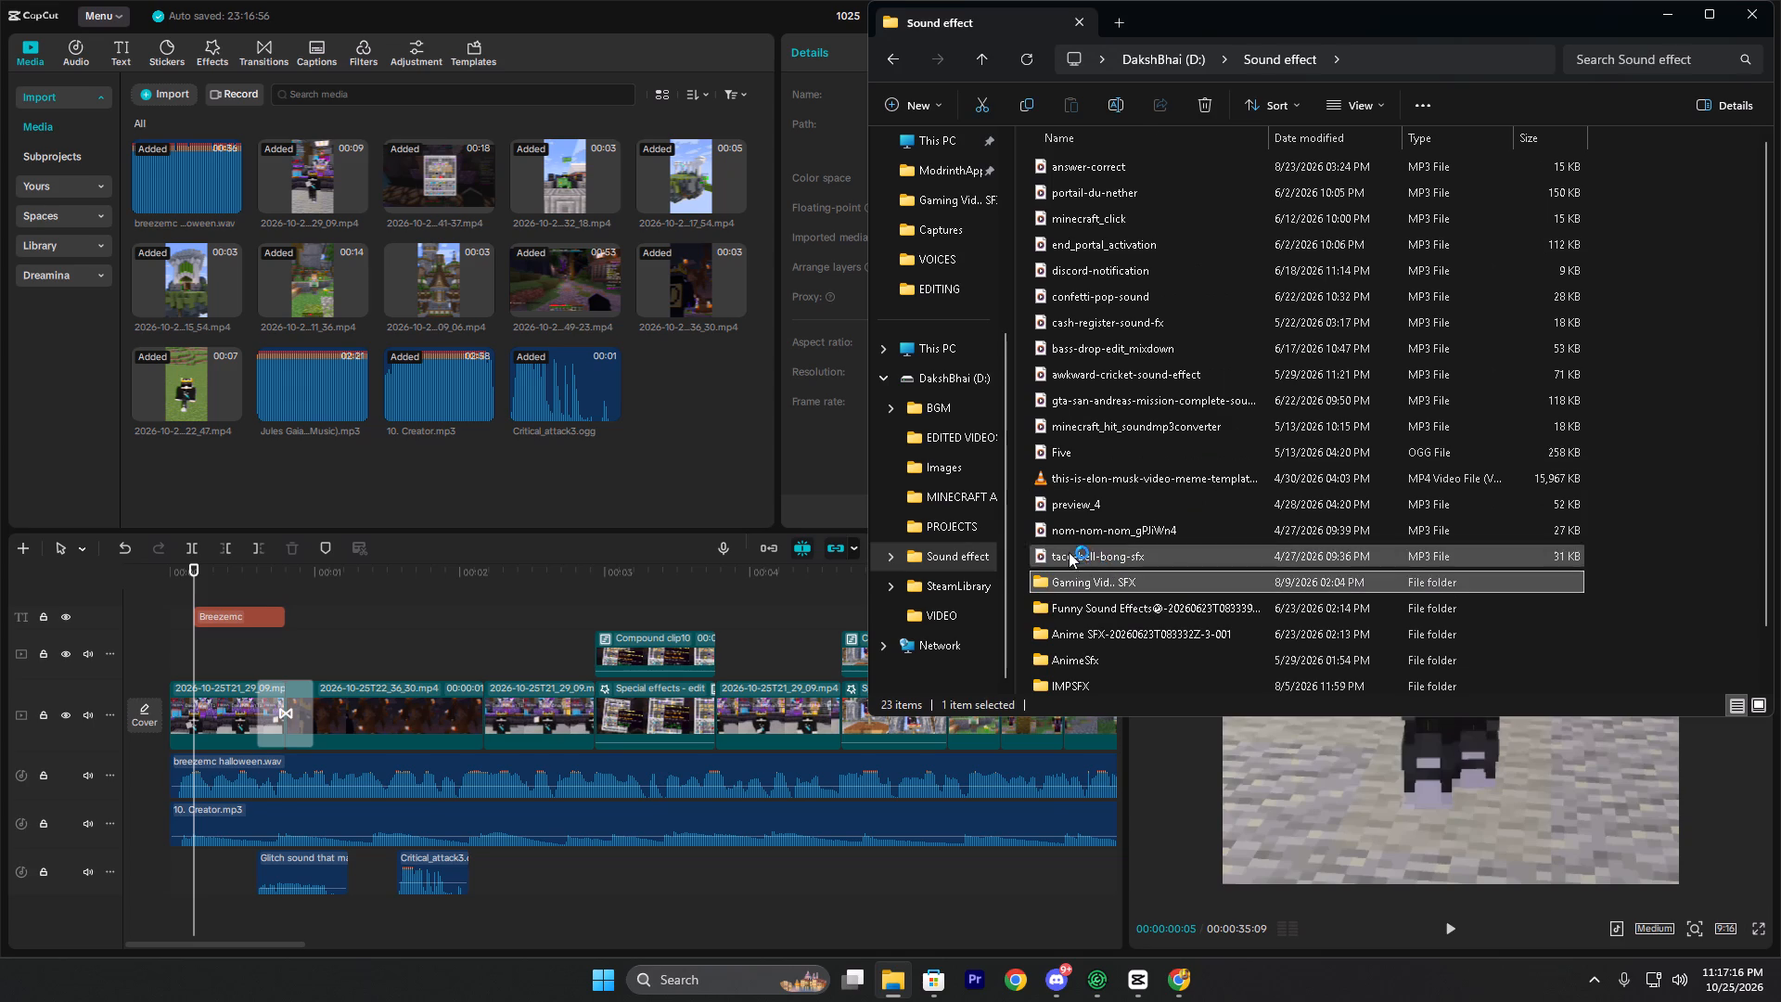
{"action": "left_click_drag", "start_coordinate": [1086, 421], "coordinate": [788, 438]}
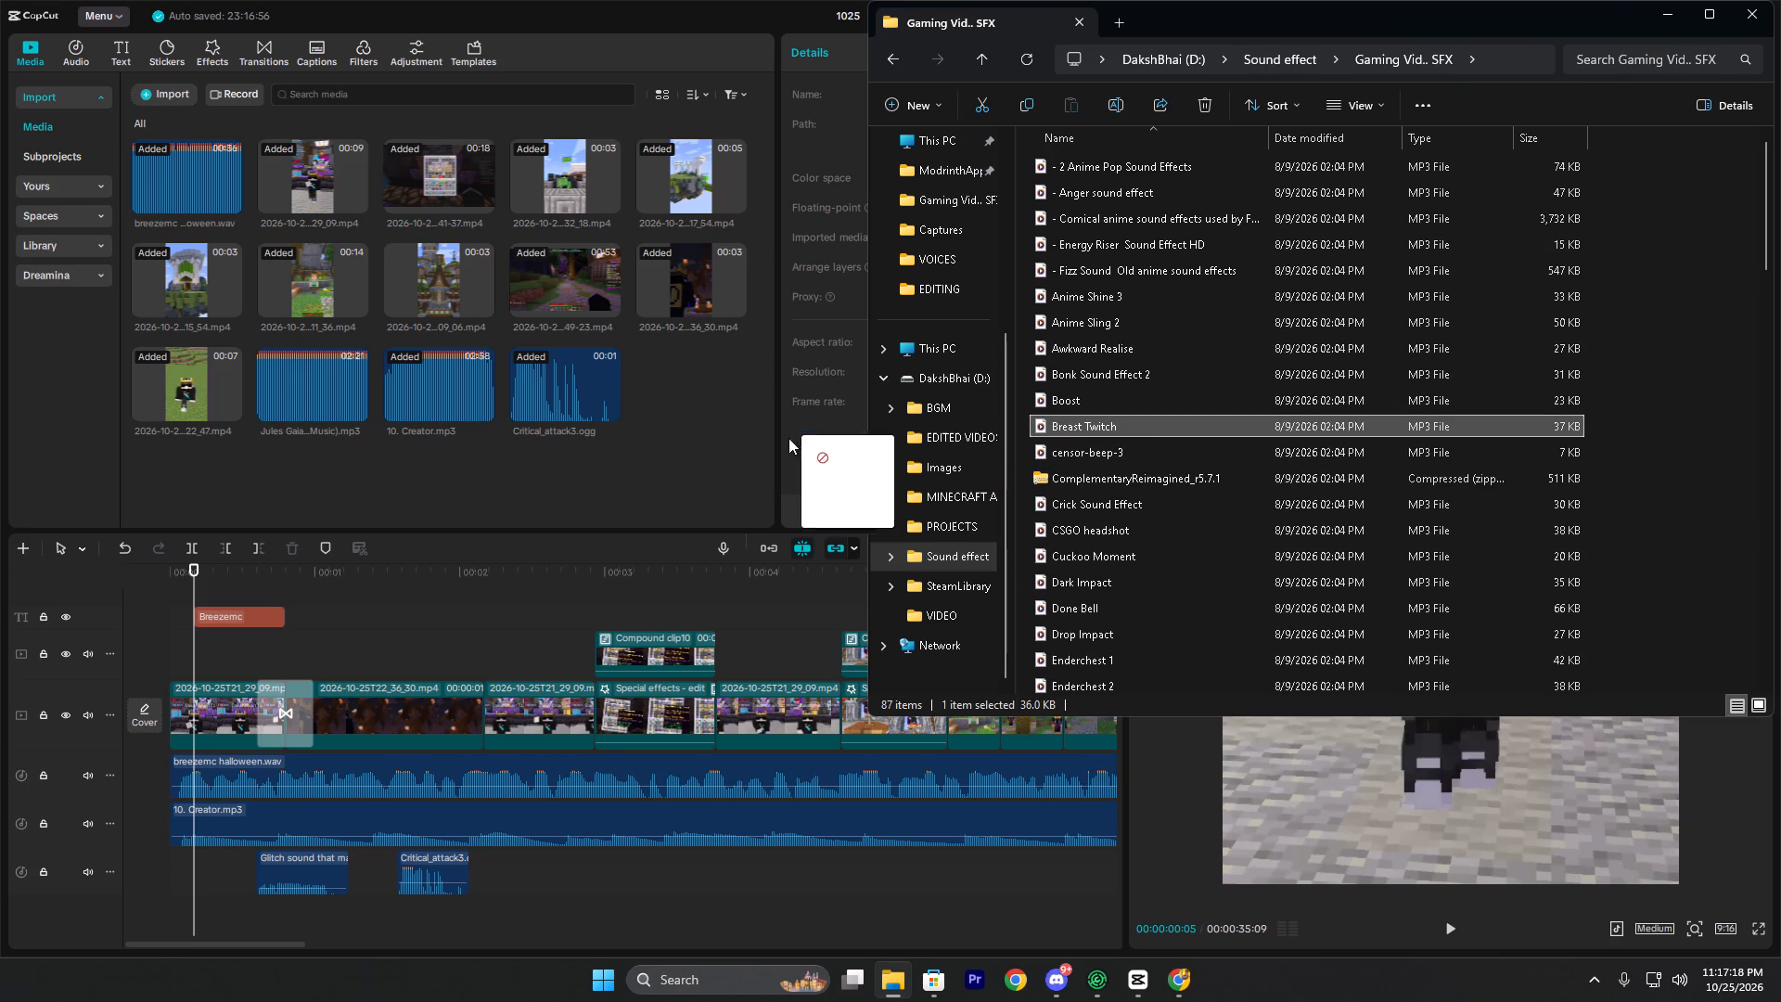
{"action": "left_click_drag", "start_coordinate": [788, 438], "coordinate": [358, 632]}
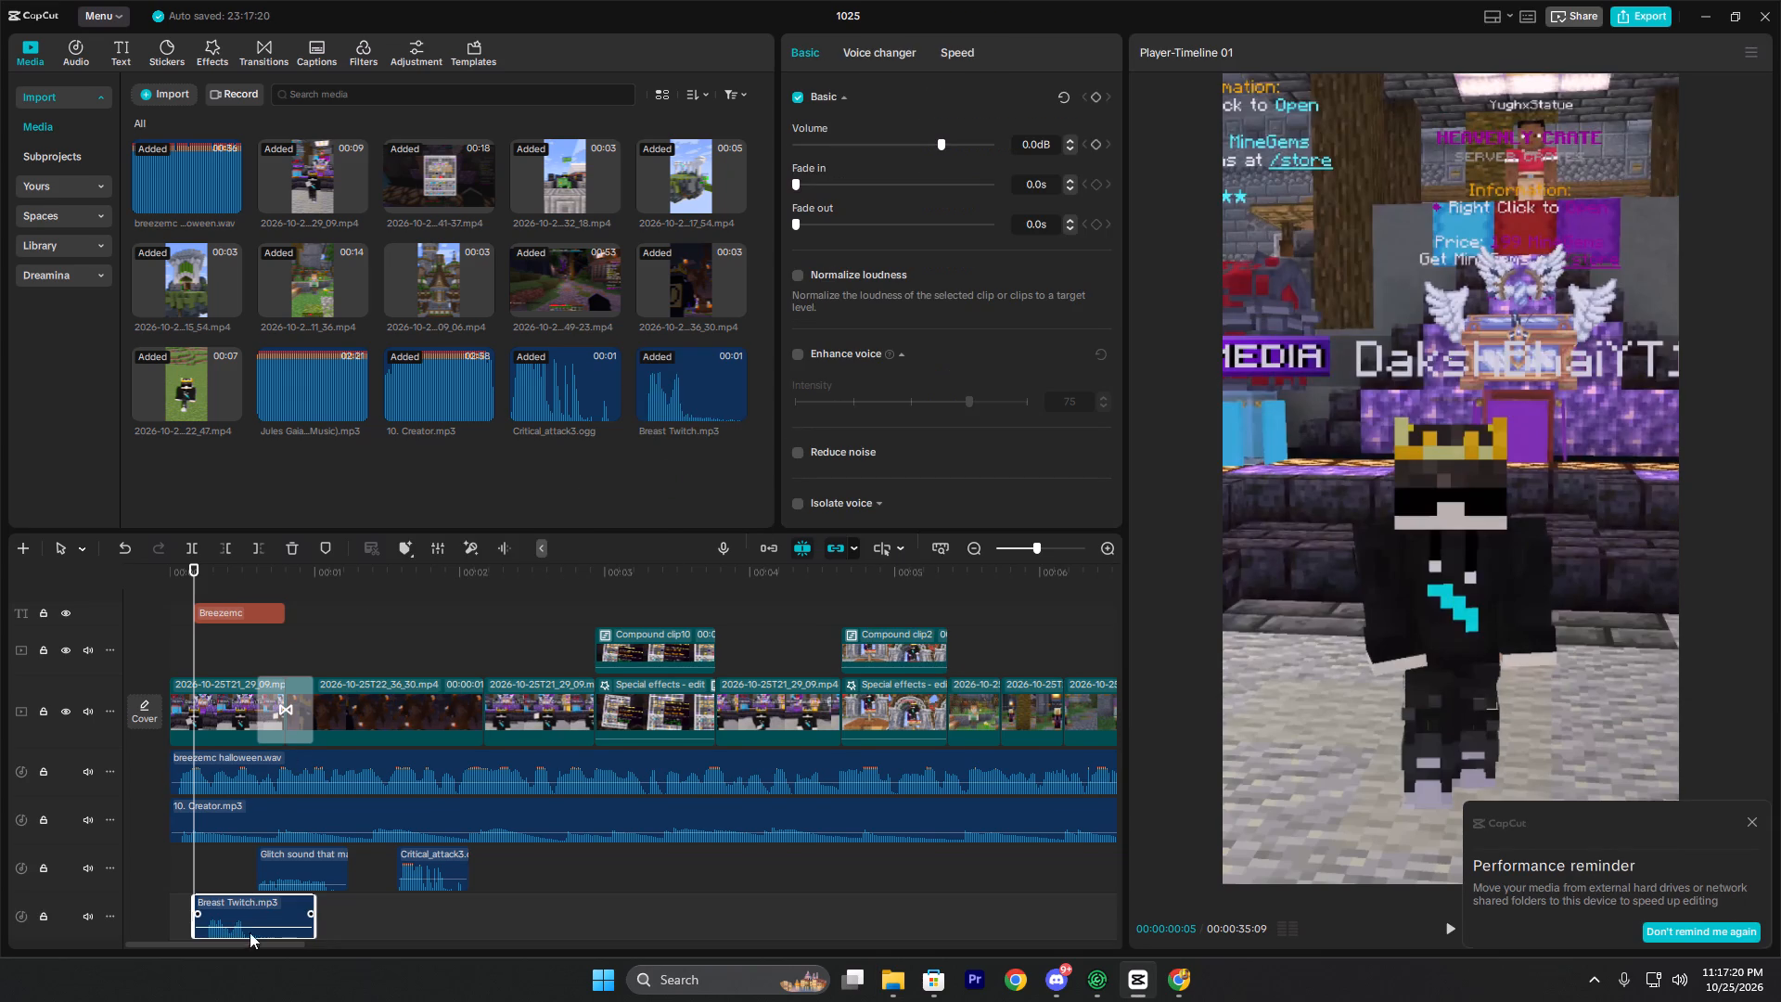
Lower the Breast Twitch sound's volume to -17.3 dB and play the opening from the timeline start to hear it.
{"action": "left_click_drag", "start_coordinate": [241, 912], "coordinate": [224, 908]}
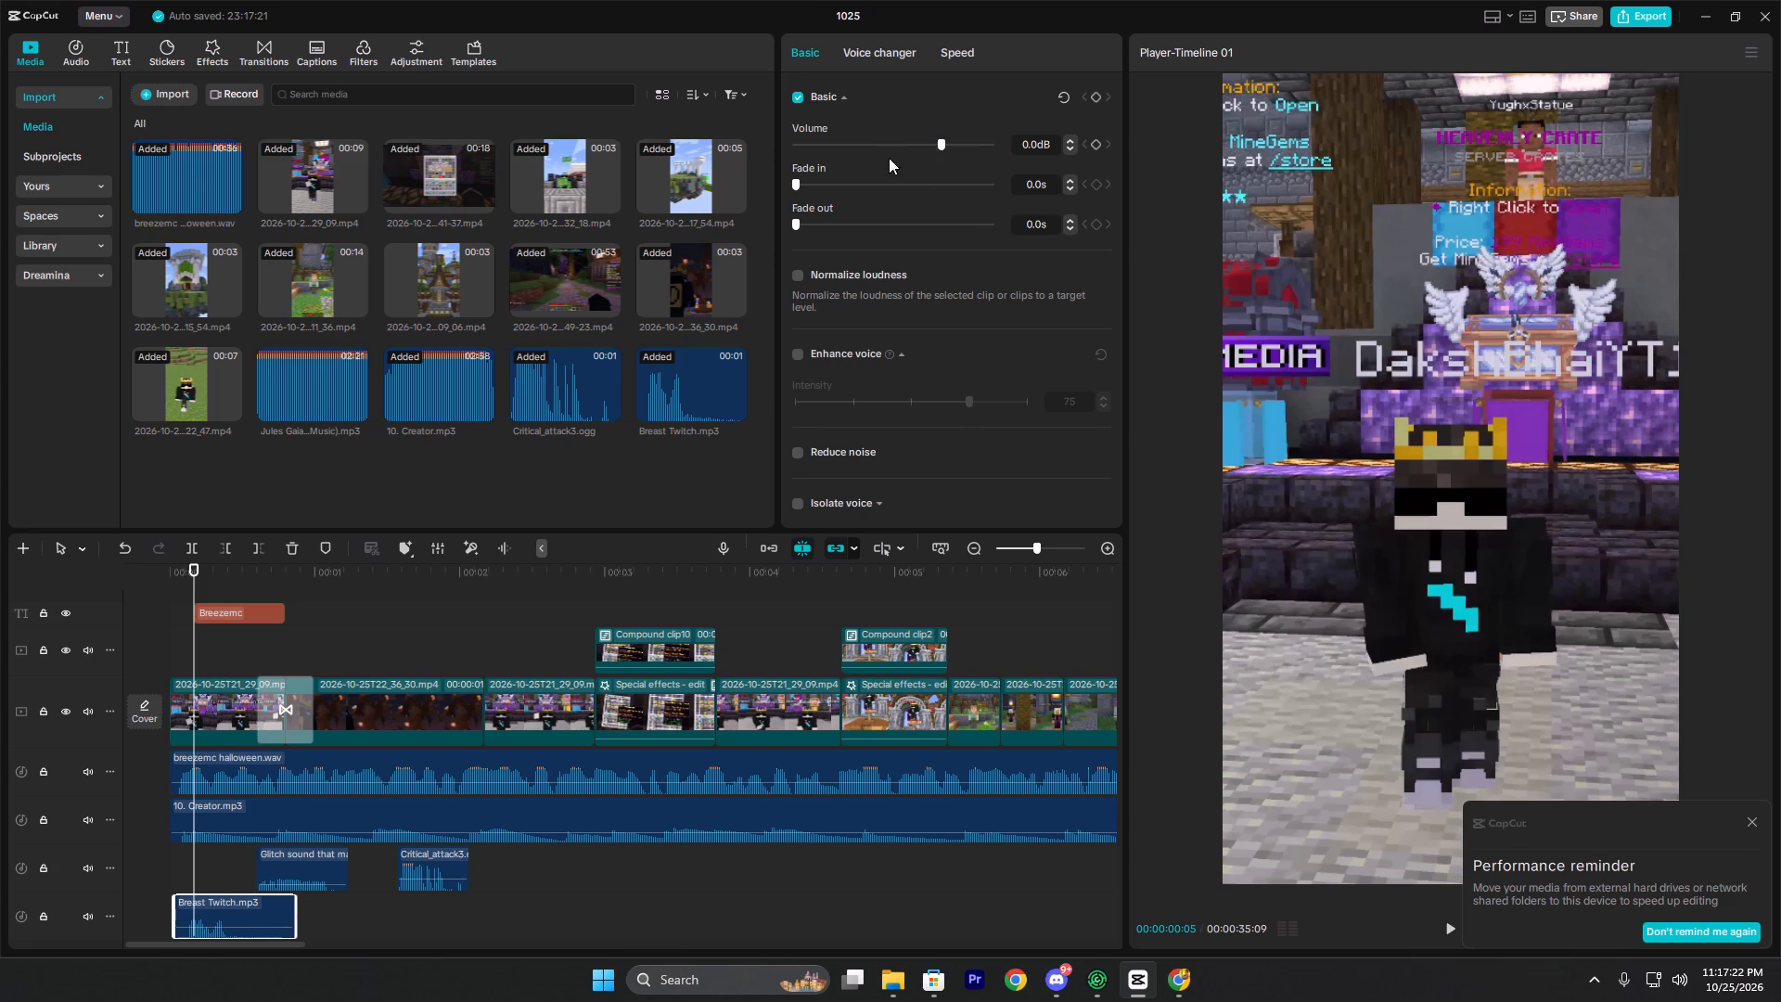
{"action": "left_click", "coordinate": [896, 137]}
{"action": "left_click", "coordinate": [184, 623]}
{"action": "left_click_drag", "start_coordinate": [184, 623], "coordinate": [167, 628]}
{"action": "key", "text": "space"}
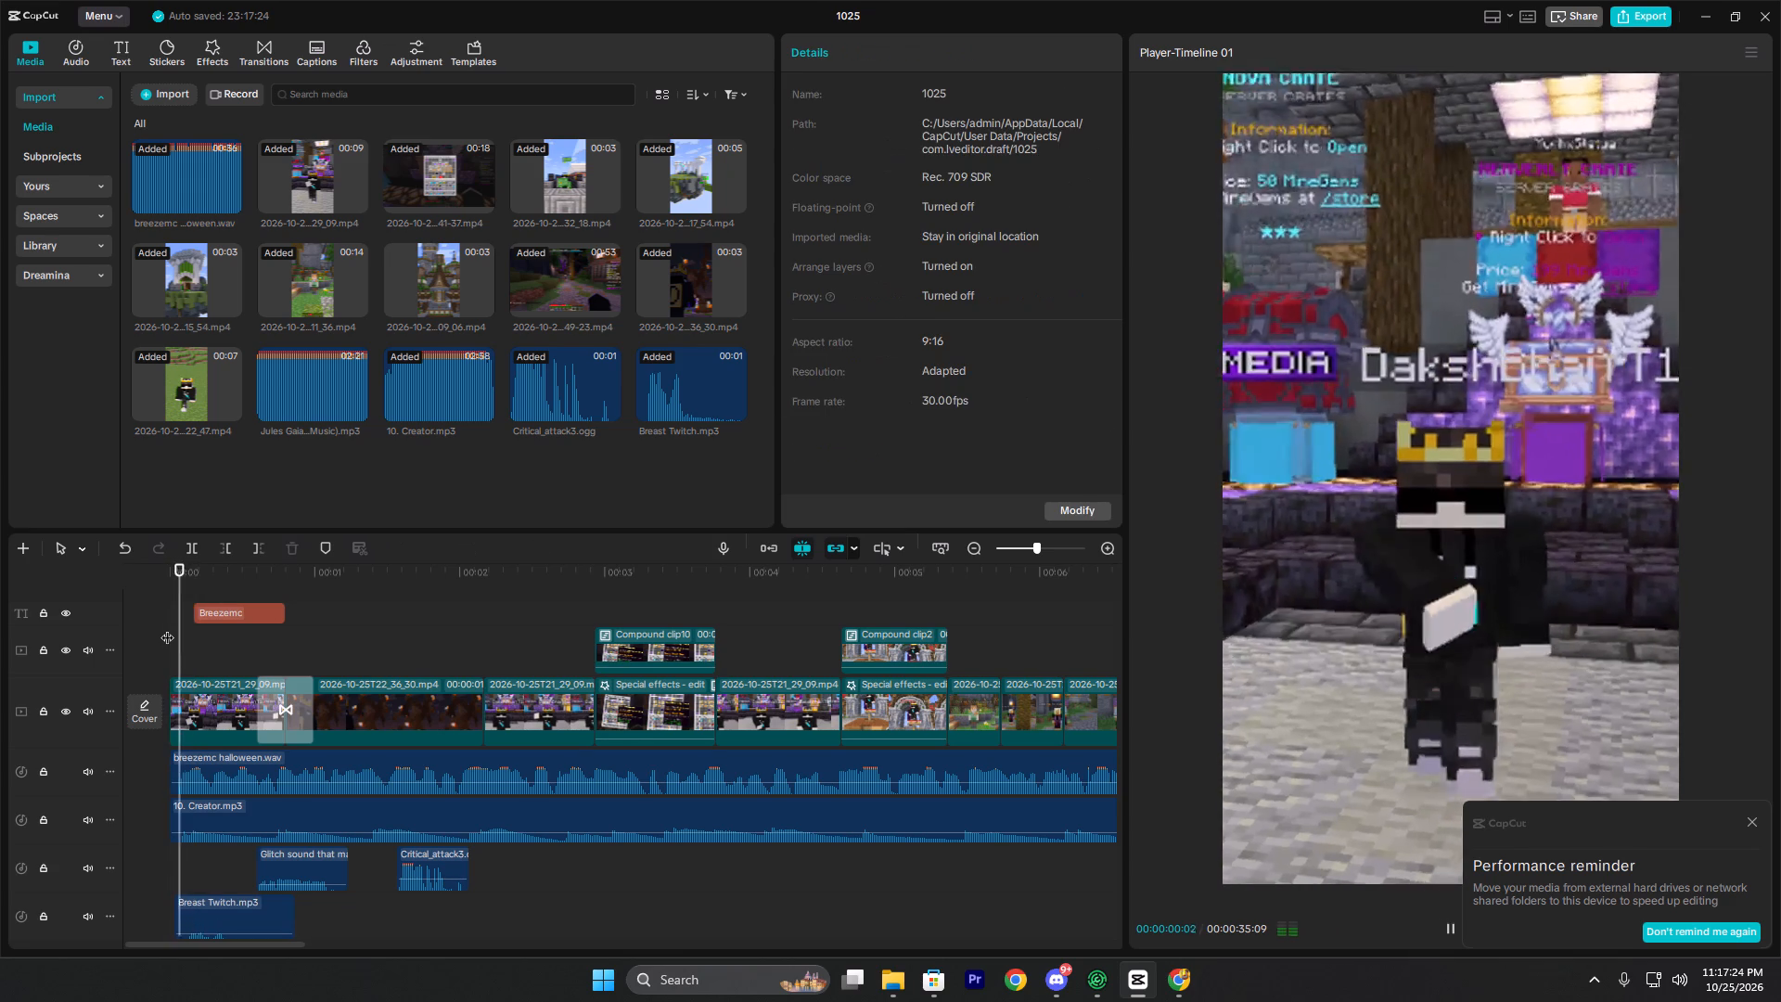
{"action": "key", "text": "space"}
Position the Breast Twitch sound to start at about 00:00:00:03, just before the Breezemc caption, and replay the opening.
{"action": "left_click", "coordinate": [209, 906]}
{"action": "left_click_drag", "start_coordinate": [222, 909], "coordinate": [228, 907]}
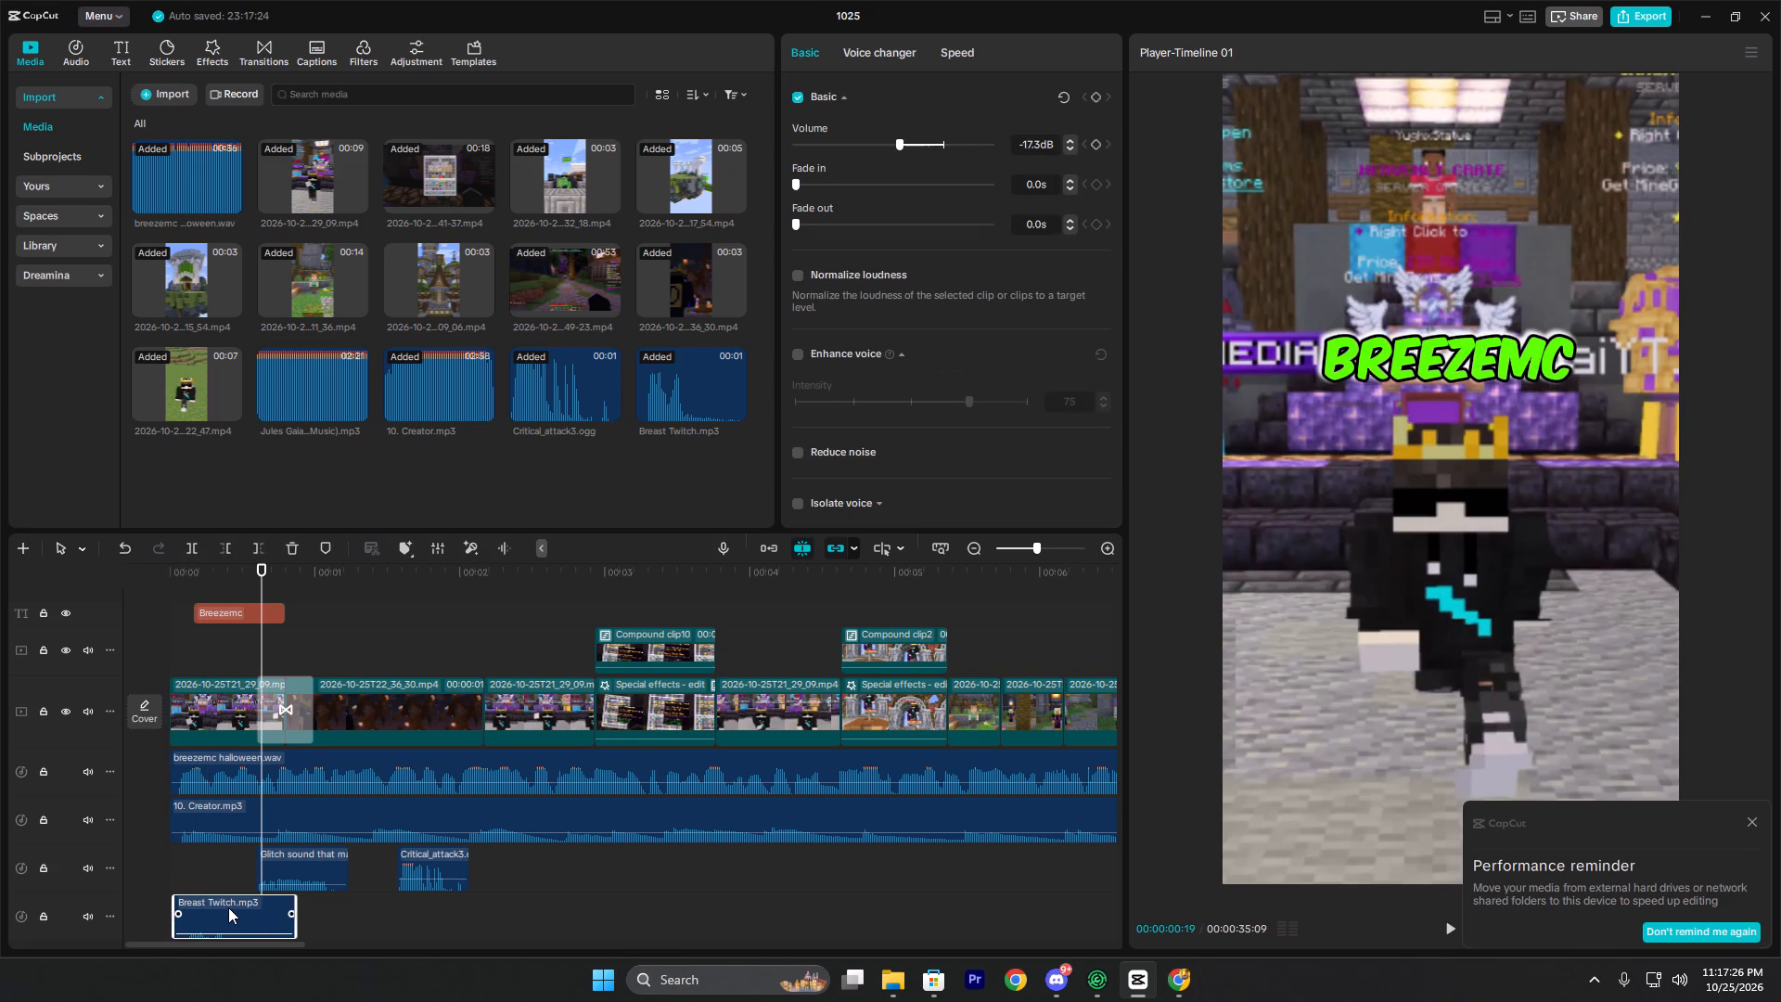
{"action": "left_click_drag", "start_coordinate": [228, 907], "coordinate": [231, 905]}
{"action": "double_click", "coordinate": [186, 864]}
{"action": "key", "text": "space"}
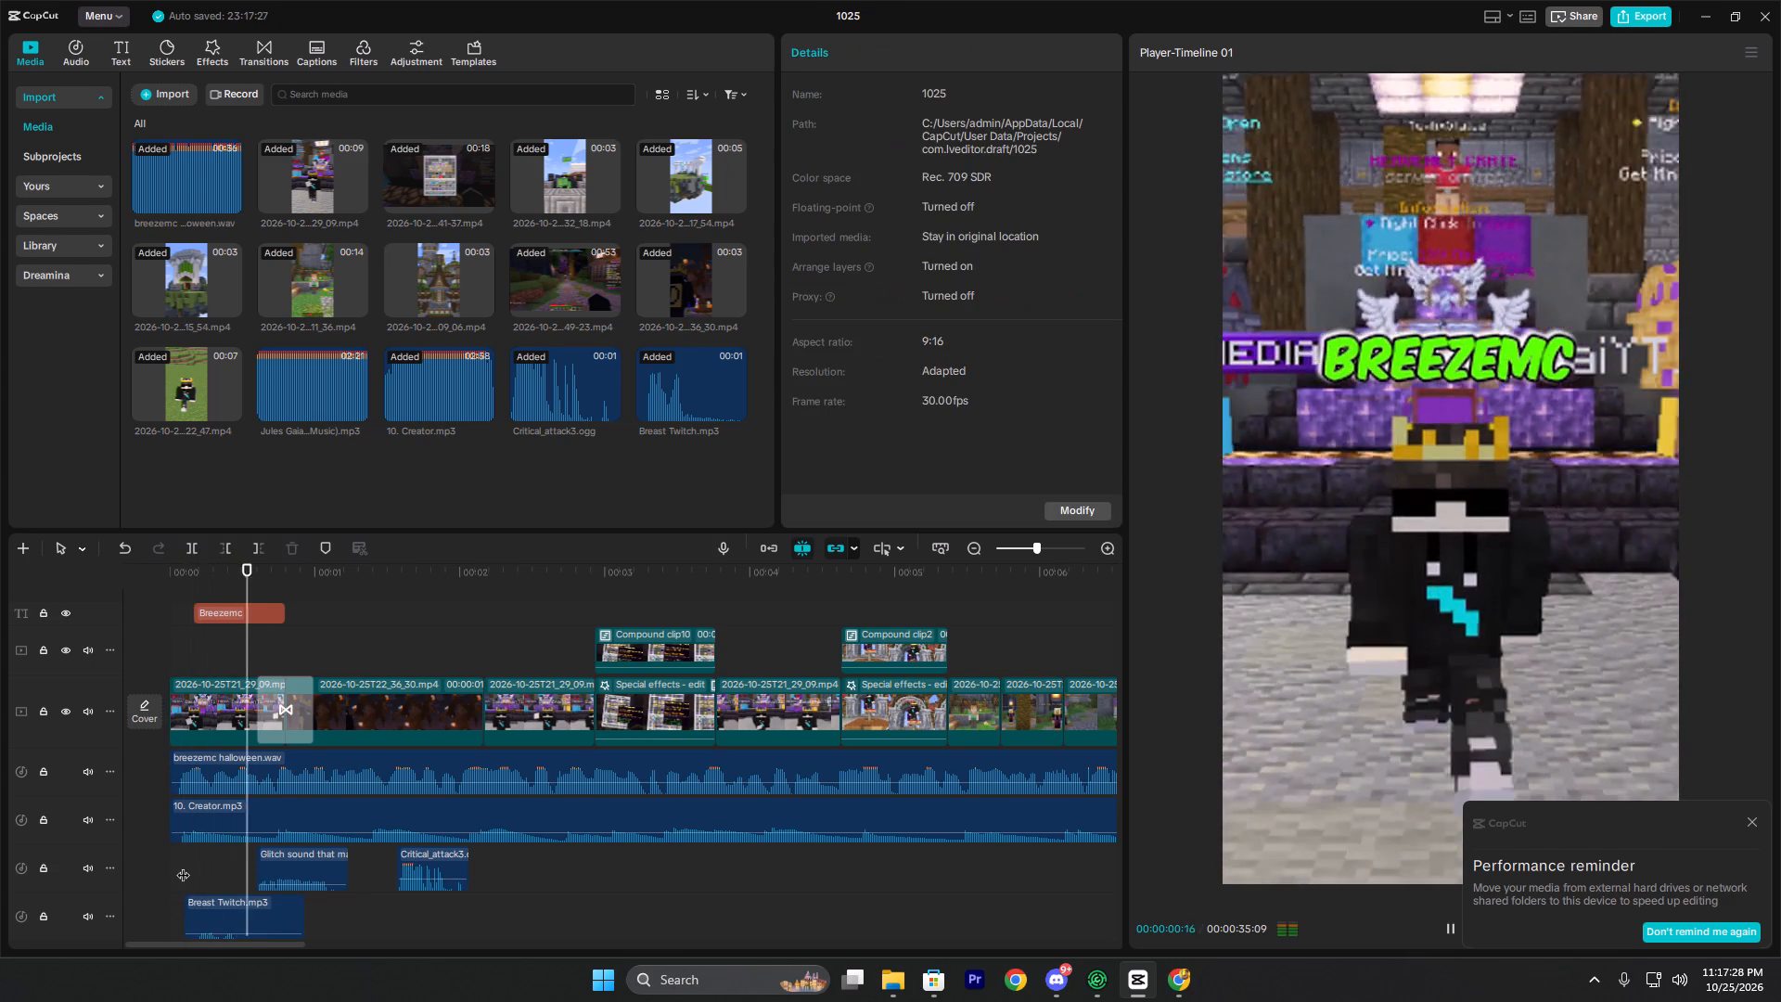
{"action": "key", "text": "space"}
{"action": "left_click", "coordinate": [183, 866]}
{"action": "left_click_drag", "start_coordinate": [183, 866], "coordinate": [159, 869]}
{"action": "key", "text": "space"}
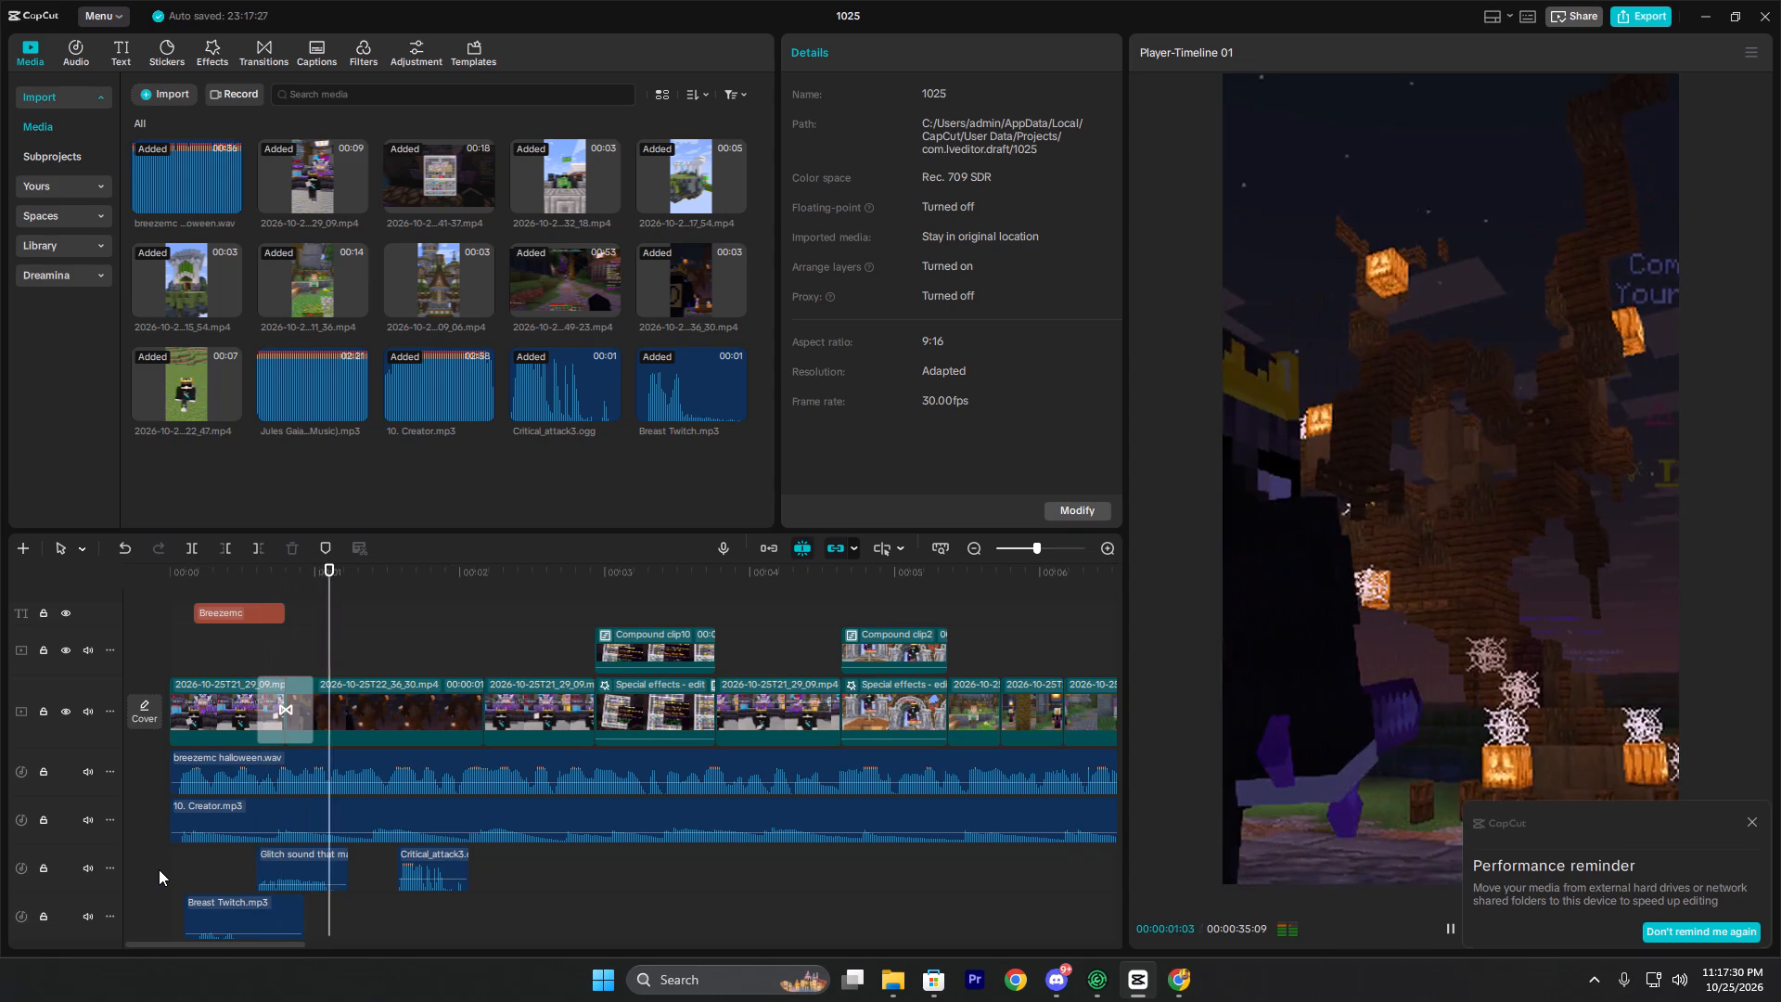
{"action": "key", "text": "space"}
Split the second clip at 00:00:01:17, where the critical attack sound begins.
{"action": "left_click", "coordinate": [275, 644]}
{"action": "key", "text": "space"}
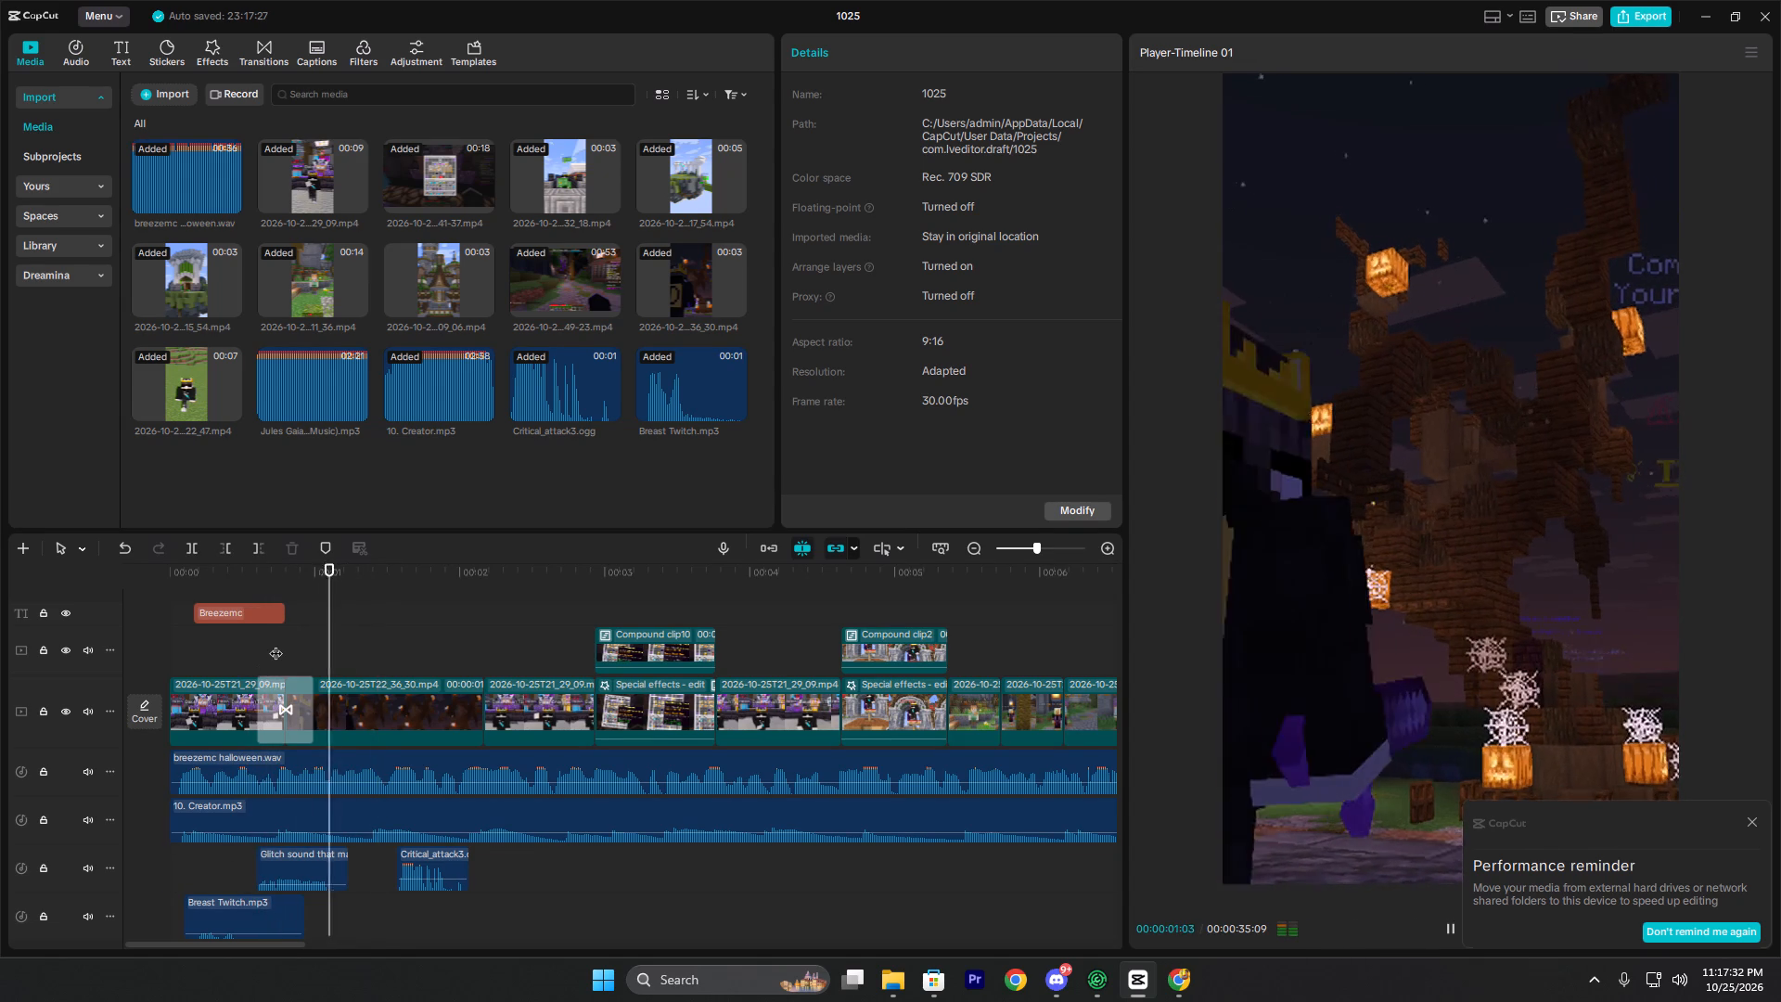
{"action": "key", "text": "space"}
{"action": "left_click", "coordinate": [308, 644]}
{"action": "key", "text": "space"}
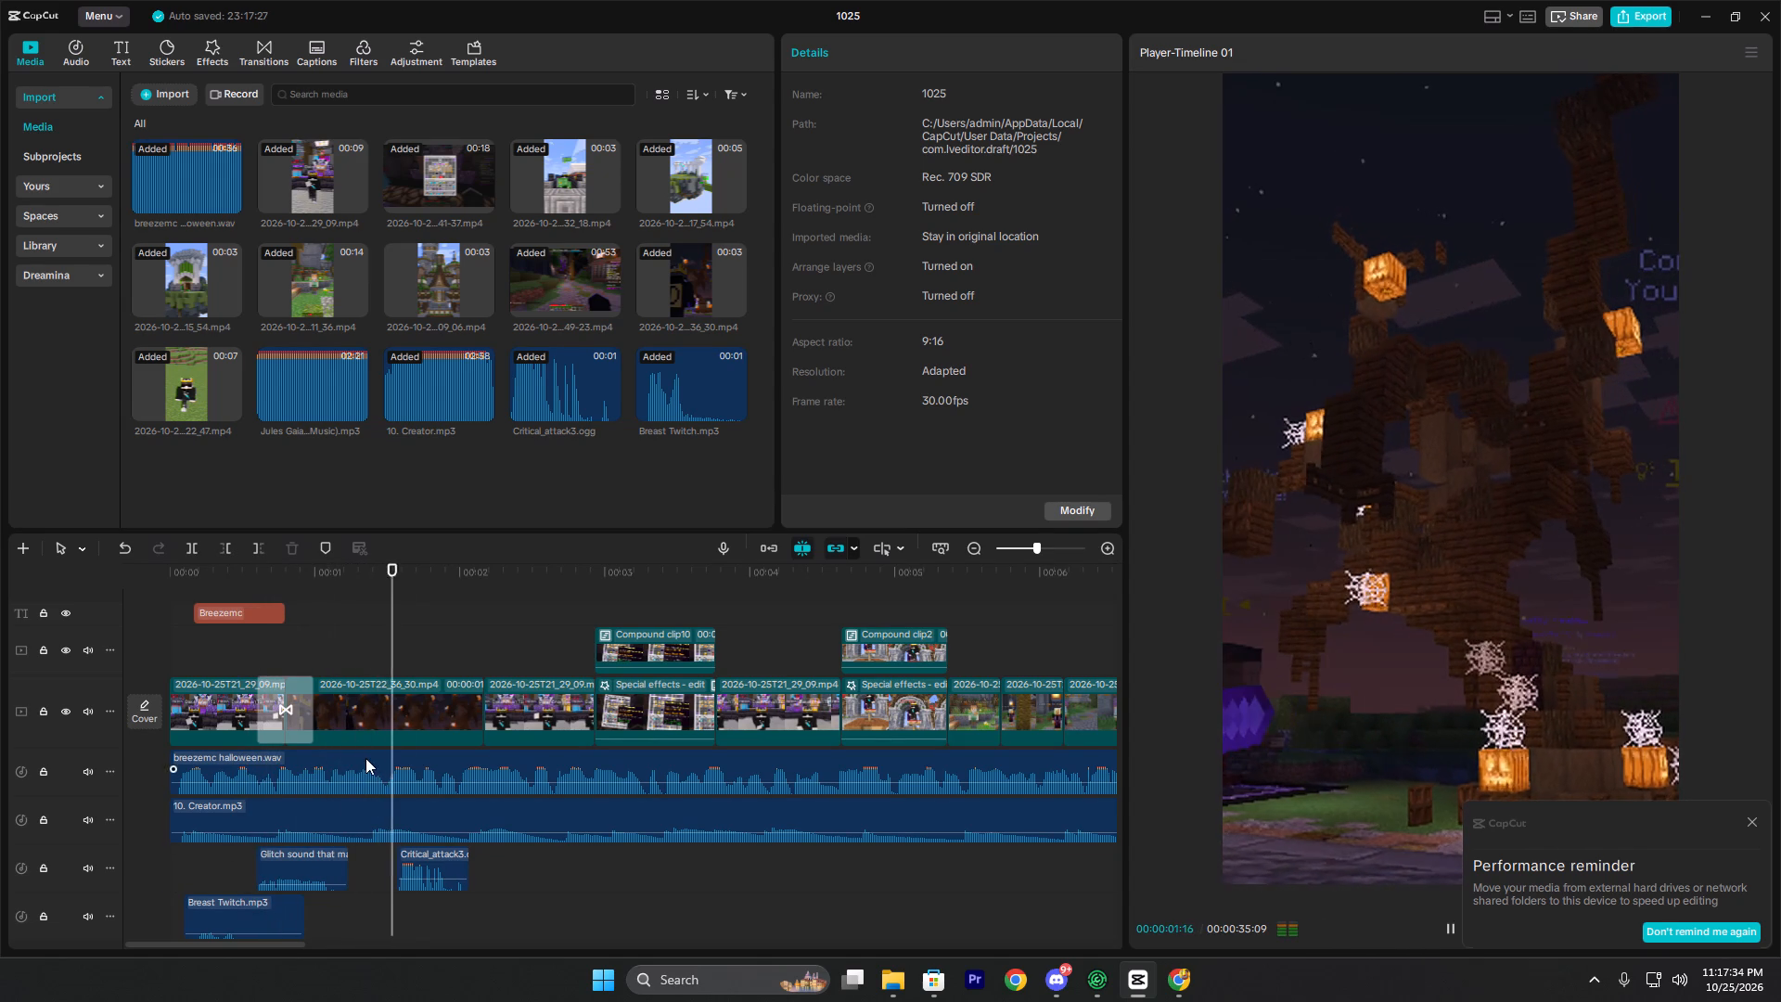
{"action": "key", "text": "space"}
{"action": "left_click", "coordinate": [402, 664]}
{"action": "left_click", "coordinate": [396, 659]}
{"action": "left_click", "coordinate": [396, 658]}
{"action": "left_click", "coordinate": [410, 717]}
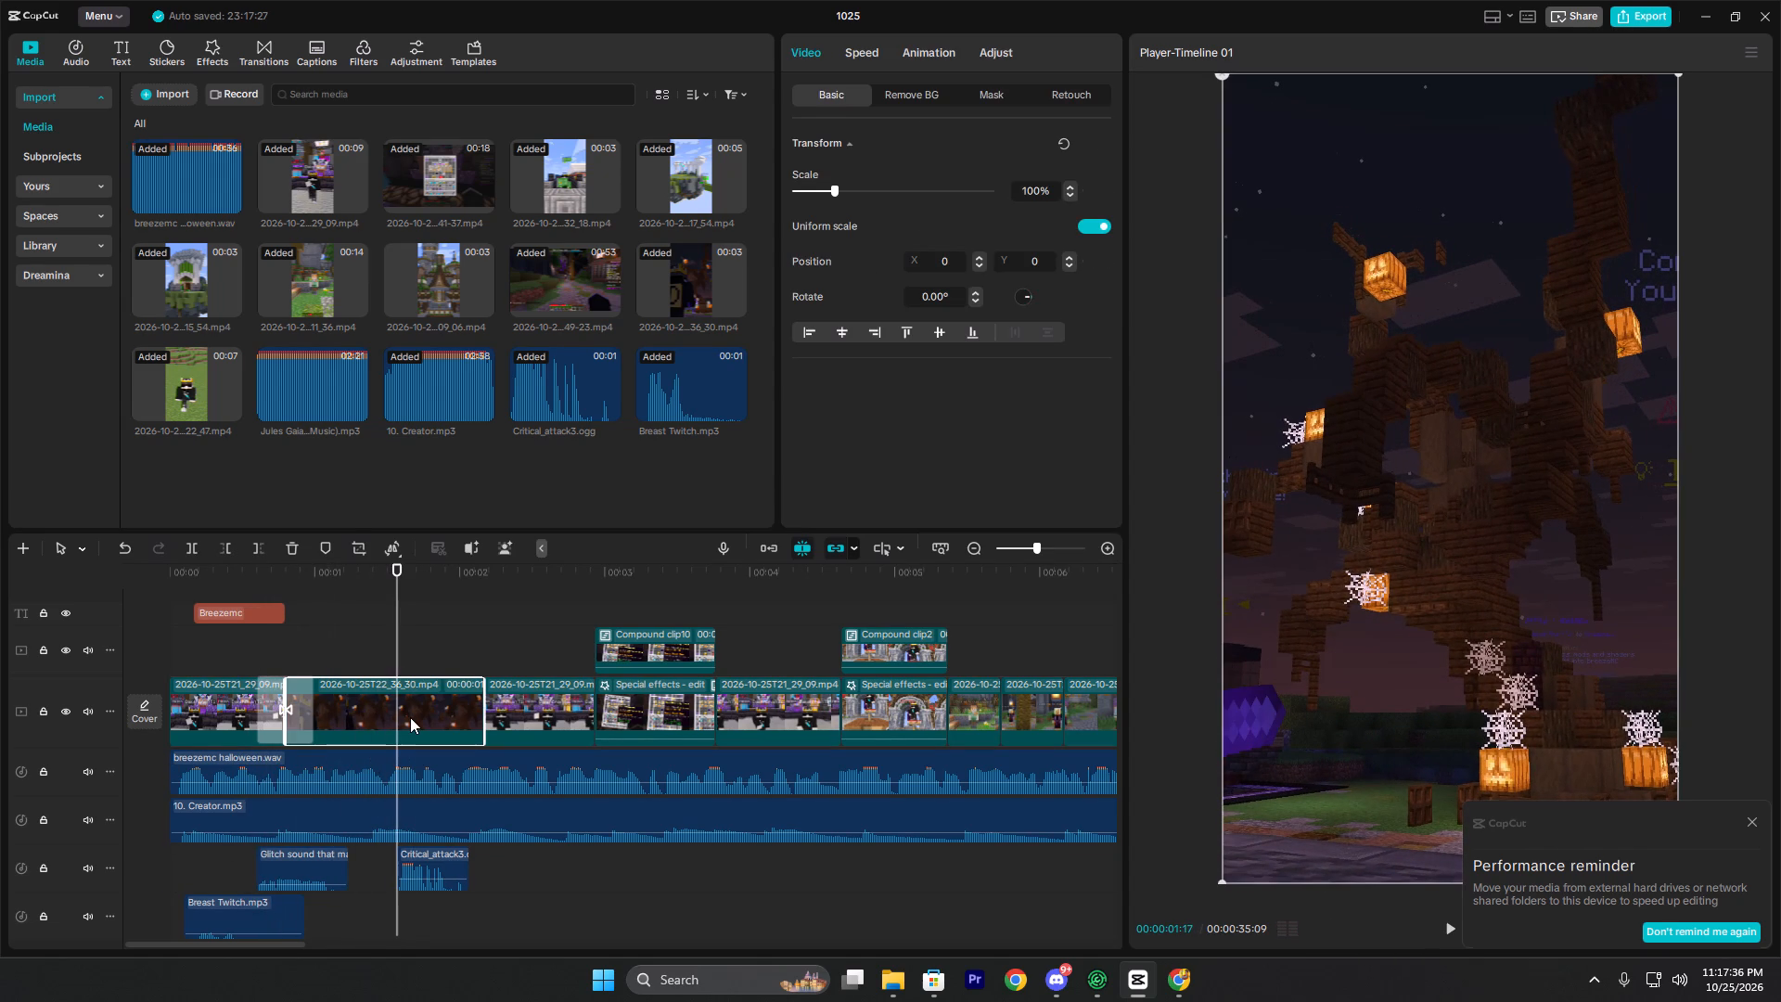
{"action": "key", "text": "ctrl+b"}
Play back the section after the split repeatedly to check the cut against the critical attack sound.
{"action": "key", "text": "space"}
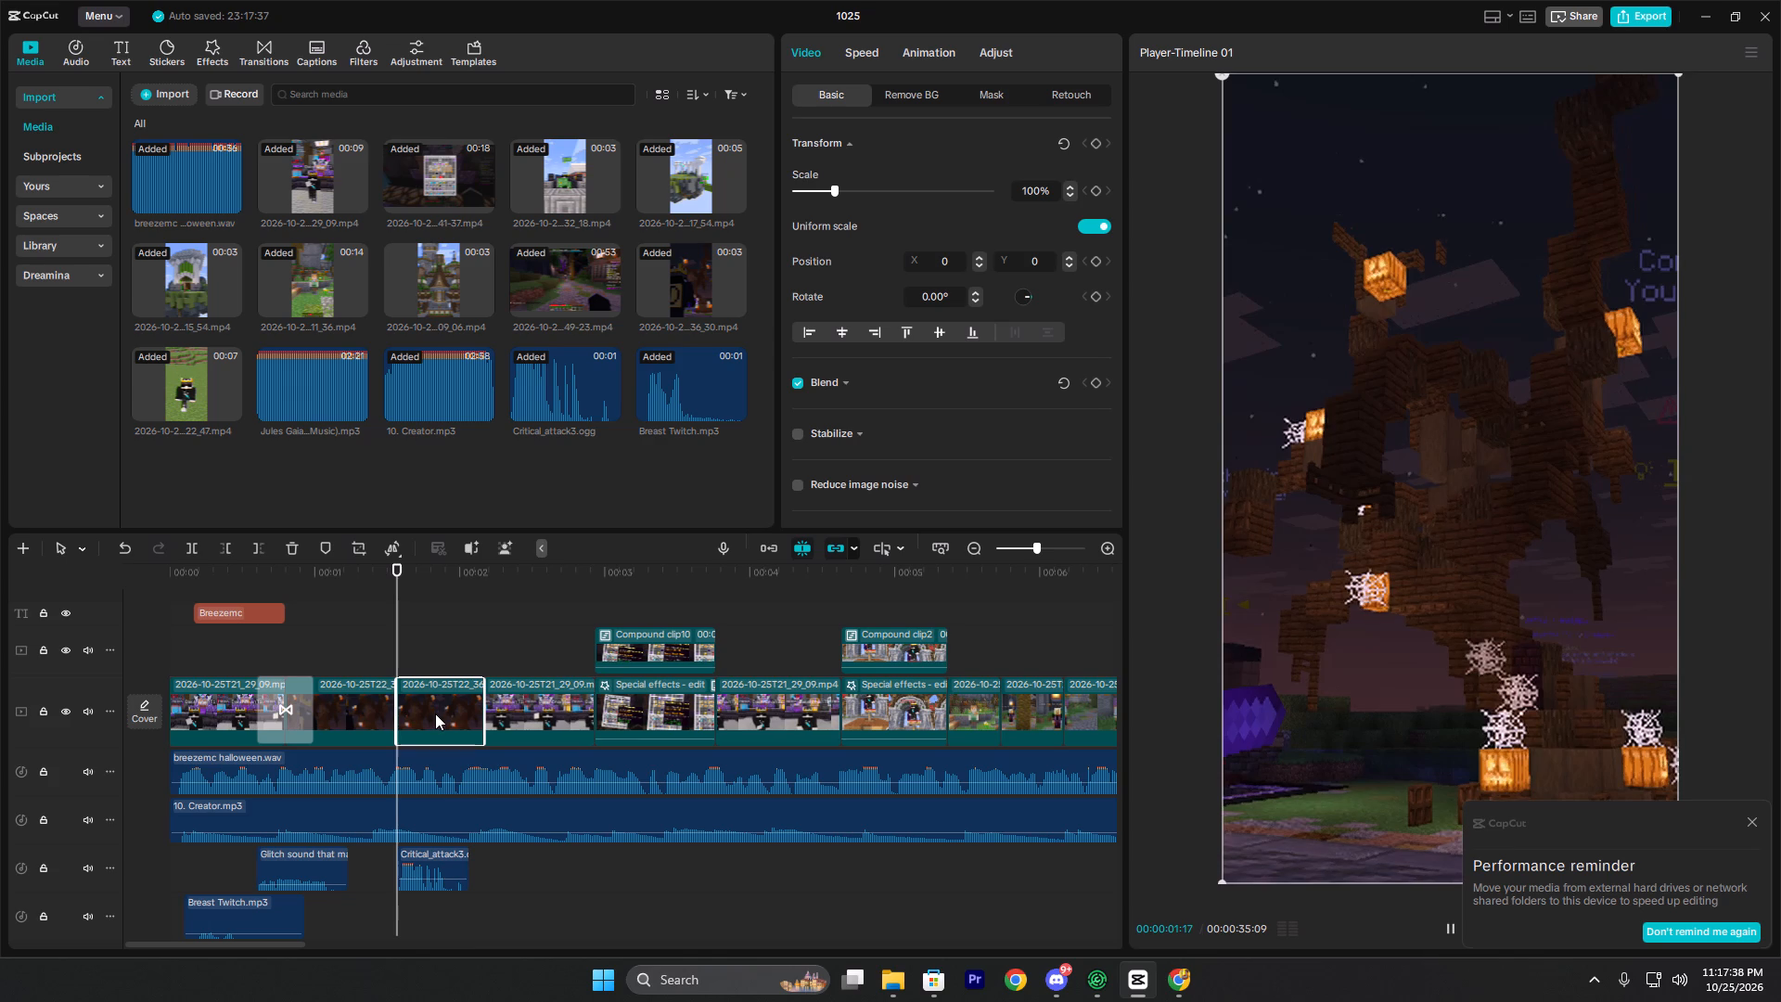
{"action": "key", "text": "space"}
{"action": "left_click", "coordinate": [405, 640]}
{"action": "left_click", "coordinate": [405, 640]}
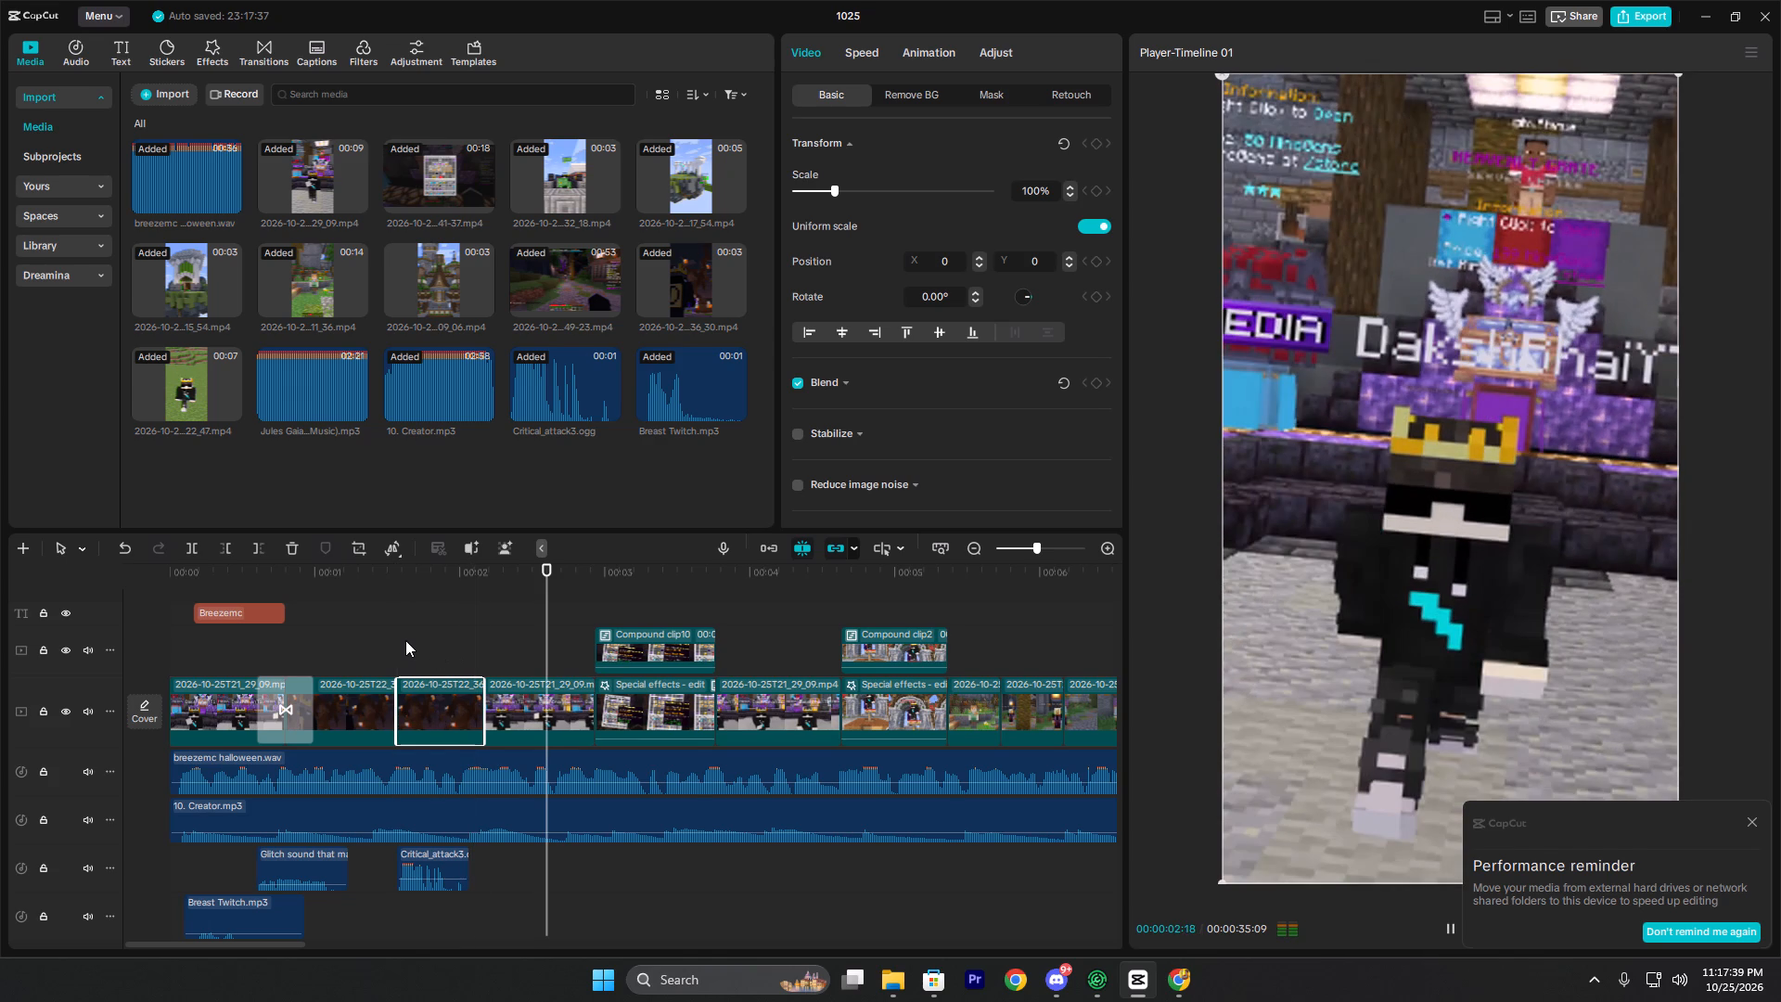
{"action": "left_click", "coordinate": [404, 640]}
{"action": "left_click", "coordinate": [416, 696]}
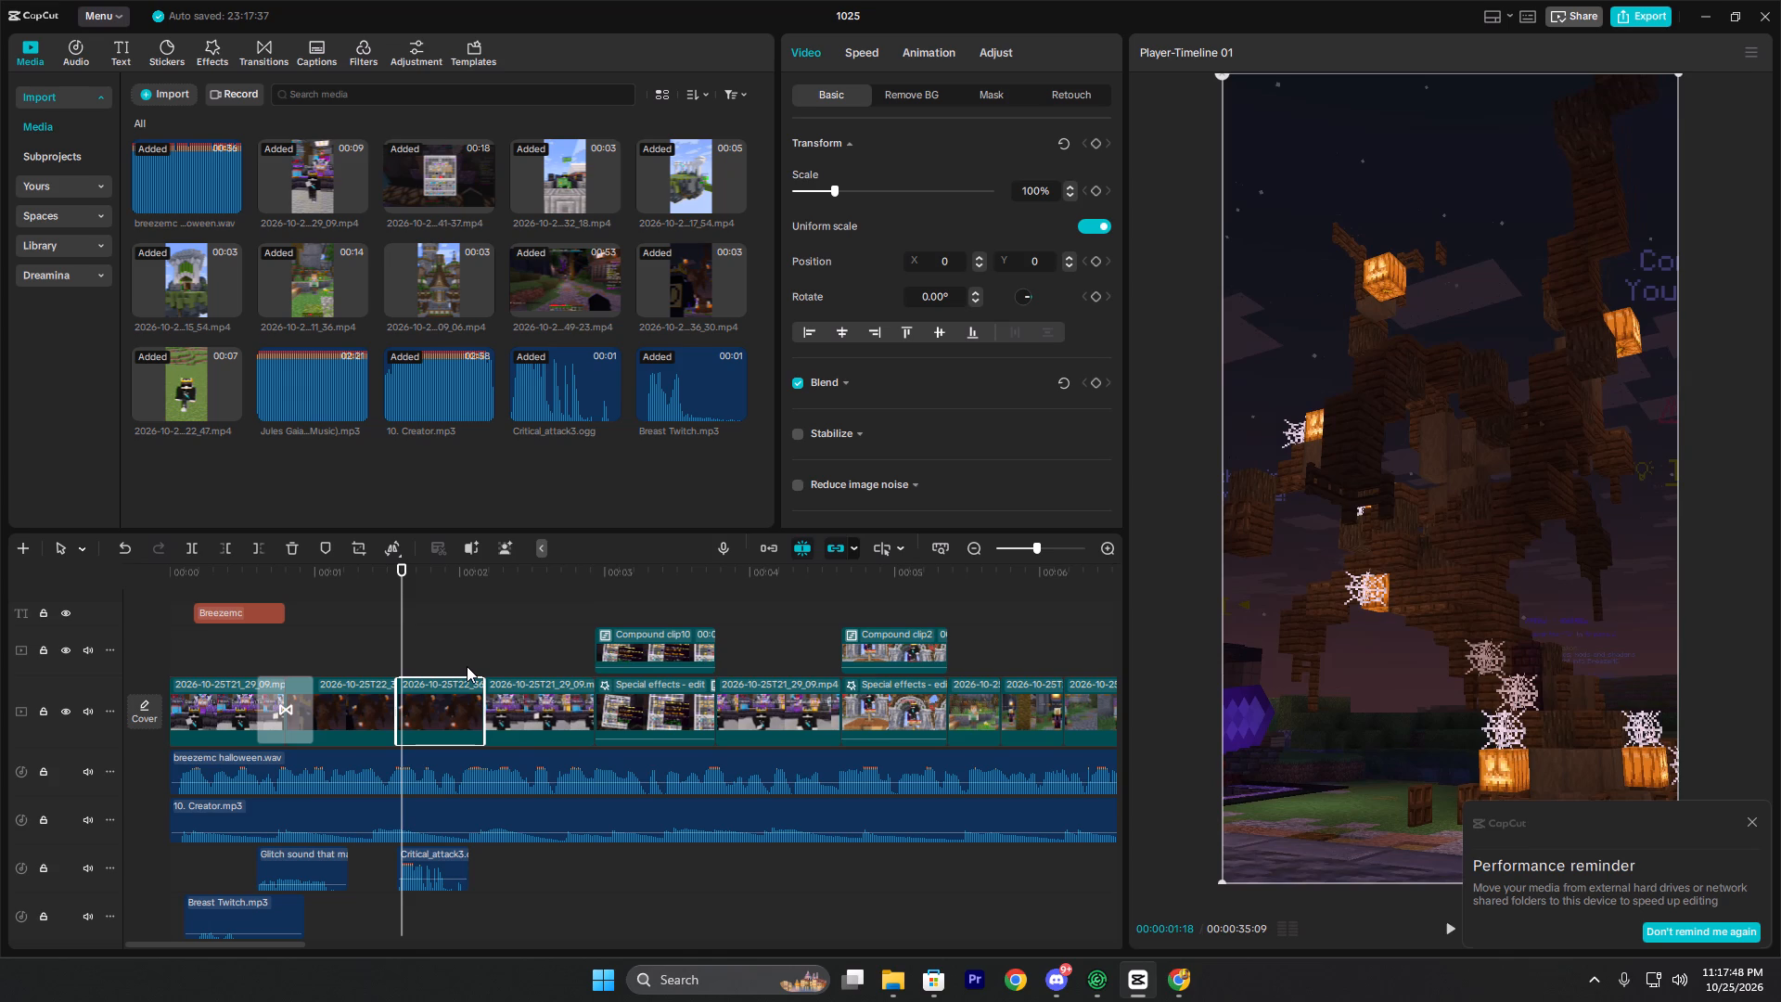
{"action": "key", "text": "space"}
{"action": "key", "text": "space"}
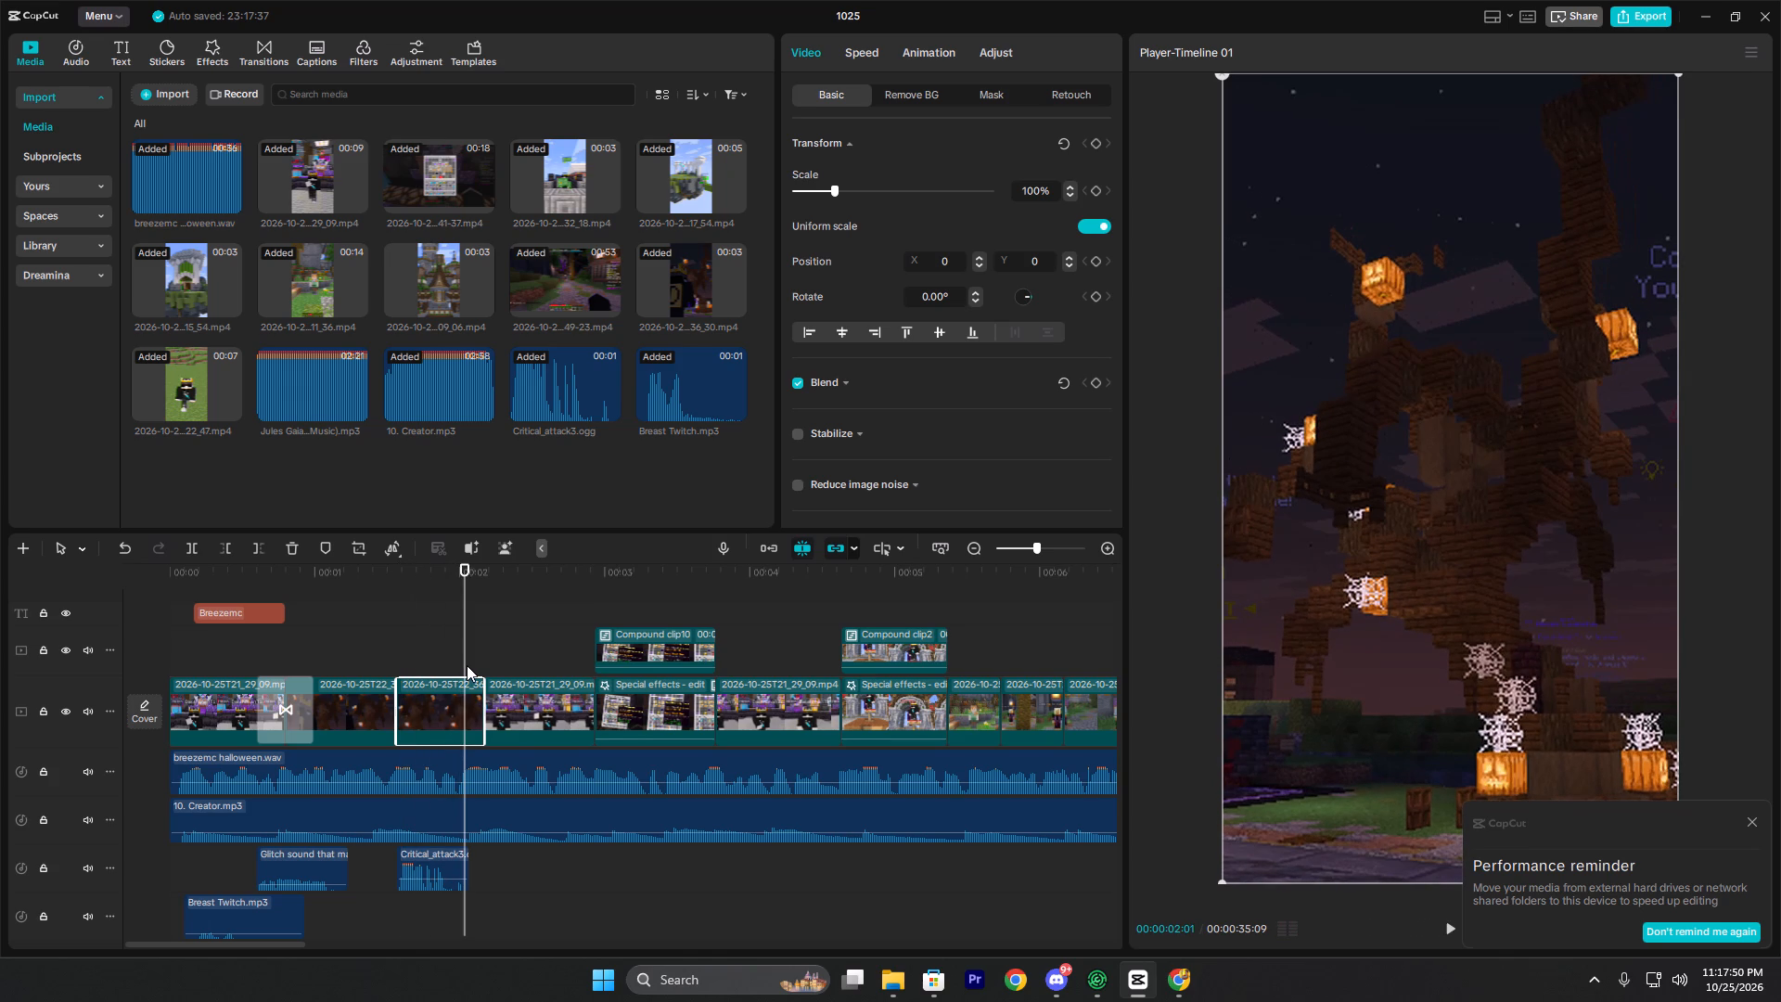
{"action": "key", "text": "space"}
{"action": "key", "text": "space"}
{"action": "left_click", "coordinate": [414, 645]}
Select the latter half of the split clip and search the video effects for "red flash".
{"action": "left_click", "coordinate": [400, 703]}
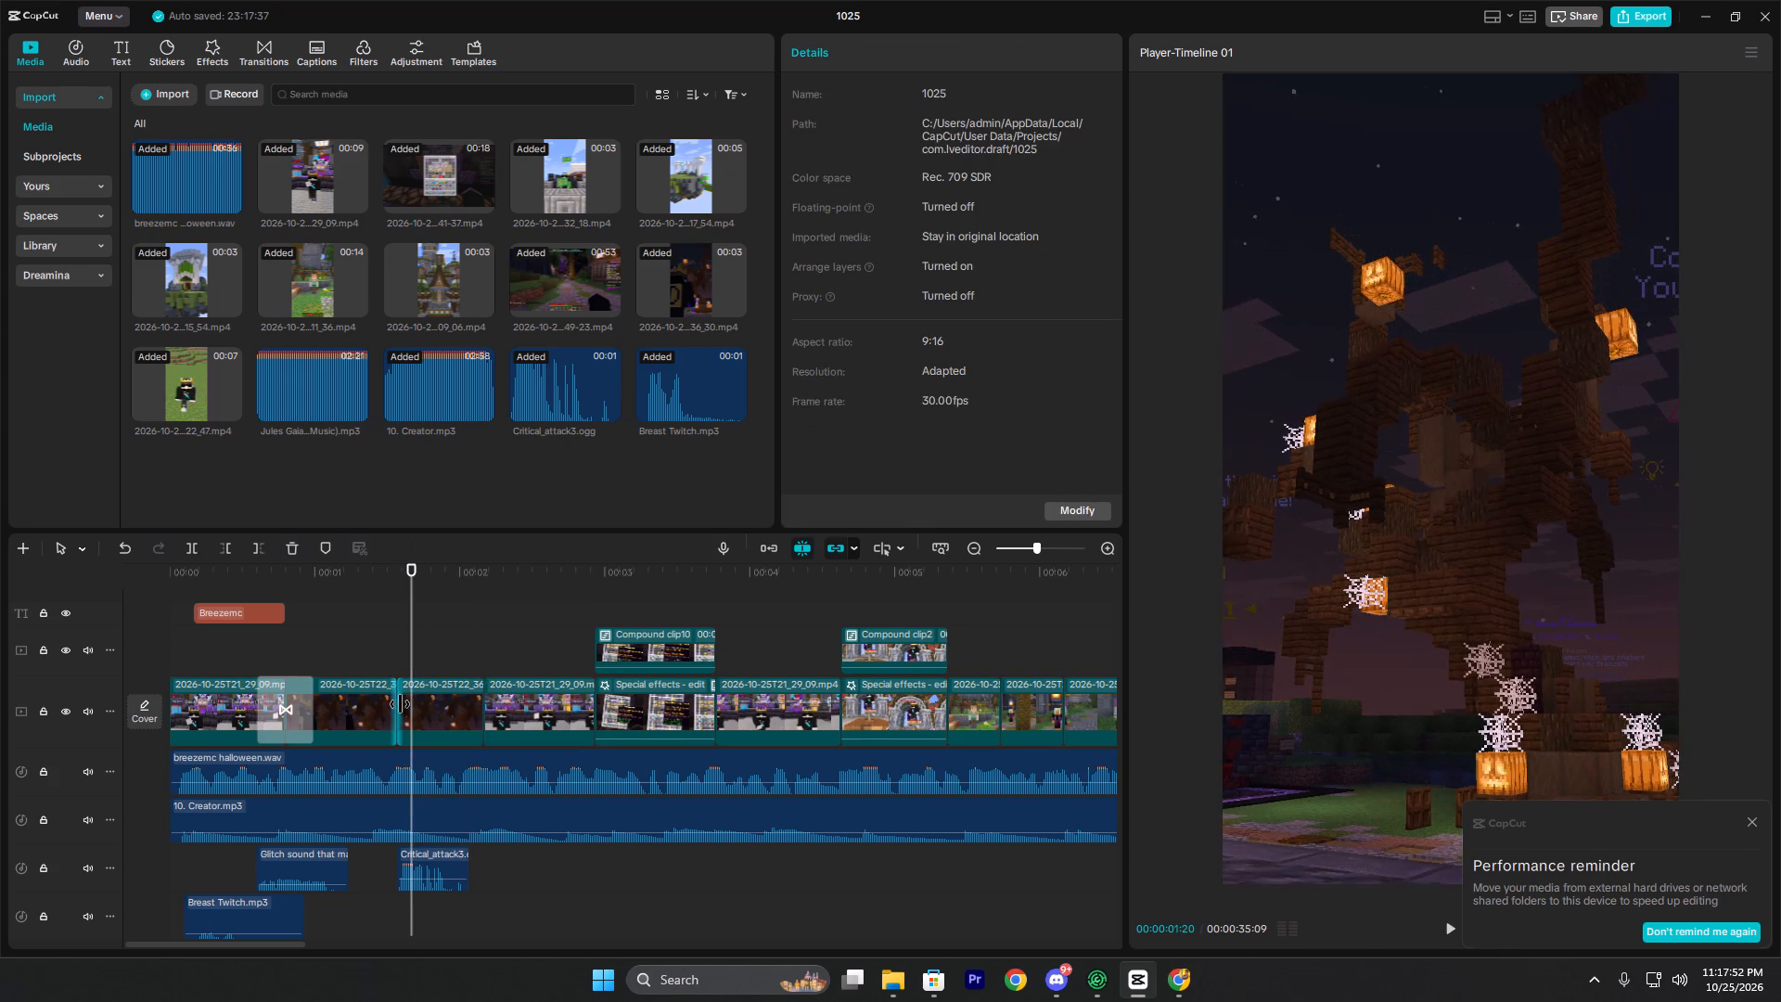
{"action": "left_click", "coordinate": [416, 704]}
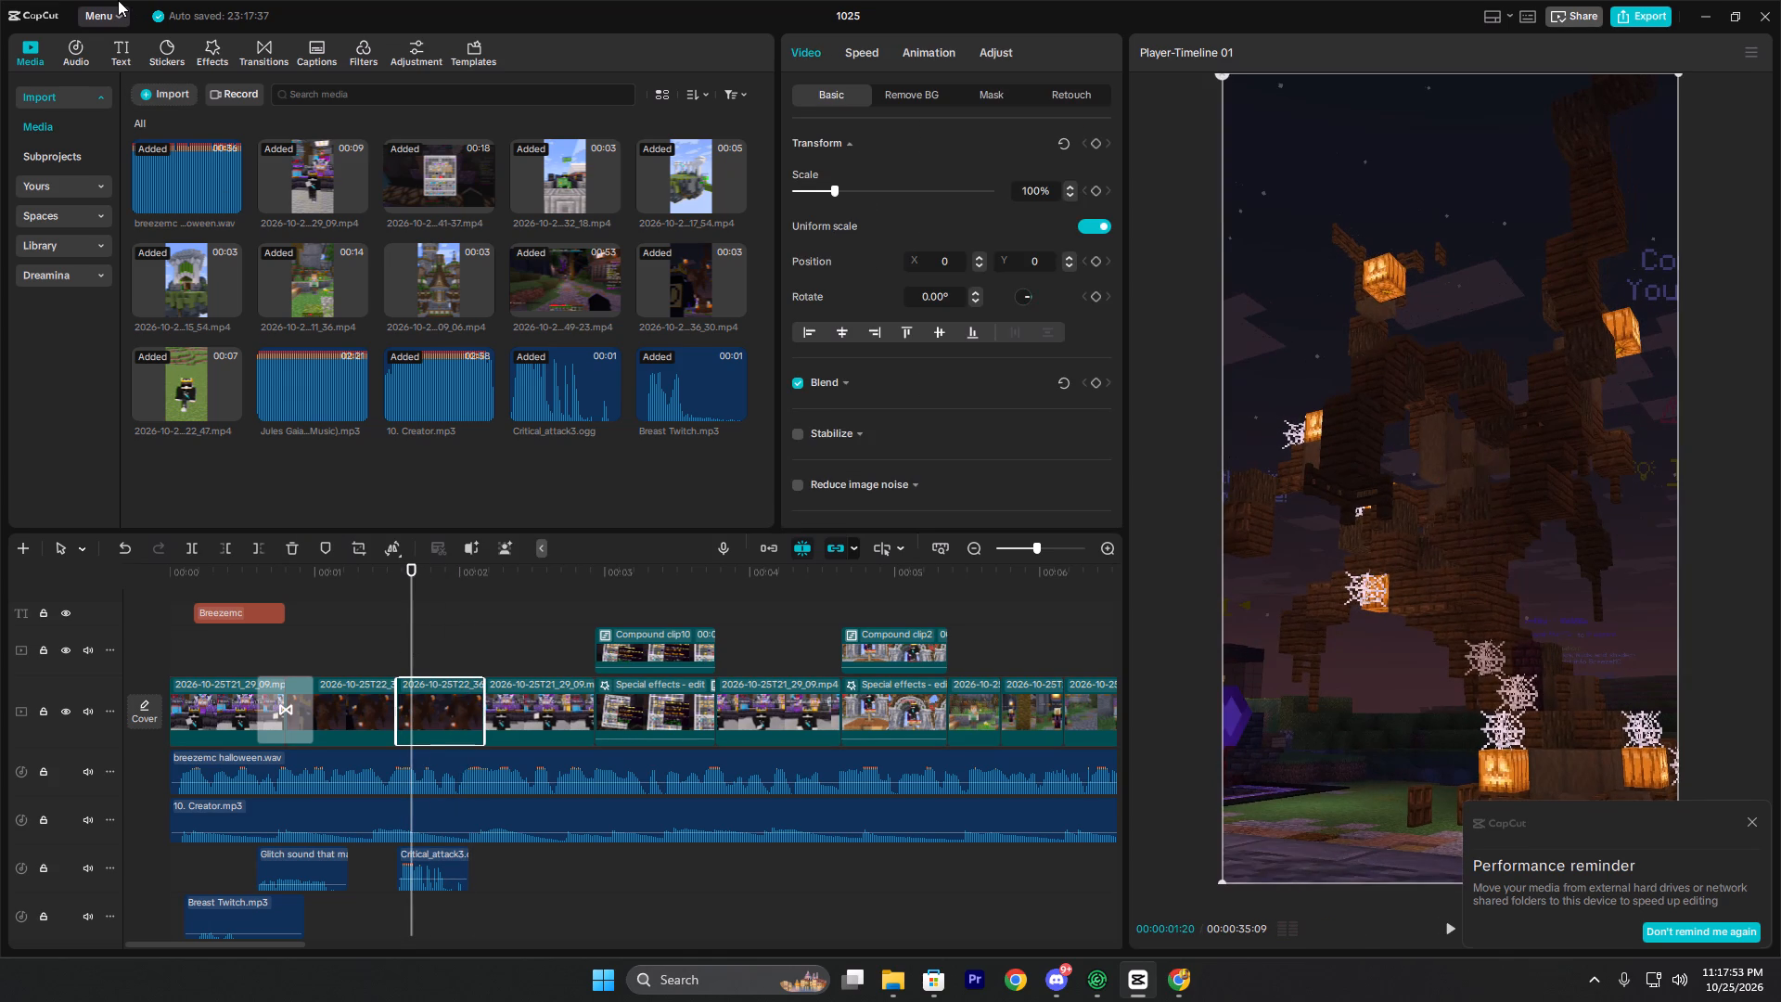
{"action": "left_click", "coordinate": [210, 54]}
{"action": "left_click", "coordinate": [240, 96]}
{"action": "left_click_drag", "start_coordinate": [240, 96], "coordinate": [67, 100]}
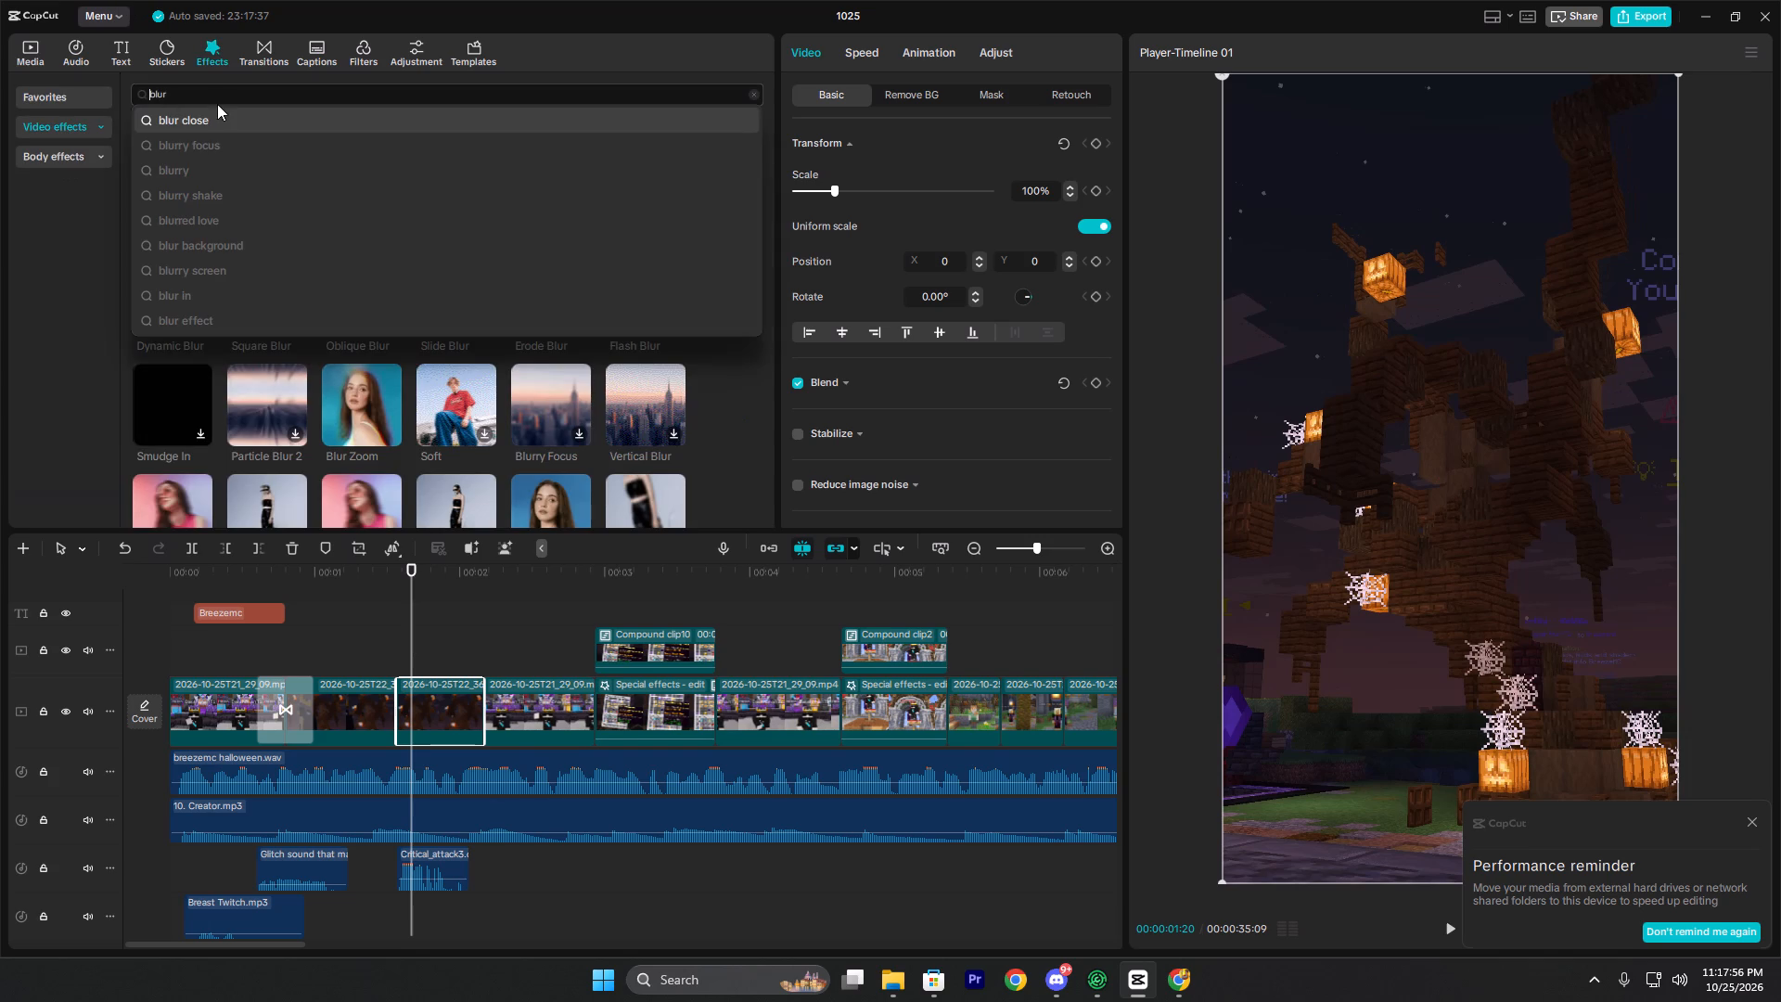
{"action": "left_click_drag", "start_coordinate": [217, 104], "coordinate": [139, 96]}
{"action": "double_click", "coordinate": [209, 94]}
{"action": "key", "text": "e"}
{"action": "key", "text": "BackSpace"}
{"action": "type", "text": "red"}
{"action": "key", "text": "space"}
{"action": "type", "text": "flash"}
{"action": "key", "text": "Return"}
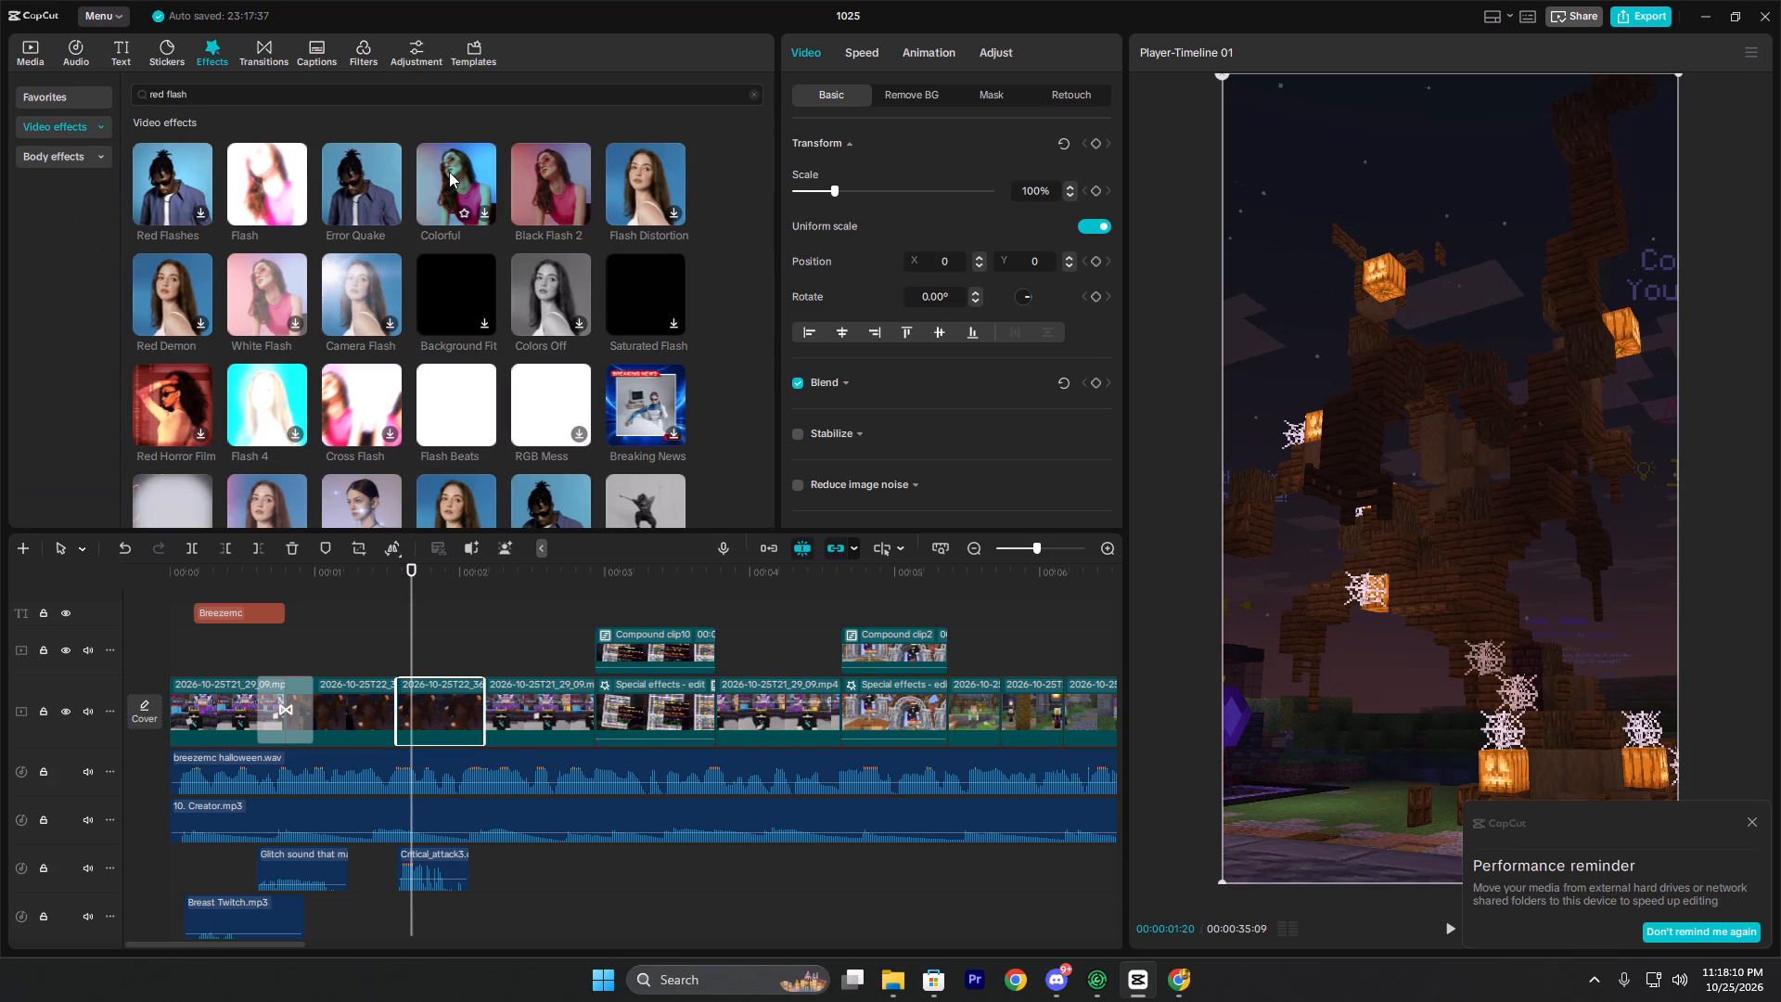
Preview the Error Quake, Red Flashes and Red Horror Film effects.
{"action": "left_click", "coordinate": [363, 167]}
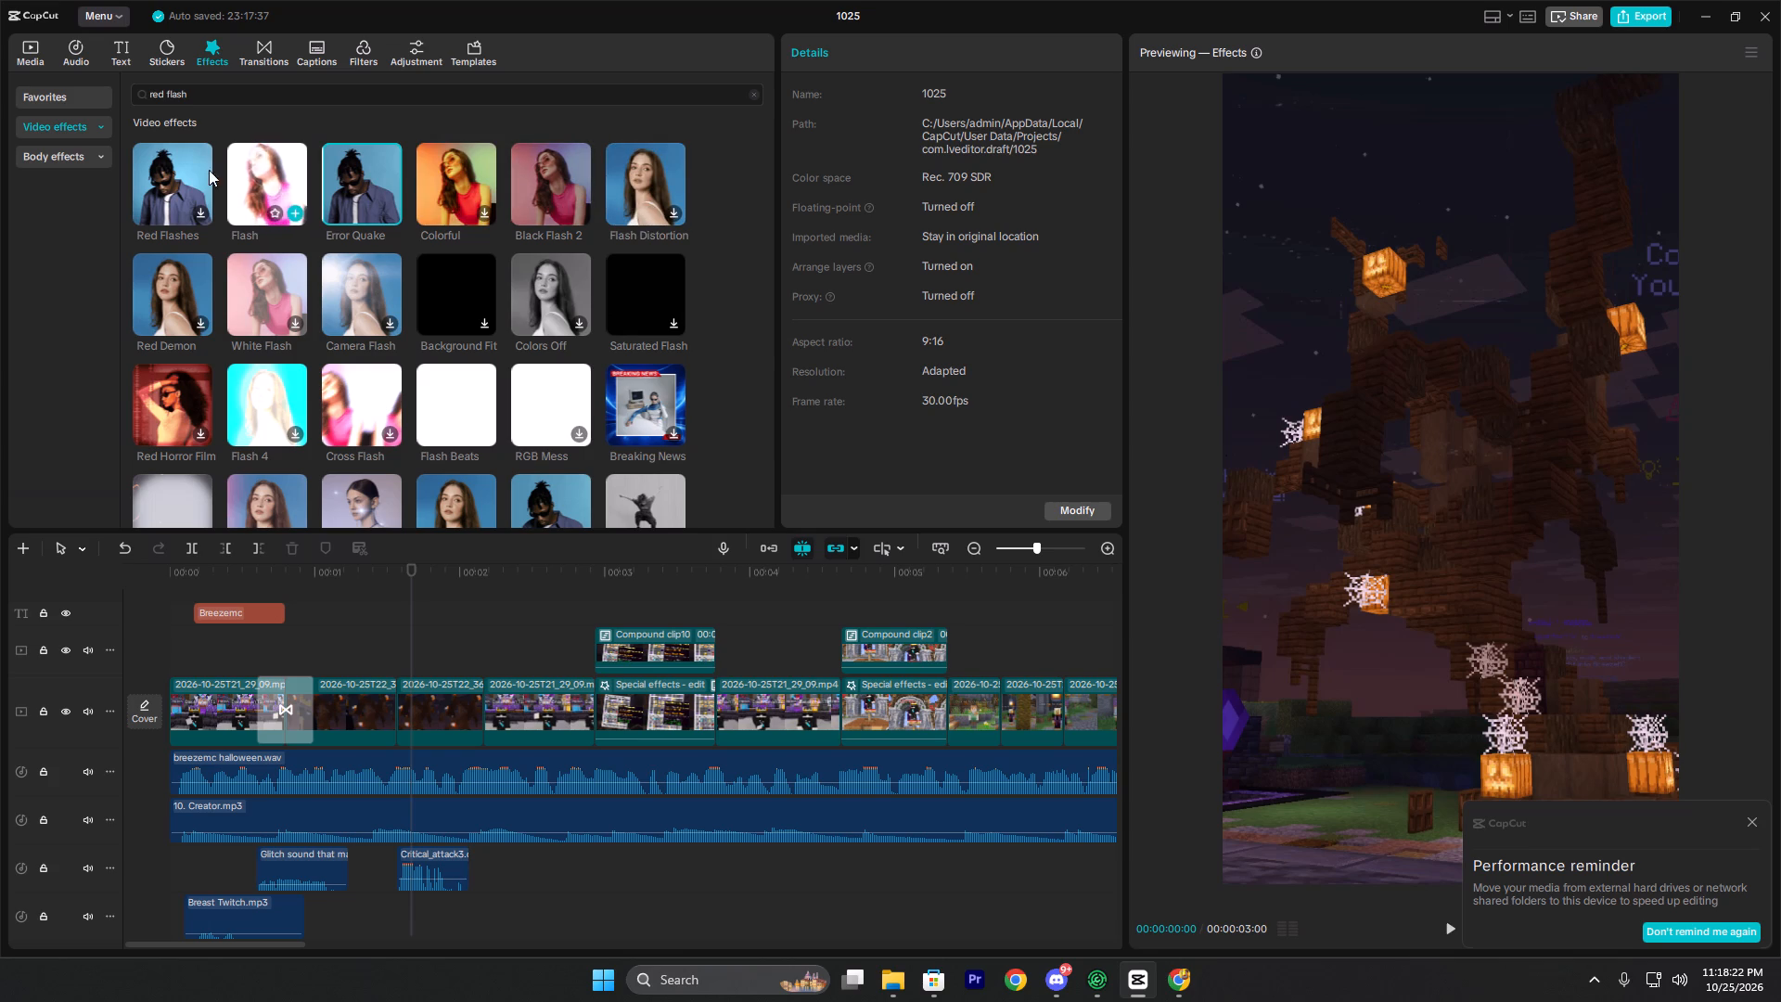
{"action": "left_click", "coordinate": [150, 165]}
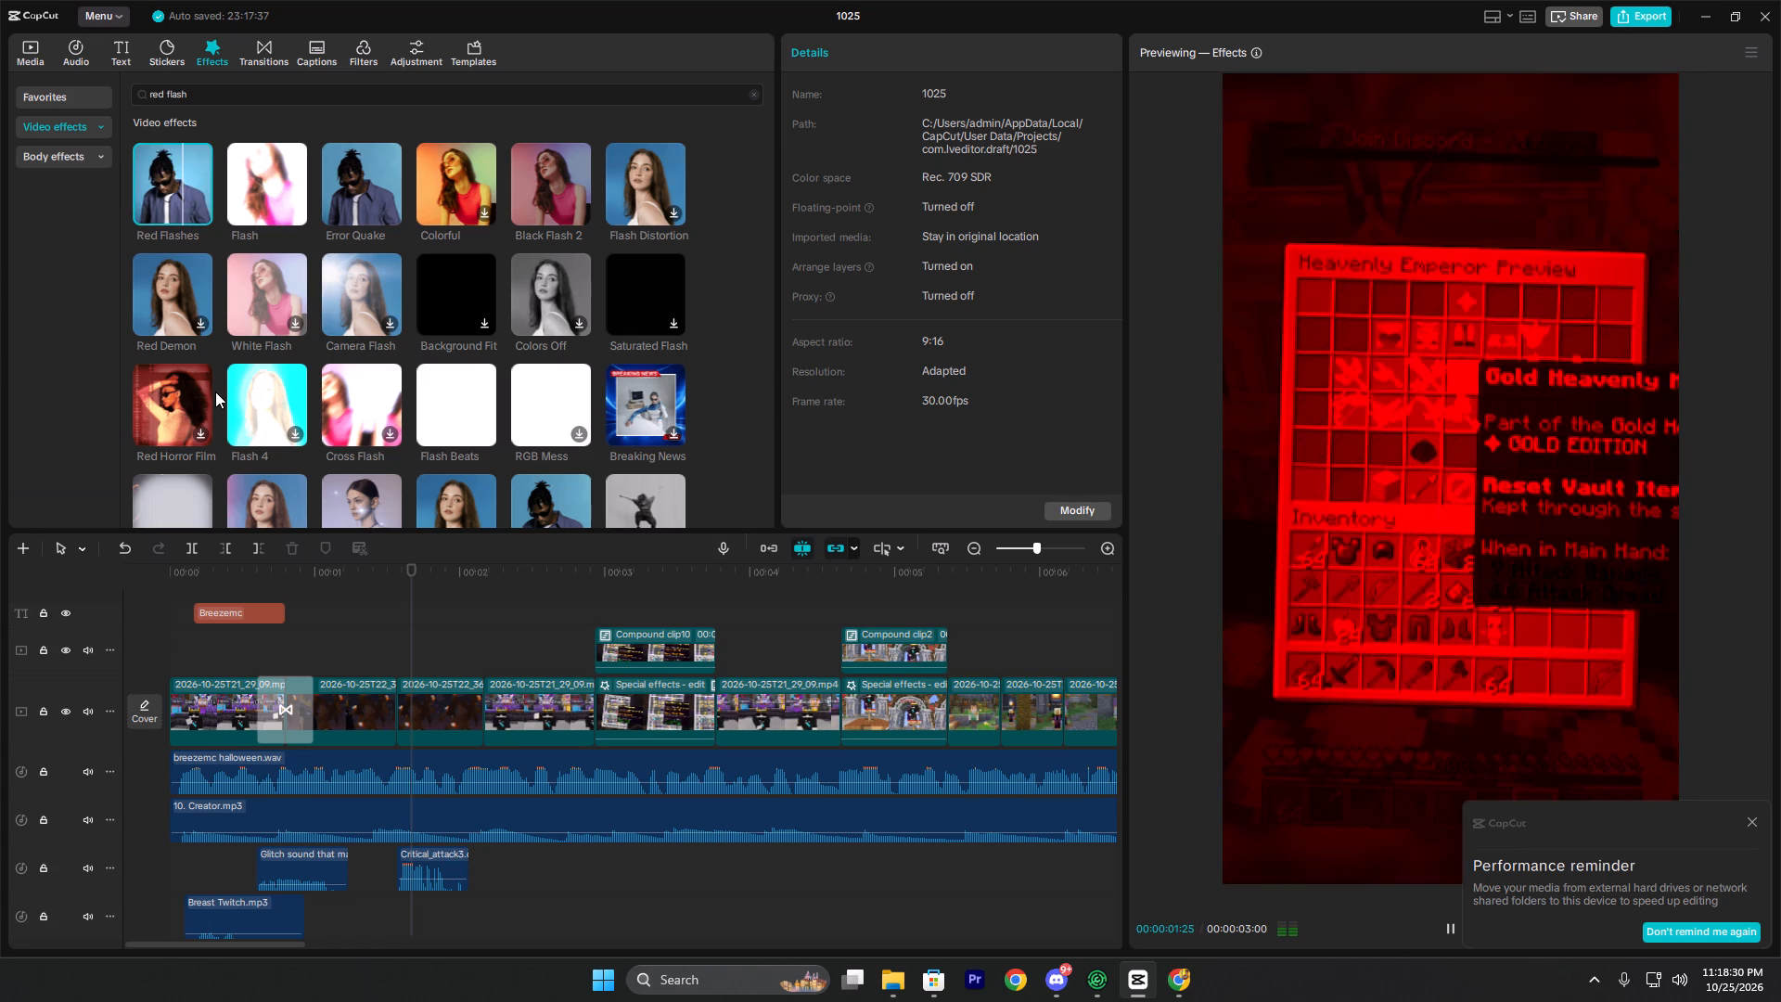
{"action": "left_click", "coordinate": [164, 412]}
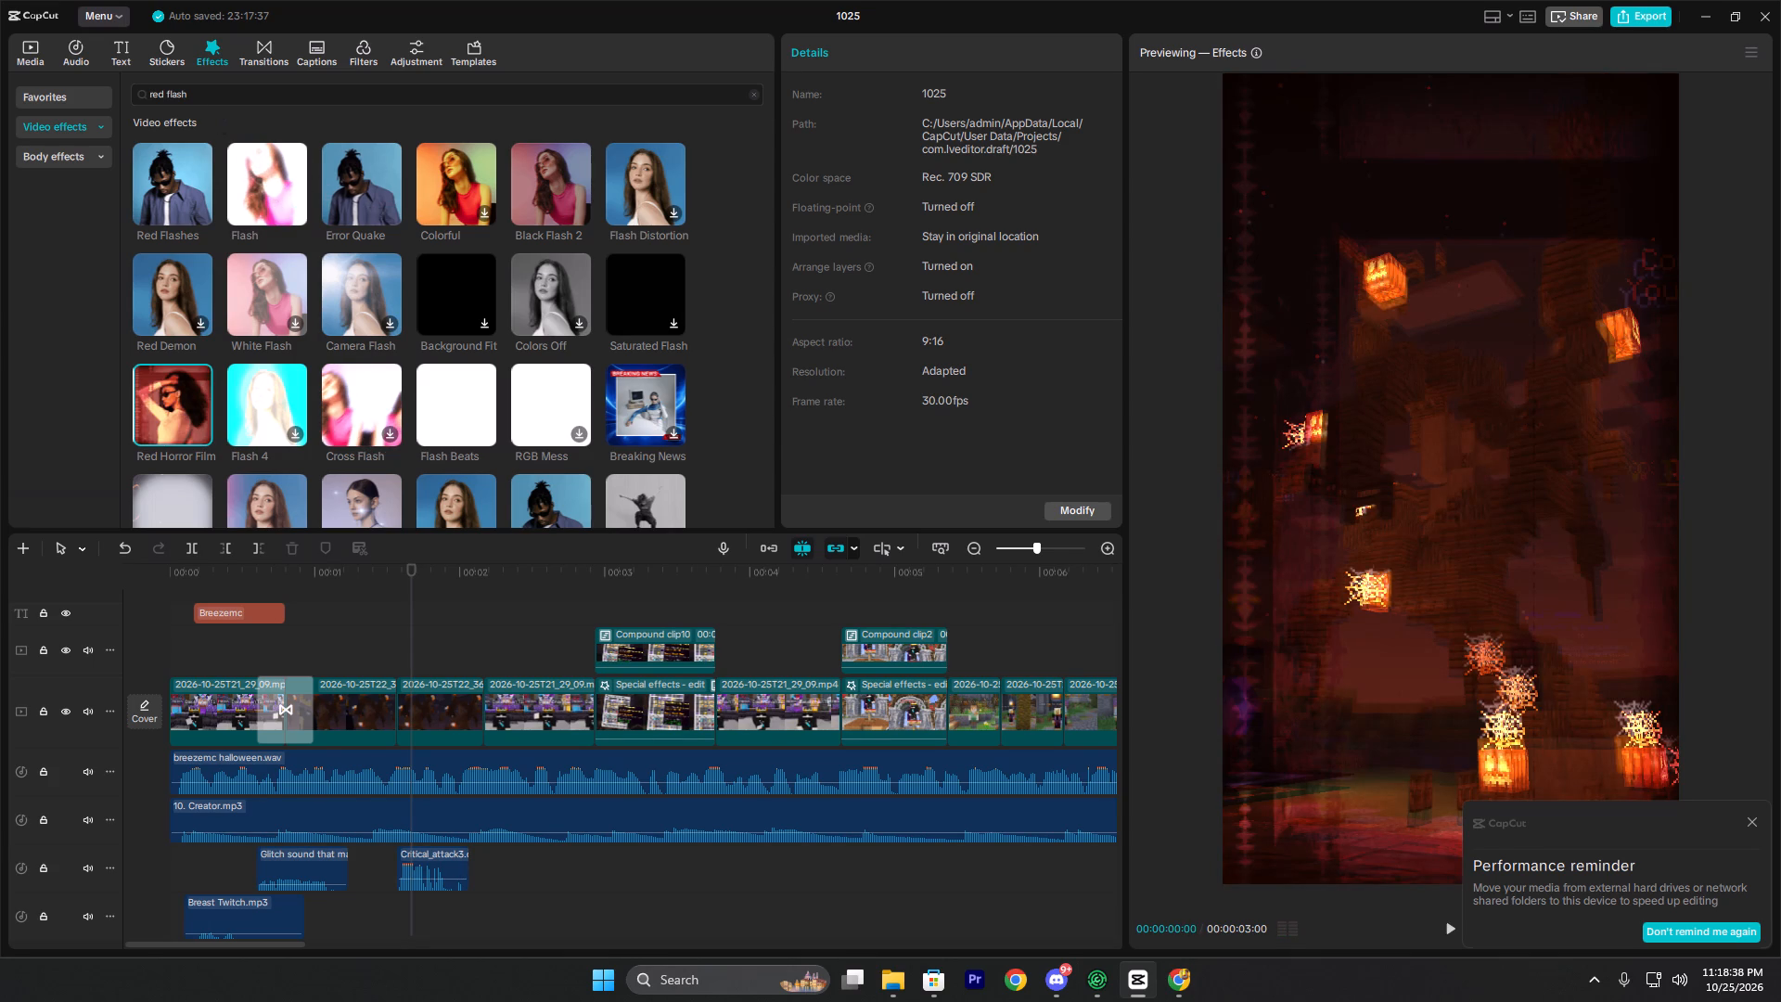
Search the video effects for "shake".
{"action": "left_click_drag", "start_coordinate": [212, 102], "coordinate": [83, 81]}
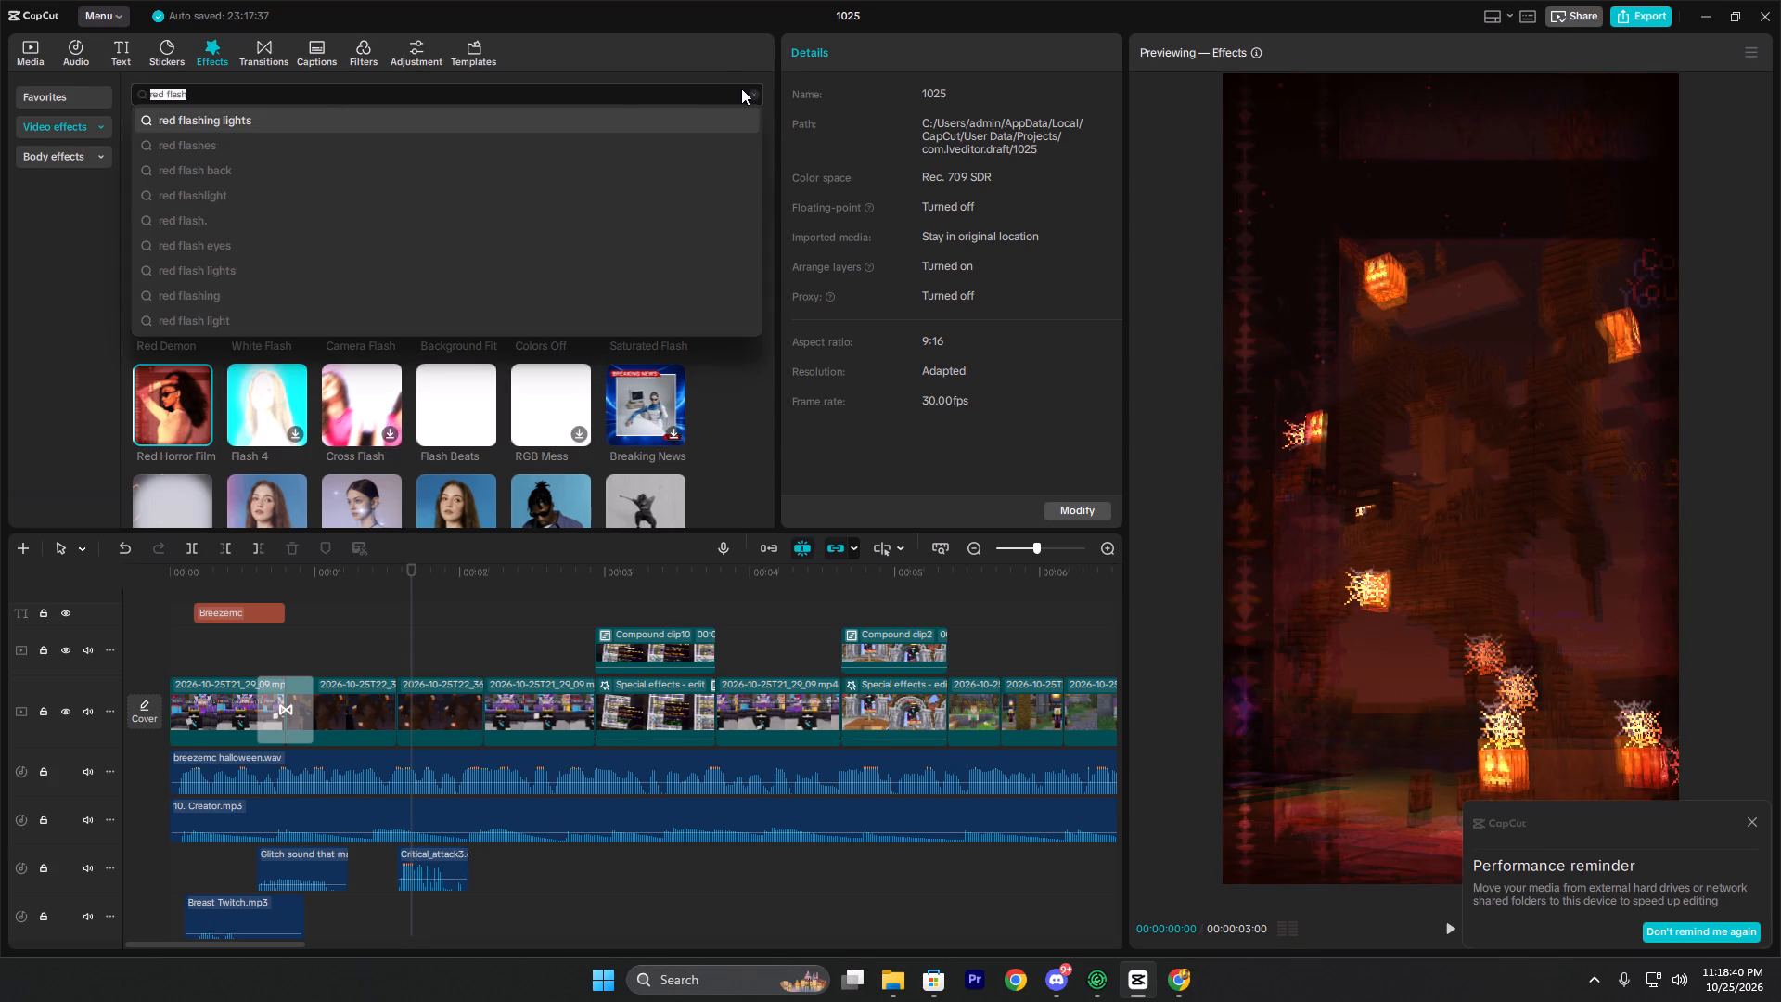
{"action": "type", "text": "shake"}
{"action": "key", "text": "Return"}
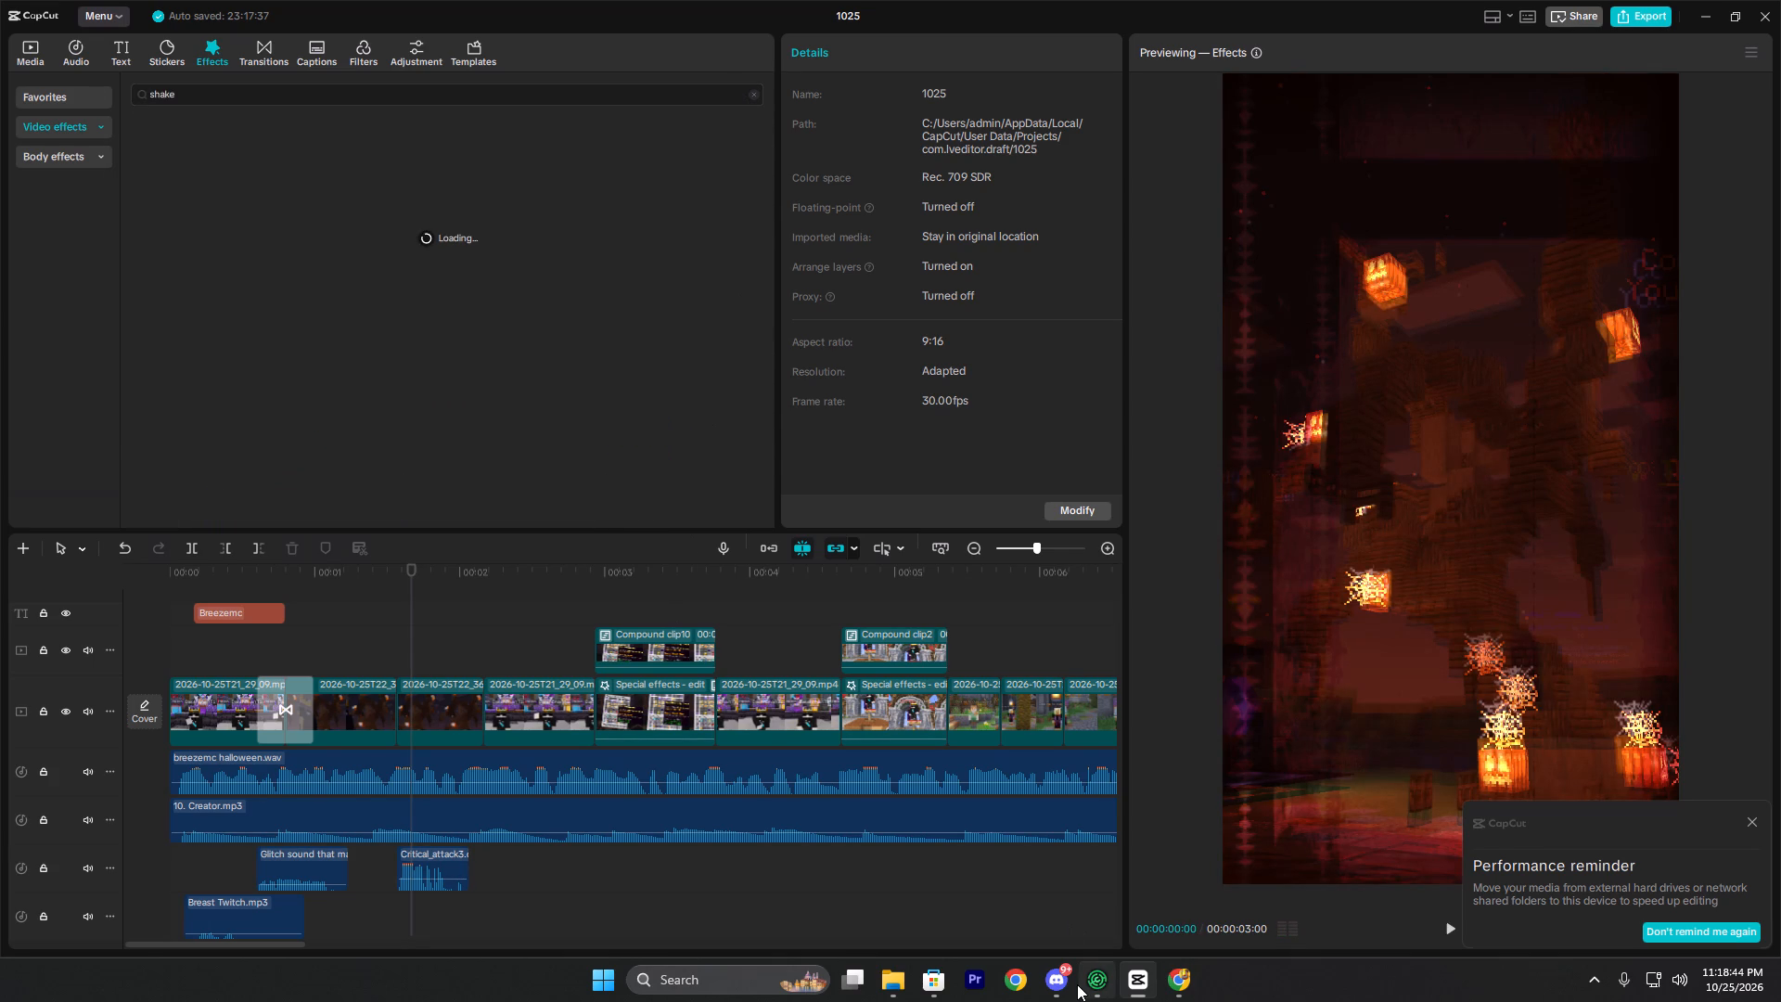
{"action": "left_click", "coordinate": [1077, 984]}
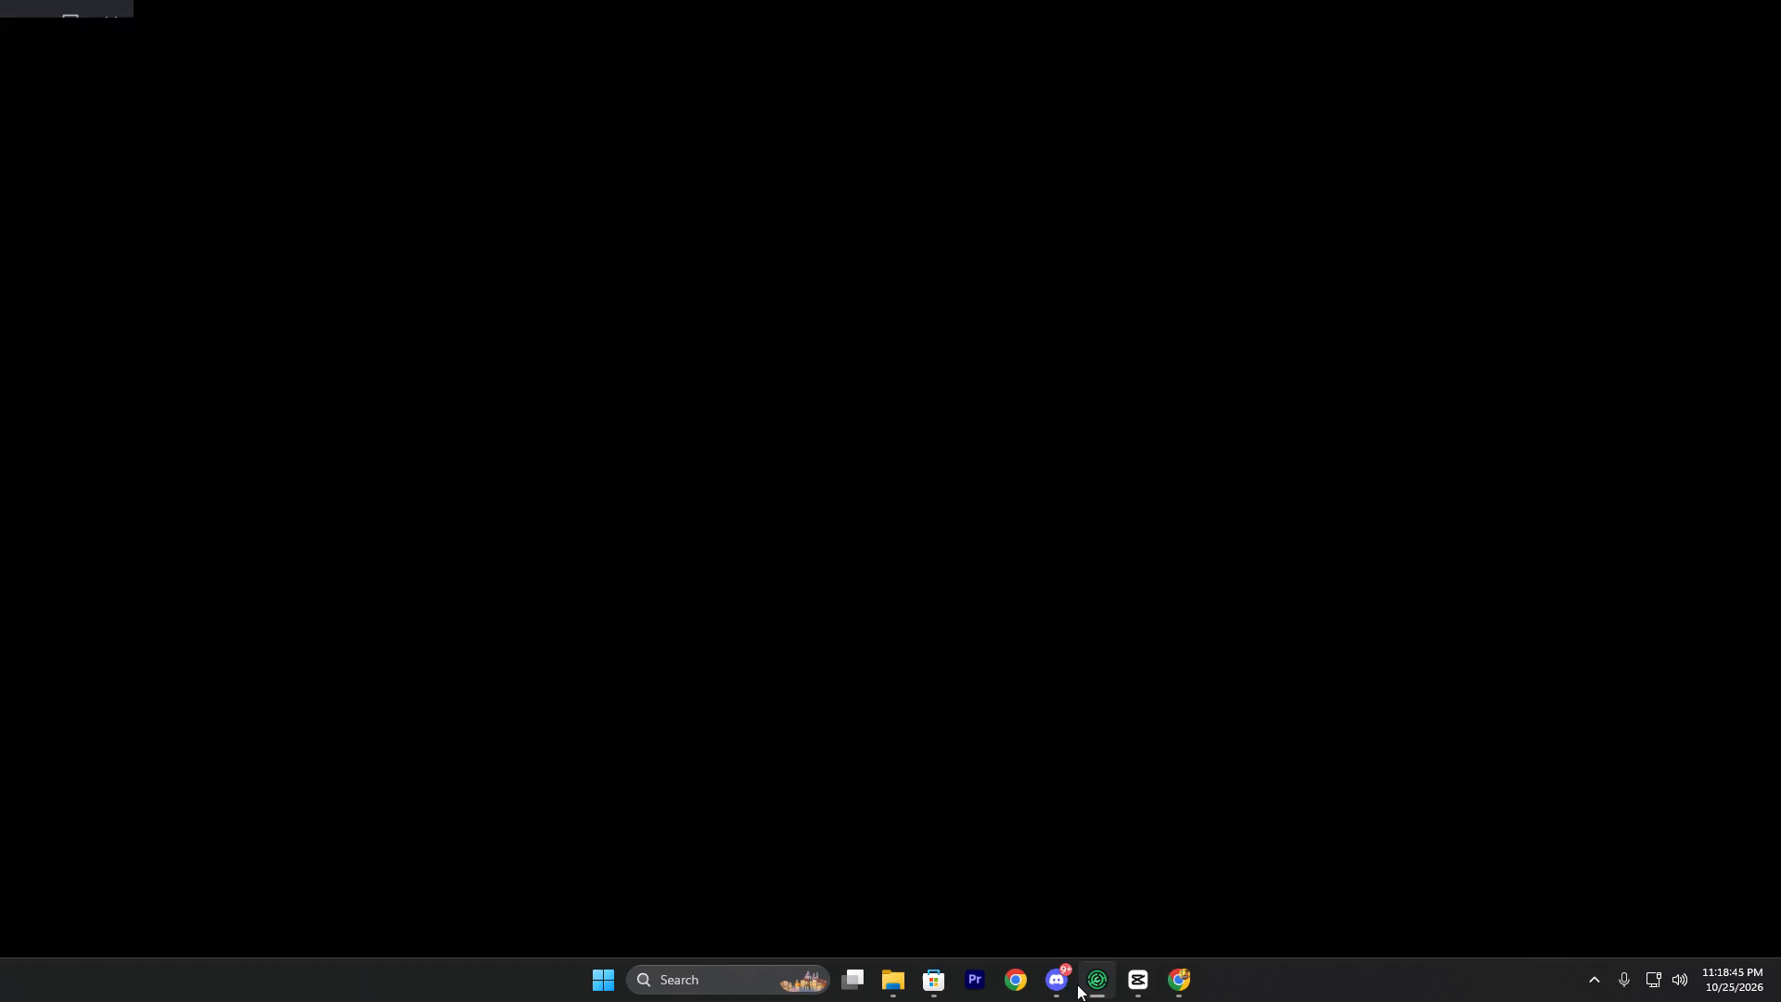
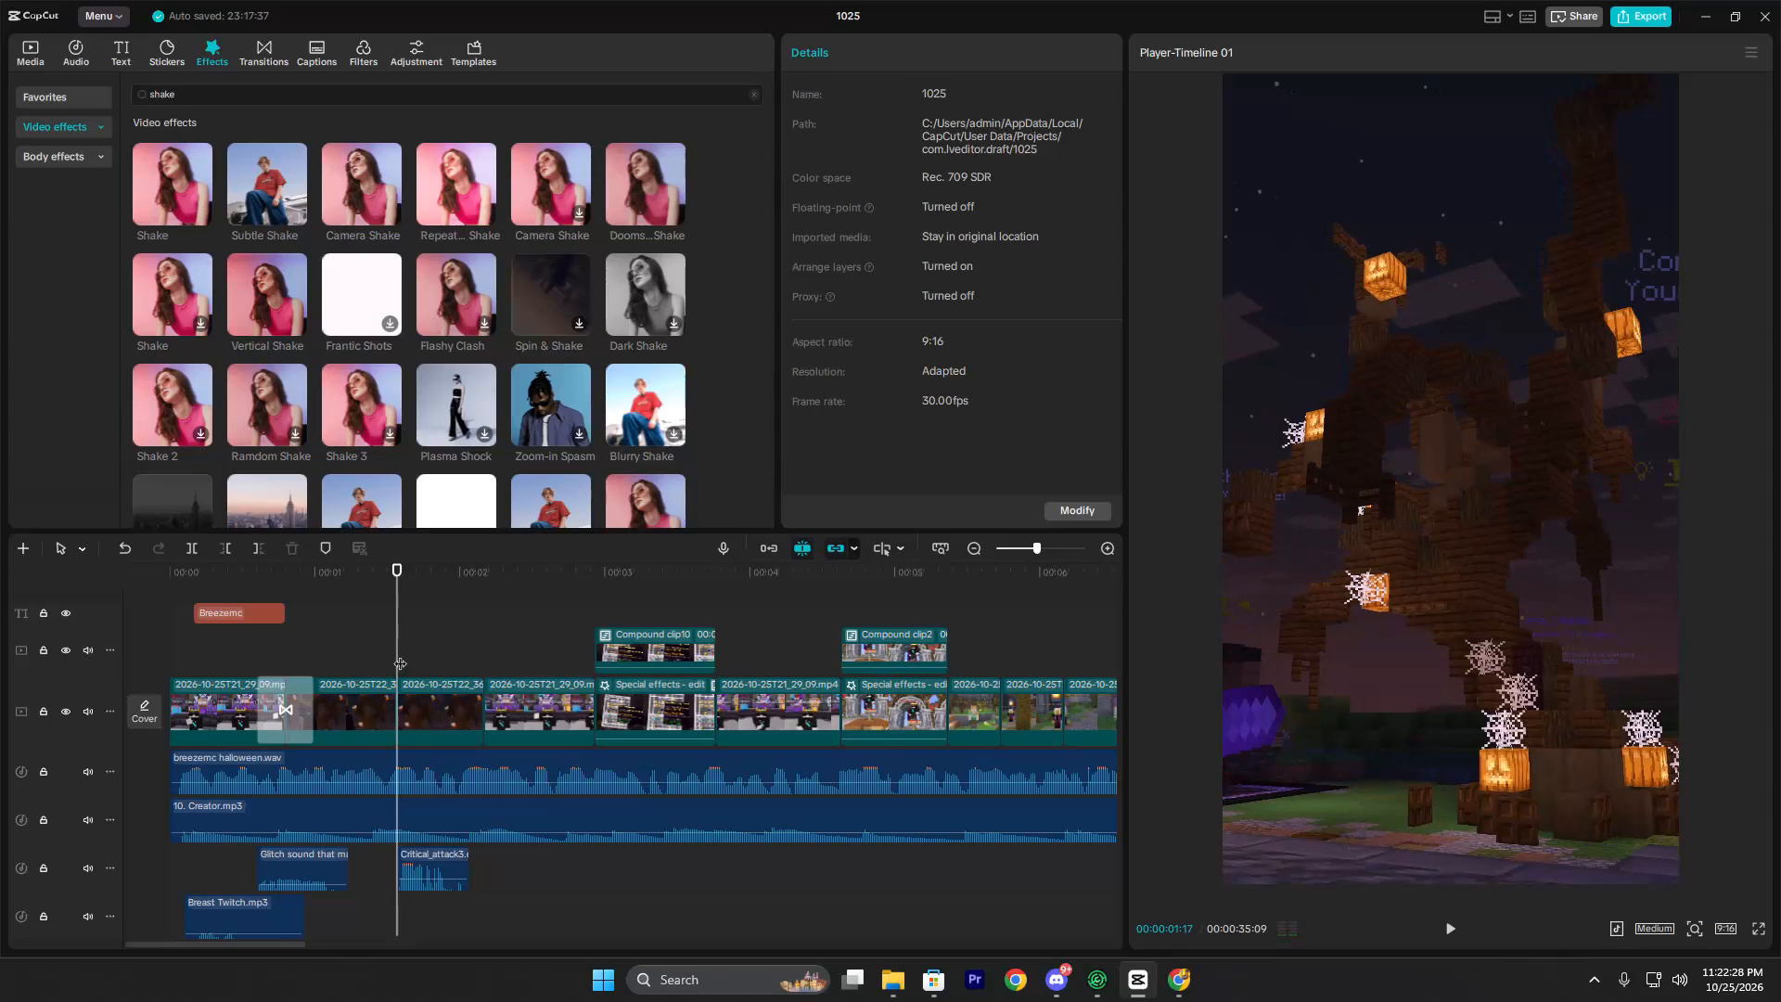
Preview the Subtle Shake, Camera Shake and Repeat Shake video effects.
{"action": "left_click", "coordinate": [265, 180]}
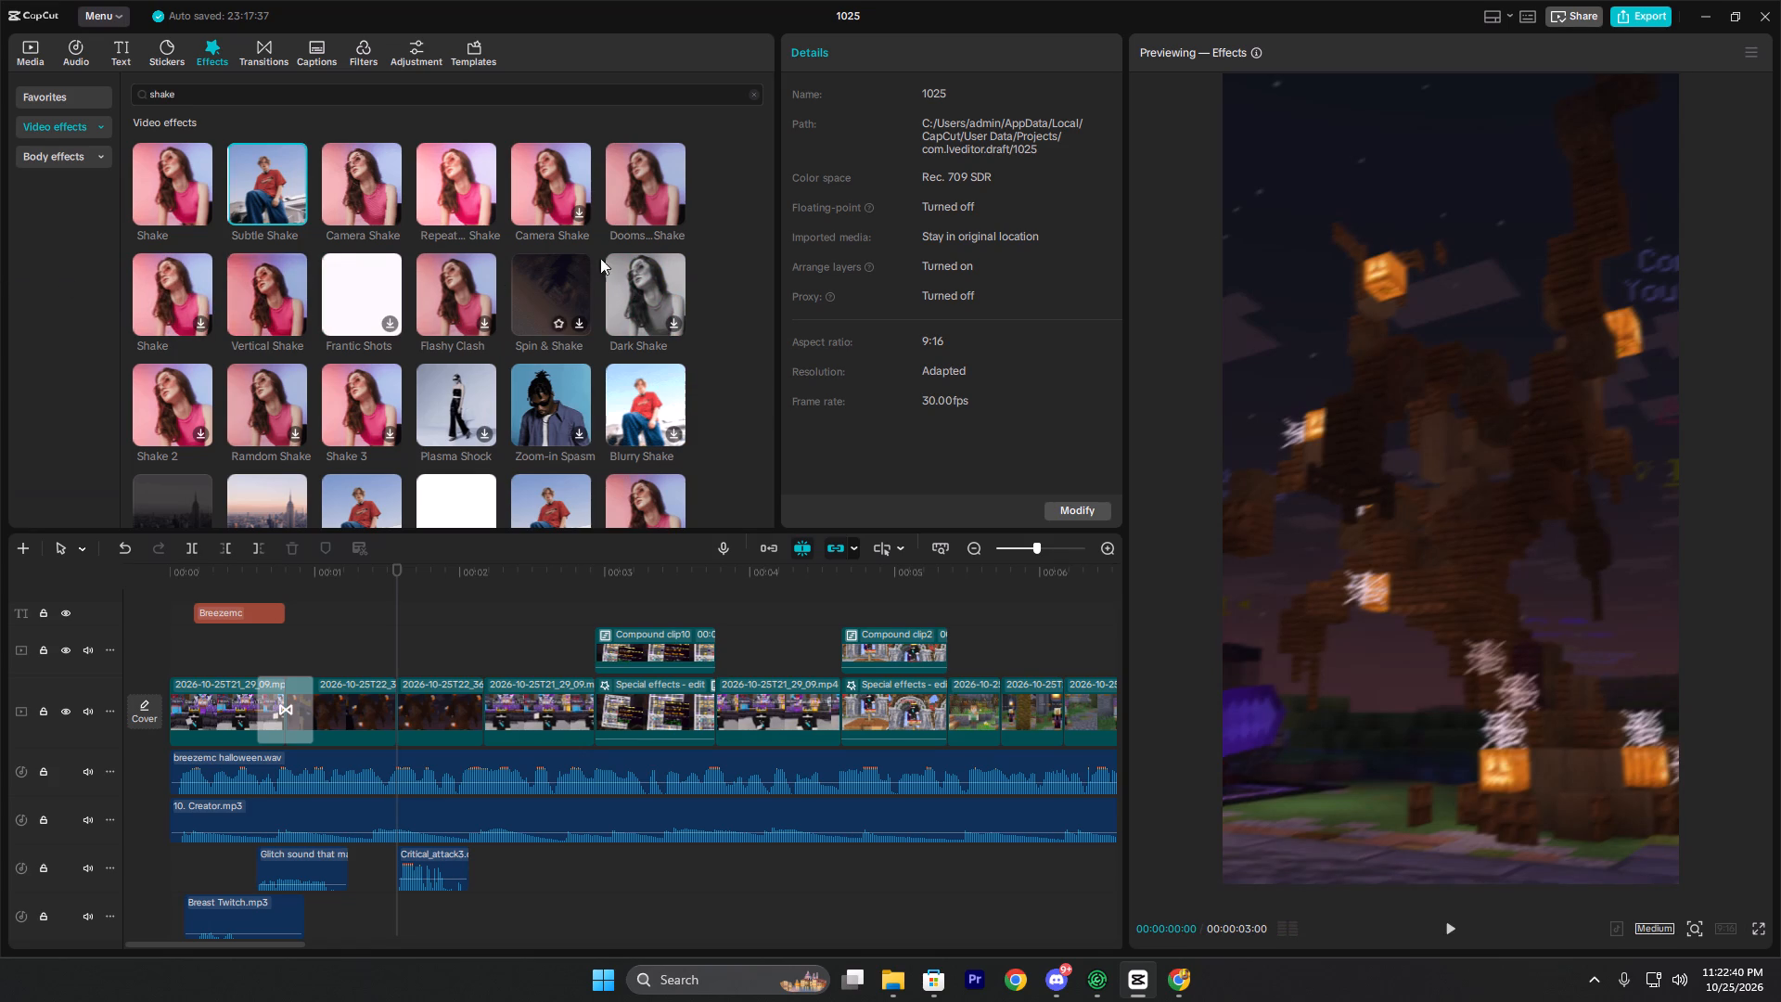
{"action": "left_click", "coordinate": [561, 199]}
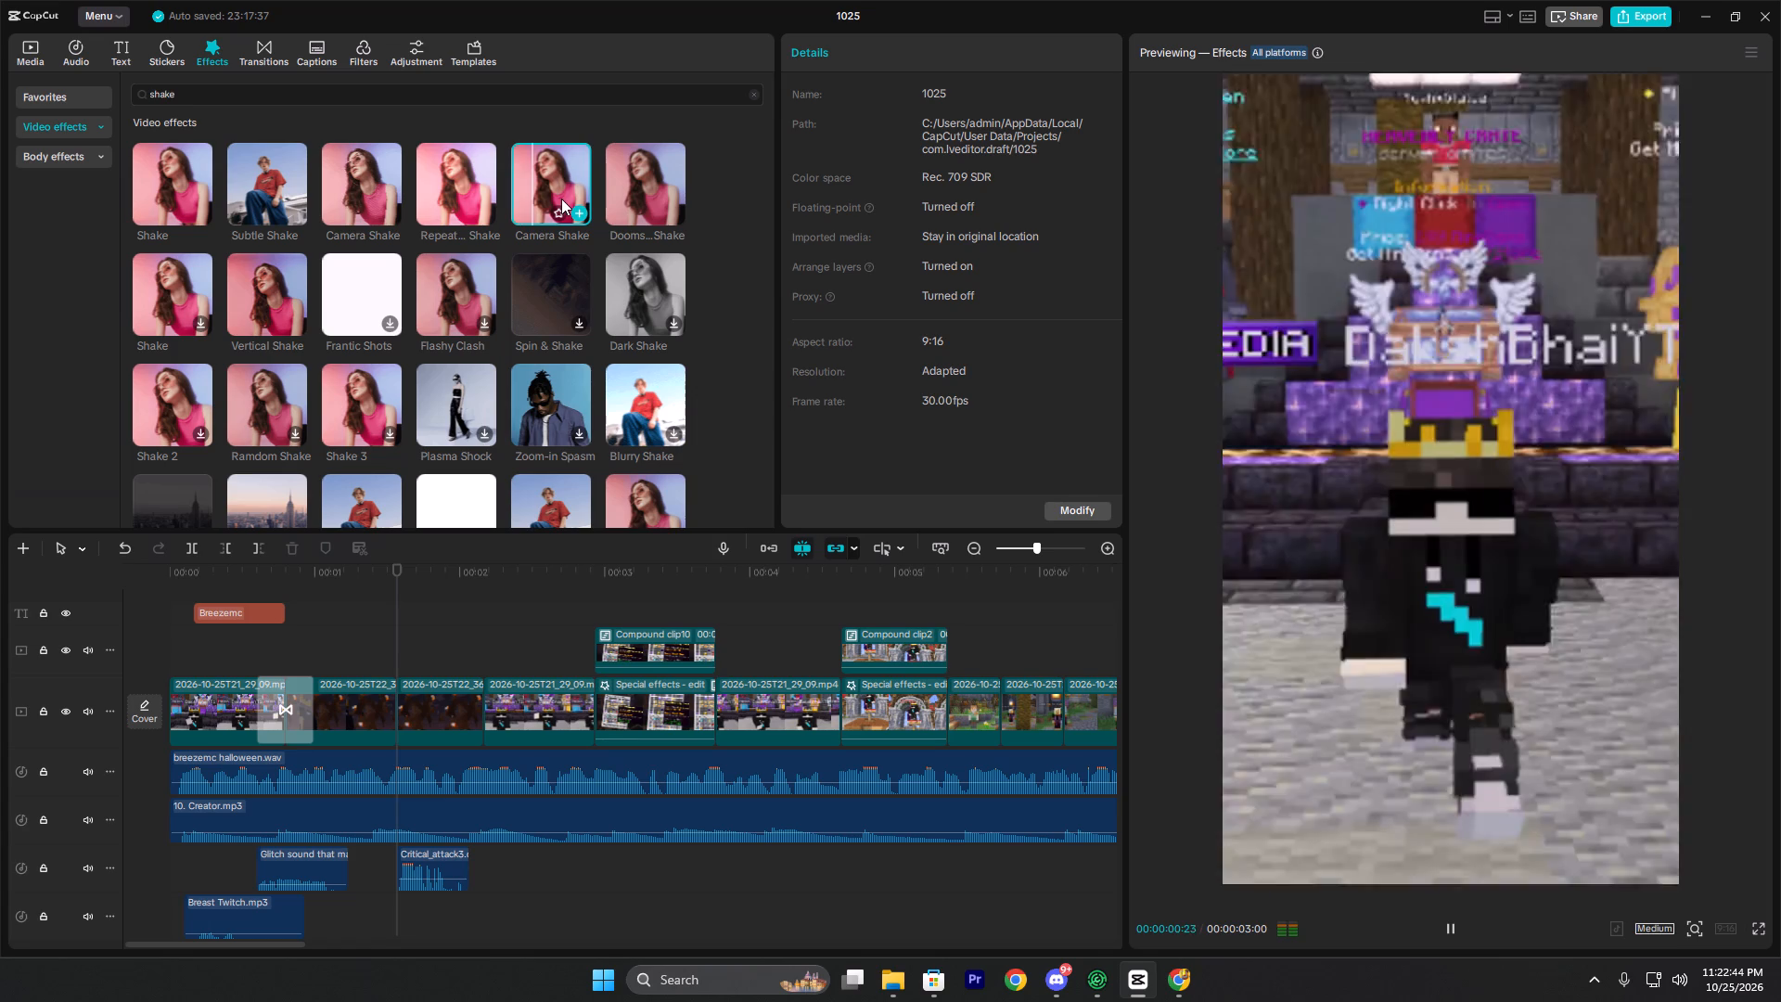
{"action": "left_click", "coordinate": [473, 190]}
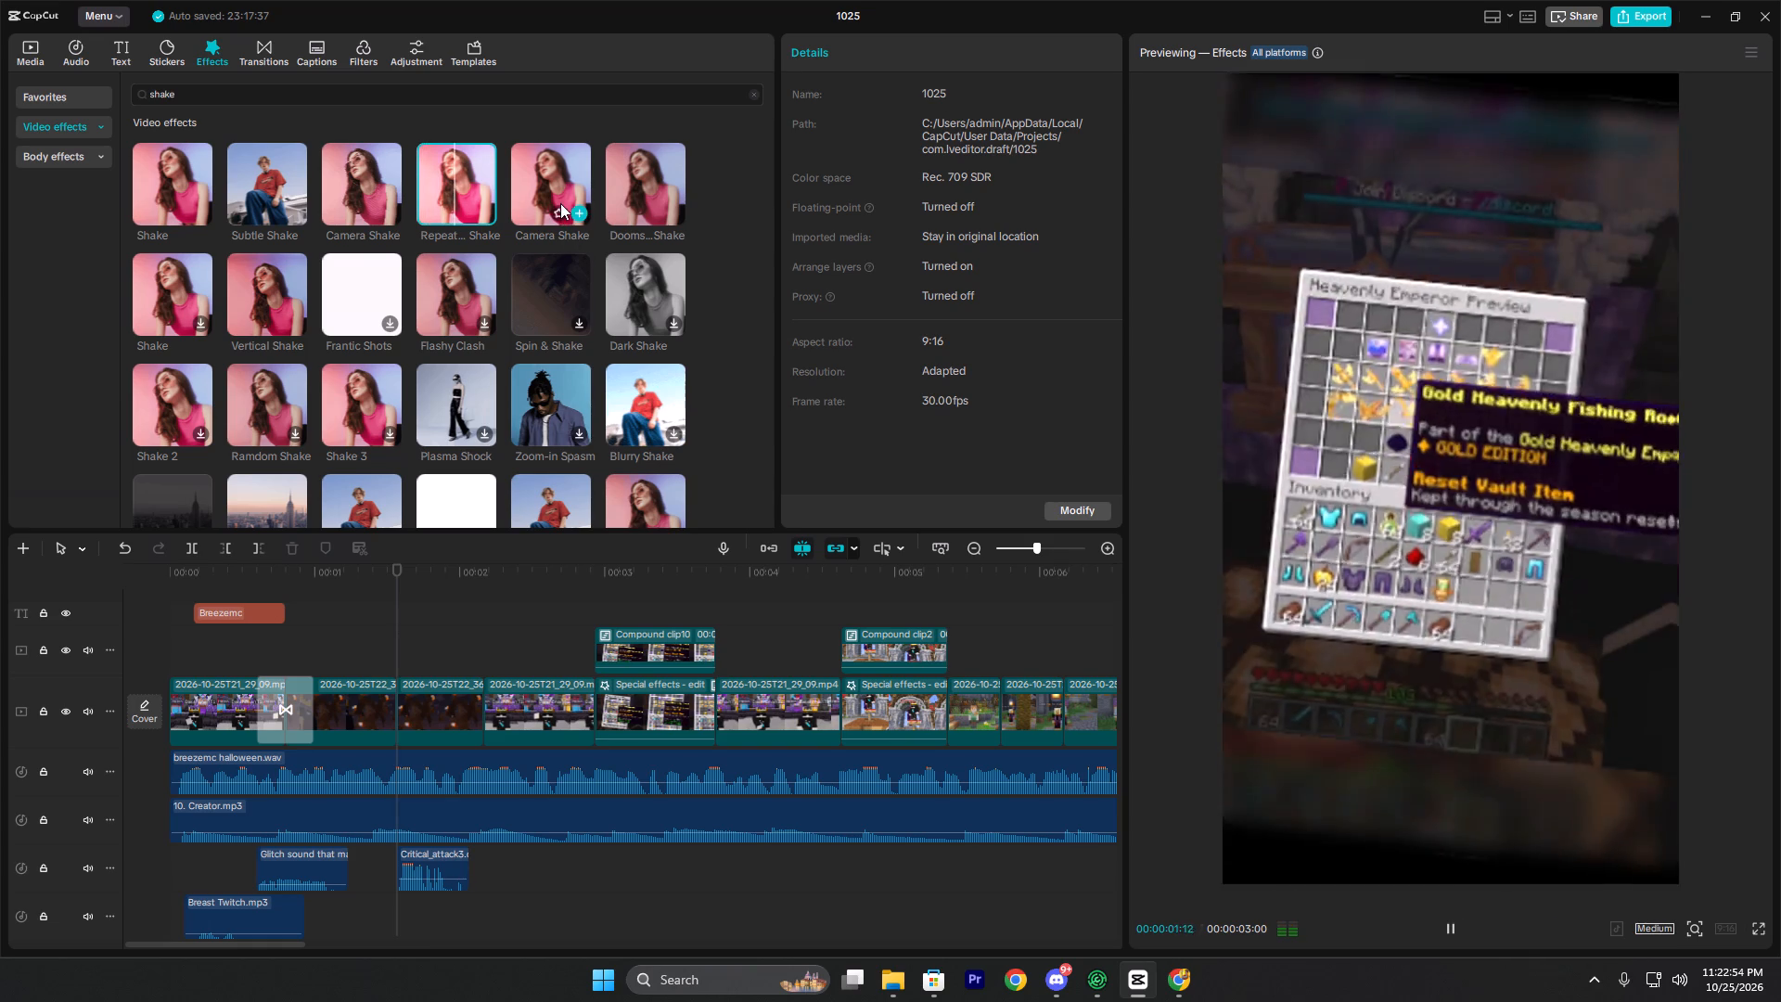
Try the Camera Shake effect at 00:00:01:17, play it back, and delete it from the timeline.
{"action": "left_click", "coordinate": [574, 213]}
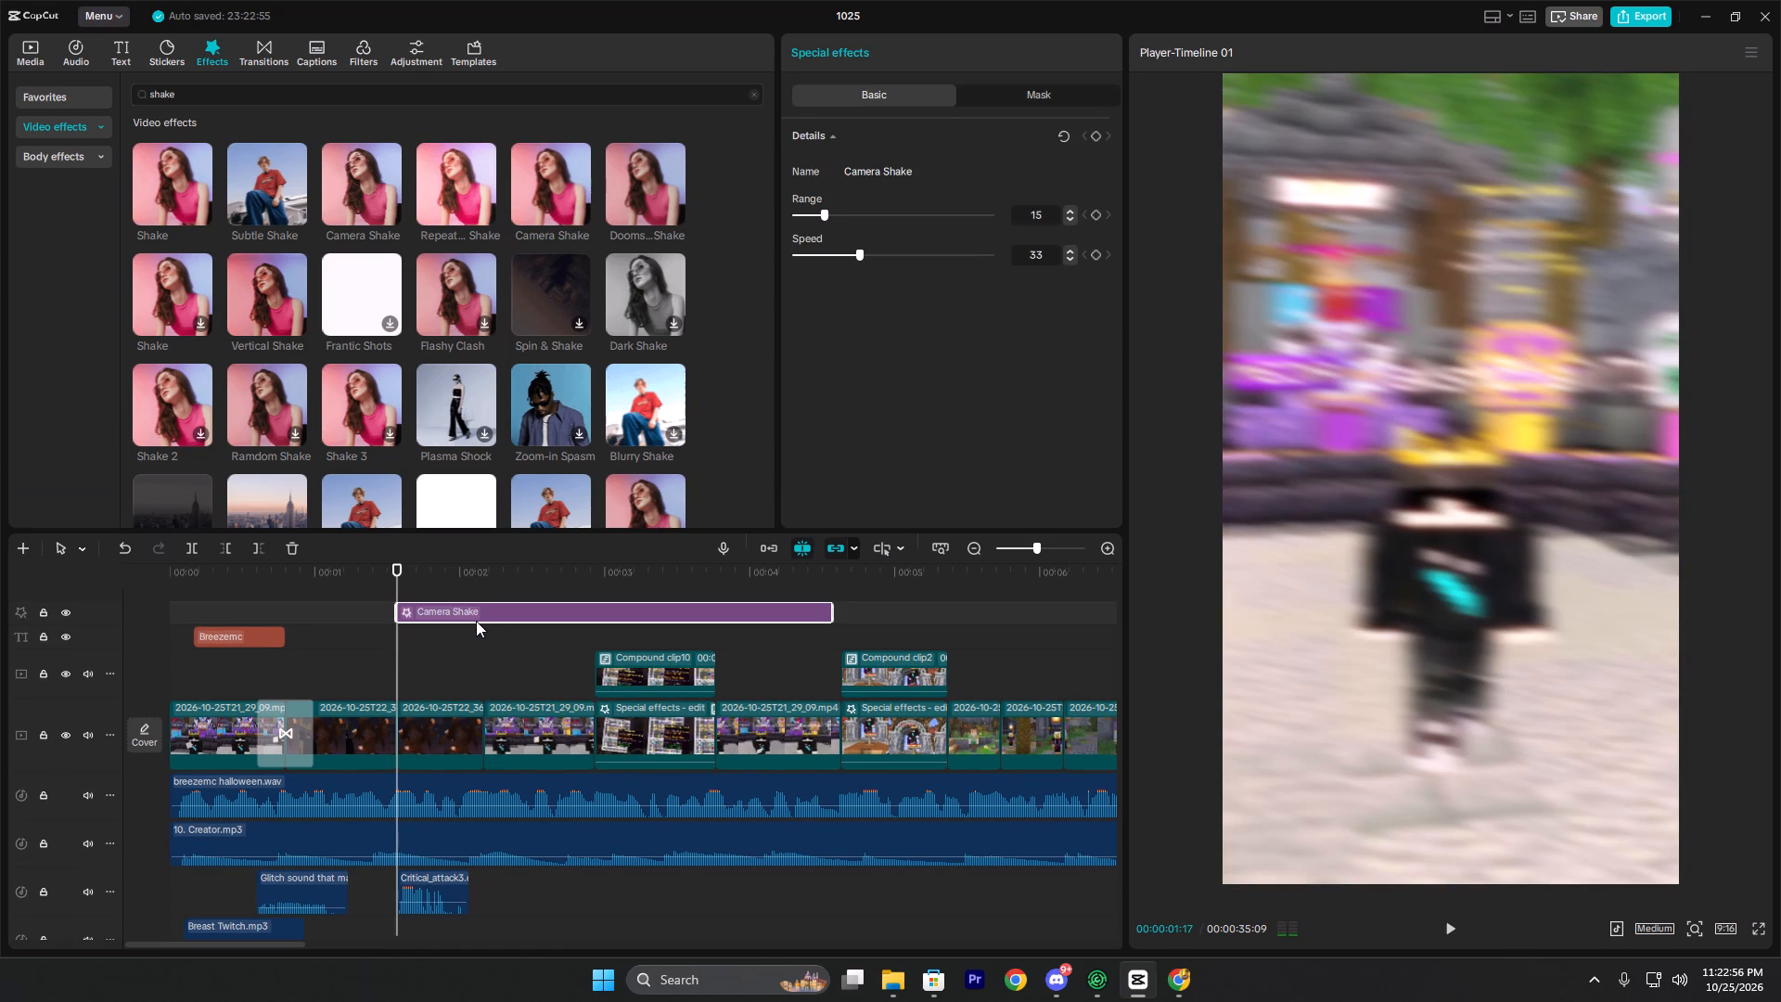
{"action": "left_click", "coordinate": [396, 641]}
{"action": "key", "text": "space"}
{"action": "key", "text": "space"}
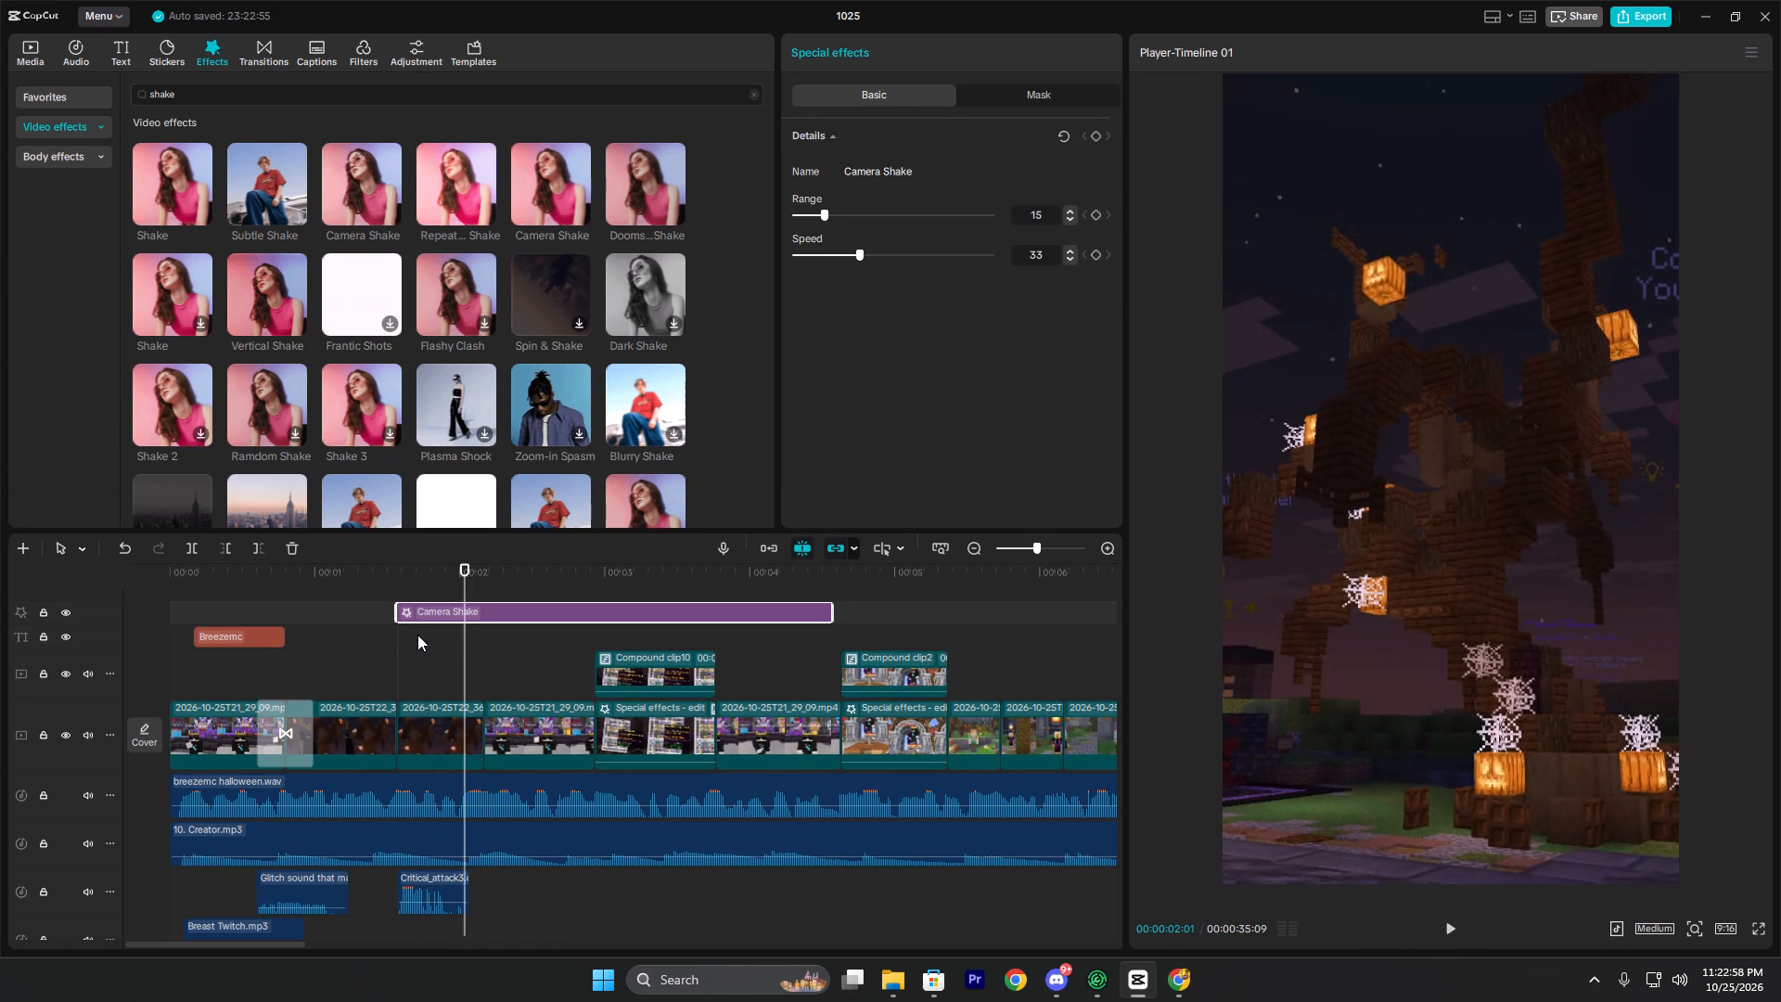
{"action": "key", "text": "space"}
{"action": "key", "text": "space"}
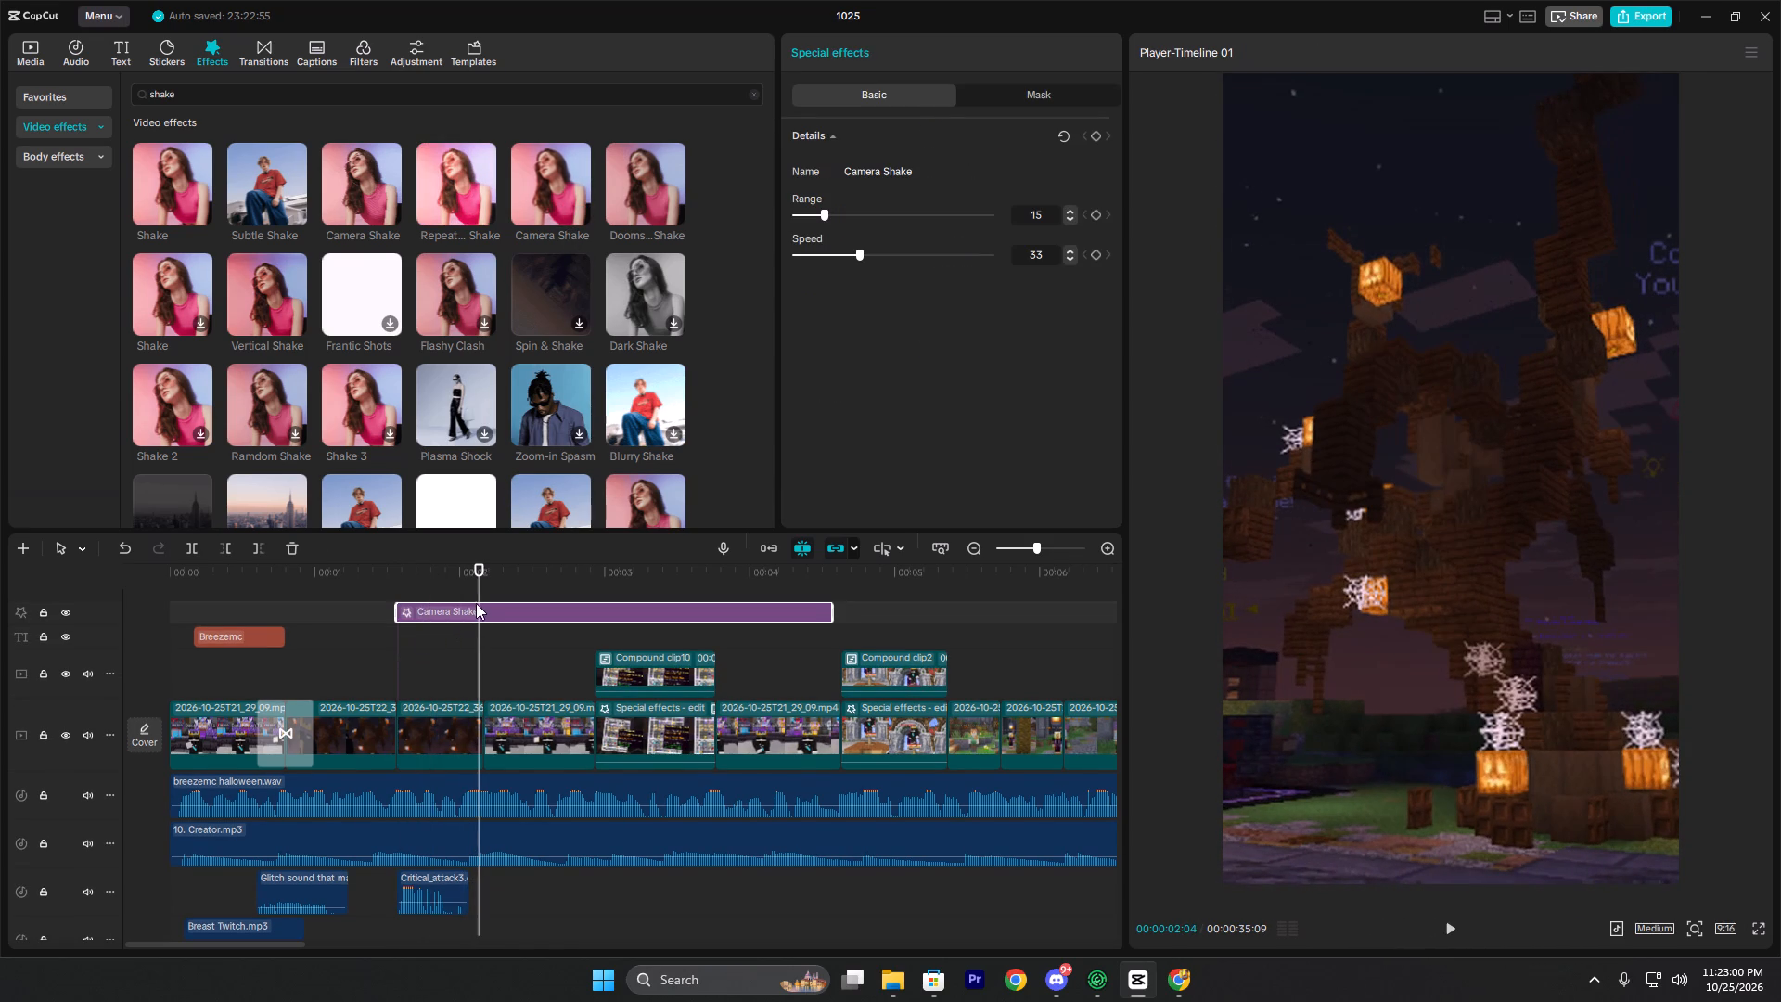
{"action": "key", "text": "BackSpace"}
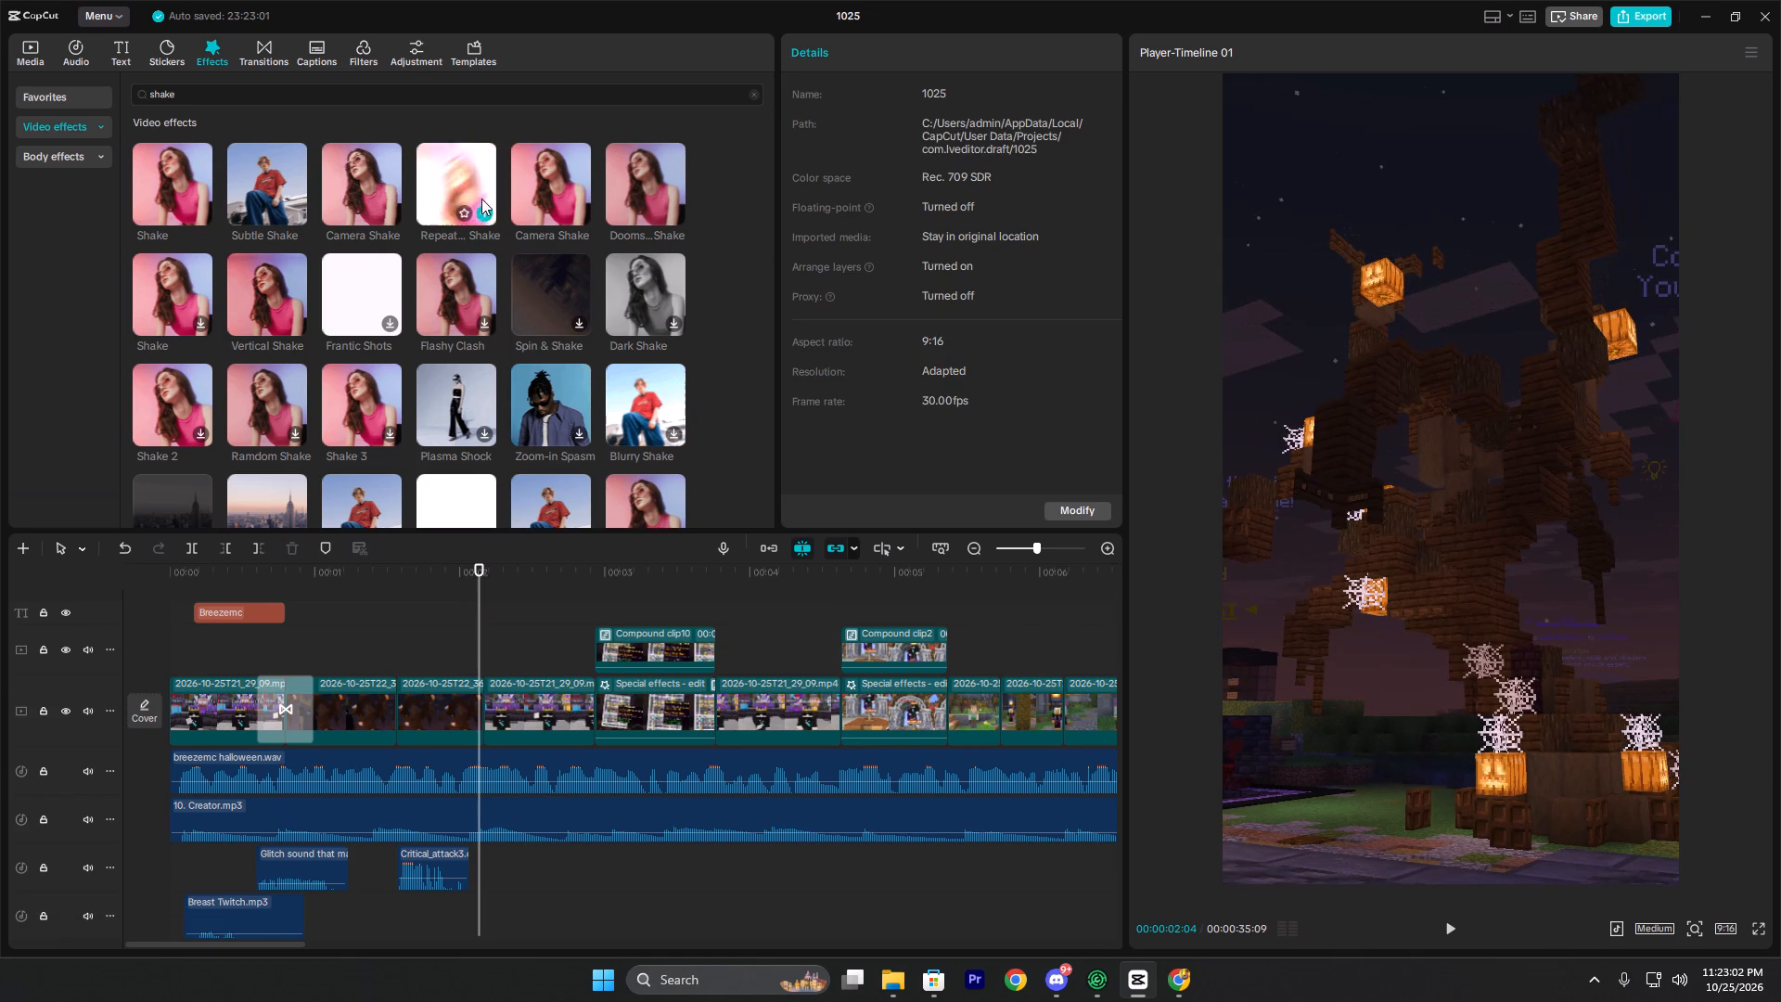
Place the Camera Shake effect below the text track from 00:00:01:17 and trim it to the end of the clip at 00:00:02:05.
{"action": "left_click_drag", "start_coordinate": [537, 178], "coordinate": [451, 697]}
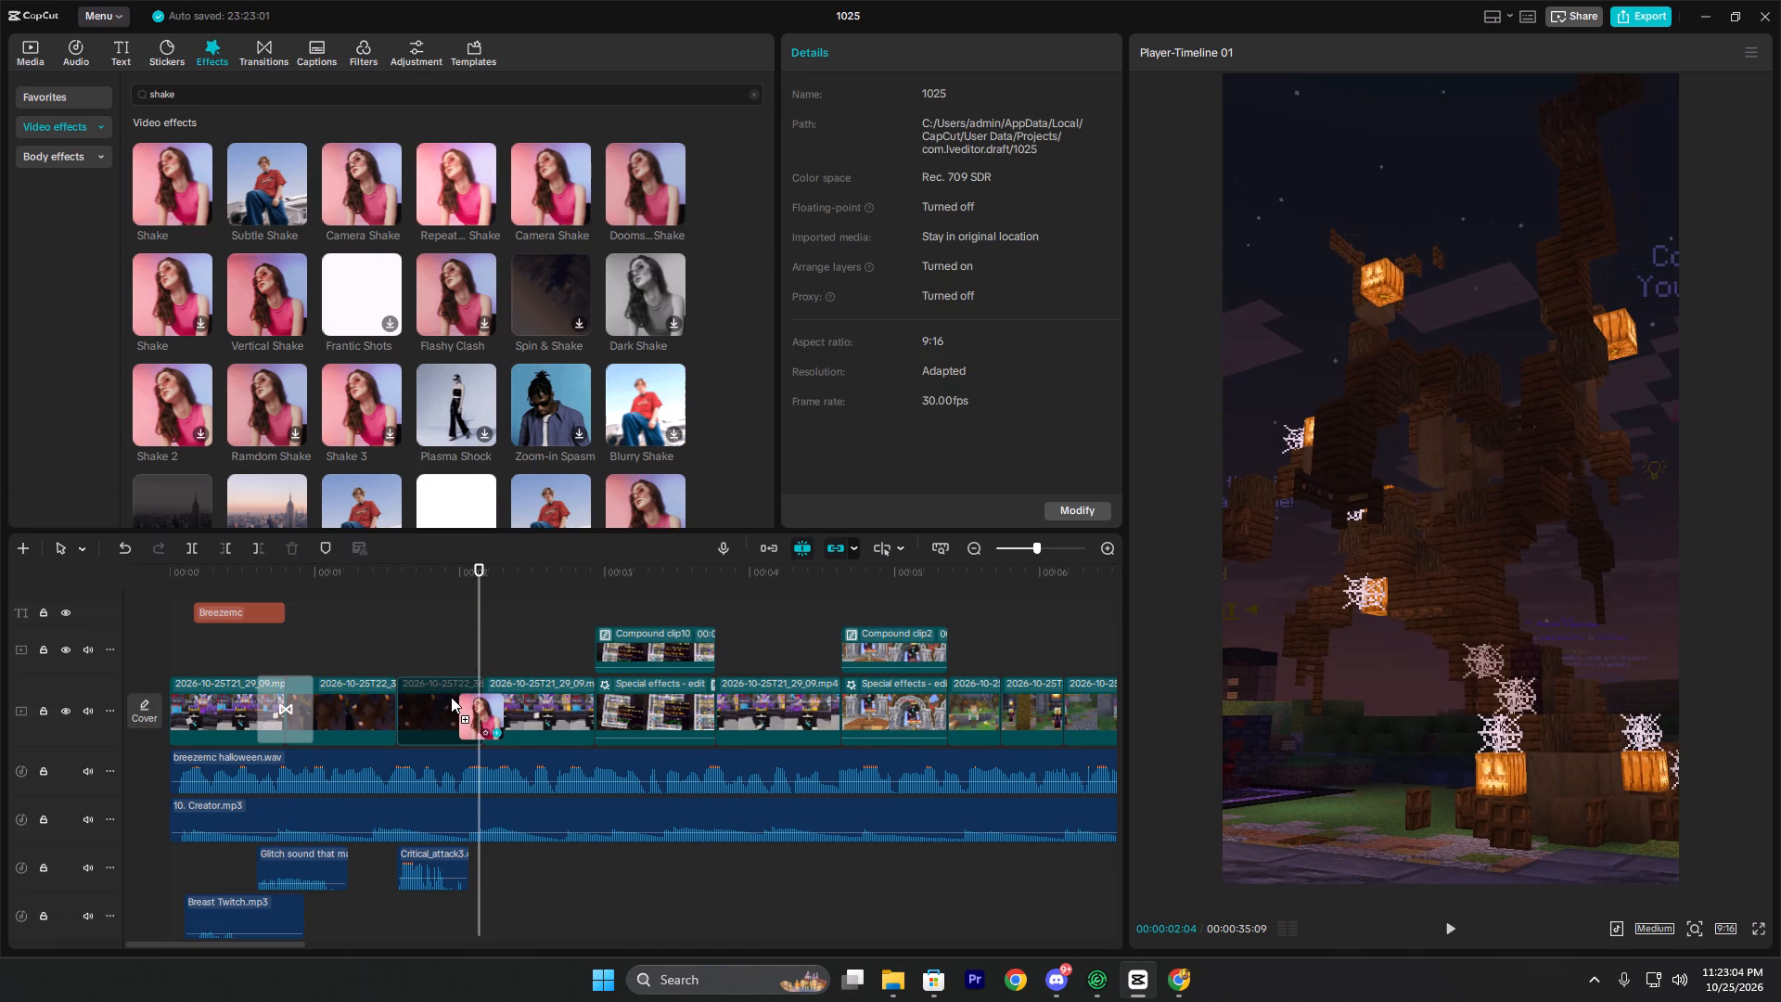
{"action": "left_click_drag", "start_coordinate": [451, 697], "coordinate": [436, 628]}
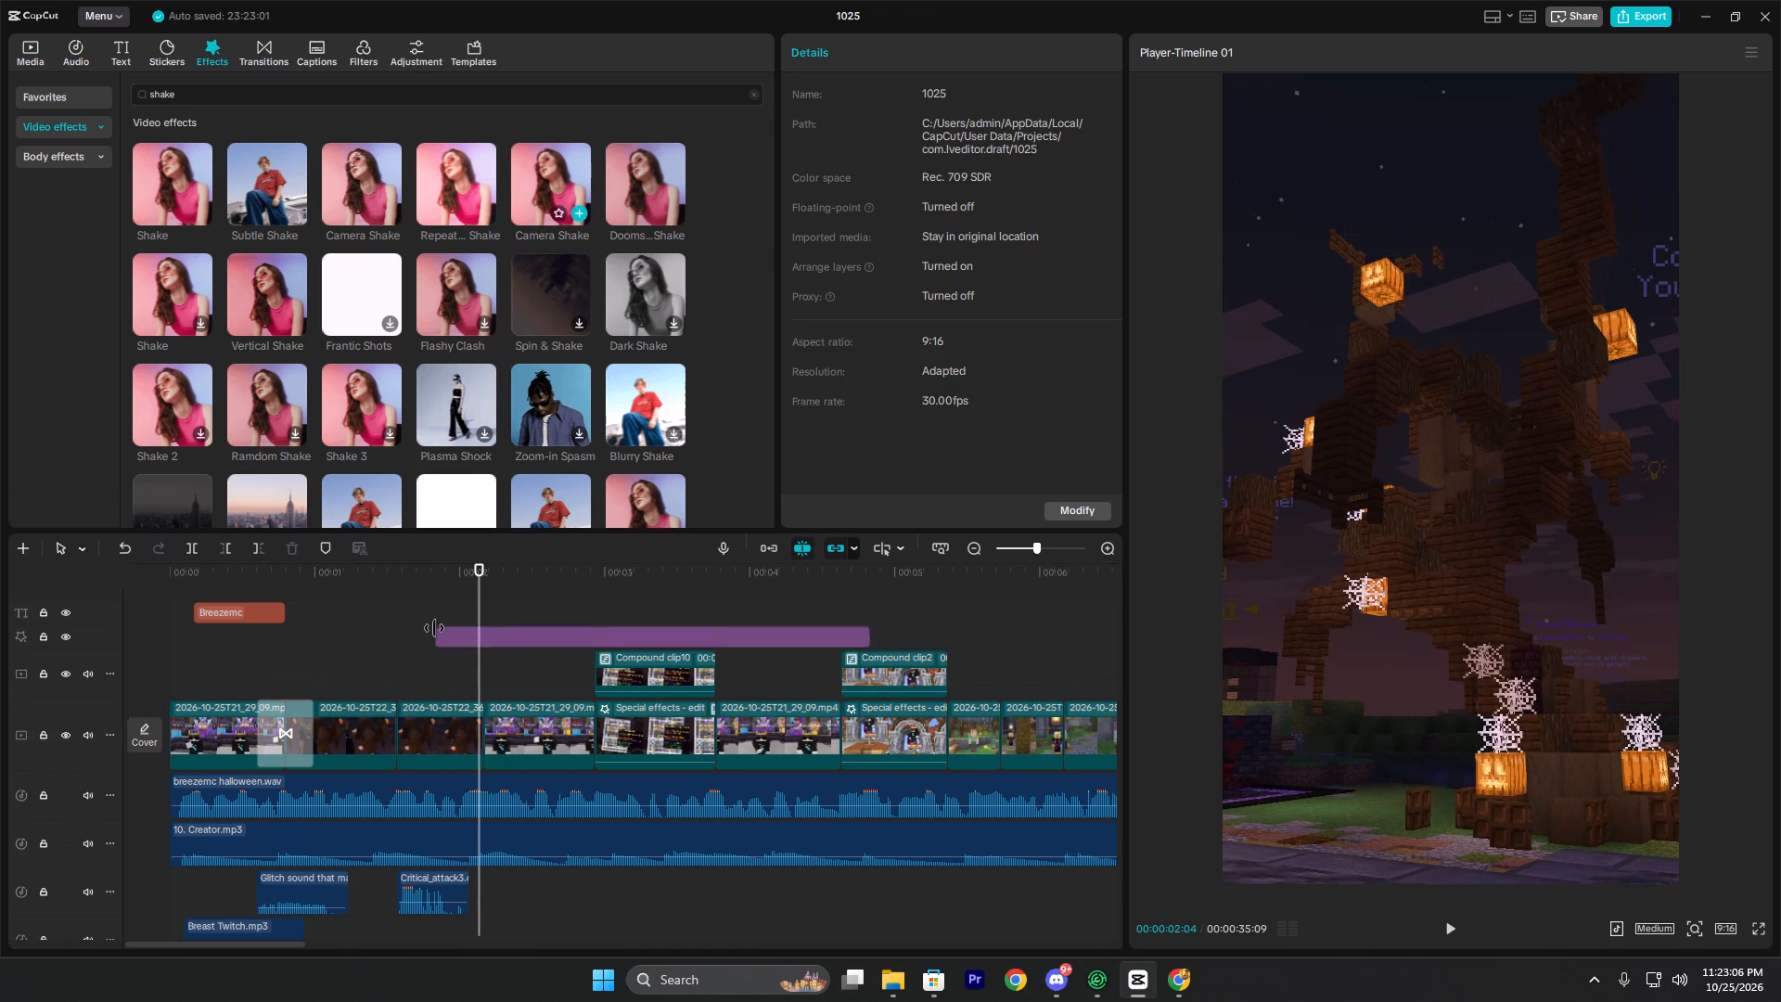
{"action": "left_click_drag", "start_coordinate": [467, 631], "coordinate": [427, 638]}
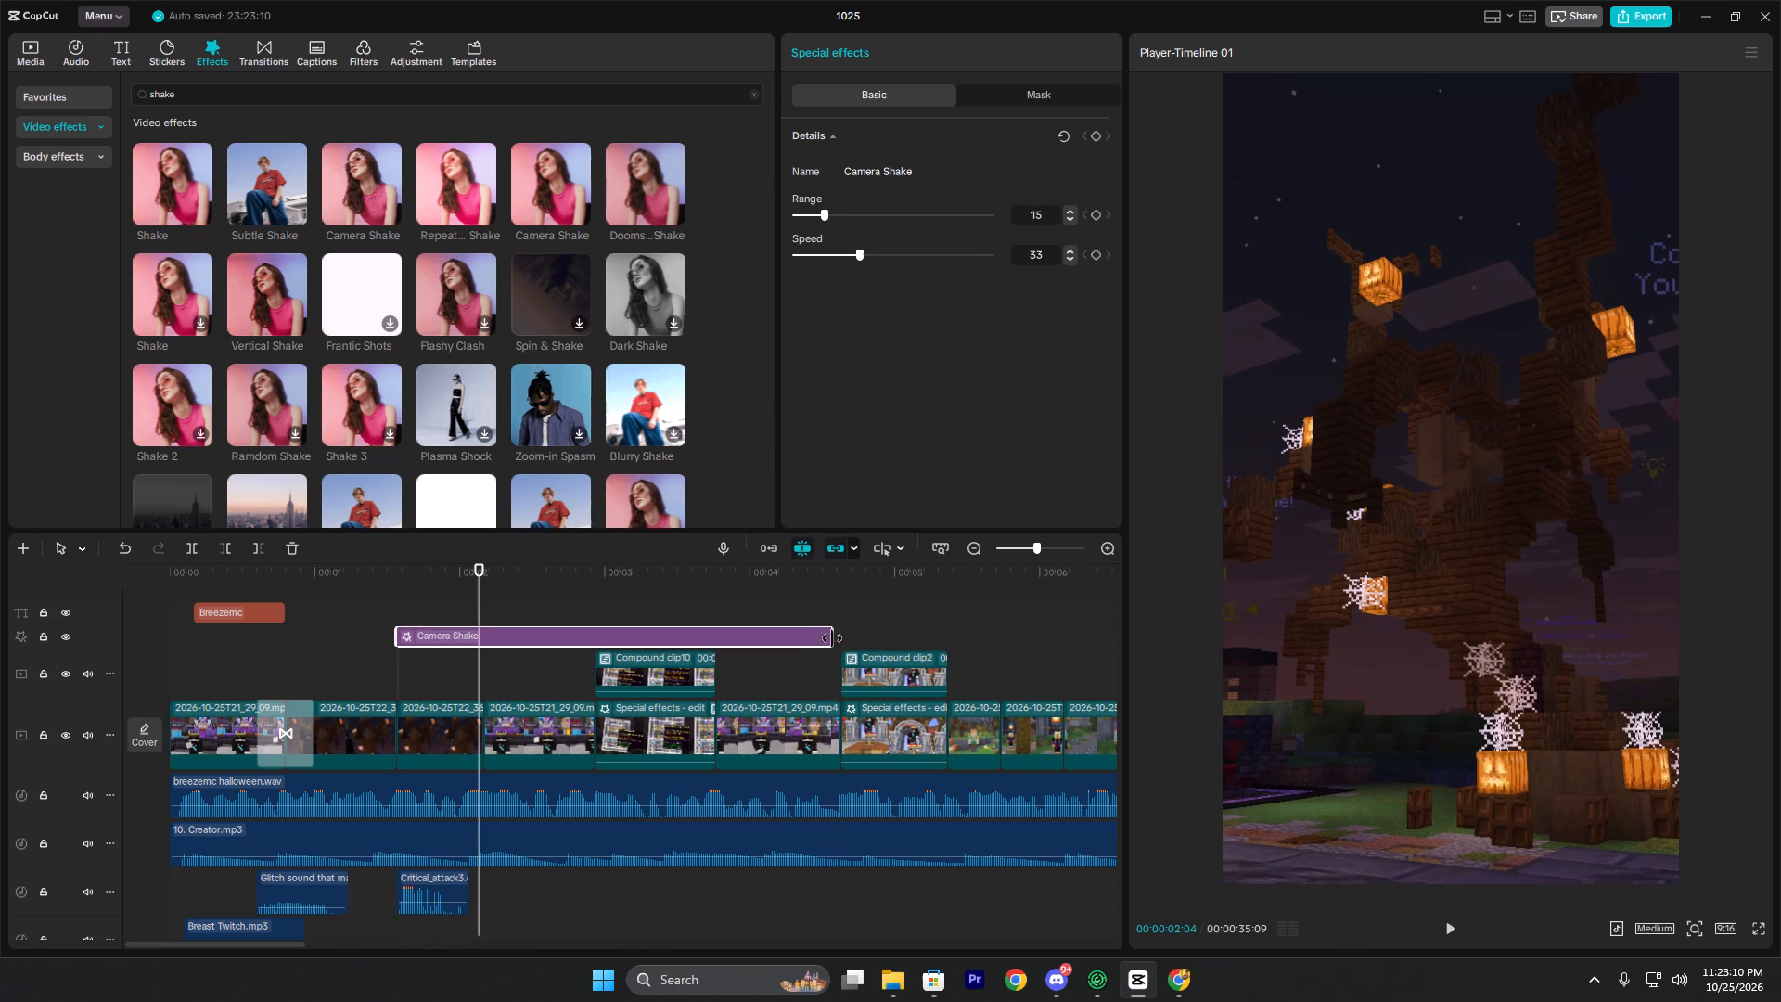
{"action": "left_click_drag", "start_coordinate": [831, 632], "coordinate": [487, 656]}
{"action": "left_click_drag", "start_coordinate": [487, 656], "coordinate": [759, 636]}
{"action": "left_click_drag", "start_coordinate": [759, 636], "coordinate": [479, 659]}
{"action": "left_click", "coordinate": [474, 637]}
{"action": "left_click", "coordinate": [490, 629]}
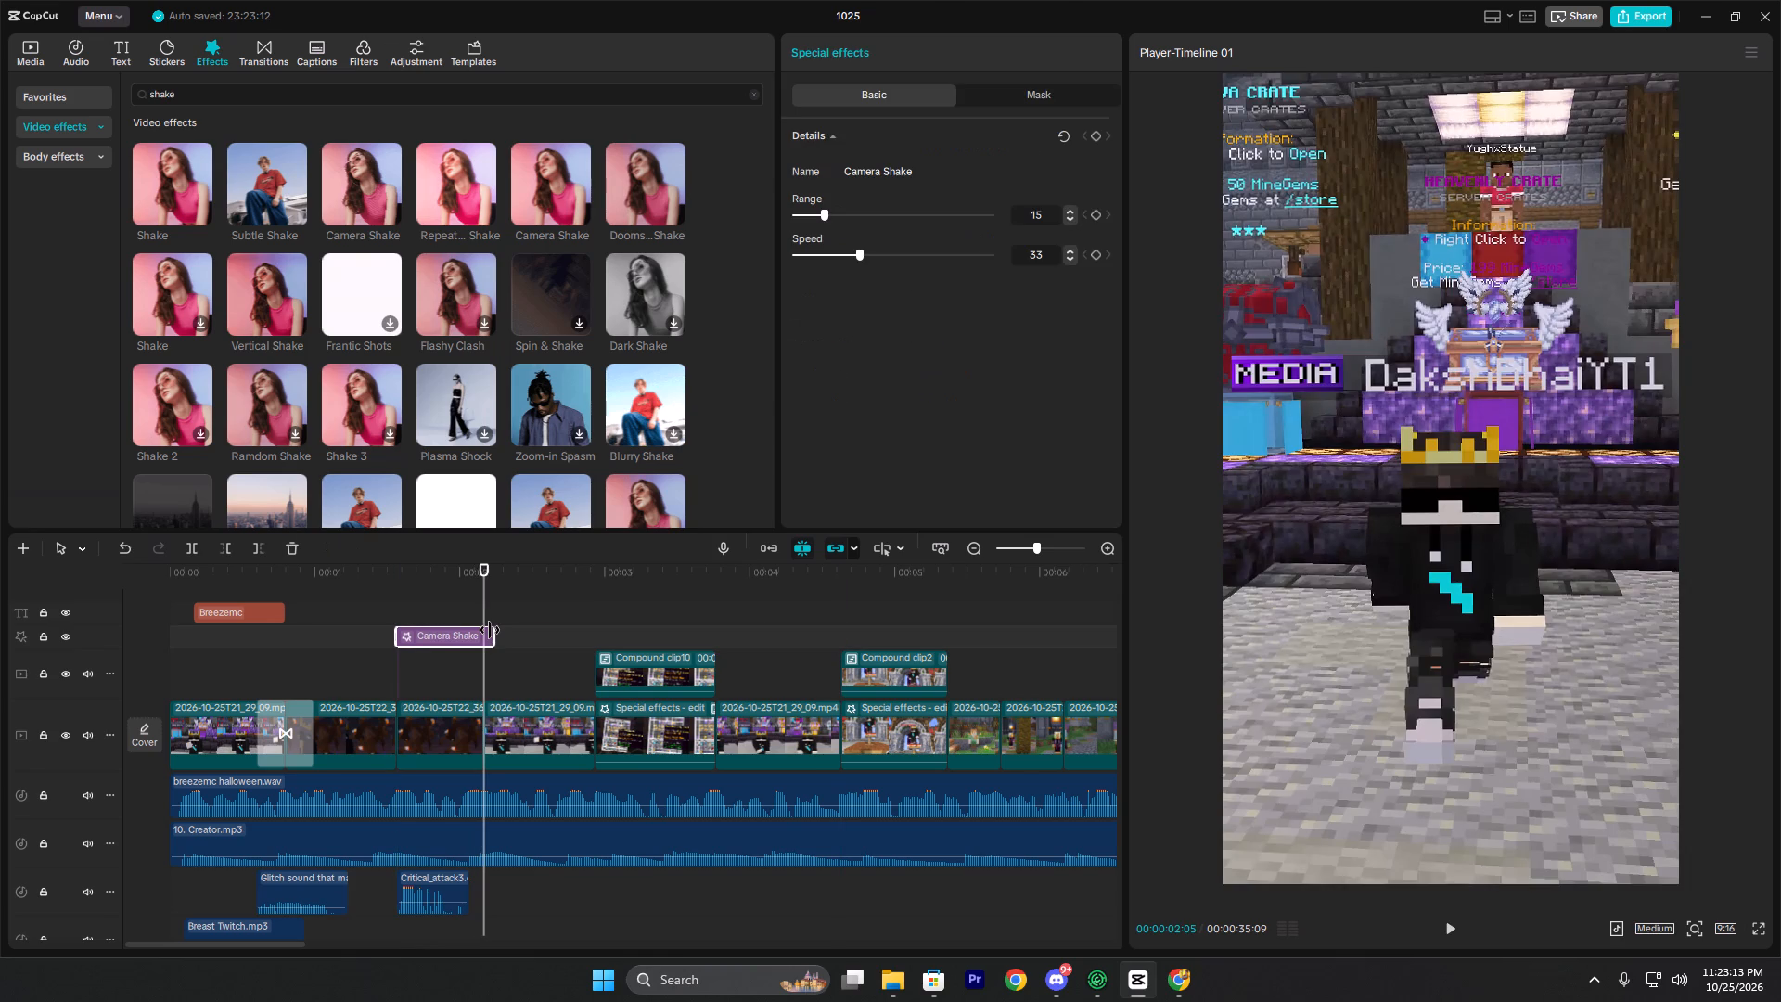
Add the library's solid red background below Camera Shake at 00:00:01:17 and trim off everything after 00:00:02:04.
{"action": "left_click", "coordinate": [401, 610]}
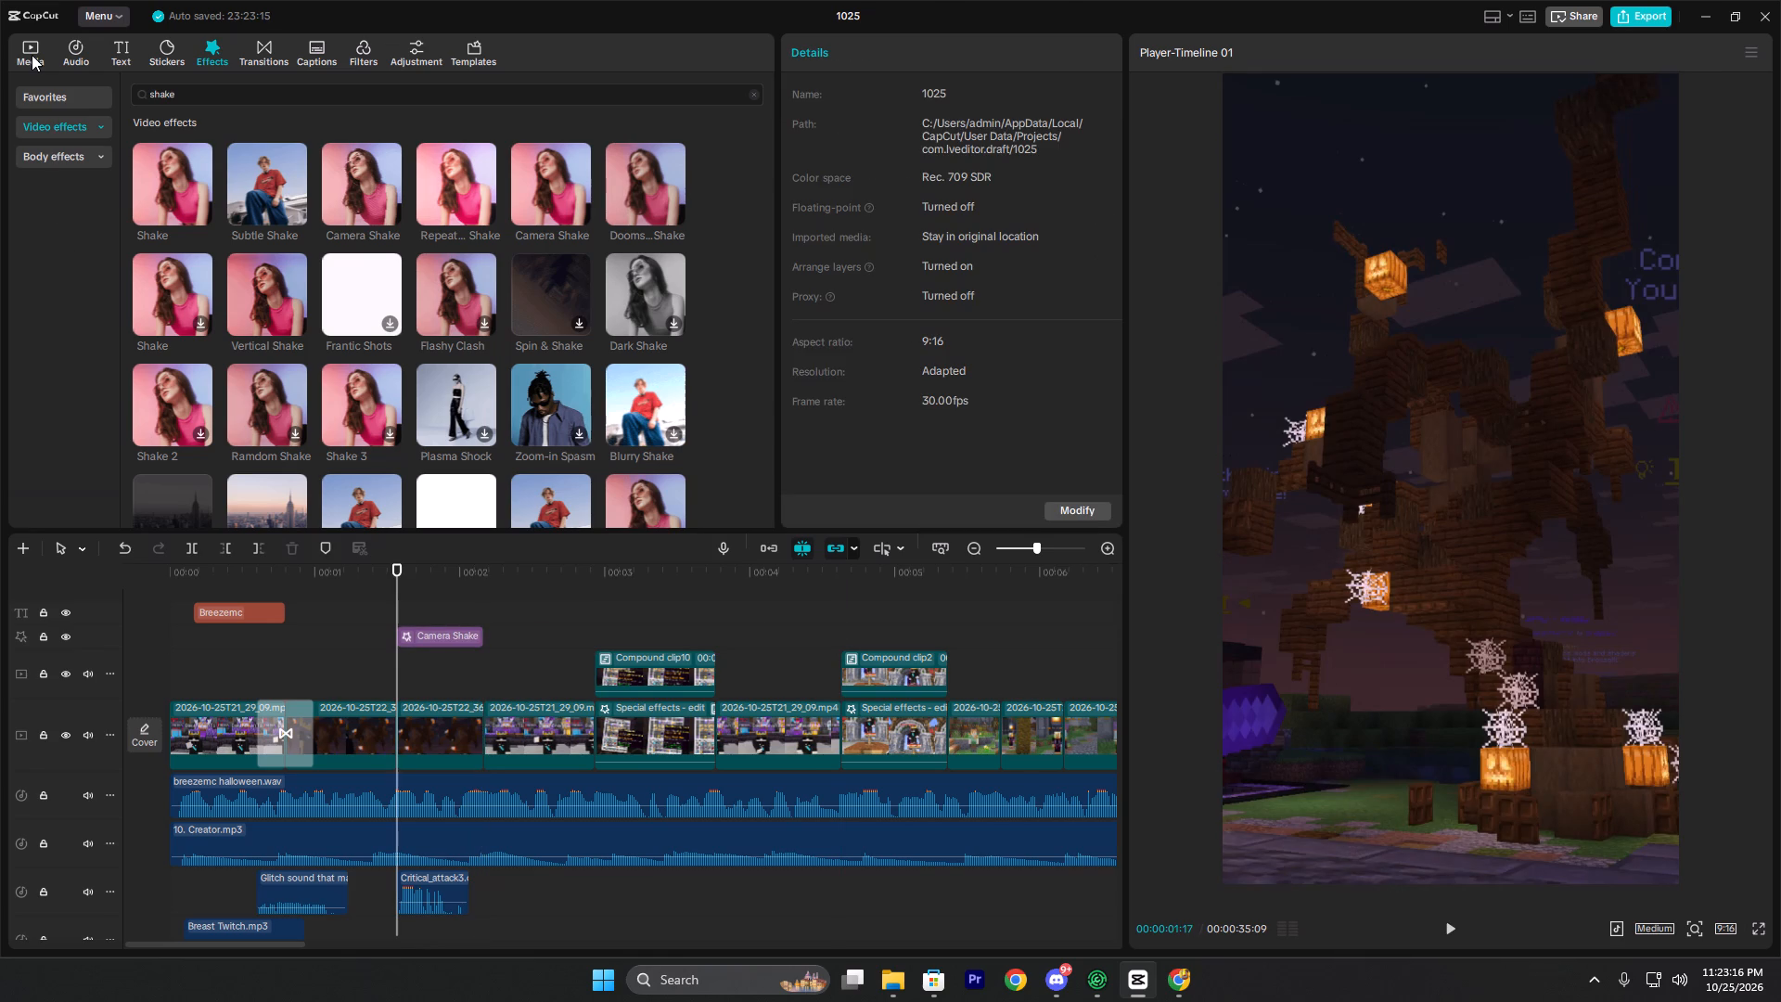
{"action": "left_click", "coordinate": [32, 55]}
{"action": "left_click", "coordinate": [71, 243]}
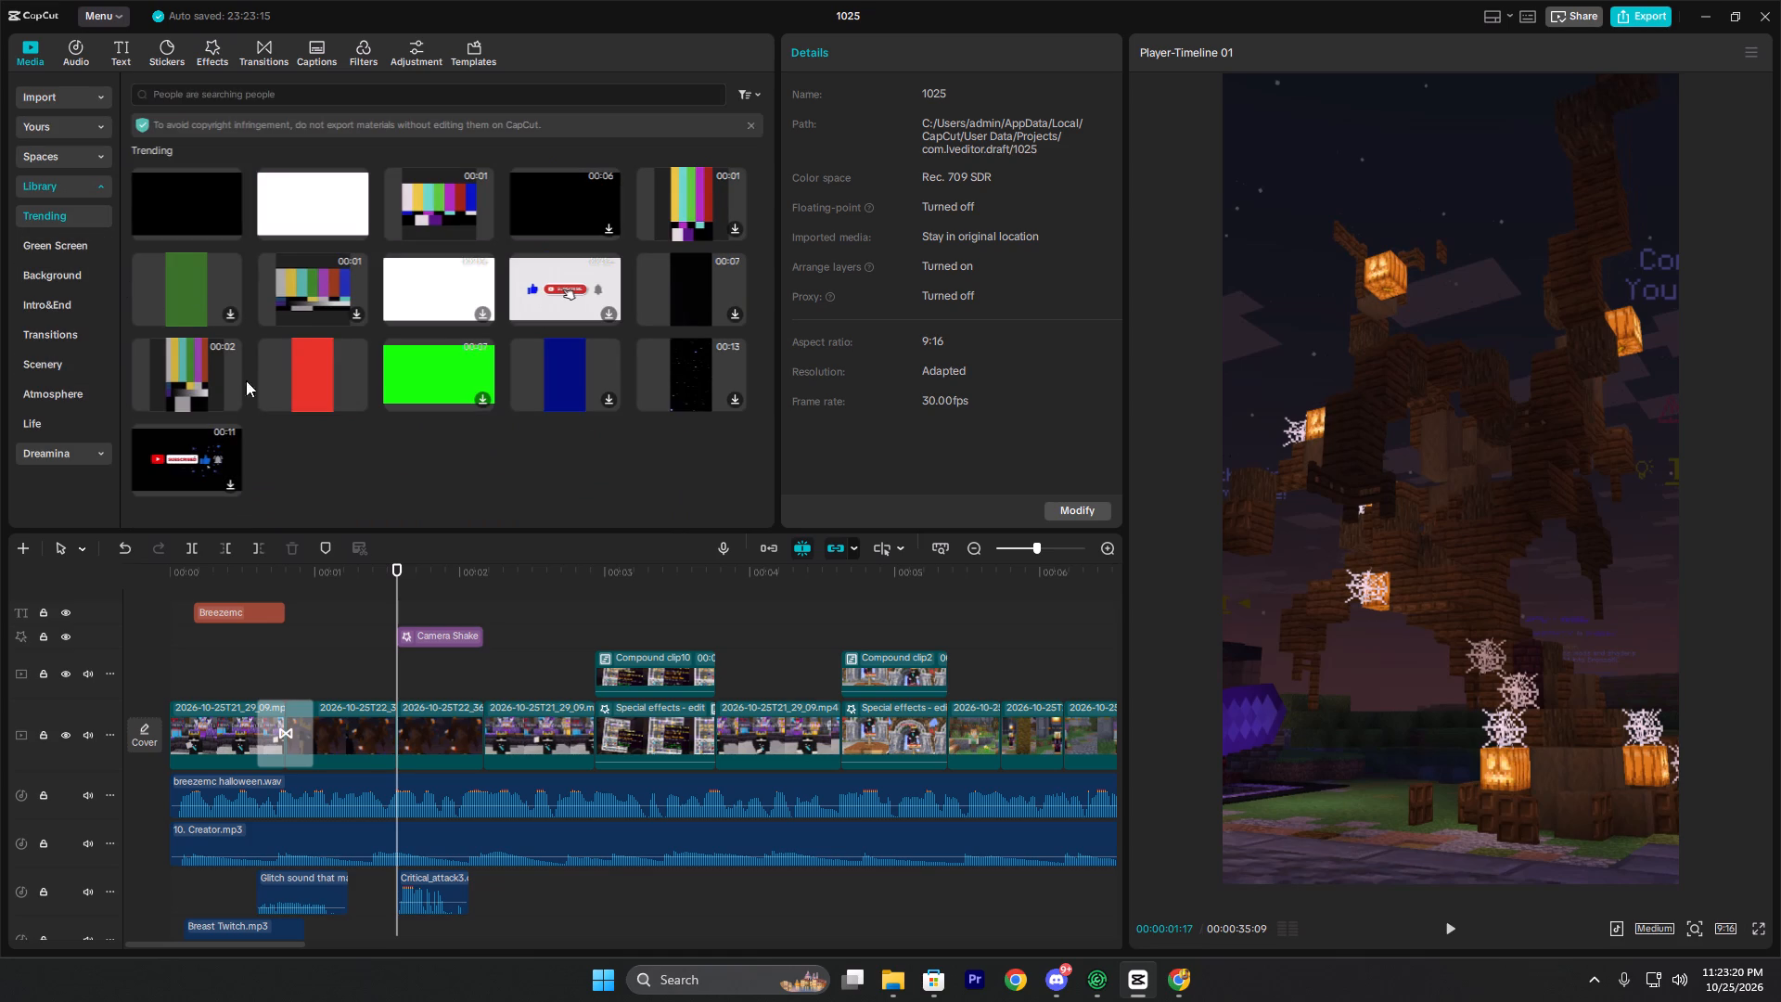
{"action": "left_click_drag", "start_coordinate": [305, 358], "coordinate": [398, 677]}
{"action": "key", "text": "space"}
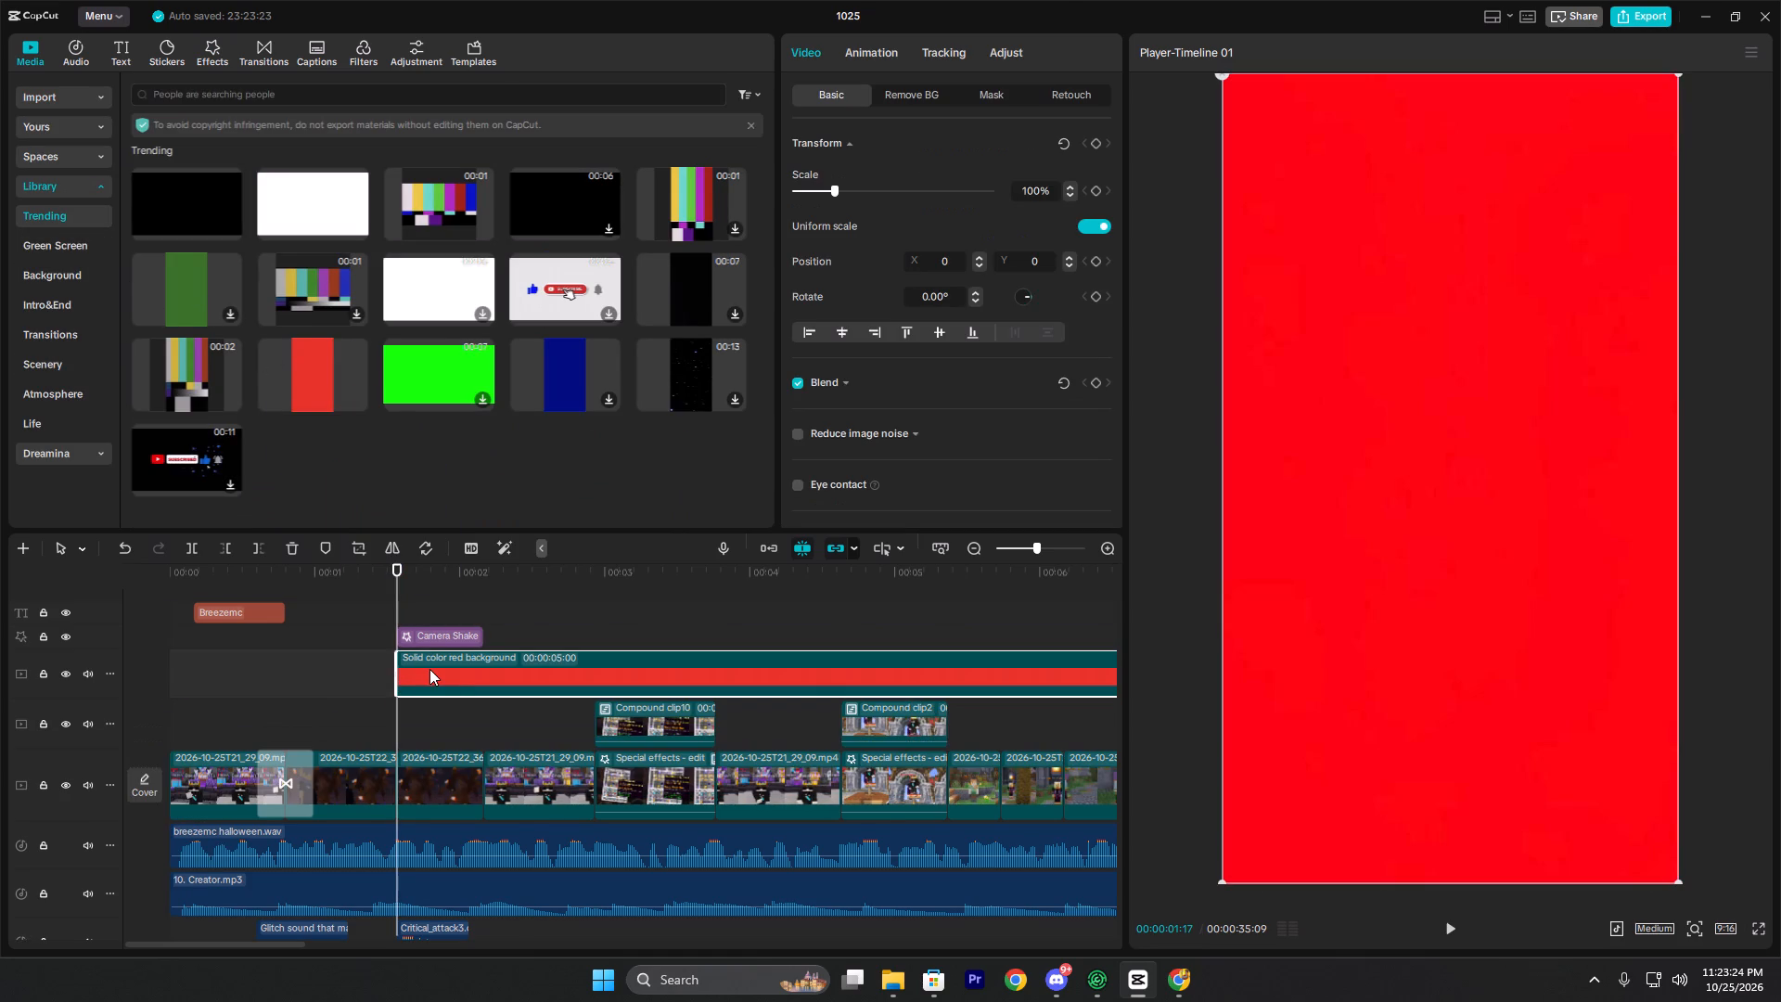
{"action": "key", "text": "space"}
{"action": "key", "text": "space"}
{"action": "key", "text": "space"}
{"action": "key", "text": "w"}
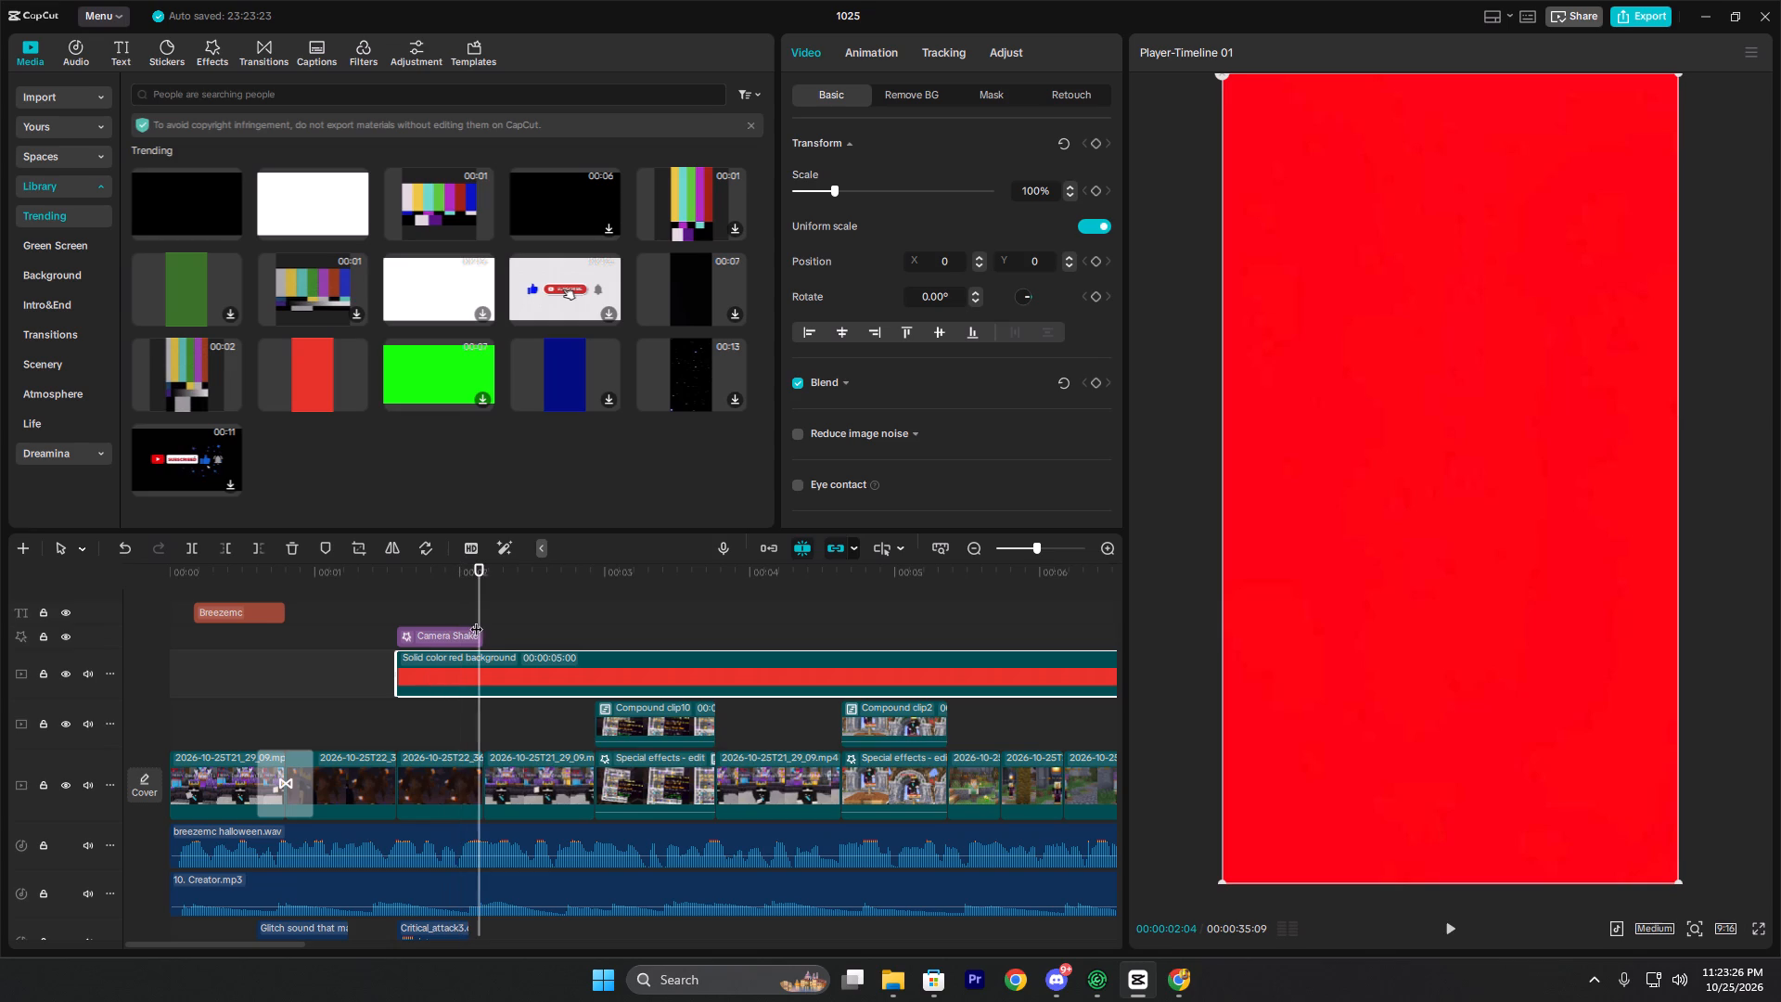
Align the red background clip with the Camera Shake effect, starting at 00:00:01:17 and ending at 00:00:02:05.
{"action": "left_click", "coordinate": [394, 601]}
{"action": "left_click", "coordinate": [427, 671]}
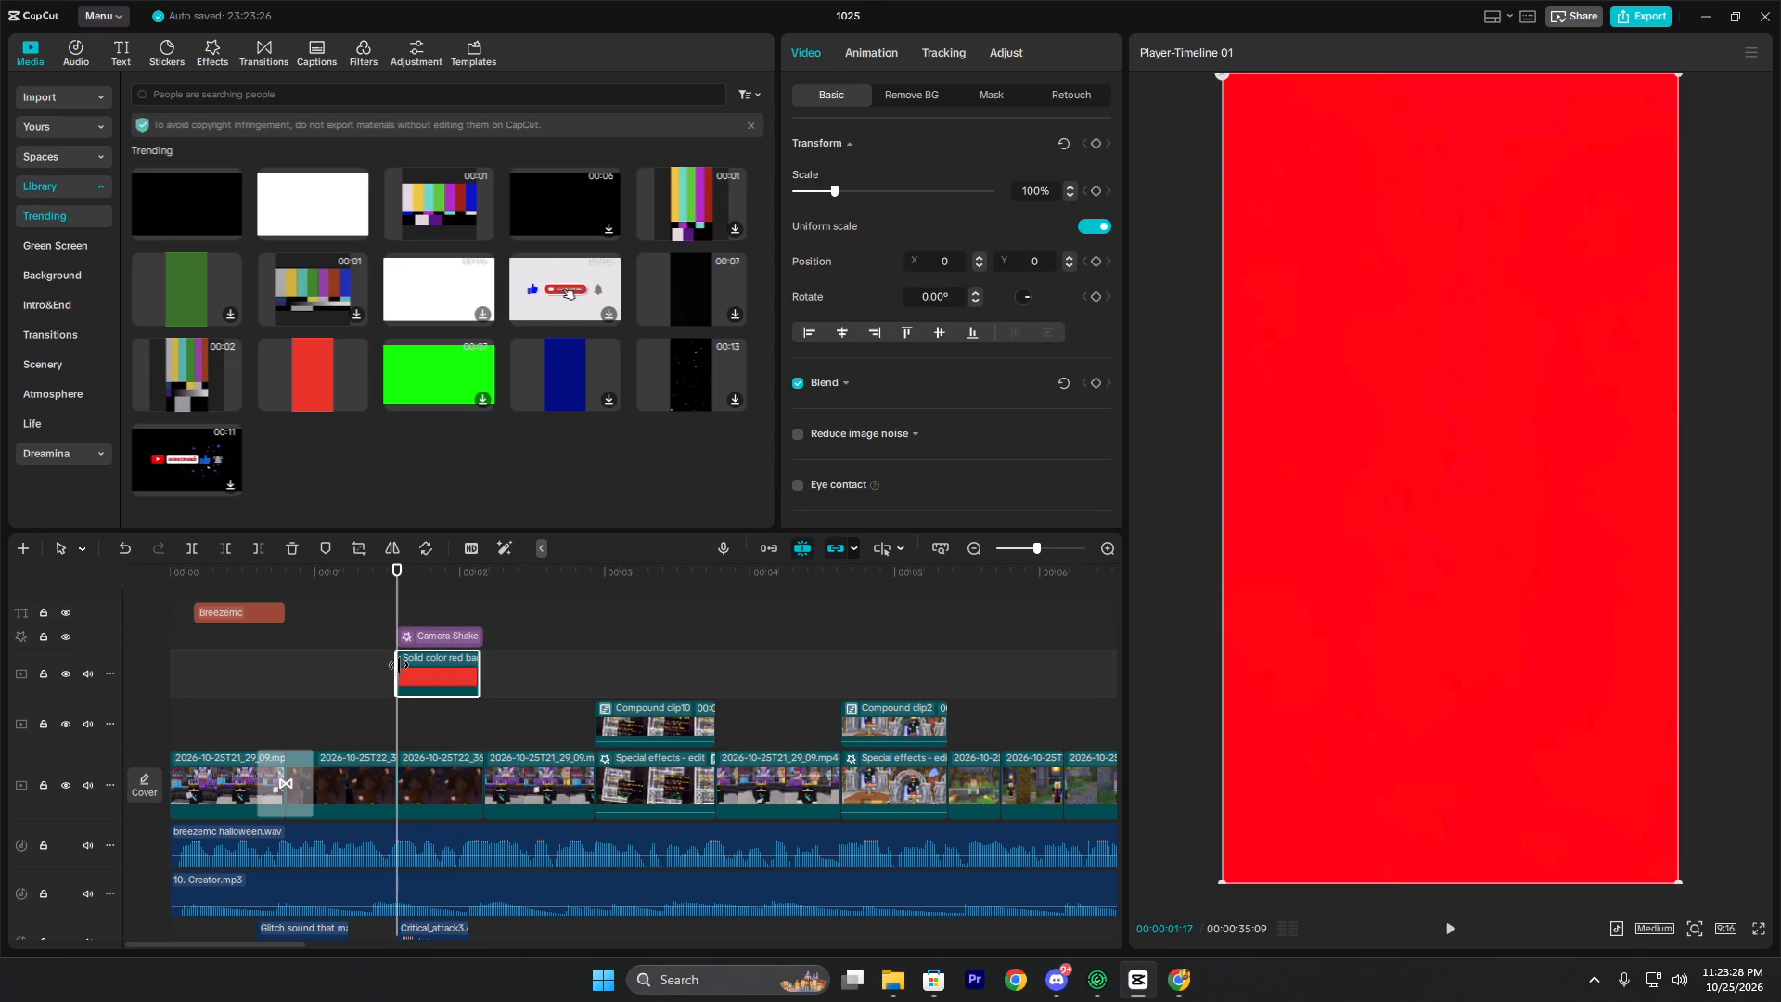
{"action": "left_click_drag", "start_coordinate": [399, 665], "coordinate": [378, 662]}
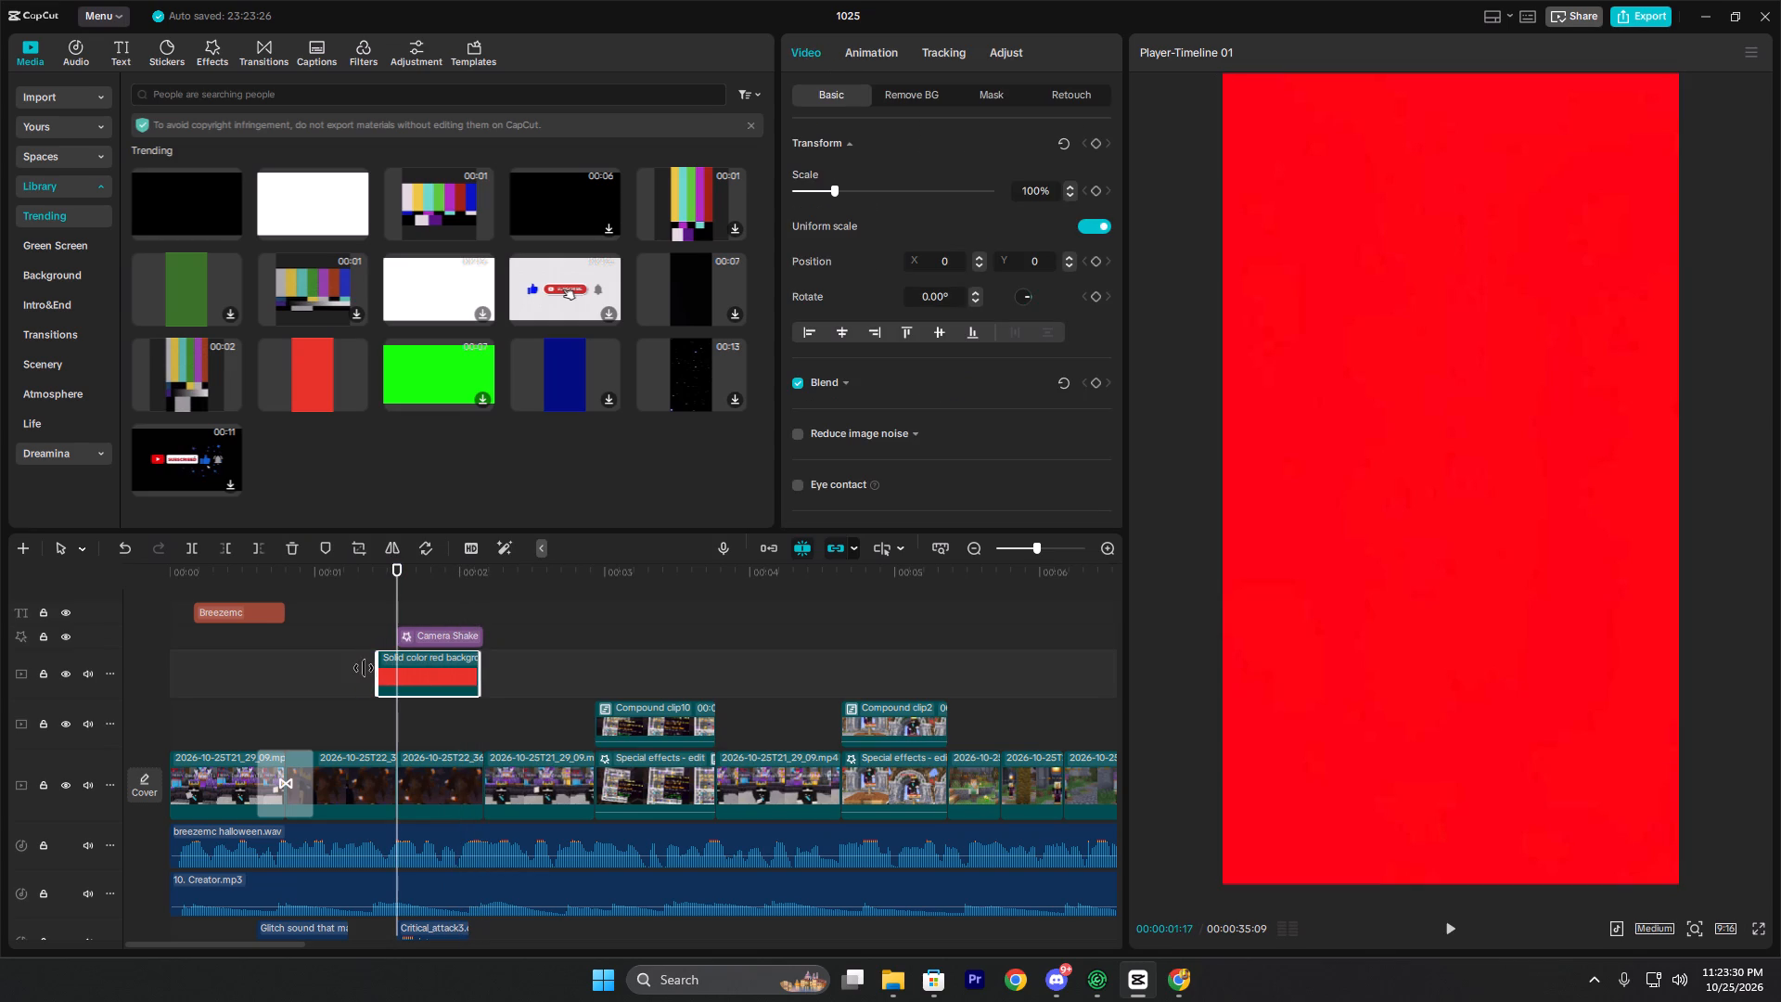
{"action": "left_click", "coordinate": [346, 655]}
{"action": "left_click", "coordinate": [388, 680]}
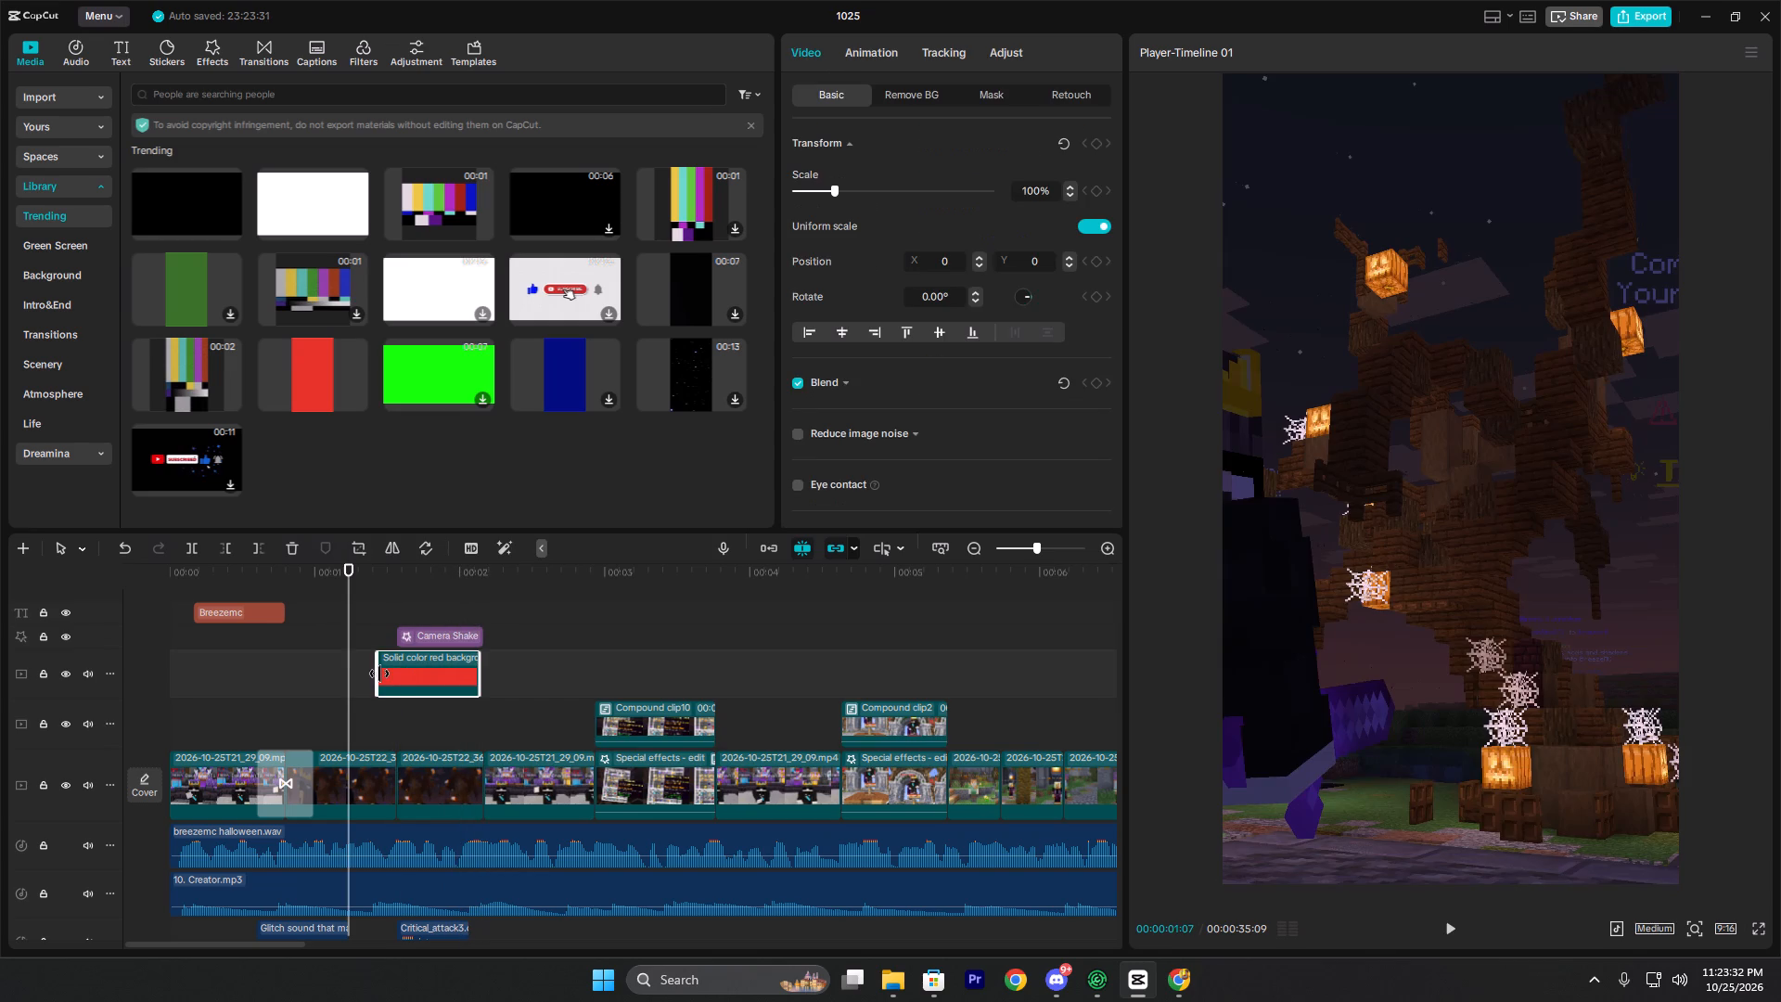
{"action": "left_click_drag", "start_coordinate": [379, 674], "coordinate": [404, 682]}
{"action": "left_click", "coordinate": [457, 665]}
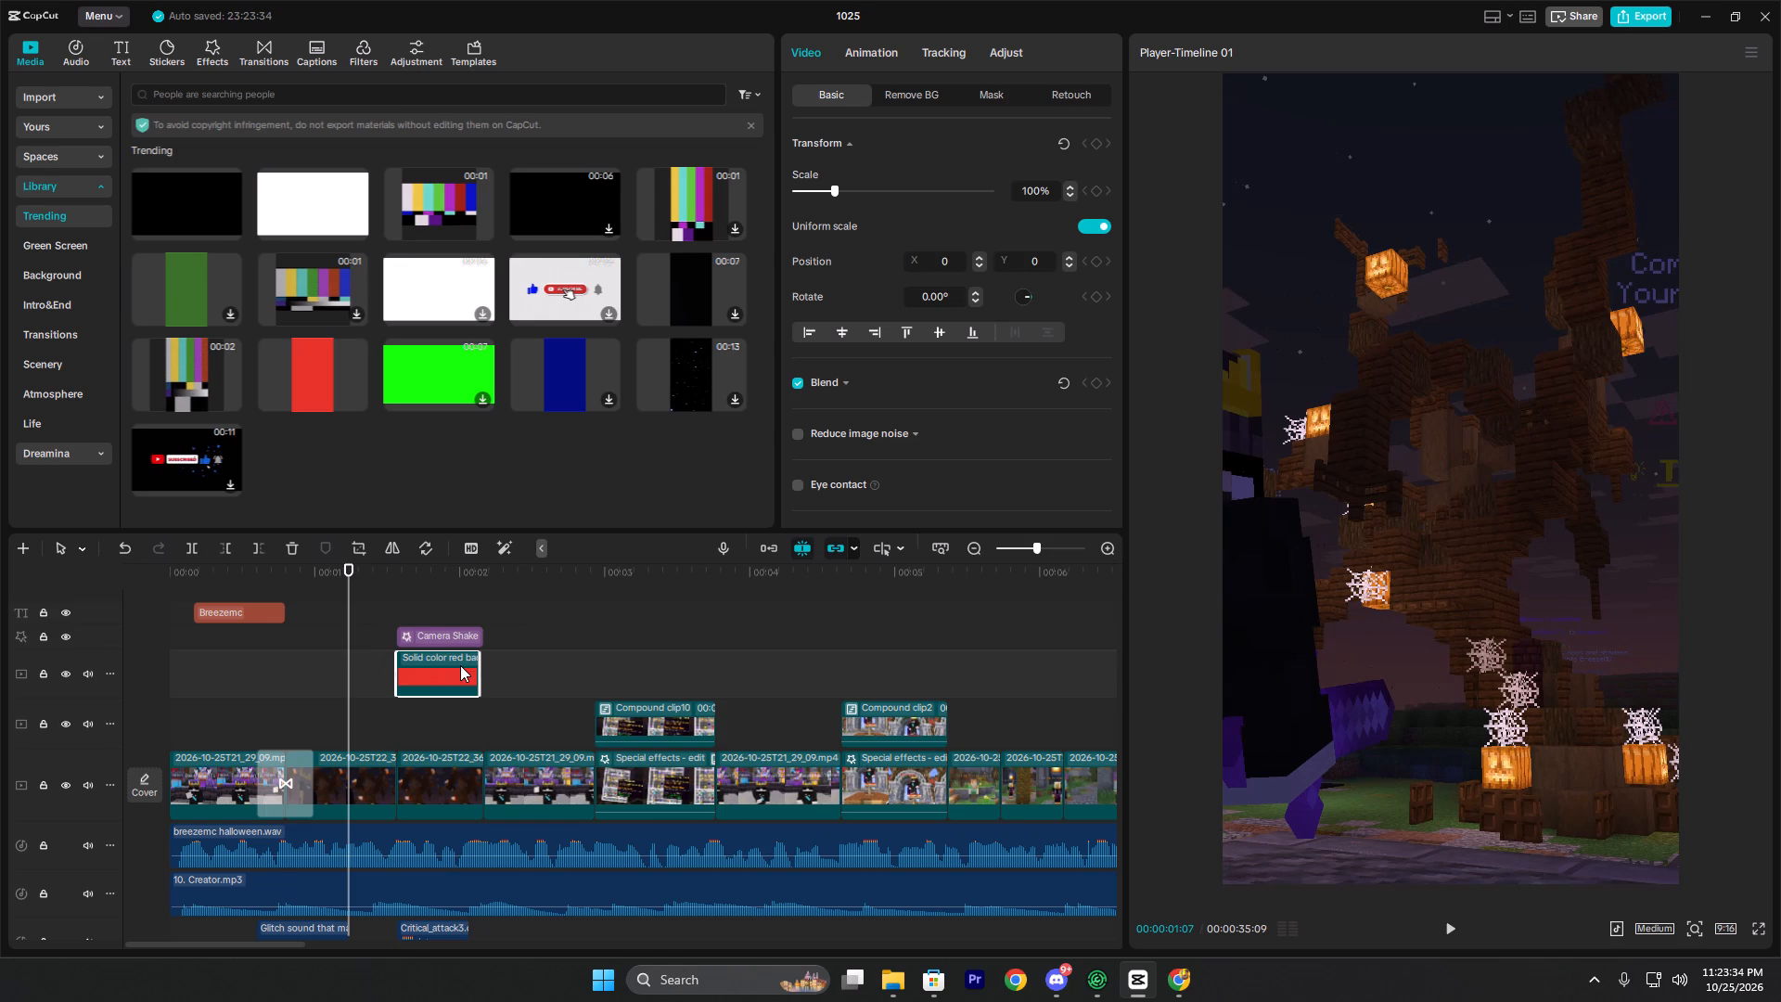
{"action": "left_click", "coordinate": [480, 665]}
{"action": "left_click_drag", "start_coordinate": [480, 665], "coordinate": [489, 666]}
{"action": "left_click", "coordinate": [480, 667]}
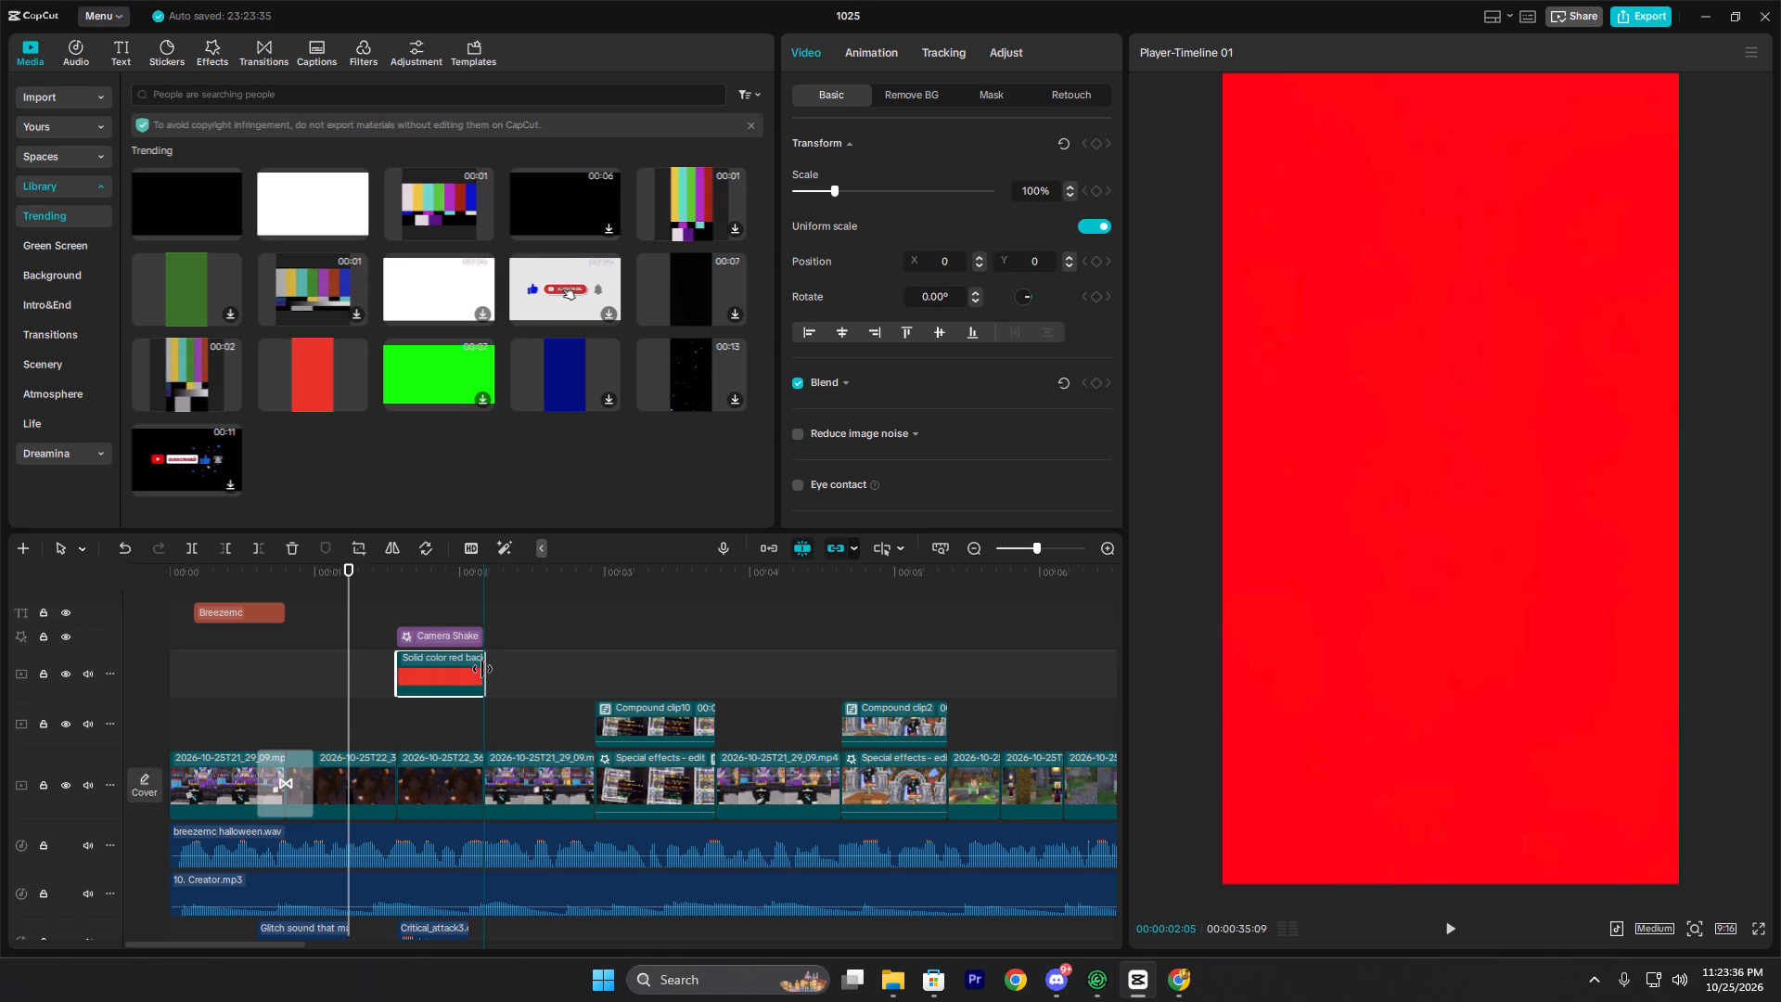
{"action": "left_click", "coordinate": [469, 645]}
{"action": "left_click", "coordinate": [404, 617]}
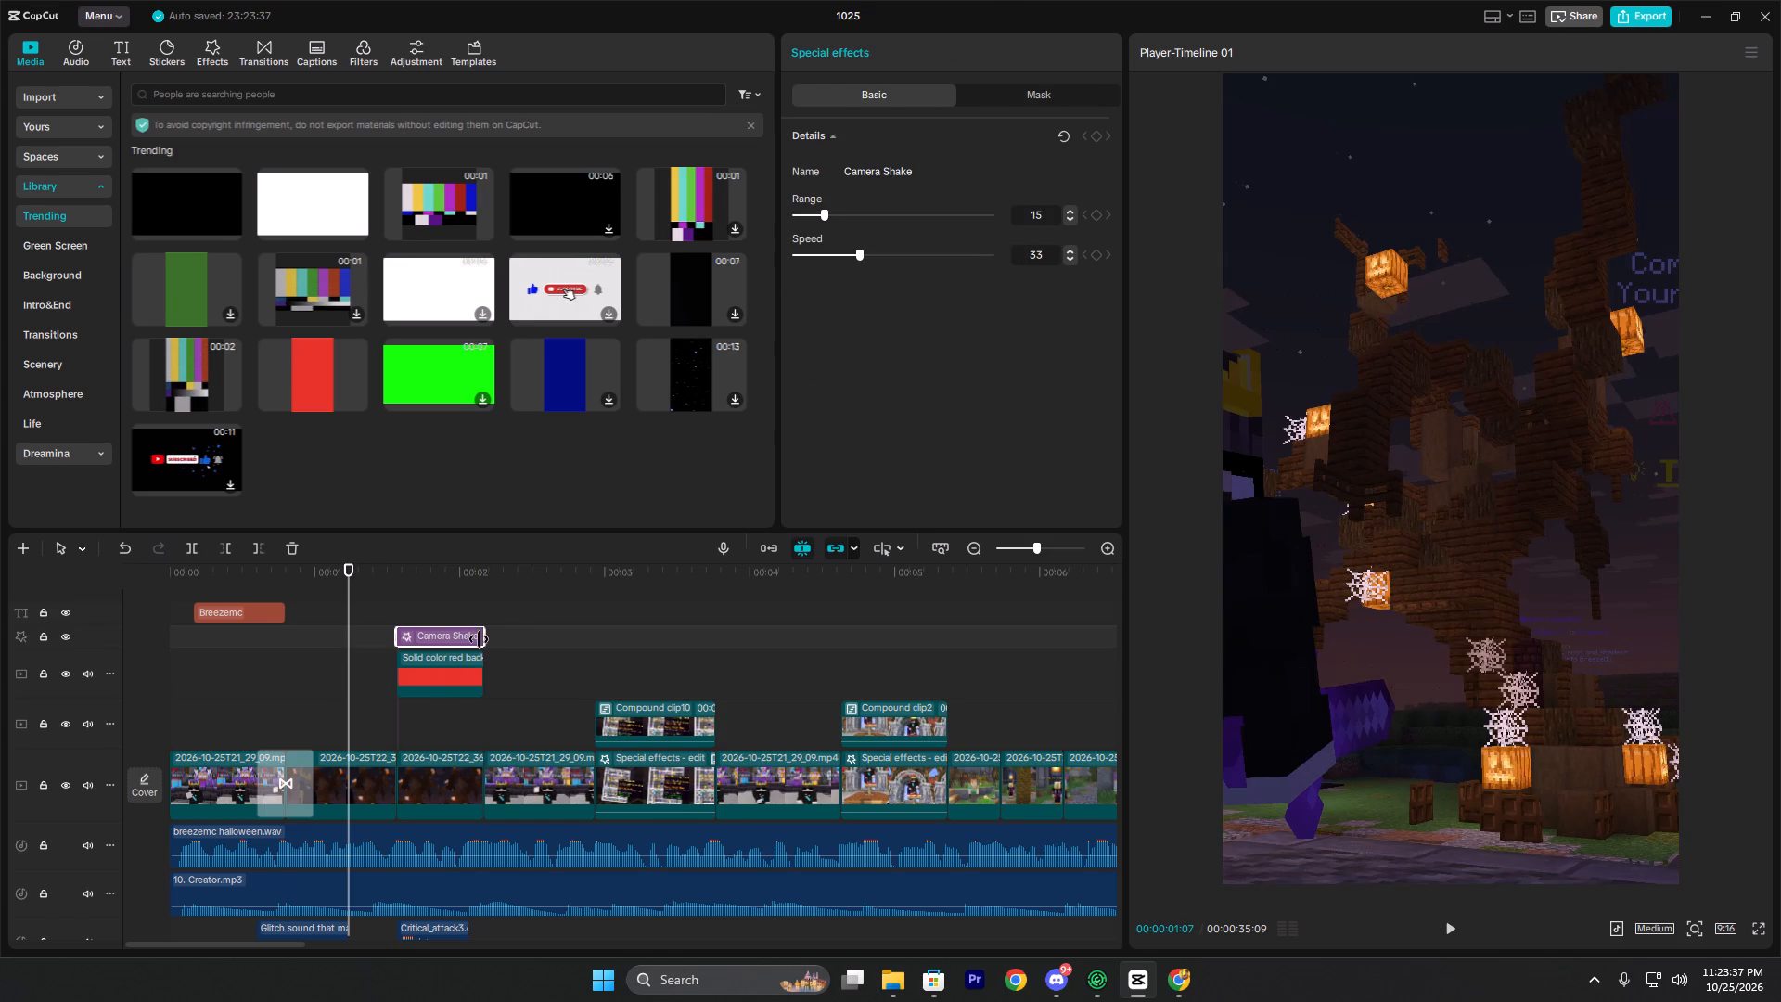
{"action": "key", "text": "space"}
{"action": "key", "text": "space"}
Set the red background's opacity to 29% and add a blend keyframe at 00:00:01:17.
{"action": "left_click", "coordinate": [396, 603]}
{"action": "left_click", "coordinate": [429, 665]}
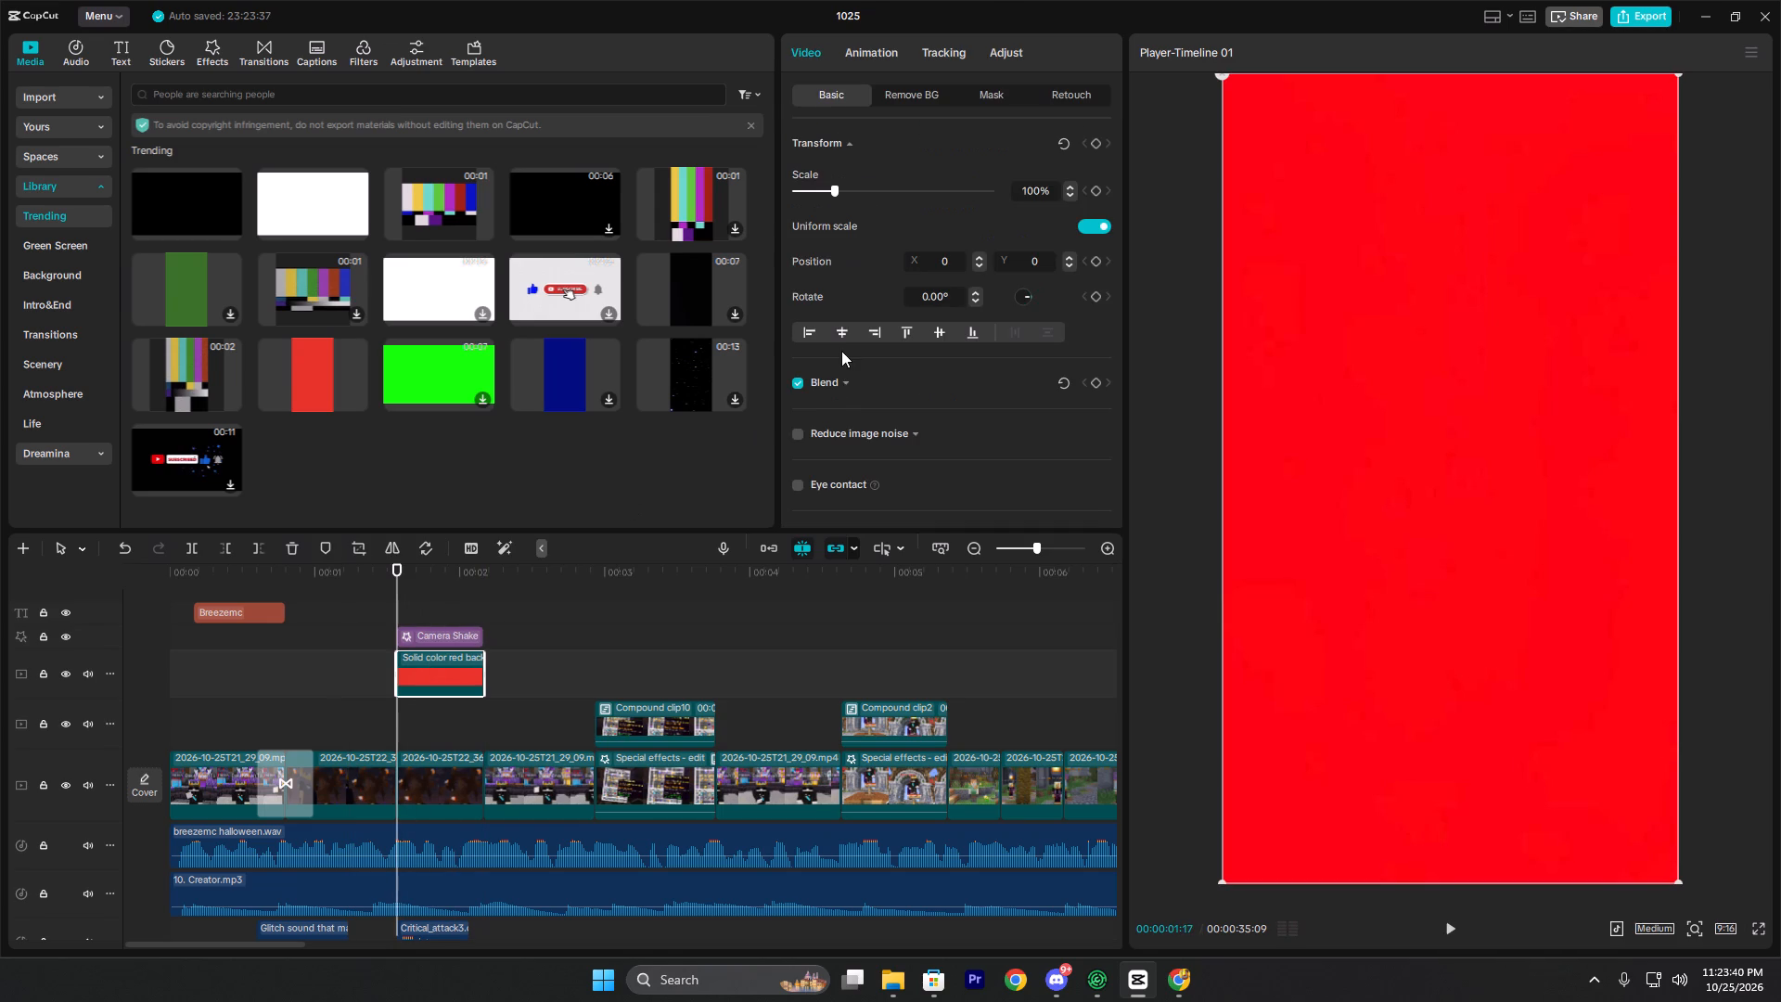
{"action": "left_click", "coordinate": [841, 379]}
{"action": "left_click_drag", "start_coordinate": [870, 462], "coordinate": [864, 464]}
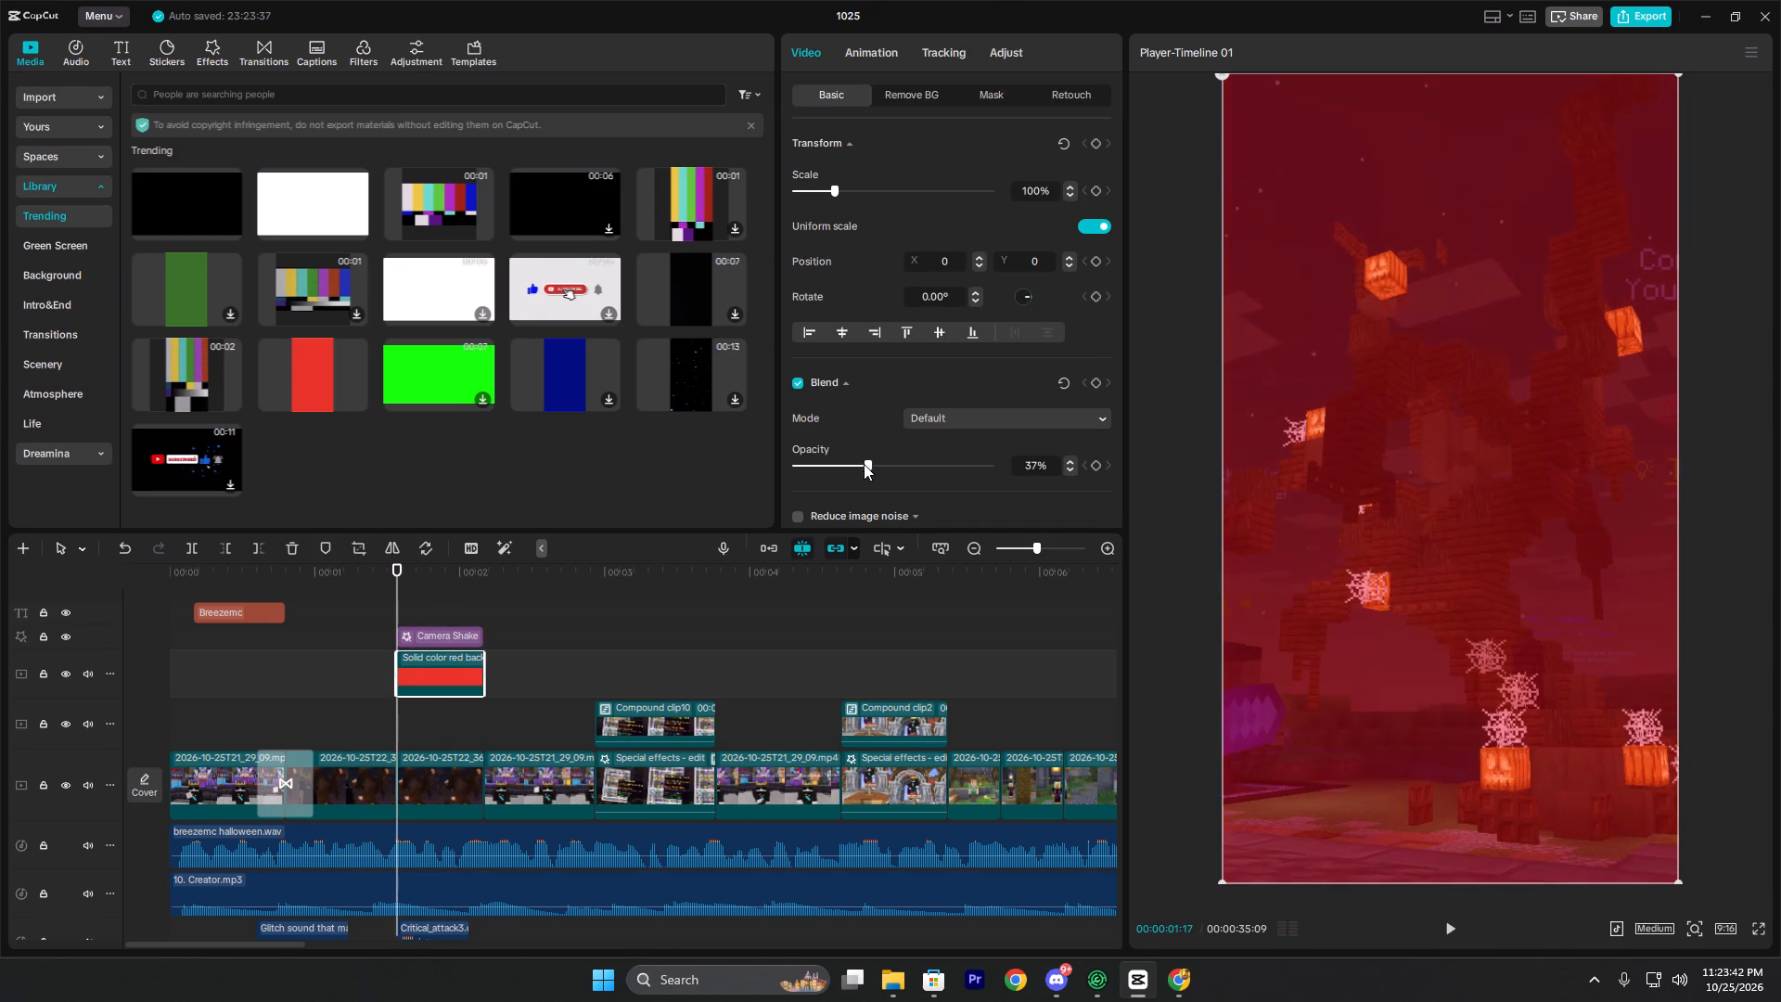
{"action": "left_click_drag", "start_coordinate": [864, 464], "coordinate": [852, 465]}
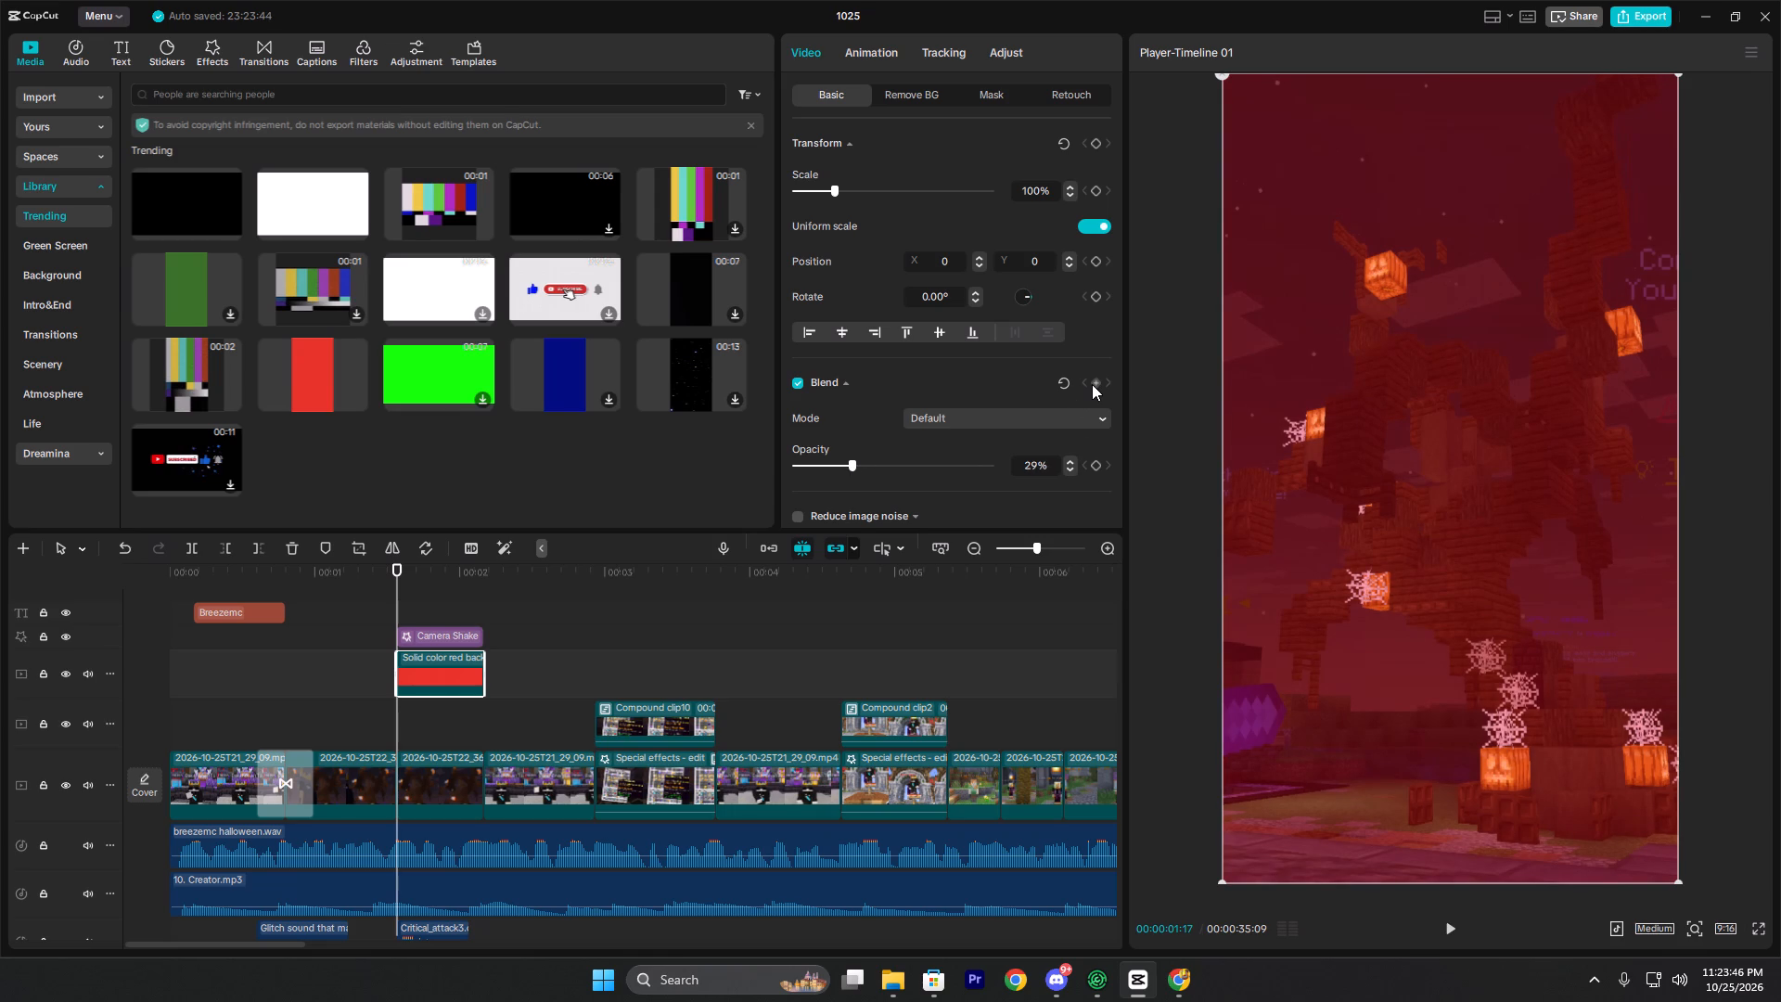
{"action": "left_click", "coordinate": [1092, 384]}
Keyframe the red background's opacity to 0% at 00:00:01:25.
{"action": "key", "text": "space"}
{"action": "key", "text": "space"}
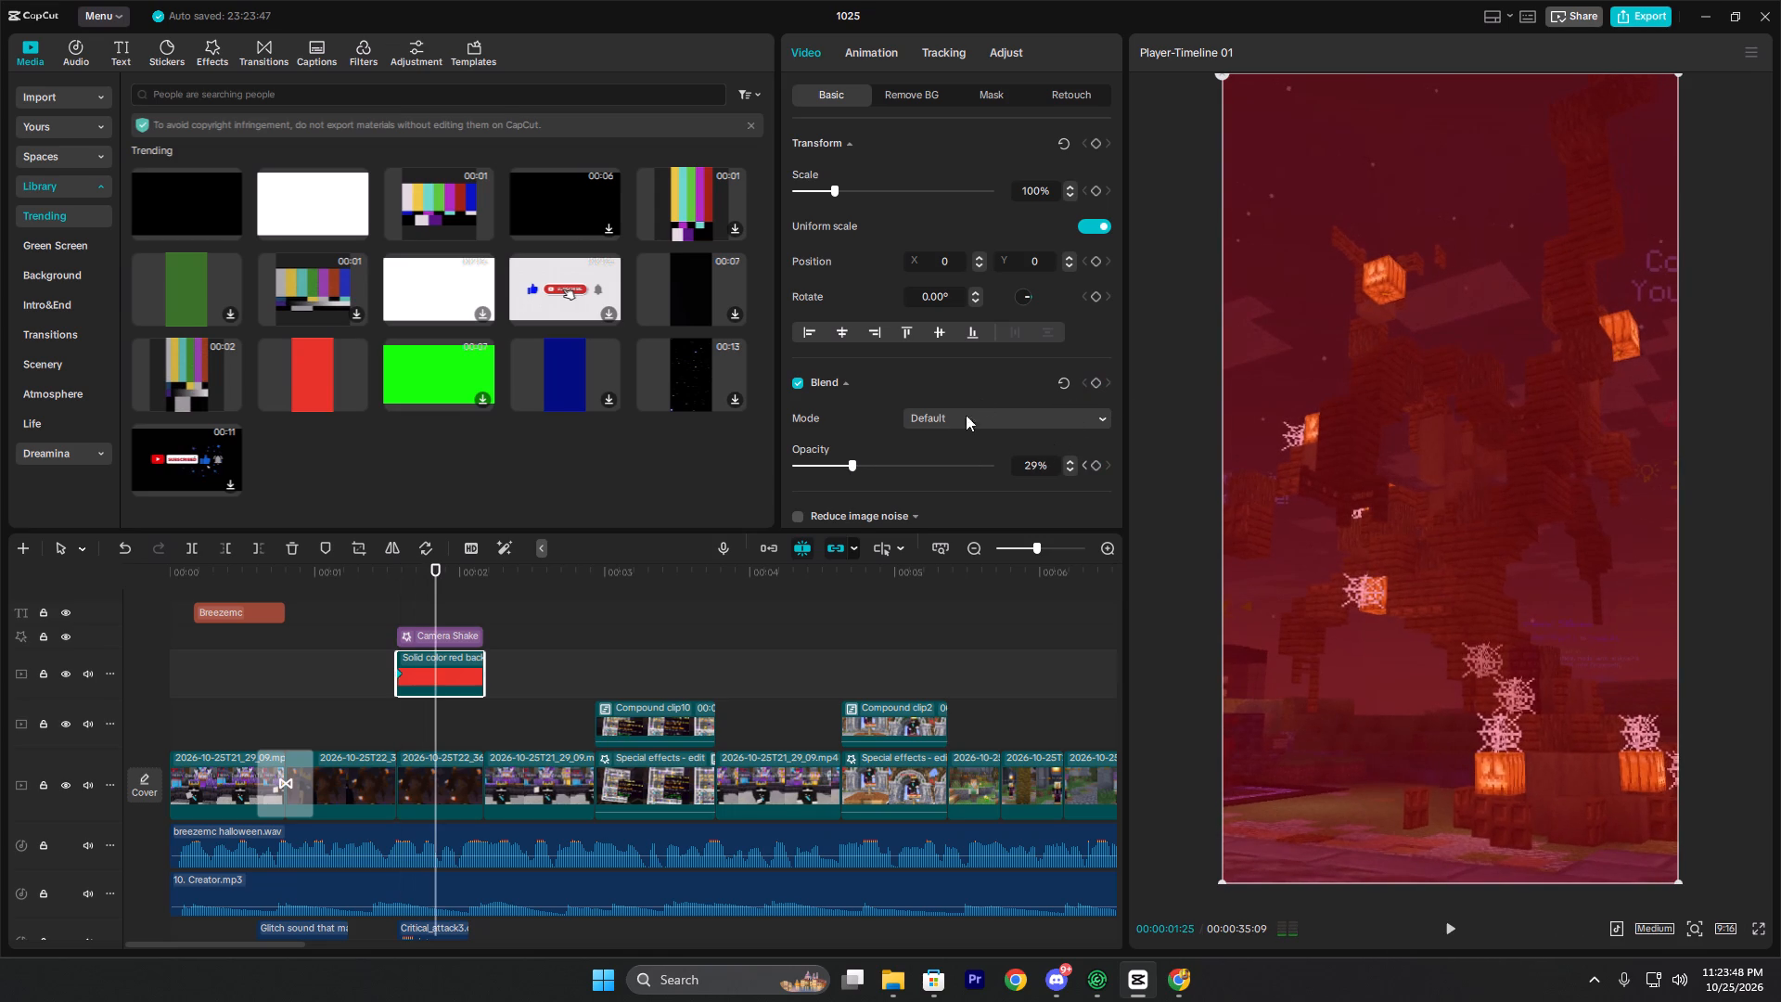
{"action": "left_click_drag", "start_coordinate": [850, 467], "coordinate": [643, 505]}
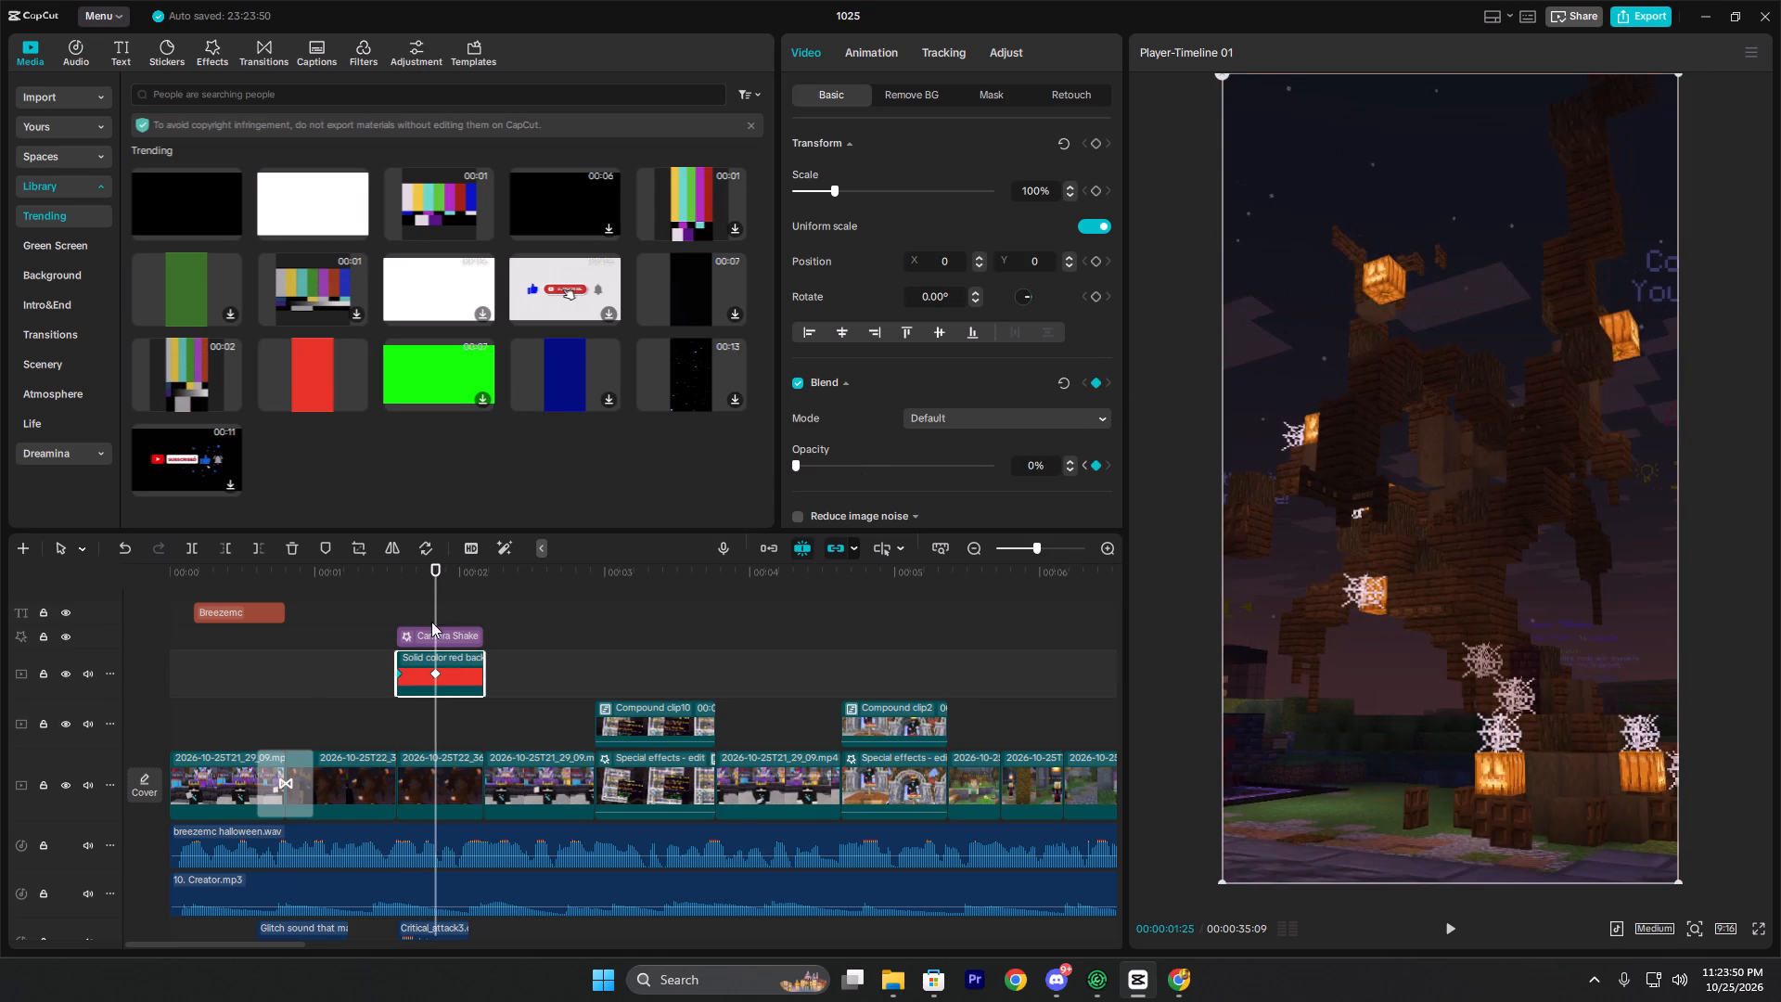
Play back the section around 00:00:01:17 to check the red flash and camera shake.
{"action": "left_click", "coordinate": [397, 608]}
{"action": "key", "text": "space"}
{"action": "key", "text": "space"}
{"action": "left_click", "coordinate": [397, 608]}
{"action": "left_click", "coordinate": [365, 608]}
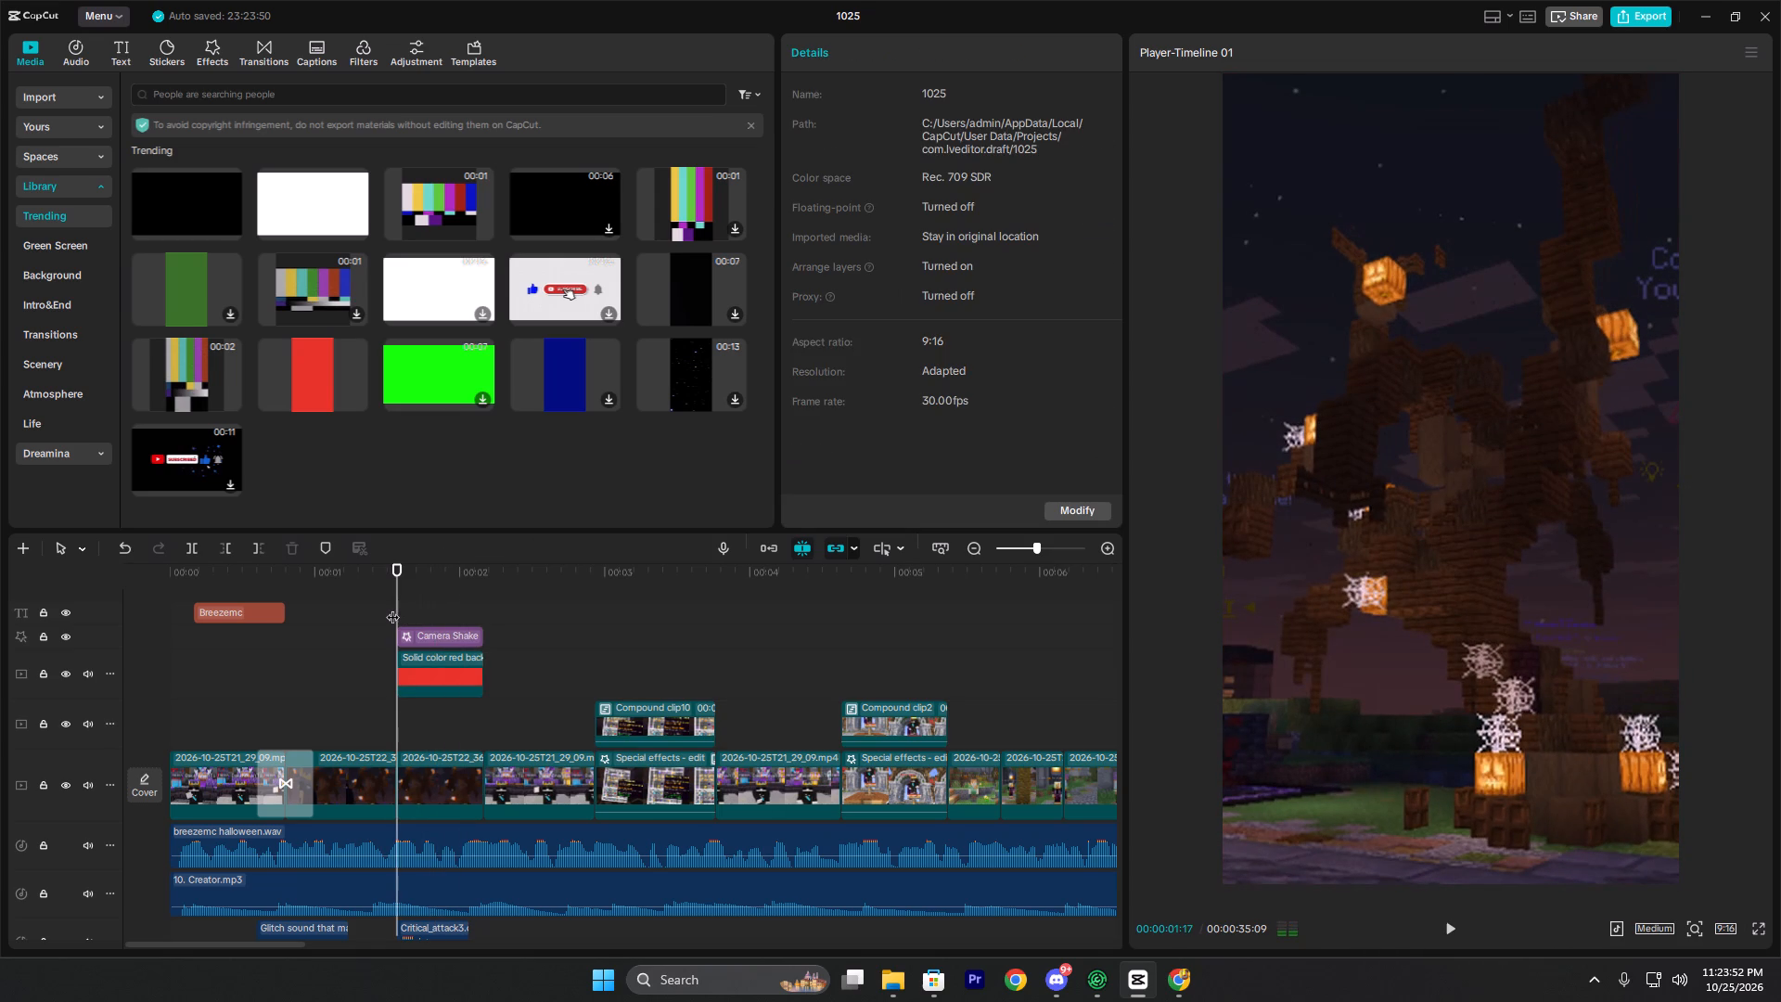
{"action": "key", "text": "space"}
{"action": "key", "text": "space"}
{"action": "left_click", "coordinate": [365, 608]}
{"action": "key", "text": "space"}
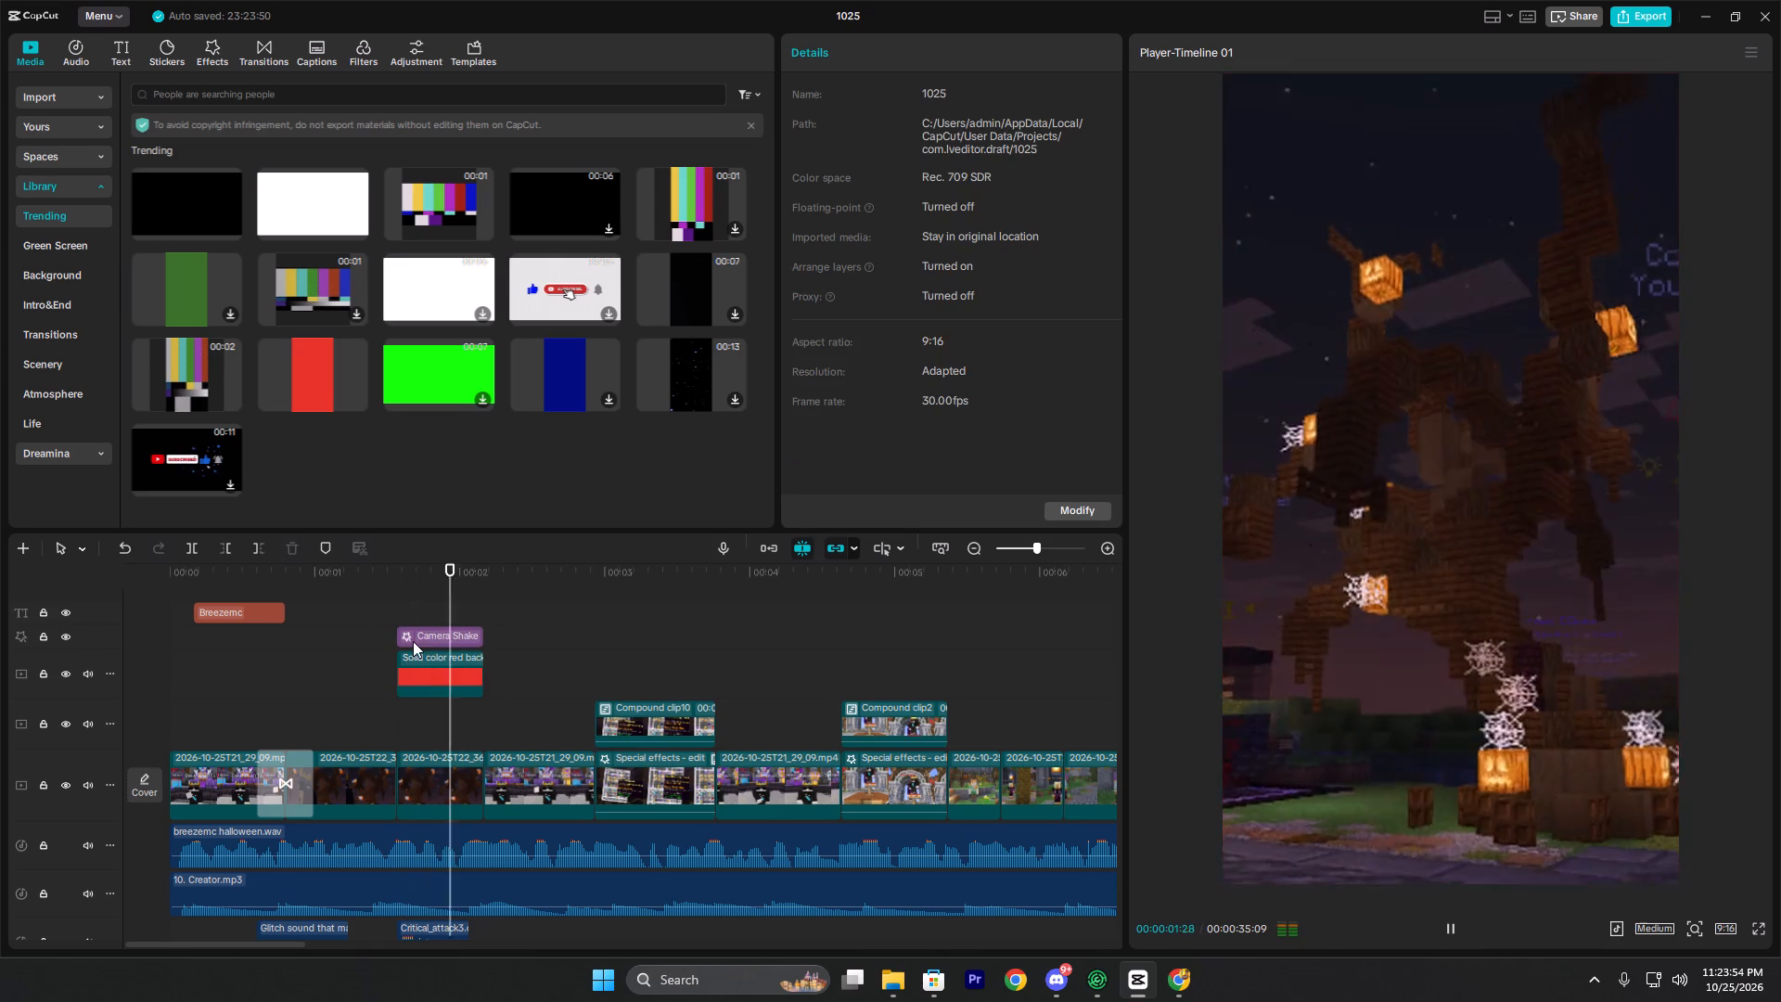
{"action": "key", "text": "space"}
Try the preset curves on the red background's opacity keyframes and apply Ease.
{"action": "left_click", "coordinate": [433, 662]}
{"action": "left_click", "coordinate": [432, 672]}
{"action": "right_click", "coordinate": [432, 672]}
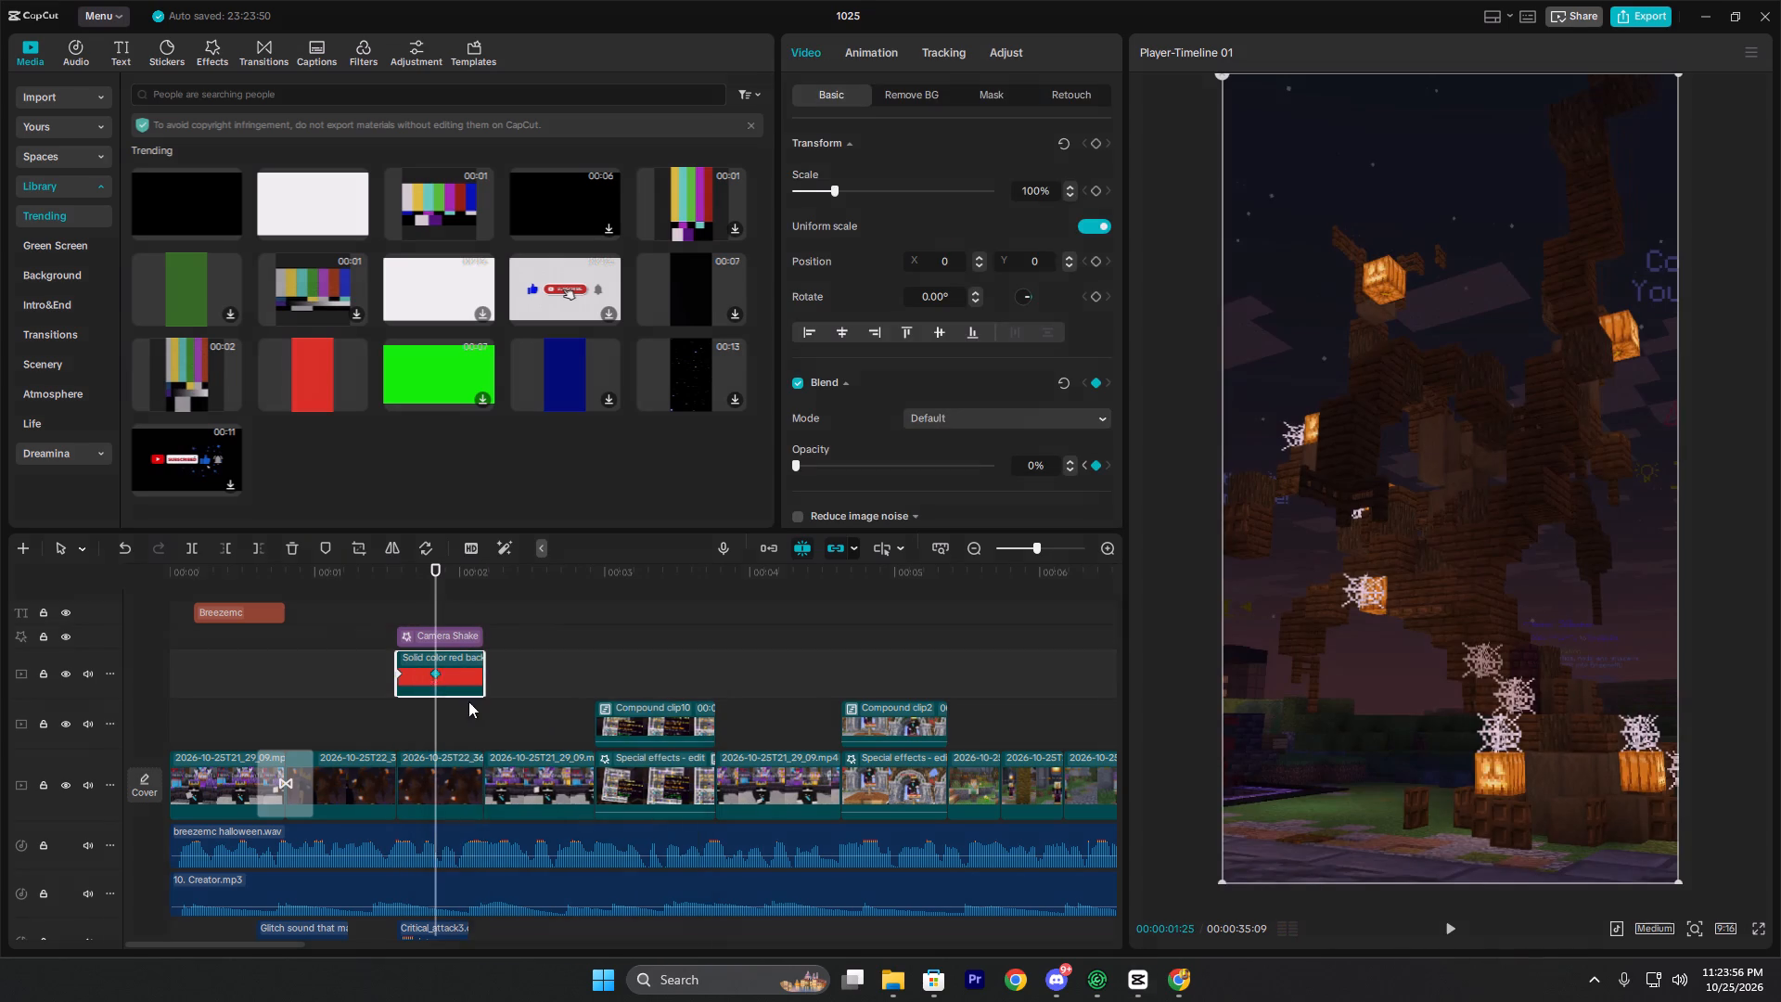
{"action": "left_click", "coordinate": [506, 798]}
{"action": "left_click", "coordinate": [684, 803]}
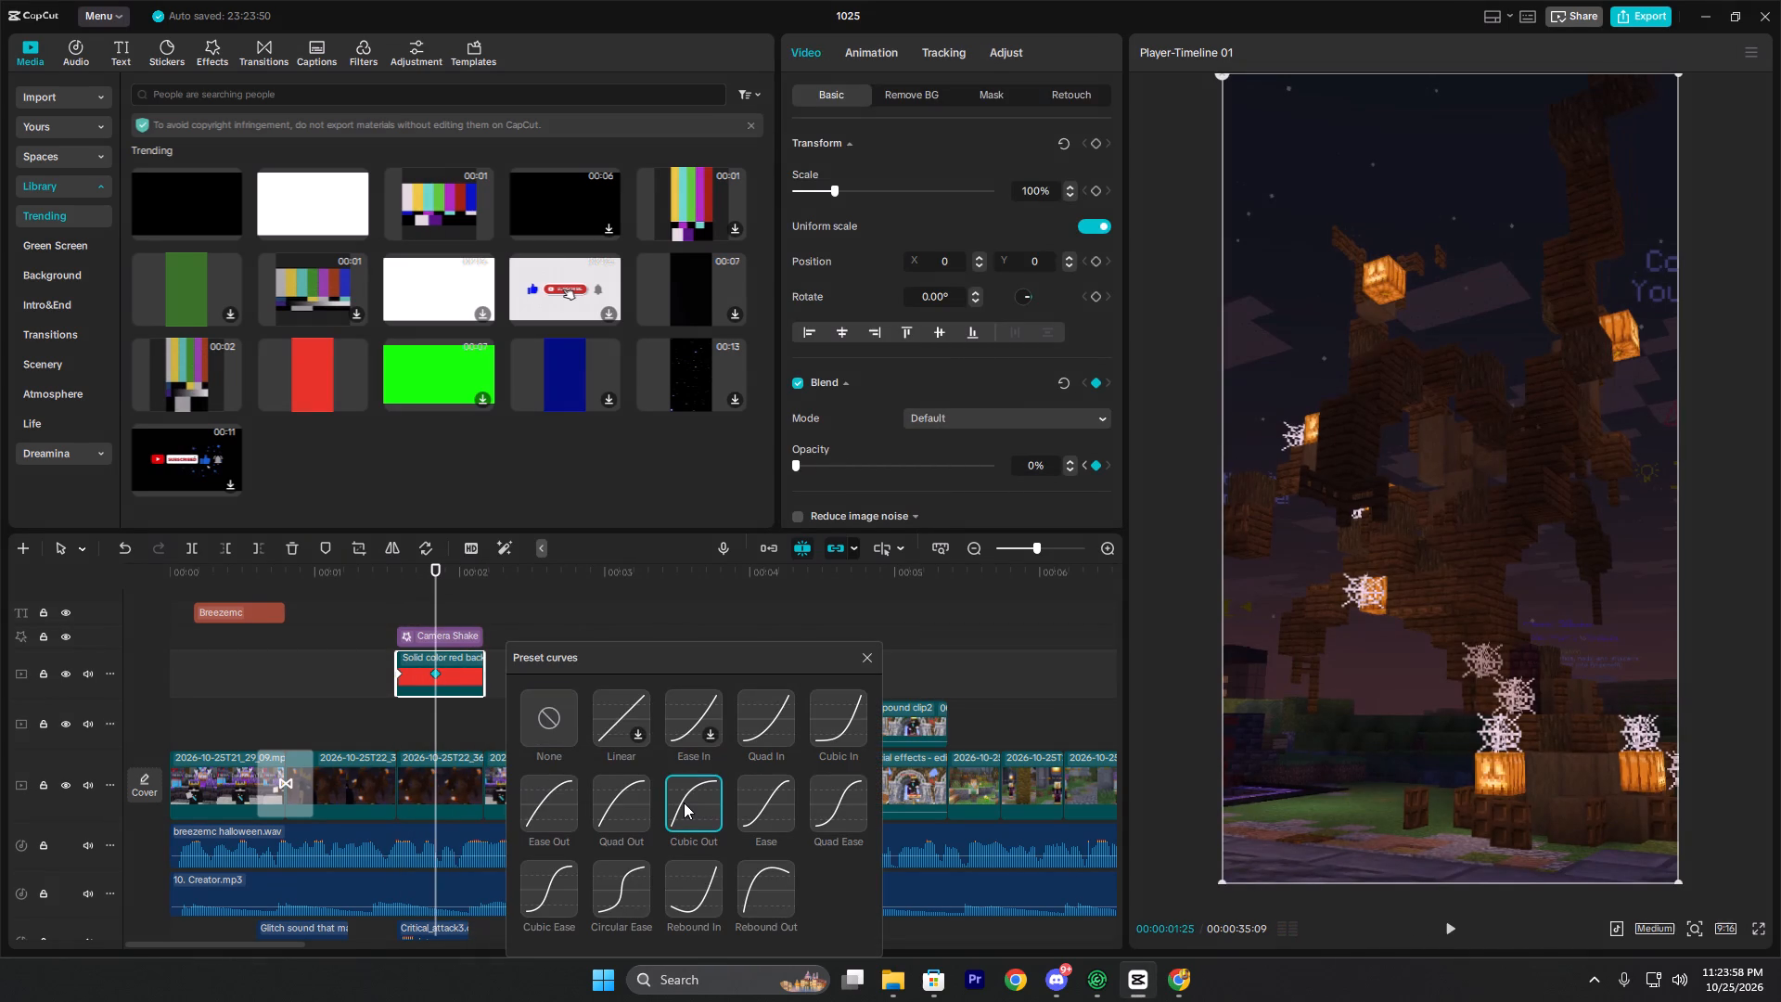
{"action": "left_click", "coordinate": [621, 787]}
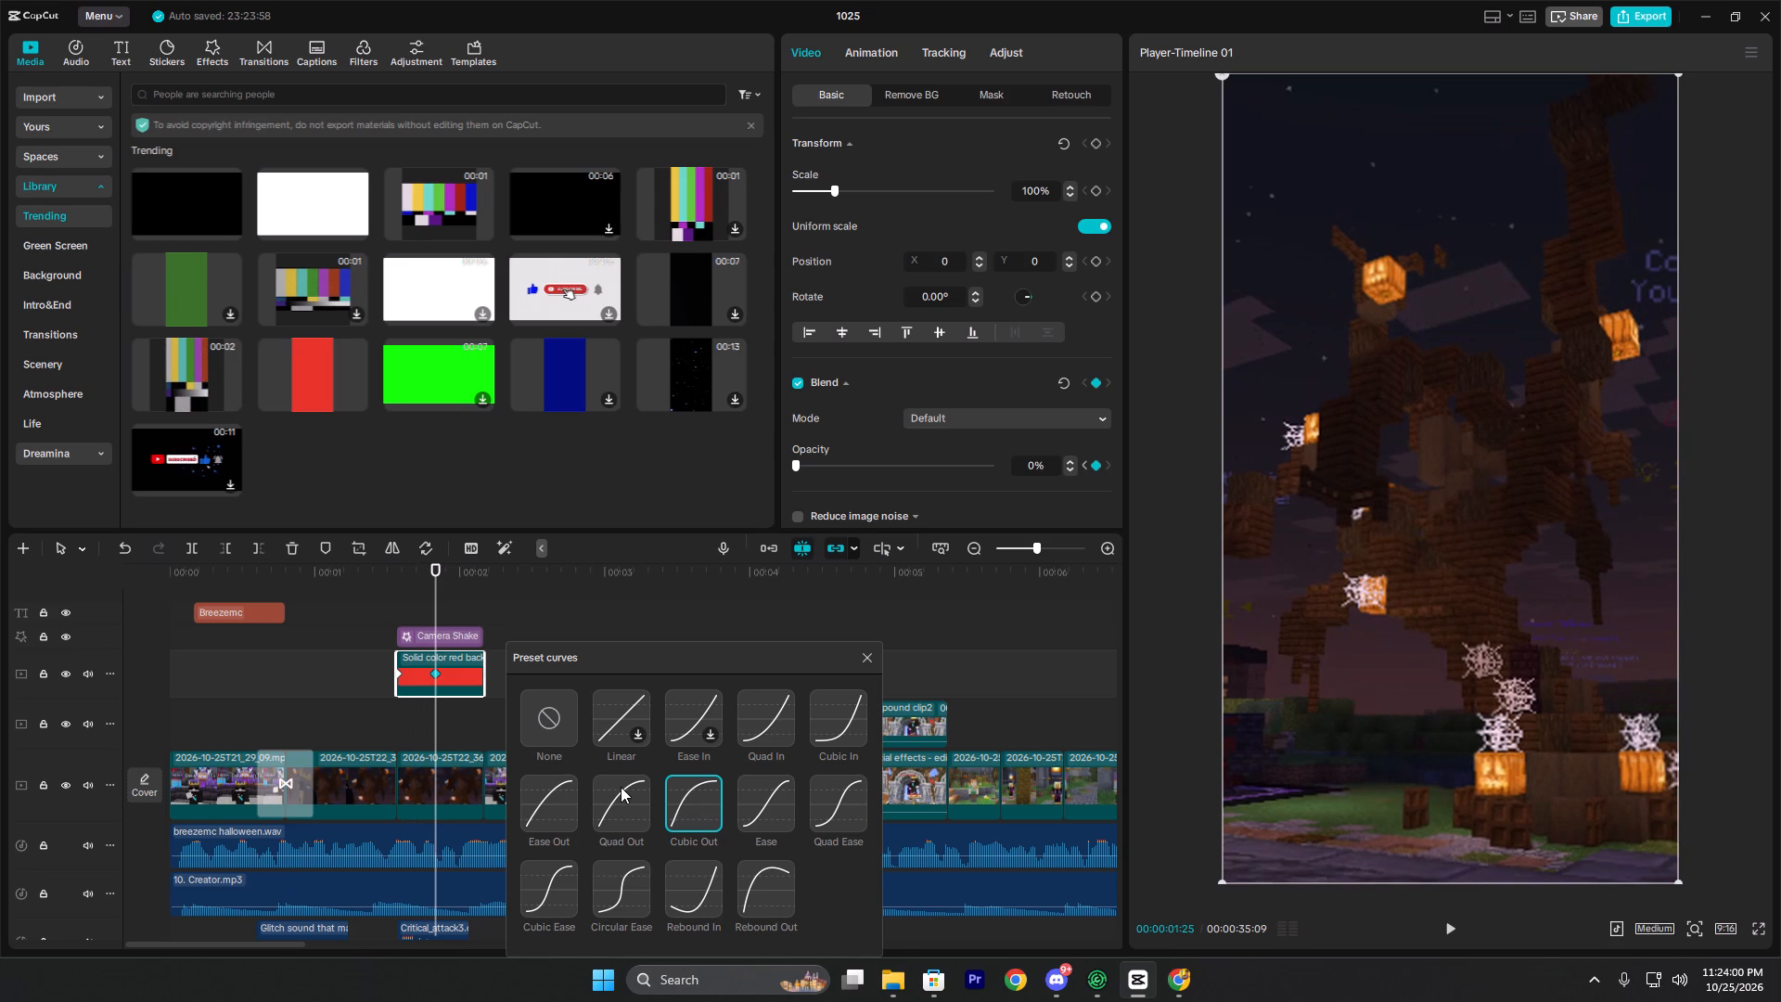
{"action": "left_click", "coordinate": [757, 807]}
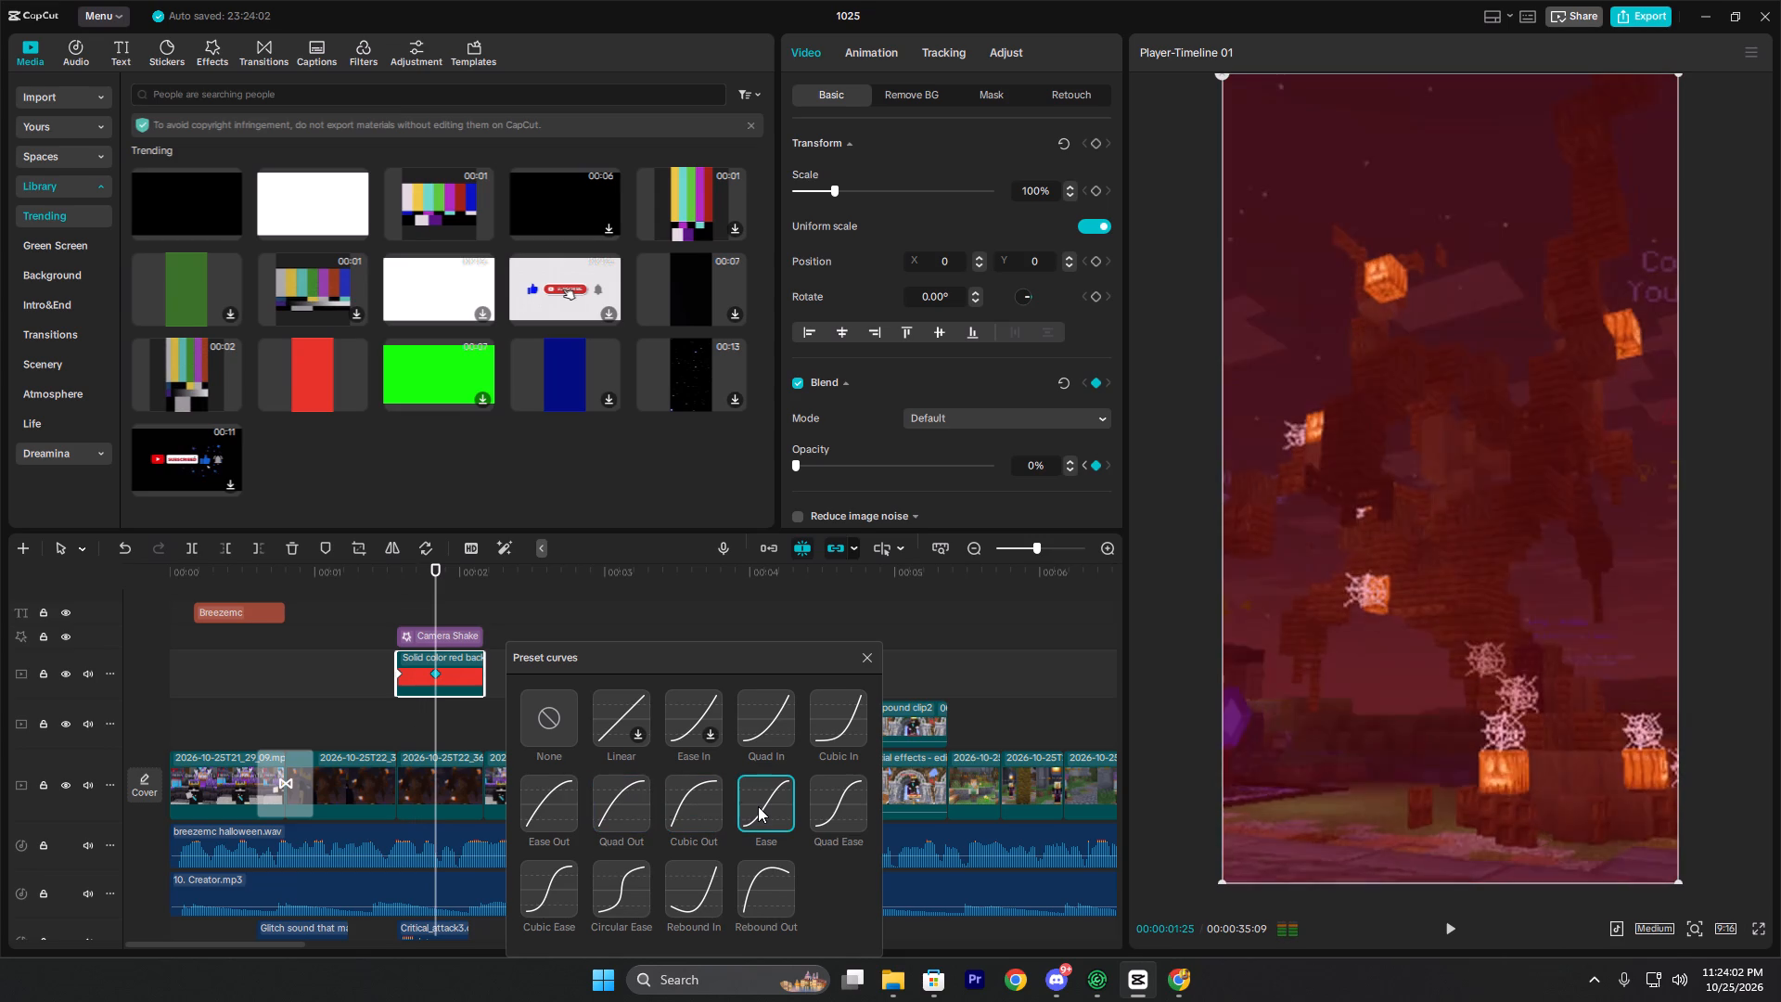
{"action": "left_click", "coordinate": [864, 667]}
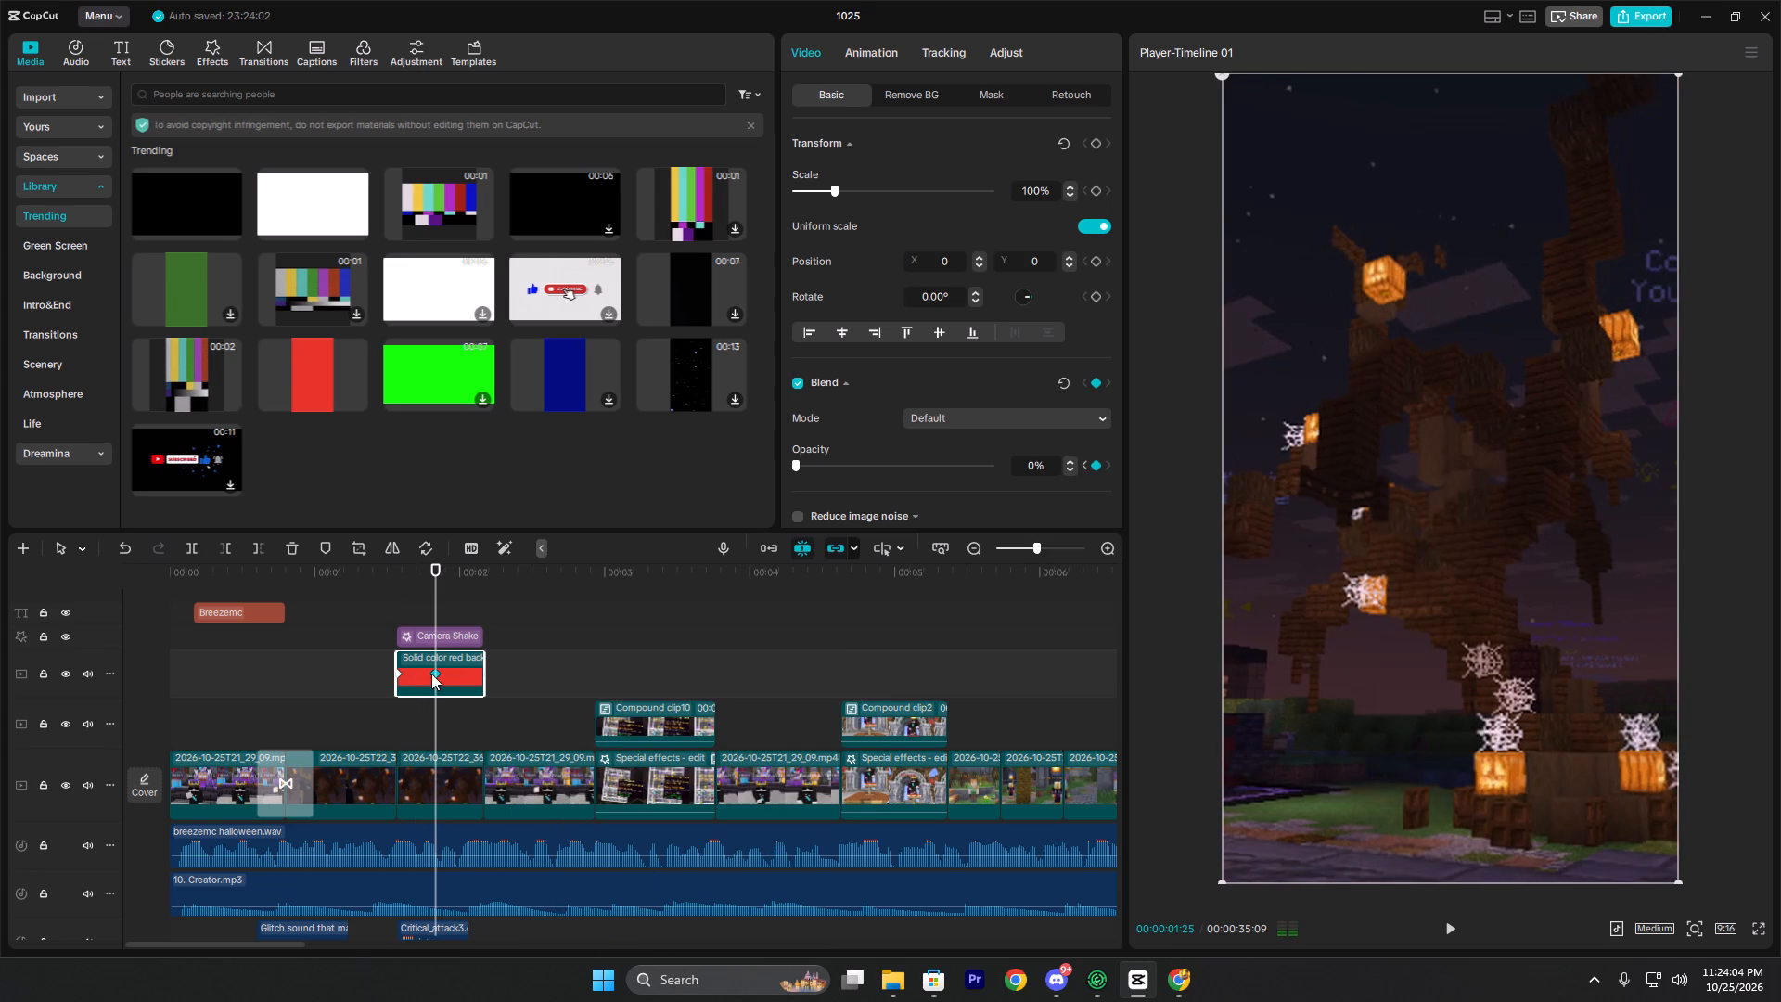
Move the red background's 0% opacity keyframe closer to the clip's end.
{"action": "left_click_drag", "start_coordinate": [439, 670], "coordinate": [472, 675]}
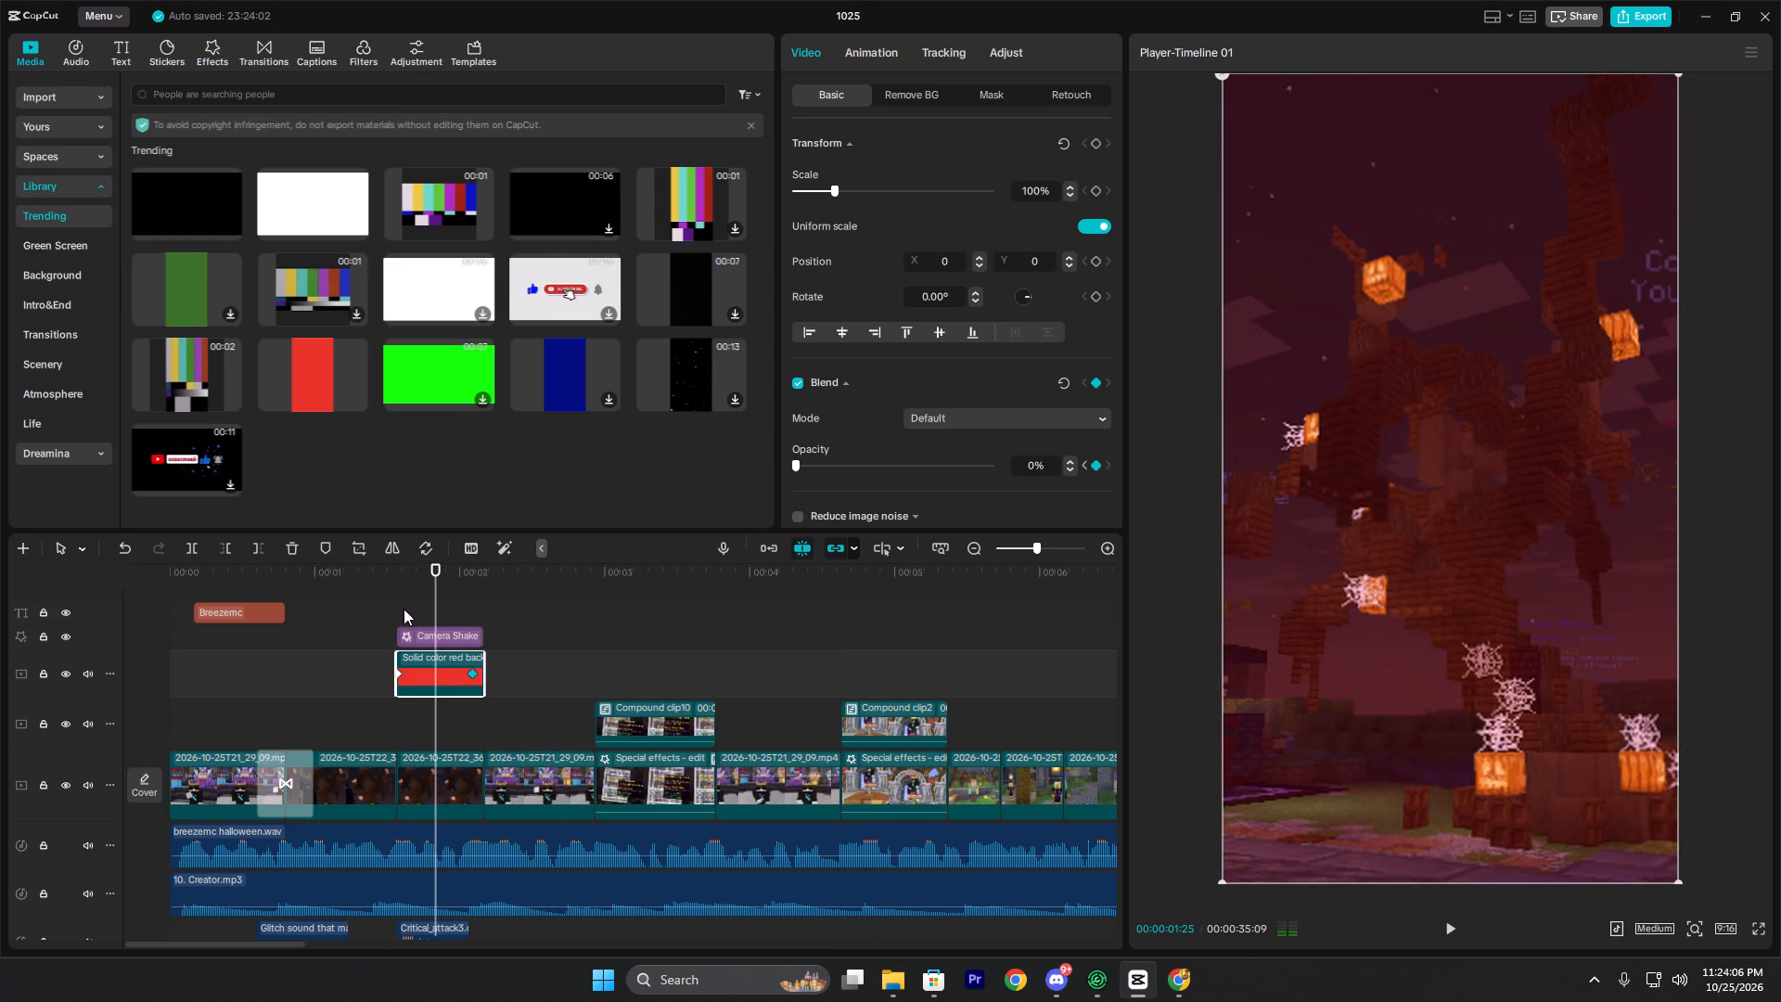
Play back the section around 00:00:01:17 to check how the red flash fades with the camera shake.
{"action": "left_click", "coordinate": [404, 608]}
{"action": "key", "text": "space"}
{"action": "key", "text": "space"}
{"action": "left_click", "coordinate": [391, 598]}
{"action": "key", "text": "space"}
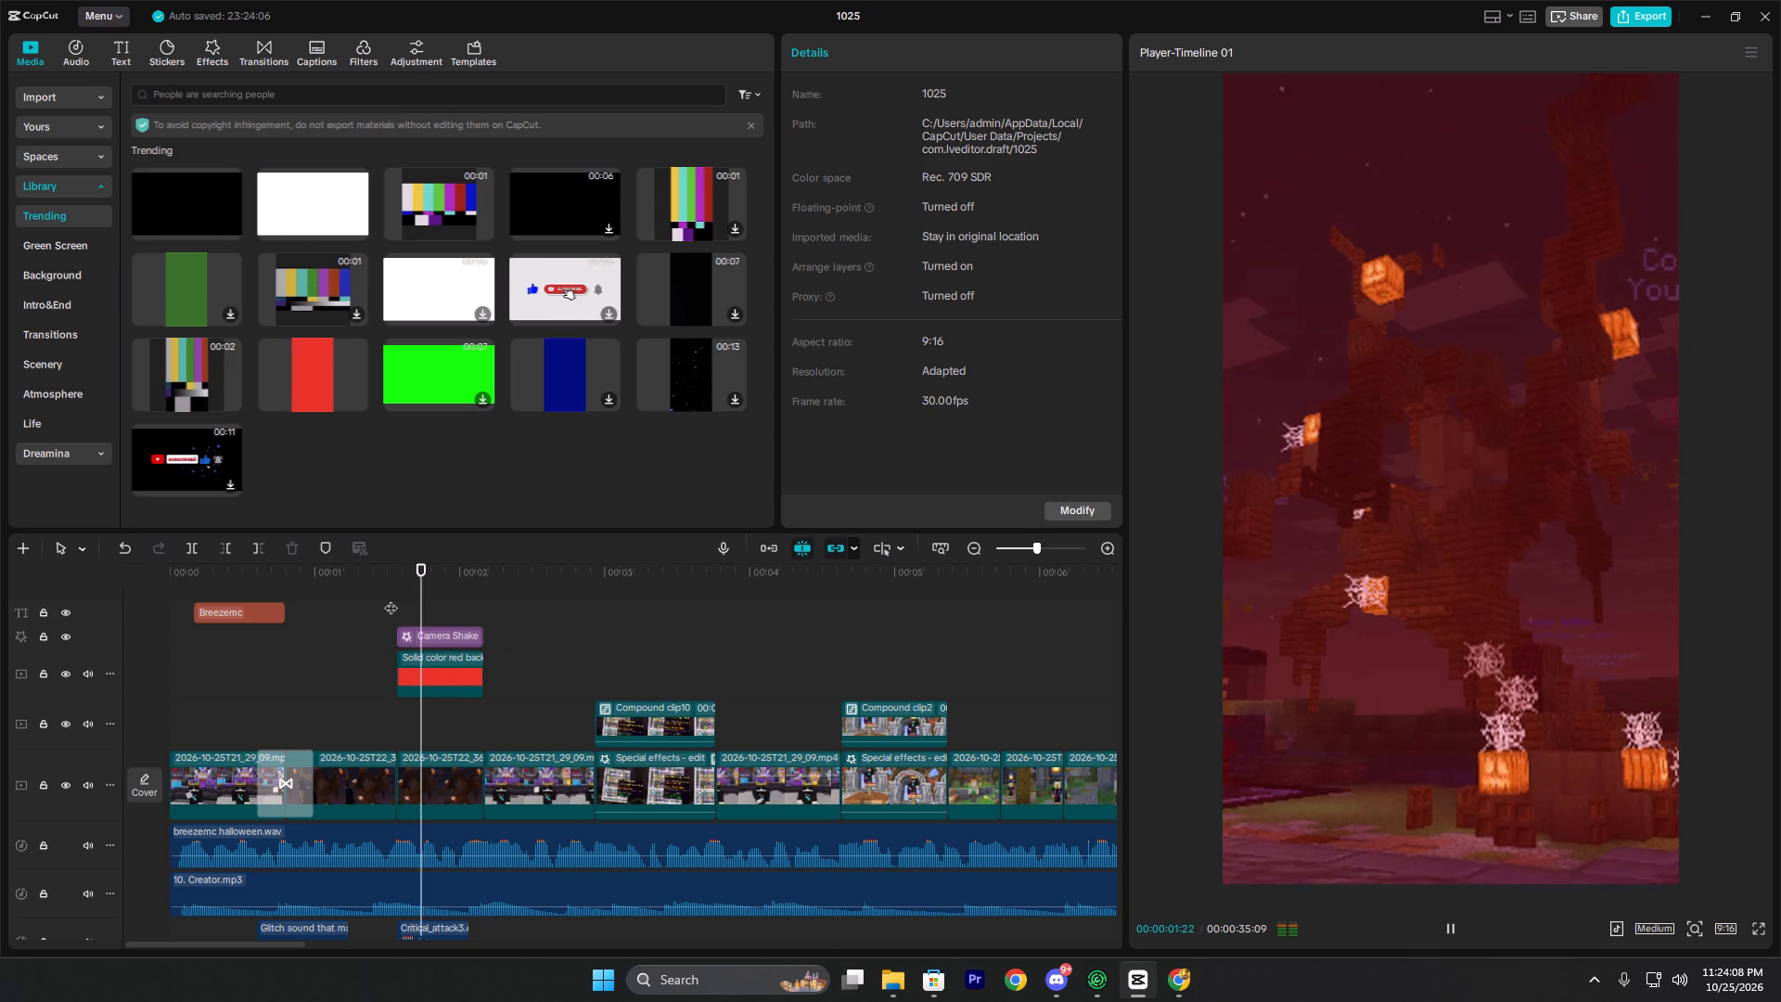
{"action": "key", "text": "space"}
{"action": "key", "text": "space"}
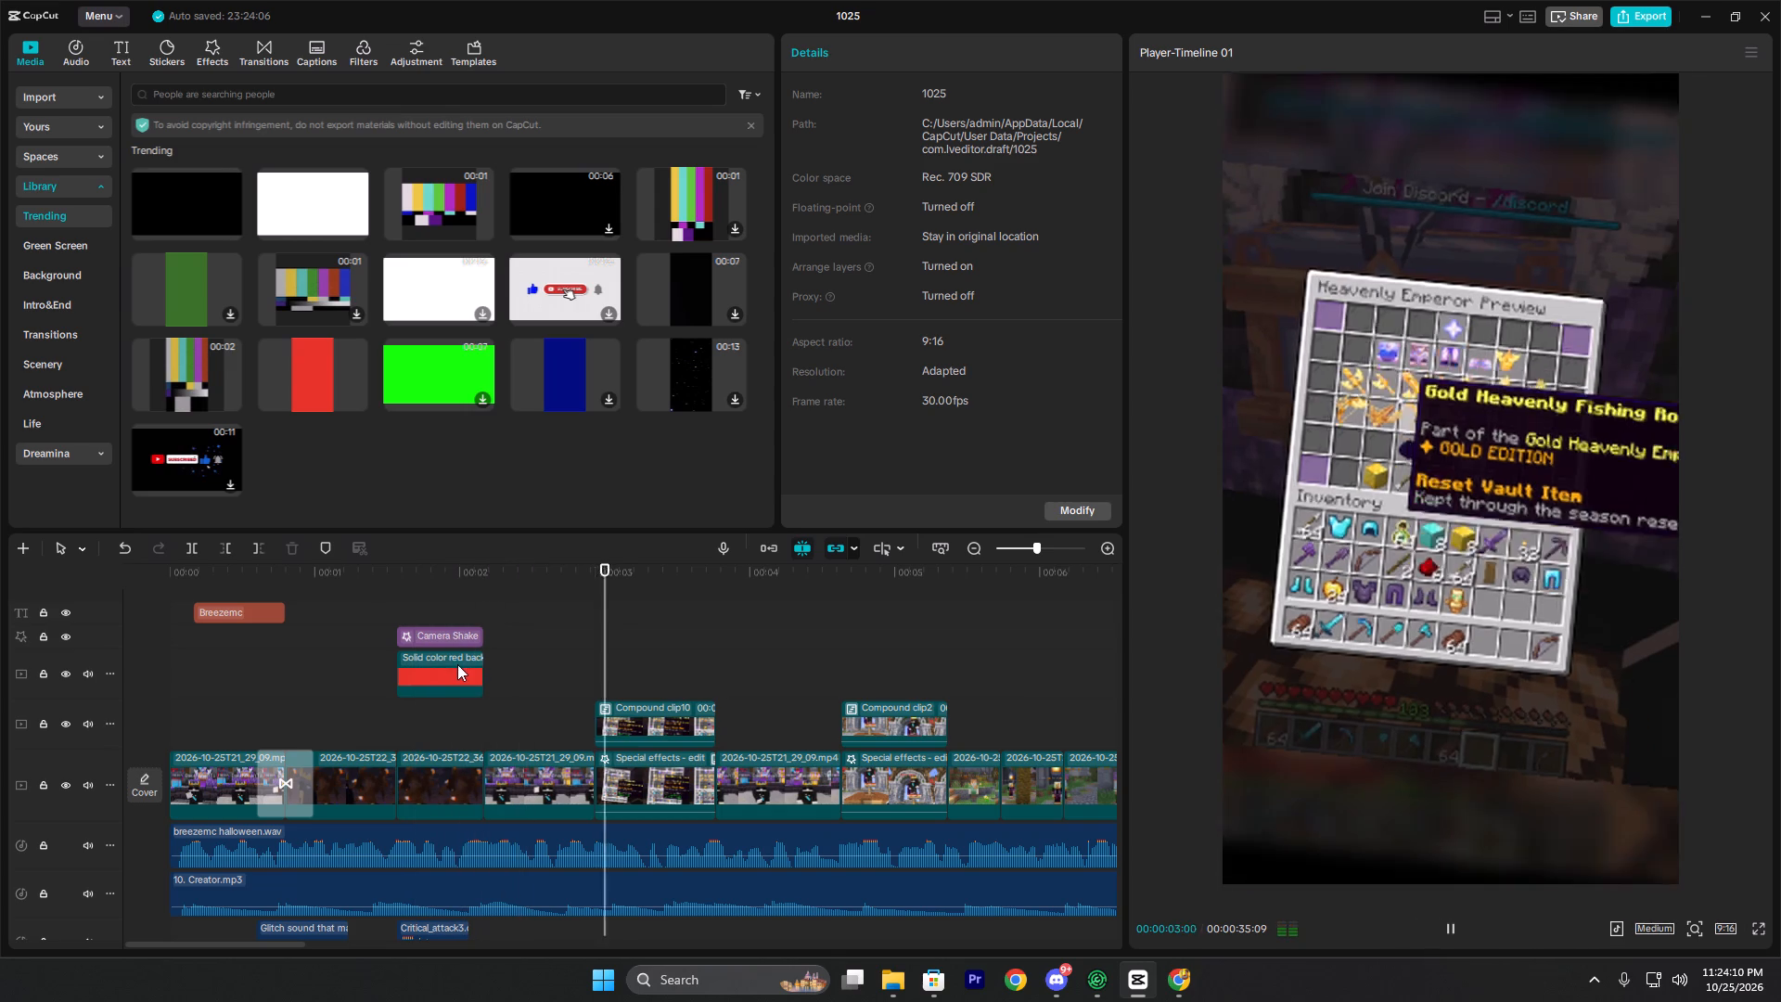
{"action": "key", "text": "space"}
Play the video from the beginning and replay the red flash to judge how the opening clips flow together.
{"action": "left_click", "coordinate": [373, 603]}
{"action": "left_click", "coordinate": [322, 622]}
{"action": "left_click_drag", "start_coordinate": [322, 622], "coordinate": [0, 763]}
{"action": "key", "text": "space"}
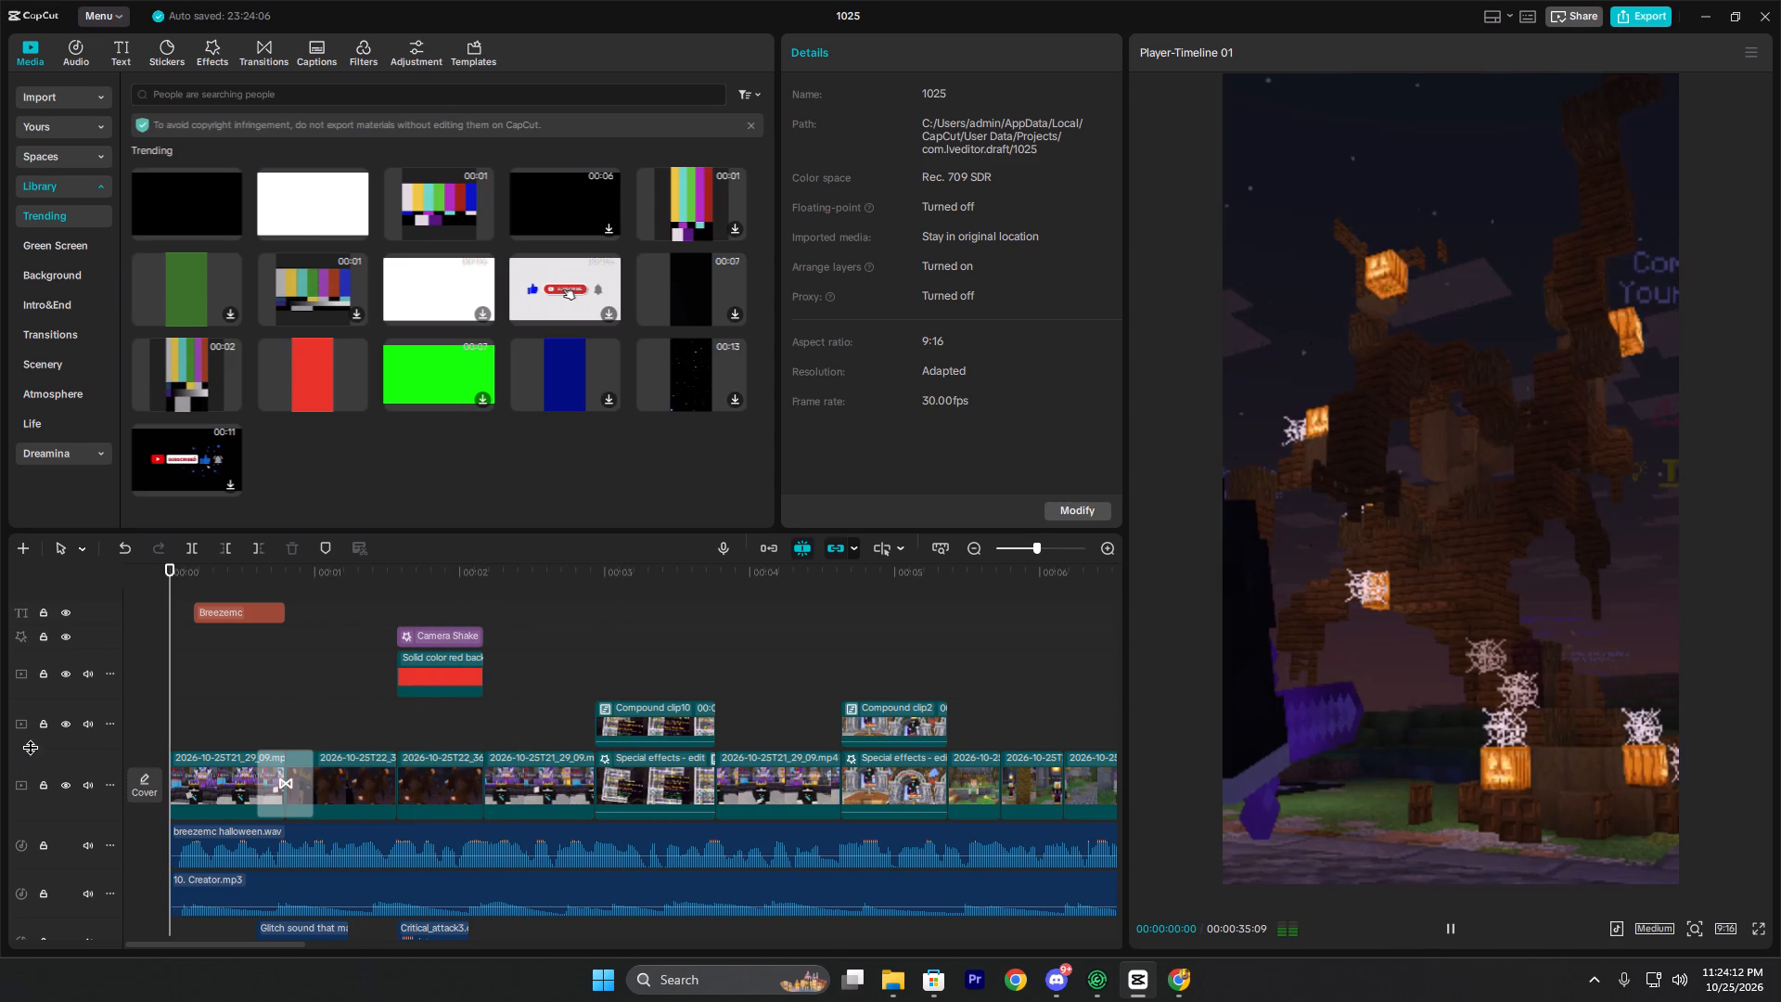
{"action": "key", "text": "space"}
{"action": "left_click", "coordinate": [174, 710]}
{"action": "left_click_drag", "start_coordinate": [174, 710], "coordinate": [153, 717]}
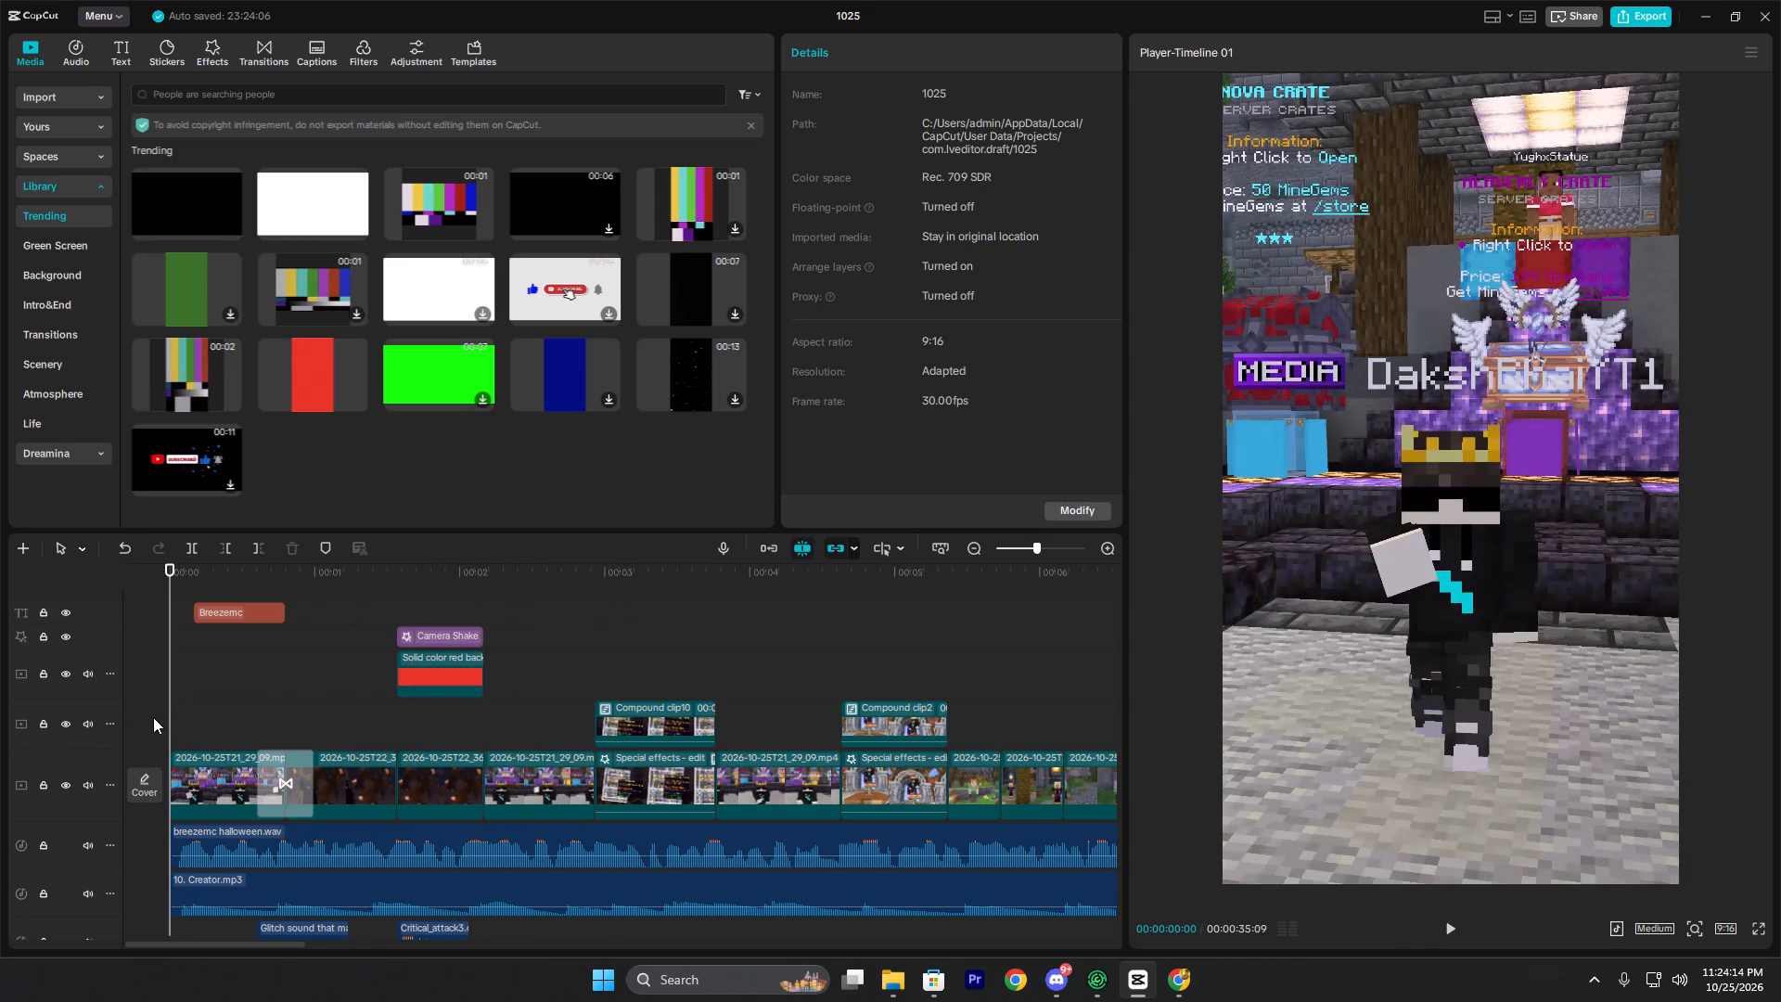
{"action": "key", "text": "space"}
{"action": "key", "text": "space"}
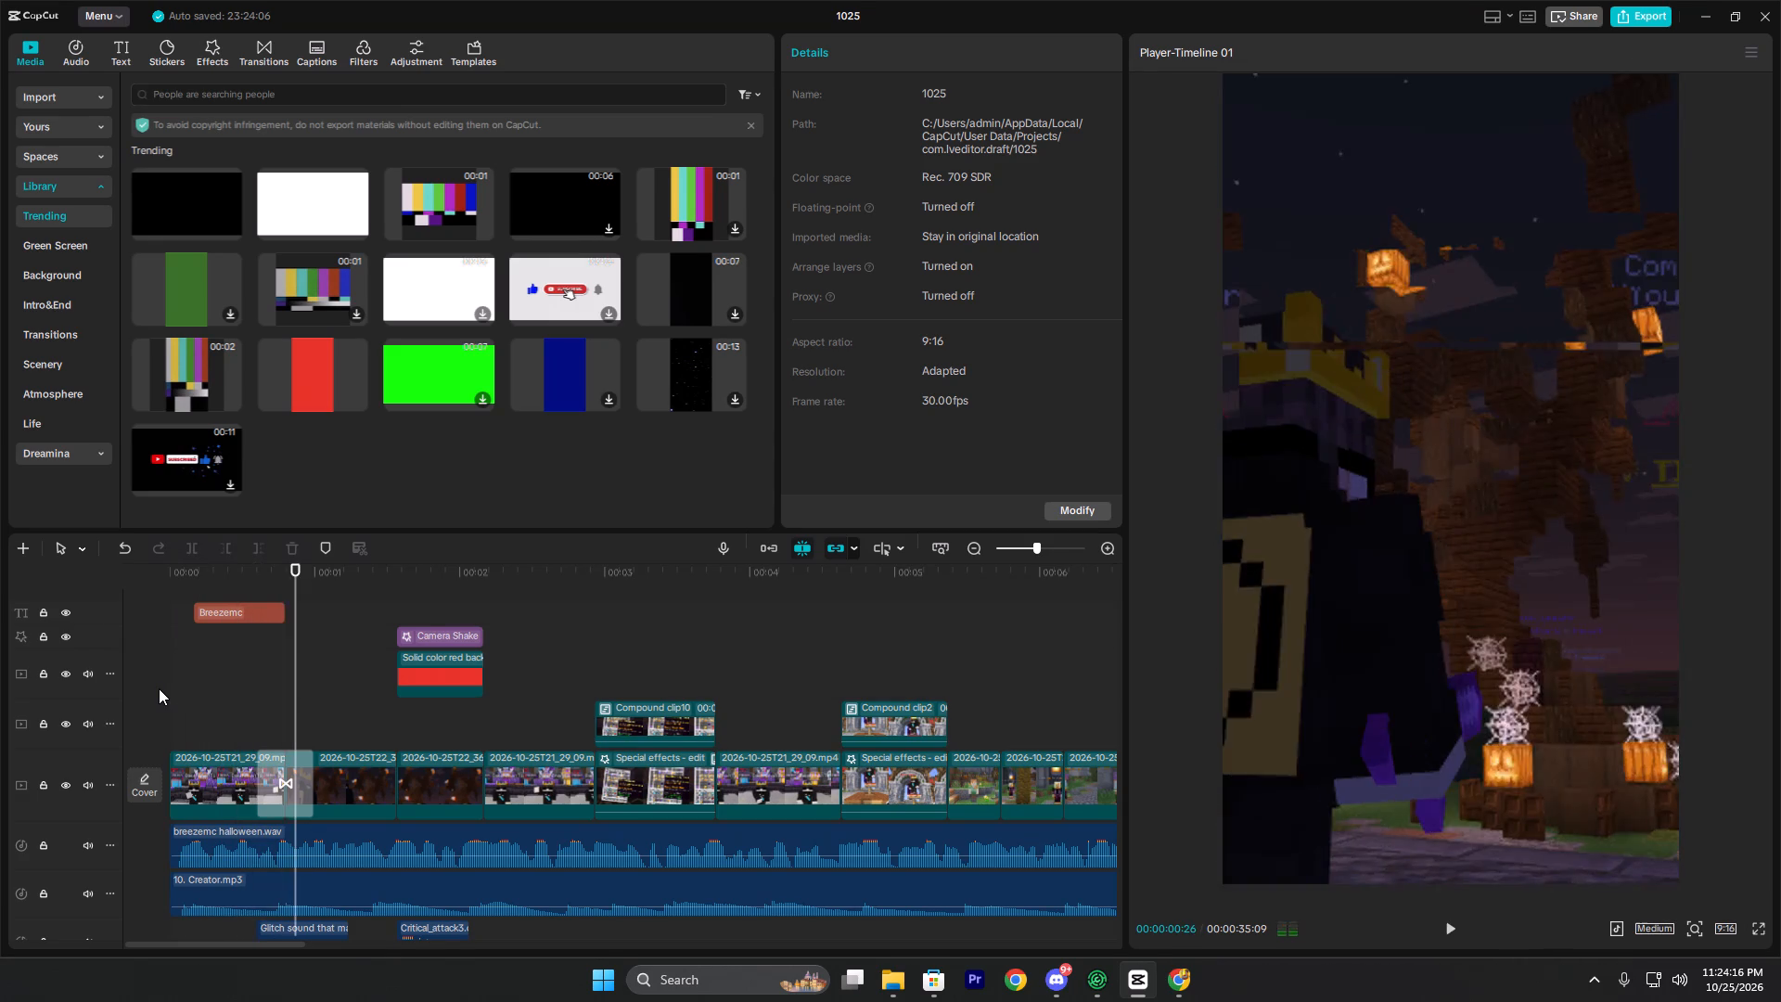
{"action": "double_click", "coordinate": [159, 688]}
{"action": "left_click_drag", "start_coordinate": [159, 688], "coordinate": [149, 691]}
{"action": "key", "text": "space"}
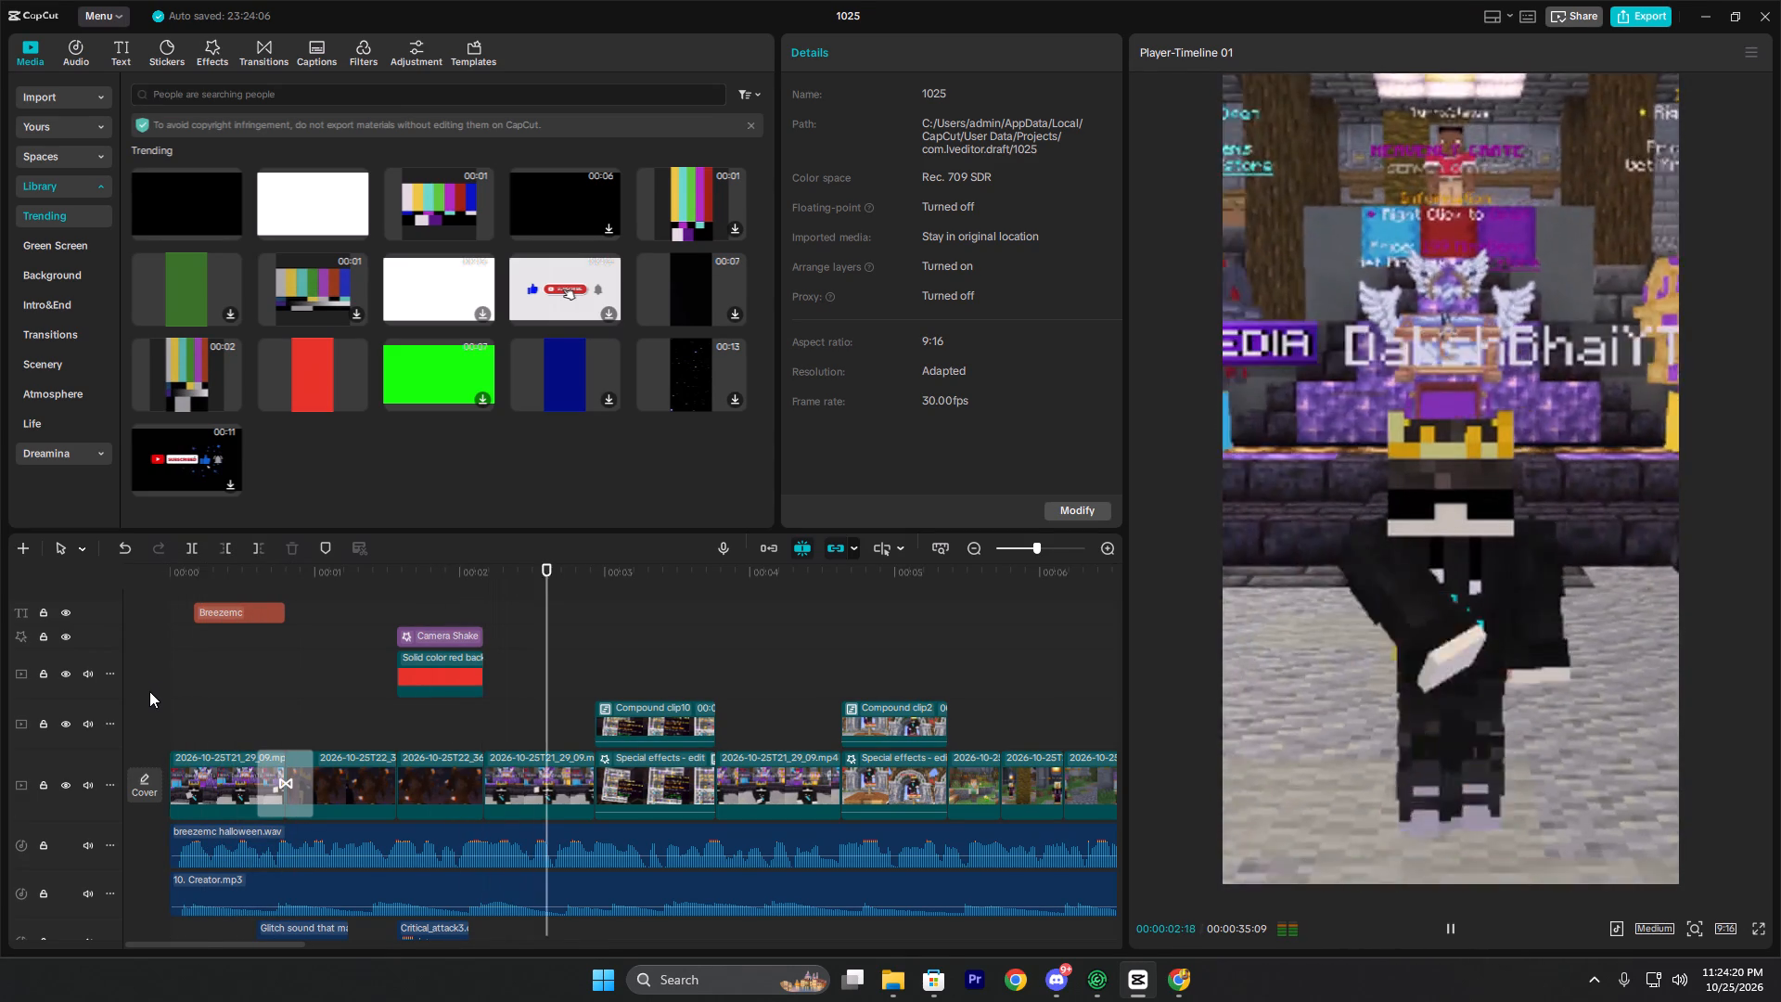
{"action": "key", "text": "space"}
{"action": "left_click", "coordinate": [401, 608]}
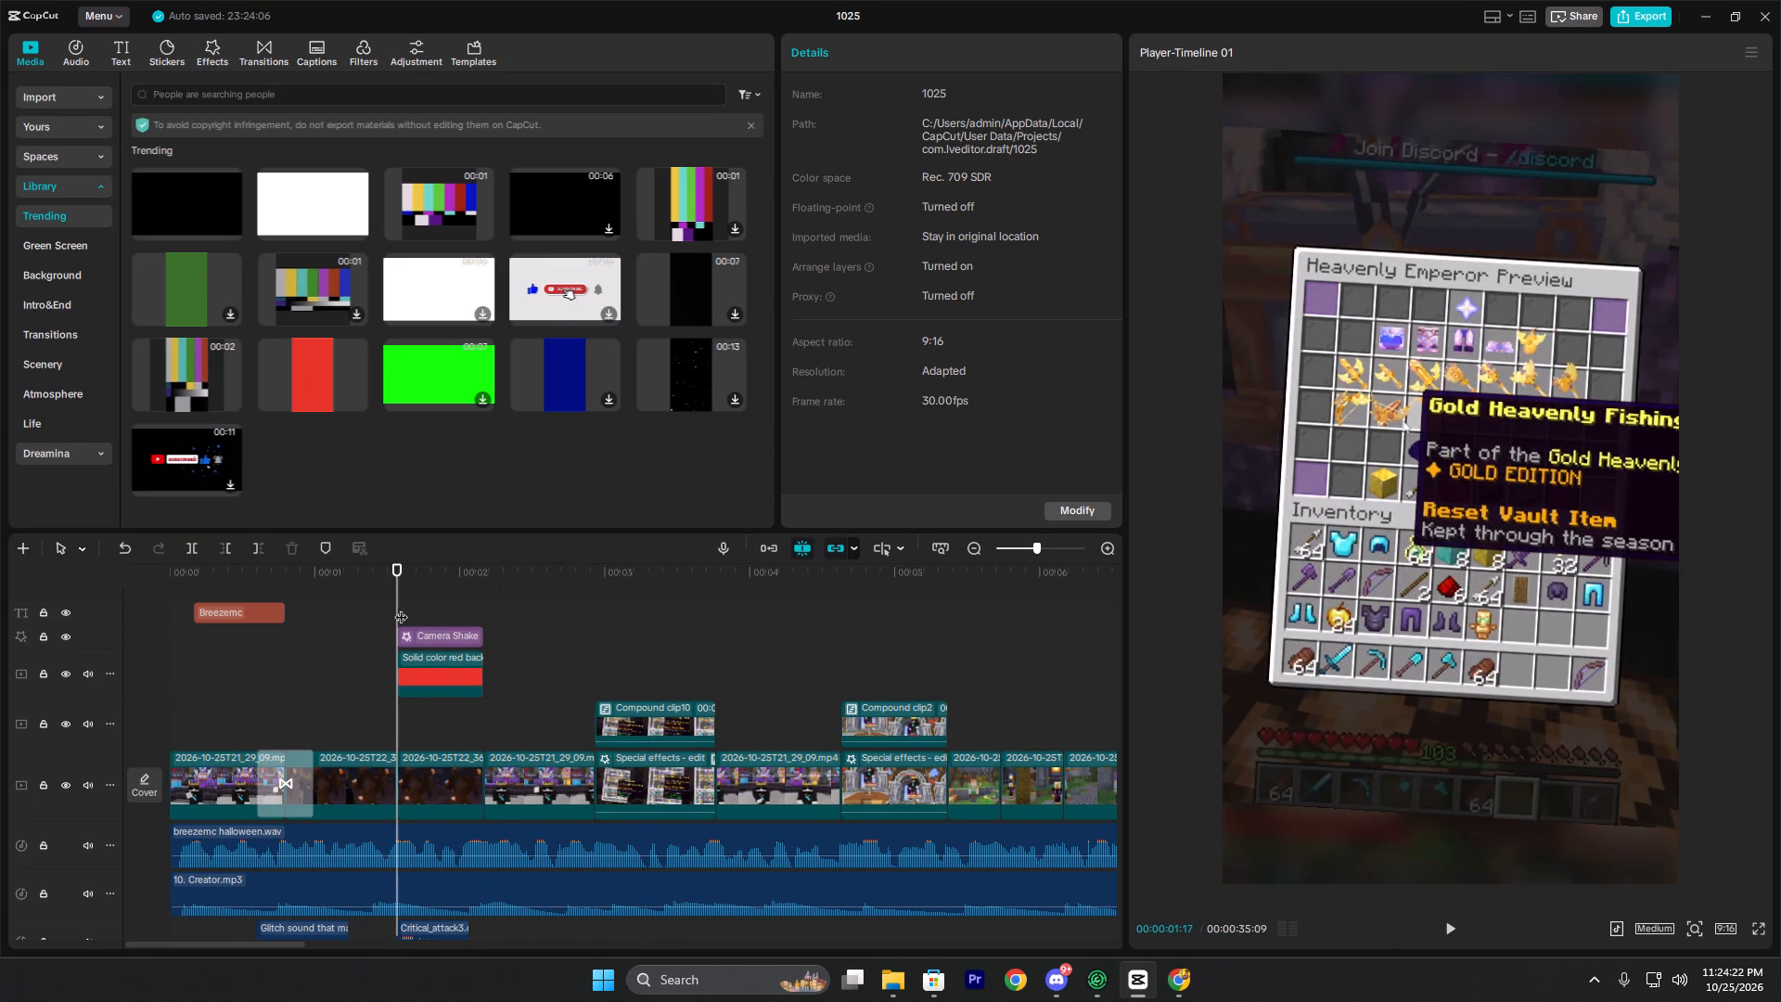
{"action": "left_click", "coordinate": [393, 608]}
{"action": "left_click", "coordinate": [382, 613]}
{"action": "key", "text": "space"}
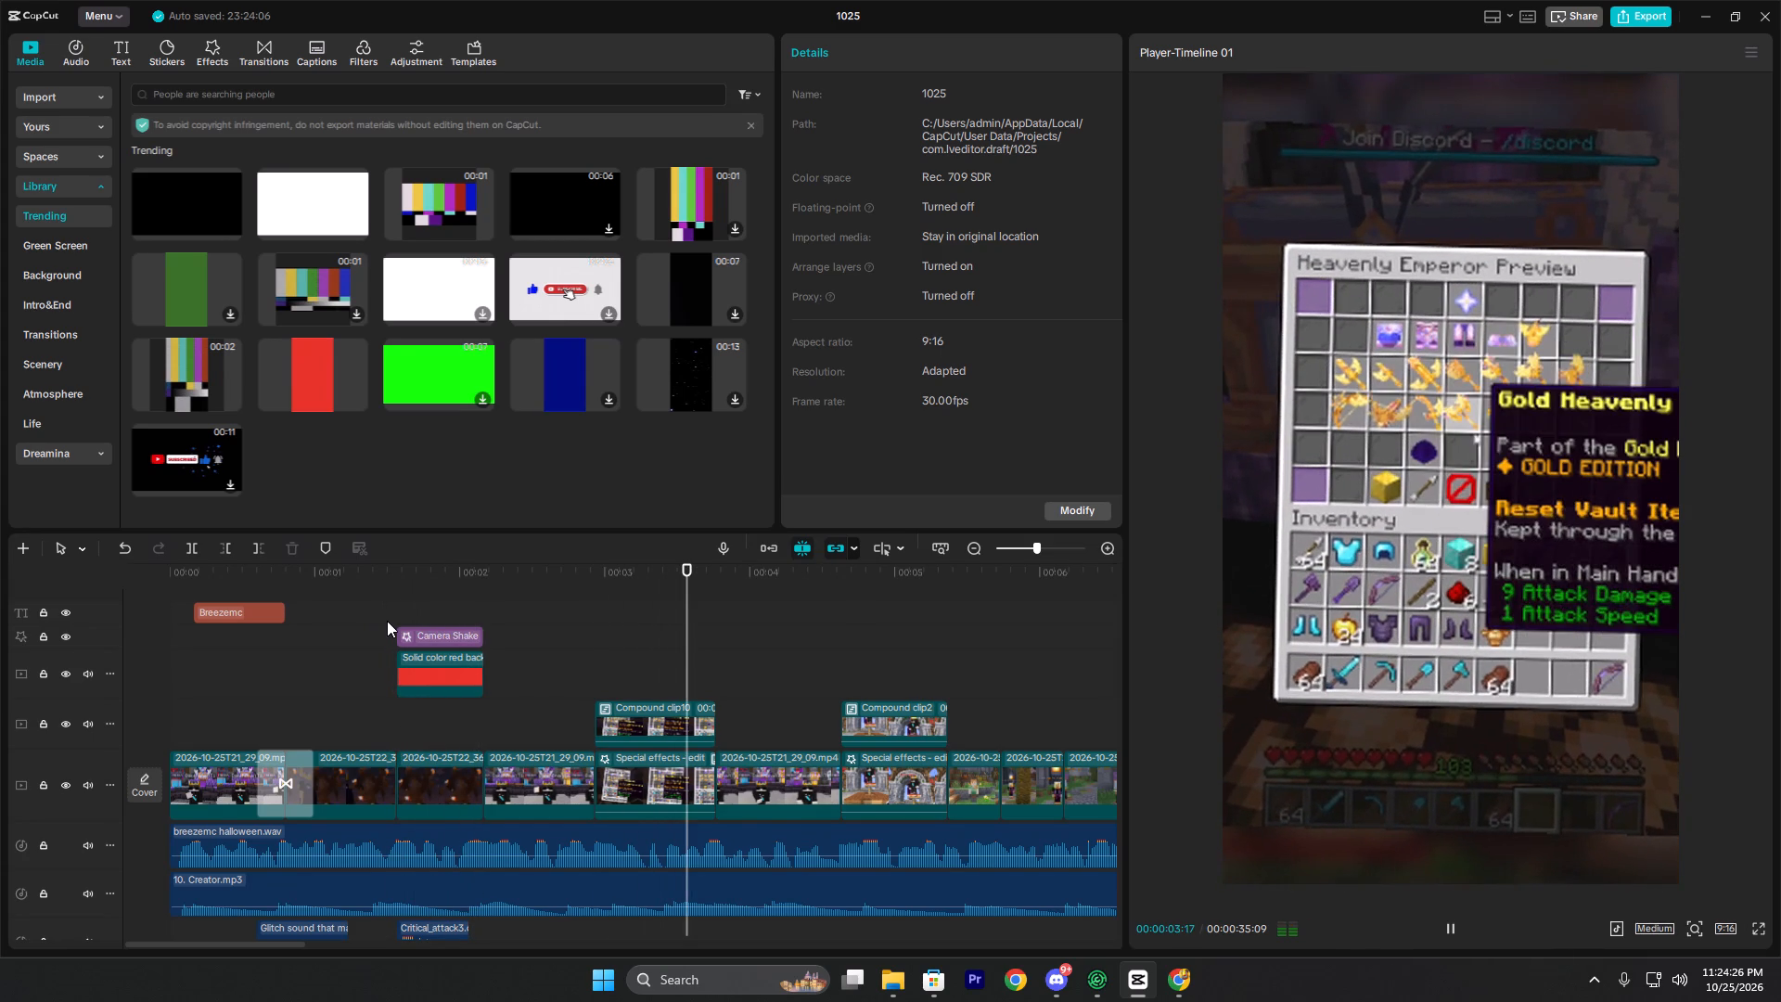
{"action": "key", "text": "space"}
Review the clips on either side of the first compound clip, from about 00:00:02:15 to 00:00:04:26.
{"action": "left_click", "coordinate": [532, 697]}
{"action": "left_click_drag", "start_coordinate": [532, 699], "coordinate": [532, 698]}
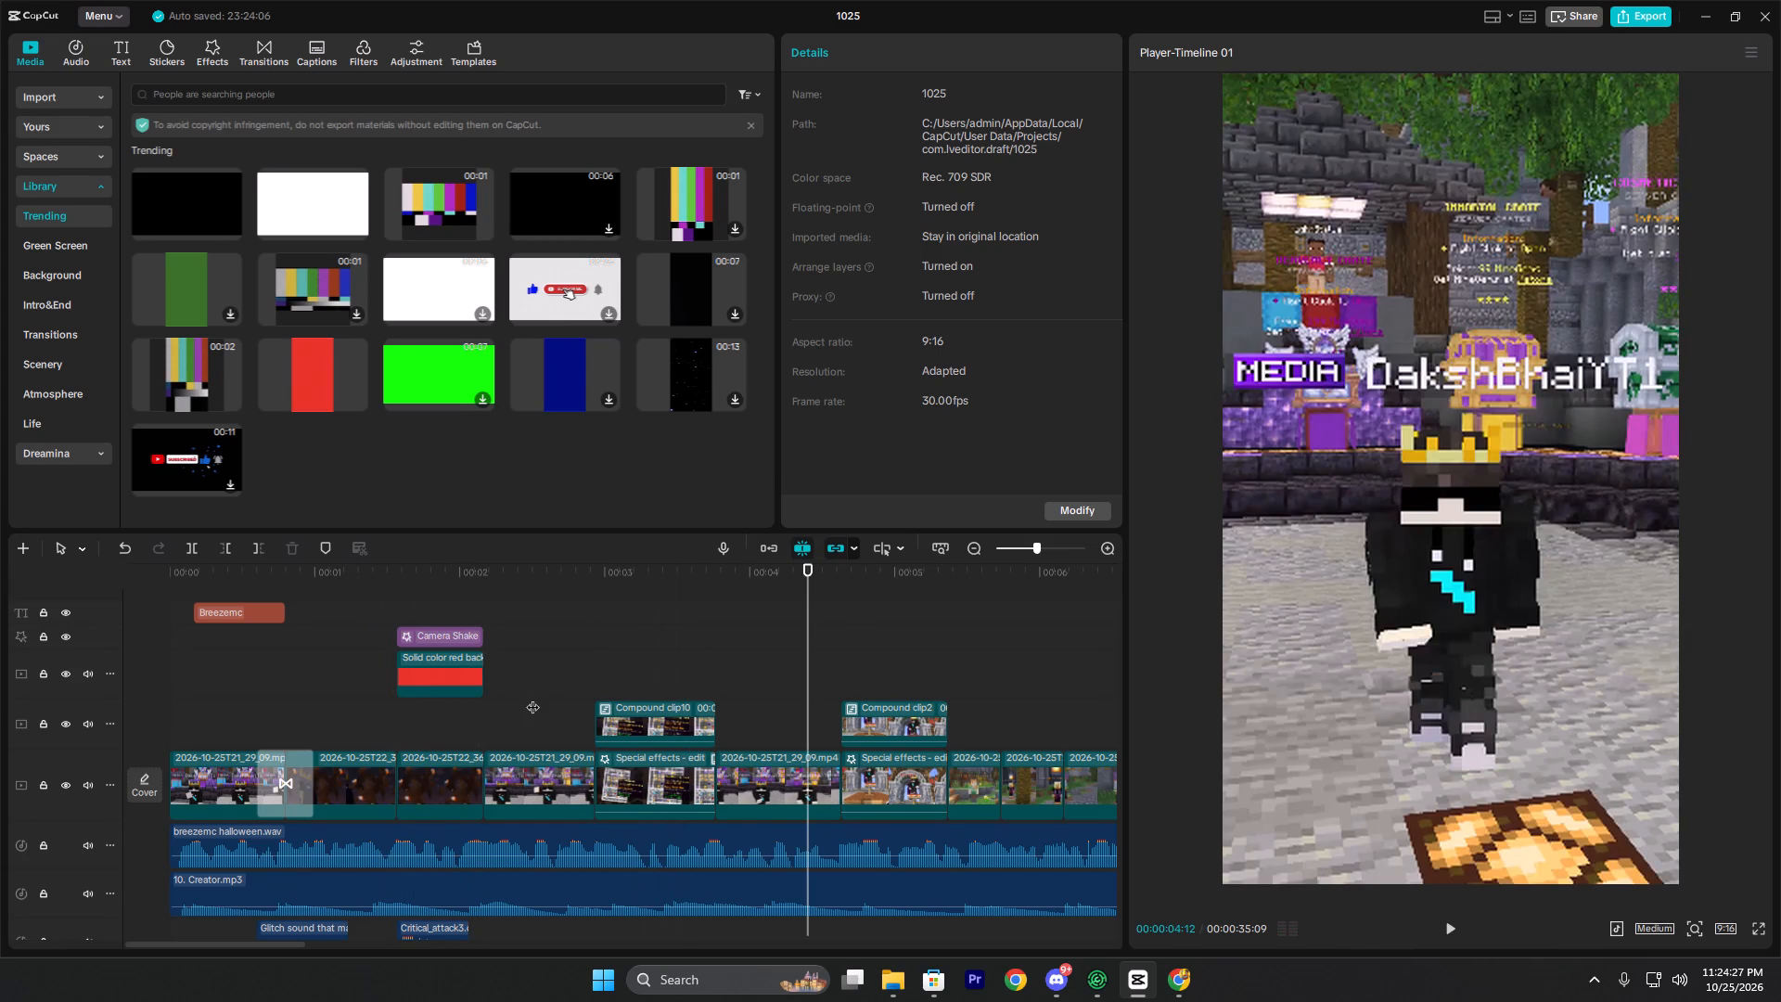
{"action": "left_click_drag", "start_coordinate": [532, 698], "coordinate": [487, 726]}
{"action": "key", "text": "space"}
{"action": "key", "text": "space"}
{"action": "key", "text": "space"}
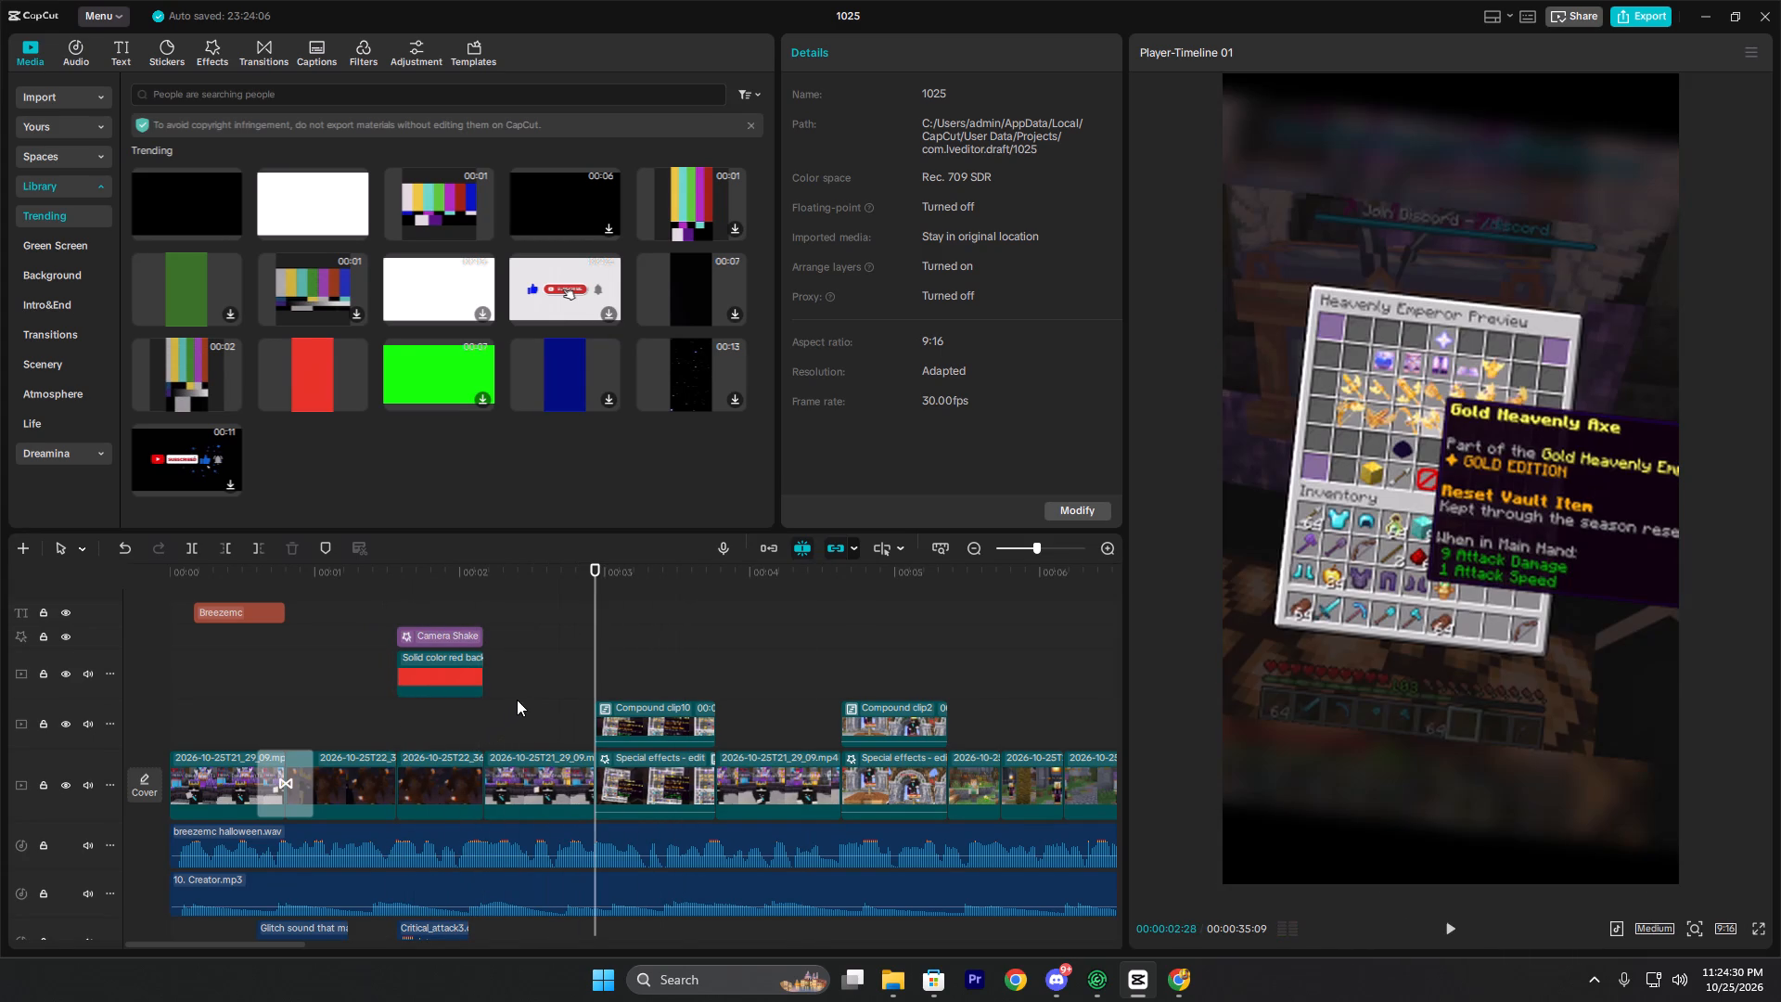
{"action": "key", "text": "space"}
{"action": "left_click", "coordinate": [548, 662]}
{"action": "key", "text": "space"}
{"action": "key", "text": "space"}
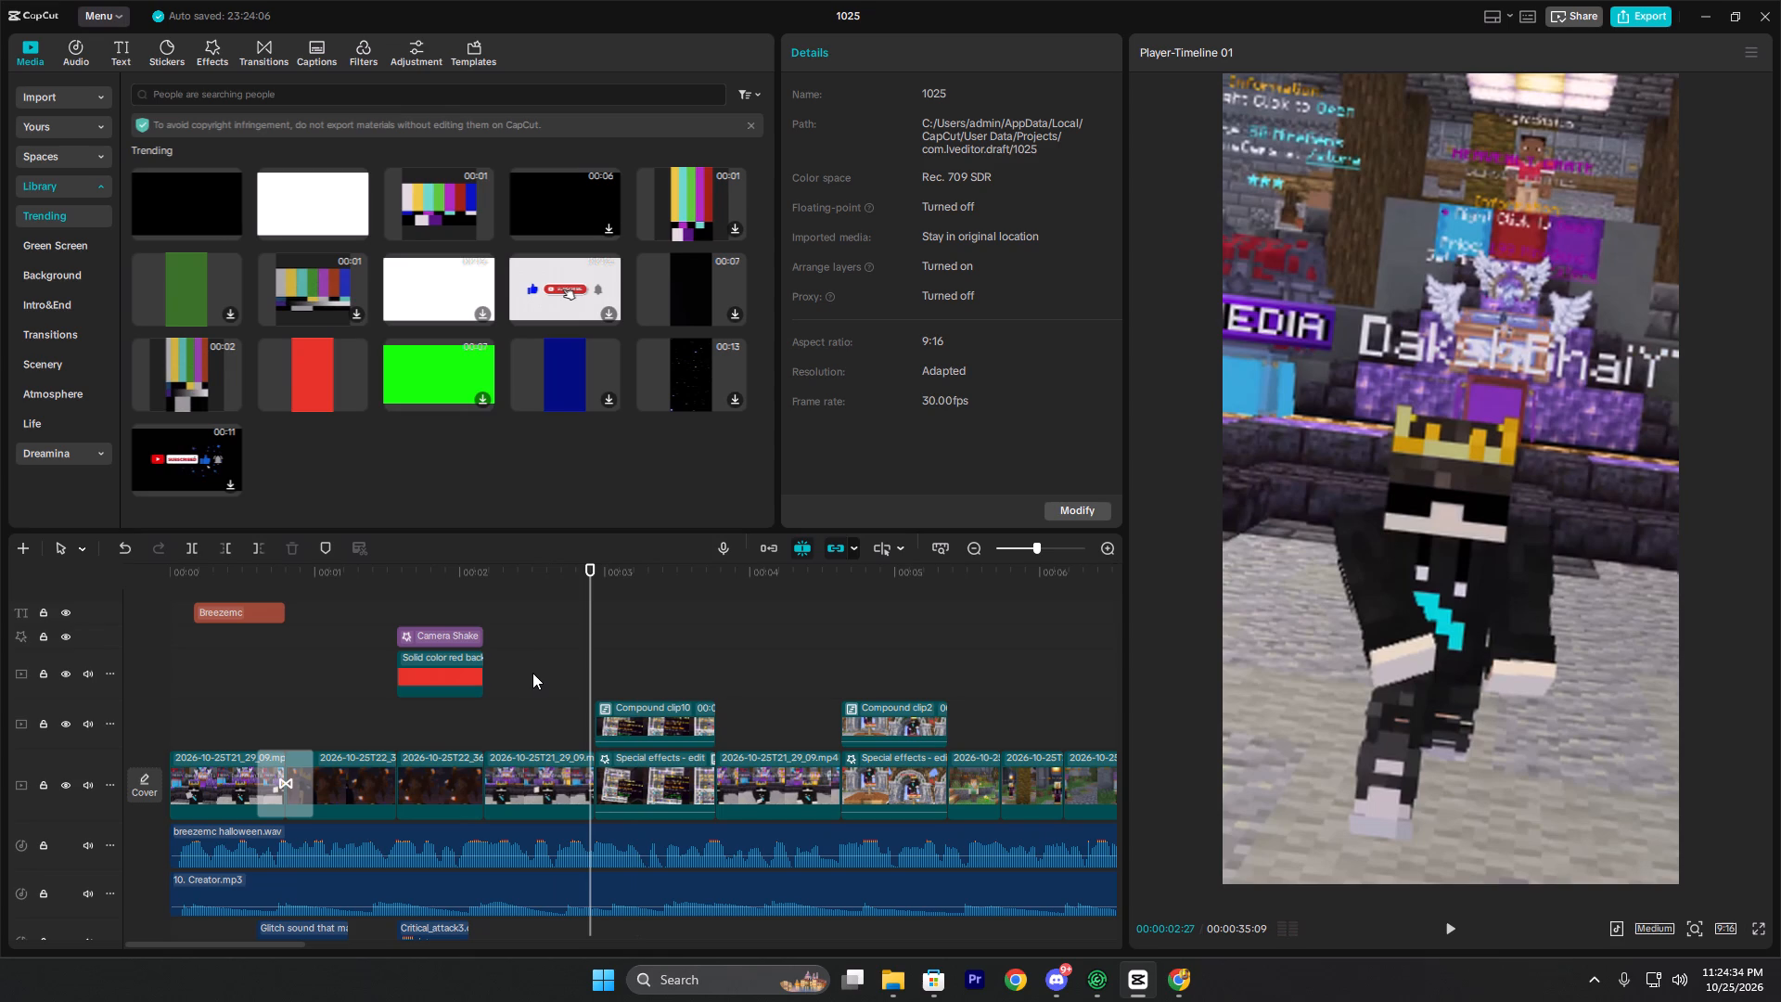
{"action": "key", "text": "space"}
{"action": "key", "text": "space"}
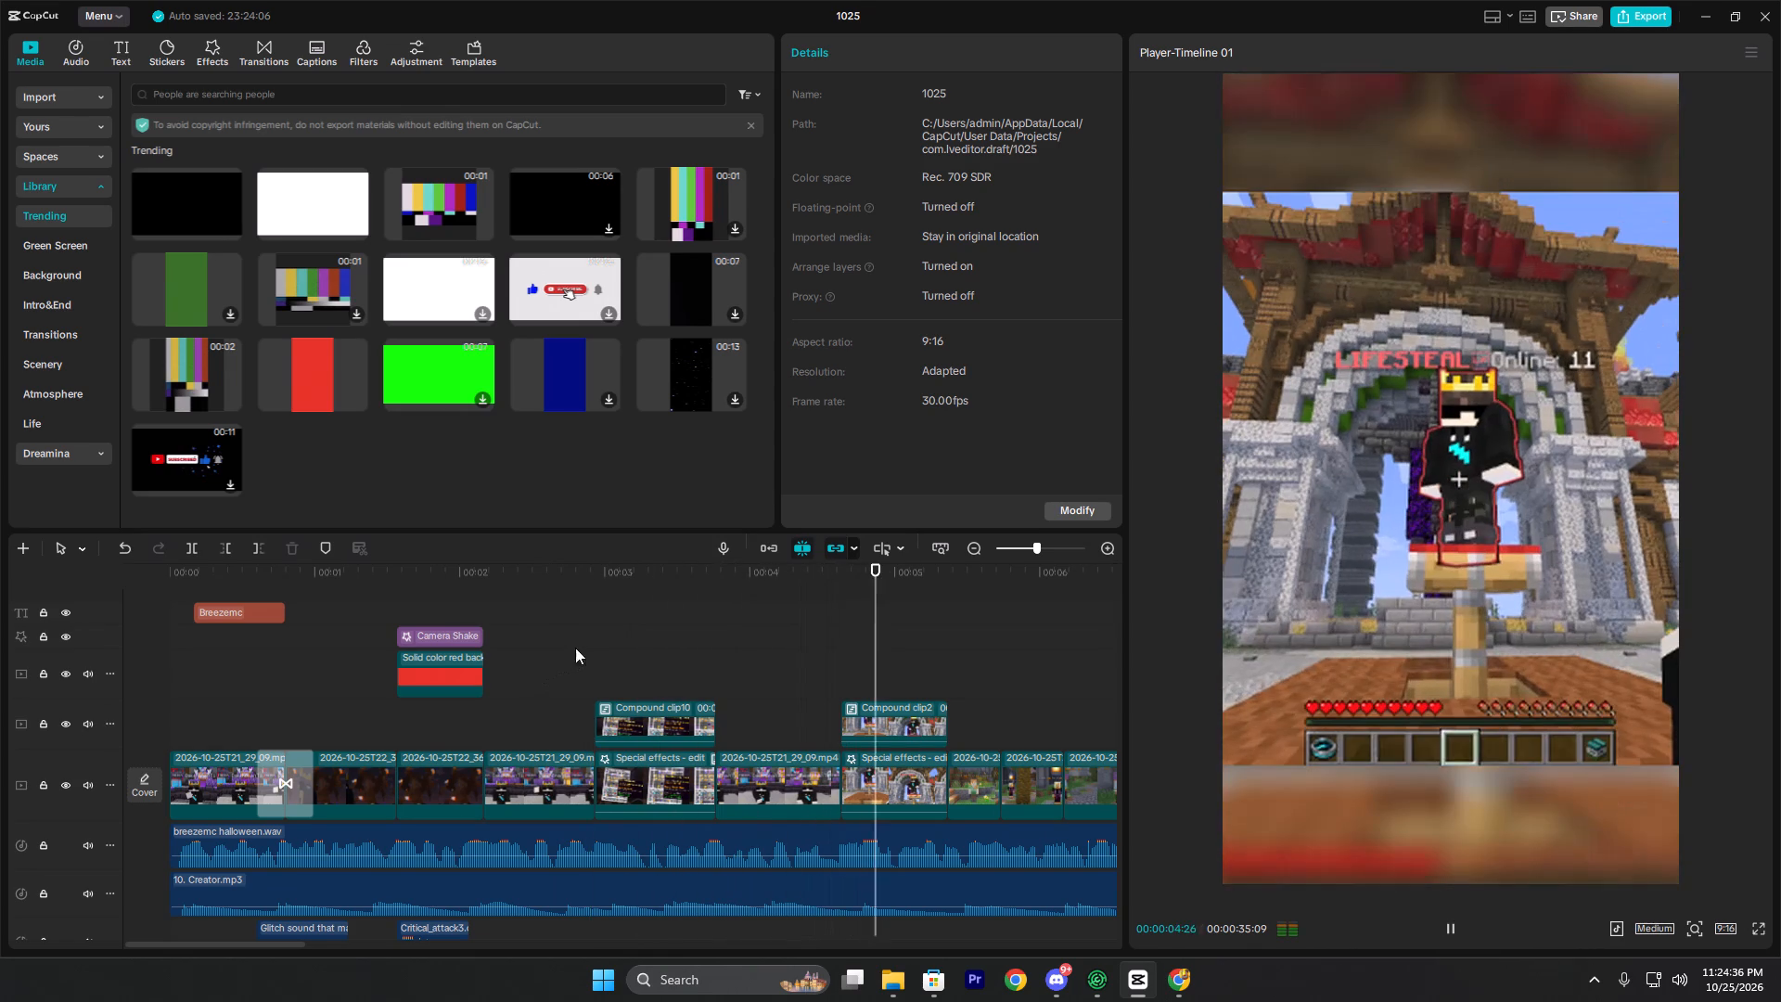
{"action": "left_click", "coordinate": [730, 678]}
{"action": "key", "text": "space"}
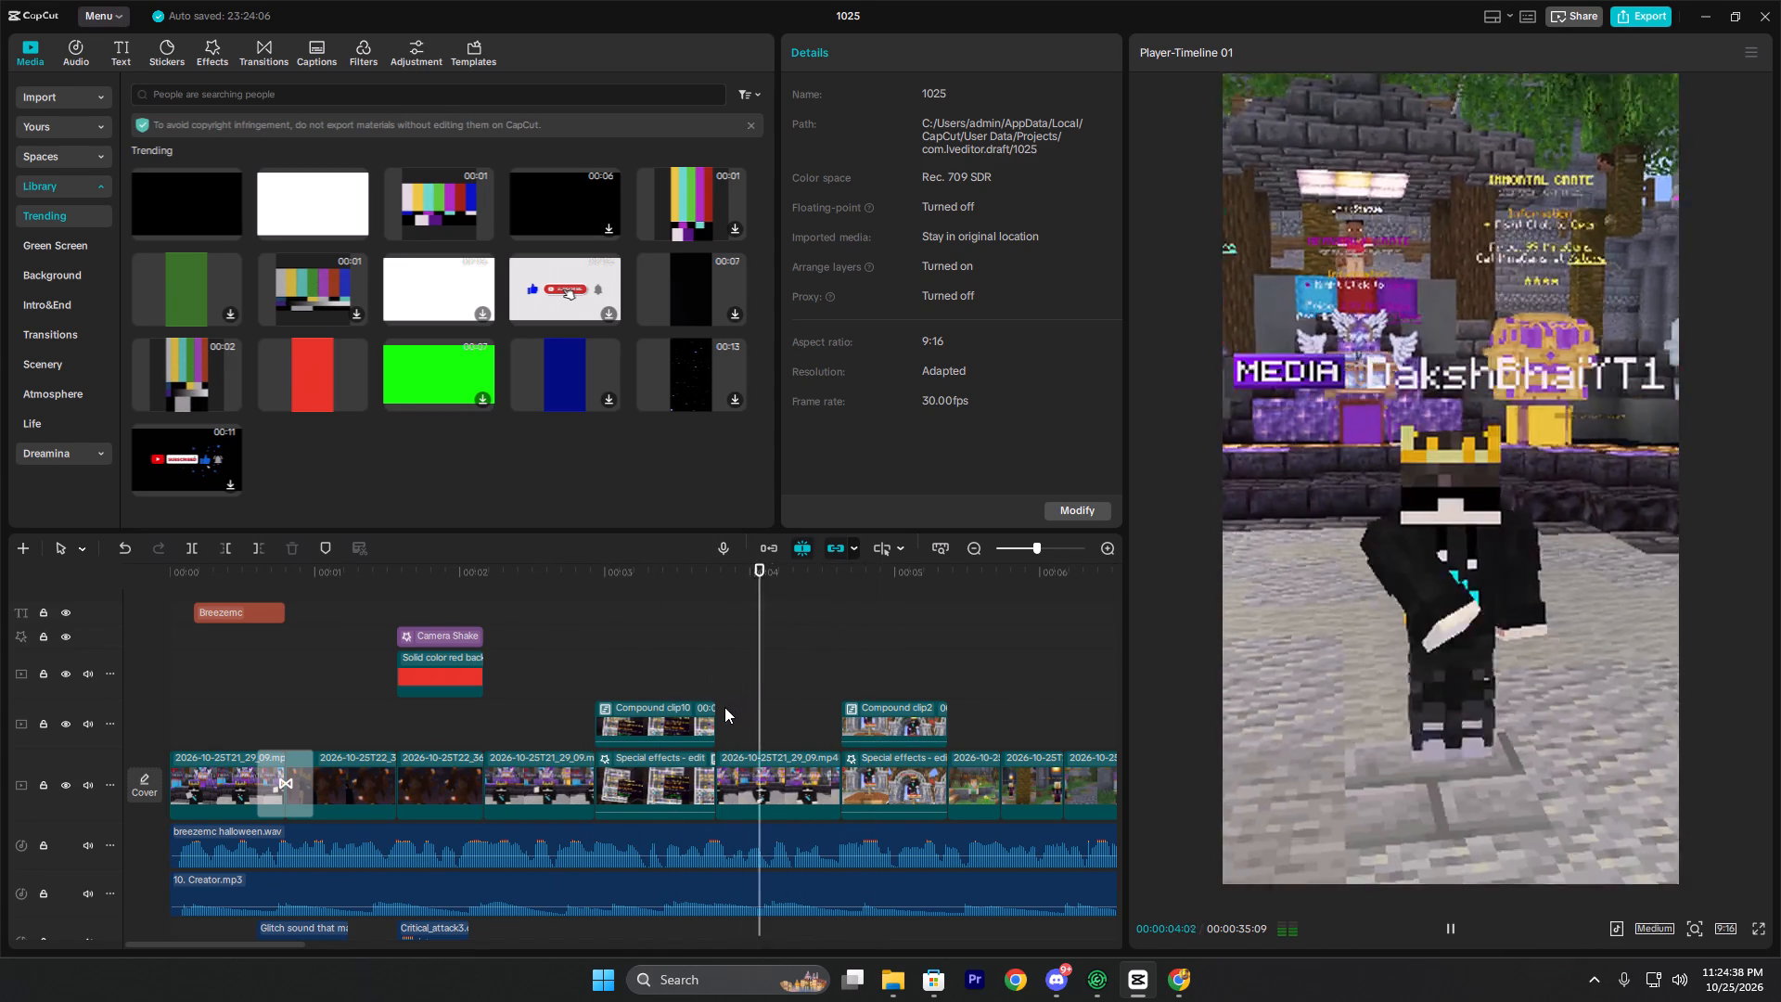
{"action": "key", "text": "space"}
{"action": "key", "text": "space"}
{"action": "key", "text": "space"}
Add a transform keyframe at 00:00:04:12 on the main-track clip before Compound clip2.
{"action": "left_click", "coordinate": [791, 764]}
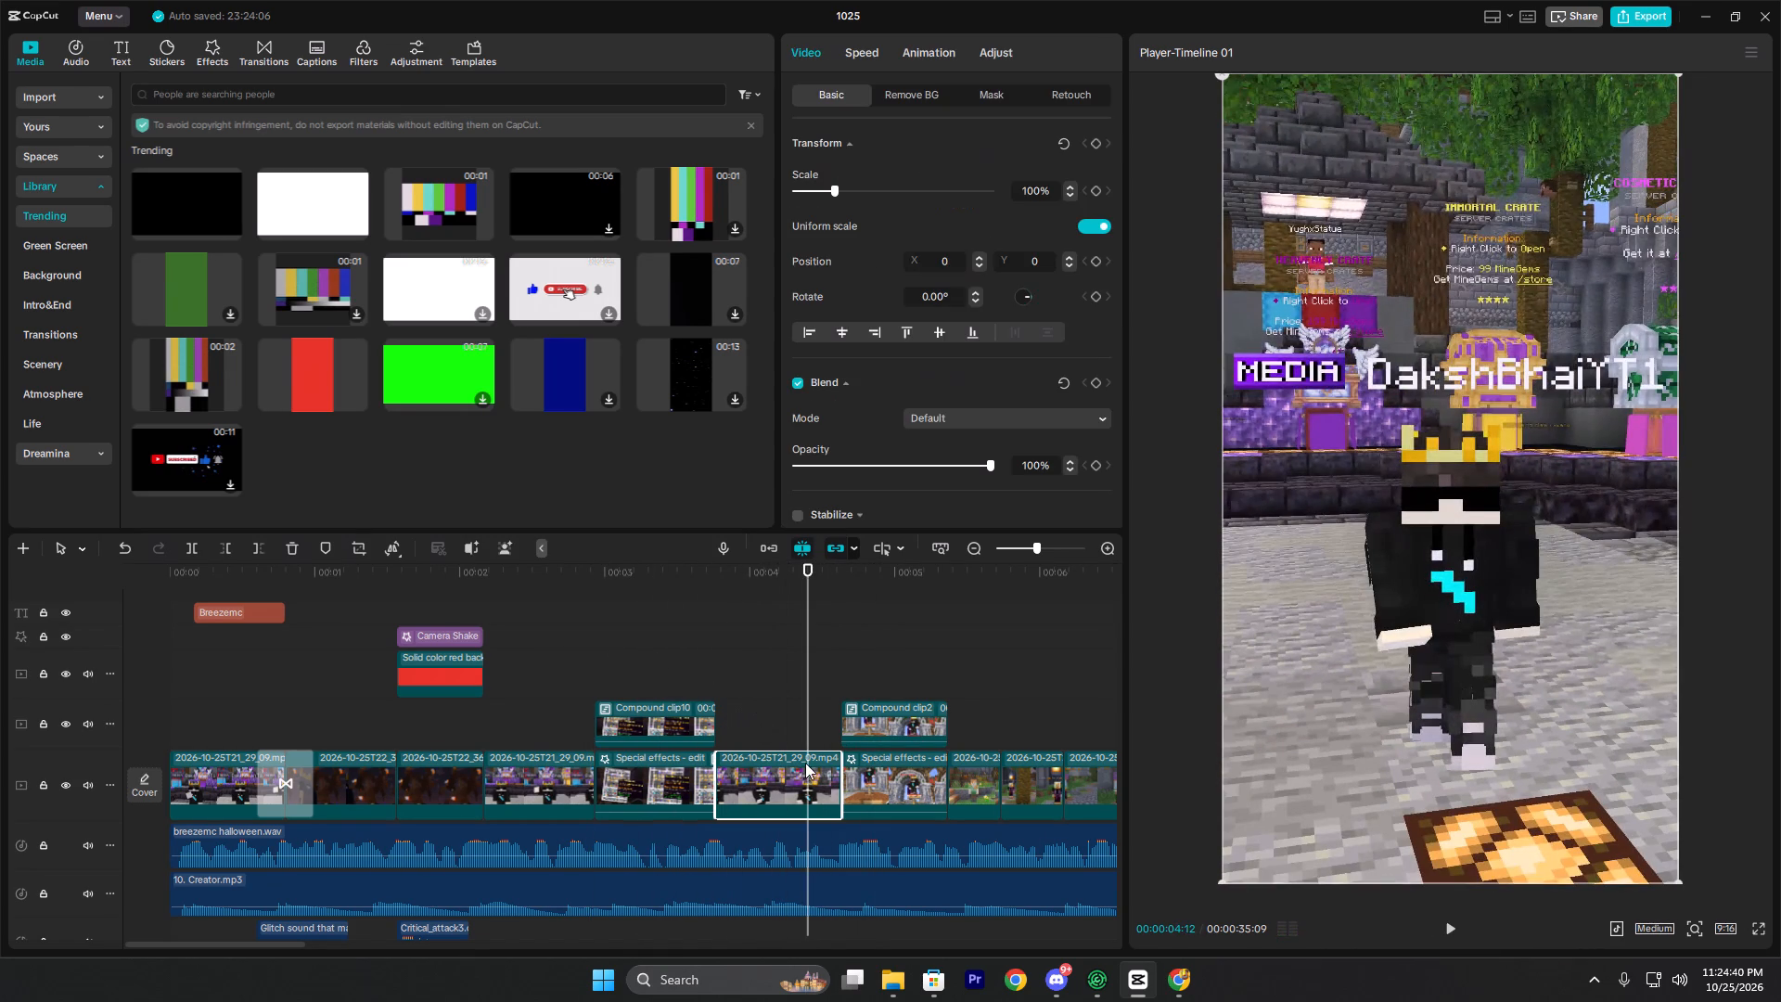
{"action": "left_click", "coordinate": [1099, 147]}
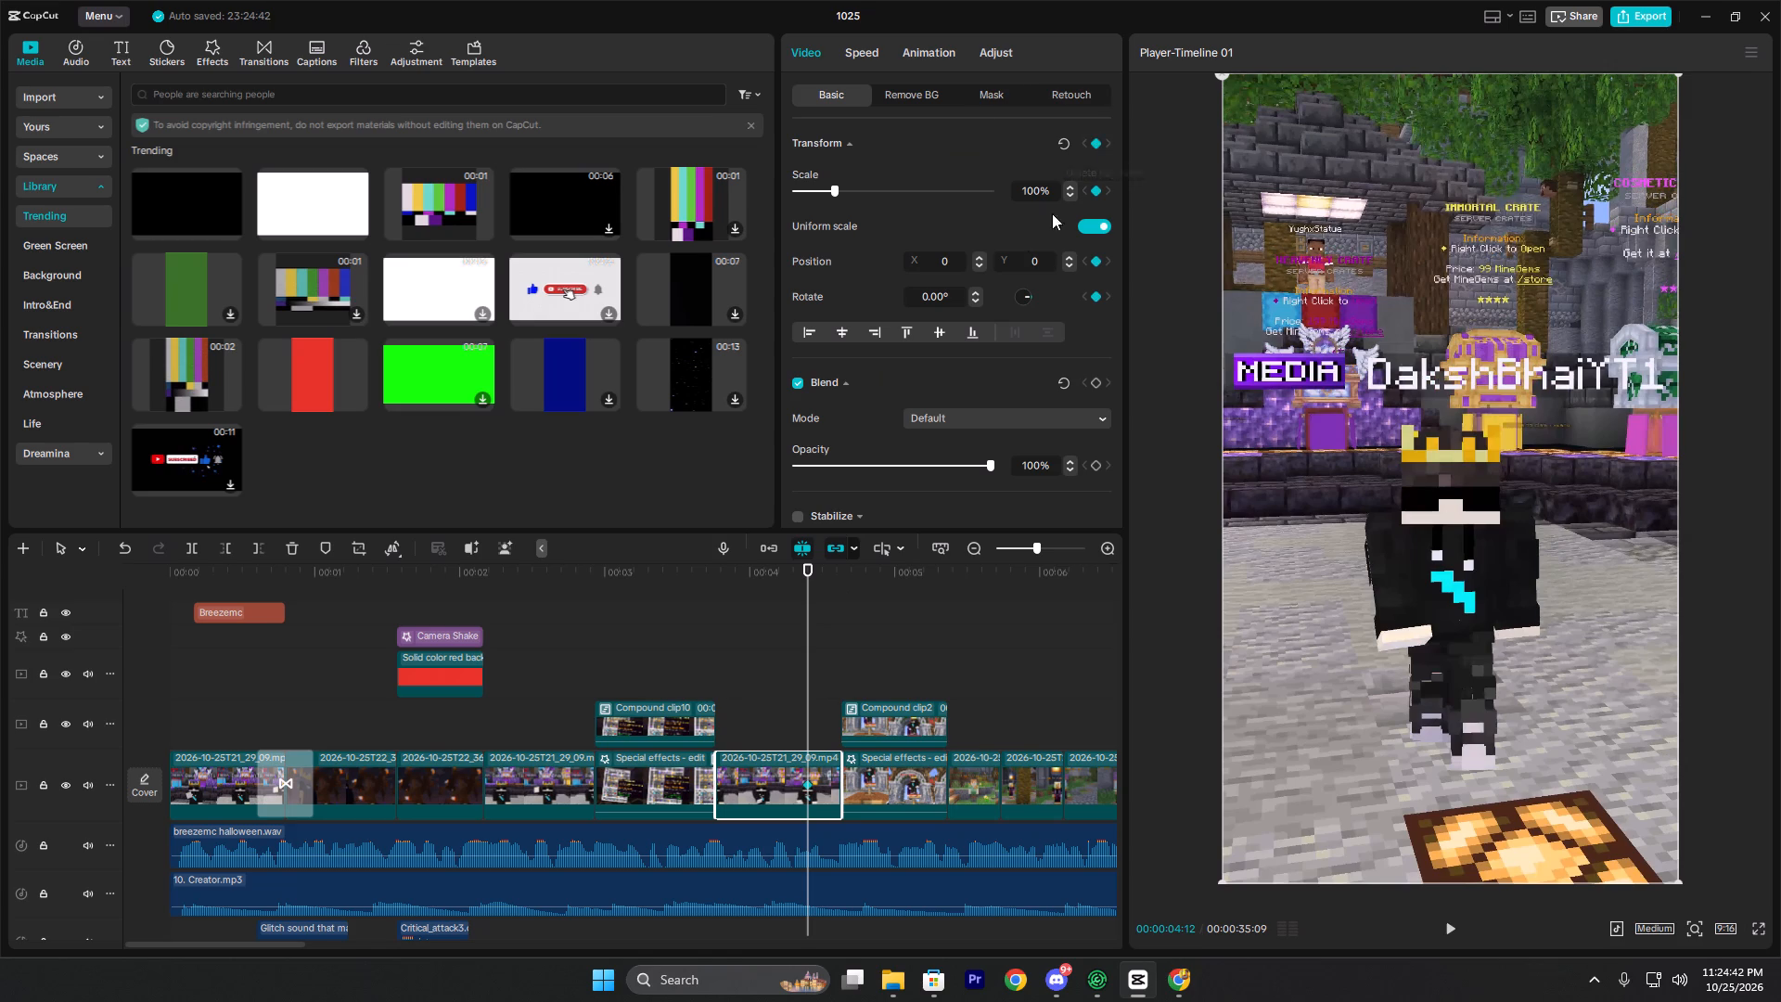
Keyframe that clip's scale to 110% at 00:00:04:17, just before the cut into Compound clip2.
{"action": "key", "text": "space"}
{"action": "key", "text": "space"}
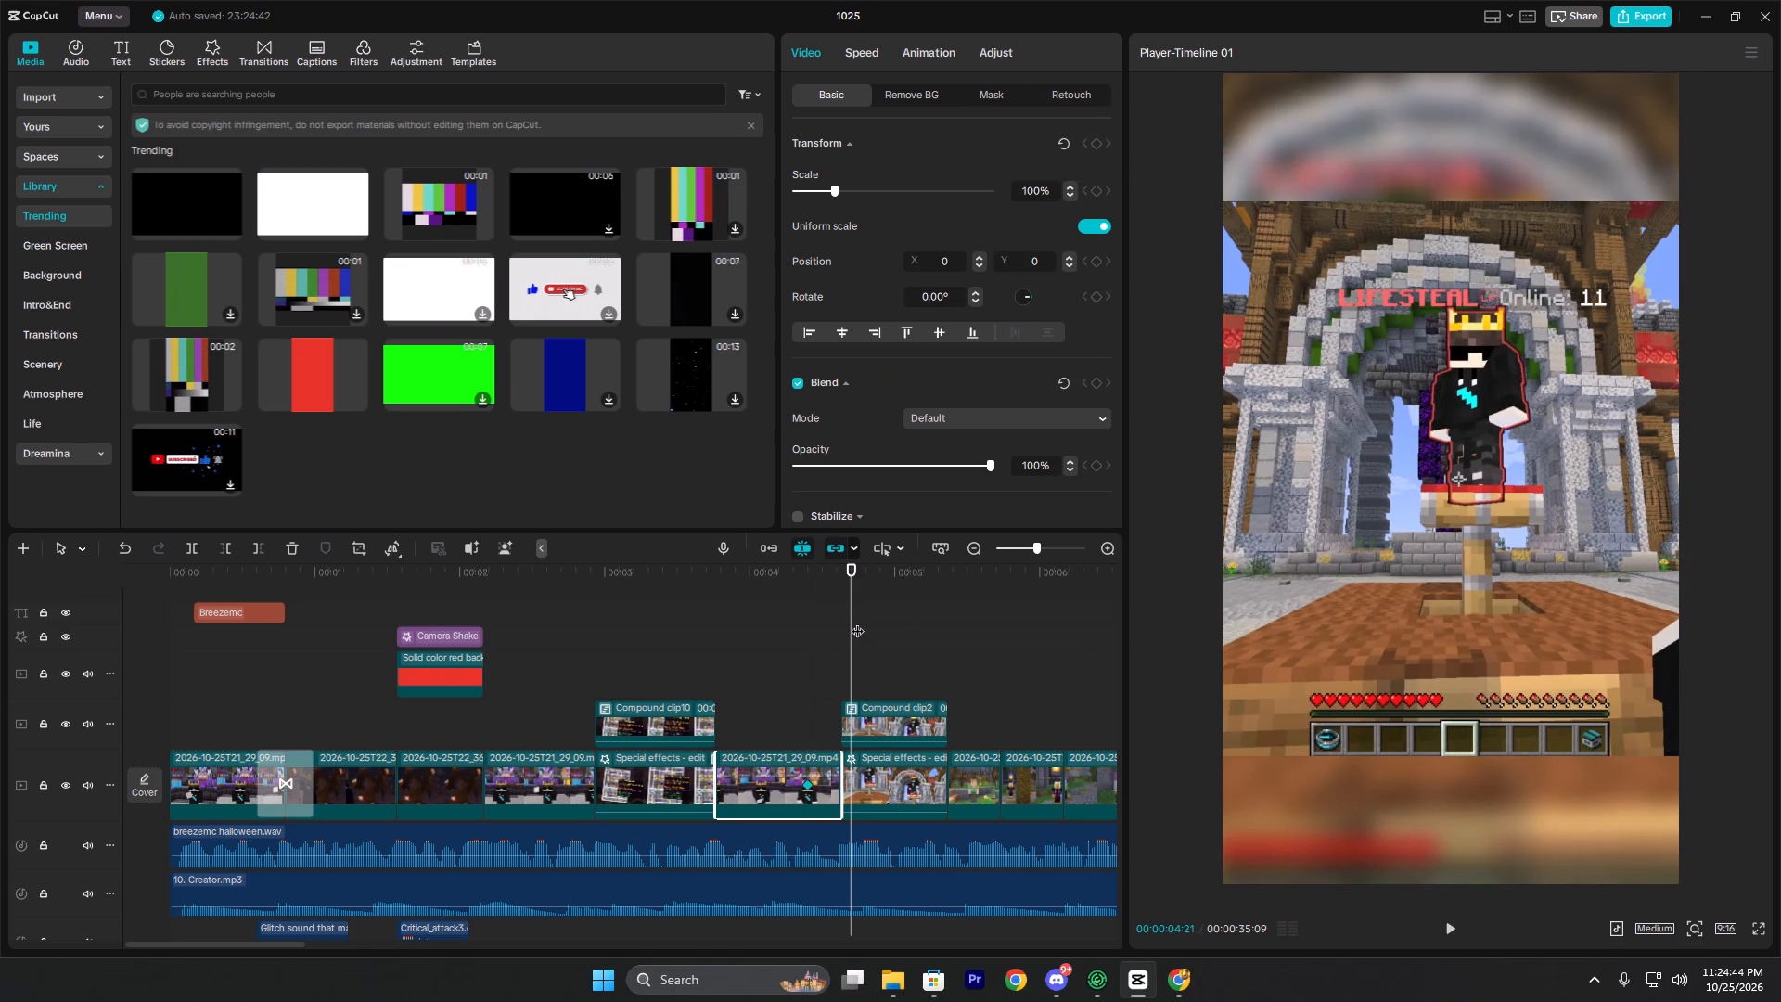
{"action": "key", "text": "Left"}
{"action": "key", "text": "Left"}
{"action": "key", "text": "Left"}
{"action": "key", "text": "Right"}
{"action": "key", "text": "Right"}
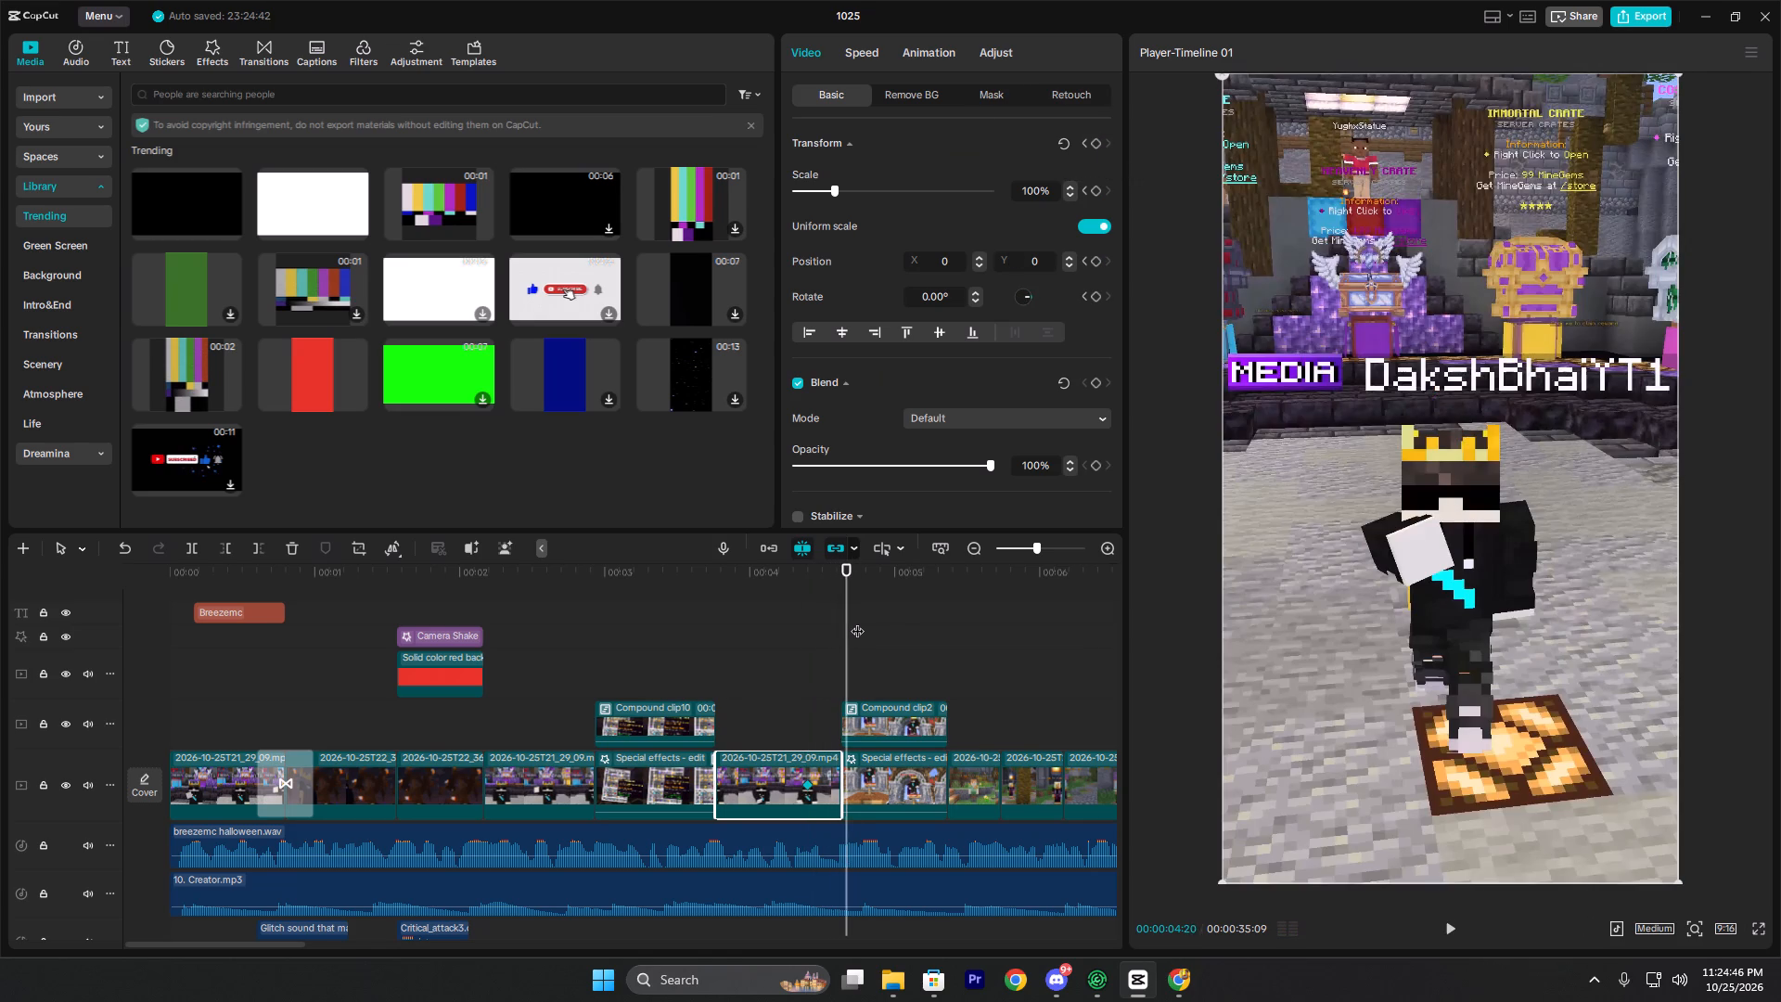
{"action": "key", "text": "Right"}
{"action": "key", "text": "Right"}
{"action": "key", "text": "Right"}
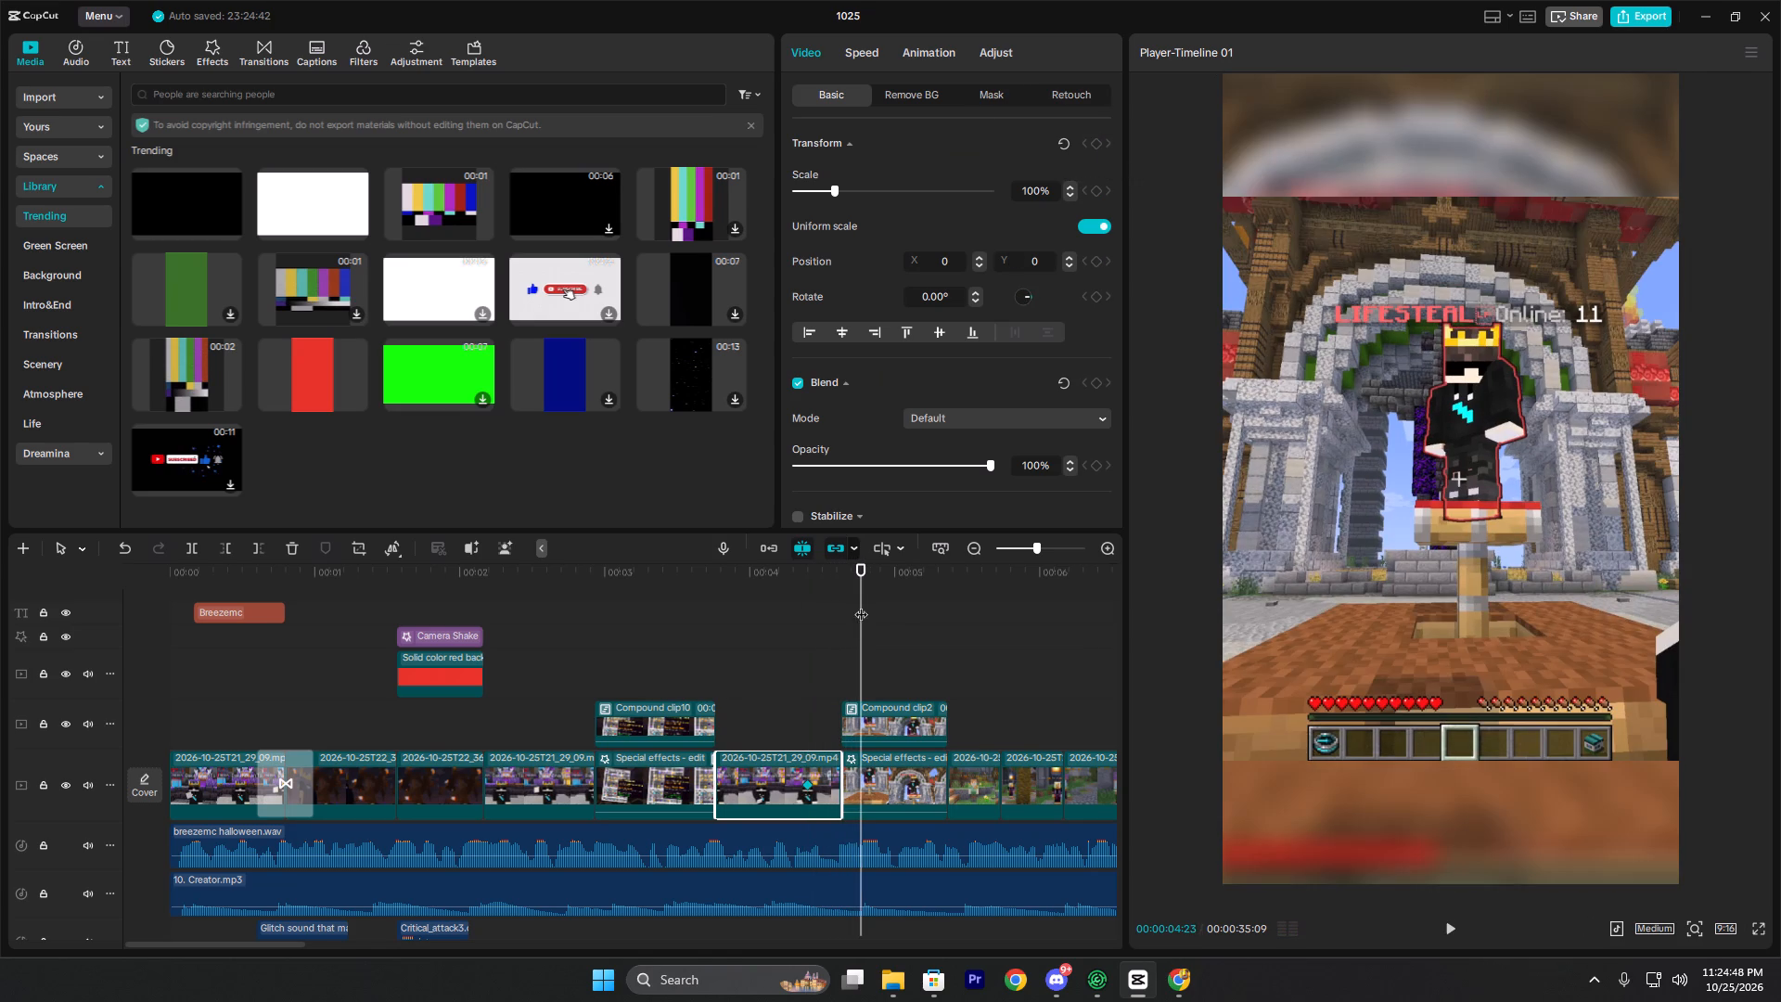
{"action": "left_click", "coordinate": [845, 193]}
{"action": "left_click", "coordinate": [803, 700]}
{"action": "key", "text": "space"}
{"action": "key", "text": "space"}
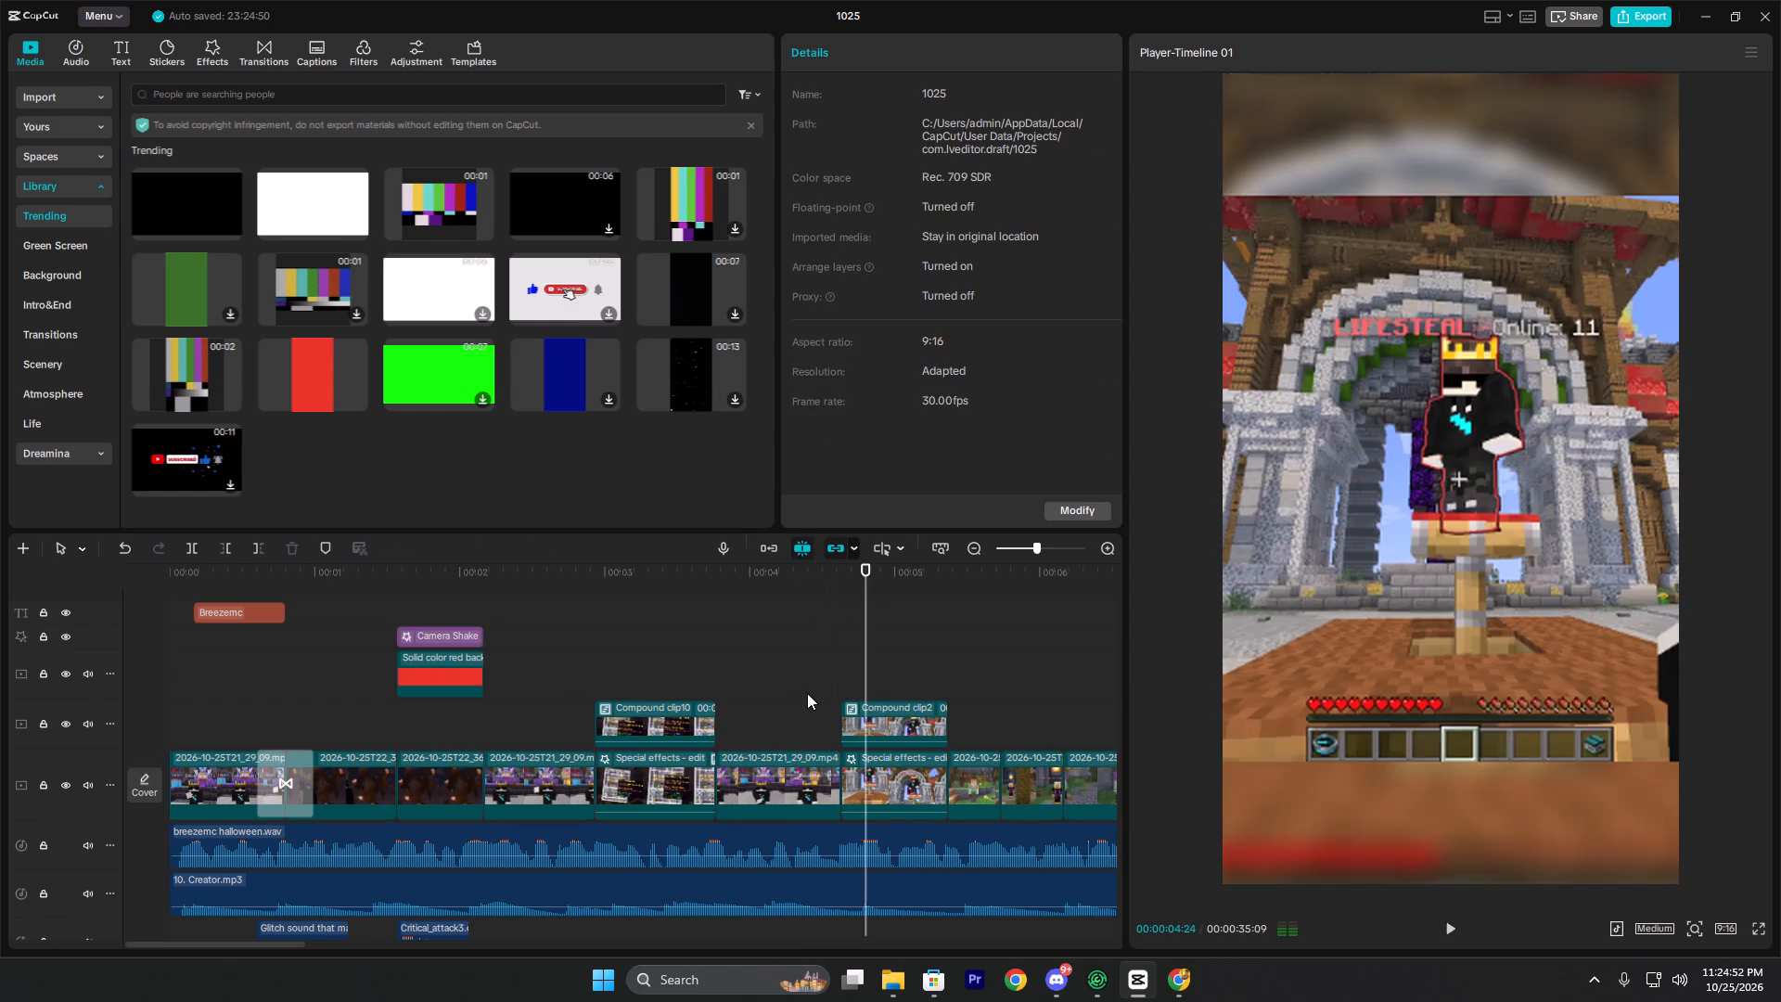
{"action": "left_click", "coordinate": [809, 688]}
{"action": "left_click", "coordinate": [866, 770]}
{"action": "left_click", "coordinate": [813, 731]}
{"action": "left_click_drag", "start_coordinate": [813, 730], "coordinate": [825, 729]}
{"action": "left_click", "coordinate": [822, 781]}
{"action": "left_click_drag", "start_coordinate": [824, 717], "coordinate": [828, 715]}
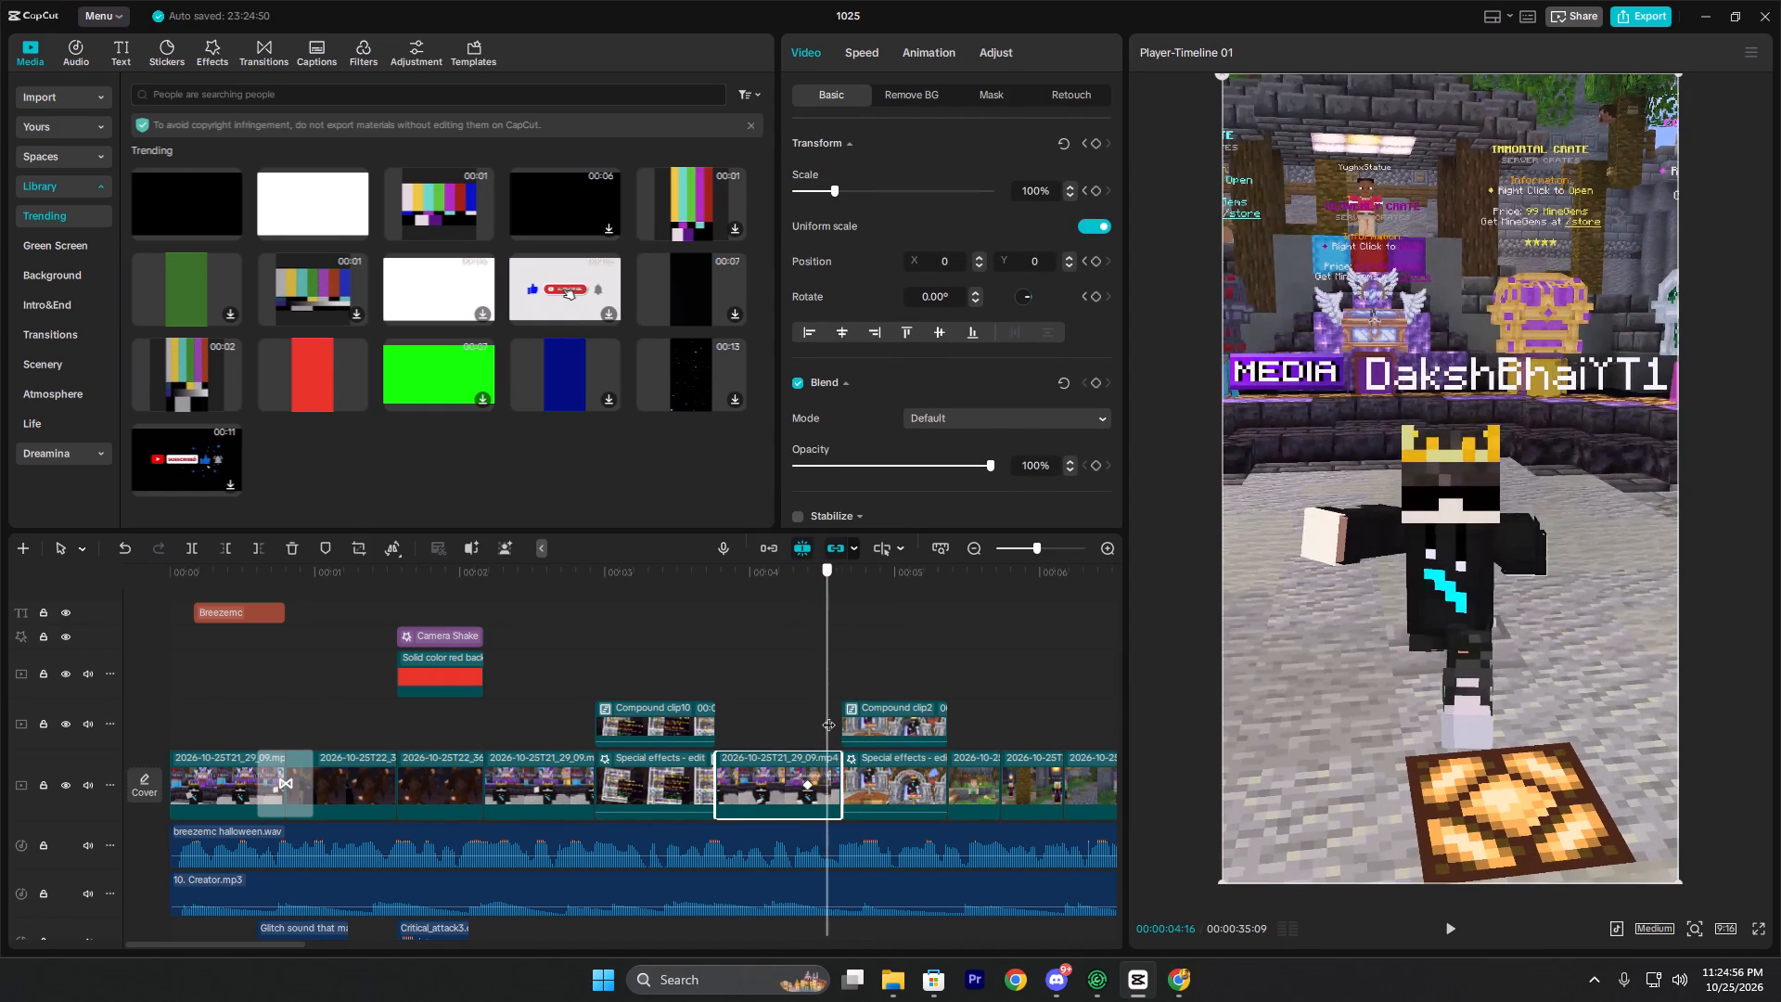
{"action": "left_click_drag", "start_coordinate": [828, 715], "coordinate": [832, 716]}
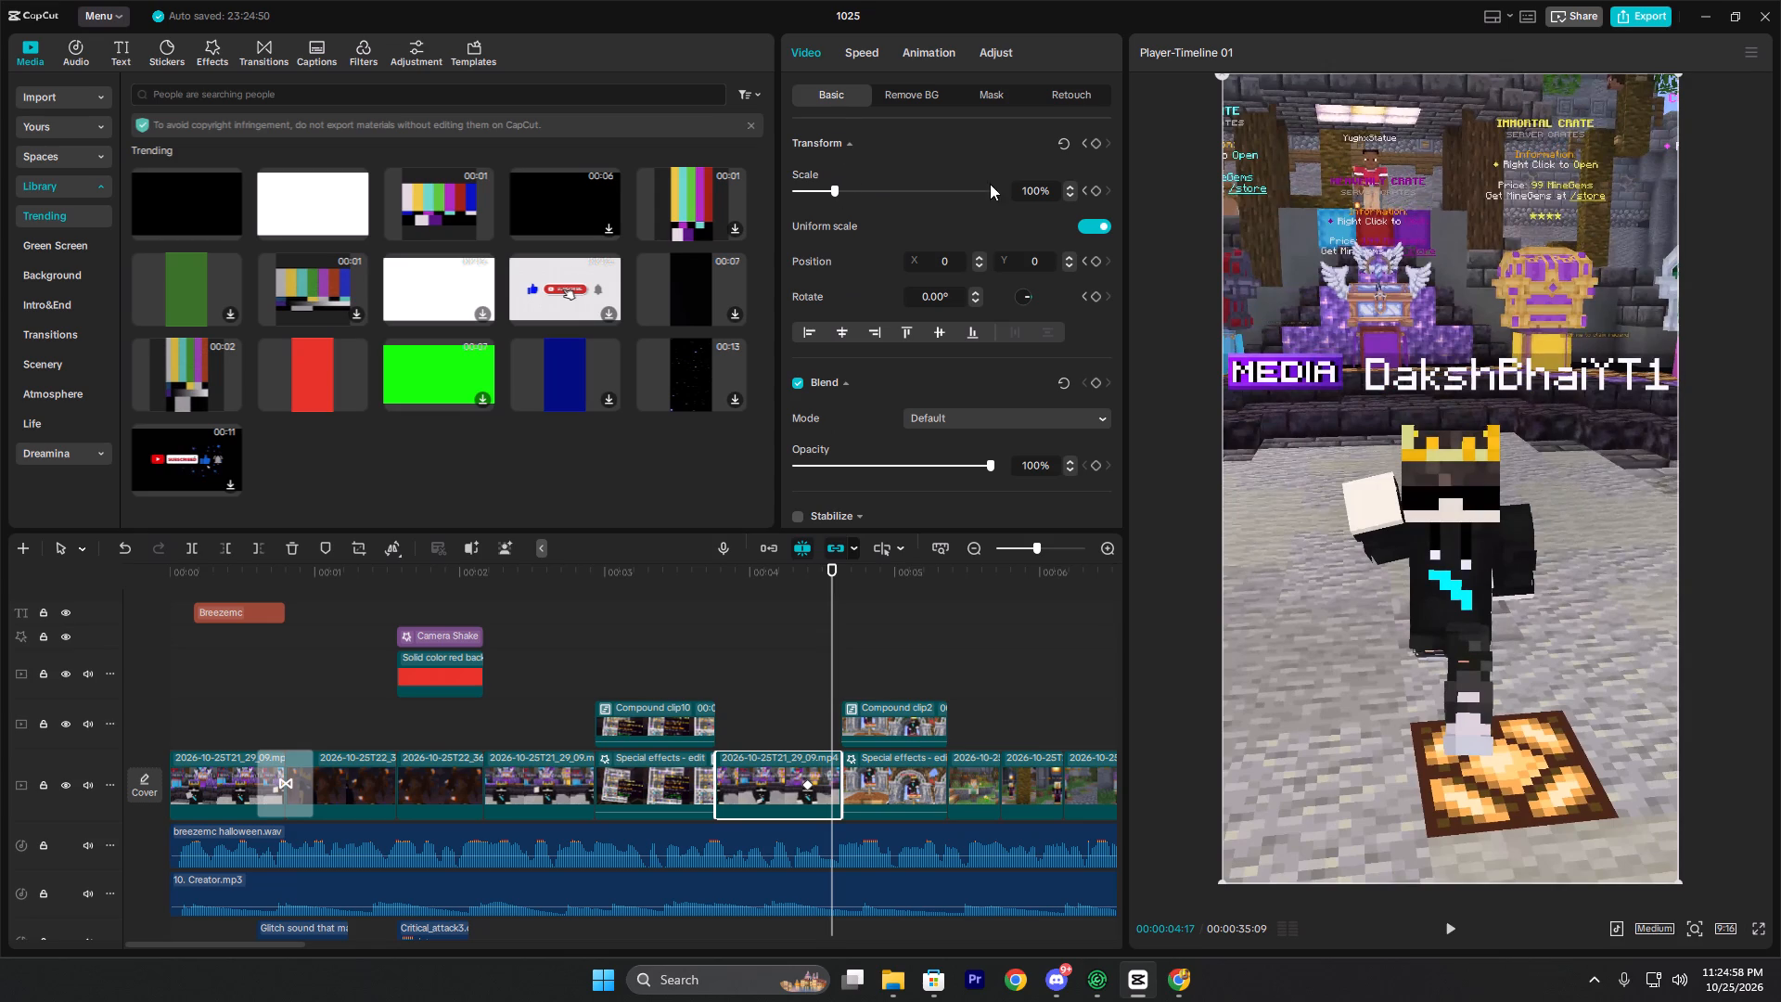
{"action": "triple_click", "coordinate": [1070, 187]}
{"action": "triple_click", "coordinate": [1070, 187]}
{"action": "triple_click", "coordinate": [1070, 187]}
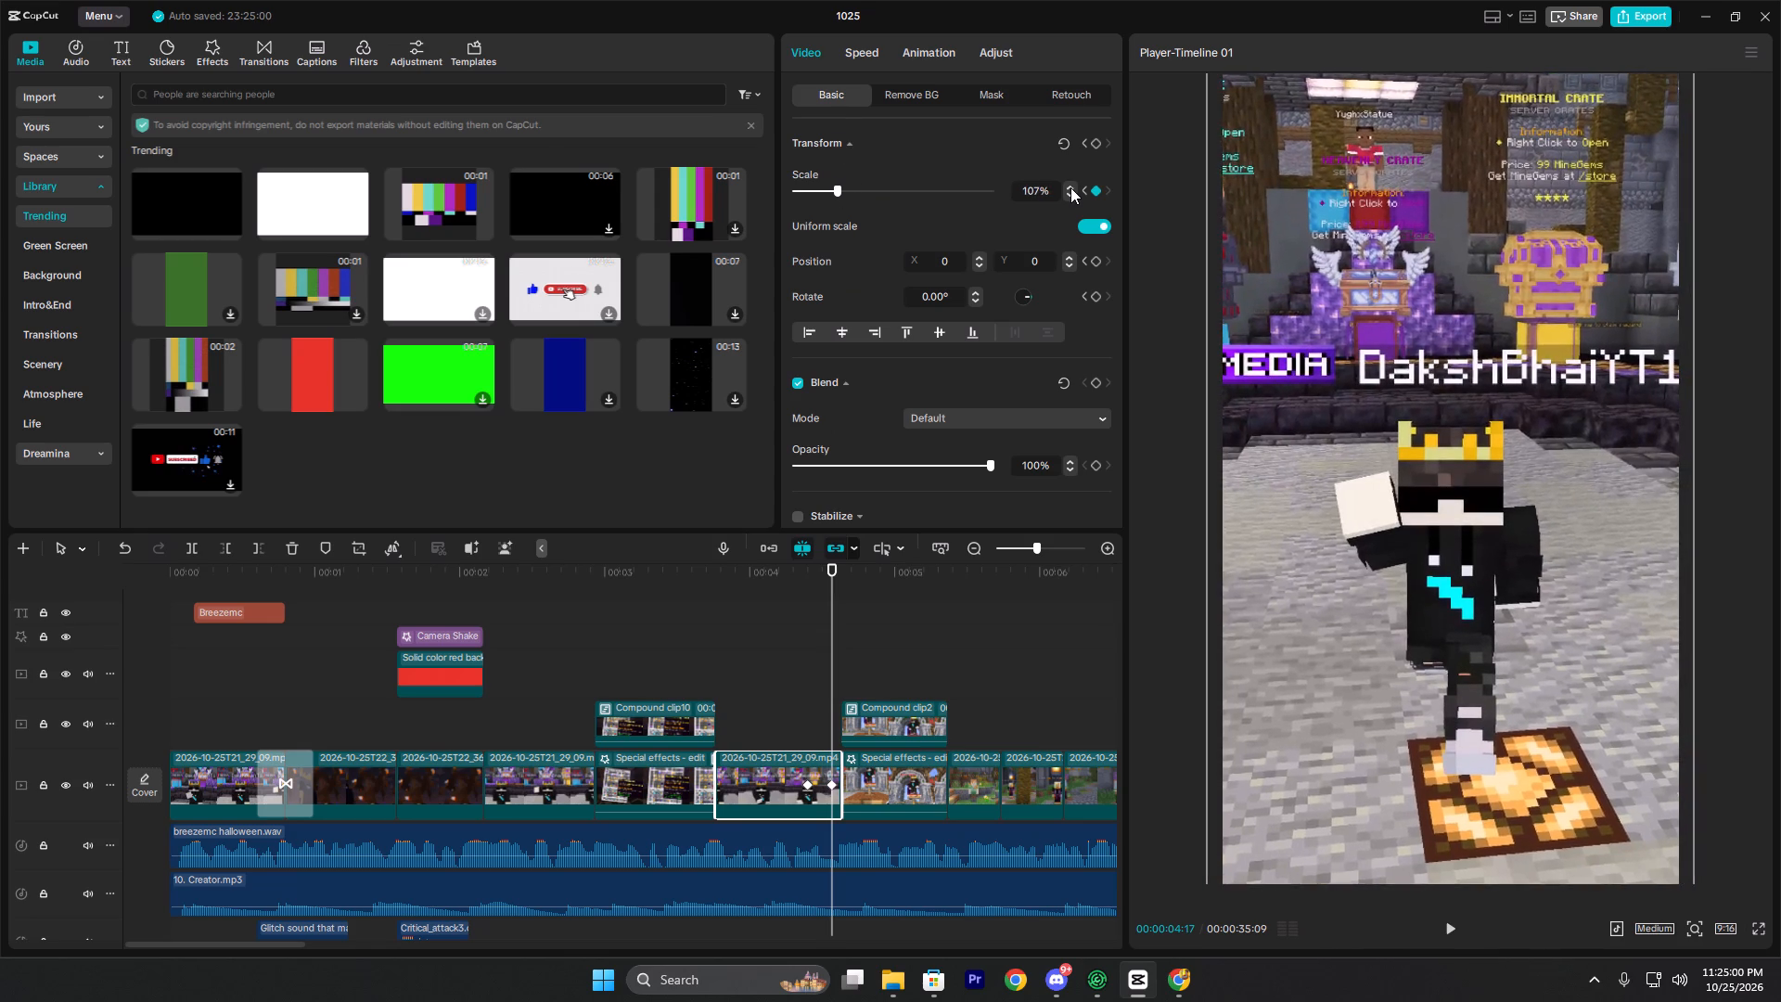
{"action": "left_click", "coordinate": [1070, 187]}
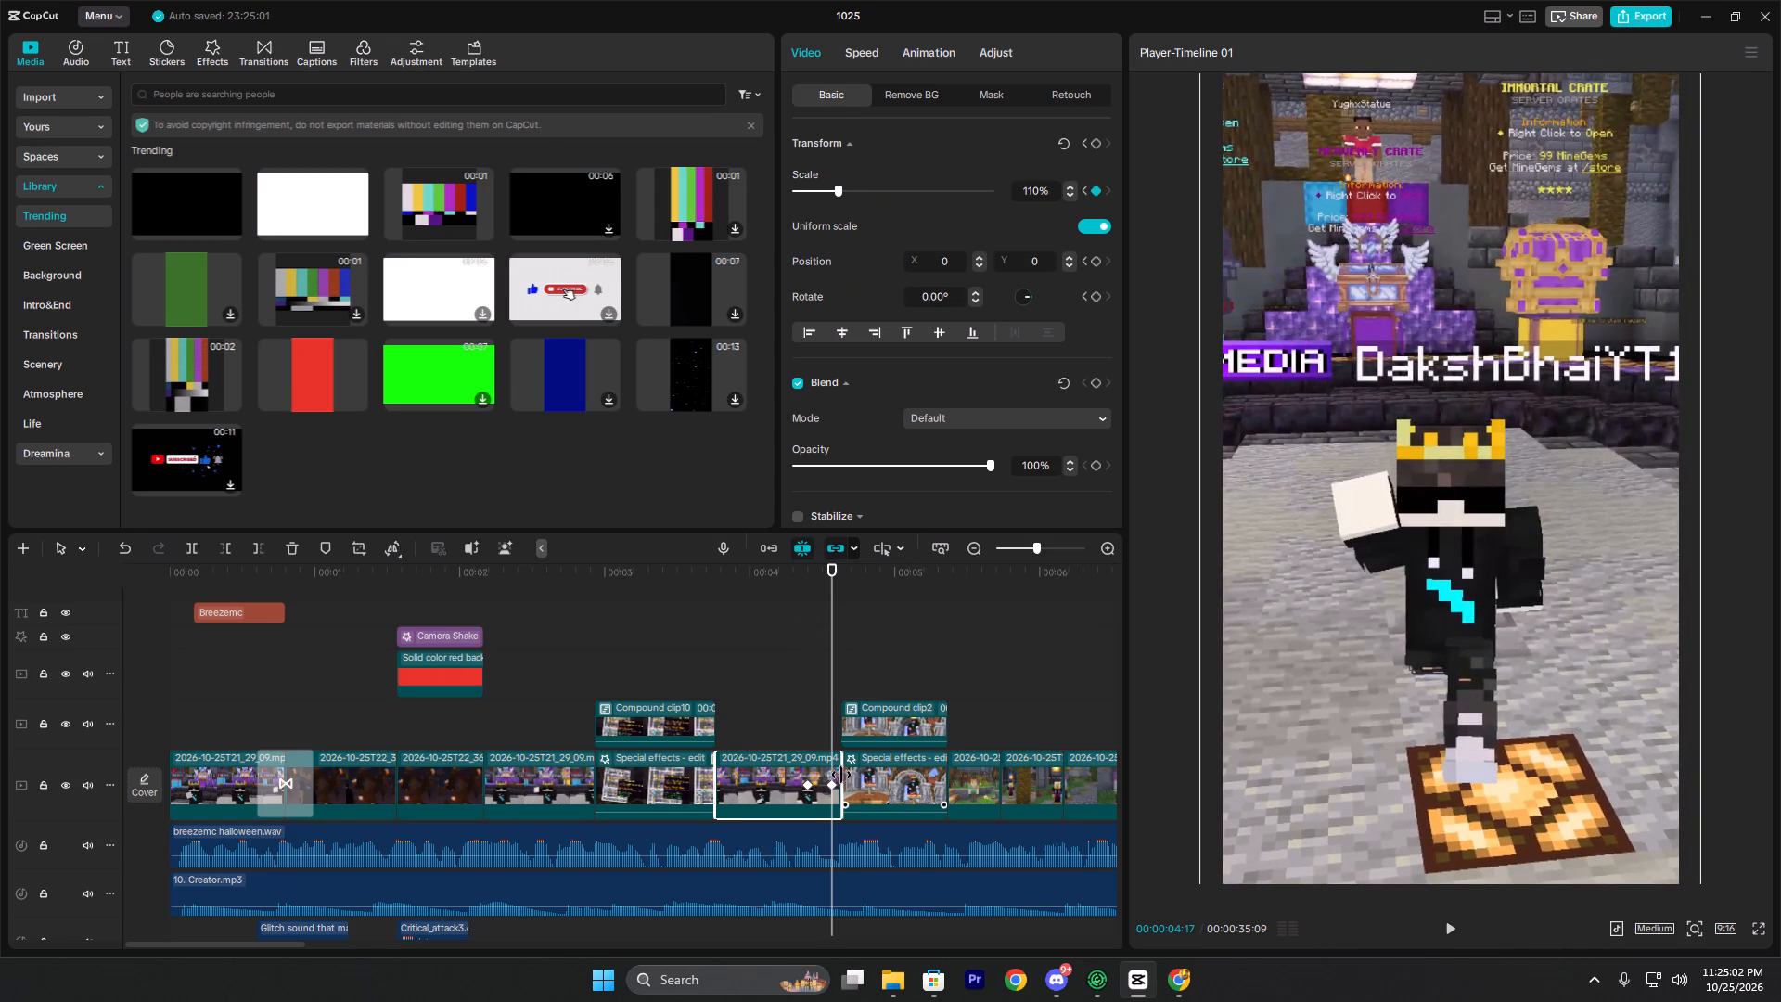
Move the 110% scale keyframe to the very end of the clip and preview the zoom.
{"action": "left_click_drag", "start_coordinate": [833, 784], "coordinate": [879, 790]}
{"action": "left_click", "coordinate": [799, 722]}
{"action": "key", "text": "space"}
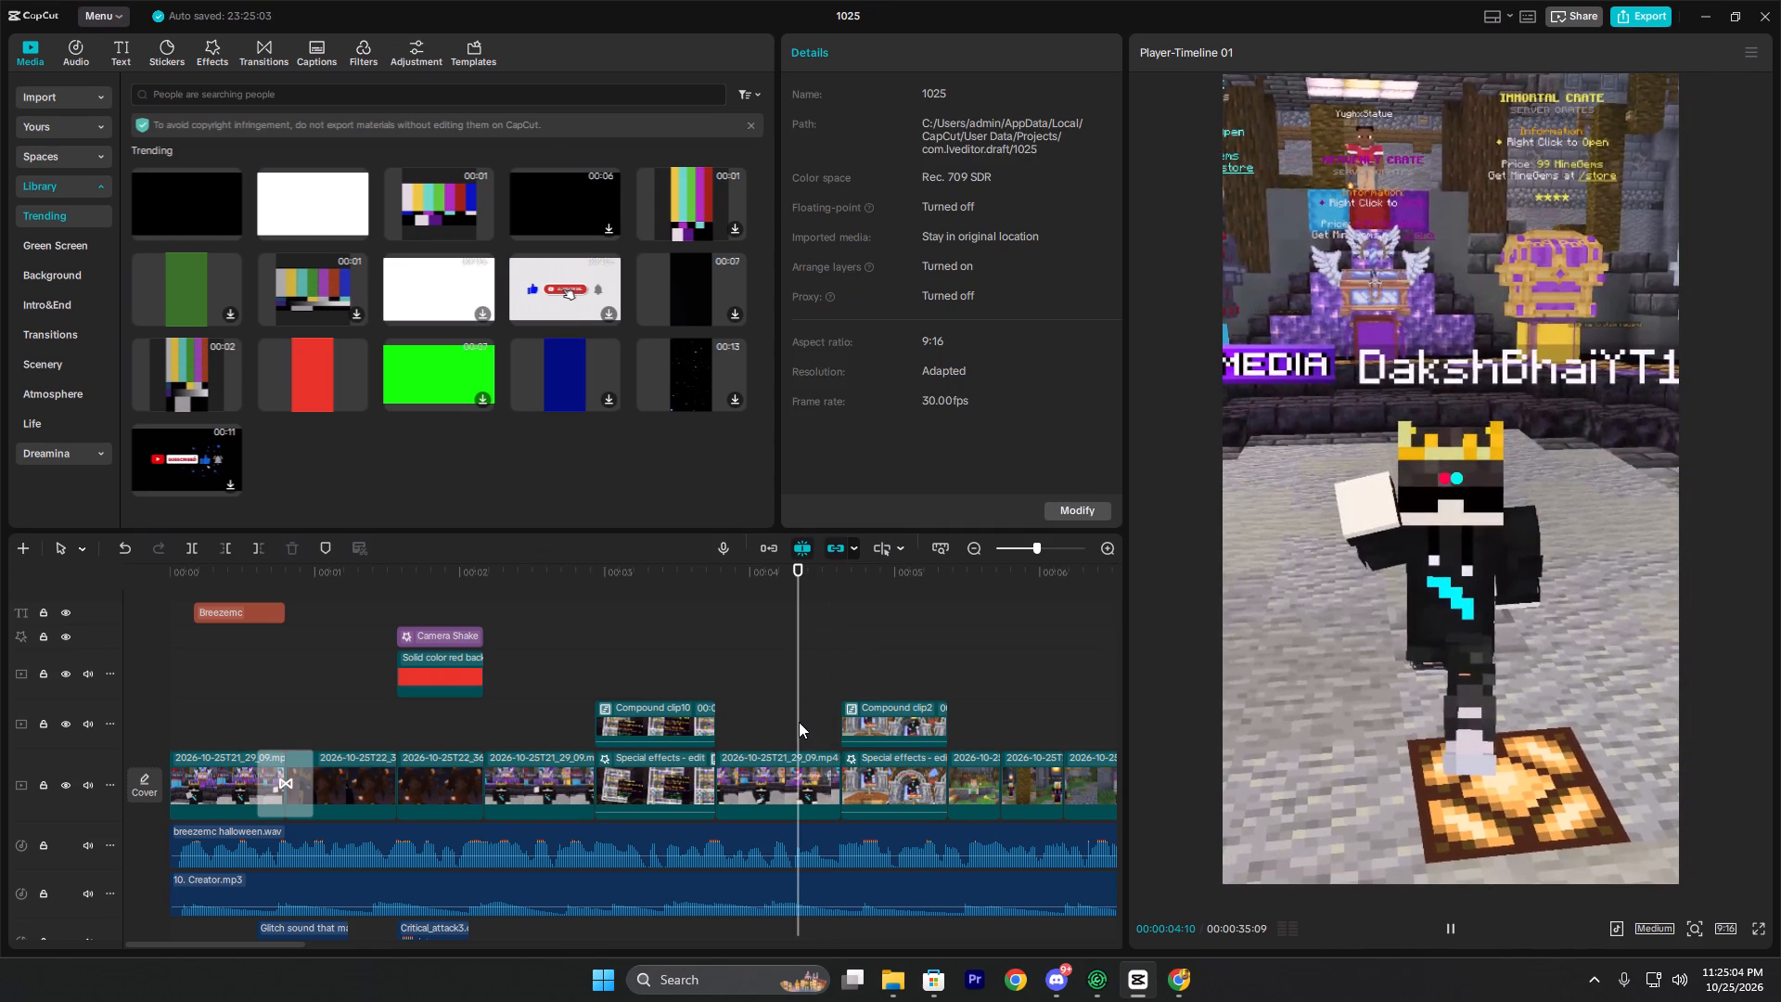
{"action": "key", "text": "space"}
{"action": "left_click", "coordinate": [805, 735]}
Apply the Cubic Out preset curve to the clip's scale keyframes.
{"action": "left_click", "coordinate": [817, 790]}
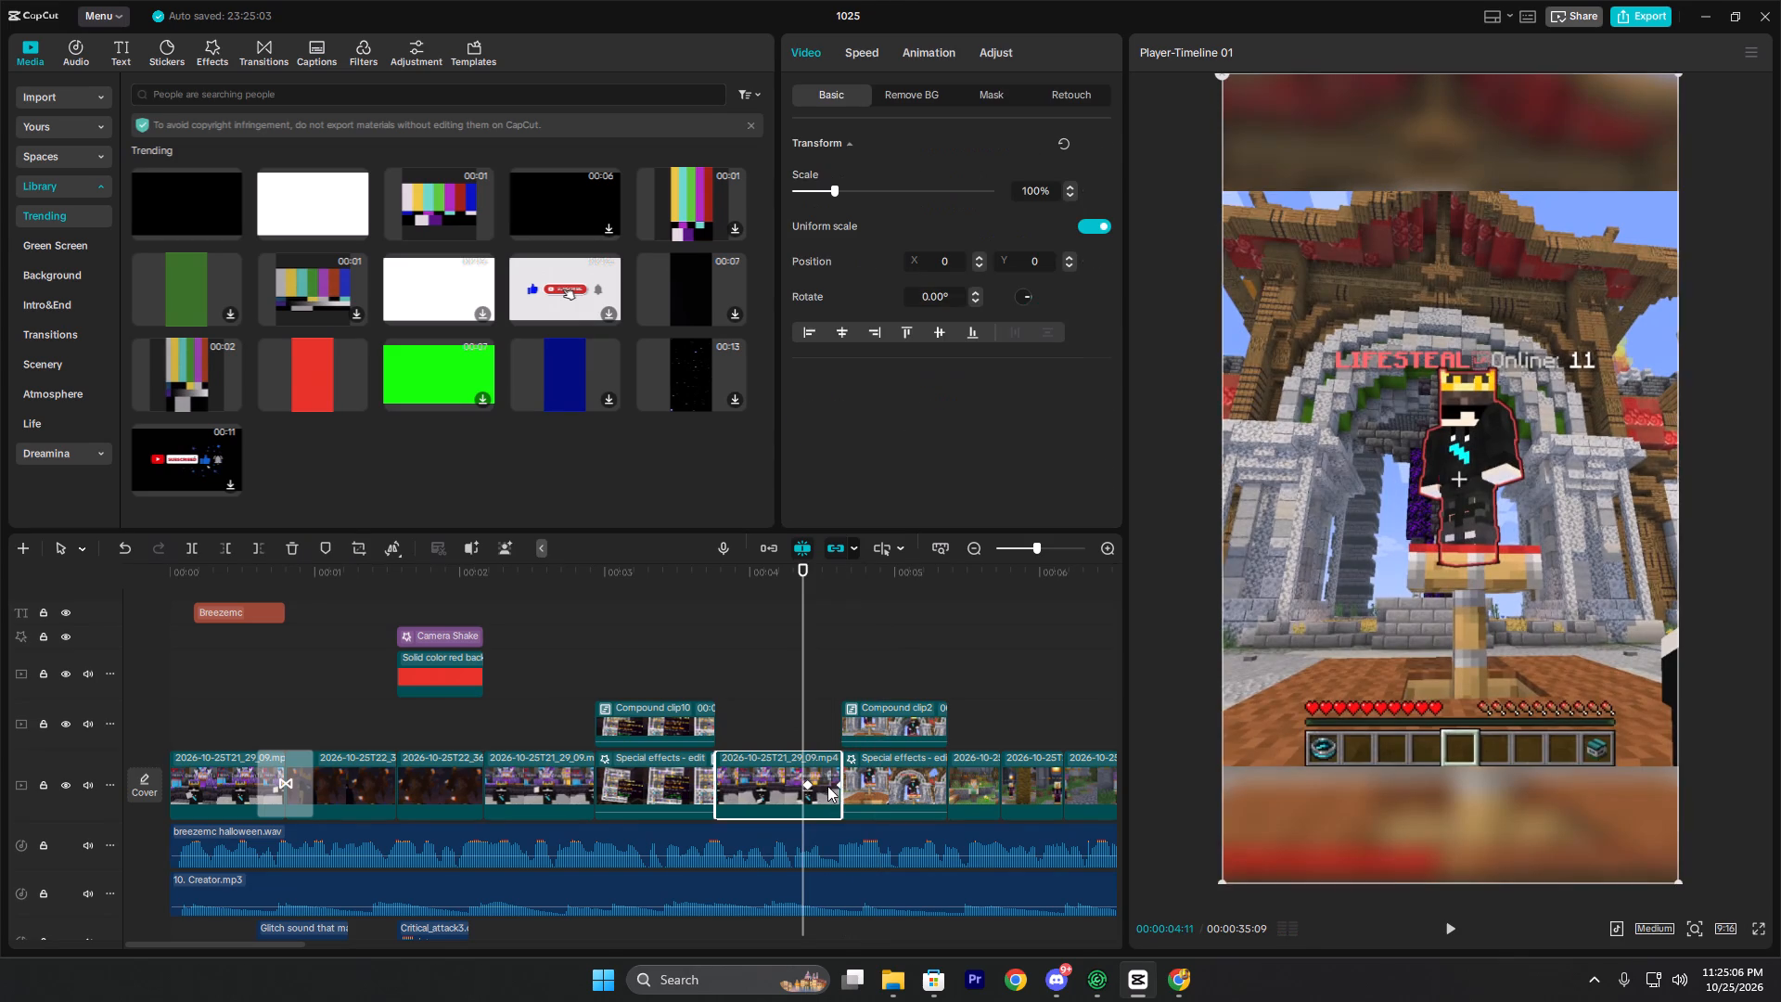
{"action": "left_click", "coordinate": [839, 785]}
{"action": "right_click", "coordinate": [839, 785]}
{"action": "left_click", "coordinate": [892, 851]}
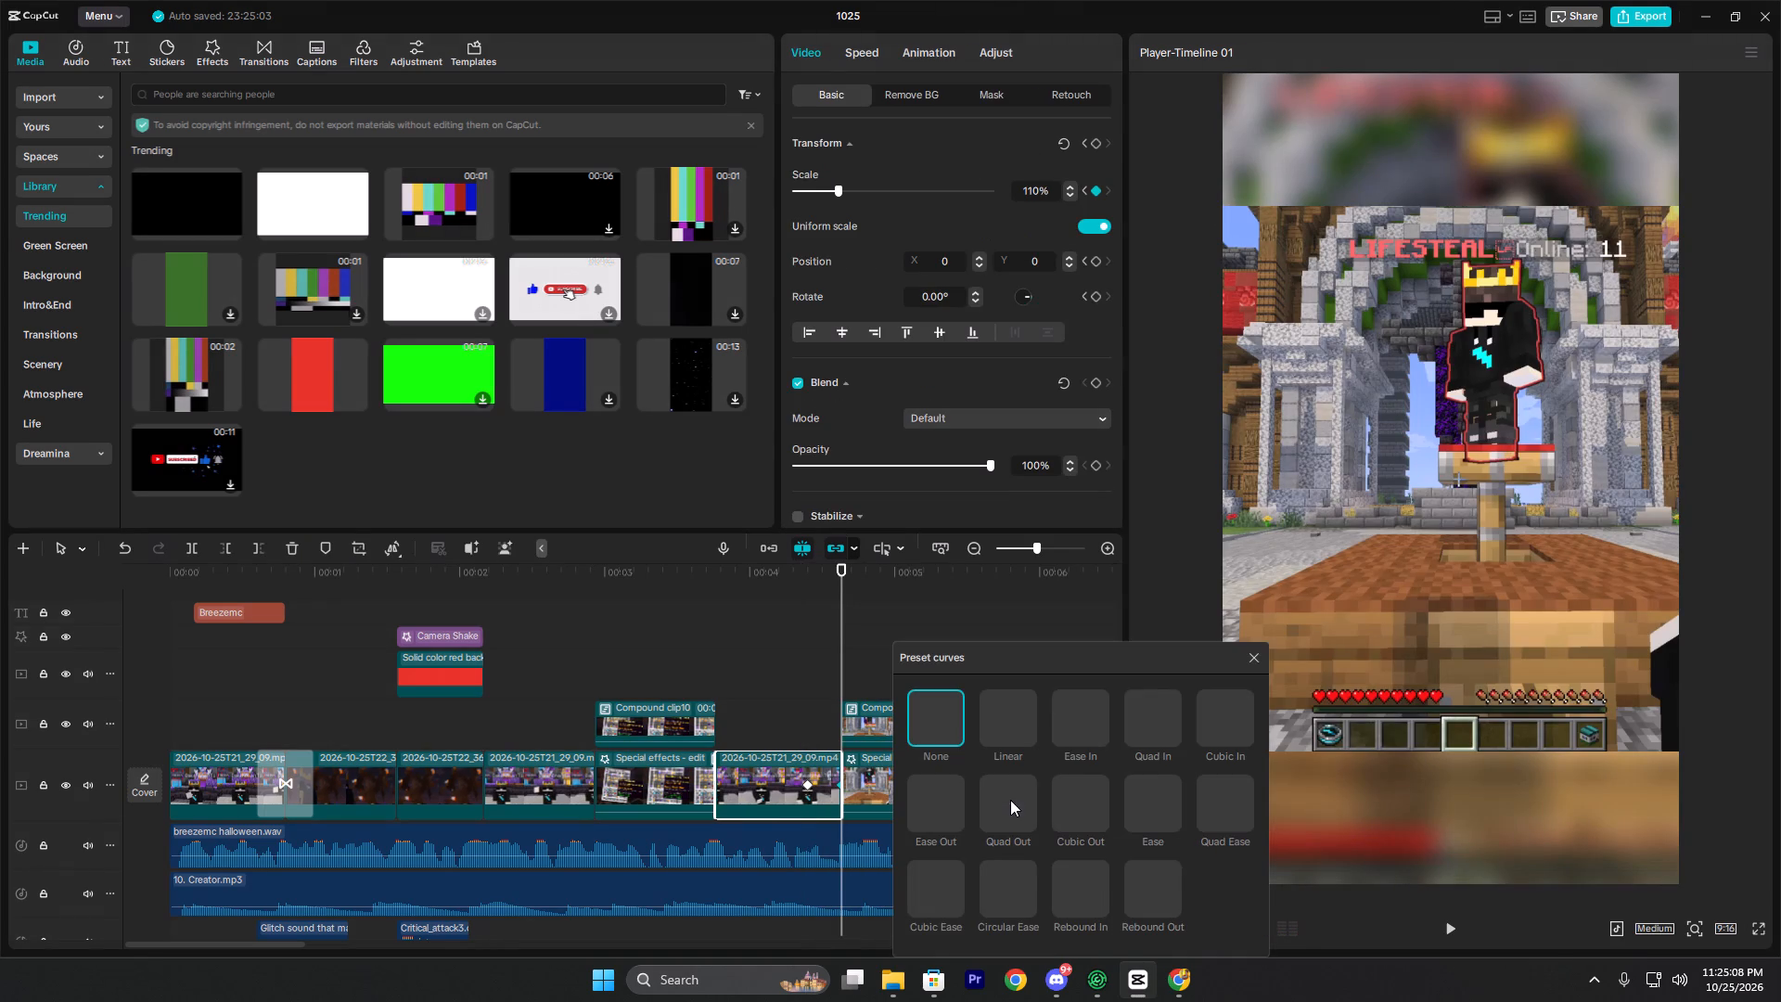
{"action": "left_click", "coordinate": [1062, 818]}
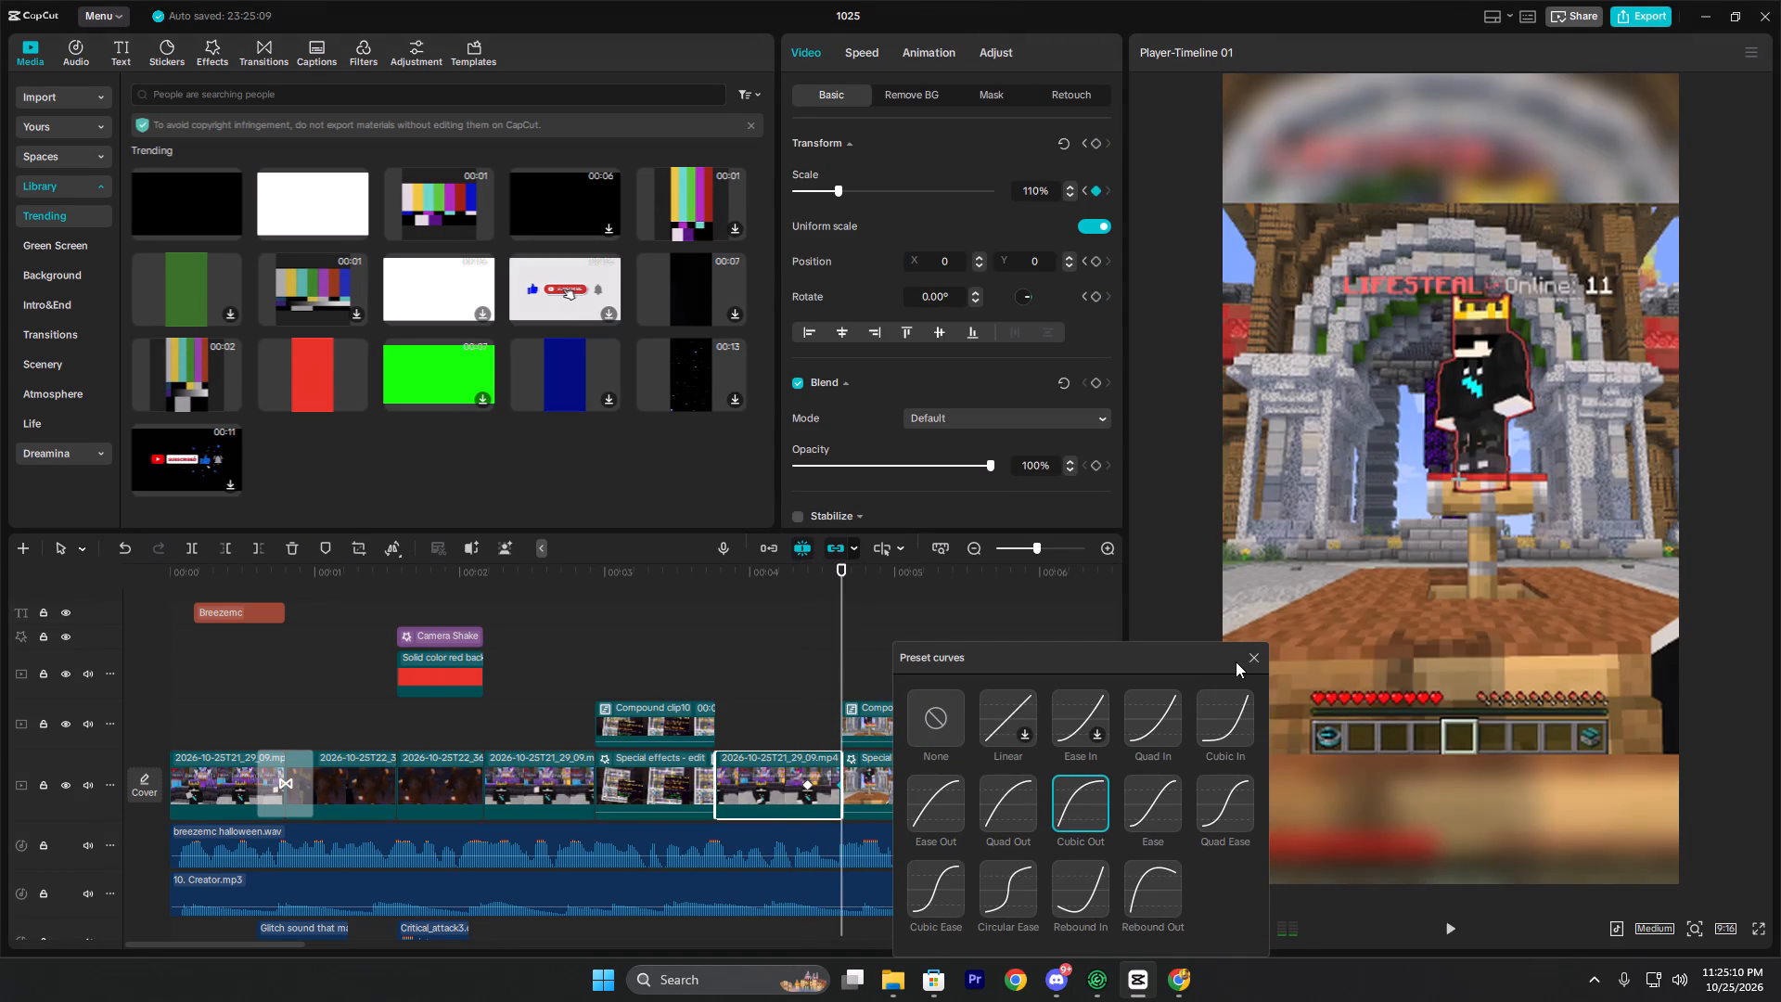
{"action": "left_click", "coordinate": [1247, 659]}
Play back the zoom into Compound clip2 and on to about 00:00:05:20 to check the curve.
{"action": "left_click", "coordinate": [770, 746]}
{"action": "key", "text": "space"}
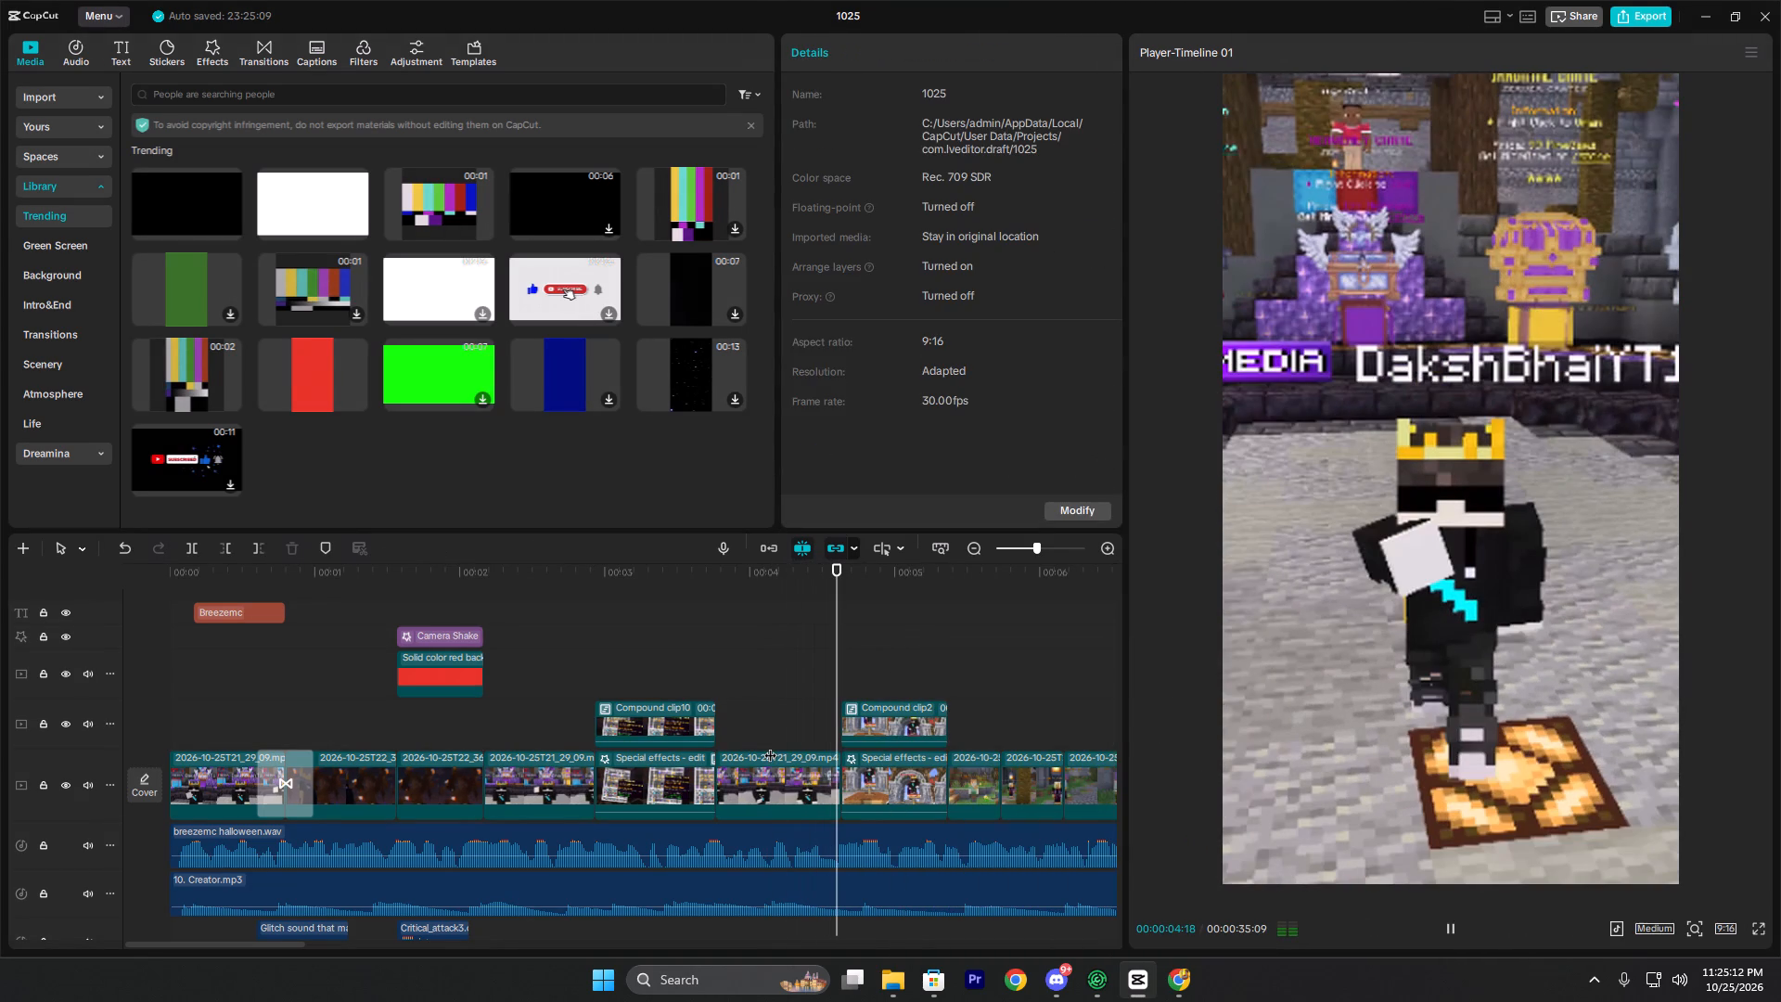
{"action": "key", "text": "space"}
{"action": "left_click", "coordinate": [737, 705]}
{"action": "key", "text": "space"}
{"action": "key", "text": "space"}
{"action": "key", "text": "space"}
{"action": "key", "text": "space"}
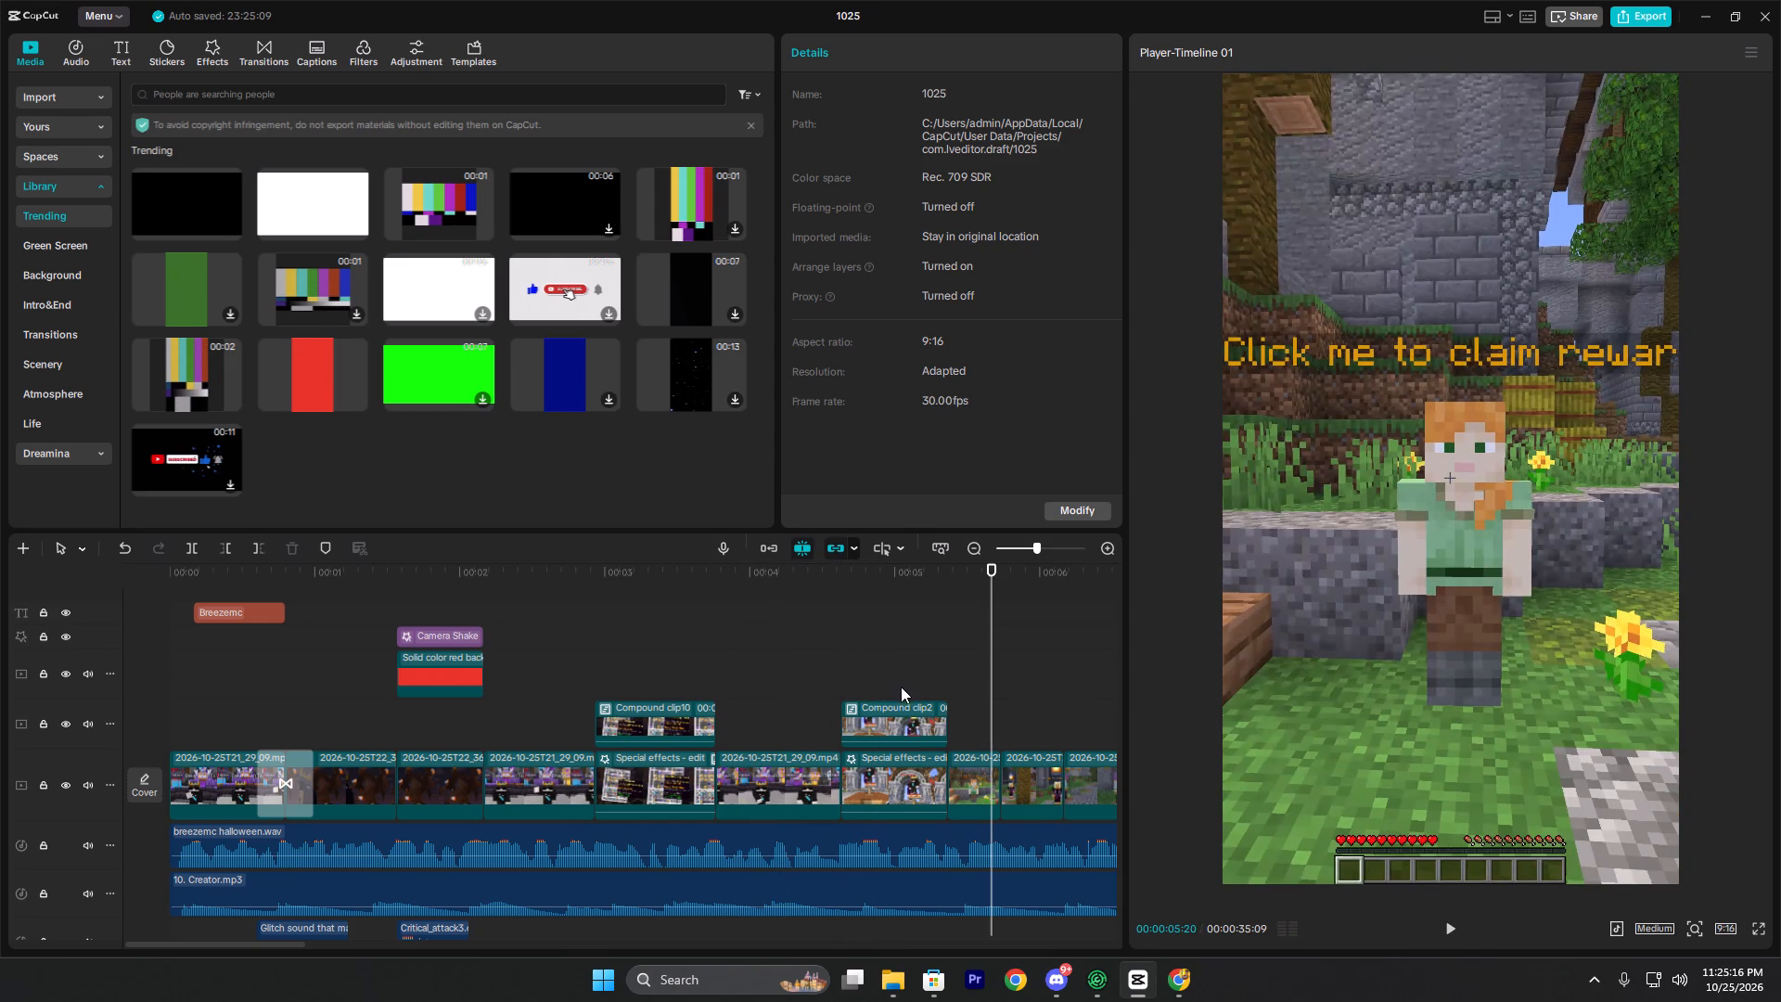
Replay the short clips after Compound clip2, examining the cut around 00:00:05:22.
{"action": "key", "text": "space"}
{"action": "key", "text": "space"}
{"action": "left_click", "coordinate": [945, 671]}
{"action": "key", "text": "space"}
{"action": "key", "text": "space"}
{"action": "key", "text": "space"}
{"action": "key", "text": "space"}
{"action": "key", "text": "space"}
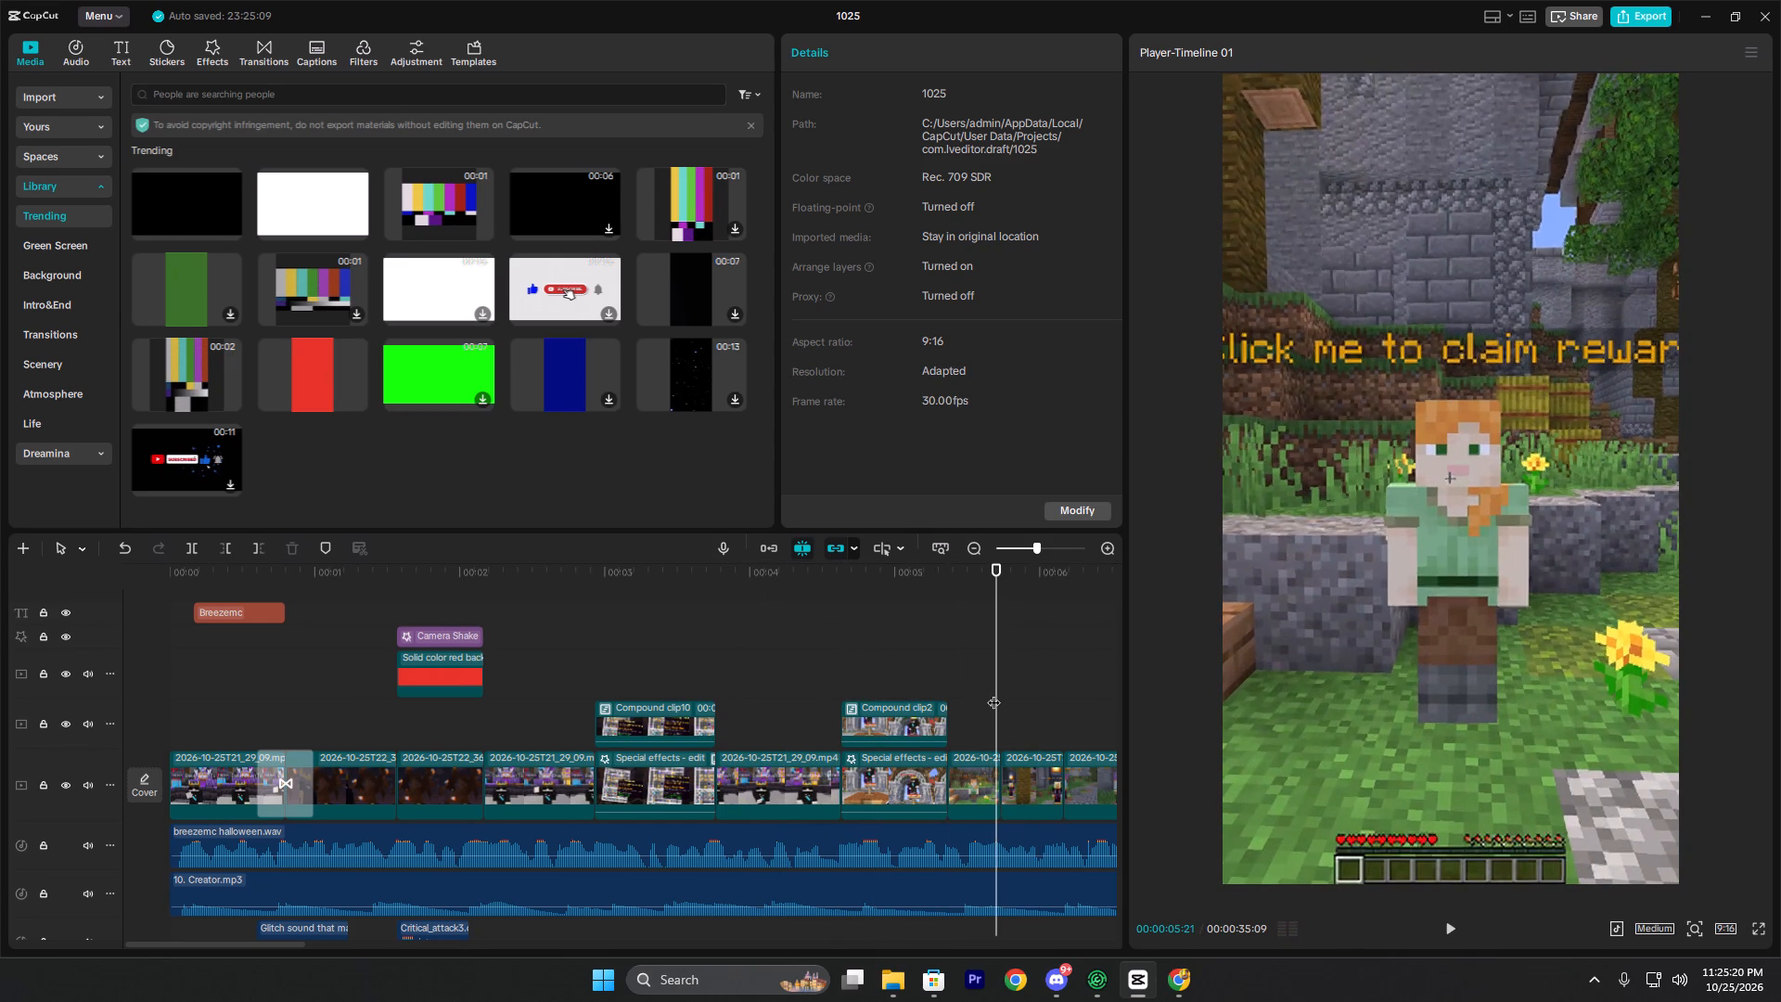
{"action": "key", "text": "space"}
{"action": "left_click", "coordinate": [993, 693]}
{"action": "left_click", "coordinate": [993, 693]}
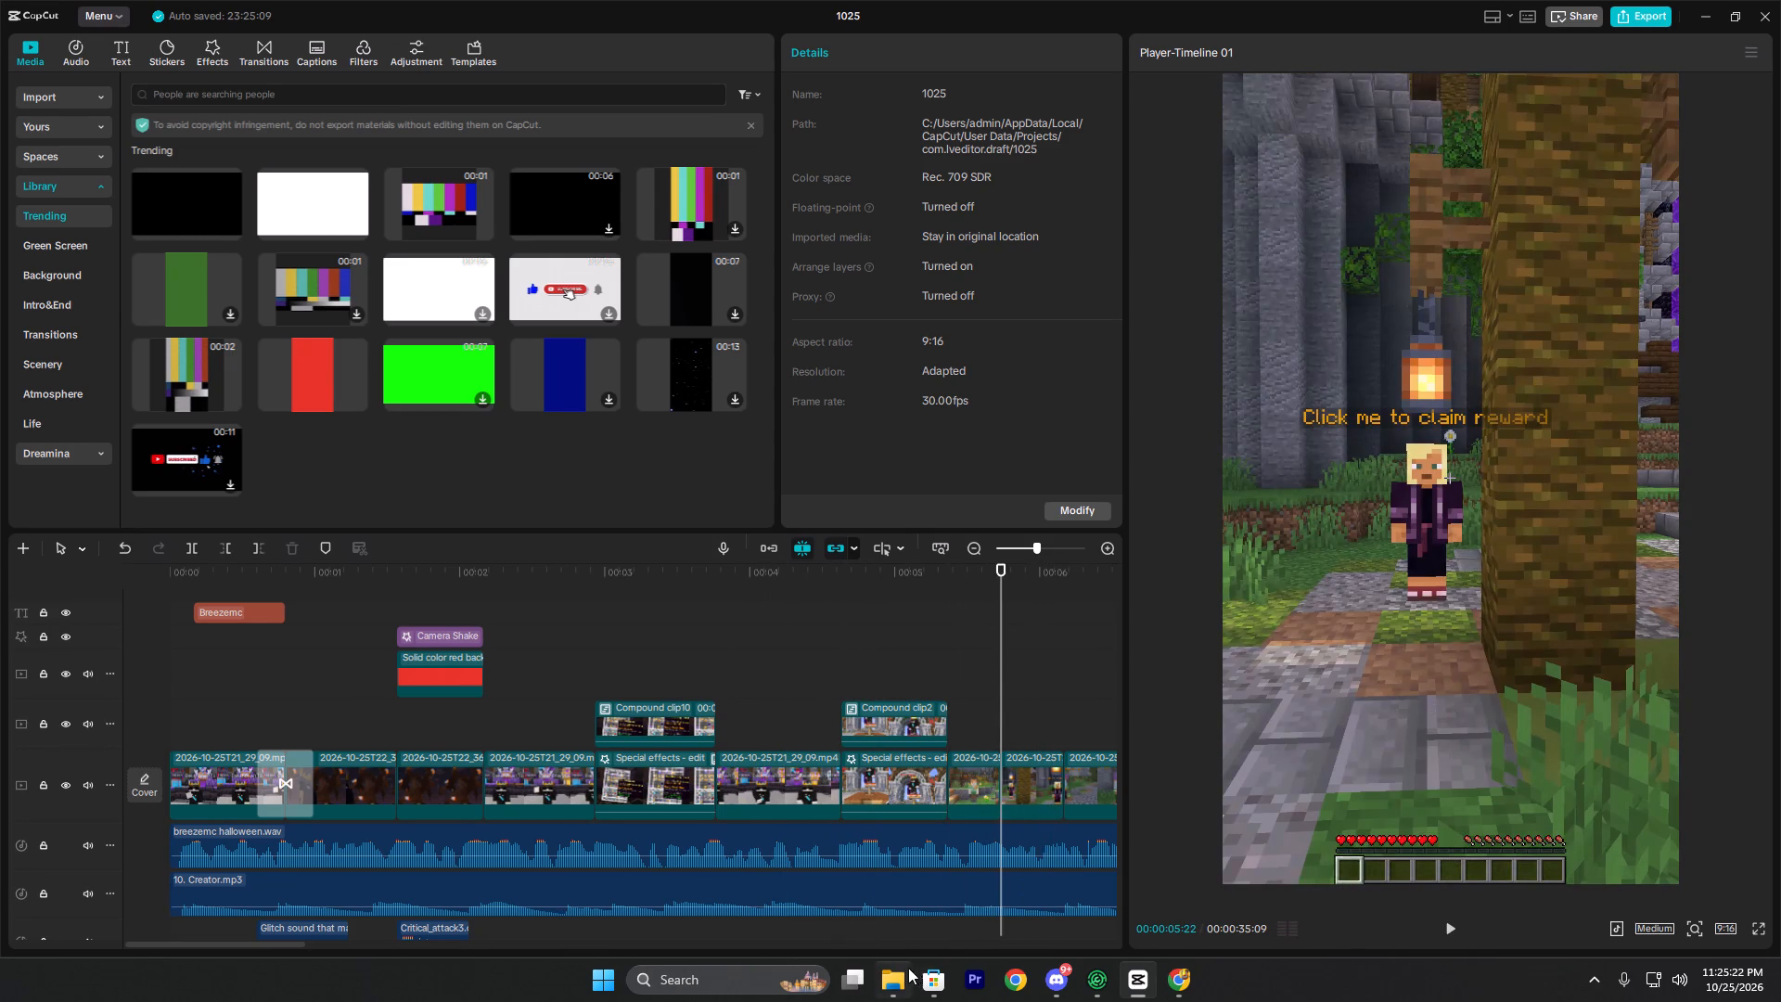
Add the minecraft_click sound from the Sound effect folder to the timeline at 00:00:05:22.
{"action": "left_click", "coordinate": [895, 971]}
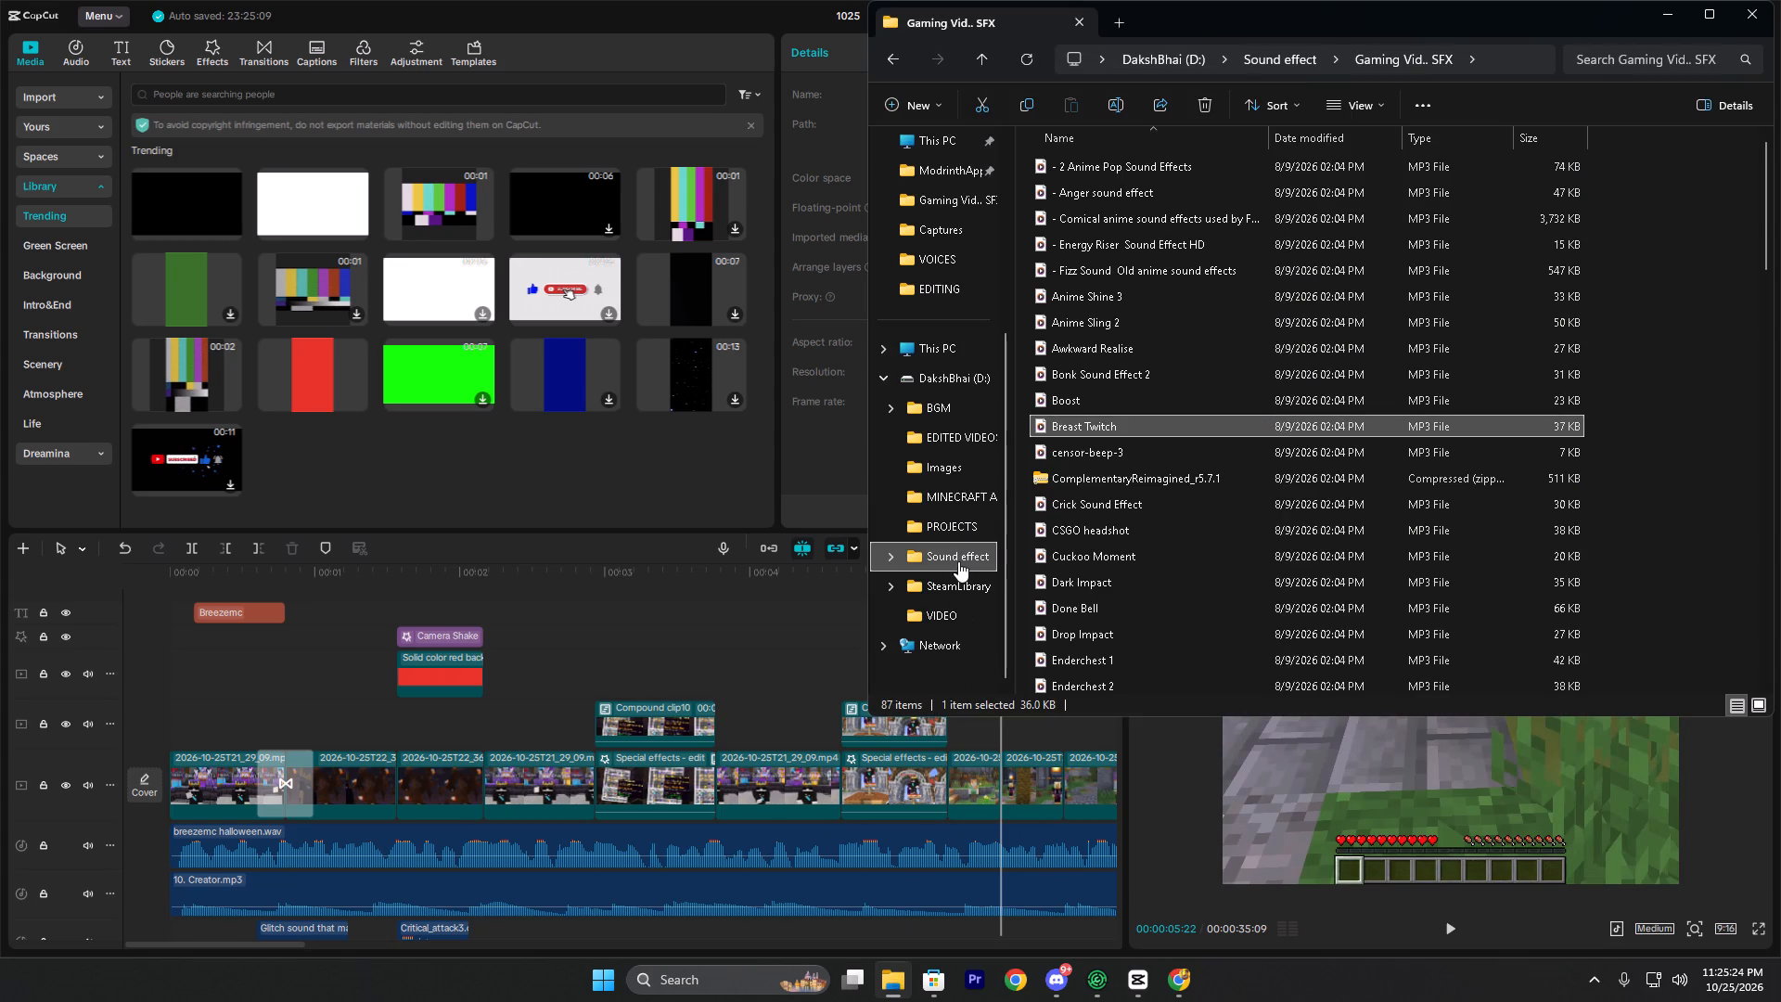
{"action": "left_click", "coordinate": [958, 561]}
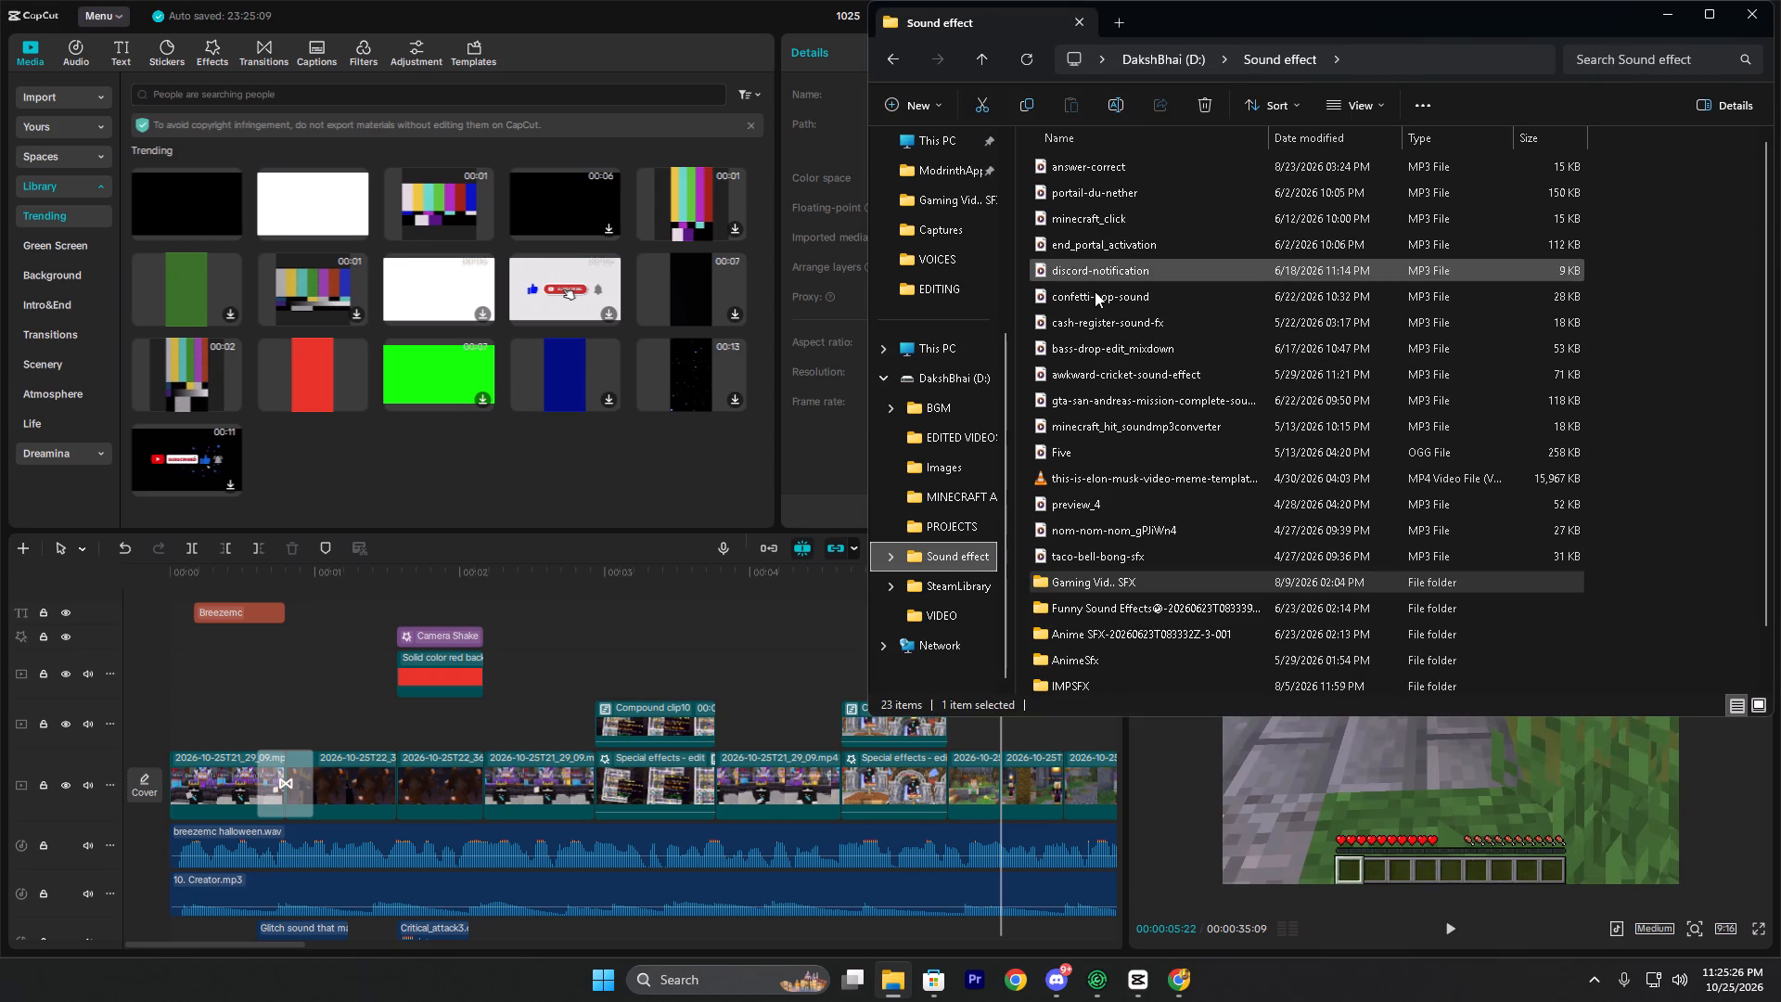
{"action": "left_click_drag", "start_coordinate": [1098, 210], "coordinate": [1065, 250]}
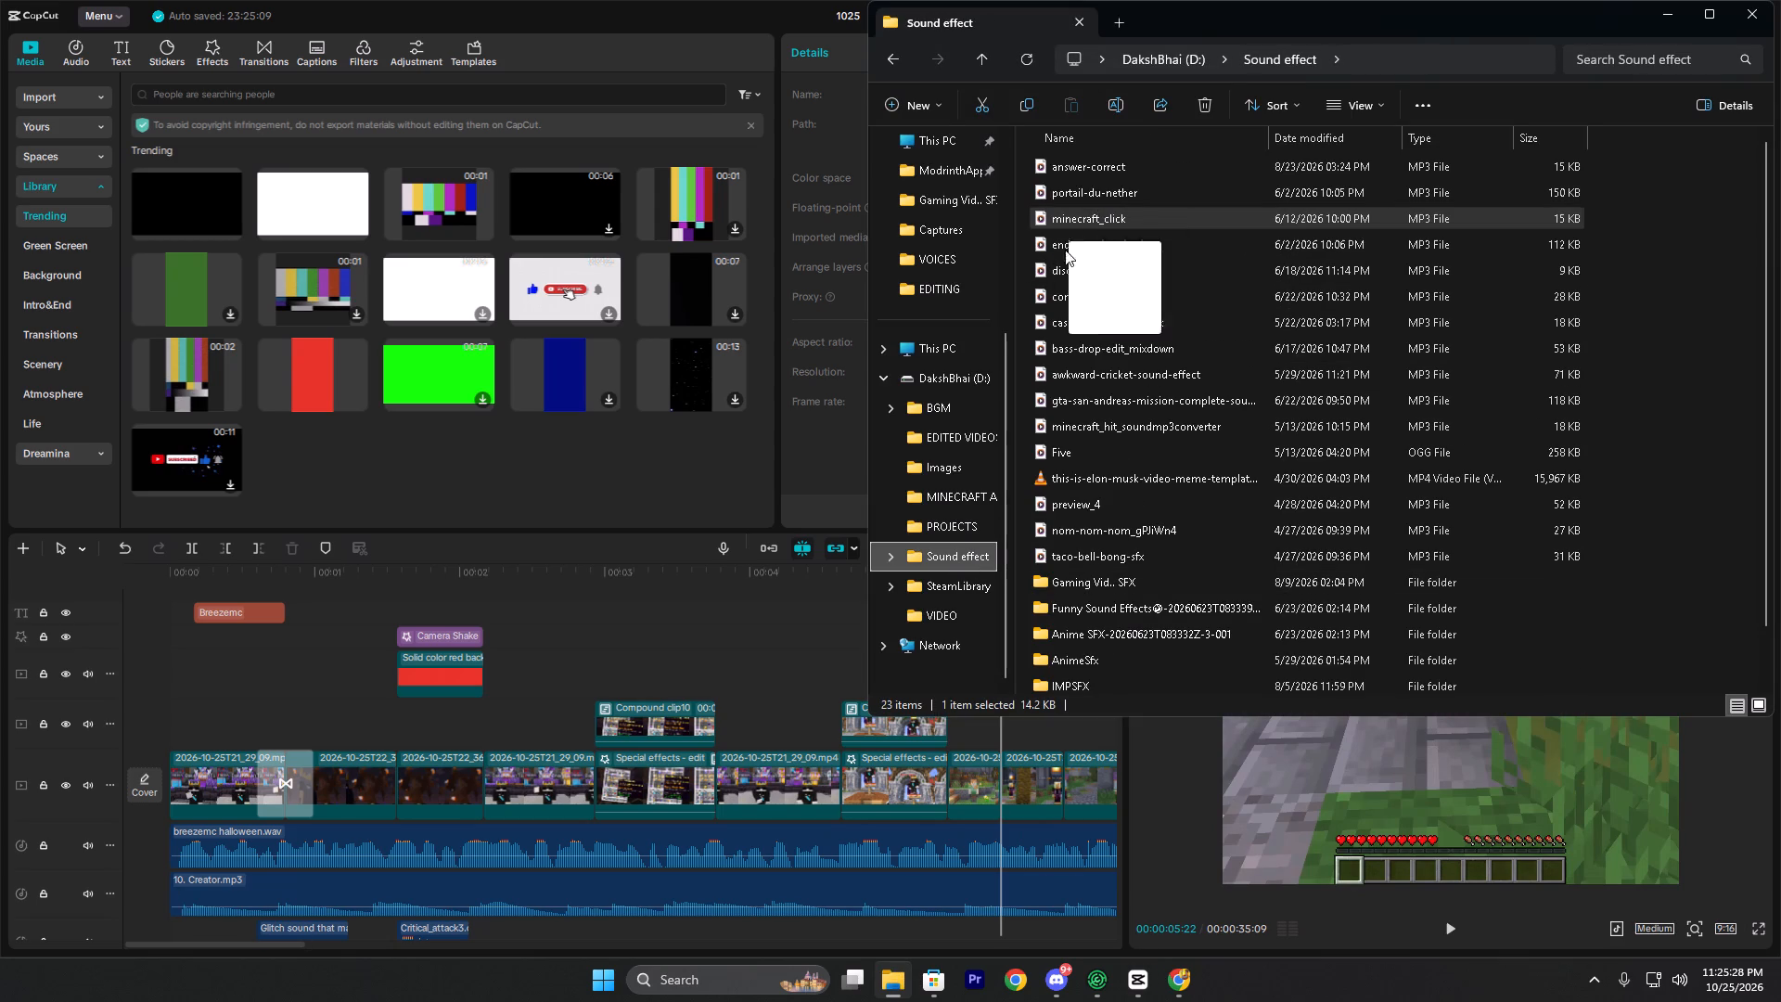
{"action": "left_click_drag", "start_coordinate": [1065, 250], "coordinate": [814, 725]}
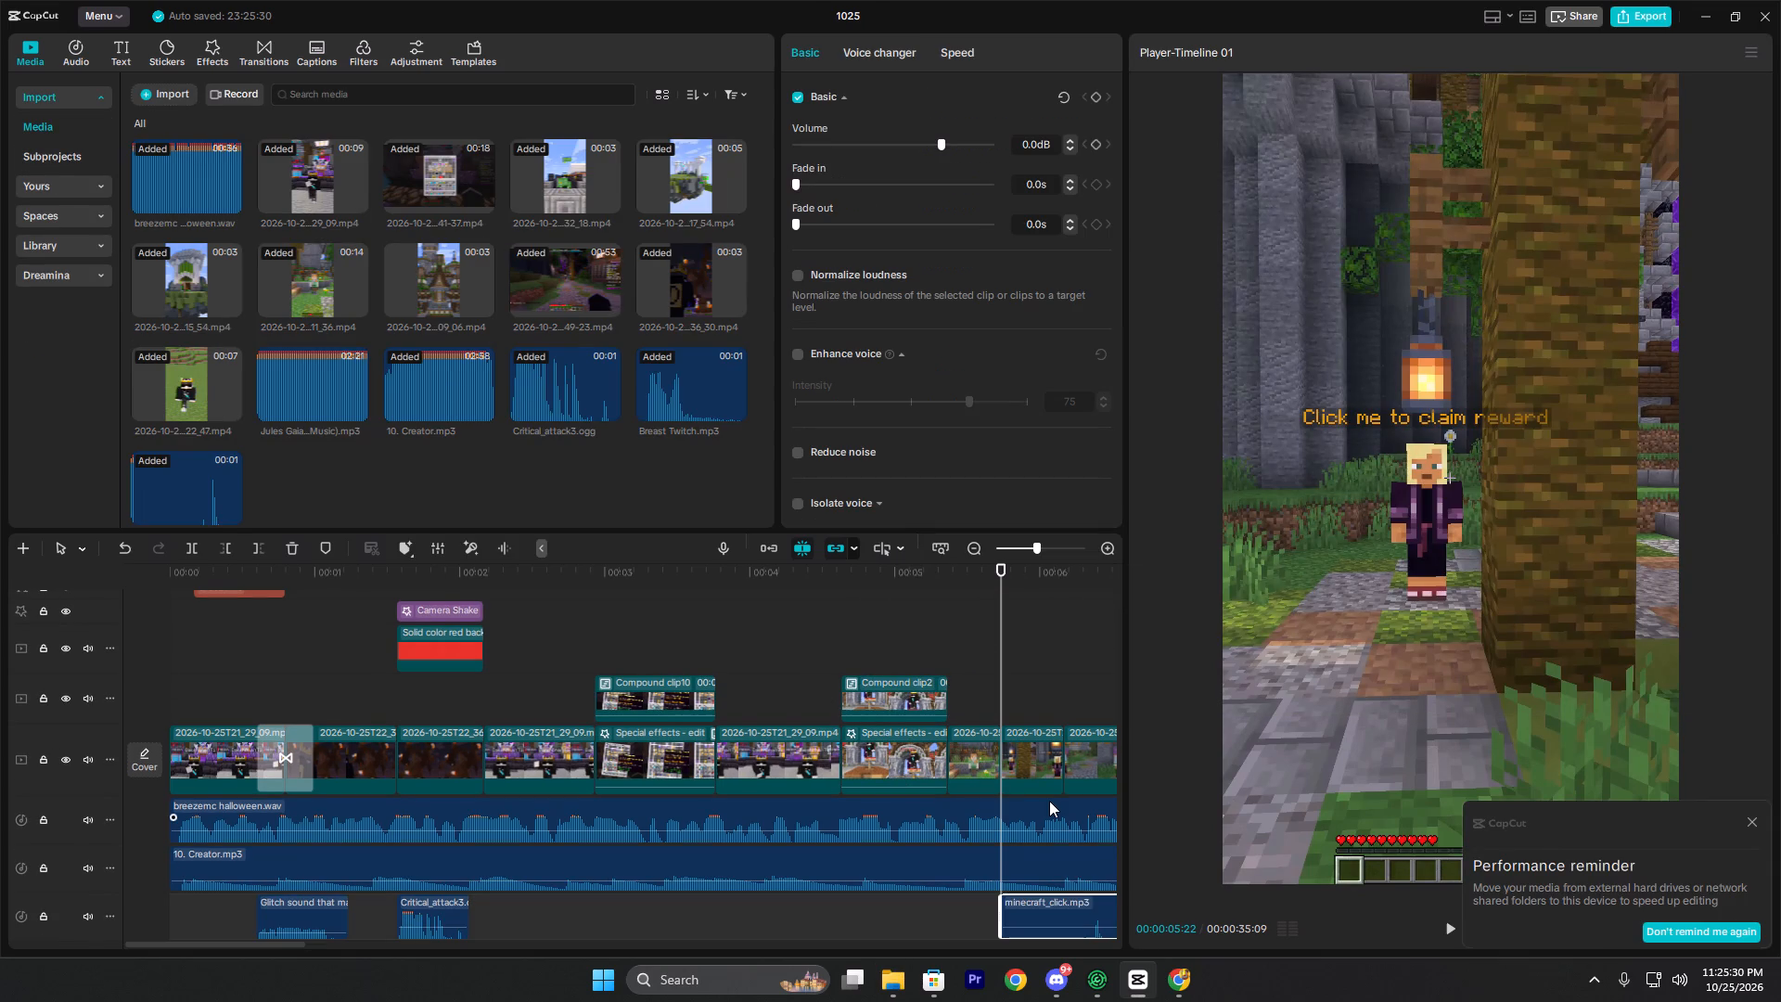
Trim the minecraft_click clip to a short piece spanning the cut at 00:00:05:22 and copy it.
{"action": "scroll", "coordinate": [1048, 879], "scroll_direction": "down", "scroll_amount": 3}
{"action": "left_click_drag", "start_coordinate": [1006, 838], "coordinate": [1080, 834]}
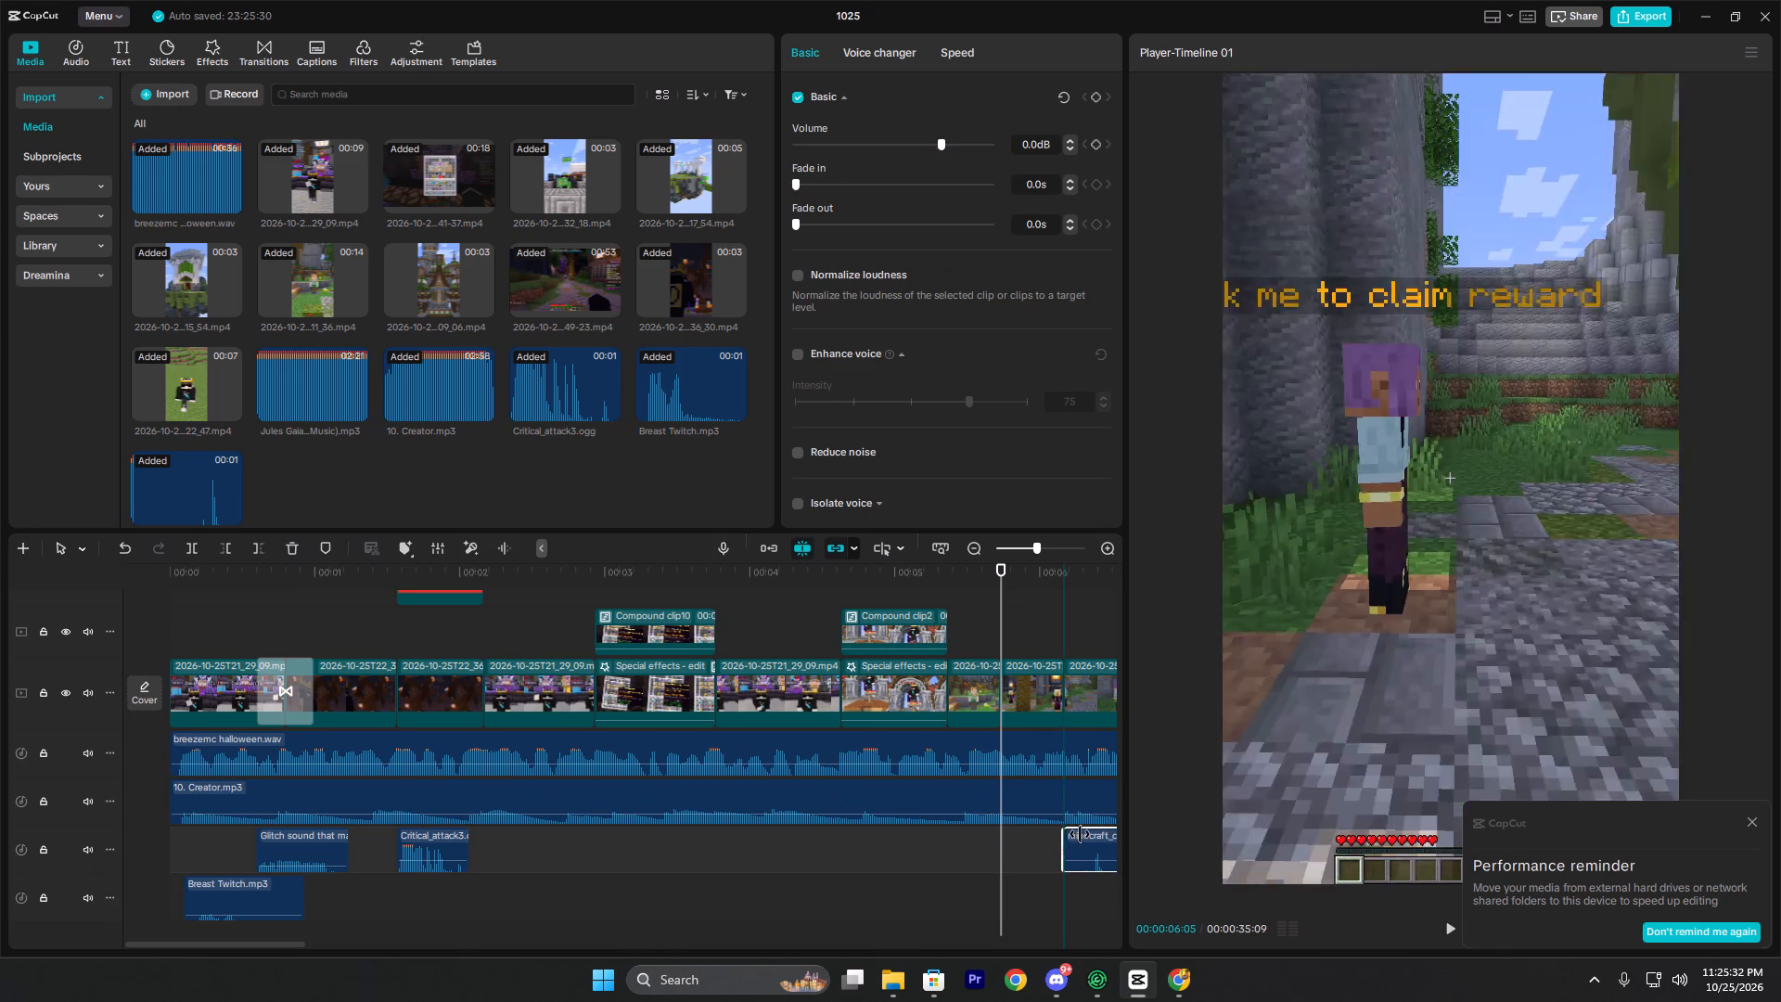
{"action": "left_click_drag", "start_coordinate": [1080, 834], "coordinate": [1089, 835]}
{"action": "left_click_drag", "start_coordinate": [1098, 837], "coordinate": [1004, 847]}
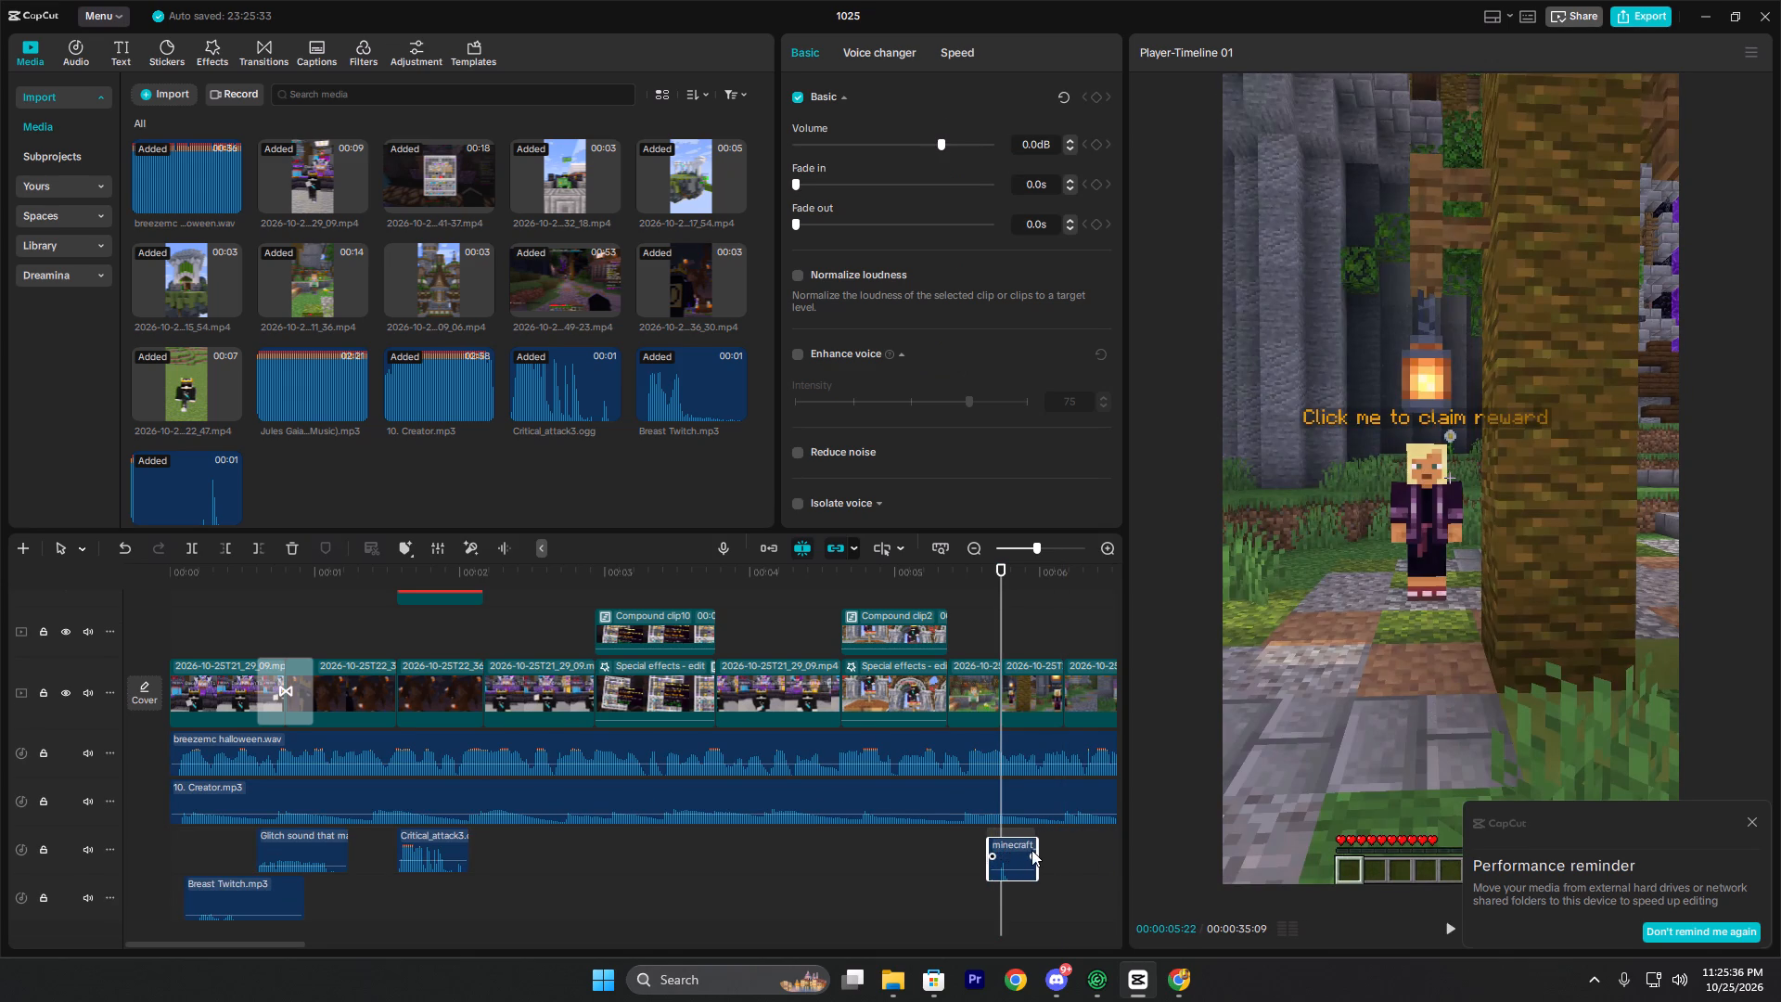
{"action": "scroll", "coordinate": [1035, 867], "scroll_direction": "up", "scroll_amount": 8, "text": "ctrl"}
{"action": "left_click_drag", "start_coordinate": [1063, 863], "coordinate": [1031, 872]}
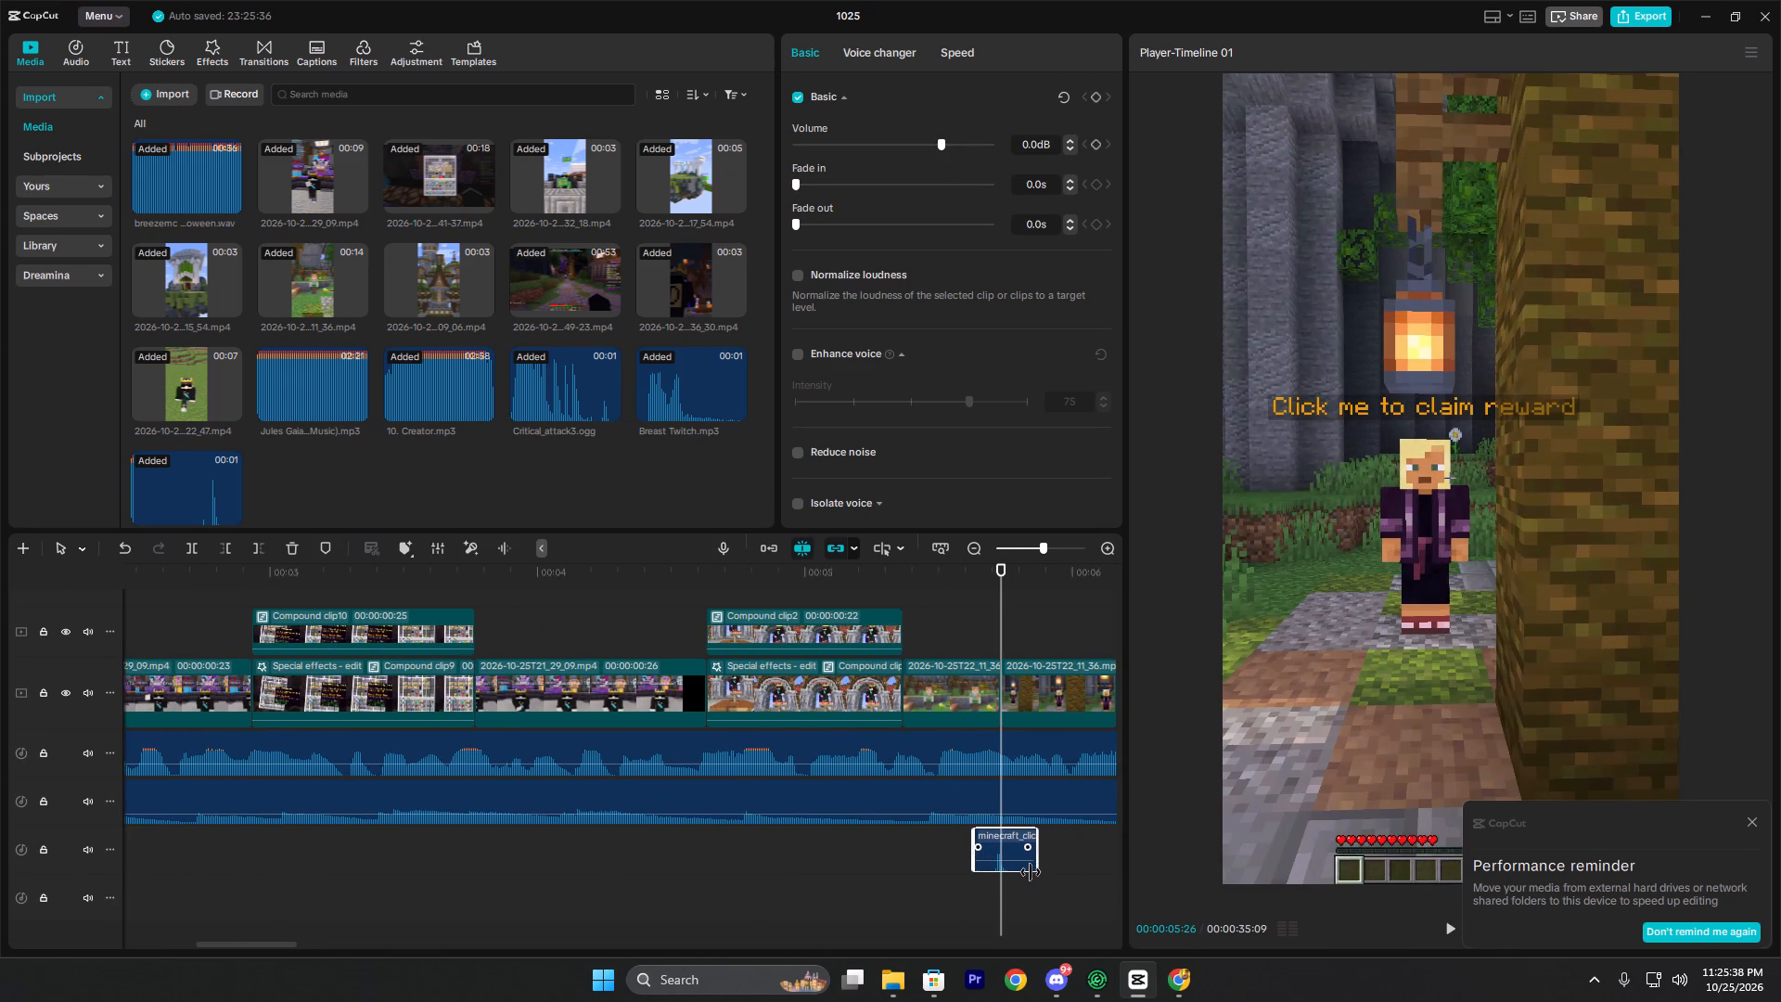
{"action": "left_click_drag", "start_coordinate": [1031, 872], "coordinate": [1012, 858]}
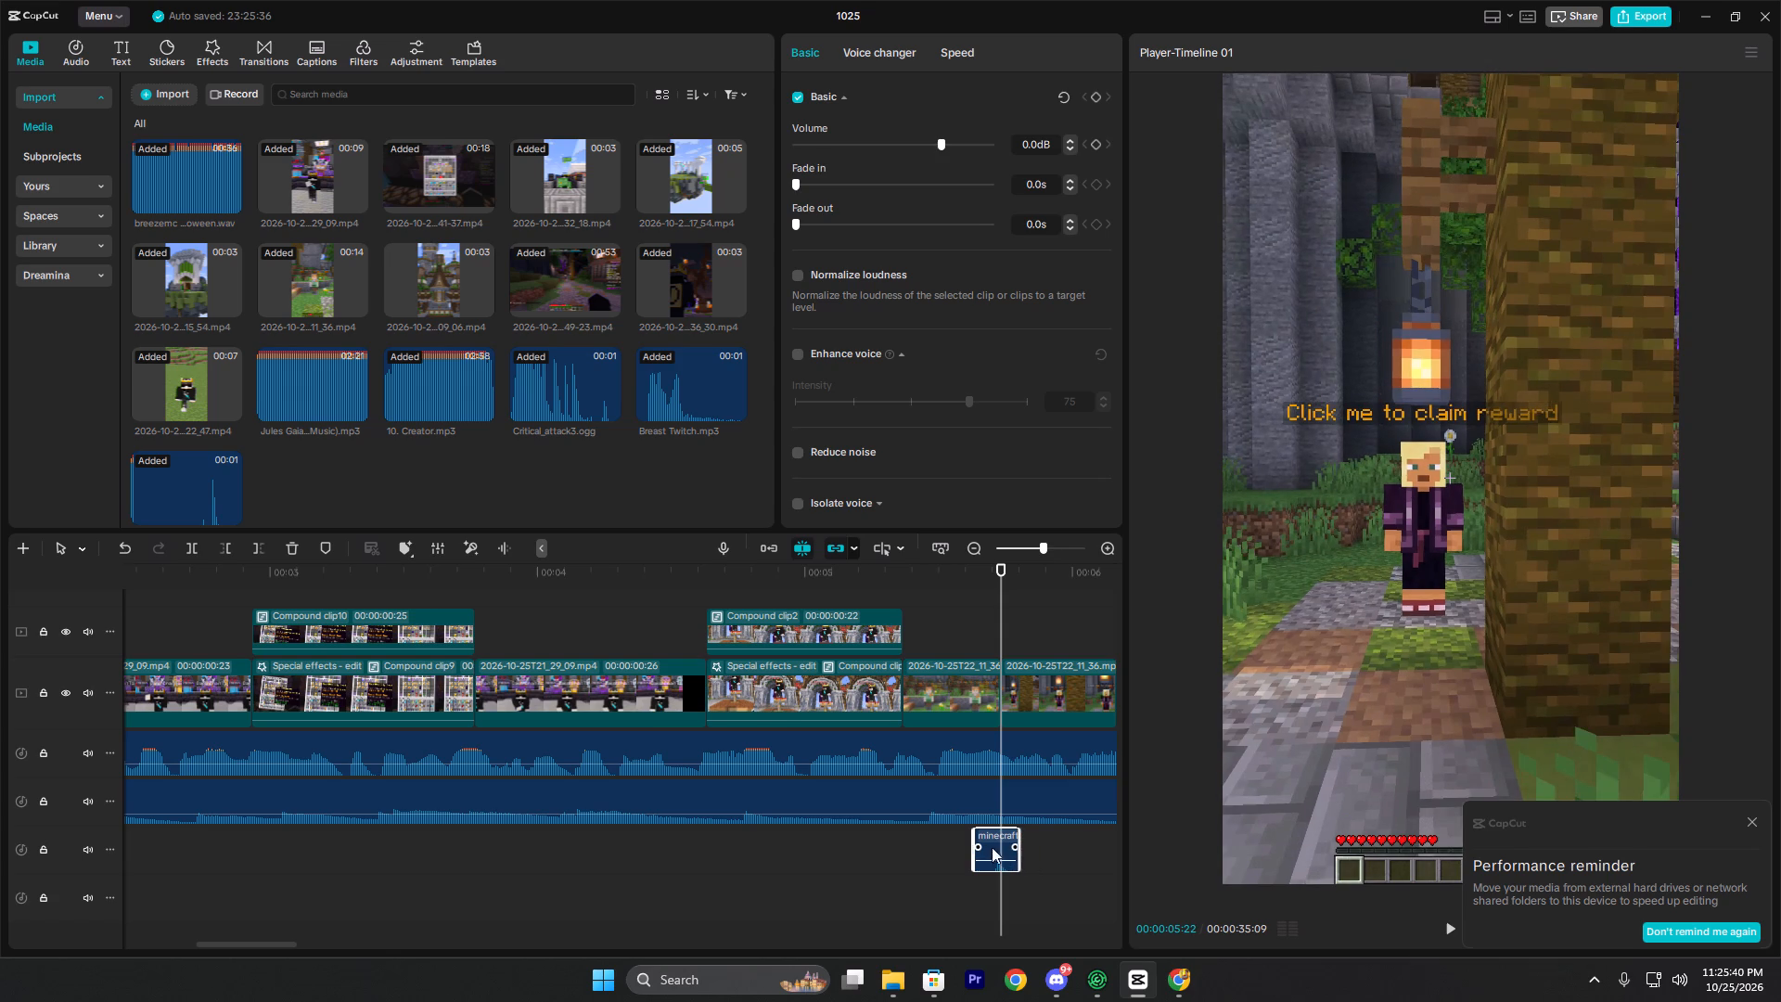
{"action": "left_click_drag", "start_coordinate": [975, 835], "coordinate": [988, 835]}
{"action": "key", "text": "ctrl+c"}
{"action": "key", "text": "ctrl+c"}
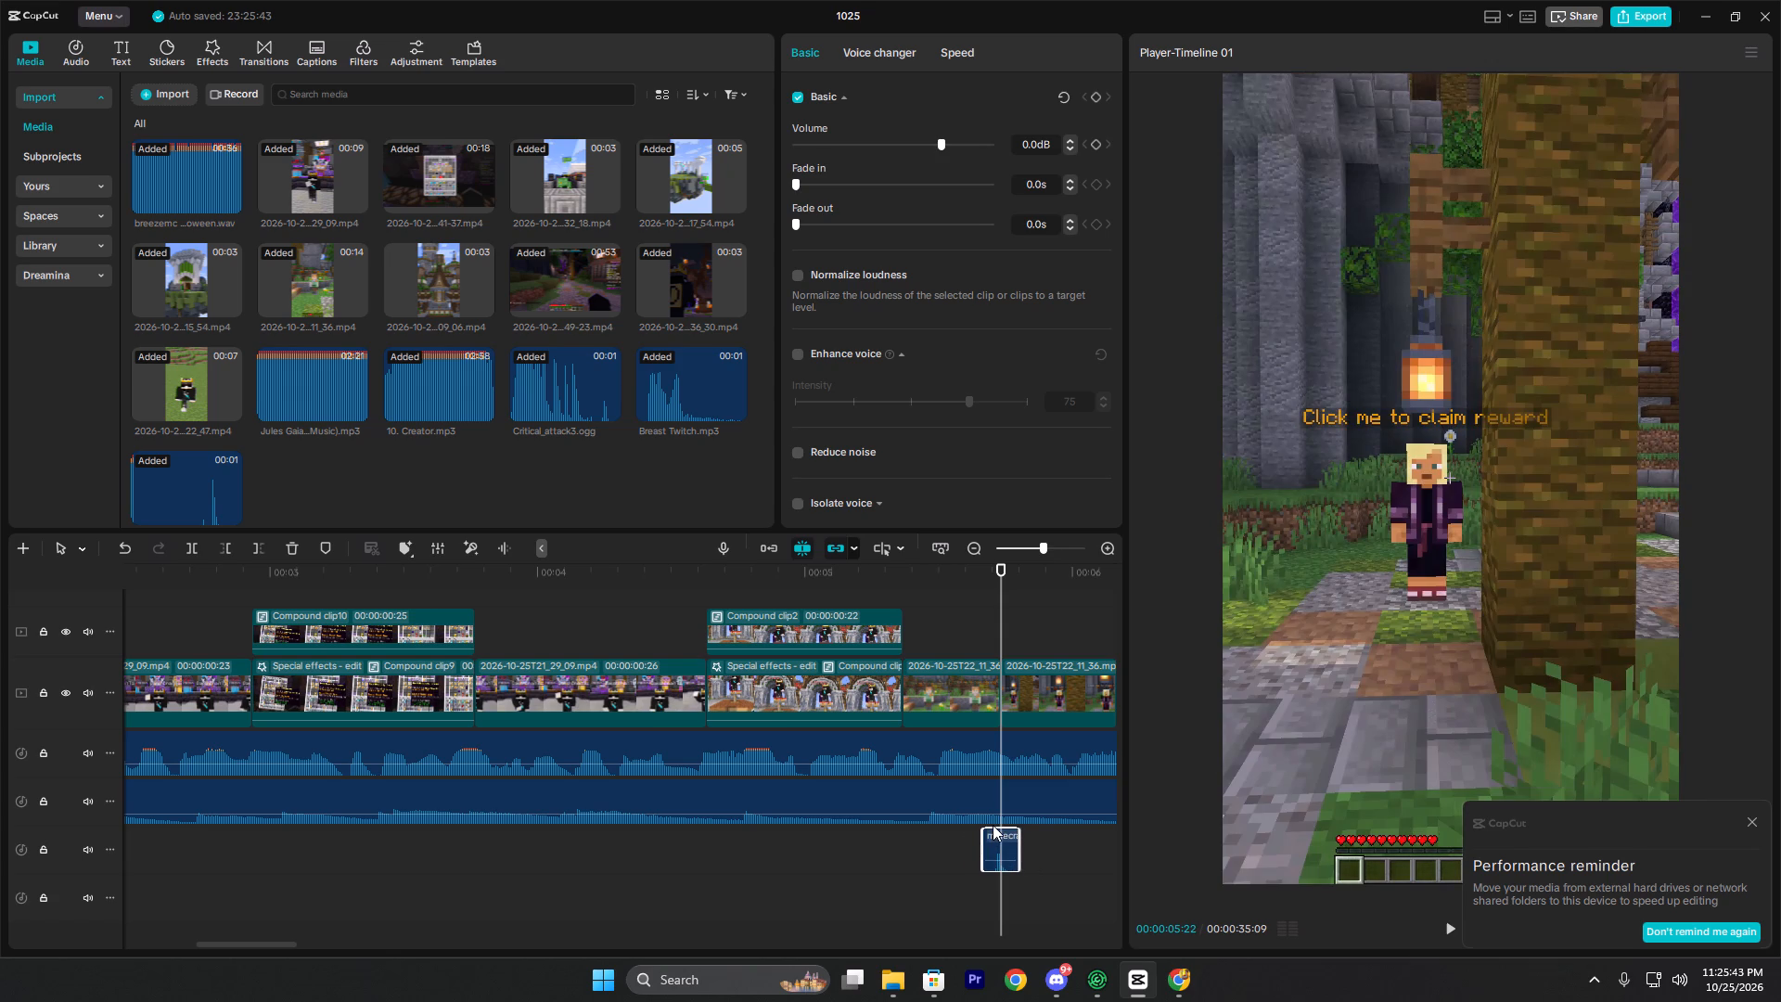
Play back the clips around the cut at 00:00:05:22 to check the click sound's timing.
{"action": "left_click", "coordinate": [980, 636]}
{"action": "left_click", "coordinate": [971, 635]}
{"action": "left_click", "coordinate": [894, 636]}
{"action": "left_click", "coordinate": [925, 636]}
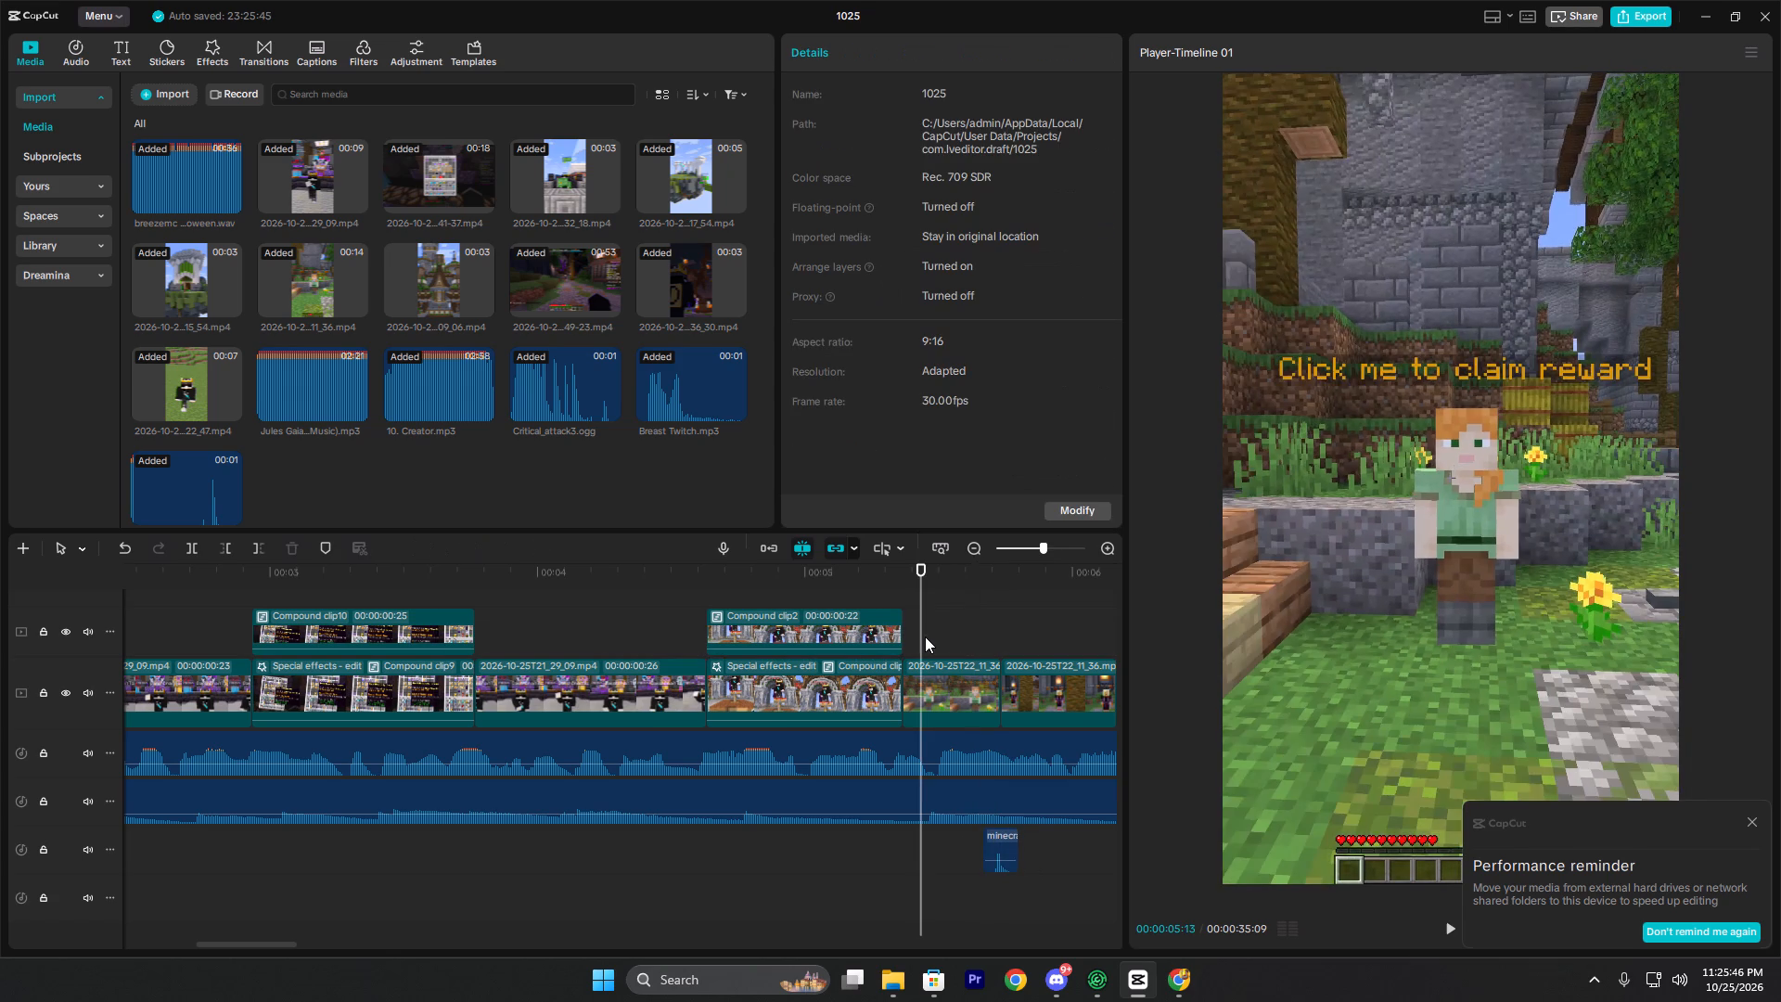
{"action": "key", "text": "space"}
{"action": "key", "text": "space"}
{"action": "triple_click", "coordinate": [1010, 629]}
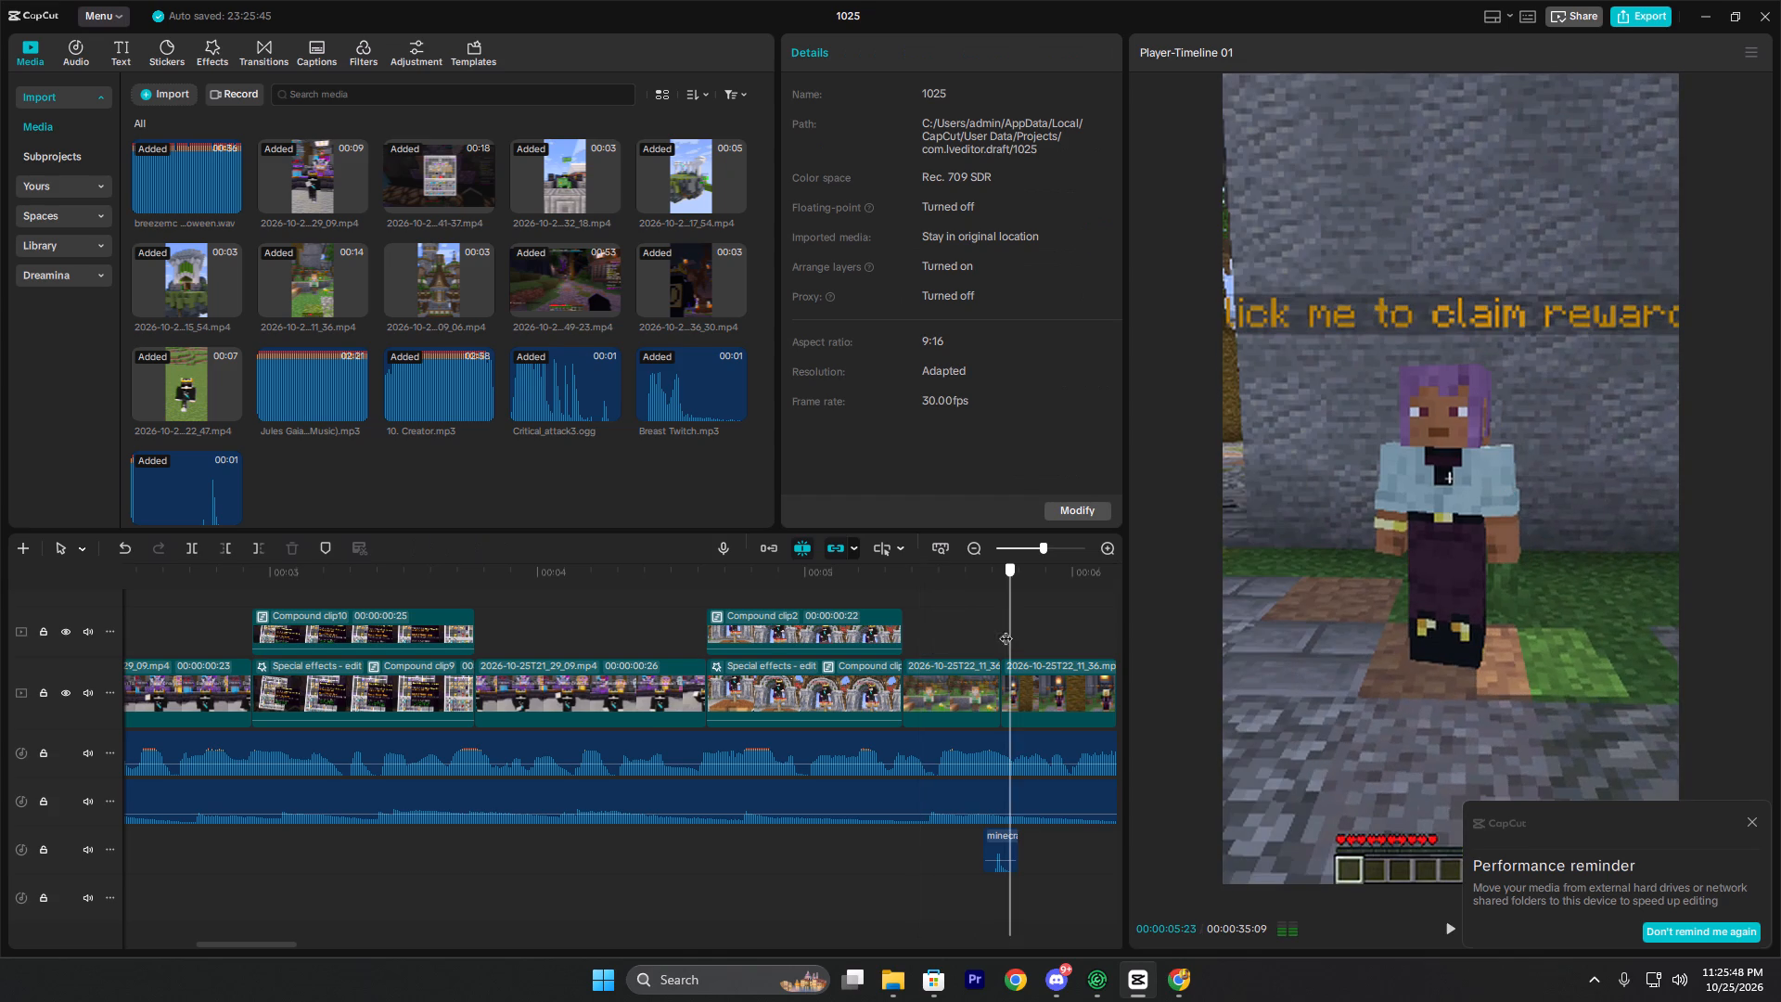
{"action": "left_click", "coordinate": [1001, 631]}
{"action": "left_click", "coordinate": [967, 626]}
{"action": "key", "text": "space"}
{"action": "key", "text": "space"}
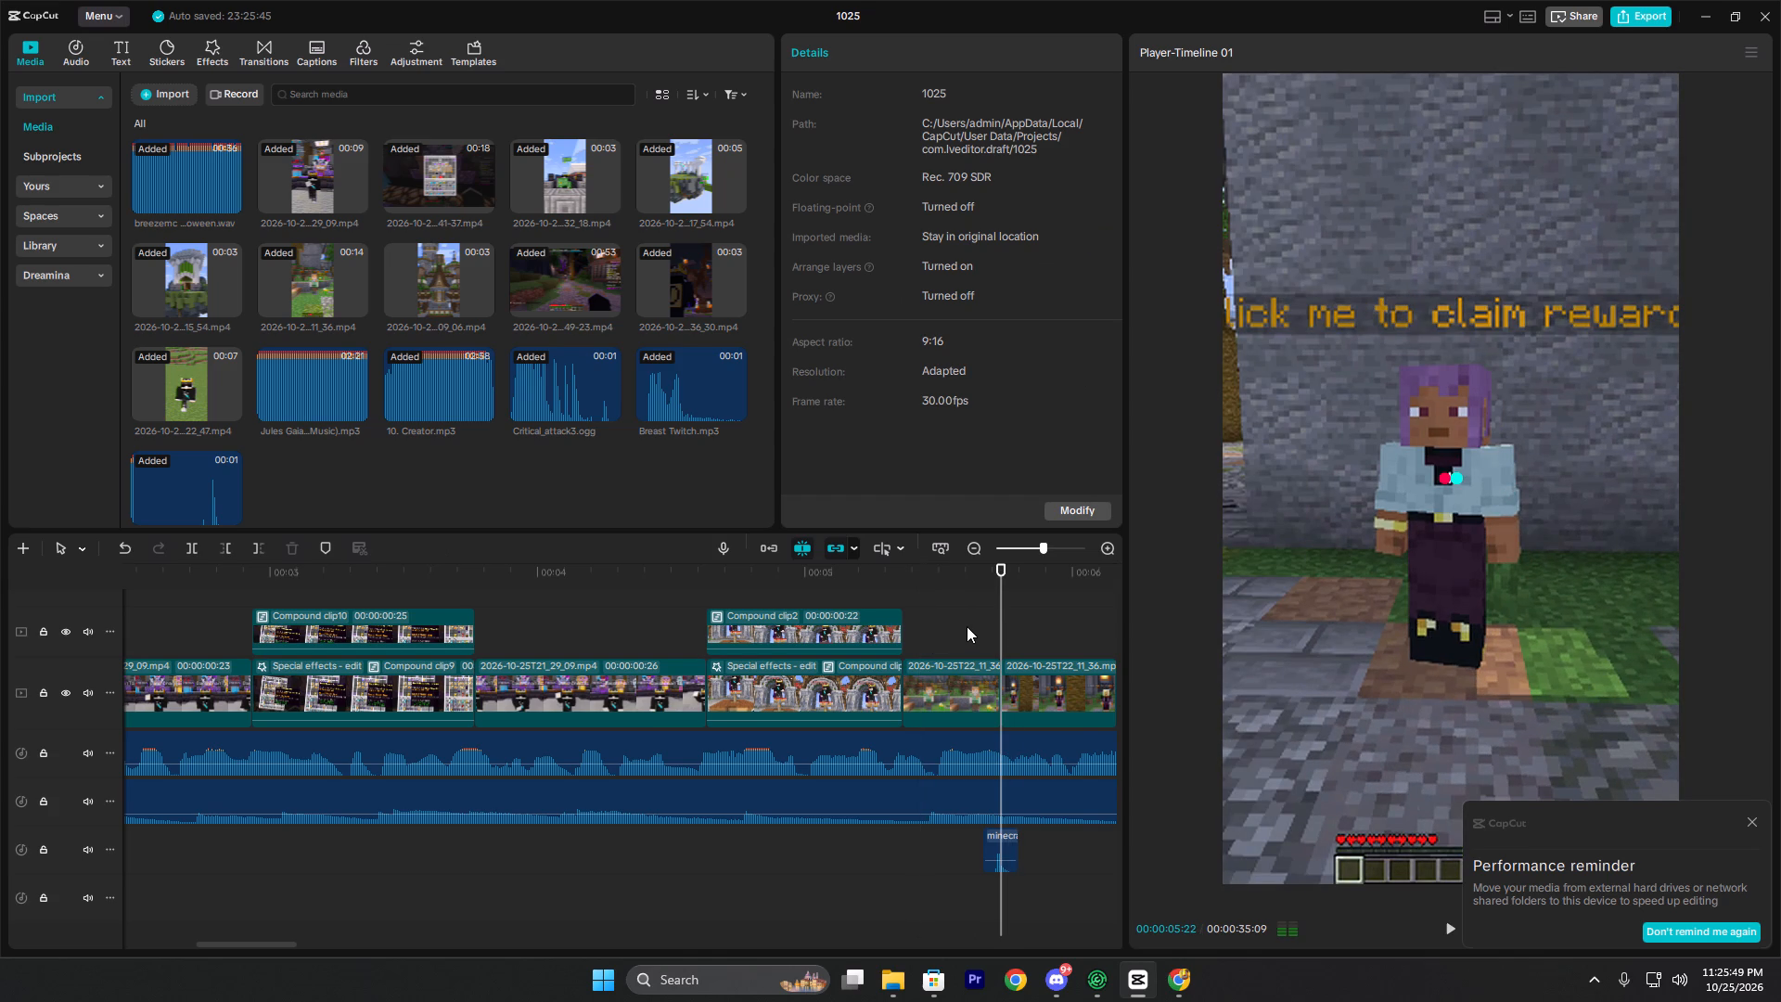
{"action": "key", "text": "space"}
{"action": "key", "text": "space"}
Paste a copy of the click sound at the cut at 00:00:06:05 and nudge it slightly earlier.
{"action": "left_click_drag", "start_coordinate": [243, 636], "coordinate": [235, 636]}
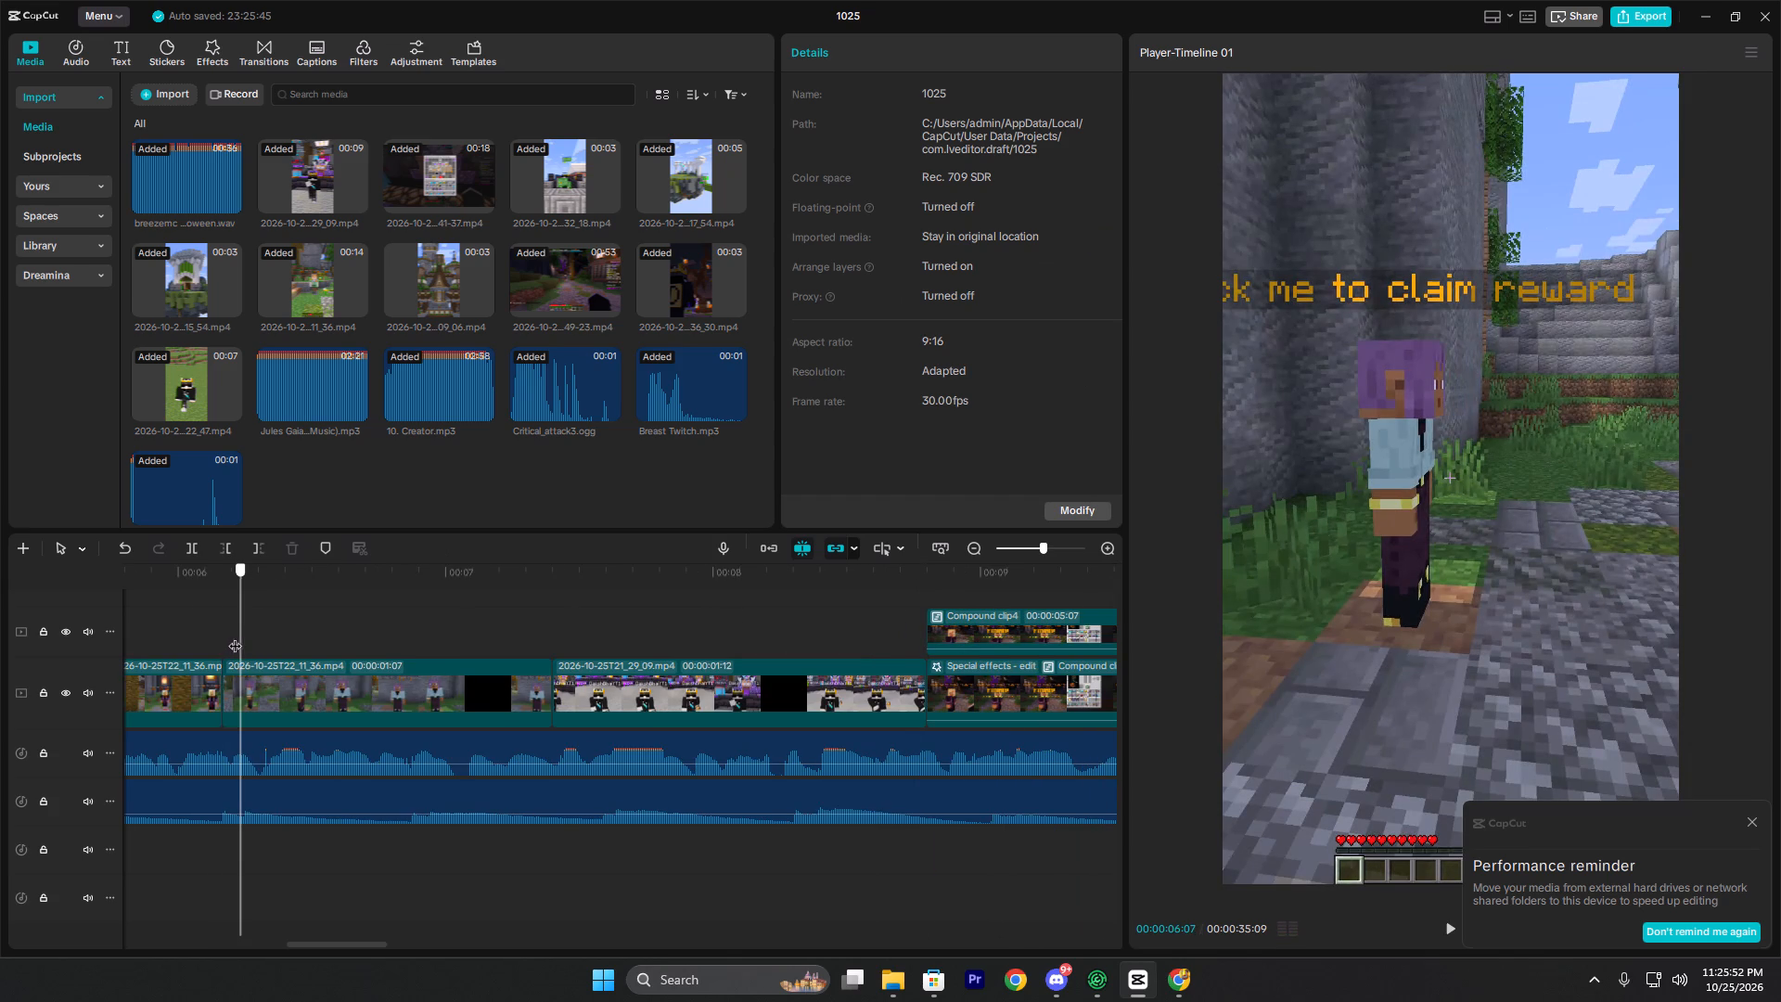
{"action": "left_click_drag", "start_coordinate": [235, 636], "coordinate": [228, 640]}
{"action": "key", "text": "ctrl+v"}
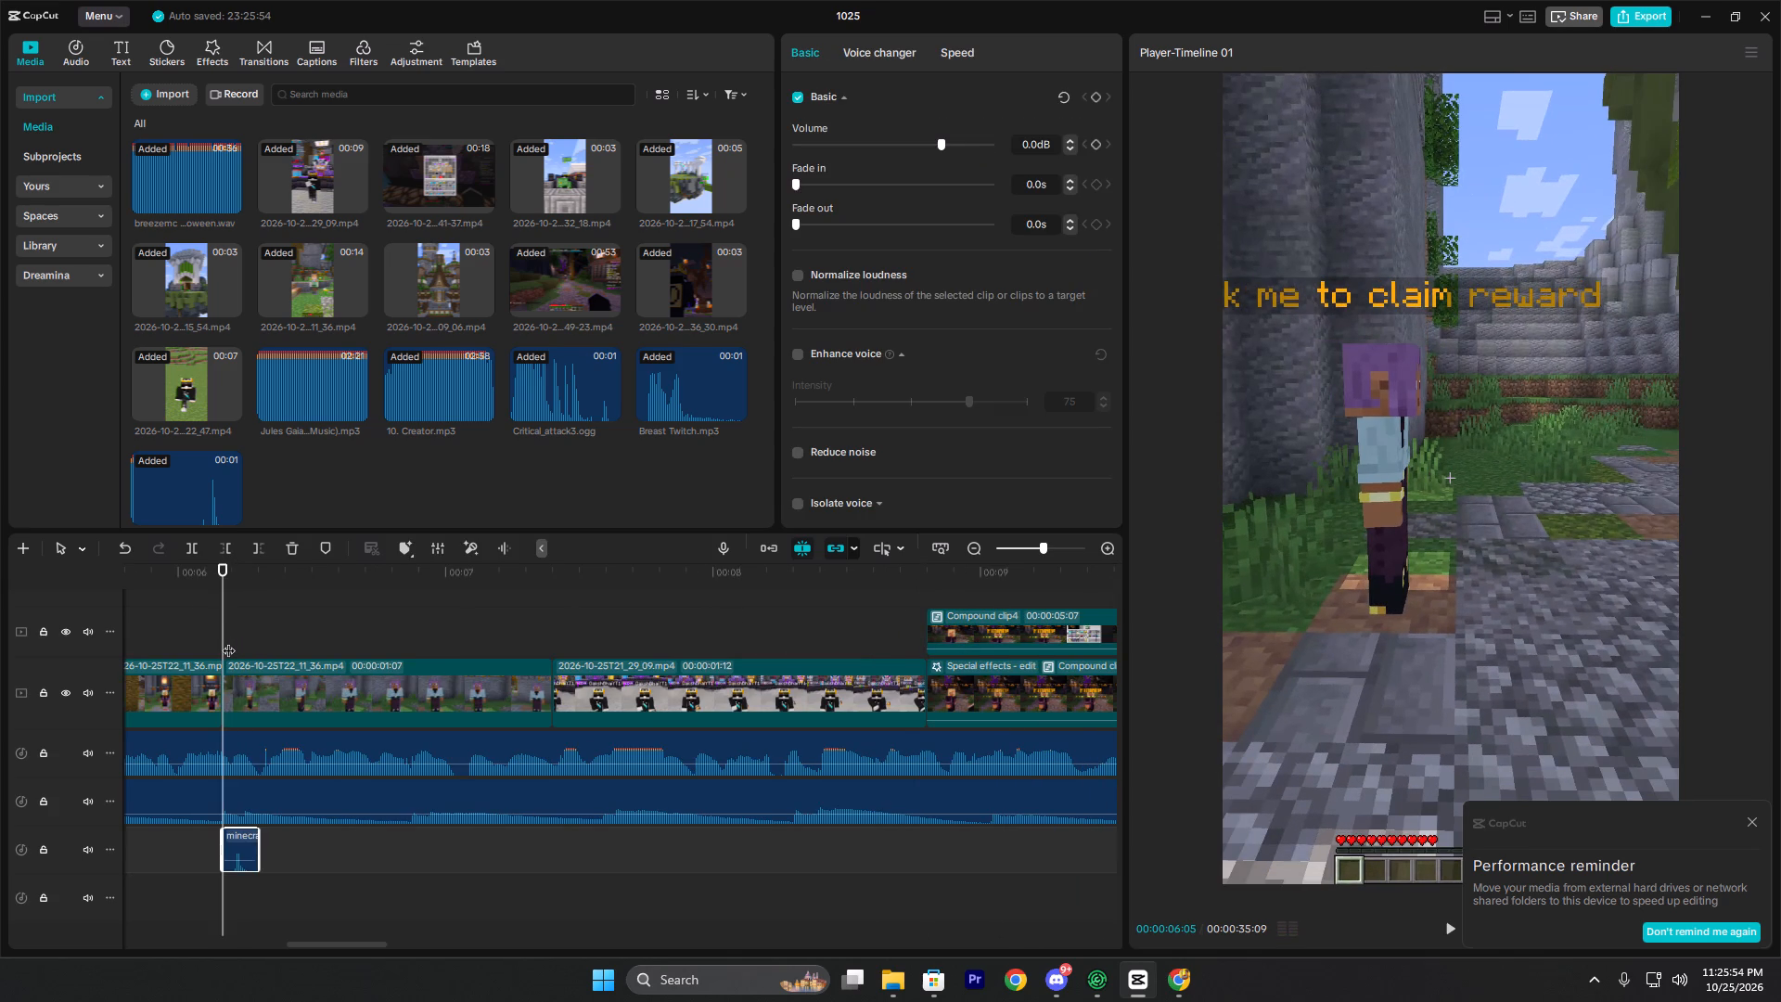
{"action": "left_click_drag", "start_coordinate": [240, 842], "coordinate": [235, 839]}
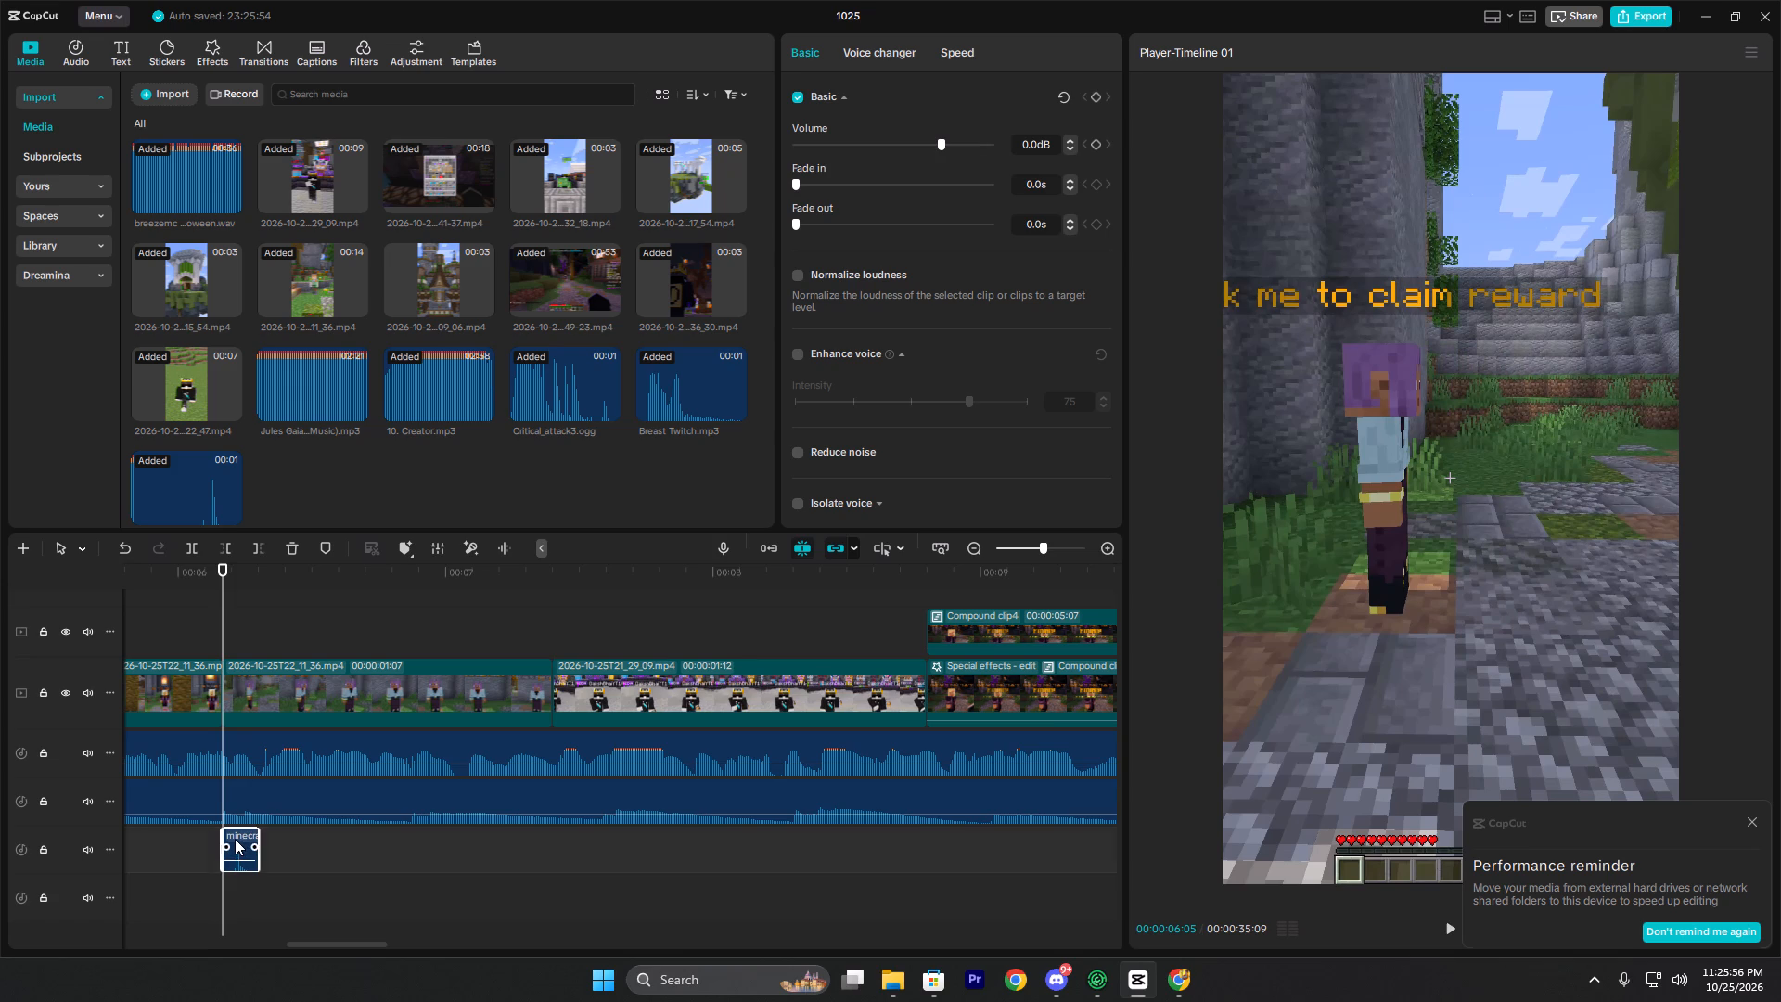
{"action": "left_click_drag", "start_coordinate": [235, 839], "coordinate": [227, 841]}
Play back the cut at 00:00:06:05 to check the timing of the pasted click sound.
{"action": "left_click", "coordinate": [185, 617]}
{"action": "key", "text": "space"}
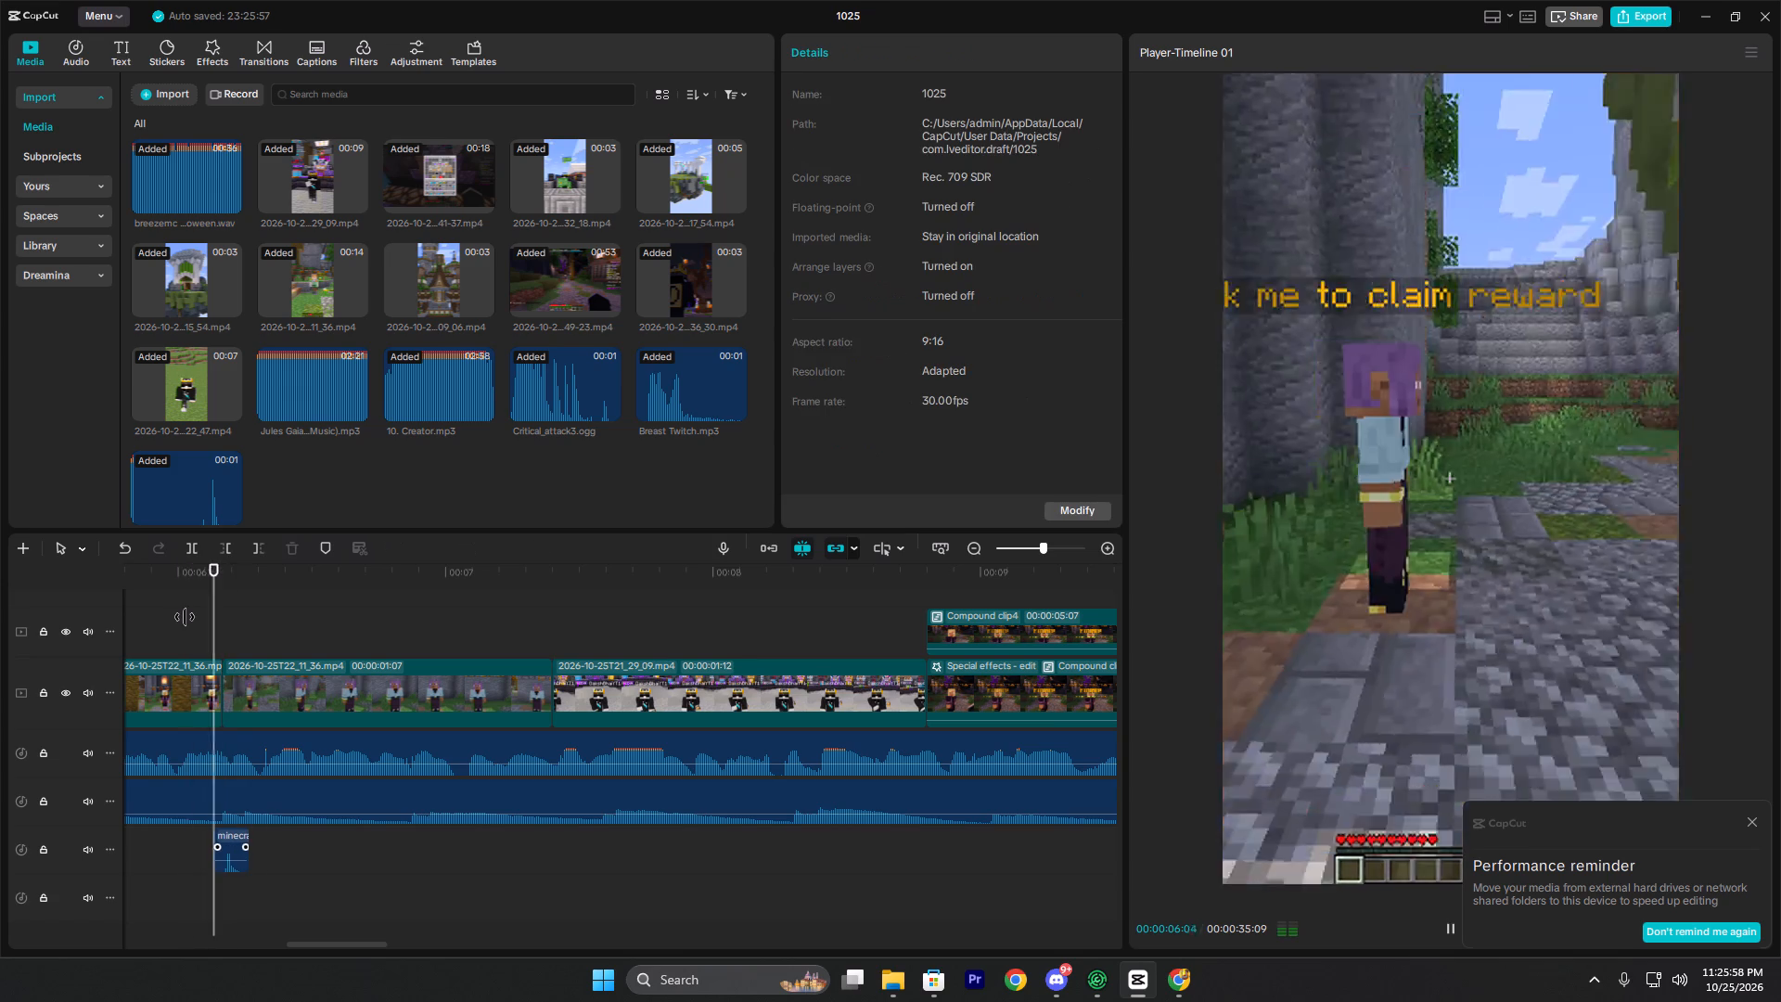
{"action": "key", "text": "space"}
{"action": "key", "text": "space"}
{"action": "key", "text": "space"}
{"action": "key", "text": "space"}
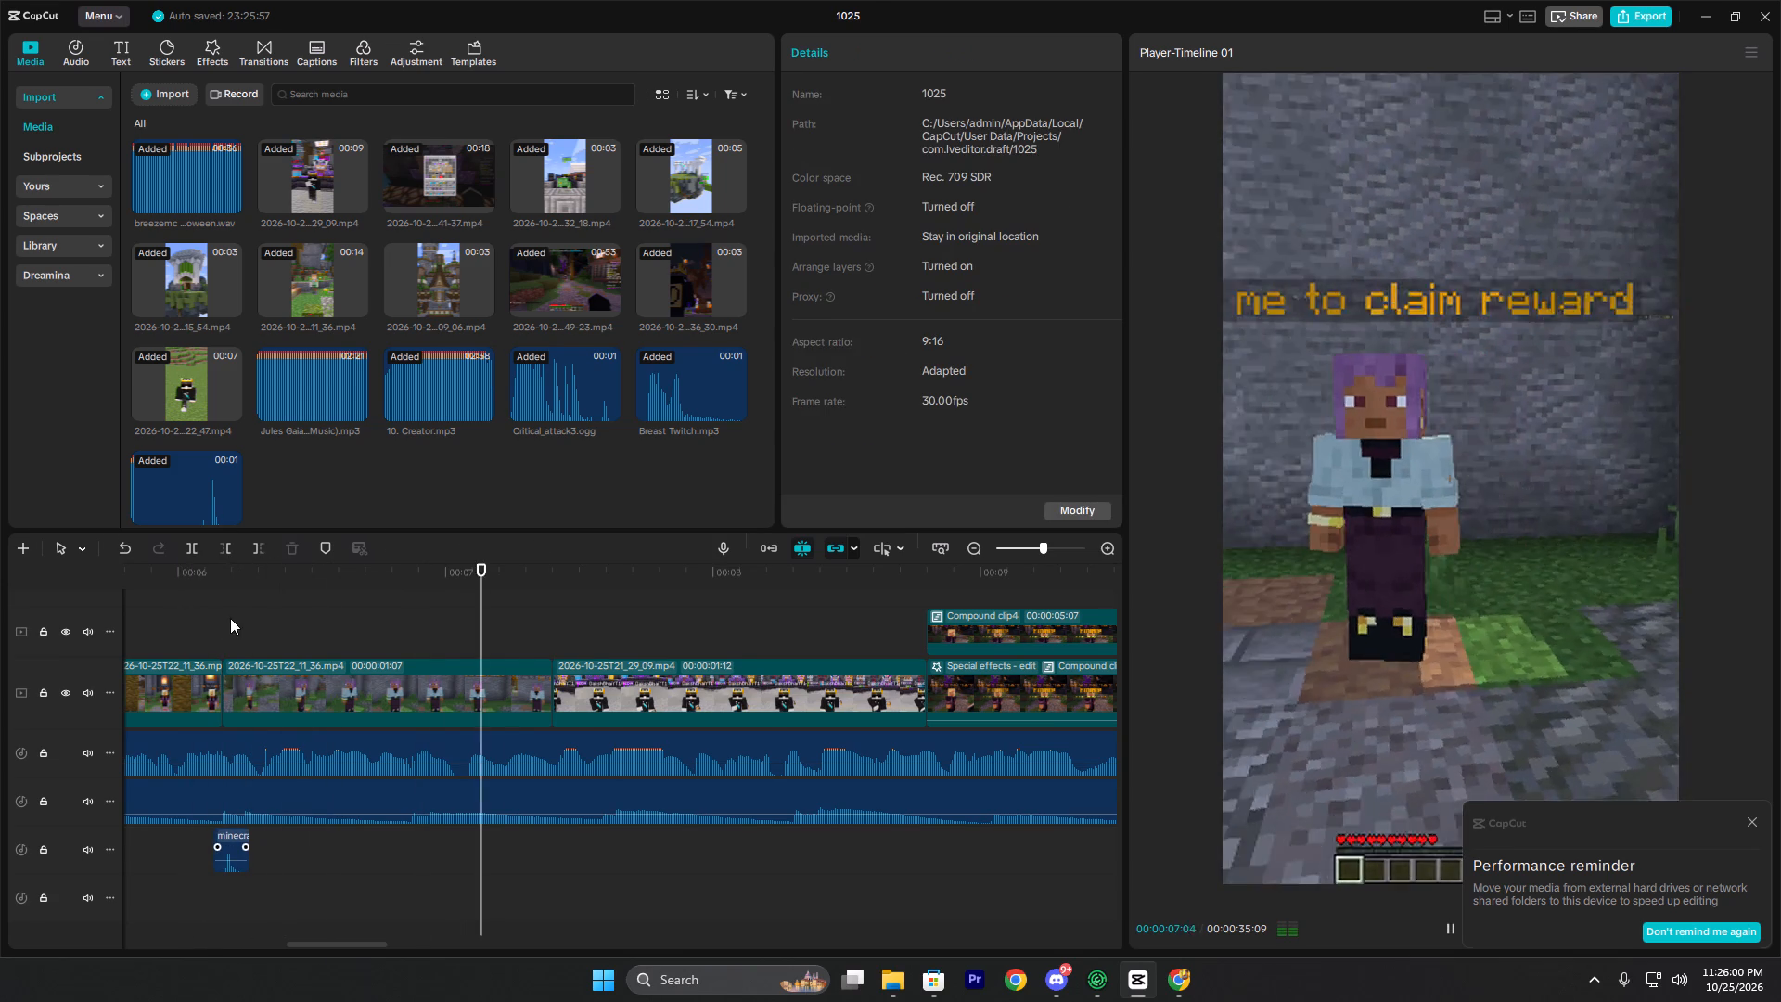
{"action": "key", "text": "space"}
{"action": "left_click", "coordinate": [293, 629]}
{"action": "left_click_drag", "start_coordinate": [267, 633], "coordinate": [211, 657]}
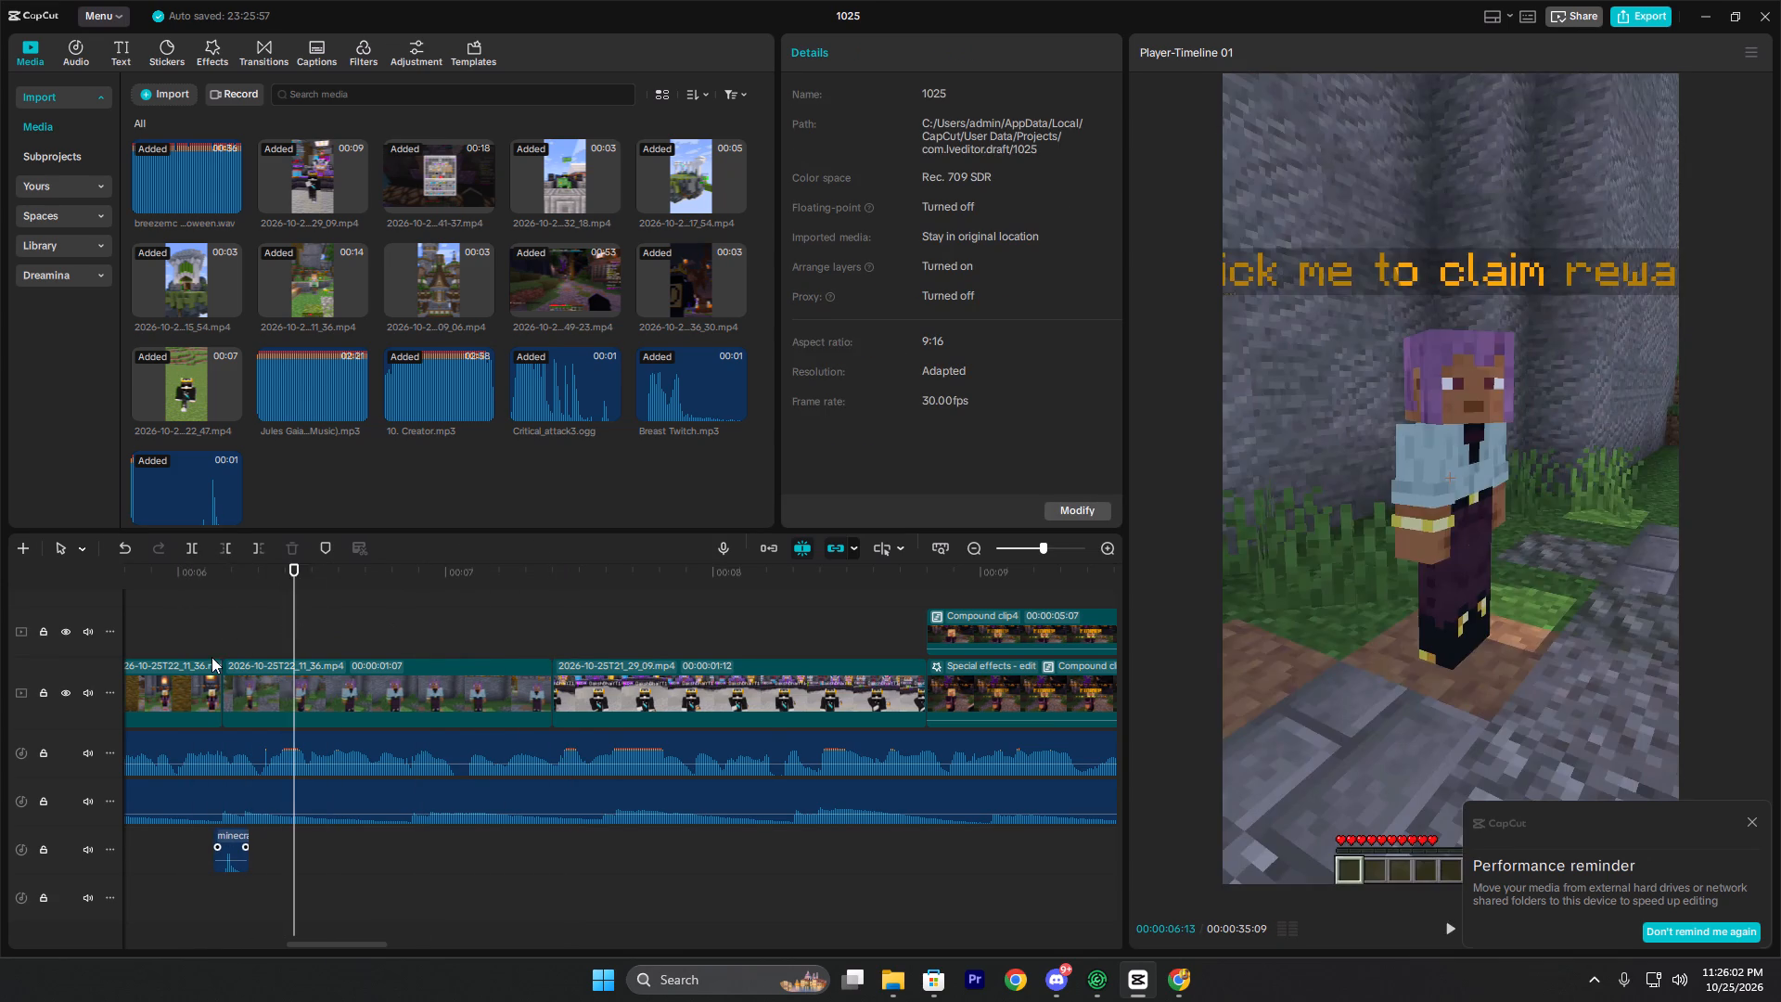
{"action": "left_click", "coordinate": [211, 657]}
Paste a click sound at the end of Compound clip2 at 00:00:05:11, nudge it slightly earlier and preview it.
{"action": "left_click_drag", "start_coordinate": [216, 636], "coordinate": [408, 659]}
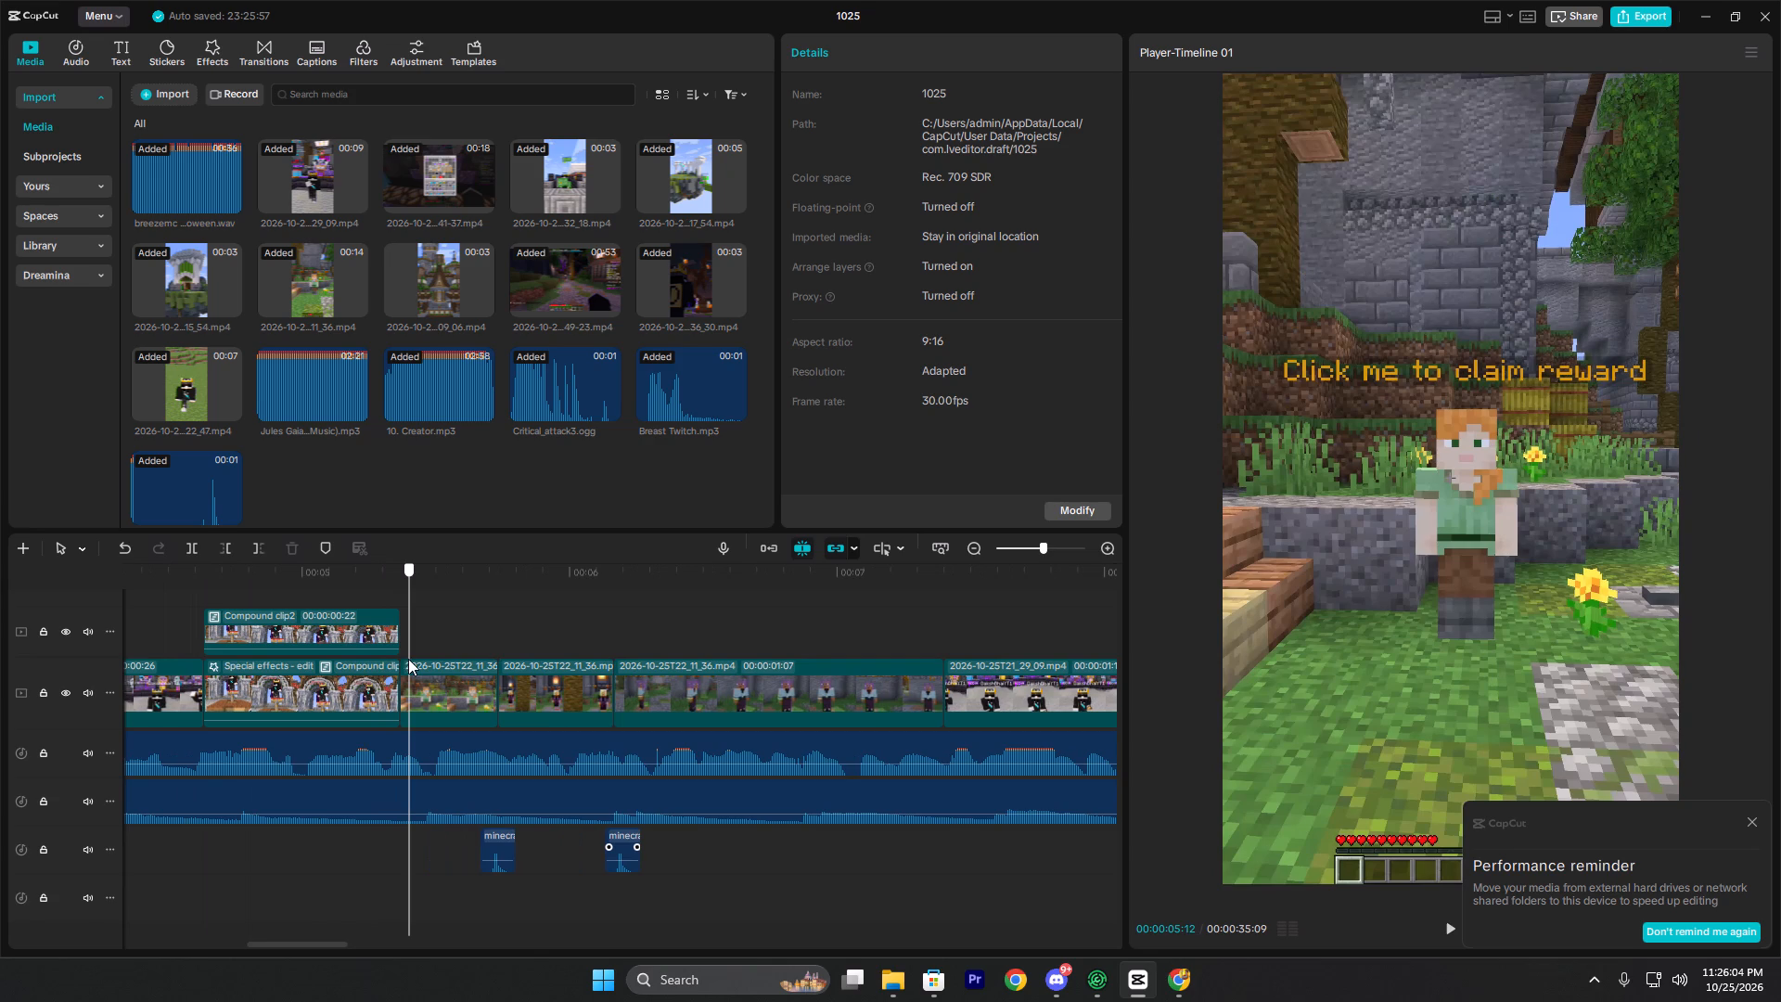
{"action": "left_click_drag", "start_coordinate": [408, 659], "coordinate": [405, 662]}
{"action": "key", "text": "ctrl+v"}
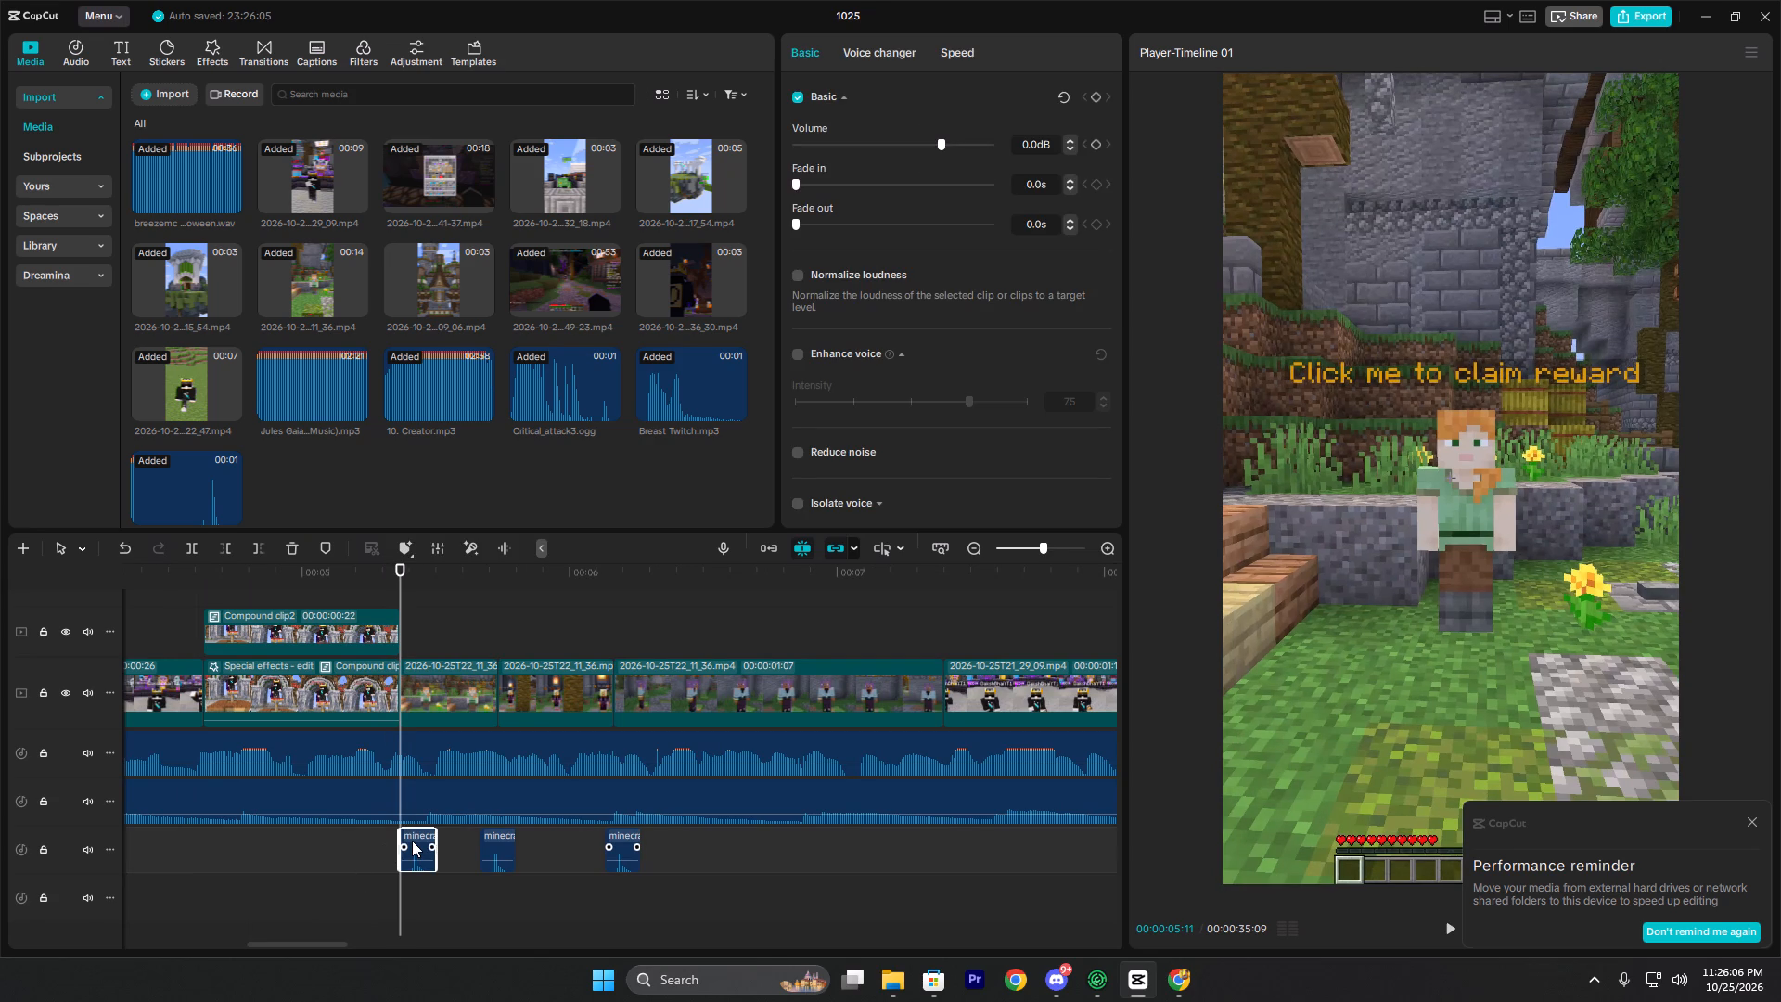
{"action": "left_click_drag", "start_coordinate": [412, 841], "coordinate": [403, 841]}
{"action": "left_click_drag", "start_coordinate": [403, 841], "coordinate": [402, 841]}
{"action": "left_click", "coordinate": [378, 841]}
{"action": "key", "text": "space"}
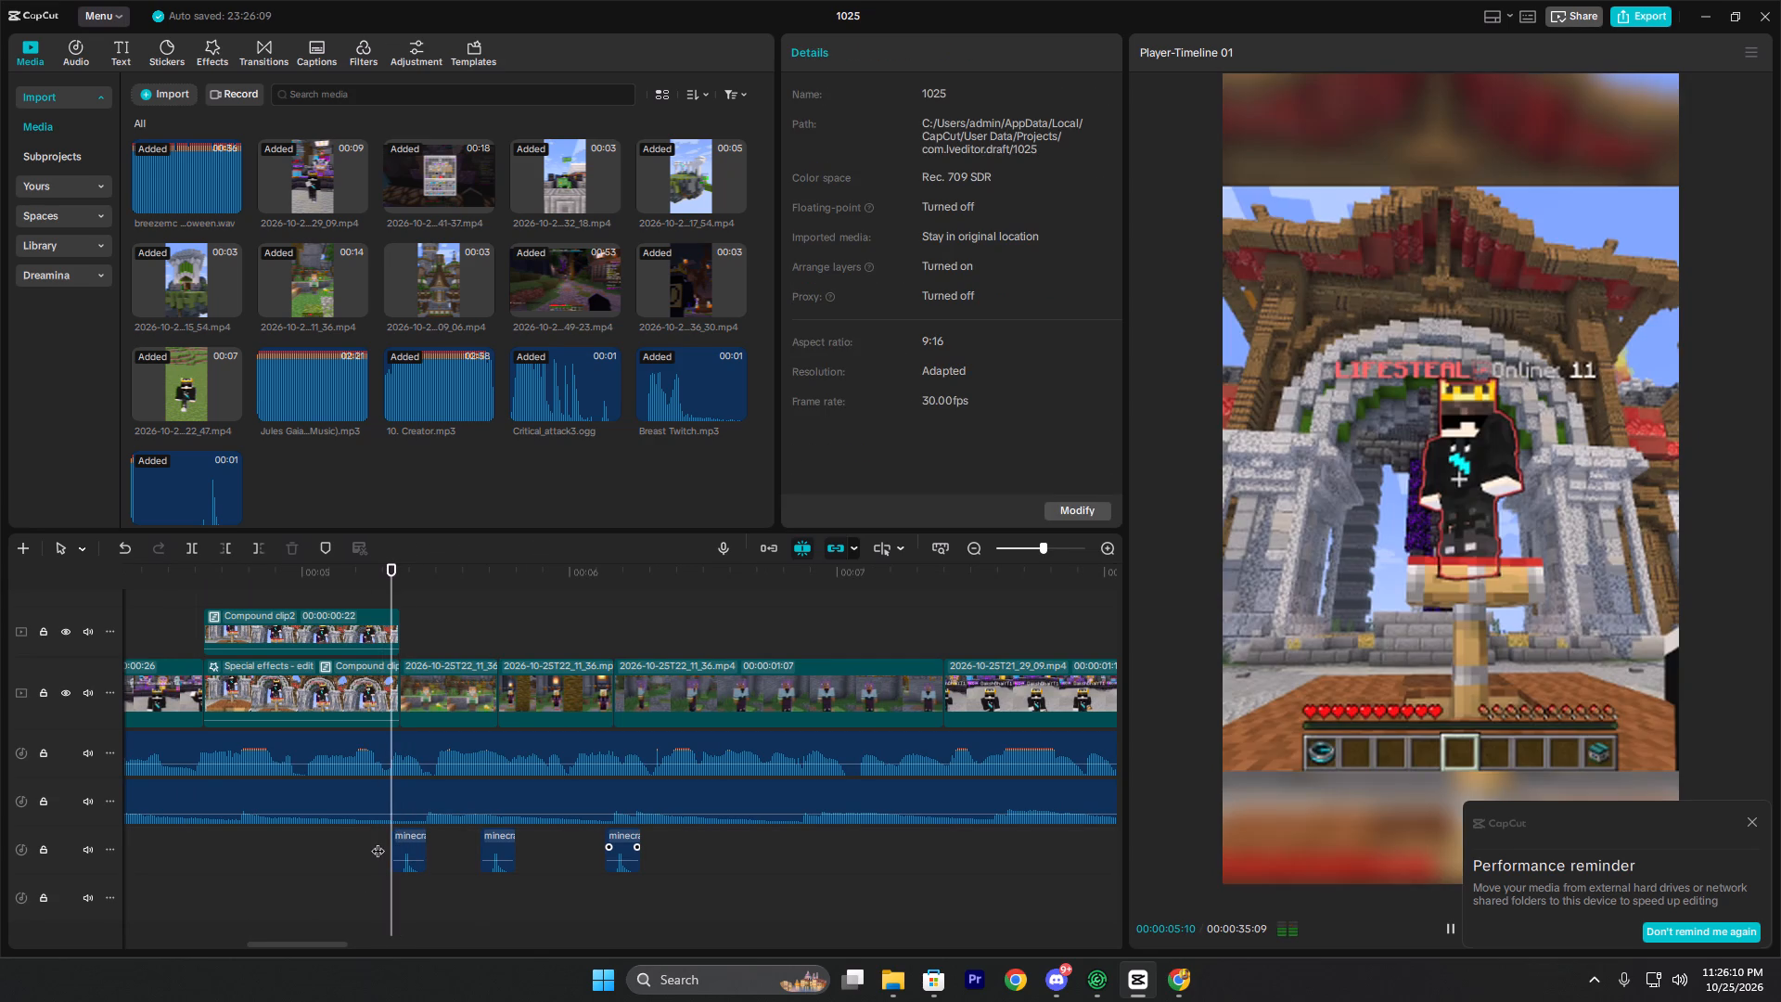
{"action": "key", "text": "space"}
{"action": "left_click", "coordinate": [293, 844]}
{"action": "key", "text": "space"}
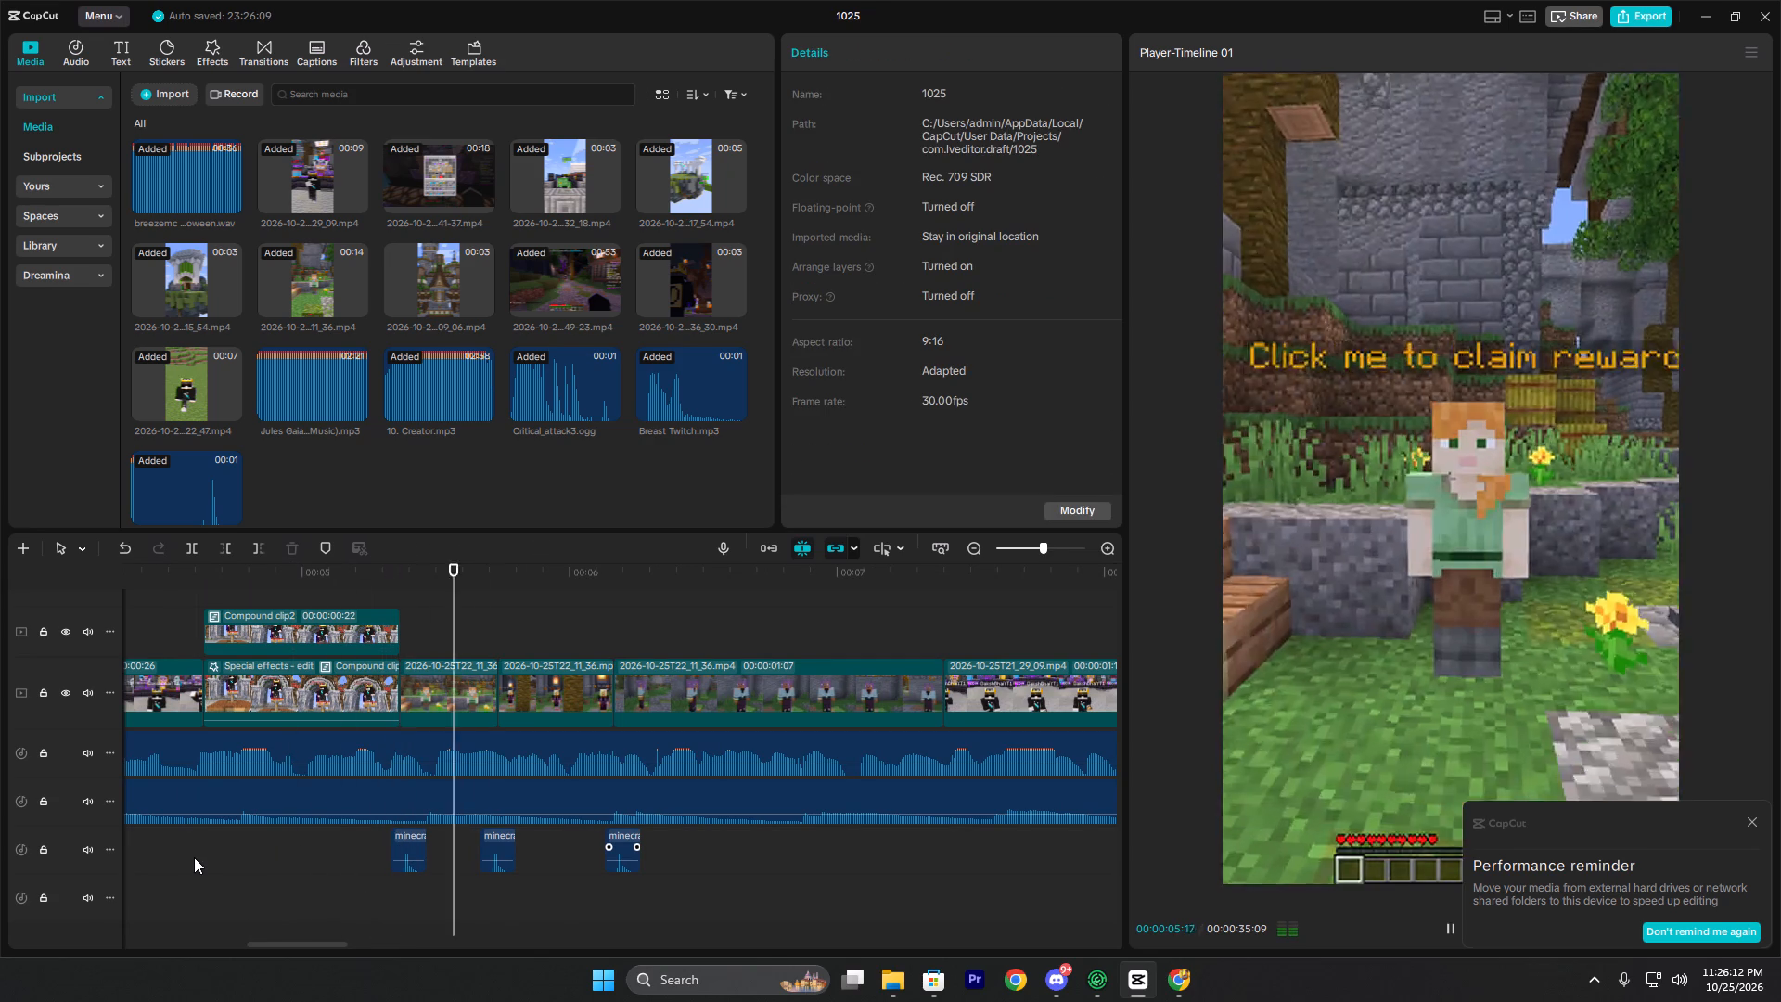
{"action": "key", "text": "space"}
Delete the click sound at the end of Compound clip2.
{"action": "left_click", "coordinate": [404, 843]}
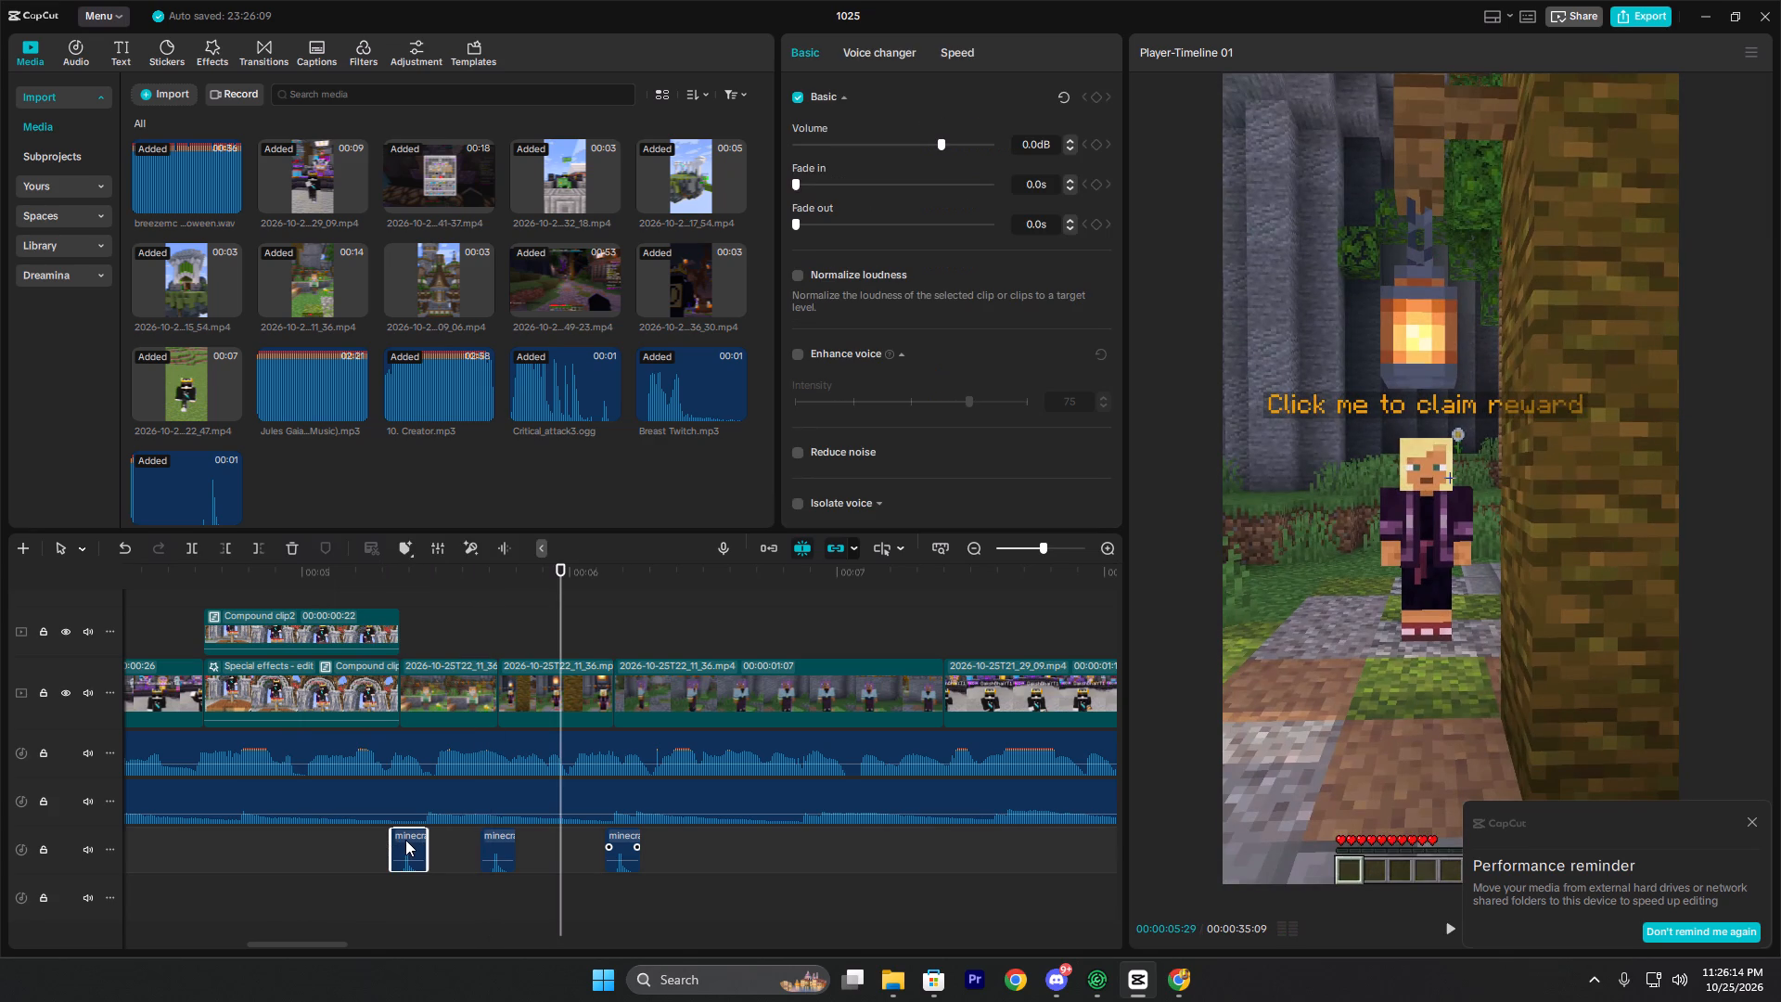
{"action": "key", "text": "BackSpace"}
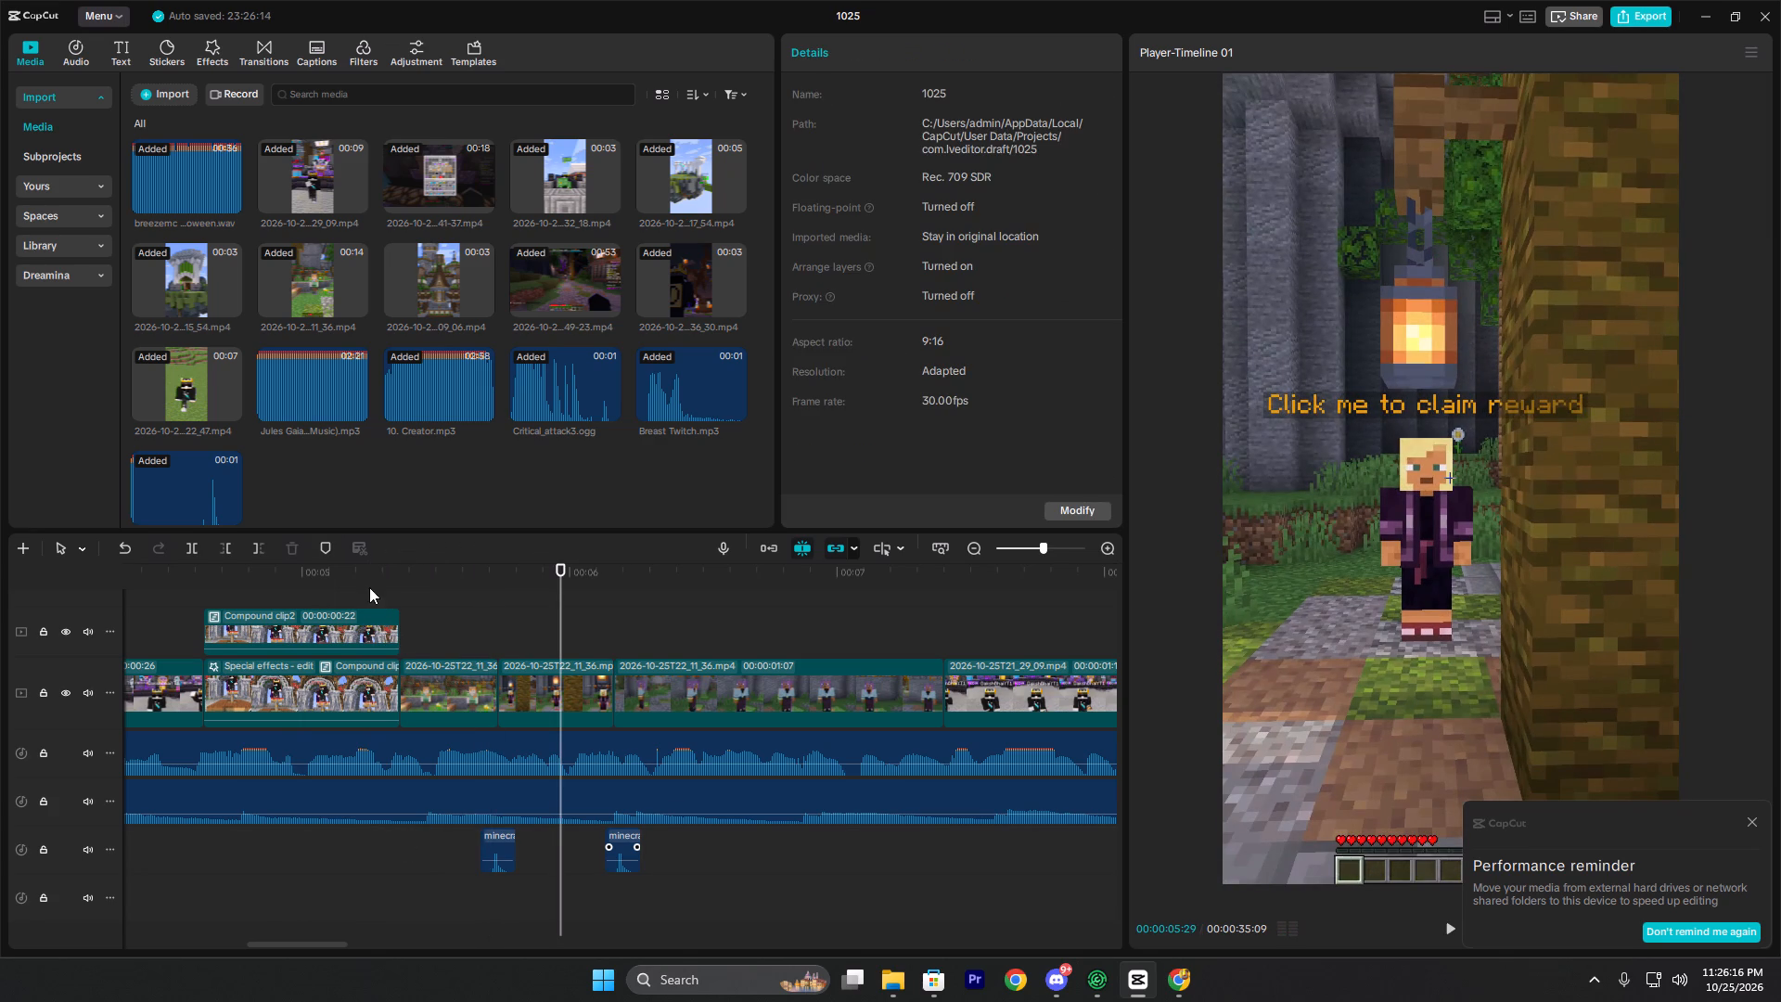
Play back from the end of Compound clip2 to about 00:00:12:08 to review the click sounds and following scenes.
{"action": "left_click", "coordinate": [369, 587]}
{"action": "key", "text": "space"}
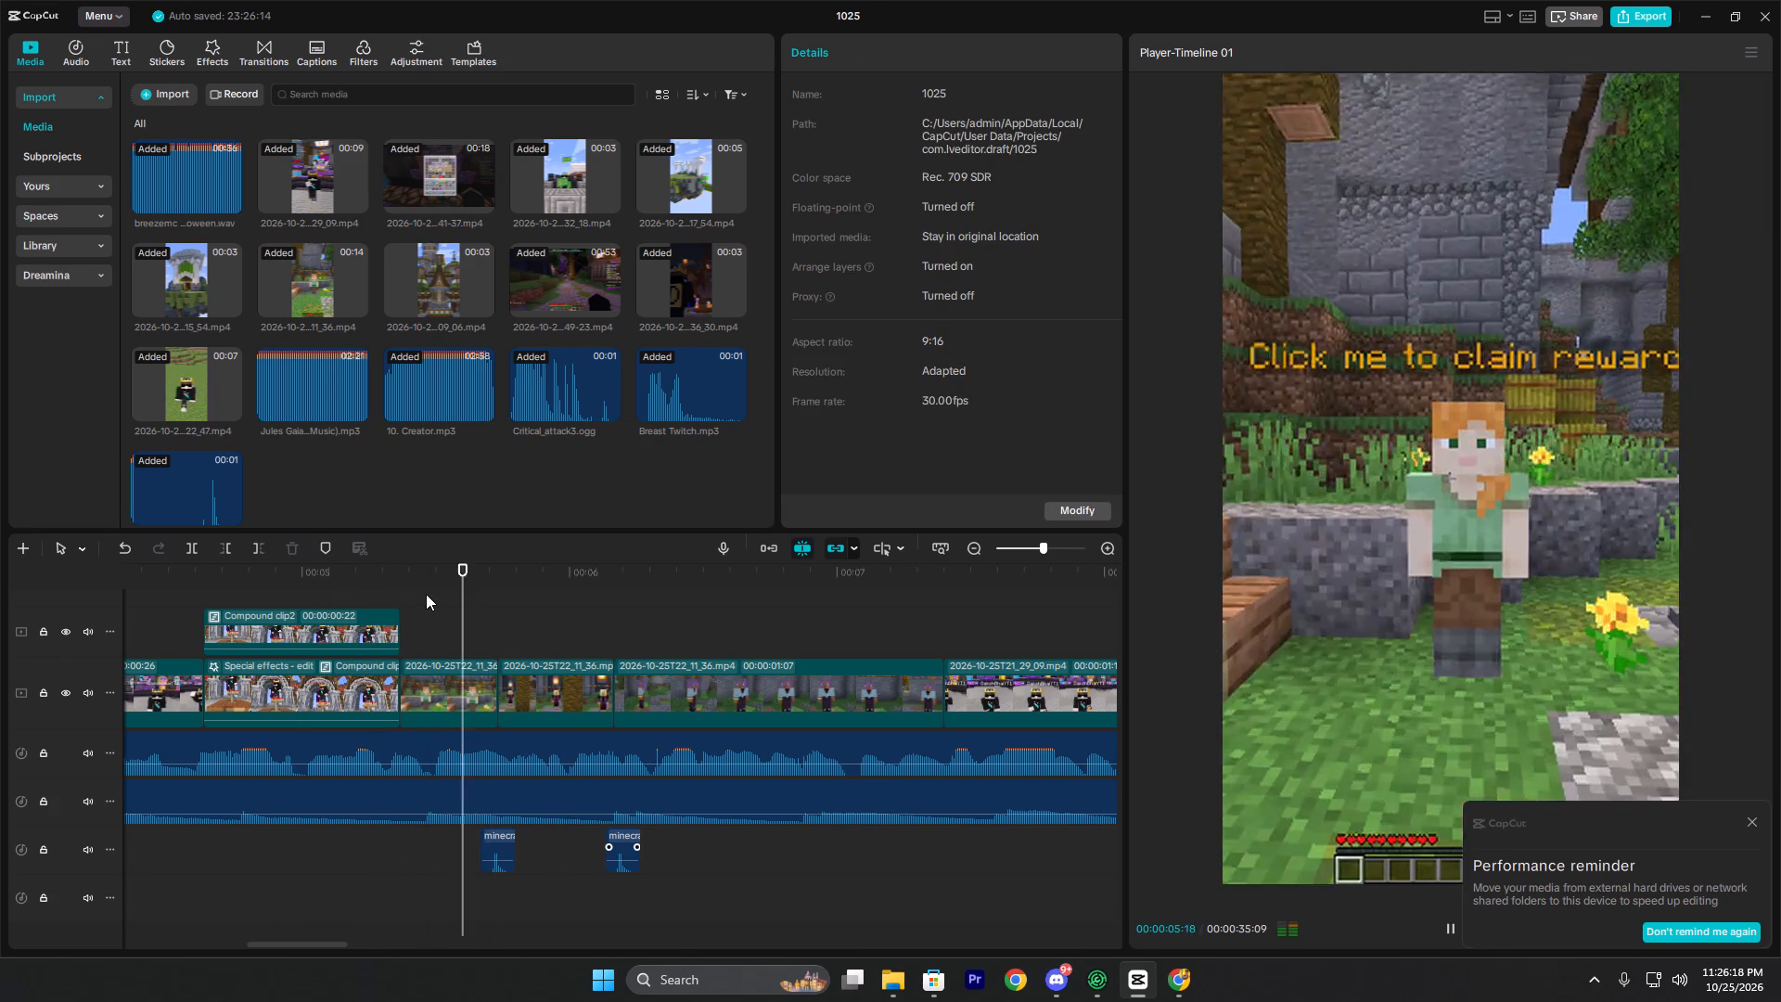
{"action": "key", "text": "space"}
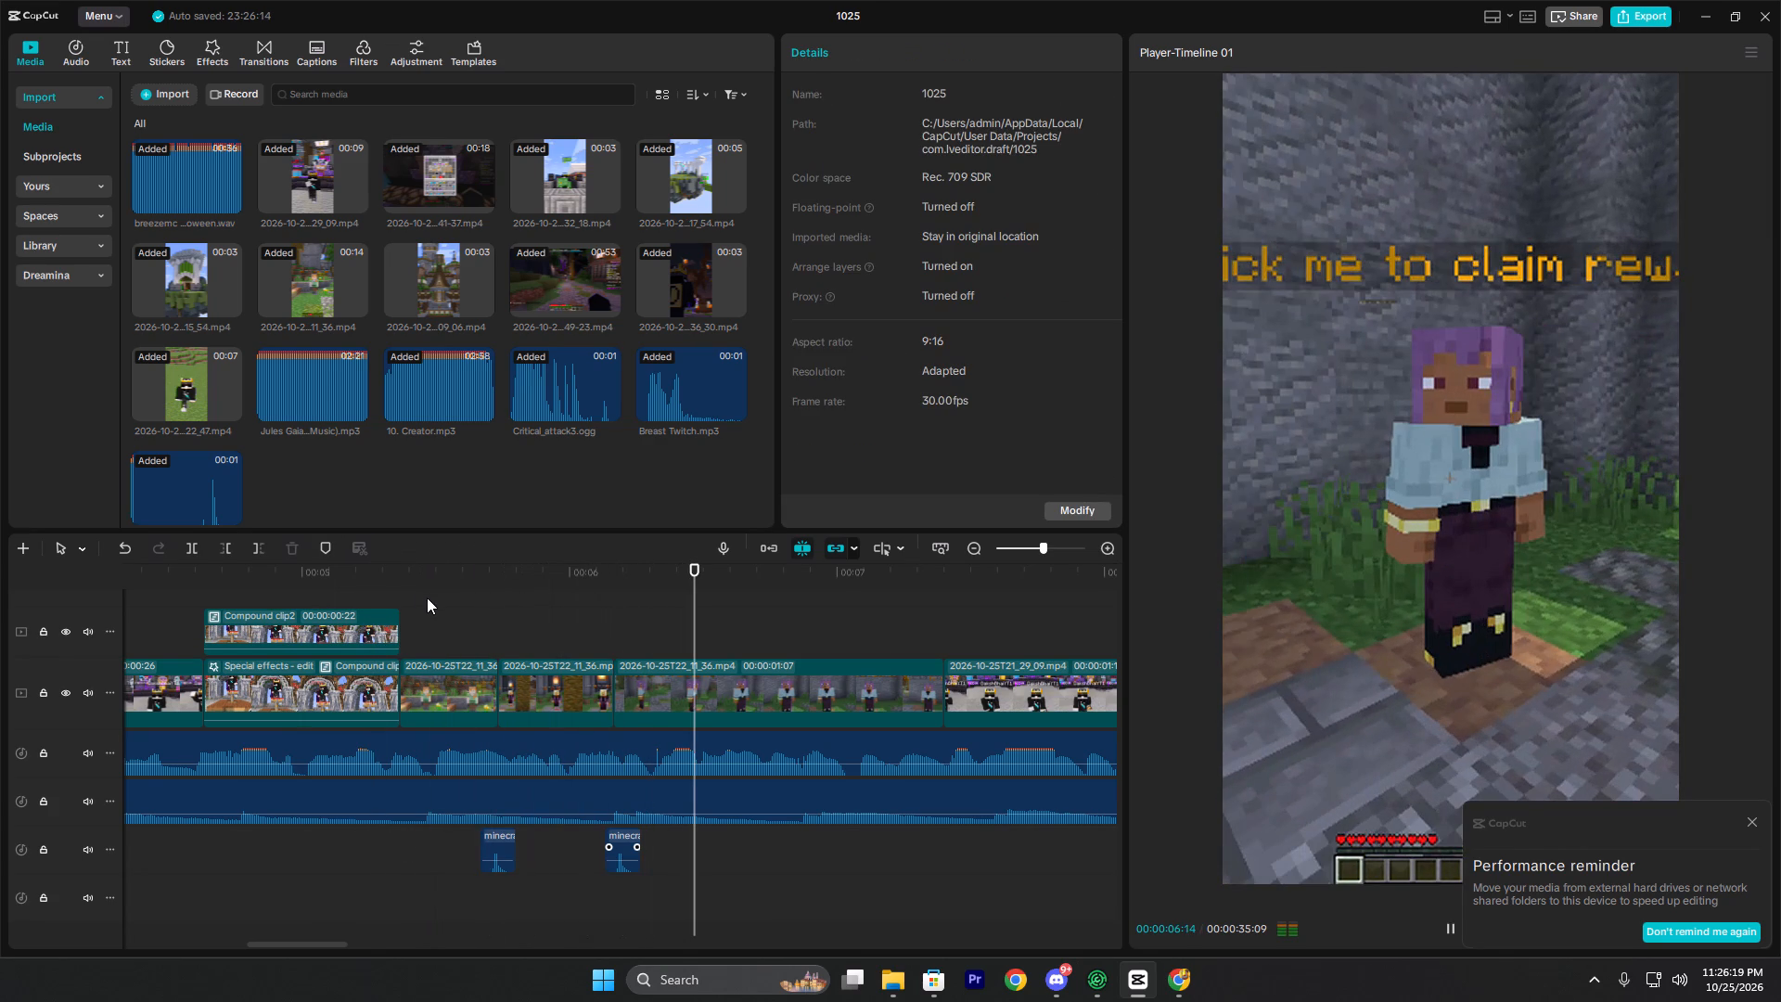
{"action": "left_click", "coordinate": [627, 604]}
{"action": "key", "text": "space"}
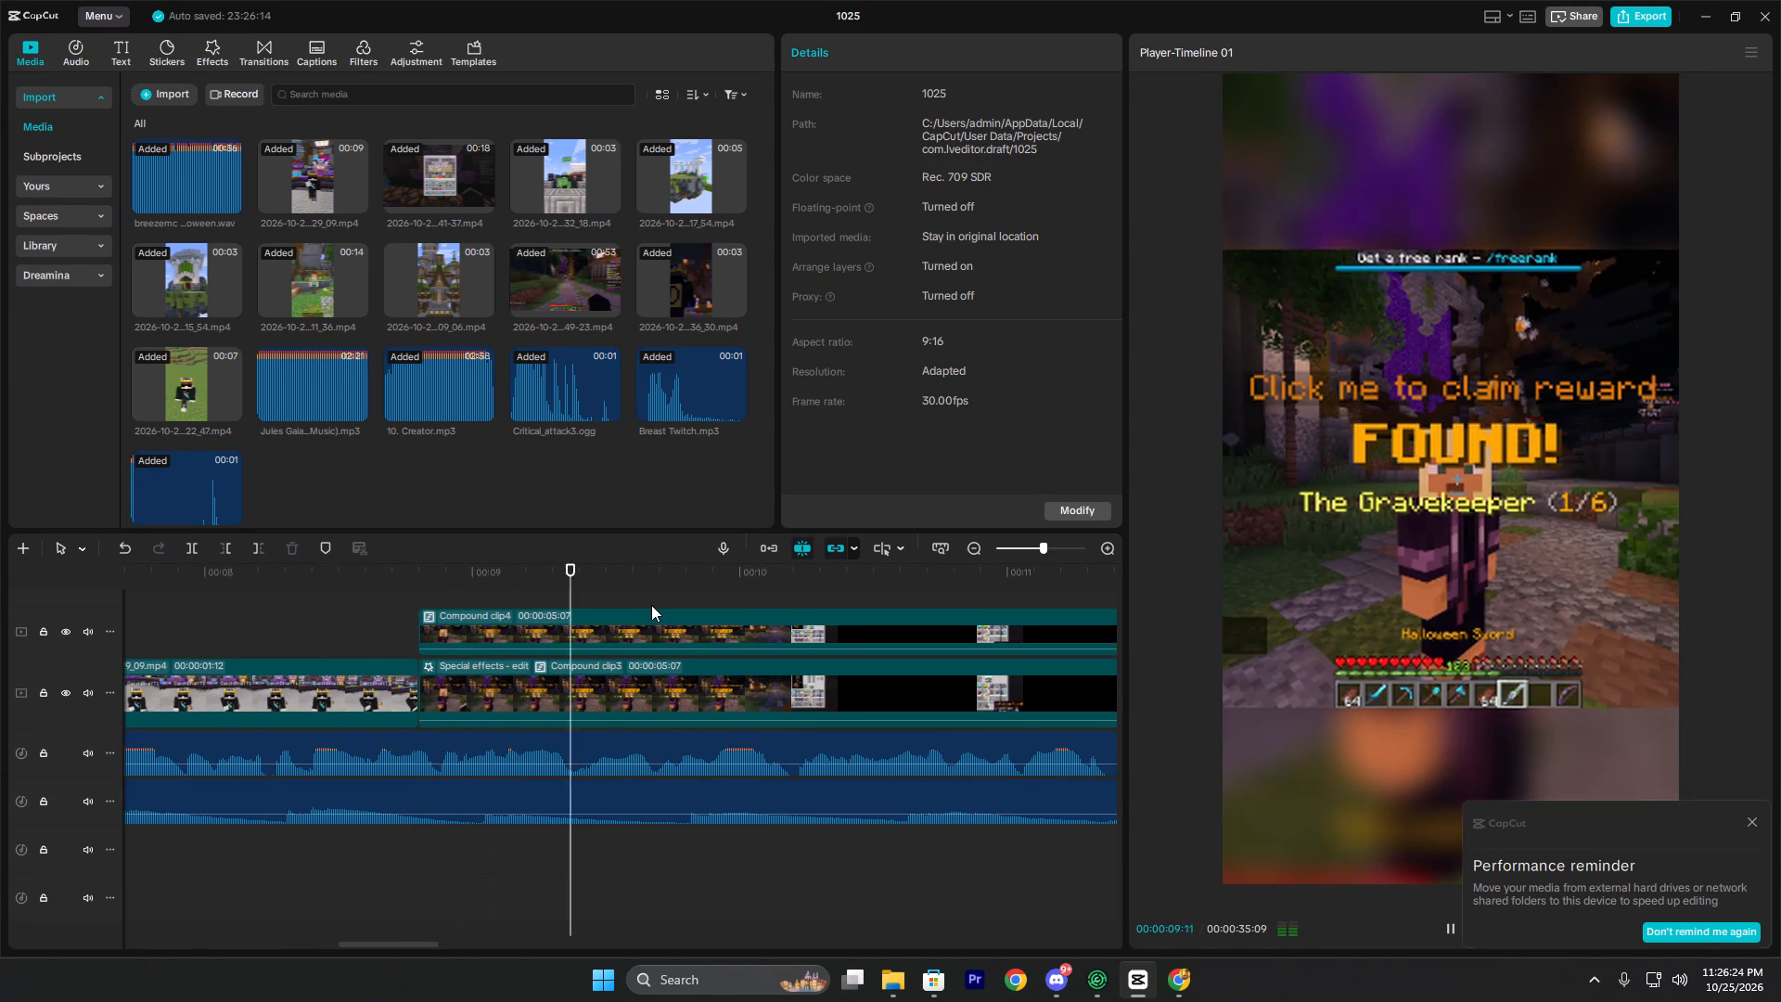
{"action": "key", "text": "space"}
{"action": "key", "text": "space"}
{"action": "key", "text": "space"}
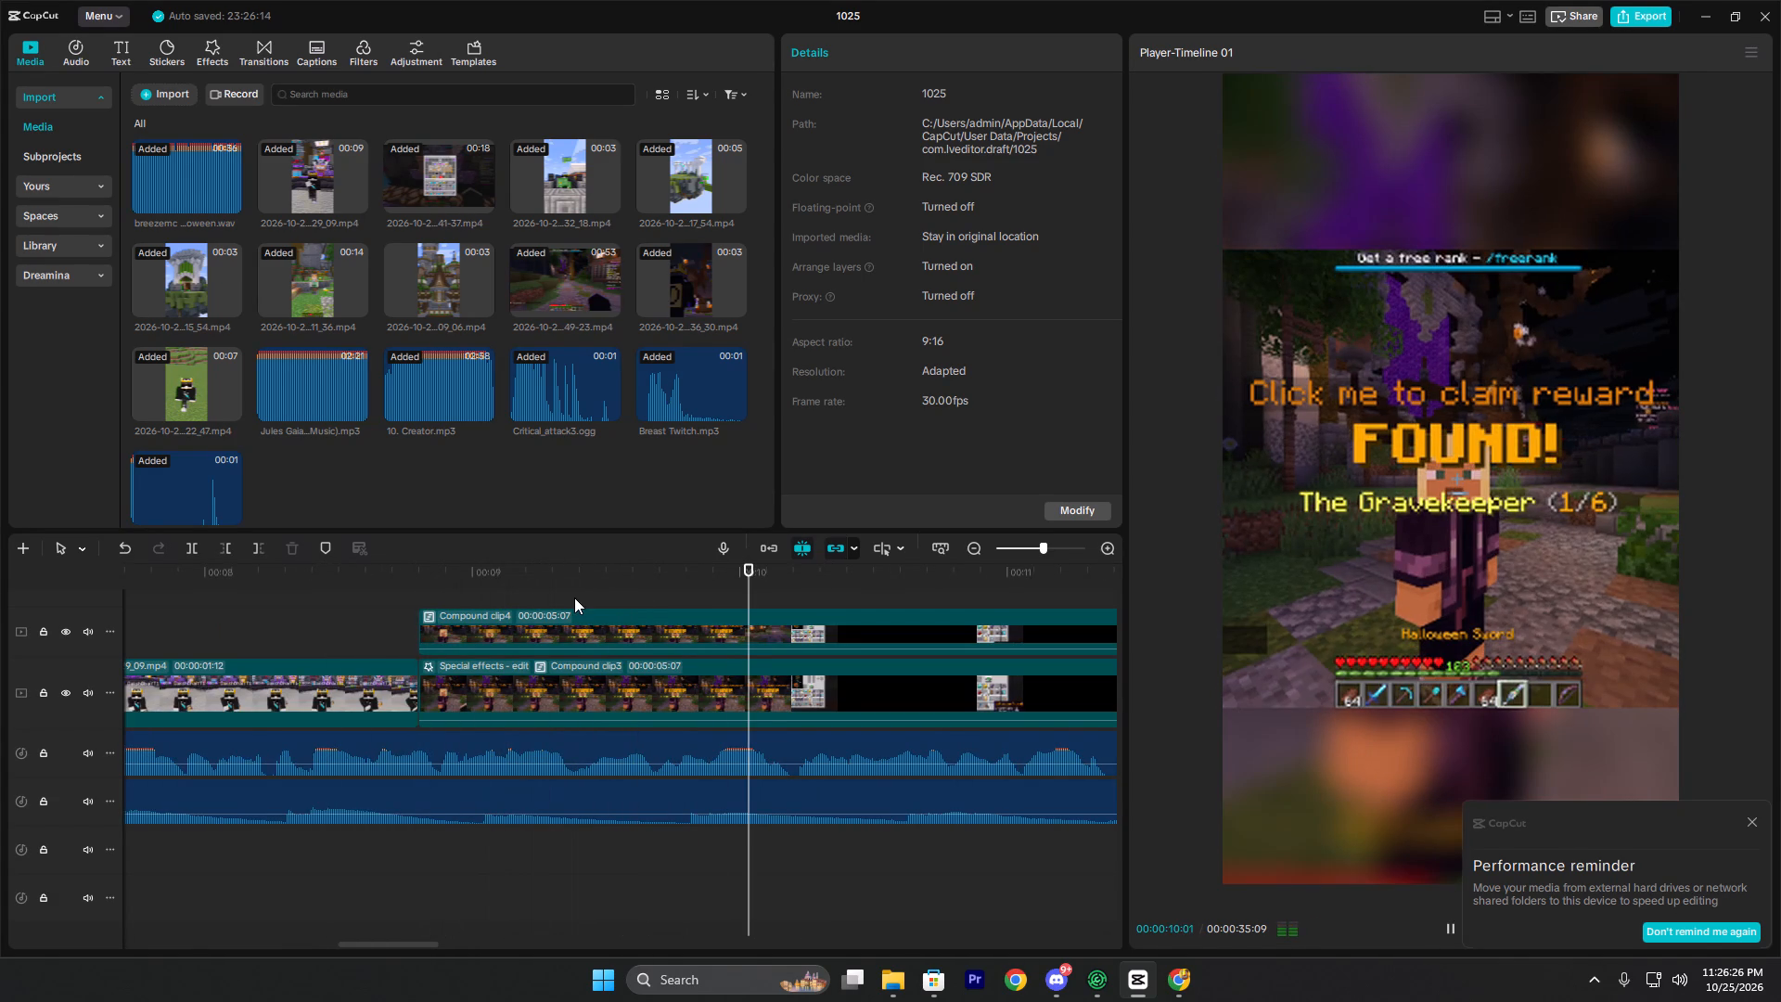
{"action": "key", "text": "space"}
{"action": "key", "text": "space"}
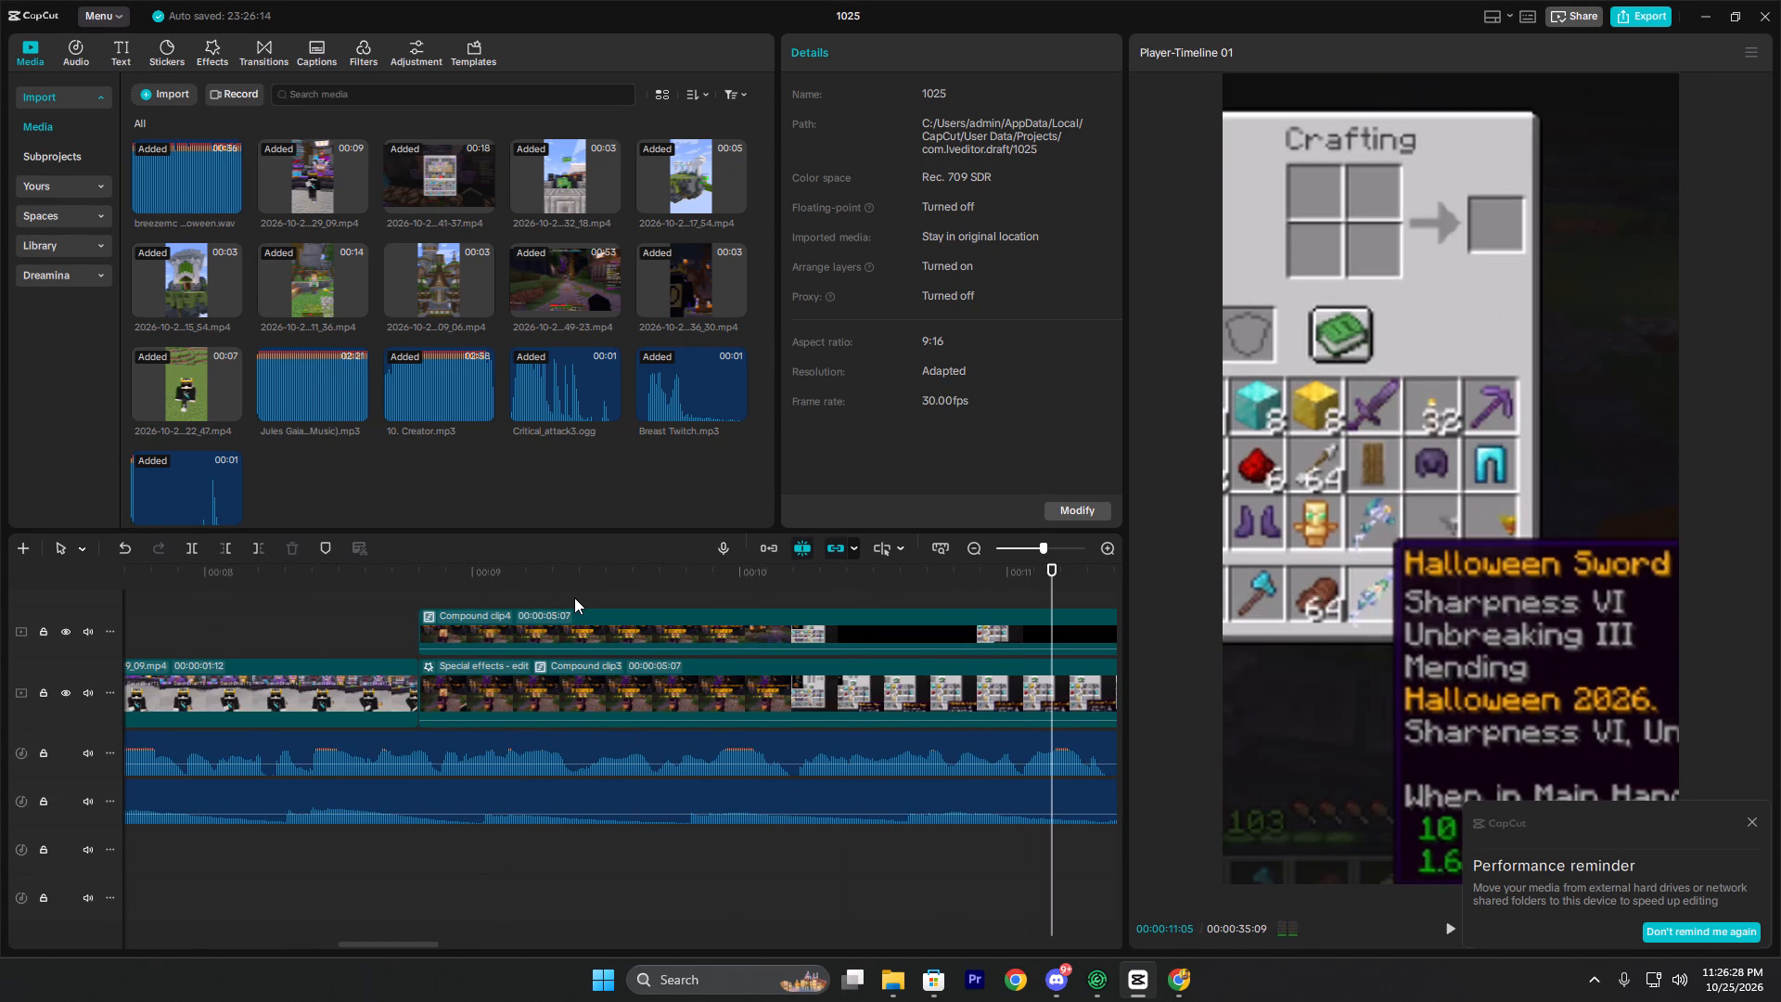
{"action": "key", "text": "space"}
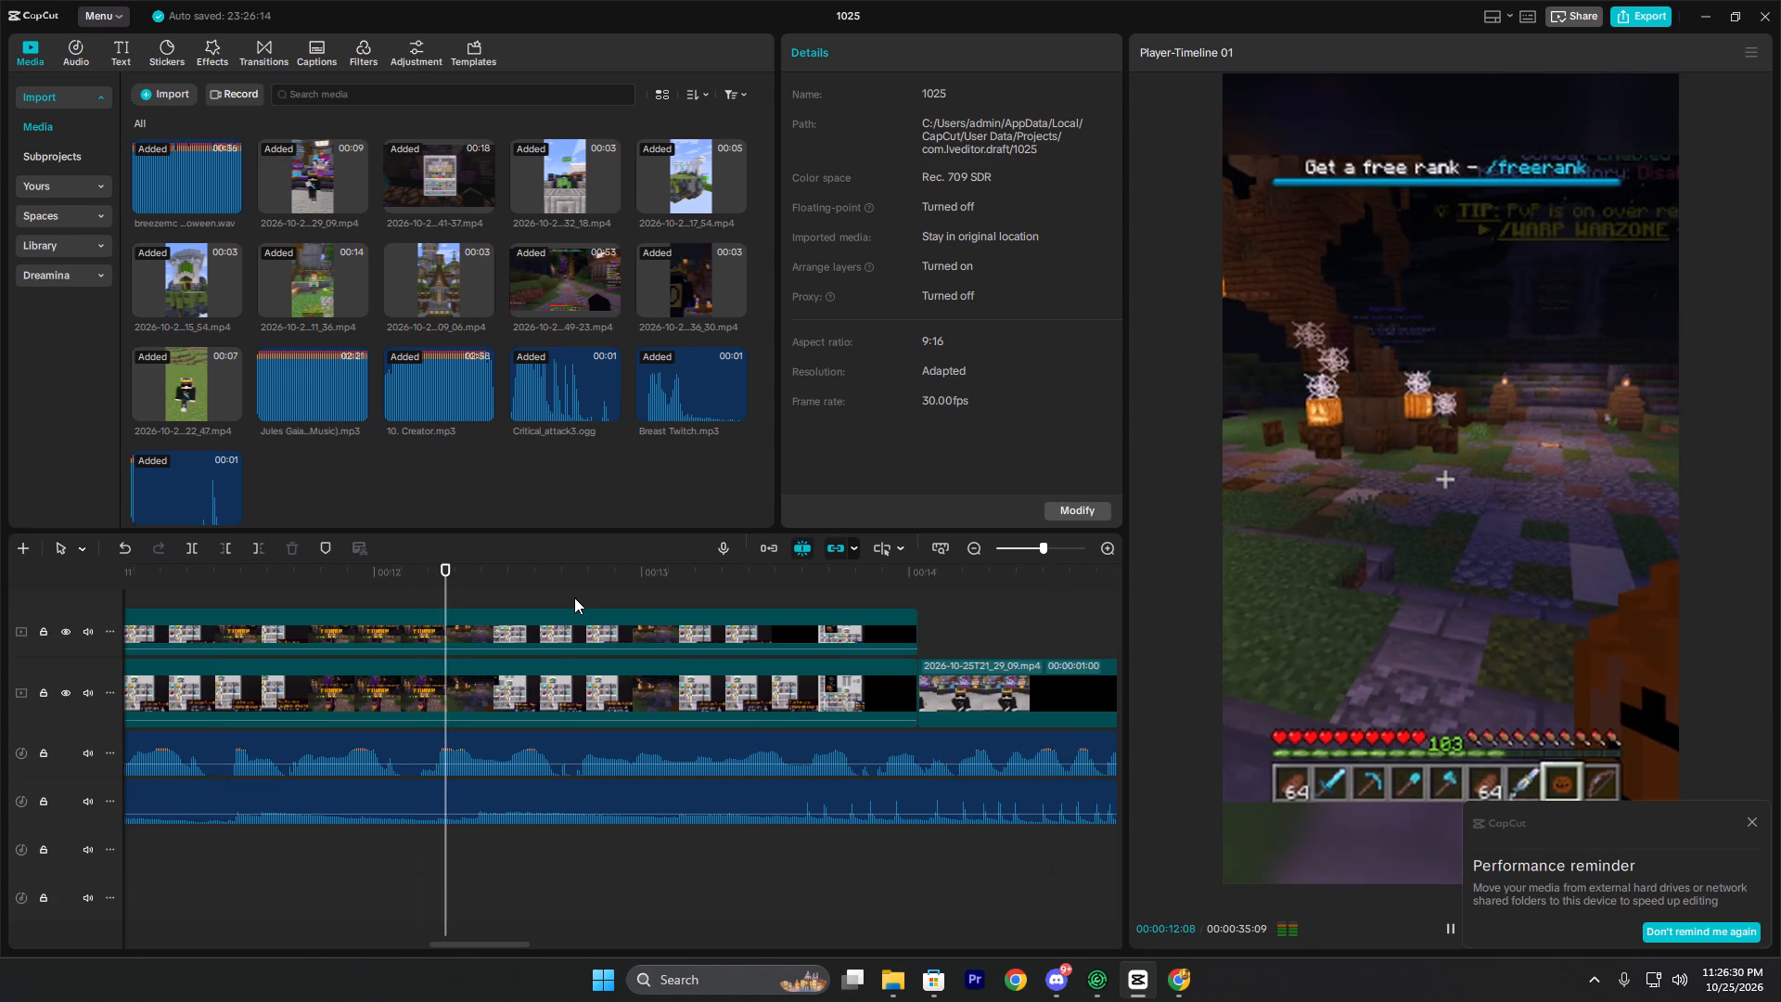
{"action": "key", "text": "space"}
Replay the pumpkin scene from 00:00:12:03, examining where it begins inside the compound clip.
{"action": "left_click", "coordinate": [380, 616]}
{"action": "left_click", "coordinate": [402, 592]}
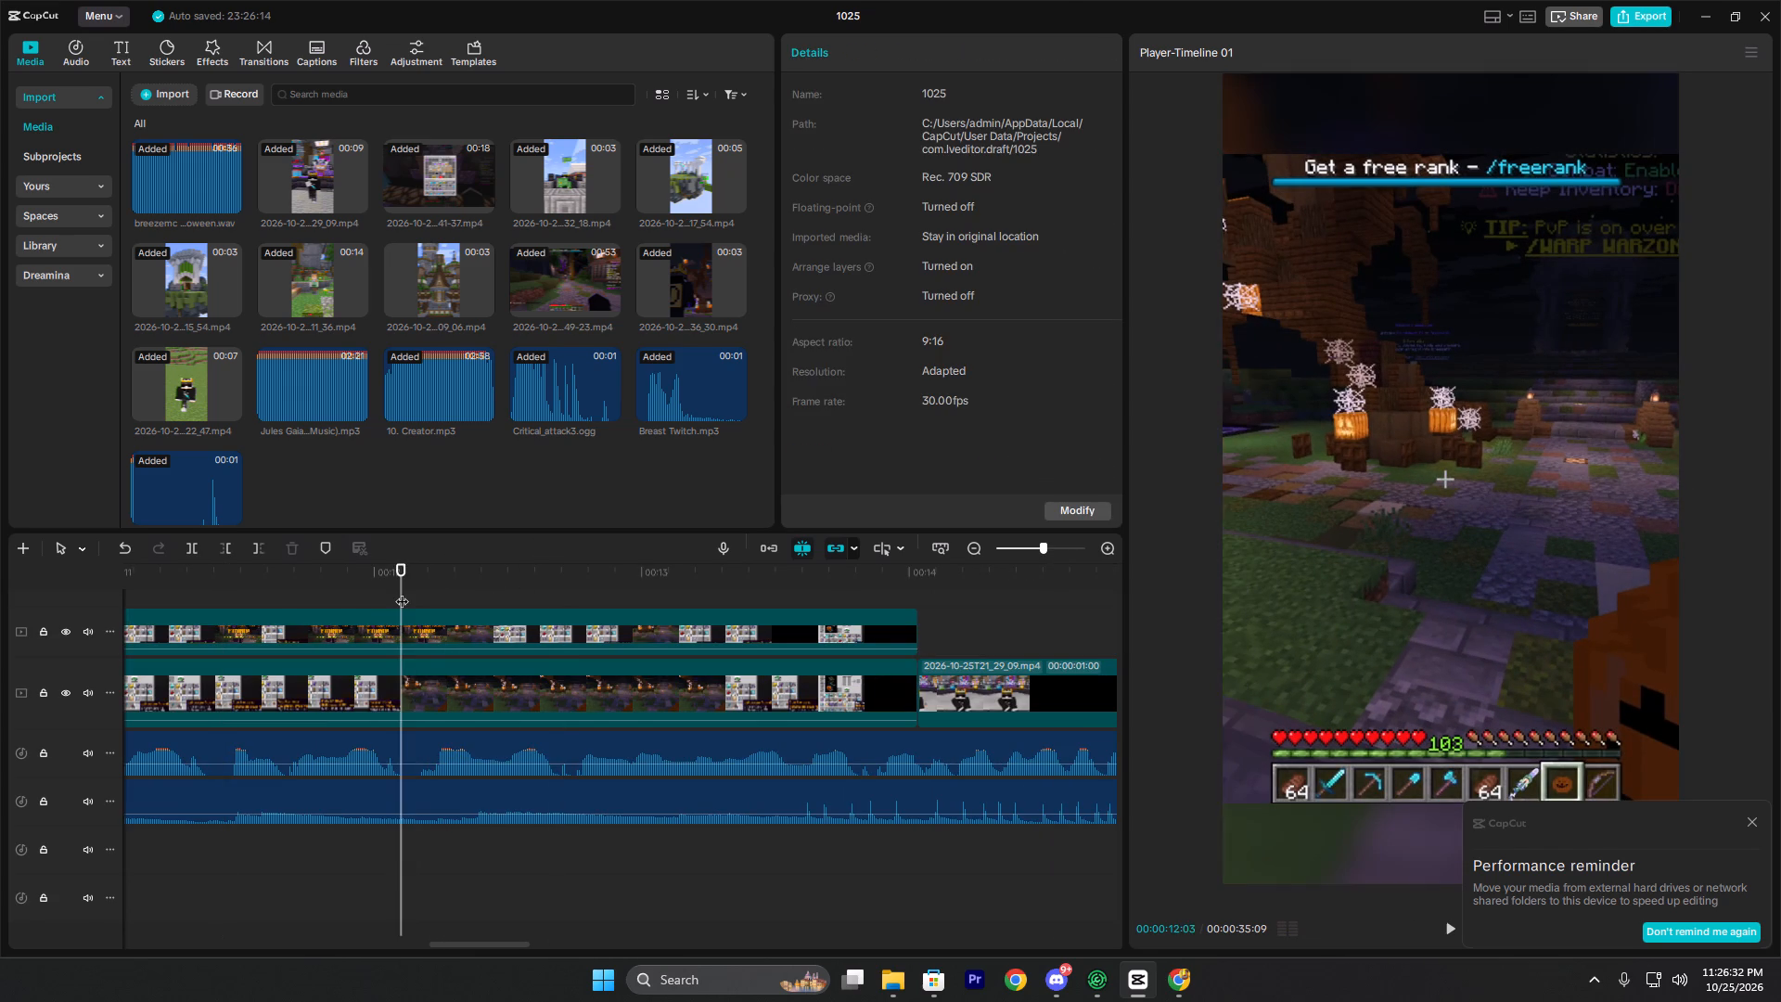
{"action": "key", "text": "space"}
{"action": "key", "text": "space"}
{"action": "left_click", "coordinate": [402, 592]}
{"action": "key", "text": "space"}
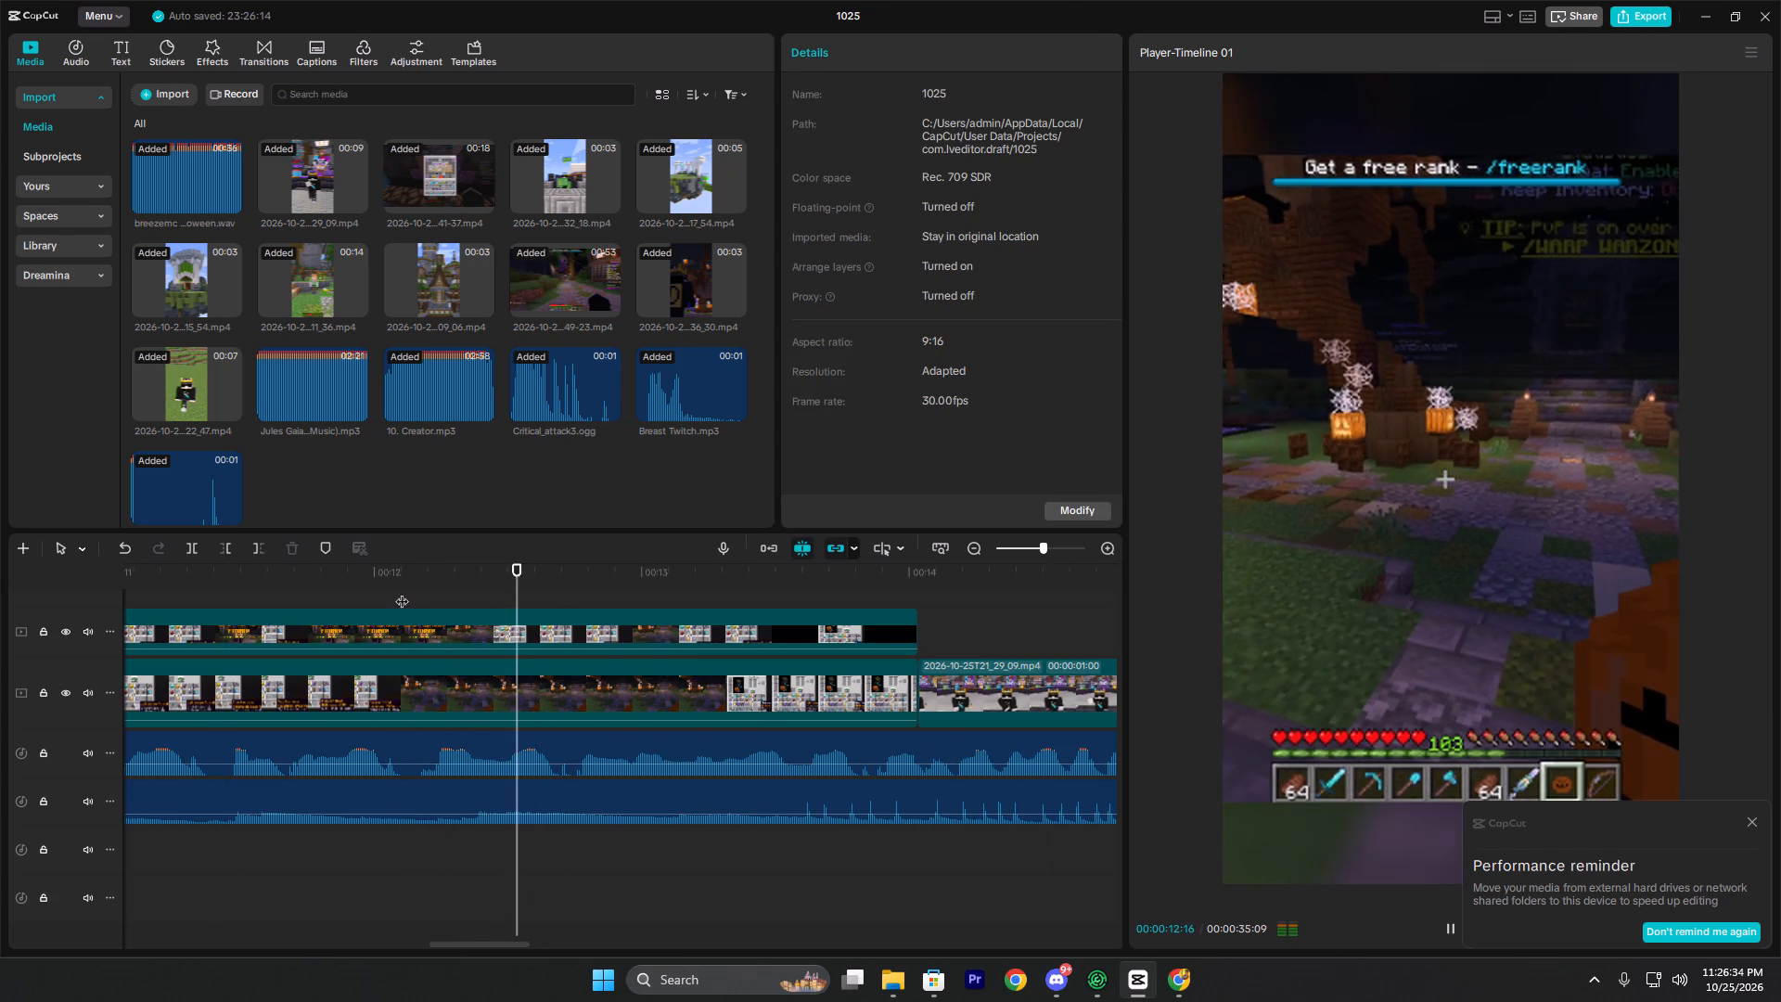
{"action": "key", "text": "space"}
{"action": "left_click", "coordinate": [404, 591]}
{"action": "key", "text": "space"}
{"action": "key", "text": "space"}
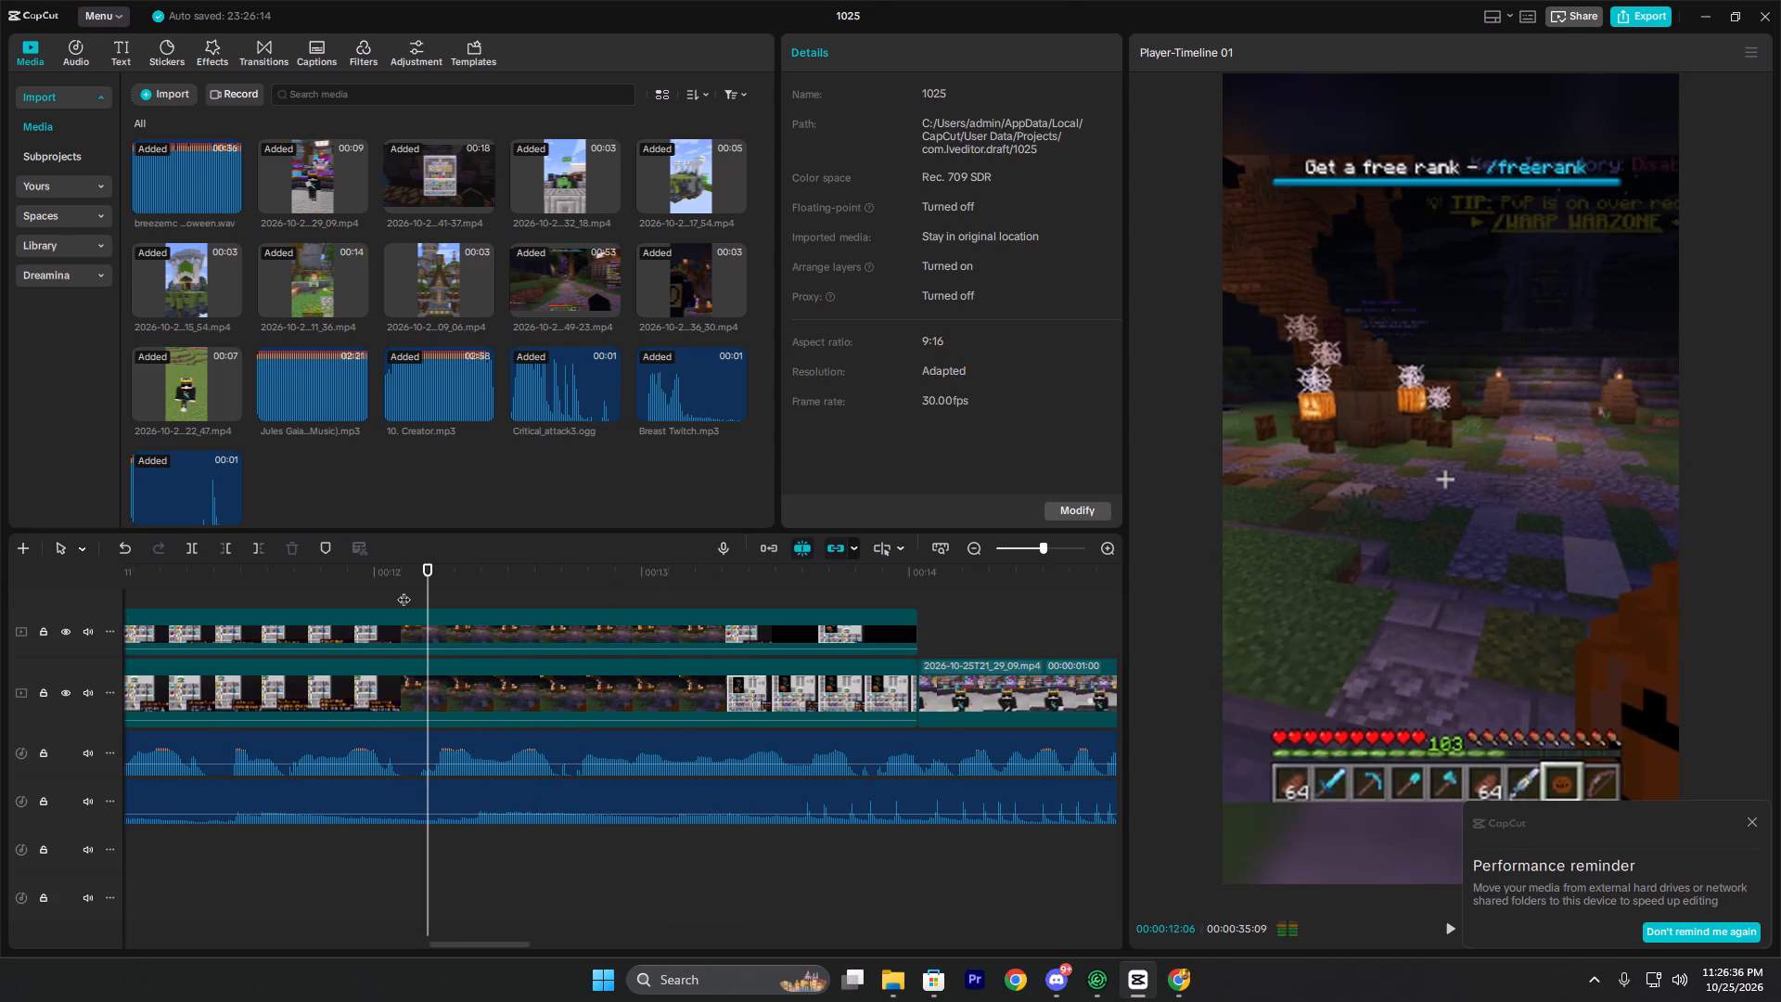
Add a default text at 00:00:12:06 reading "$100000" and position it slightly above the crosshair.
{"action": "left_click", "coordinate": [112, 49]}
{"action": "left_click", "coordinate": [197, 148]}
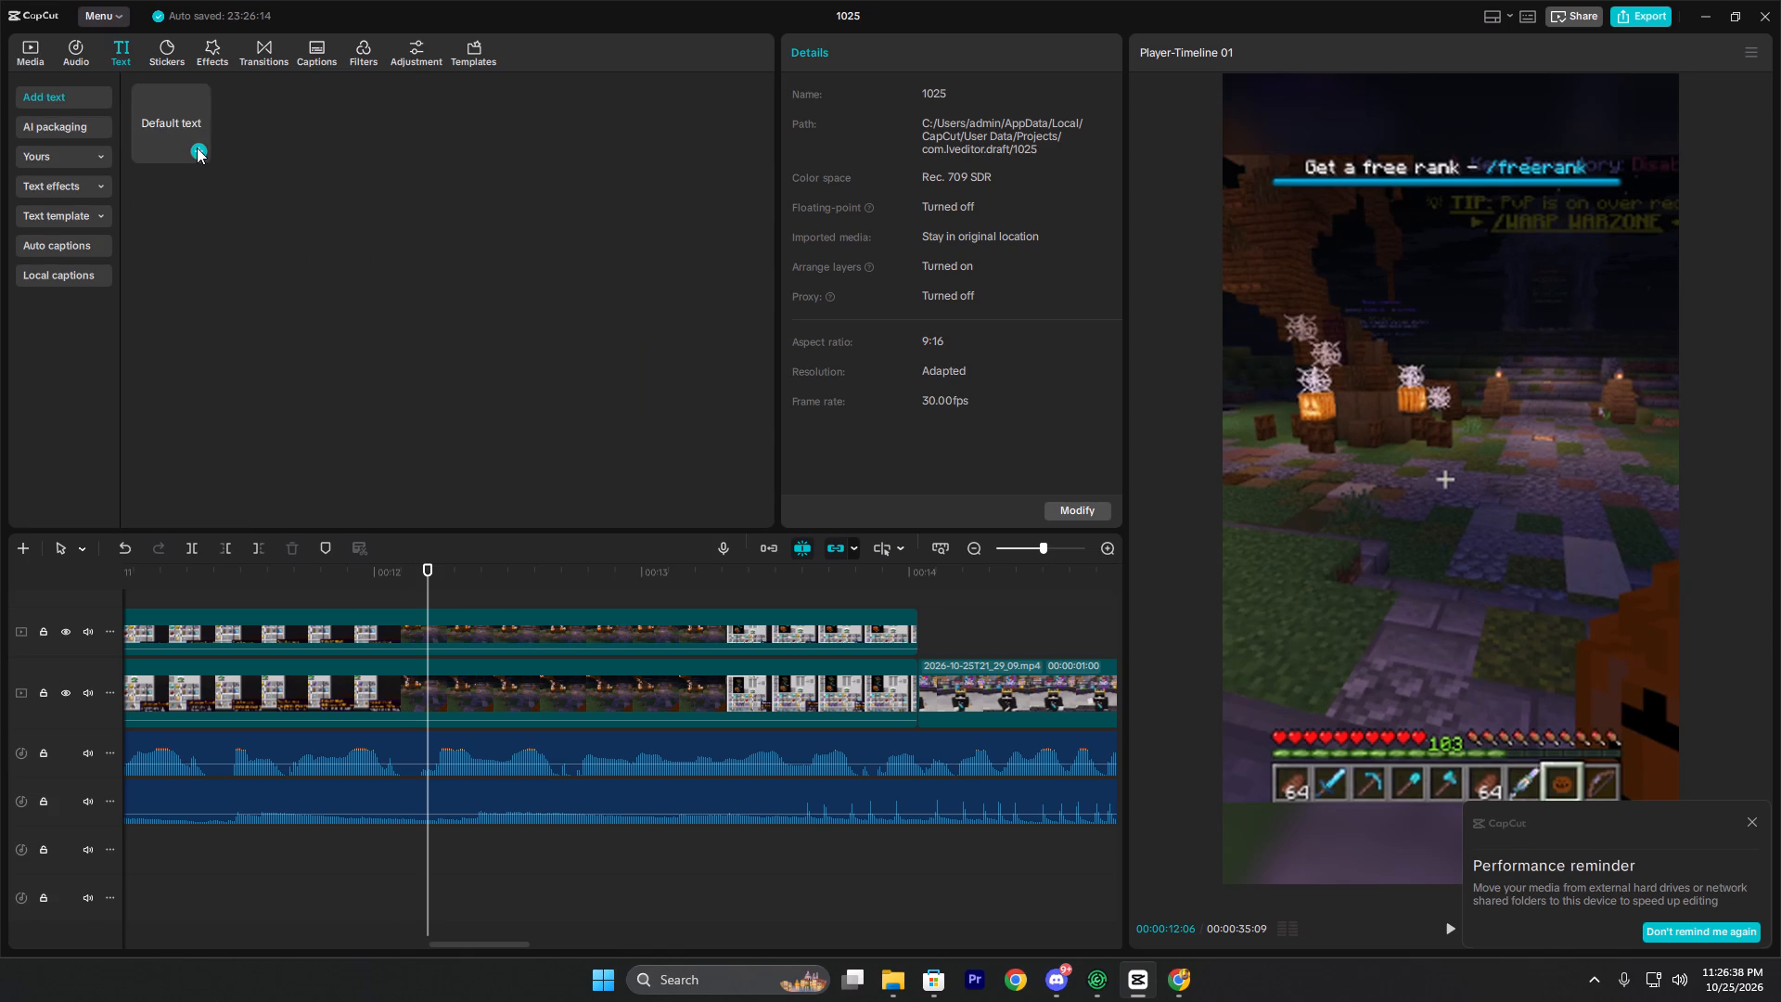
{"action": "left_click_drag", "start_coordinate": [885, 149], "coordinate": [718, 153]}
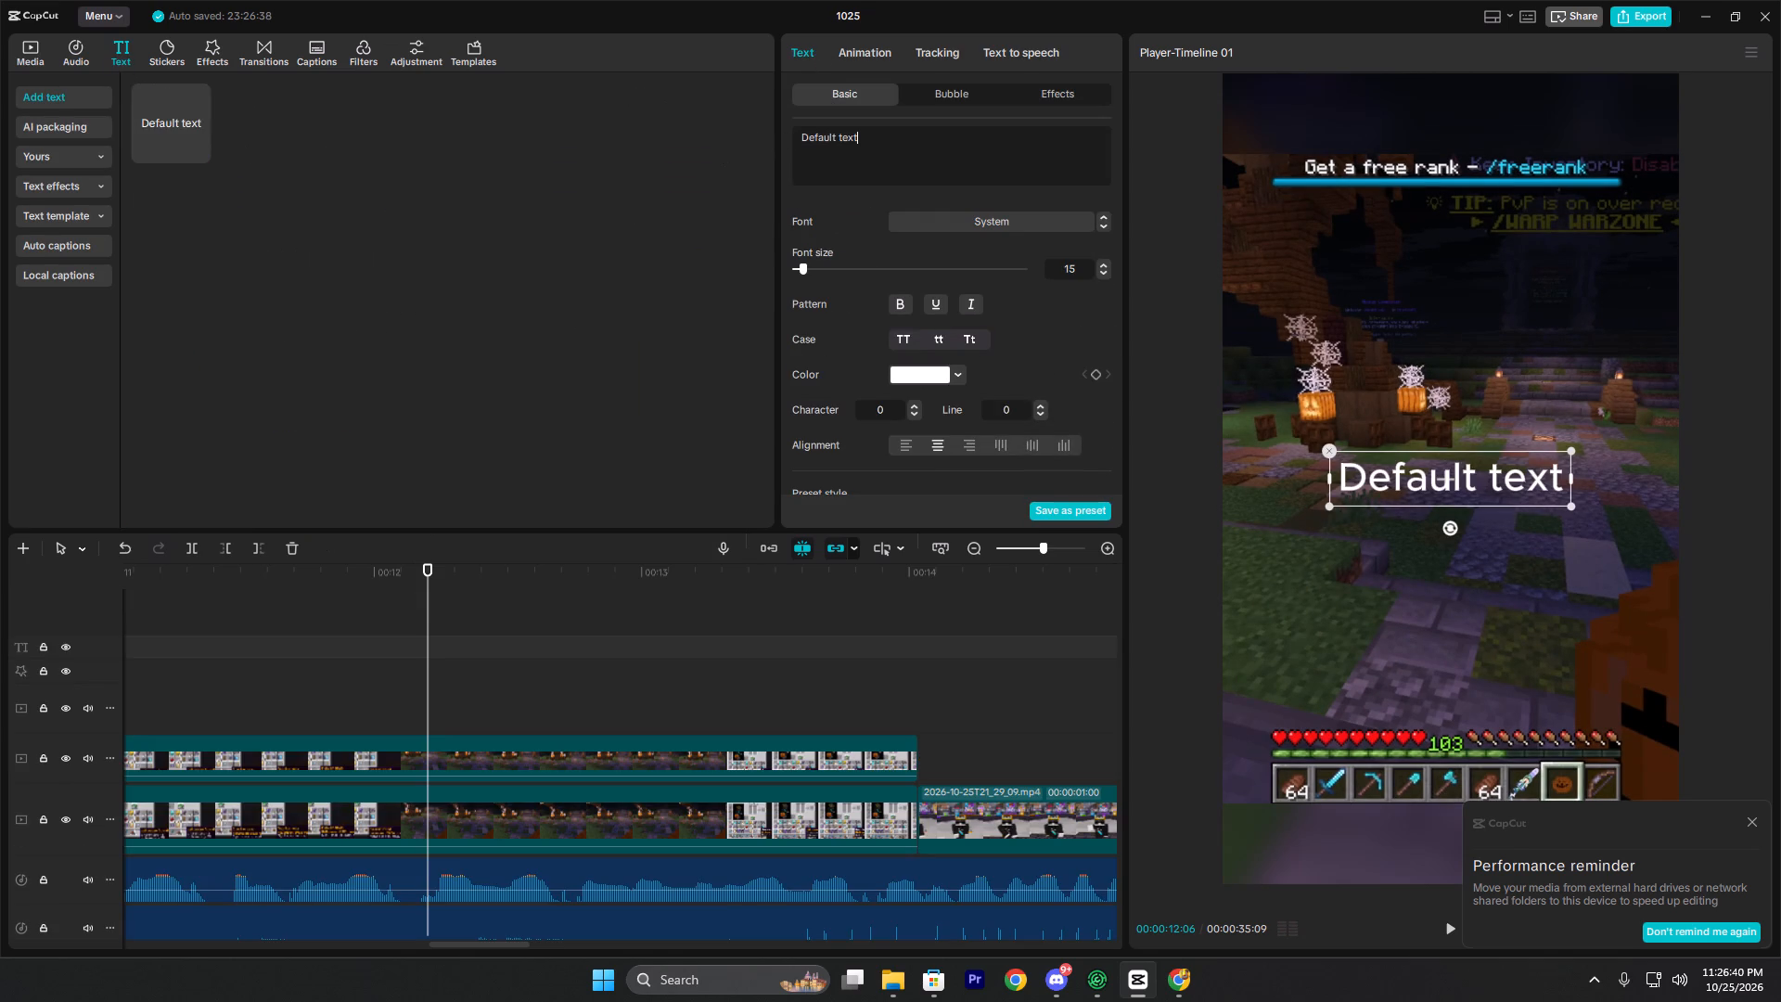
{"action": "left_click_drag", "start_coordinate": [876, 128], "coordinate": [746, 134]}
{"action": "left_click_drag", "start_coordinate": [909, 142], "coordinate": [757, 142]}
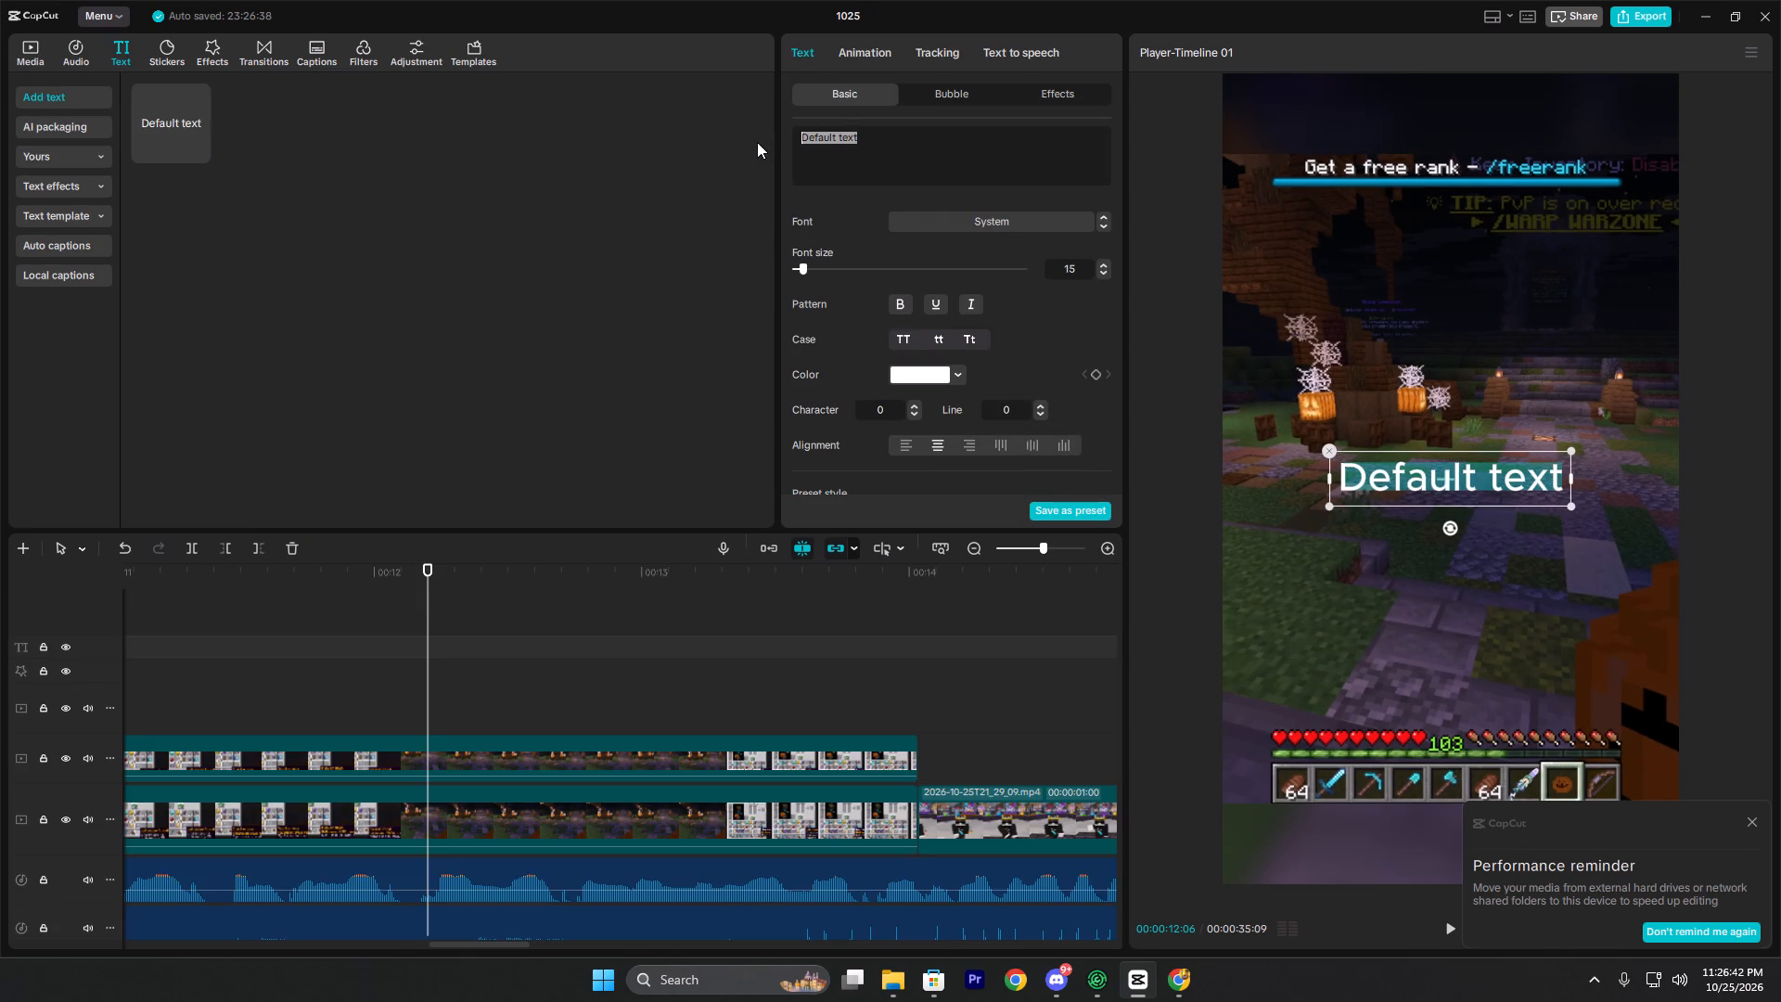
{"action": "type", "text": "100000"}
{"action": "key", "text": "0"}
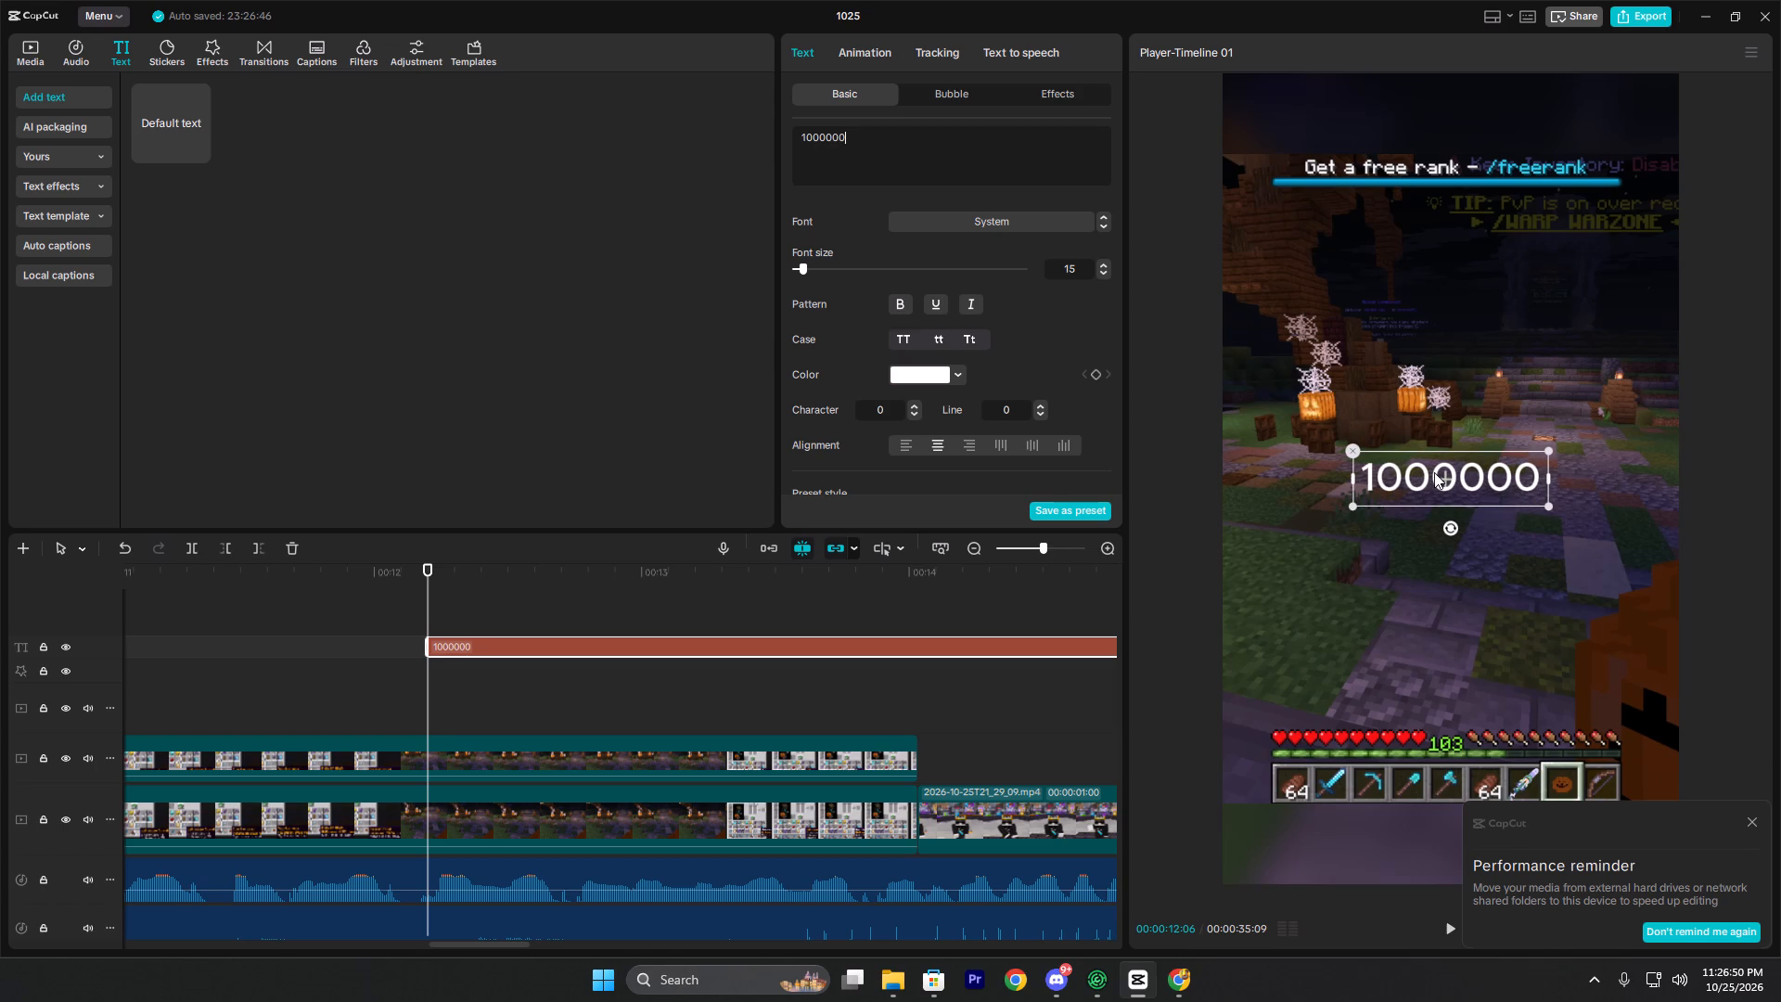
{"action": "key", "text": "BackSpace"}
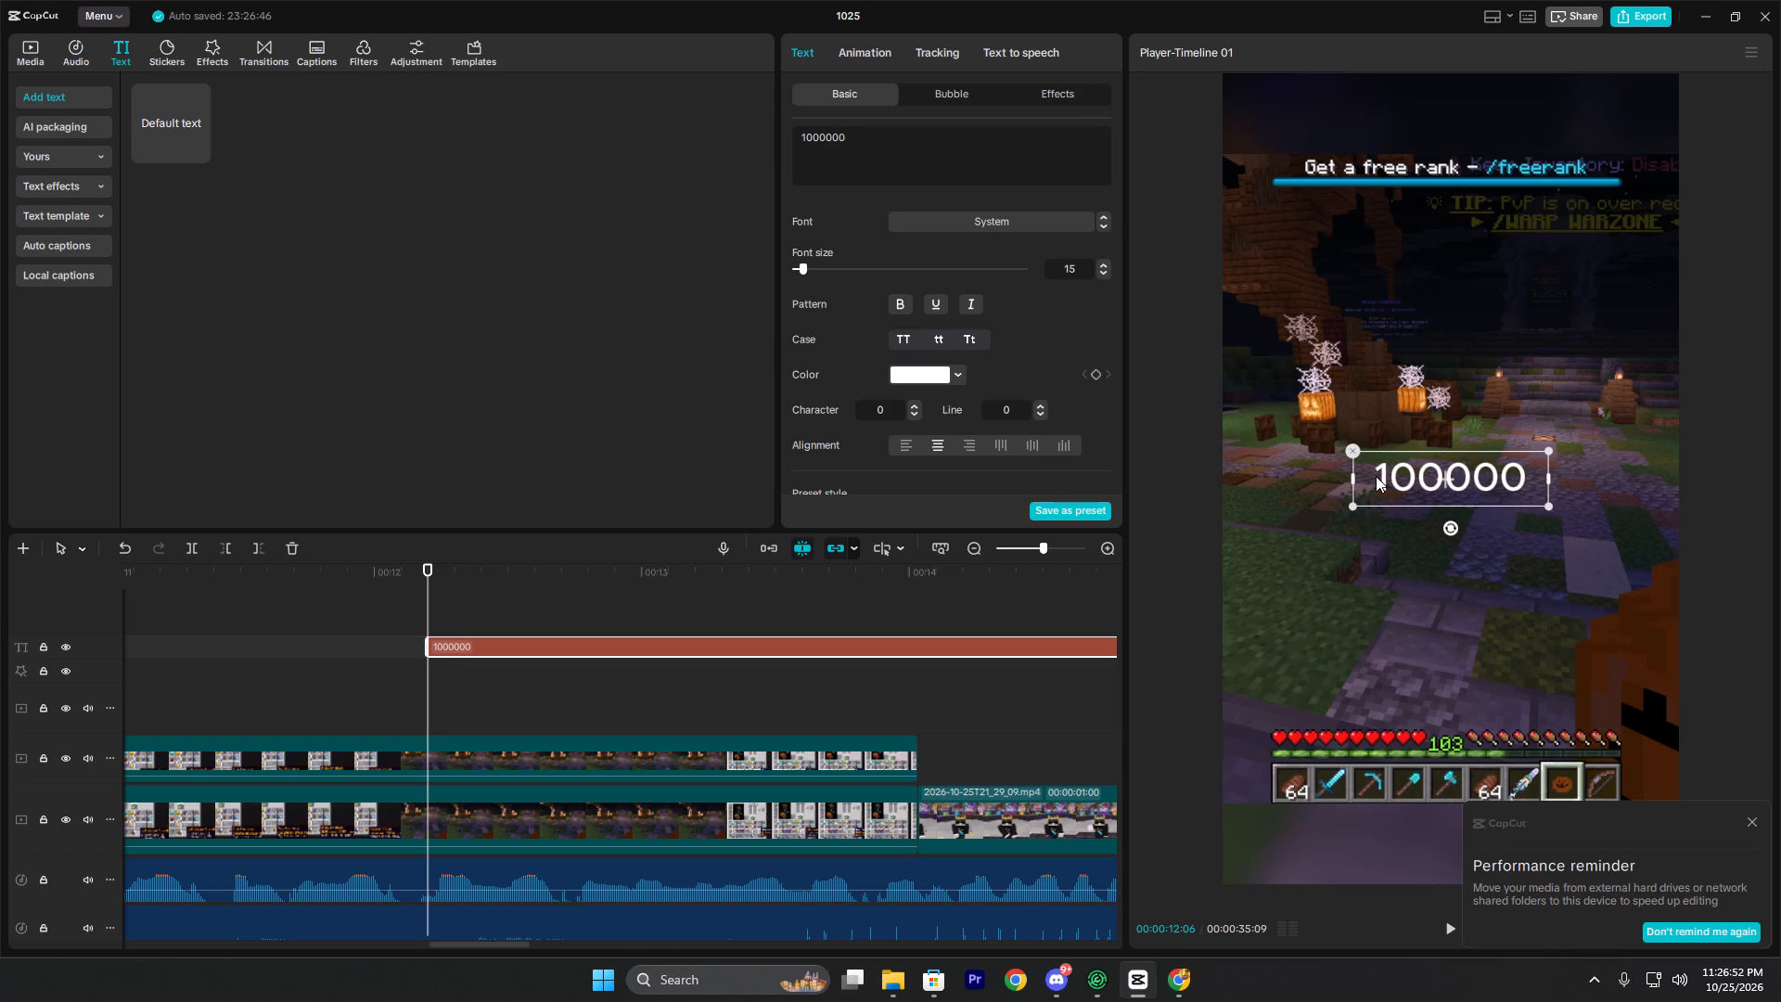
{"action": "left_click_drag", "start_coordinate": [1425, 472], "coordinate": [1432, 448]}
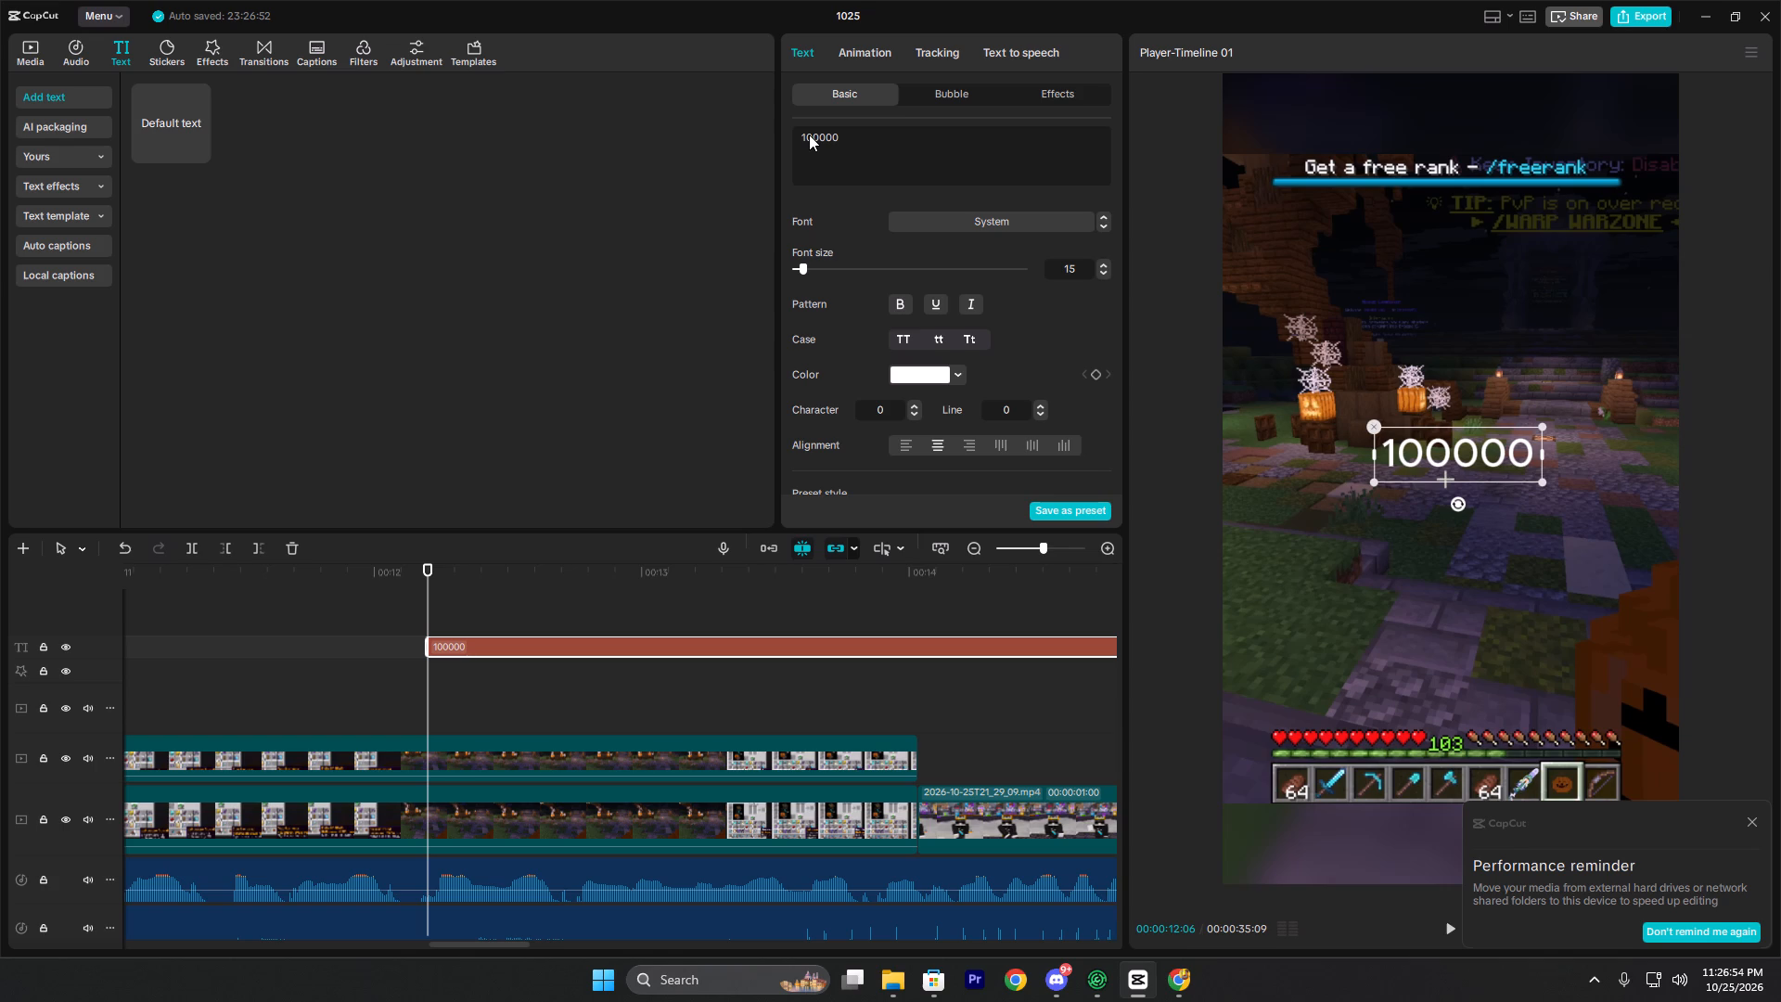
{"action": "left_click", "coordinate": [809, 135]}
{"action": "left_click", "coordinate": [802, 136]}
{"action": "left_click", "coordinate": [802, 136]}
{"action": "key", "text": "shift+dollar"}
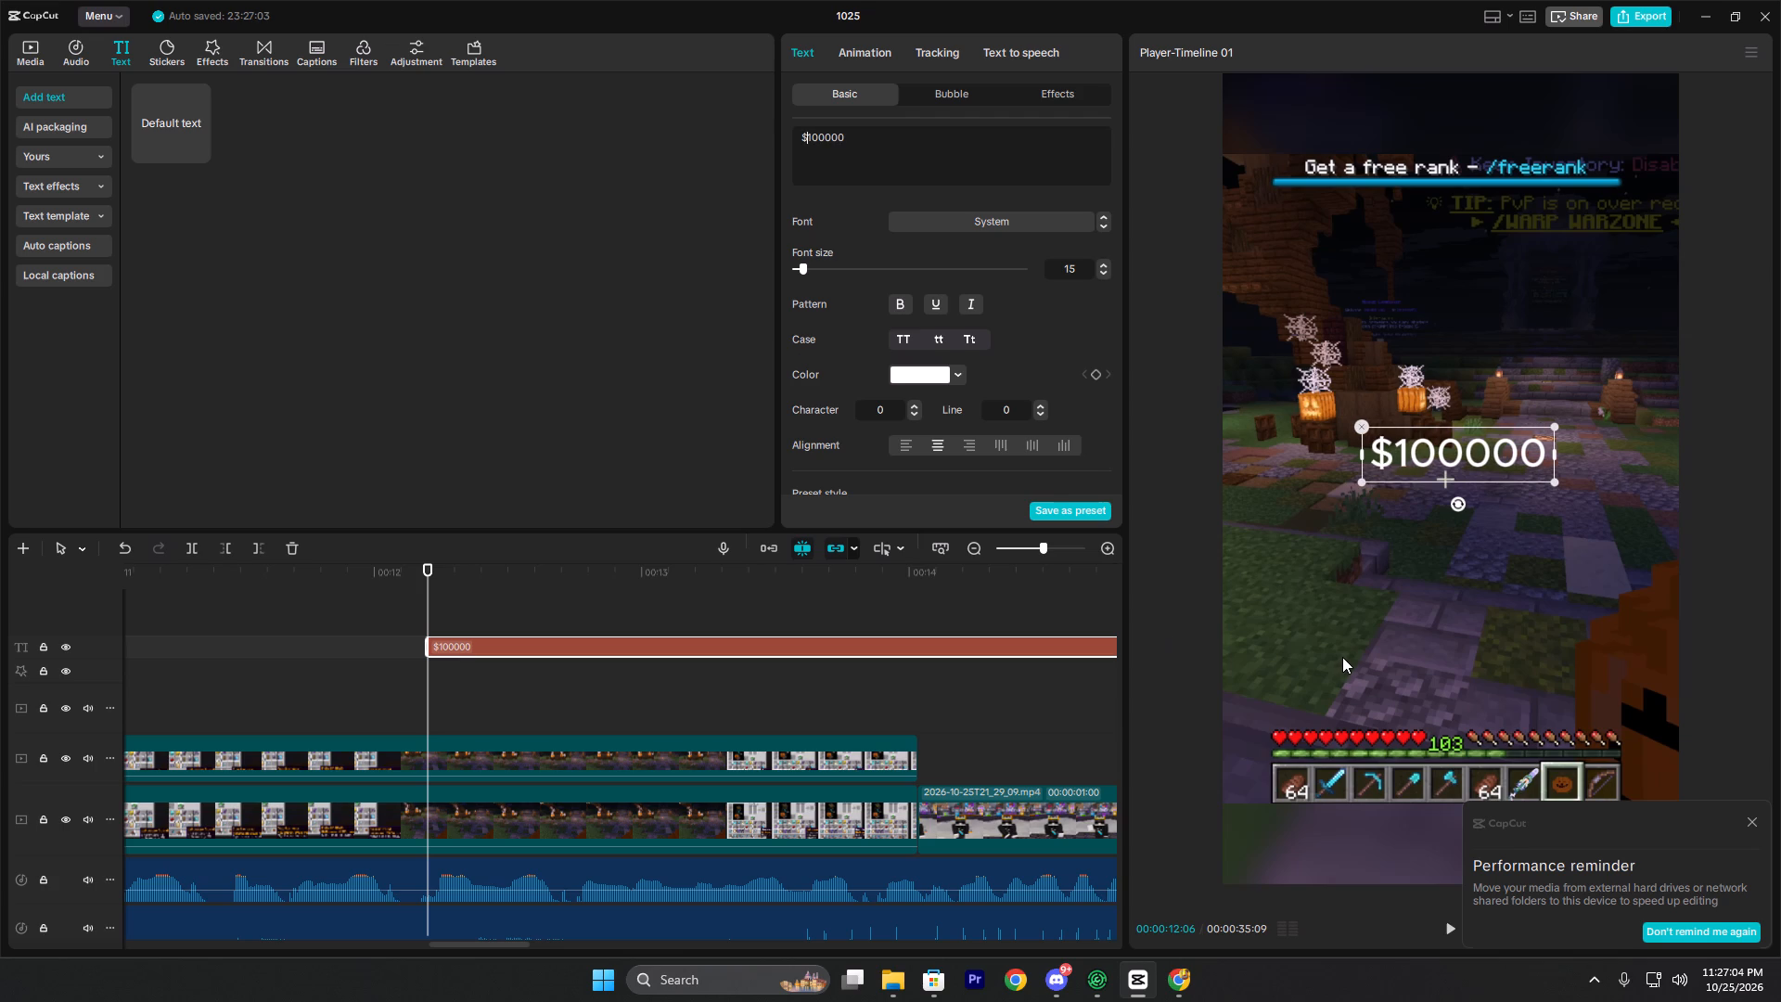
Change the "$100000" text's font to Rubik-Bold.
{"action": "left_click", "coordinate": [1099, 224]}
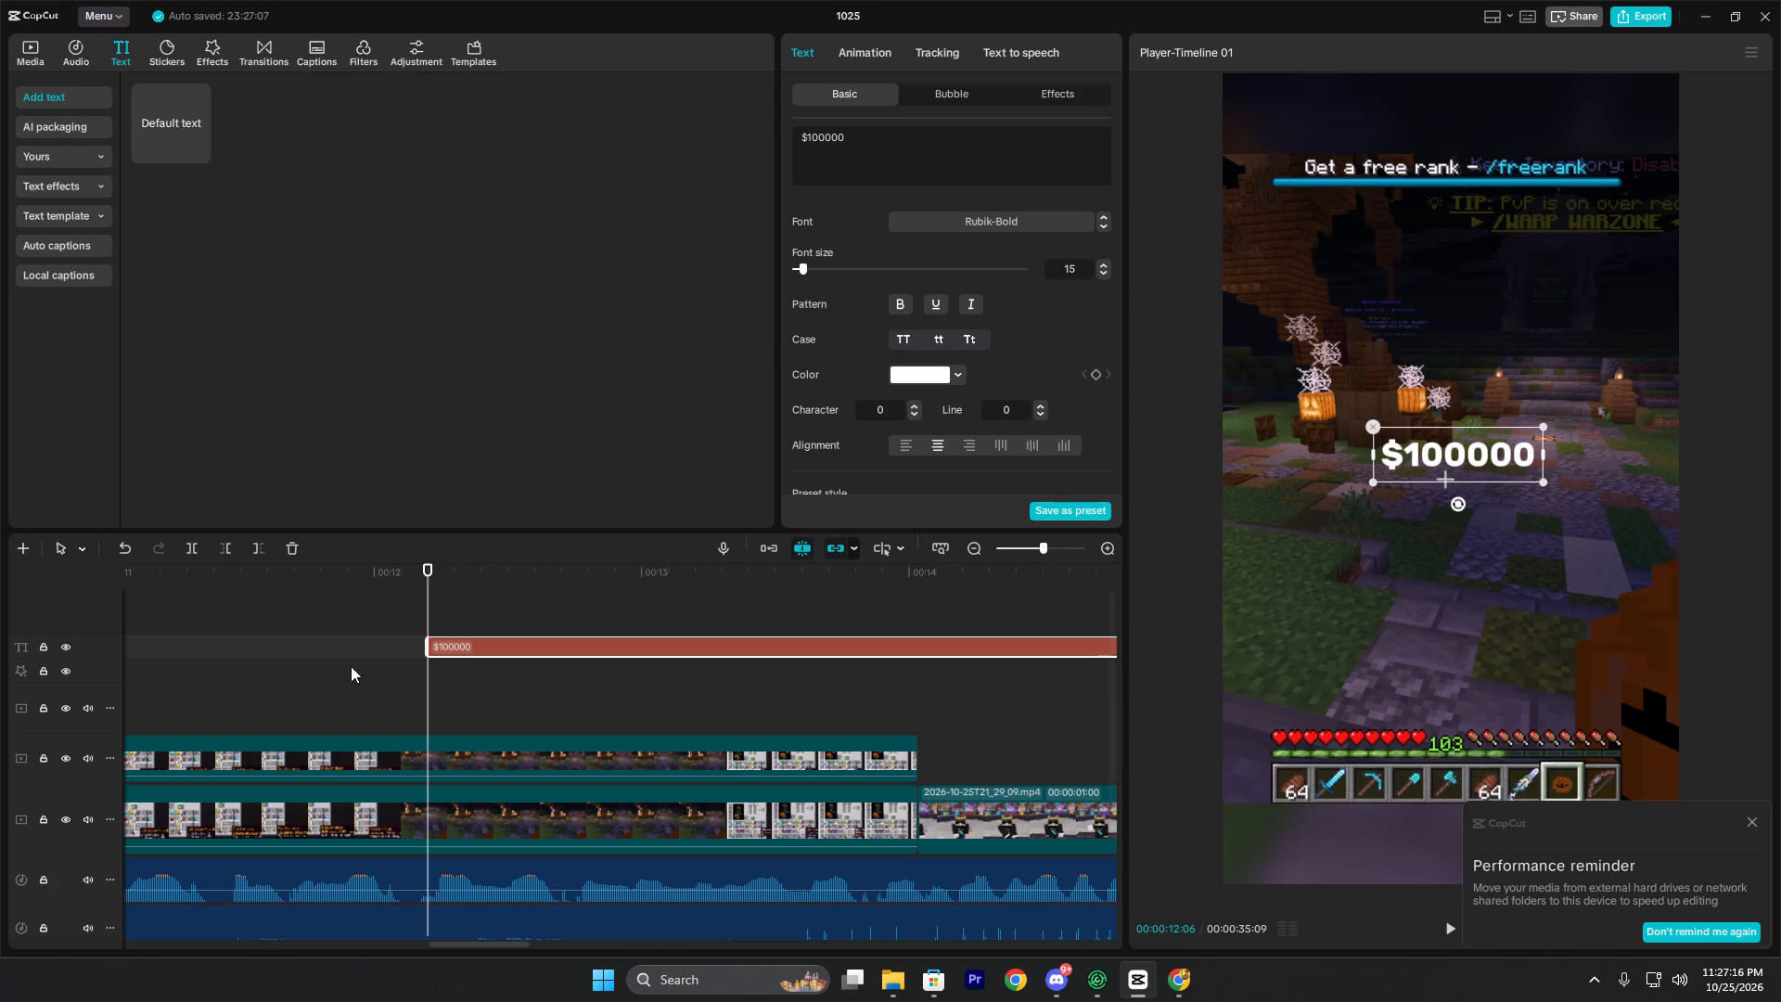
Trim the end of the "$100000" text to 00:00:13:08, just before the inventory scene, and preview it.
{"action": "left_click", "coordinate": [400, 635]}
{"action": "key", "text": "space"}
{"action": "key", "text": "space"}
{"action": "key", "text": "space"}
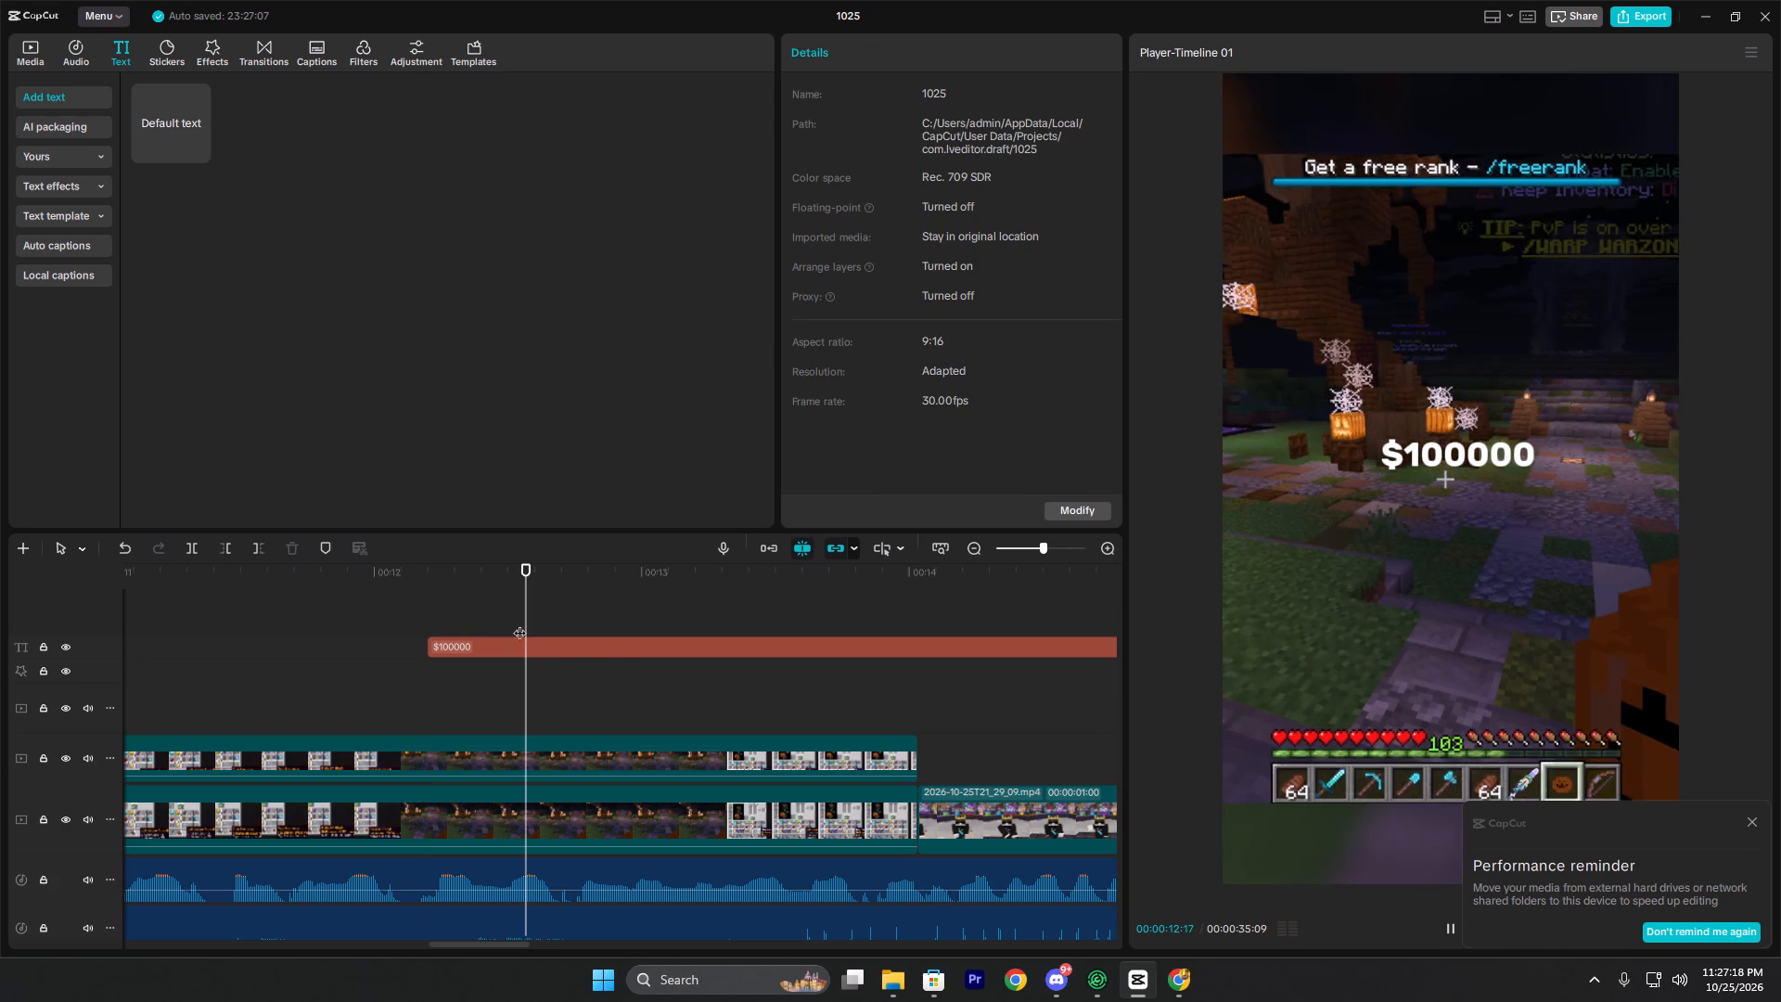
{"action": "key", "text": "space"}
{"action": "left_click", "coordinate": [602, 608]}
{"action": "key", "text": "space"}
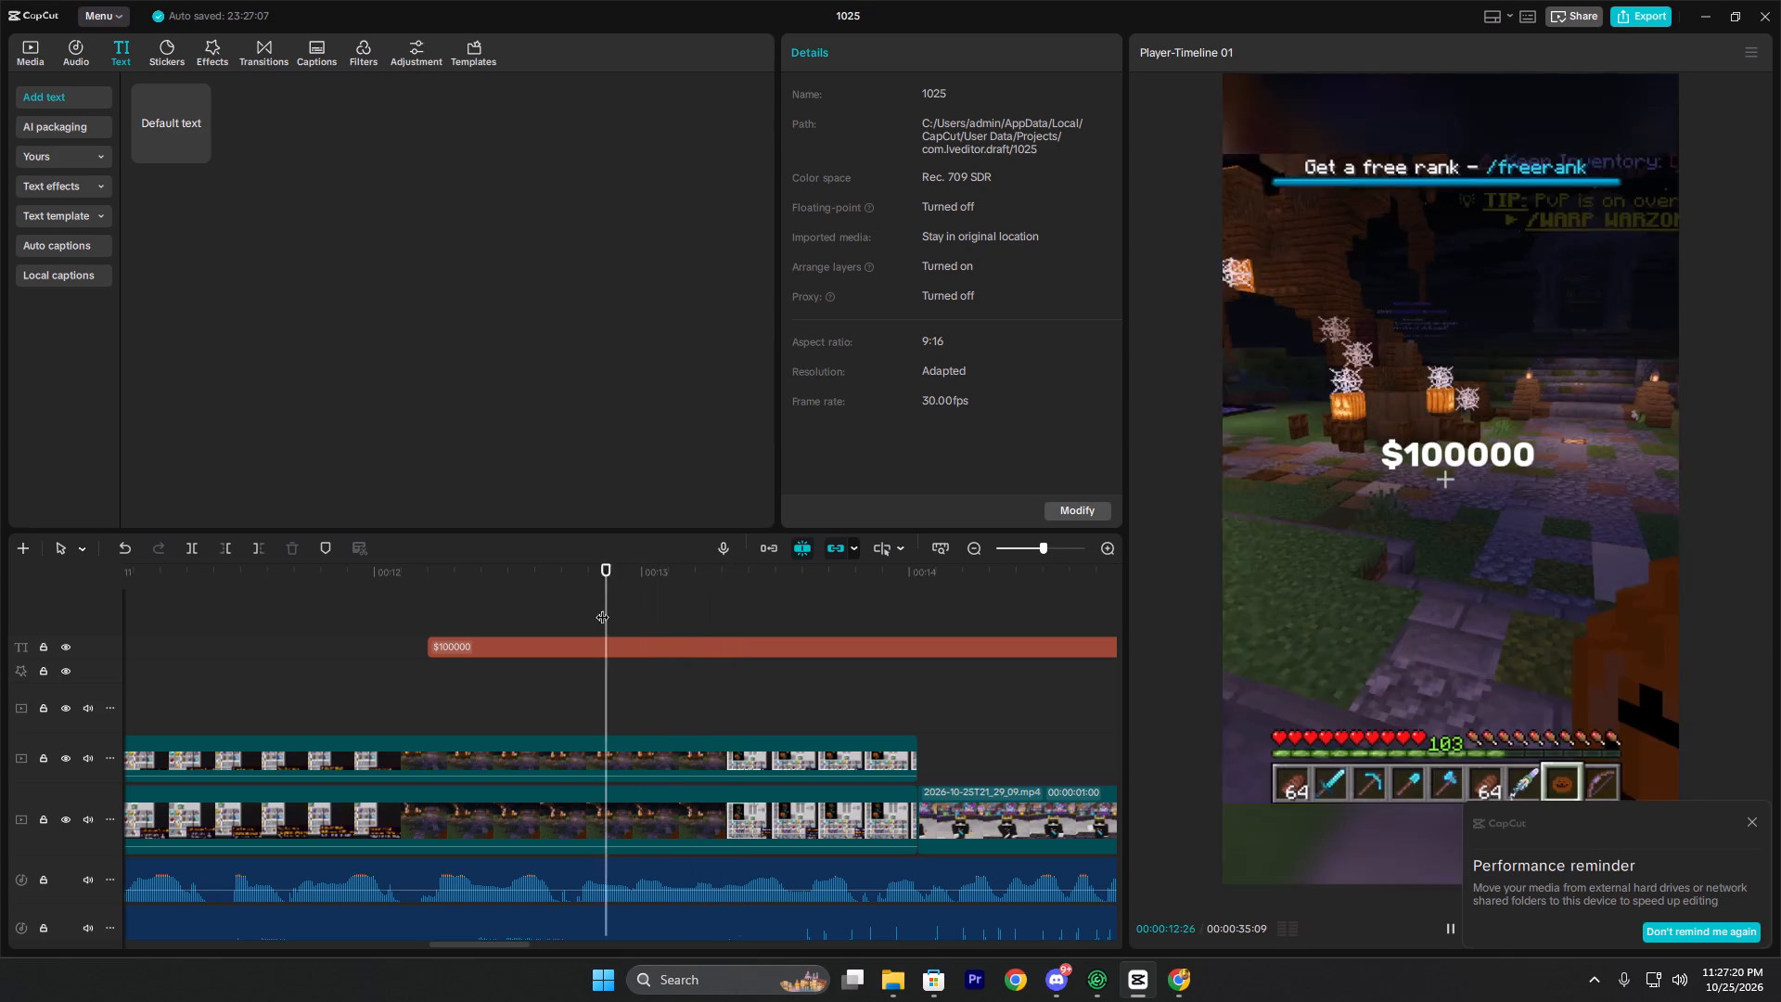
{"action": "key", "text": "space"}
{"action": "key", "text": "space"}
{"action": "key", "text": "space"}
{"action": "key", "text": "Left"}
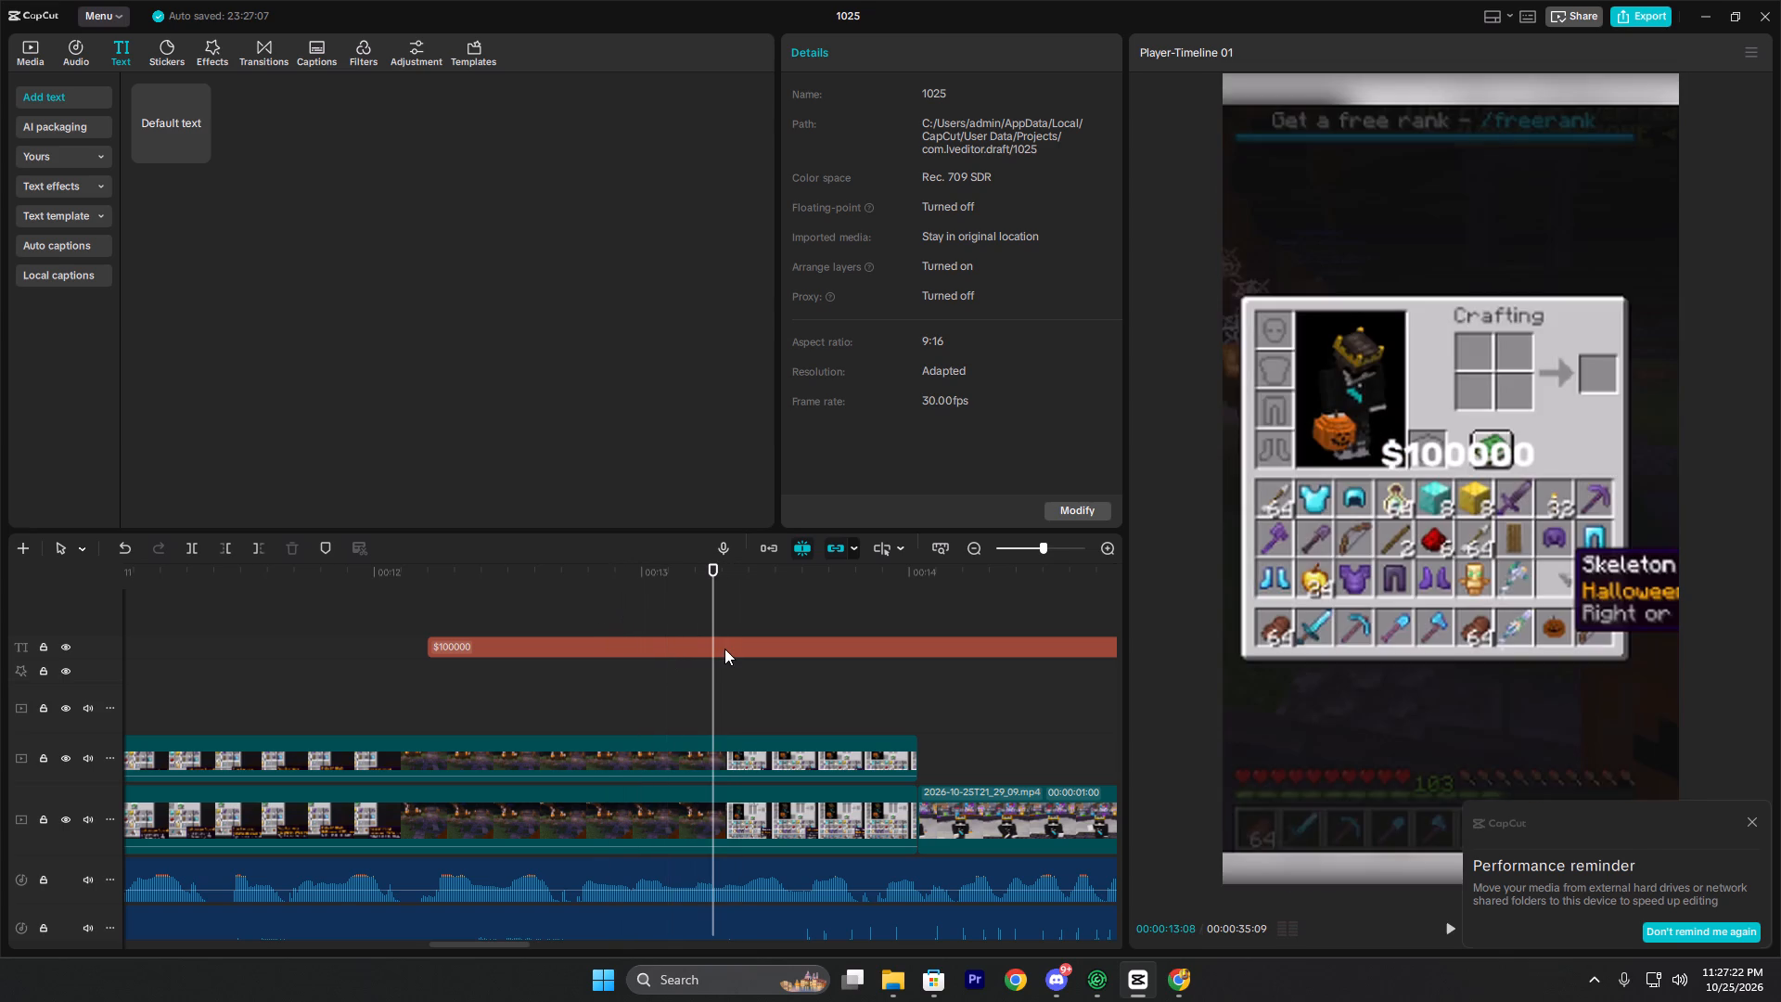
{"action": "left_click", "coordinate": [877, 637]}
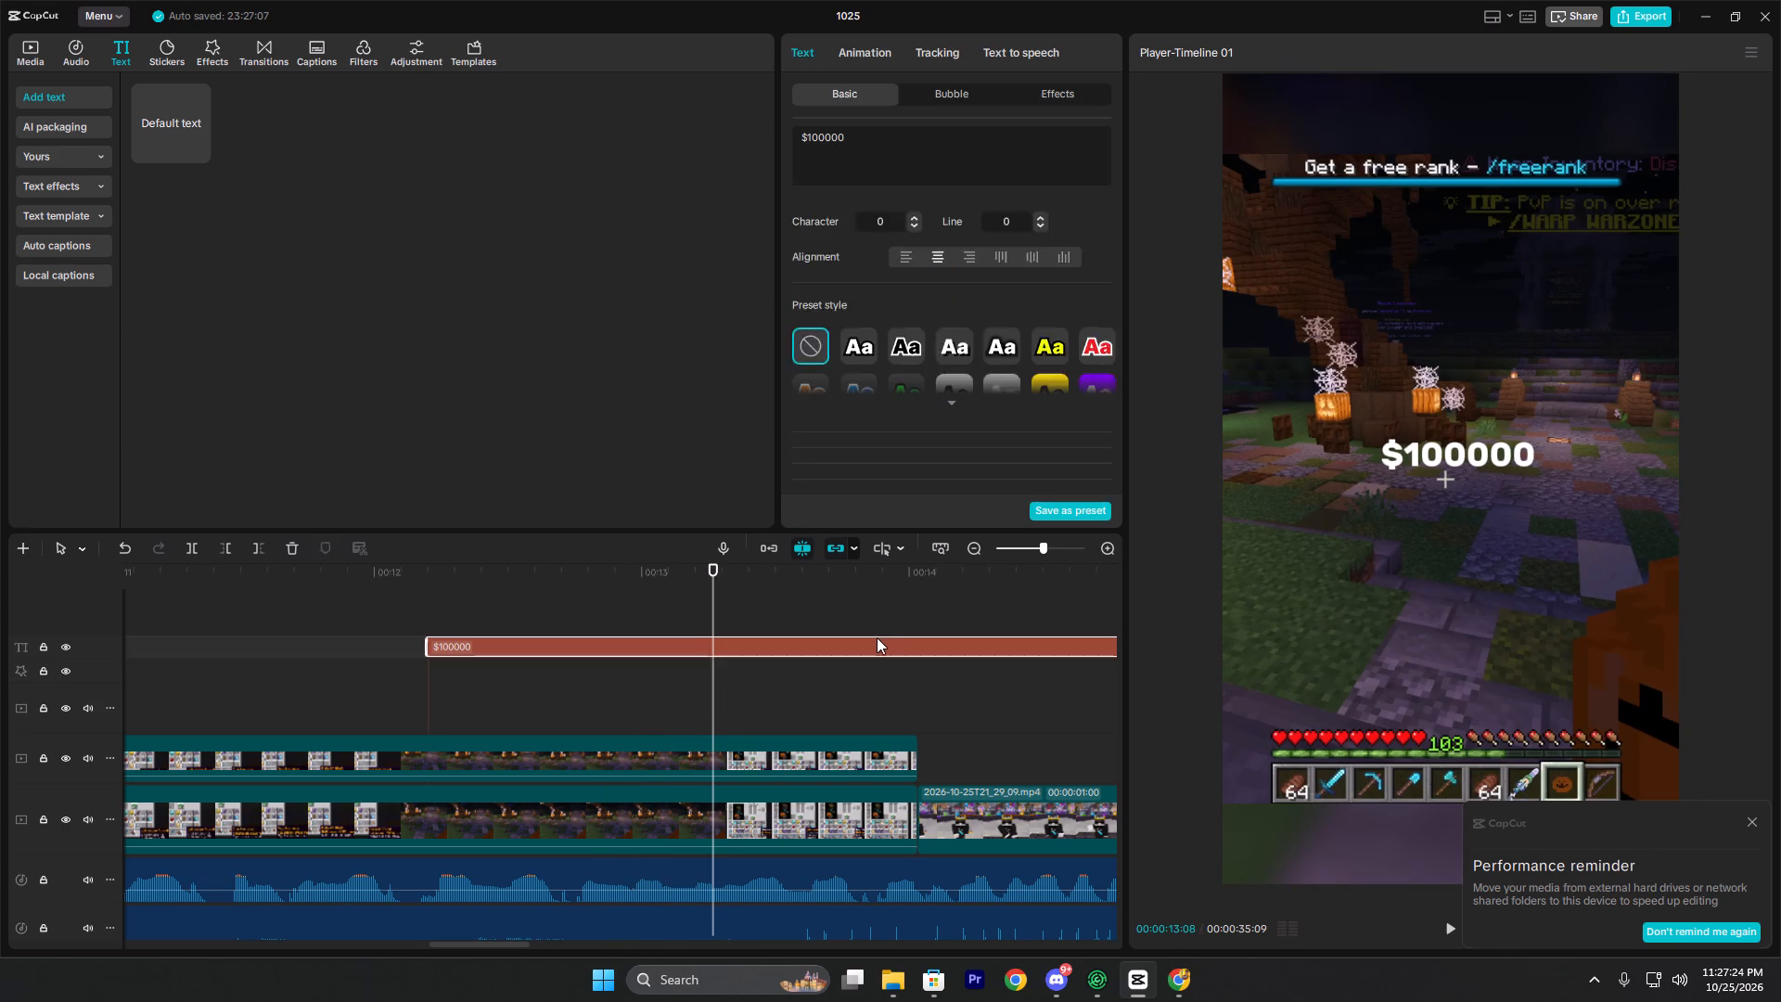
{"action": "key", "text": "w"}
{"action": "left_click", "coordinate": [438, 607]}
{"action": "key", "text": "space"}
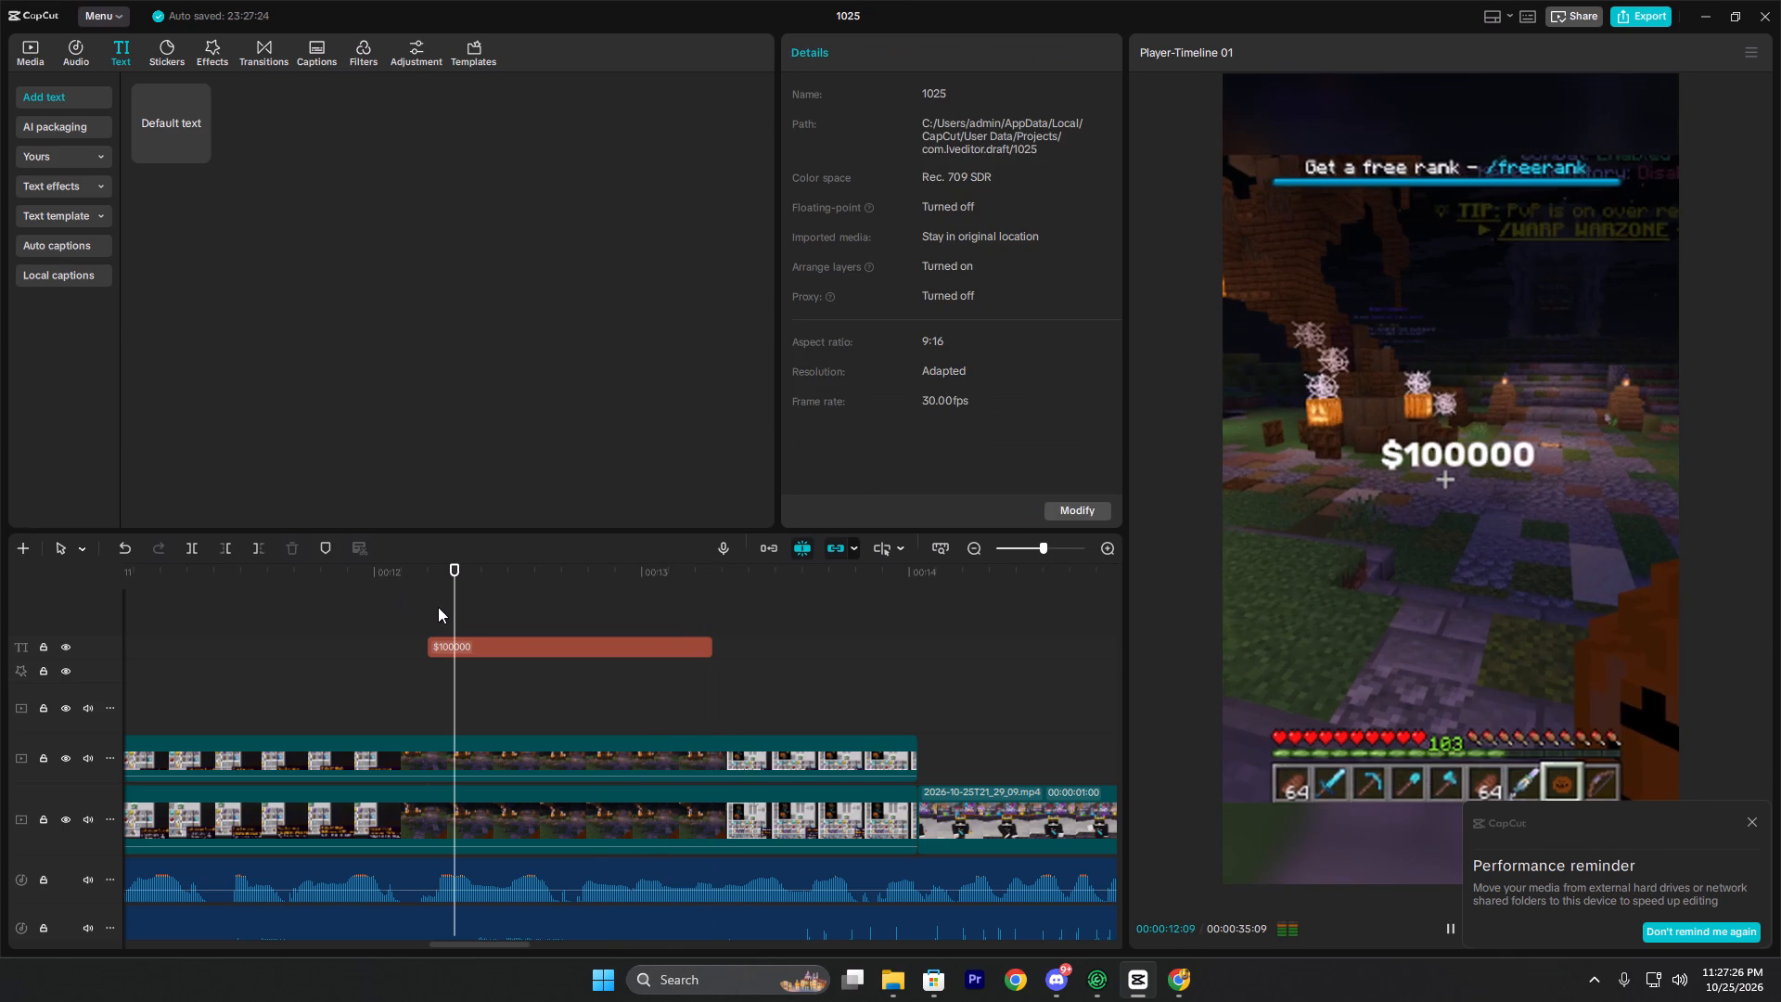
{"action": "key", "text": "space"}
Add a transform keyframe to the "$100000" text with scale 1% and place it at the text's start.
{"action": "left_click", "coordinate": [440, 606]}
{"action": "left_click", "coordinate": [462, 644]}
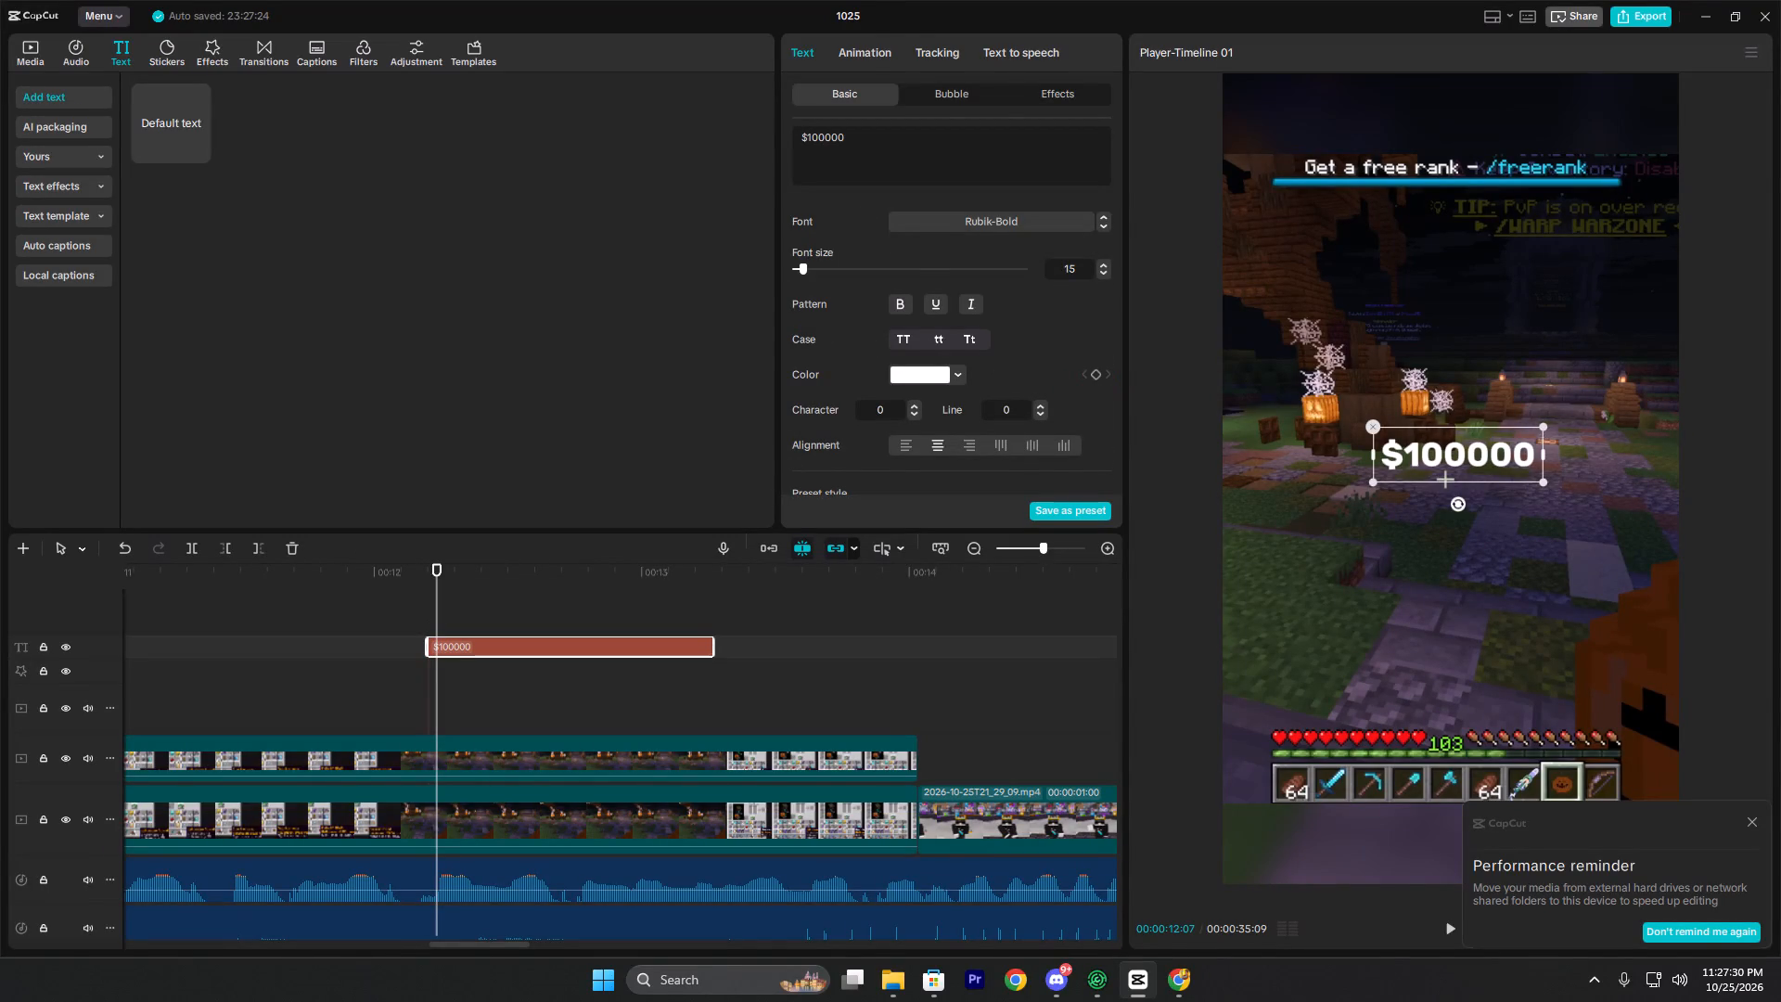
{"action": "scroll", "coordinate": [942, 228], "scroll_direction": "down", "scroll_amount": 3}
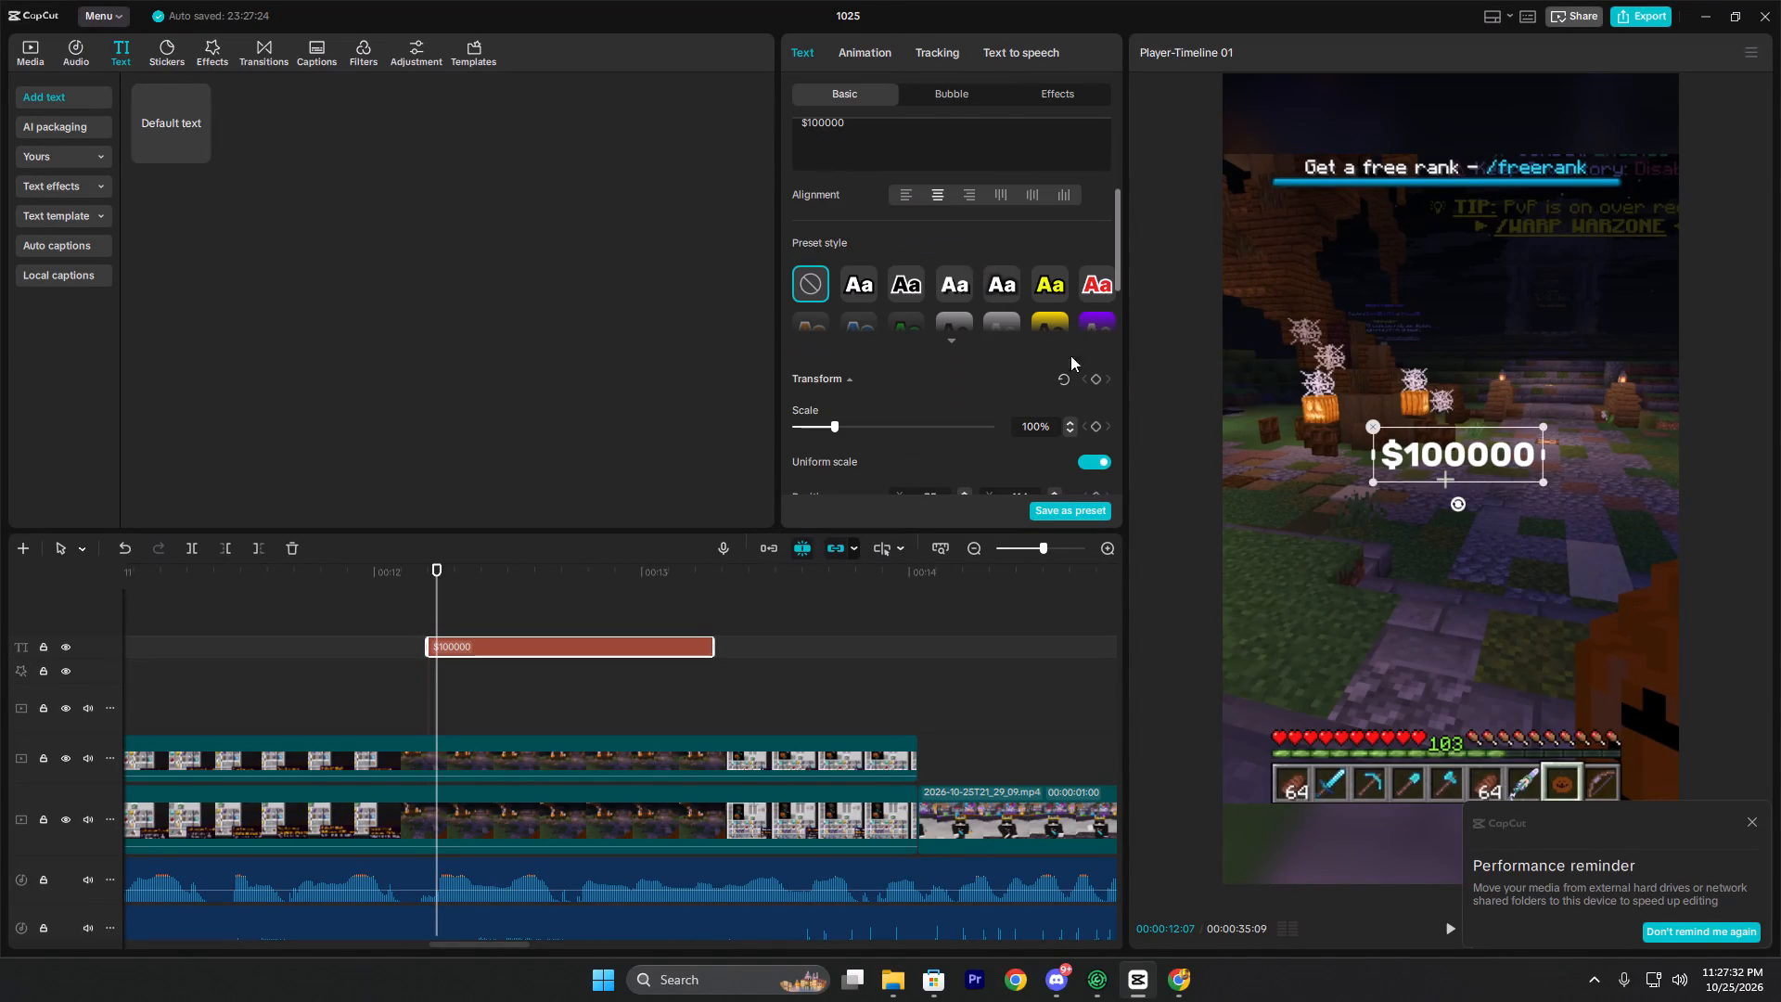
{"action": "left_click", "coordinate": [1100, 378]}
{"action": "left_click_drag", "start_coordinate": [835, 429], "coordinate": [527, 436]}
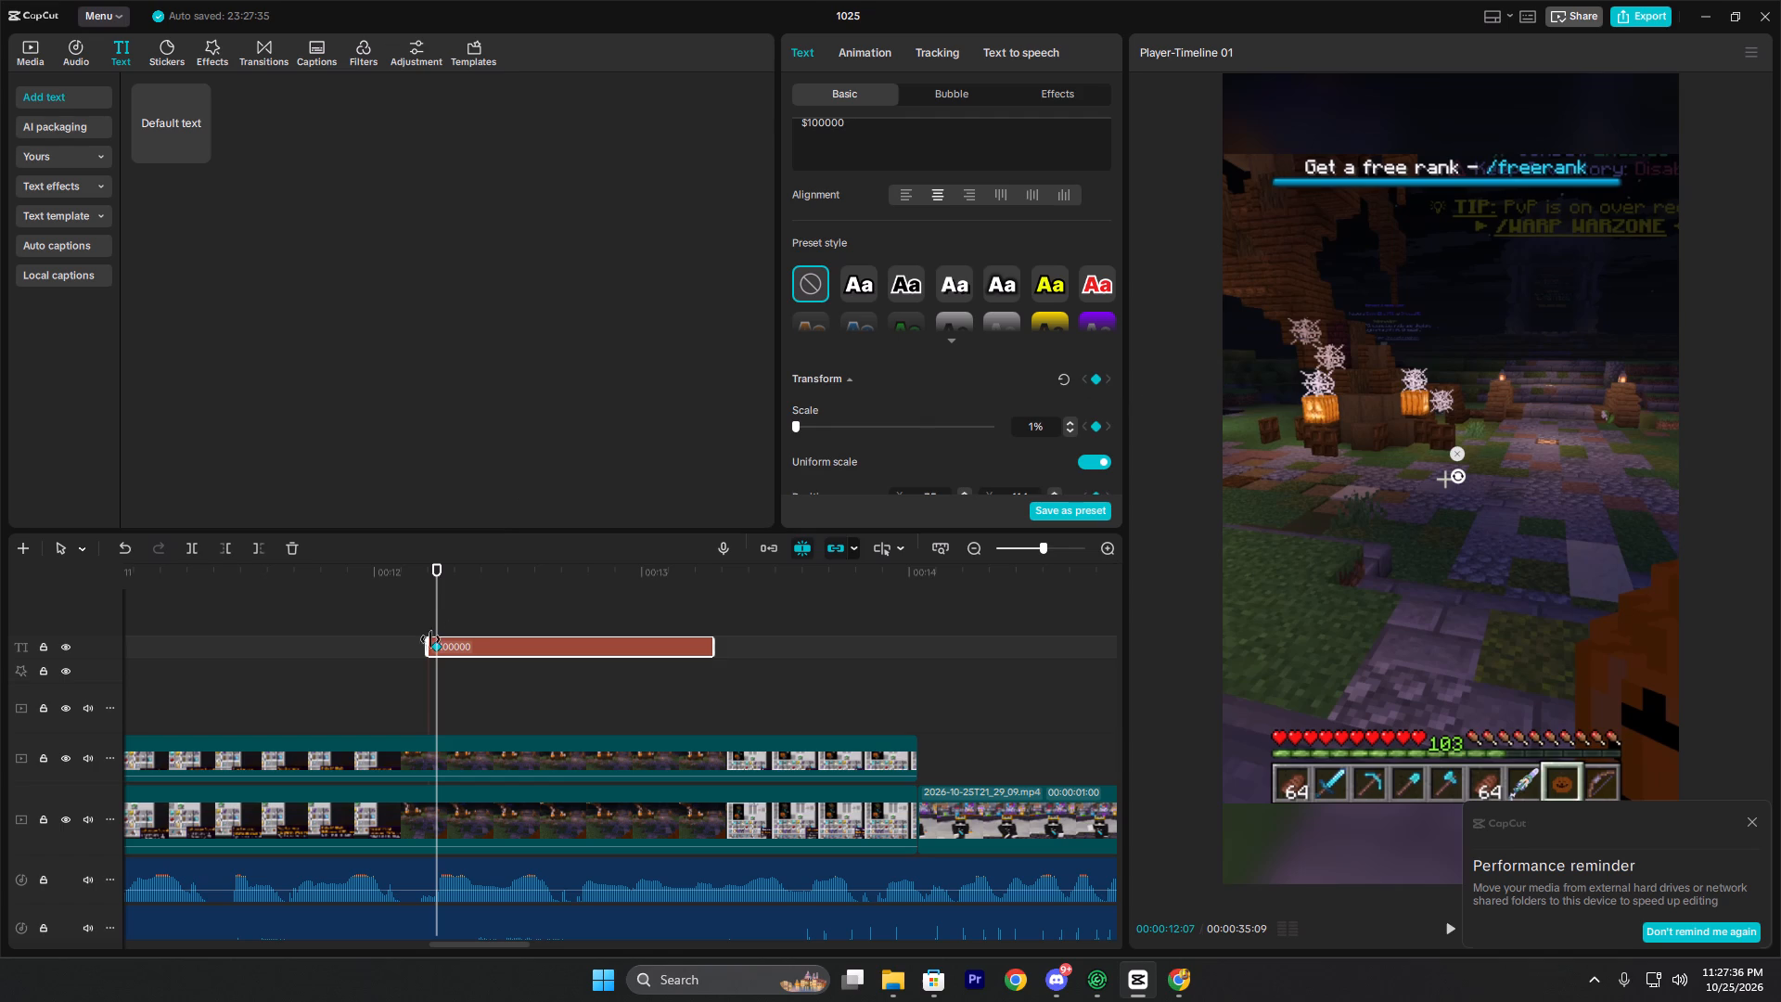
{"action": "left_click_drag", "start_coordinate": [432, 649], "coordinate": [419, 655]}
Set the "$100000" text's scale to 122% at 00:00:12:08.
{"action": "left_click", "coordinate": [440, 624]}
{"action": "left_click_drag", "start_coordinate": [794, 428], "coordinate": [809, 427]}
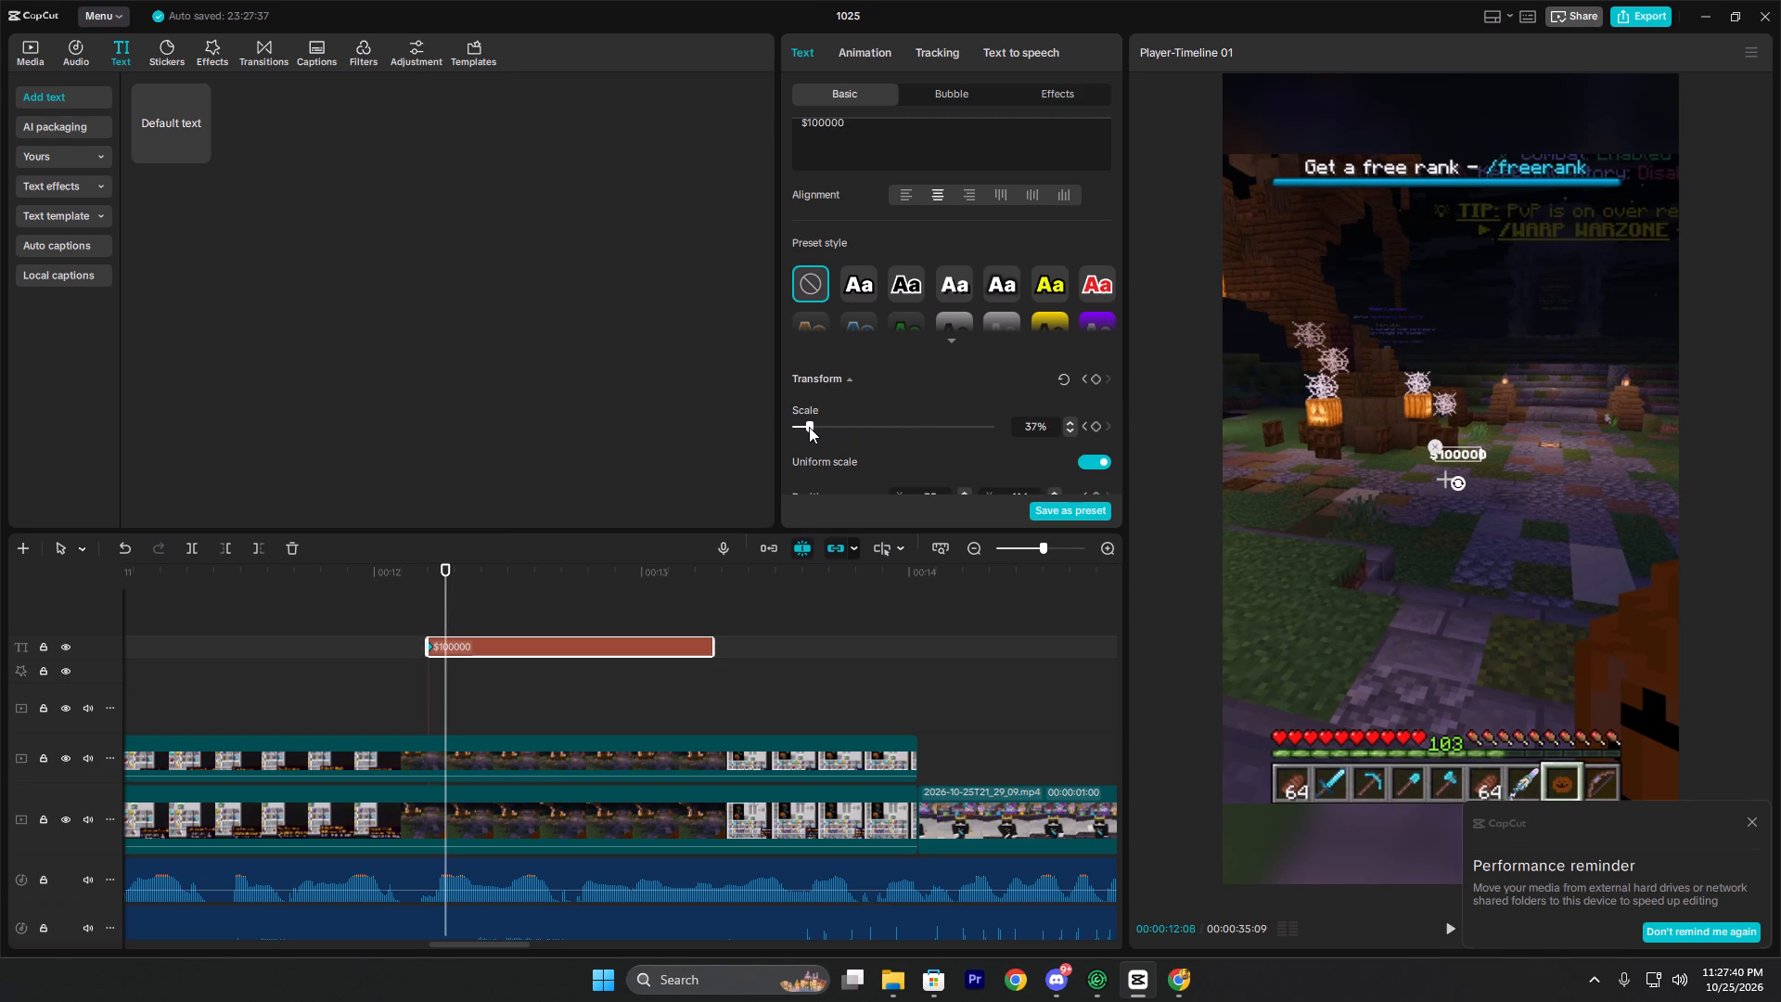
{"action": "left_click_drag", "start_coordinate": [809, 427], "coordinate": [841, 426]}
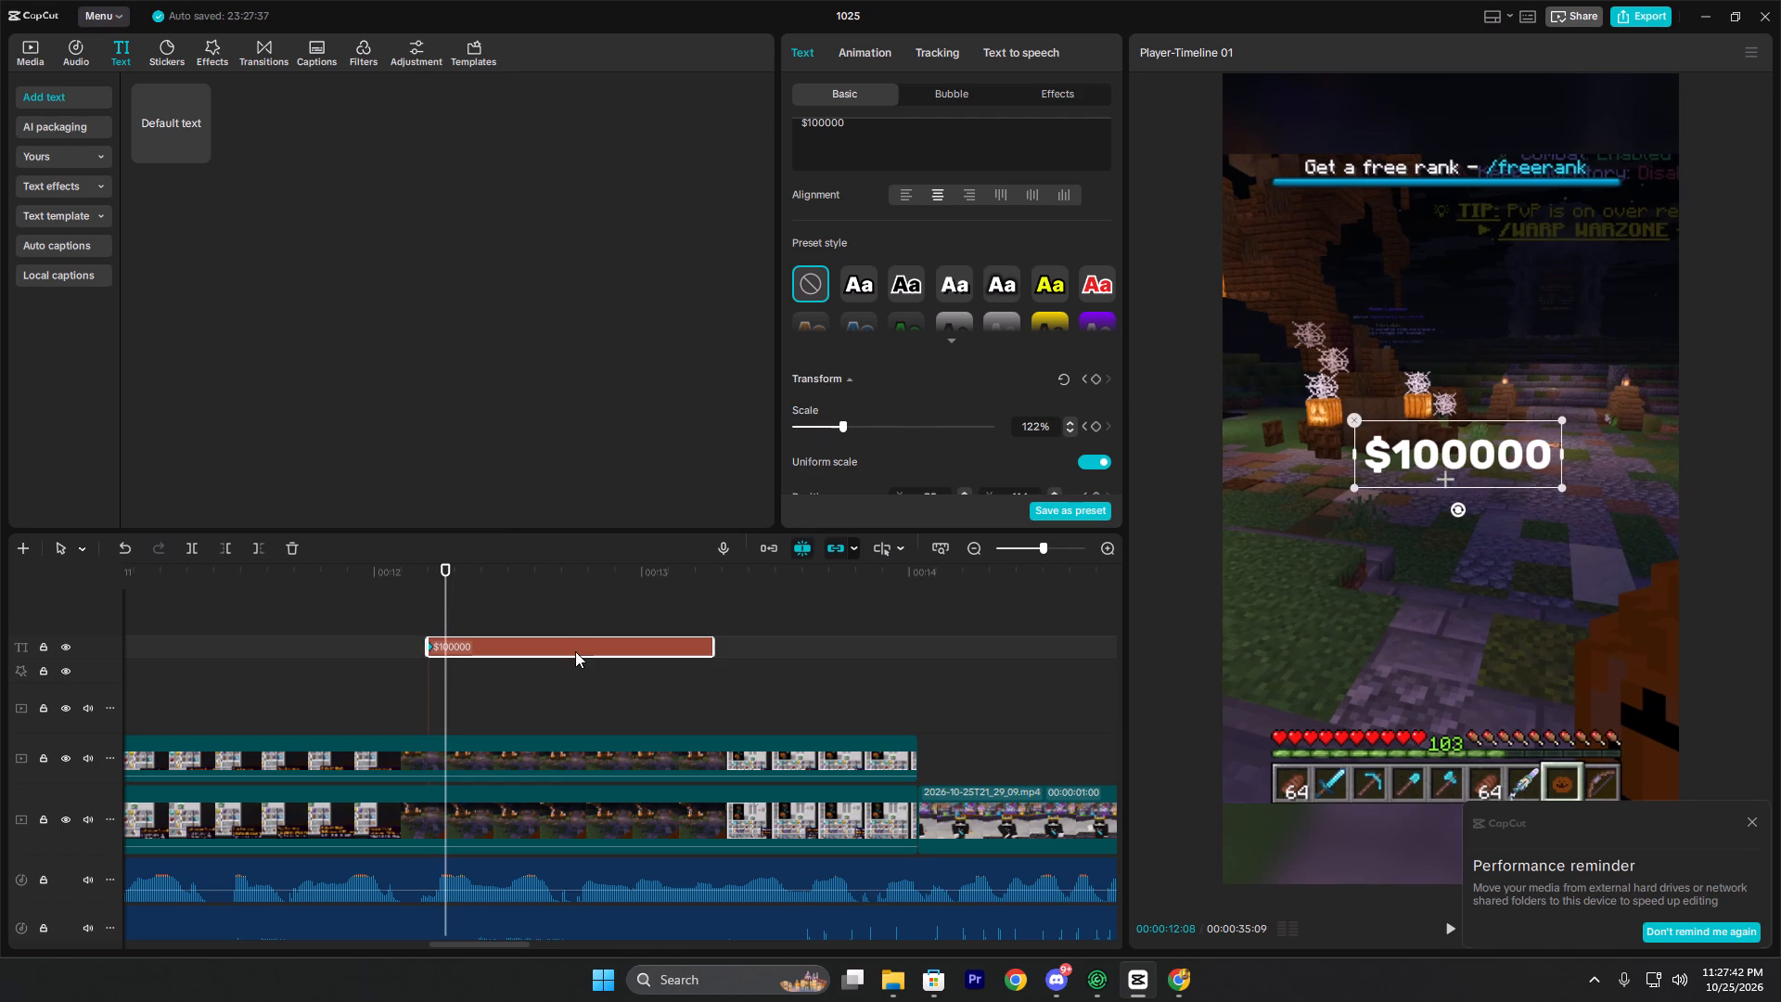
Apply the Cubic Out preset curve to the text's second scale keyframe and preview the pop-in.
{"action": "left_click", "coordinate": [442, 645]}
{"action": "right_click", "coordinate": [442, 645]}
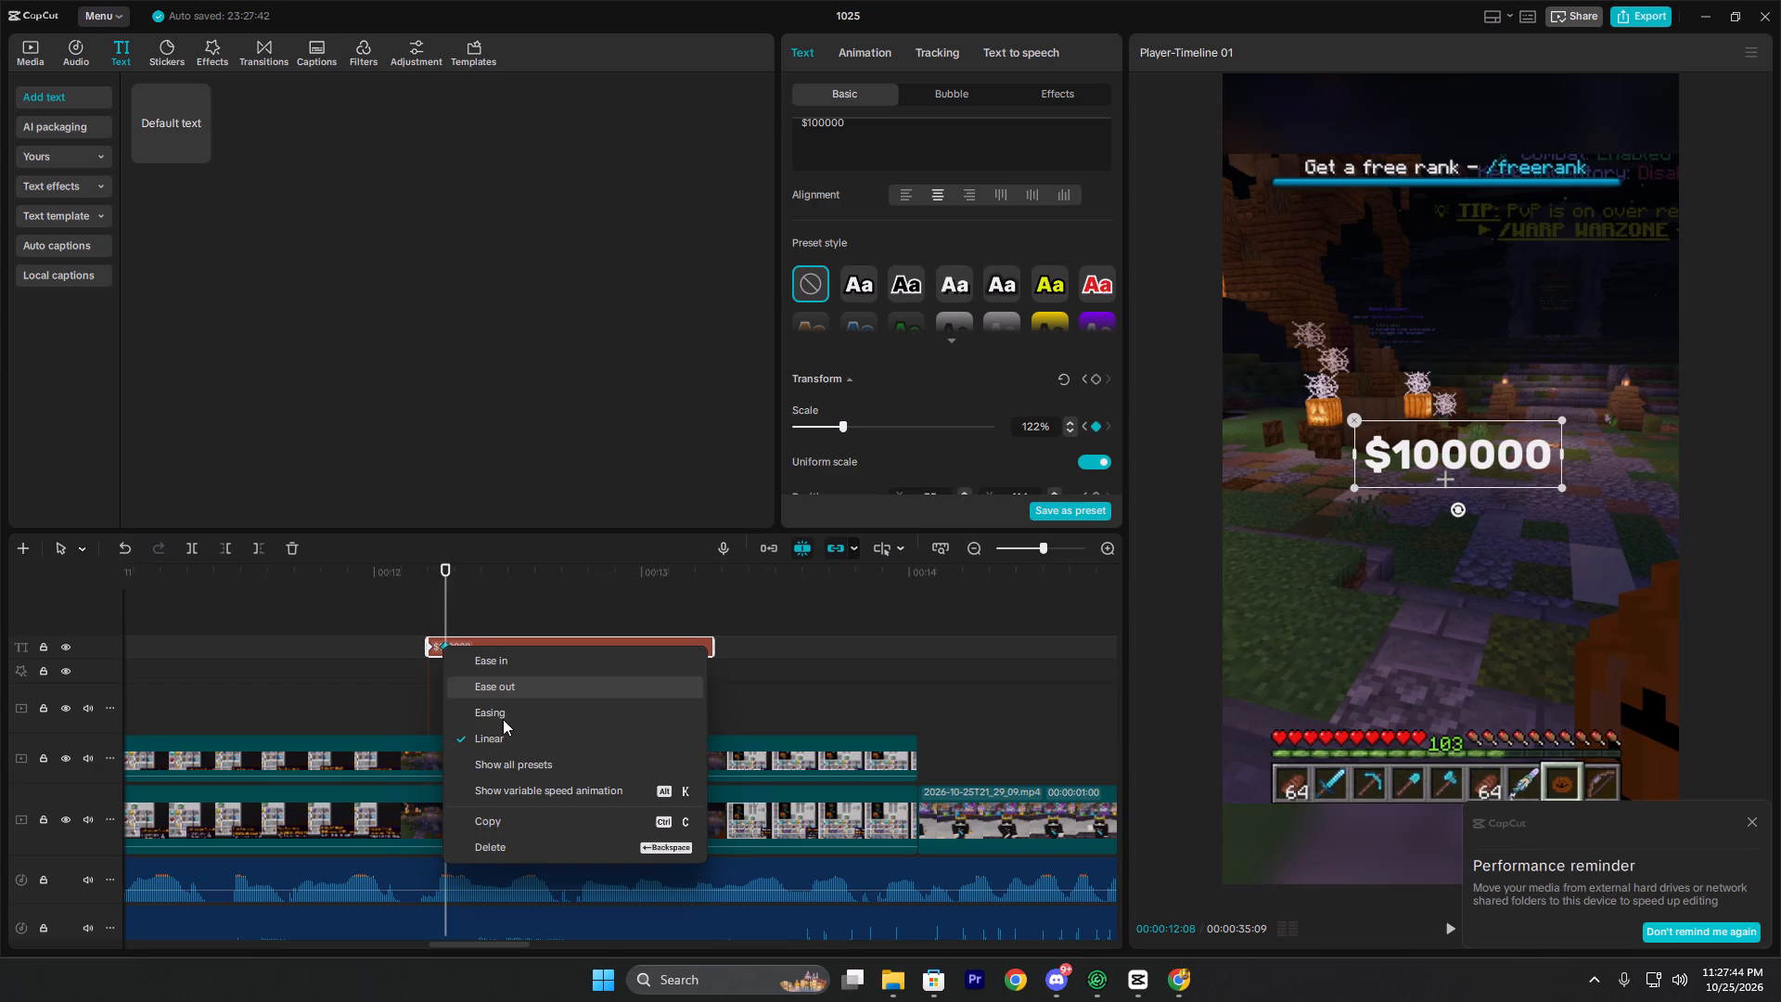
{"action": "left_click", "coordinate": [508, 777]}
{"action": "left_click", "coordinate": [719, 796]}
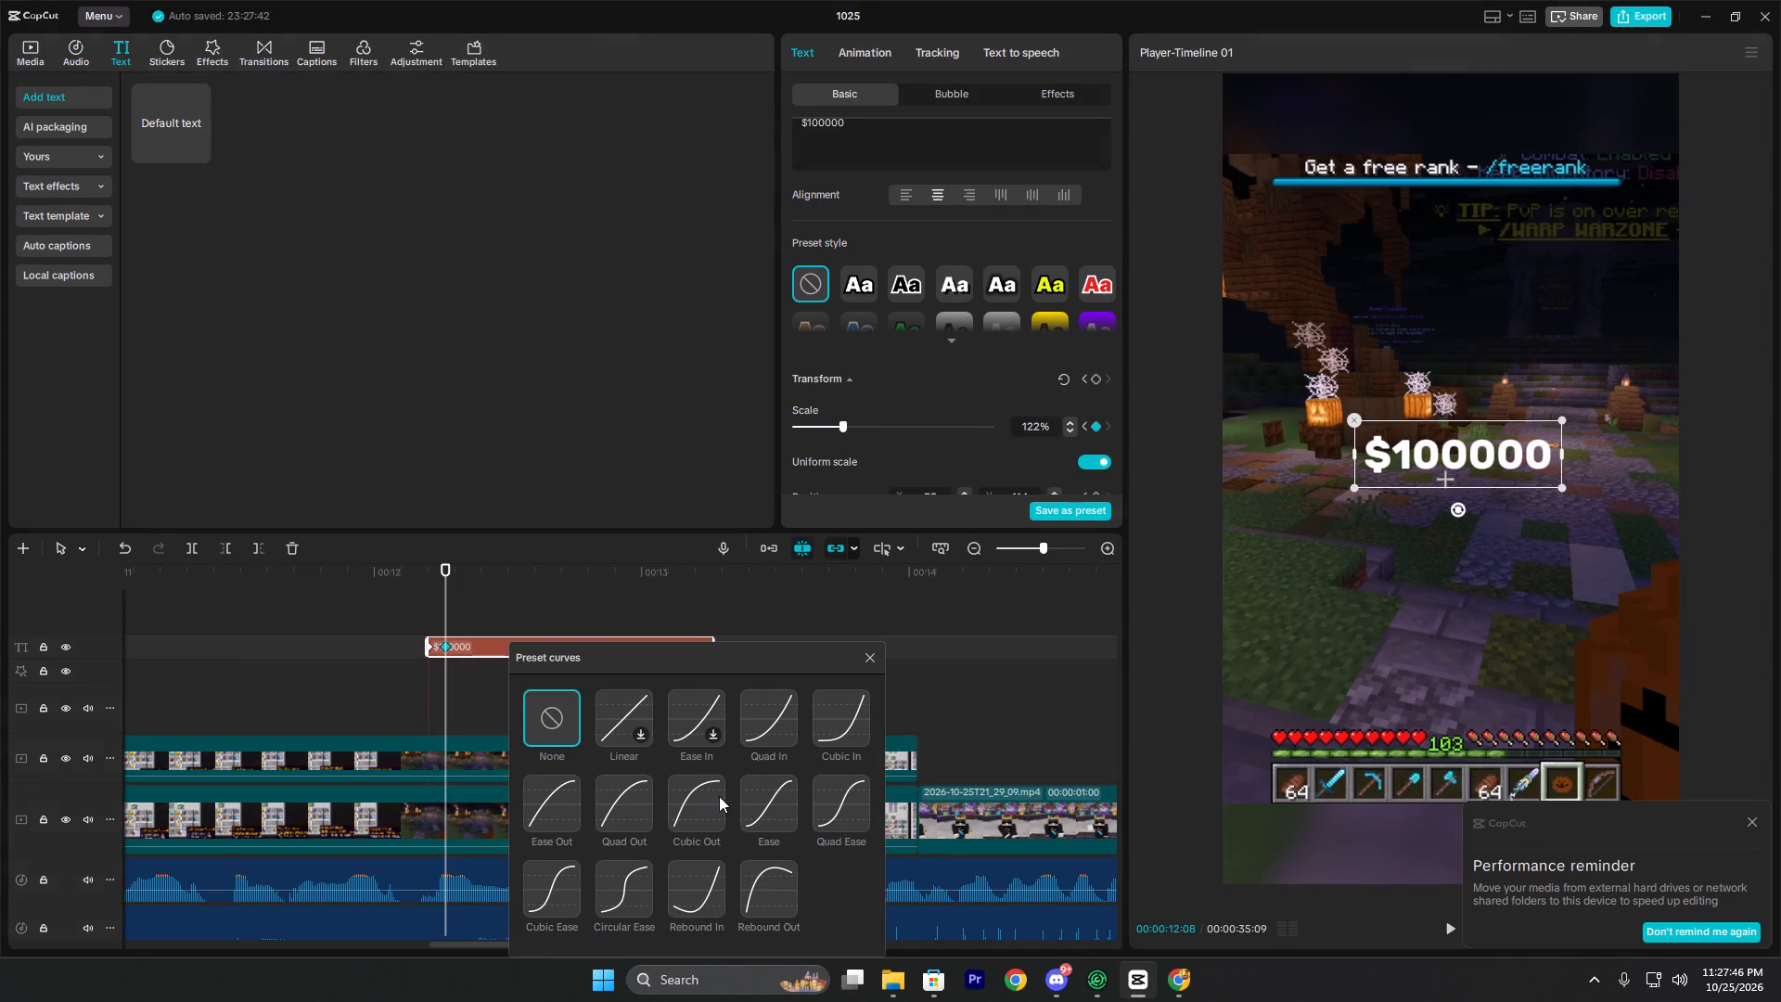
{"action": "left_click", "coordinate": [865, 659]}
{"action": "left_click", "coordinate": [431, 619]}
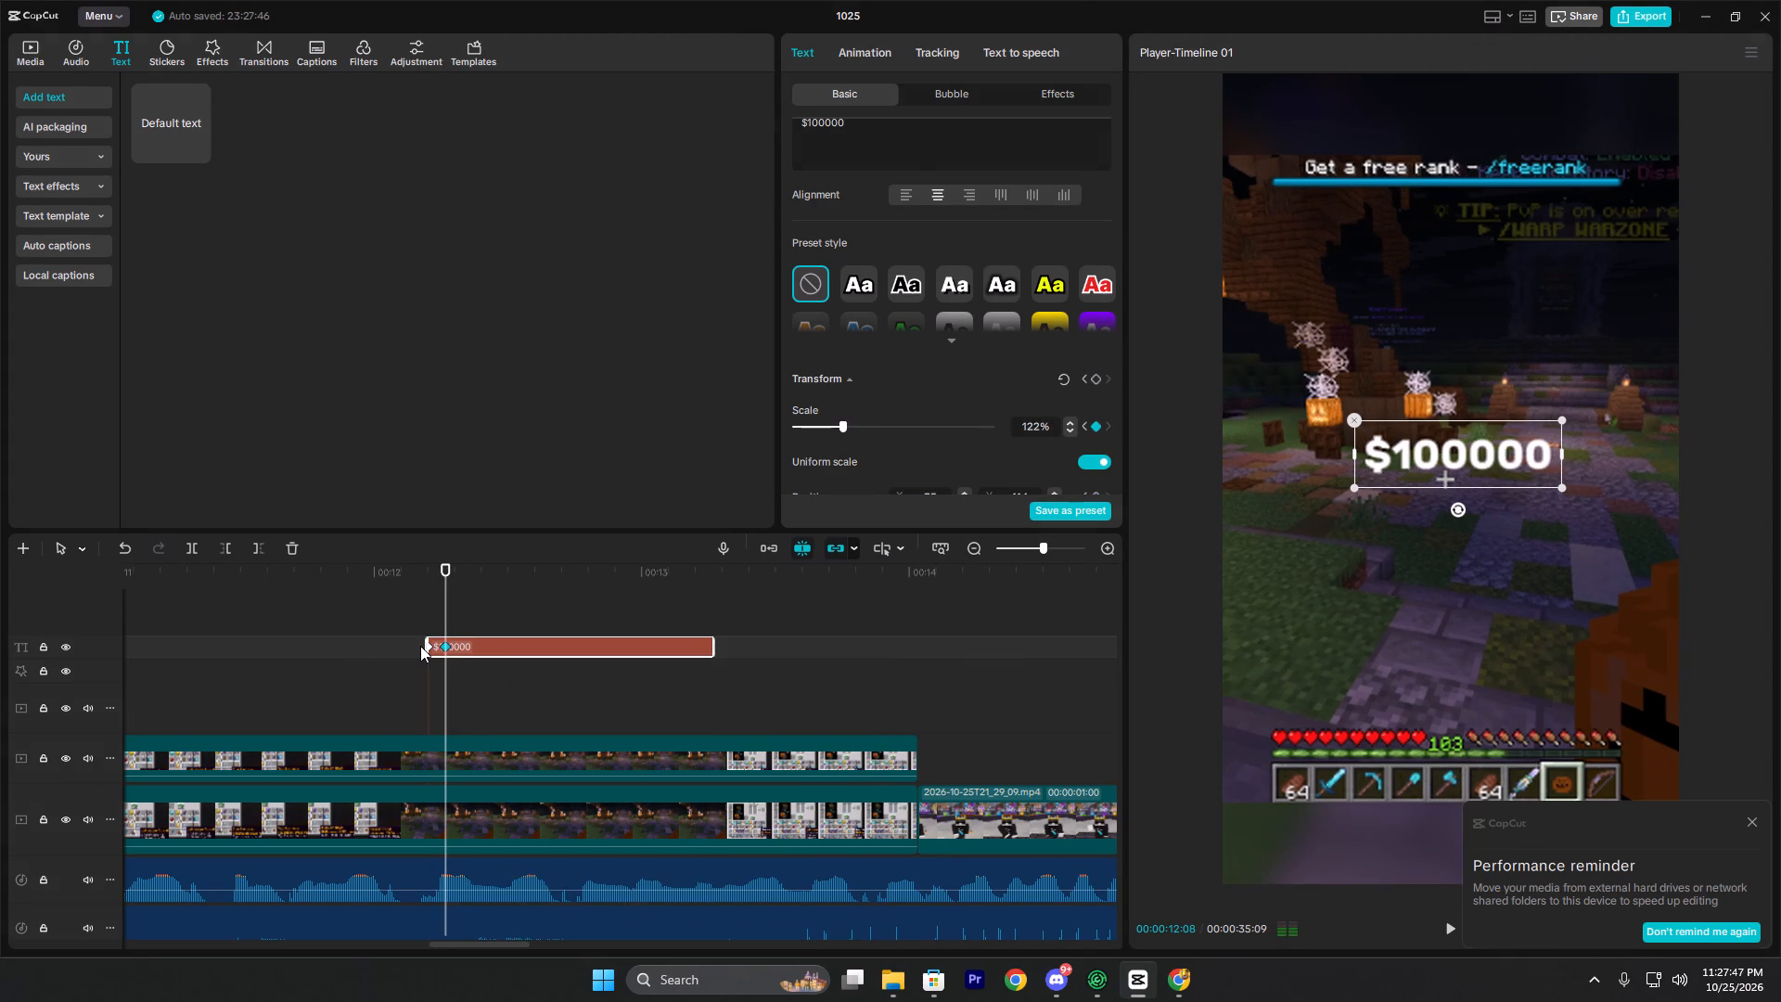
{"action": "key", "text": "space"}
{"action": "key", "text": "space"}
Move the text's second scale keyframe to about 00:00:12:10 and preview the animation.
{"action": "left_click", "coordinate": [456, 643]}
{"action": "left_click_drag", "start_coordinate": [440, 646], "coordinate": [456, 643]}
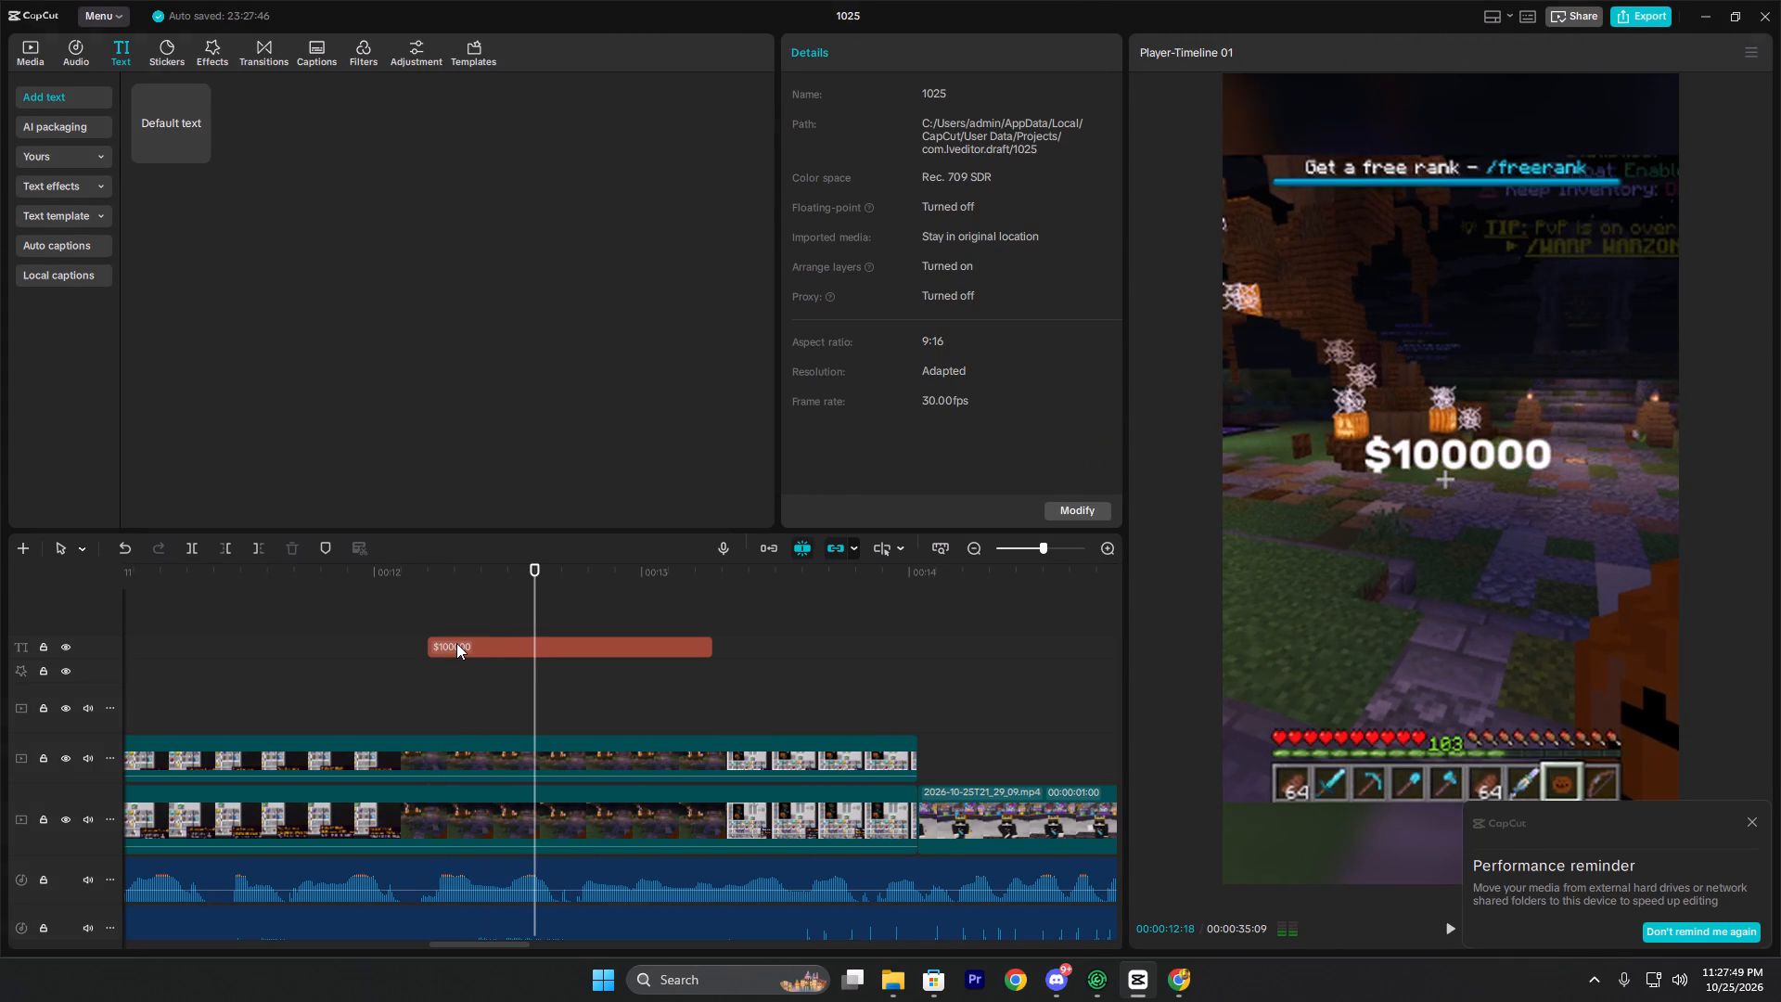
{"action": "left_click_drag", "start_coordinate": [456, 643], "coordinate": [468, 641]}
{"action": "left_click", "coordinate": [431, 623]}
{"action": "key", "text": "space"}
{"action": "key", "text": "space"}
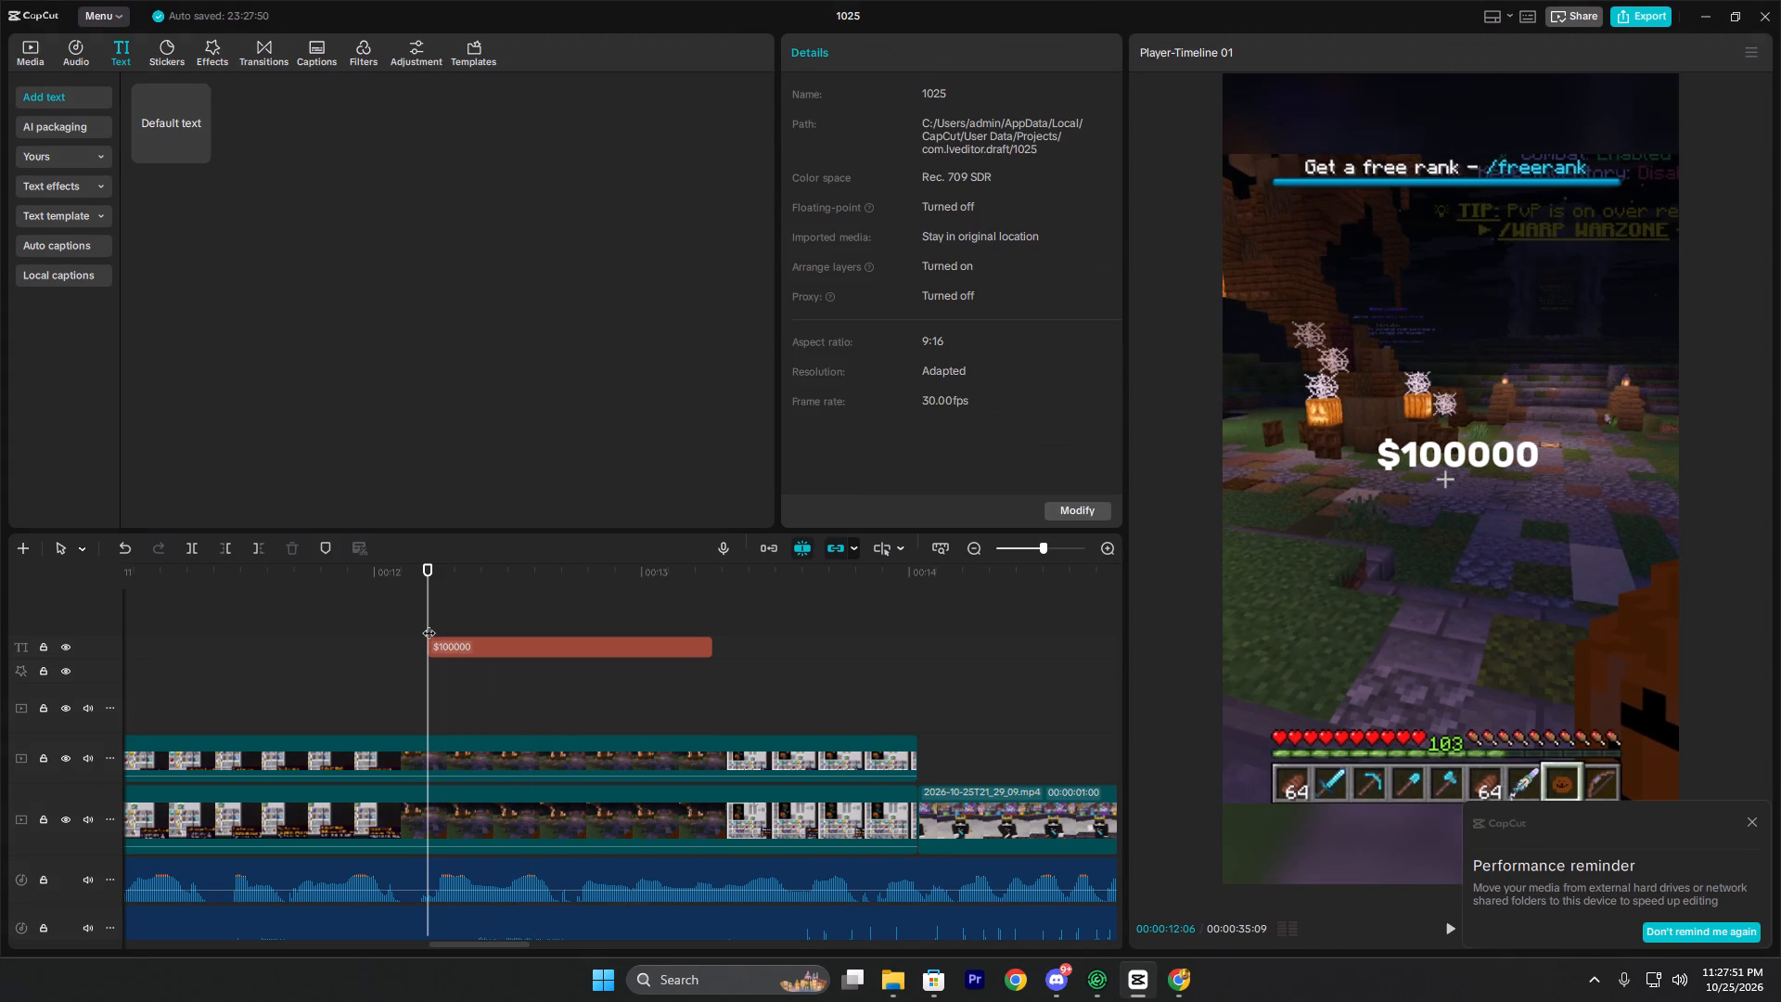
Extend the "$100000" text's start to 00:00:12:05, moving its first keyframe to the start and its second to about 00:00:12:14.
{"action": "left_click", "coordinate": [443, 641]}
{"action": "left_click_drag", "start_coordinate": [427, 637], "coordinate": [418, 638]}
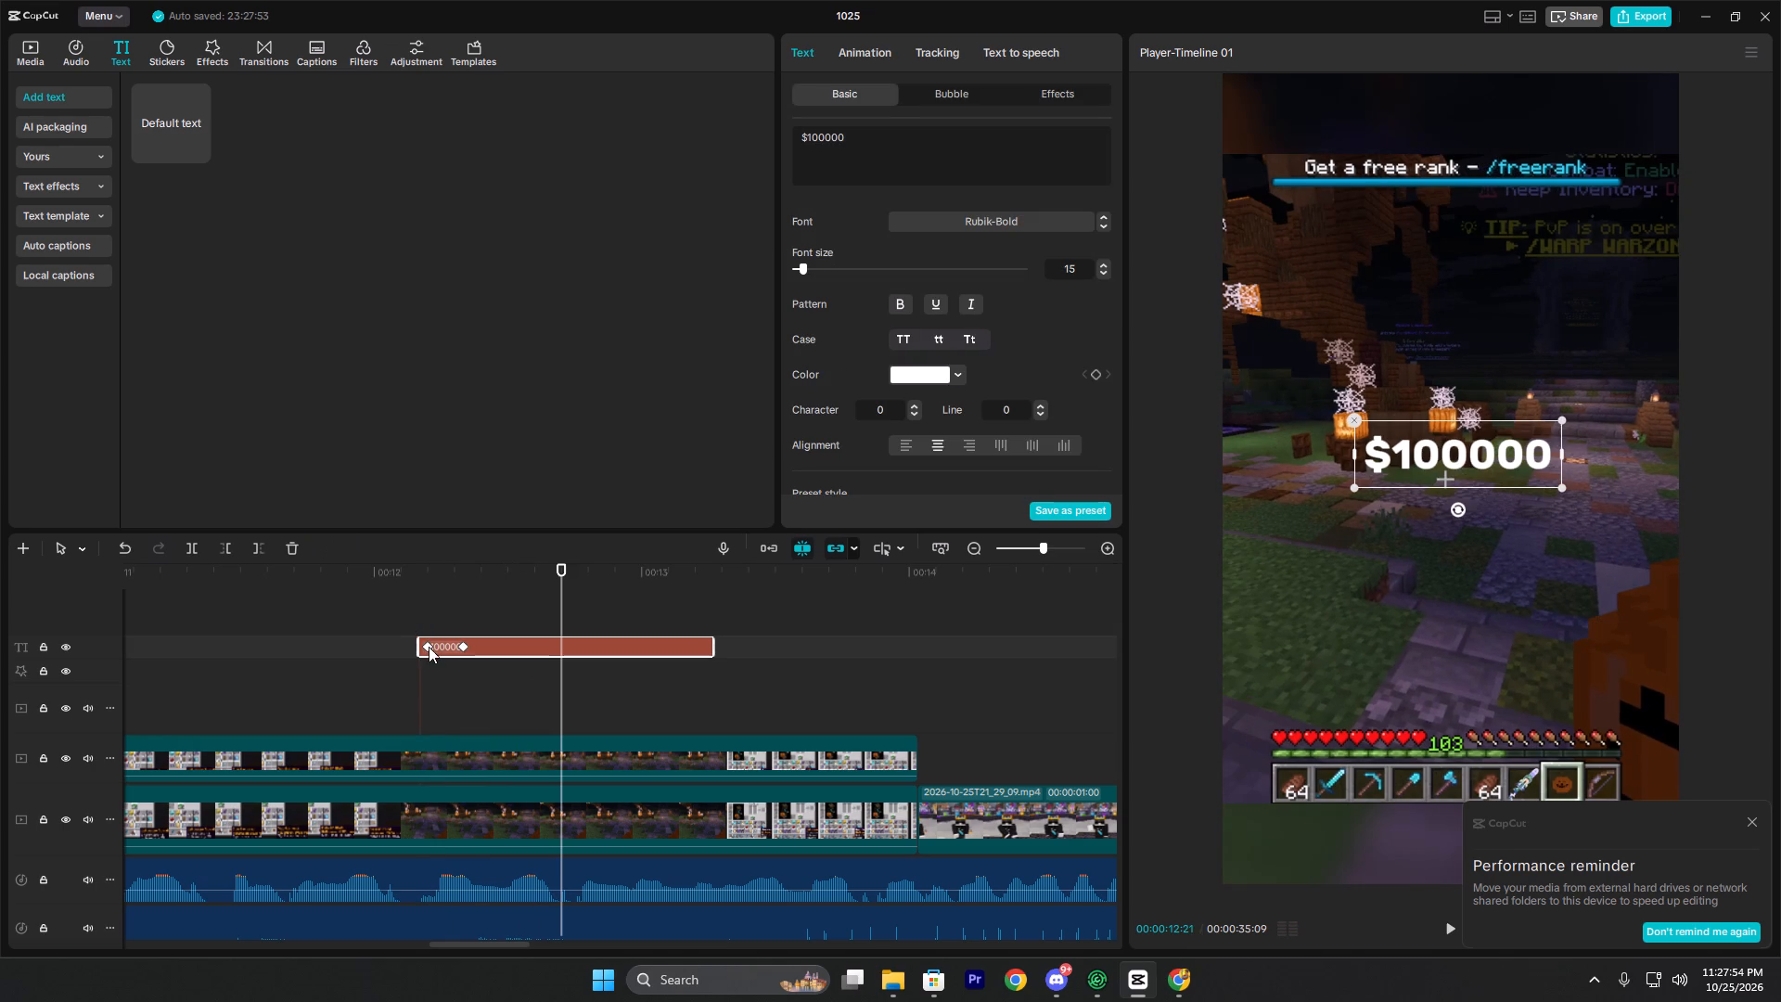
{"action": "left_click_drag", "start_coordinate": [428, 648], "coordinate": [396, 649]}
{"action": "left_click_drag", "start_coordinate": [468, 644], "coordinate": [494, 649]}
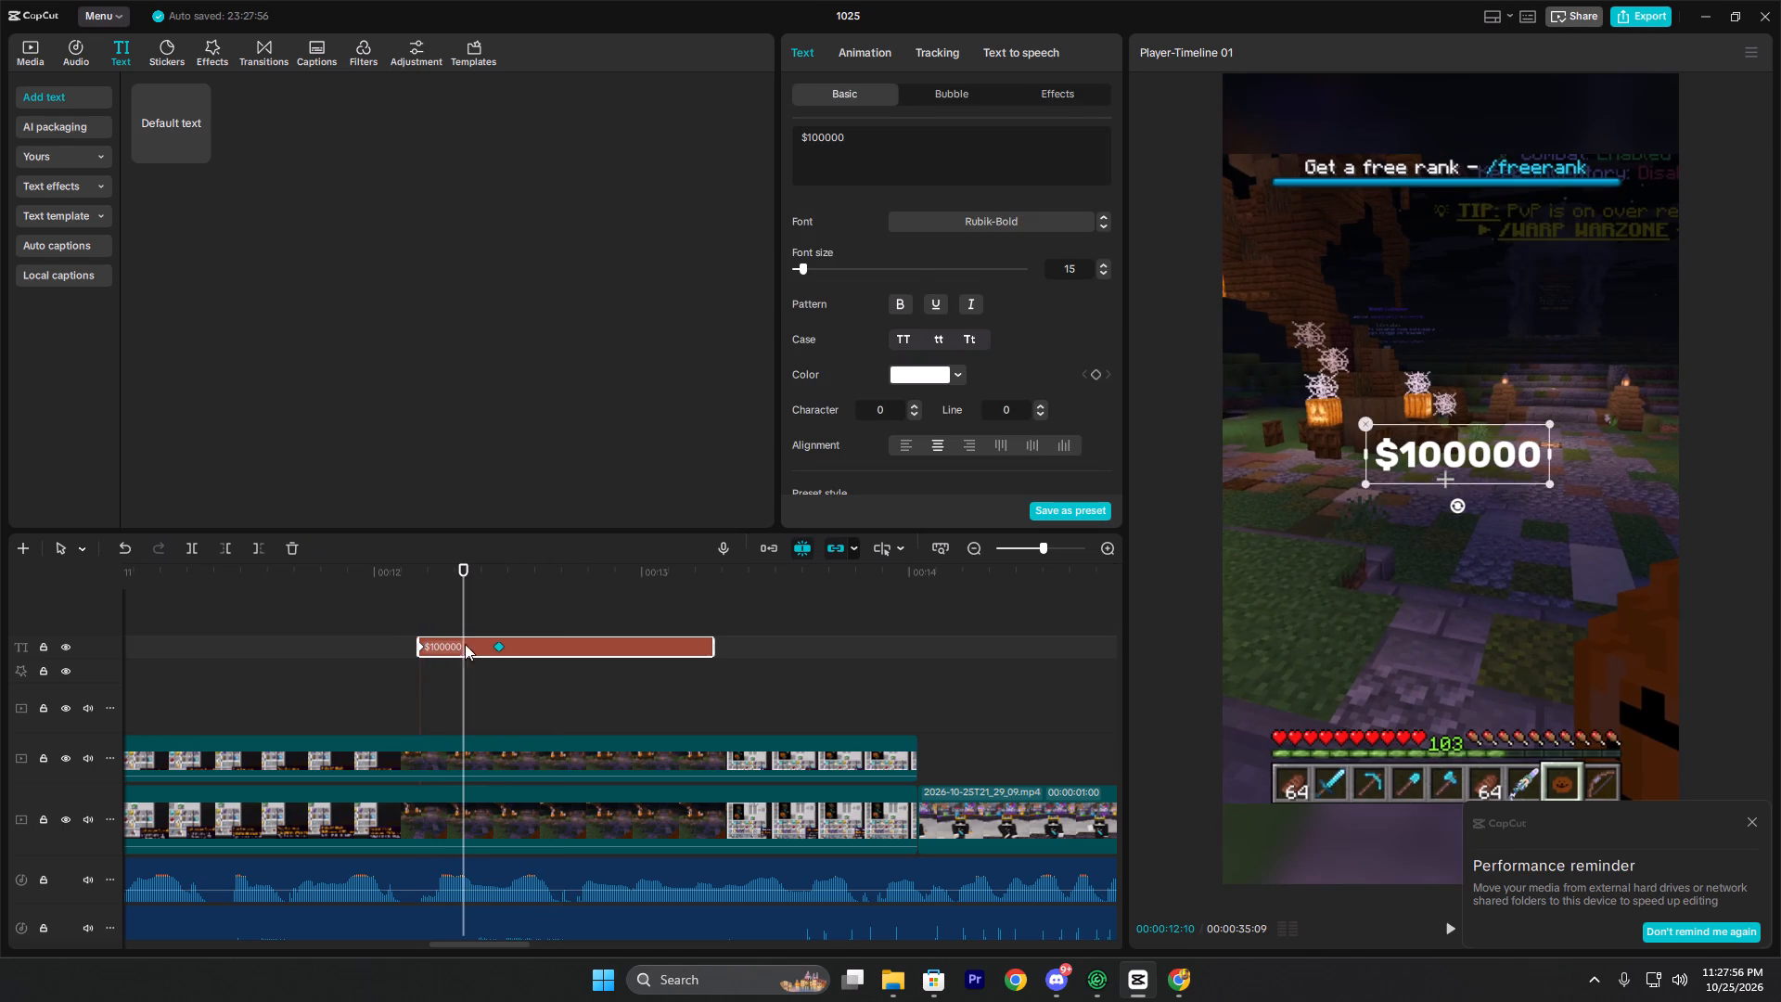
Replay the "$100000" text scene several times, checking the pop-in timing and how it leads into the inventory scene.
{"action": "left_click", "coordinate": [419, 617]}
{"action": "key", "text": "space"}
{"action": "key", "text": "space"}
{"action": "left_click", "coordinate": [419, 615]}
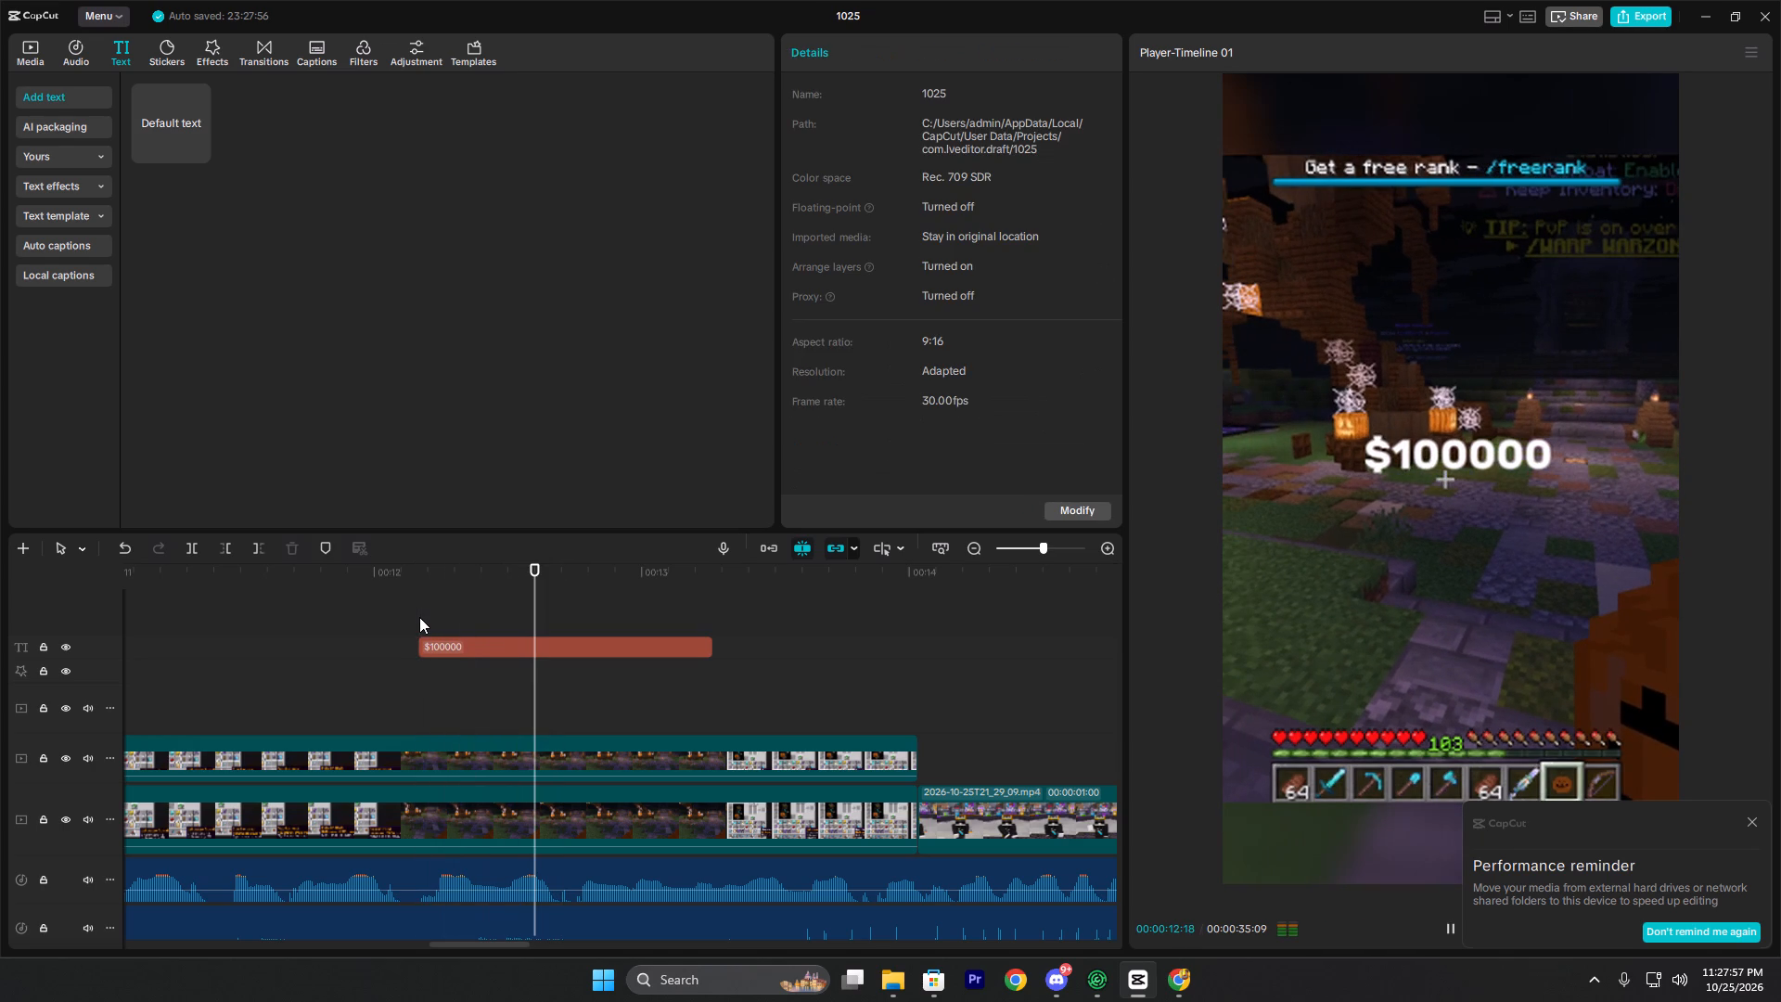
{"action": "left_click", "coordinate": [390, 611]}
{"action": "key", "text": "space"}
{"action": "key", "text": "space"}
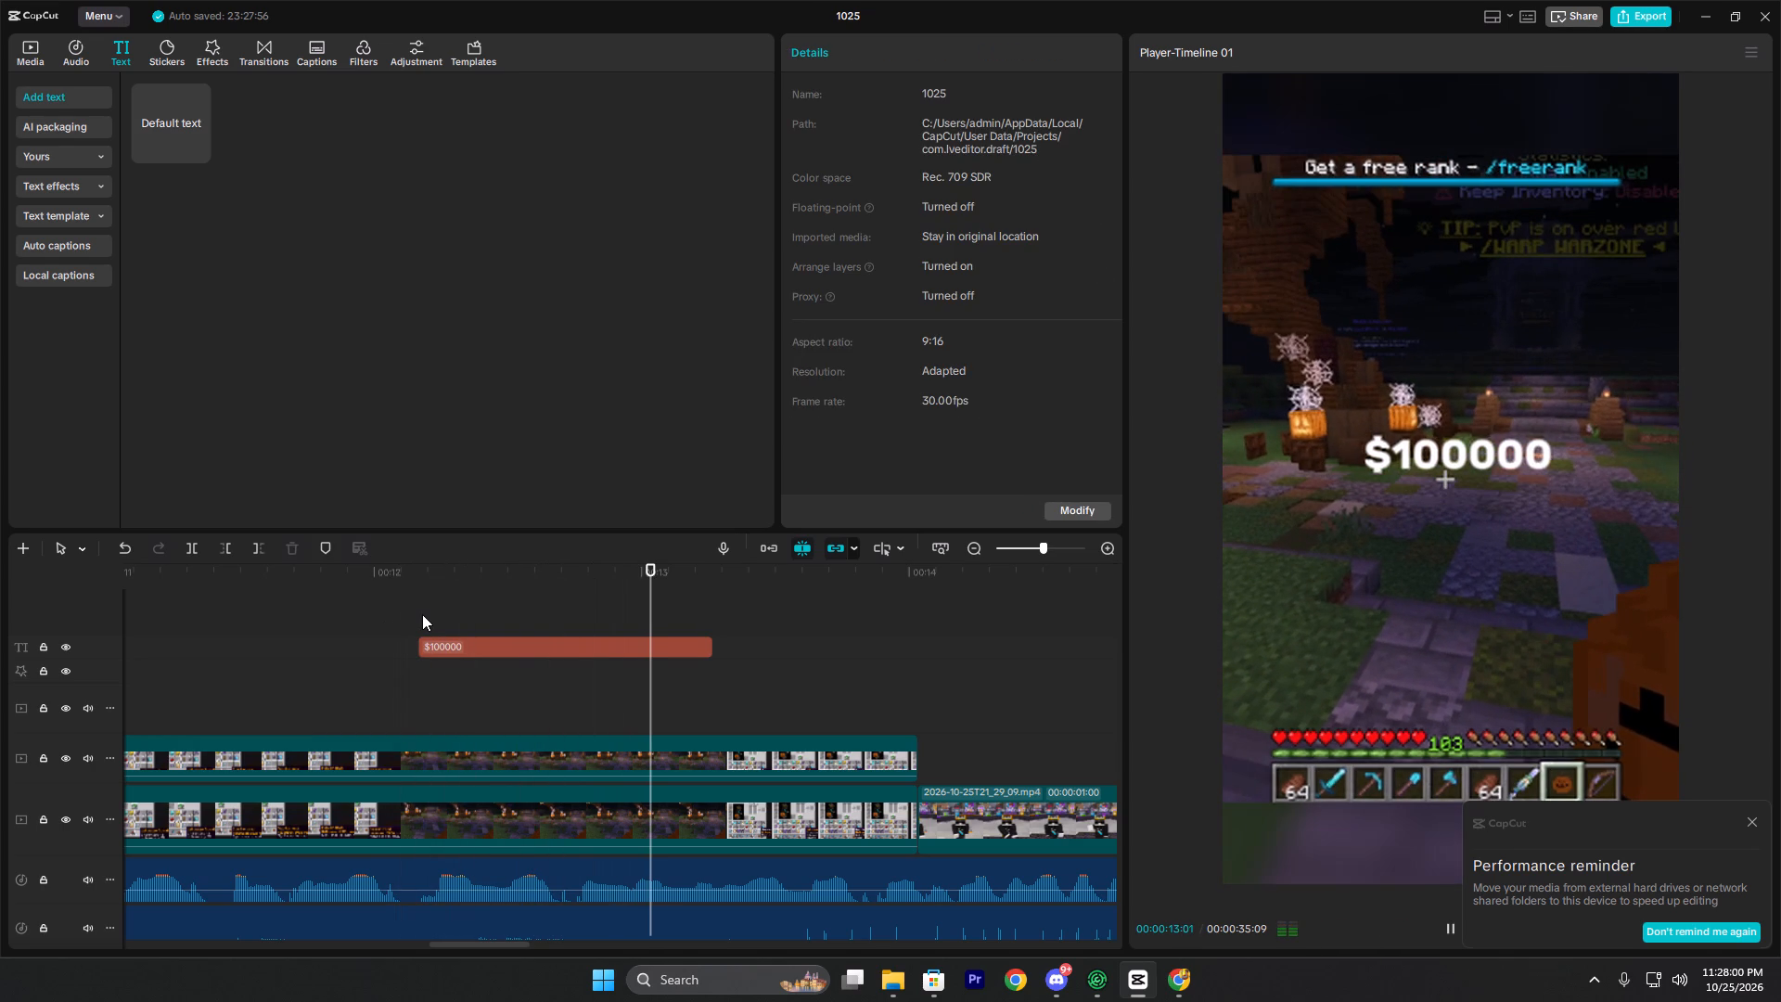
{"action": "key", "text": "space"}
{"action": "key", "text": "space"}
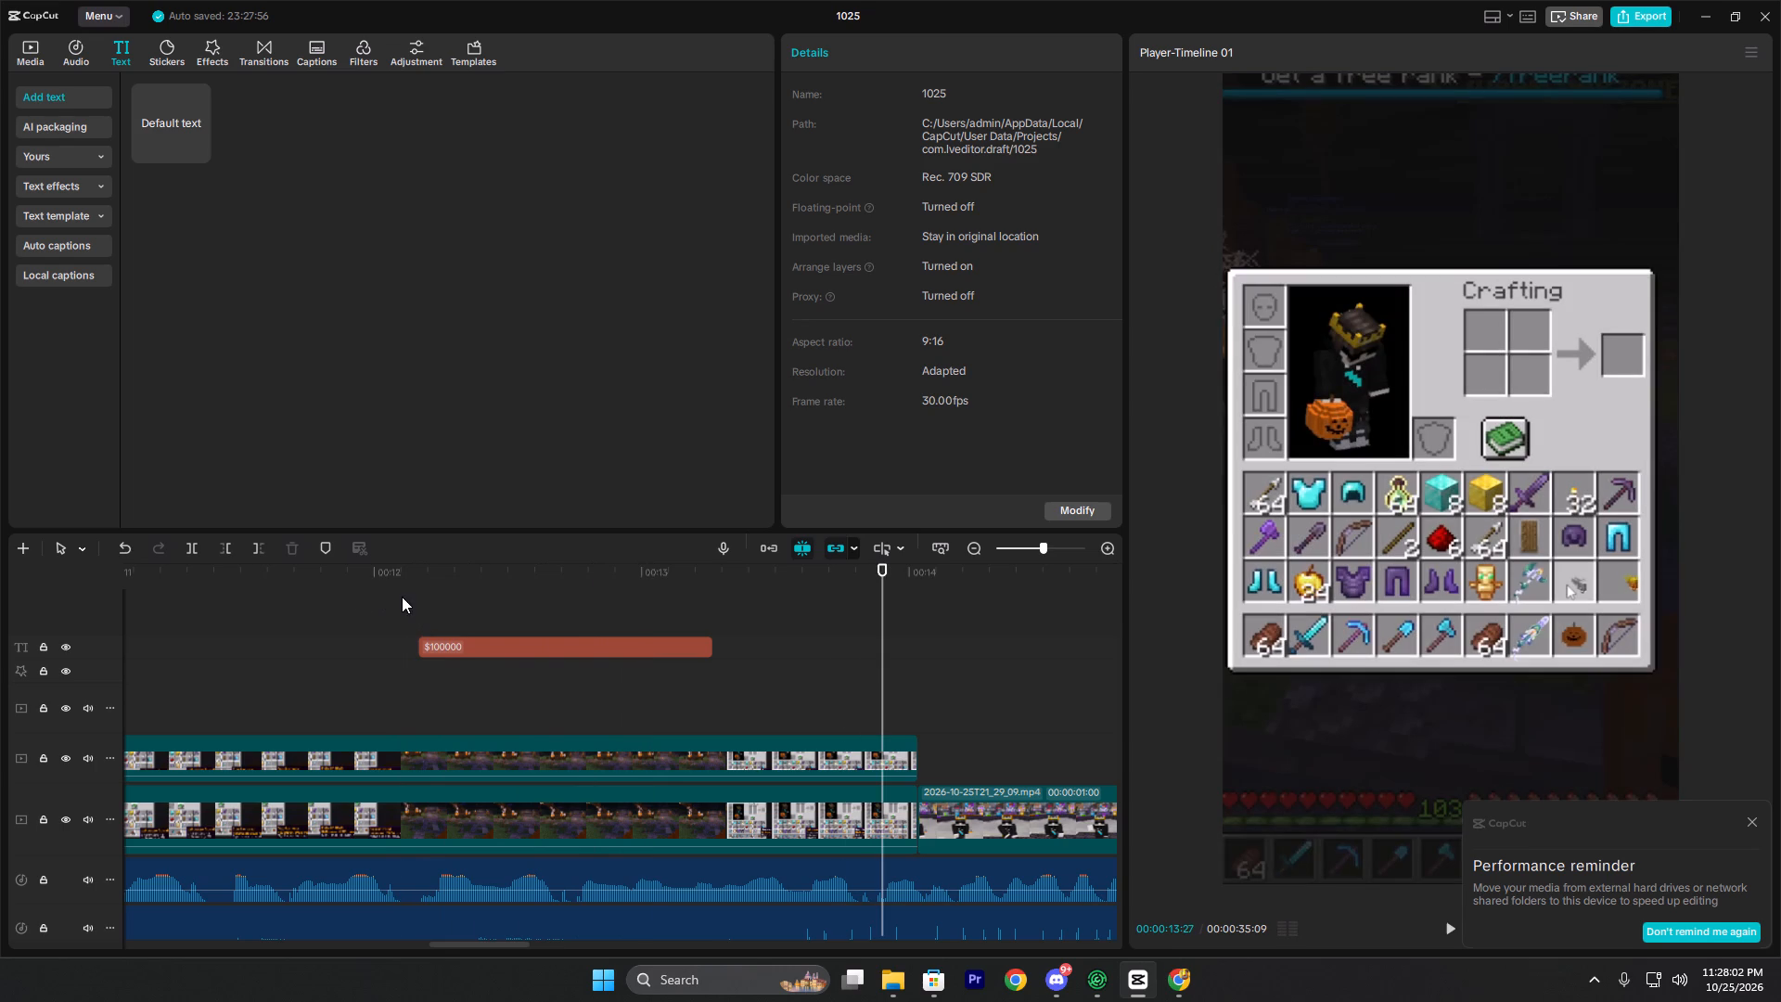
{"action": "left_click", "coordinate": [402, 597]}
{"action": "key", "text": "space"}
{"action": "key", "text": "space"}
Add the saved preset My presets5 at 00:00:12:05 beneath the "$100000" text and preview it.
{"action": "left_click", "coordinate": [422, 600]}
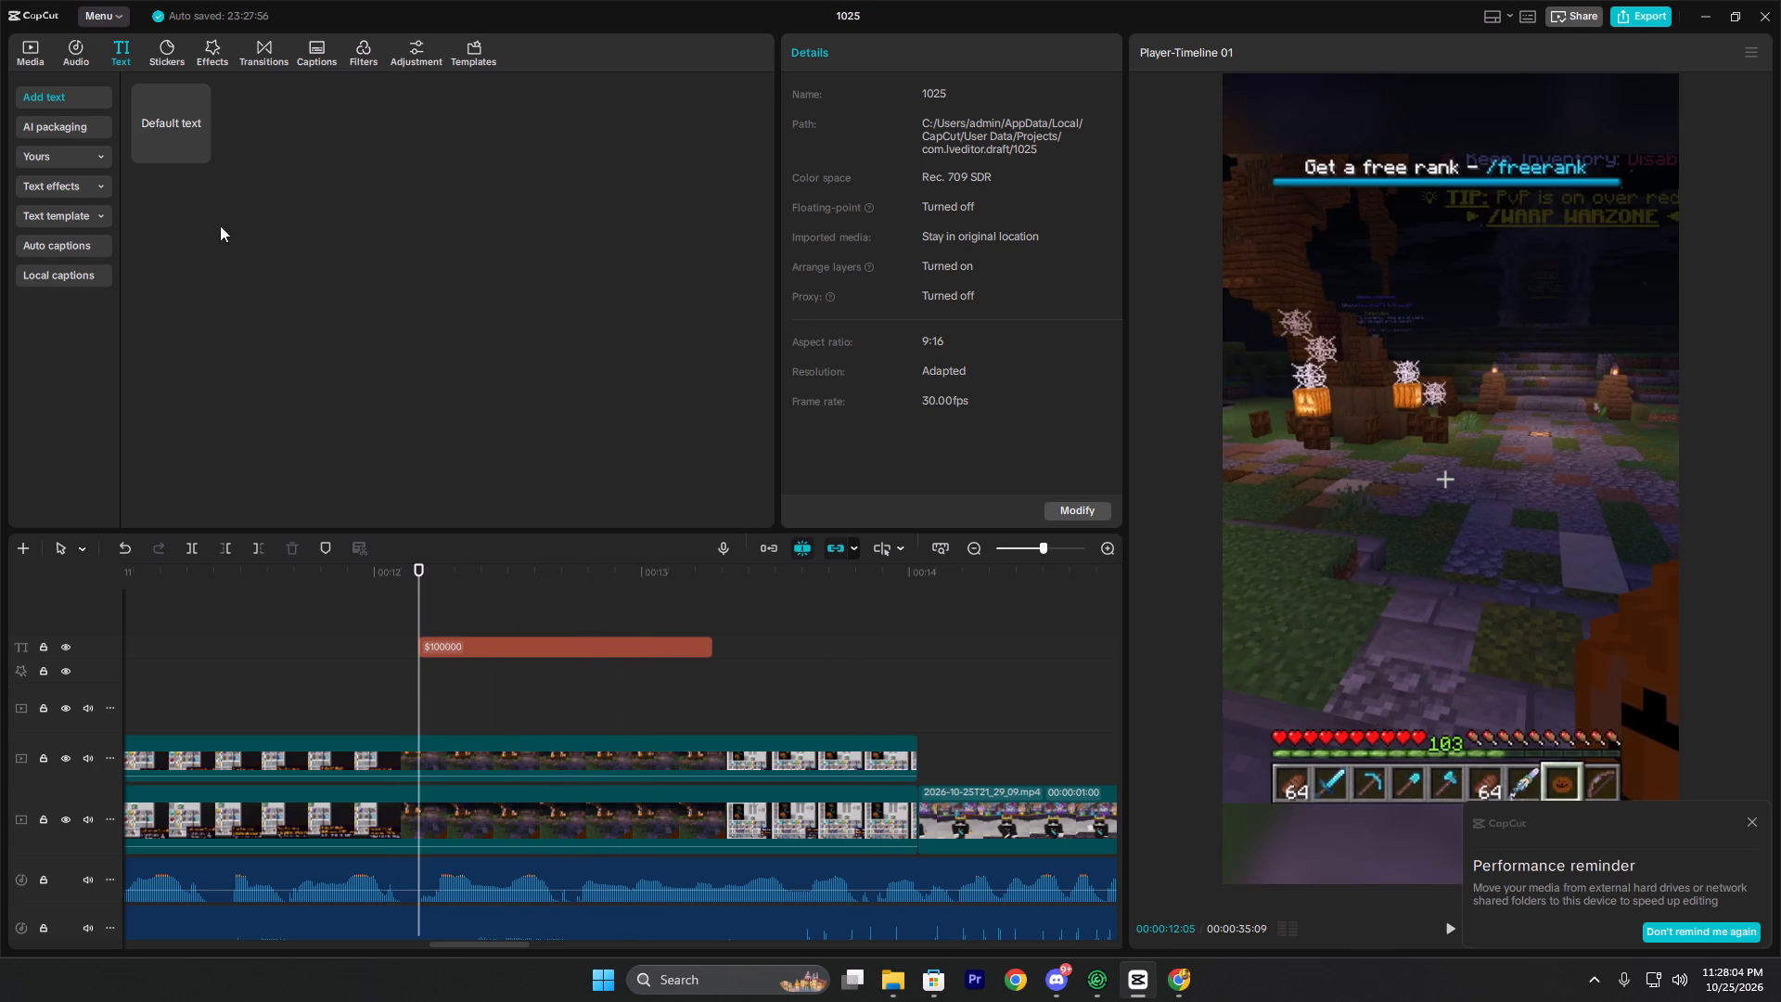
{"action": "left_click", "coordinate": [39, 46]}
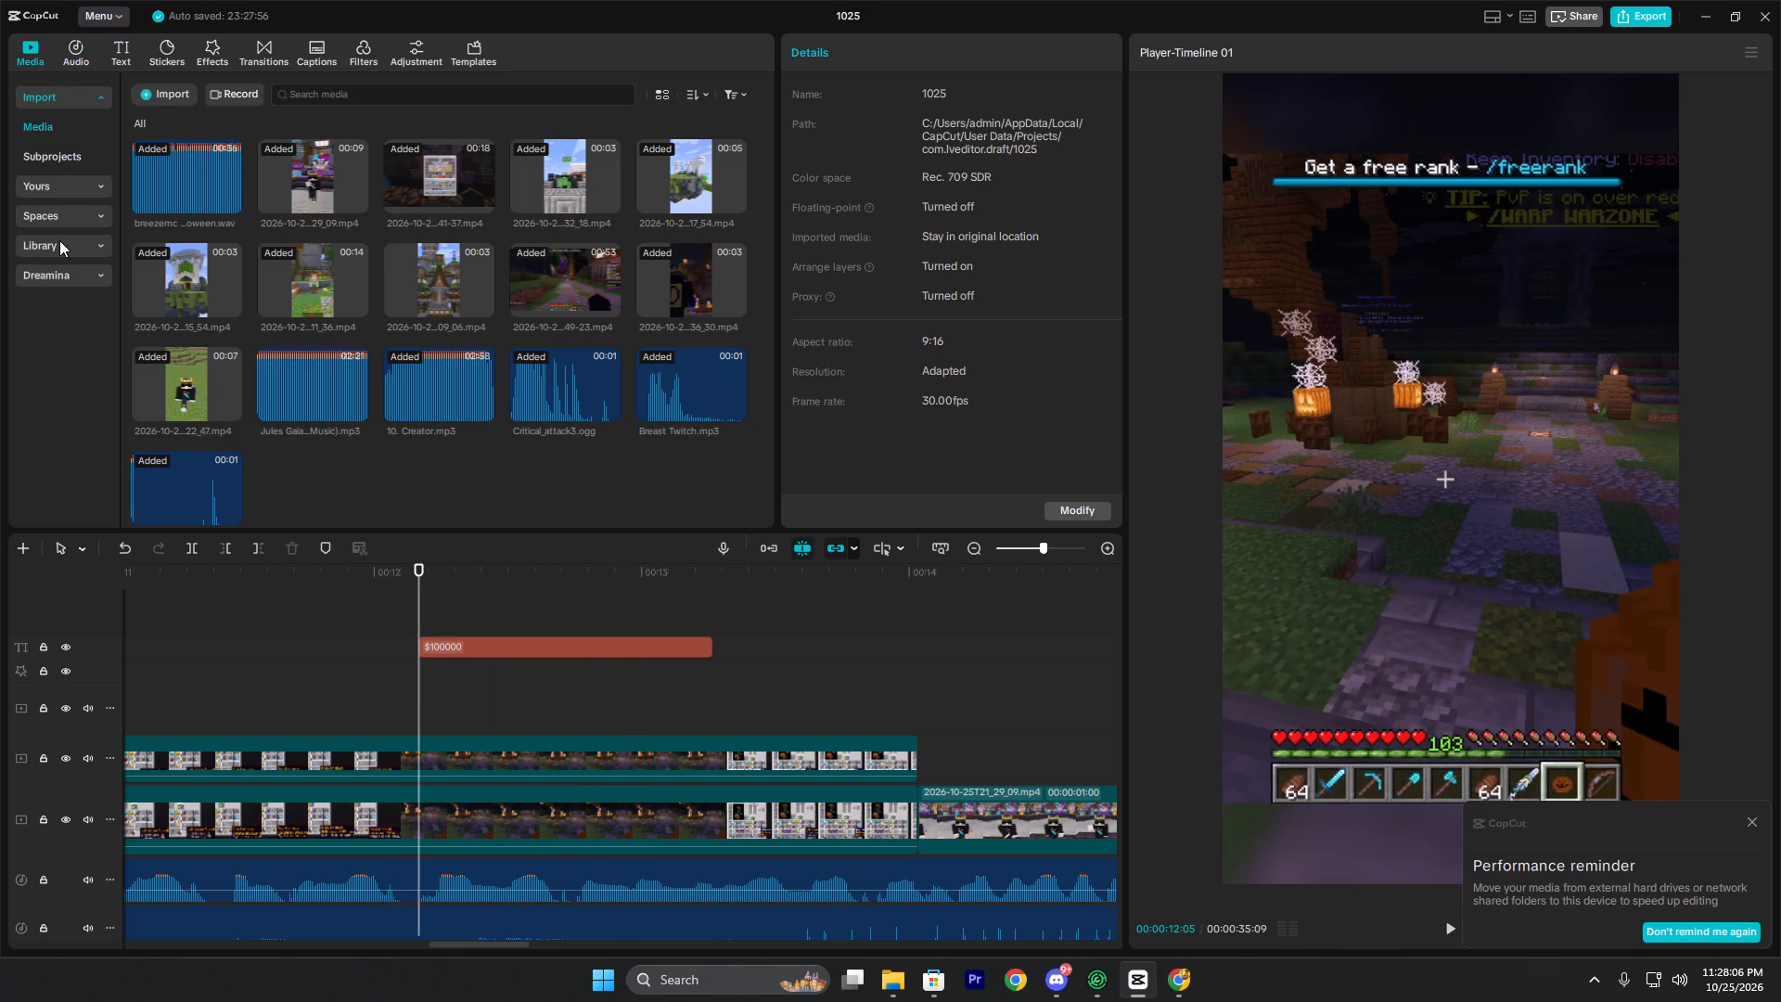
{"action": "left_click", "coordinate": [59, 240]}
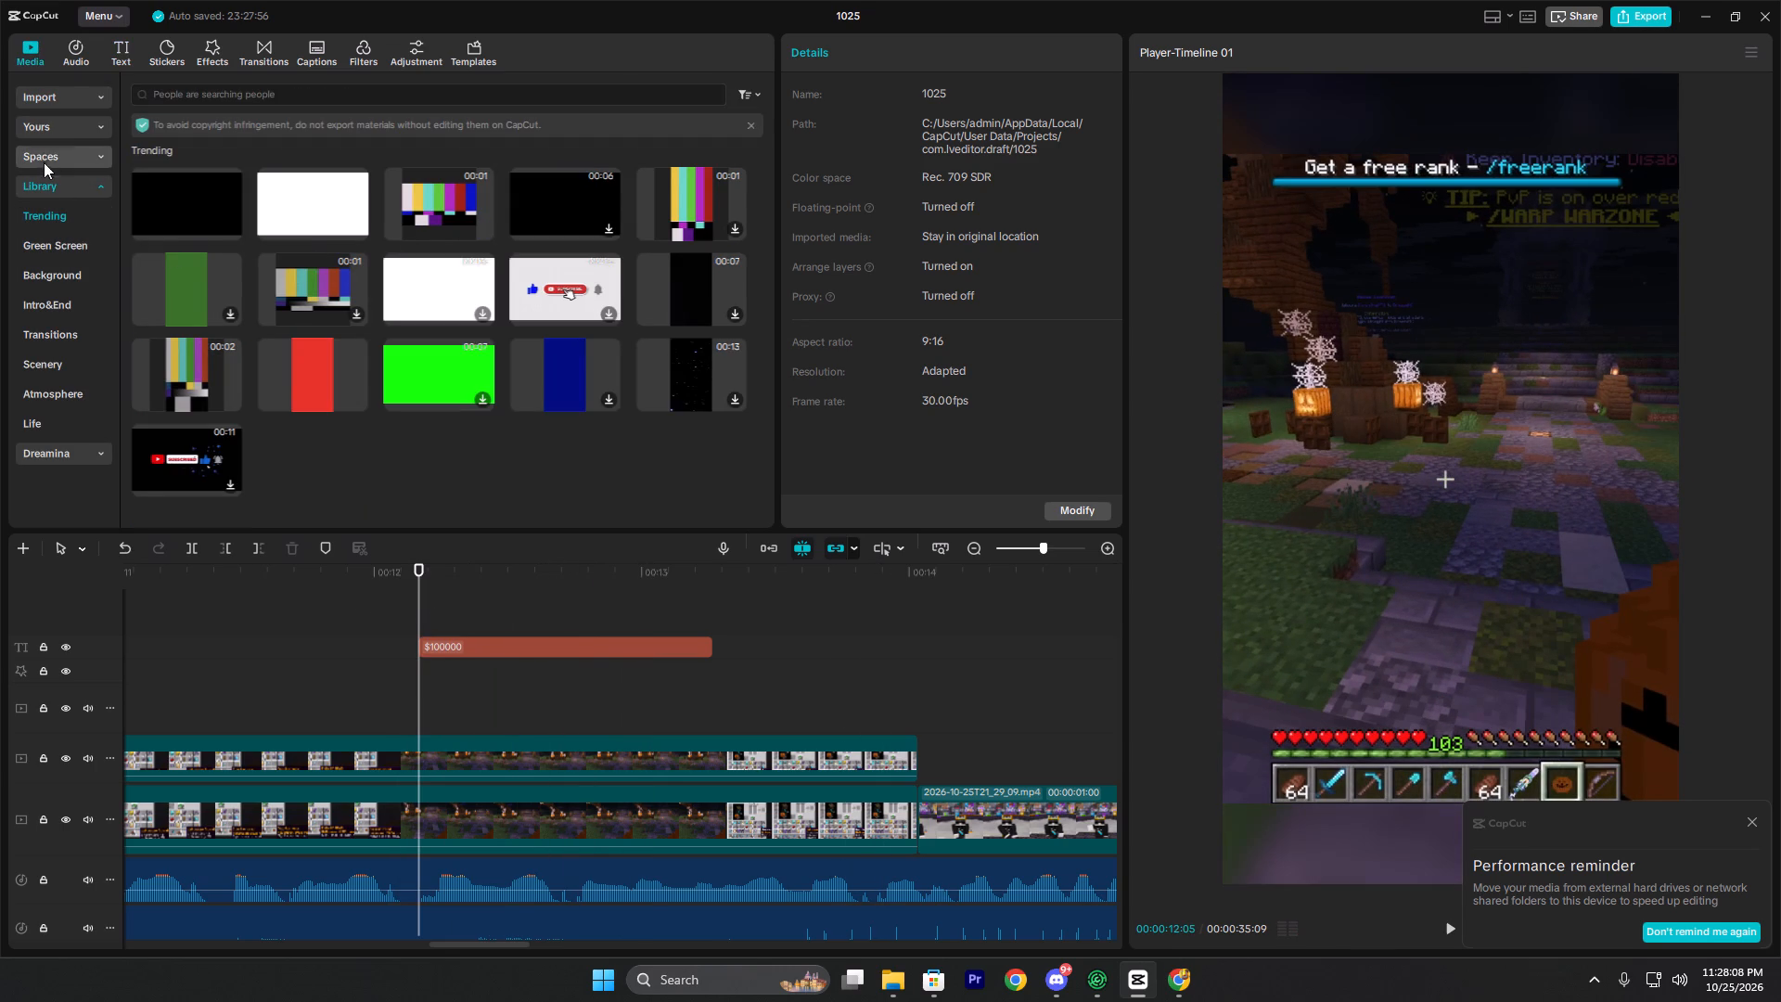
{"action": "left_click", "coordinate": [36, 139]}
{"action": "left_click", "coordinate": [37, 128]}
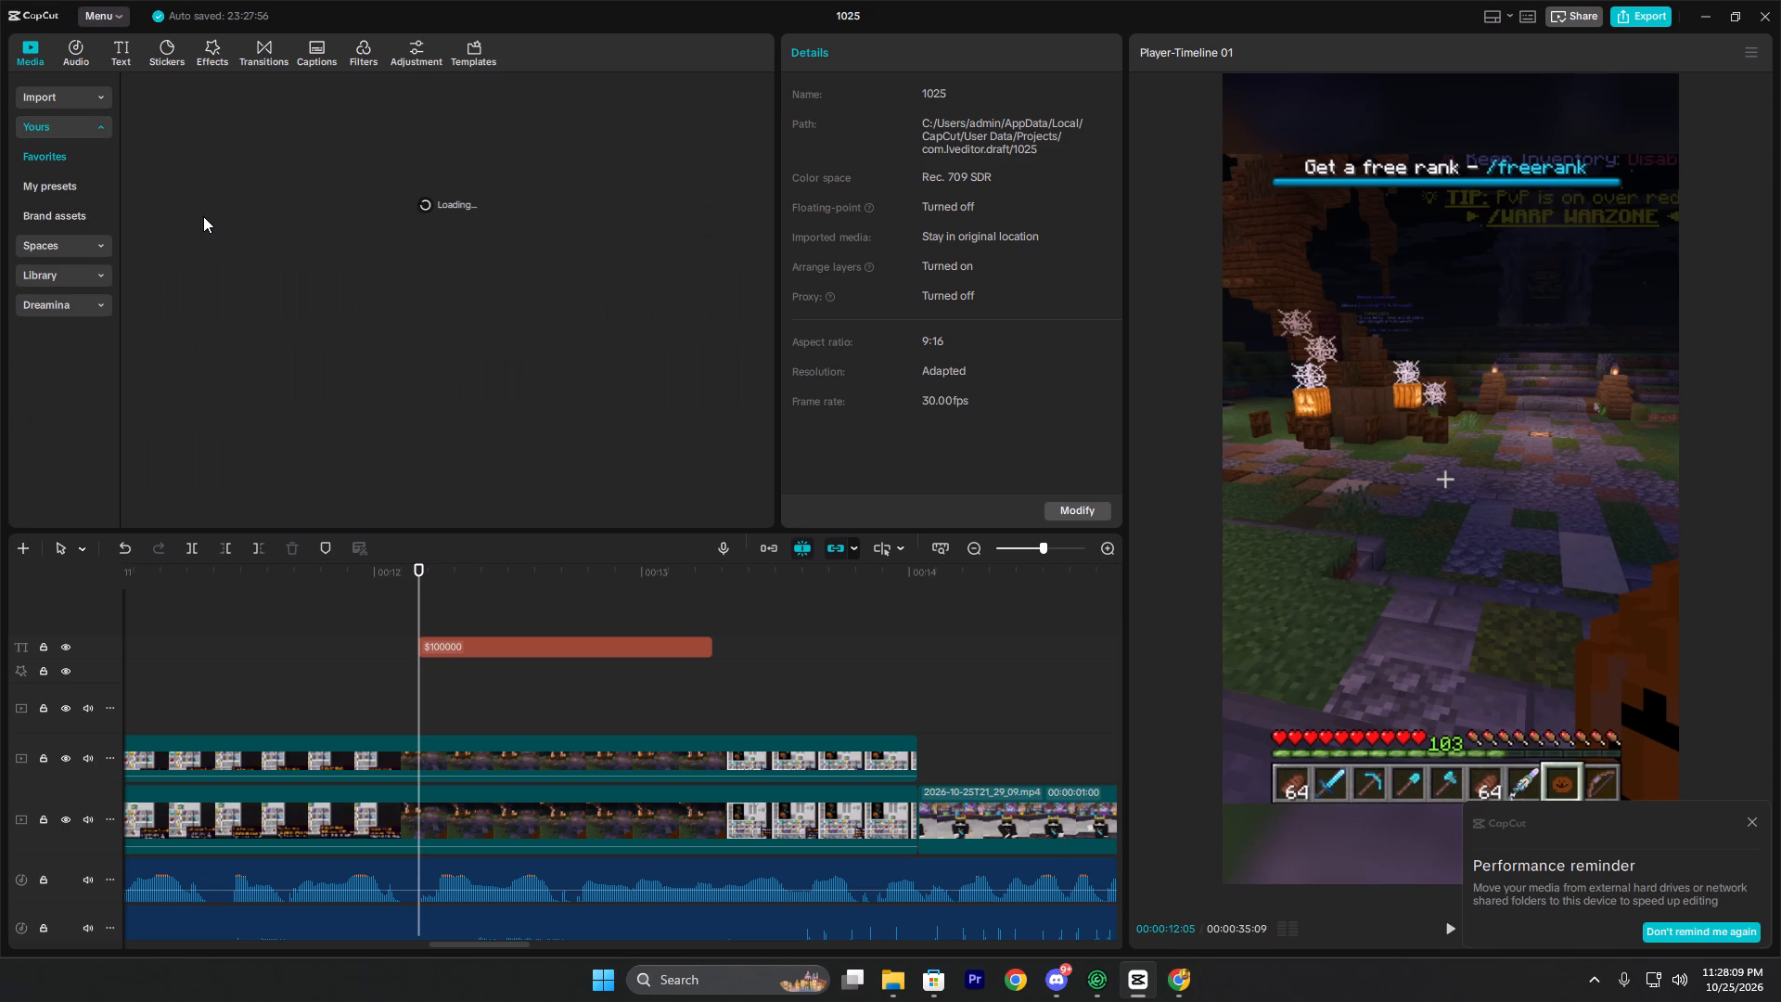
{"action": "left_click", "coordinate": [55, 189]}
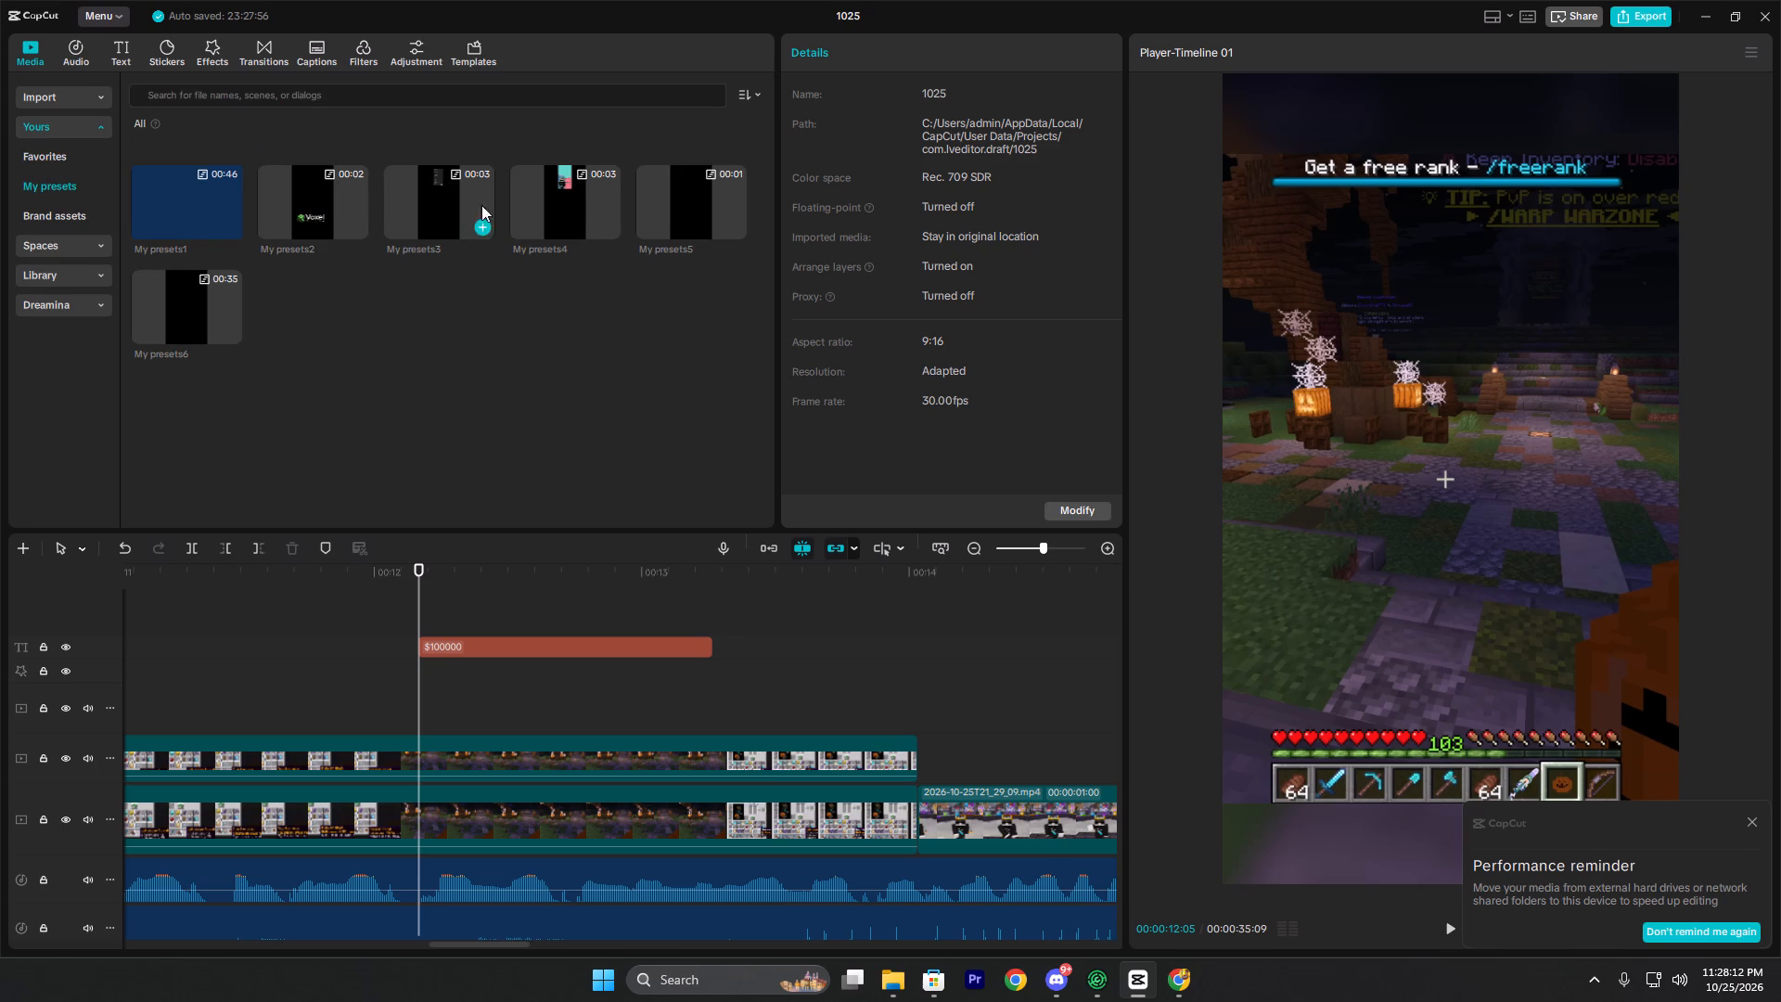
{"action": "left_click", "coordinate": [732, 227]}
{"action": "key", "text": "space"}
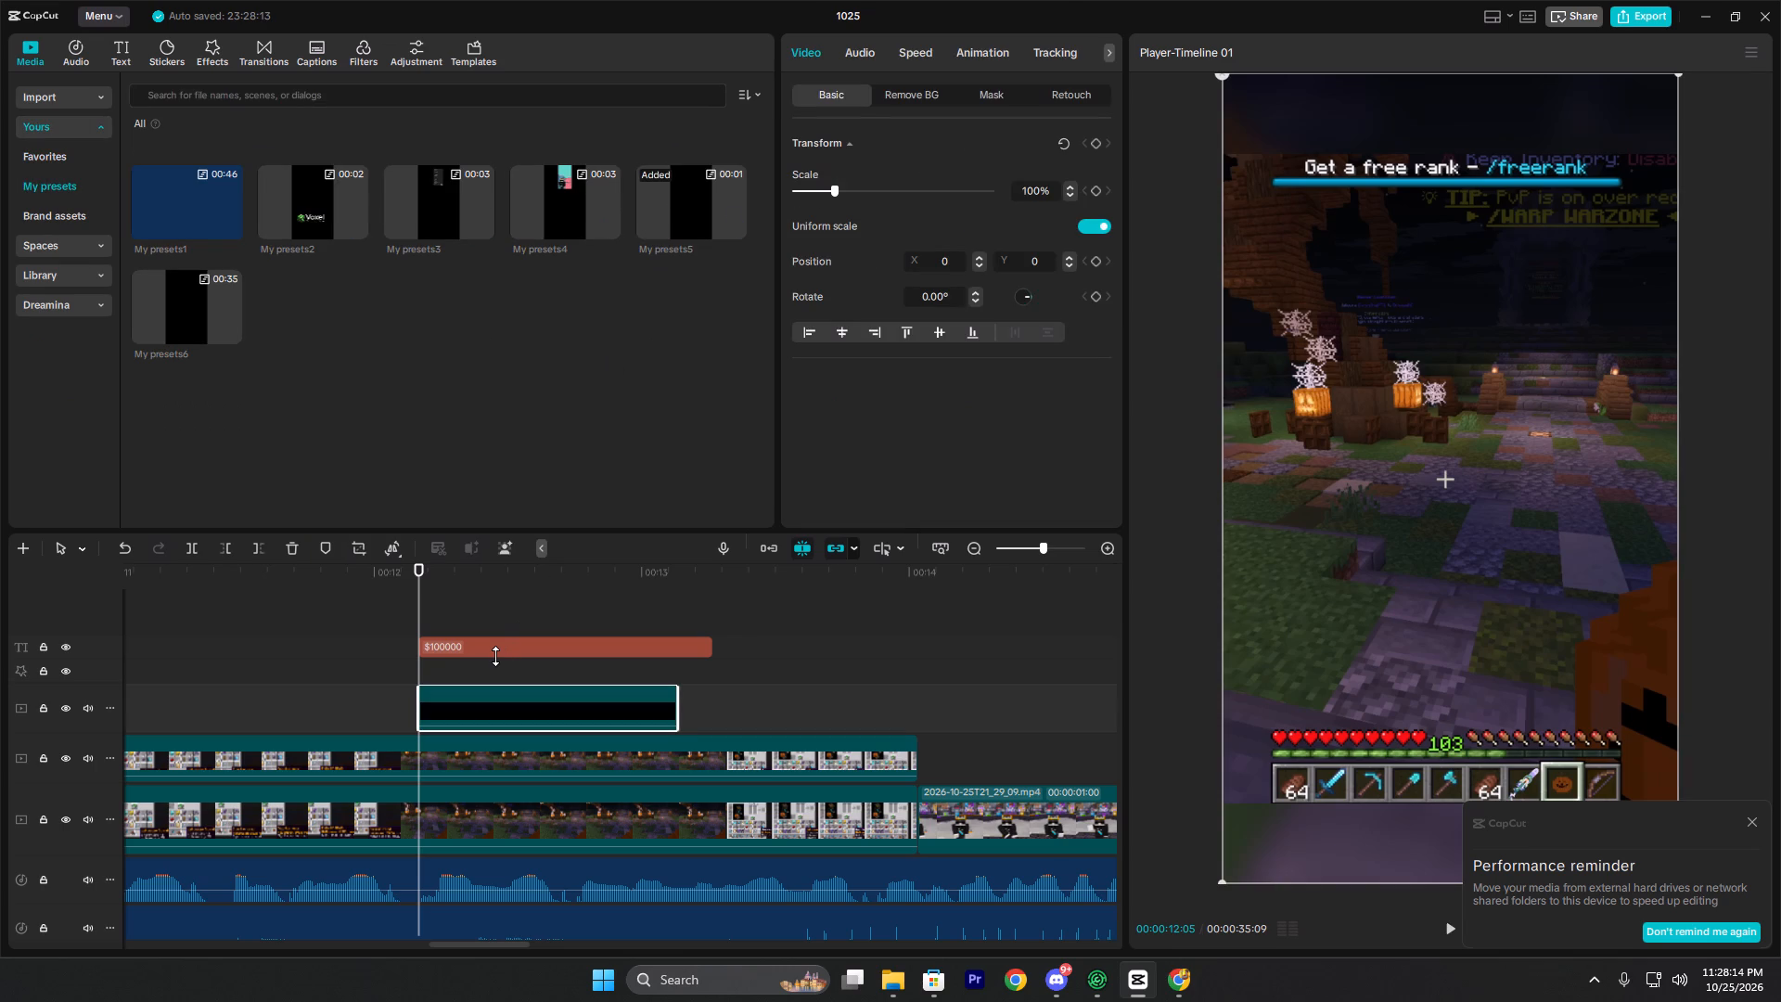
{"action": "key", "text": "space"}
{"action": "key", "text": "space"}
{"action": "left_click", "coordinate": [418, 608]}
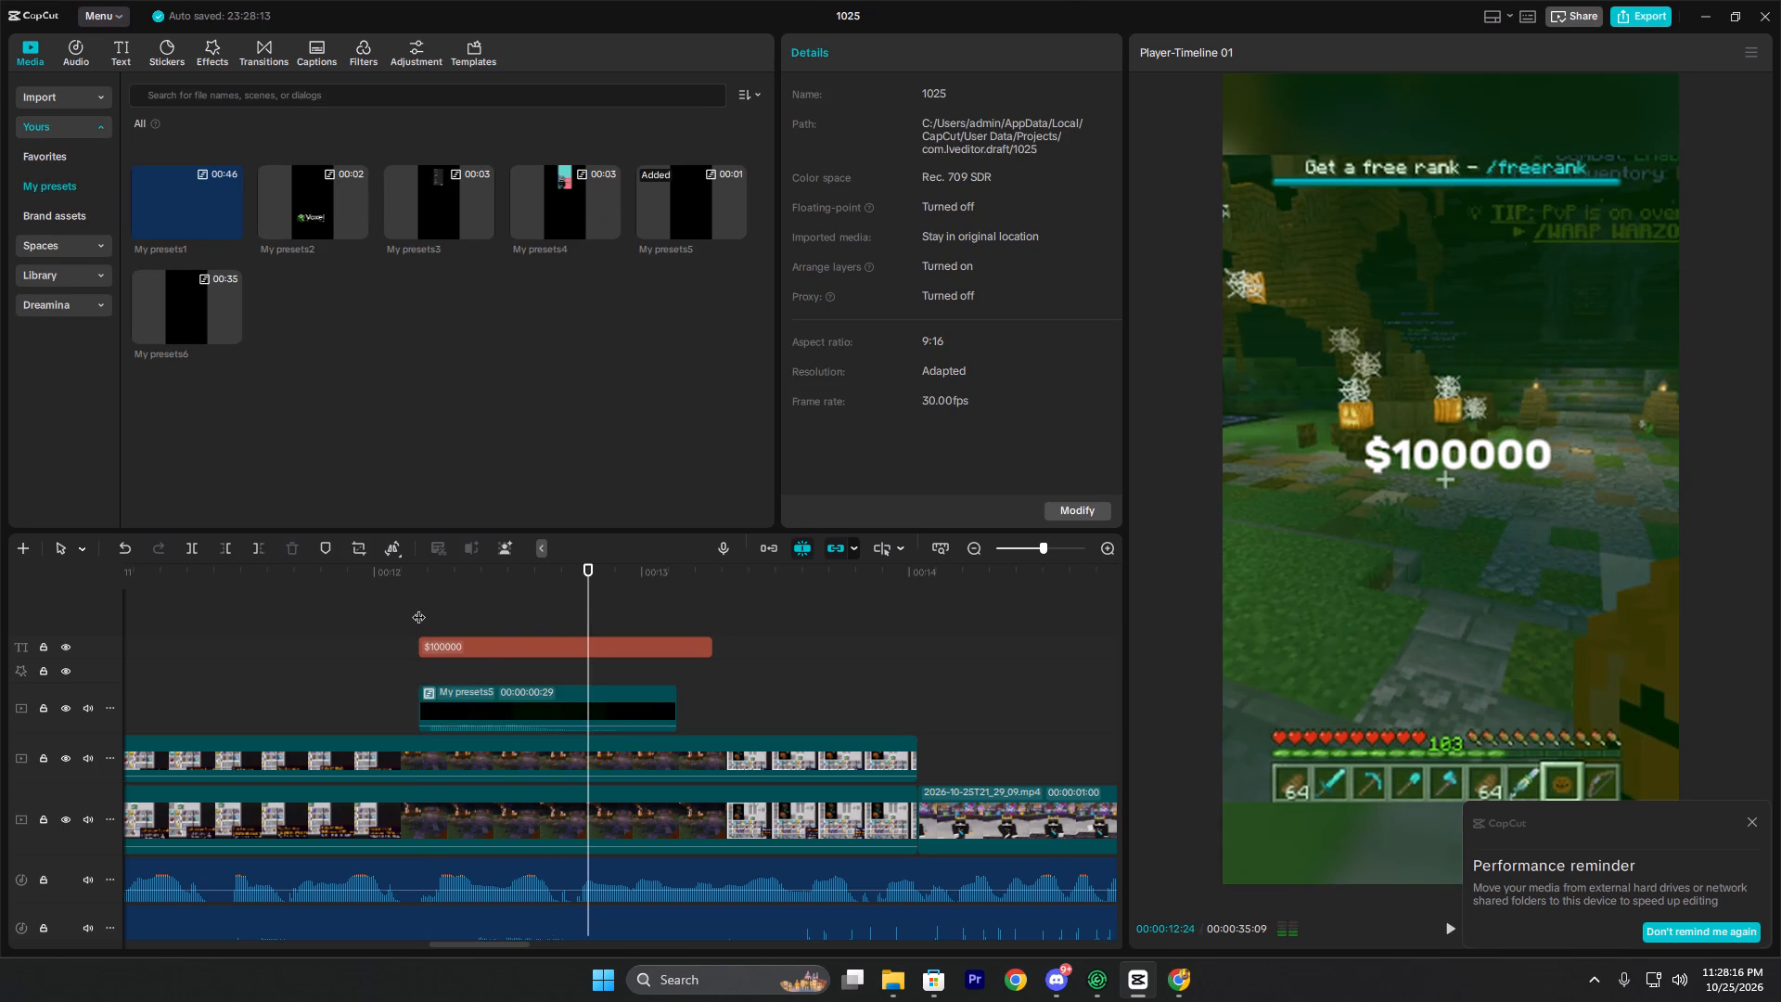
{"action": "key", "text": "space"}
{"action": "key", "text": "space"}
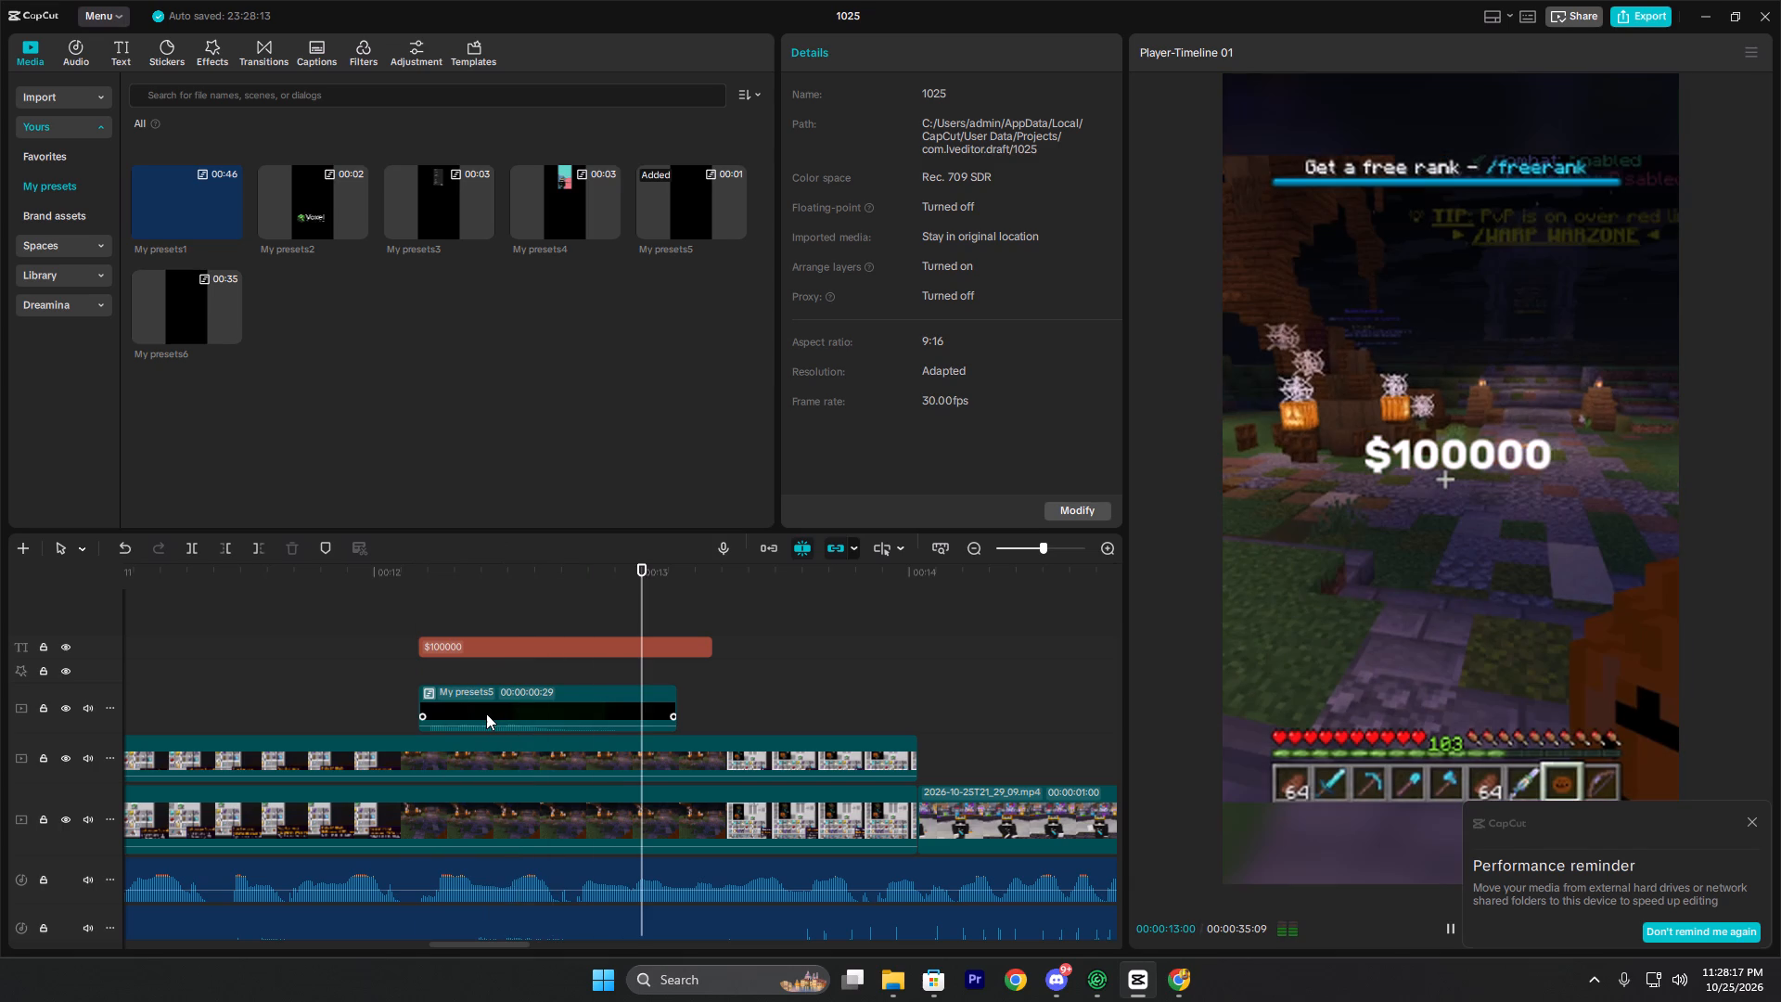
Open the My presets5 compound clip and delete its answer-correct.mp3 audio.
{"action": "double_click", "coordinate": [505, 715]}
{"action": "left_click", "coordinate": [368, 816]}
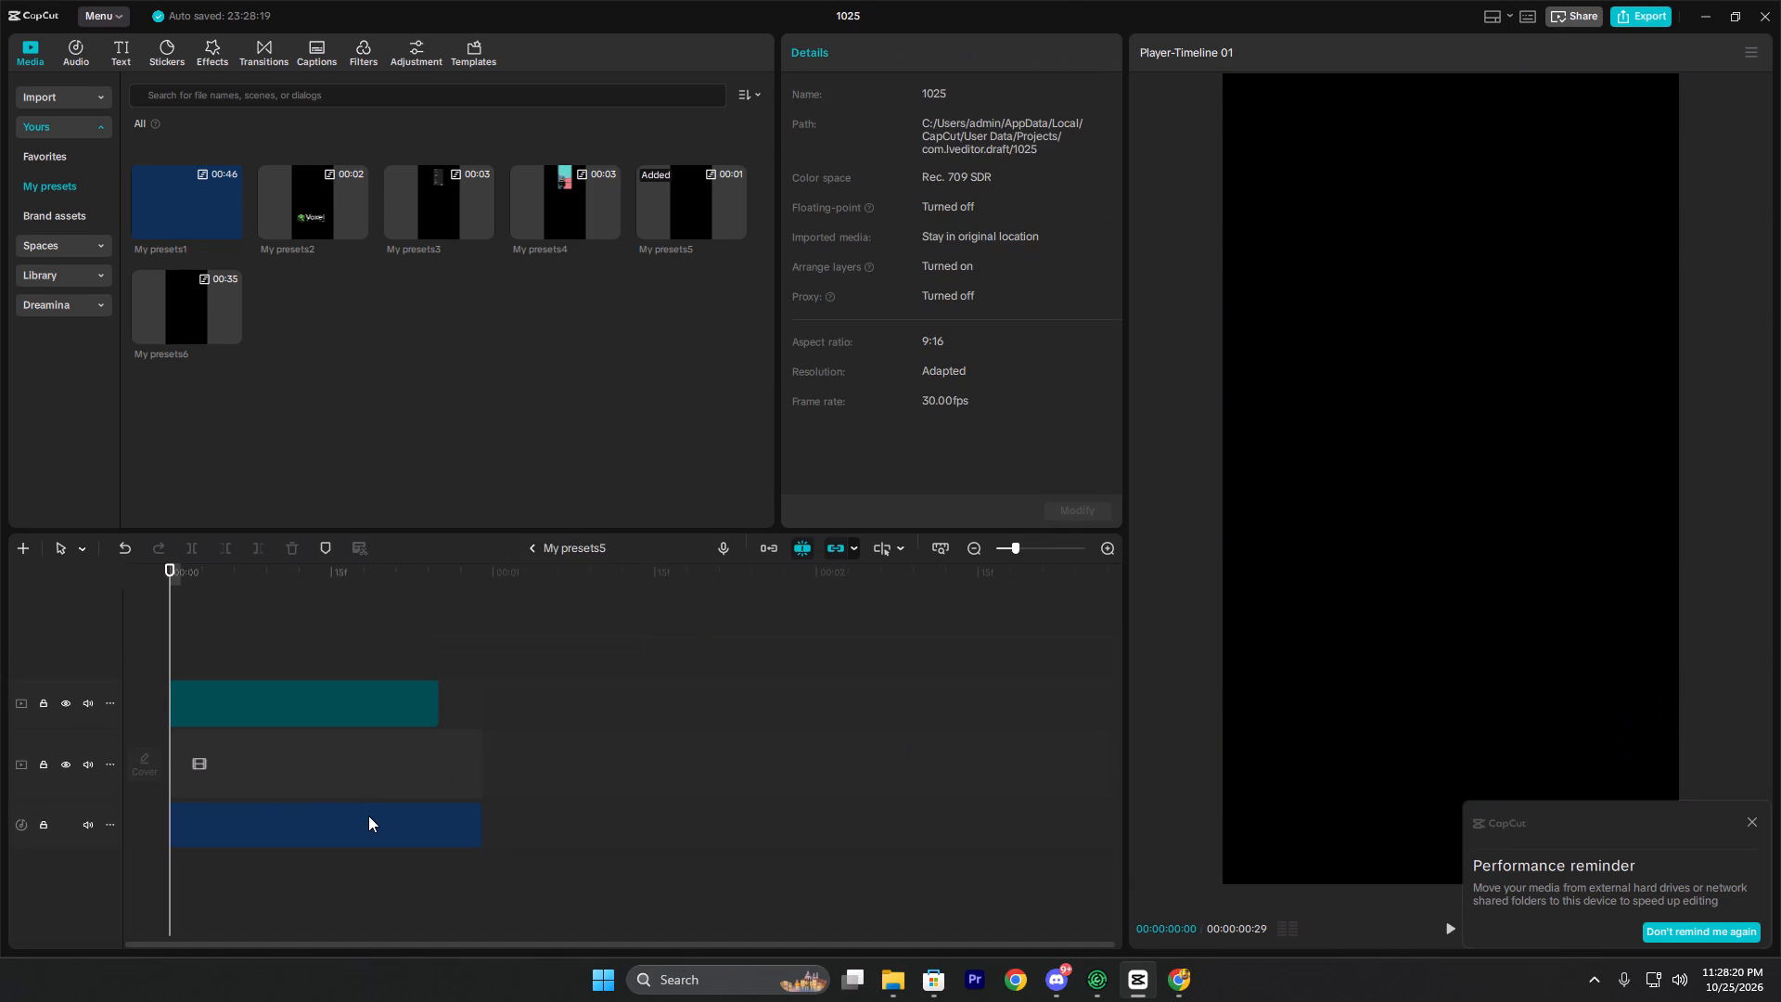
{"action": "key", "text": "BackSpace"}
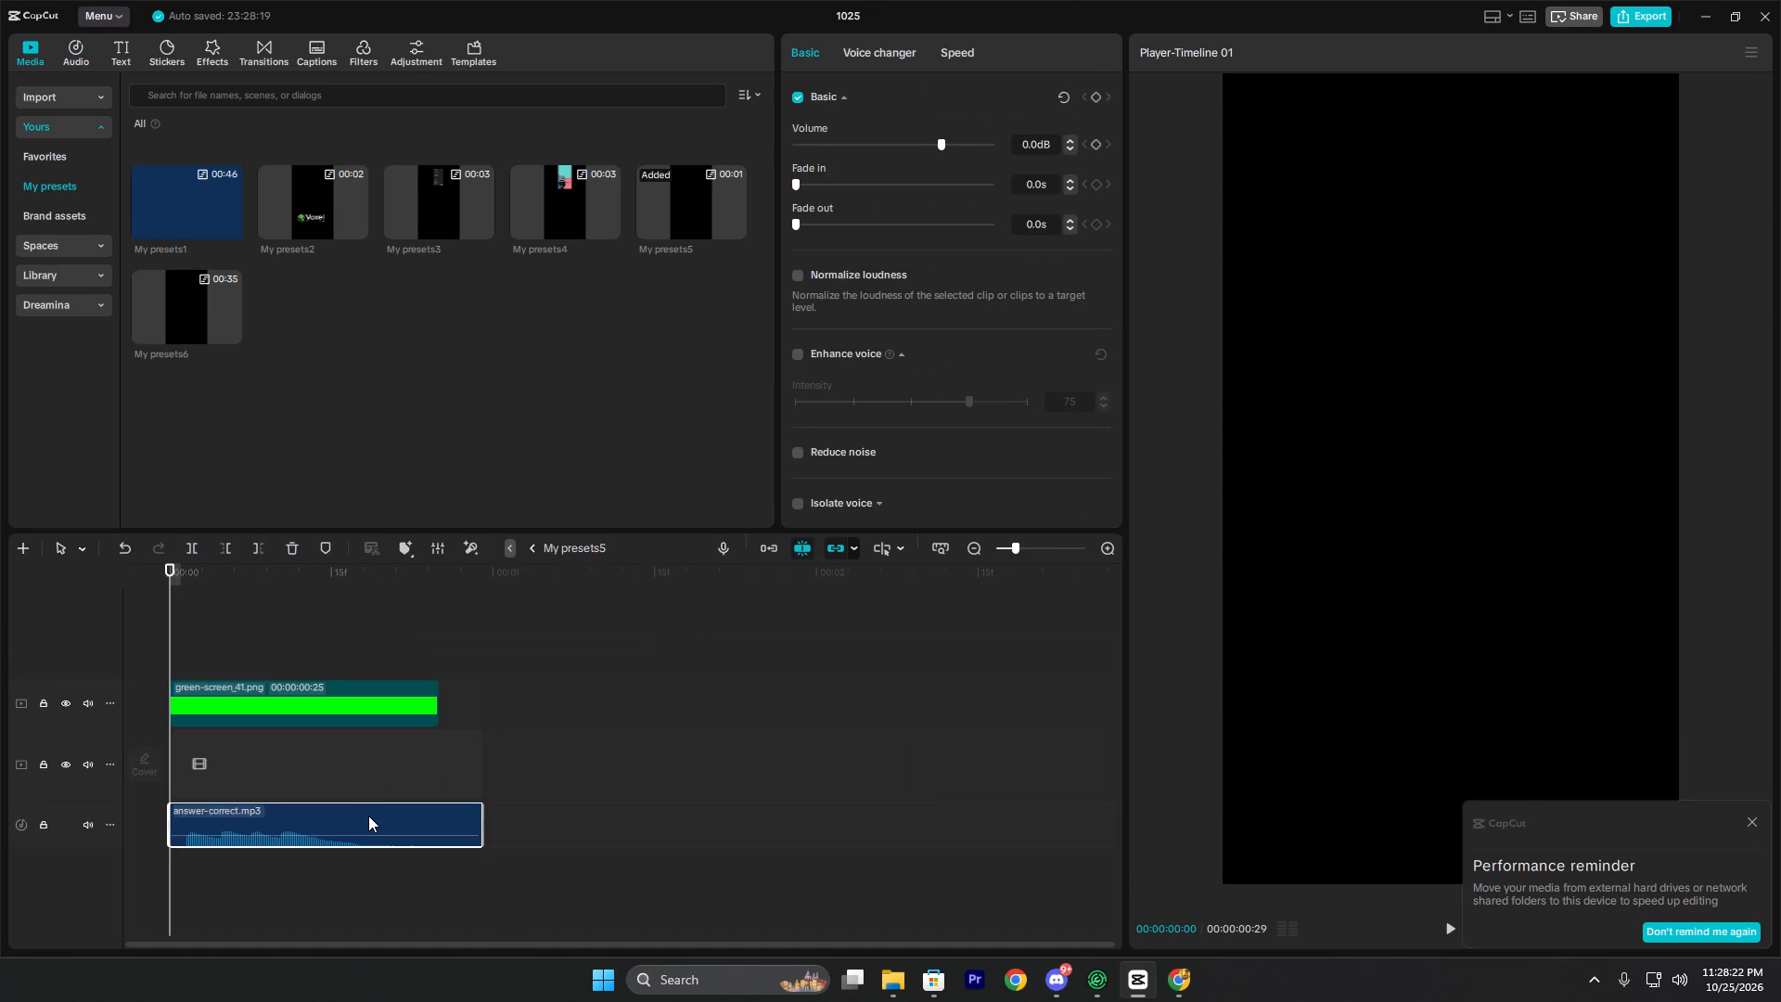
Delete the starting opacity keyframe of green-screen_41.png inside the preset, return to the main timeline and preview the flash.
{"action": "left_click", "coordinate": [294, 703]}
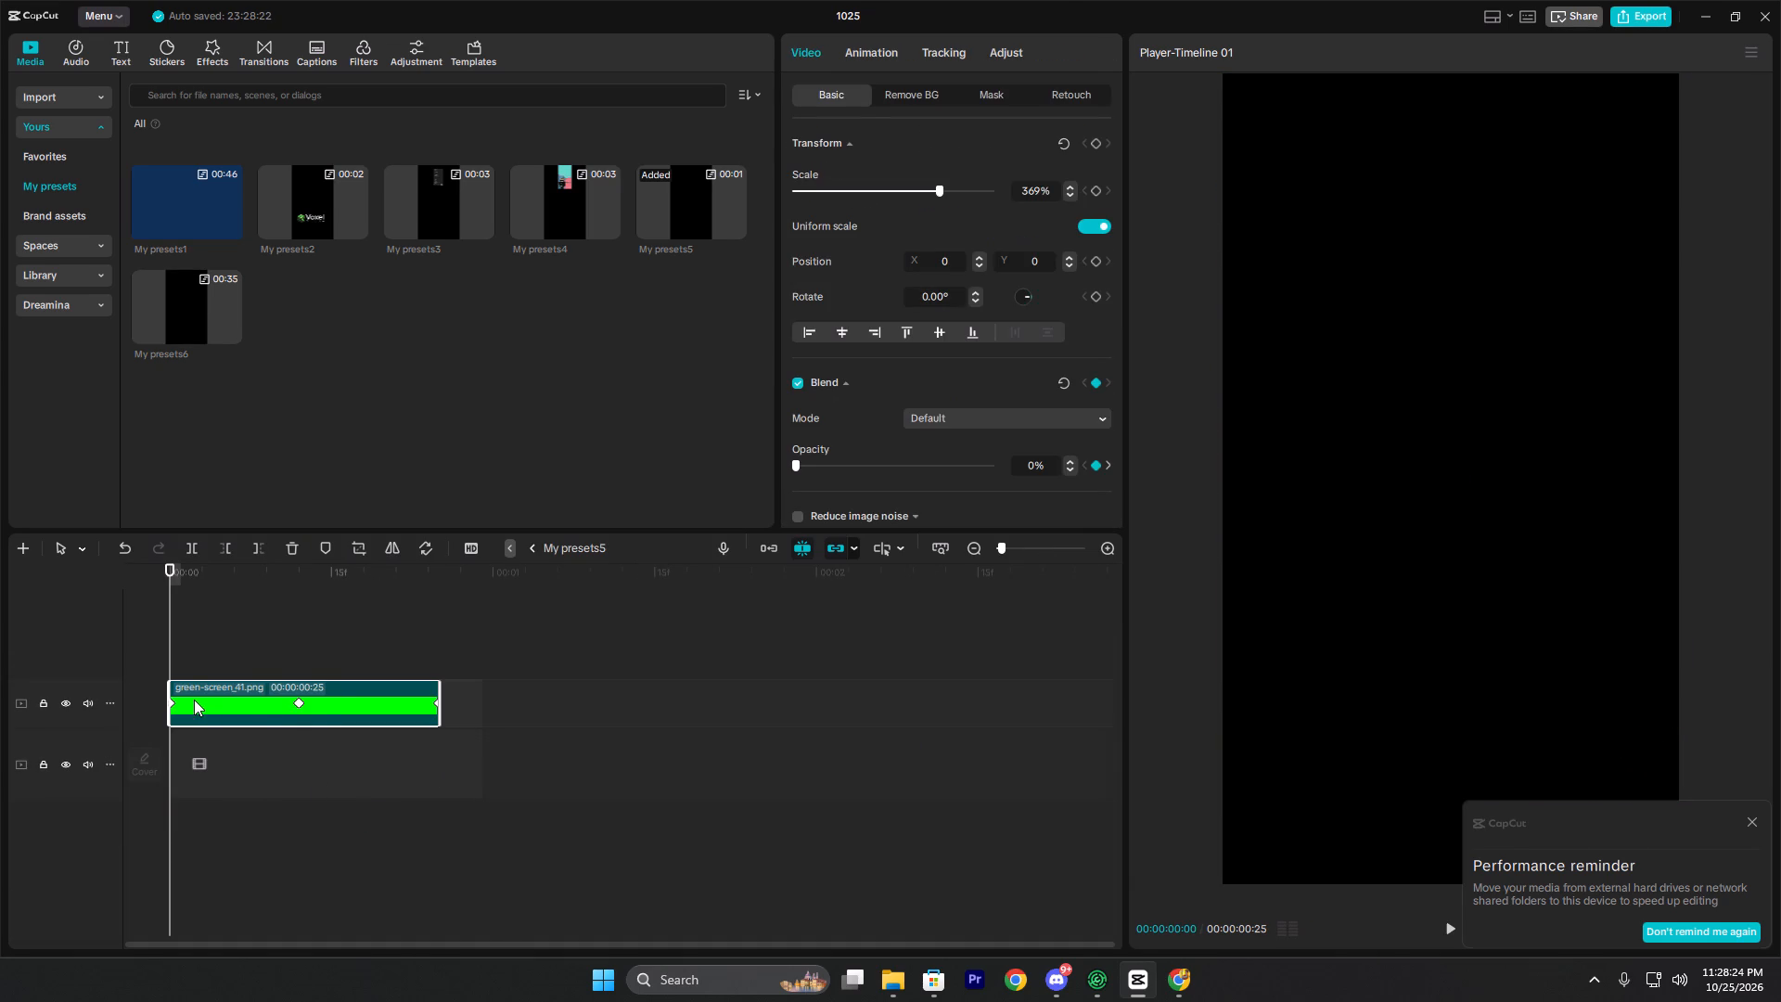
{"action": "key", "text": "space"}
{"action": "key", "text": "space"}
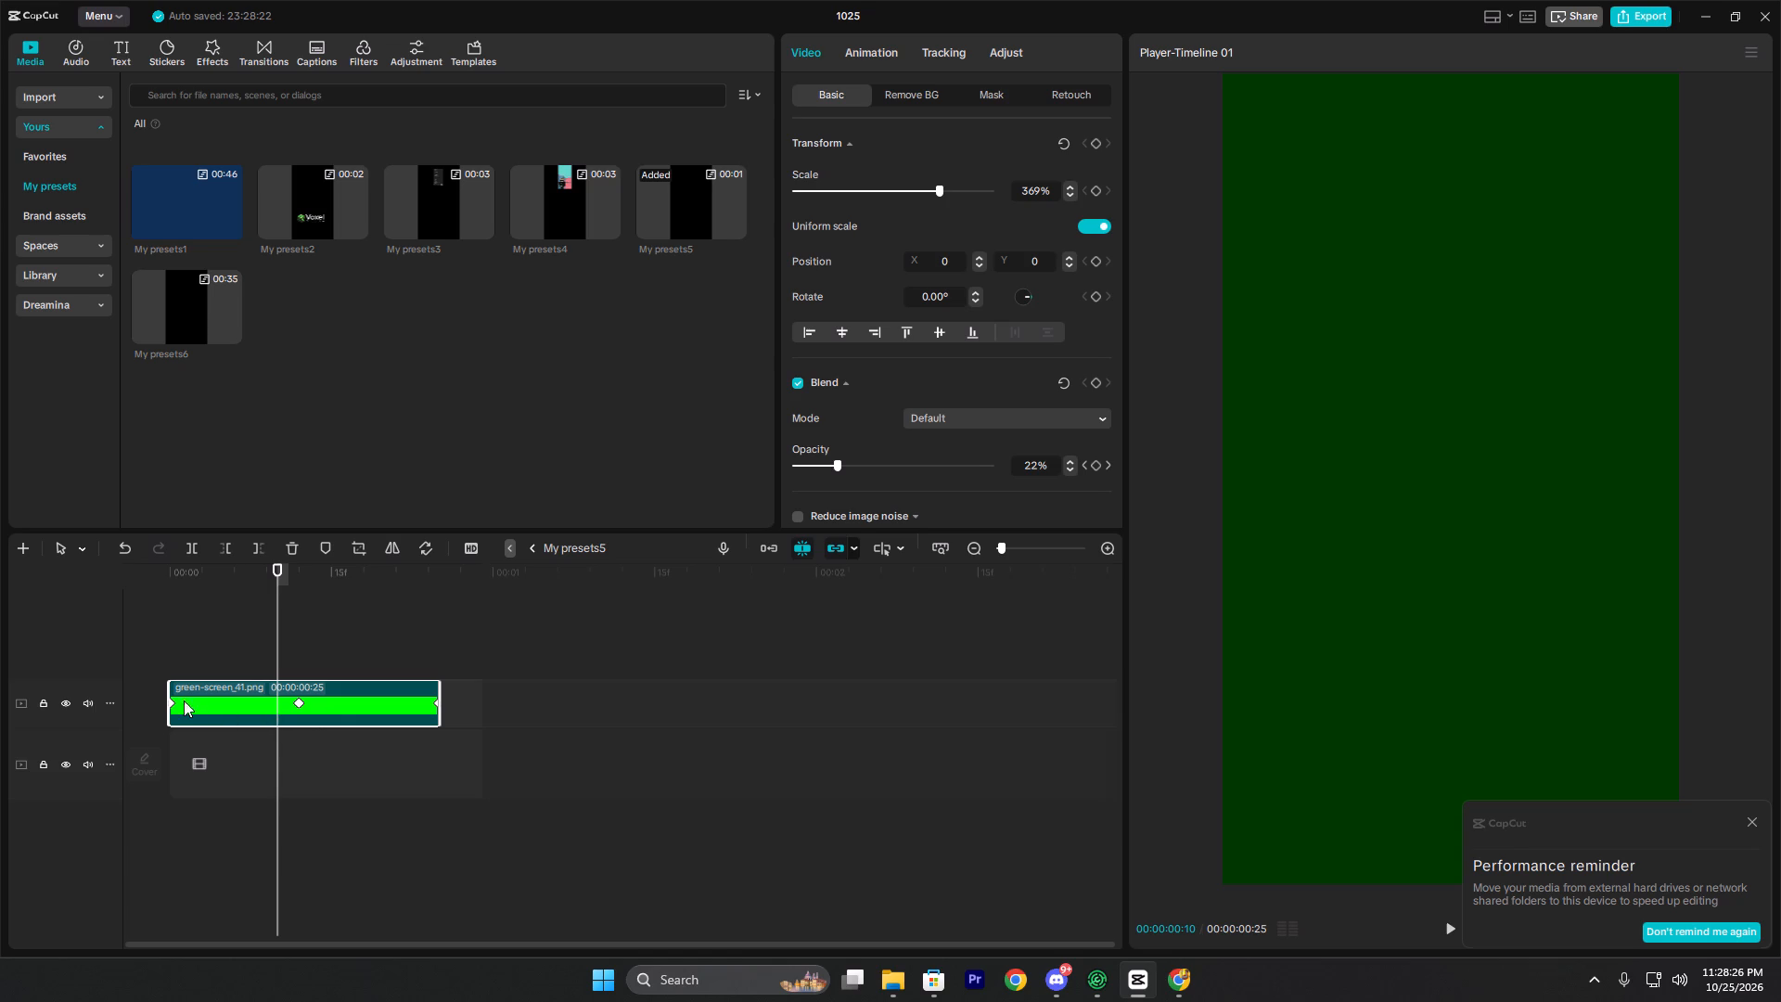
{"action": "left_click", "coordinate": [173, 700]}
{"action": "key", "text": "BackSpace"}
{"action": "key", "text": "space"}
{"action": "key", "text": "space"}
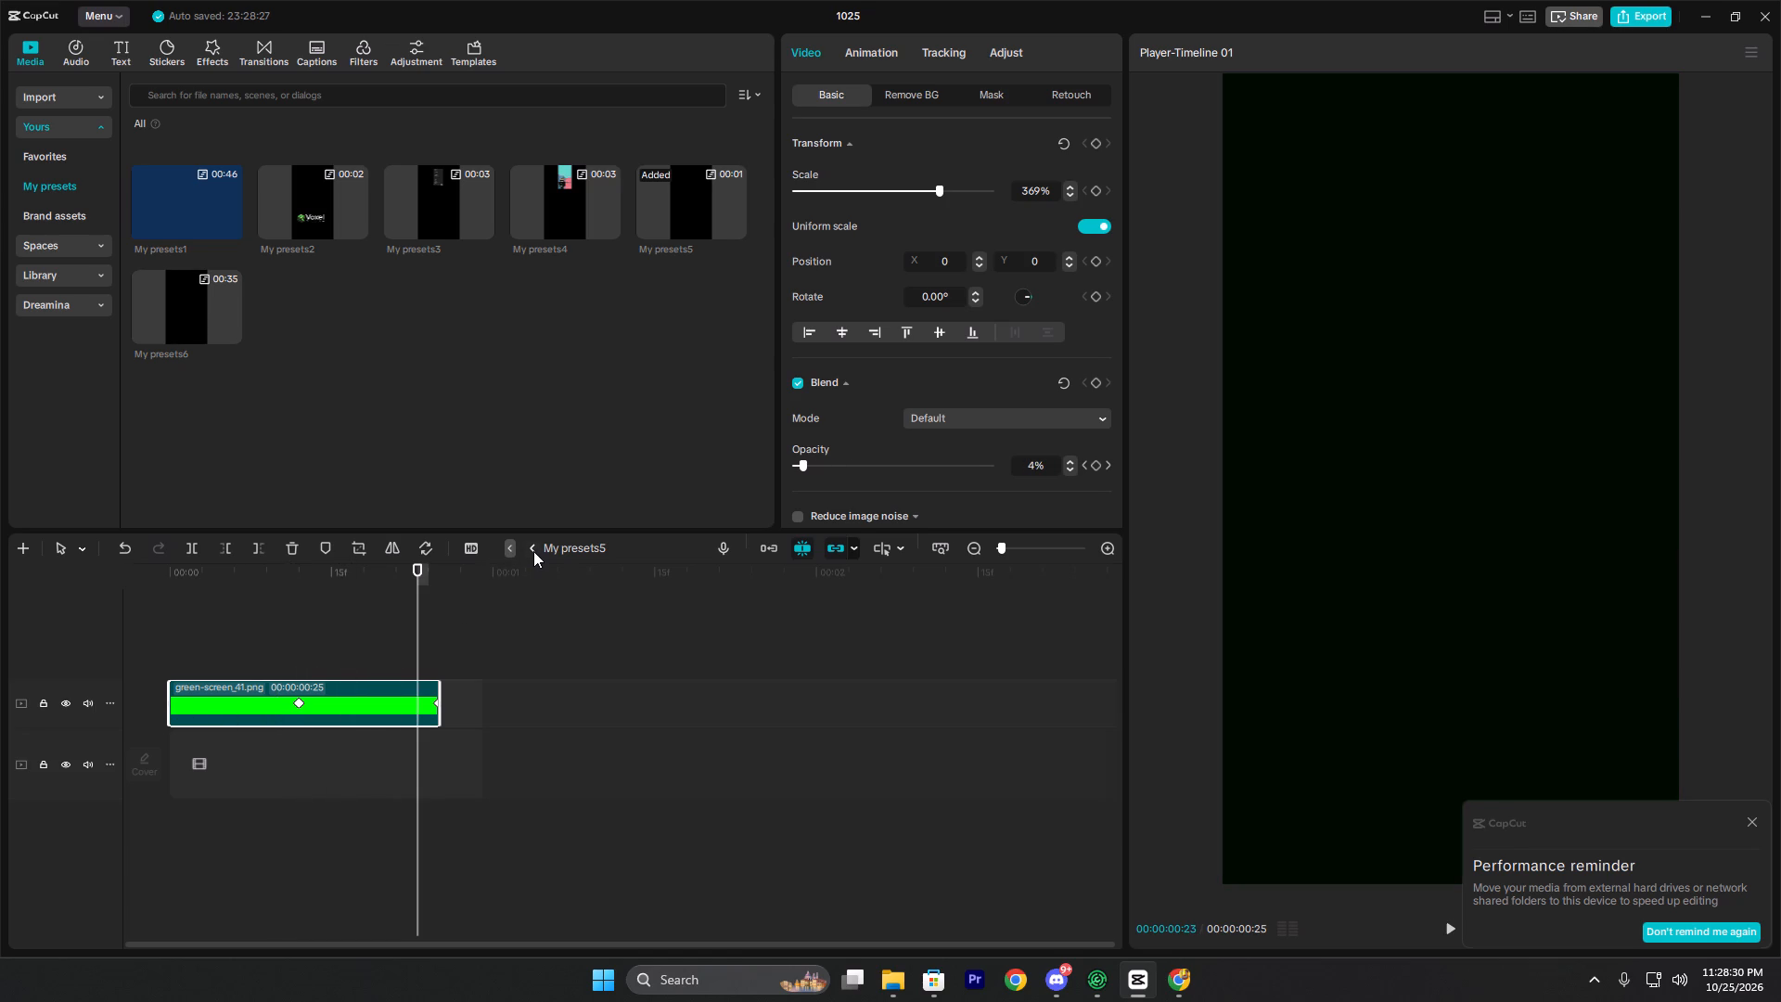
{"action": "left_click", "coordinate": [533, 551]}
{"action": "left_click", "coordinate": [425, 675]}
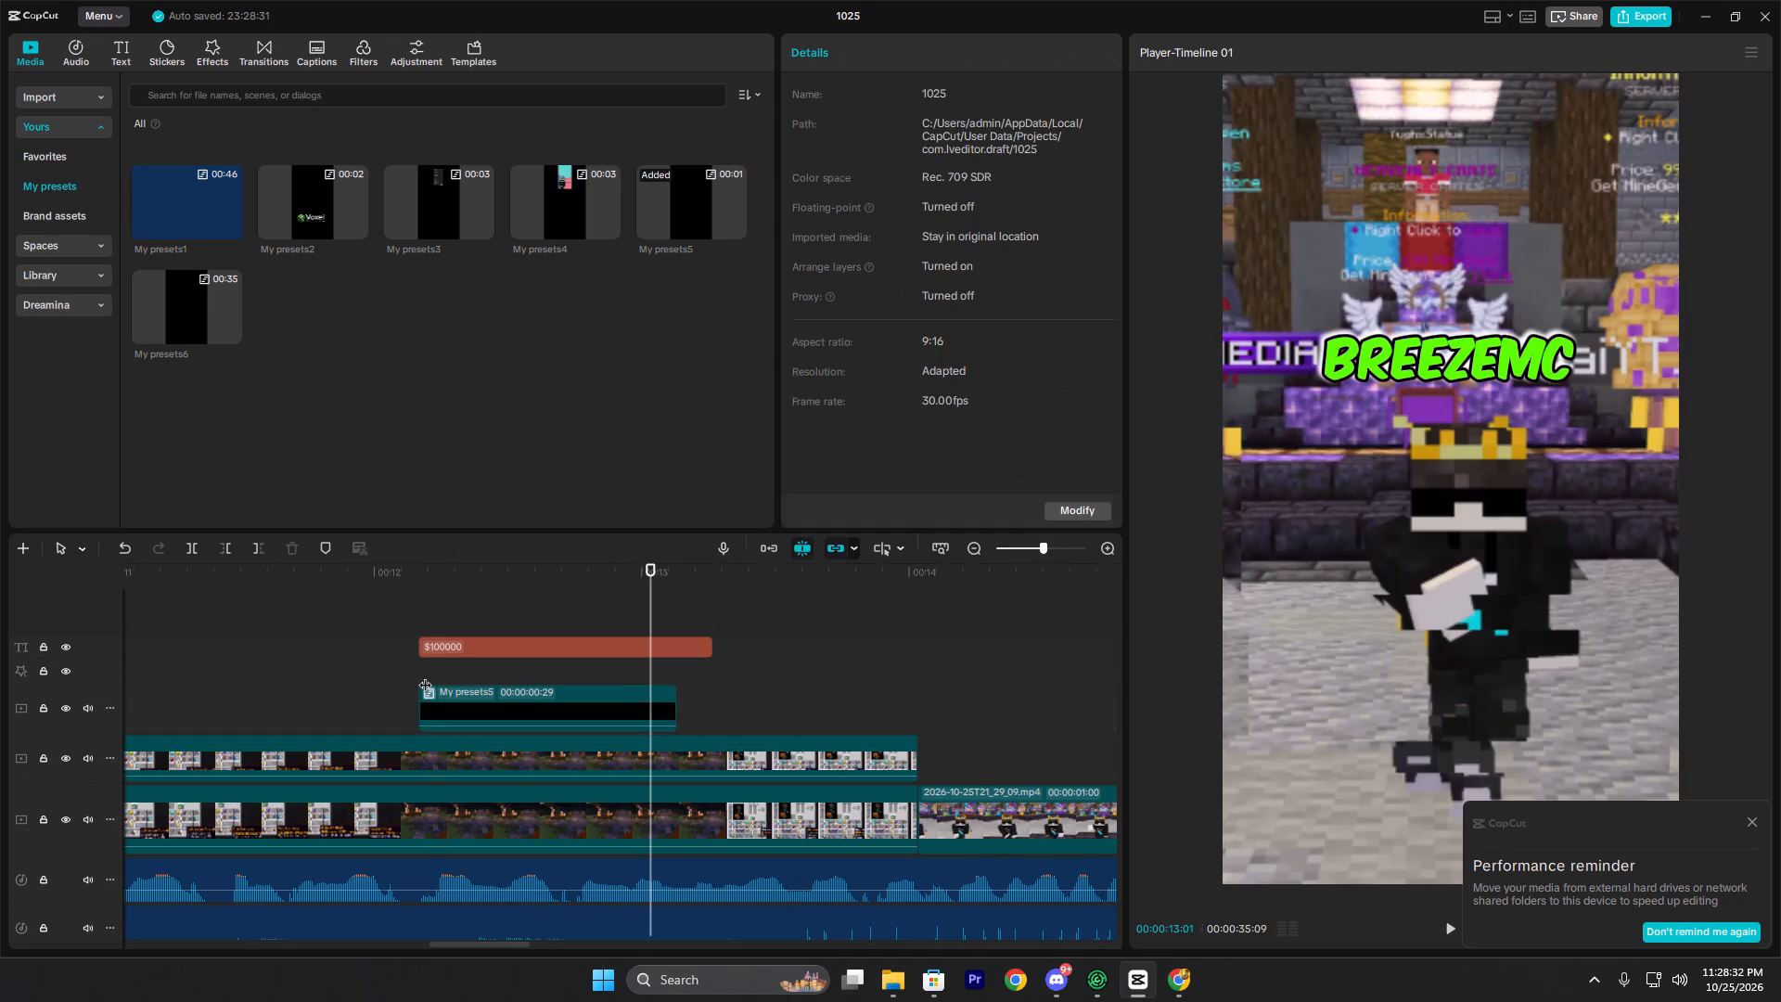
{"action": "key", "text": "space"}
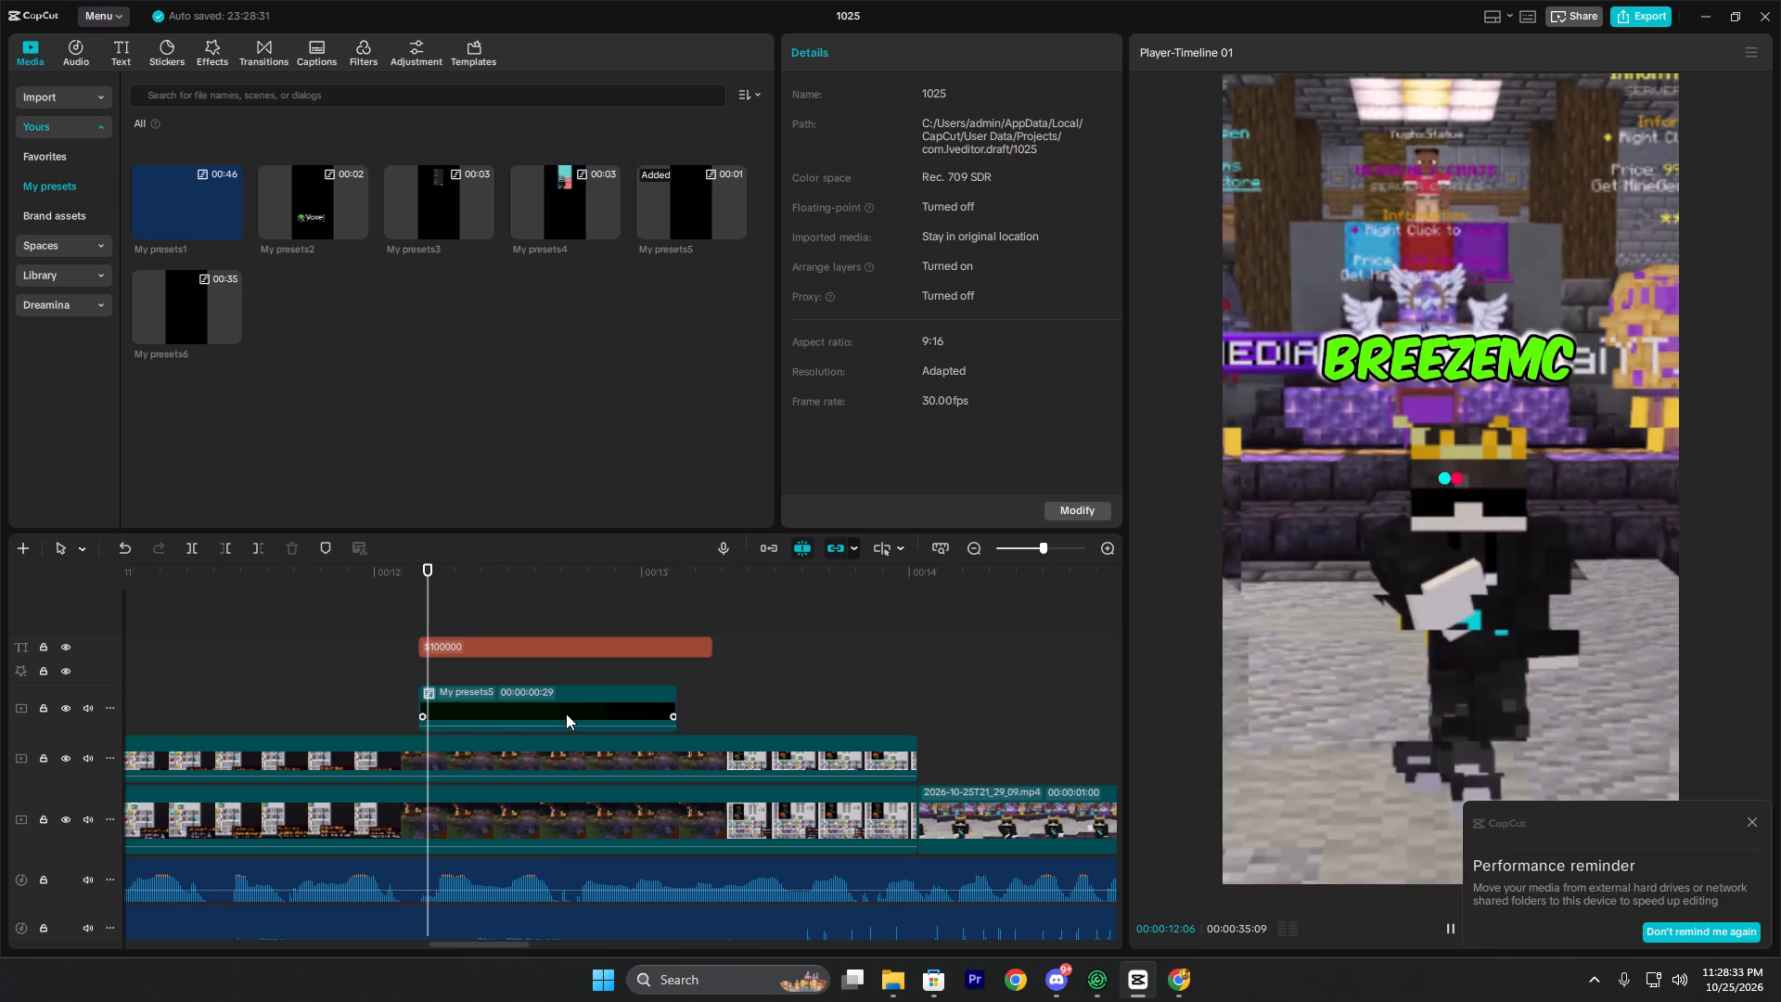
{"action": "key", "text": "space"}
{"action": "key", "text": "space"}
{"action": "key", "text": "space"}
{"action": "left_click", "coordinate": [447, 673]}
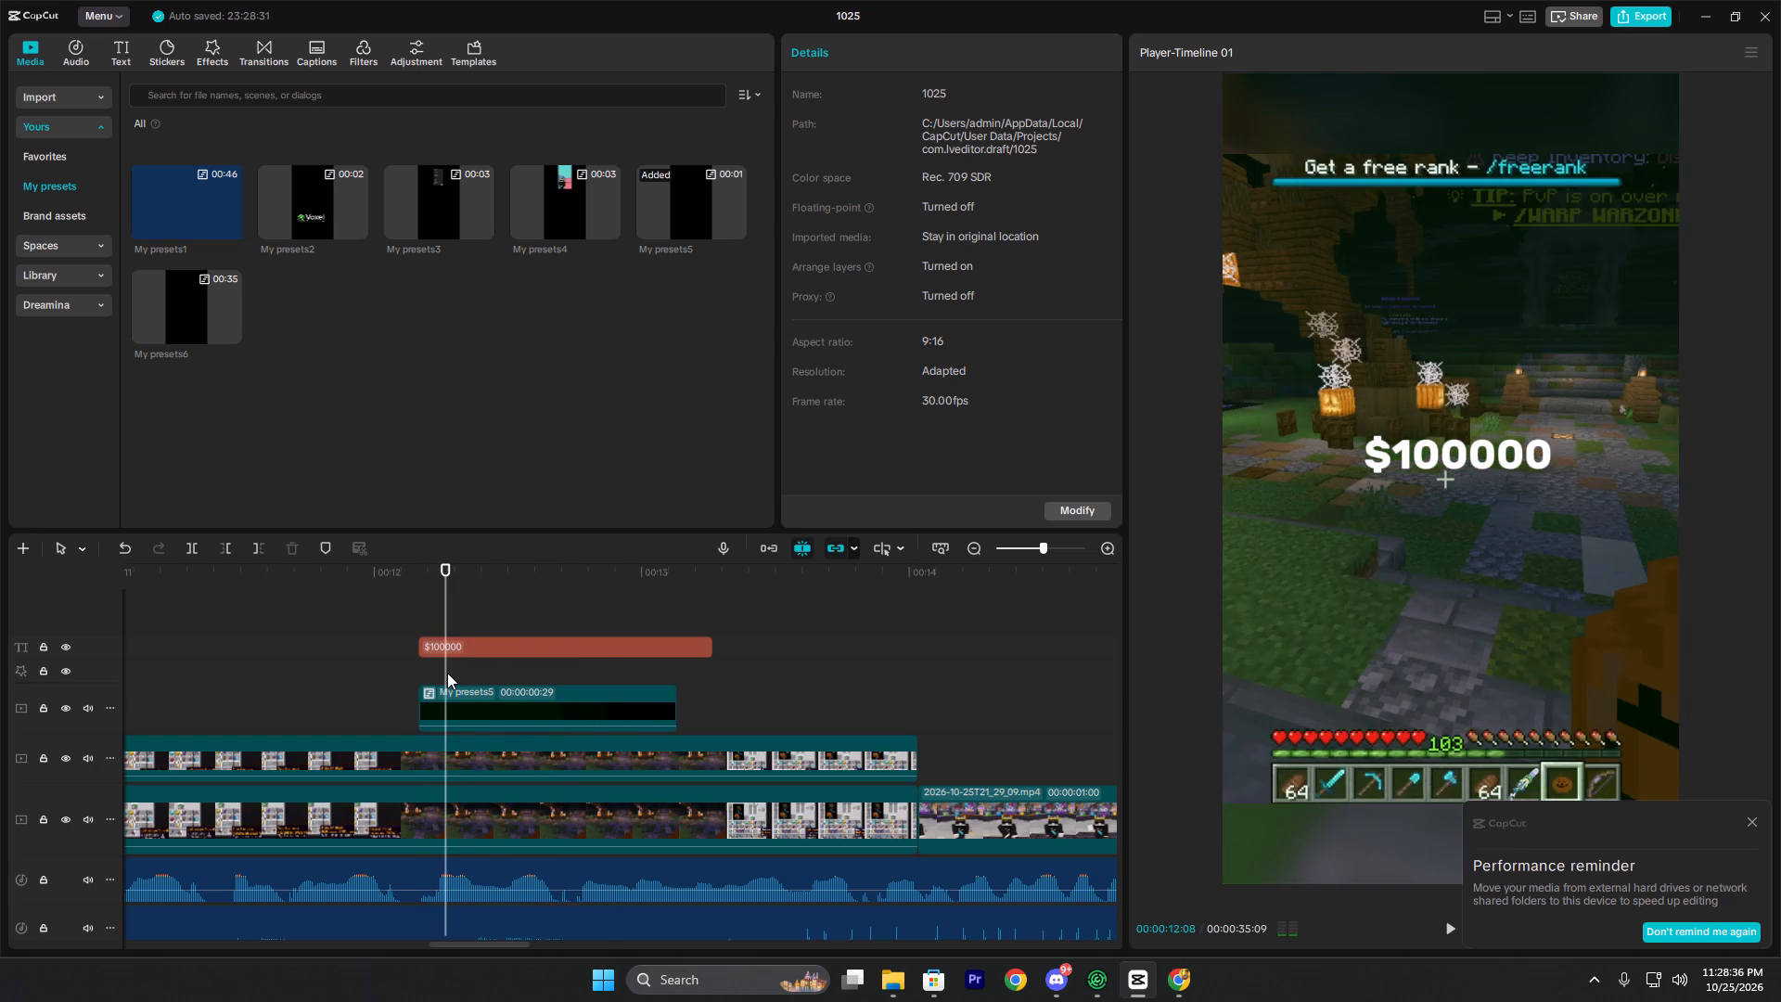
{"action": "left_click", "coordinate": [384, 673]}
{"action": "key", "text": "space"}
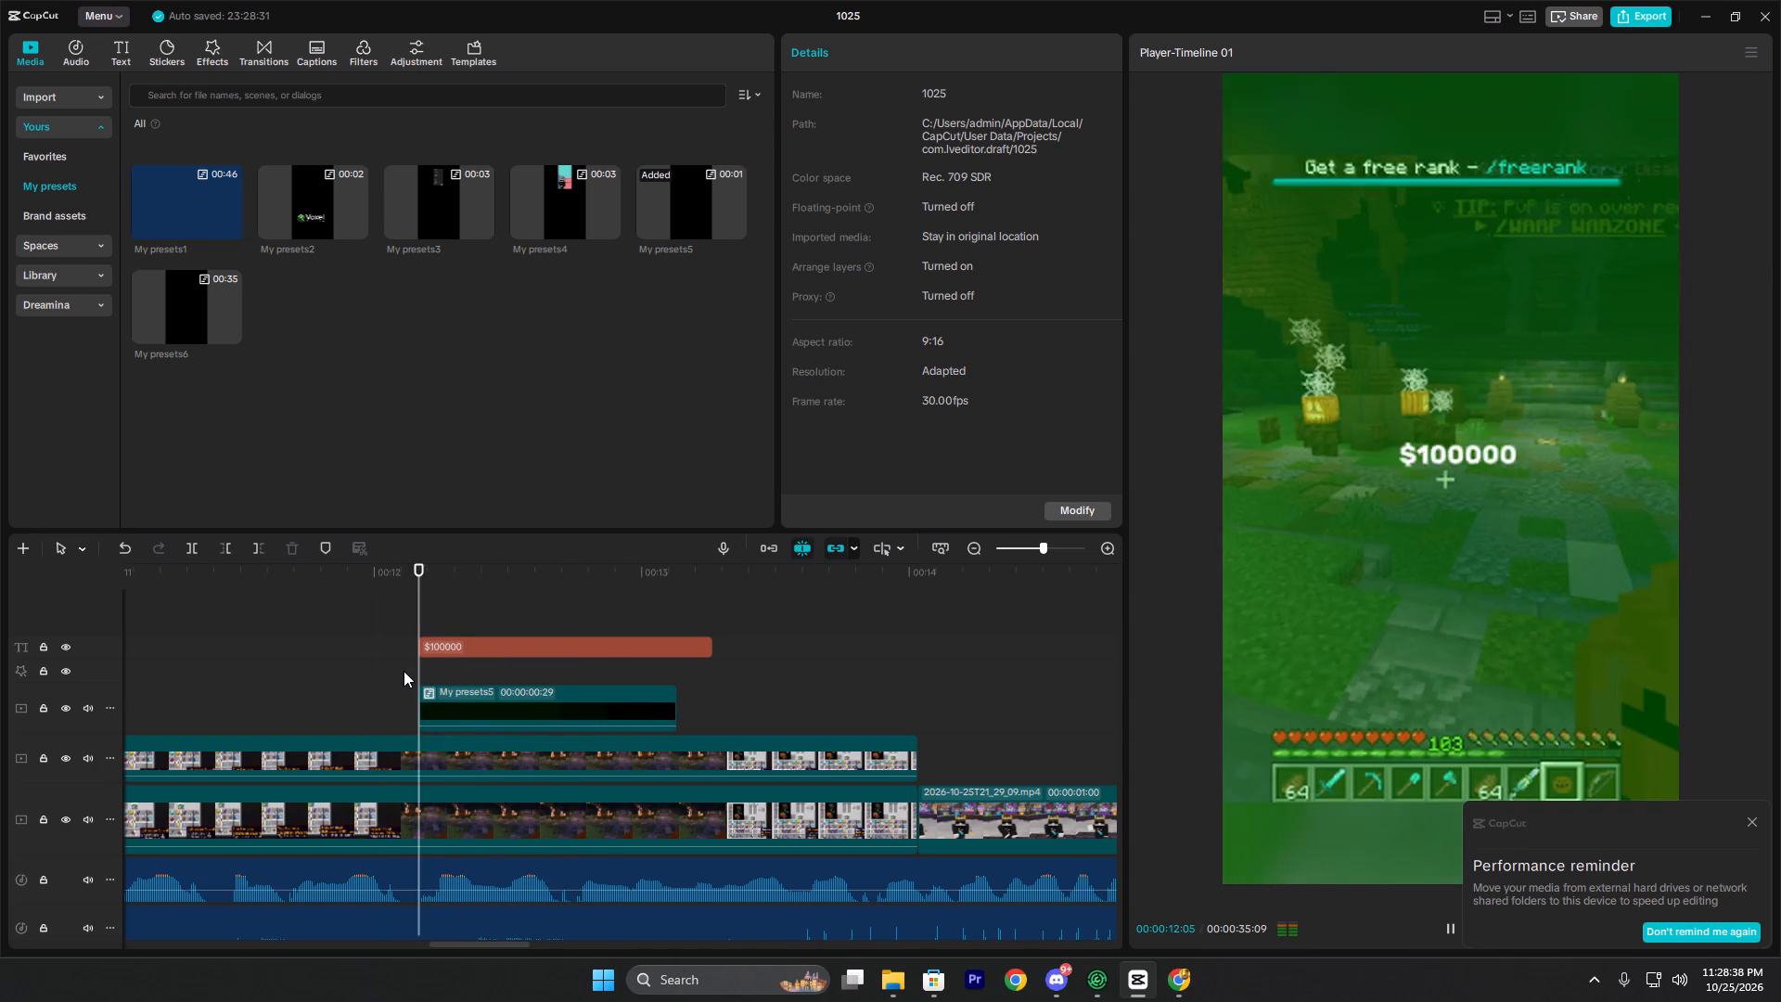
{"action": "key", "text": "space"}
Inside My presets5, move the green clip's middle opacity keyframe to its start and the end one to about 00:00:00:08, then preview in the main timeline.
{"action": "left_click", "coordinate": [465, 679]}
{"action": "double_click", "coordinate": [478, 696]}
{"action": "left_click", "coordinate": [370, 701]}
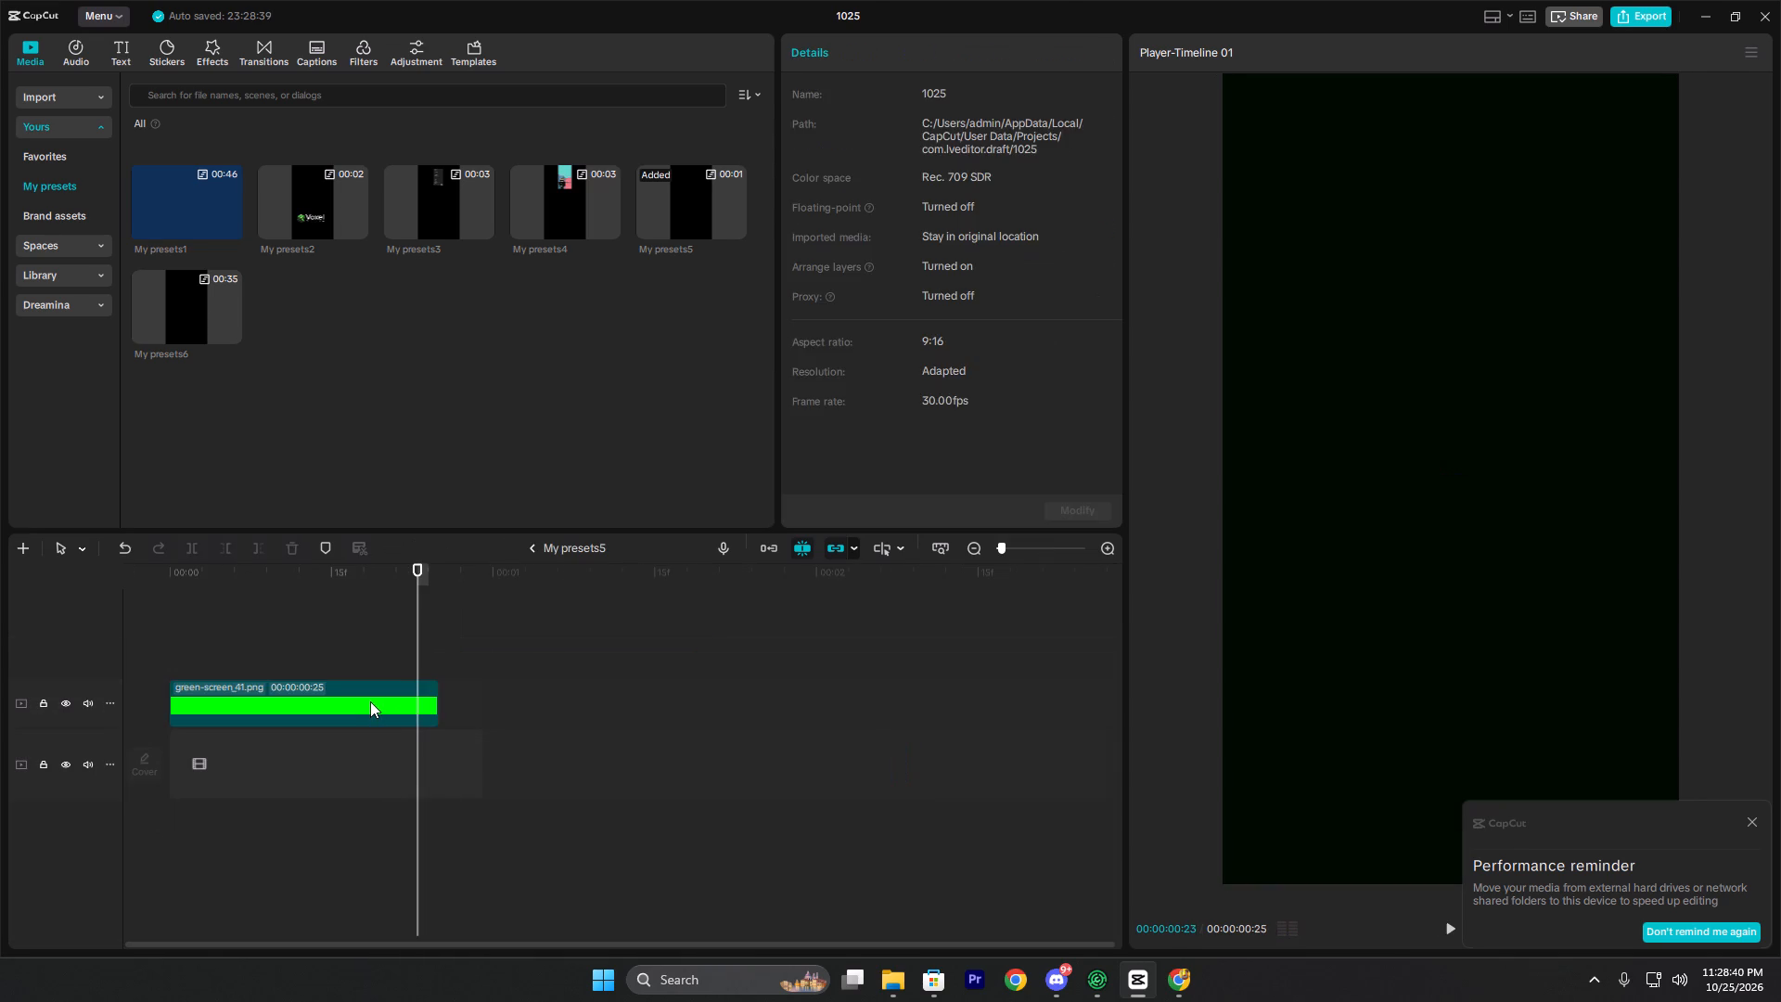
{"action": "left_click_drag", "start_coordinate": [299, 700], "coordinate": [0, 704]}
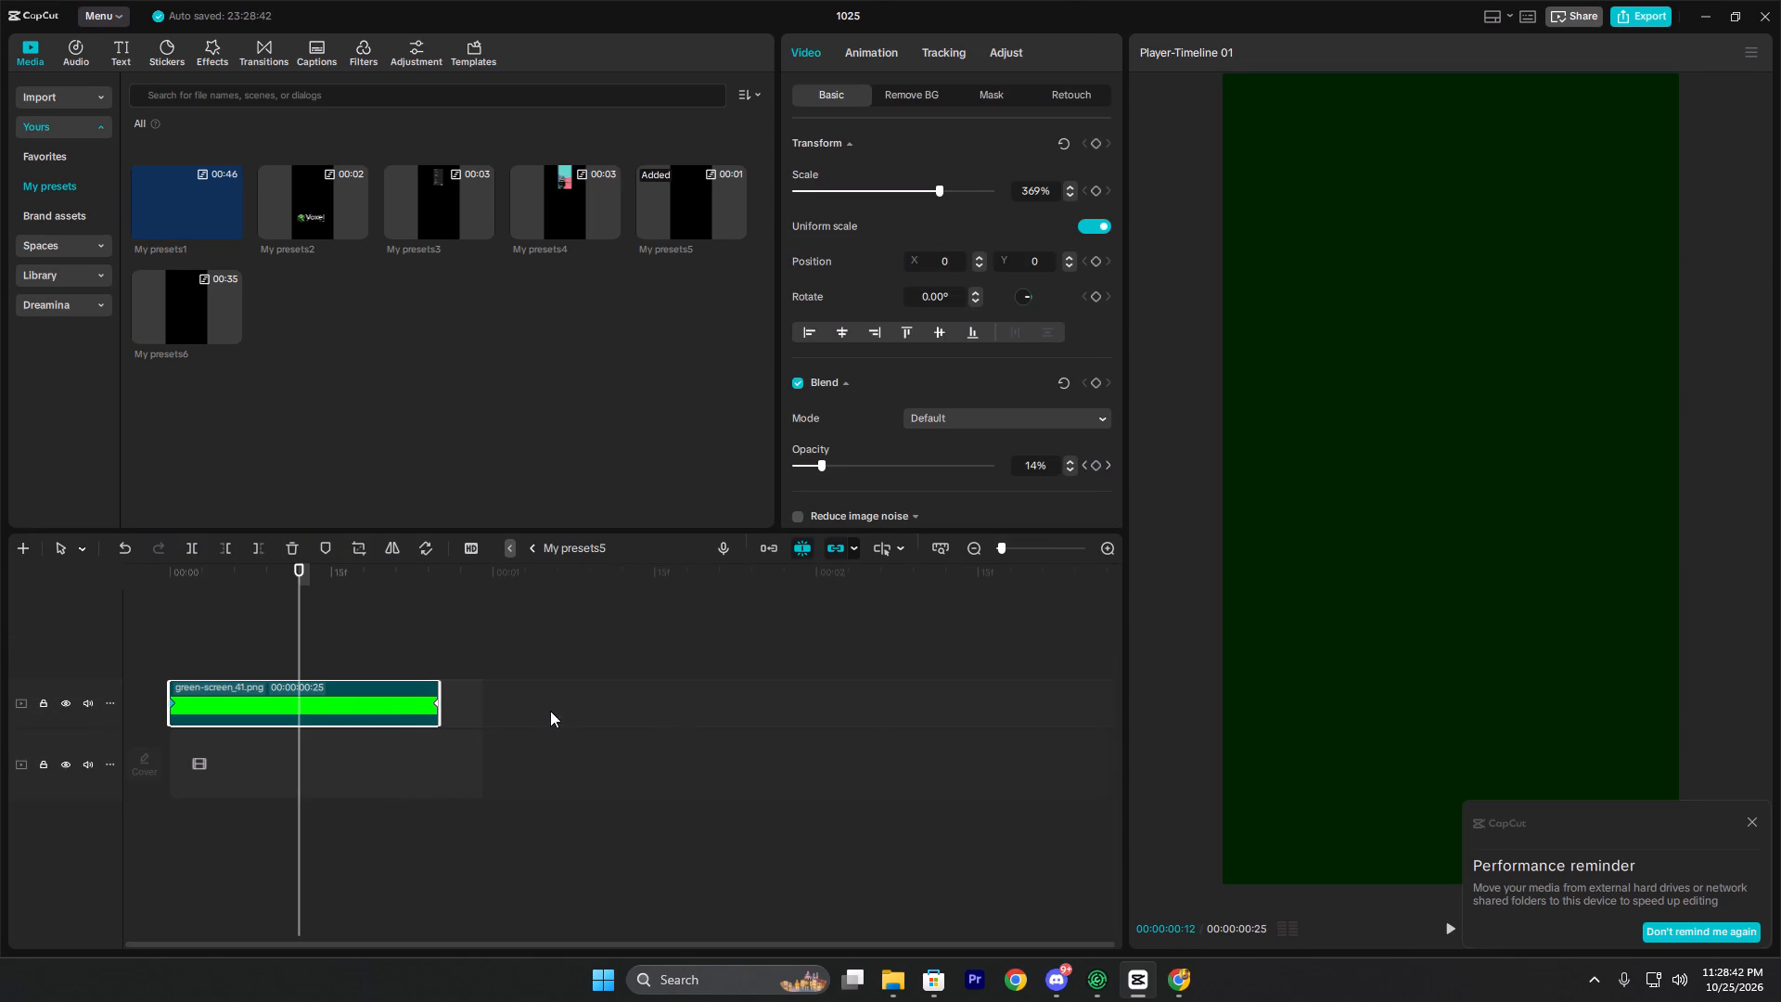
{"action": "left_click_drag", "start_coordinate": [436, 700], "coordinate": [254, 705]}
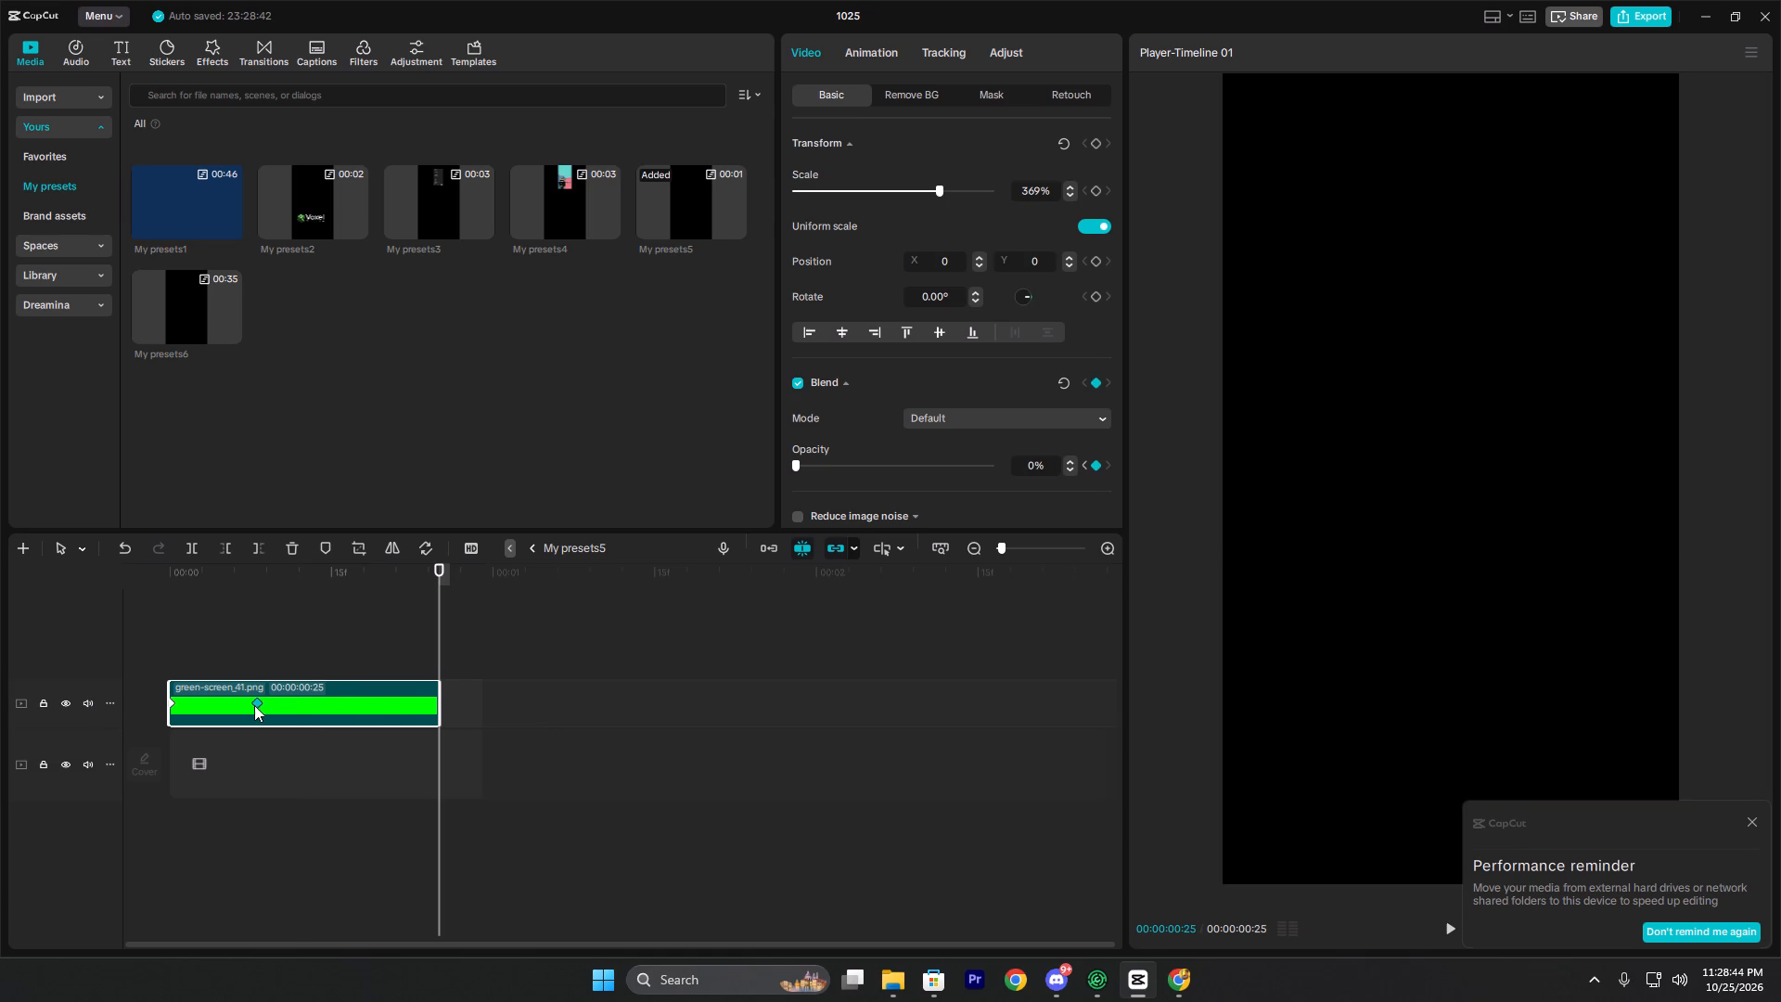
{"action": "left_click_drag", "start_coordinate": [254, 705], "coordinate": [252, 705]}
{"action": "left_click", "coordinate": [537, 555]}
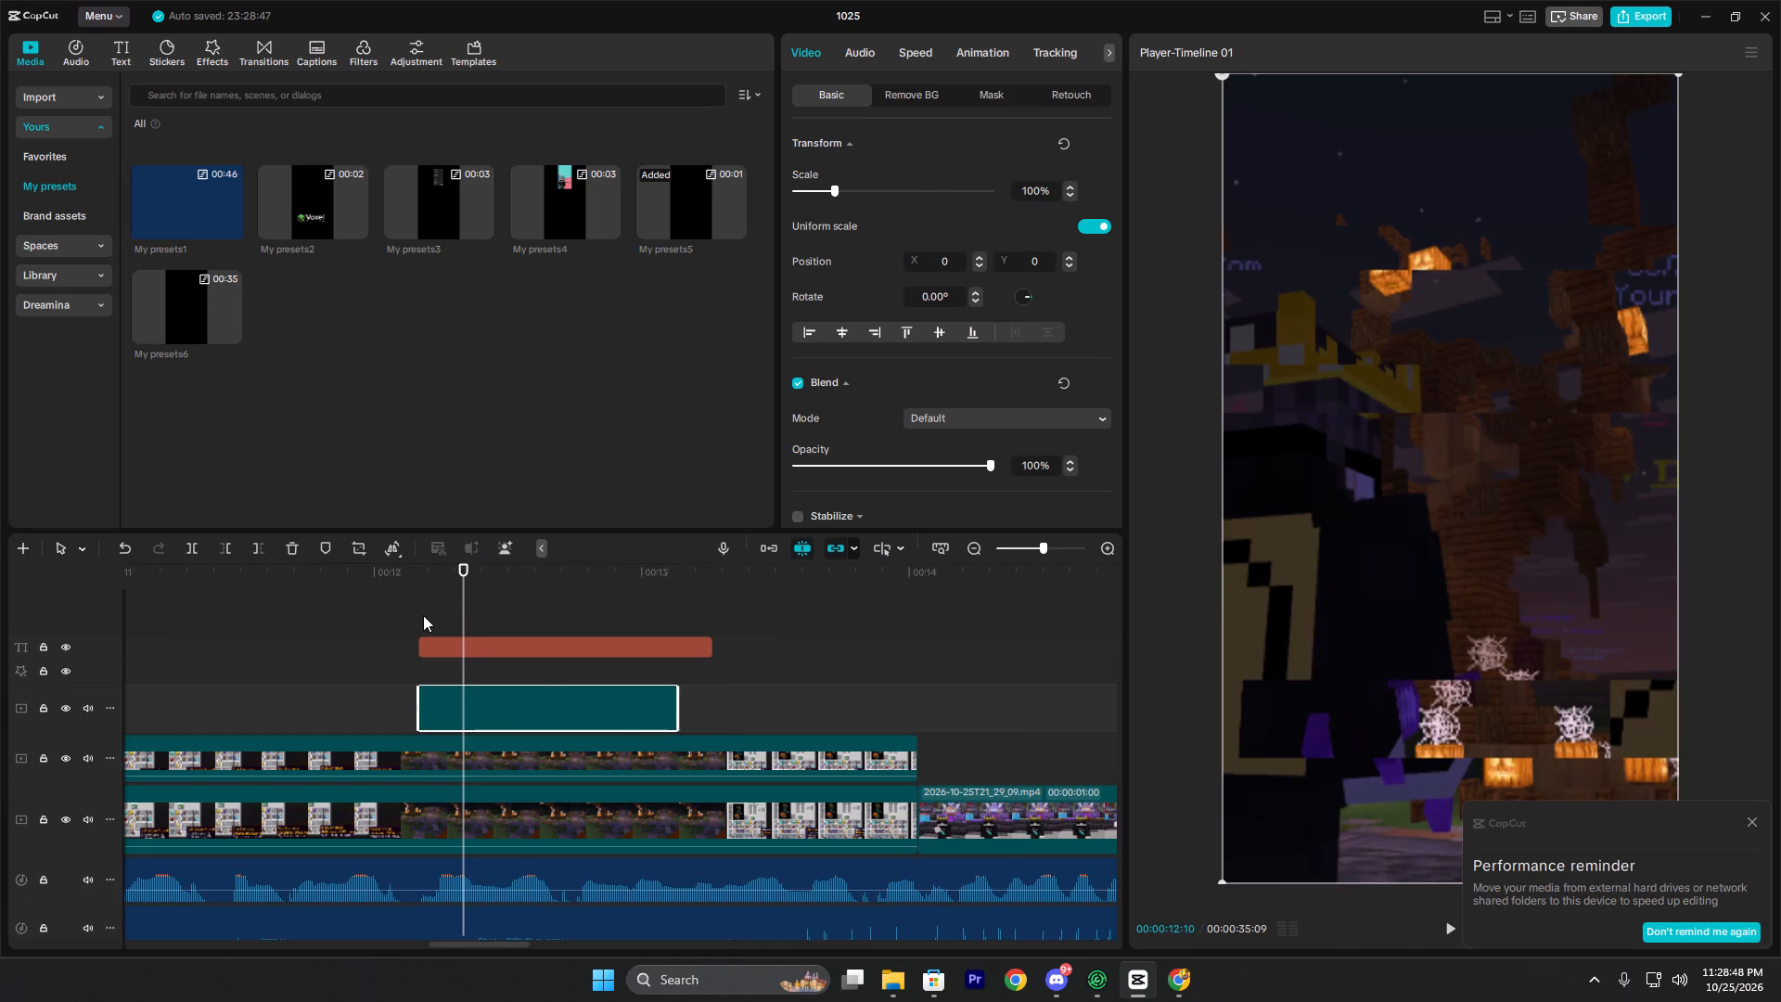
{"action": "left_click", "coordinate": [423, 615]}
{"action": "key", "text": "space"}
{"action": "key", "text": "space"}
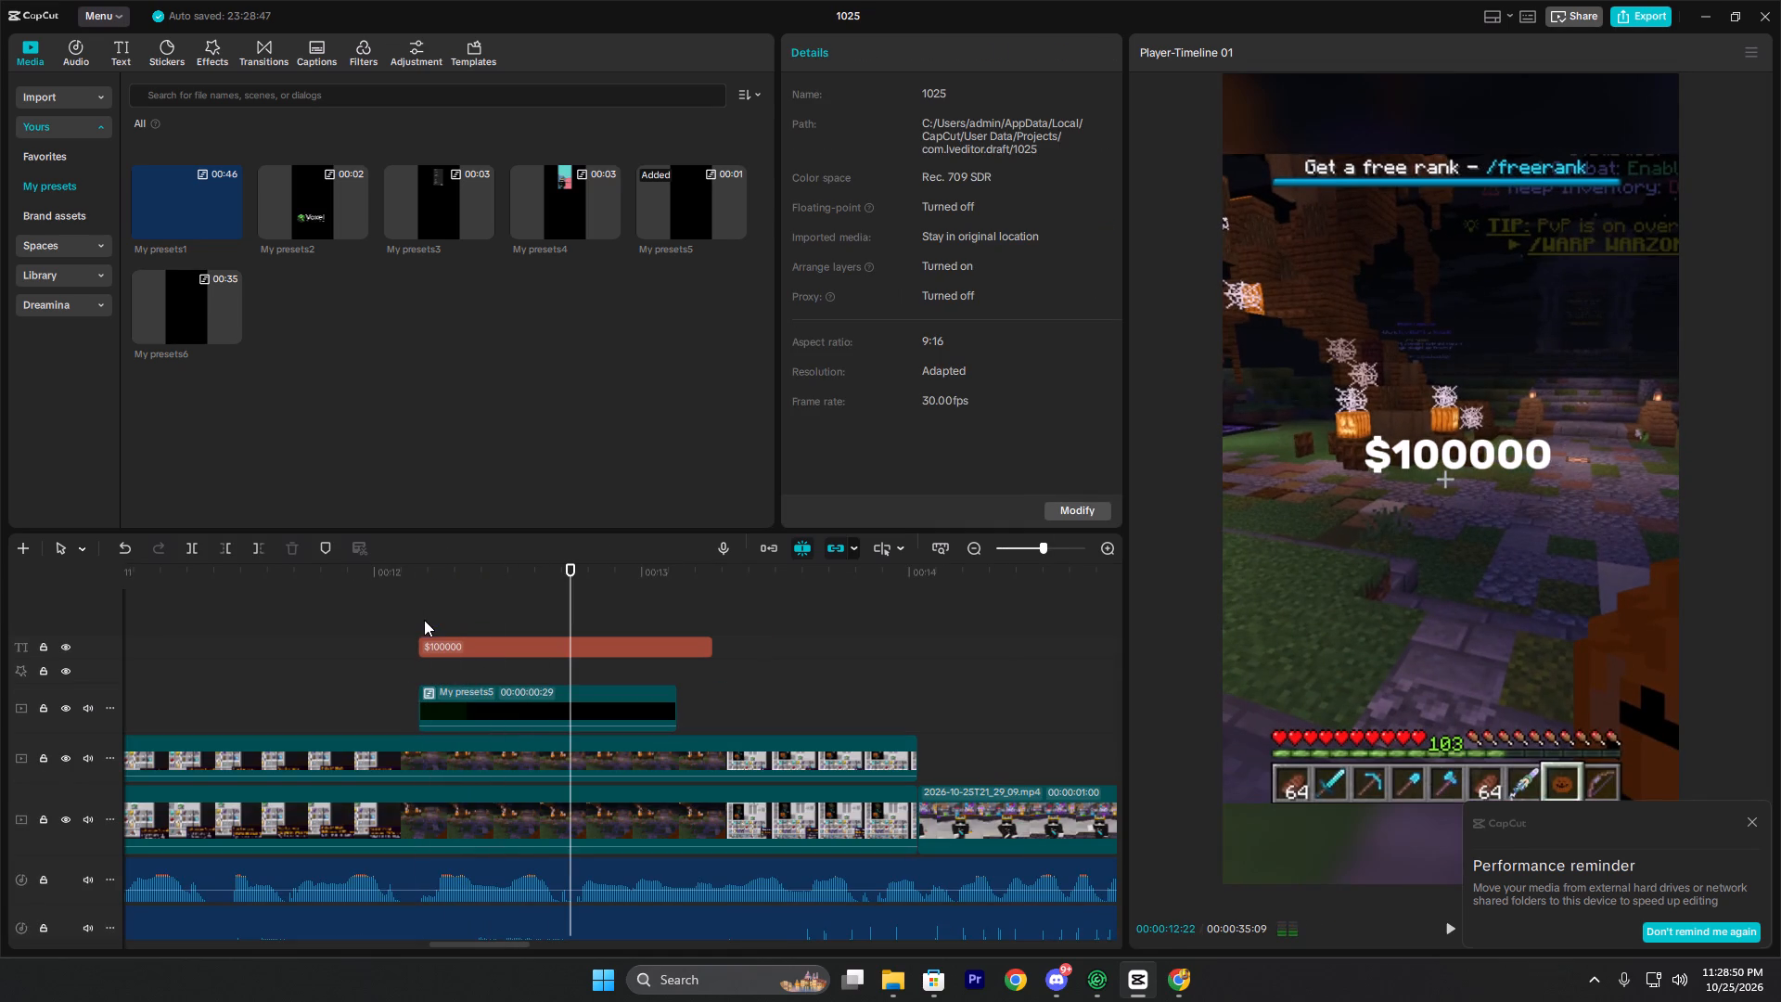
{"action": "left_click", "coordinate": [424, 620]}
{"action": "key", "text": "space"}
{"action": "key", "text": "space"}
Break the My presets5 compound clip back into its separate green-screen image clip on the main timeline.
{"action": "left_click", "coordinate": [471, 711]}
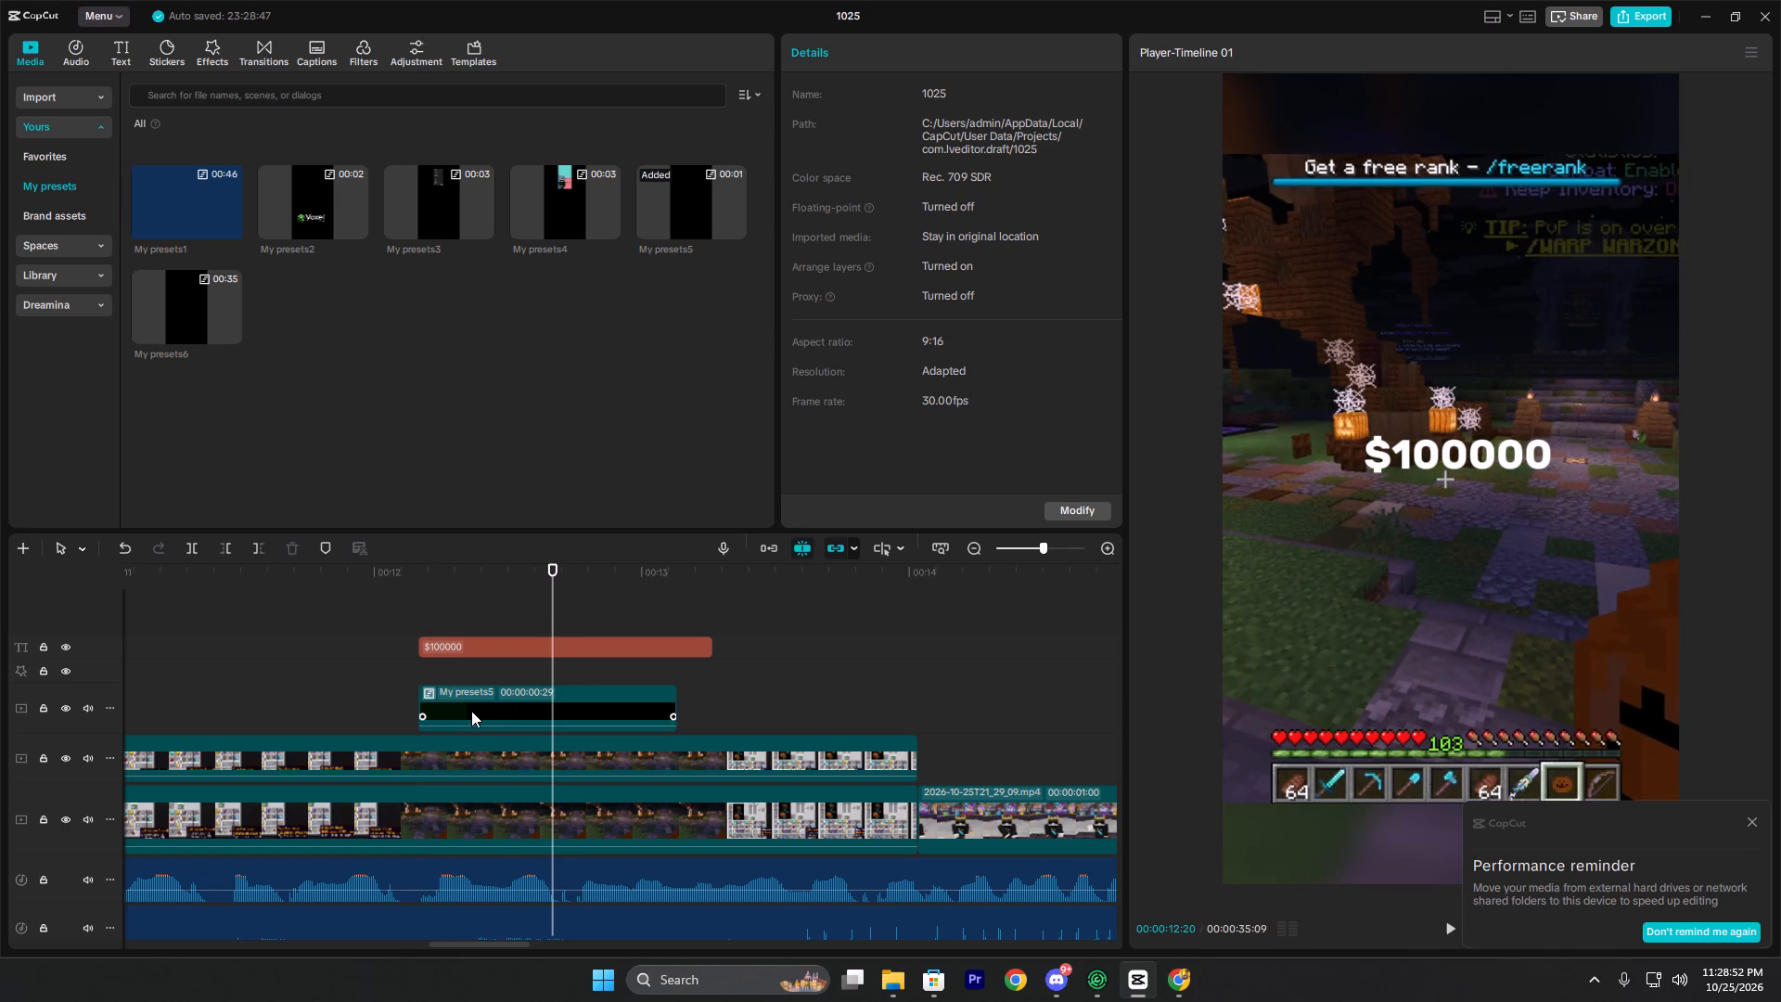
{"action": "right_click", "coordinate": [471, 711]}
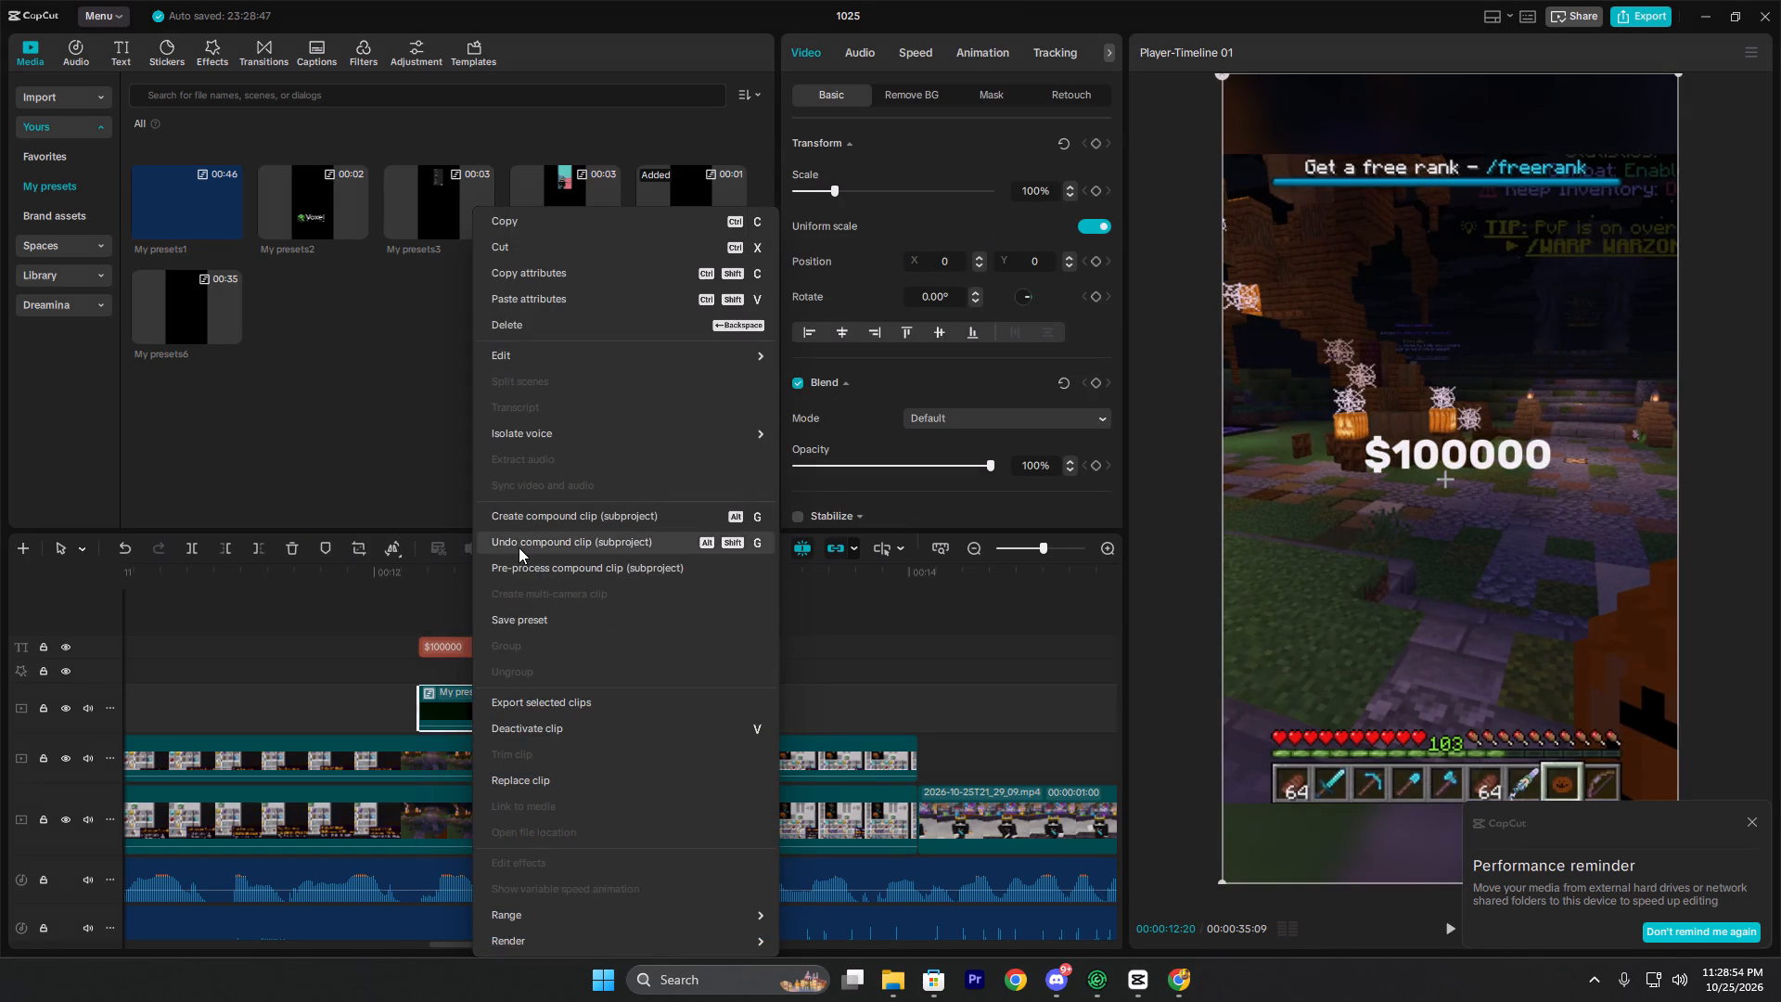
{"action": "left_click", "coordinate": [519, 547]}
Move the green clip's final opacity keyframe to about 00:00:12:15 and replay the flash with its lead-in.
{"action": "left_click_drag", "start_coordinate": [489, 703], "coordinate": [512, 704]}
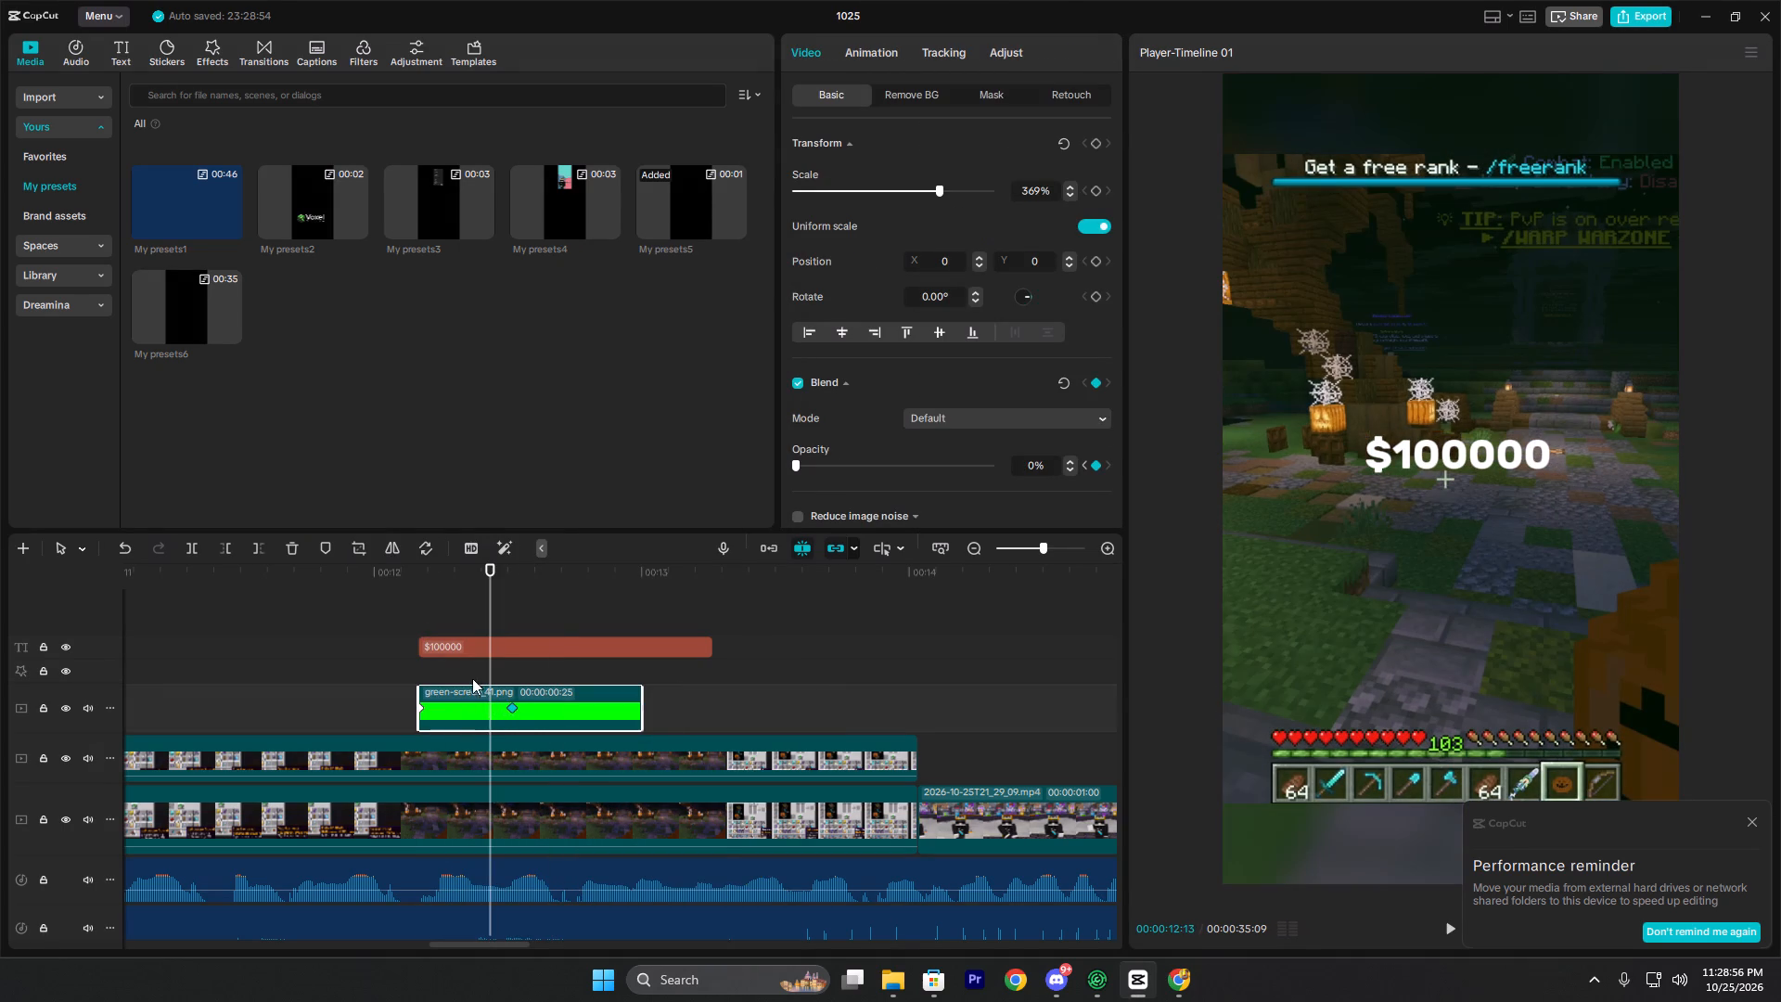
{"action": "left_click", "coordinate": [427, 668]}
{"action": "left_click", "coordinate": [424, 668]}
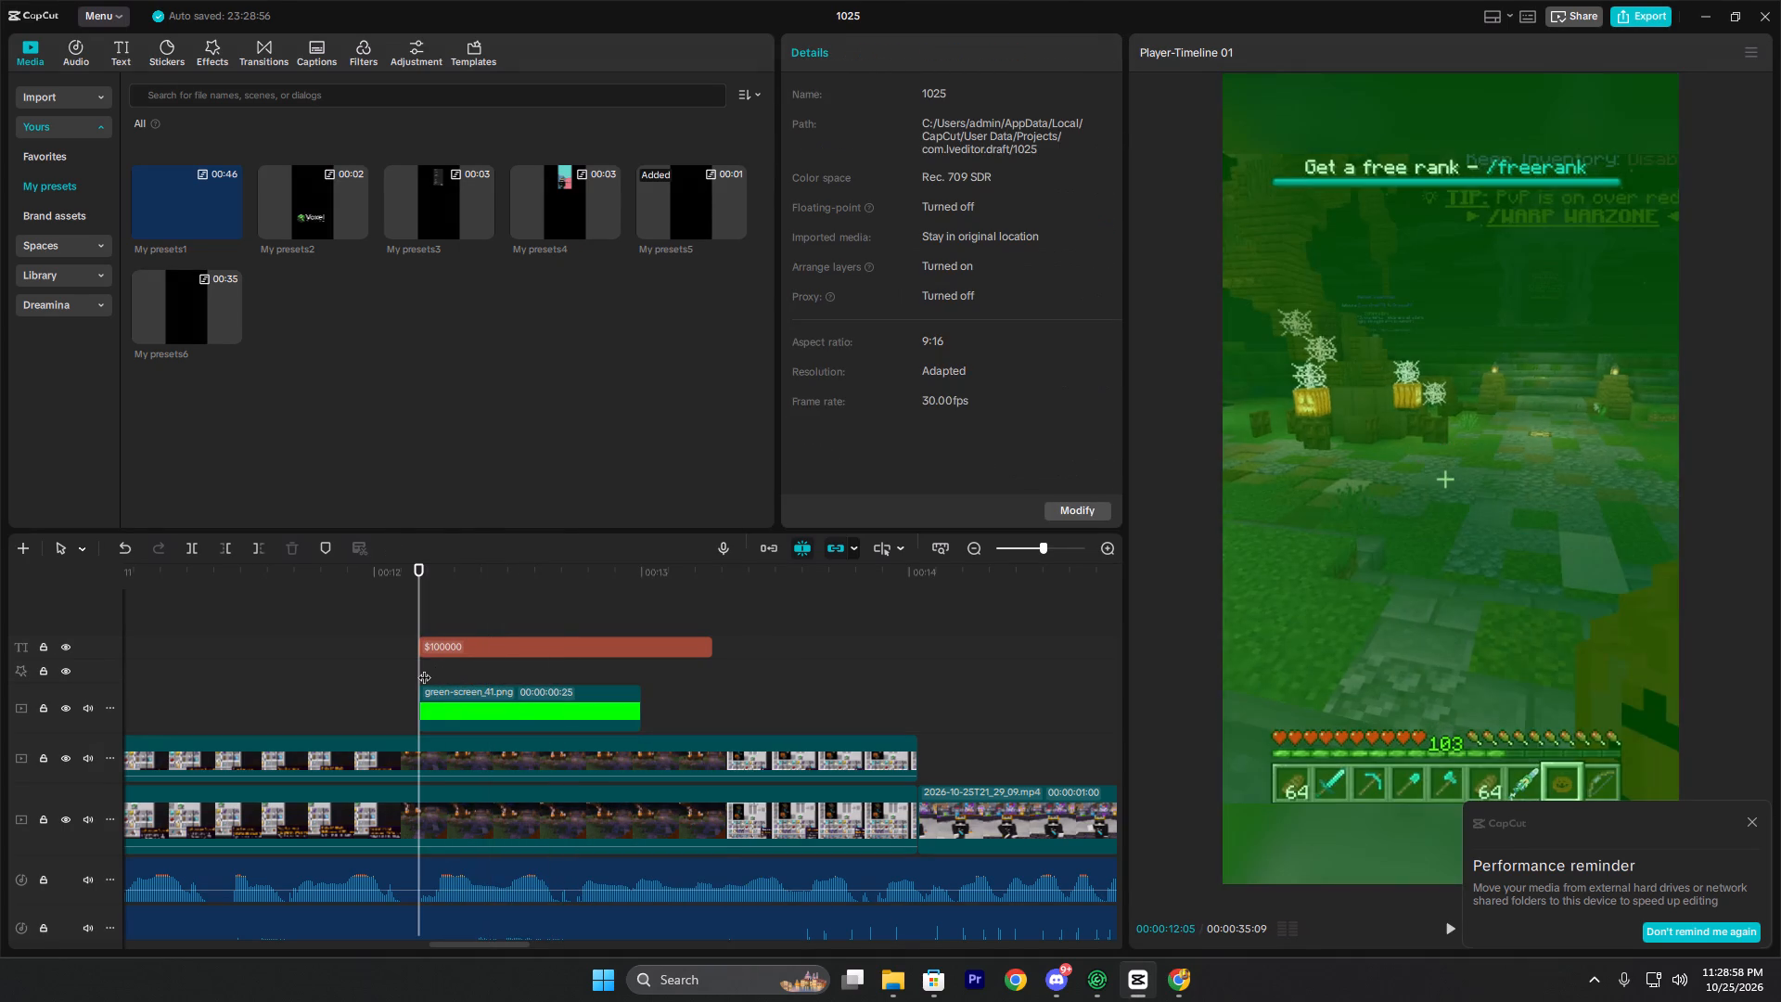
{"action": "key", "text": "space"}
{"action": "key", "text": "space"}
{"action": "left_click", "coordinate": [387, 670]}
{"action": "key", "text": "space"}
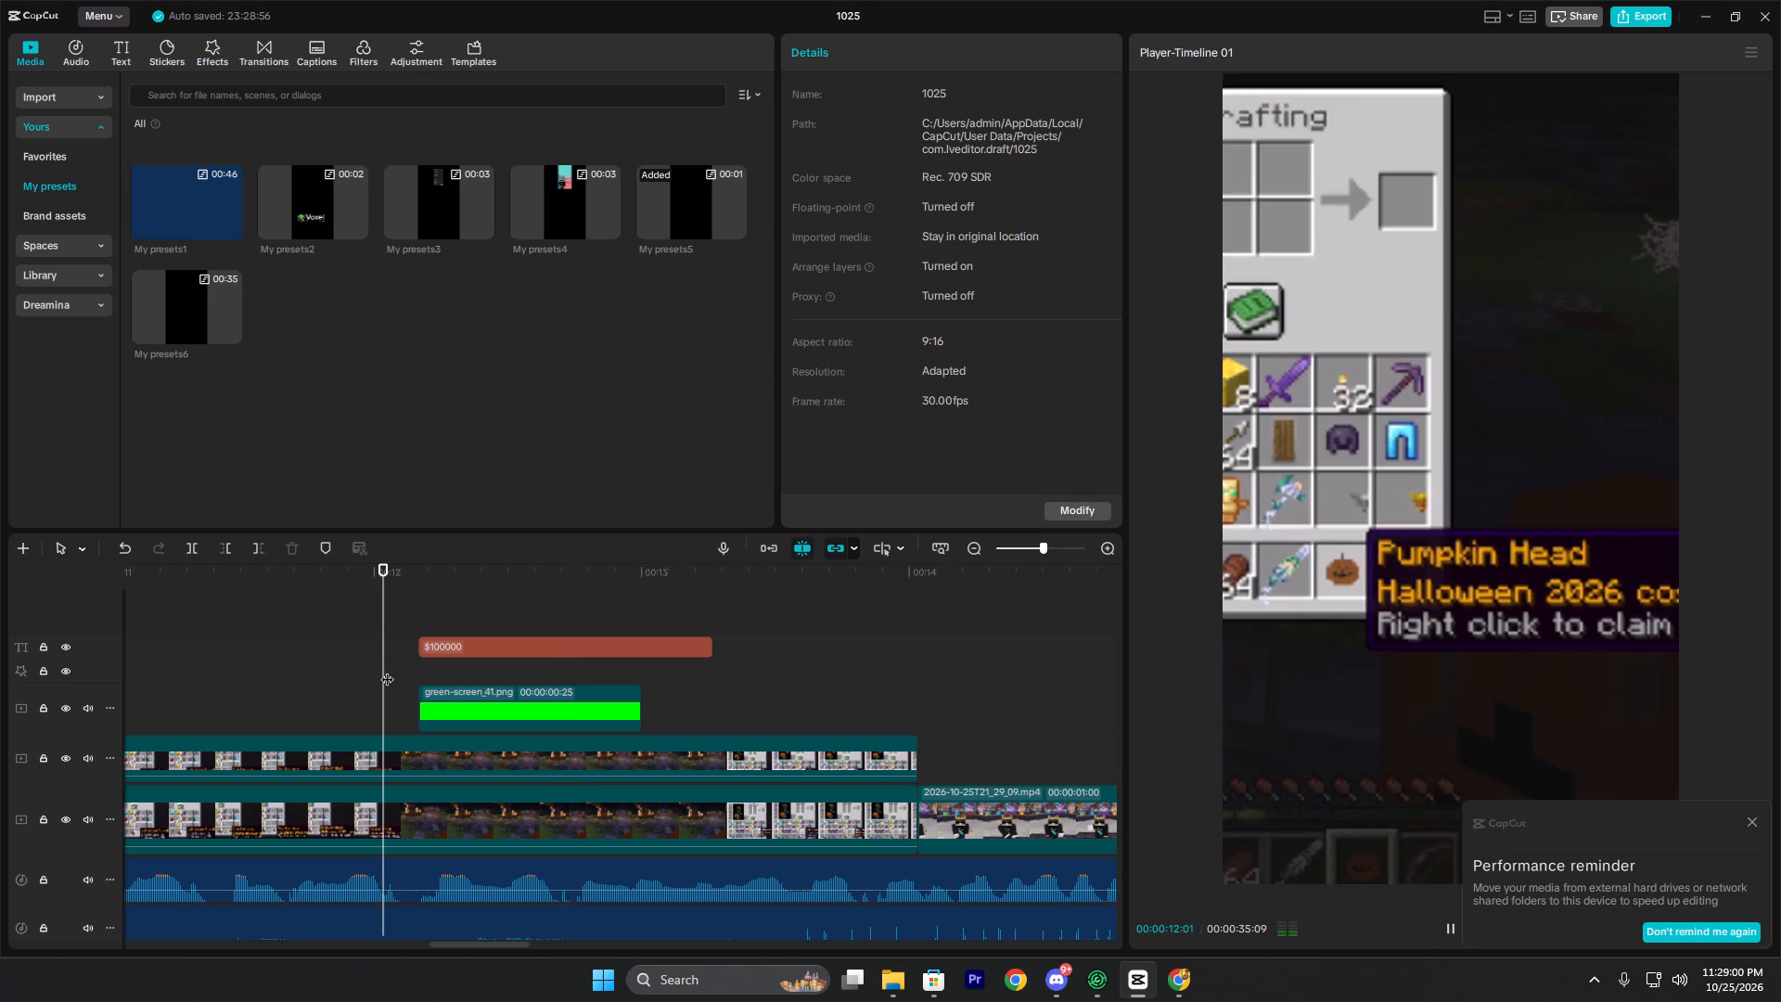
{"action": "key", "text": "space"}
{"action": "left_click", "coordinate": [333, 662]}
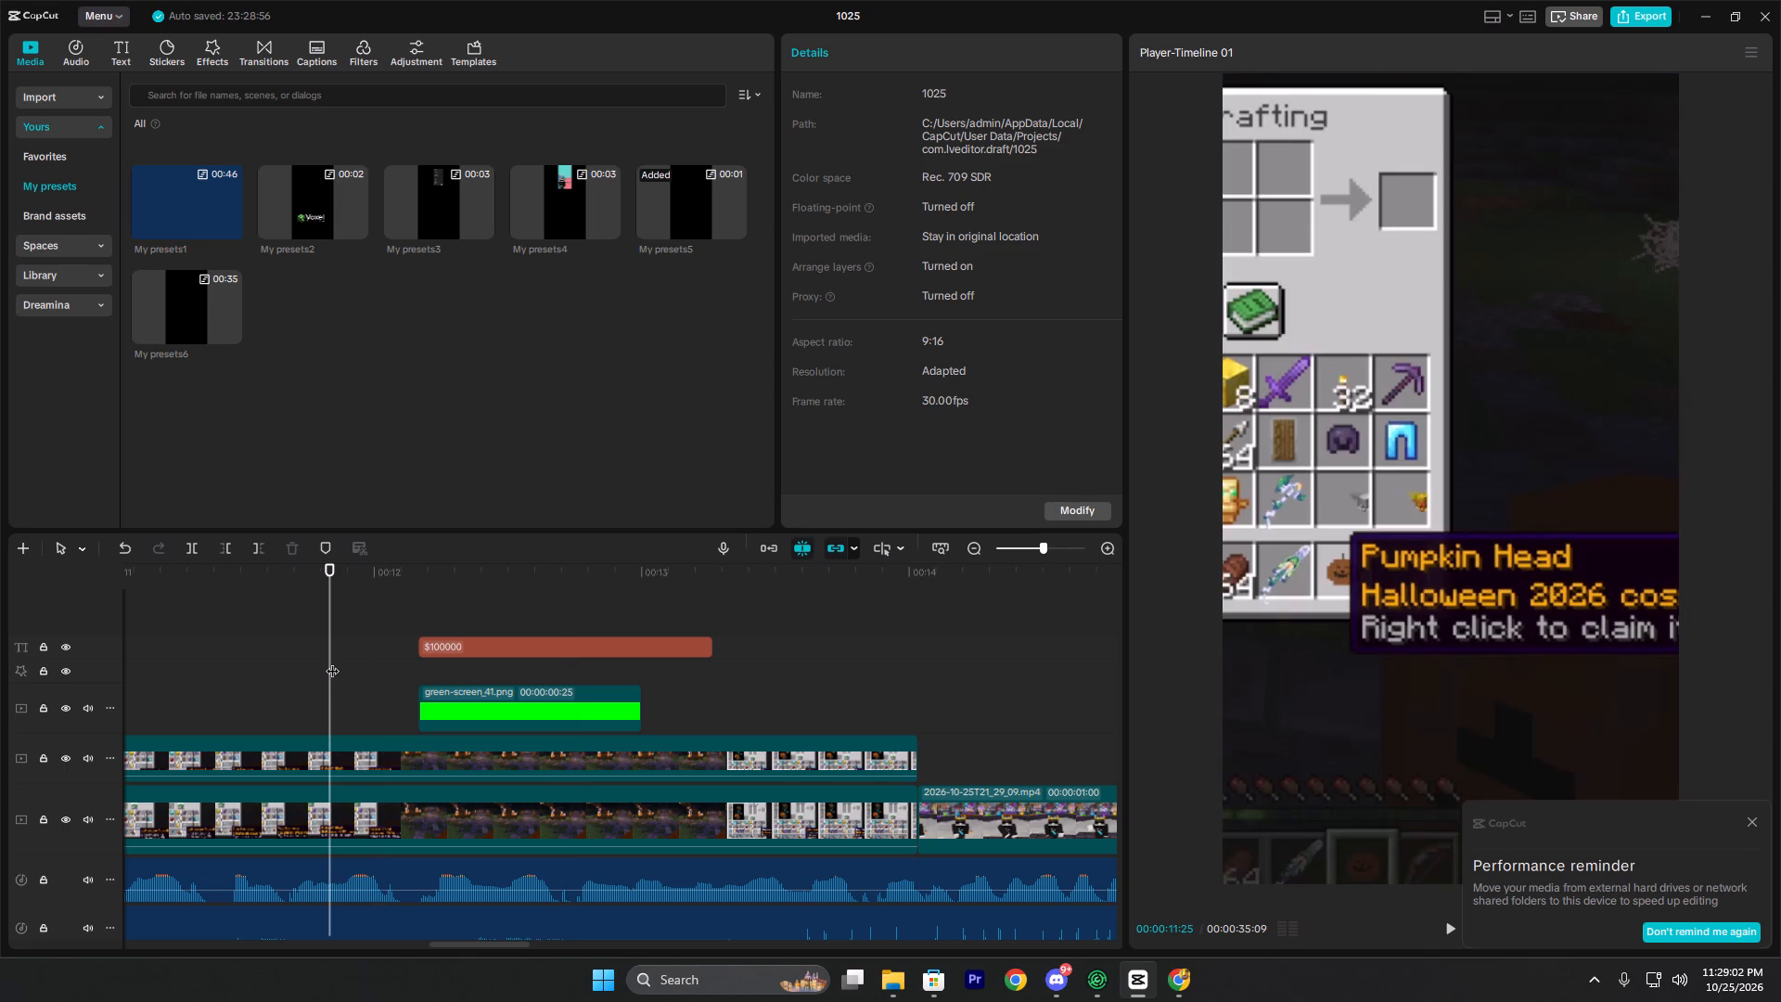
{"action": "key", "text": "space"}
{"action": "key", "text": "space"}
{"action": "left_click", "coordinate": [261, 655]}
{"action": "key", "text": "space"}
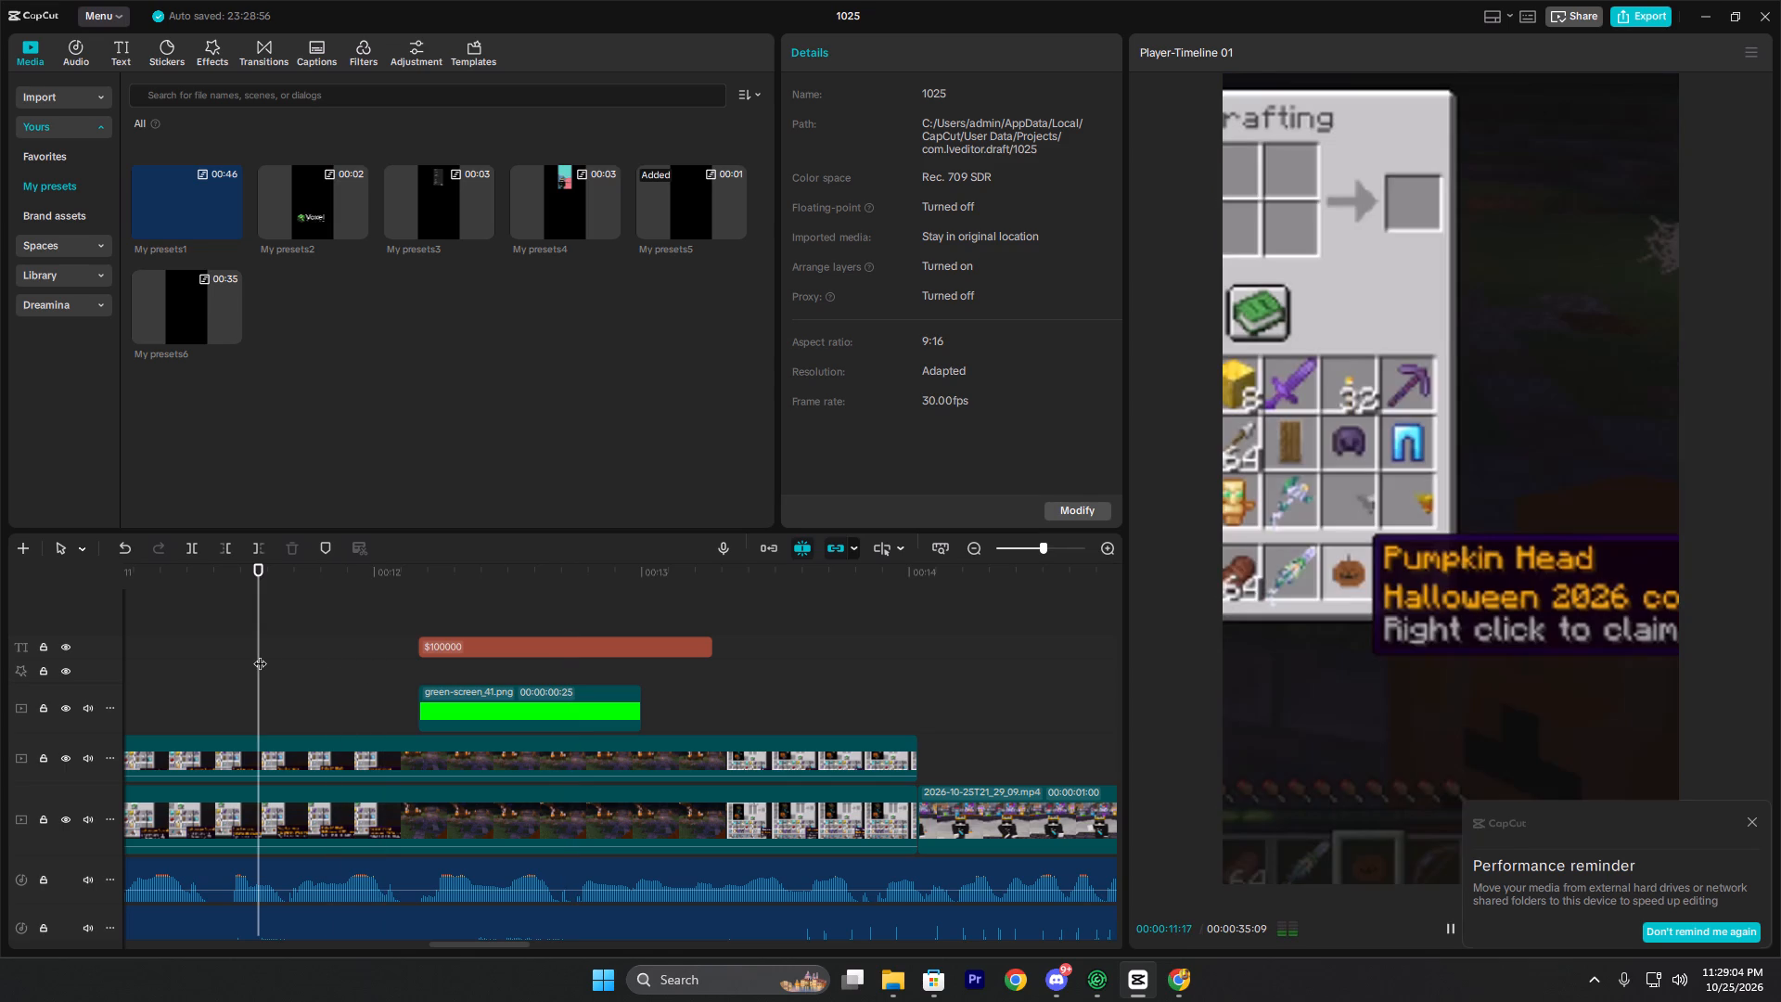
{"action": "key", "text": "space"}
Move the green clip's final opacity keyframe to about 00:00:12:20 for a longer fade and preview the flash.
{"action": "left_click", "coordinate": [442, 703]}
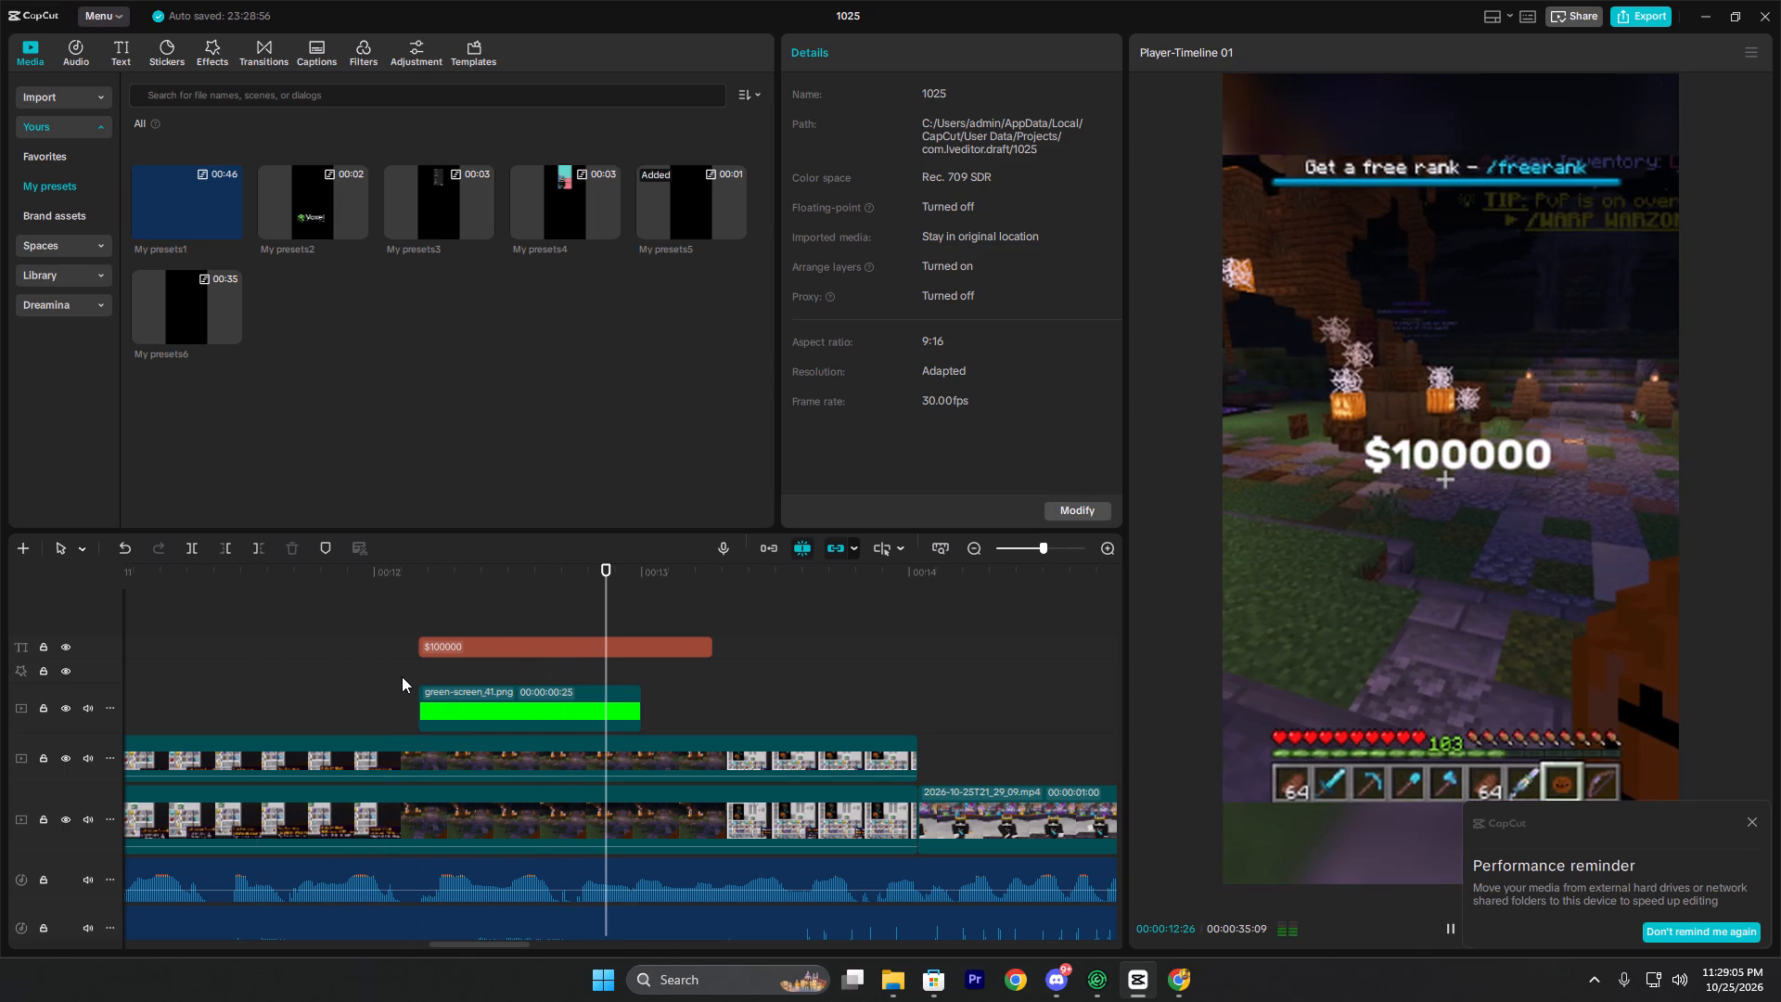
{"action": "left_click", "coordinate": [505, 699]}
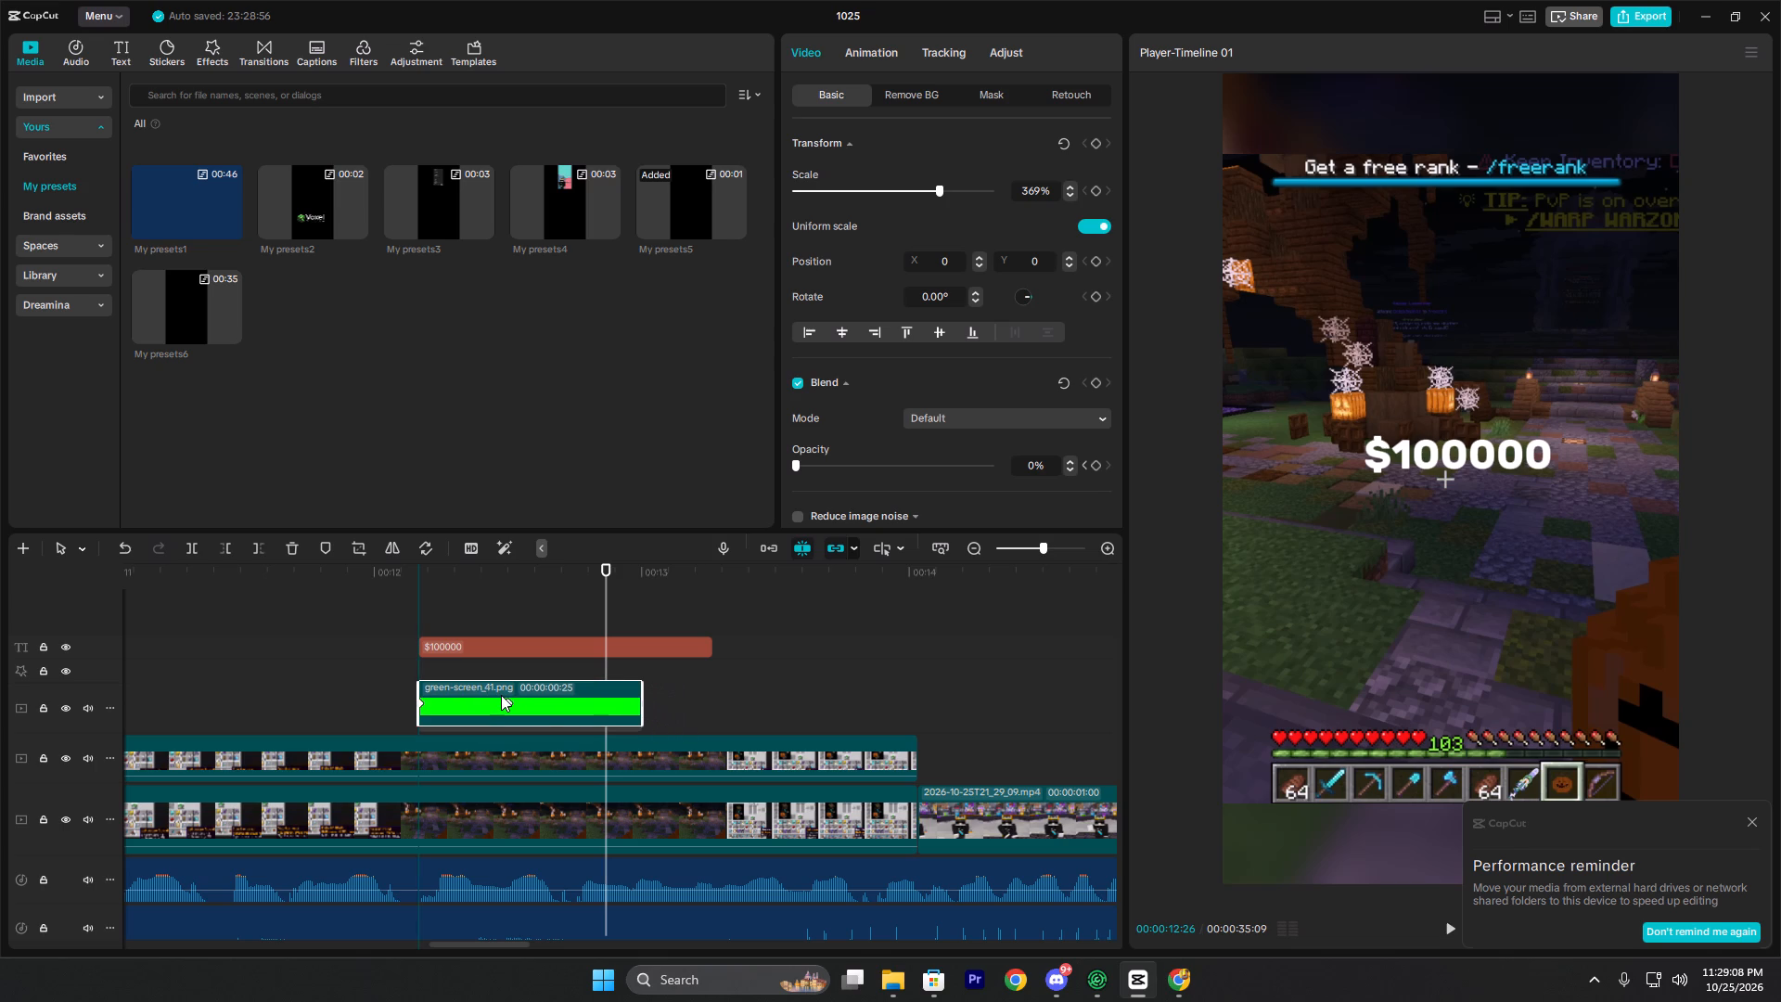
{"action": "left_click_drag", "start_coordinate": [512, 703], "coordinate": [554, 713]}
{"action": "left_click", "coordinate": [436, 623]}
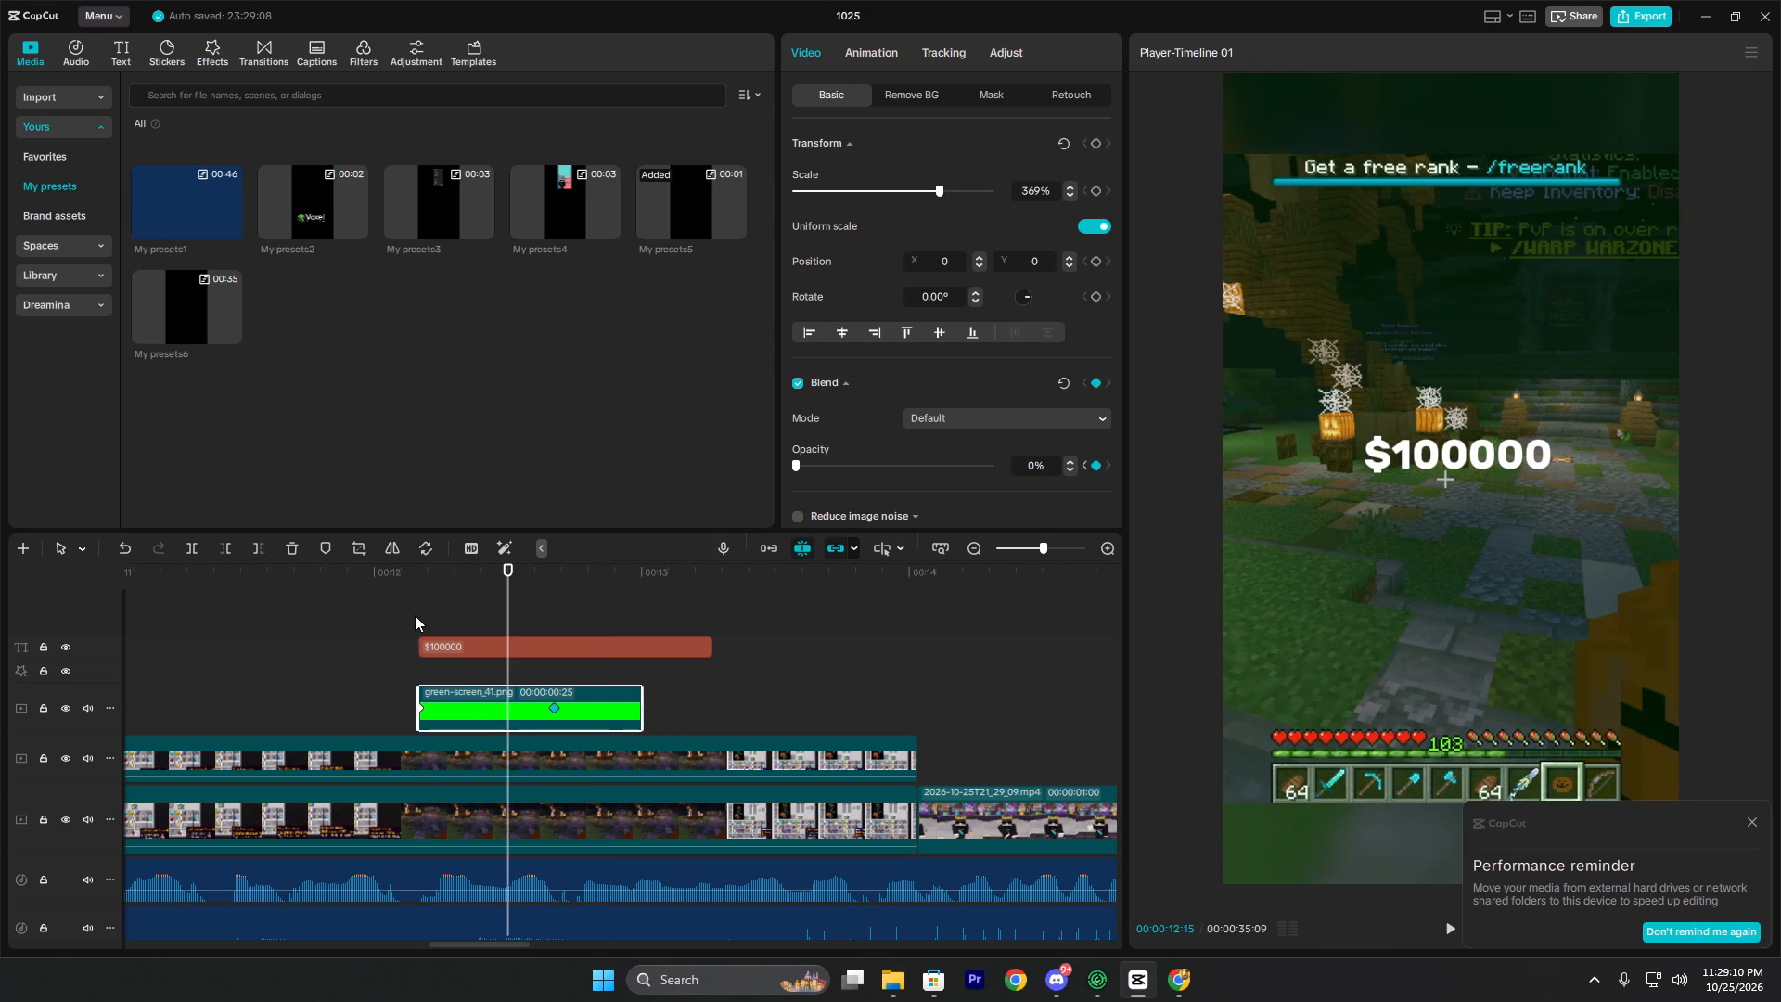
{"action": "left_click", "coordinate": [415, 615]}
{"action": "key", "text": "space"}
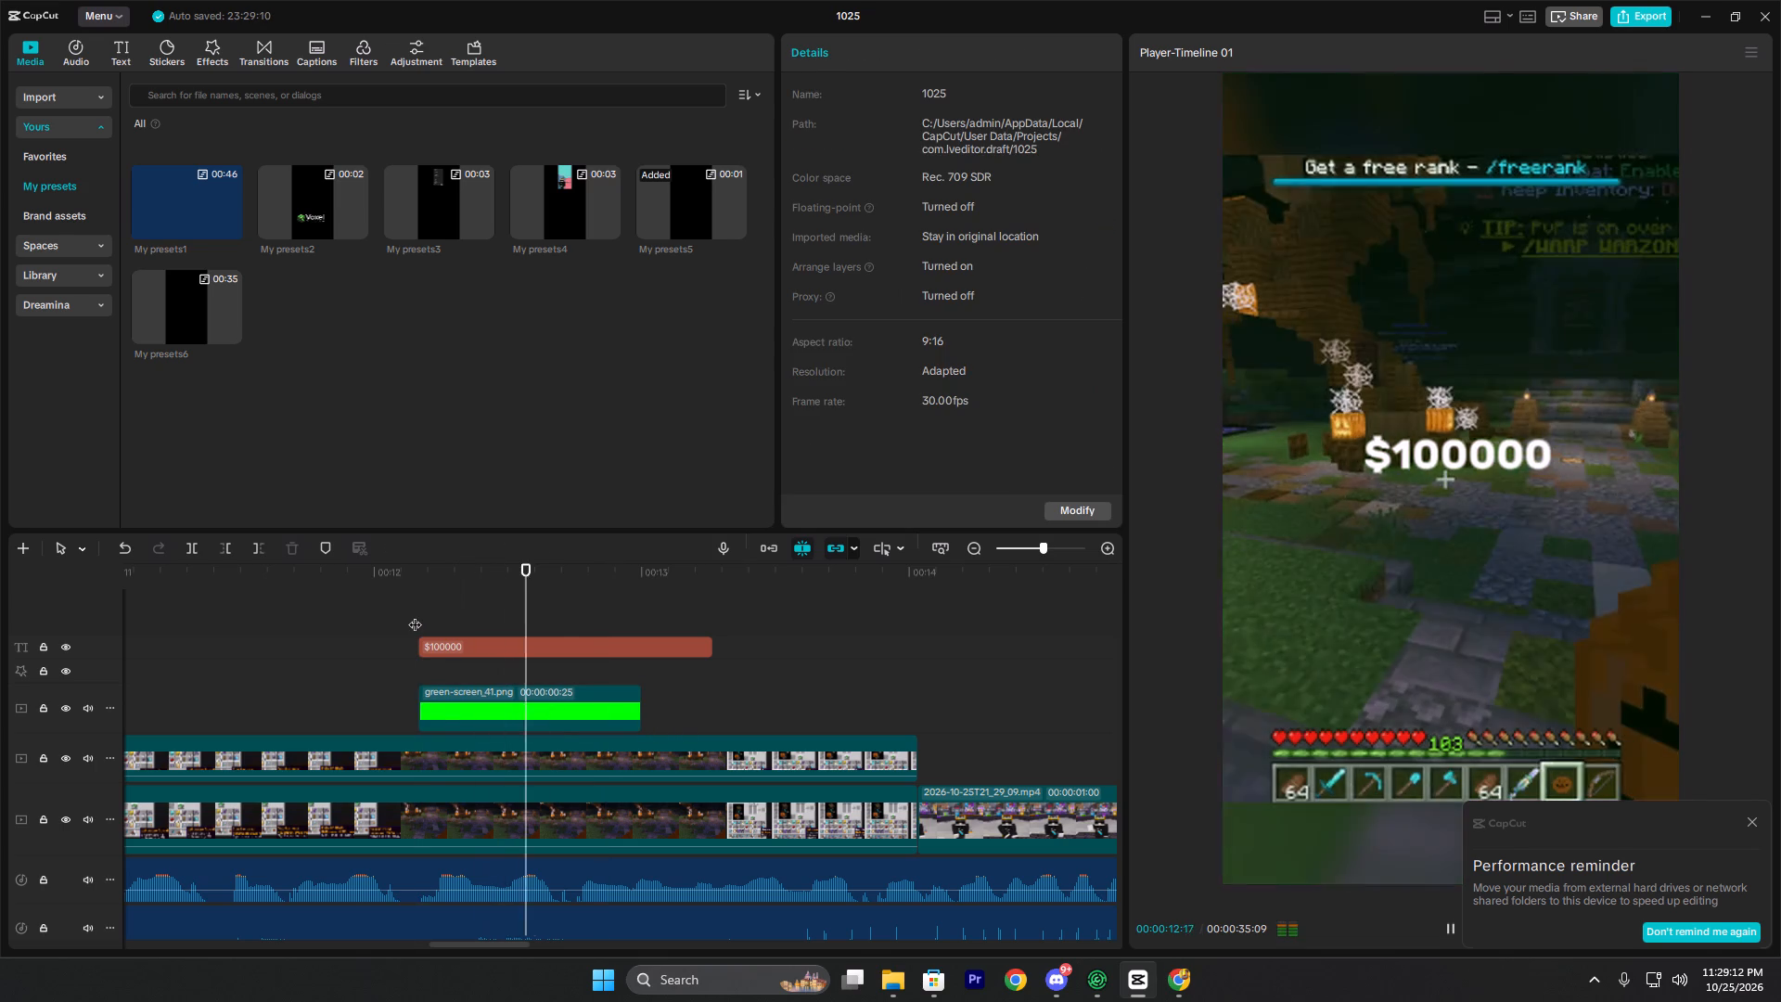
{"action": "key", "text": "space"}
{"action": "left_click", "coordinate": [415, 615]}
{"action": "left_click", "coordinate": [352, 615]}
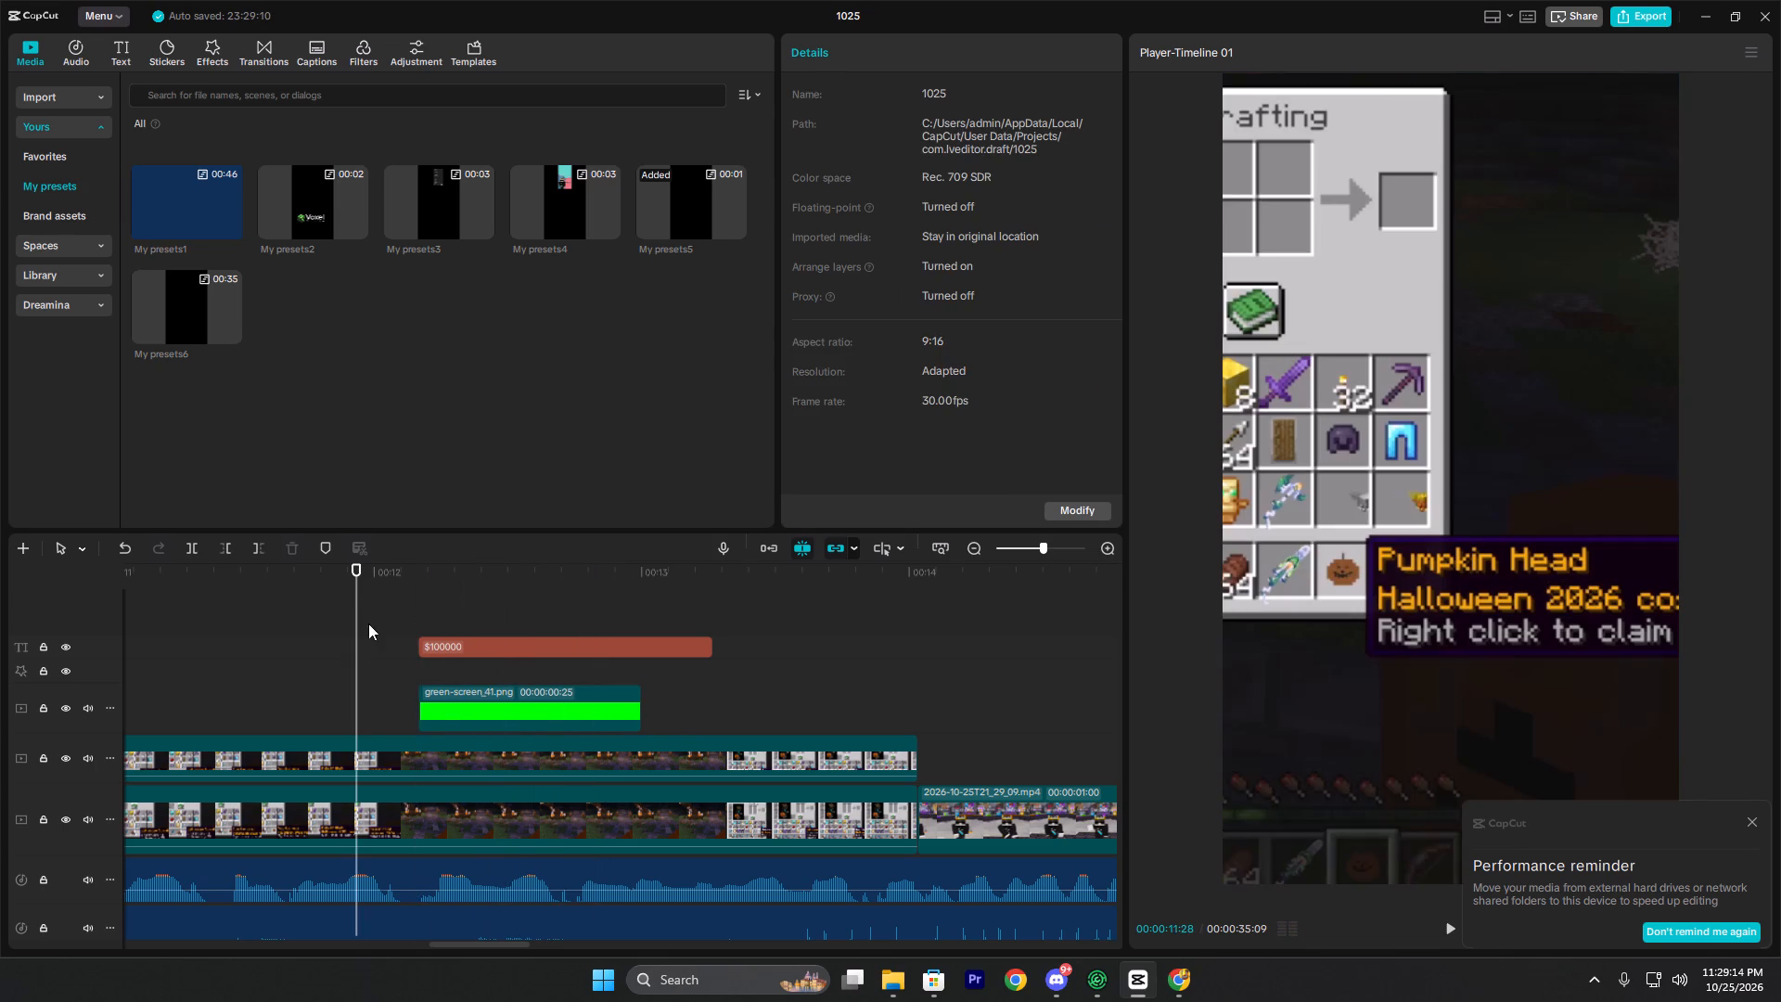
Replay the green flash behind the $100000 text several times with its lead-in to check the longer fade.
{"action": "key", "text": "space"}
{"action": "key", "text": "space"}
{"action": "left_click", "coordinate": [378, 640]}
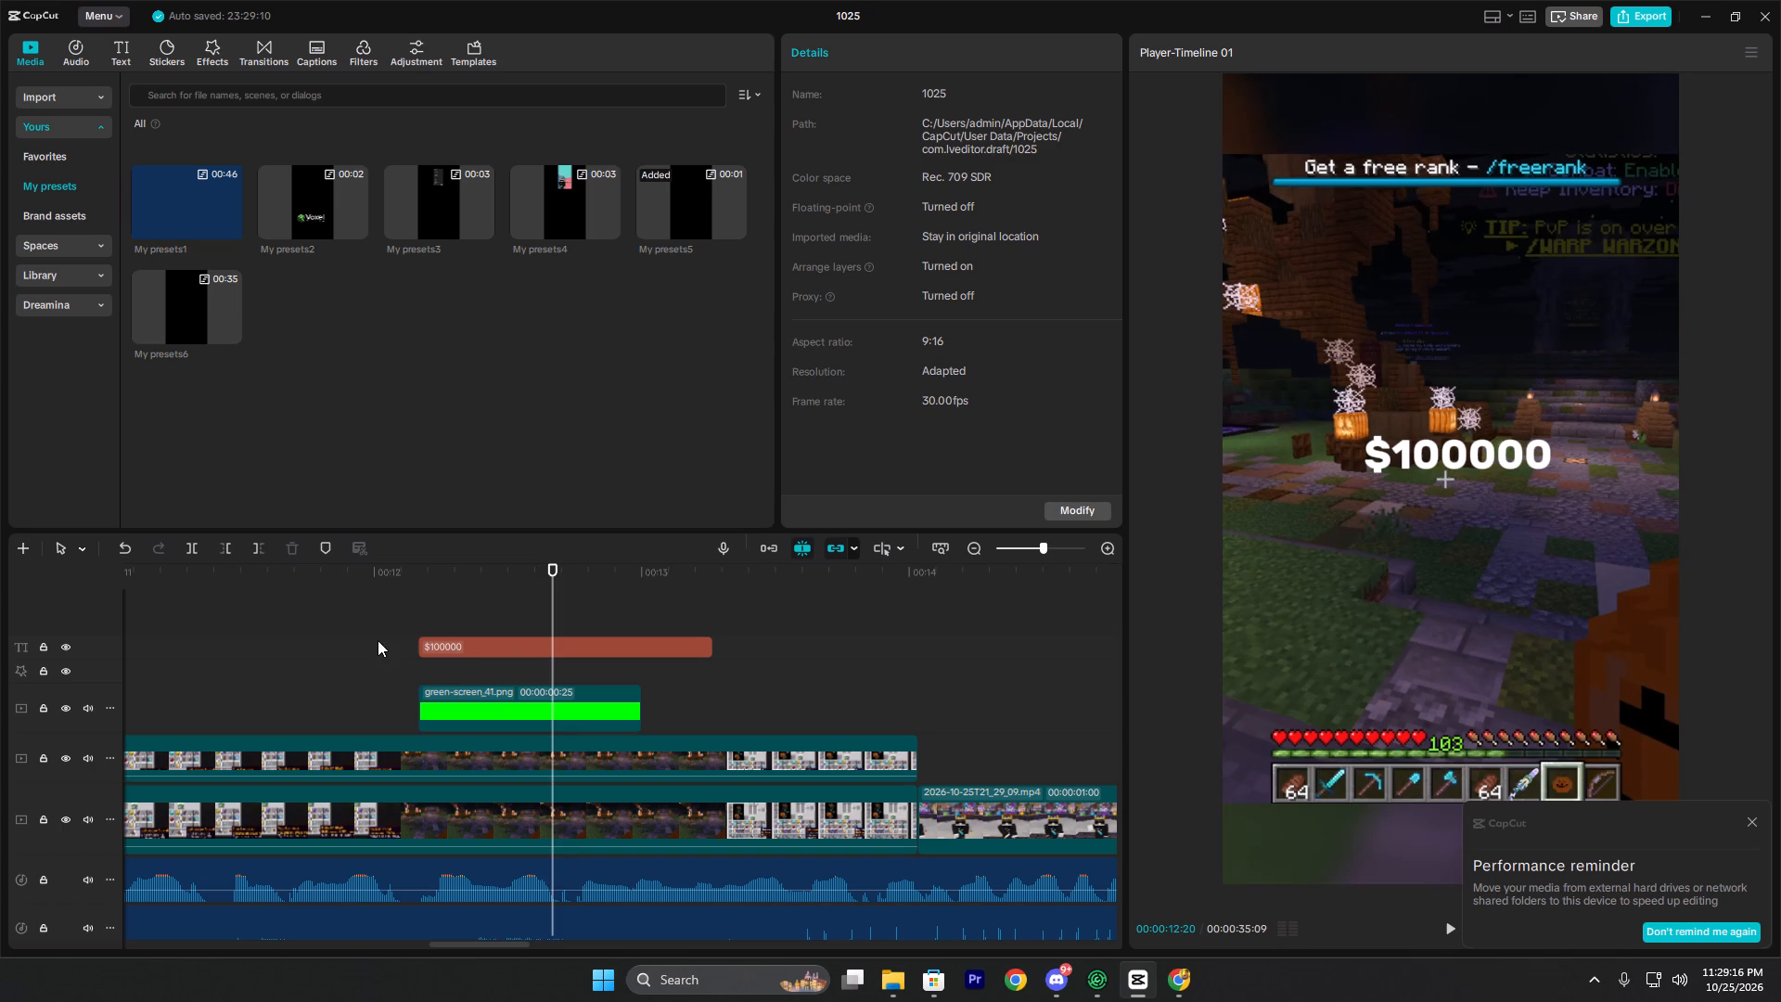
{"action": "key", "text": "space"}
{"action": "key", "text": "space"}
{"action": "key", "text": "space"}
{"action": "key", "text": "space"}
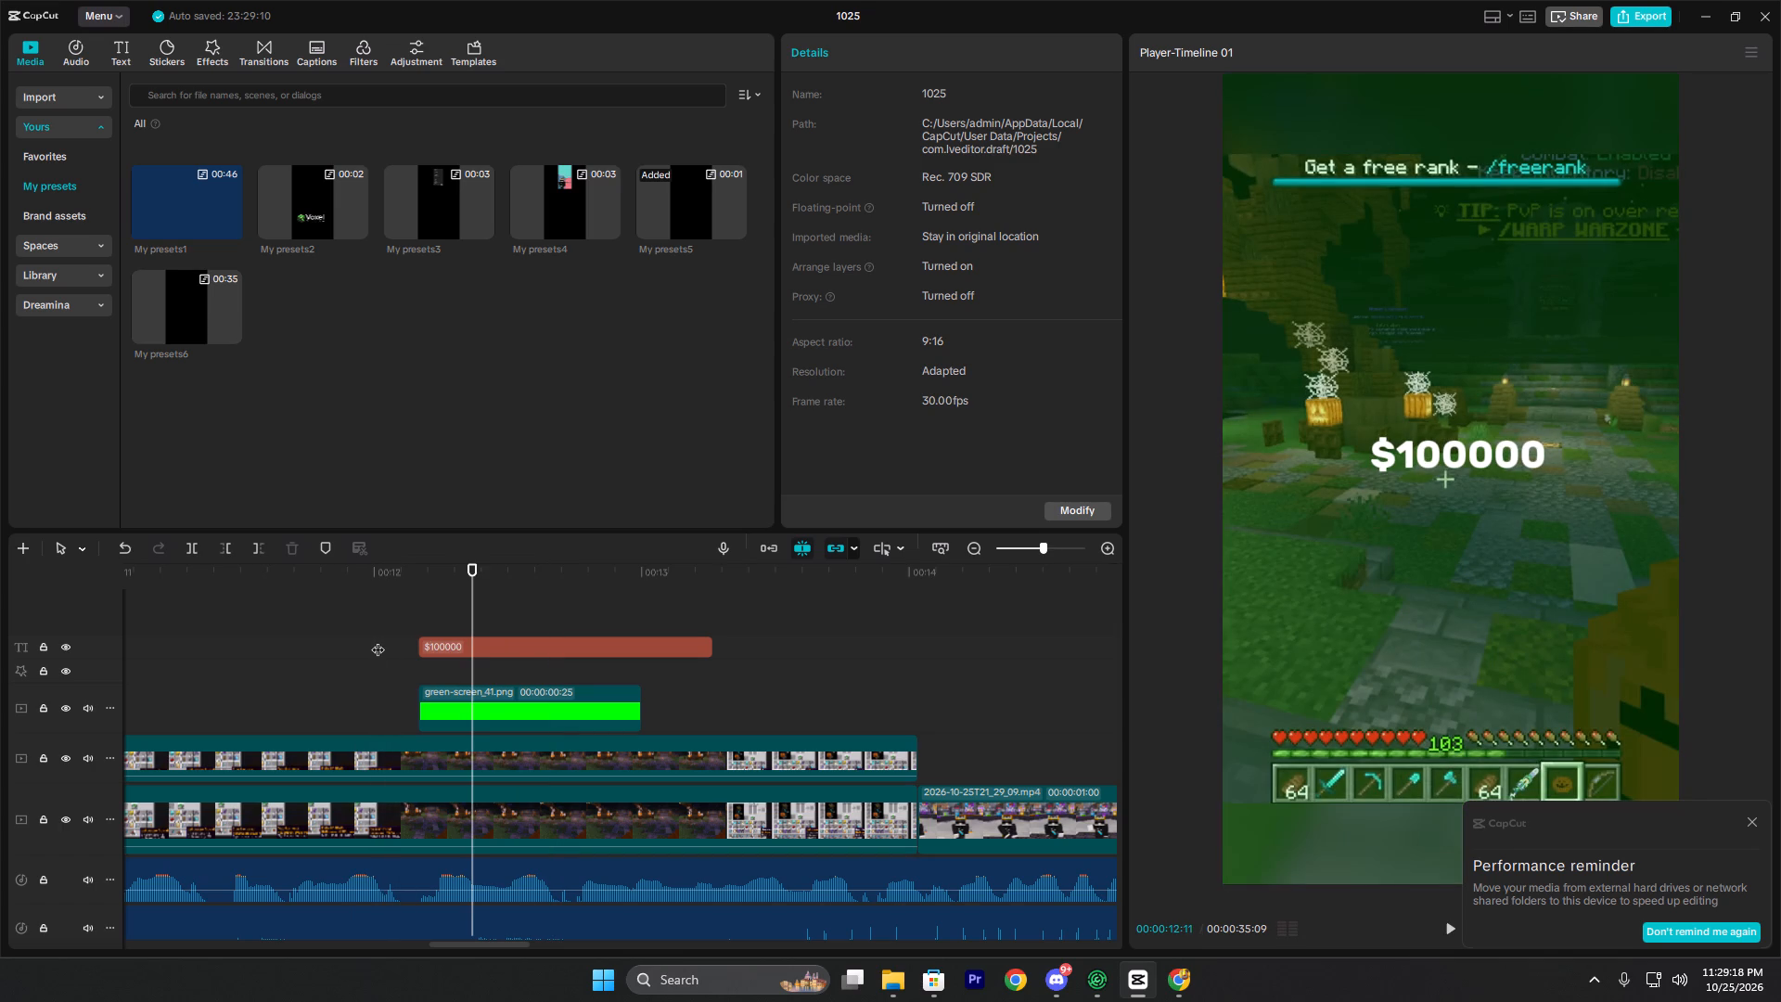
{"action": "left_click", "coordinate": [391, 651]}
{"action": "key", "text": "space"}
{"action": "key", "text": "space"}
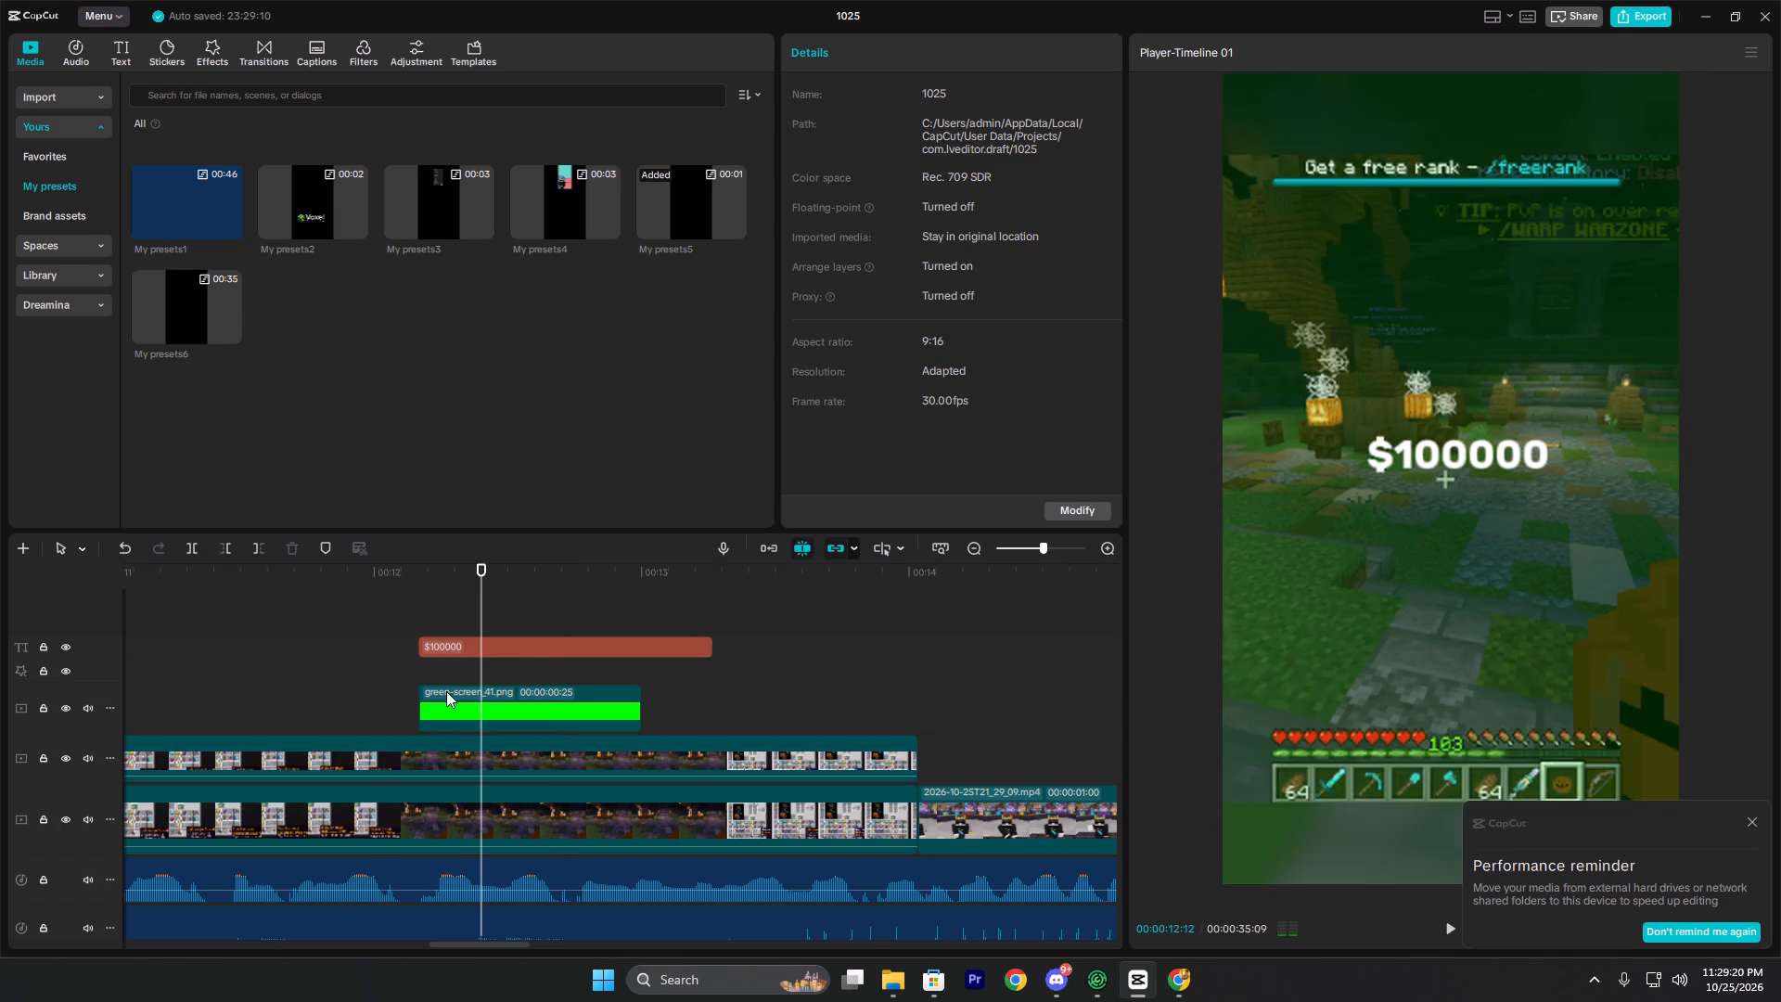
Replace the green-screen image clip with the My presets5 preset, aligned to the start of the $100000 text.
{"action": "left_click", "coordinate": [446, 691]}
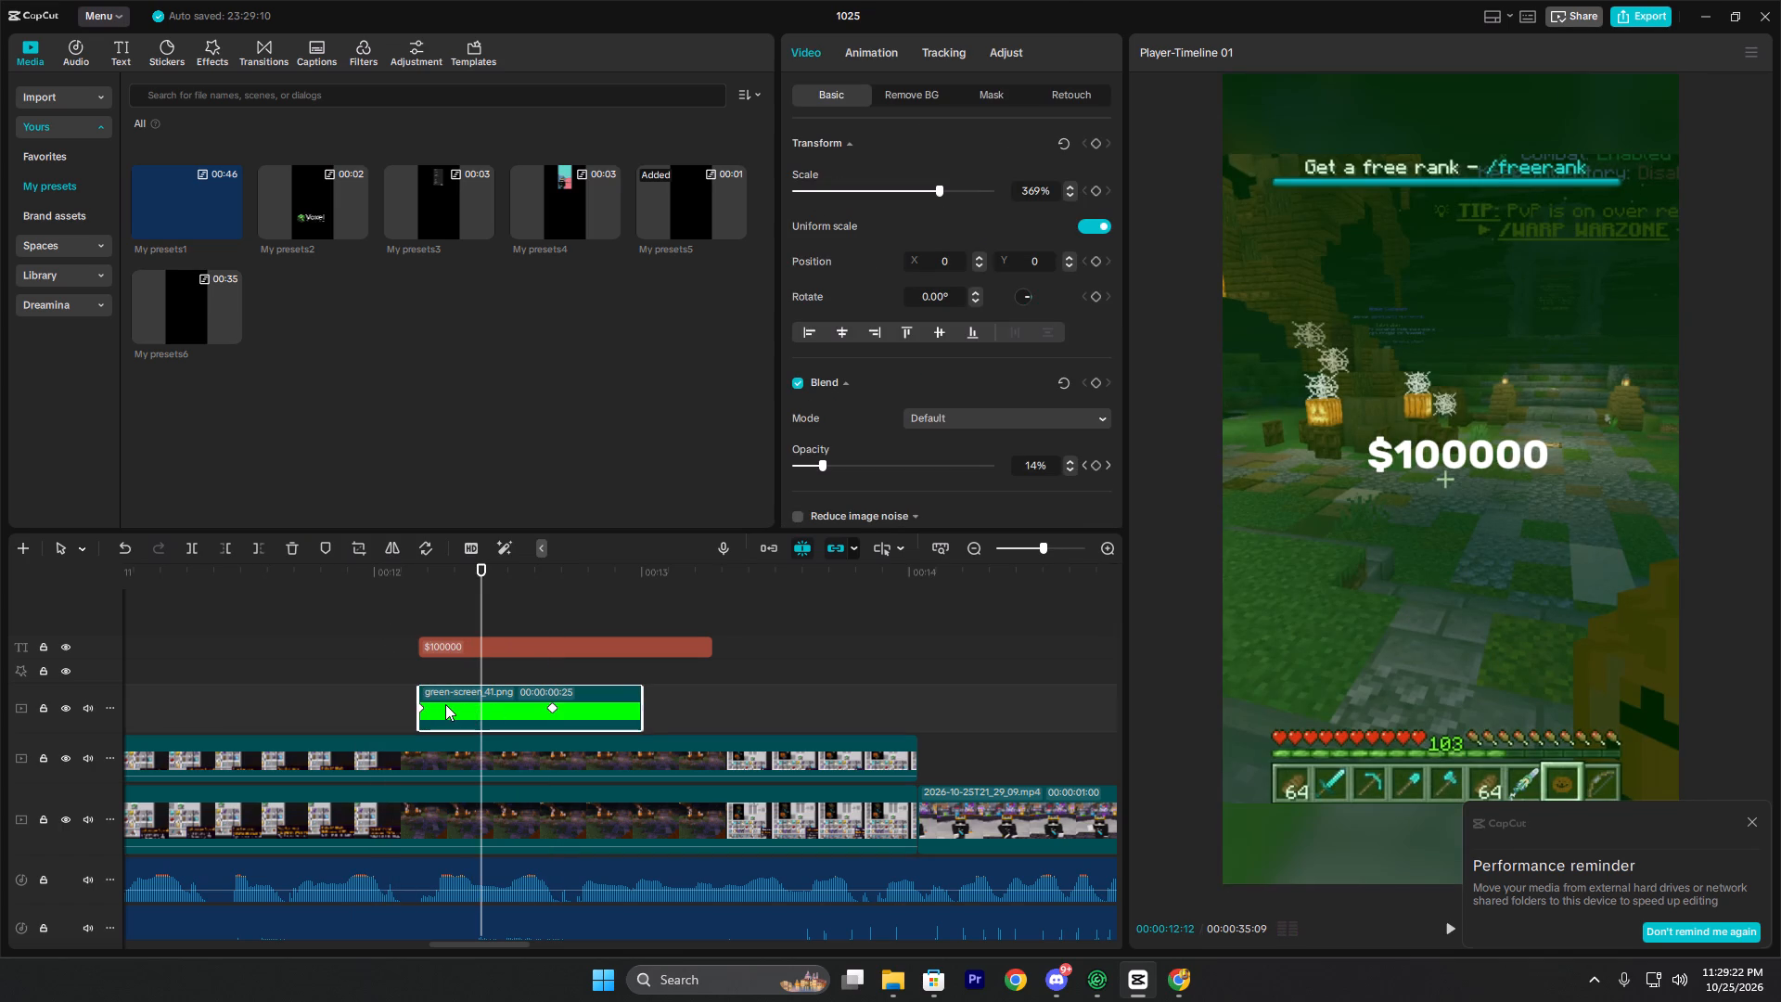
{"action": "key", "text": "z"}
{"action": "key", "text": "BackSpace"}
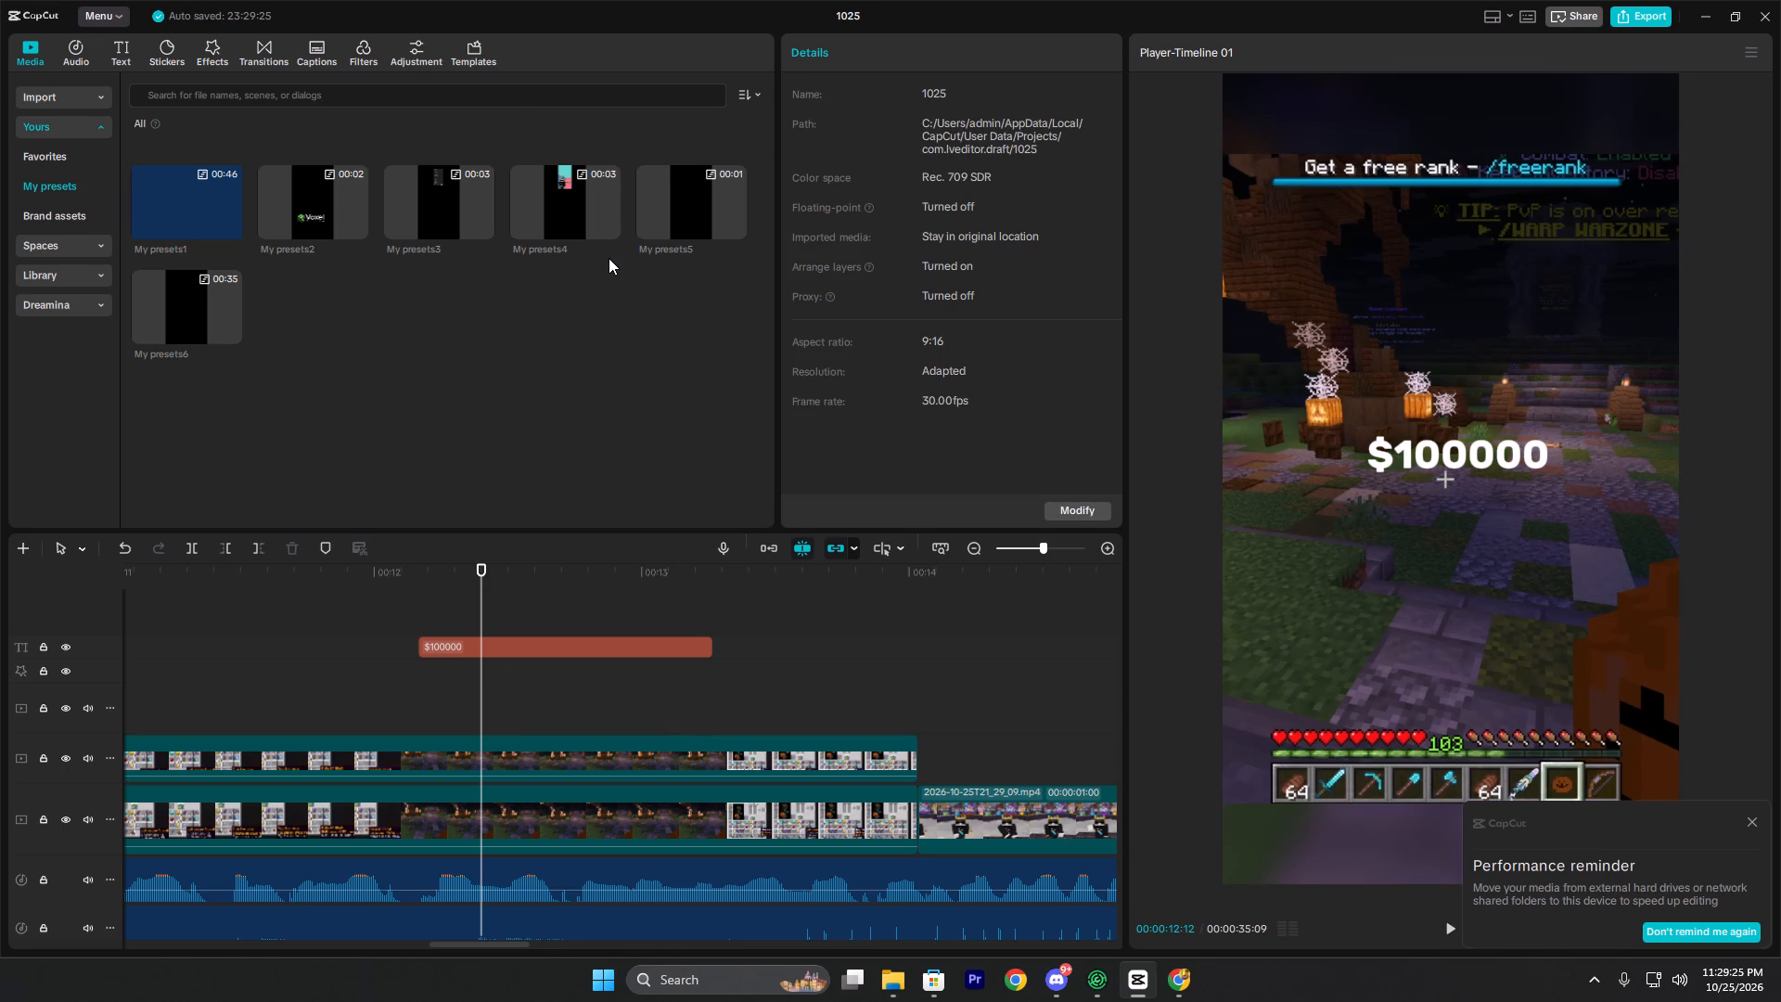
{"action": "left_click", "coordinate": [735, 221]}
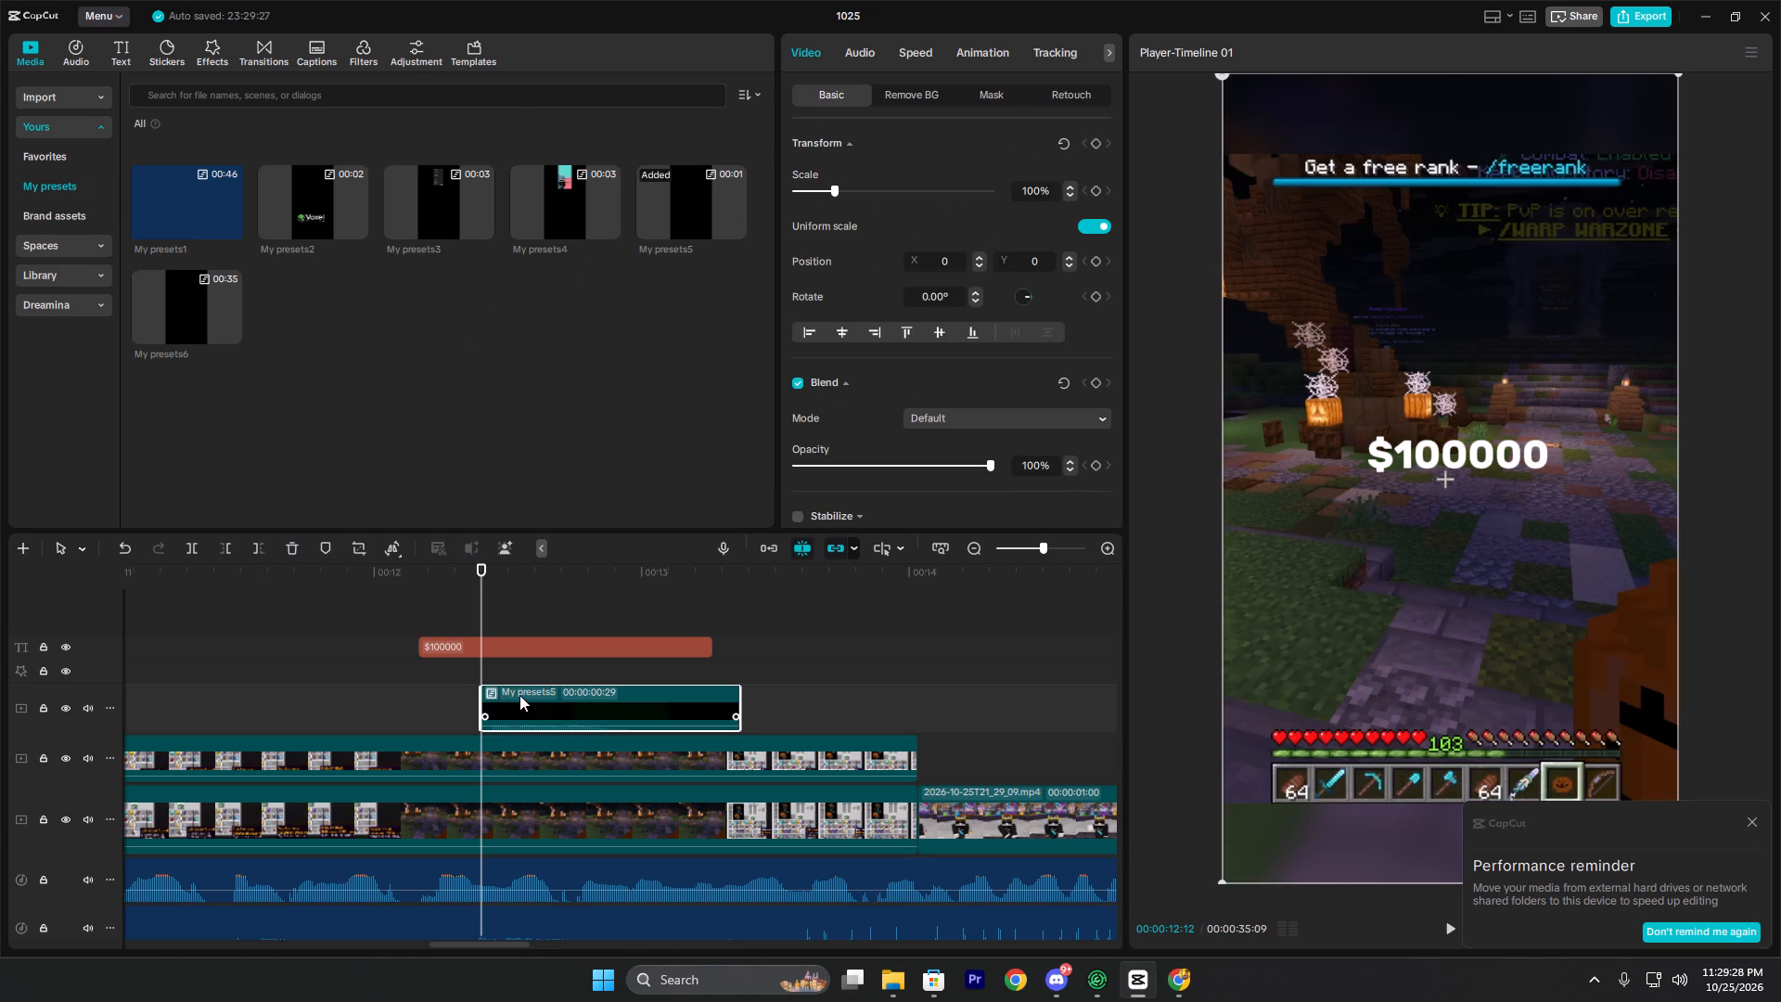
{"action": "left_click_drag", "start_coordinate": [519, 695], "coordinate": [453, 692]}
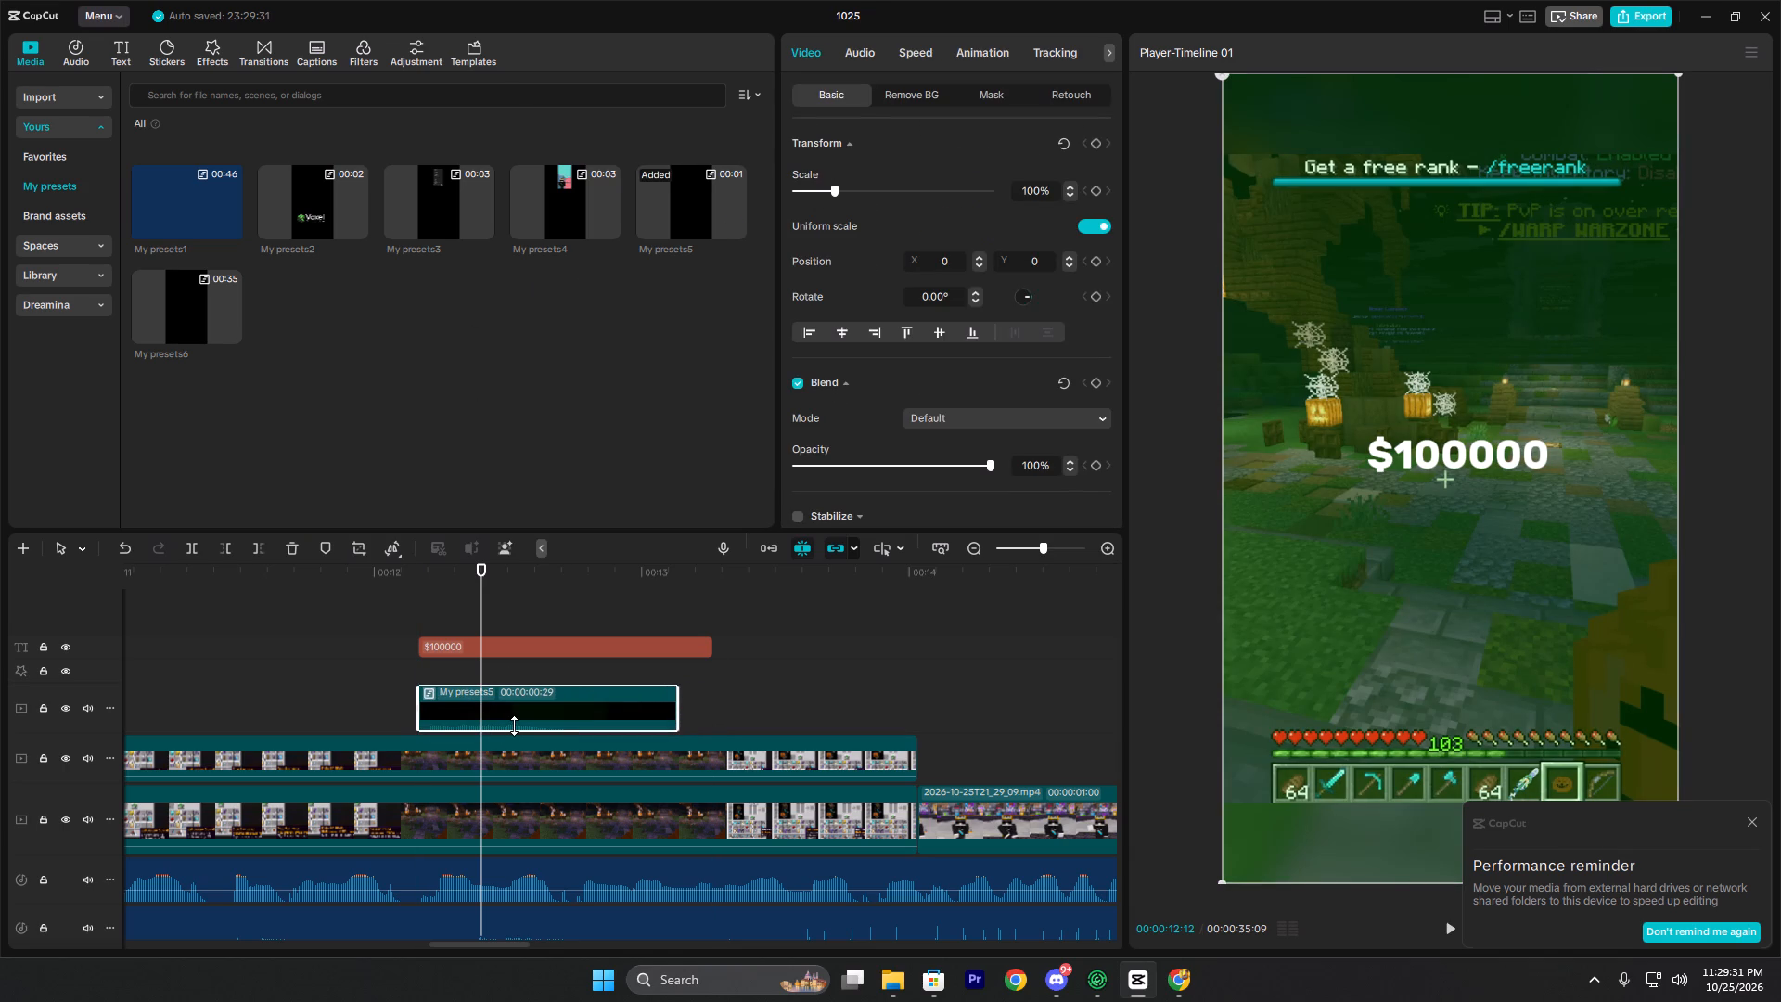
Move the $100000 text onto a text track directly above the My presets5 clip, keeping its start time.
{"action": "left_click_drag", "start_coordinate": [495, 725], "coordinate": [492, 752]}
{"action": "left_click", "coordinate": [483, 641]}
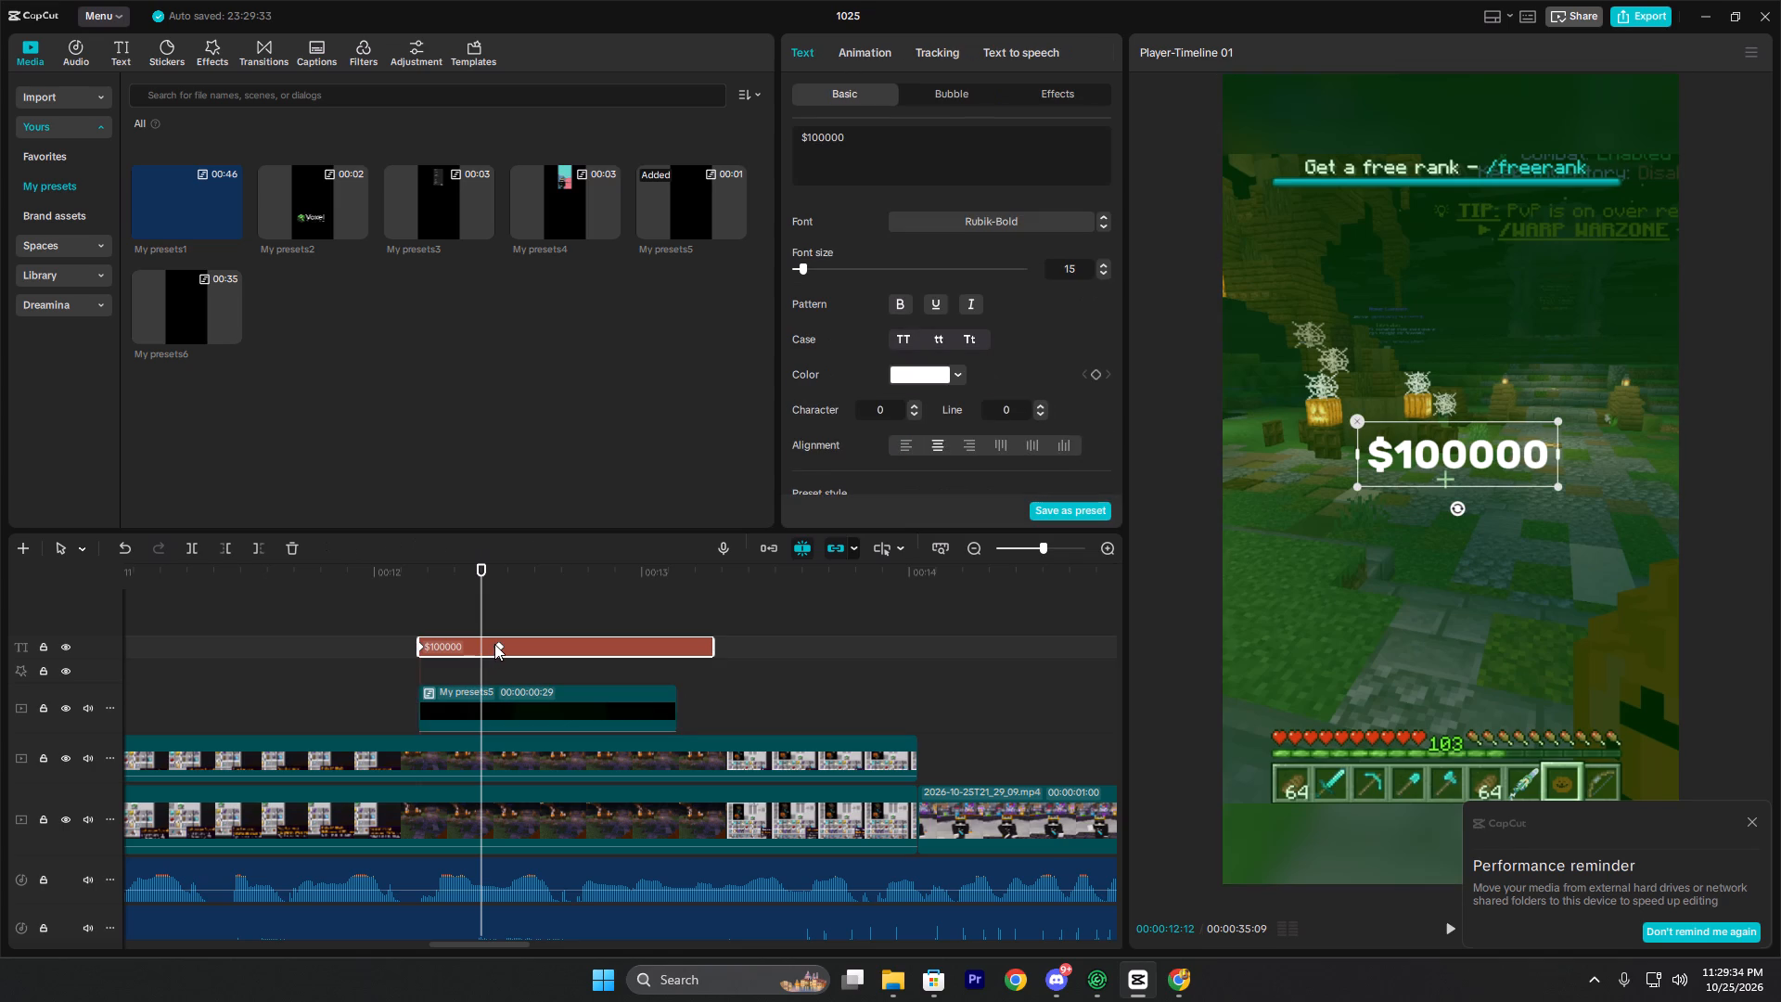
{"action": "left_click_drag", "start_coordinate": [544, 649], "coordinate": [542, 725]}
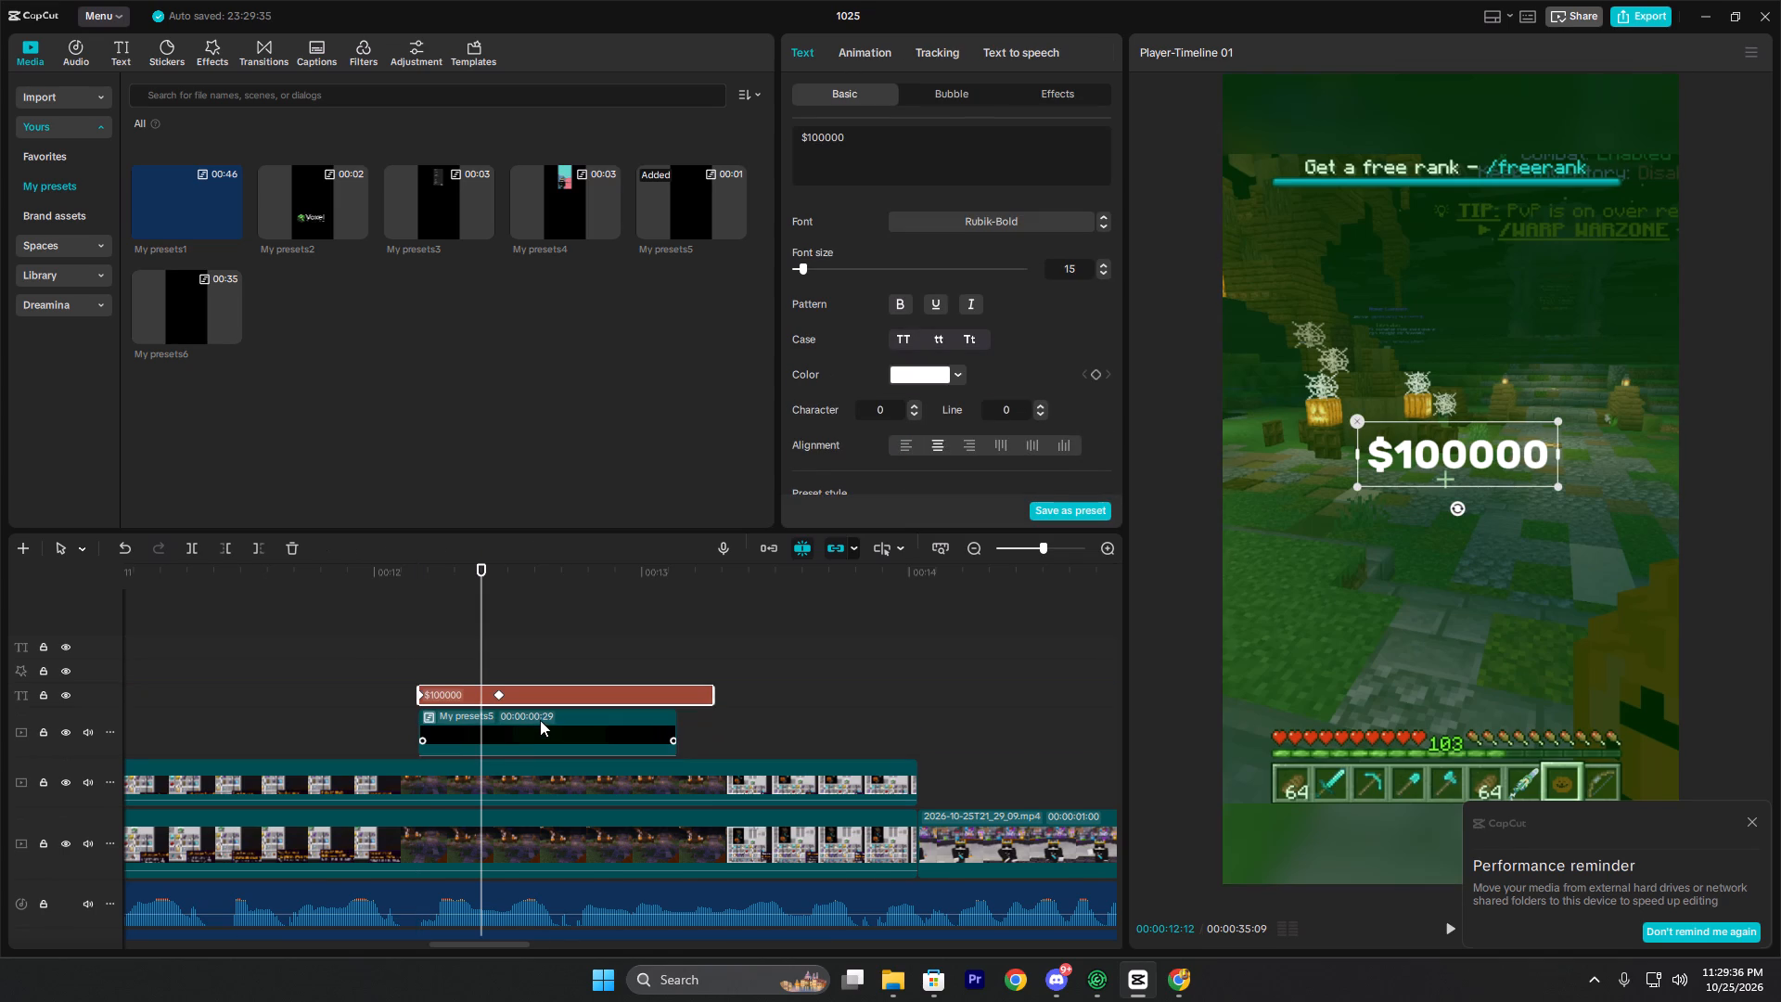
Add cash-register-sound-fx from the Sound effect folder to the timeline at the start of the $100000 text, at 00:00:12:05.
{"action": "left_click", "coordinate": [426, 657]}
{"action": "key", "text": "space"}
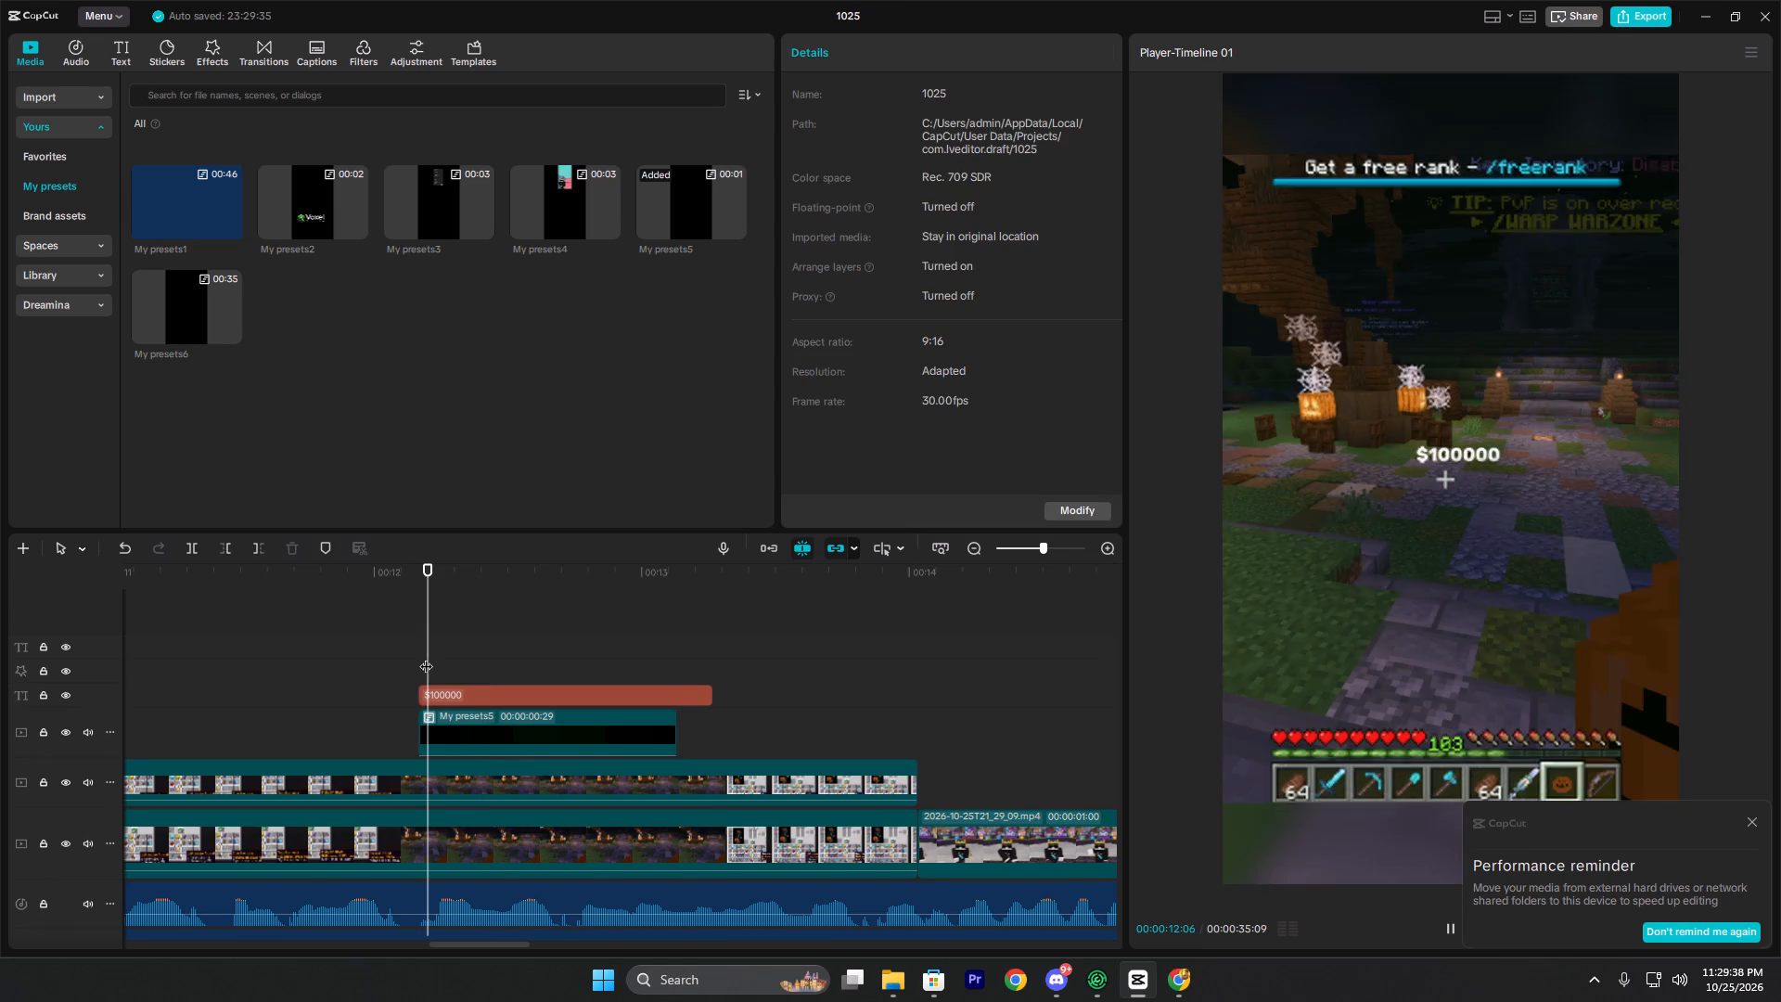
{"action": "key", "text": "space"}
{"action": "left_click", "coordinate": [429, 650]}
{"action": "left_click", "coordinate": [420, 645]}
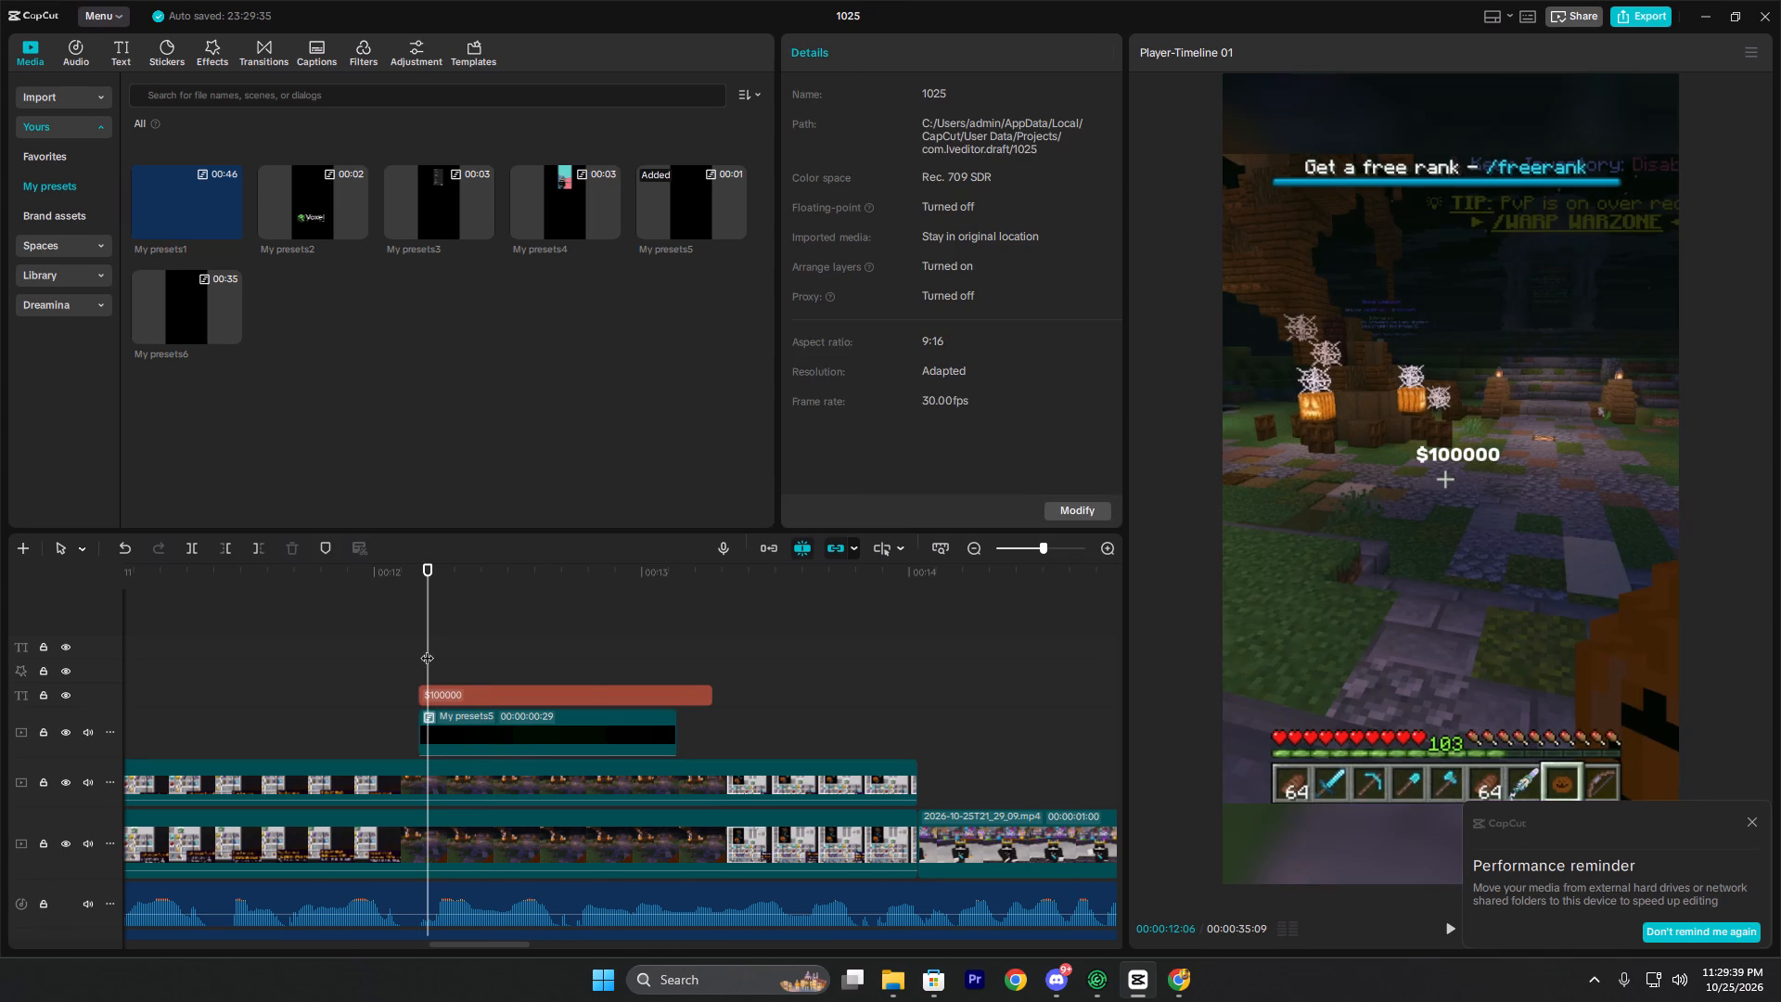
{"action": "left_click", "coordinate": [886, 975]}
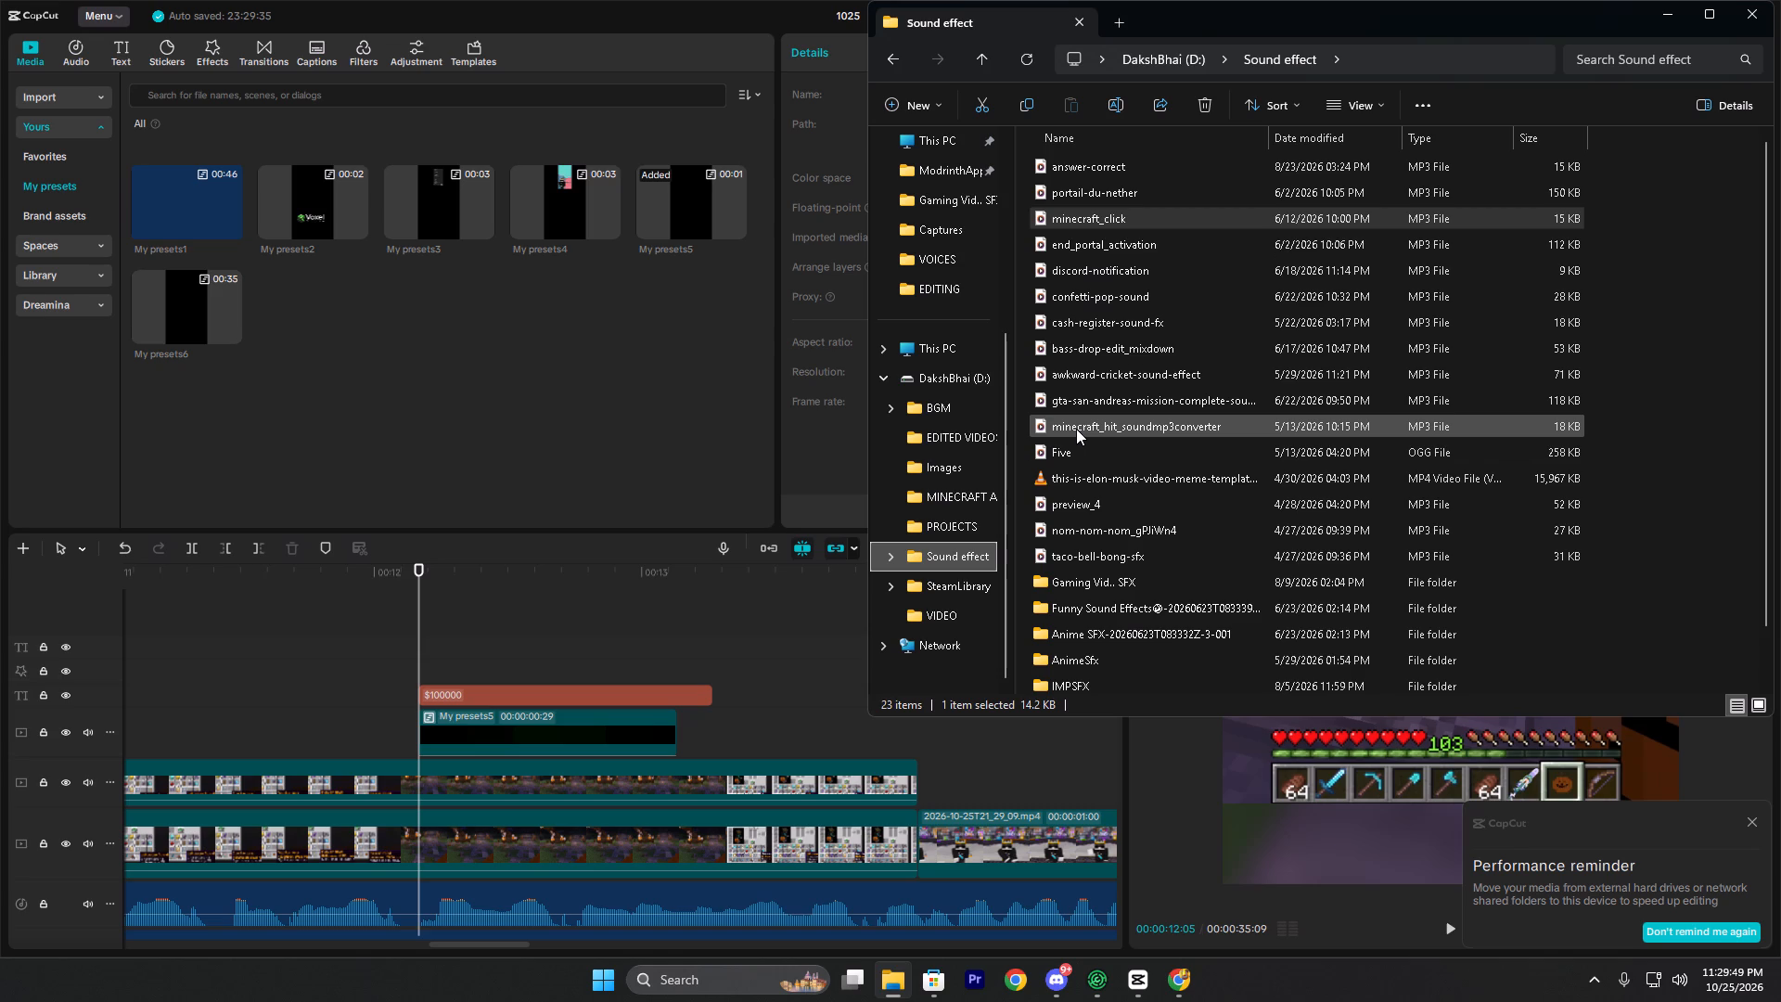
{"action": "scroll", "coordinate": [1082, 338], "scroll_direction": "down", "scroll_amount": 4}
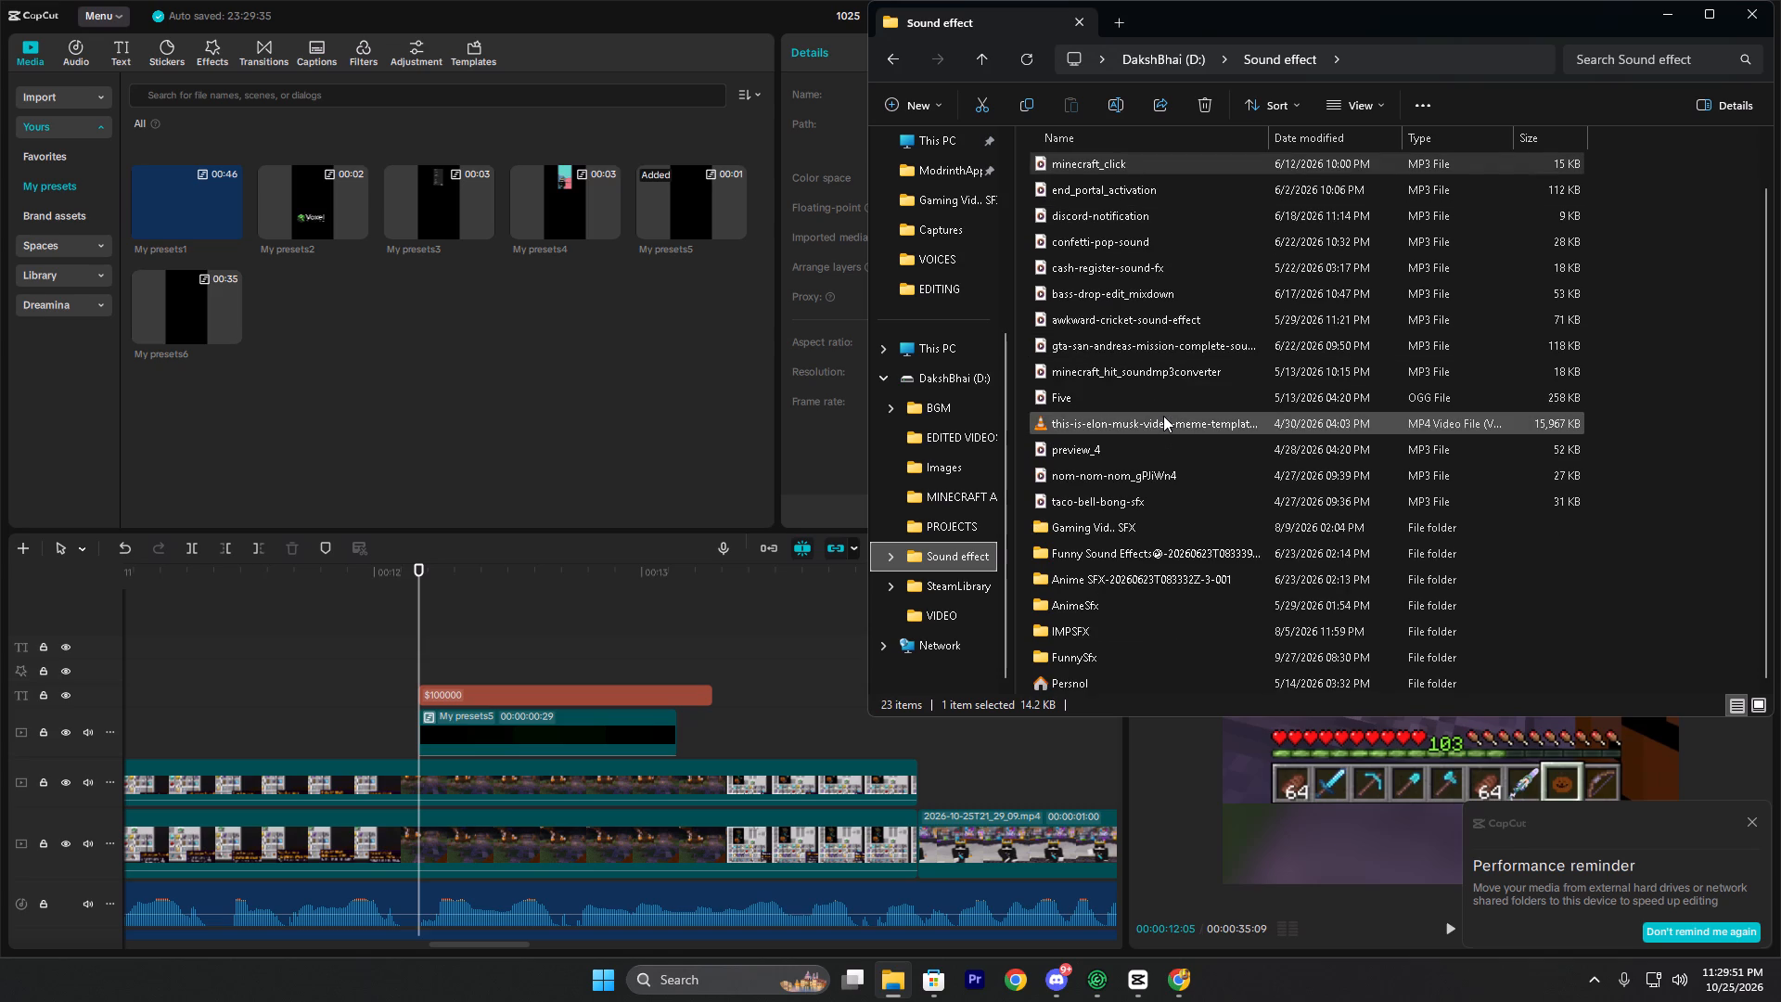
{"action": "scroll", "coordinate": [1163, 408], "scroll_direction": "up", "scroll_amount": 1}
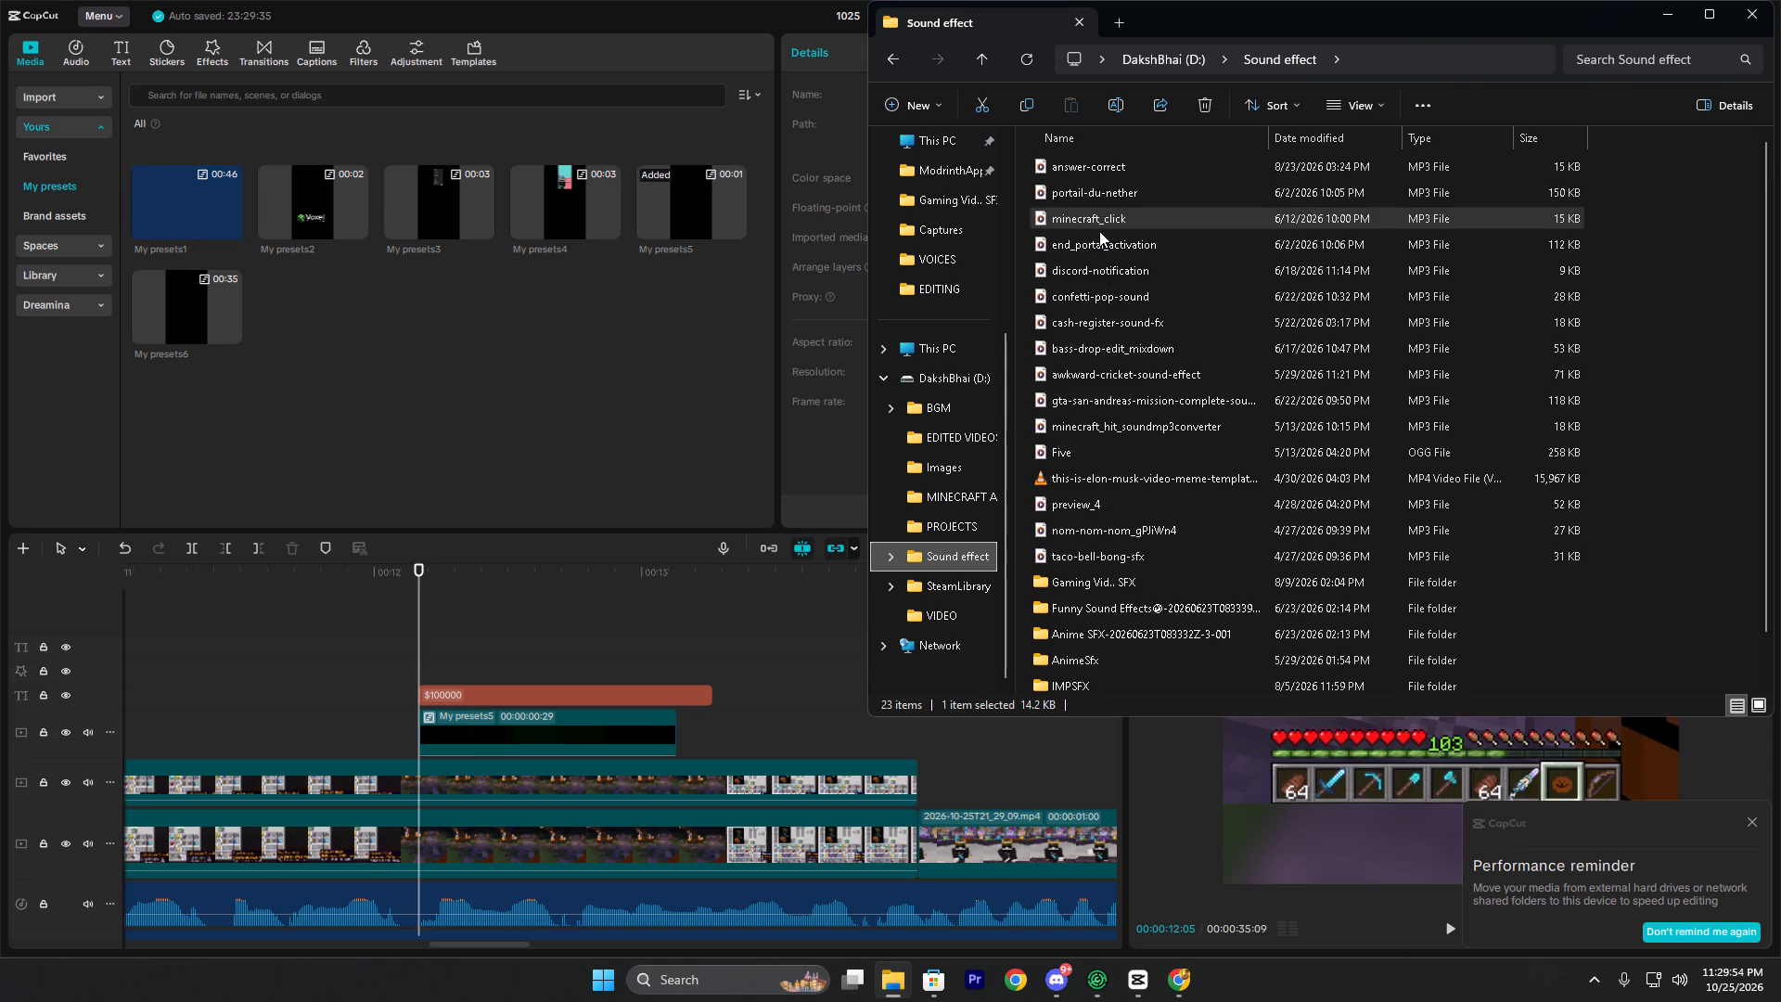
{"action": "left_click_drag", "start_coordinate": [1113, 320], "coordinate": [452, 660]}
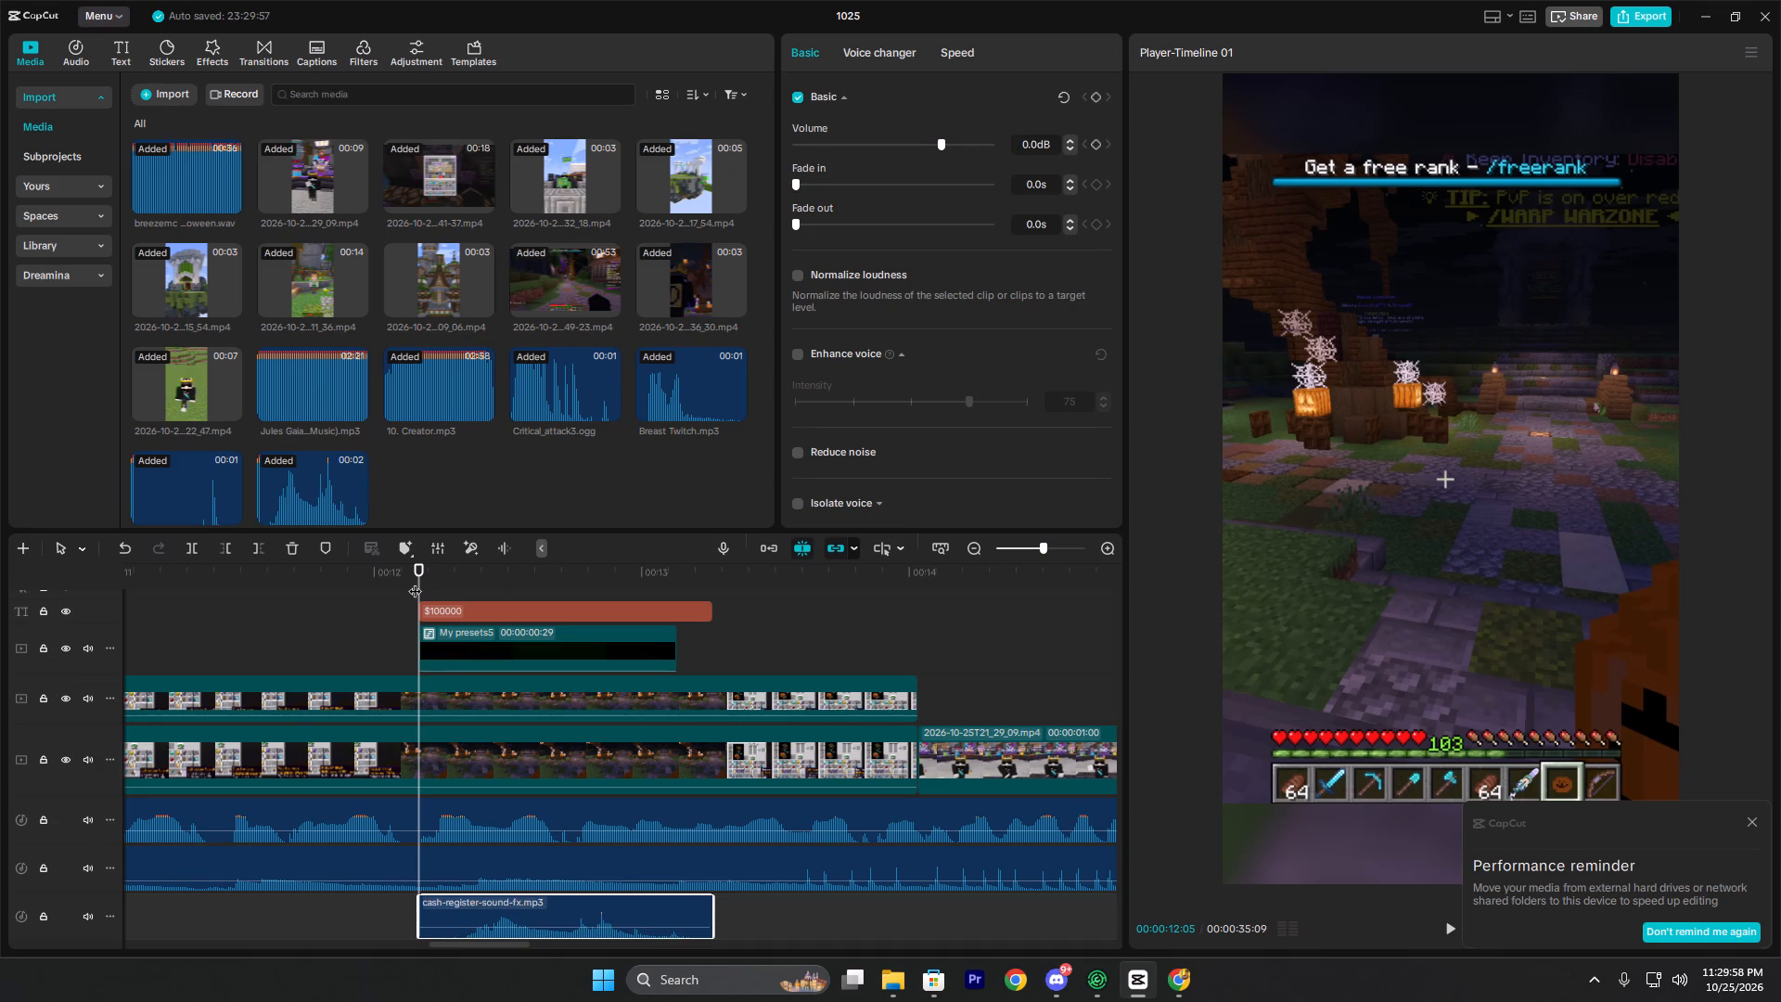
Play the $100000 text with its cash-register sound and the cut to the following character clip.
{"action": "left_click", "coordinate": [416, 574]}
{"action": "key", "text": "space"}
{"action": "key", "text": "space"}
{"action": "key", "text": "space"}
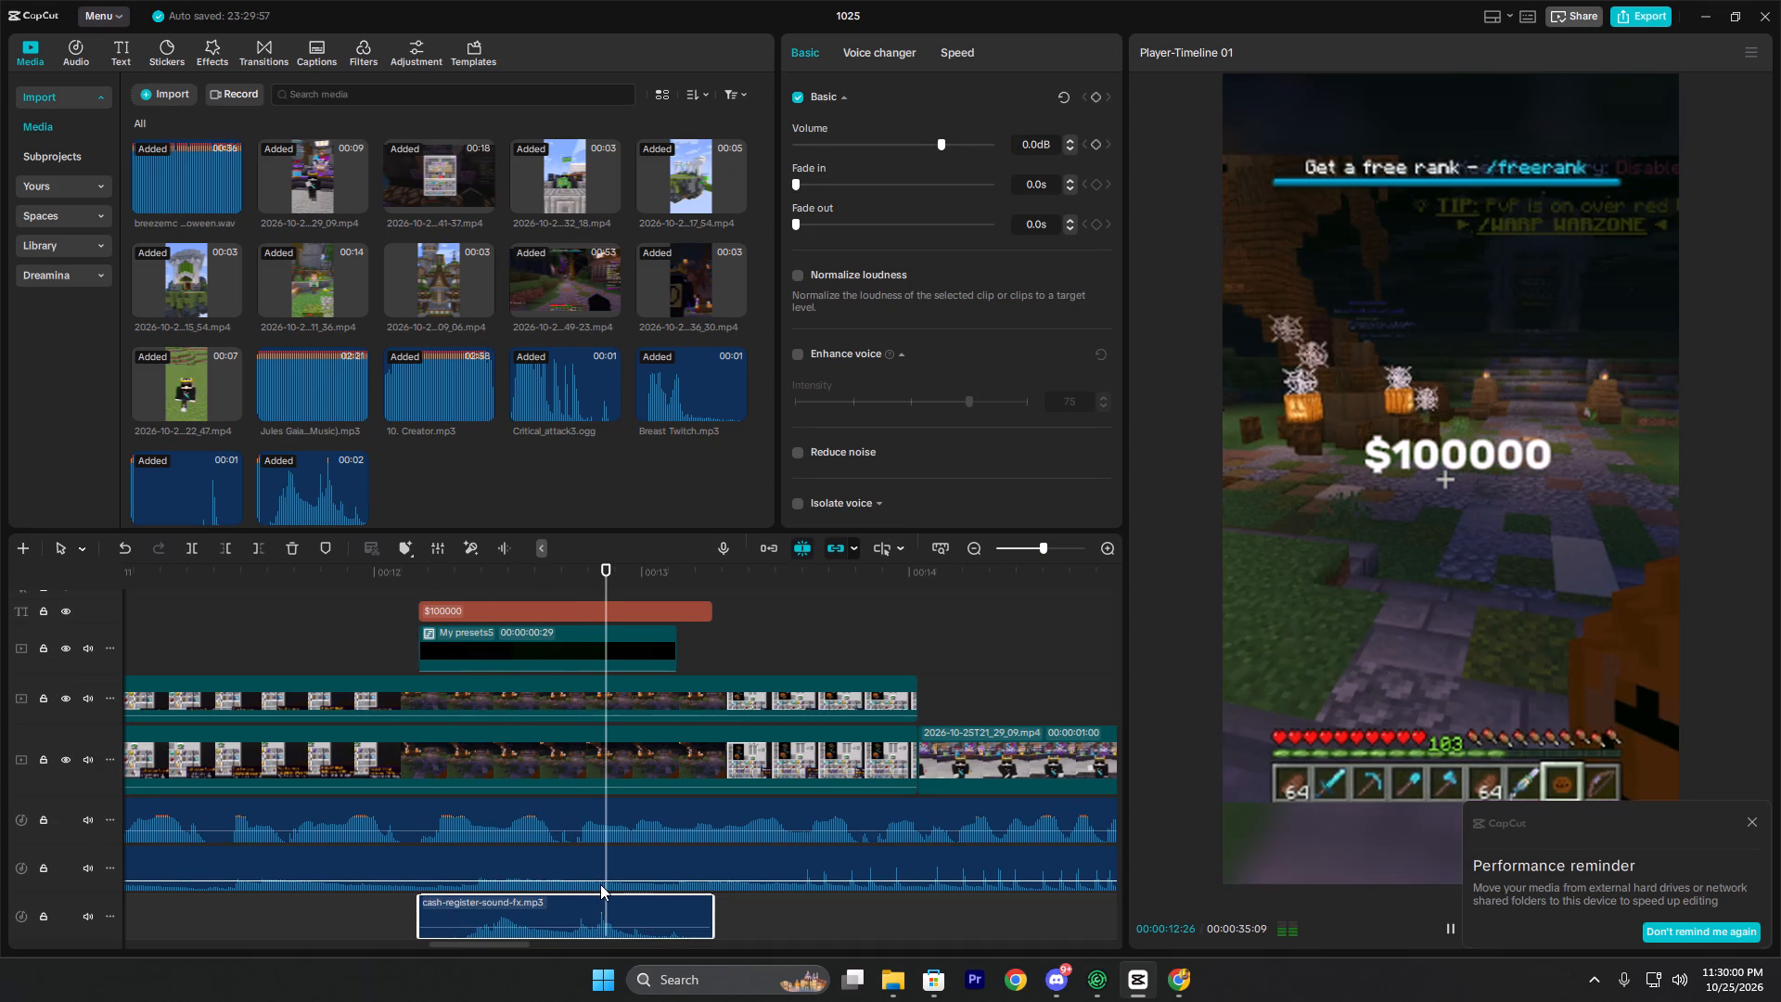
{"action": "key", "text": "space"}
{"action": "key", "text": "space"}
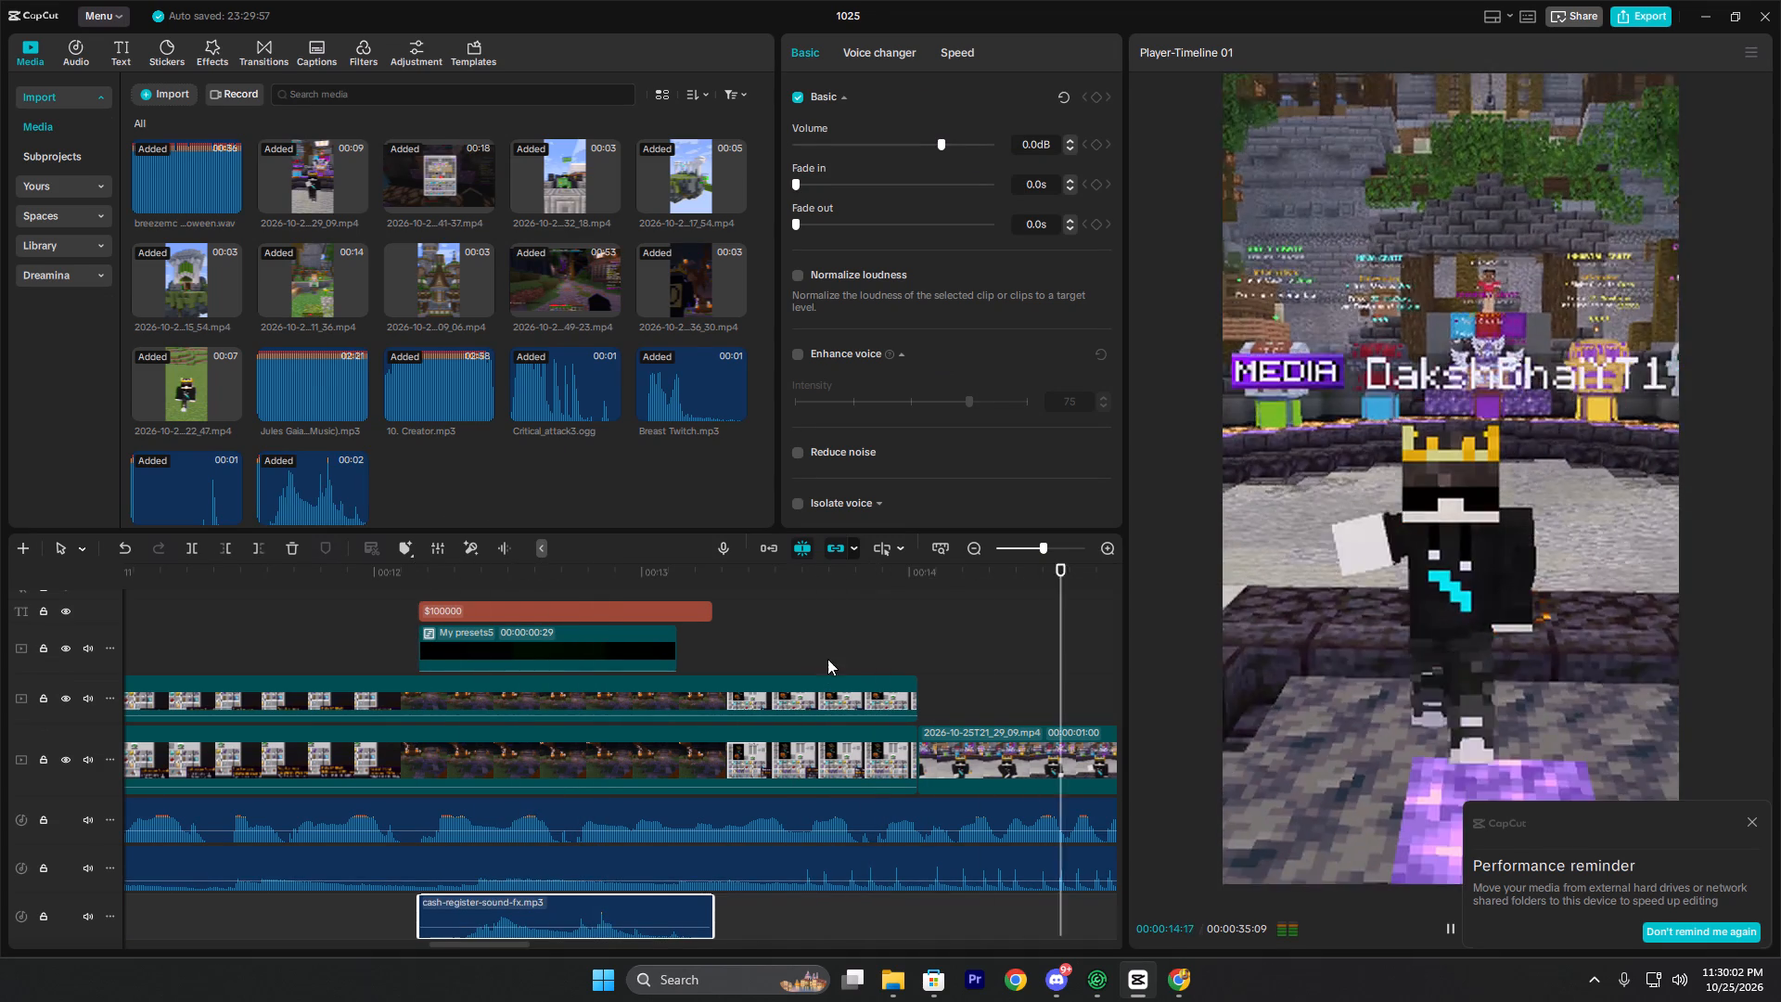
{"action": "key", "text": "space"}
{"action": "left_click", "coordinate": [867, 628]}
{"action": "key", "text": "space"}
{"action": "key", "text": "space"}
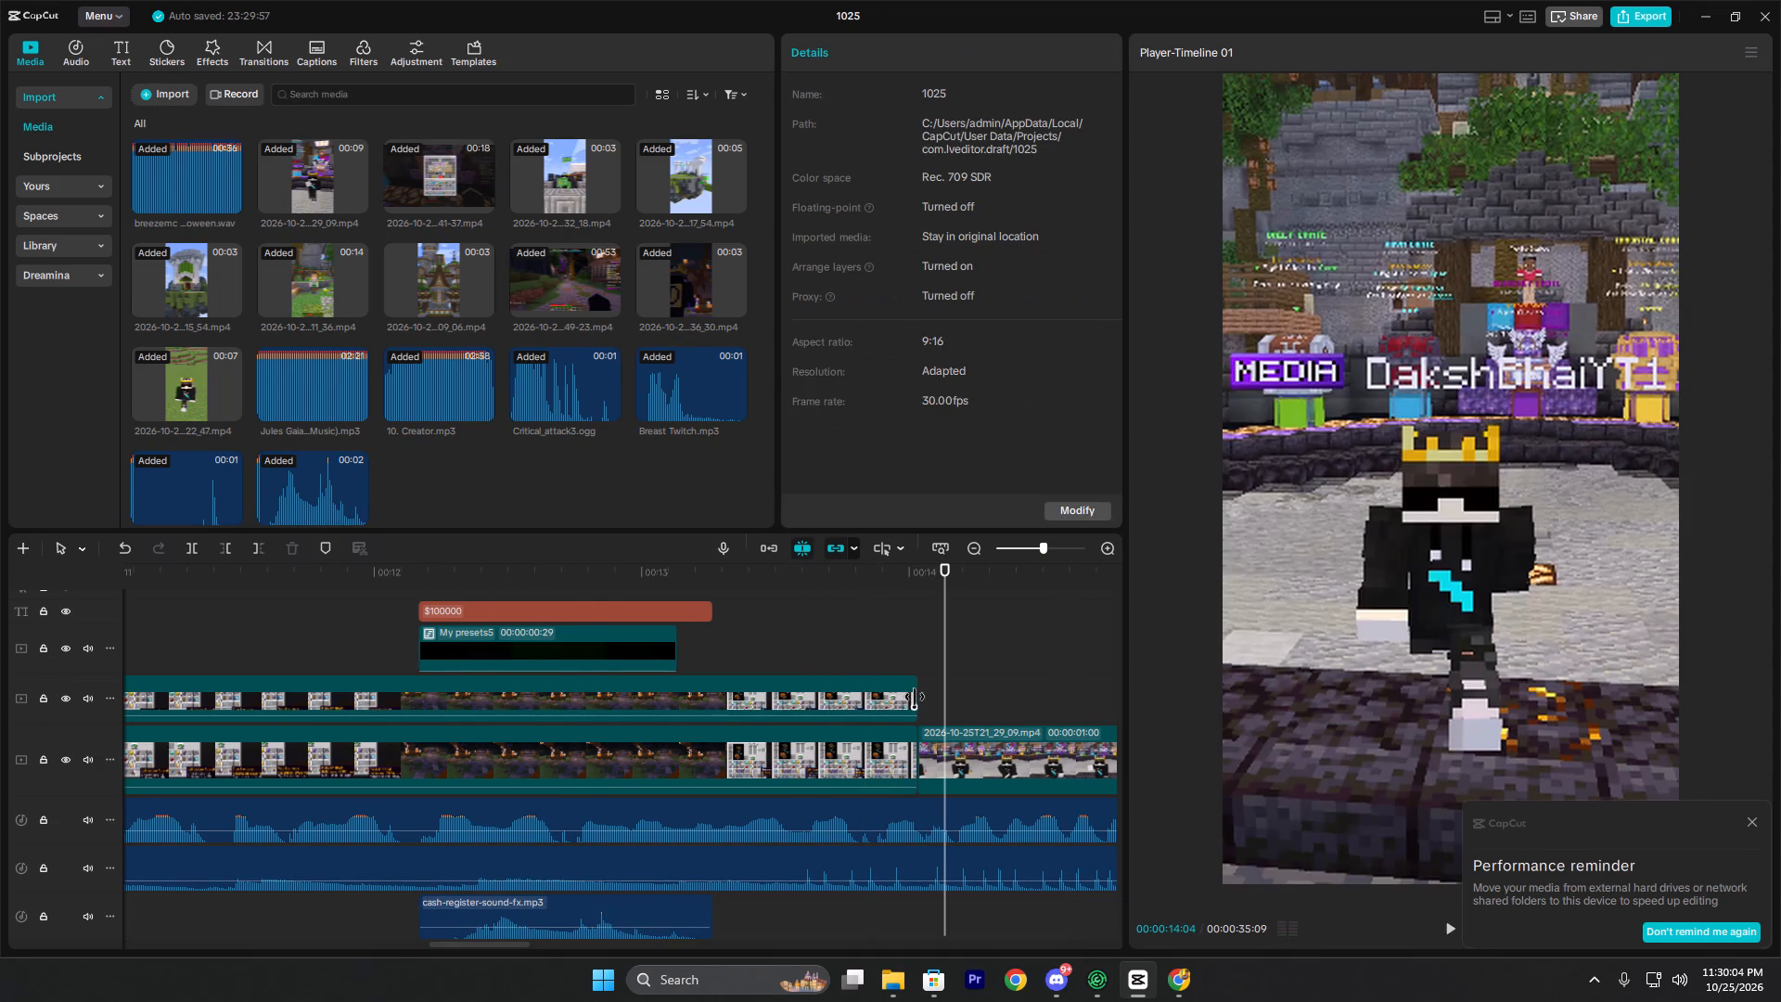
Combine the two stacked gameplay clips that end at about 00:00:14 into one compound clip.
{"action": "left_click_drag", "start_coordinate": [848, 671], "coordinate": [839, 753]}
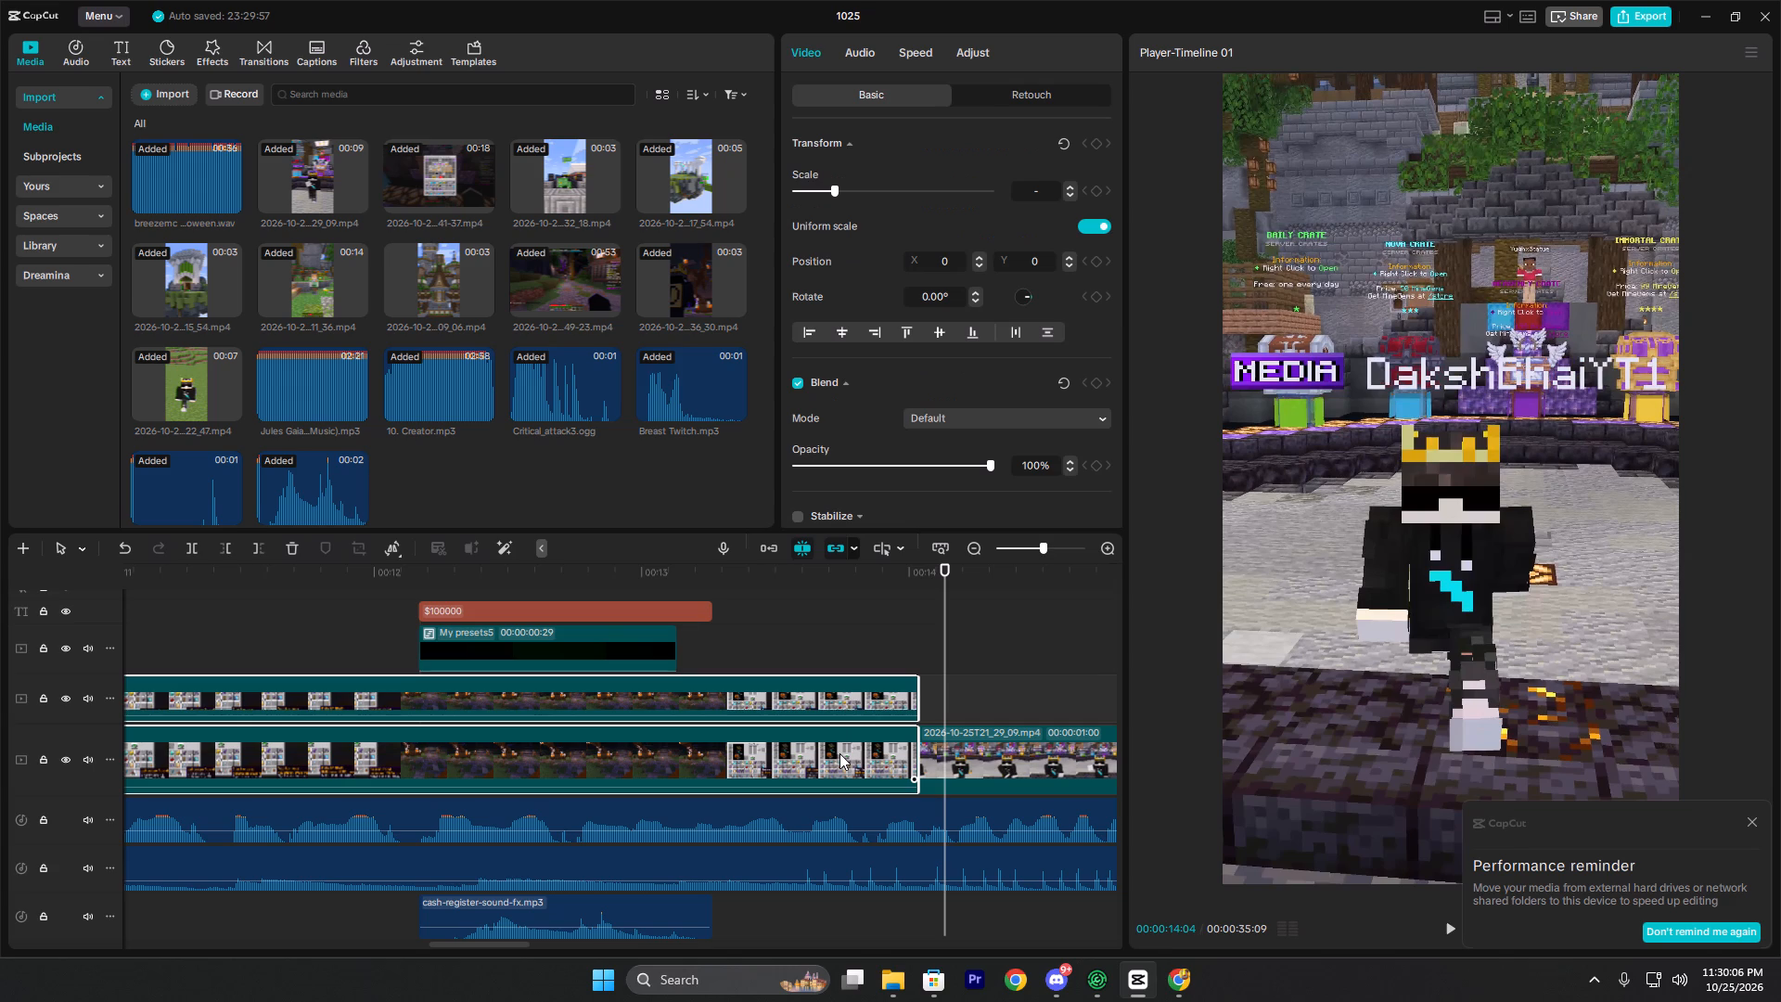
{"action": "key", "text": "alt+g"}
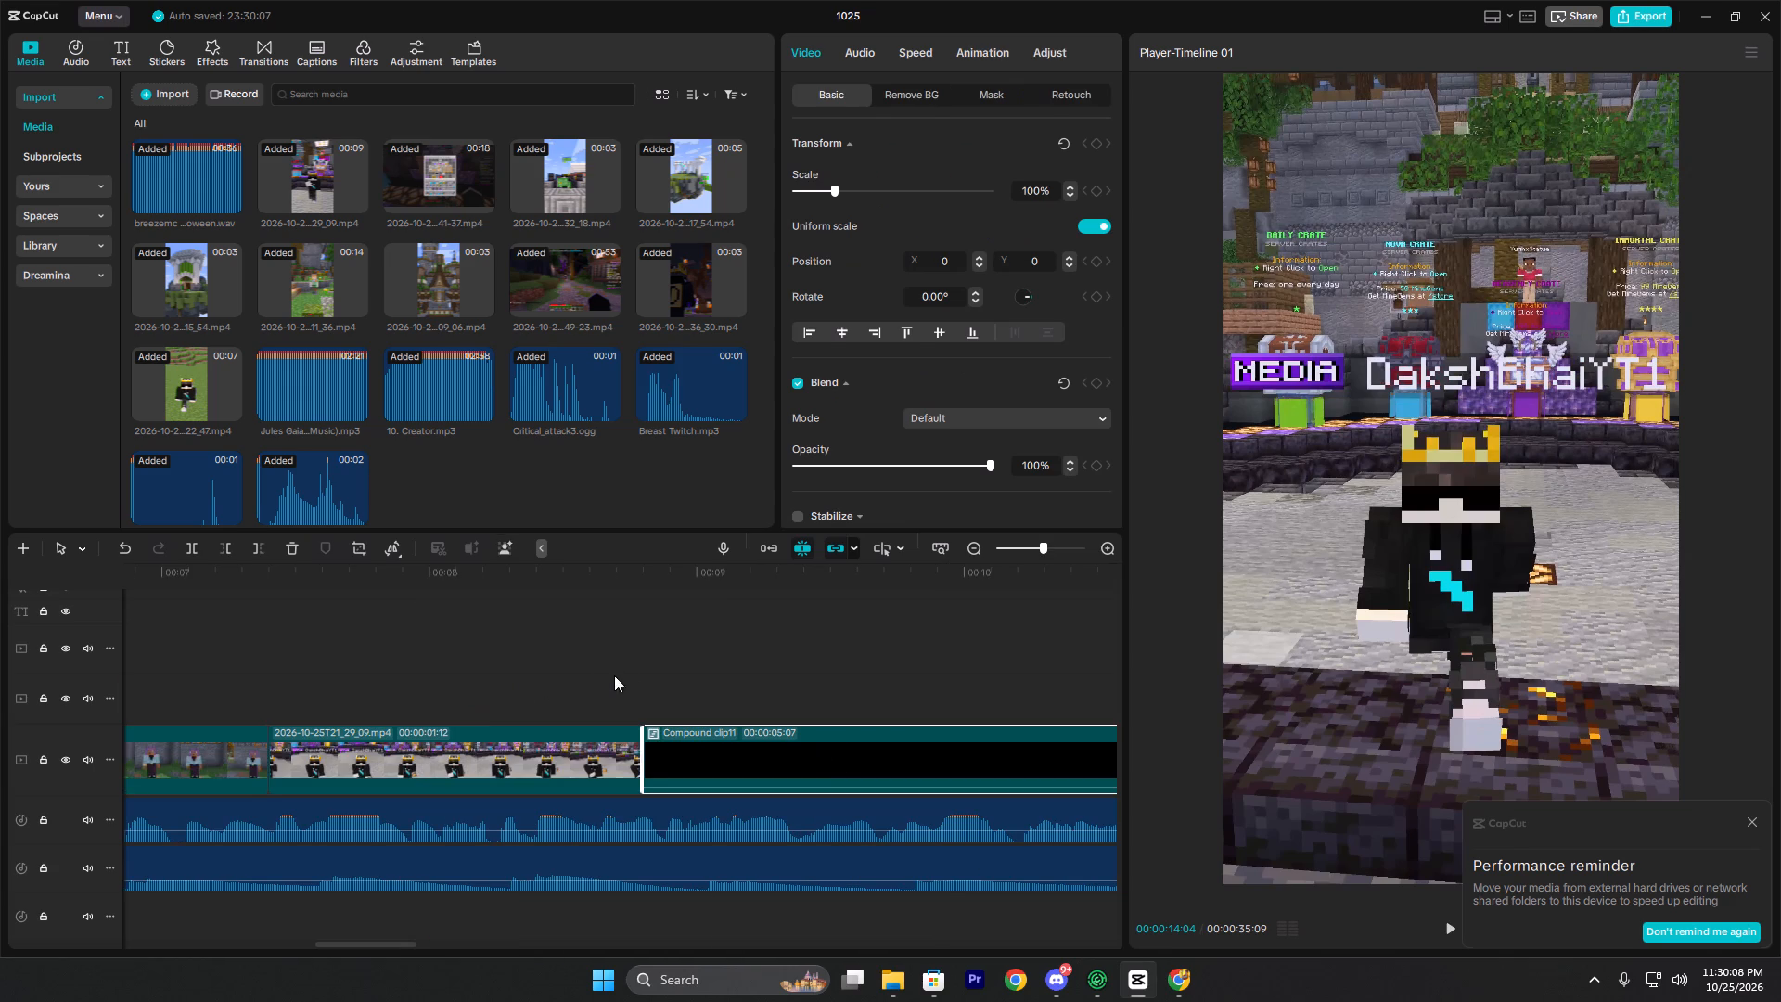
Play from just before the new compound clip through the following clips to review the sequence and its cuts.
{"action": "left_click", "coordinate": [628, 674]}
{"action": "key", "text": "space"}
{"action": "key", "text": "space"}
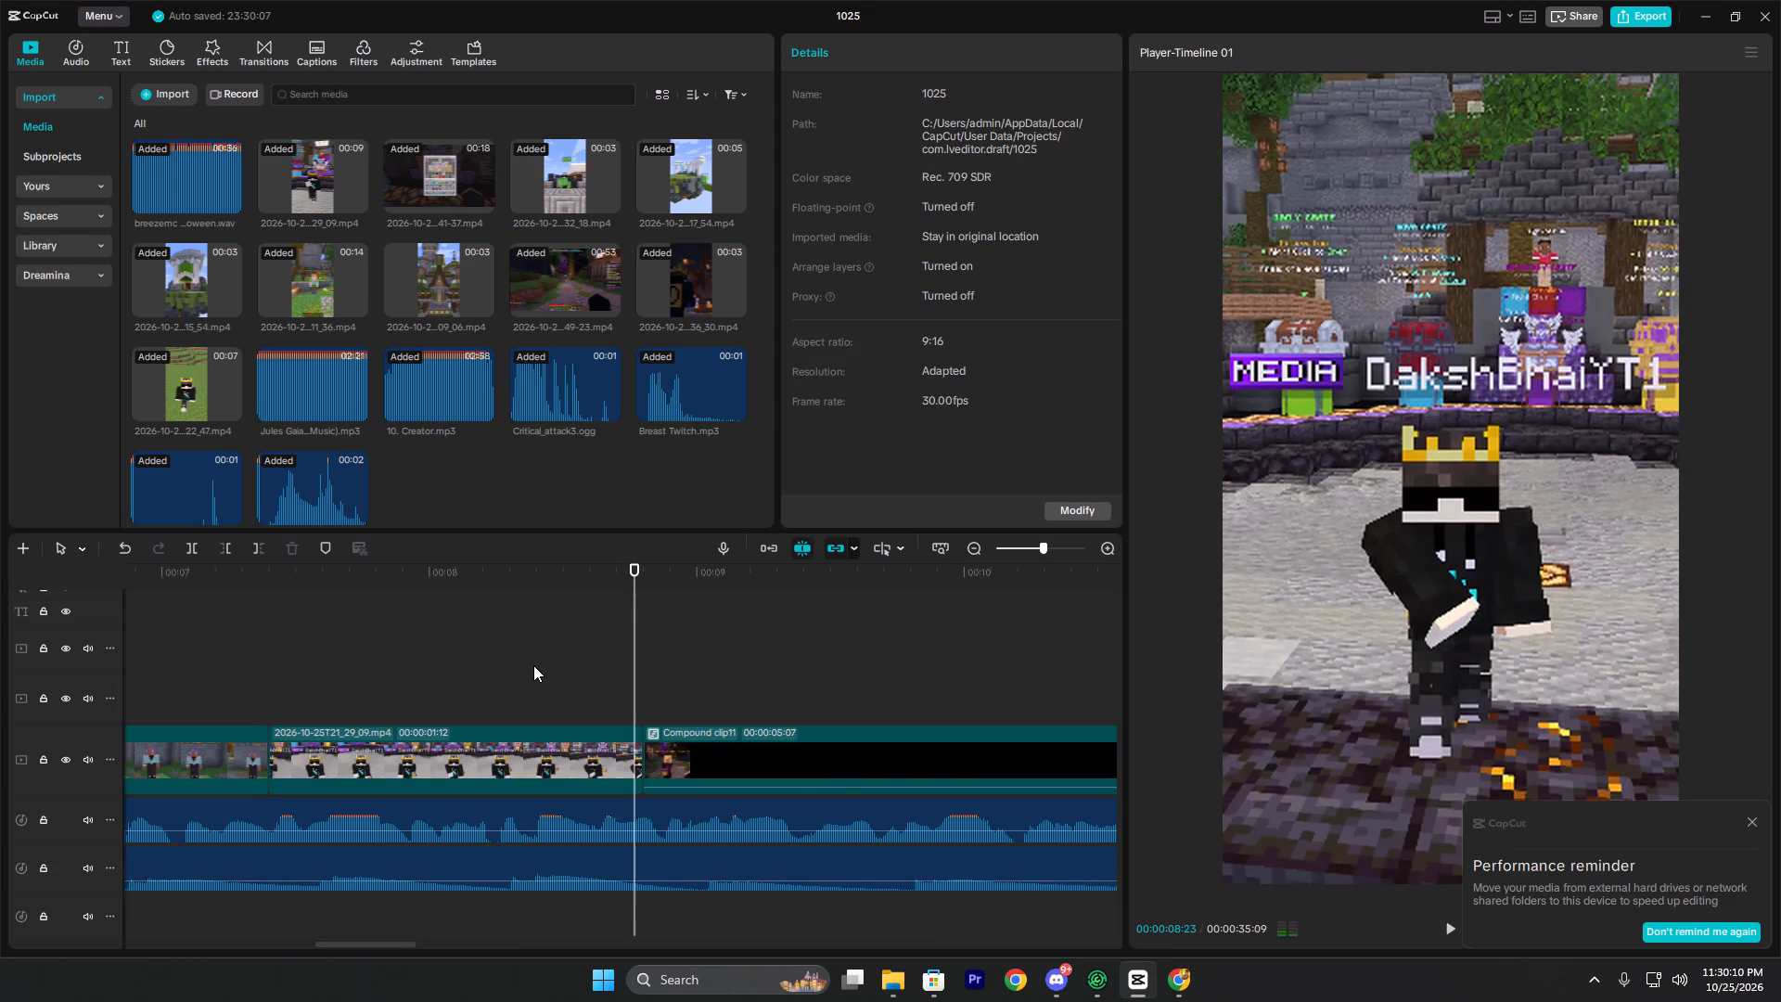
{"action": "key", "text": "space"}
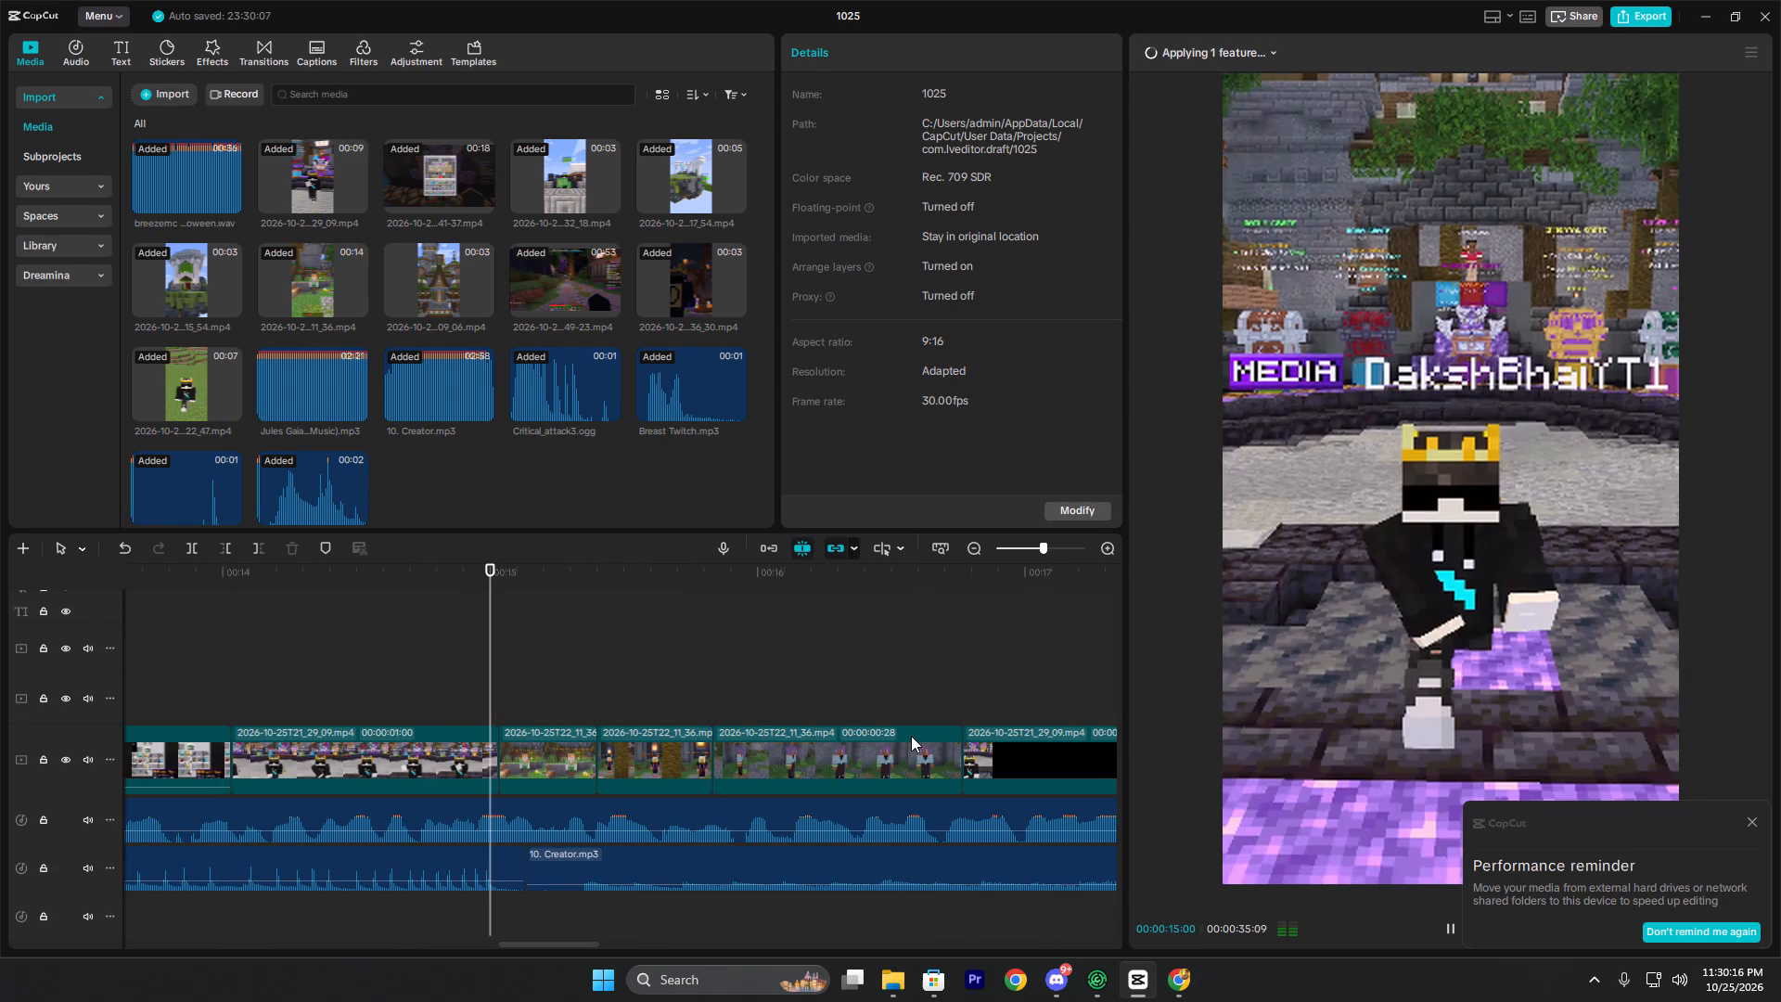
{"action": "scroll", "coordinate": [570, 675], "scroll_direction": "down", "scroll_amount": 4, "text": "ctrl"}
{"action": "scroll", "coordinate": [647, 687], "scroll_direction": "down", "scroll_amount": 3, "text": "ctrl"}
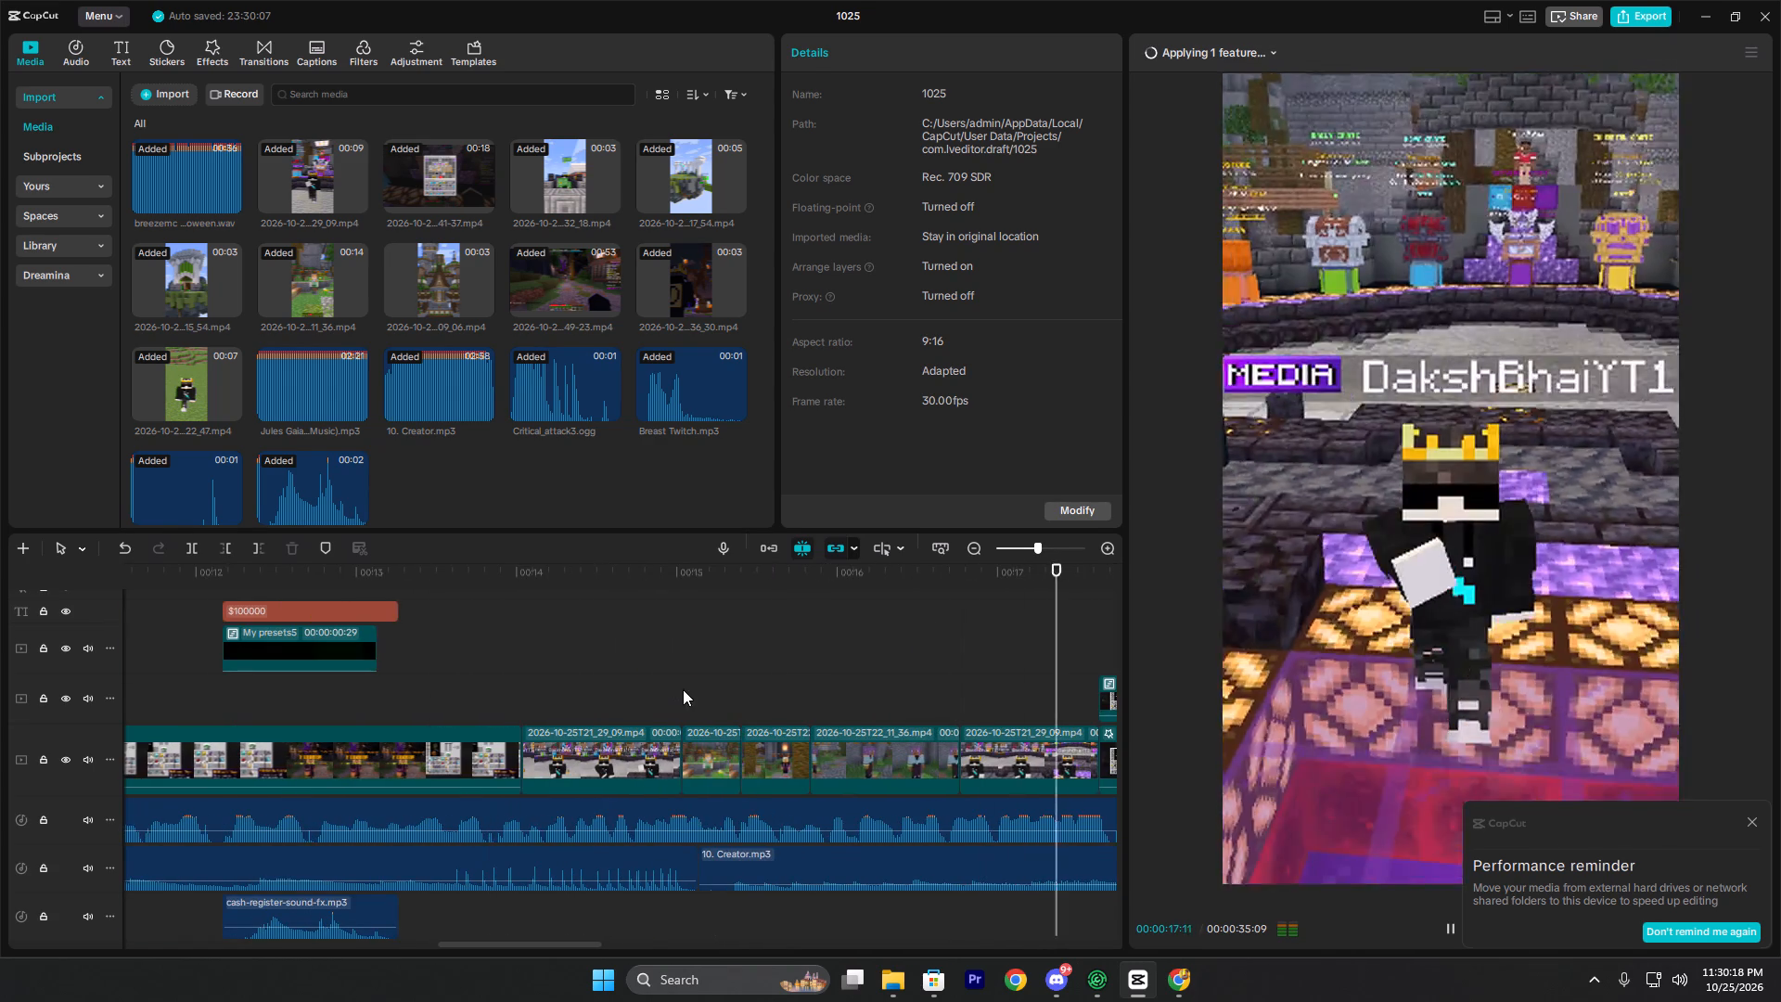
{"action": "key", "text": "space"}
{"action": "left_click", "coordinate": [683, 686]}
{"action": "key", "text": "space"}
{"action": "key", "text": "space"}
{"action": "left_click", "coordinate": [683, 686]}
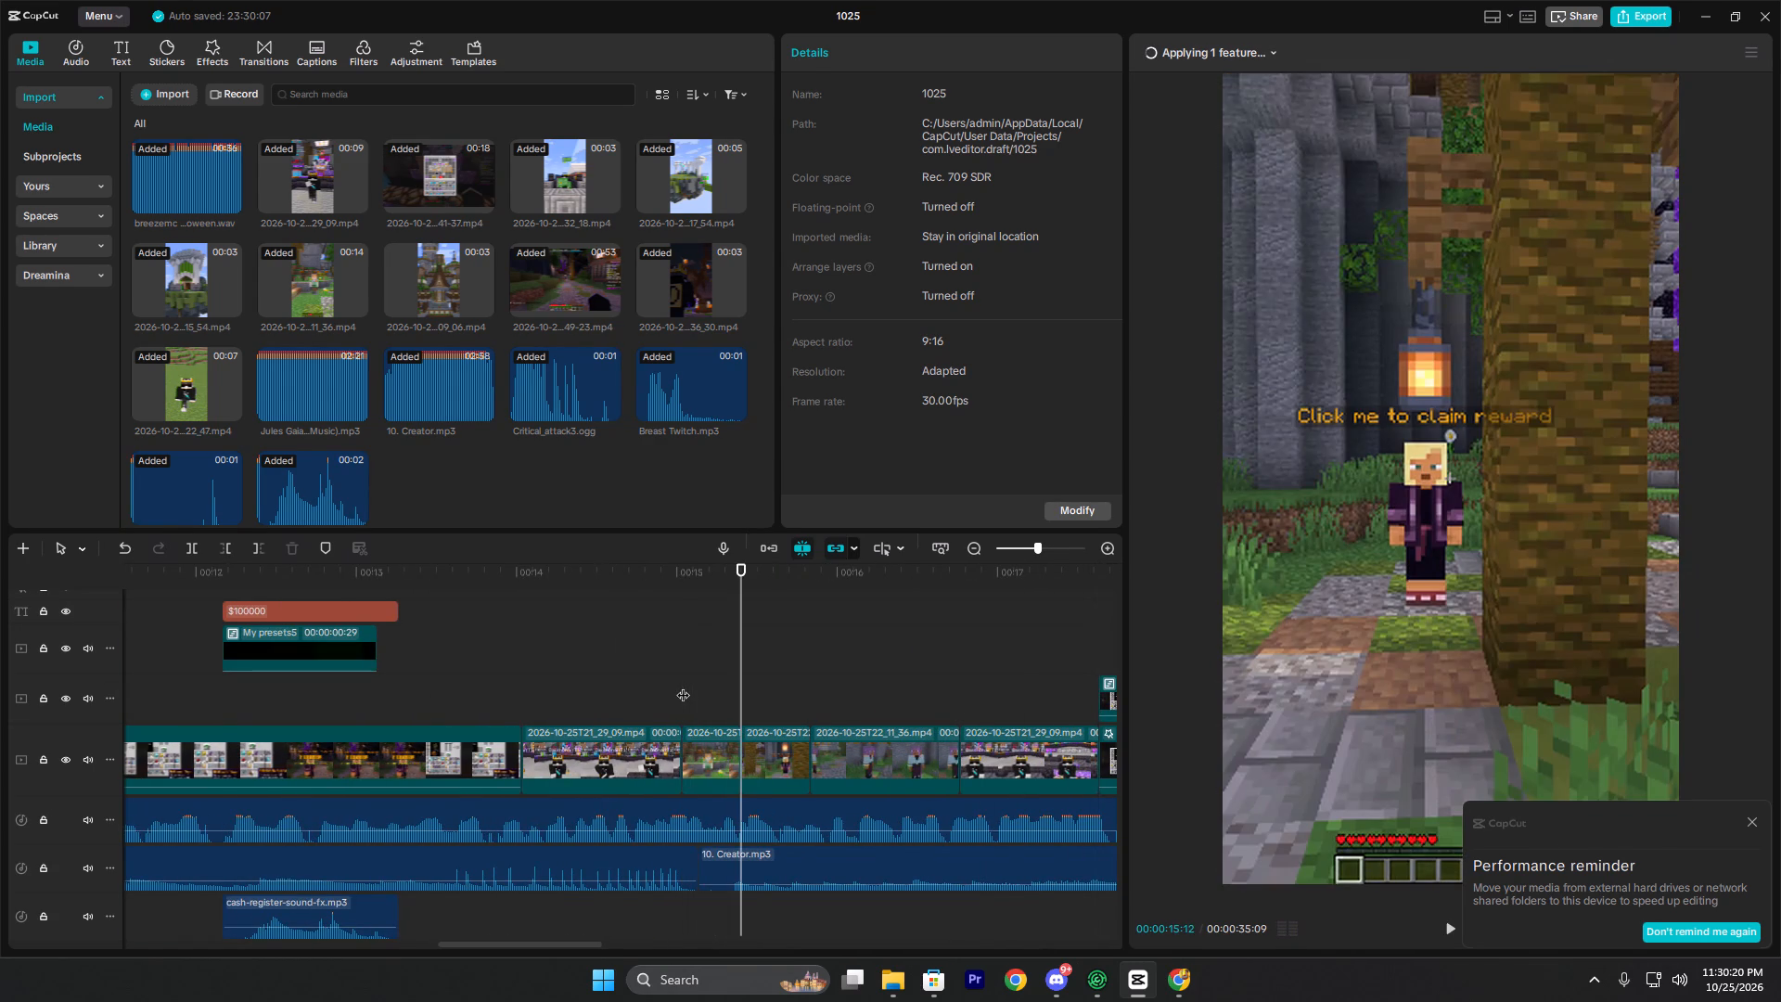
Paste the Minecraft click sound at 00:00:15:01, at the cut to the first "Click me to claim reward" clip.
{"action": "left_click", "coordinate": [637, 676]}
{"action": "key", "text": "space"}
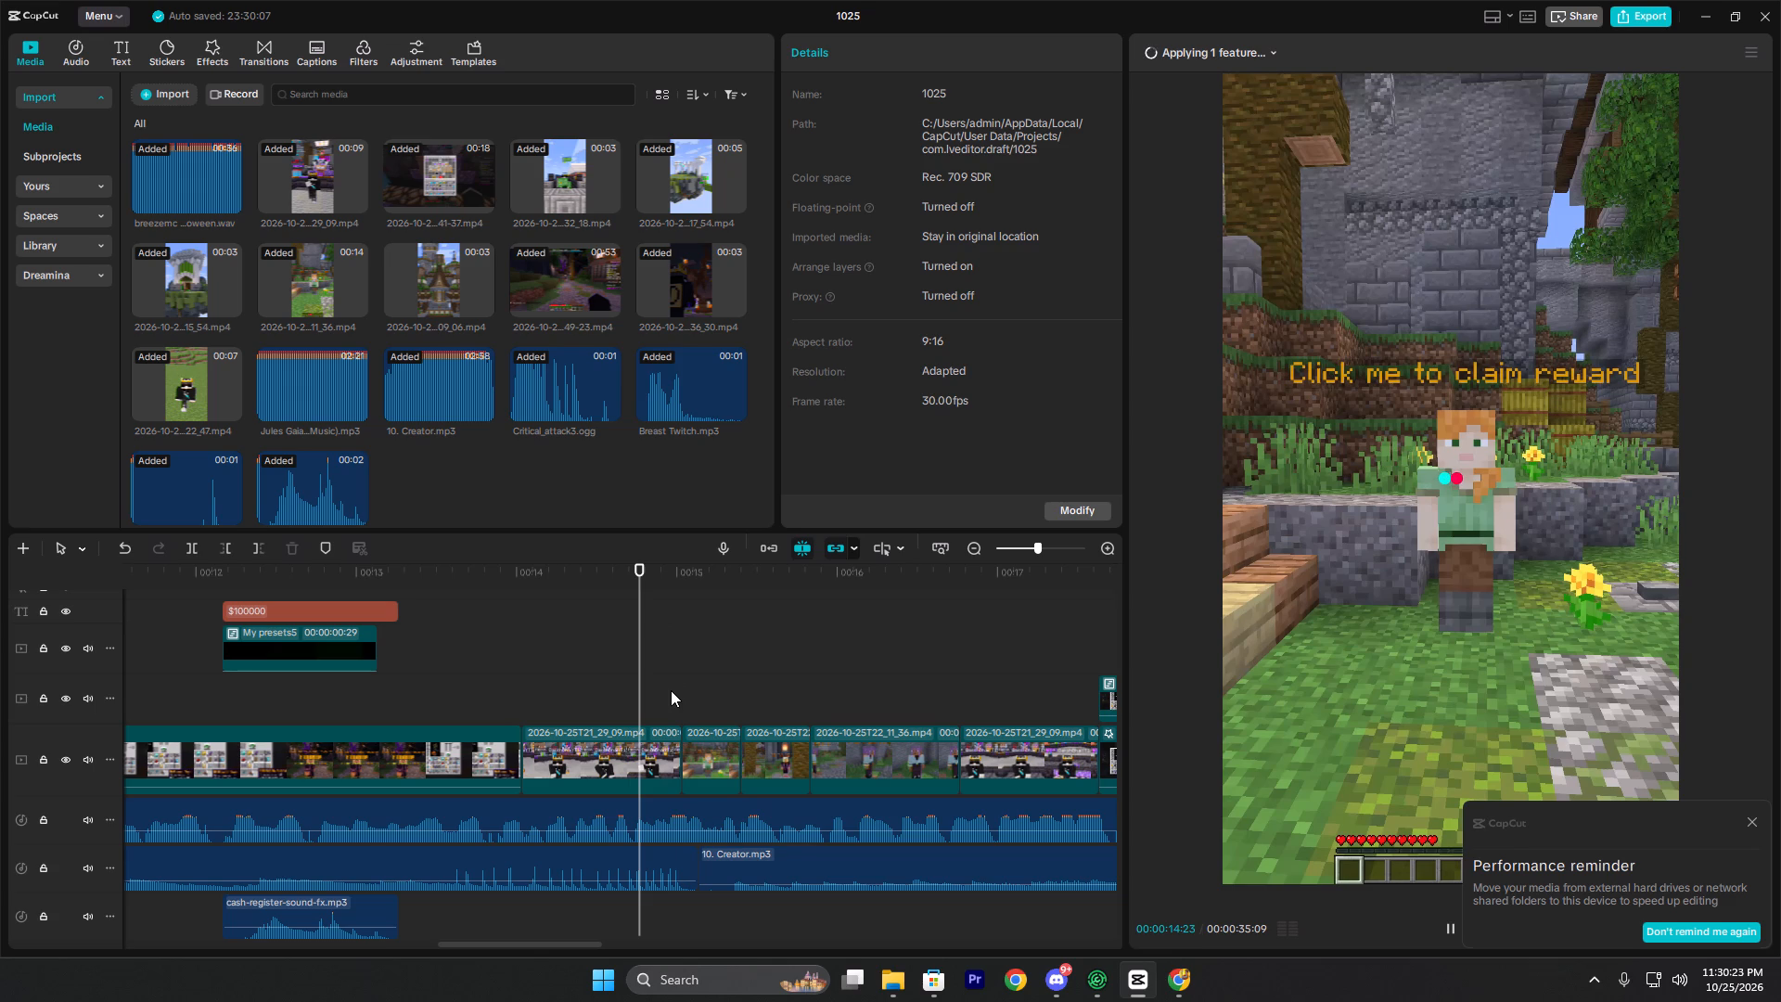
{"action": "left_click", "coordinate": [668, 669]}
{"action": "left_click_drag", "start_coordinate": [668, 669], "coordinate": [675, 671]}
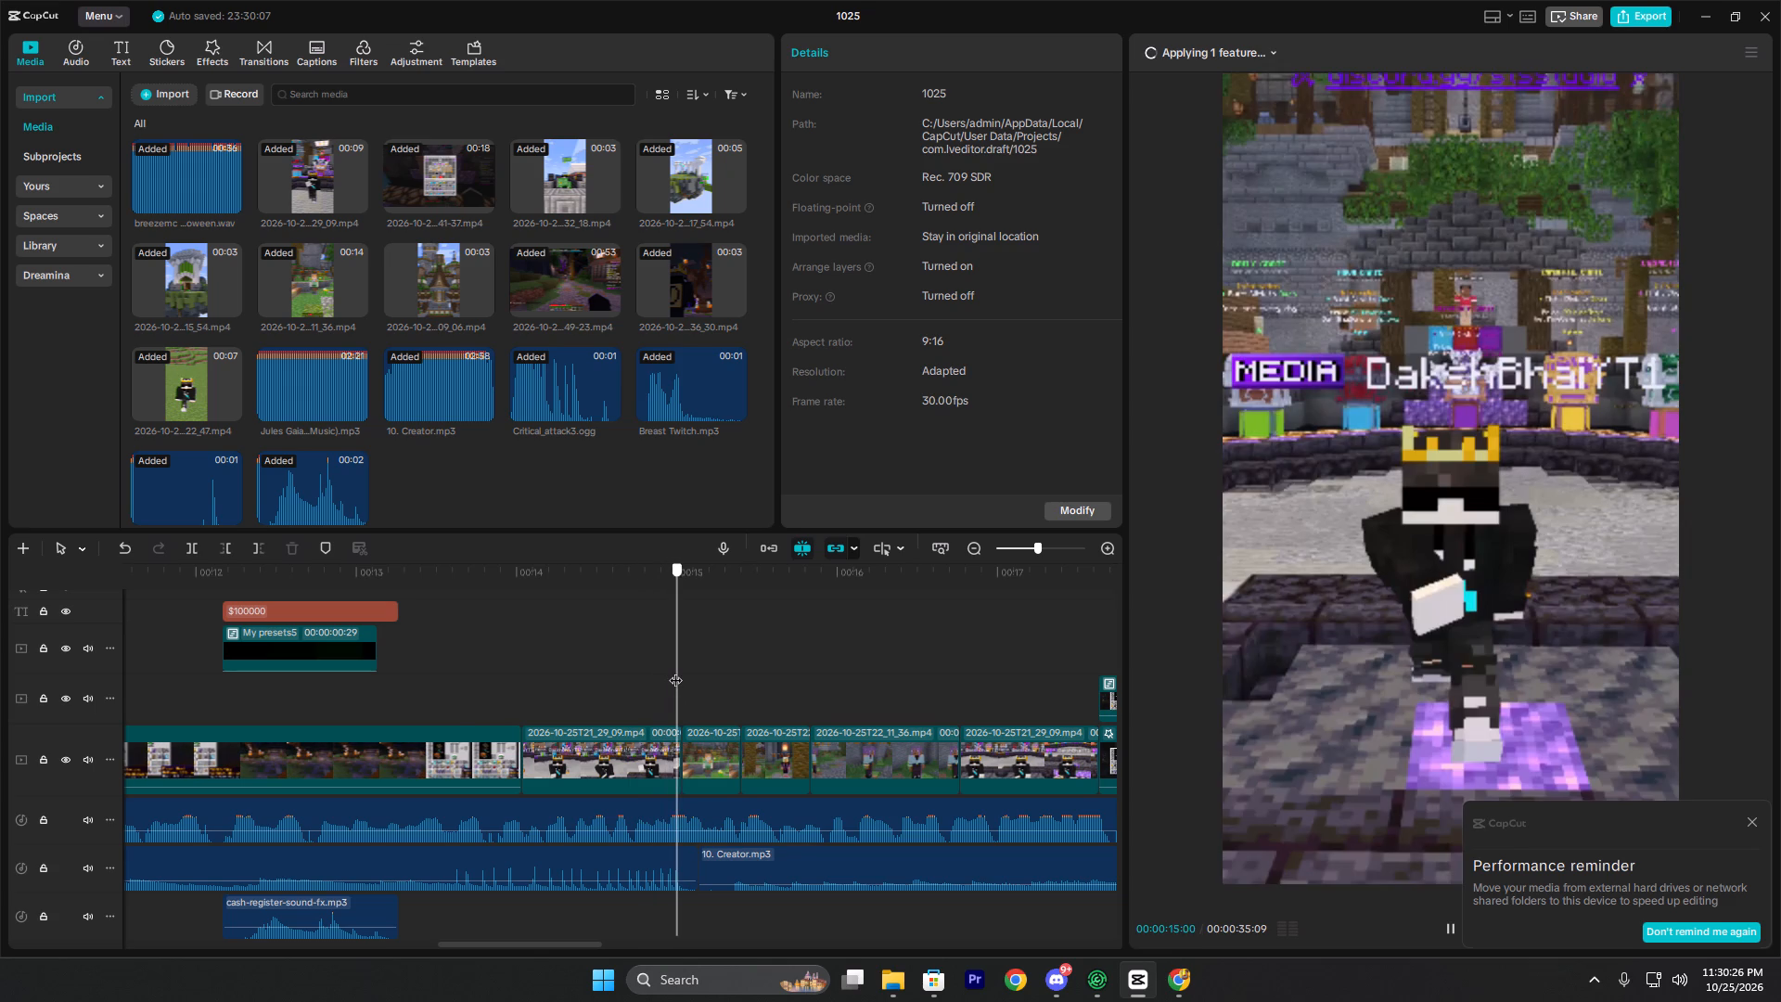
{"action": "left_click_drag", "start_coordinate": [675, 671], "coordinate": [678, 671]}
{"action": "key", "text": "ctrl+v"}
{"action": "key", "text": "space"}
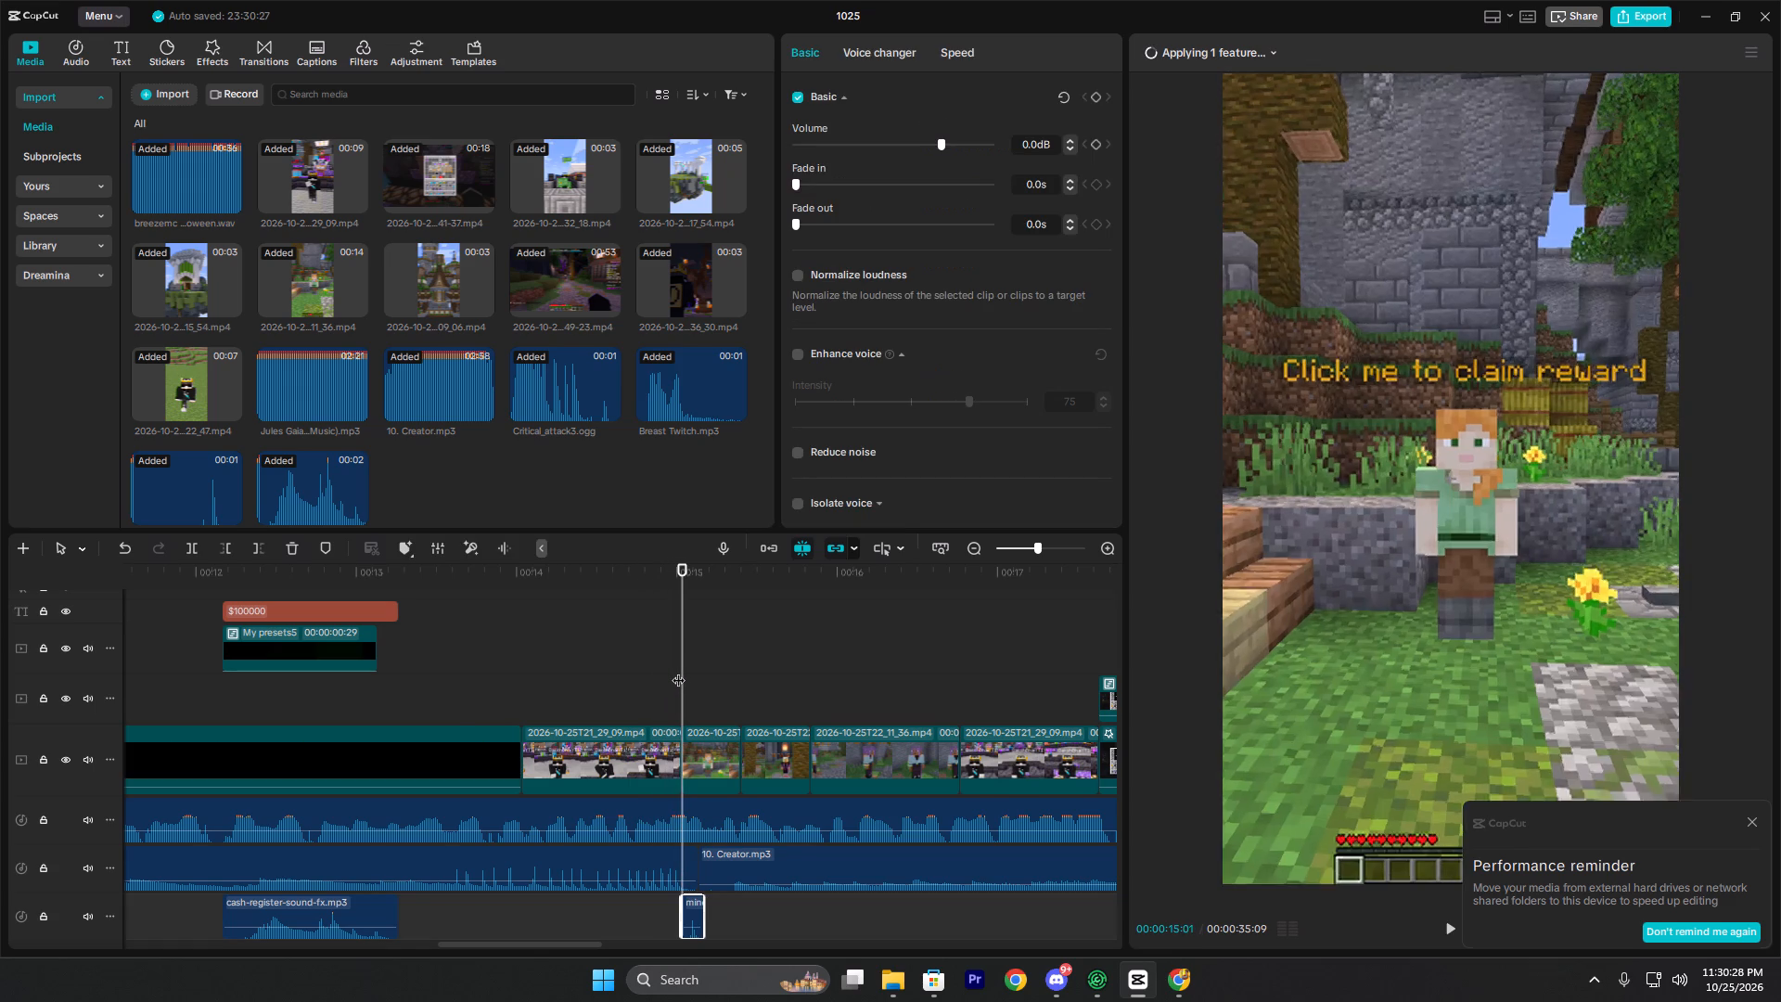
Shift the pasted Minecraft click sound about two frames earlier so it straddles the cut at 00:00:15:01.
{"action": "key", "text": "space"}
{"action": "left_click", "coordinate": [678, 671]}
{"action": "scroll", "coordinate": [672, 855], "scroll_direction": "up", "scroll_amount": 8}
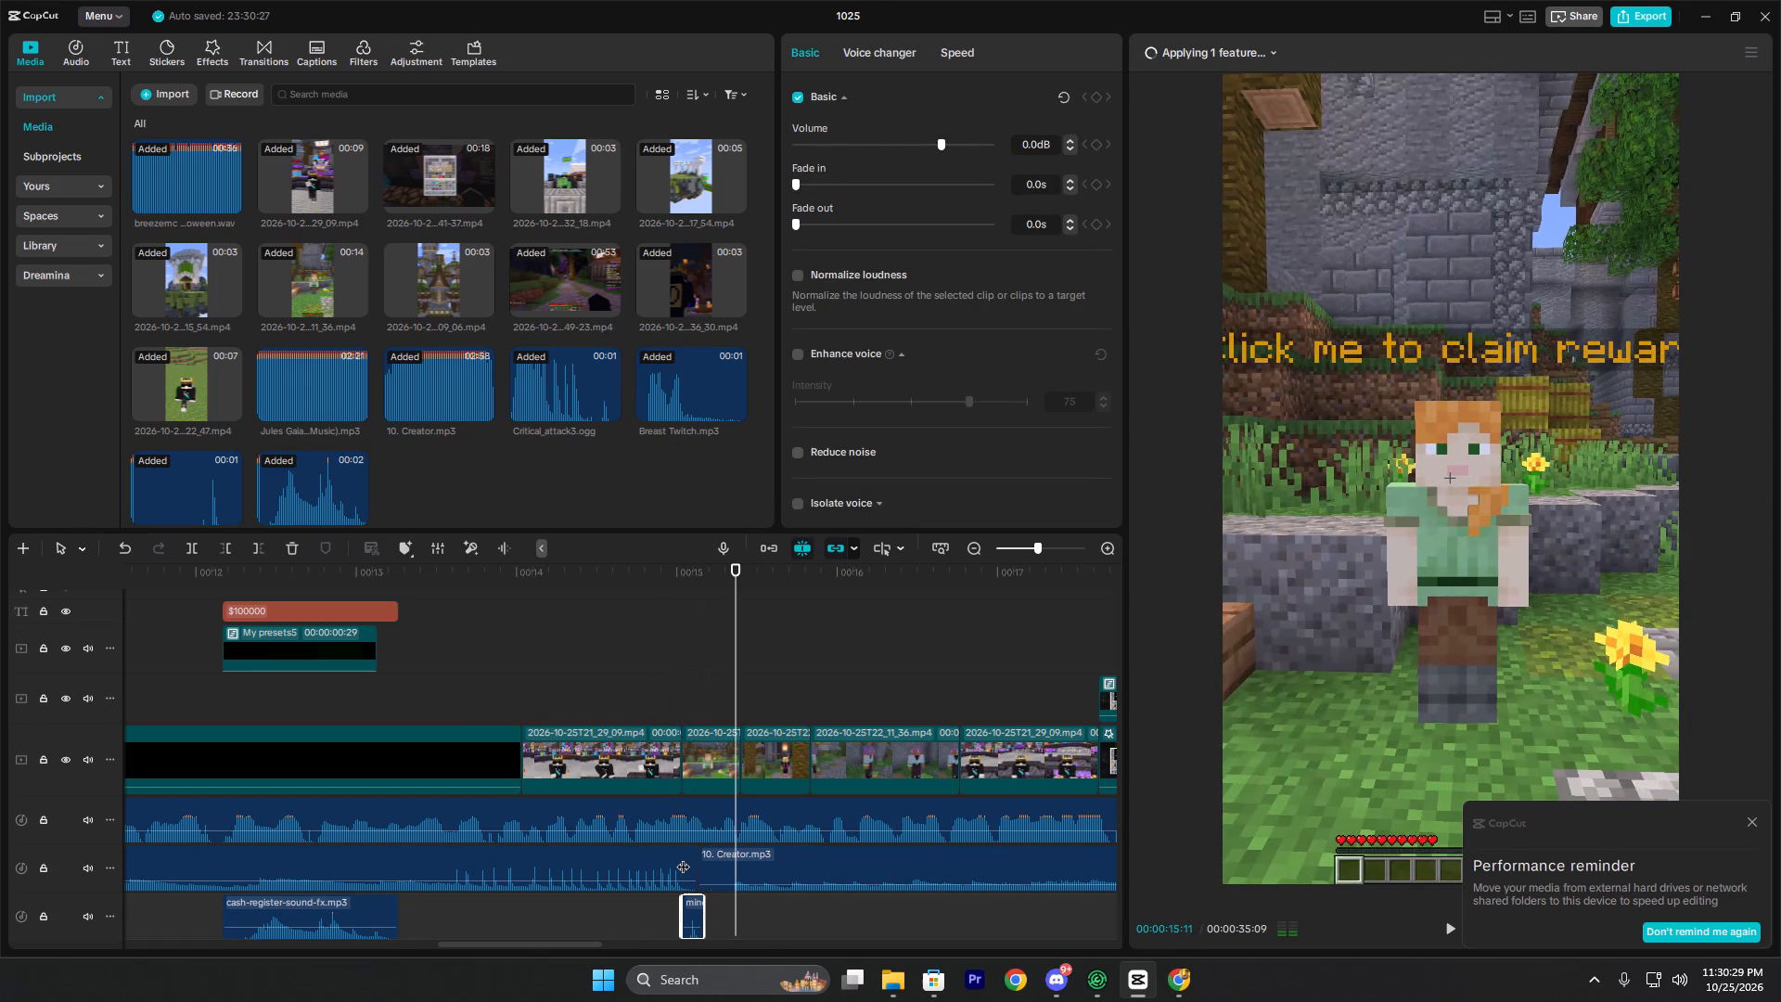
{"action": "scroll", "coordinate": [699, 860], "scroll_direction": "up", "scroll_amount": 8, "text": "ctrl"}
{"action": "scroll", "coordinate": [706, 853], "scroll_direction": "down", "scroll_amount": 9, "text": "ctrl"}
{"action": "left_click", "coordinate": [702, 841]}
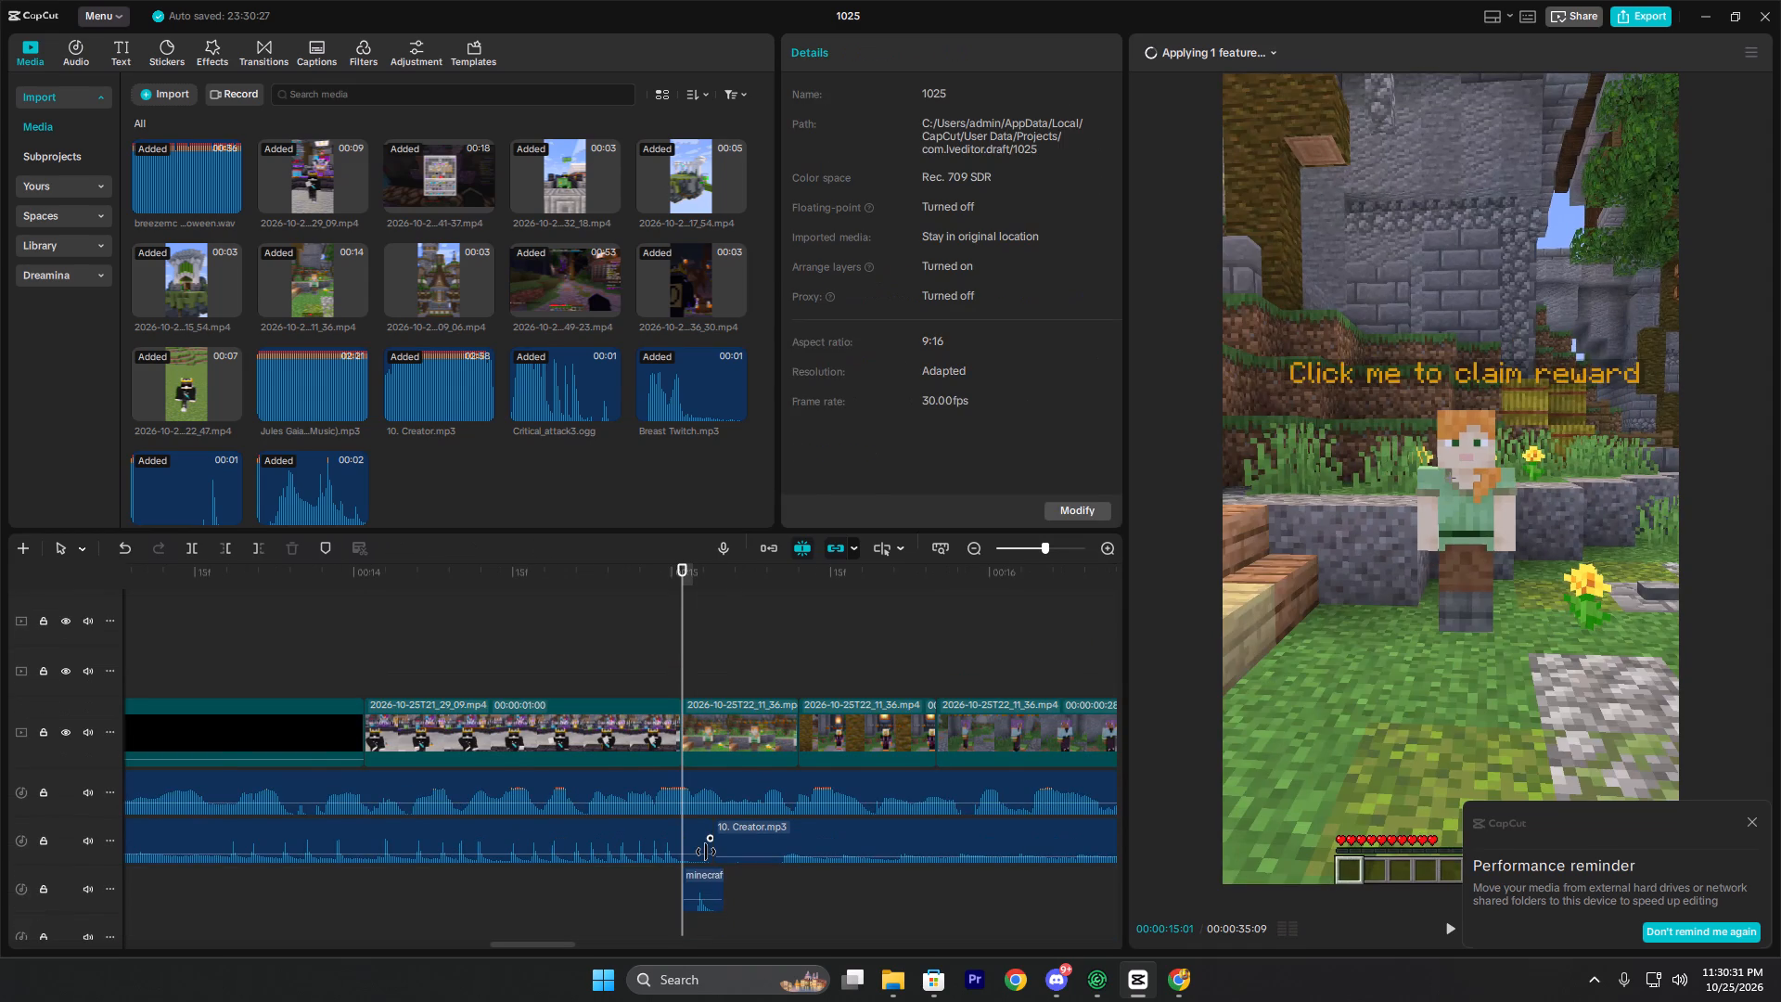
{"action": "left_click_drag", "start_coordinate": [695, 816], "coordinate": [675, 816]}
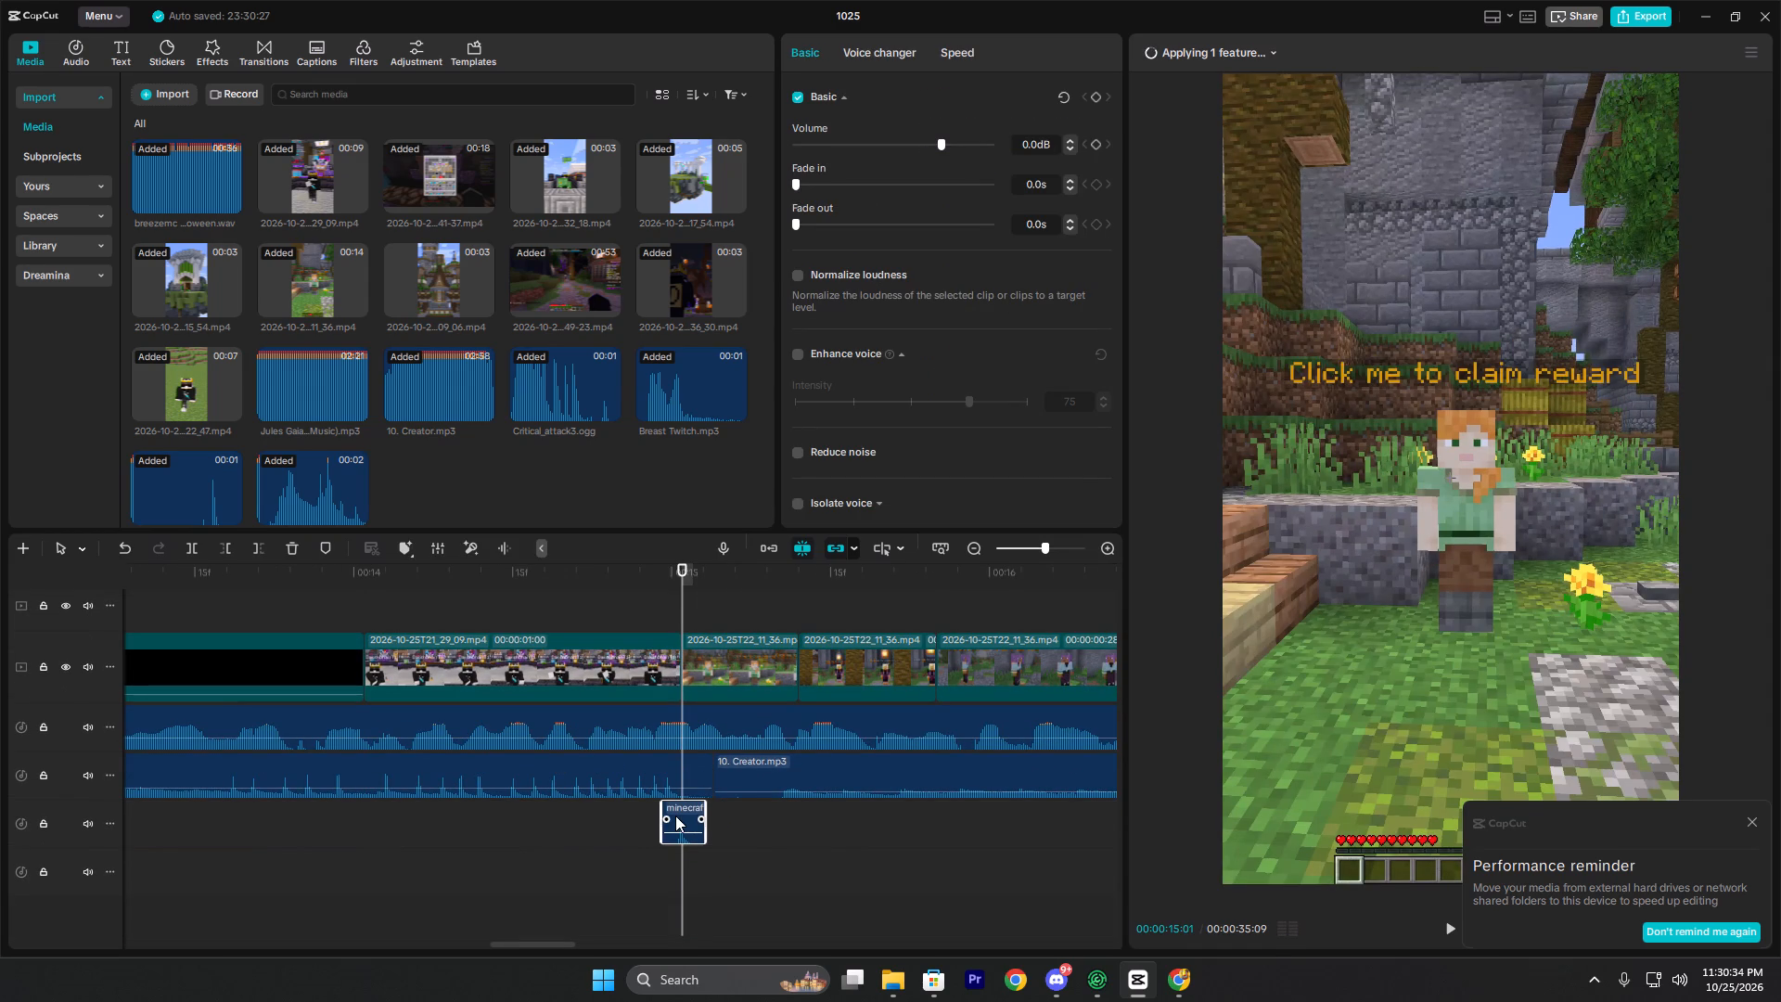
{"action": "left_click_drag", "start_coordinate": [675, 816], "coordinate": [677, 816]}
Paste two more Minecraft click sounds near the next reward-clip cuts, at about 00:00:15:11 and 00:00:15:23.
{"action": "left_click", "coordinate": [787, 617]}
{"action": "key", "text": "ctrl+v"}
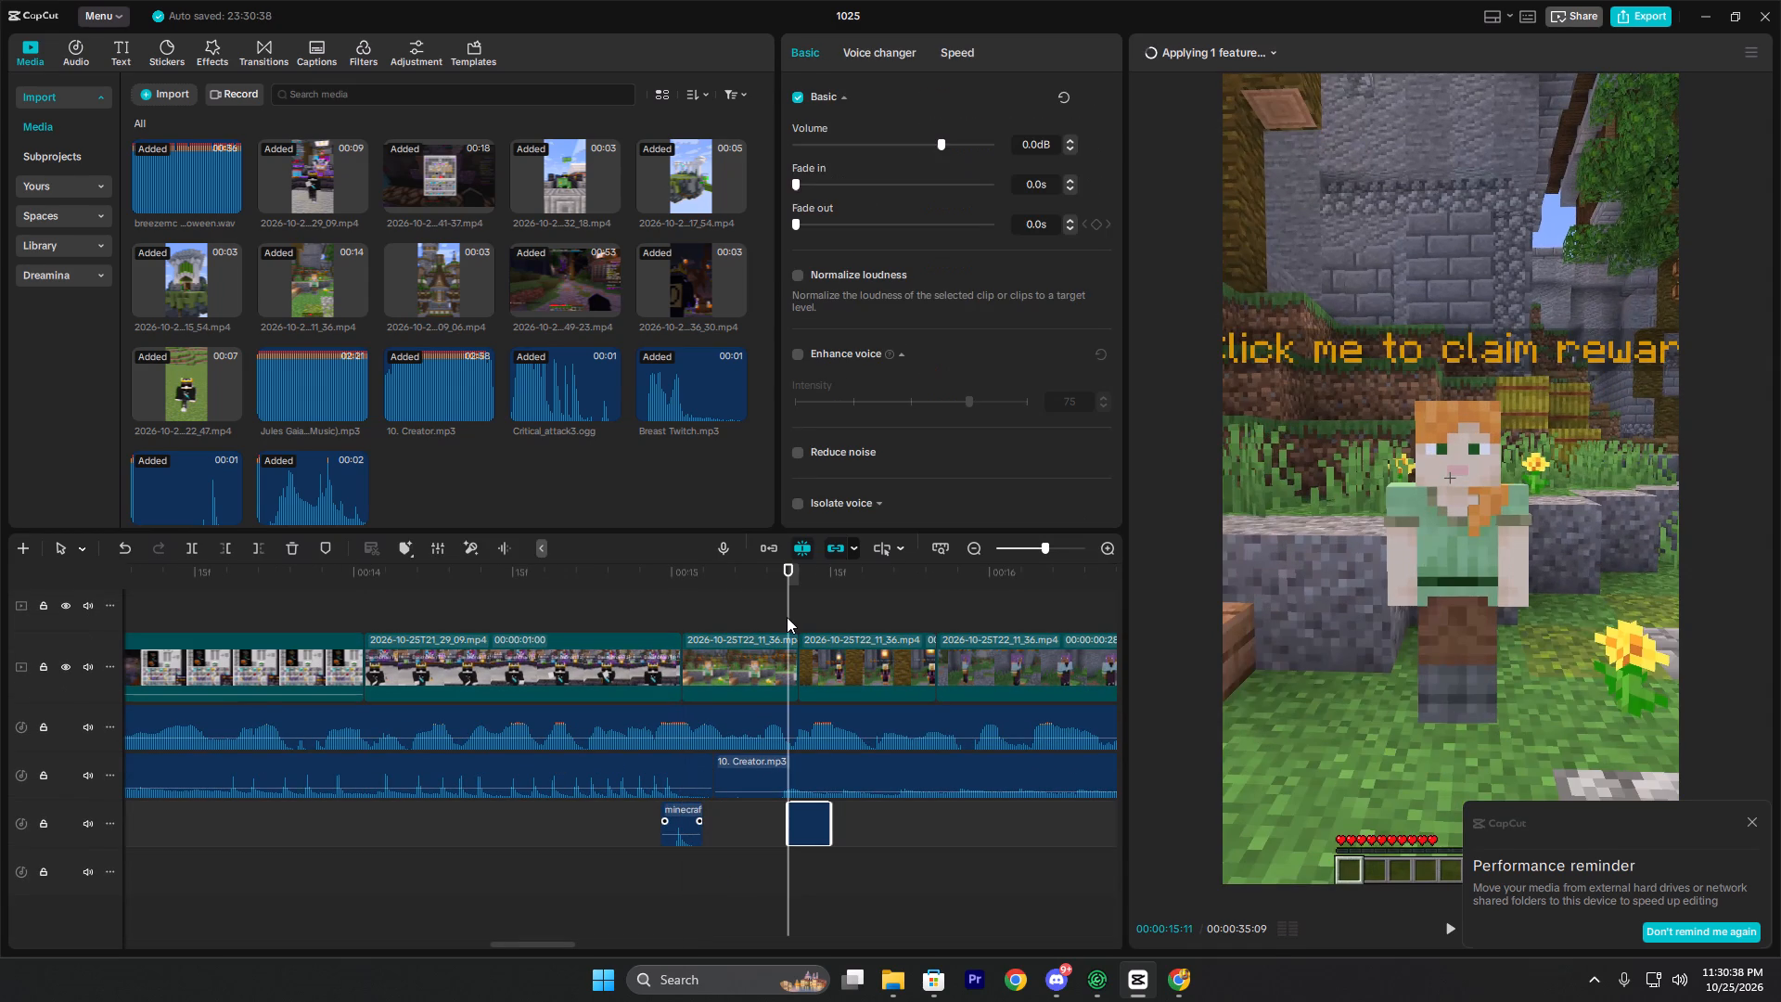
{"action": "left_click", "coordinate": [787, 617]}
{"action": "key", "text": "space"}
{"action": "key", "text": "space"}
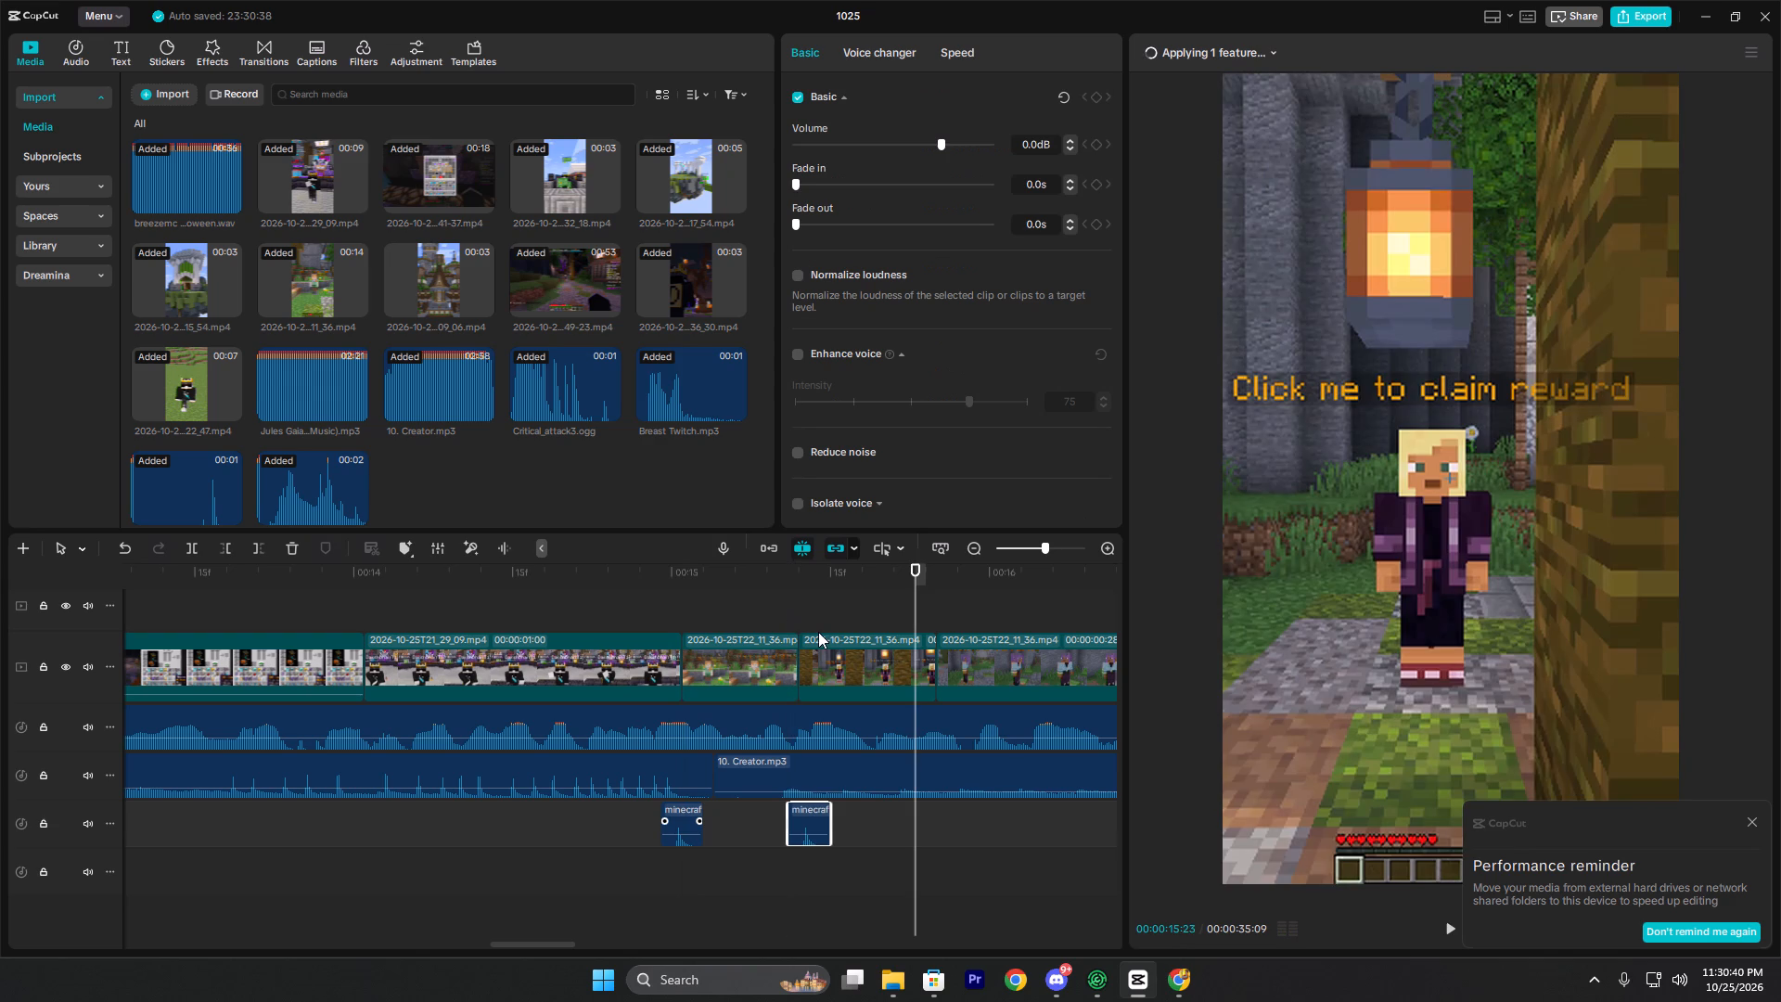
{"action": "key", "text": "ctrl+v"}
{"action": "key", "text": "space"}
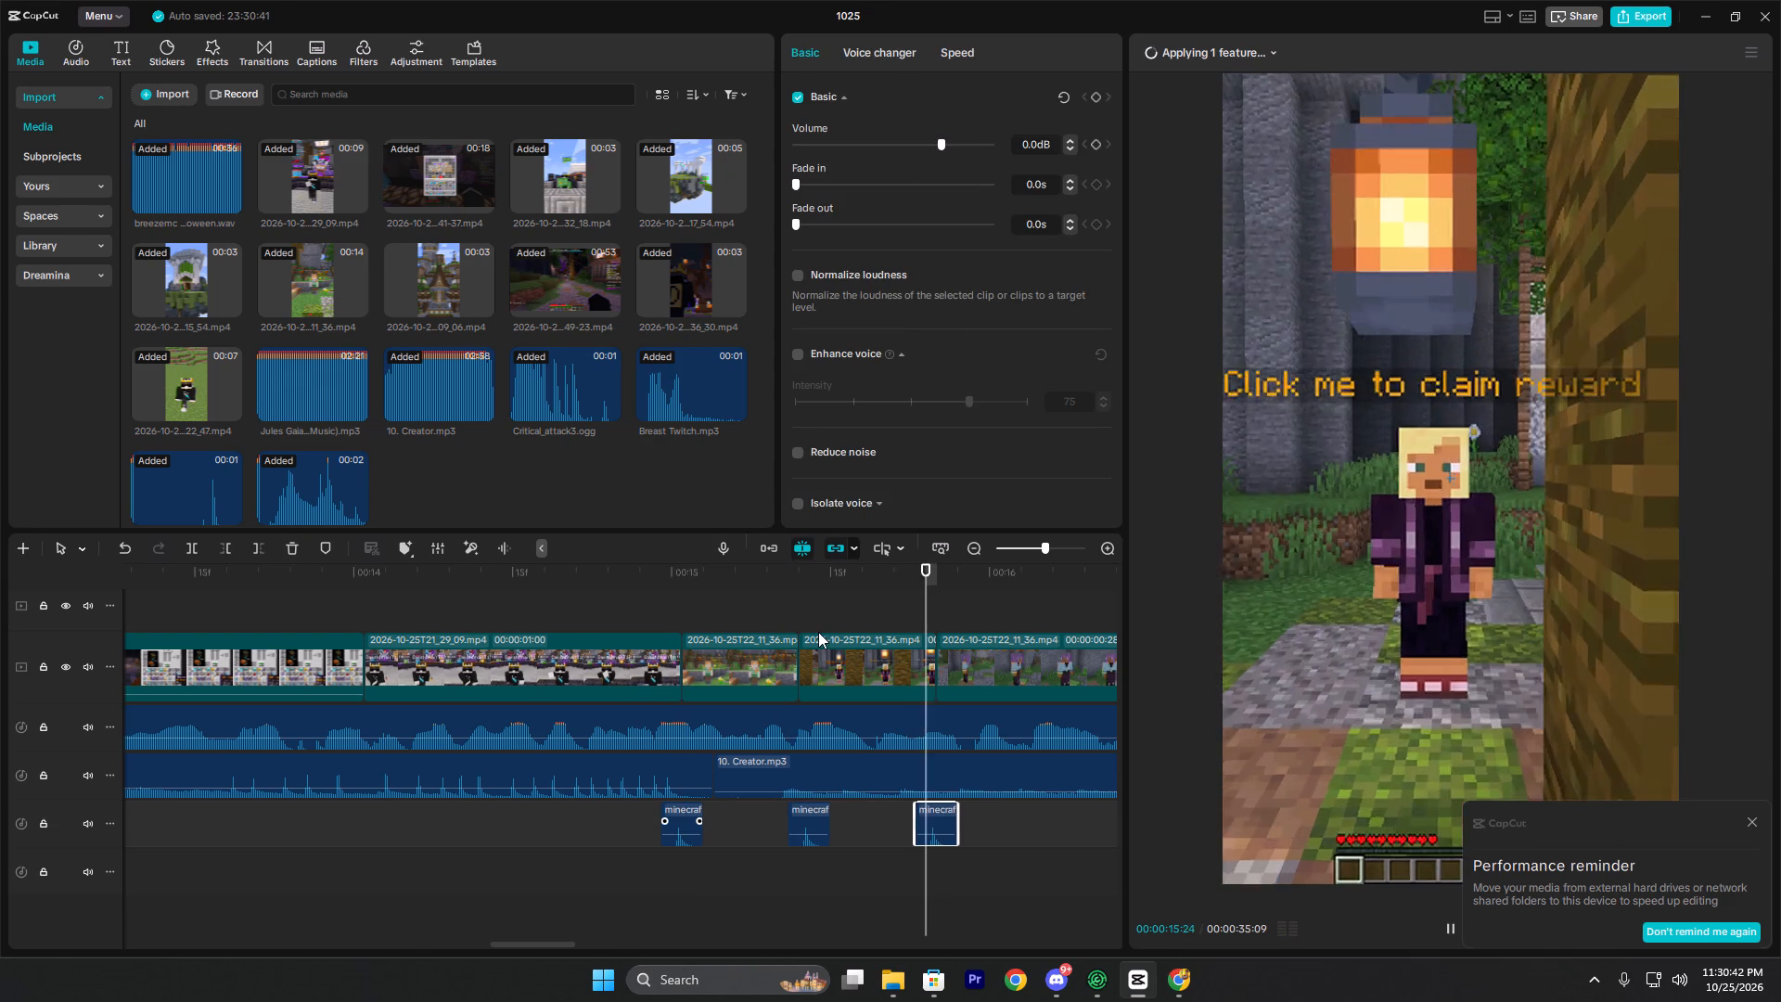
Play the sequence from the last pasted click sound at about 00:00:15:24 through the compound clip ending near 00:00:19:00.
{"action": "key", "text": "space"}
{"action": "left_click", "coordinate": [653, 613]}
{"action": "key", "text": "space"}
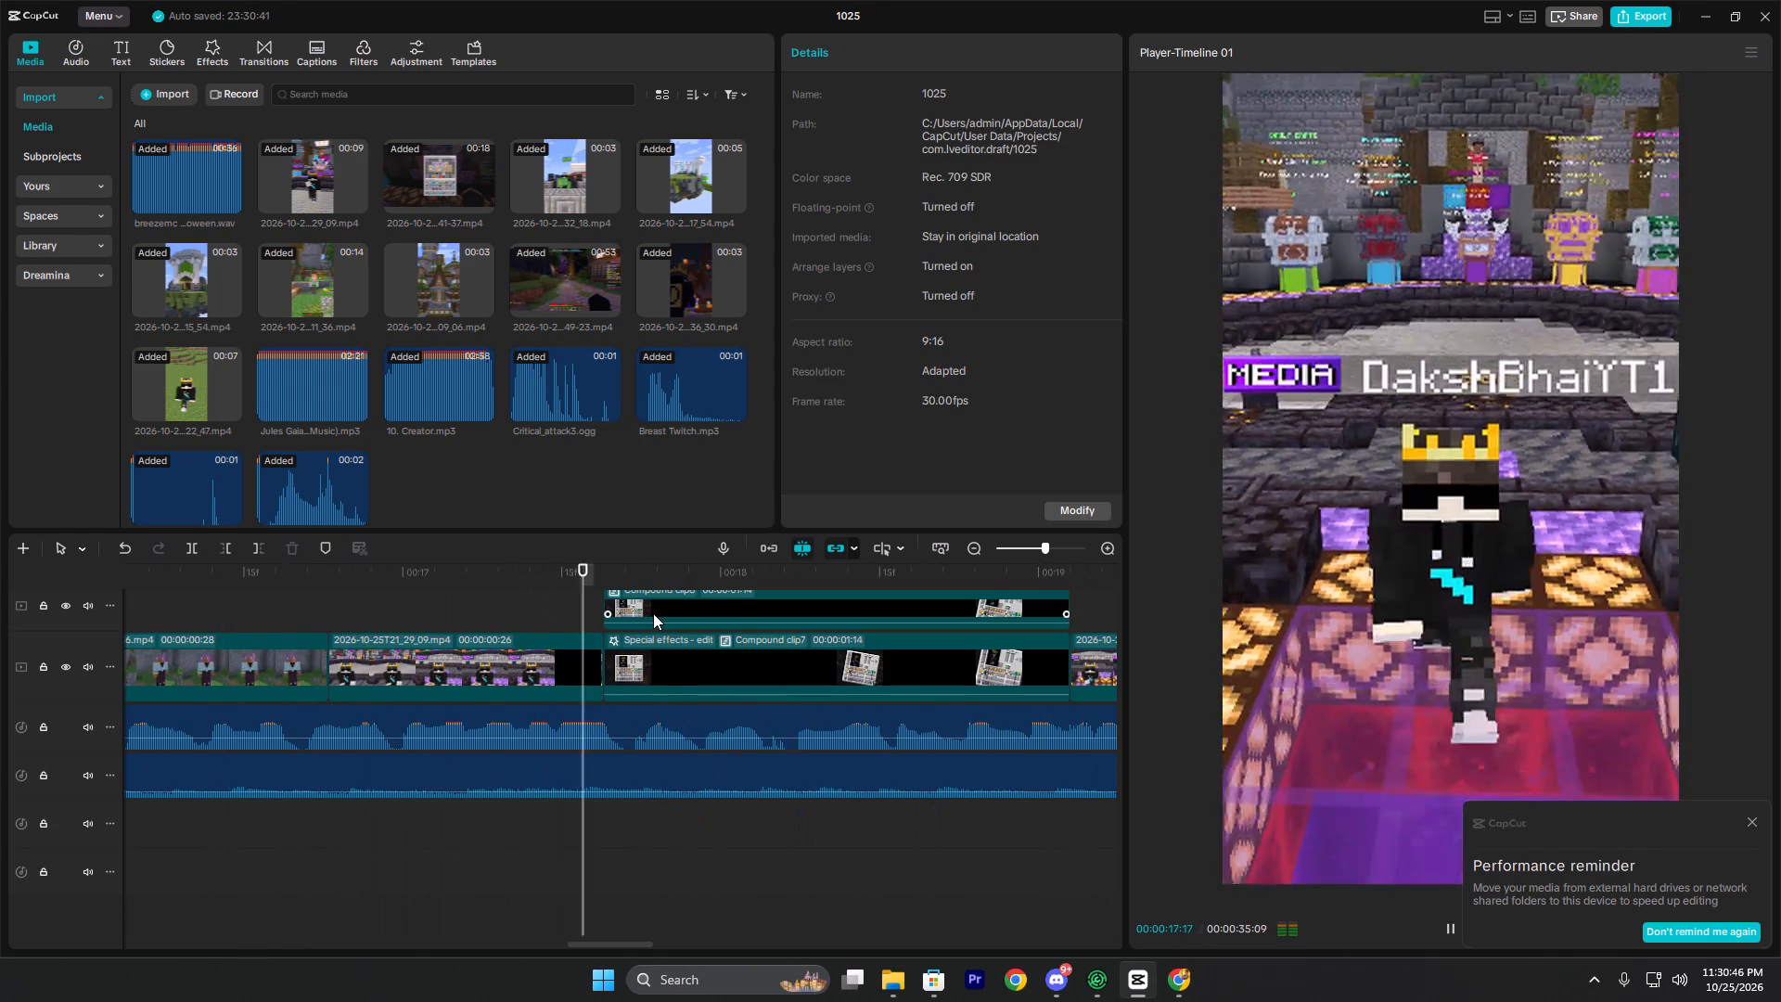
{"action": "key", "text": "space"}
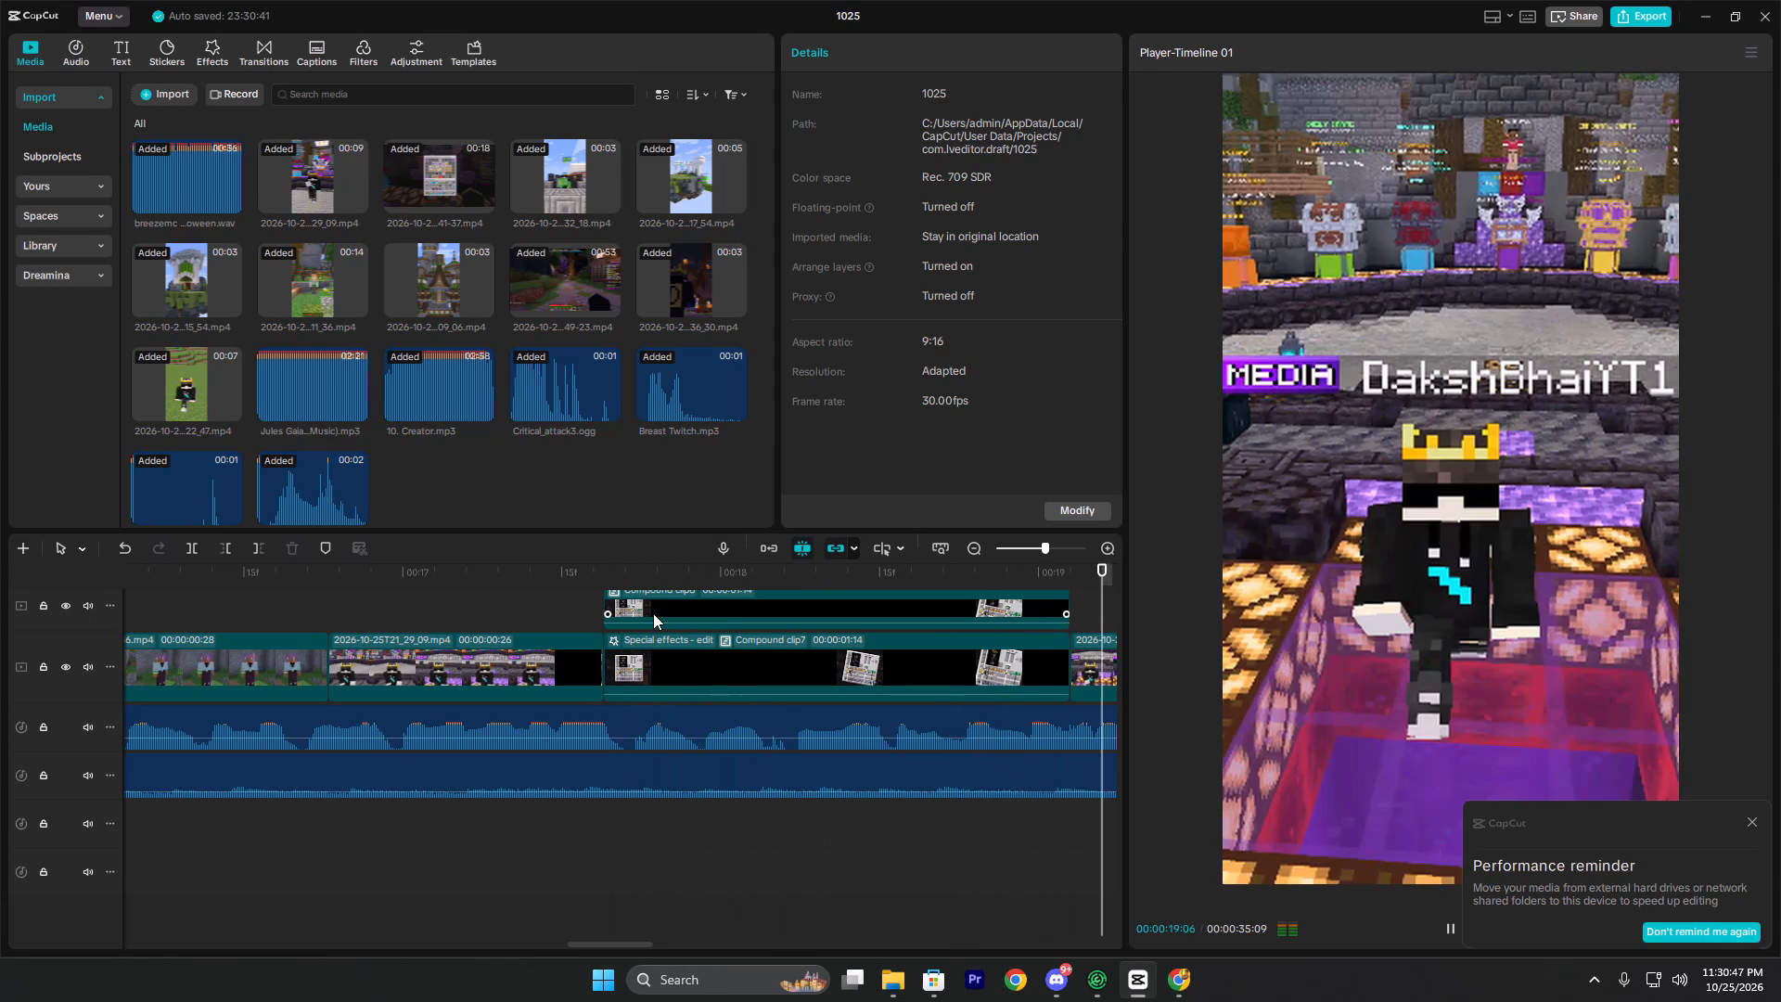
{"action": "key", "text": "space"}
{"action": "key", "text": "space"}
{"action": "left_click", "coordinate": [302, 605]}
{"action": "left_click_drag", "start_coordinate": [302, 605], "coordinate": [225, 619]}
{"action": "left_click_drag", "start_coordinate": [228, 610], "coordinate": [227, 609]}
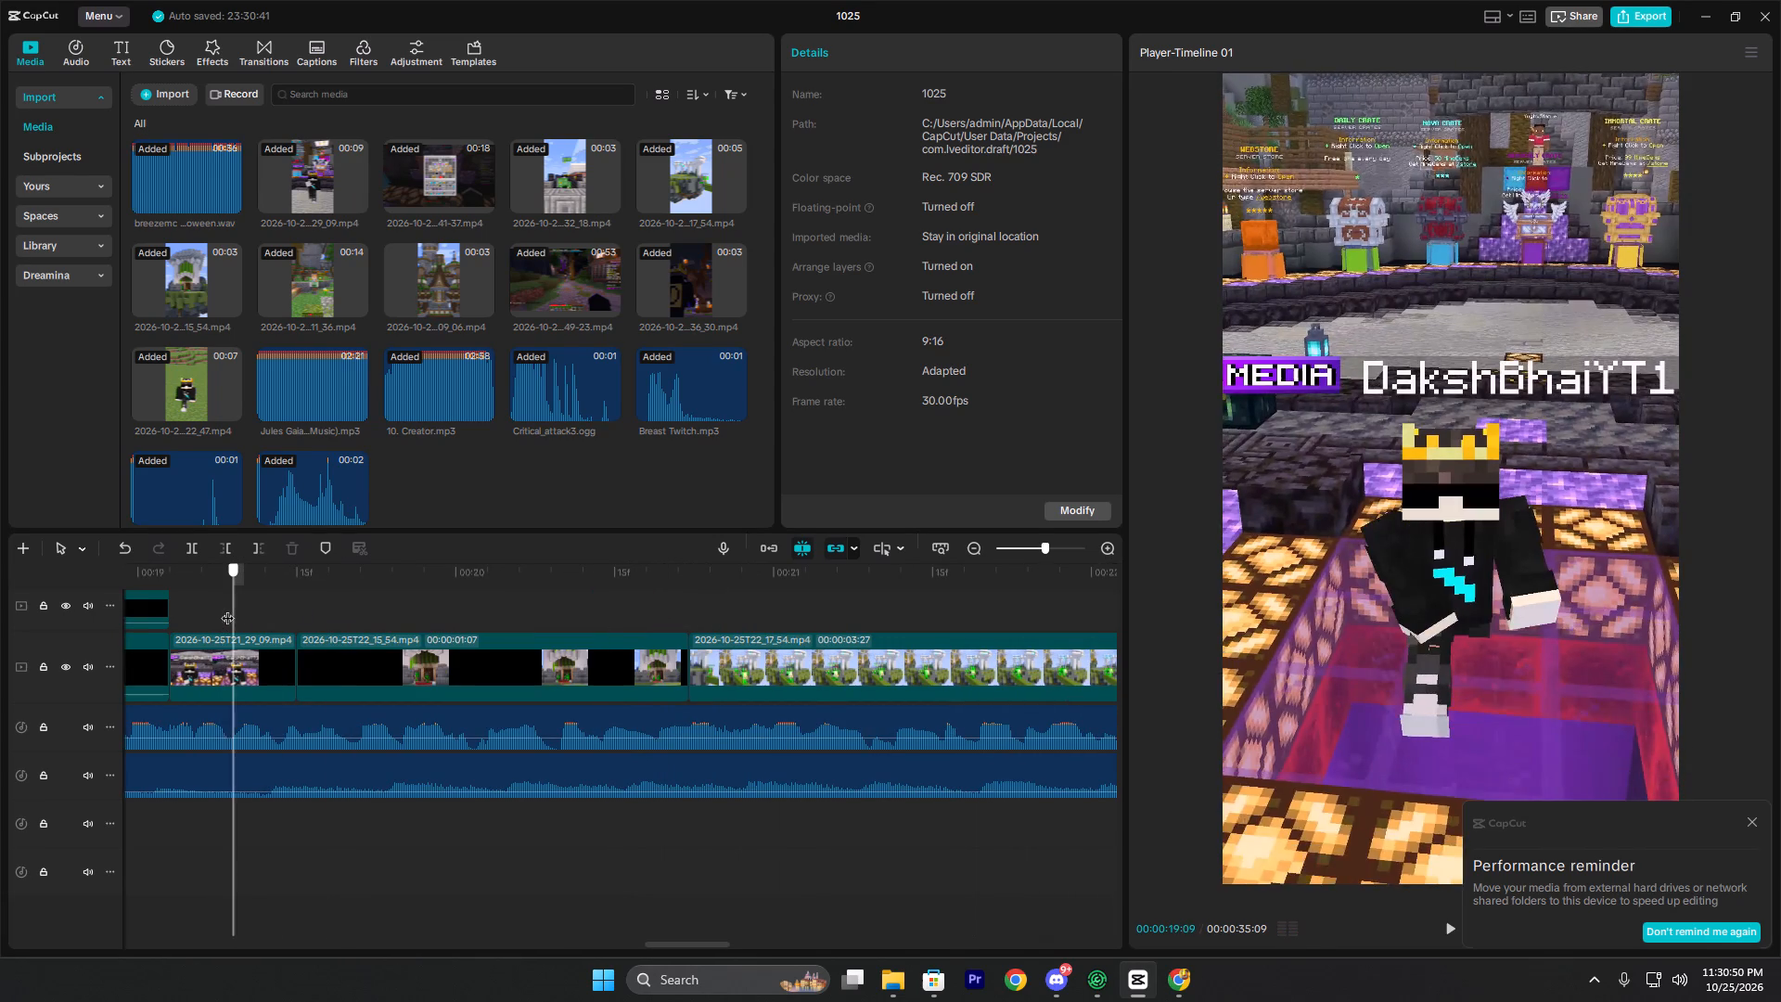
Replay the tilted-inventory compound clip from about 00:00:17:15 and continue through the green-player bridge clip to check sound and cuts.
{"action": "left_click_drag", "start_coordinate": [227, 609], "coordinate": [138, 623]}
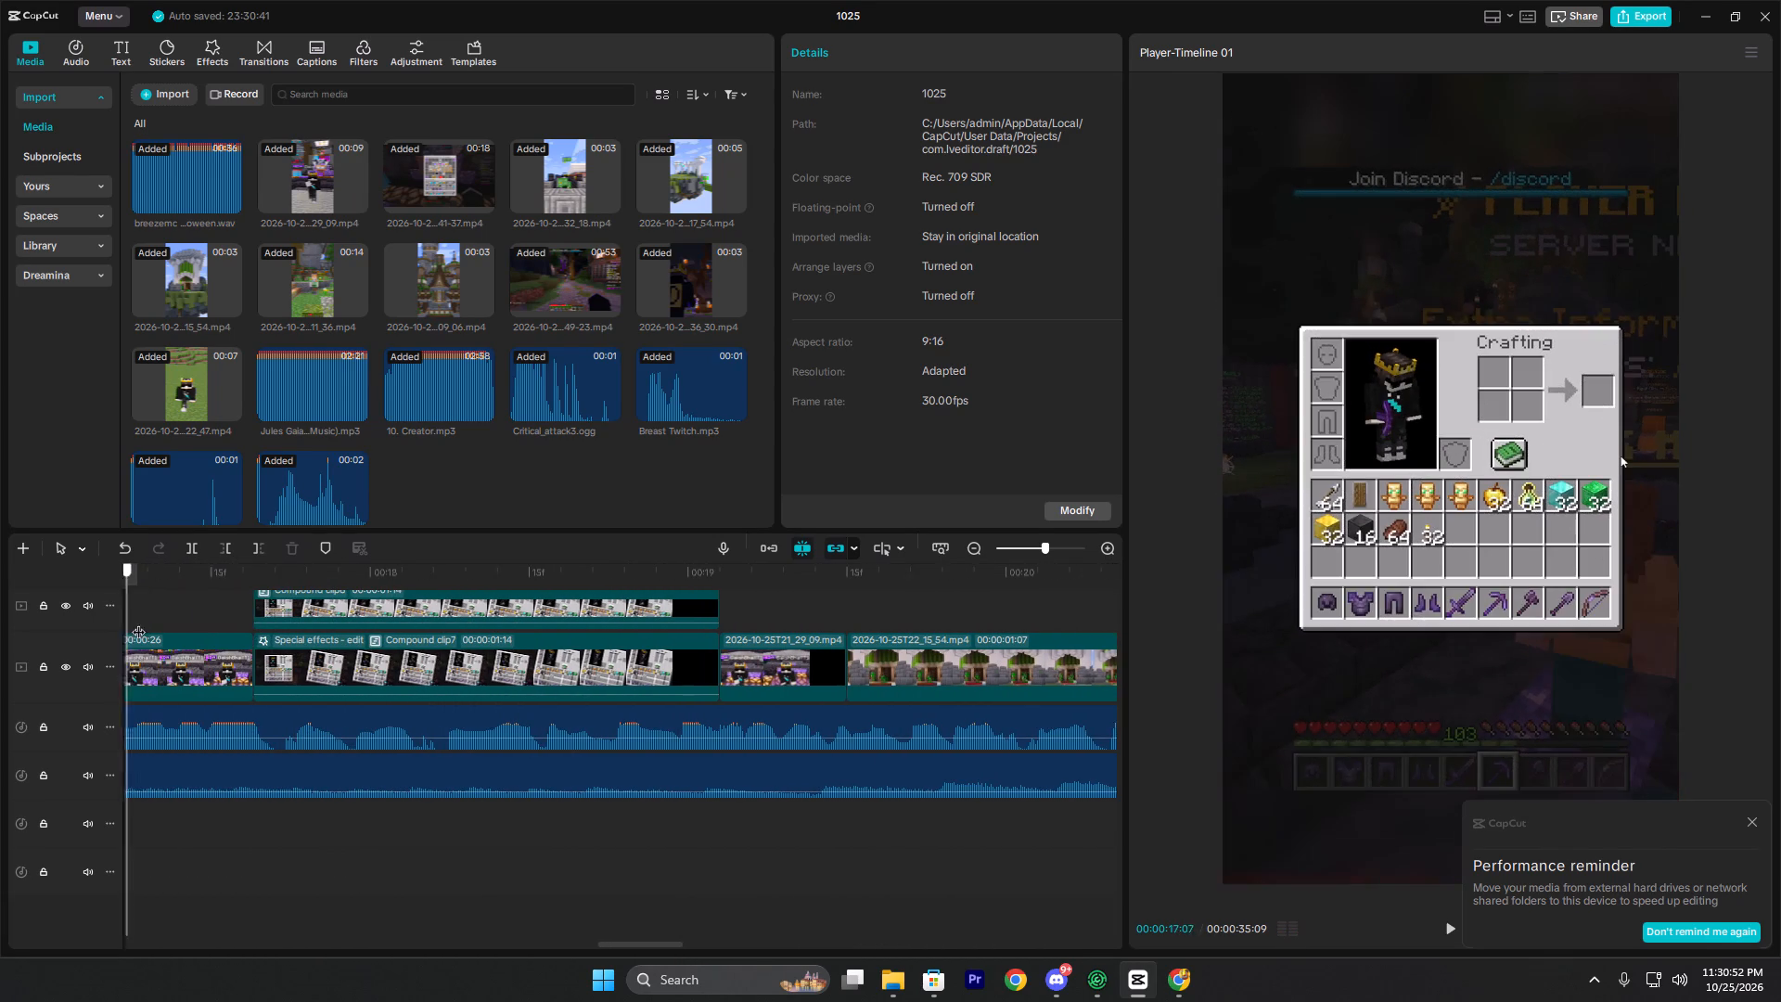
{"action": "left_click_drag", "start_coordinate": [138, 623], "coordinate": [352, 536]}
{"action": "left_click", "coordinate": [297, 568]}
{"action": "key", "text": "space"}
{"action": "key", "text": "space"}
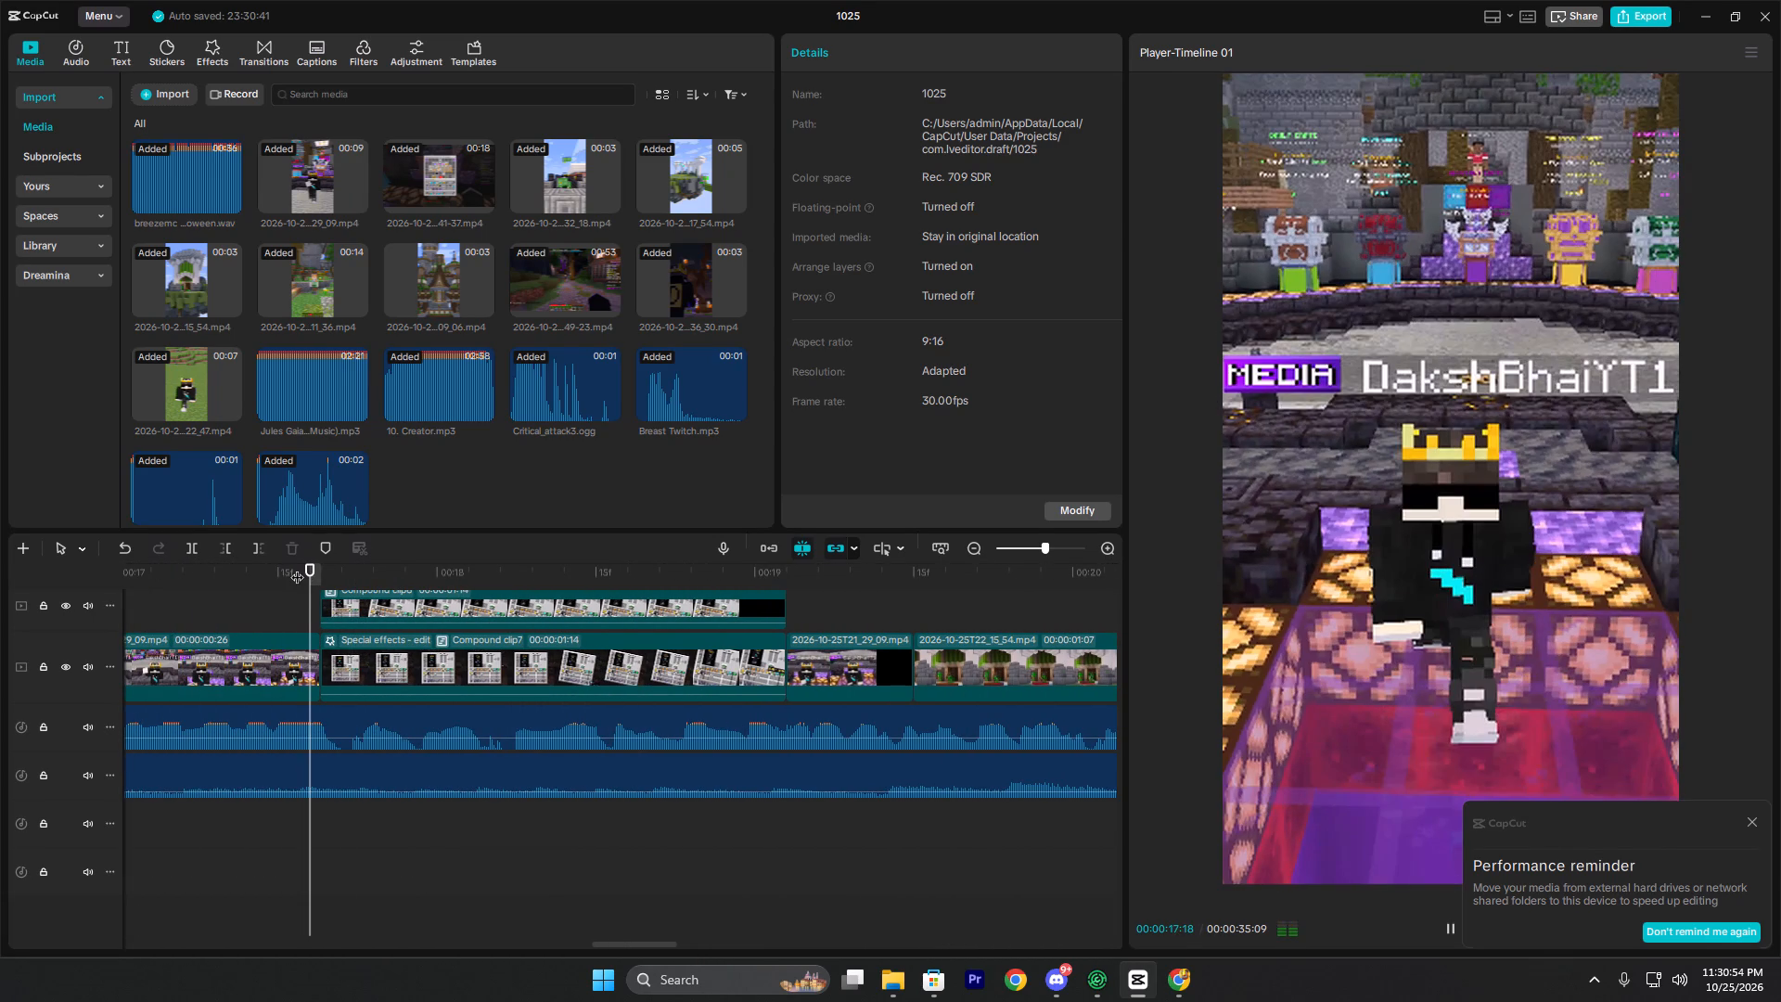
{"action": "left_click", "coordinate": [313, 587]}
{"action": "key", "text": "space"}
{"action": "key", "text": "space"}
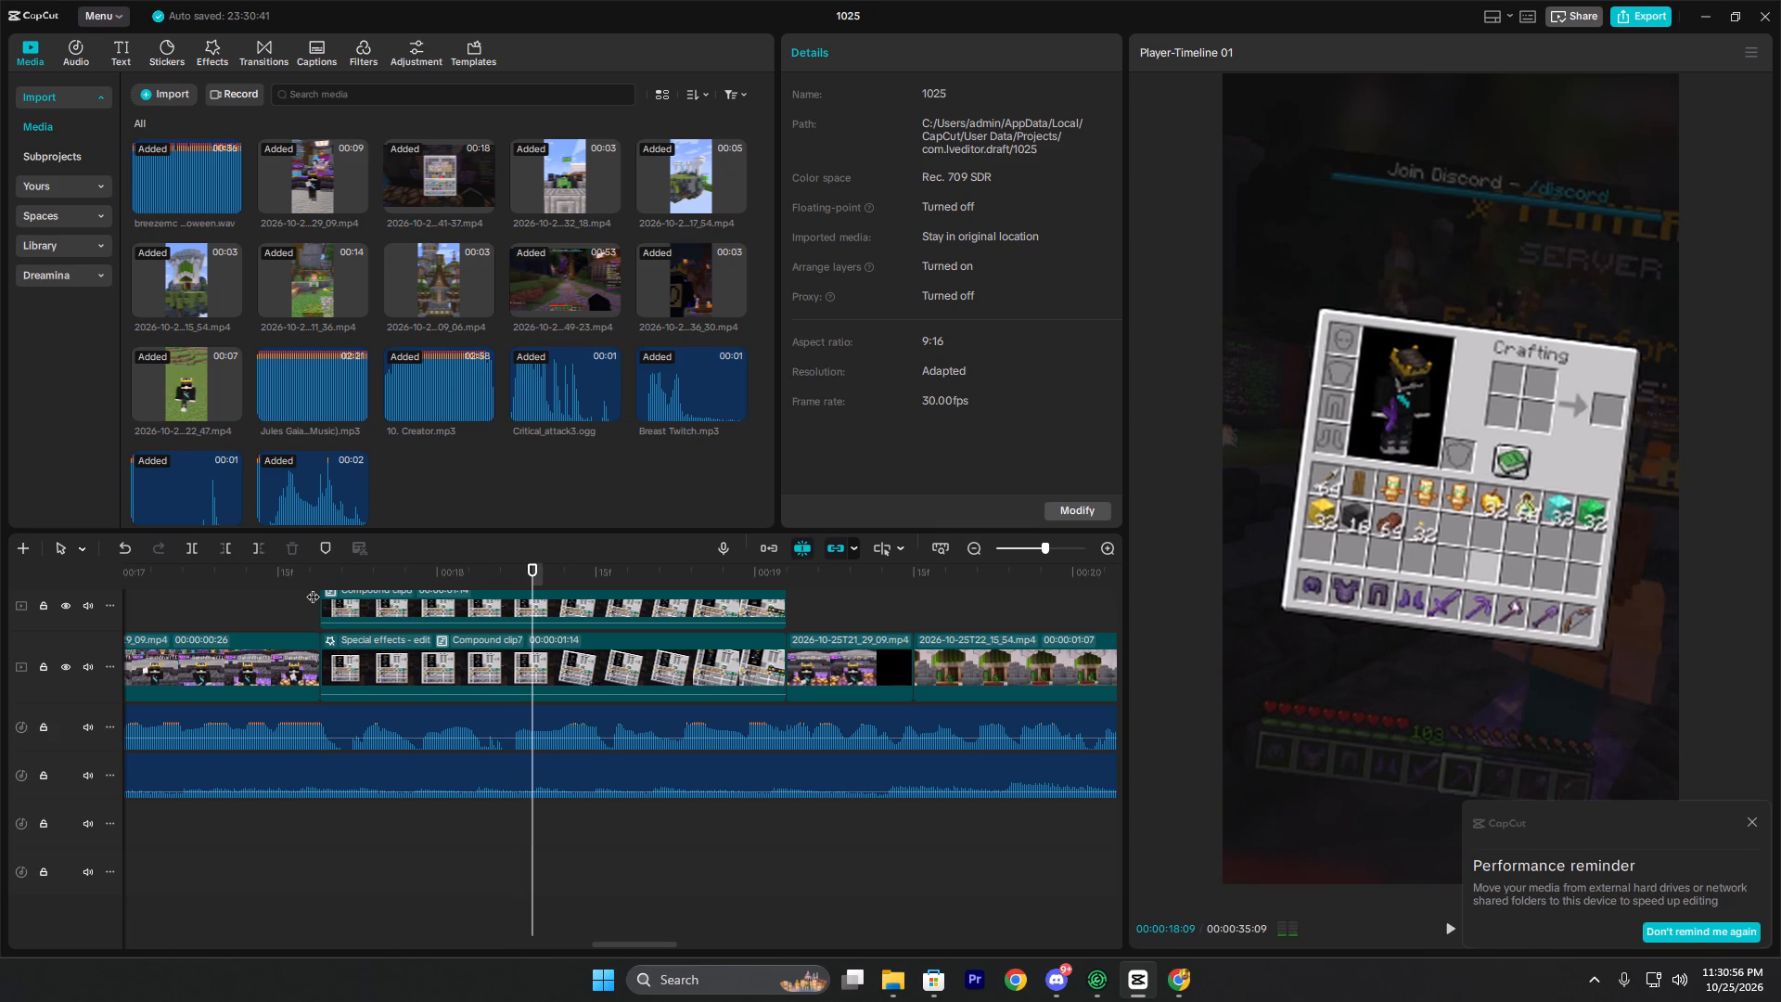
{"action": "key", "text": "space"}
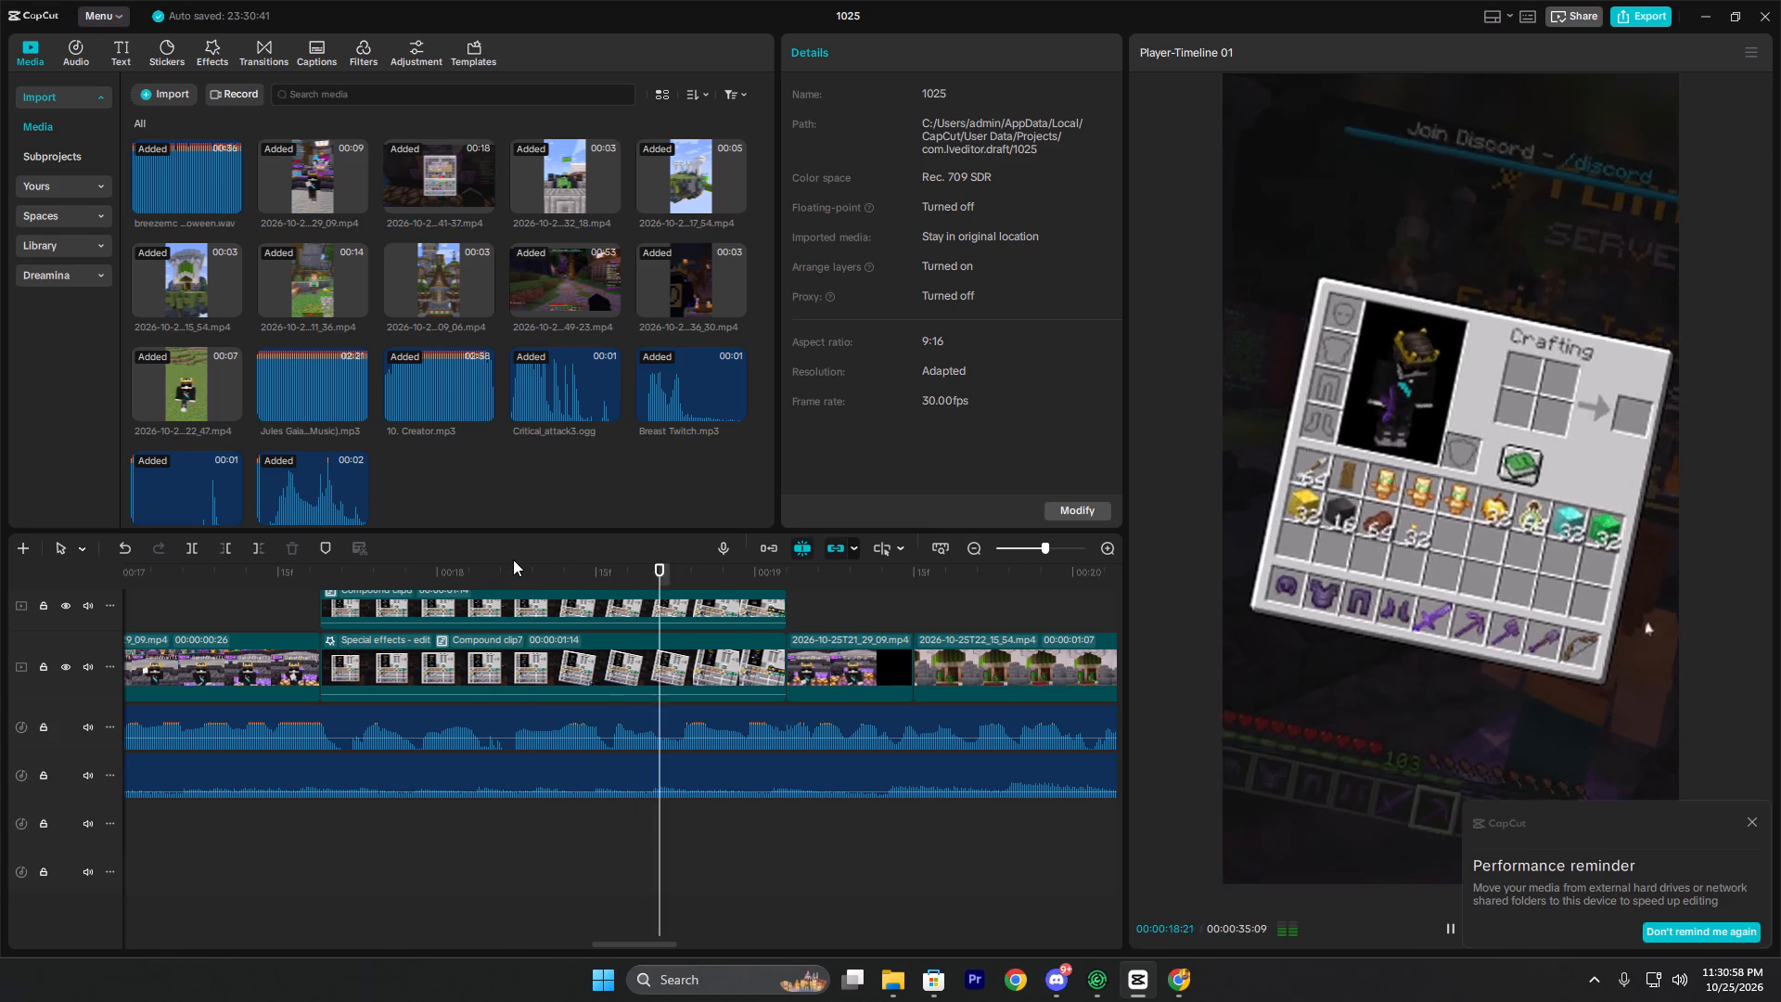
{"action": "key", "text": "space"}
{"action": "key", "text": "space"}
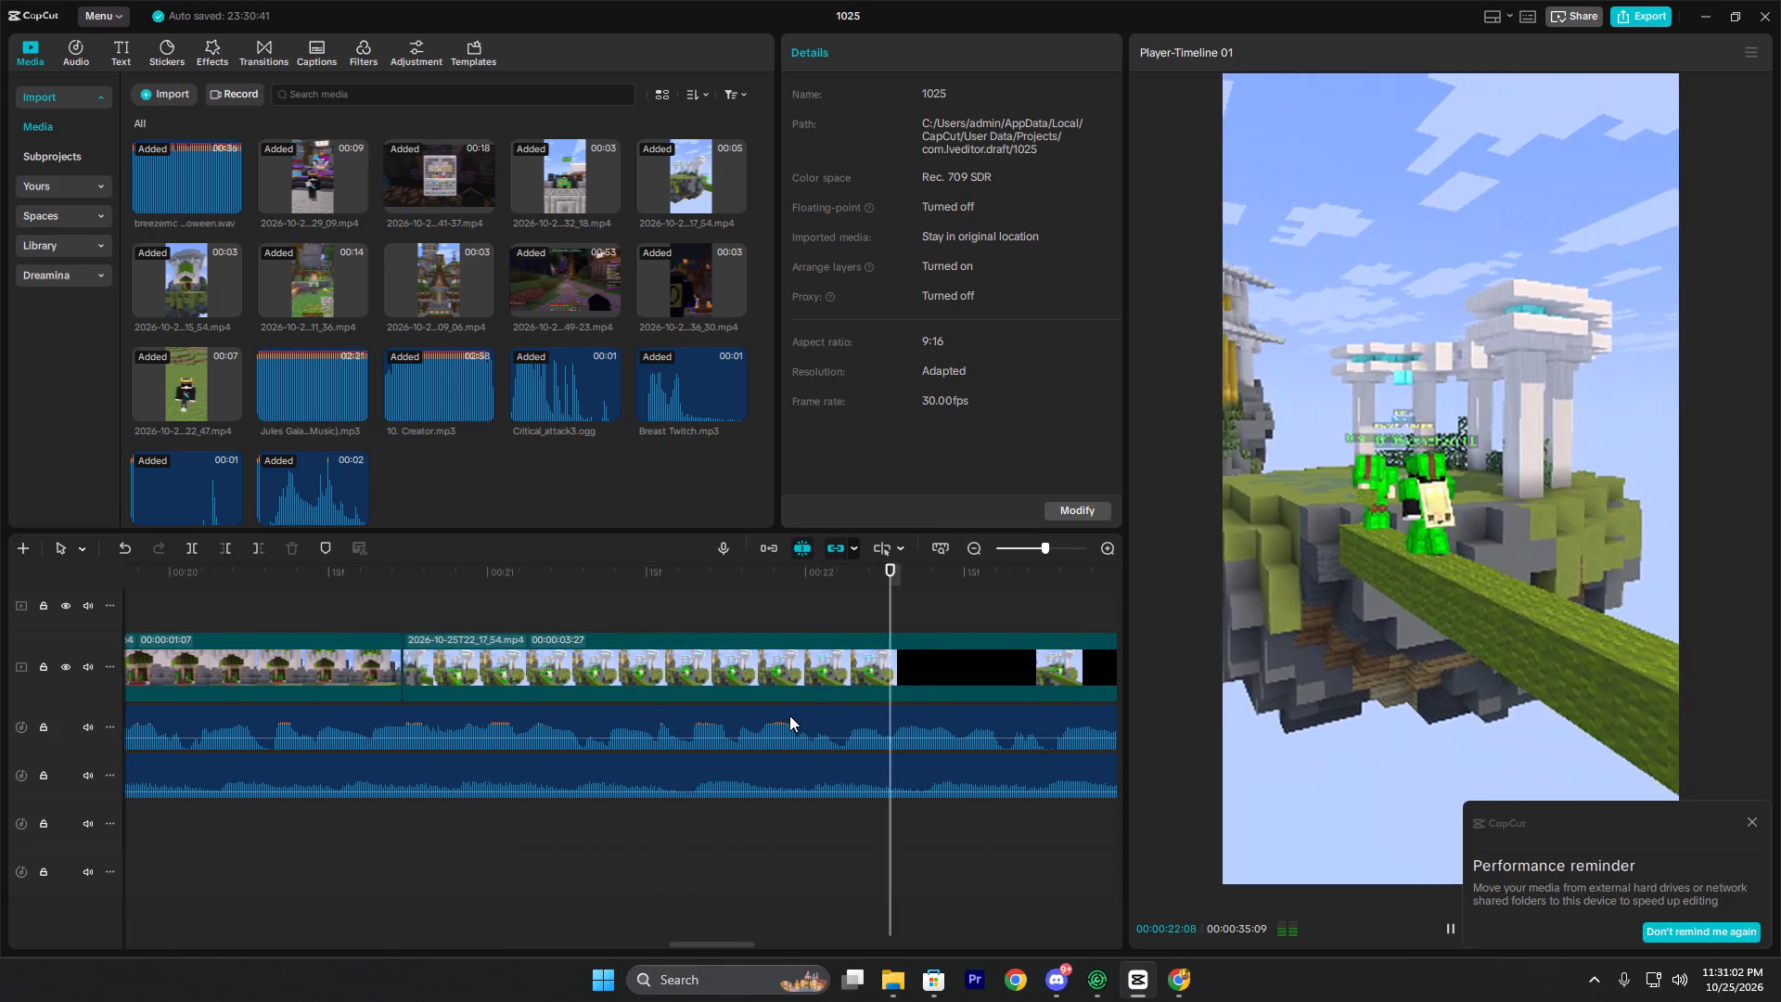
{"action": "key", "text": "space"}
{"action": "left_click", "coordinate": [290, 599]}
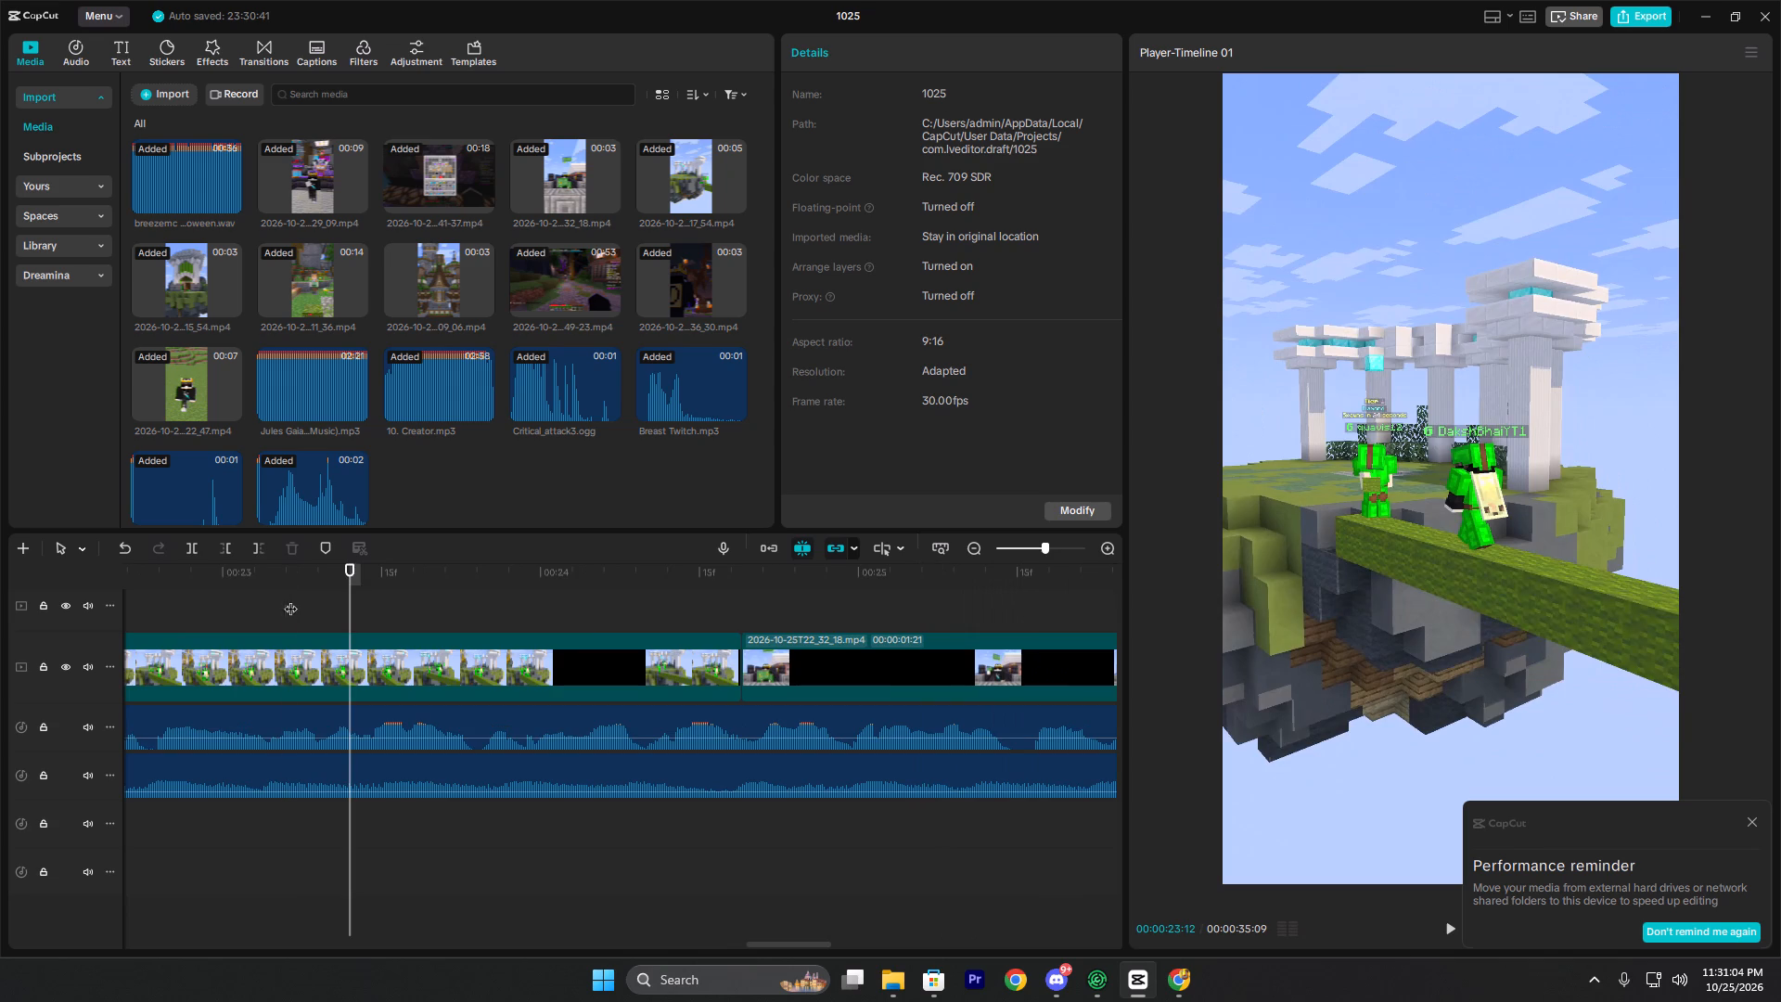
{"action": "left_click_drag", "start_coordinate": [290, 599], "coordinate": [421, 603]}
{"action": "left_click", "coordinate": [519, 605]}
{"action": "double_click", "coordinate": [519, 605]}
Return to the video's start and play the opening clips, examining the red flash section and the layers above it.
{"action": "left_click_drag", "start_coordinate": [519, 605], "coordinate": [0, 730]}
{"action": "key", "text": "space"}
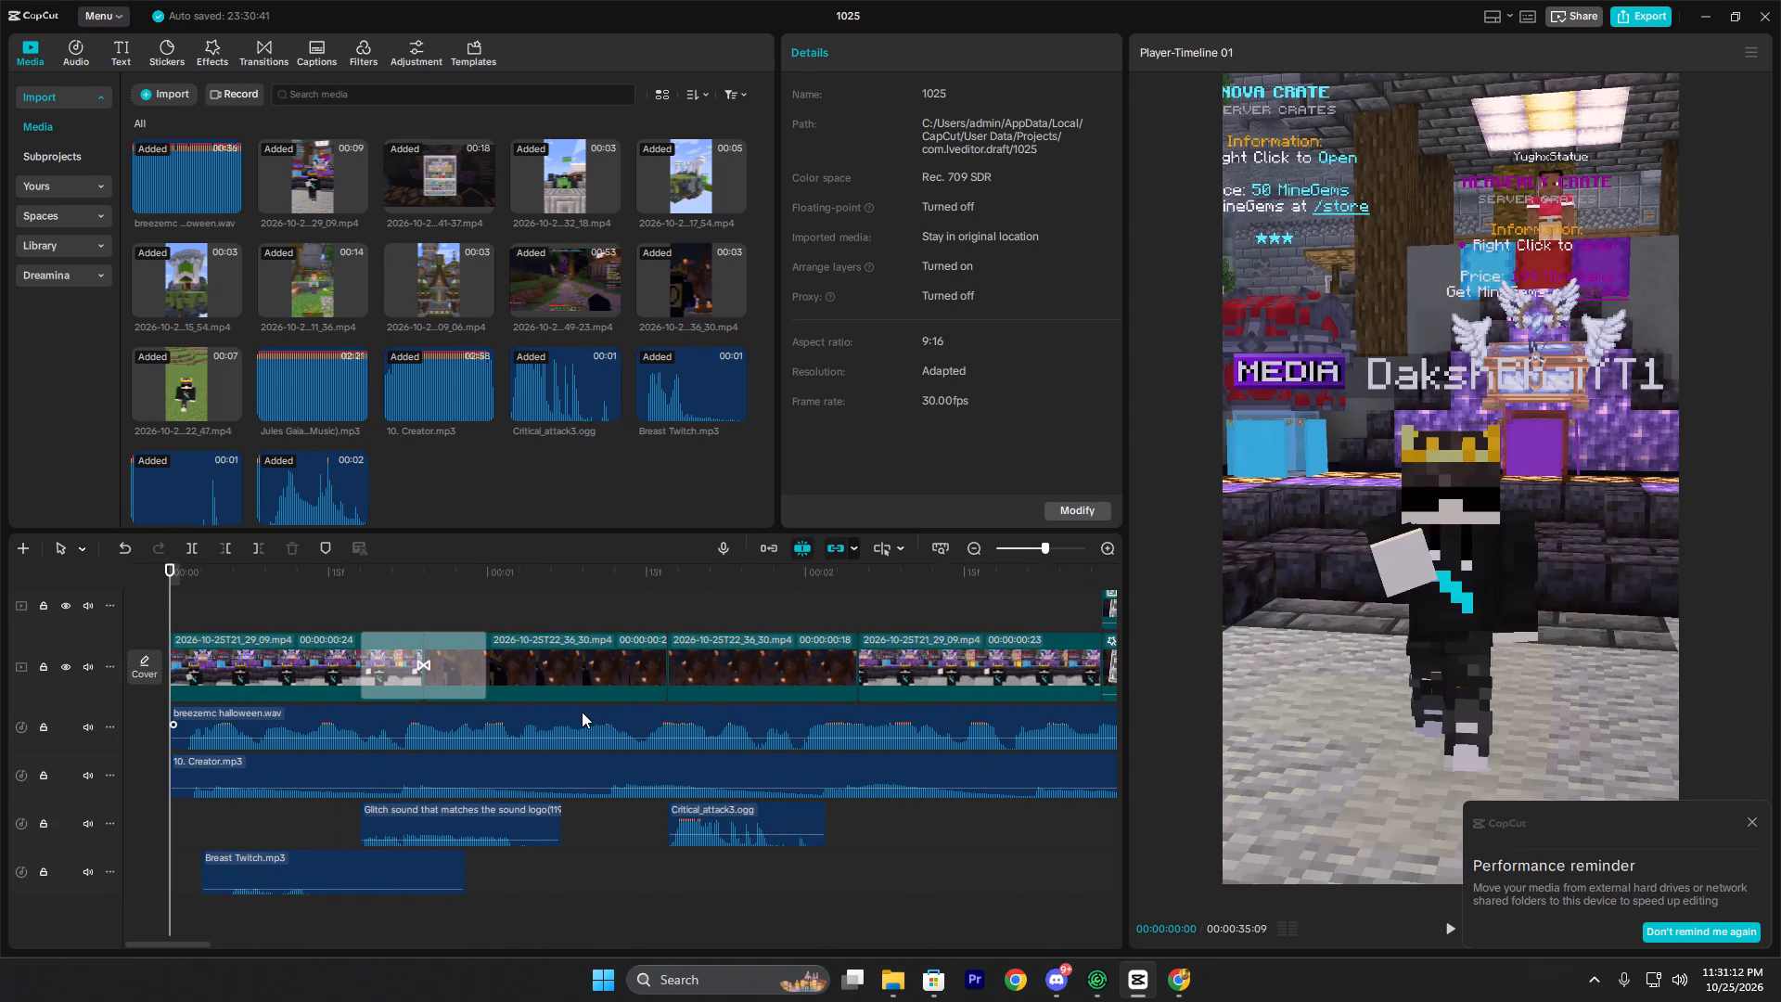
{"action": "key", "text": "space"}
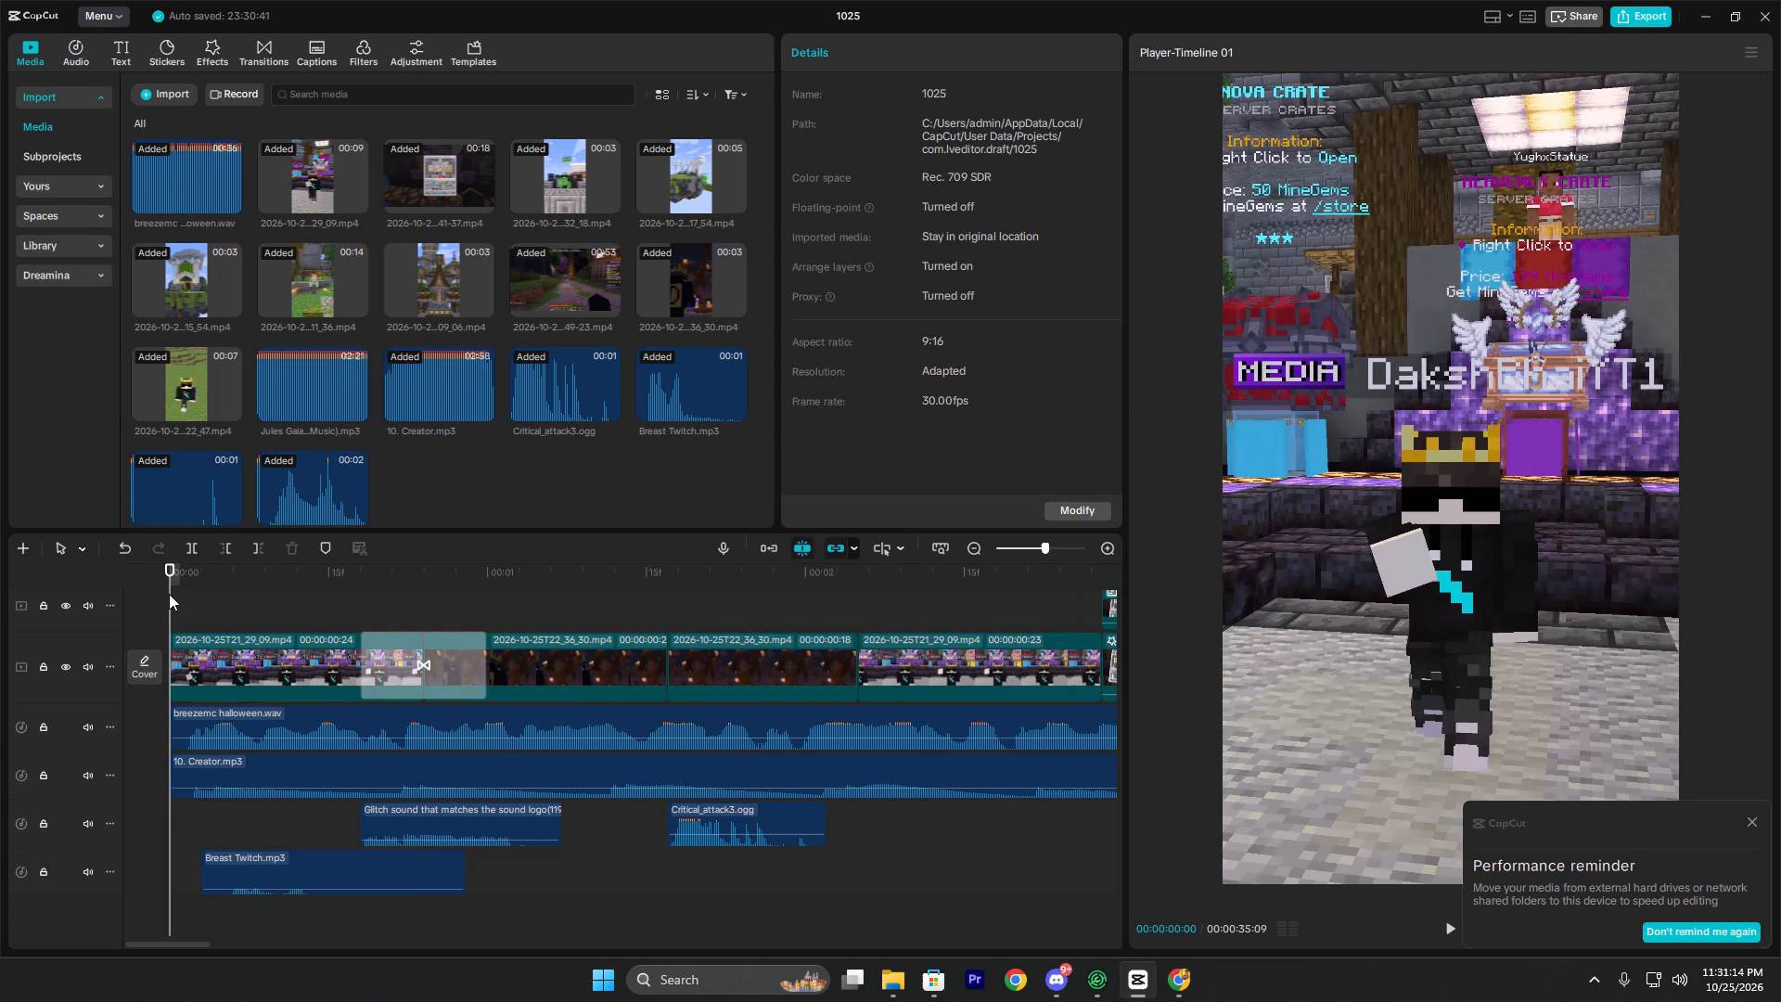
{"action": "left_click", "coordinate": [172, 594]}
{"action": "key", "text": "space"}
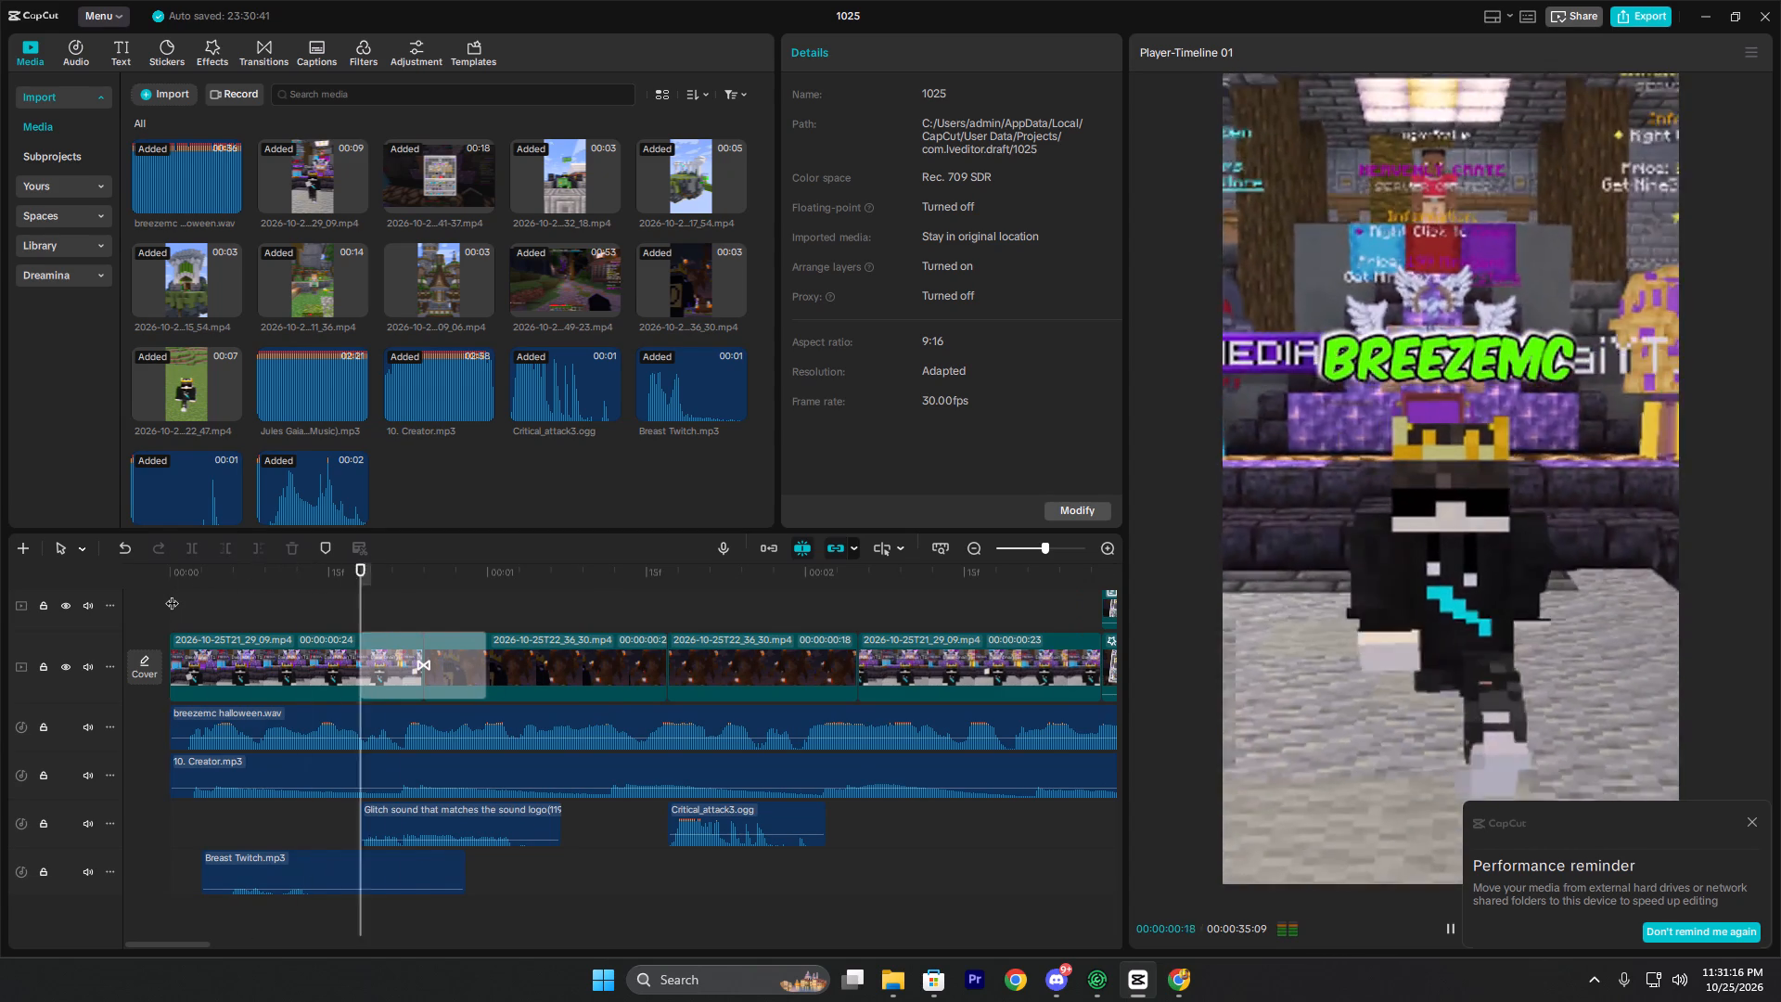
{"action": "key", "text": "space"}
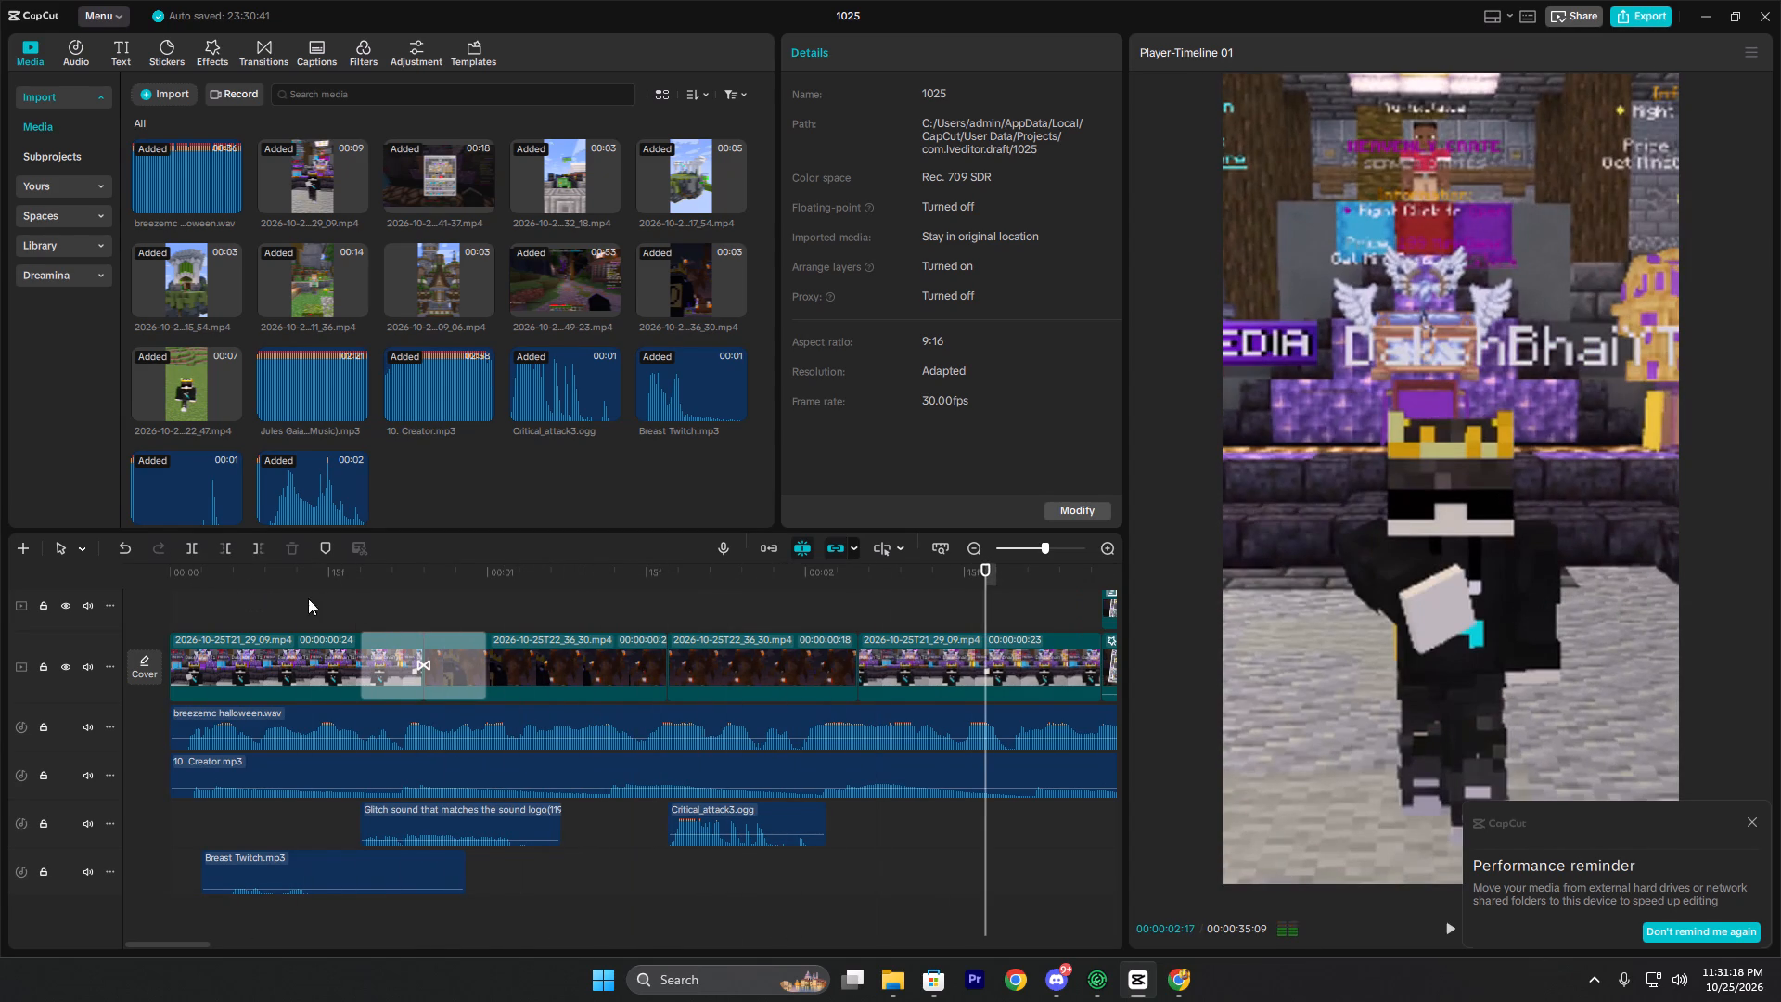
{"action": "scroll", "coordinate": [386, 613], "scroll_direction": "up", "scroll_amount": 2}
{"action": "left_click", "coordinate": [400, 643]}
{"action": "left_click", "coordinate": [371, 643]}
{"action": "left_click", "coordinate": [310, 640]}
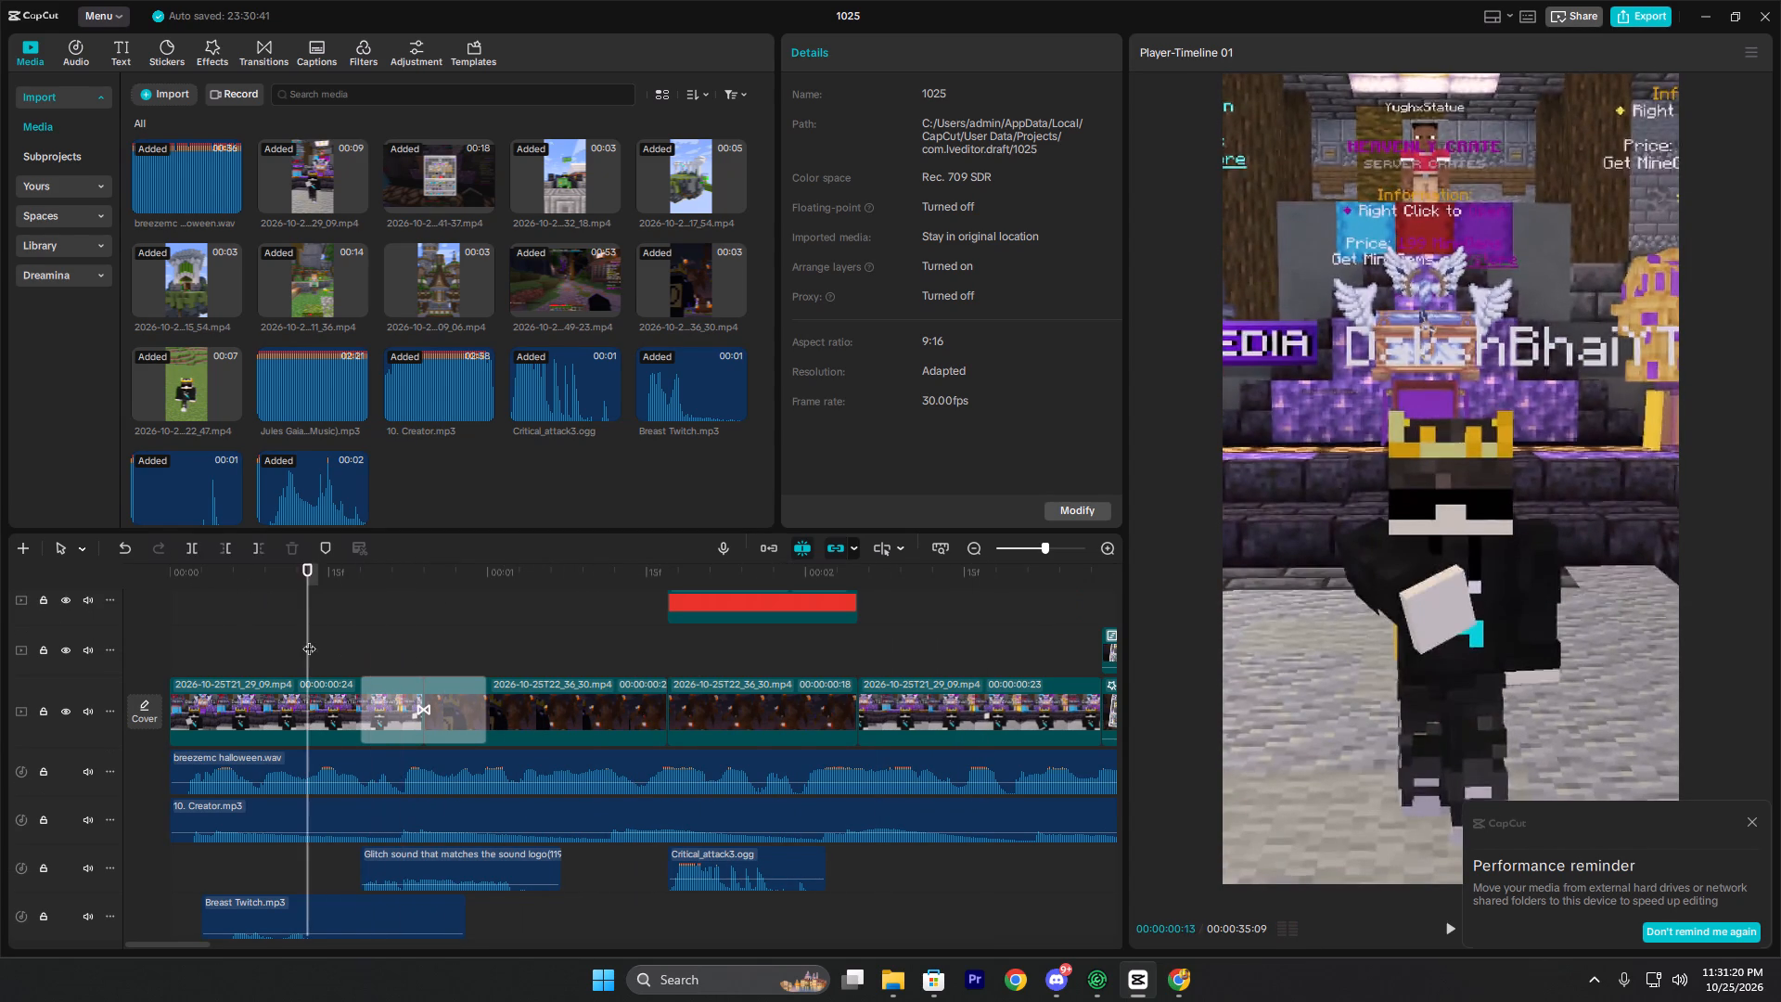
{"action": "key", "text": "space"}
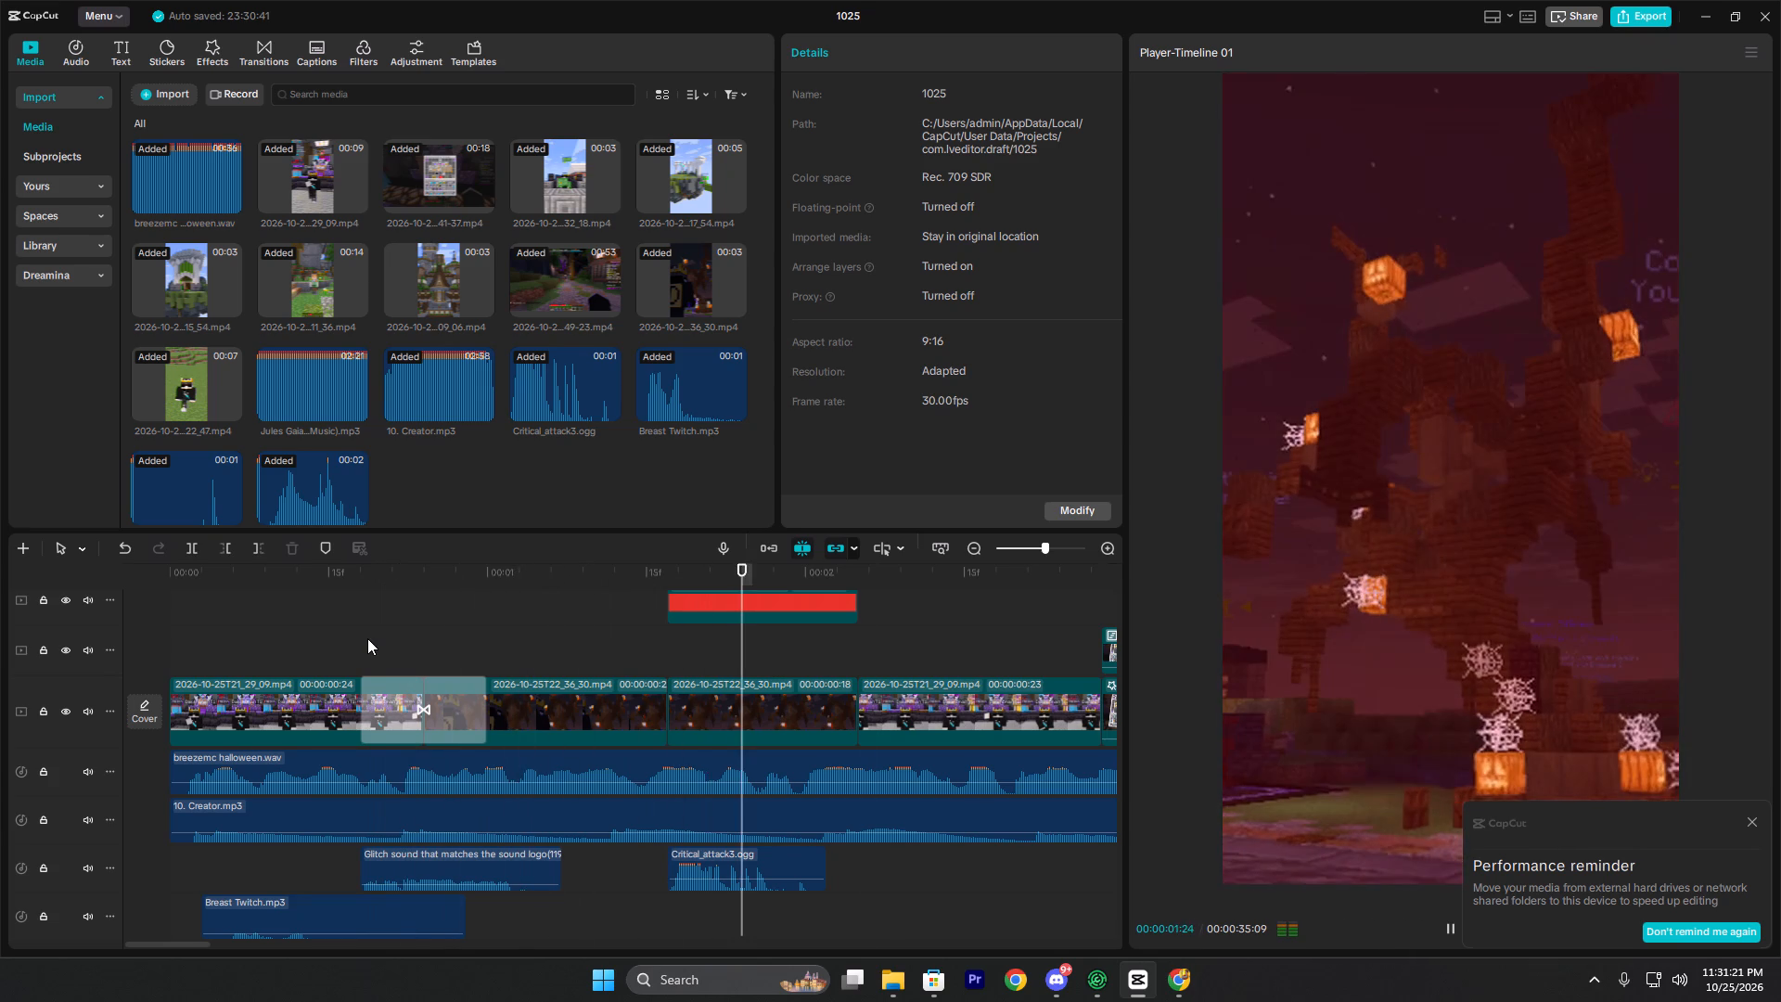
{"action": "key", "text": "space"}
{"action": "scroll", "coordinate": [514, 635], "scroll_direction": "up", "scroll_amount": 2}
{"action": "scroll", "coordinate": [634, 654], "scroll_direction": "up", "scroll_amount": 8}
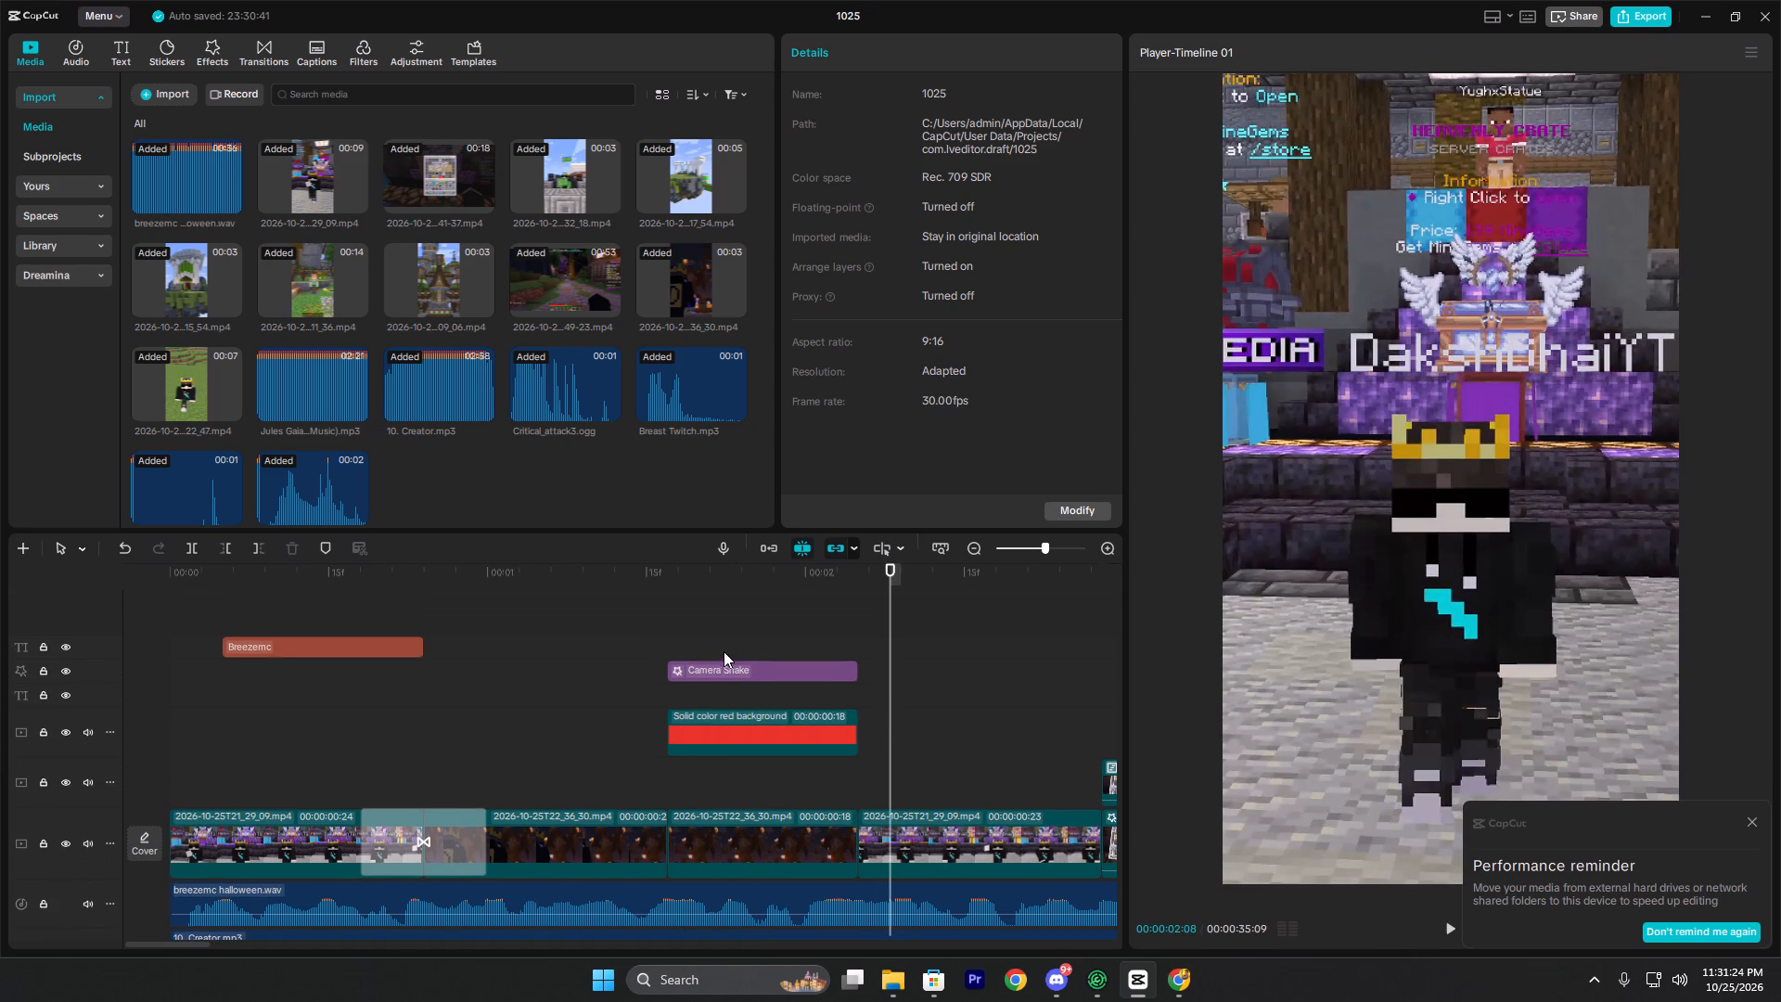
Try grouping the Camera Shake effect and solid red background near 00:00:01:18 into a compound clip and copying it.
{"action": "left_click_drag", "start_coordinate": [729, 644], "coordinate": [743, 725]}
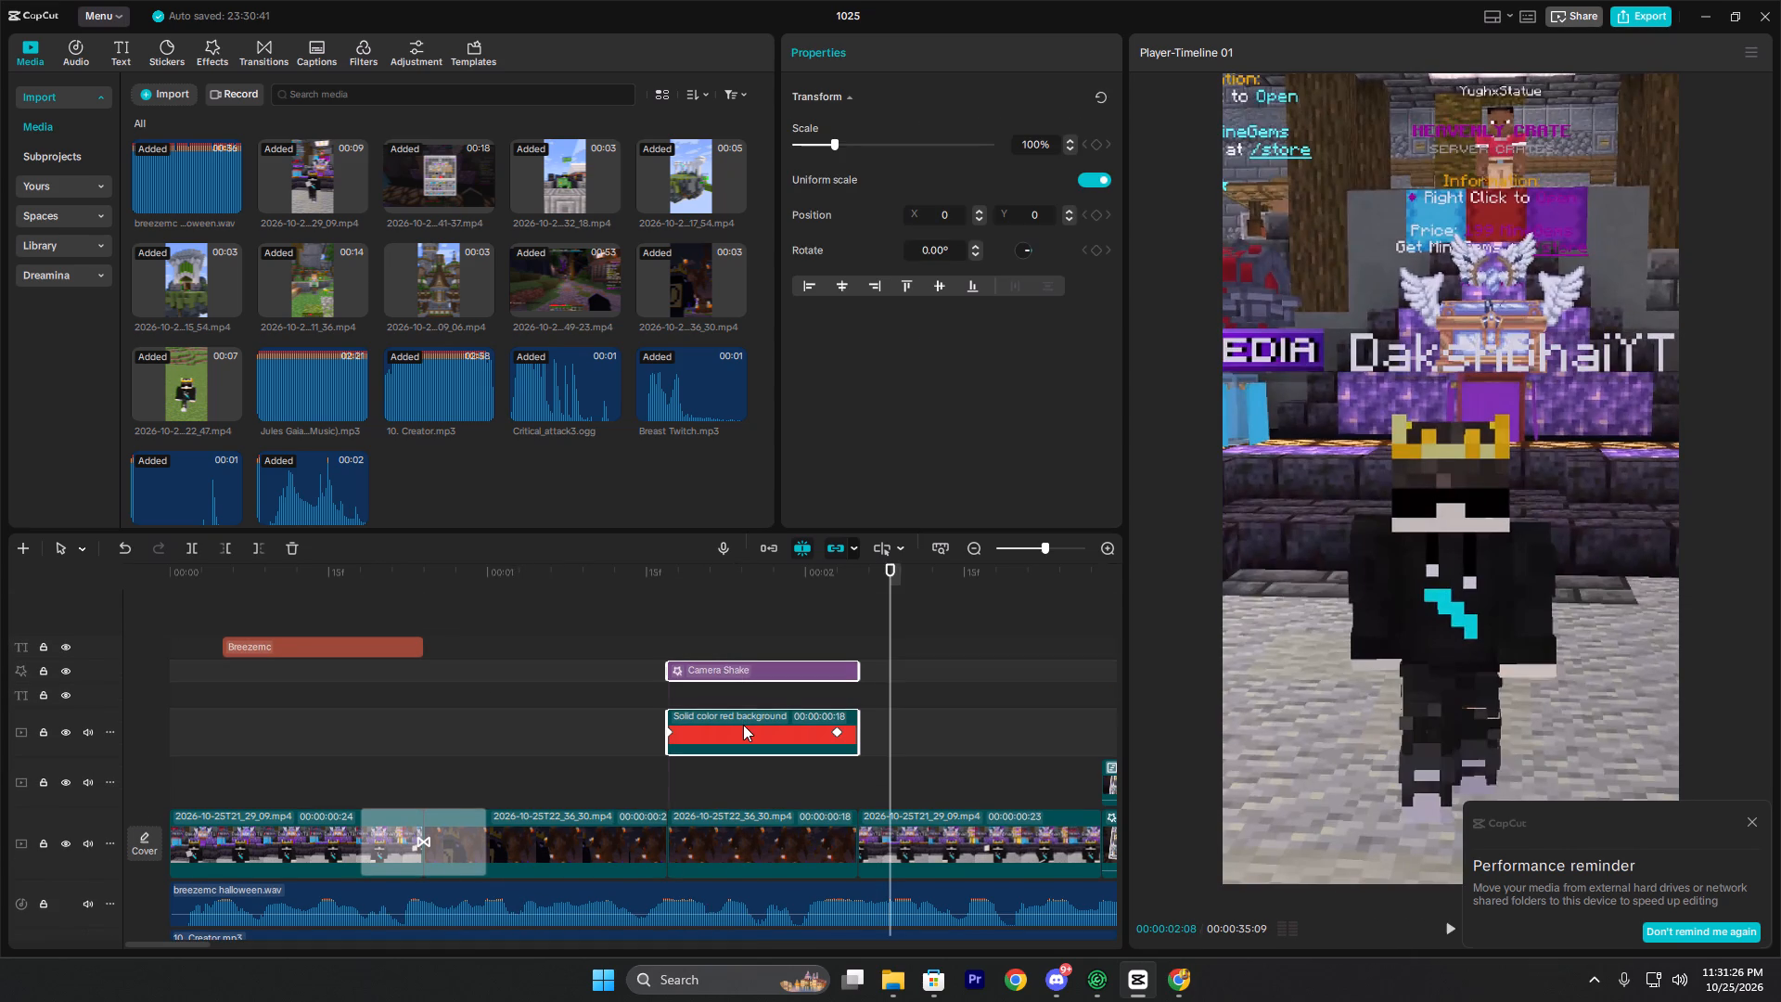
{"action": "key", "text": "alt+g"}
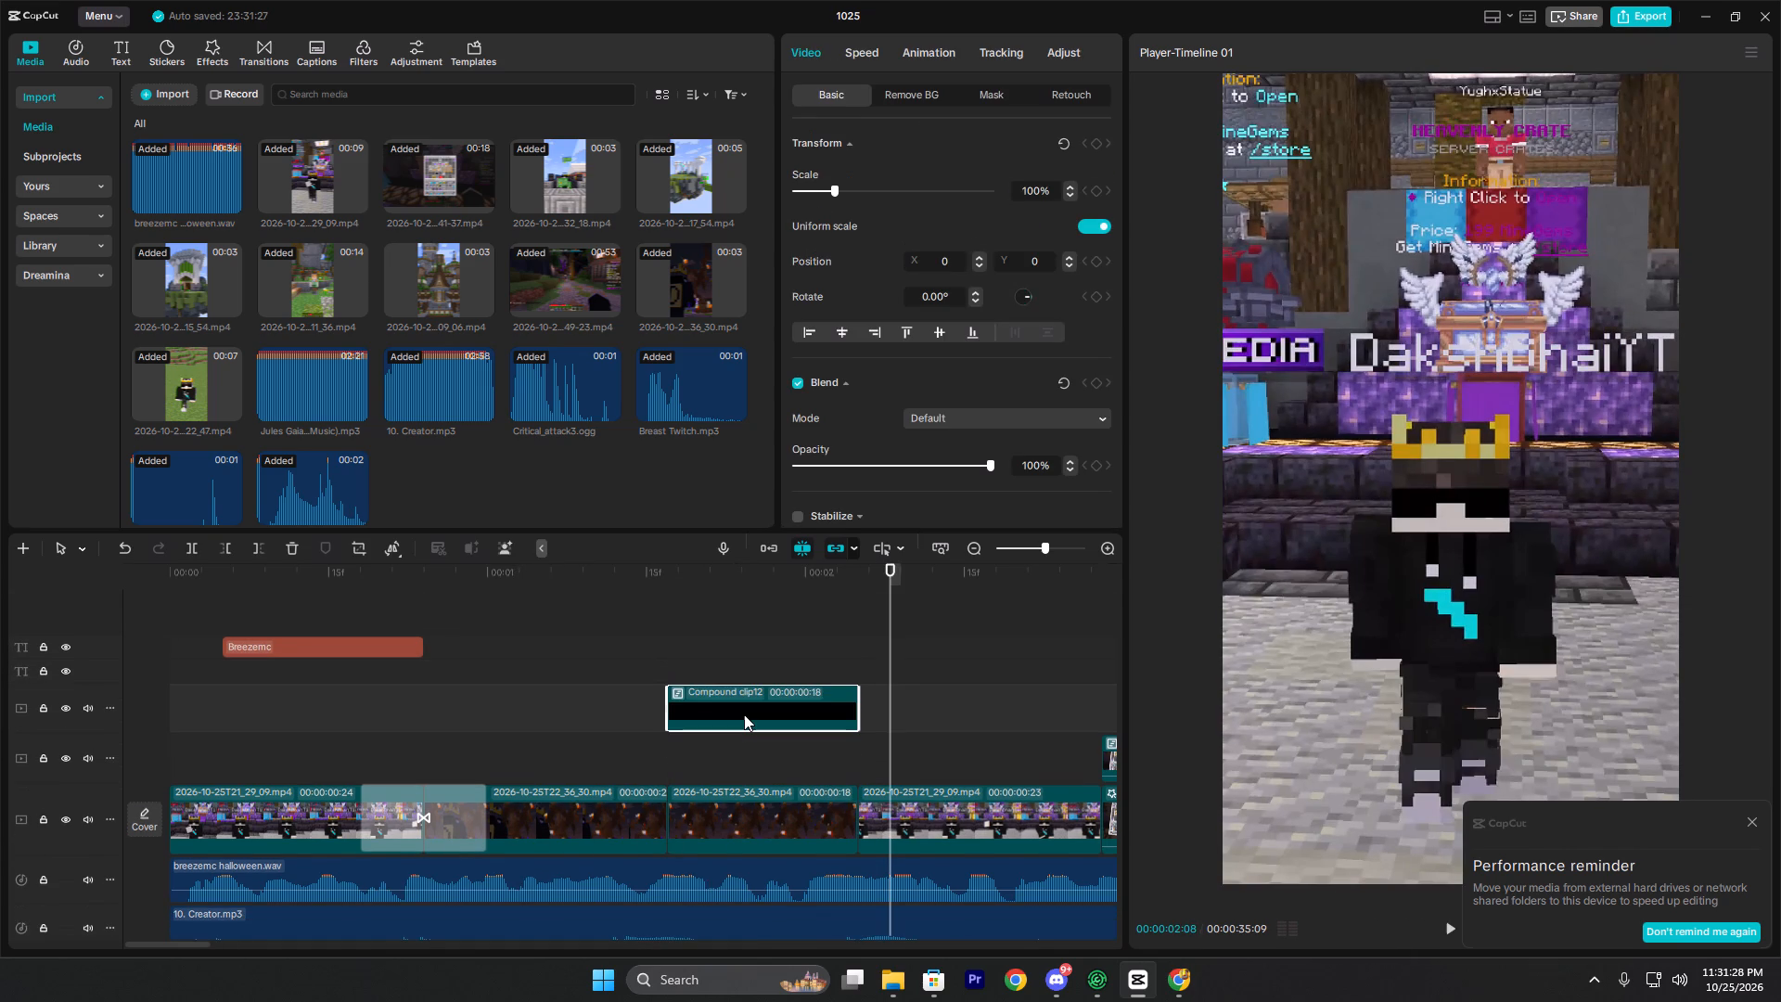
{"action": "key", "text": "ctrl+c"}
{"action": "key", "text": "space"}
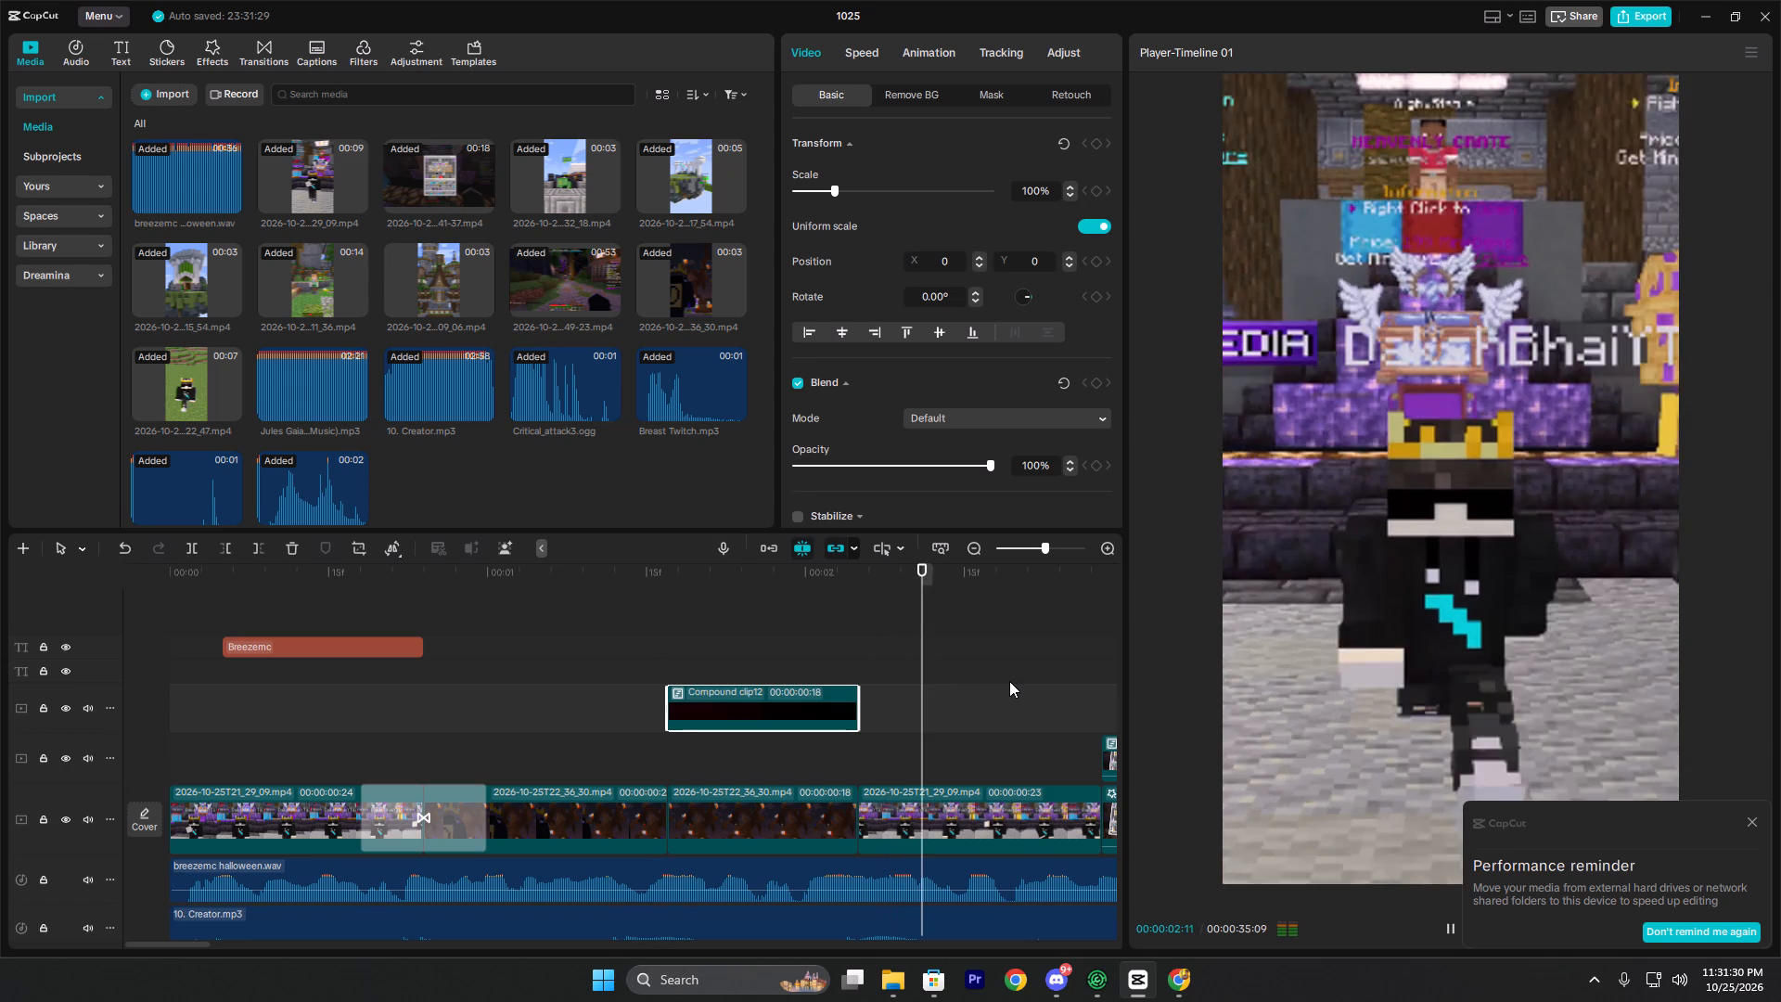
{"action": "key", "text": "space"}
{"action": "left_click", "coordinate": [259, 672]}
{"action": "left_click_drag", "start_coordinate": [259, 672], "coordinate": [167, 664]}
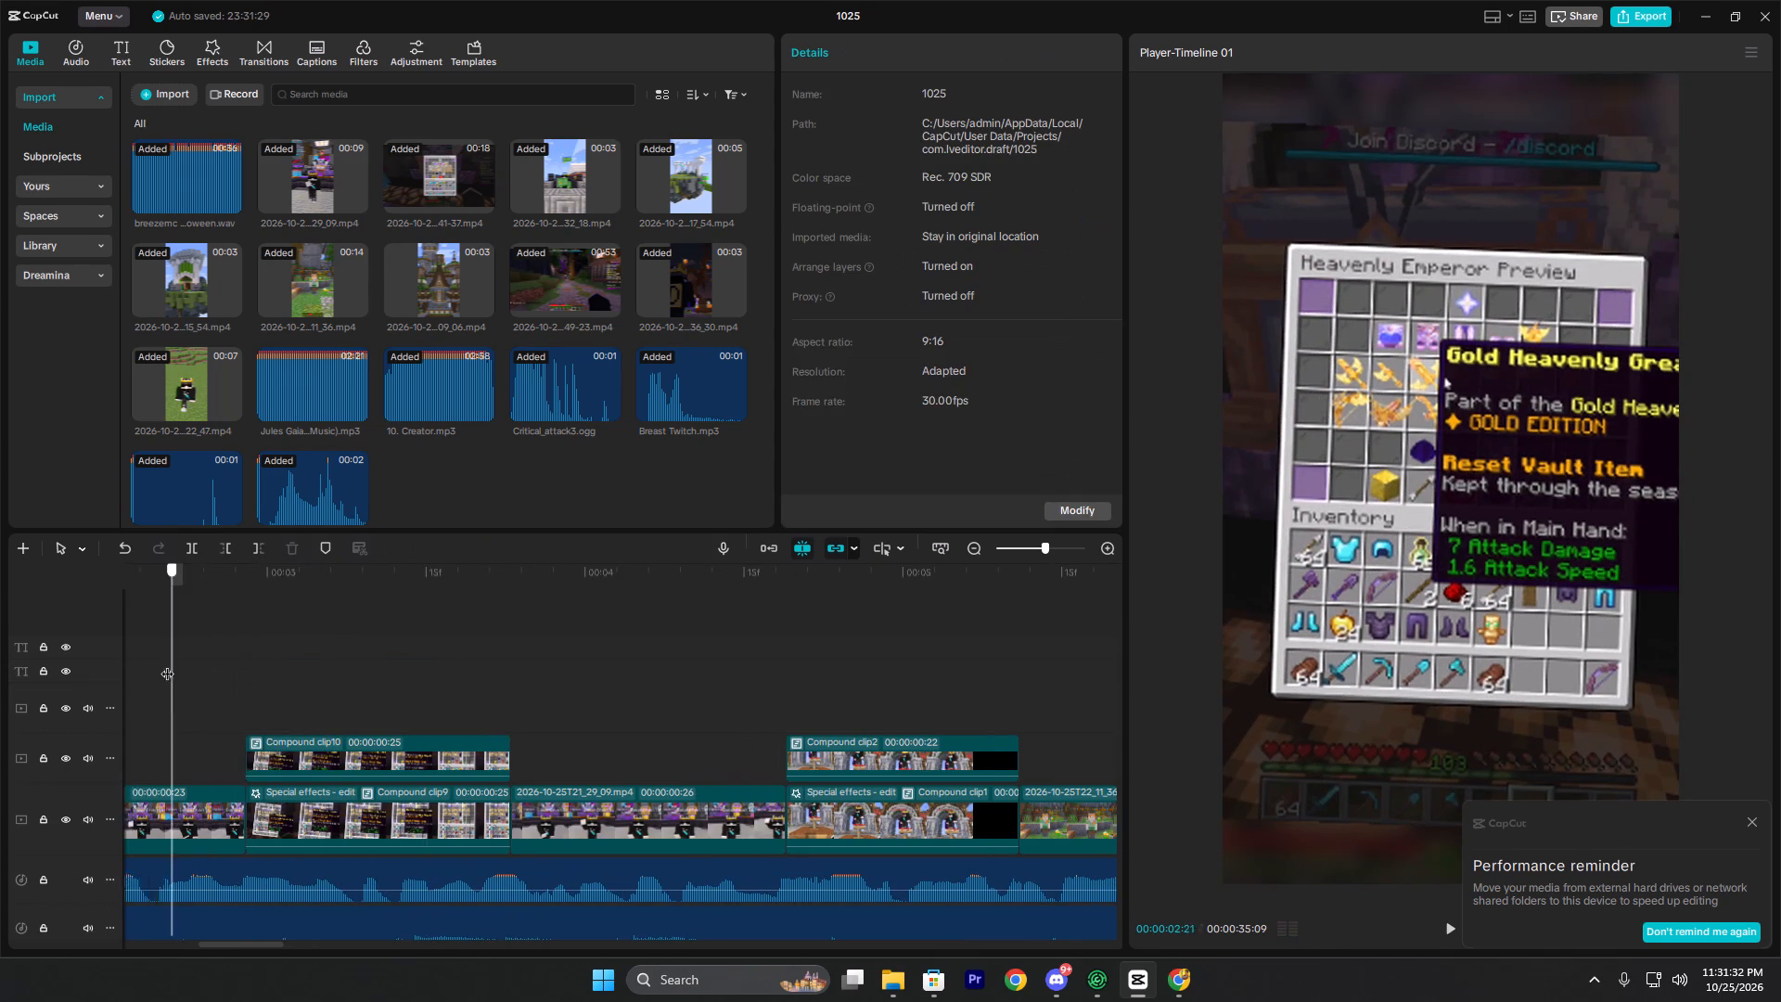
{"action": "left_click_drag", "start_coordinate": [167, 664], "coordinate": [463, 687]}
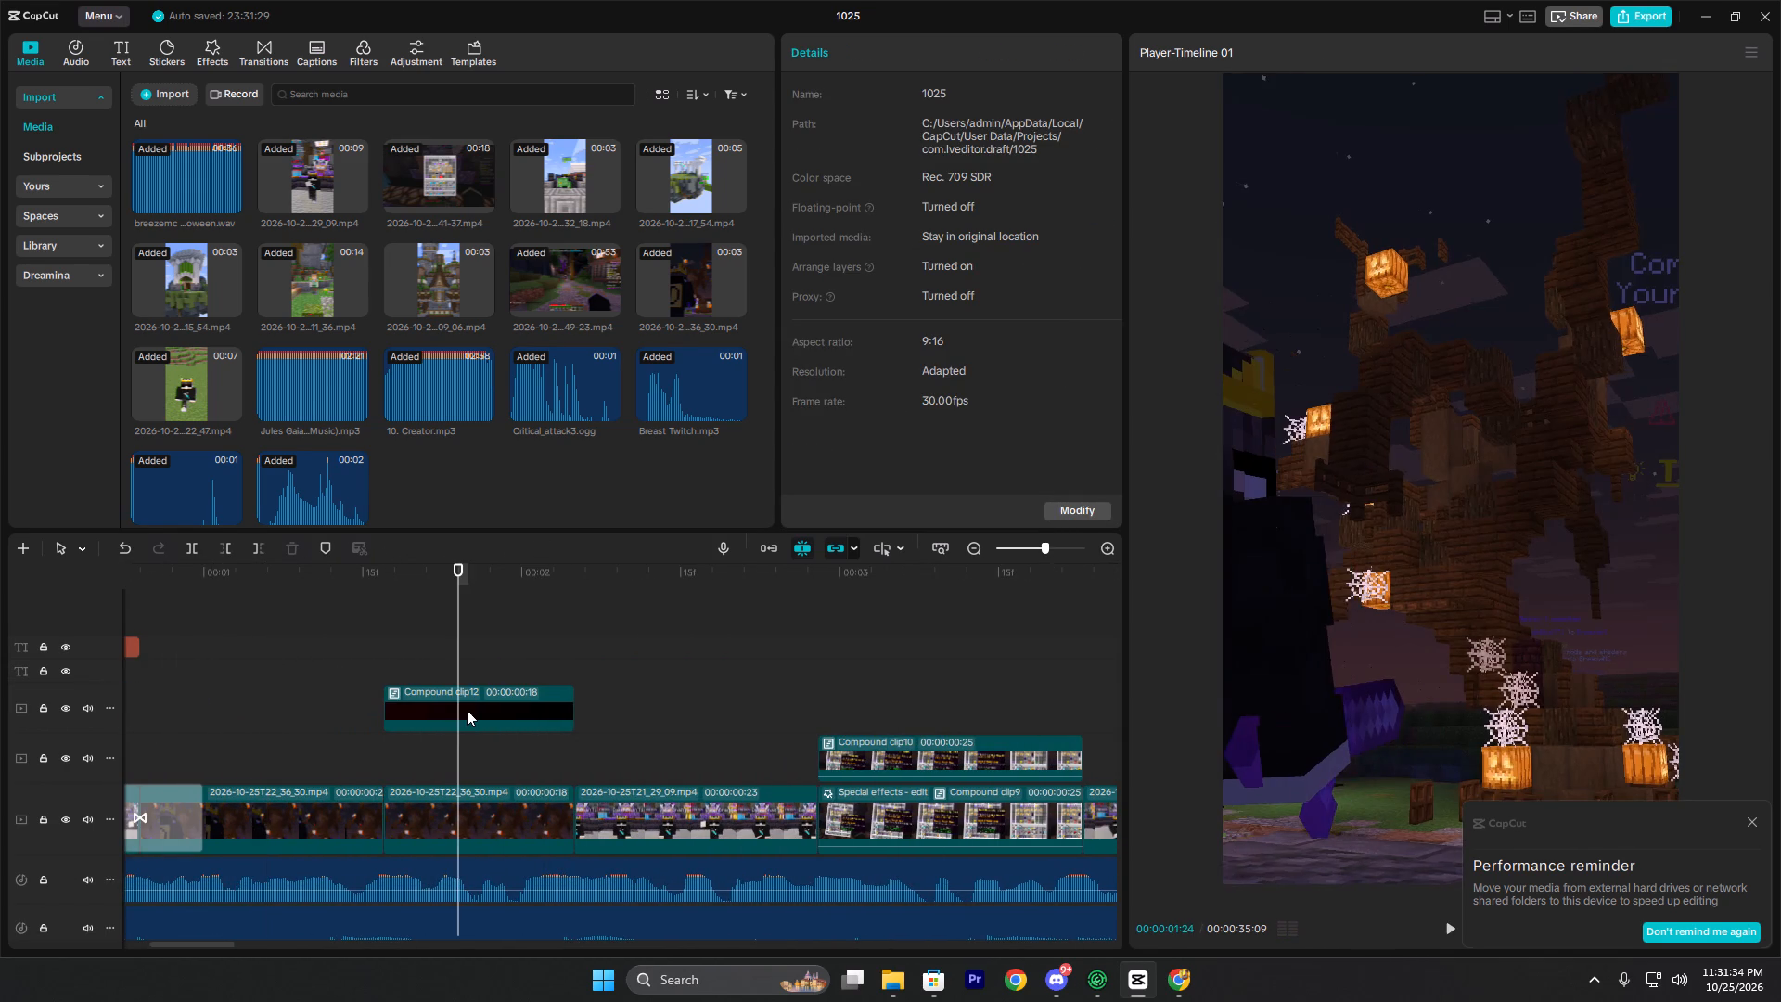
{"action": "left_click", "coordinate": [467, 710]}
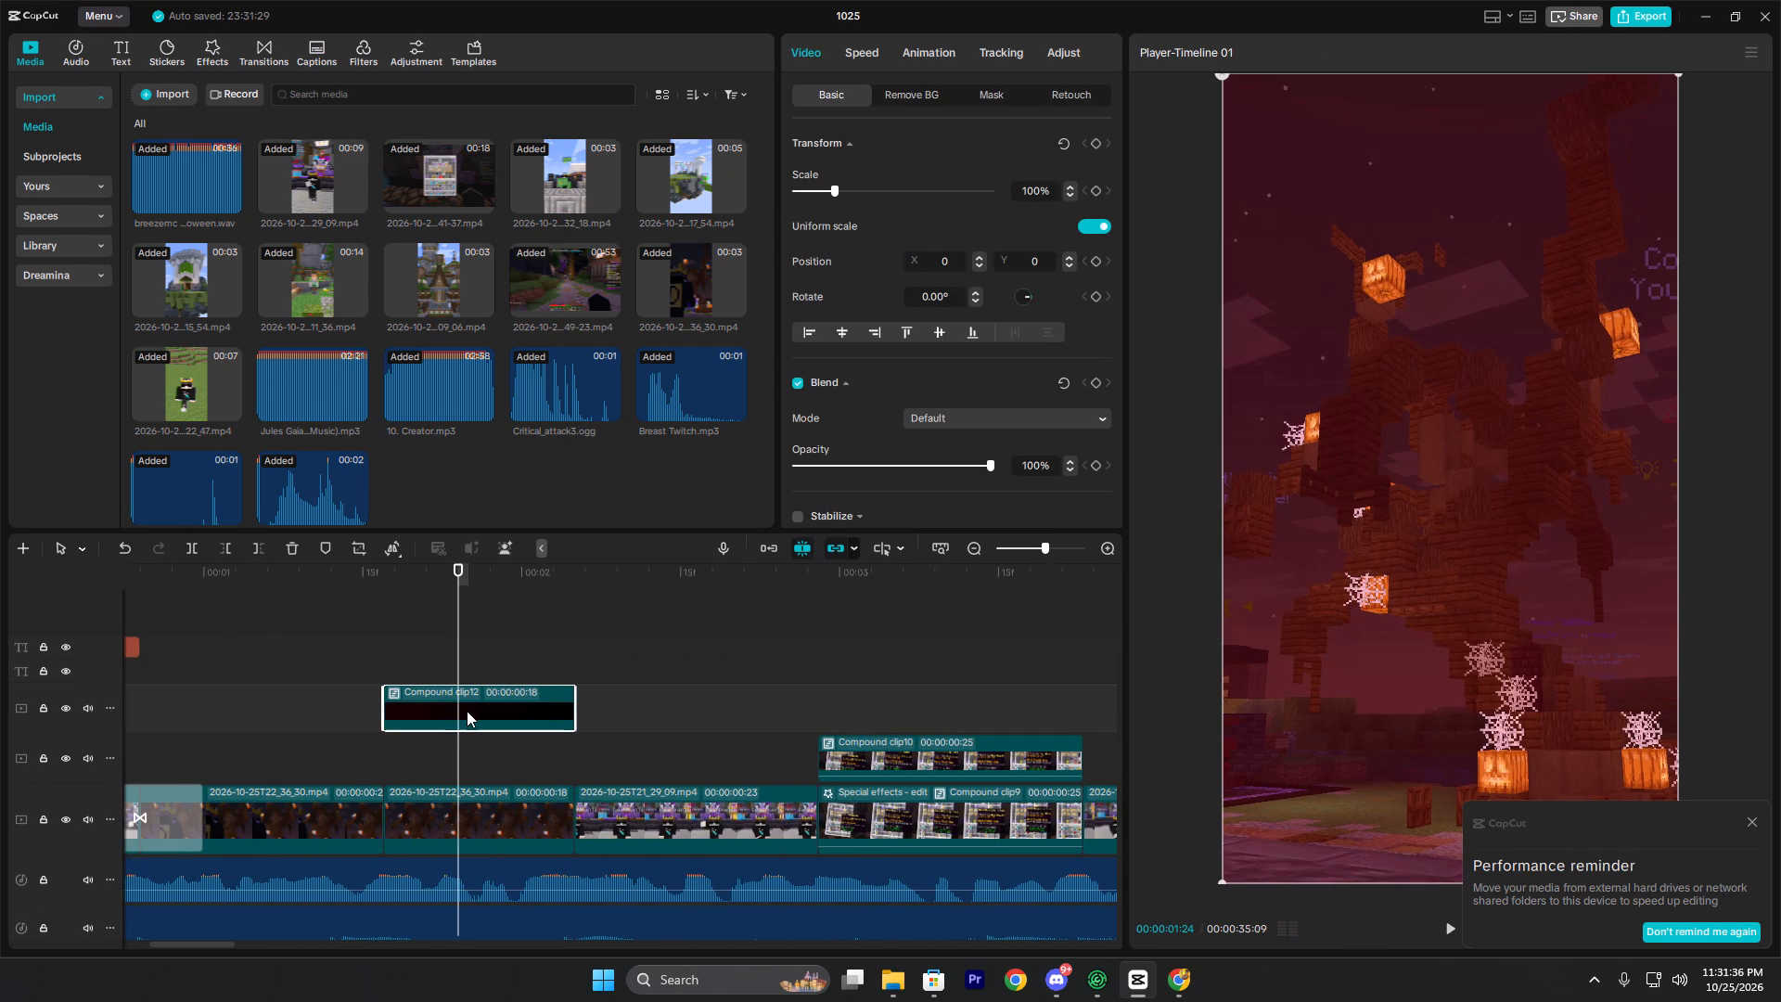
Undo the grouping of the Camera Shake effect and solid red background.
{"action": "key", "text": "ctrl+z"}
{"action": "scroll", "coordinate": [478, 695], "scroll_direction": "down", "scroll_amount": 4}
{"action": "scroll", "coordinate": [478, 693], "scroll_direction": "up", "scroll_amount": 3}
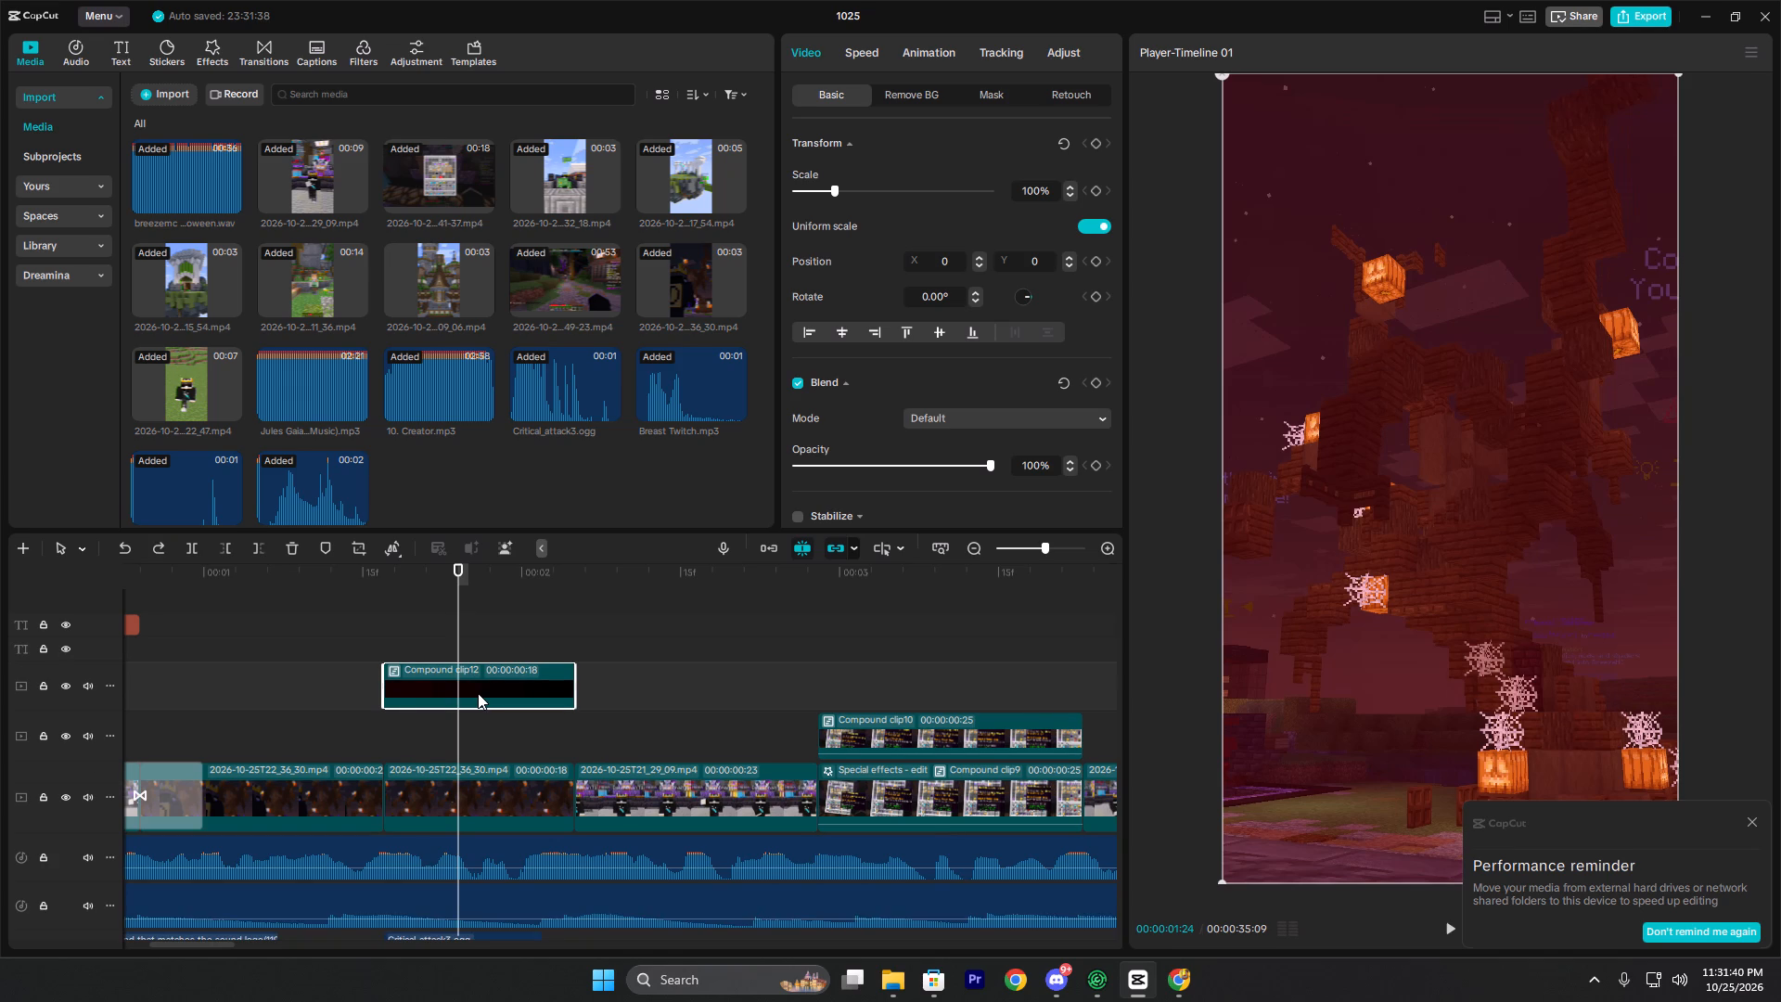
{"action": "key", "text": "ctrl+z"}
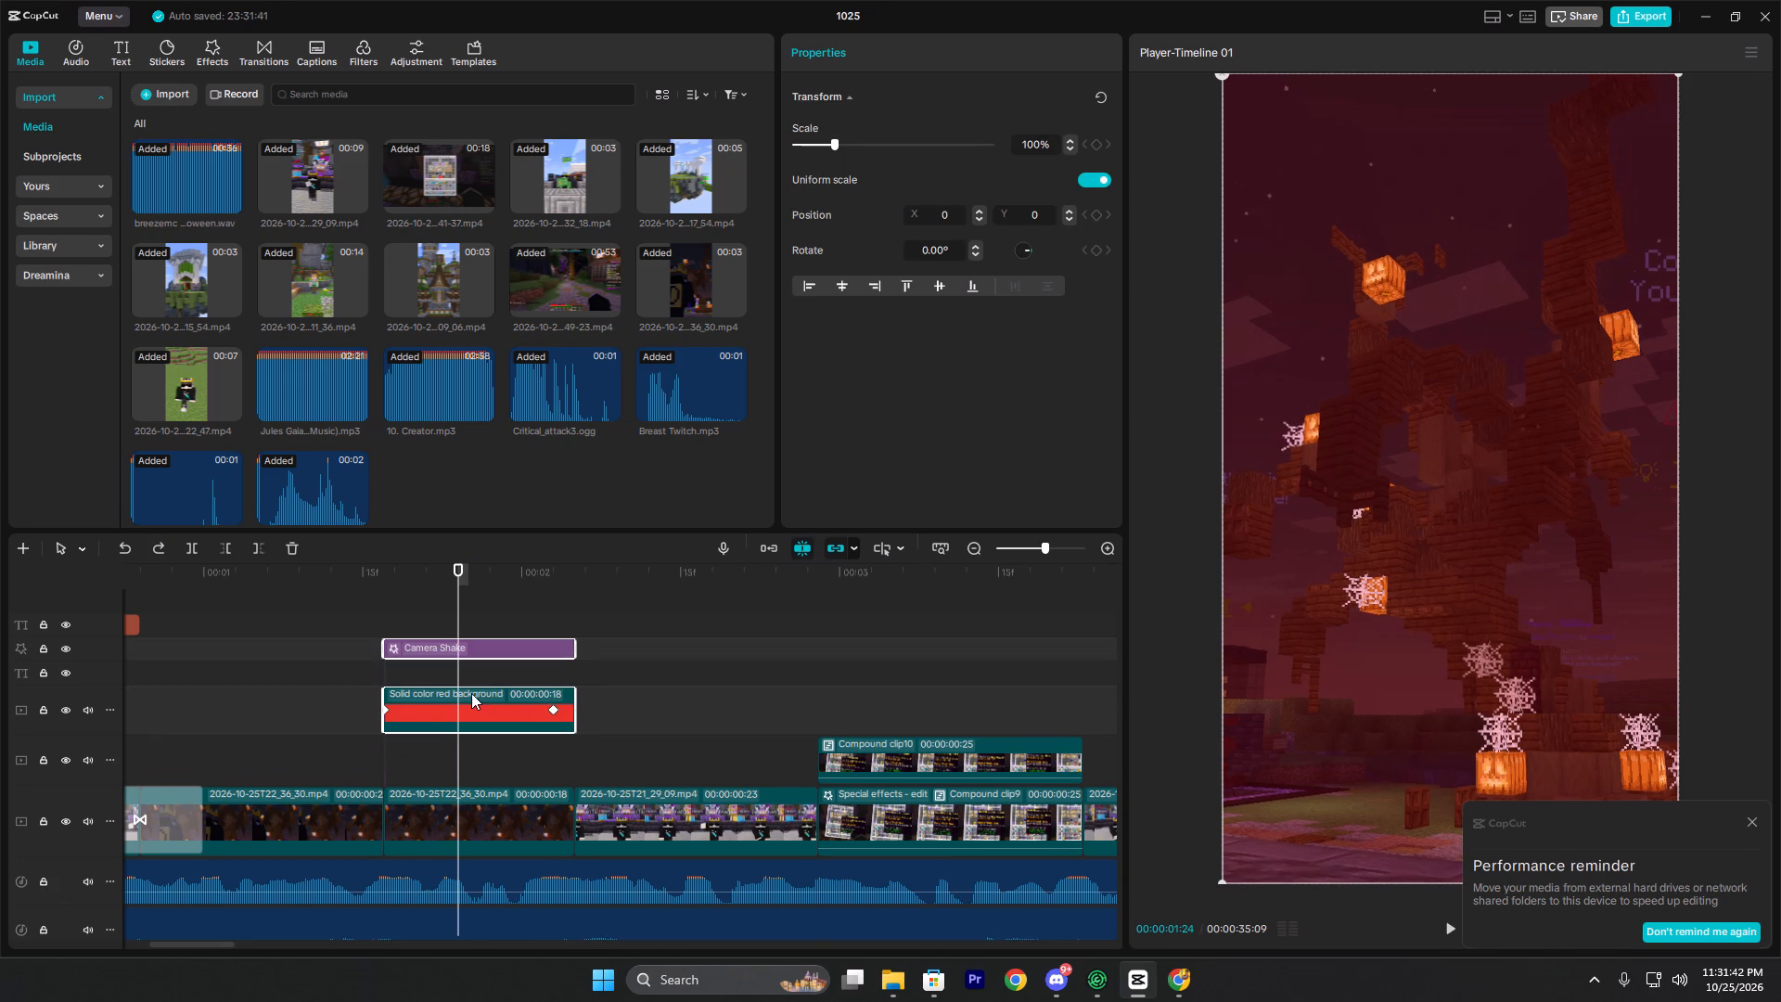
Add the Critical_attack3.ogg sound to the Camera Shake and red background selection and group all three into a compound clip.
{"action": "scroll", "coordinate": [469, 659], "scroll_direction": "down", "scroll_amount": 8}
{"action": "left_click", "coordinate": [480, 816], "text": "ctrl"}
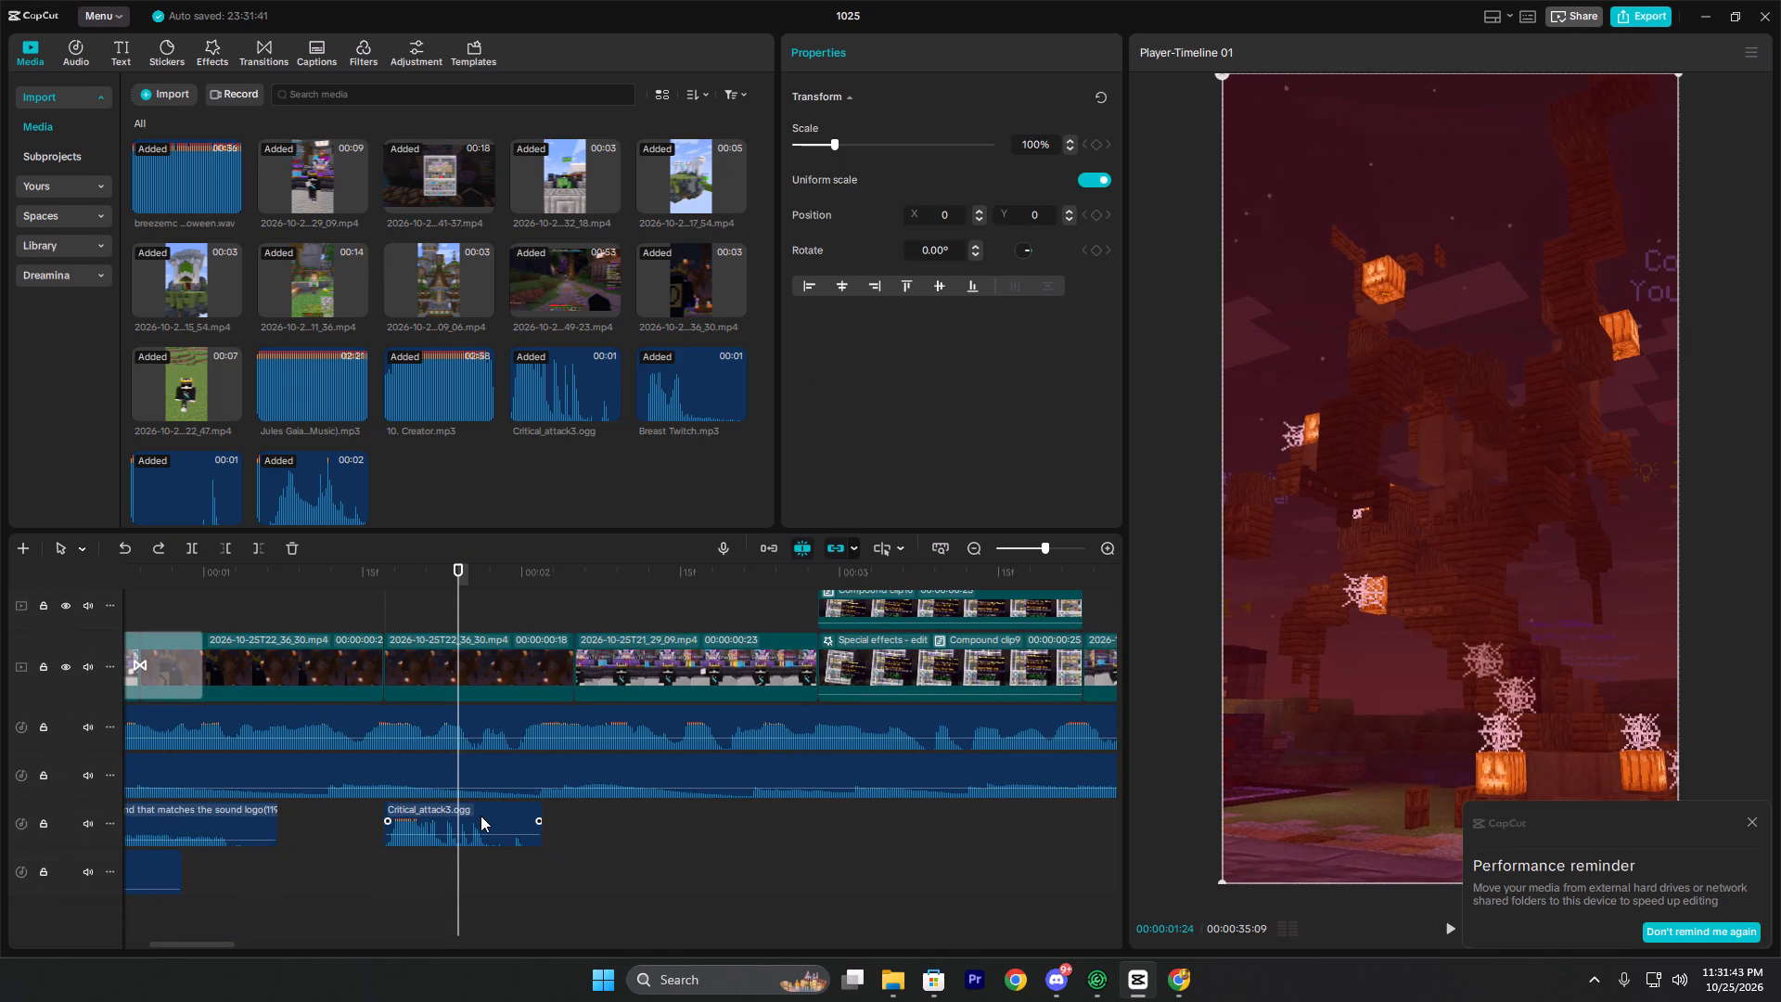
{"action": "key", "text": "alt+g"}
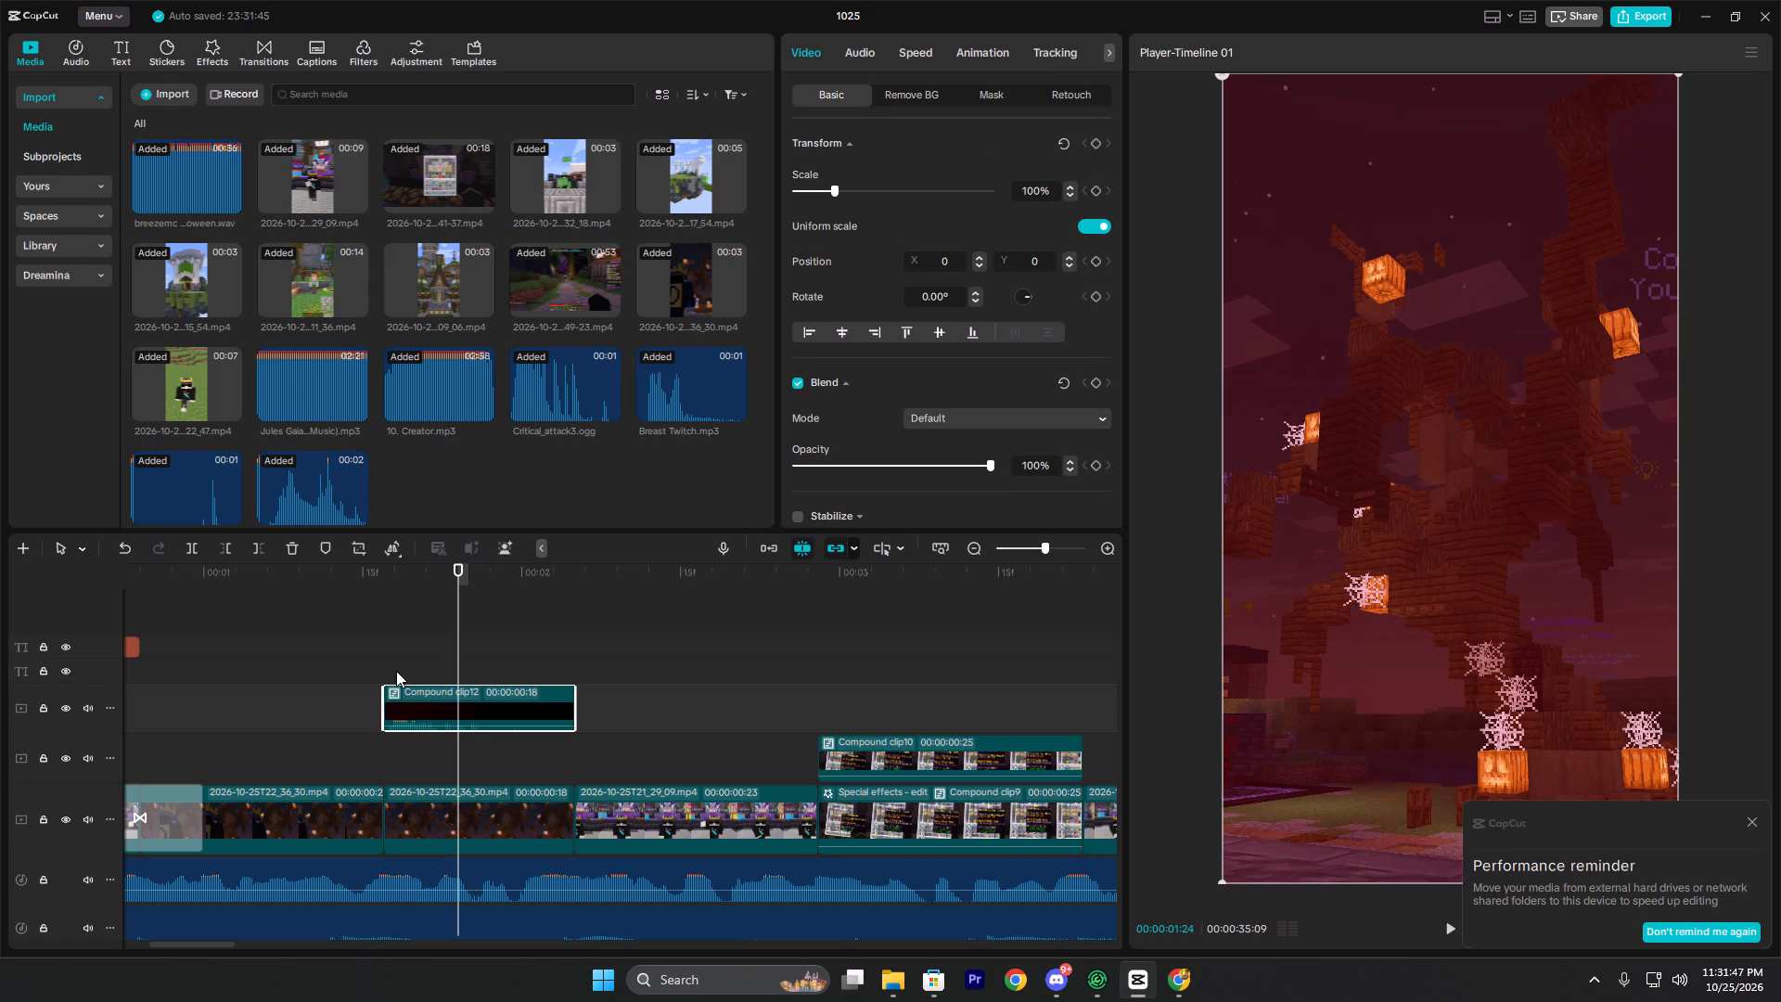
Copy the new flash, shake and sound compound clip and save it to My presets.
{"action": "key", "text": "ctrl+c"}
{"action": "right_click", "coordinate": [502, 695]}
{"action": "left_click", "coordinate": [522, 619]}
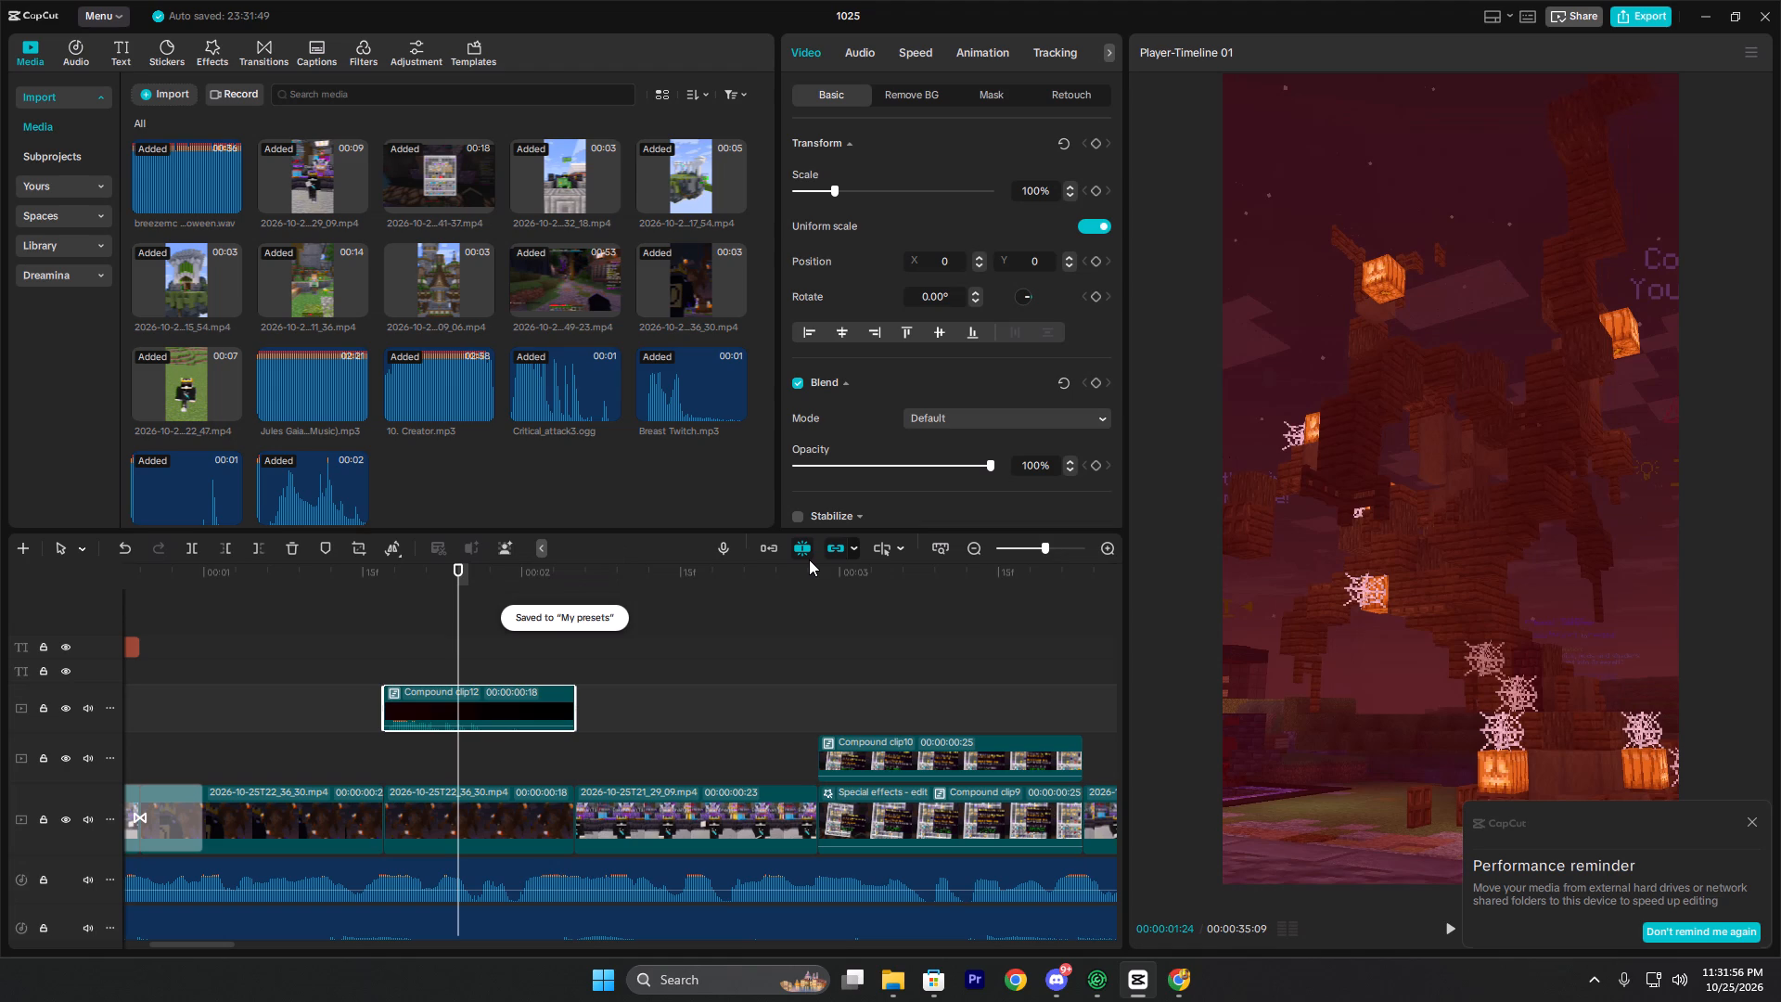
Dismiss the performance reminder and play from the red flash compound clip through to the green-player bridge clip, reviewing effects and sounds.
{"action": "key", "text": "space"}
{"action": "left_click", "coordinate": [1752, 820]}
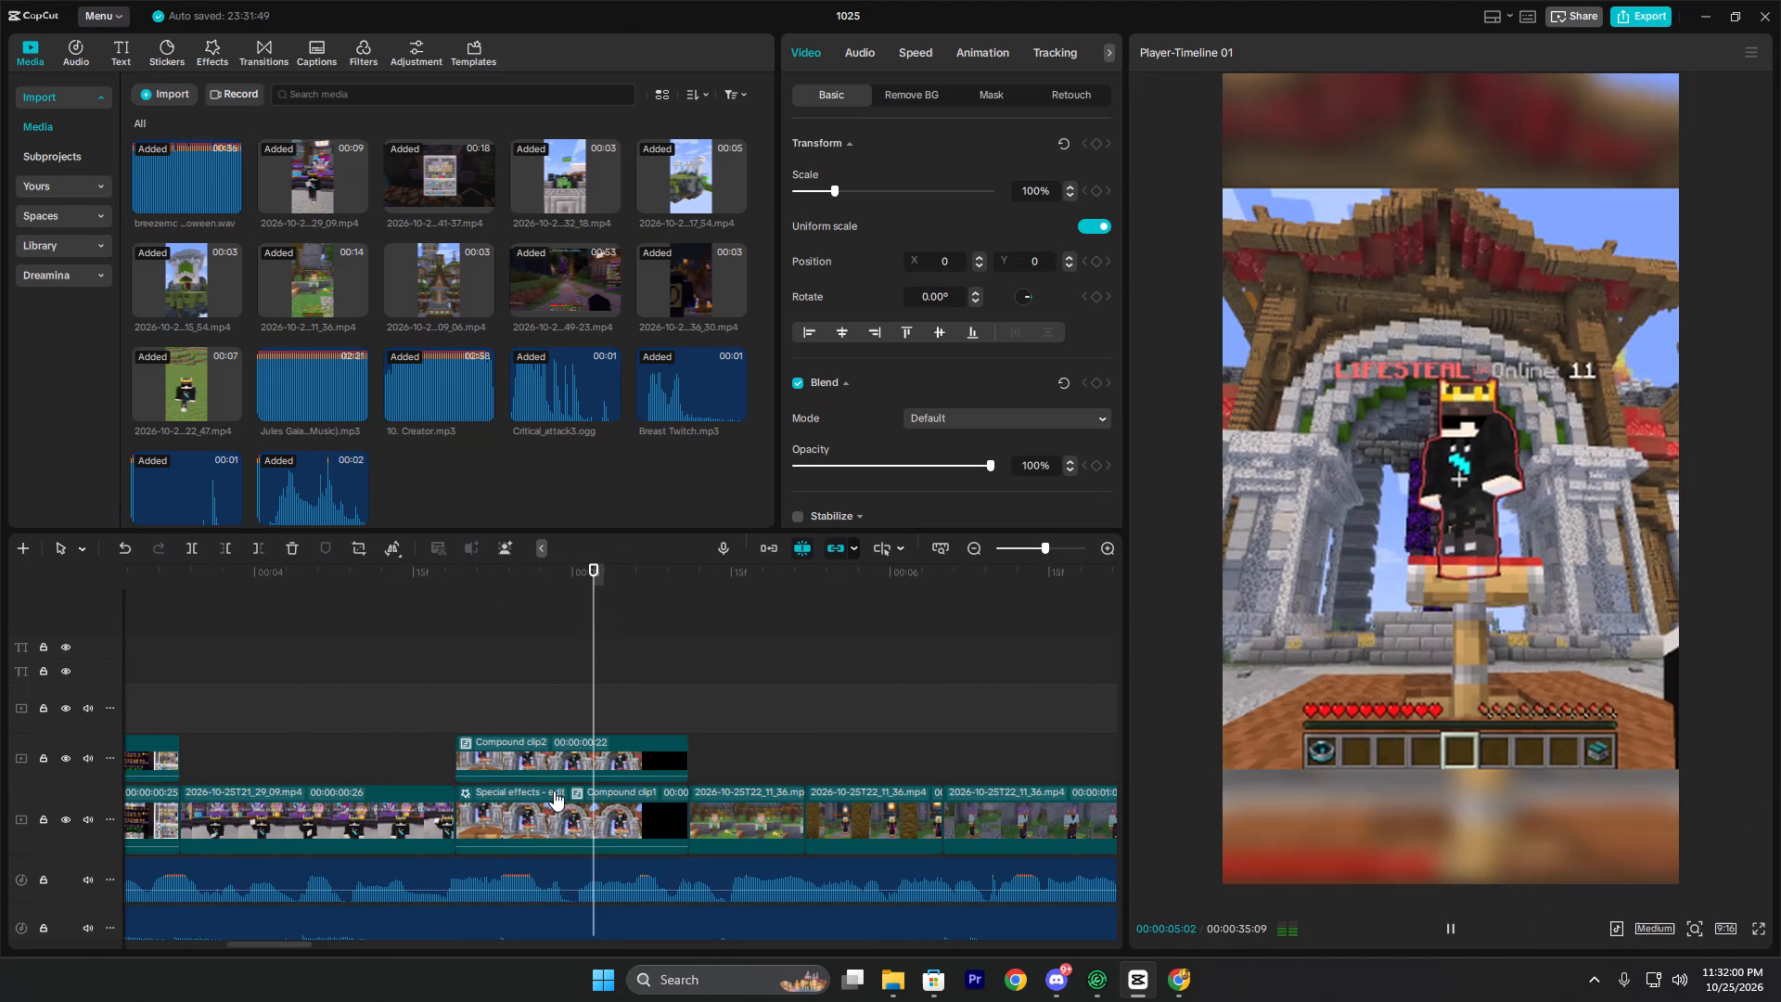
{"action": "scroll", "coordinate": [680, 800], "scroll_direction": "down", "scroll_amount": 5}
{"action": "scroll", "coordinate": [909, 774], "scroll_direction": "down", "scroll_amount": 4}
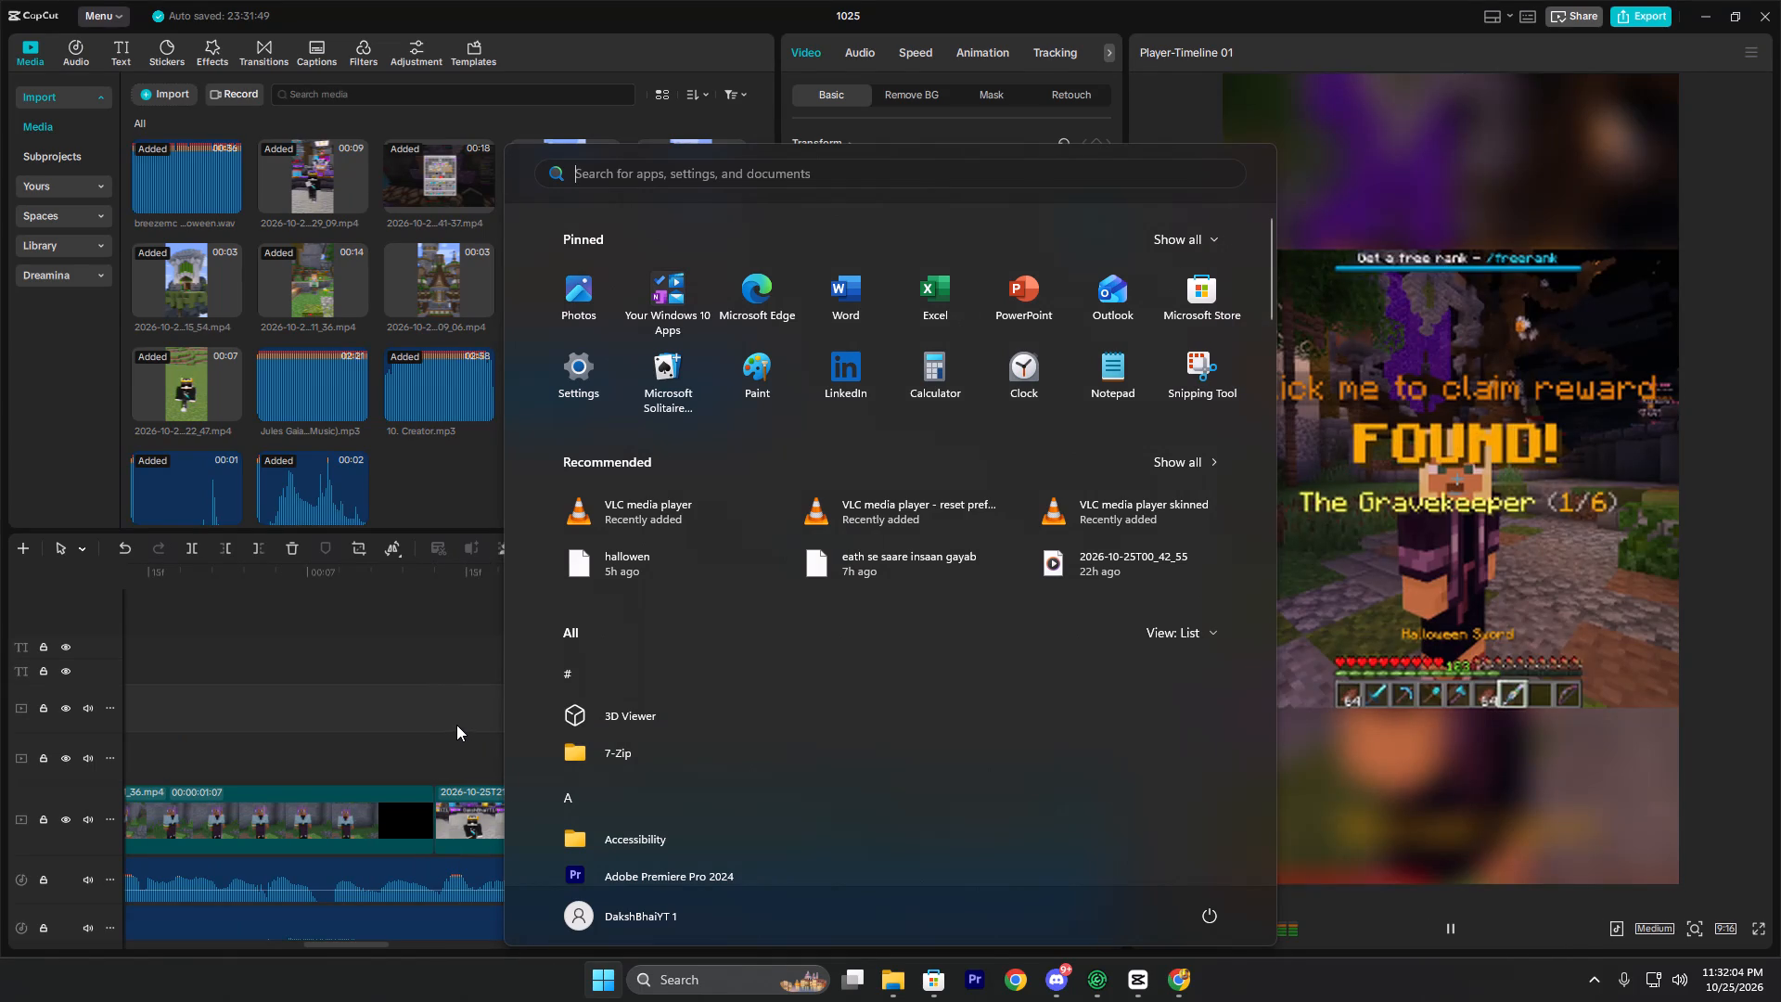
{"action": "left_click", "coordinate": [458, 724]}
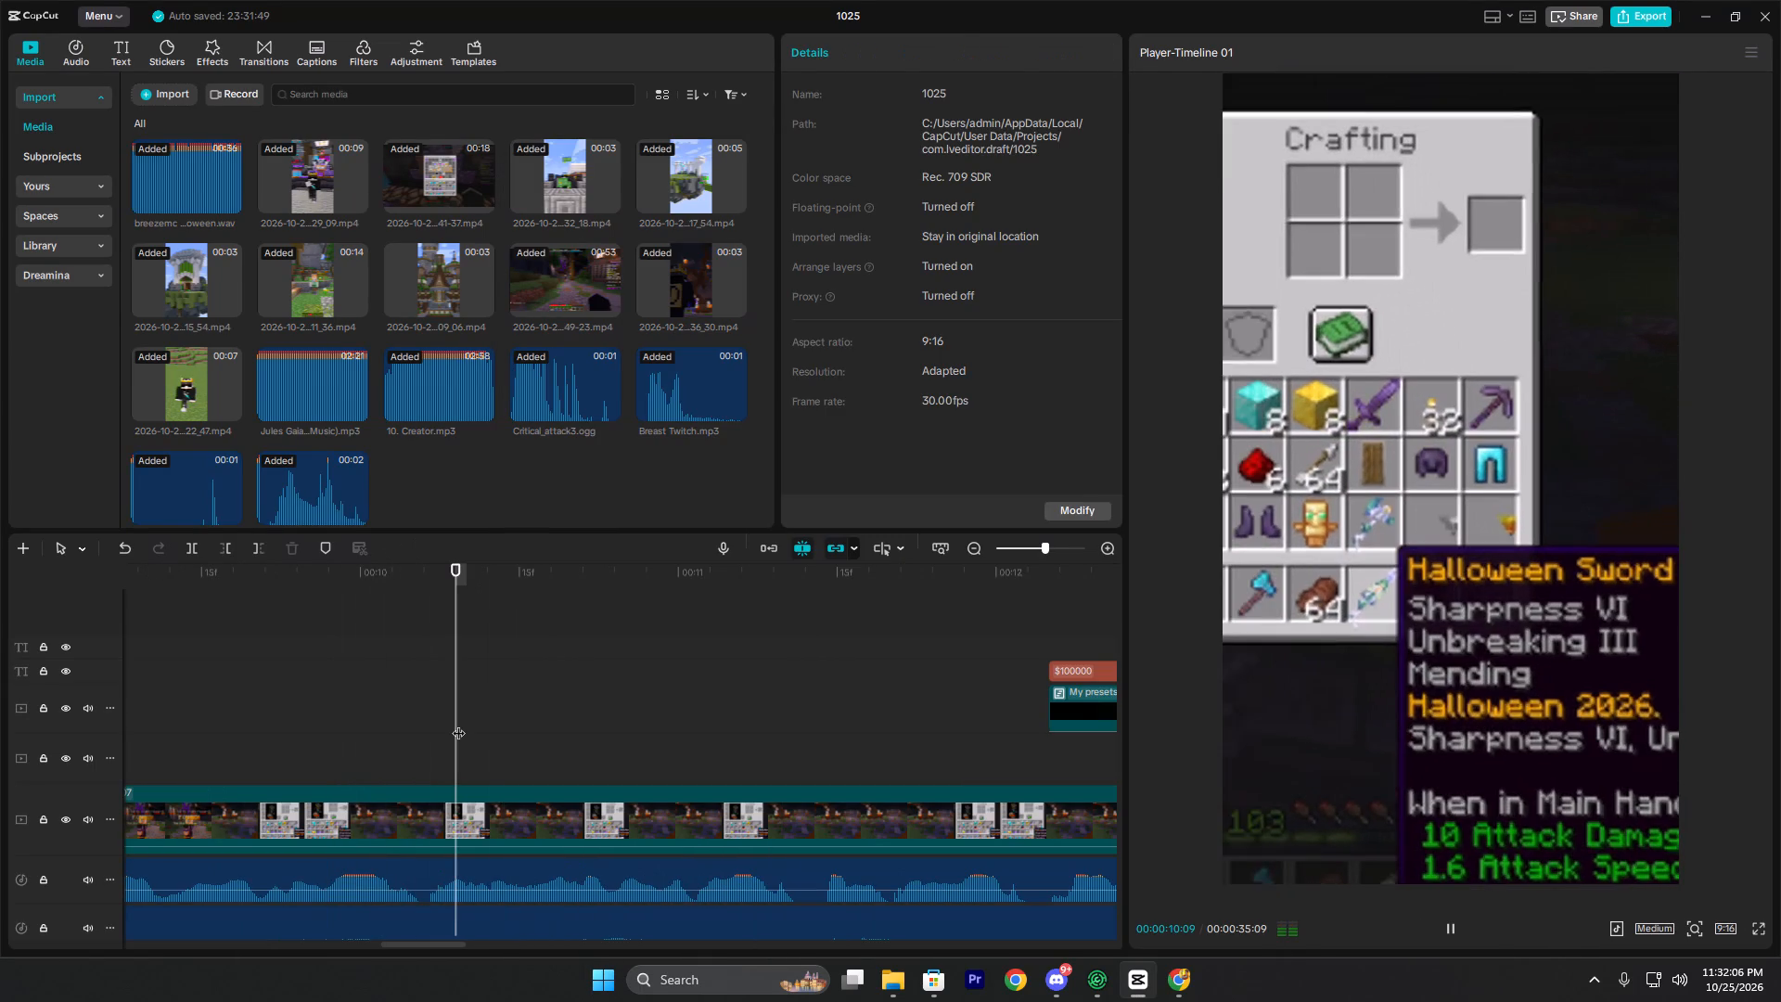
{"action": "key", "text": "space"}
{"action": "key", "text": "space"}
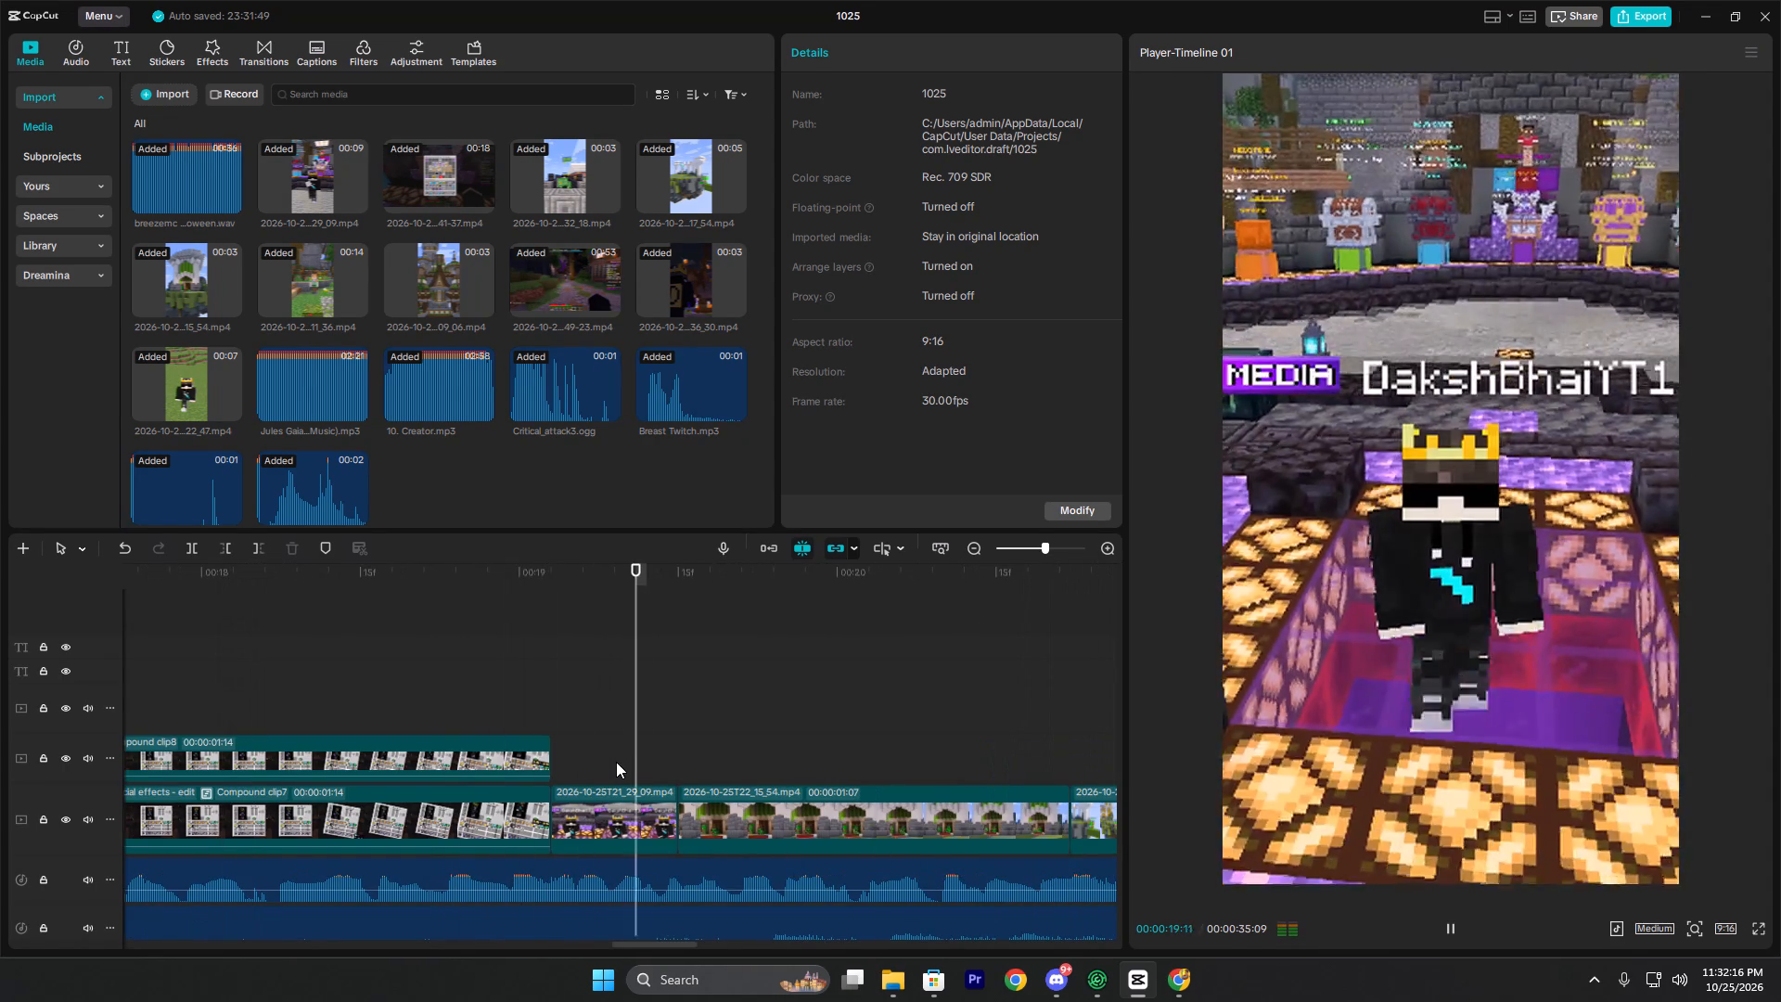
{"action": "key", "text": "space"}
{"action": "key", "text": "space"}
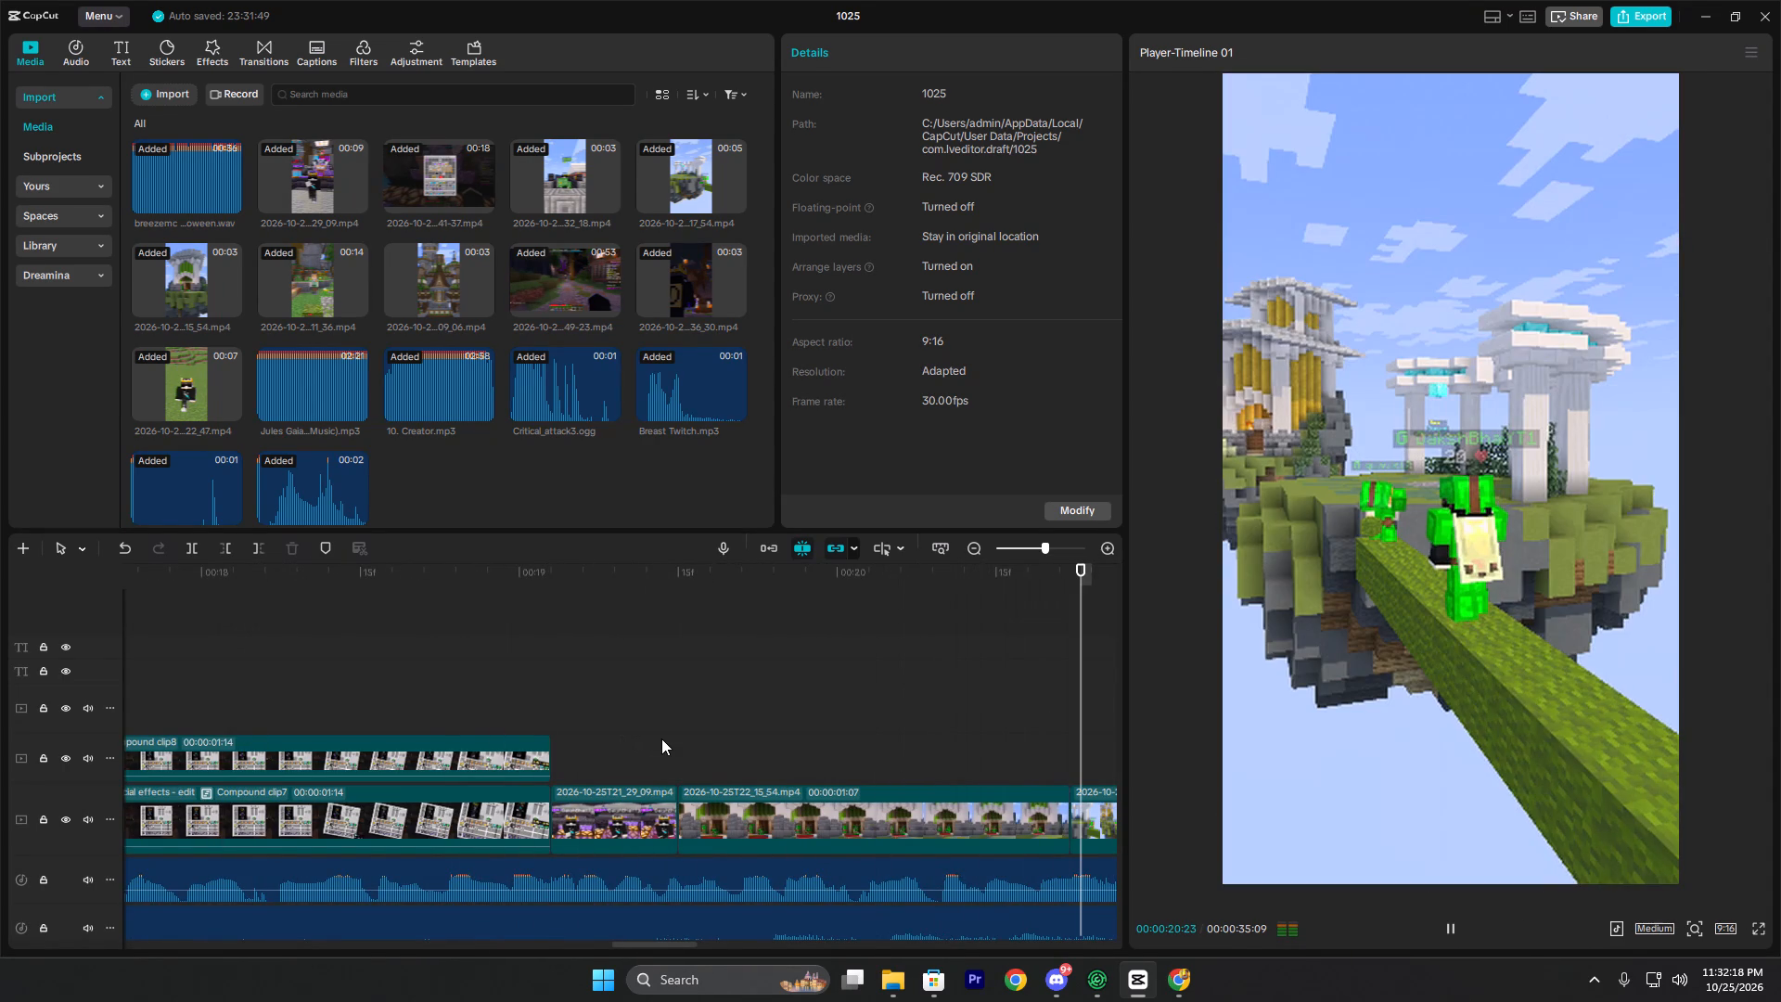
{"action": "key", "text": "space"}
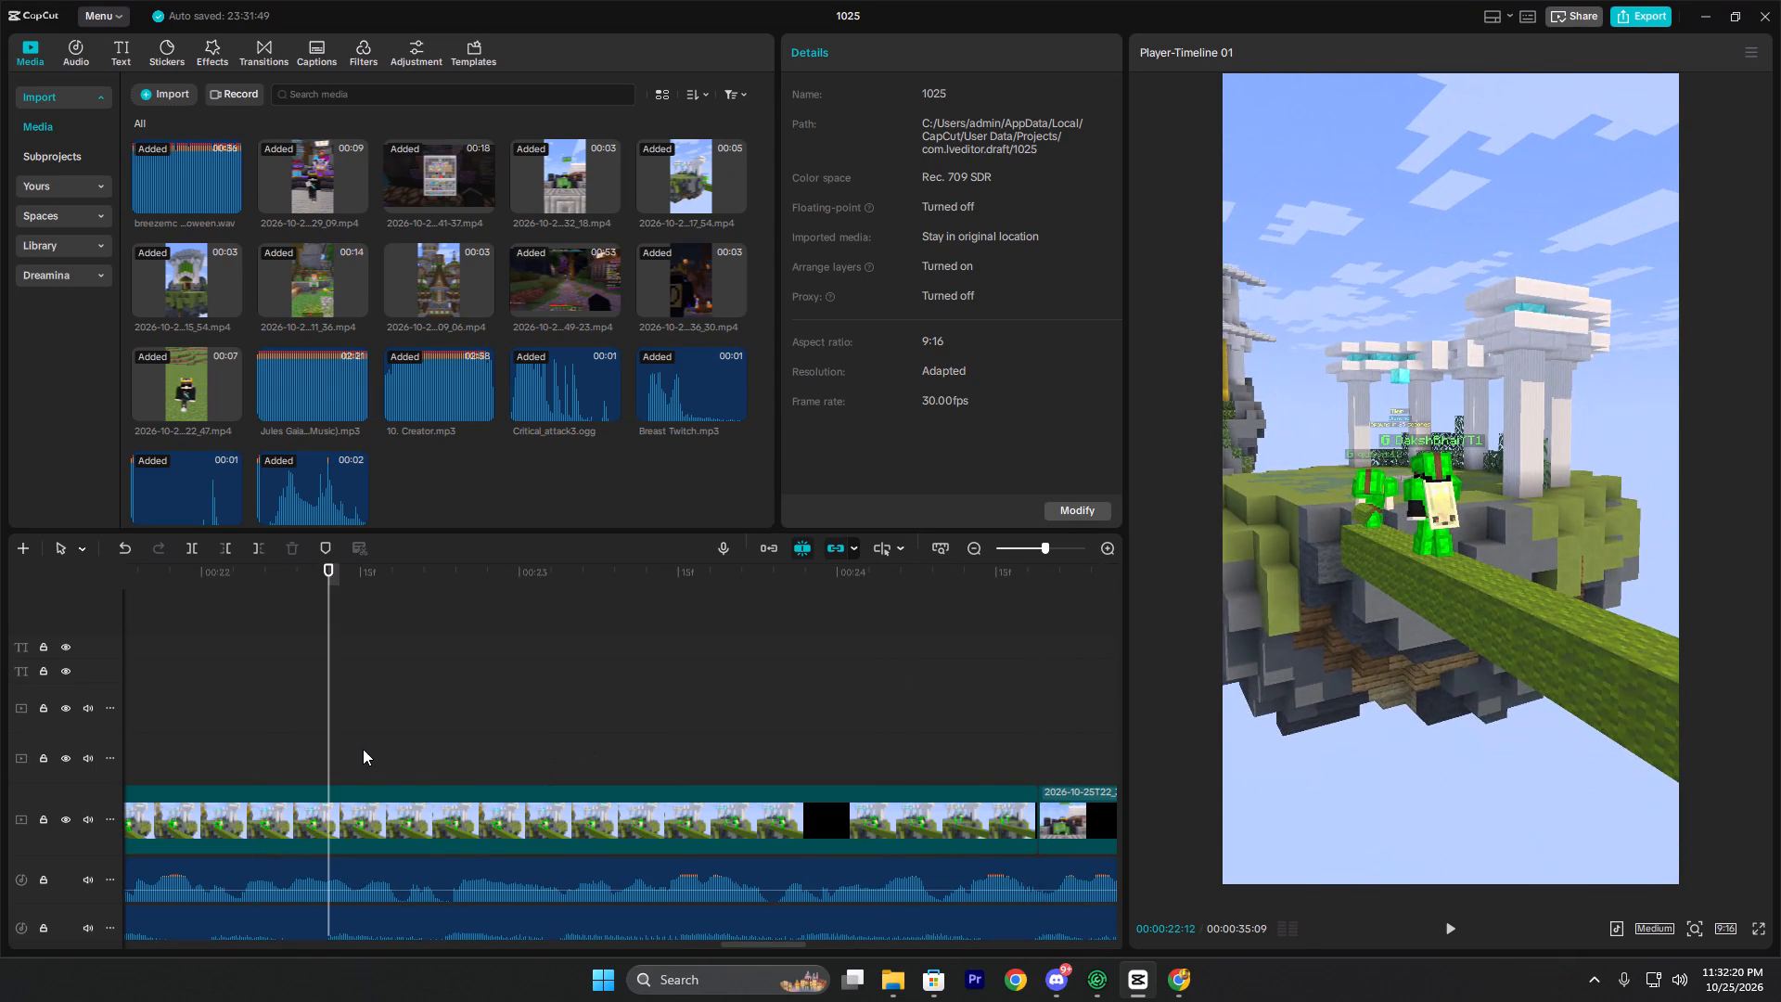
Play and scrub the green-player bridge clip around 00:00:22 to find the moment for the red flash.
{"action": "left_click", "coordinate": [351, 748]}
{"action": "left_click", "coordinate": [293, 745]}
{"action": "left_click", "coordinate": [133, 728]}
{"action": "left_click", "coordinate": [192, 730]}
{"action": "left_click", "coordinate": [246, 739]}
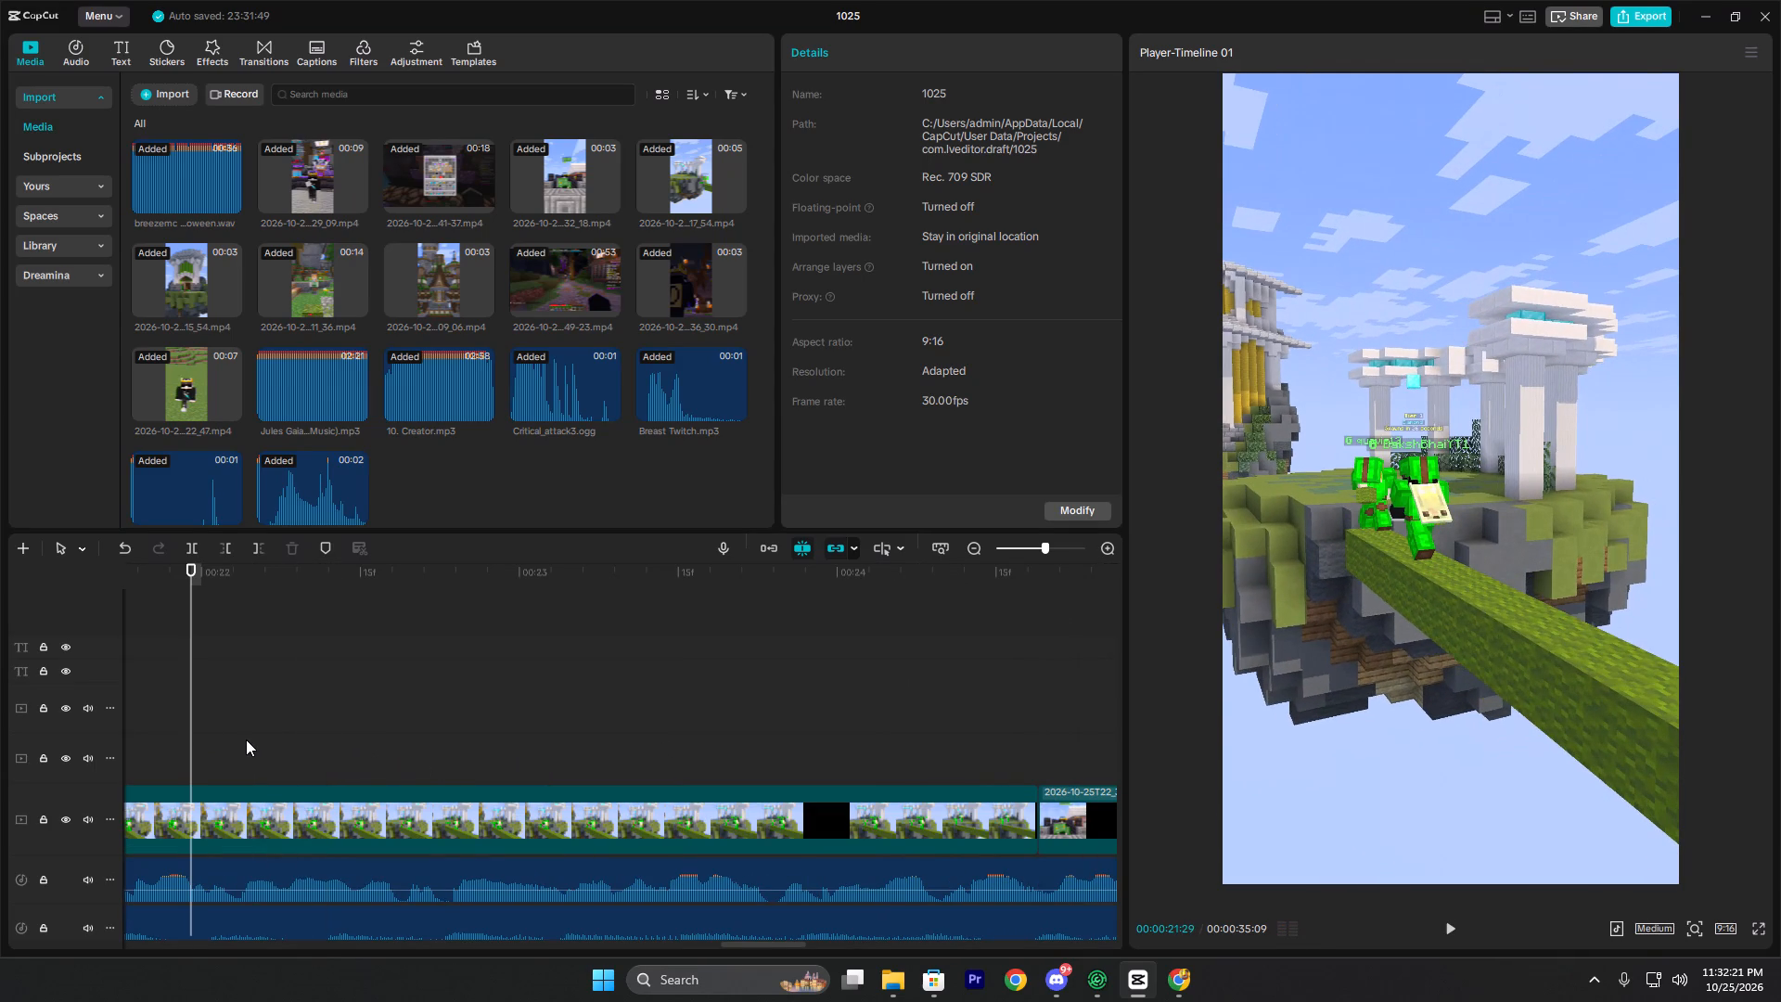
{"action": "key", "text": "space"}
{"action": "key", "text": "space"}
{"action": "left_click", "coordinate": [302, 760]}
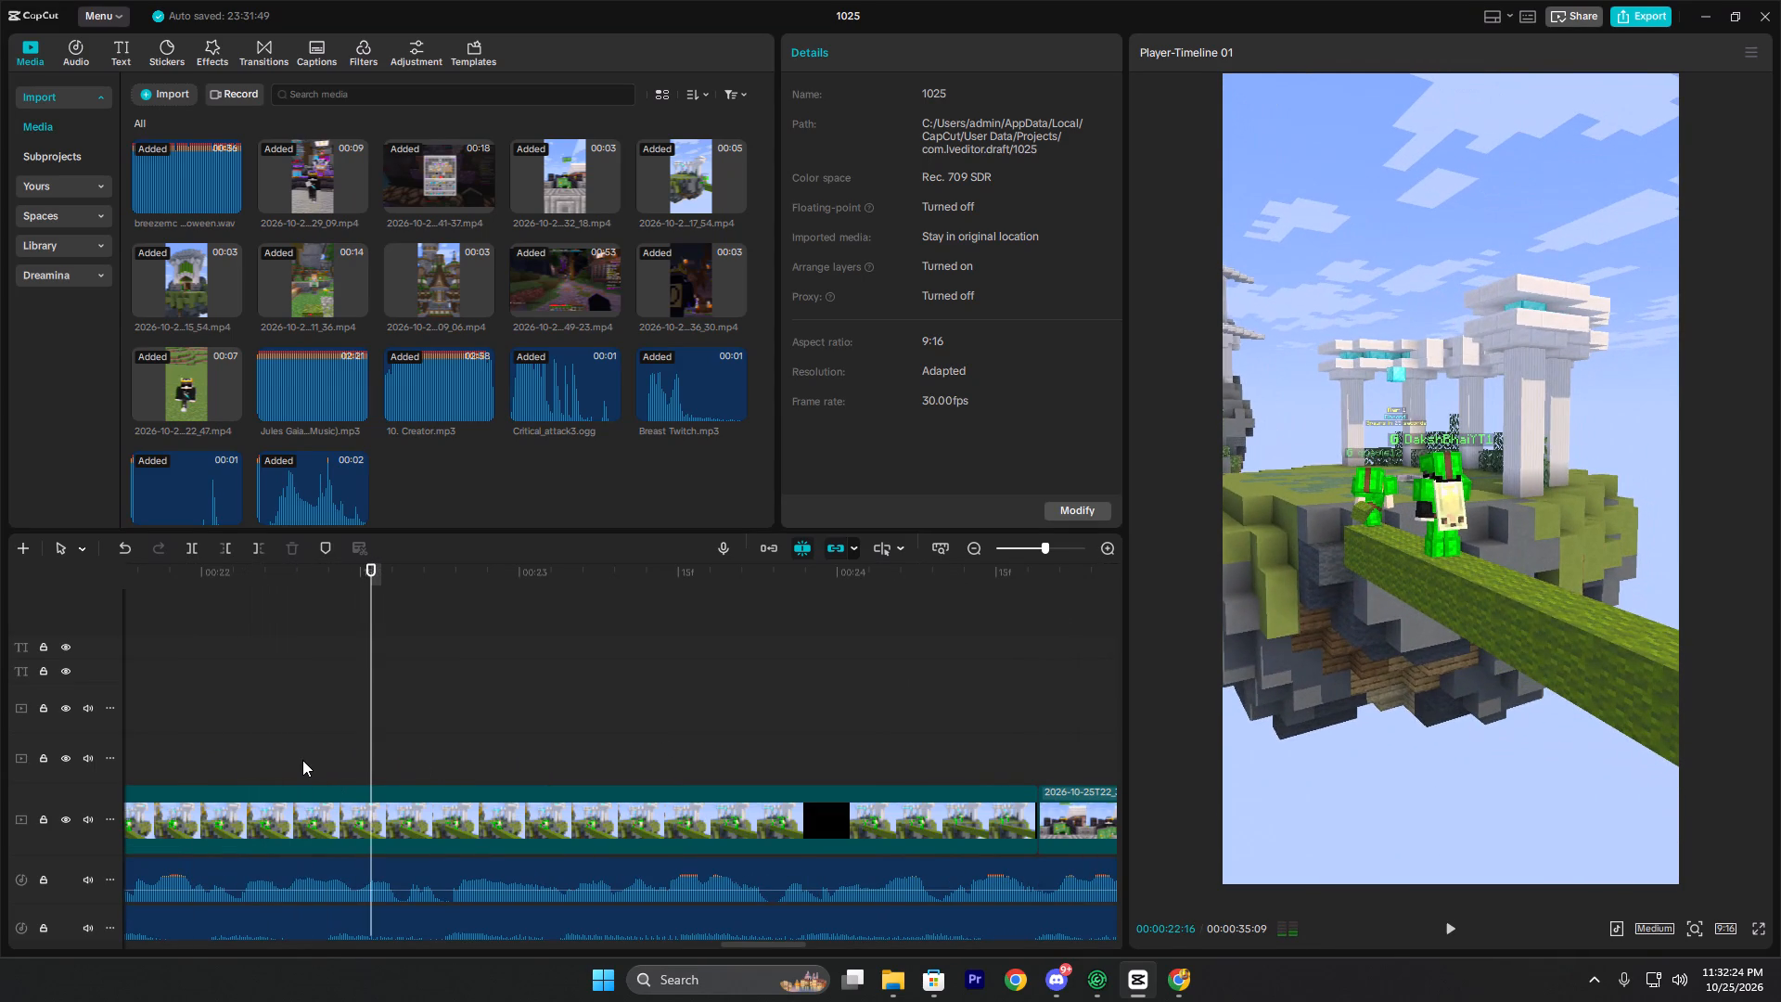
{"action": "left_click", "coordinate": [255, 750]}
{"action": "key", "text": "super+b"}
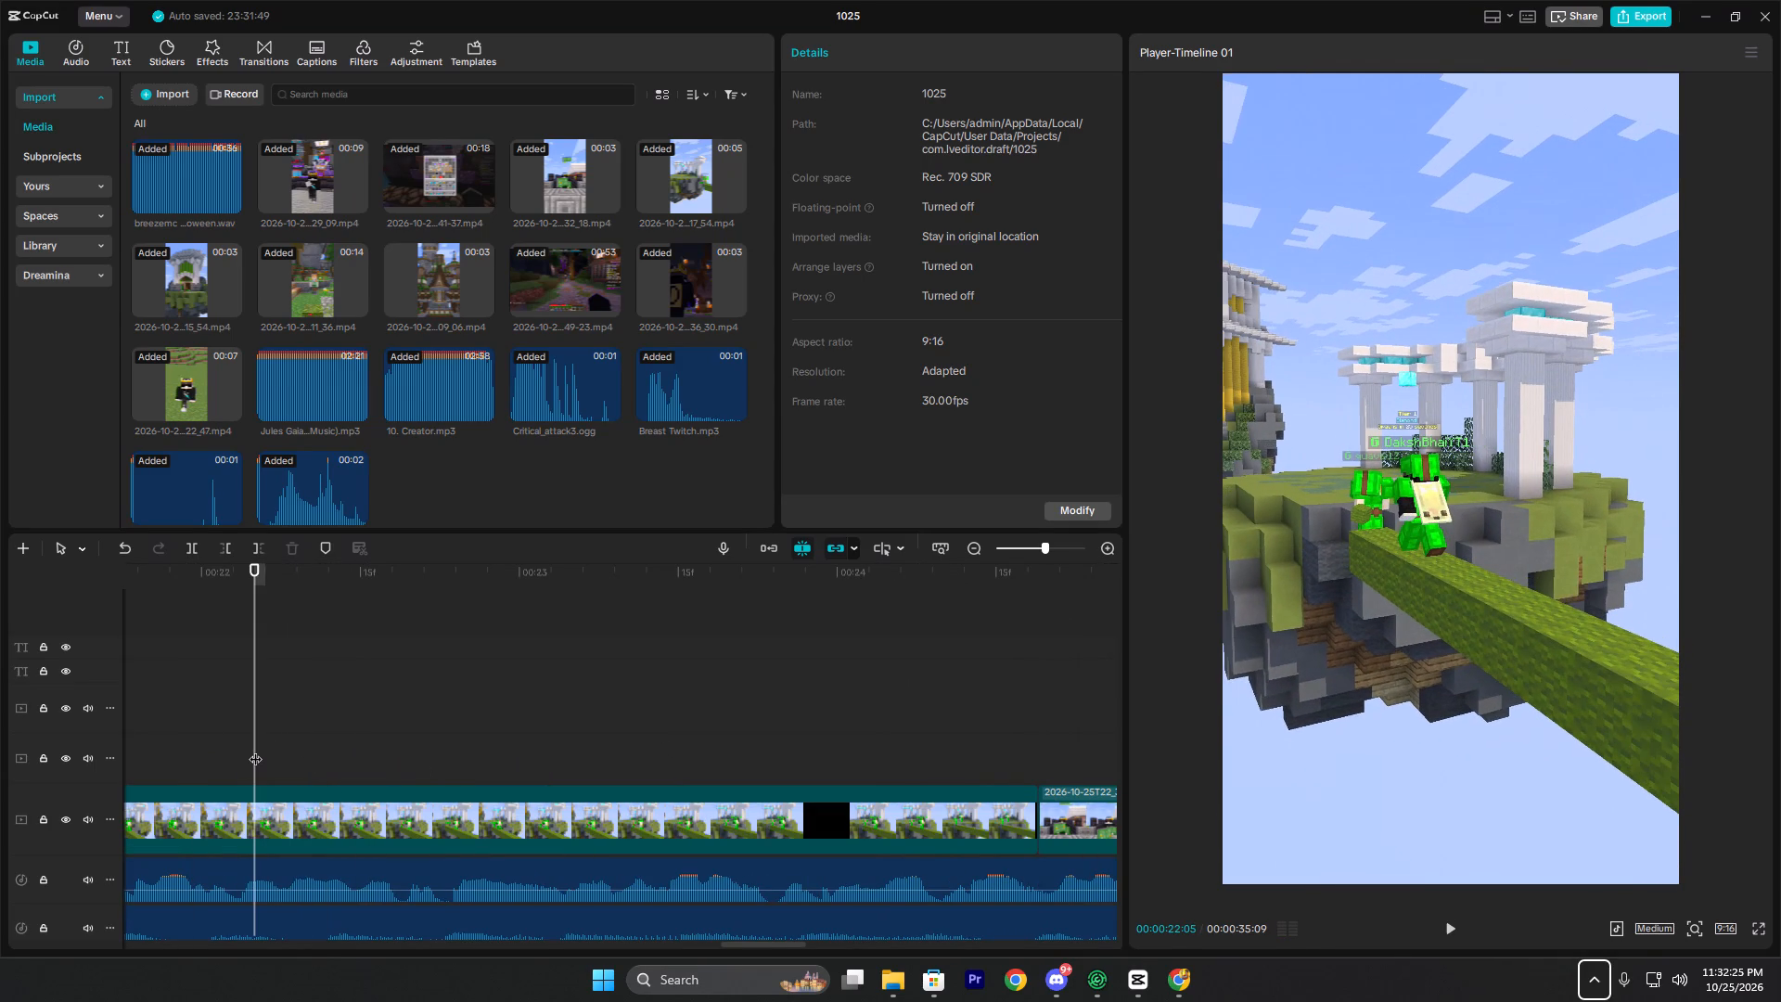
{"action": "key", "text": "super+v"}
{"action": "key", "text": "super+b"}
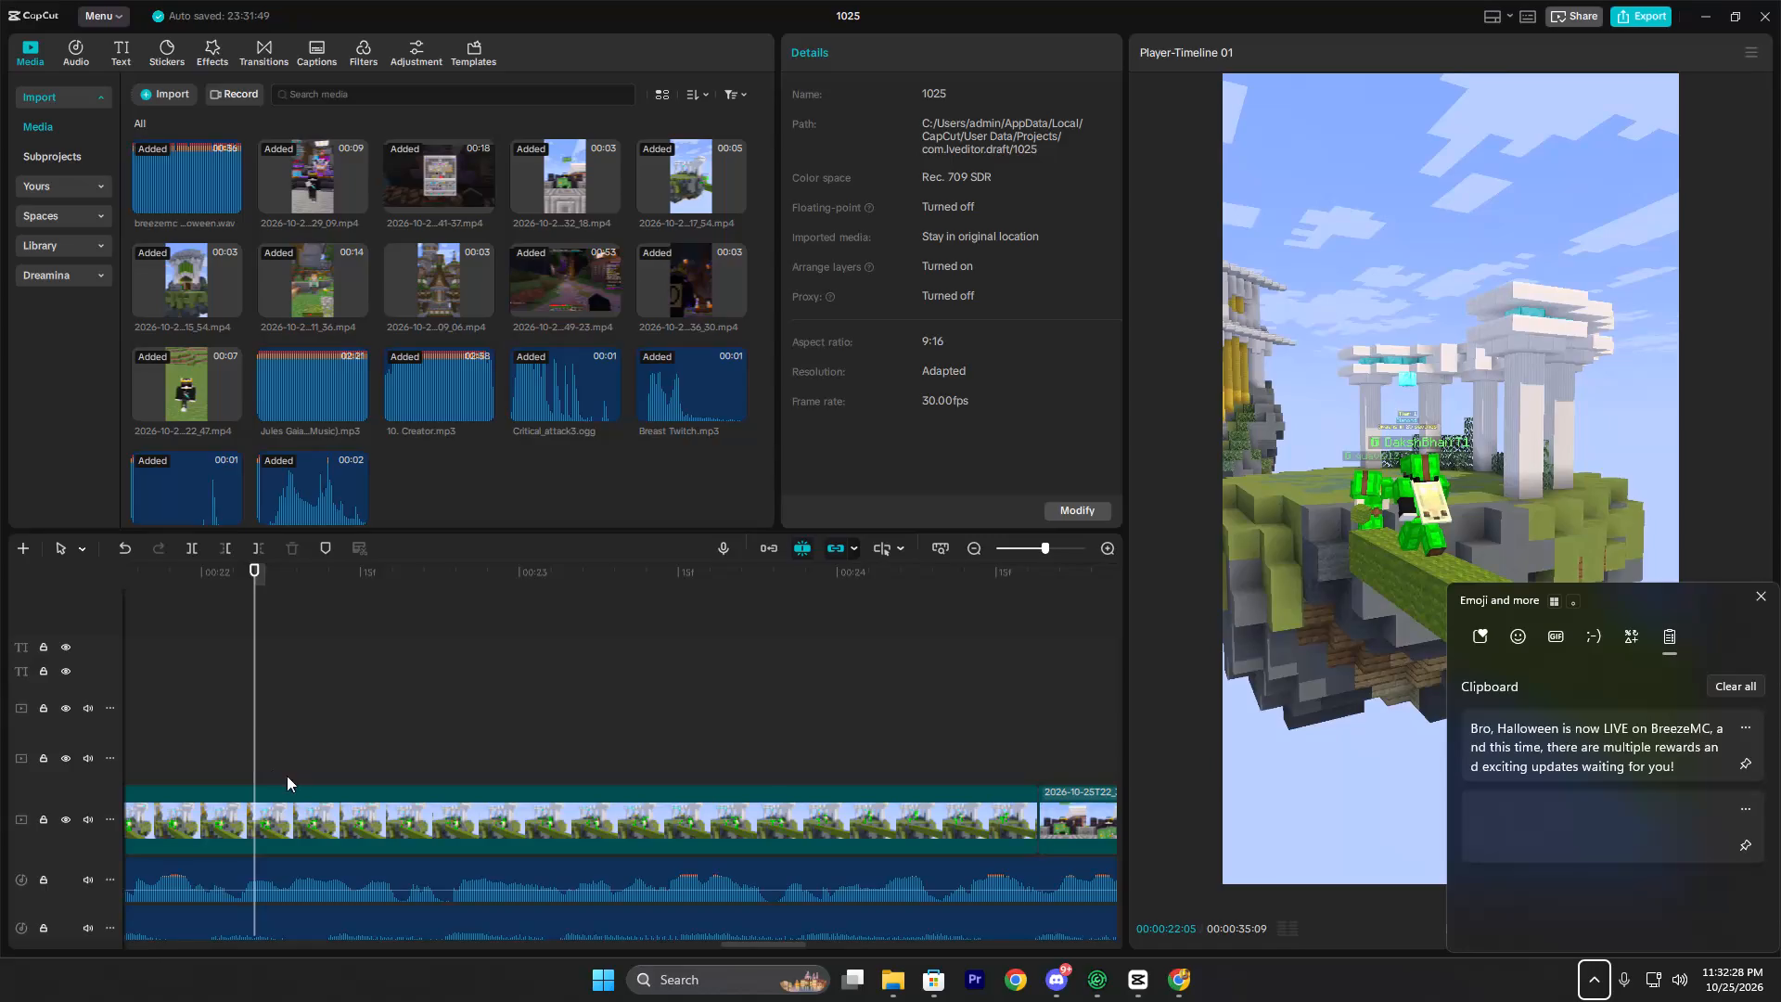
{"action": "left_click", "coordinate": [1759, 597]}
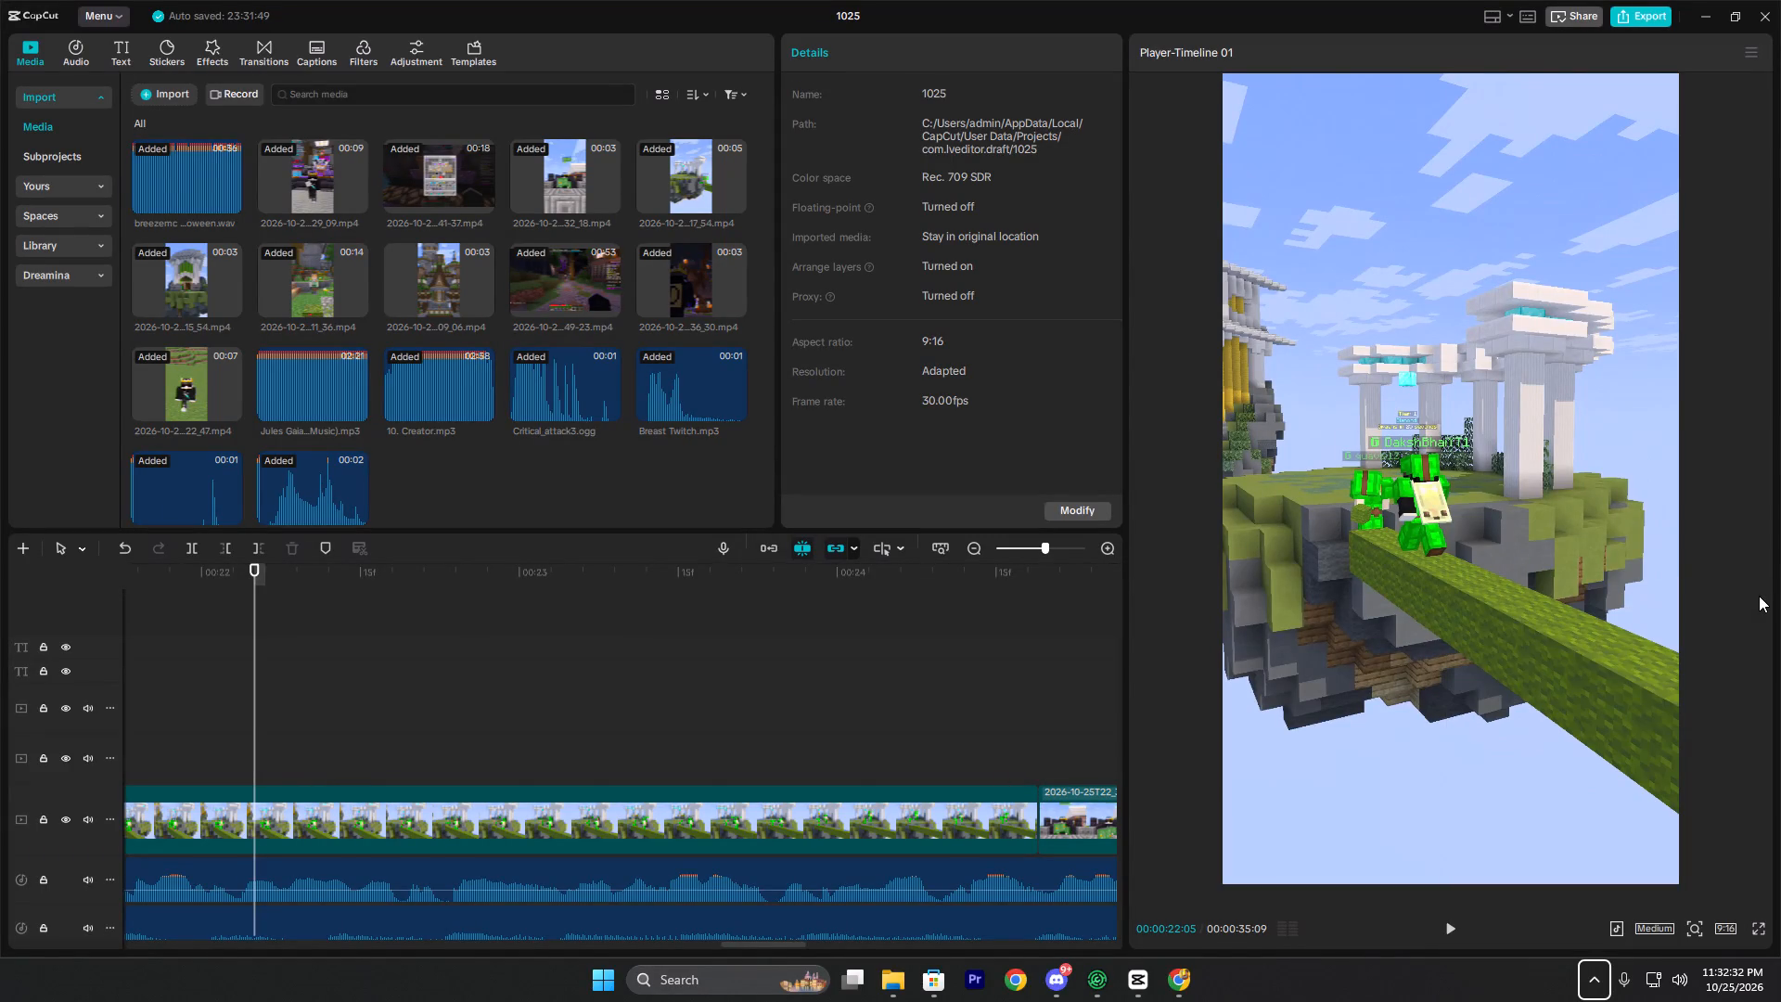
Paste the copied flash, shake and sound compound clip above the bridge clip at 00:00:22:03 and play it back.
{"action": "key", "text": "ctrl+v"}
{"action": "left_click", "coordinate": [212, 724]}
{"action": "scroll", "coordinate": [260, 683], "scroll_direction": "down", "scroll_amount": 5}
{"action": "key", "text": "space"}
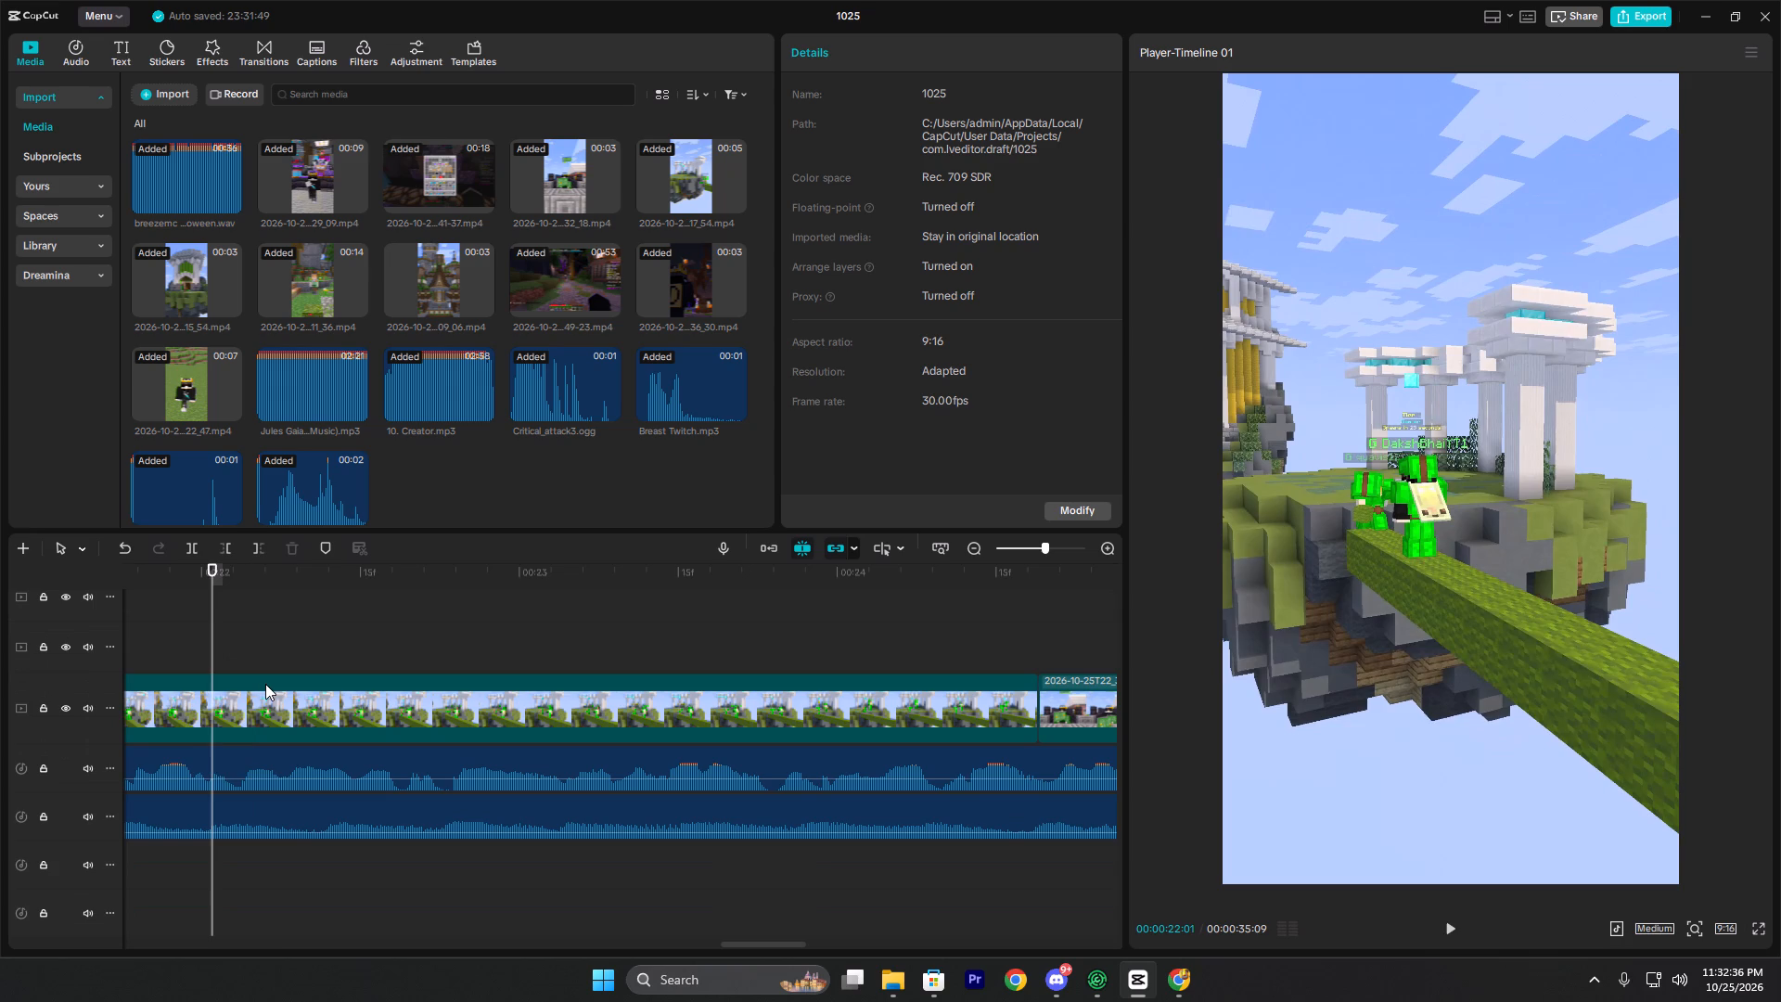
{"action": "key", "text": "space"}
{"action": "left_click", "coordinate": [228, 656]}
{"action": "key", "text": "ctrl+v"}
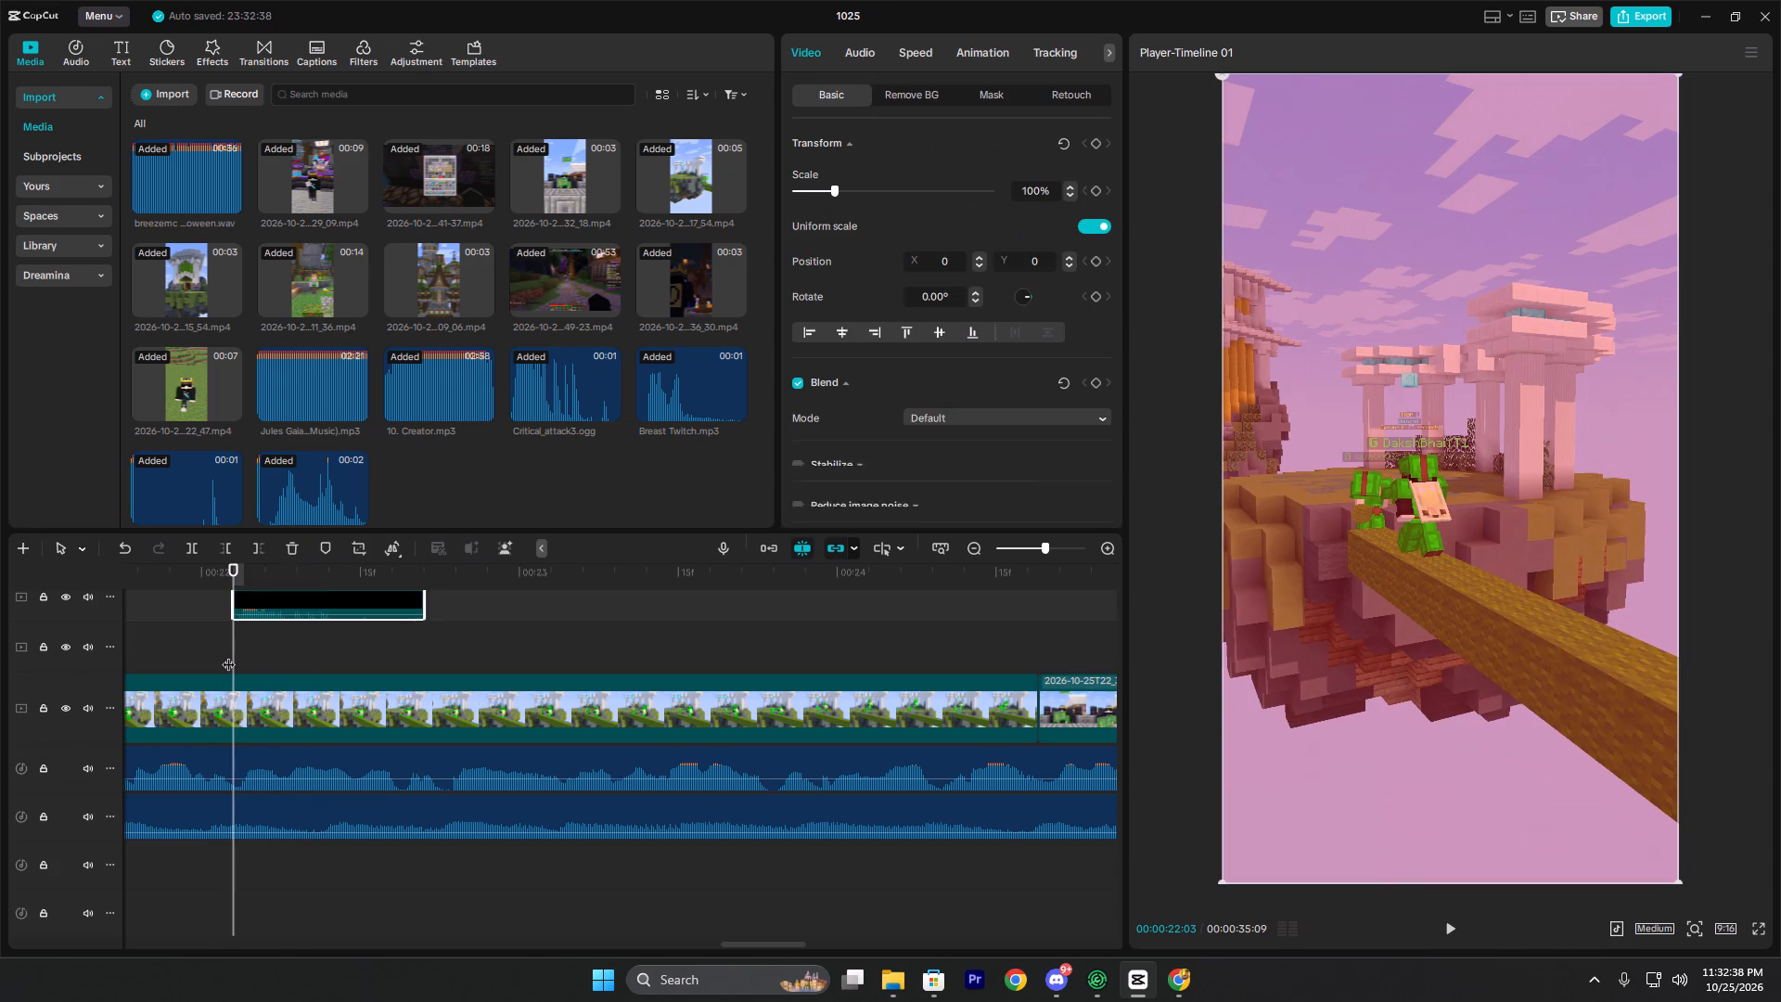
{"action": "scroll", "coordinate": [282, 686], "scroll_direction": "up", "scroll_amount": 3}
{"action": "key", "text": "space"}
{"action": "key", "text": "space"}
{"action": "left_click", "coordinate": [178, 661]}
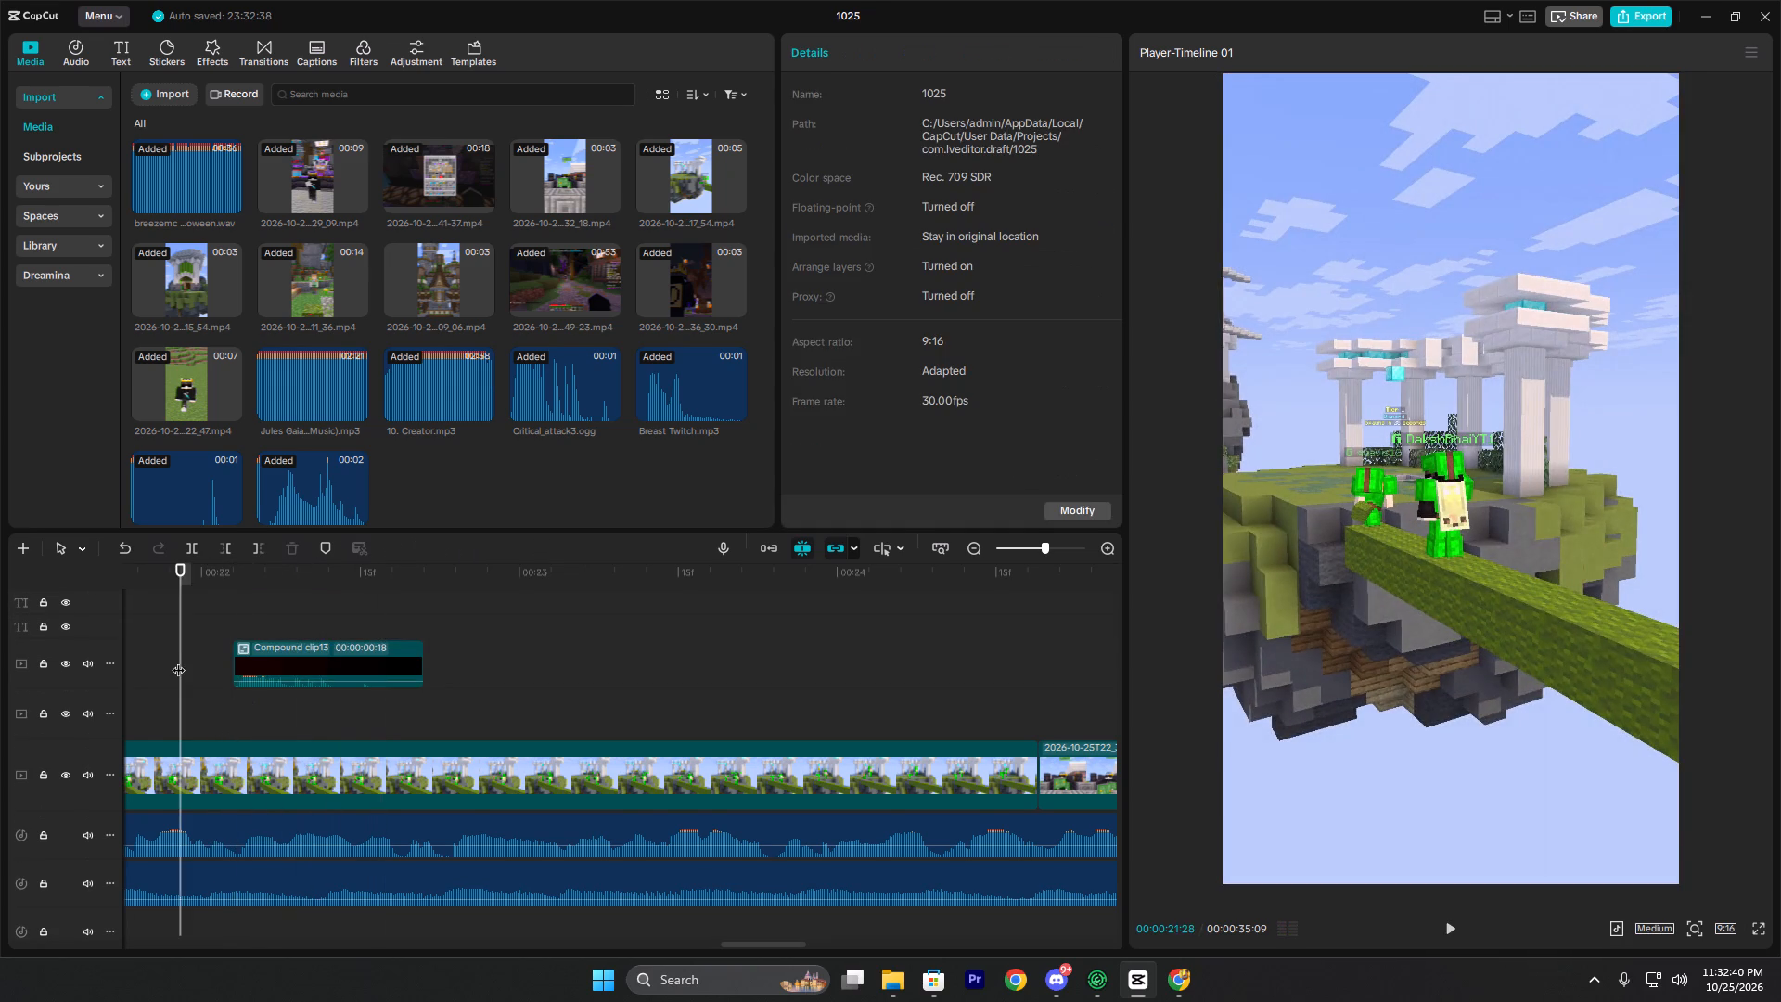
{"action": "key", "text": "space"}
{"action": "key", "text": "space"}
Copy the Camera Shake effect from inside Compound clip13 and place it on the main timeline directly over that compound clip.
{"action": "double_click", "coordinate": [271, 671]}
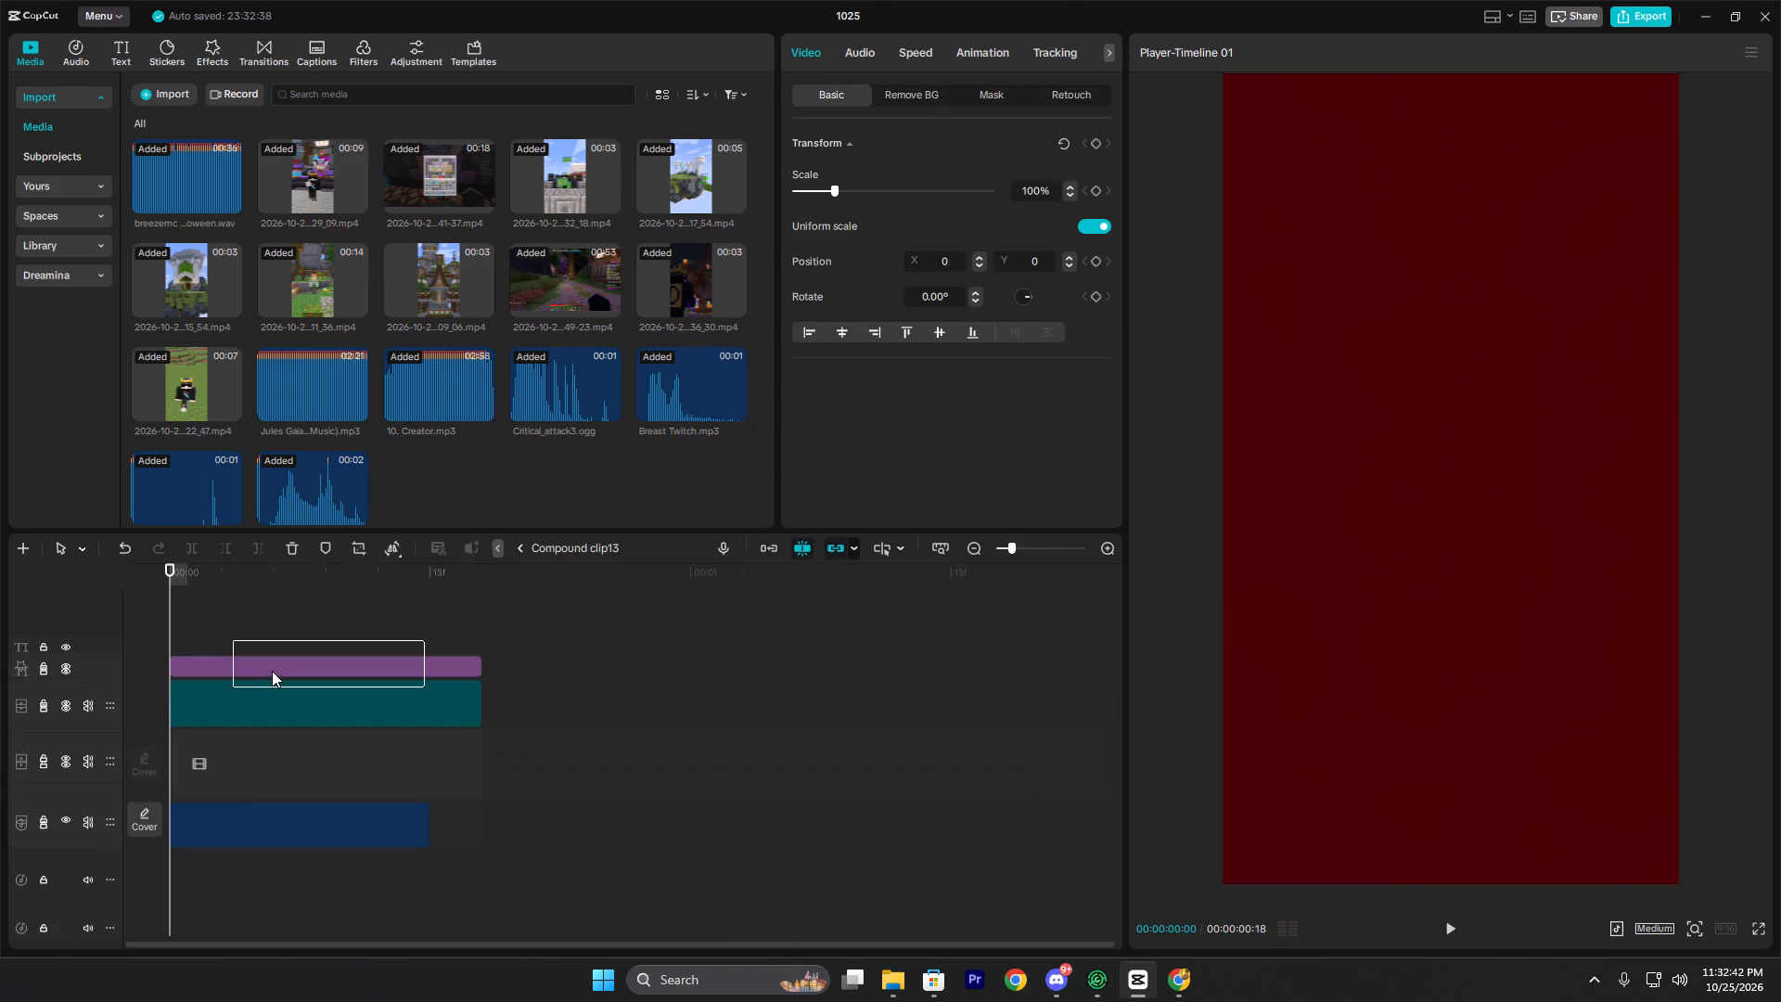
{"action": "left_click", "coordinate": [277, 667]}
{"action": "key", "text": "space"}
{"action": "key", "text": "space"}
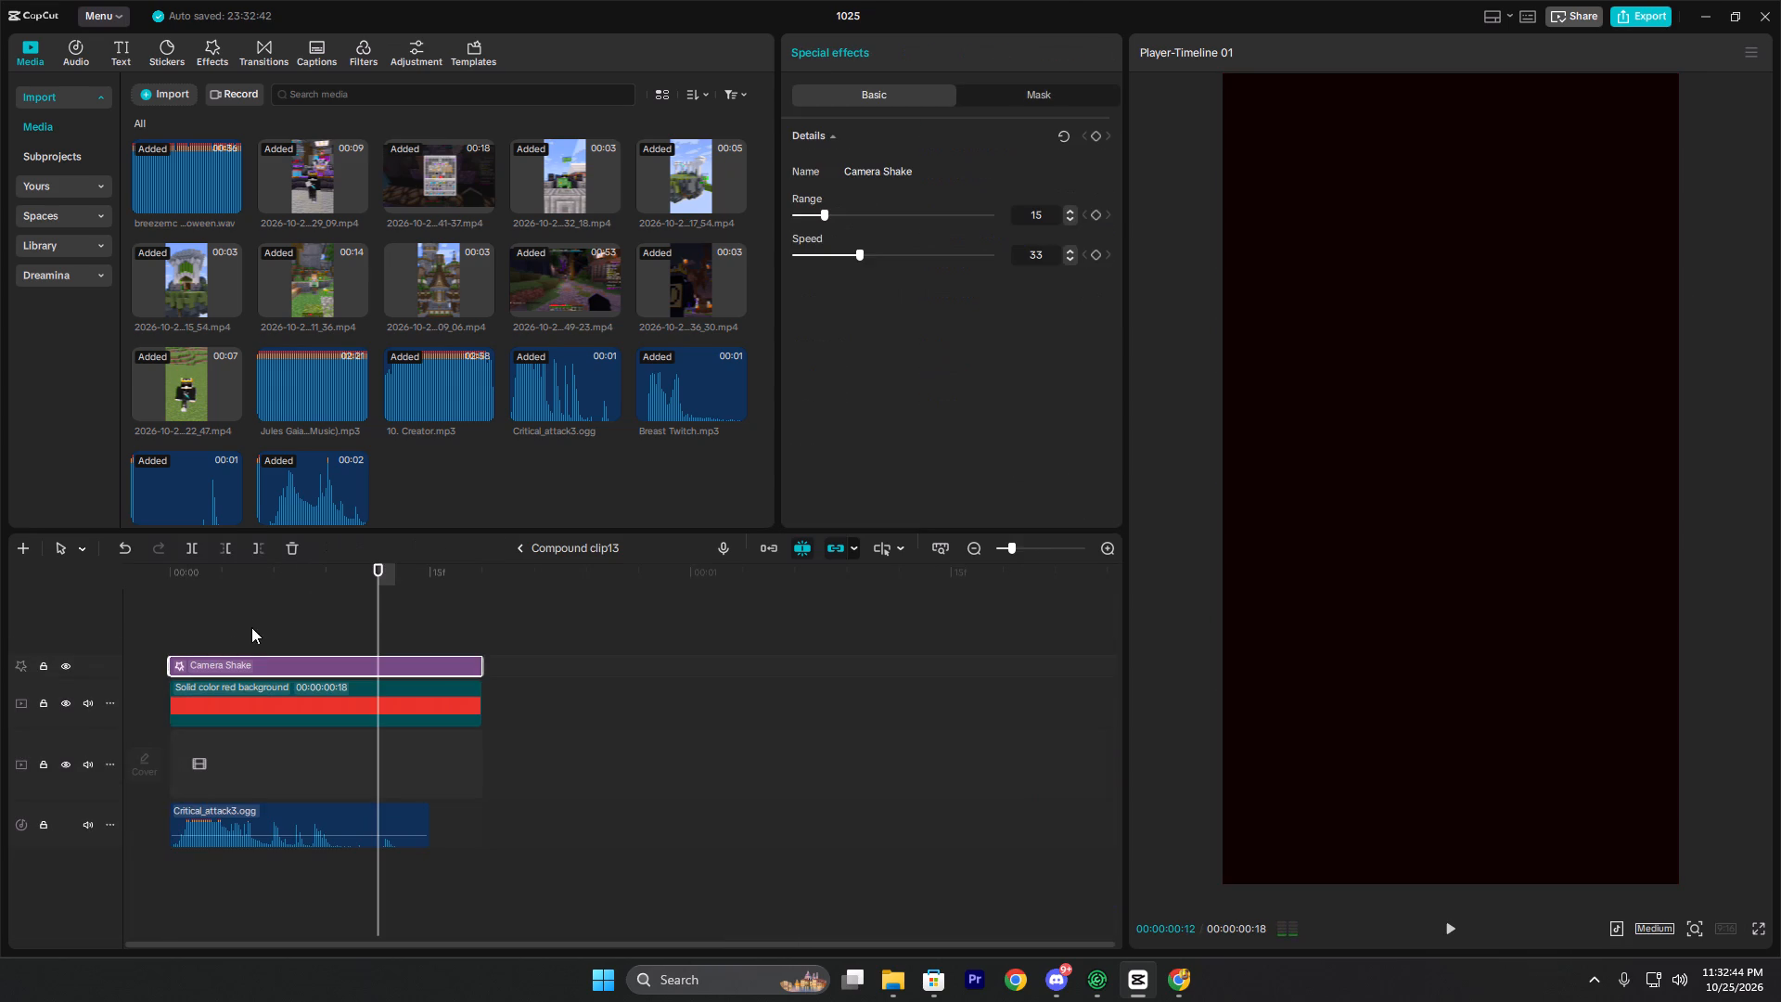
{"action": "key", "text": "ctrl+c"}
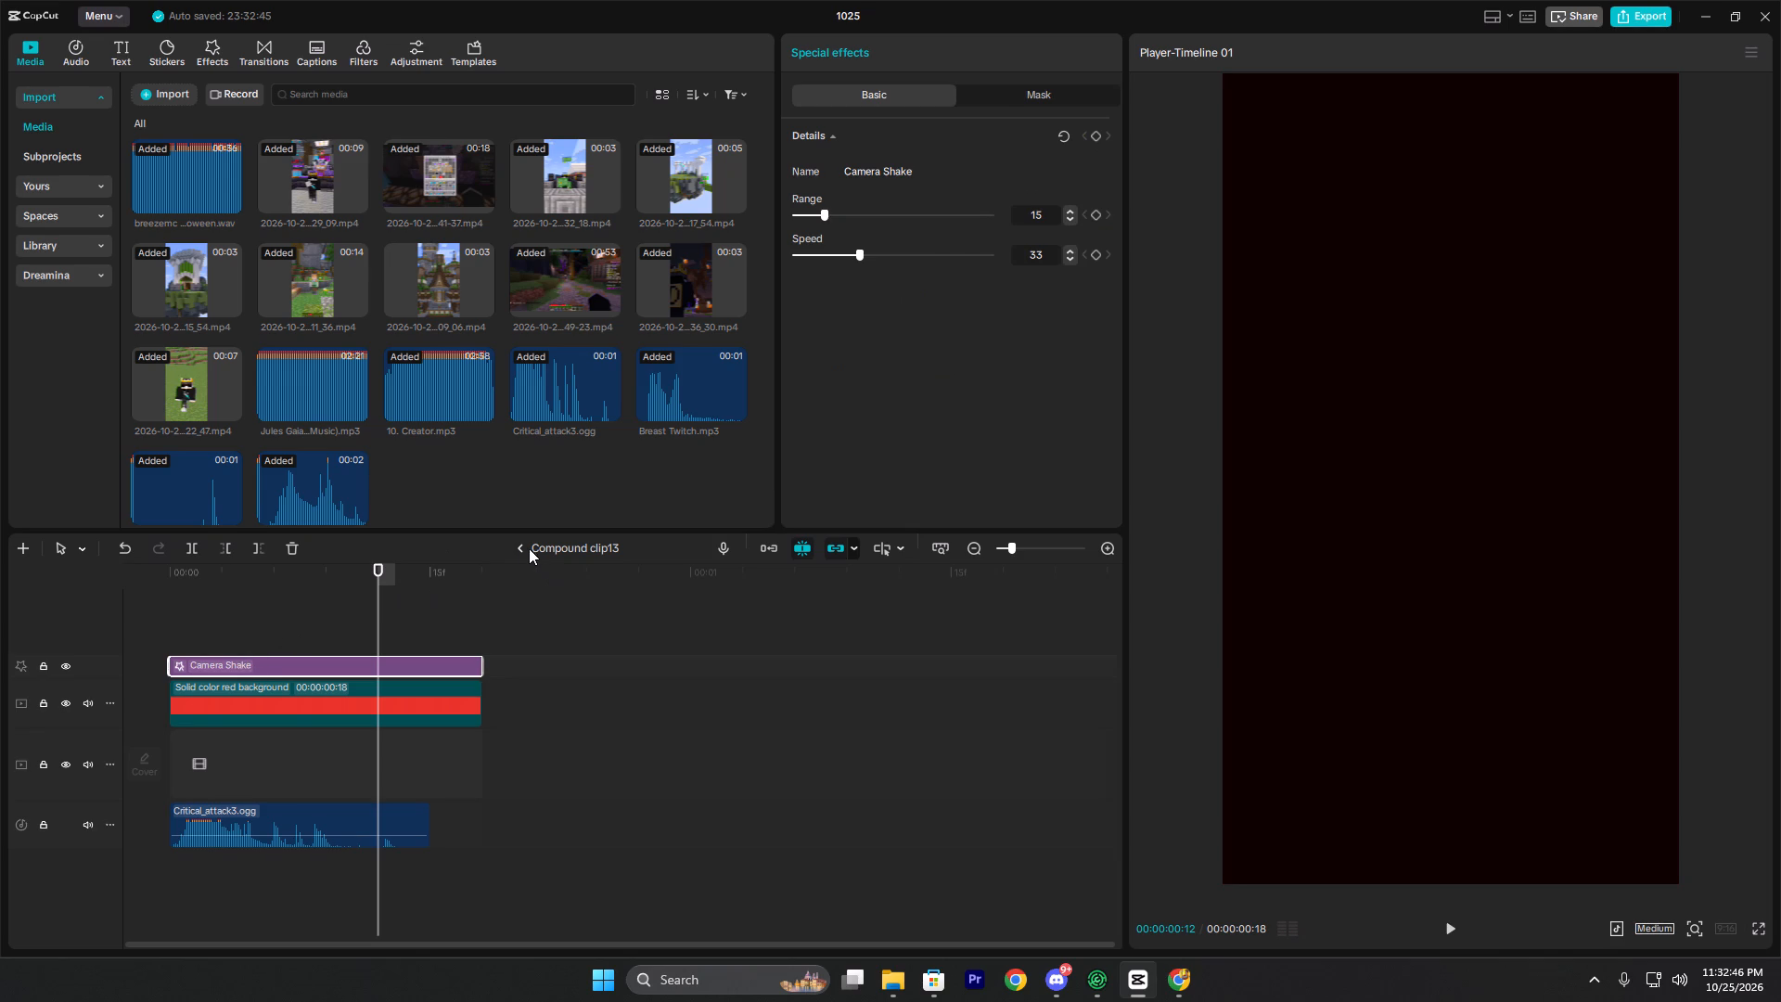
{"action": "left_click", "coordinate": [524, 546]}
{"action": "key", "text": "ctrl+v"}
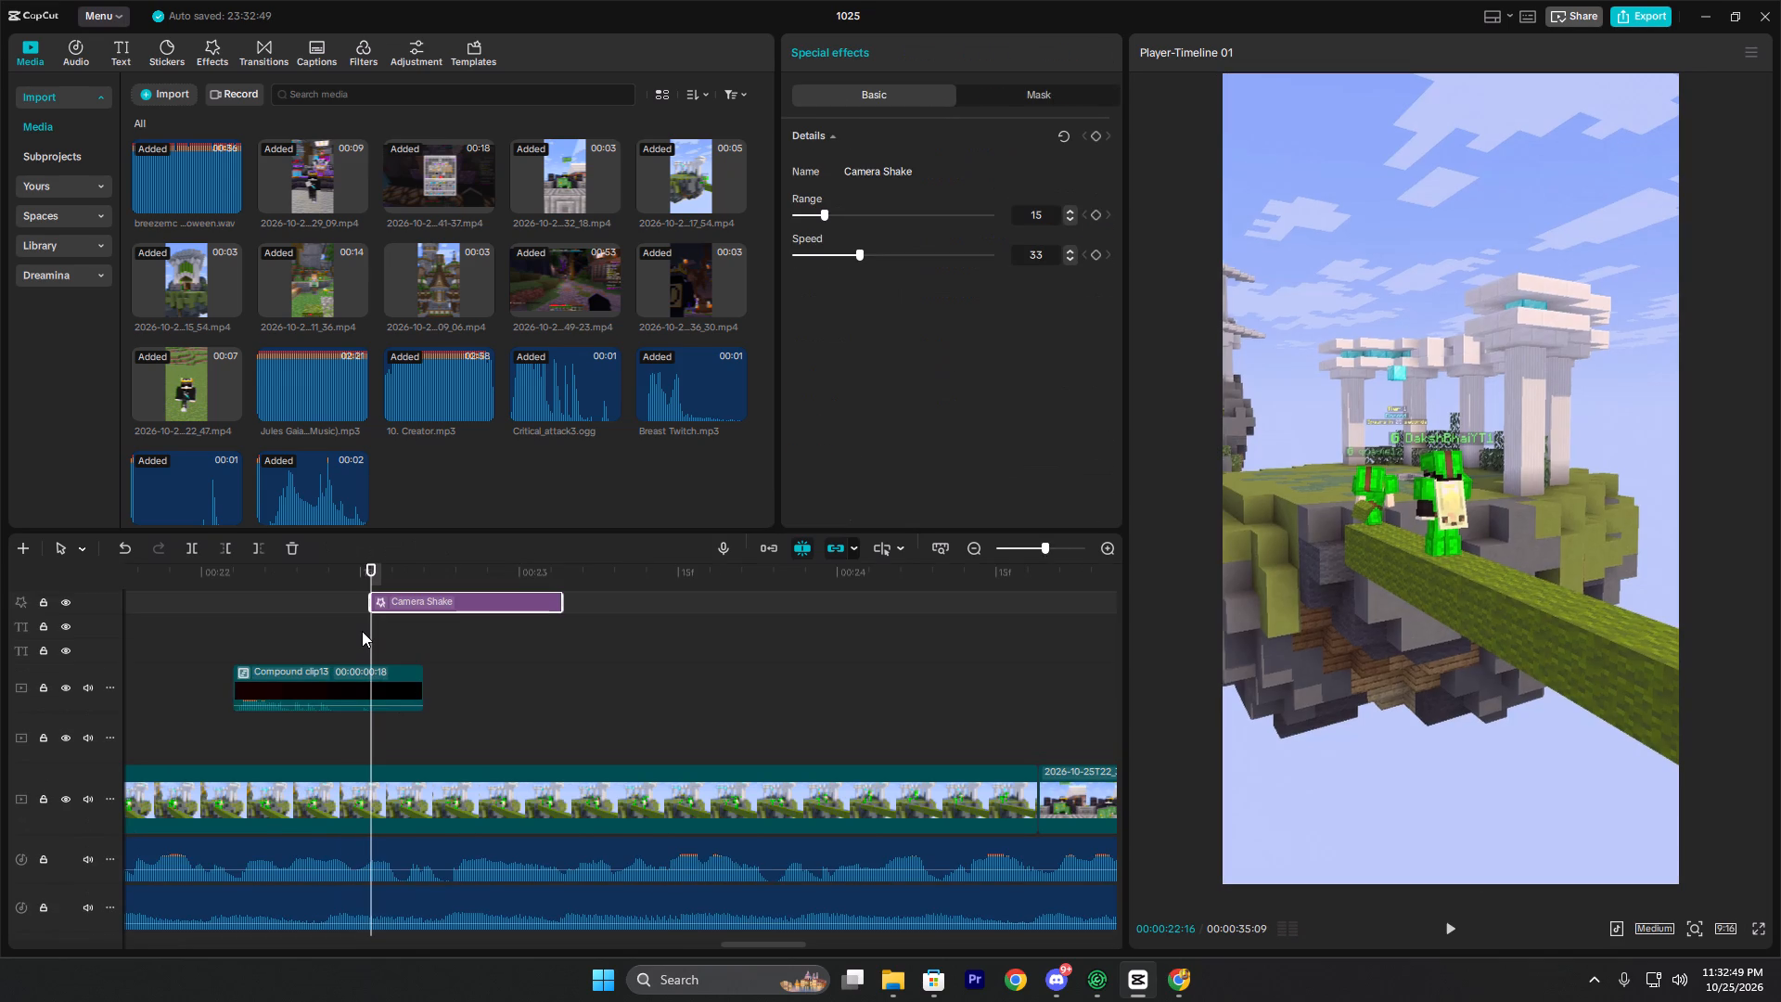
{"action": "left_click_drag", "start_coordinate": [404, 605], "coordinate": [266, 641]}
Replay the bridge clip repeatedly from just before the red flash to check the added Camera Shake.
{"action": "left_click", "coordinate": [147, 650]}
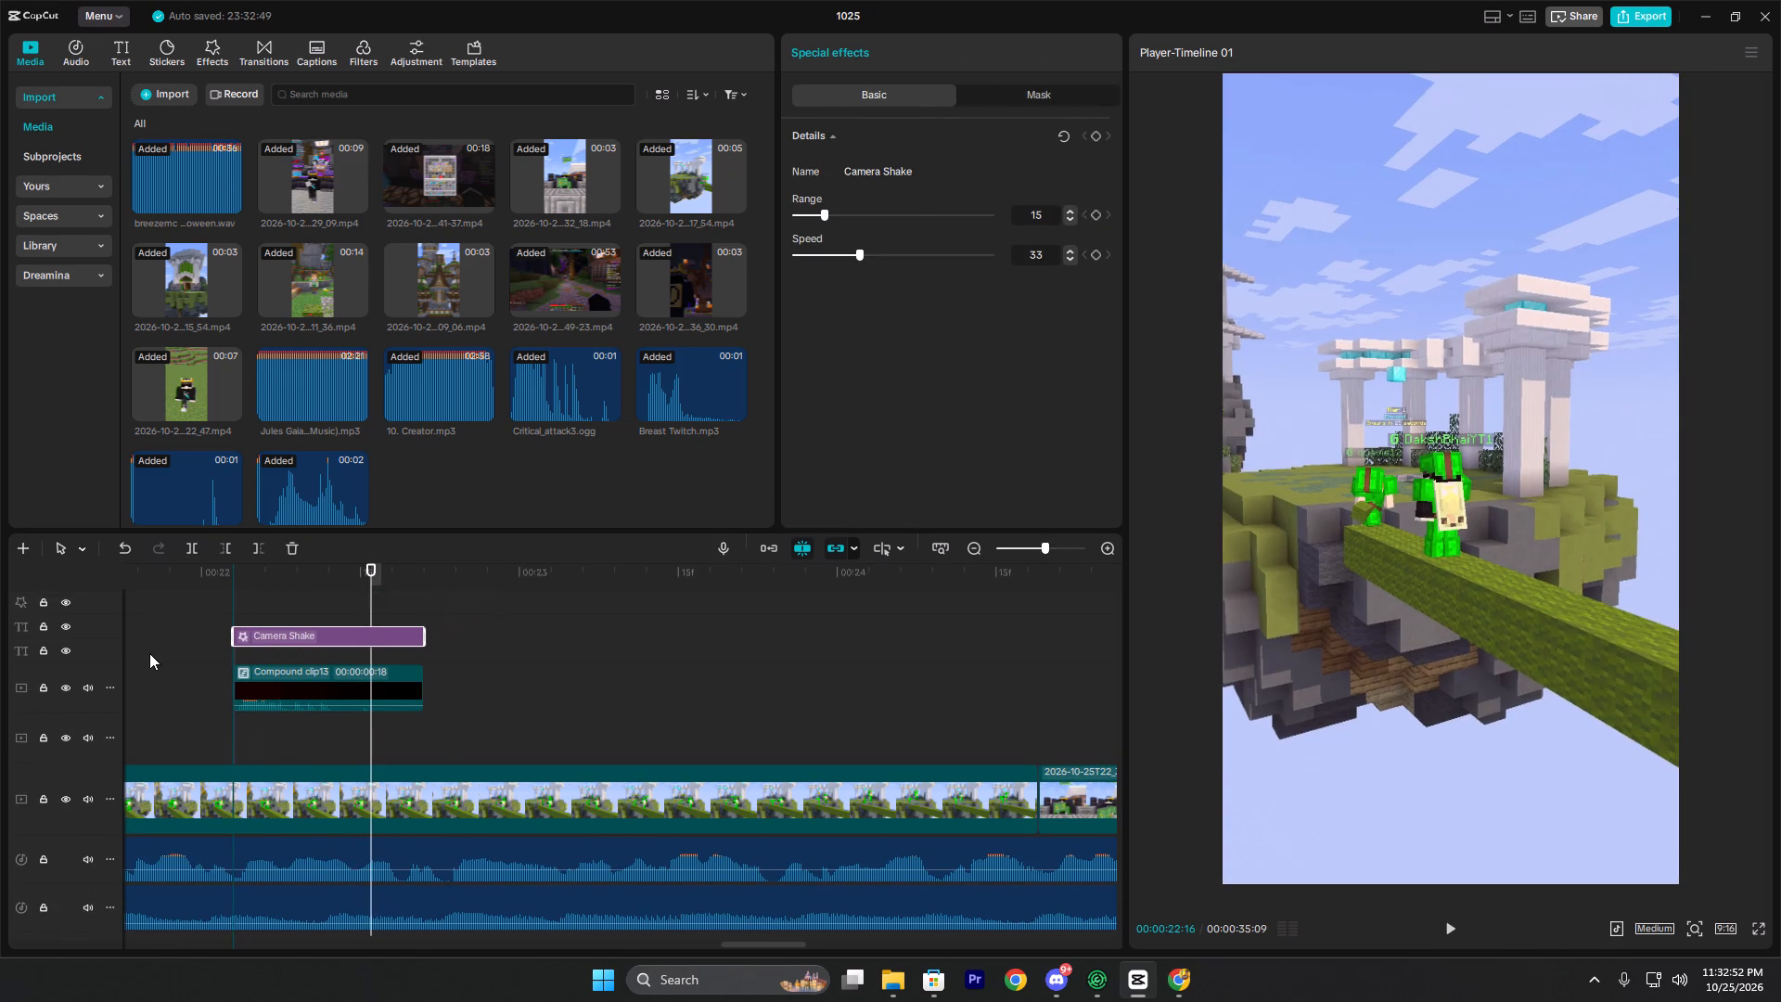
{"action": "left_click", "coordinate": [173, 659]}
{"action": "key", "text": "space"}
{"action": "key", "text": "space"}
{"action": "left_click", "coordinate": [173, 659]}
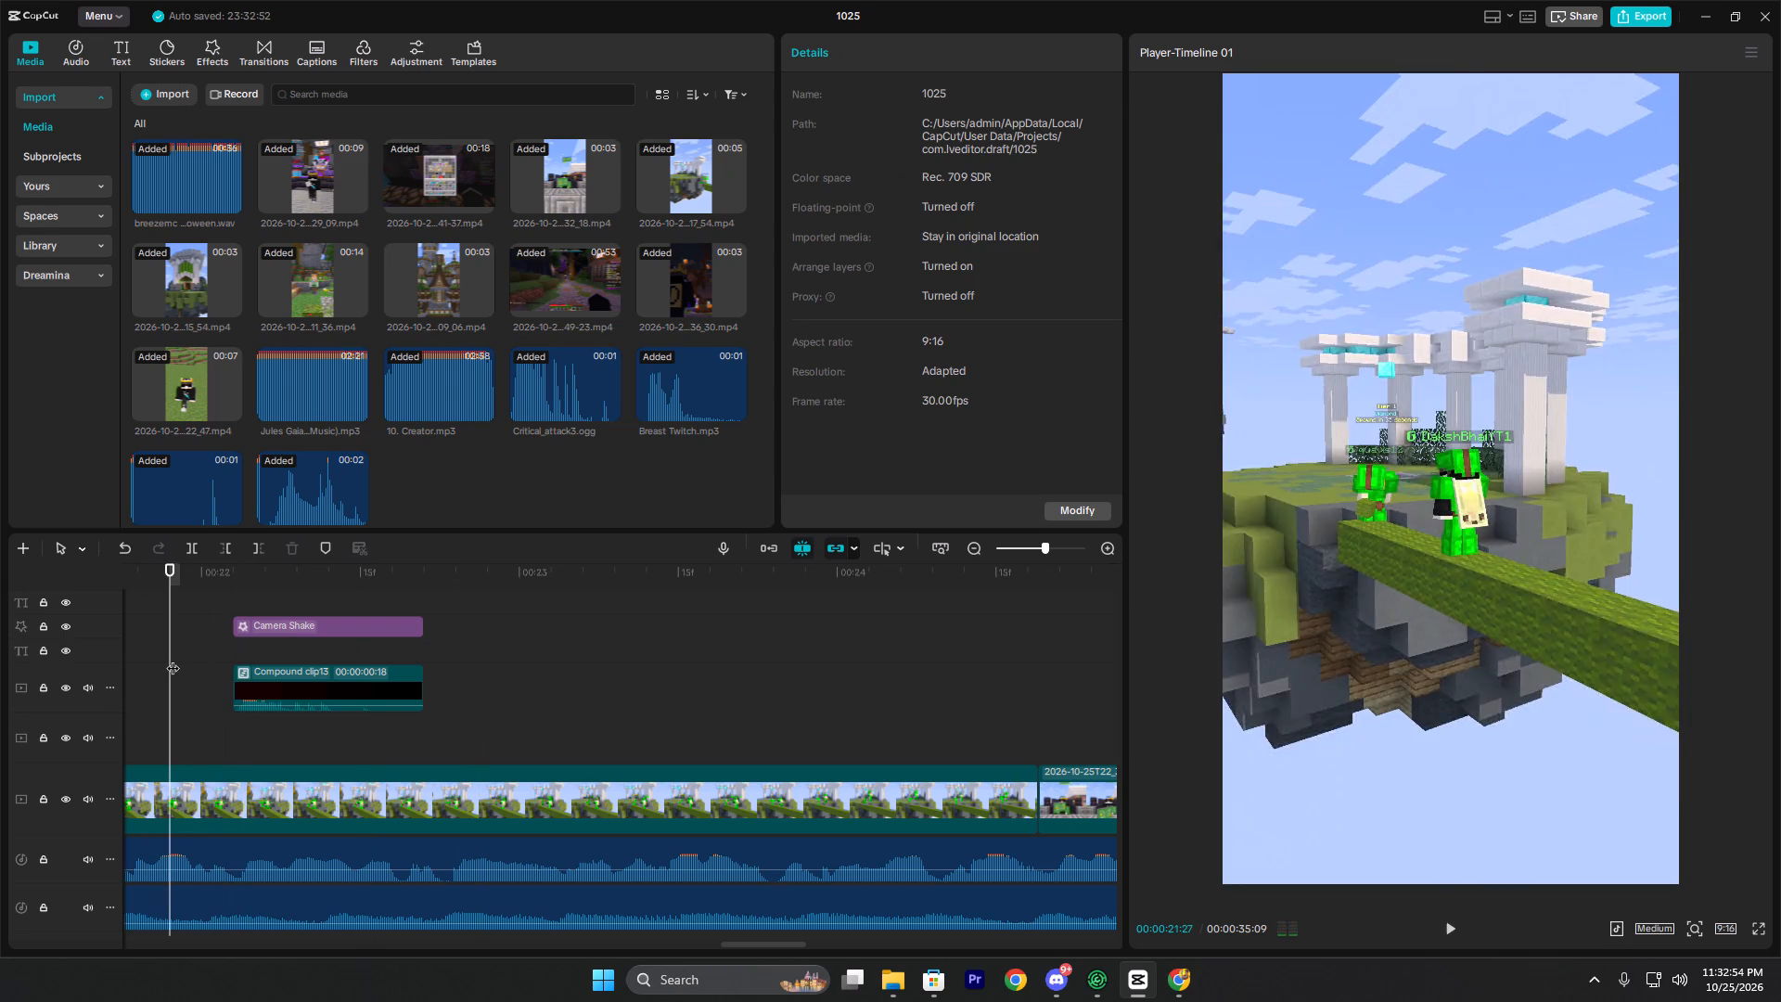
{"action": "key", "text": "space"}
{"action": "key", "text": "space"}
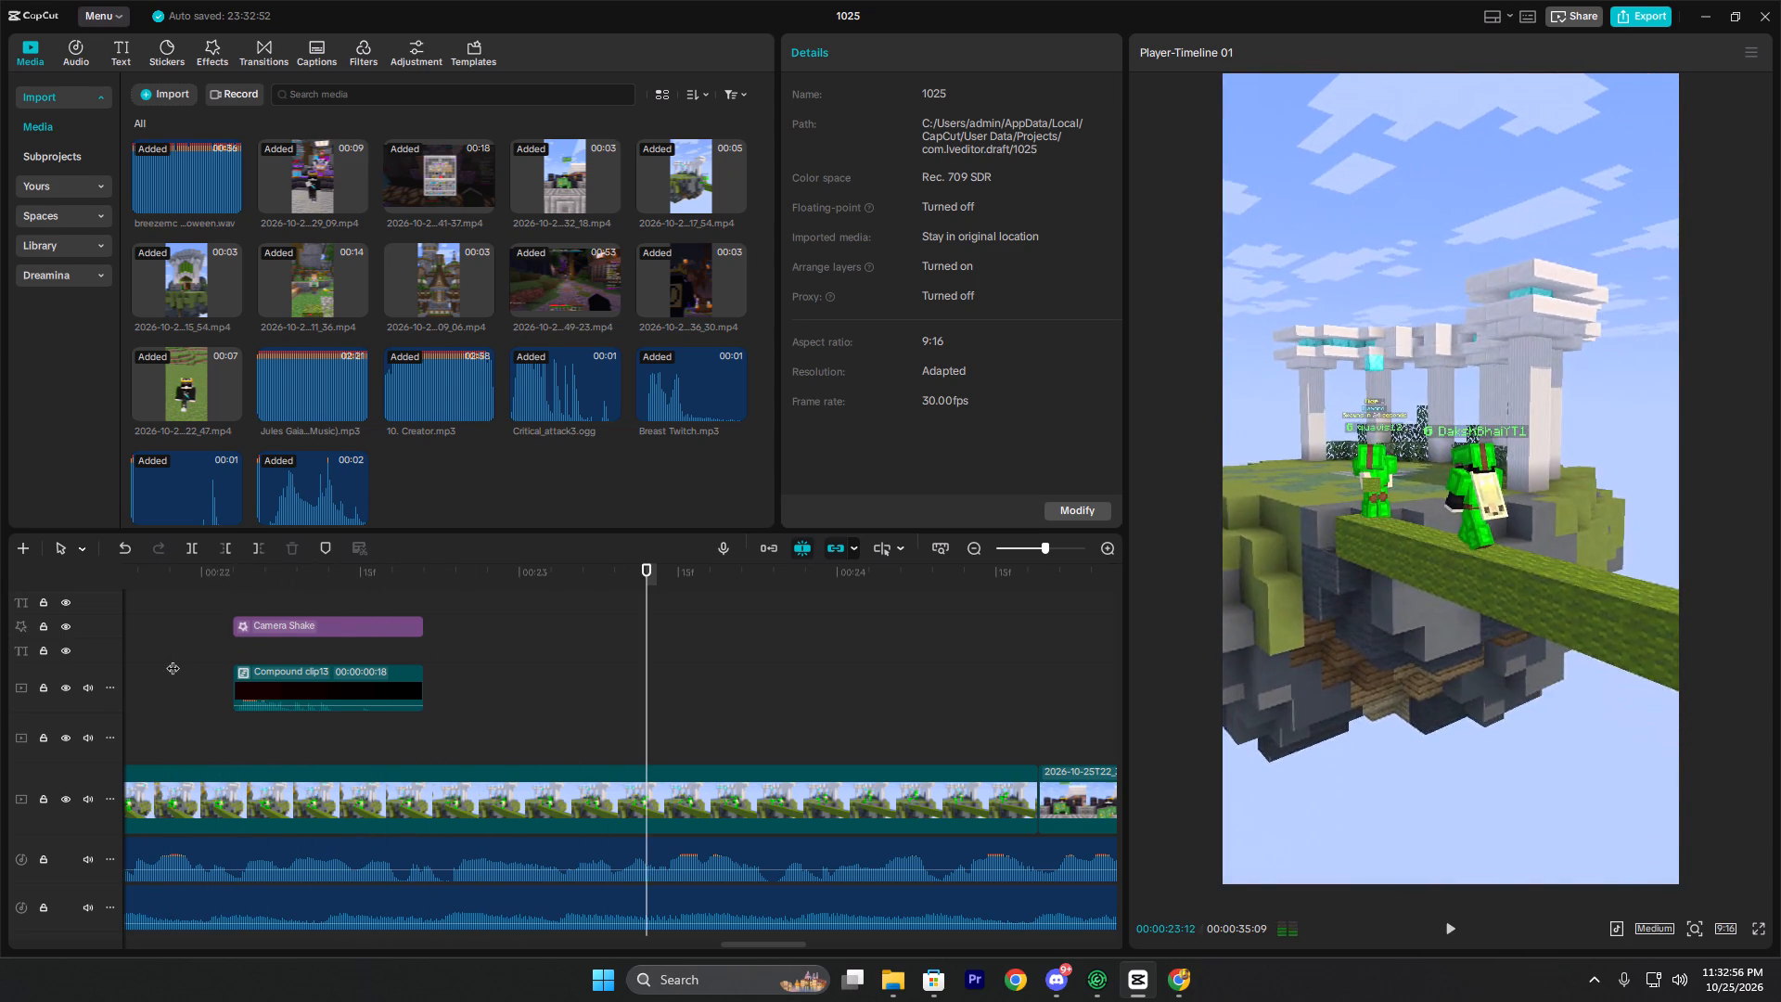
{"action": "left_click", "coordinate": [173, 659]}
{"action": "key", "text": "space"}
{"action": "key", "text": "space"}
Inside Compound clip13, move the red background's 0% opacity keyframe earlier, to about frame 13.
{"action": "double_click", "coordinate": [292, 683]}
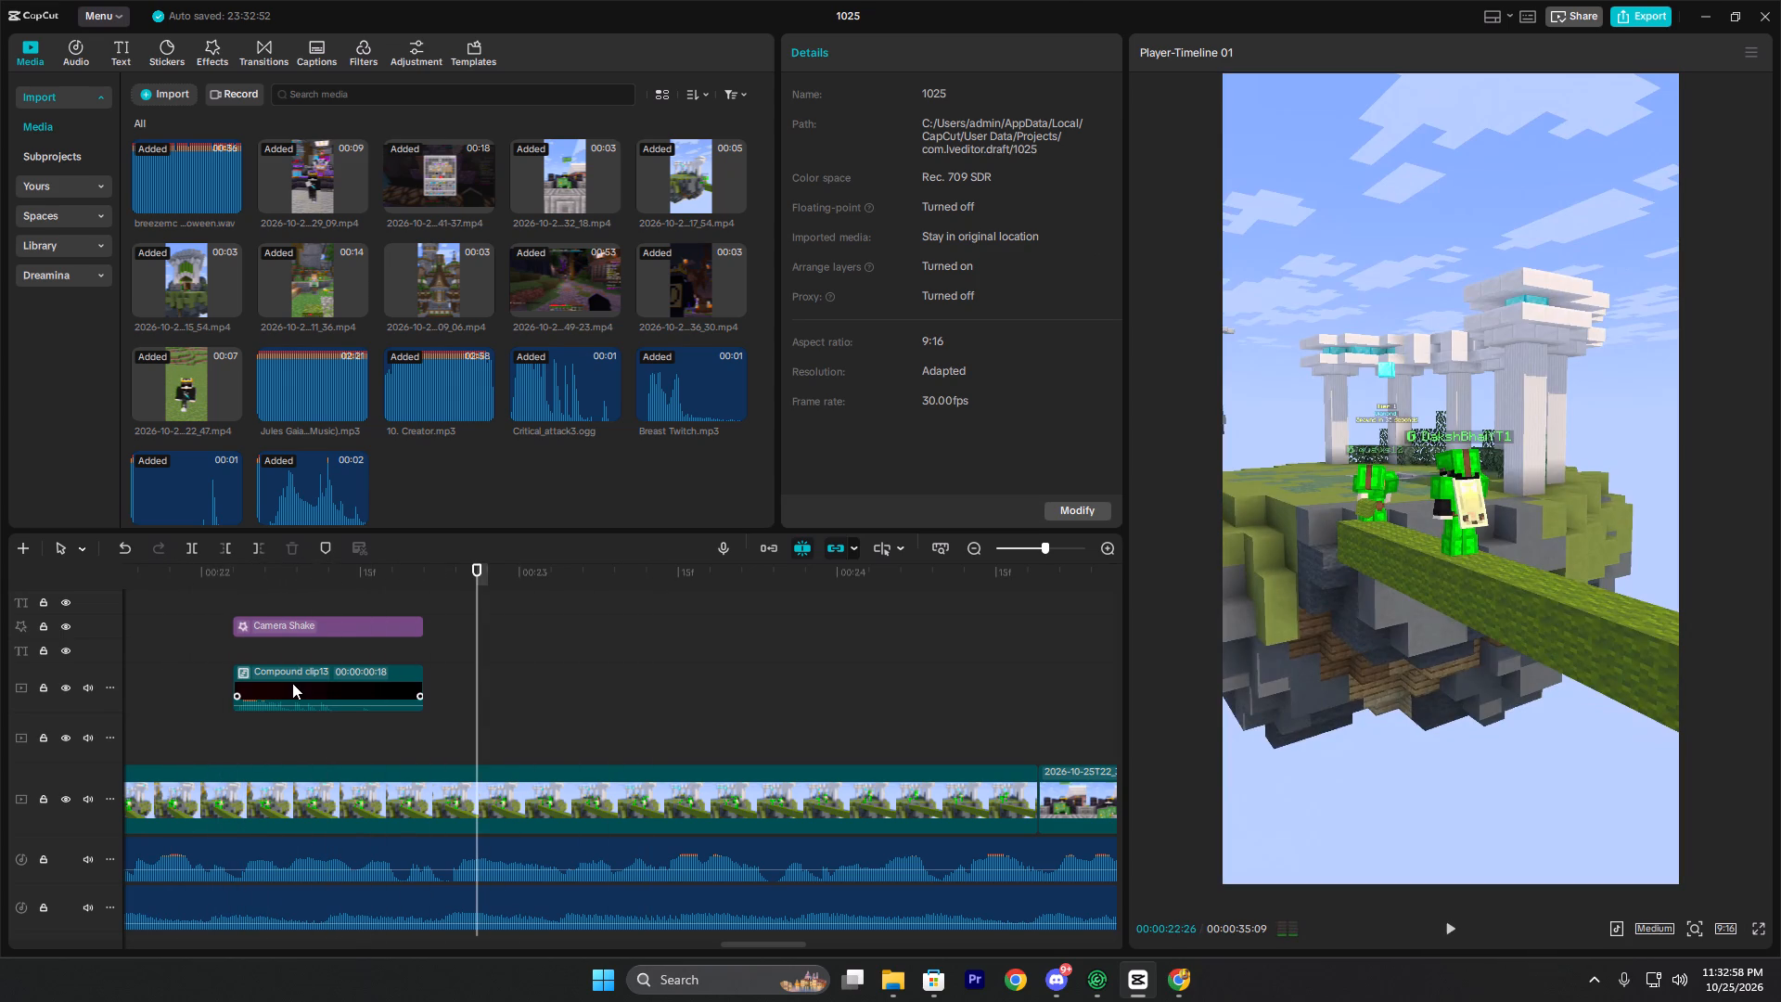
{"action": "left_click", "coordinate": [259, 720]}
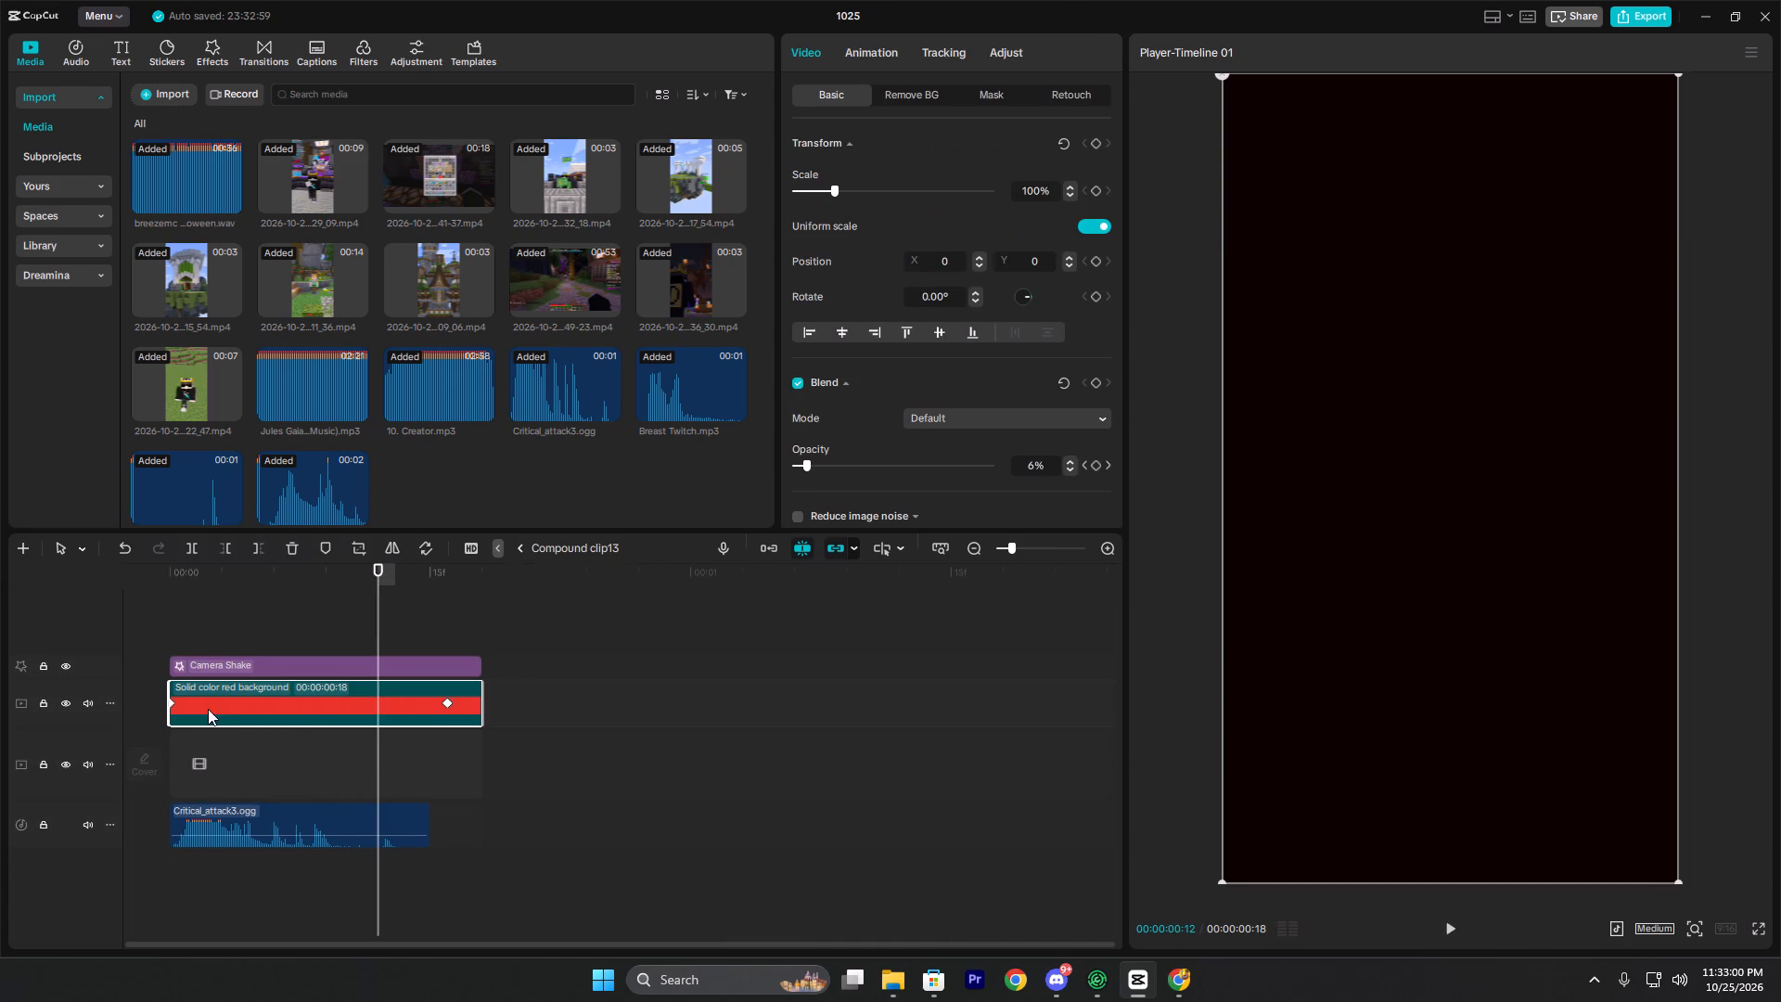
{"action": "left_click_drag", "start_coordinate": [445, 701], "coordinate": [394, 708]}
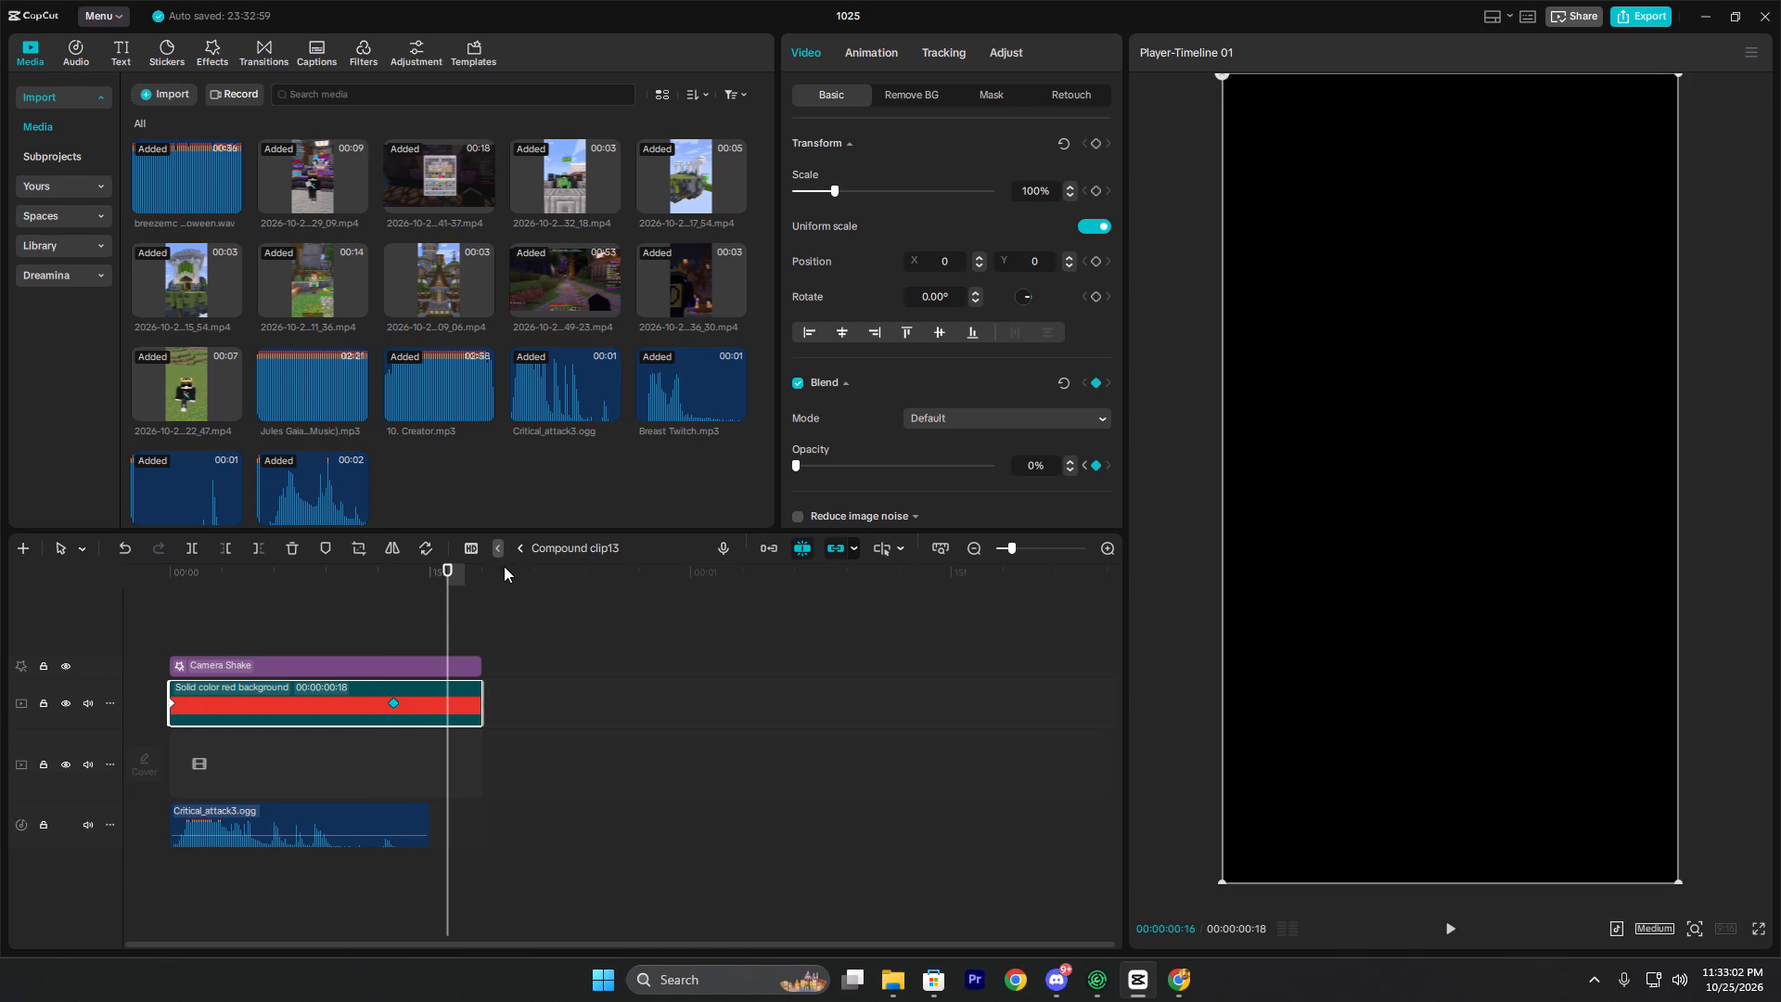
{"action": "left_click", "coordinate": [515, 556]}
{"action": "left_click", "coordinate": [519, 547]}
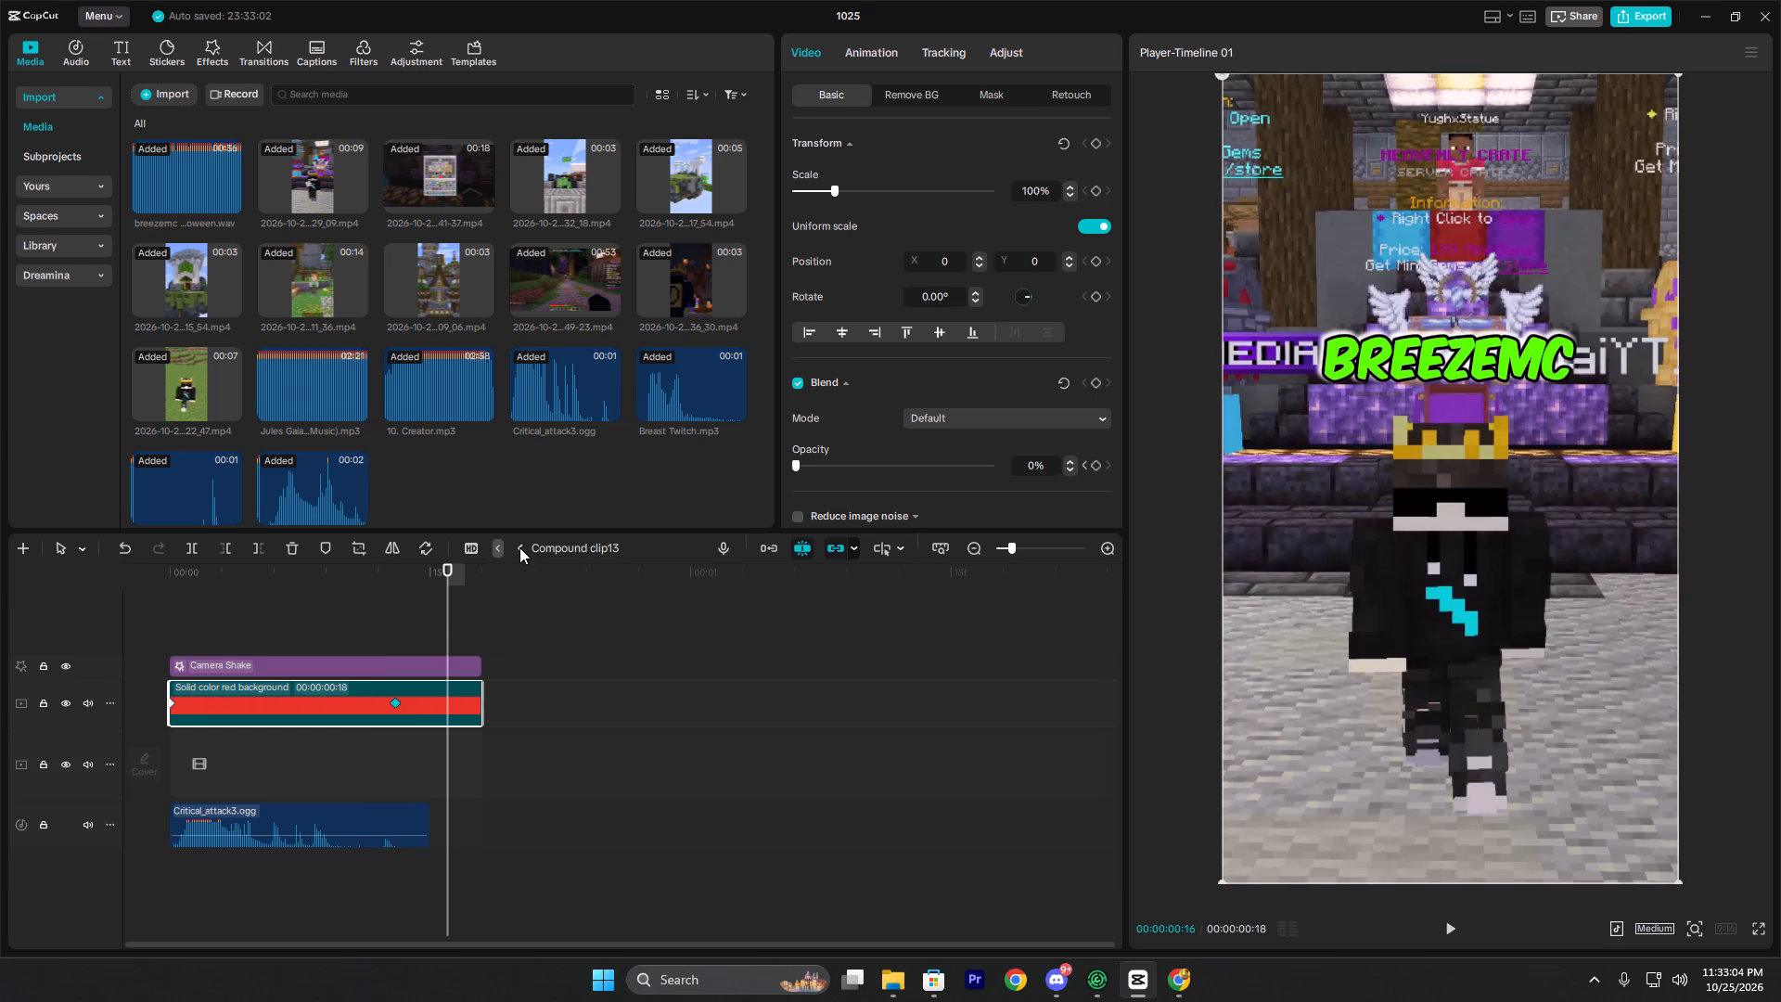
Replay the red flash and shake over the bridge clip several times to judge how fast the flash fades.
{"action": "left_click", "coordinate": [244, 594]}
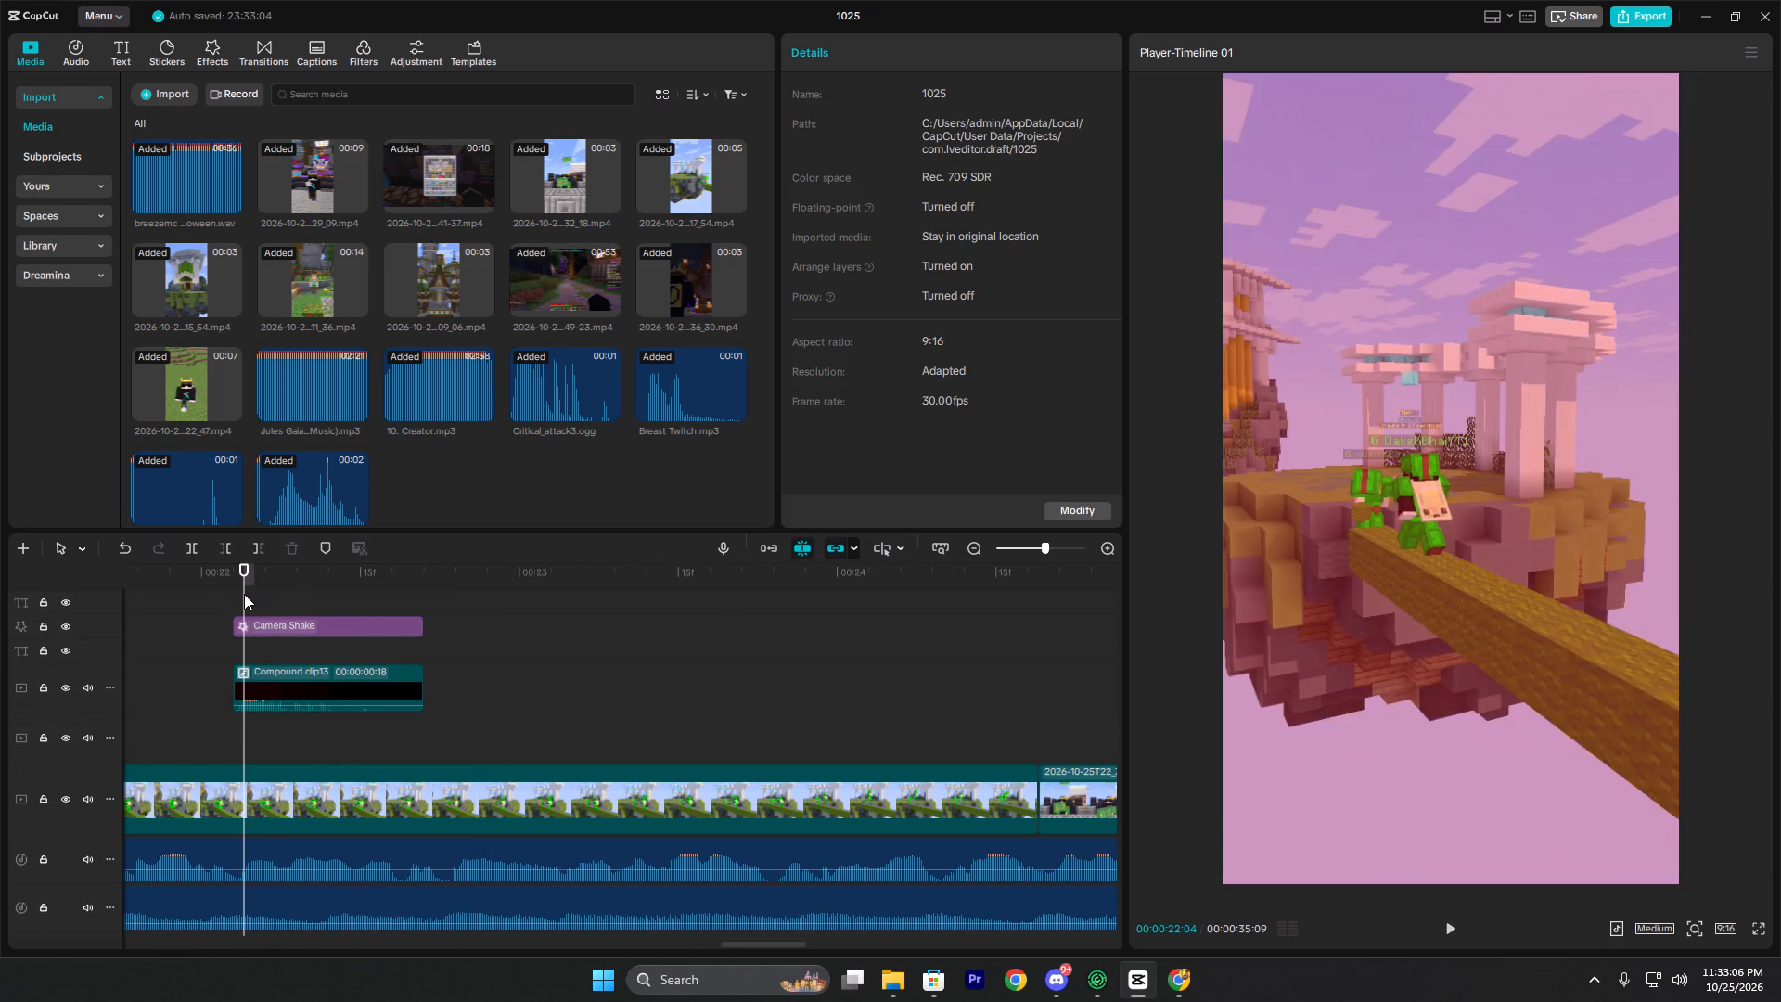
{"action": "key", "text": "space"}
{"action": "key", "text": "space"}
{"action": "left_click", "coordinate": [234, 591]}
{"action": "key", "text": "space"}
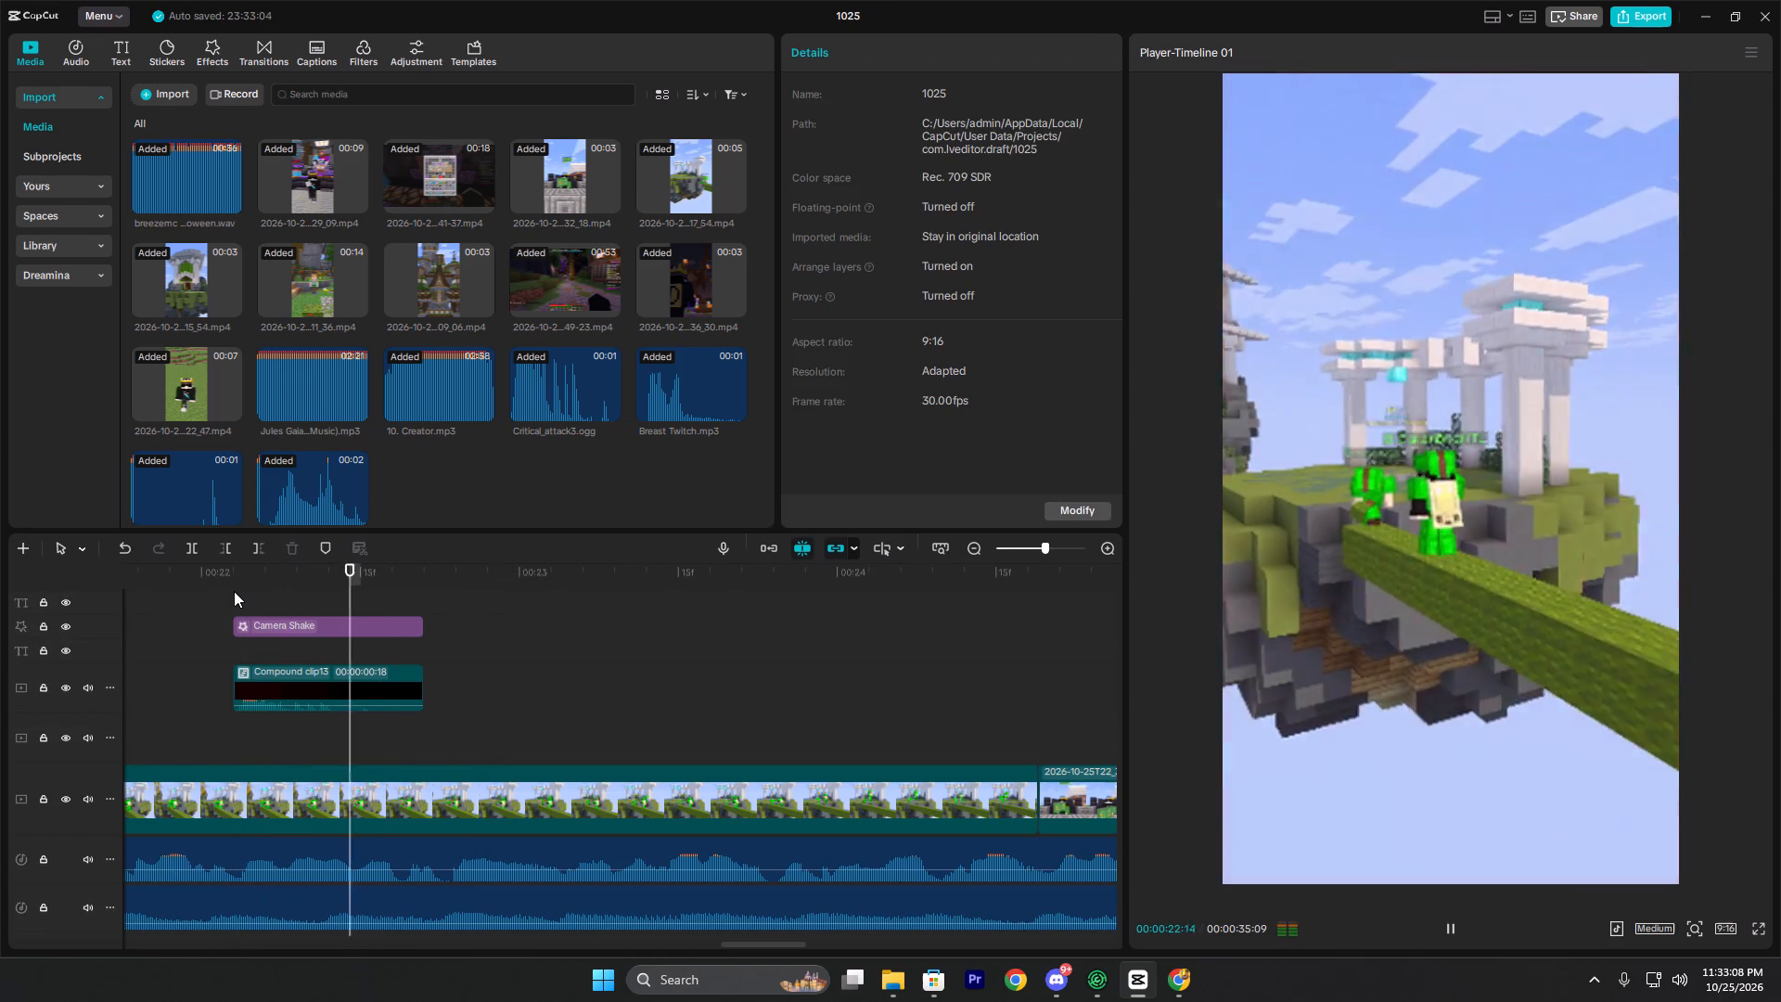
{"action": "key", "text": "space"}
{"action": "left_click", "coordinate": [234, 591]}
{"action": "key", "text": "space"}
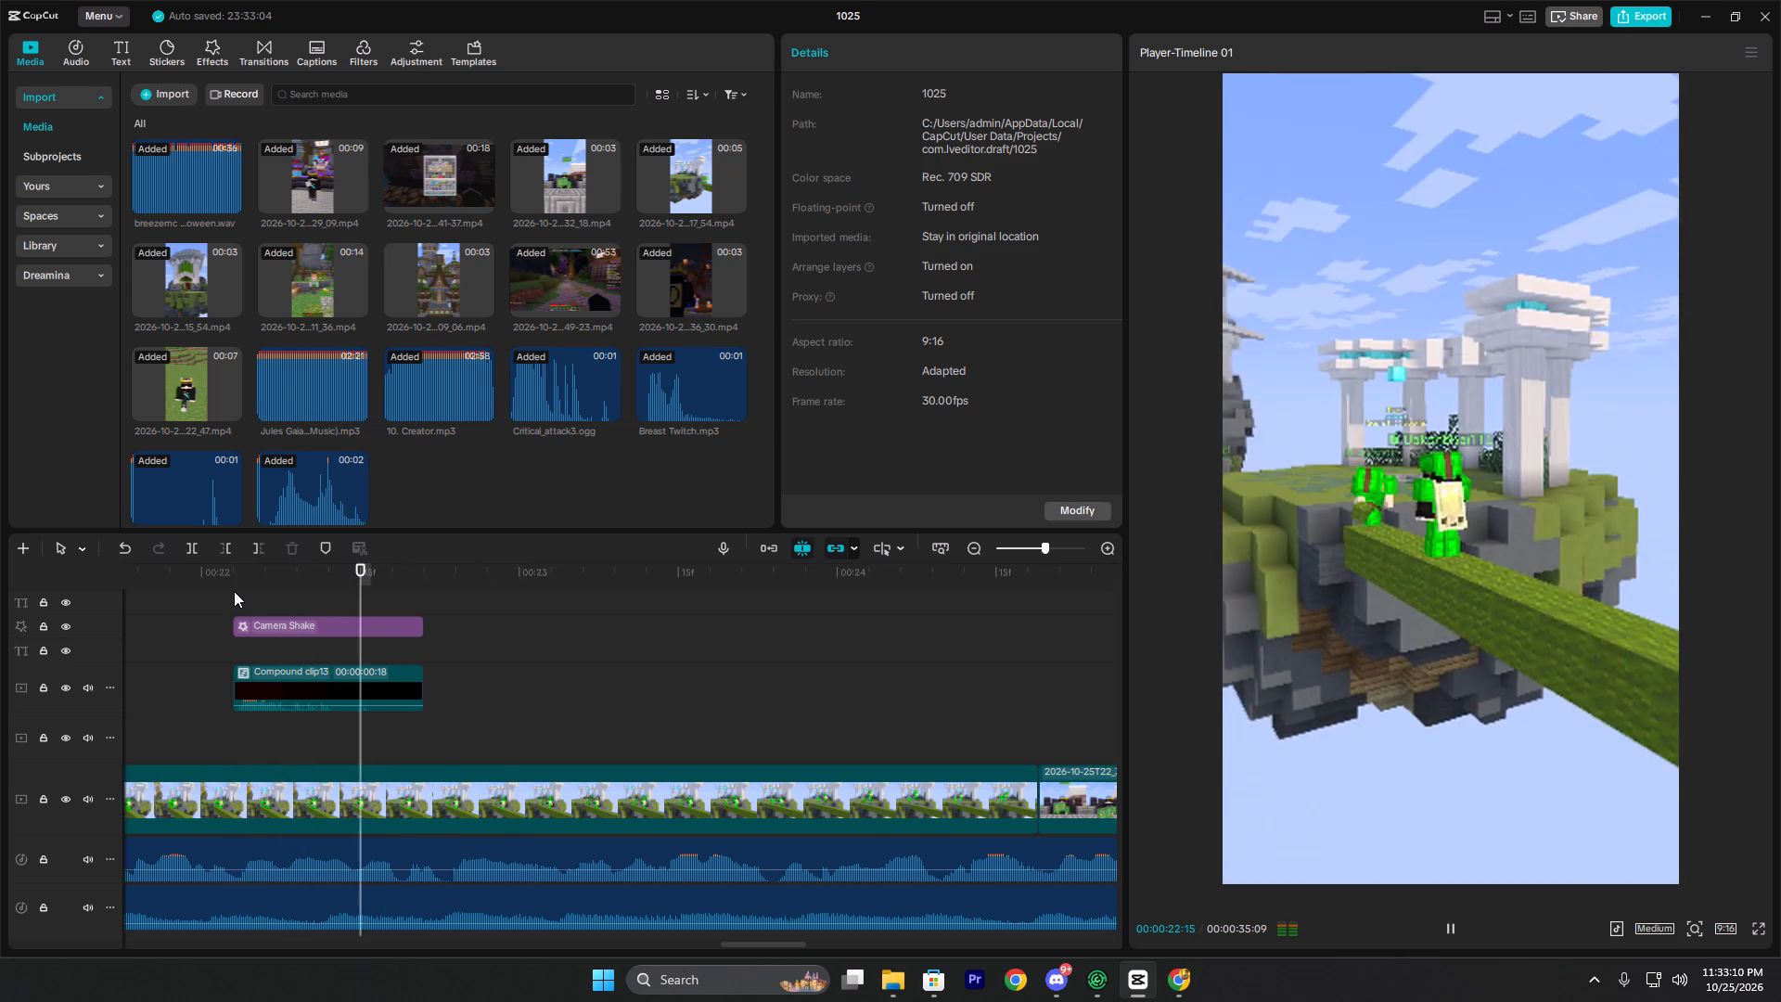
{"action": "key", "text": "space"}
{"action": "left_click", "coordinate": [208, 589]}
{"action": "left_click", "coordinate": [176, 589]}
{"action": "key", "text": "space"}
{"action": "key", "text": "space"}
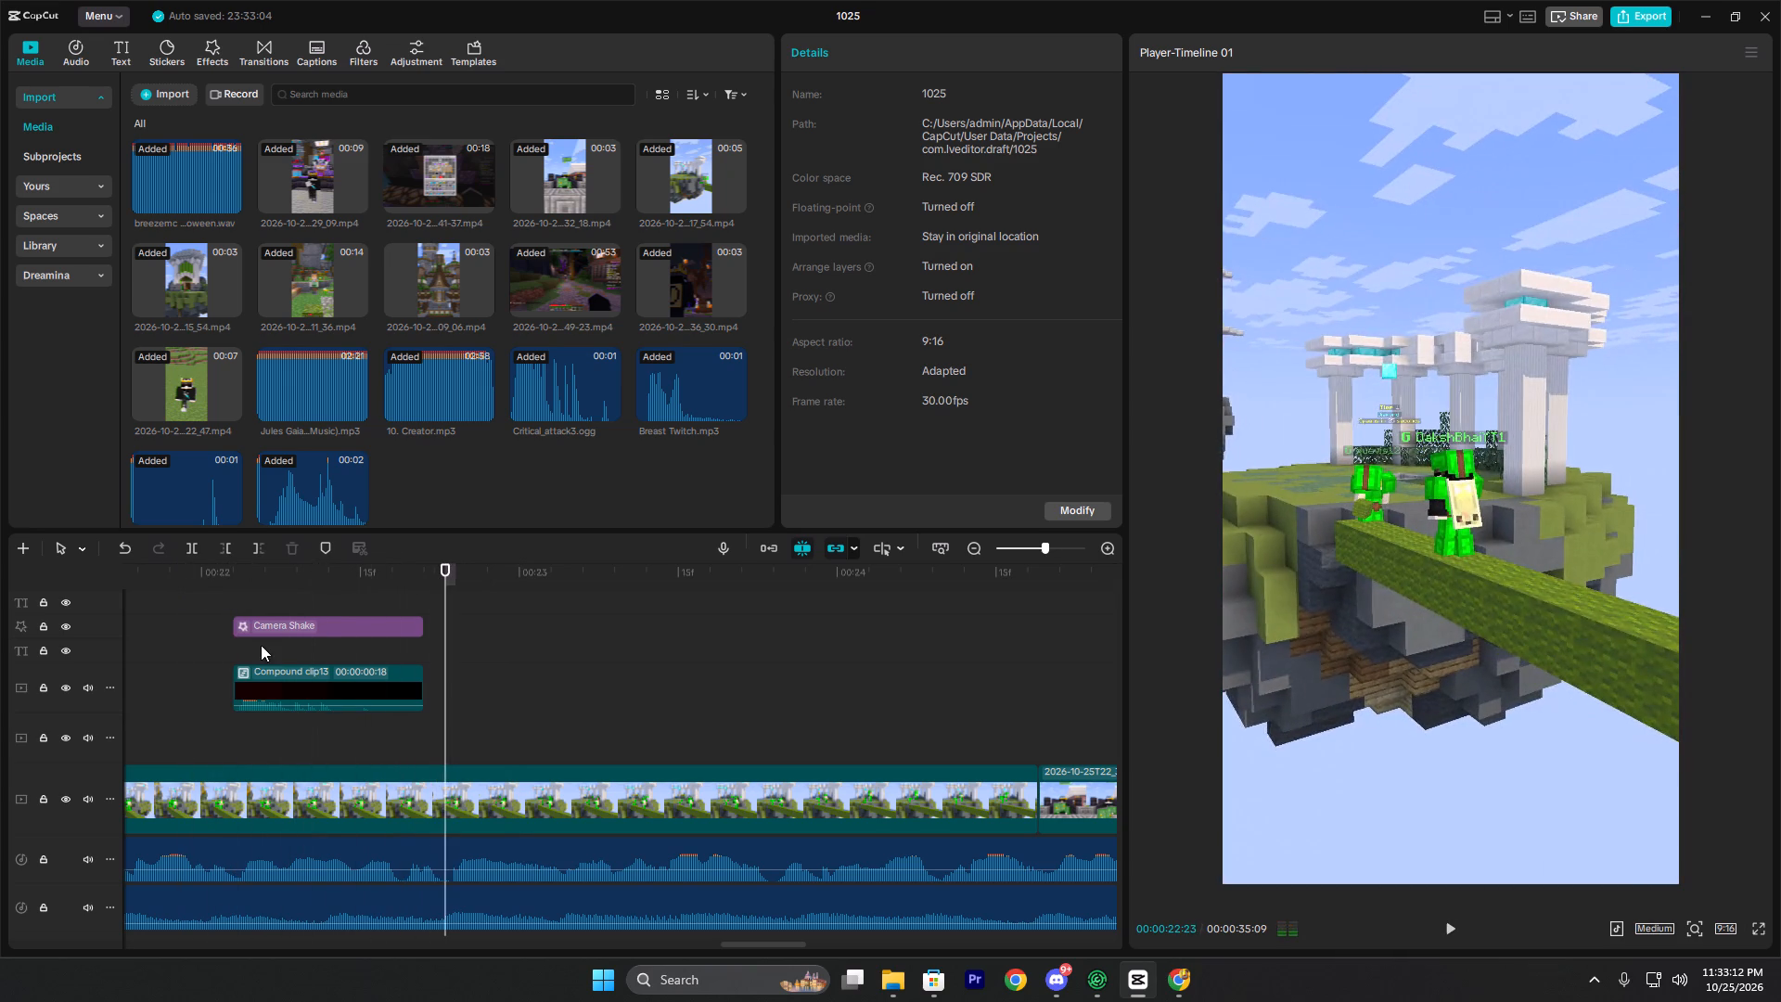
{"action": "key", "text": "space"}
{"action": "key", "text": "space"}
{"action": "left_click", "coordinate": [193, 622]}
{"action": "key", "text": "space"}
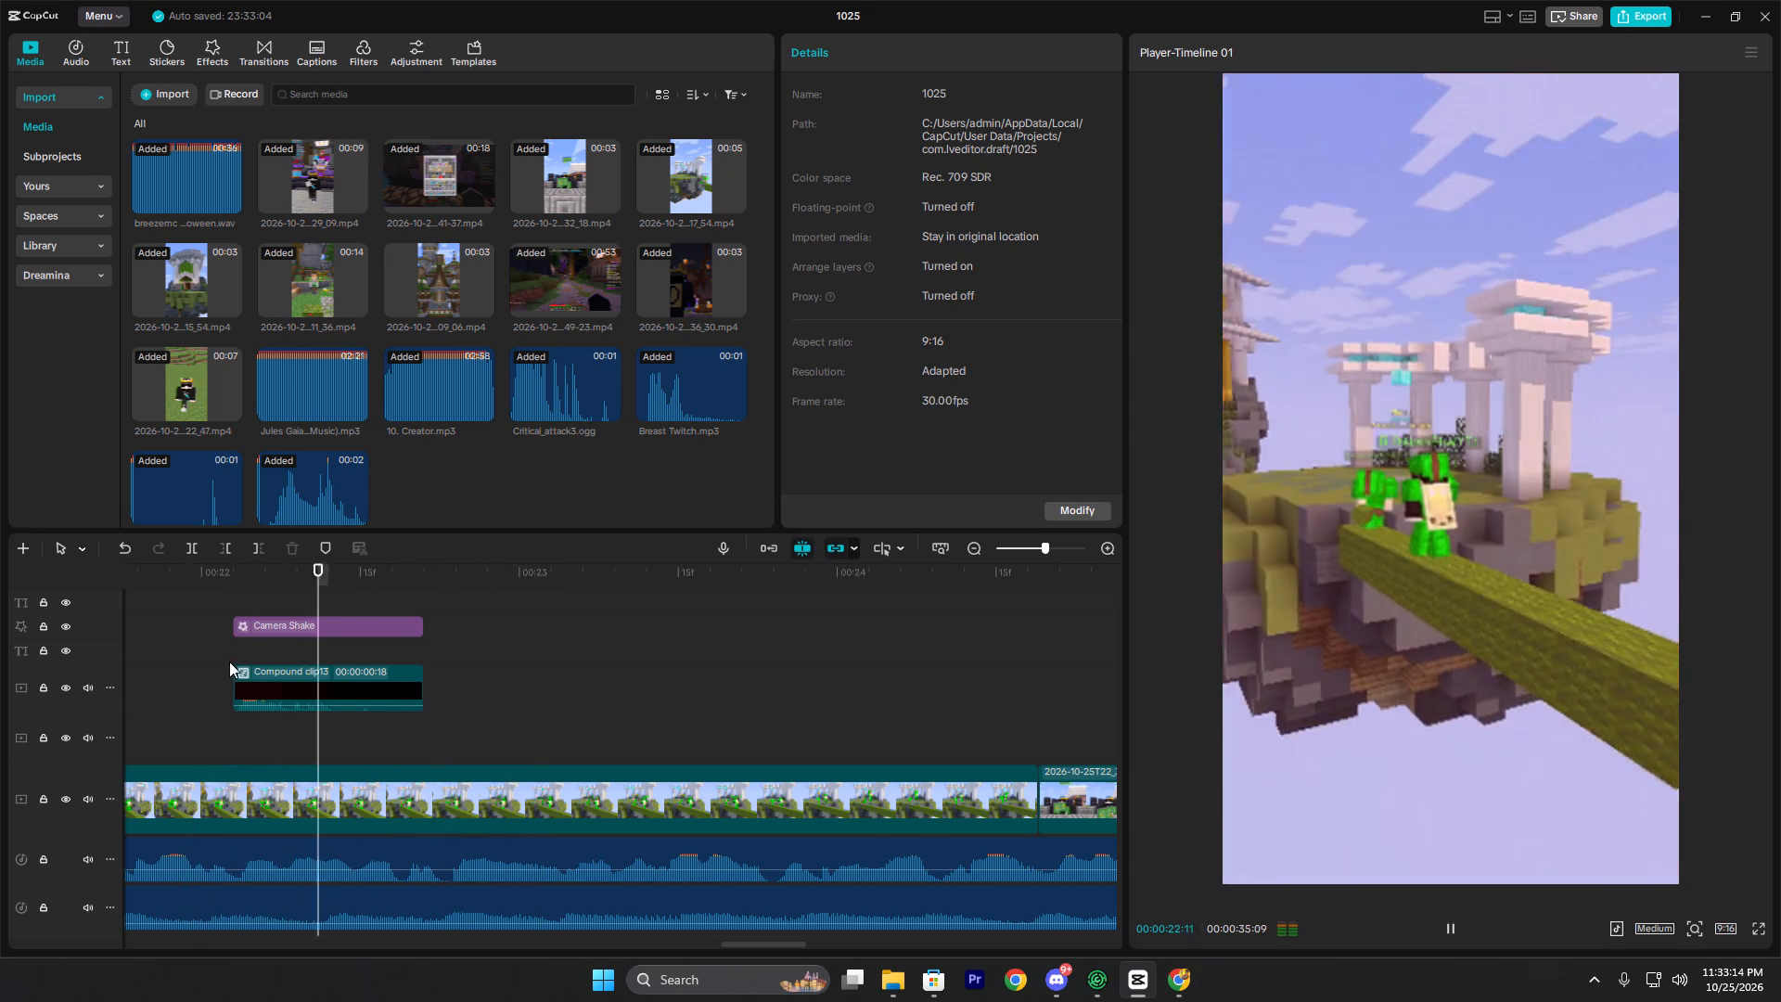
{"action": "key", "text": "space"}
Inside Compound clip13, extend the Camera Shake and red background to 20 frames and move the 0% opacity keyframe to the background's end.
{"action": "double_click", "coordinate": [258, 681]}
{"action": "left_click", "coordinate": [379, 710]}
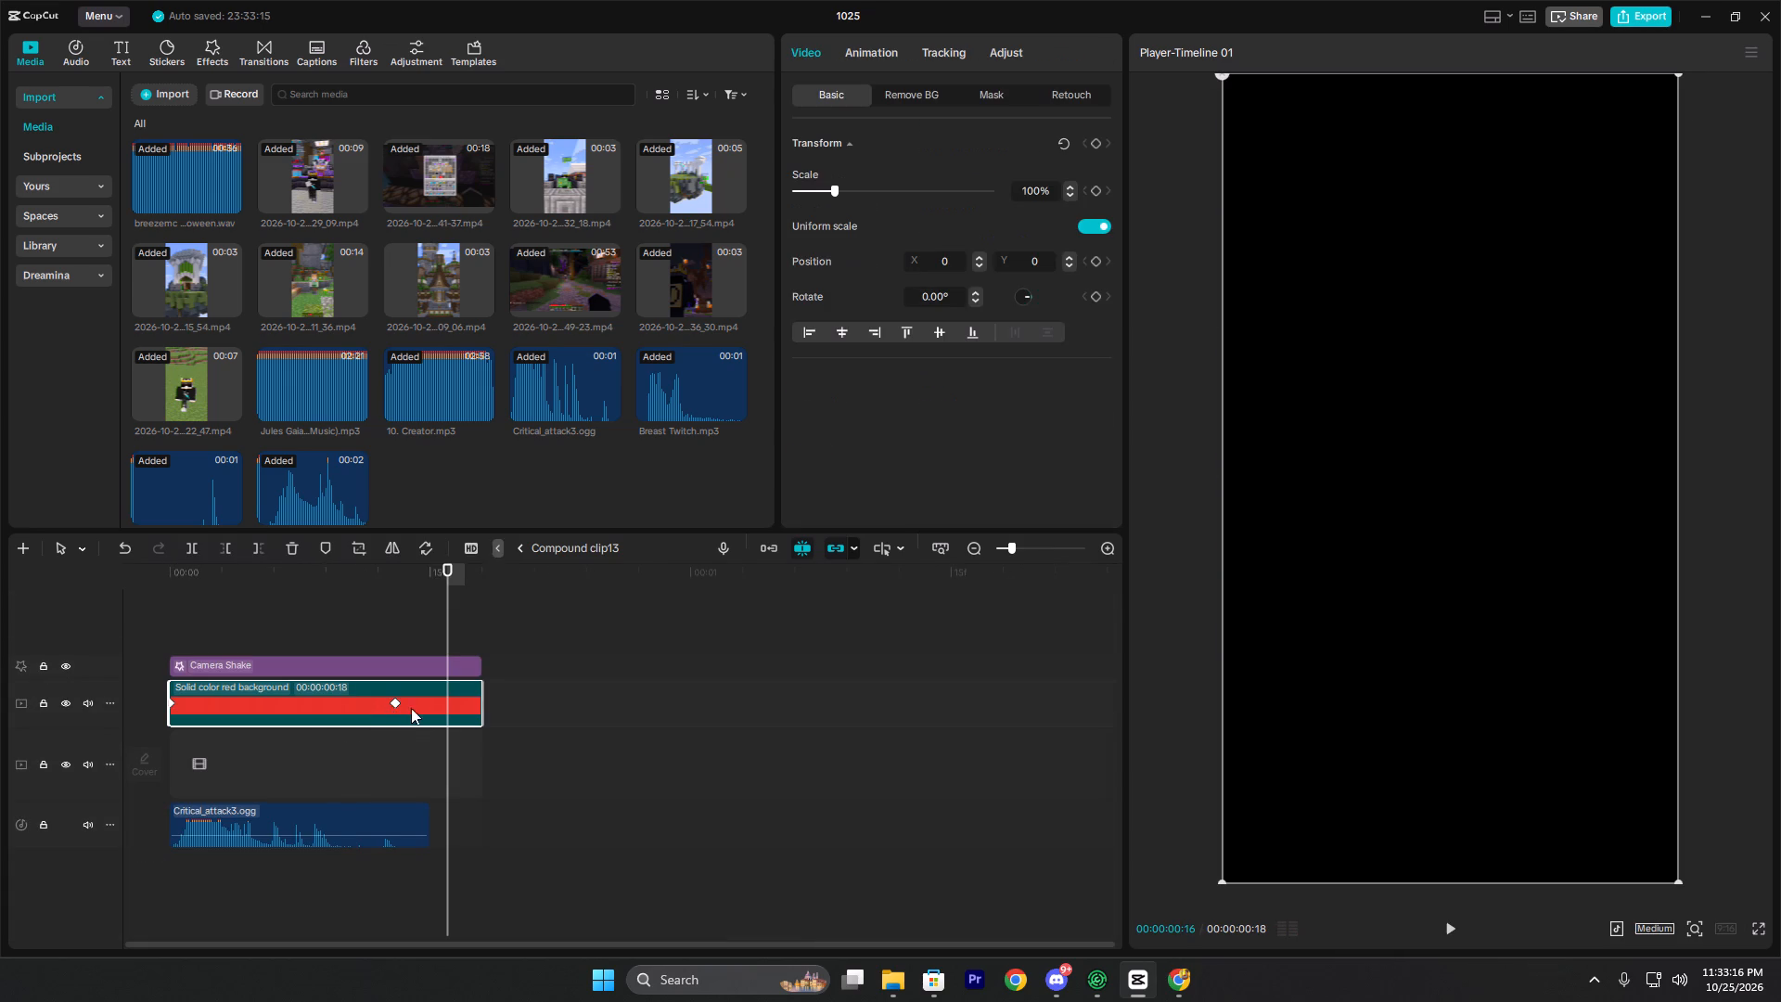
{"action": "left_click_drag", "start_coordinate": [392, 702], "coordinate": [789, 725]}
{"action": "left_click", "coordinate": [436, 666]}
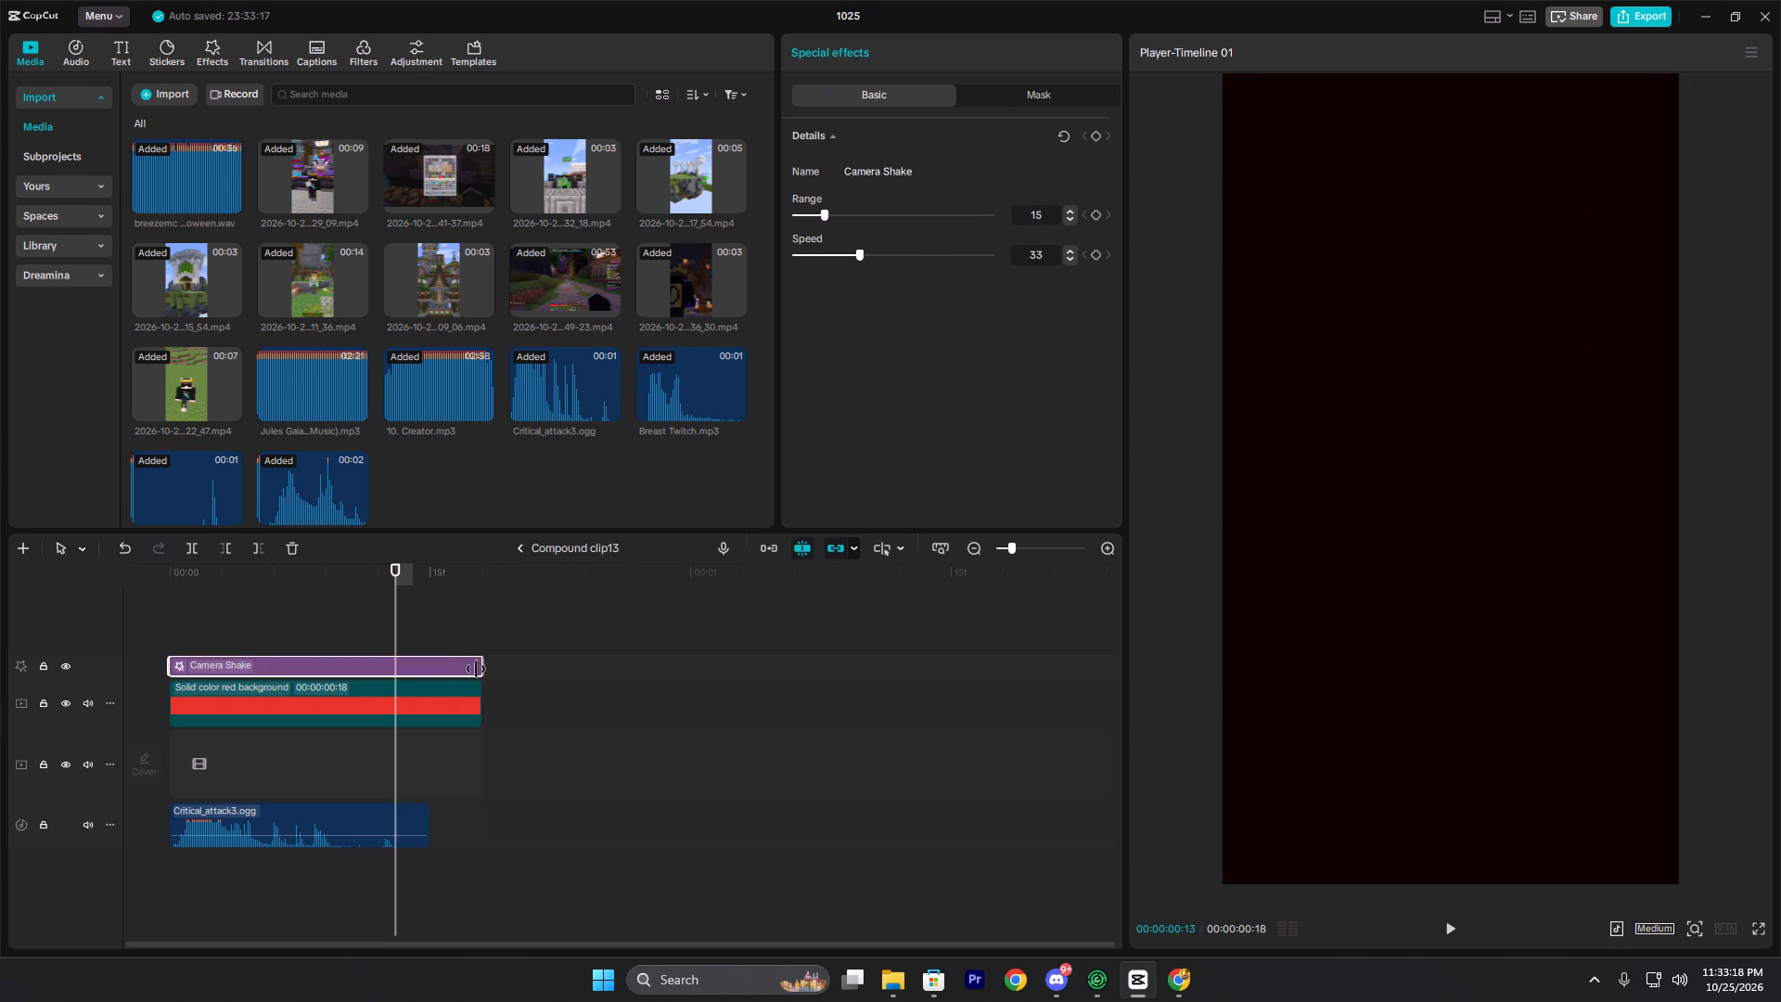
{"action": "left_click_drag", "start_coordinate": [482, 670], "coordinate": [511, 673]}
{"action": "left_click", "coordinate": [454, 692]}
{"action": "left_click", "coordinate": [478, 703]}
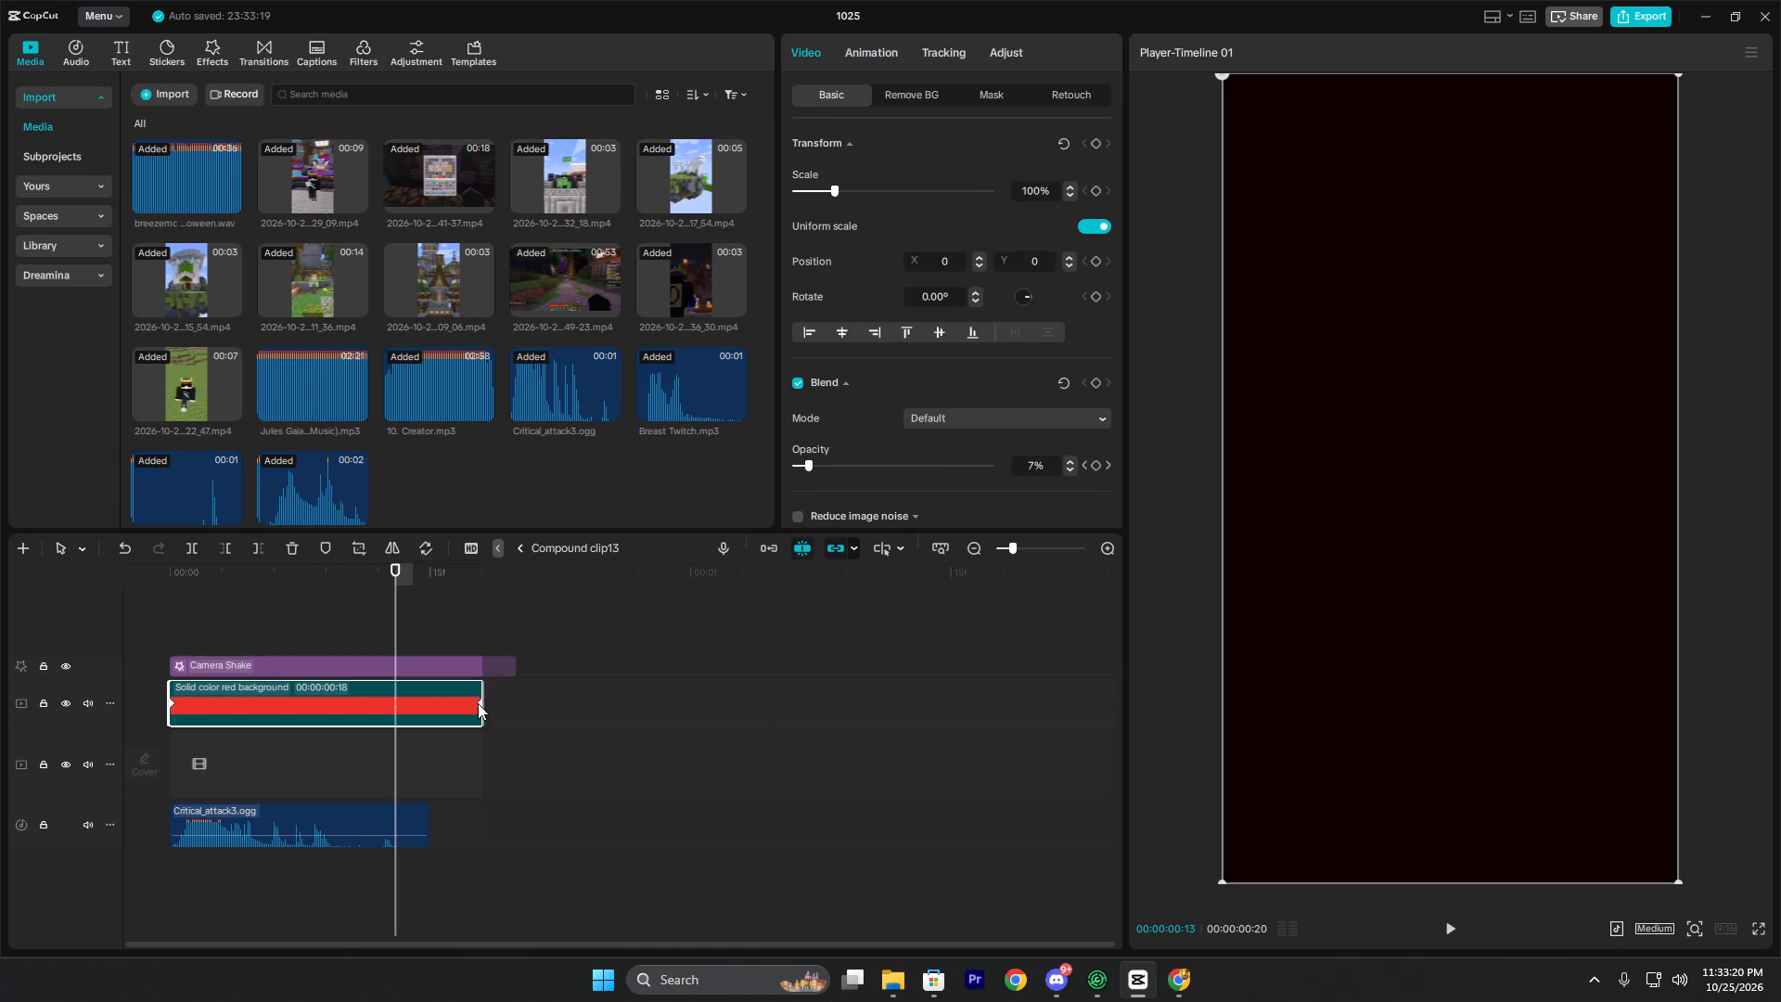
{"action": "left_click_drag", "start_coordinate": [480, 703], "coordinate": [502, 711]}
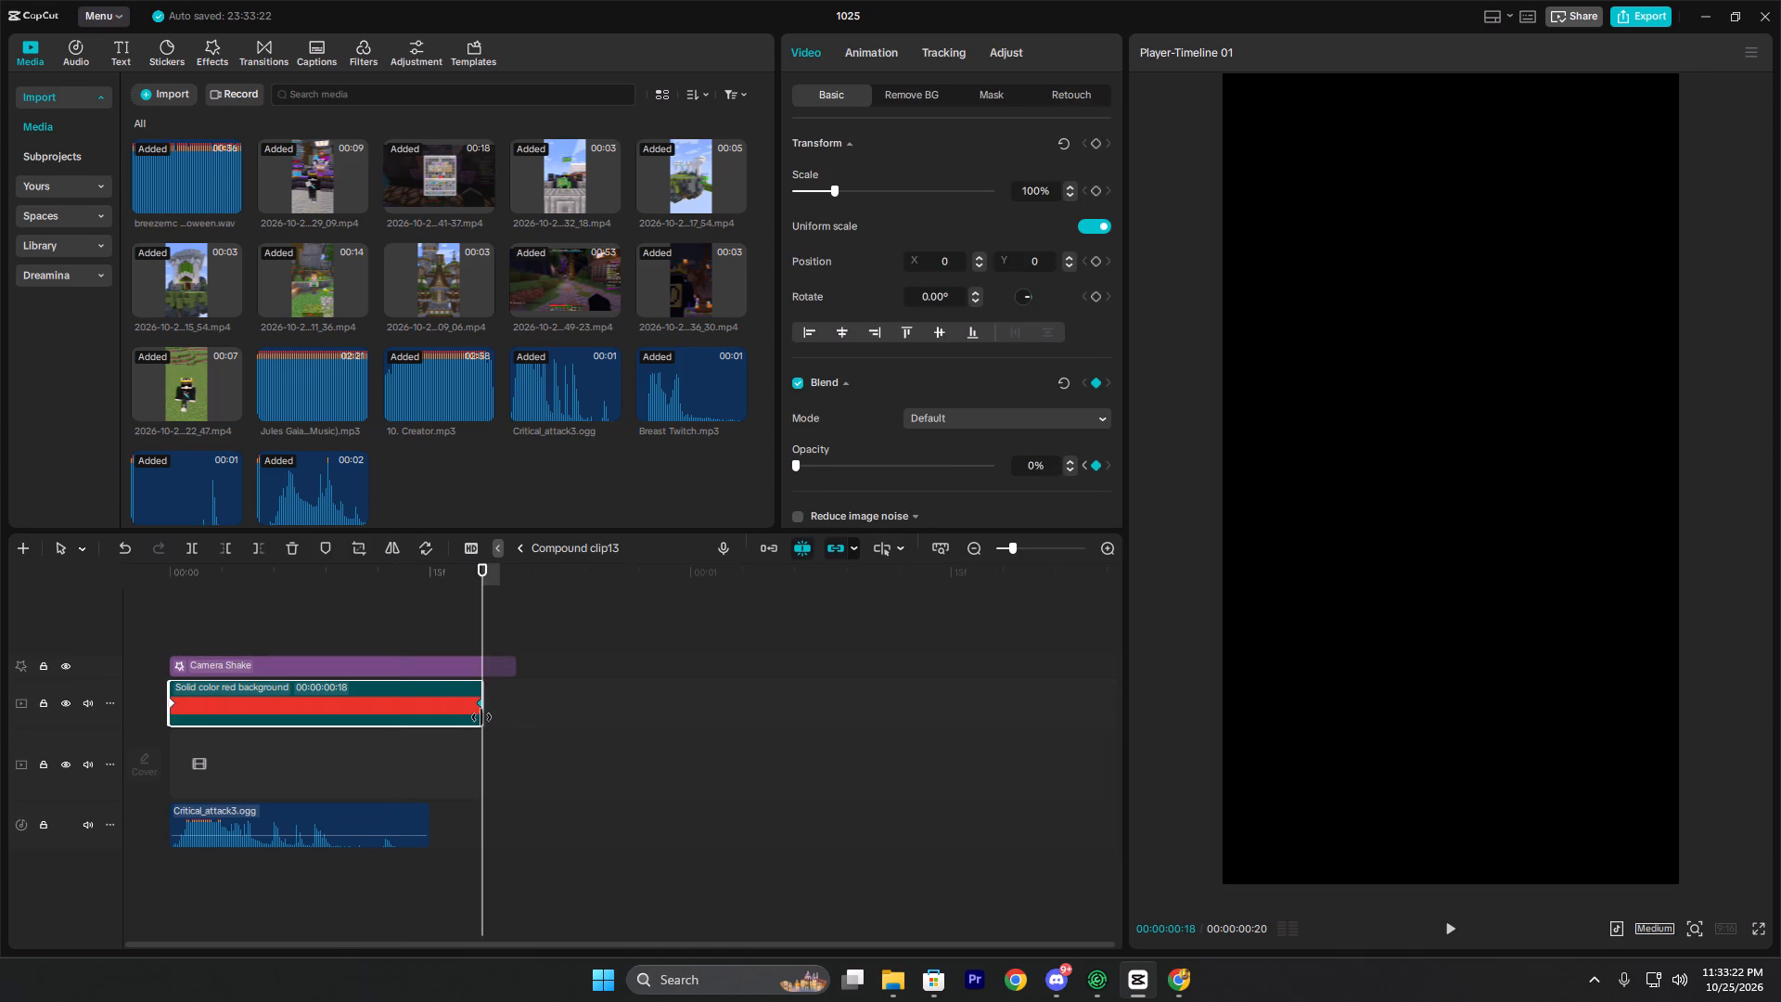
{"action": "left_click_drag", "start_coordinate": [479, 718], "coordinate": [510, 723]}
{"action": "left_click_drag", "start_coordinate": [480, 700], "coordinate": [537, 704]}
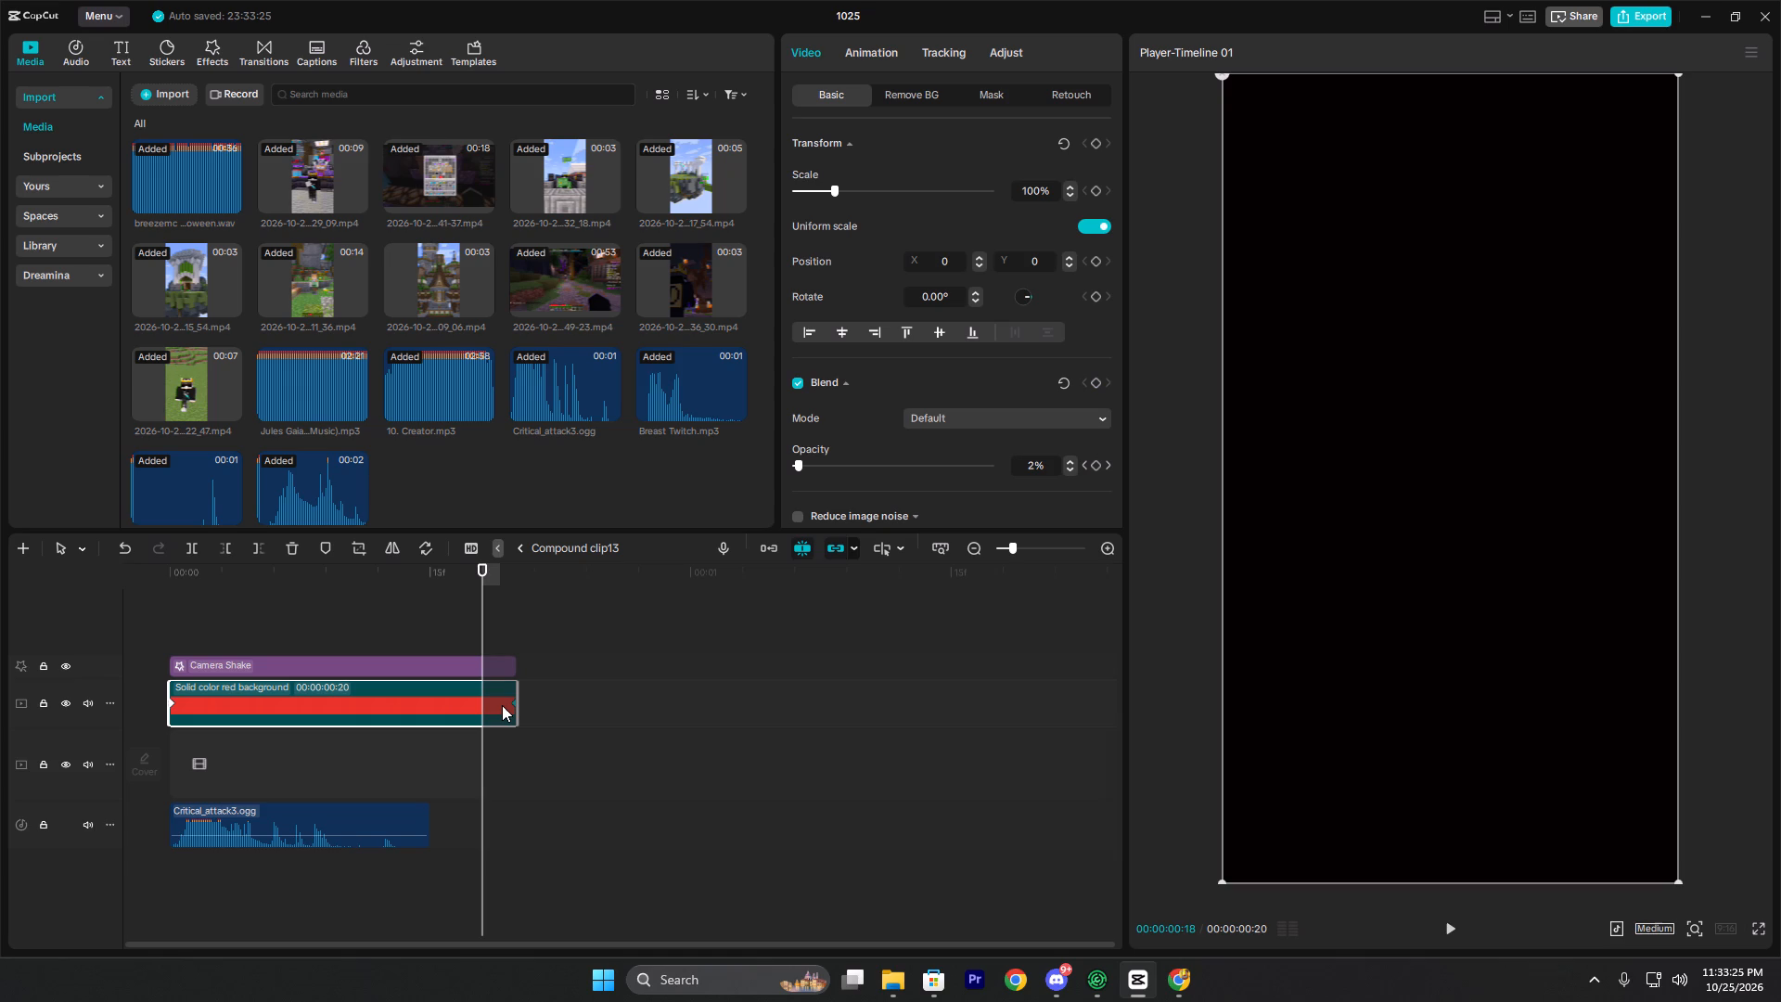
{"action": "left_click", "coordinate": [517, 548]}
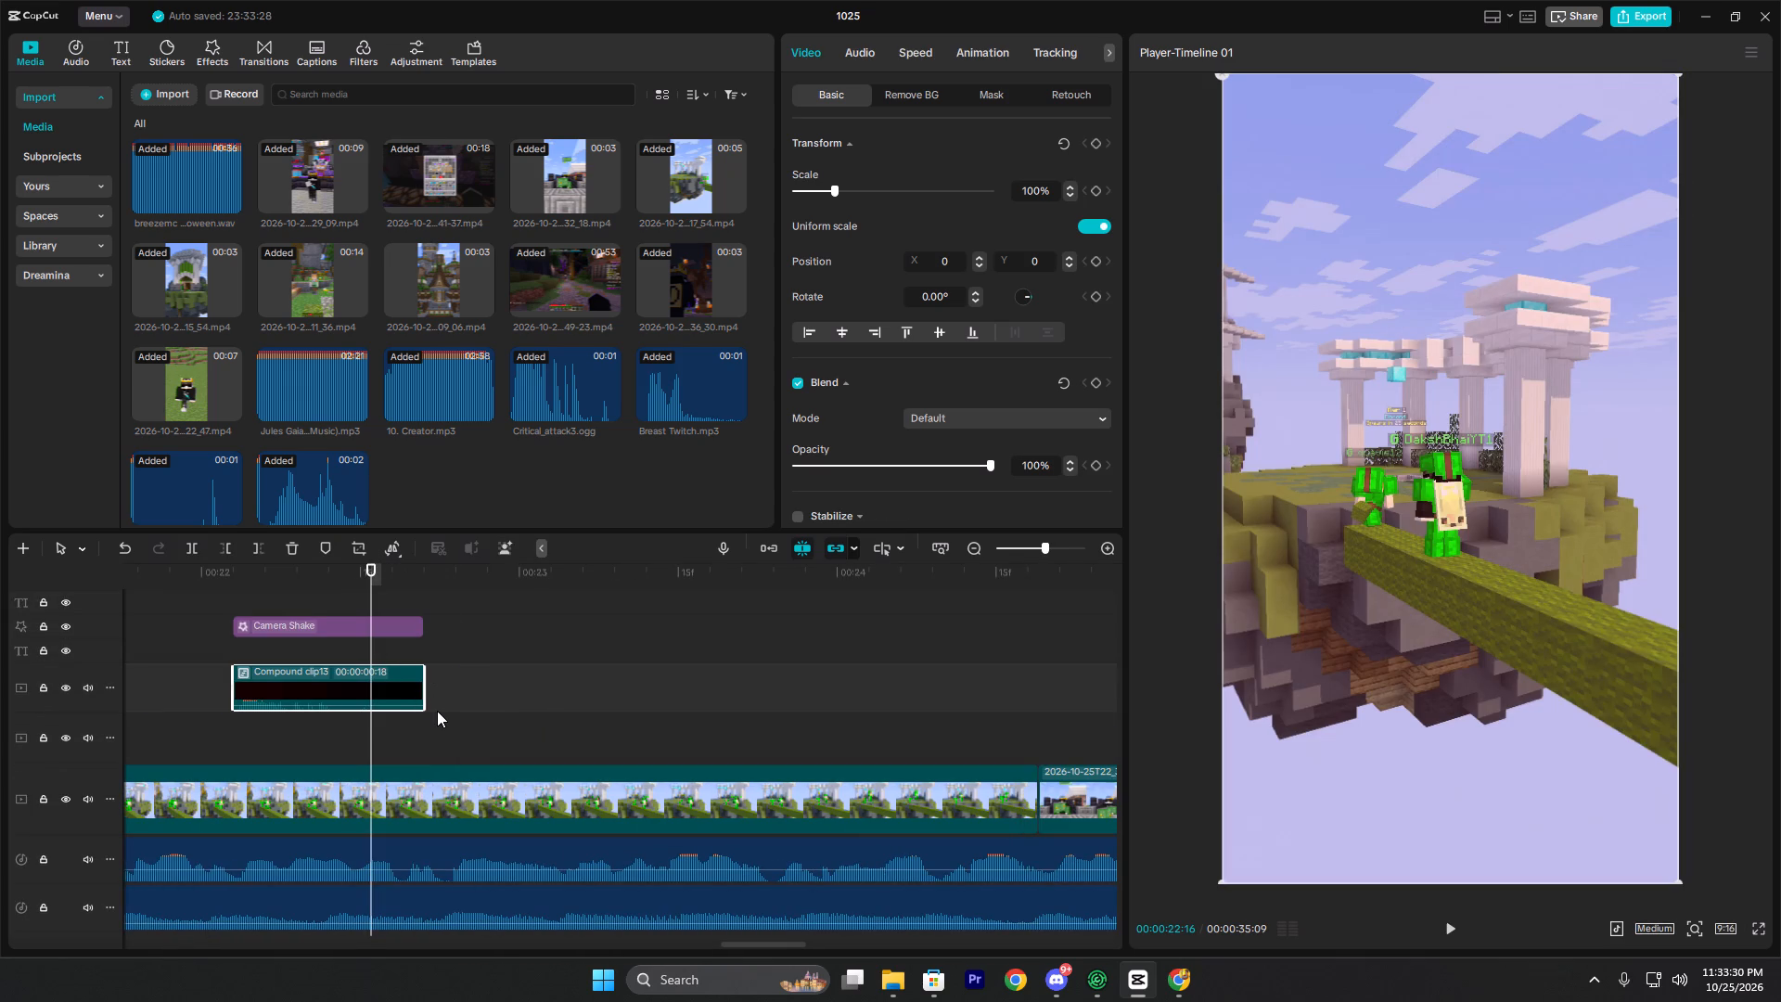
On the main timeline, extend Compound clip13 to 20 frames and lengthen the Camera Shake above it to match.
{"action": "left_click_drag", "start_coordinate": [427, 686], "coordinate": [554, 689]}
{"action": "left_click", "coordinate": [401, 631]}
{"action": "left_click_drag", "start_coordinate": [428, 629], "coordinate": [445, 630]}
Play through the lengthened flash and shake over the bridge clip to check the timing.
{"action": "left_click", "coordinate": [248, 601]}
{"action": "key", "text": "space"}
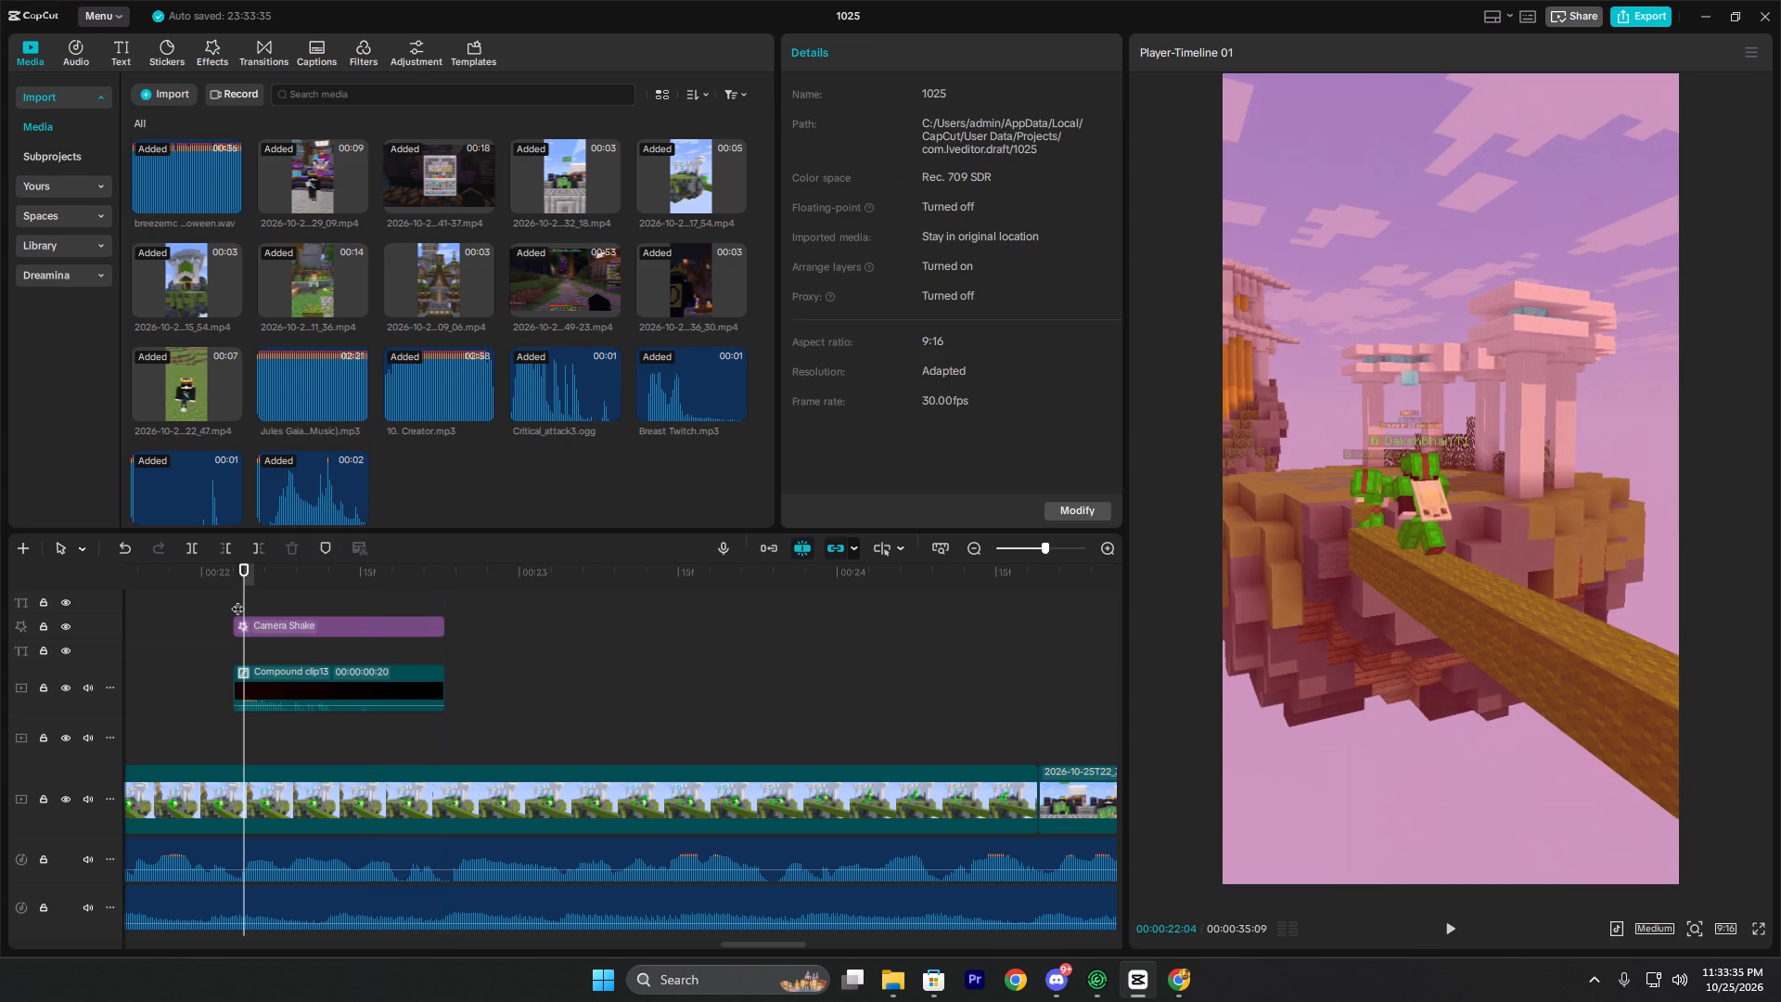
{"action": "key", "text": "space"}
{"action": "left_click", "coordinate": [237, 599]}
{"action": "key", "text": "space"}
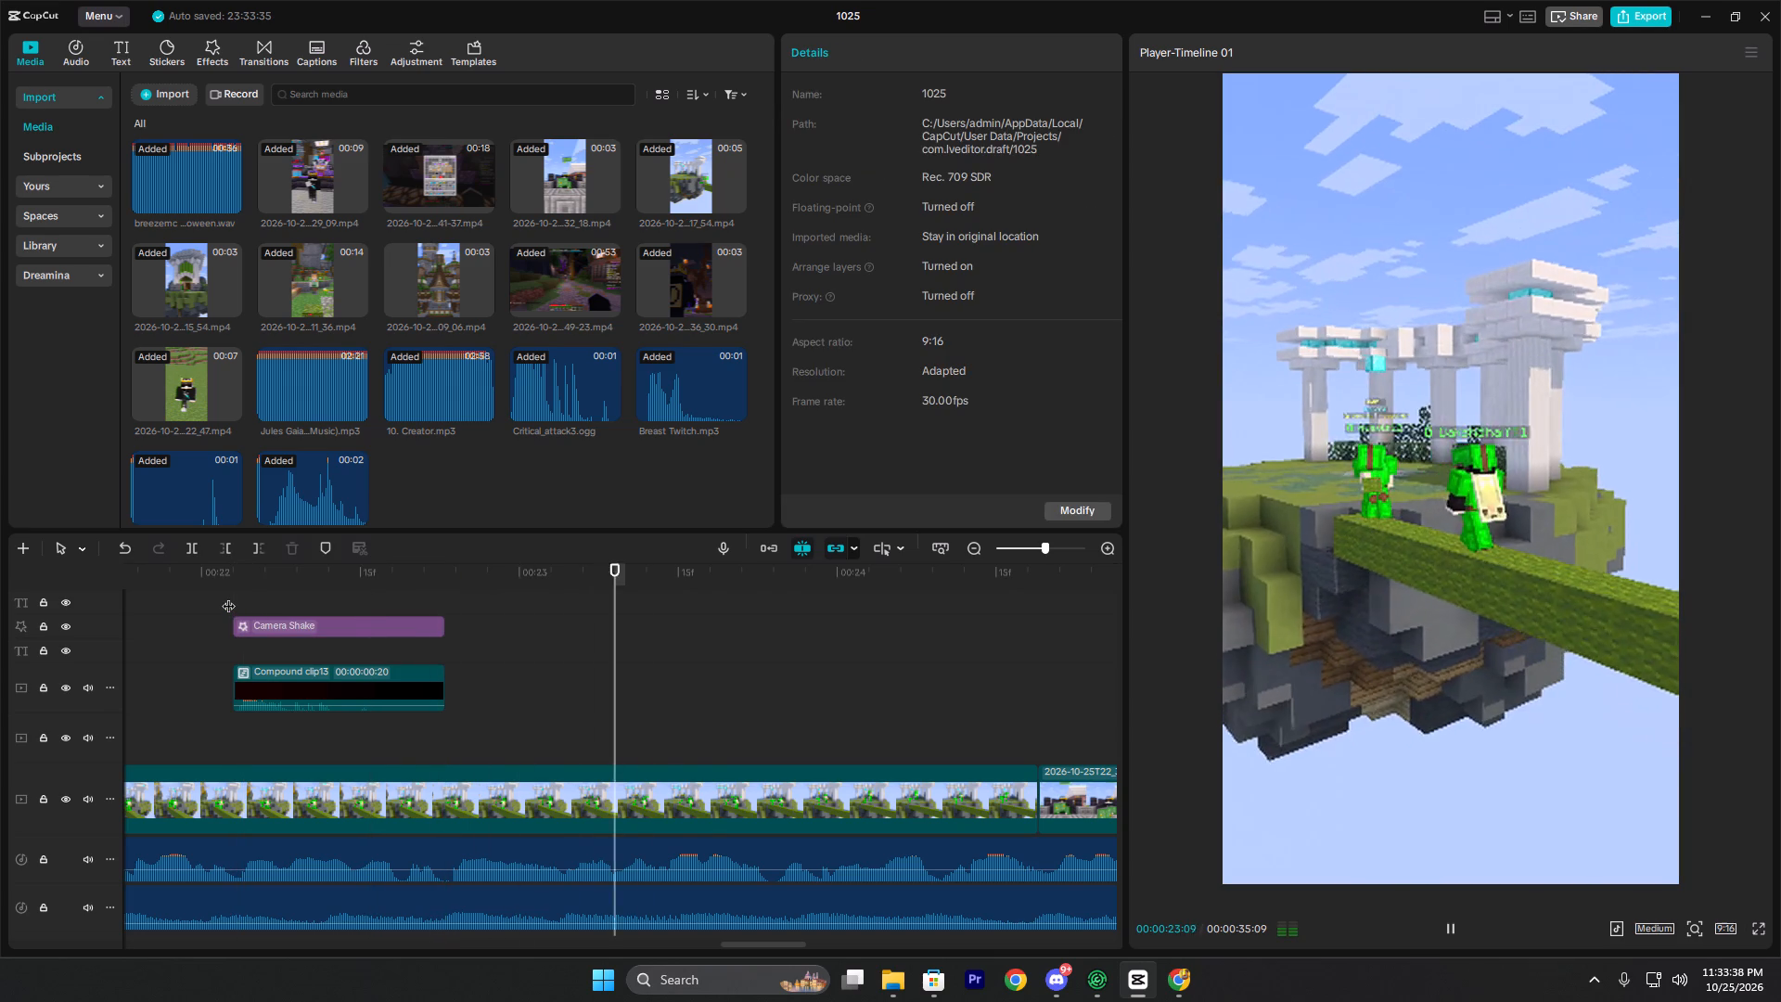
{"action": "key", "text": "space"}
{"action": "left_click", "coordinate": [480, 662]}
{"action": "left_click", "coordinate": [450, 658]}
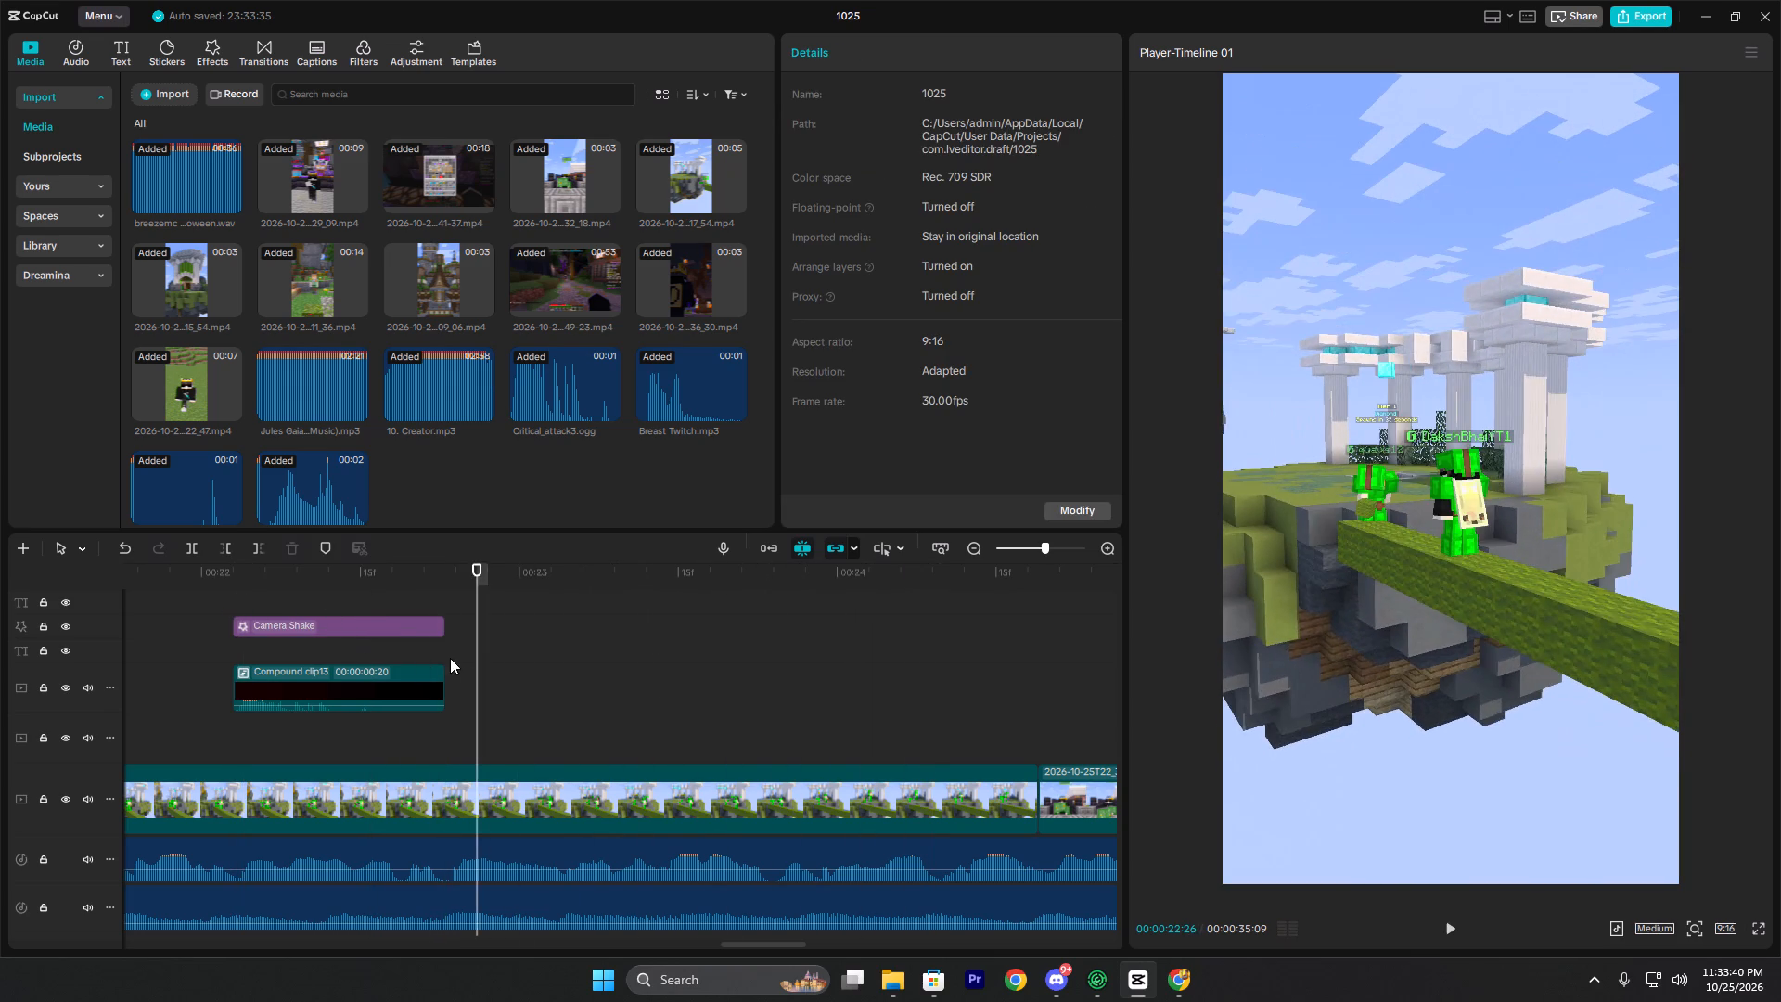
Switch to Chrome, preview the first sounds in the wiki's generic mob sounds category, and download Critical attack1.ogg.
{"action": "key", "text": "space"}
{"action": "key", "text": "space"}
{"action": "left_click", "coordinate": [1166, 987]}
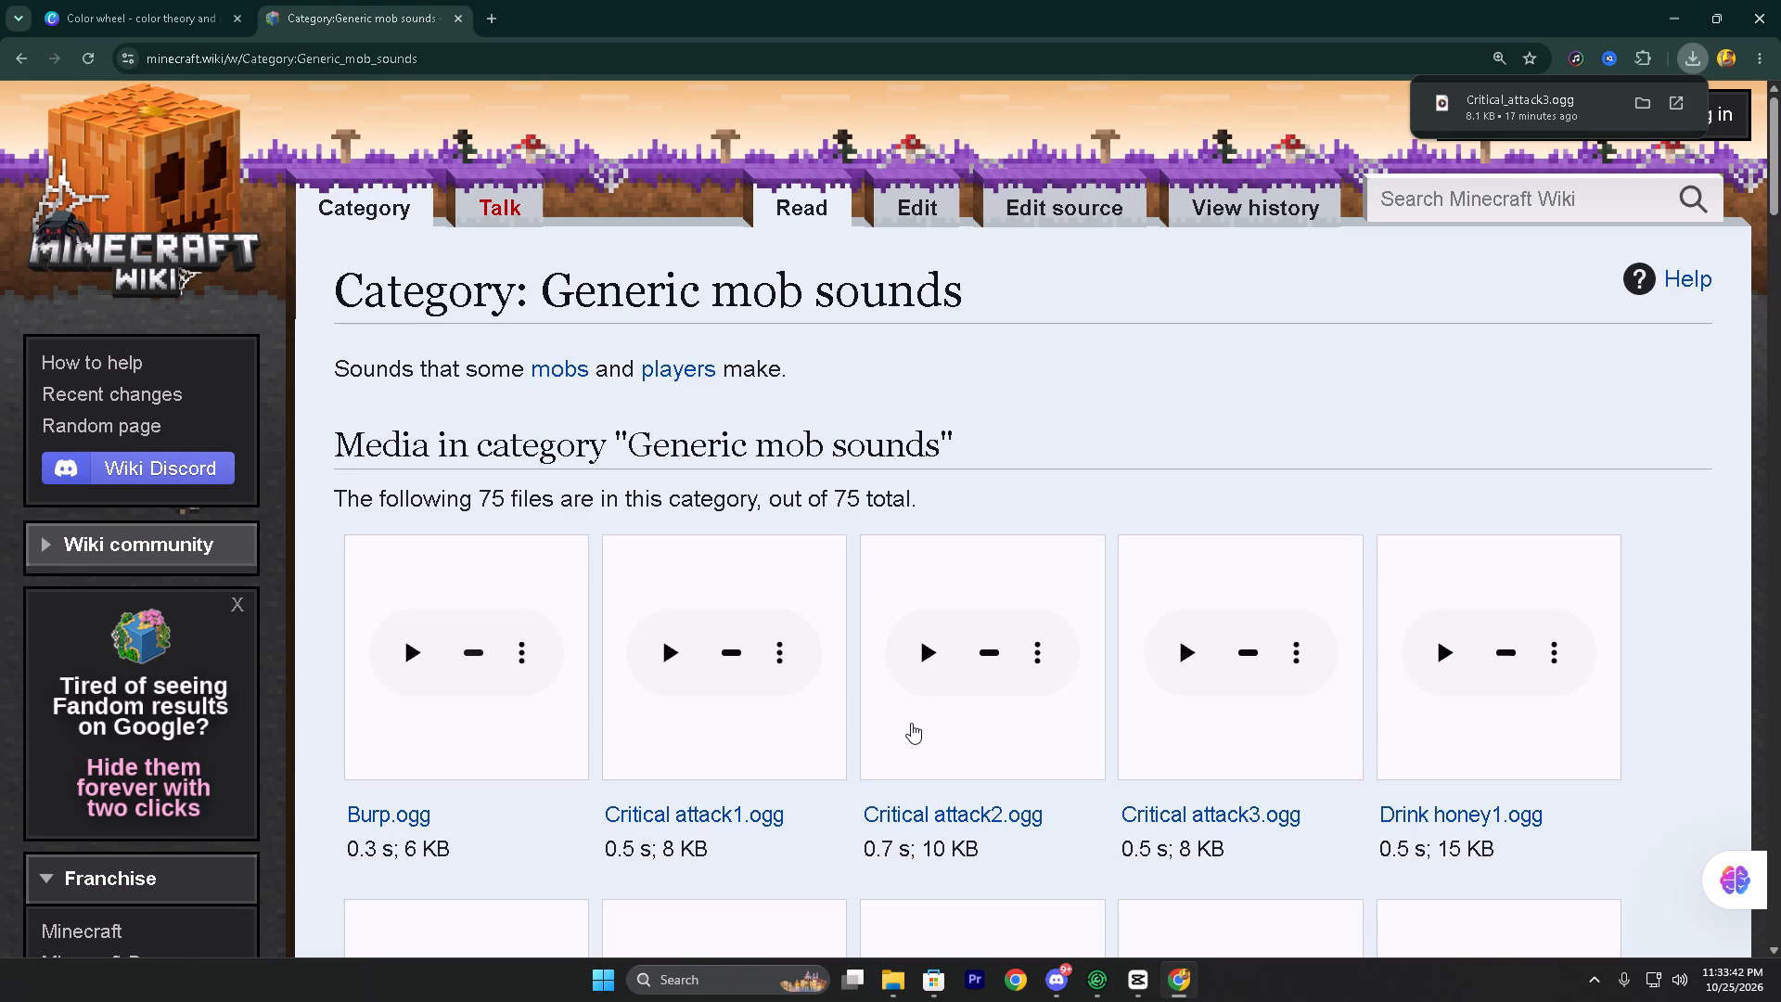
{"action": "left_click", "coordinate": [416, 652]}
{"action": "left_click", "coordinate": [667, 647]}
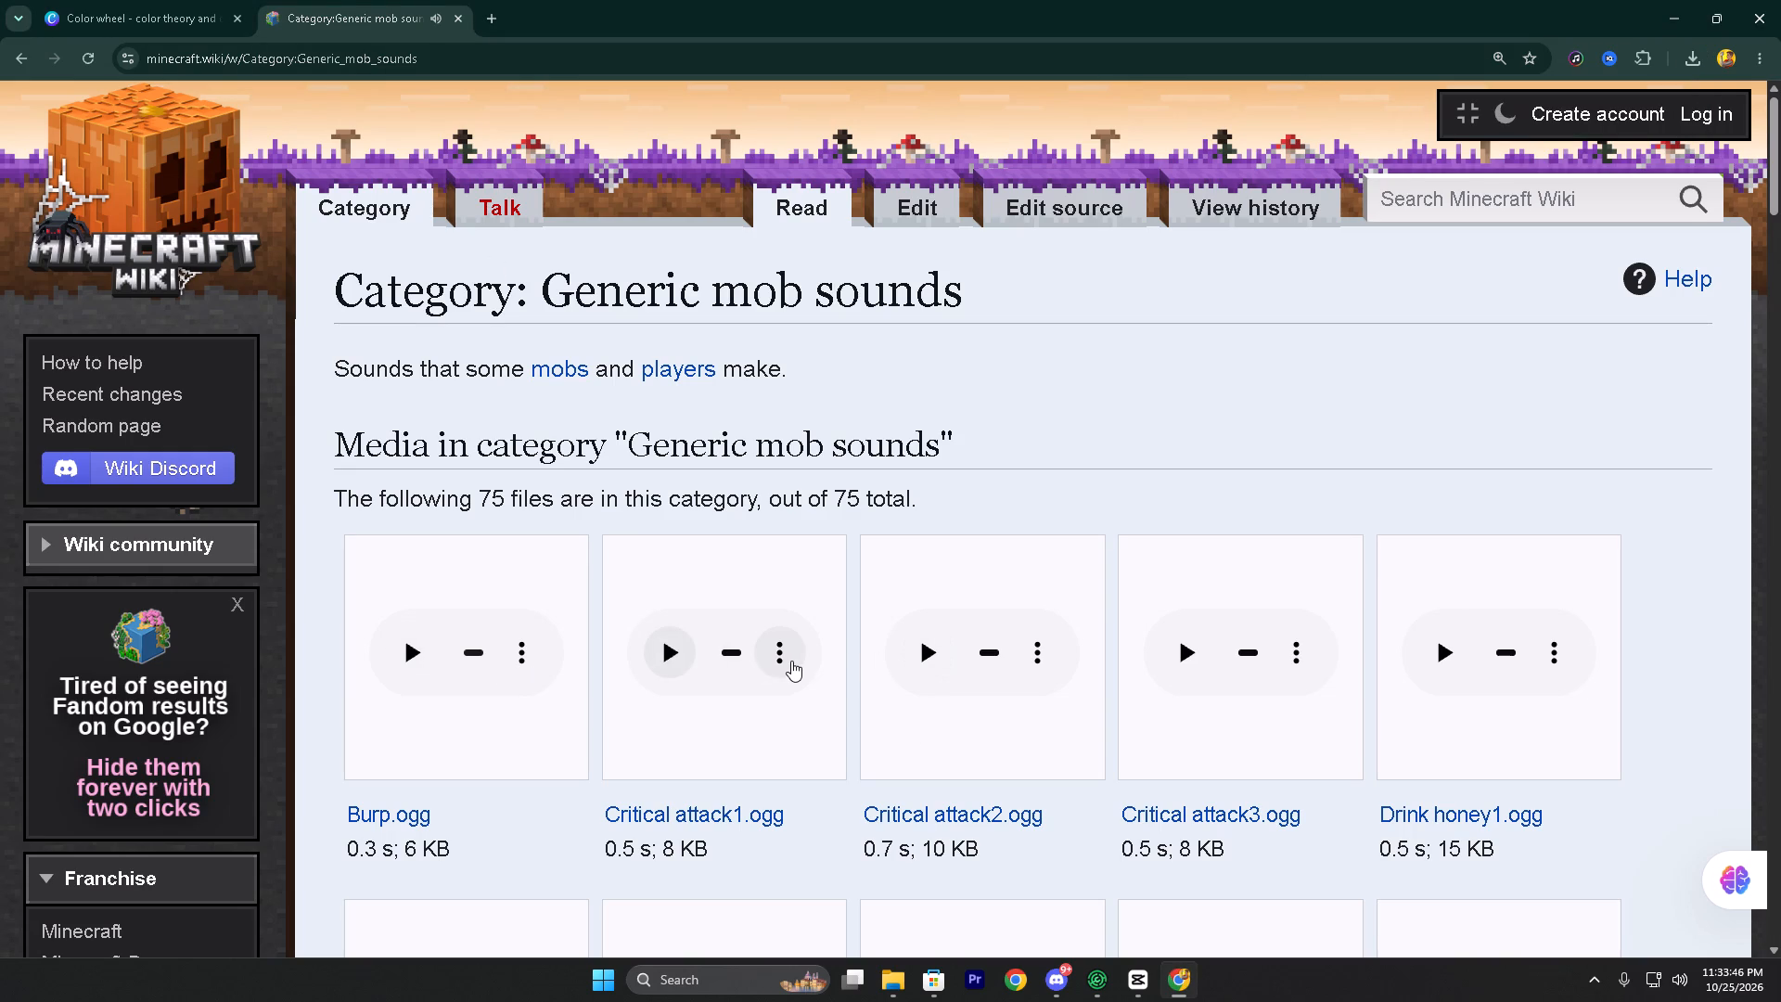
{"action": "left_click", "coordinate": [791, 661]}
{"action": "left_click", "coordinate": [666, 513]}
Bring the downloaded Critical_attack1.ogg into the CapCut timeline on its own audio track, starting slightly before Compound clip13.
{"action": "left_click_drag", "start_coordinate": [1526, 105], "coordinate": [1165, 725]}
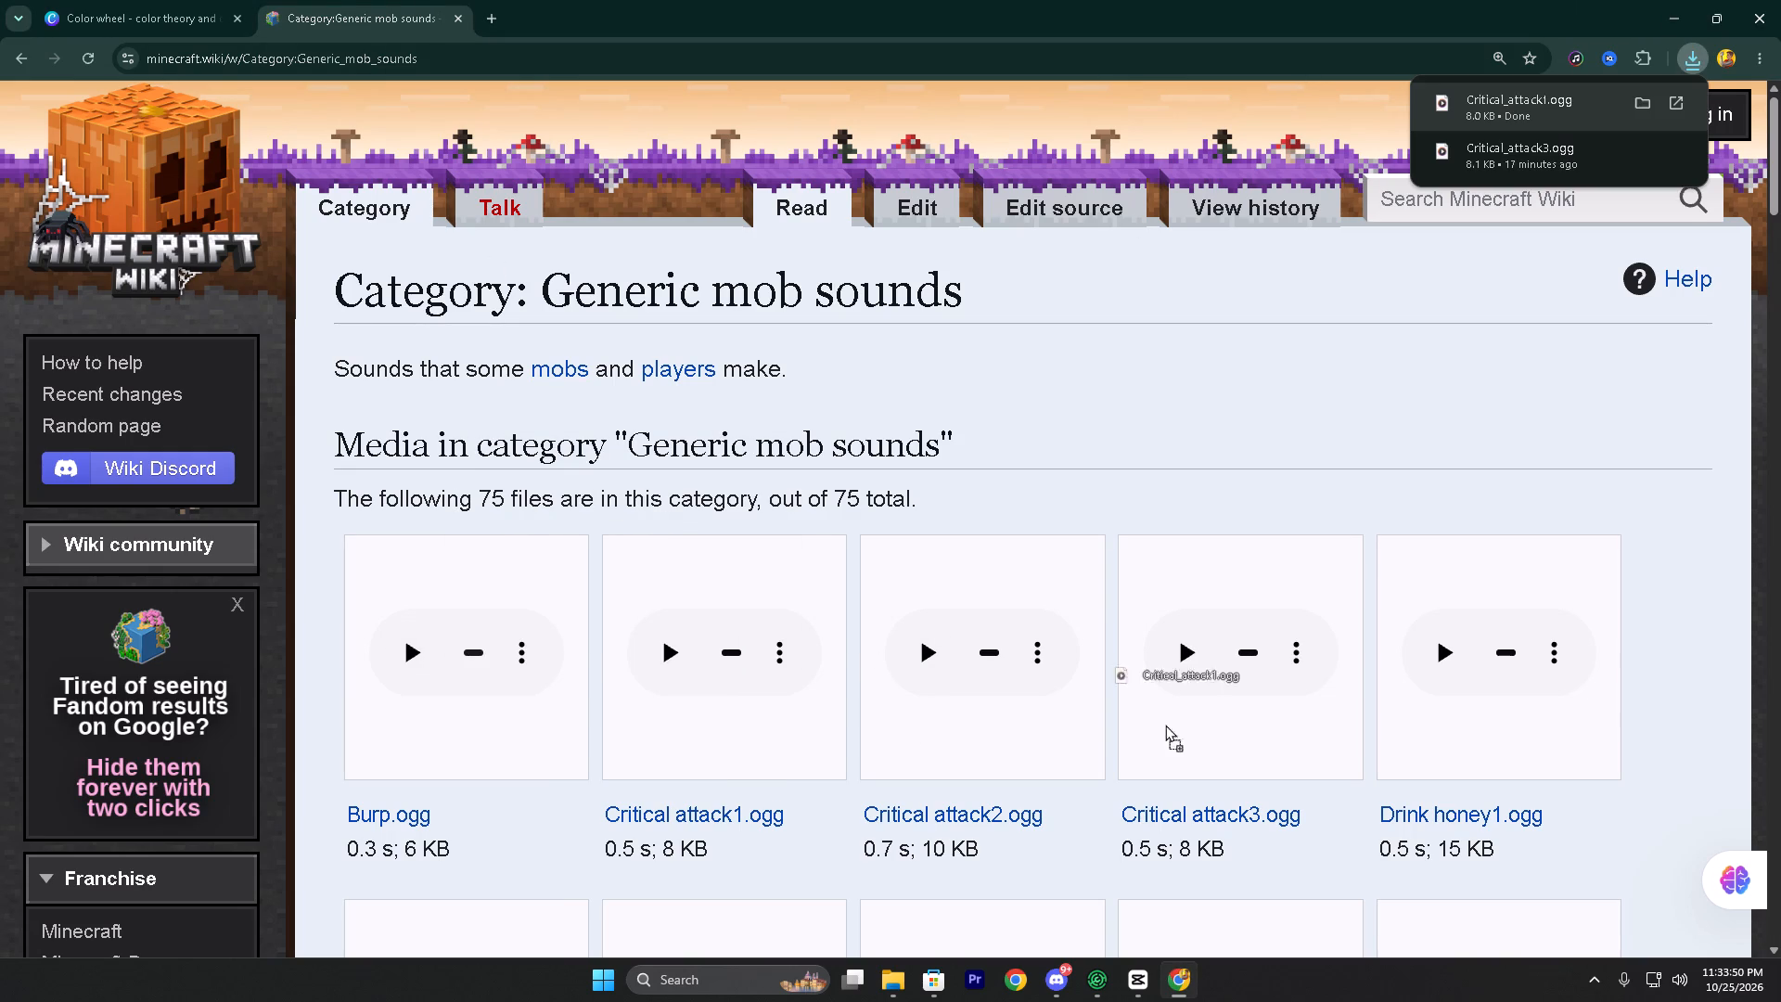
{"action": "left_click_drag", "start_coordinate": [1165, 725], "coordinate": [806, 823]}
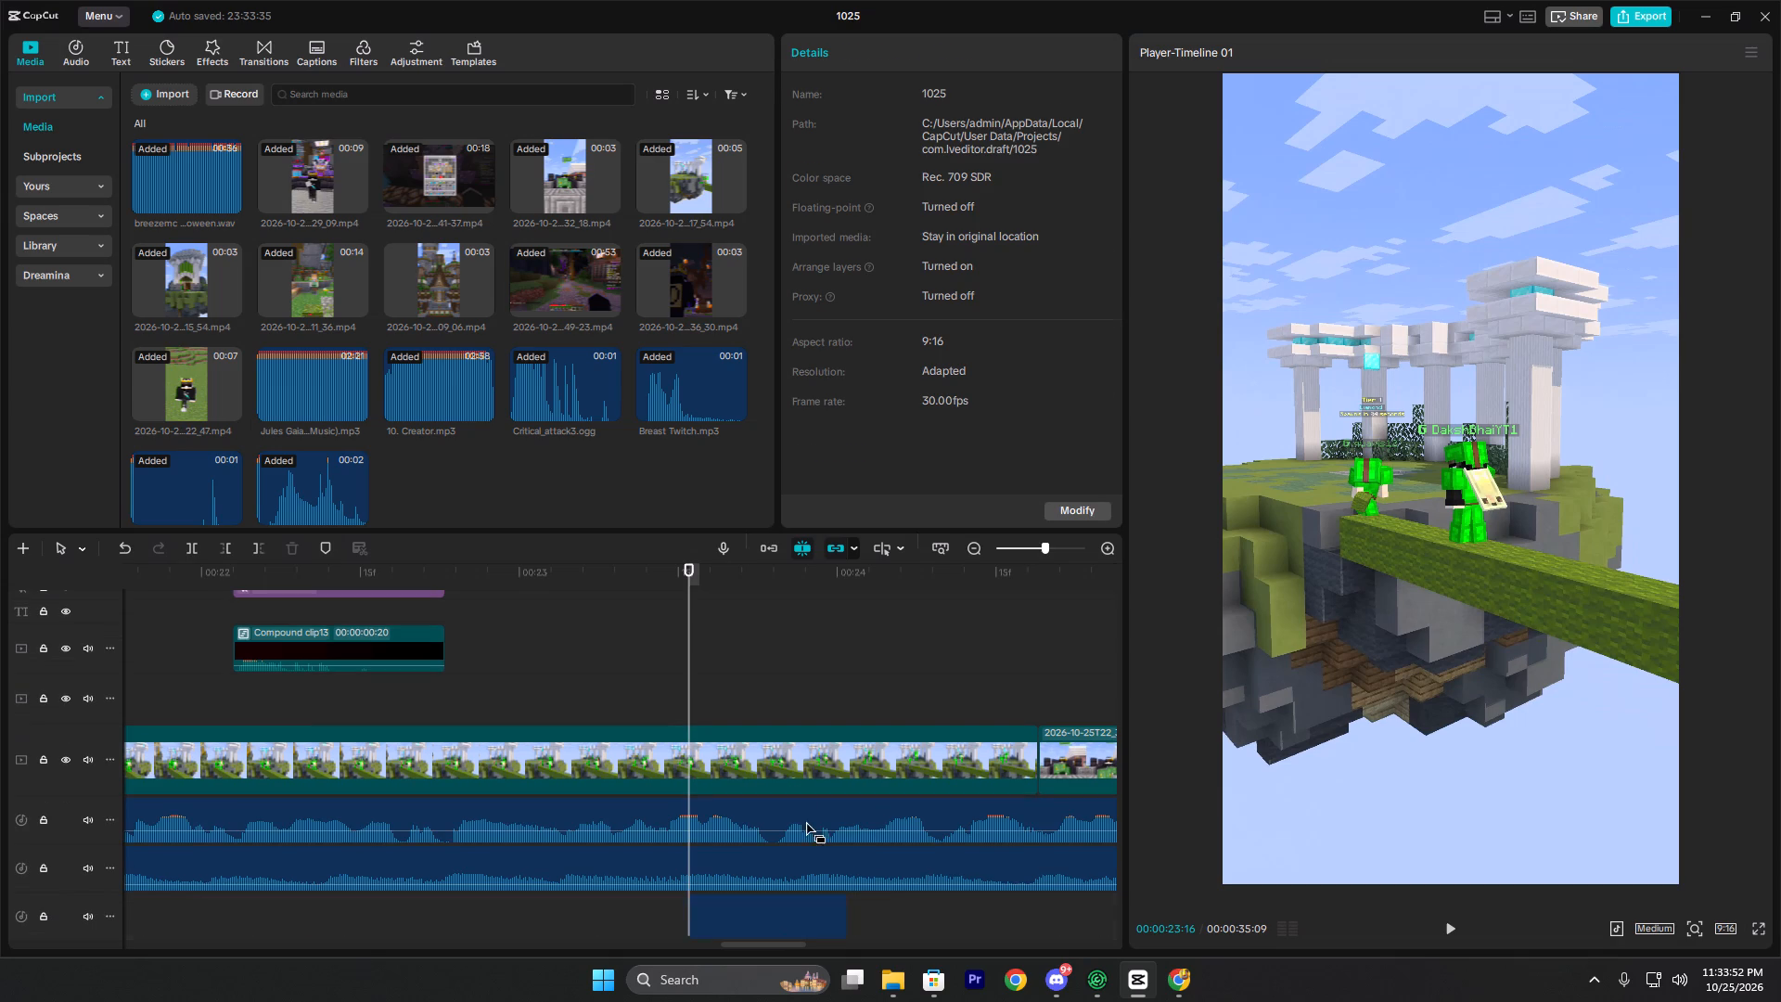
{"action": "scroll", "coordinate": [764, 807], "scroll_direction": "down", "scroll_amount": 3}
{"action": "left_click_drag", "start_coordinate": [766, 835], "coordinate": [297, 808]}
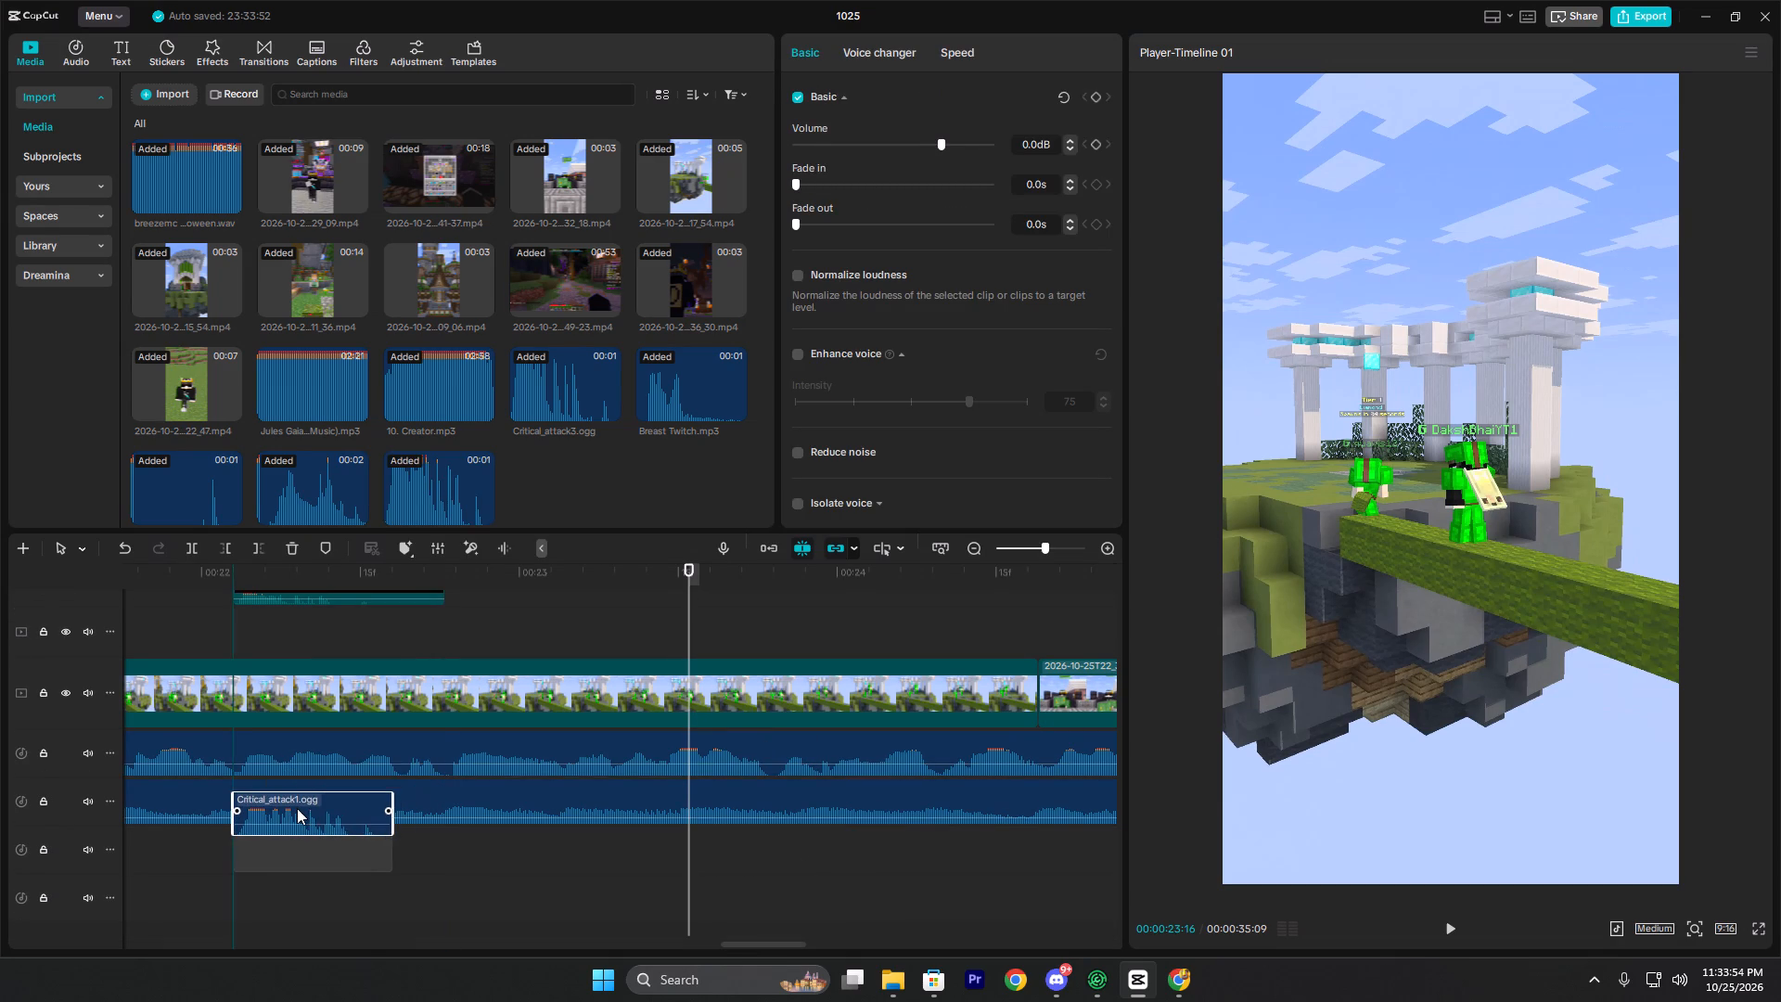
{"action": "left_click_drag", "start_coordinate": [297, 808], "coordinate": [292, 812]}
Lower the volume of Compound clip13 to silence its built-in sound, and play the flash with the new hit sound.
{"action": "scroll", "coordinate": [311, 674], "scroll_direction": "up", "scroll_amount": 4}
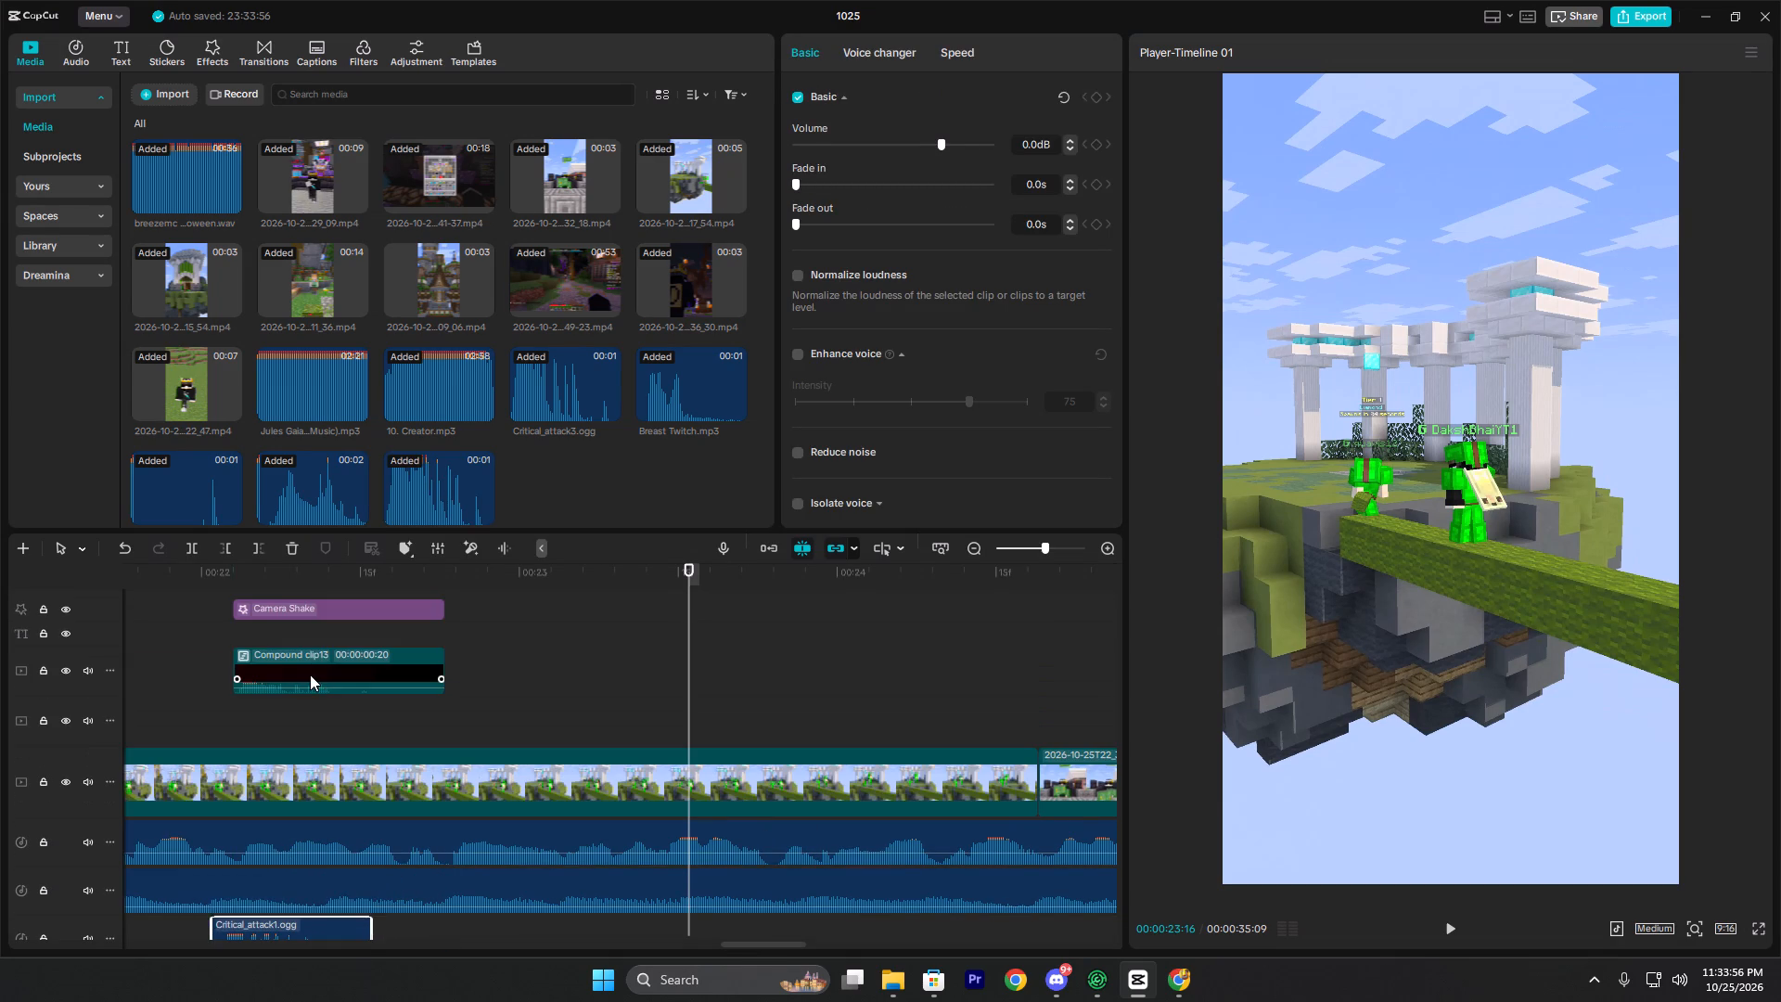
{"action": "left_click", "coordinate": [310, 674]}
{"action": "left_click_drag", "start_coordinate": [317, 689], "coordinate": [312, 759]}
{"action": "left_click", "coordinate": [186, 657]}
{"action": "key", "text": "space"}
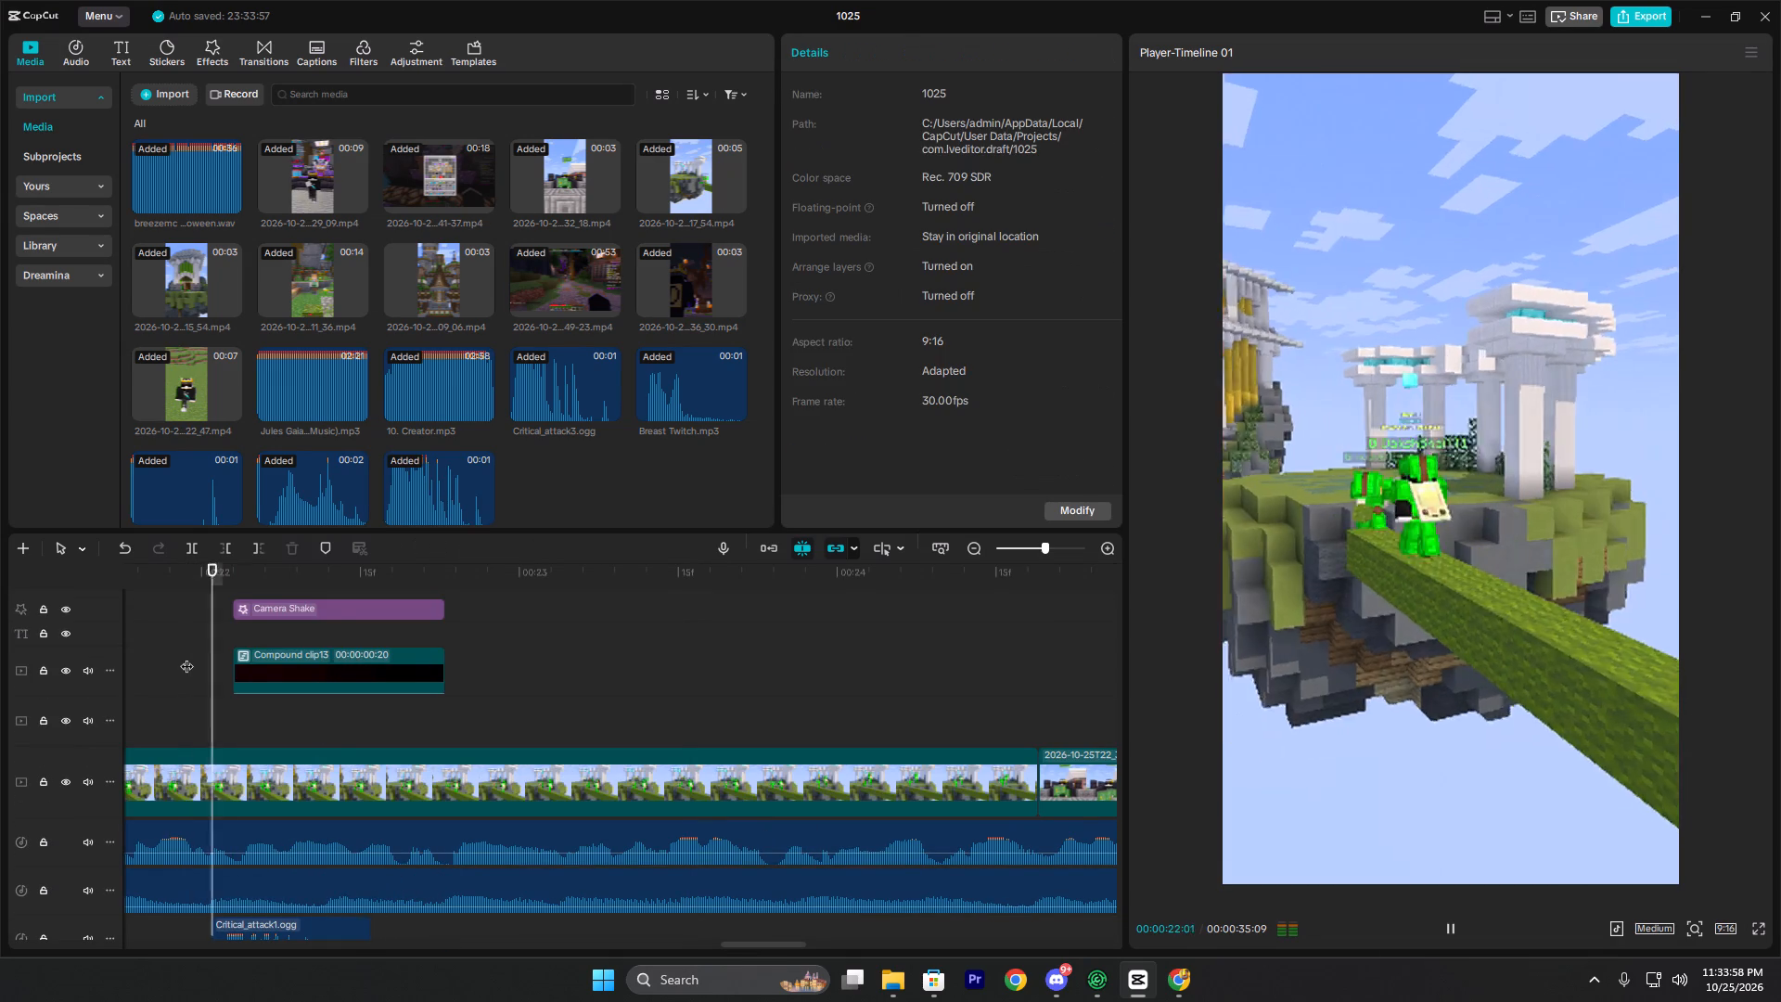
{"action": "key", "text": "space"}
Reduce the volume of the Critical_attack1.ogg clip and replay the flash over the bridge clip to check the sound.
{"action": "left_click", "coordinate": [309, 924]}
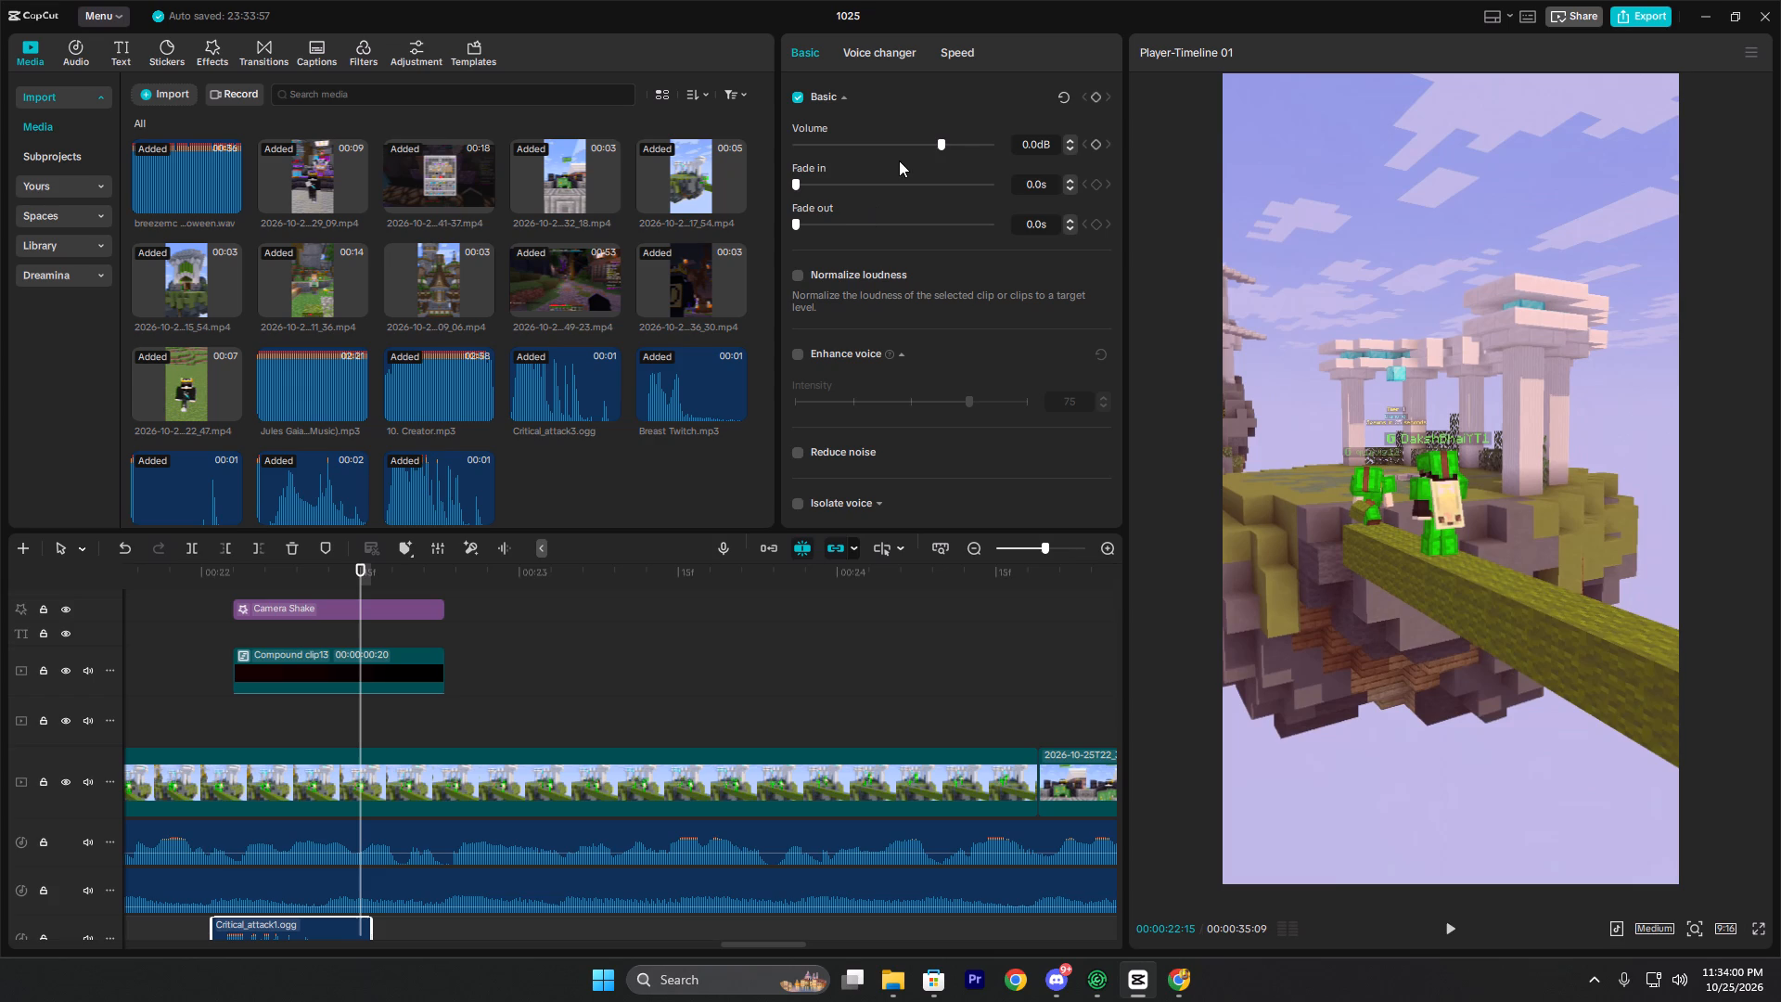
{"action": "left_click", "coordinate": [911, 146]}
{"action": "left_click", "coordinate": [188, 705]}
{"action": "key", "text": "space"}
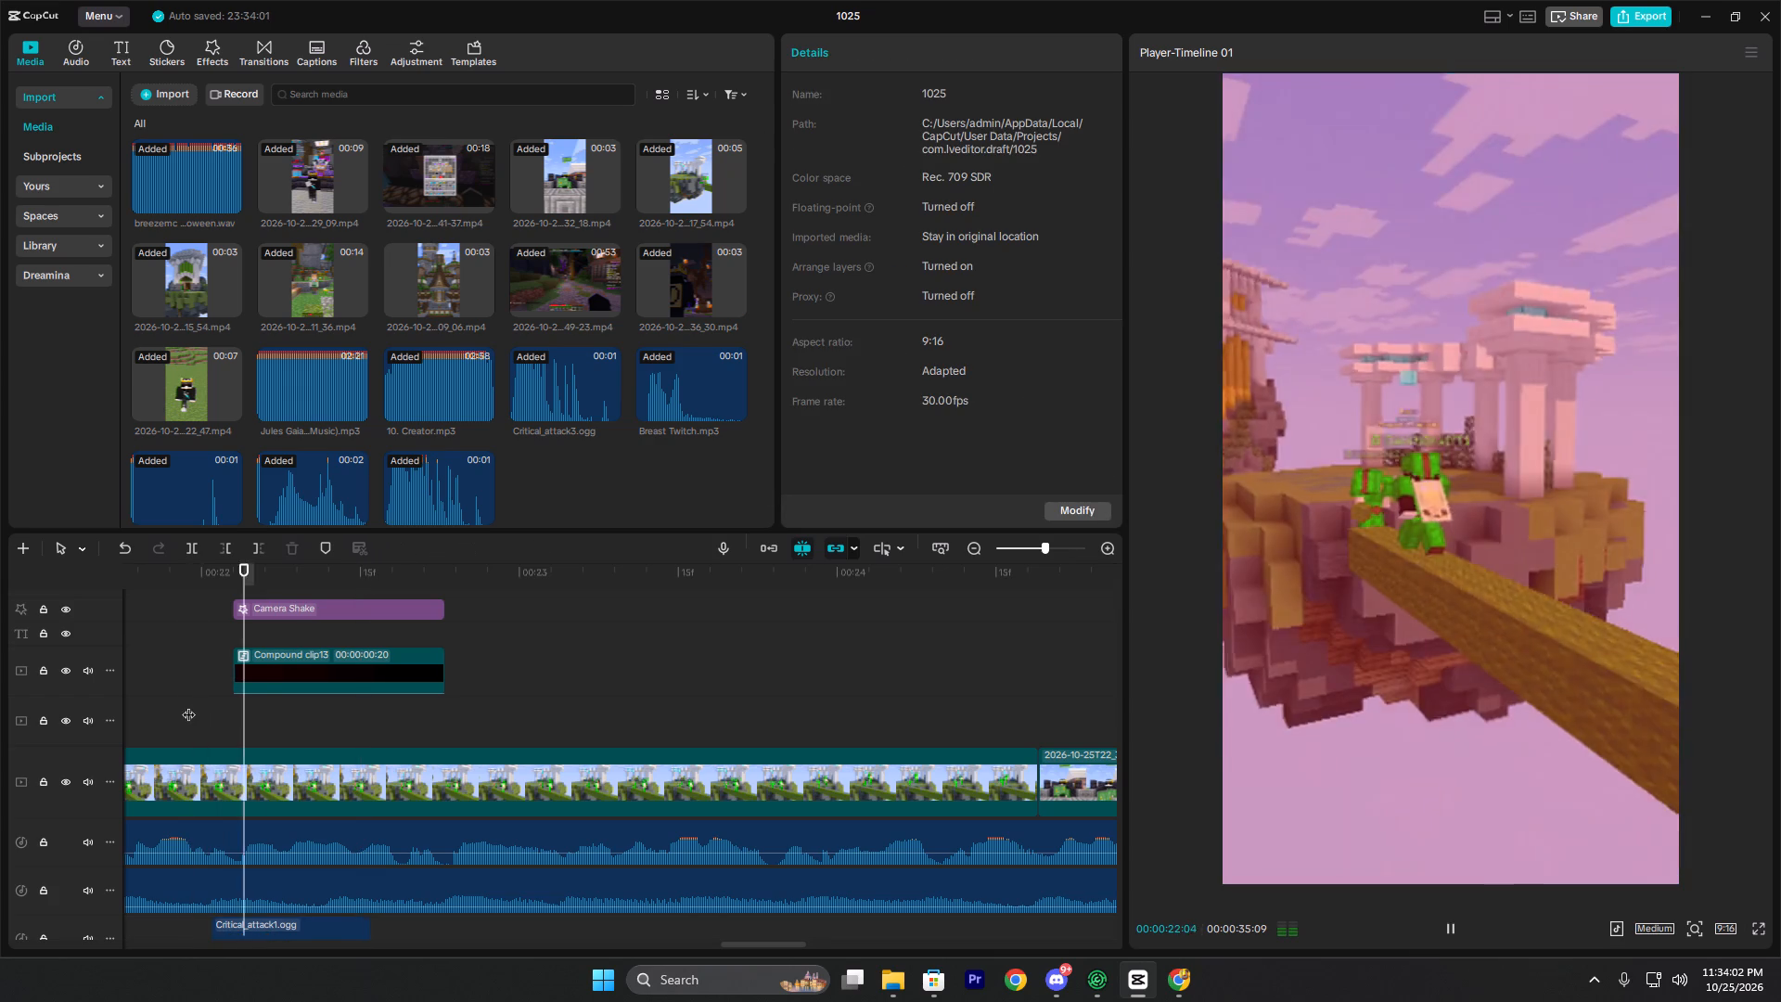